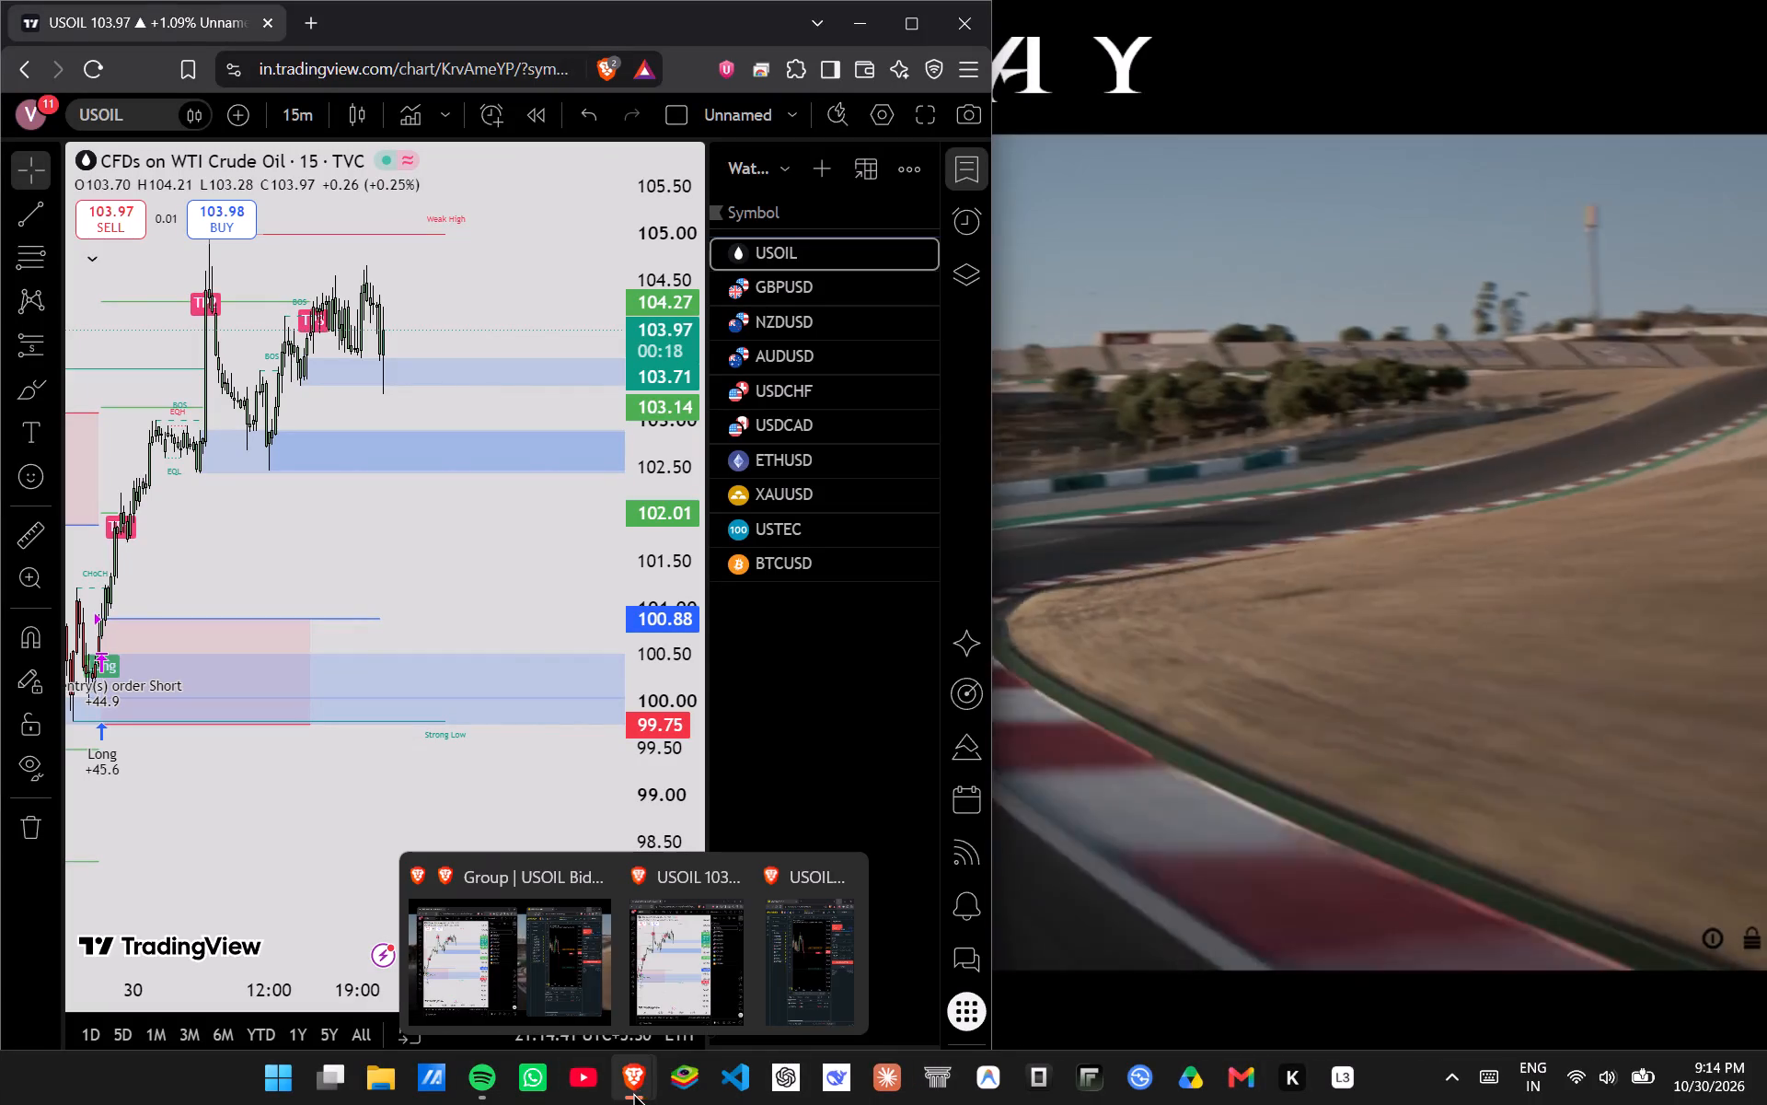
# Bring up the grouped TradingView and Exness windows side by side and examine recent USOIL price action on the Exness chart.
pyautogui.click(556, 952)
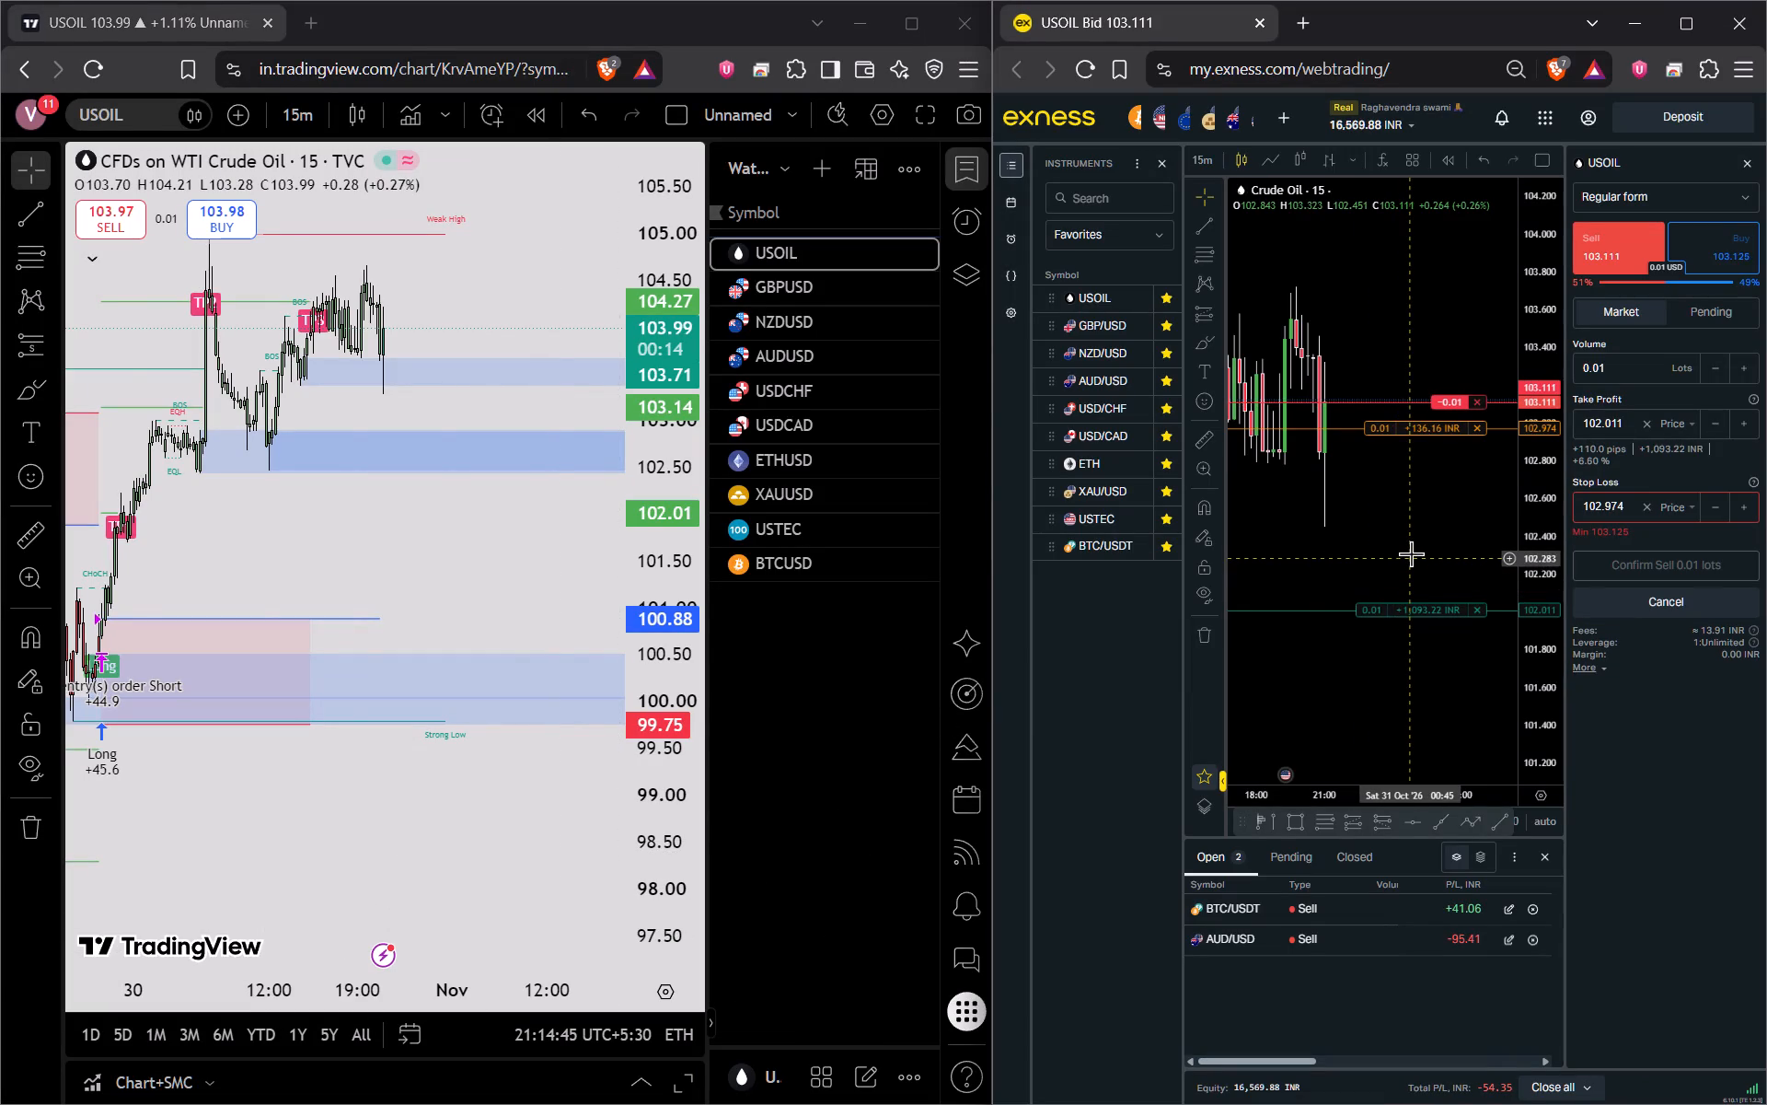
pyautogui.moveTo(1411, 550); pyautogui.dragTo(1399, 523)
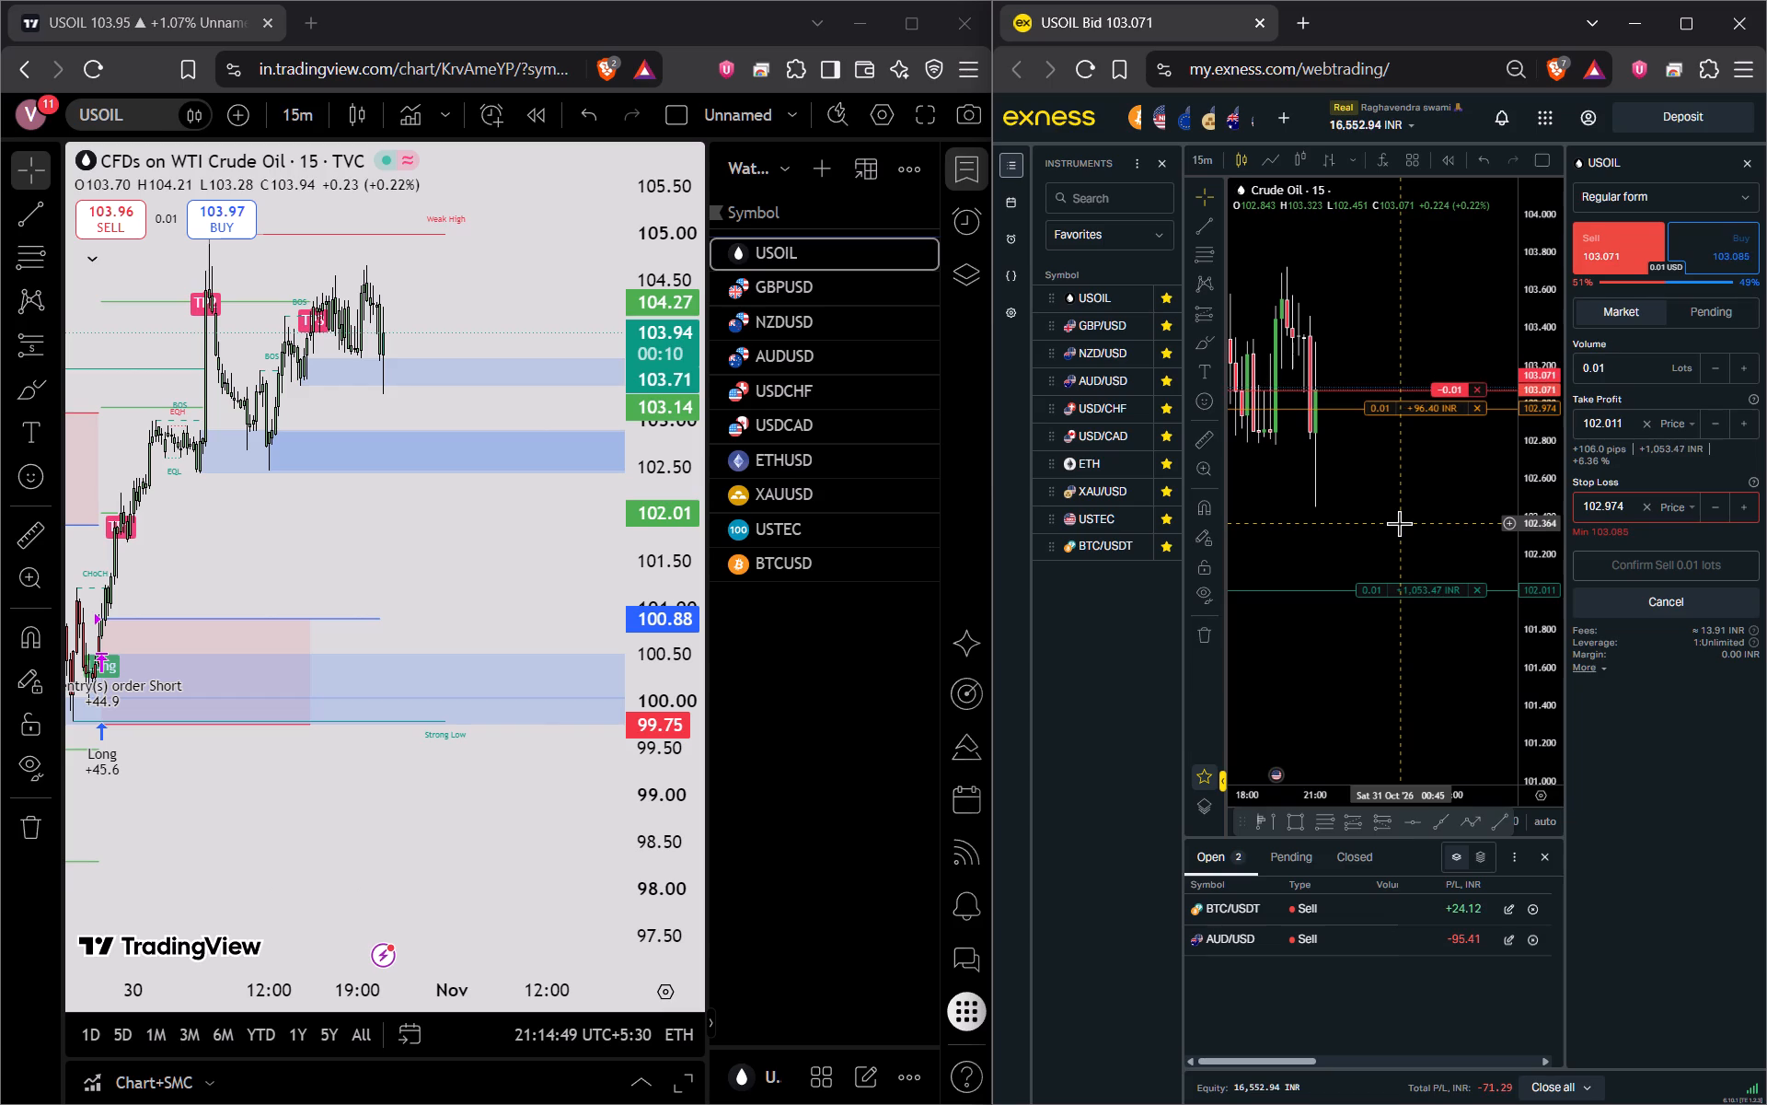
pyautogui.moveTo(1399, 523); pyautogui.dragTo(1421, 586)
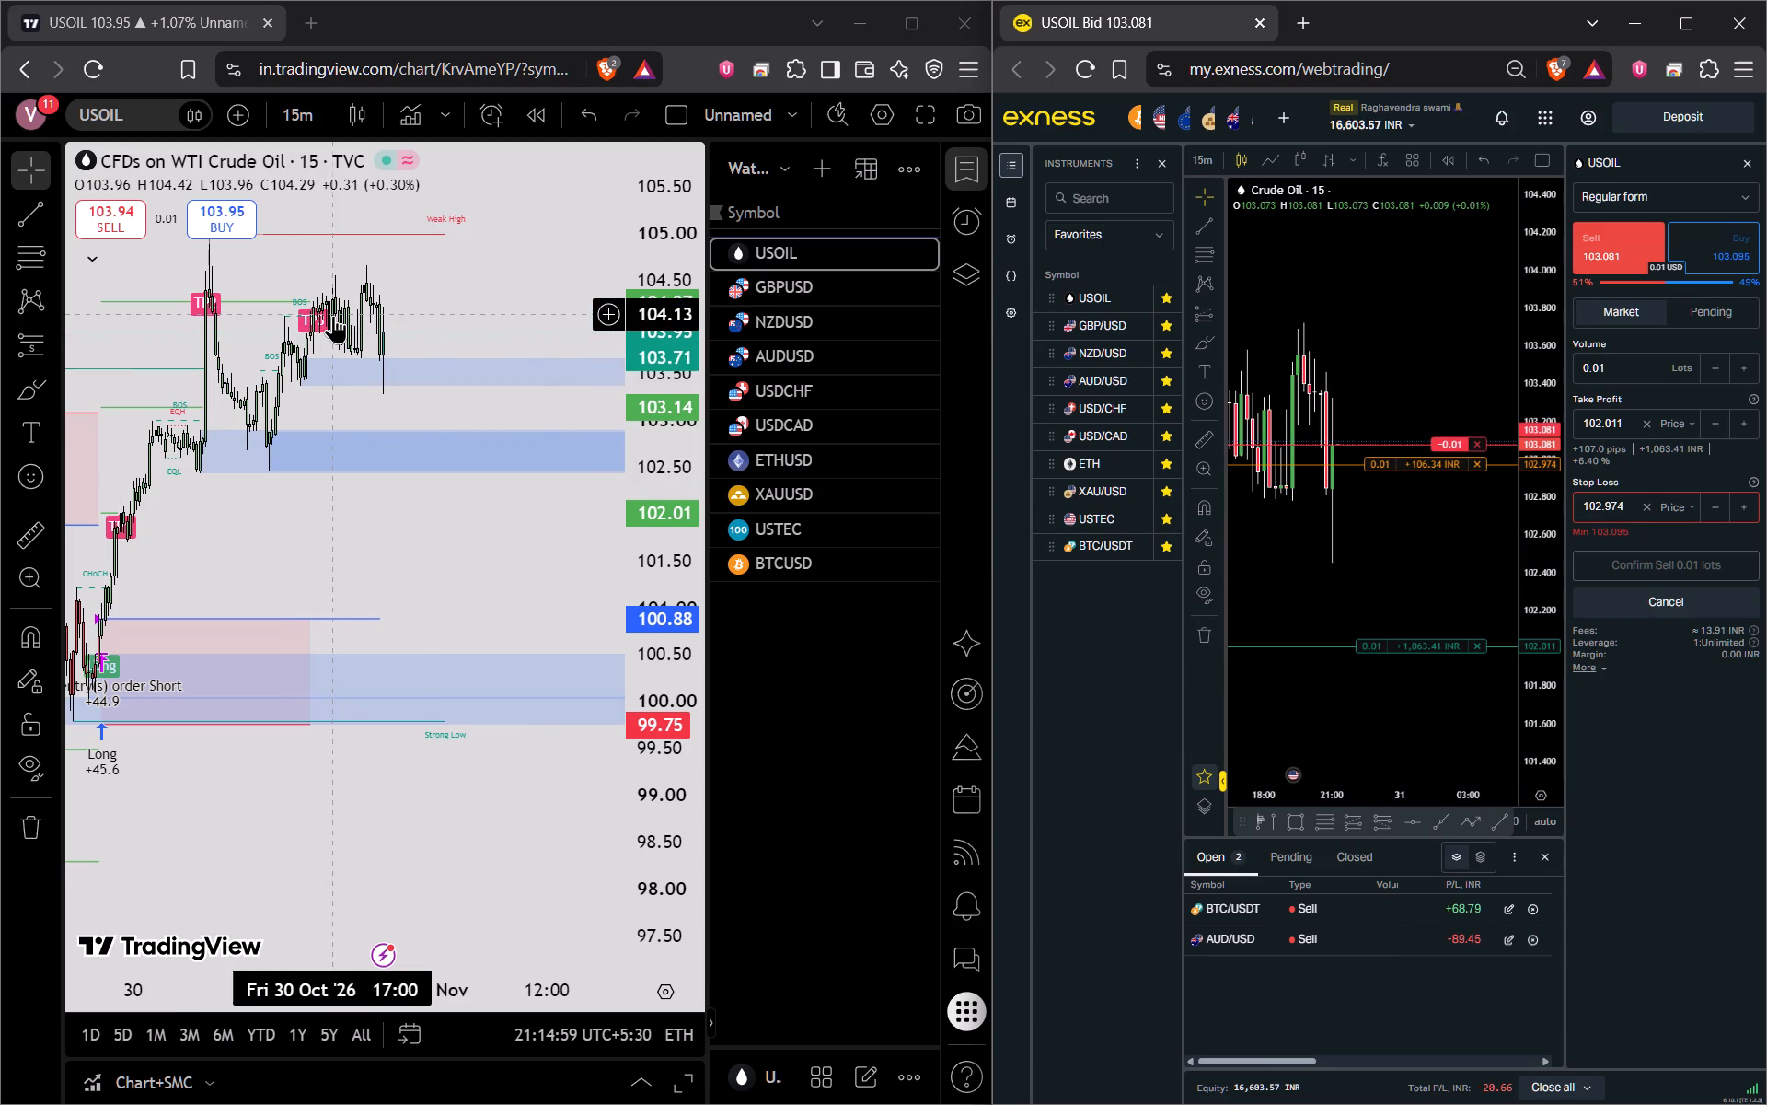
# Review the 15-minute GBPUSD and BTCUSD charts from the TradingView watchlist, checking structure and price zones.
pyautogui.click(786, 282)
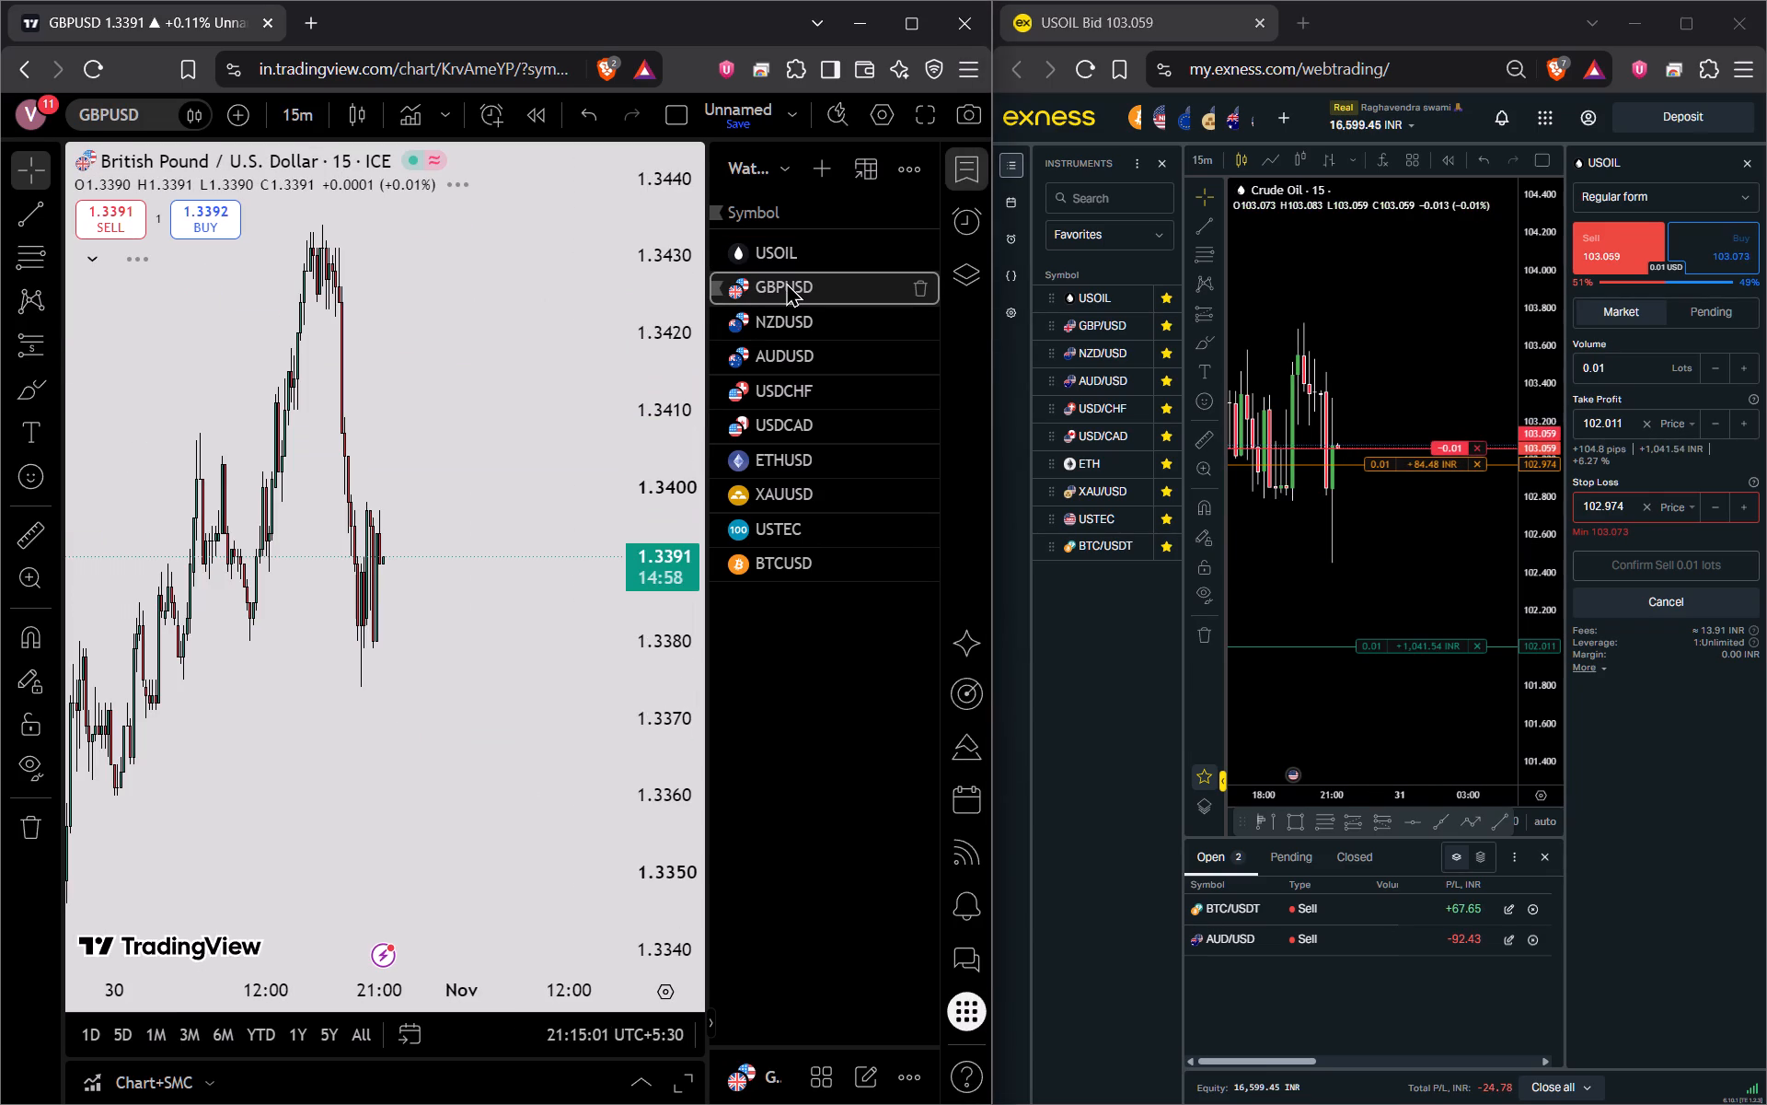
pyautogui.moveTo(659, 315); pyautogui.dragTo(654, 550)
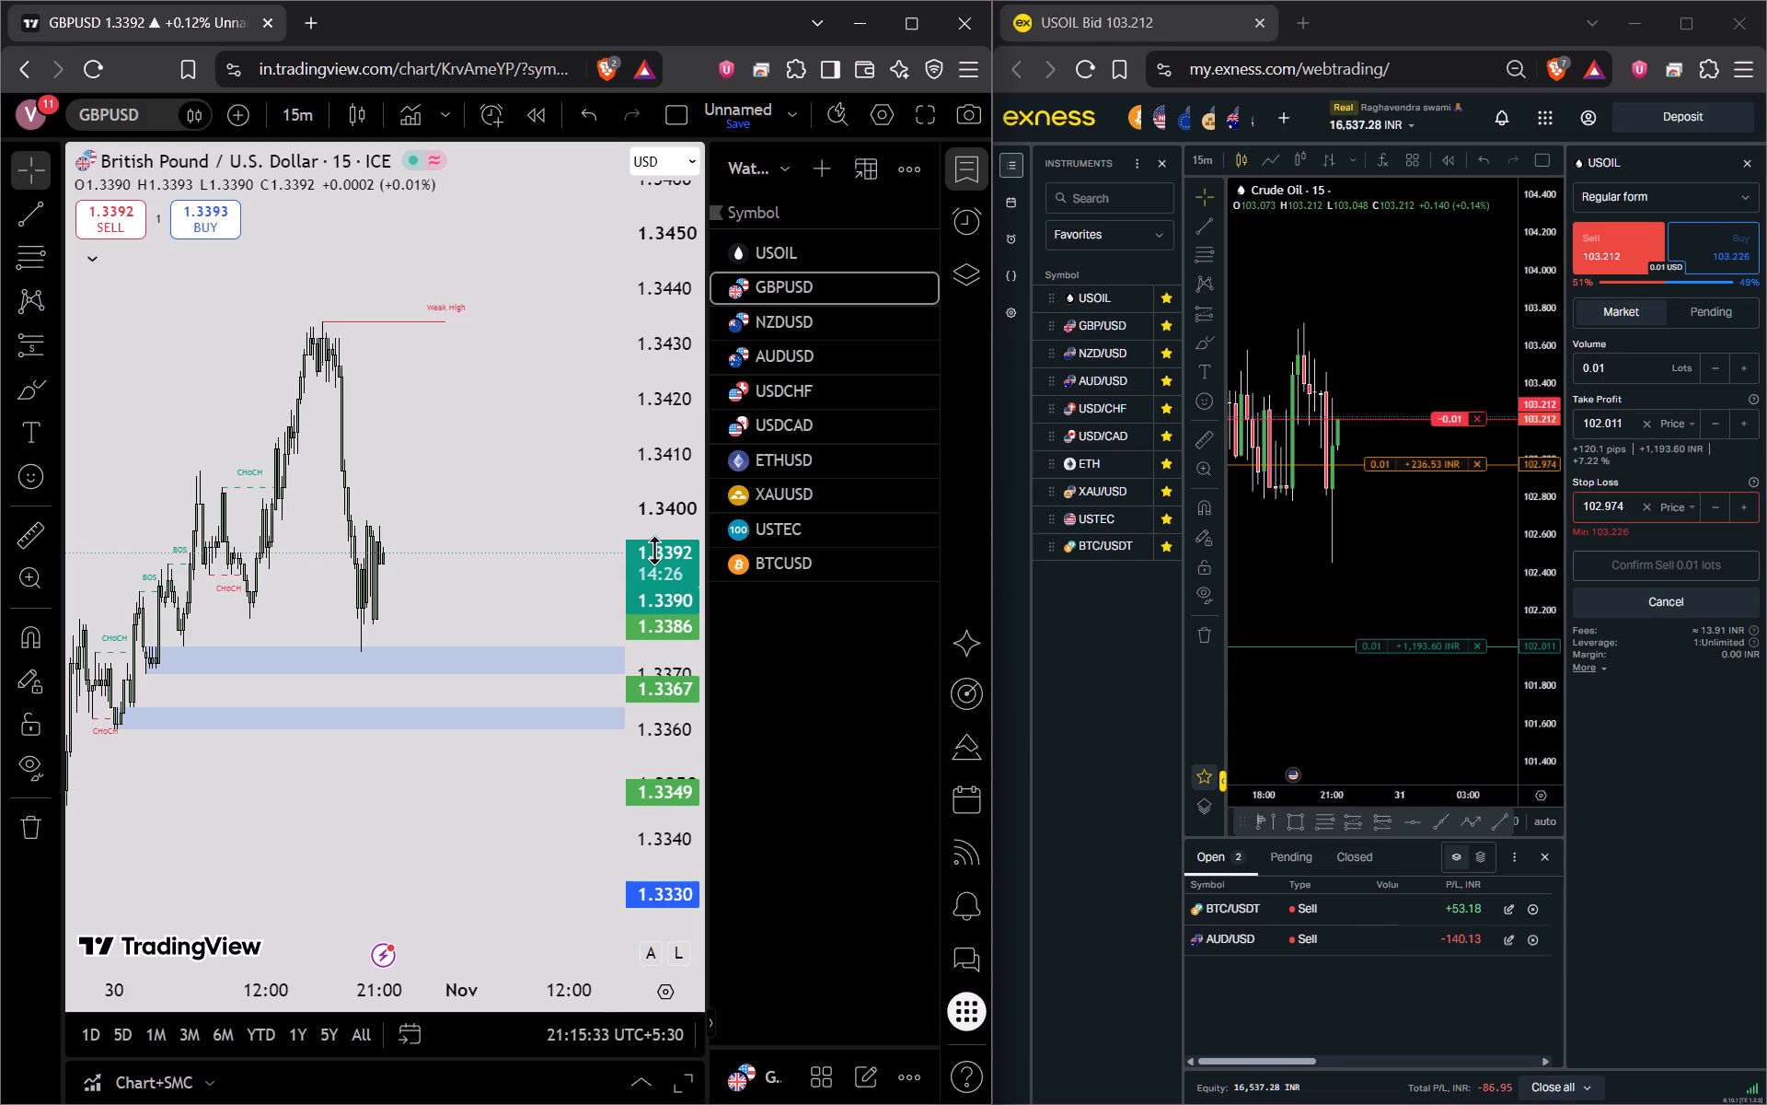
pyautogui.click(826, 560)
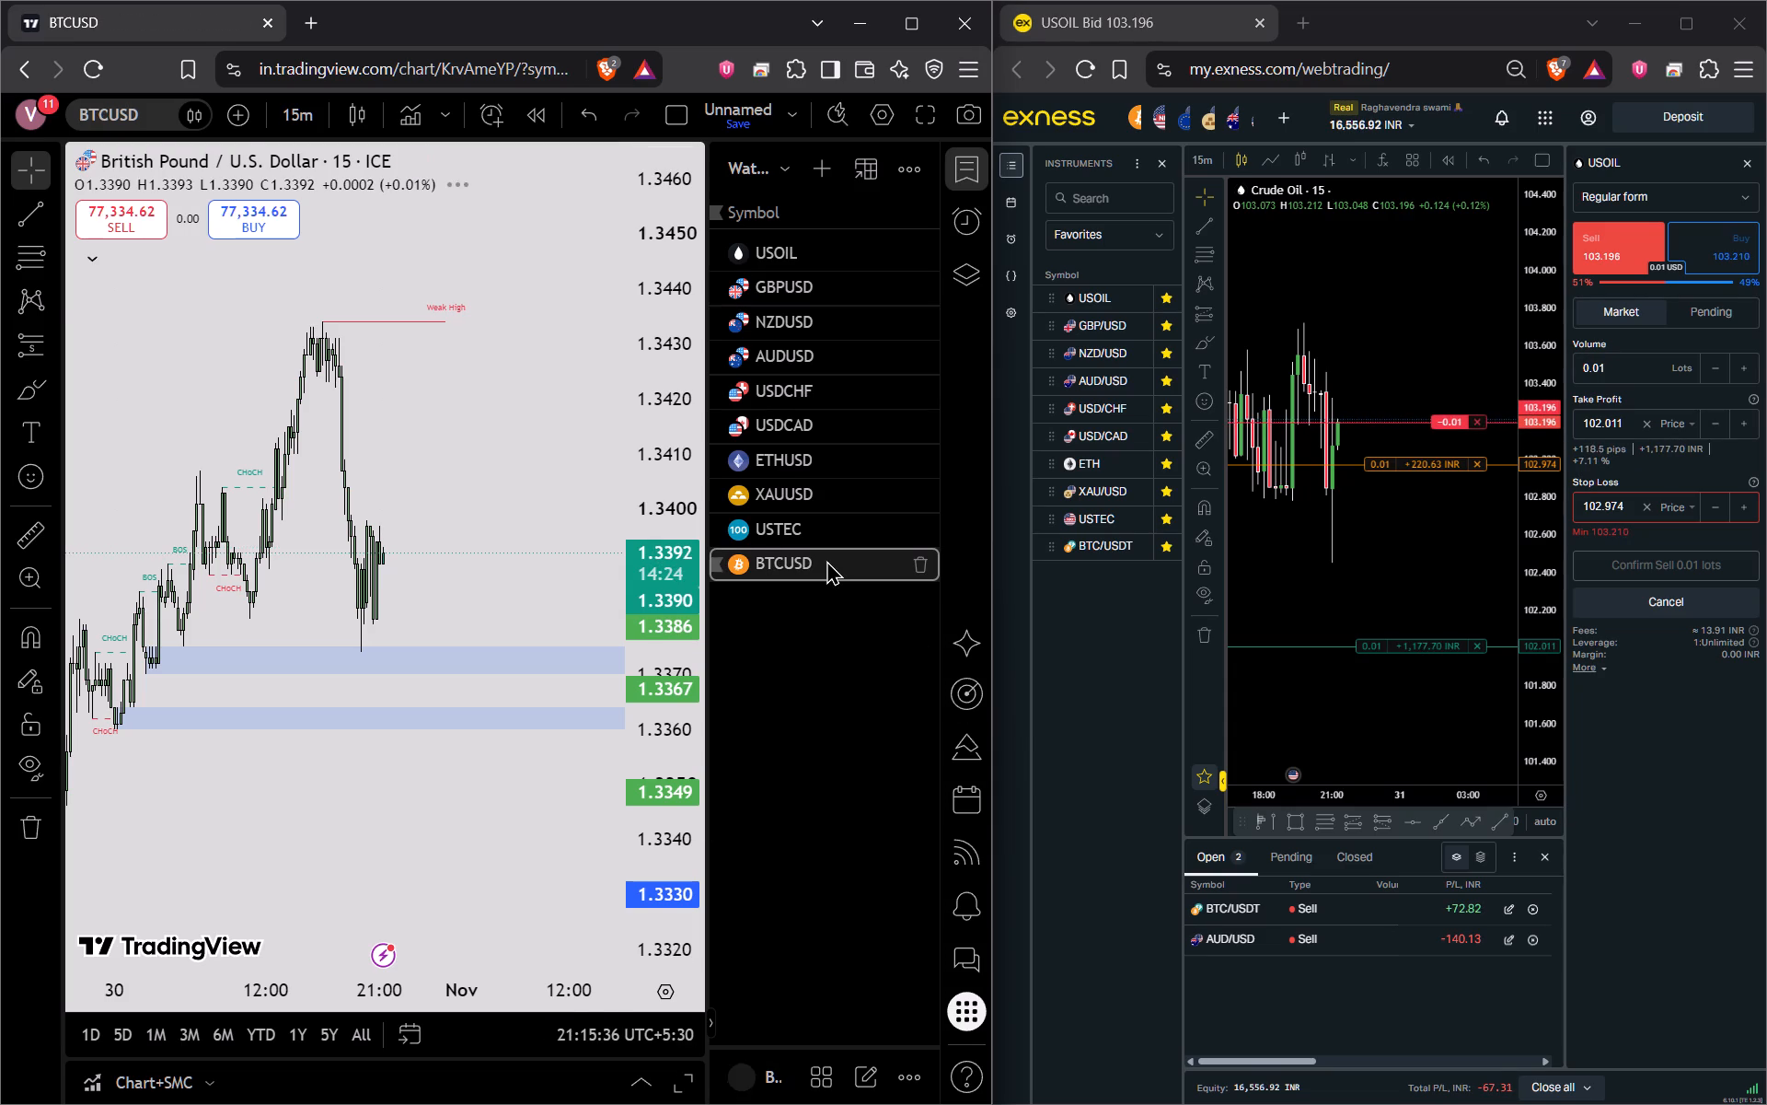
pyautogui.scroll(-3, 405, 587)
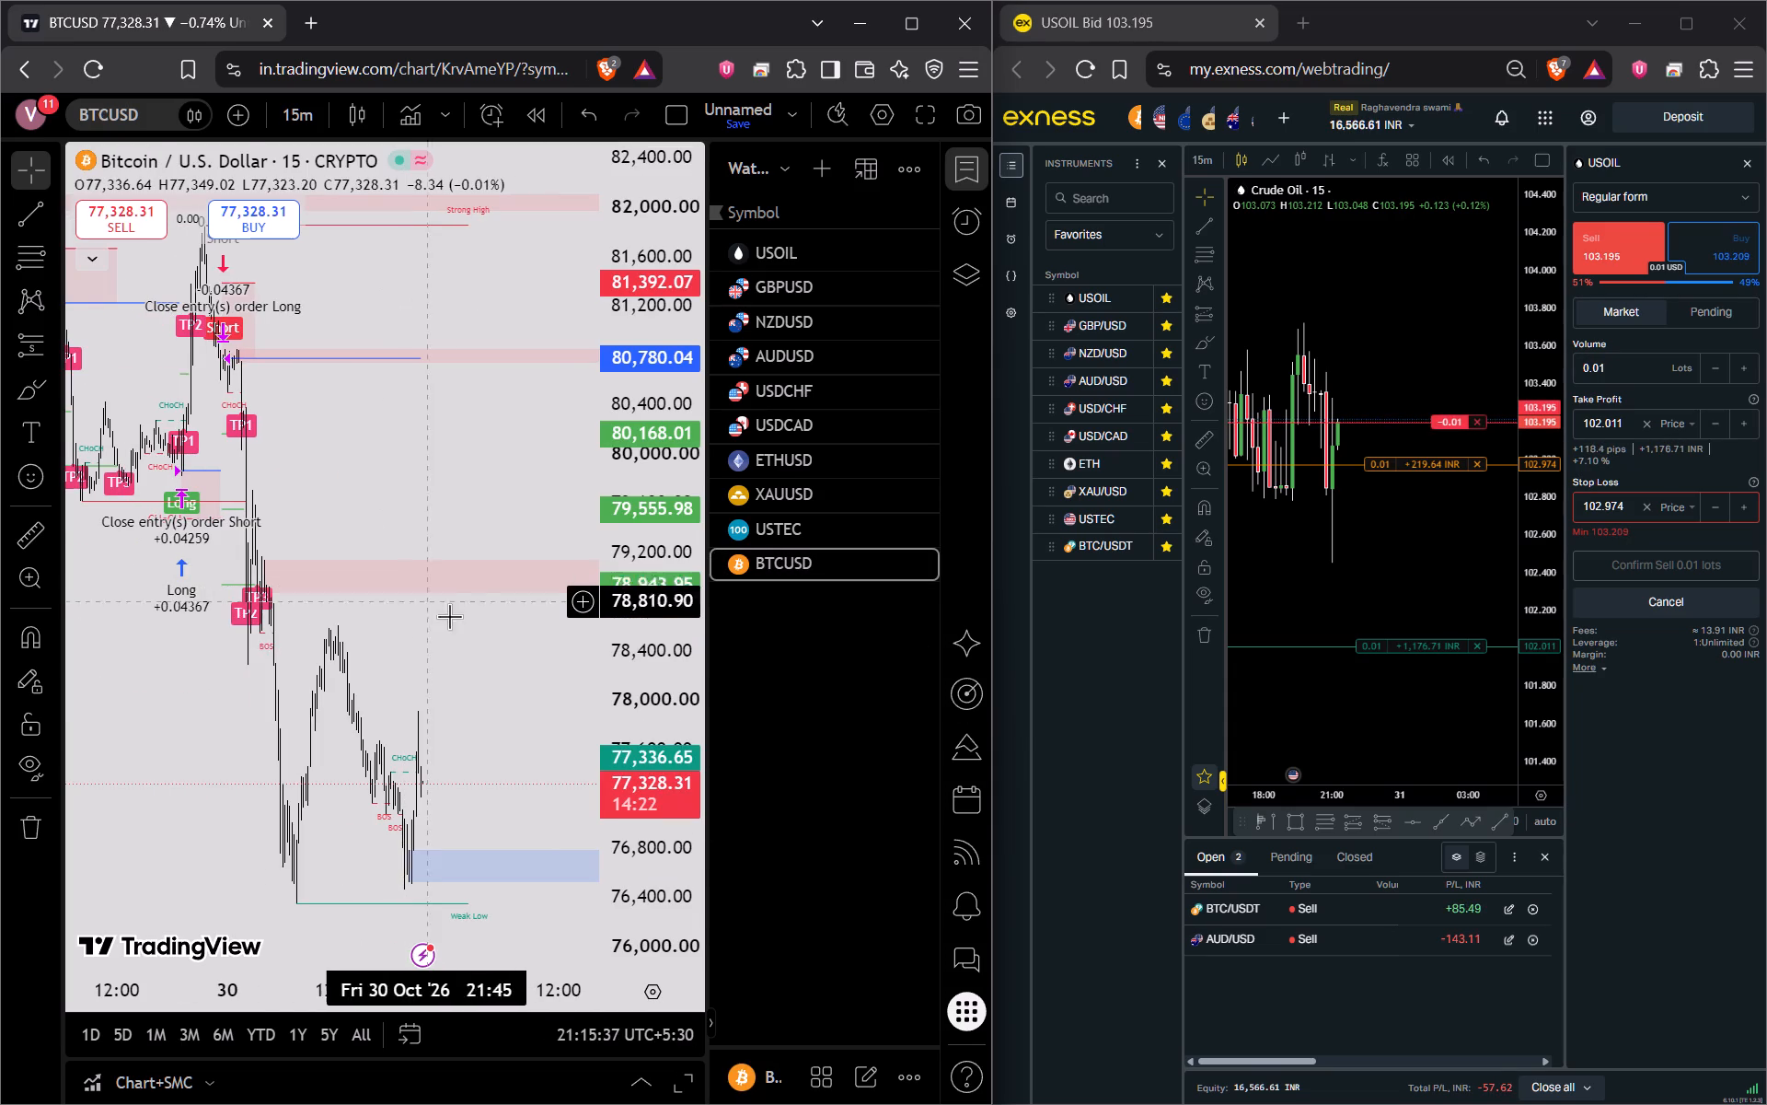
pyautogui.scroll(-2, 491, 653)
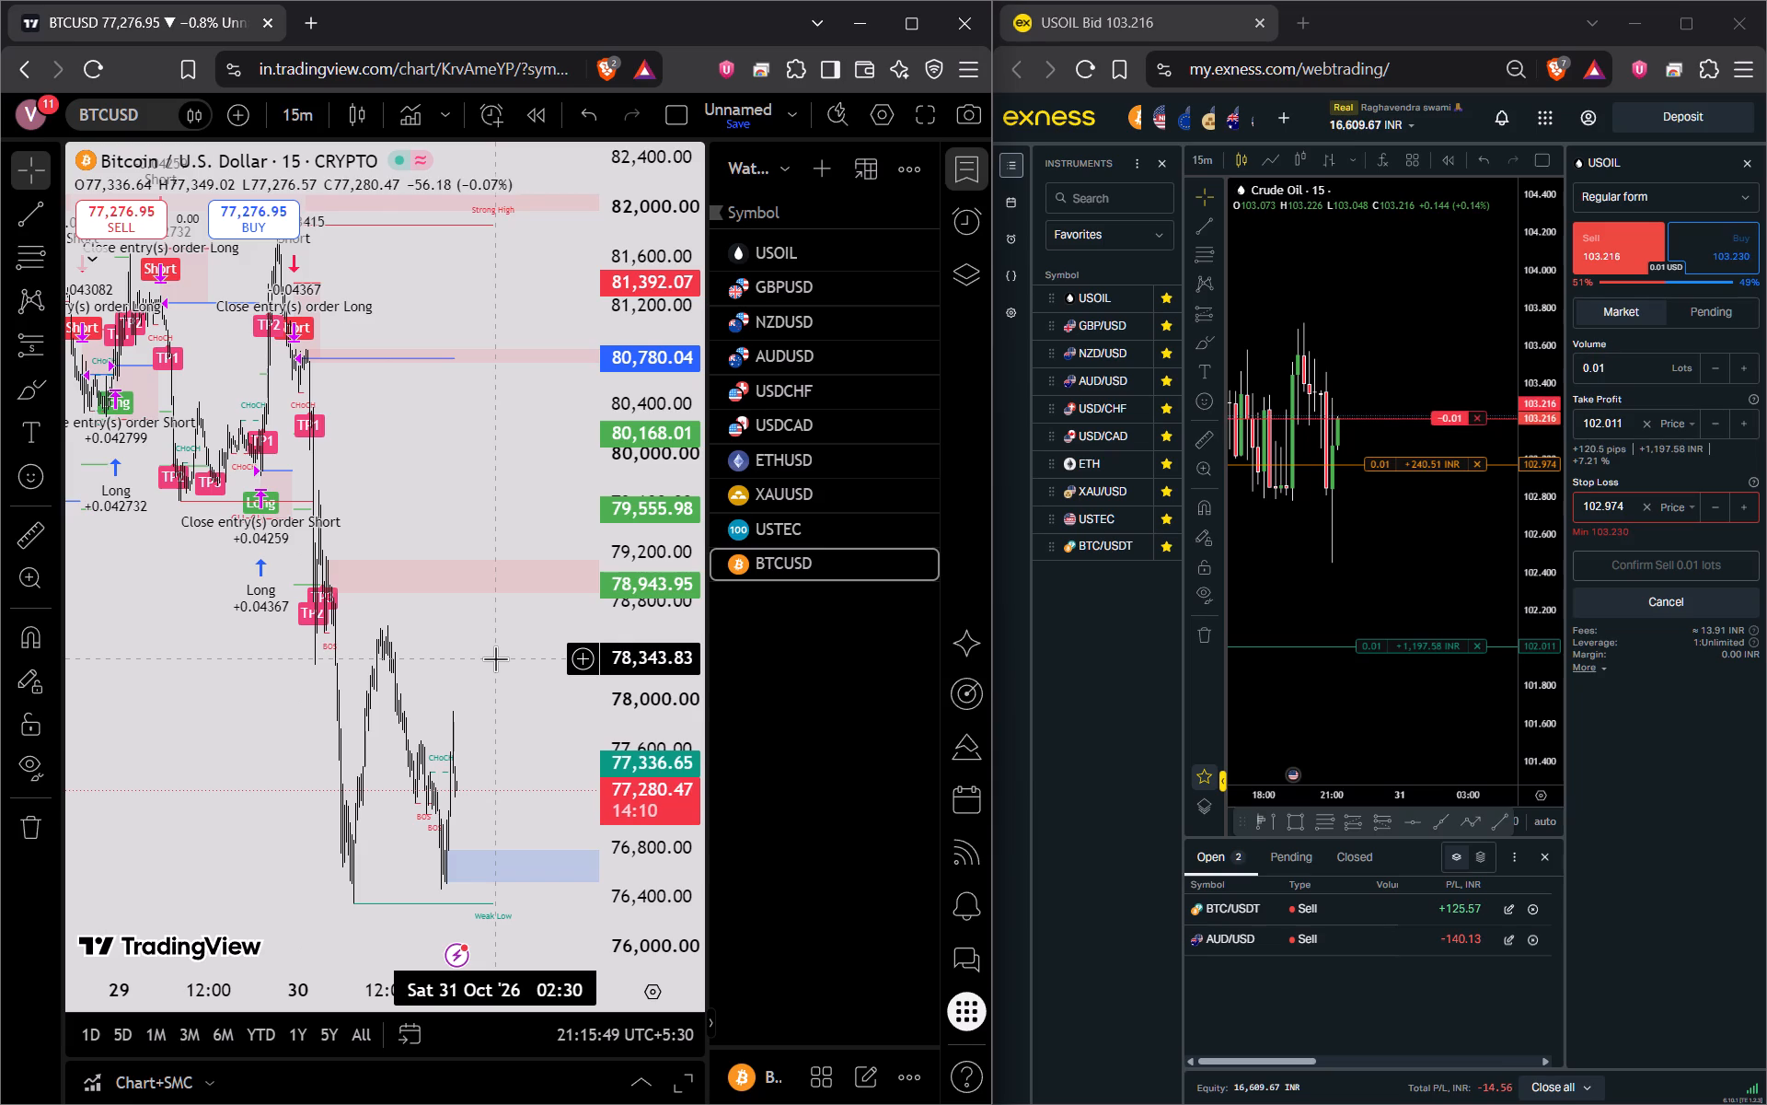
# Review the USTEC and XAUUSD charts in the TradingView watchlist, examining the latest candles against the supply zones.
pyautogui.click(791, 534)
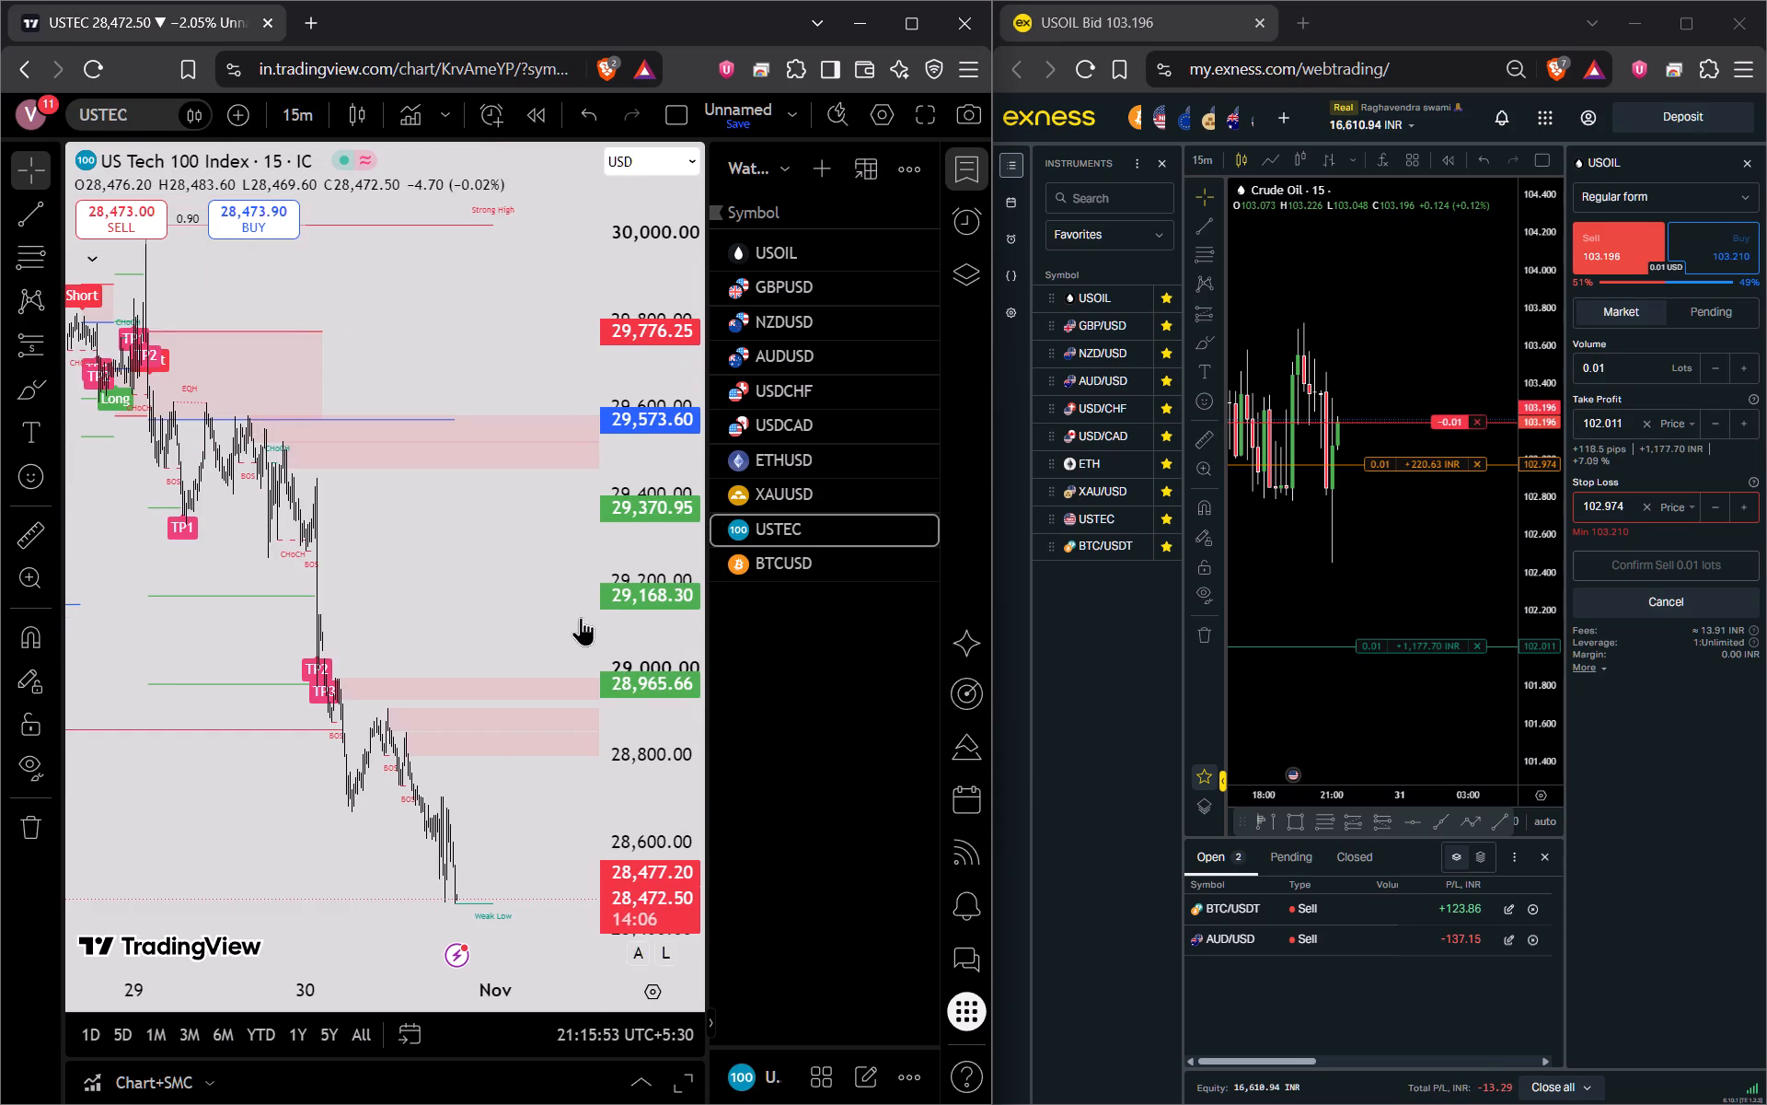
pyautogui.moveTo(521, 601); pyautogui.dragTo(459, 481)
pyautogui.scroll(4, 459, 481)
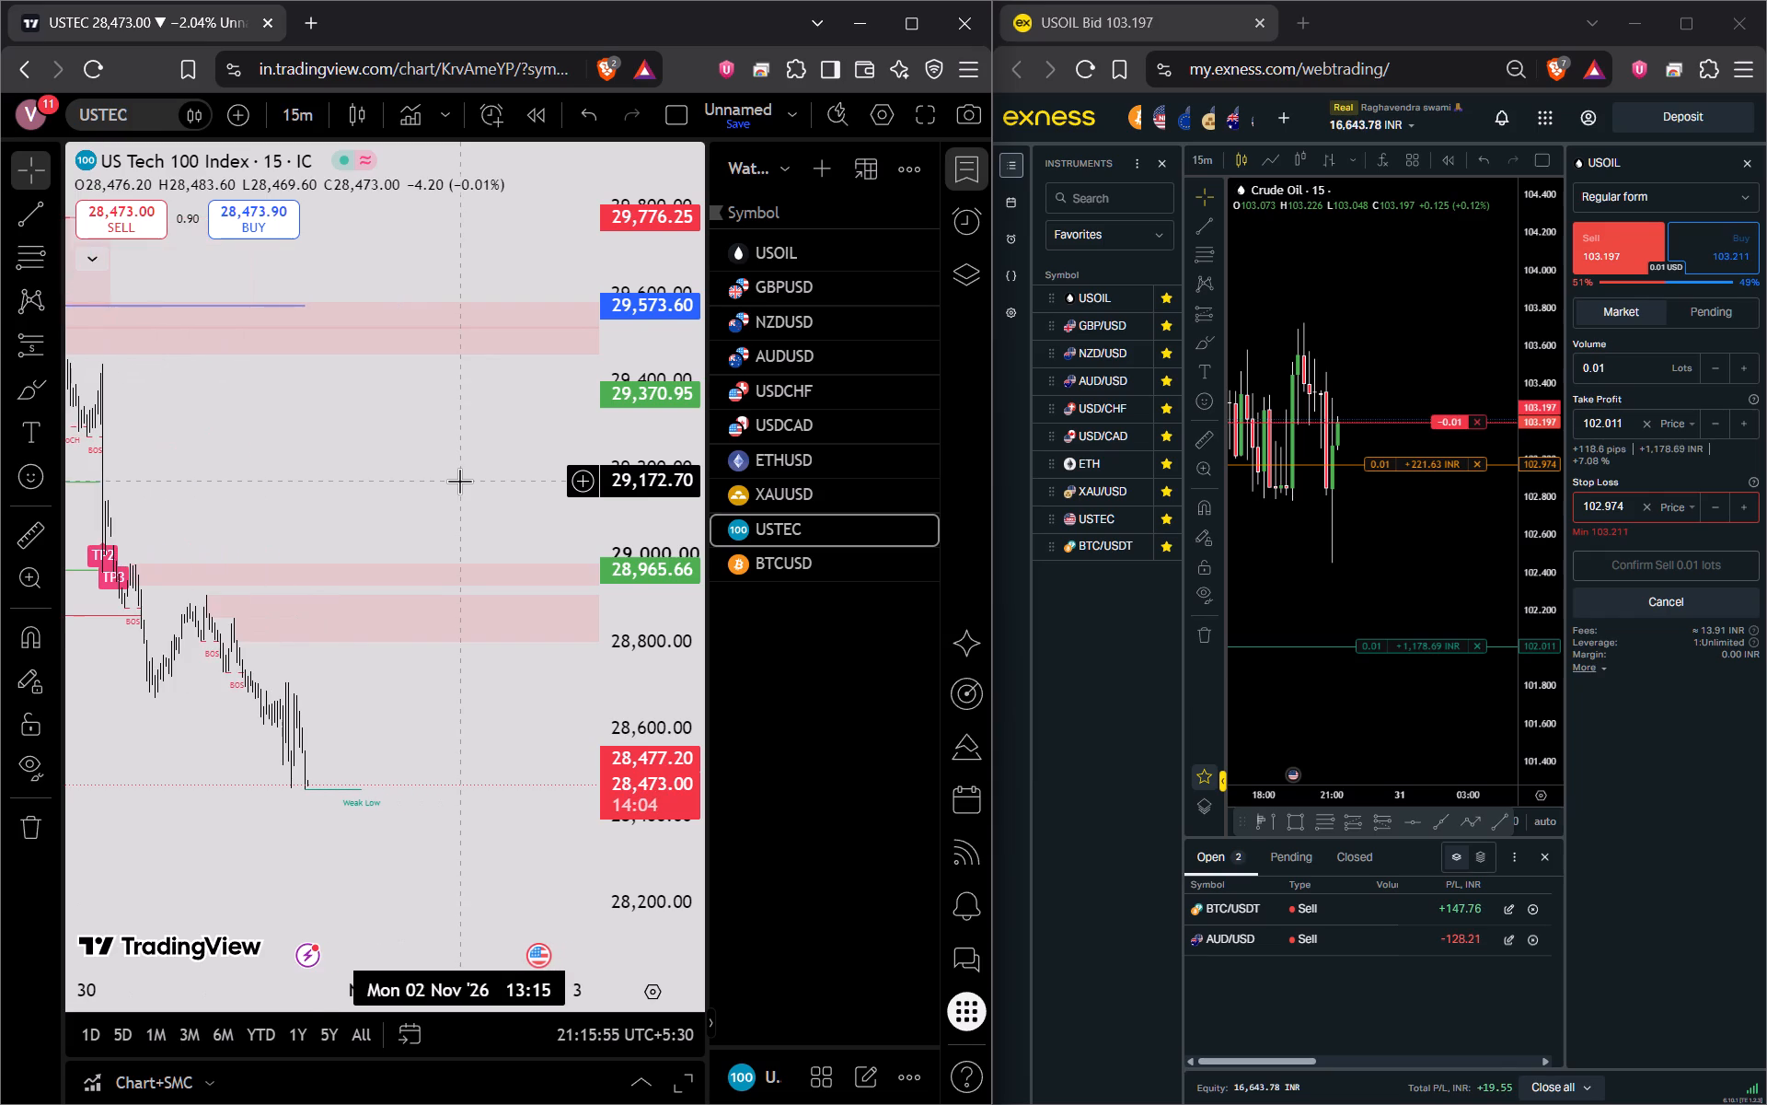
pyautogui.scroll(3, 459, 481)
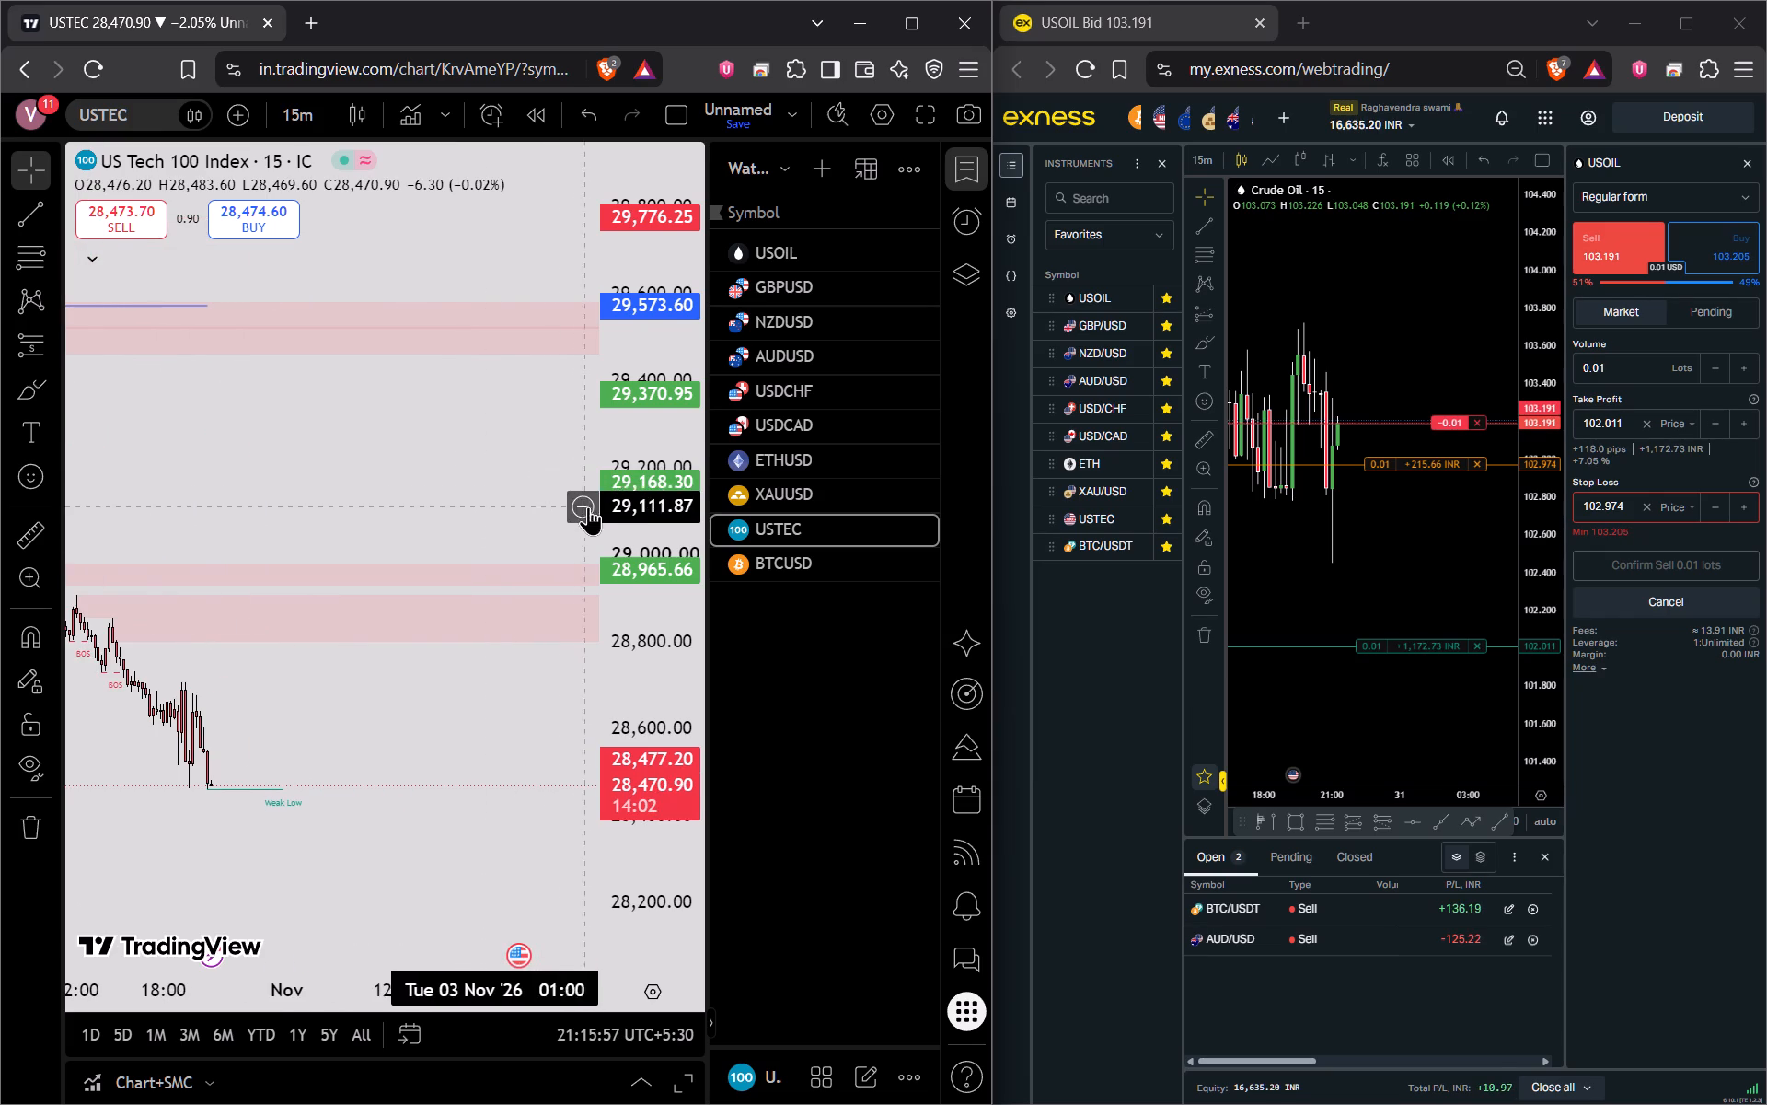
pyautogui.click(804, 502)
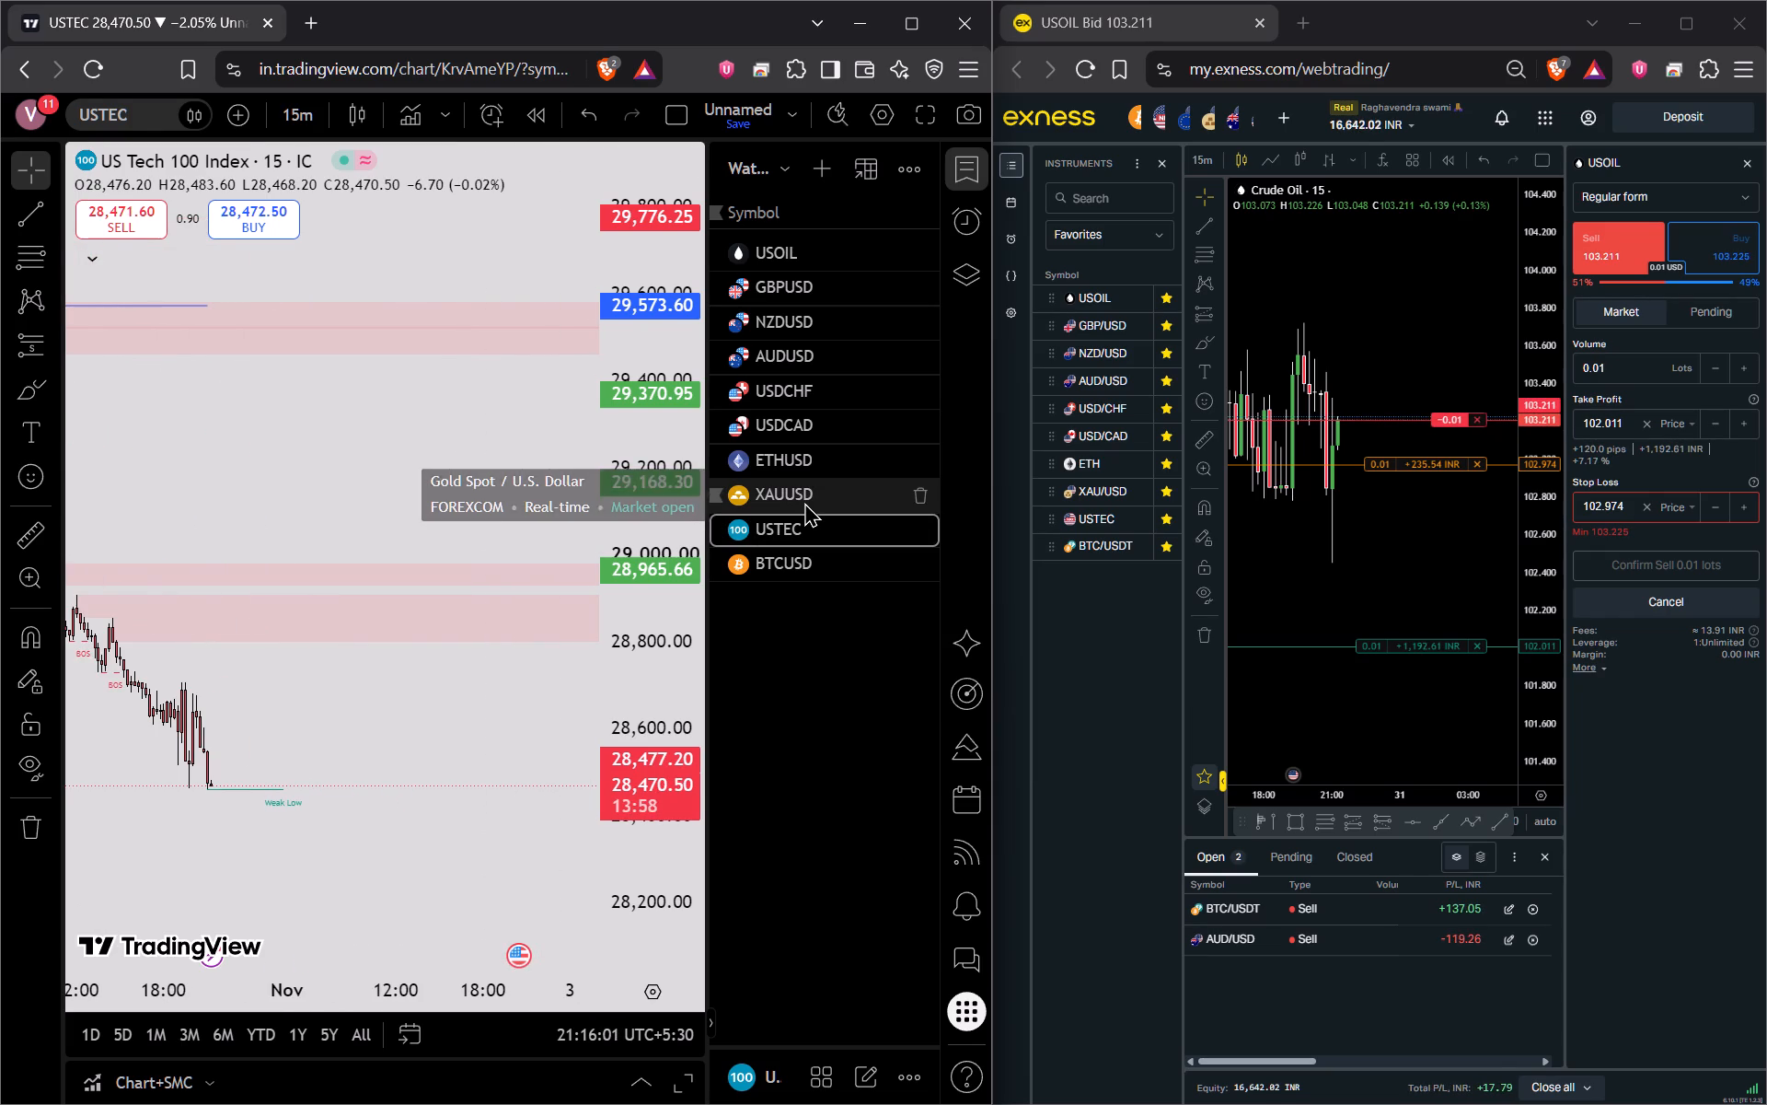
pyautogui.scroll(-3, 452, 614)
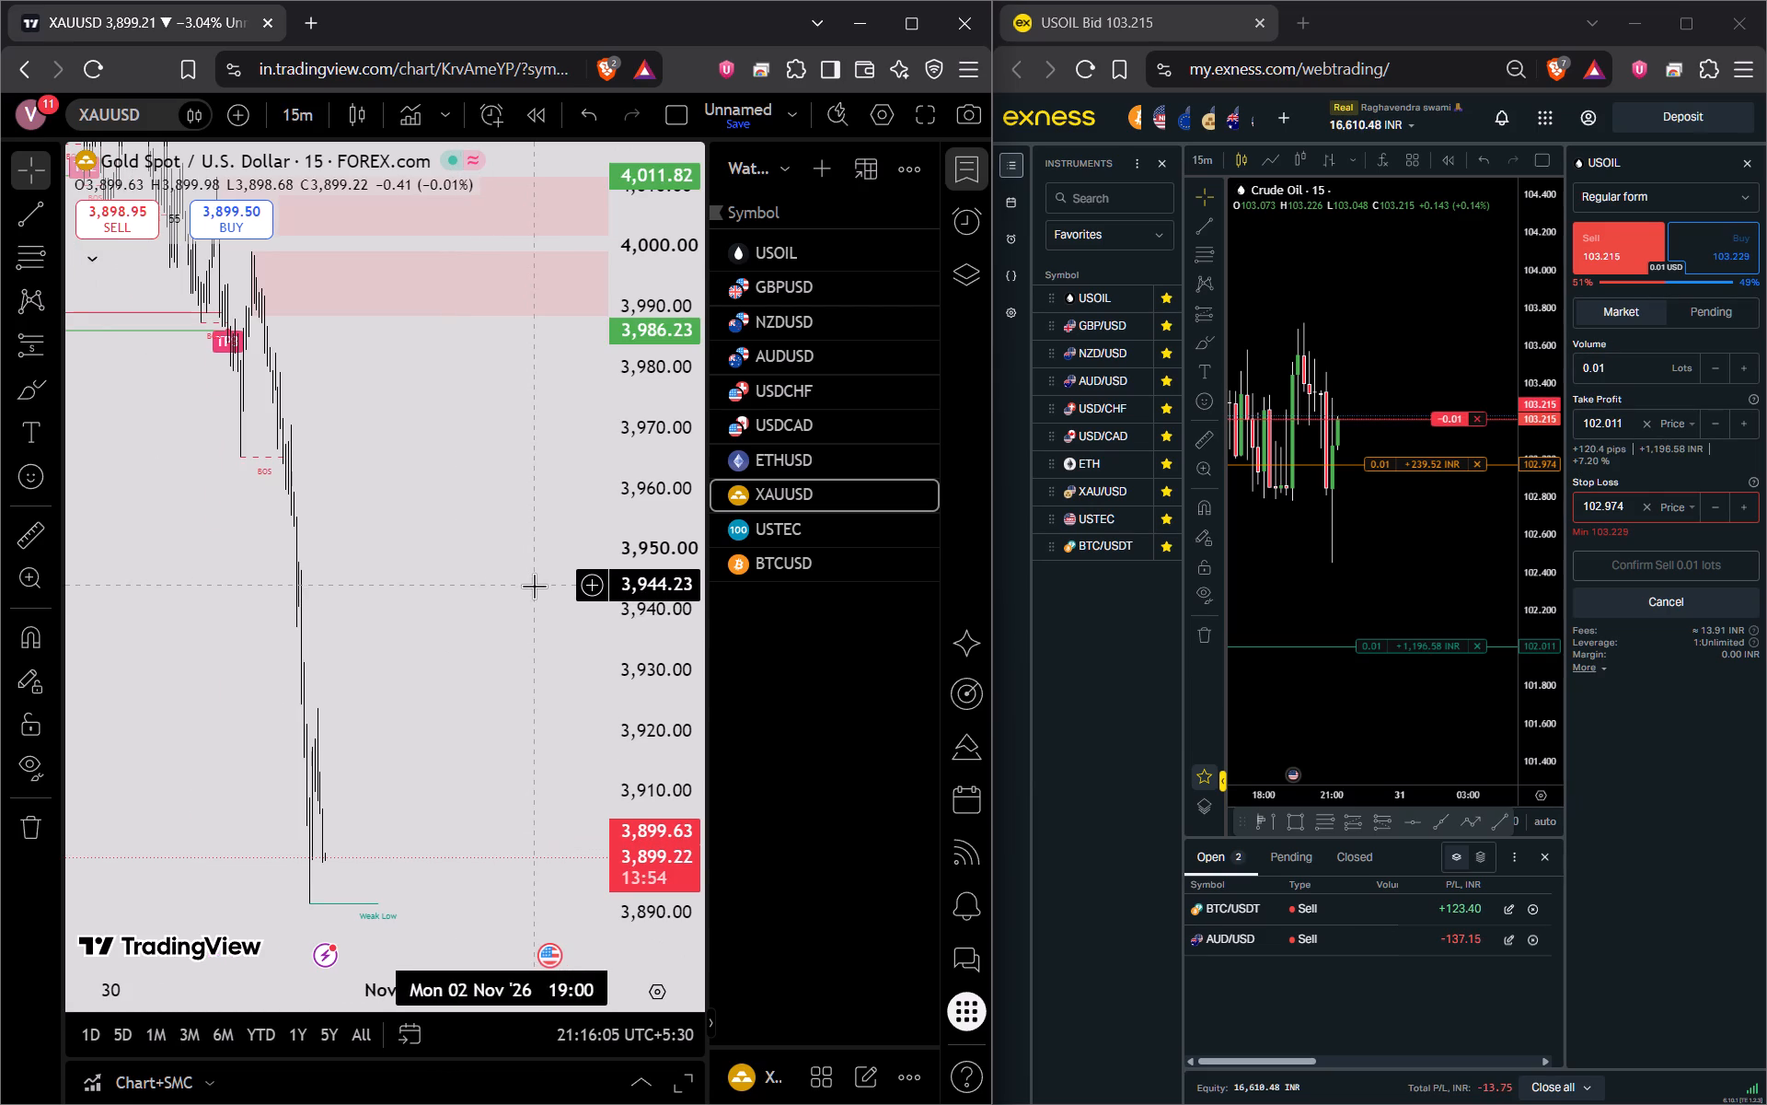
pyautogui.scroll(5, 534, 586)
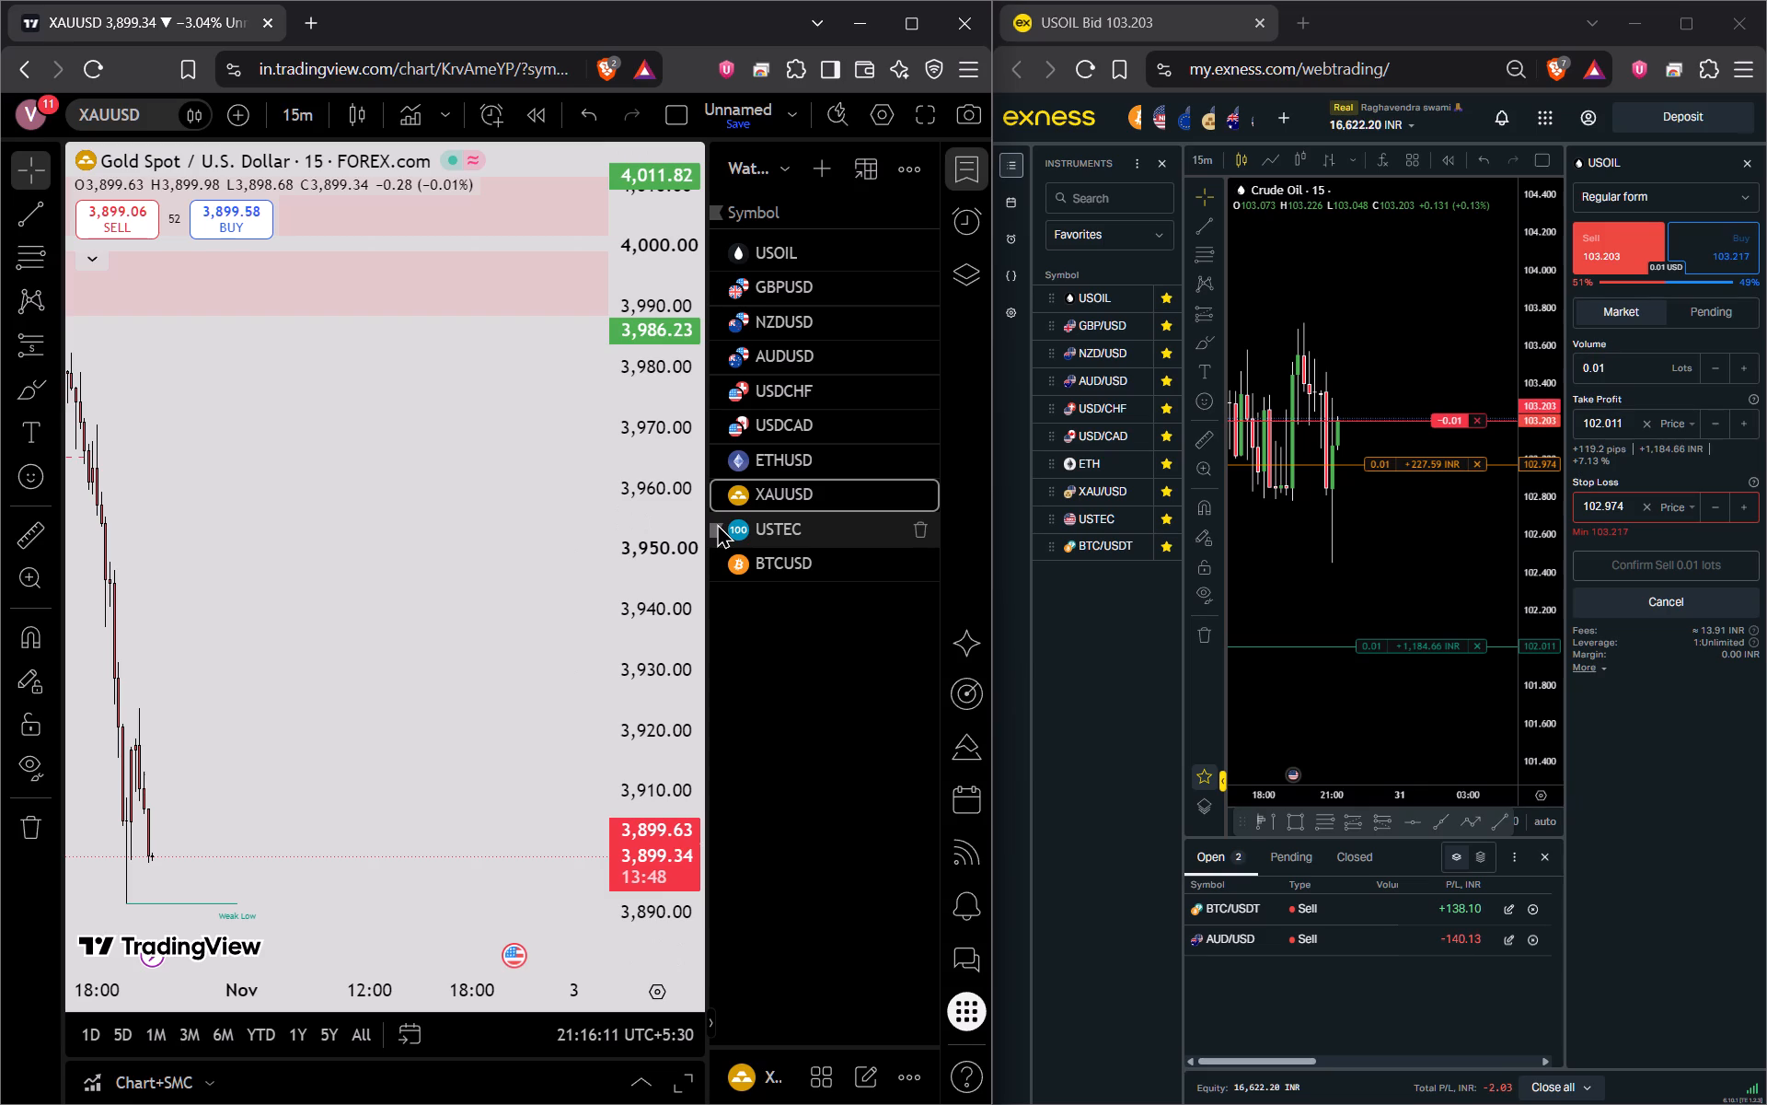
# Open the ETHUSD chart in TradingView and examine its most recent 15-minute candles.
pyautogui.click(789, 463)
pyautogui.moveTo(245, 466); pyautogui.dragTo(449, 413)
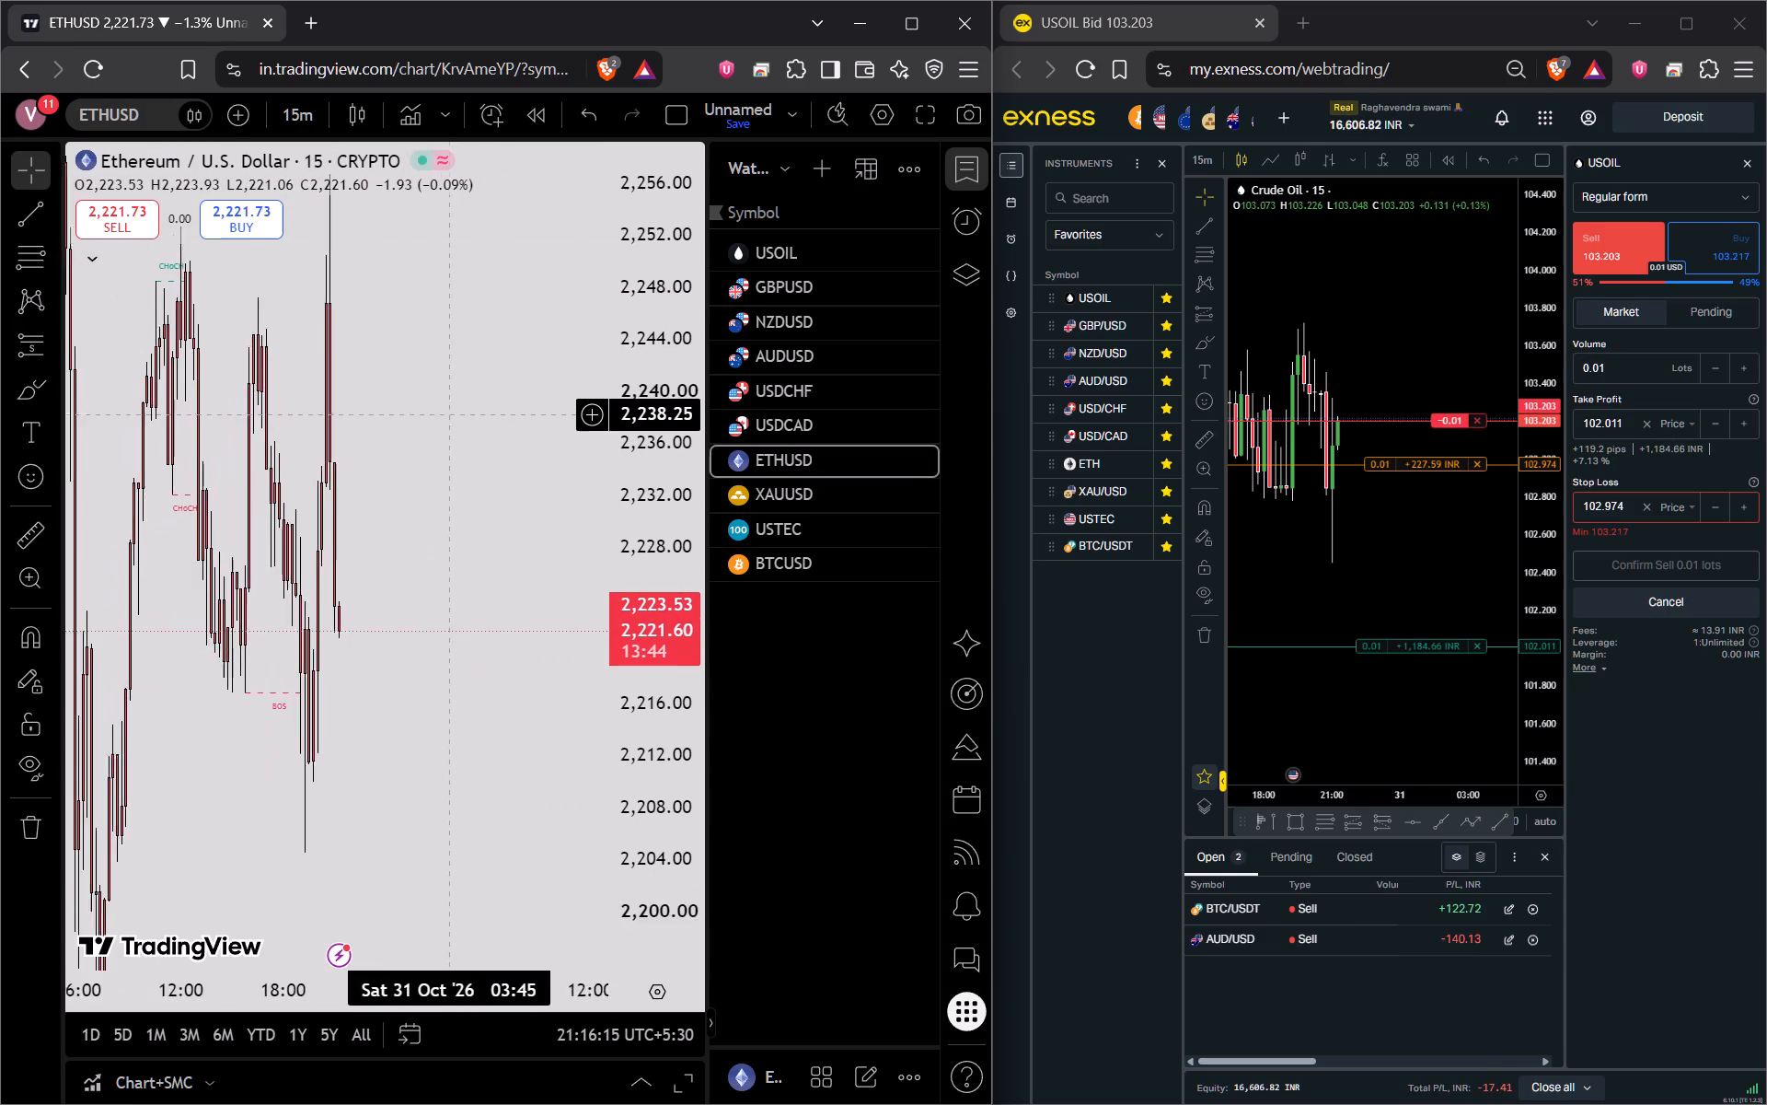
pyautogui.moveTo(449, 413); pyautogui.dragTo(465, 401)
pyautogui.scroll(3, 470, 392)
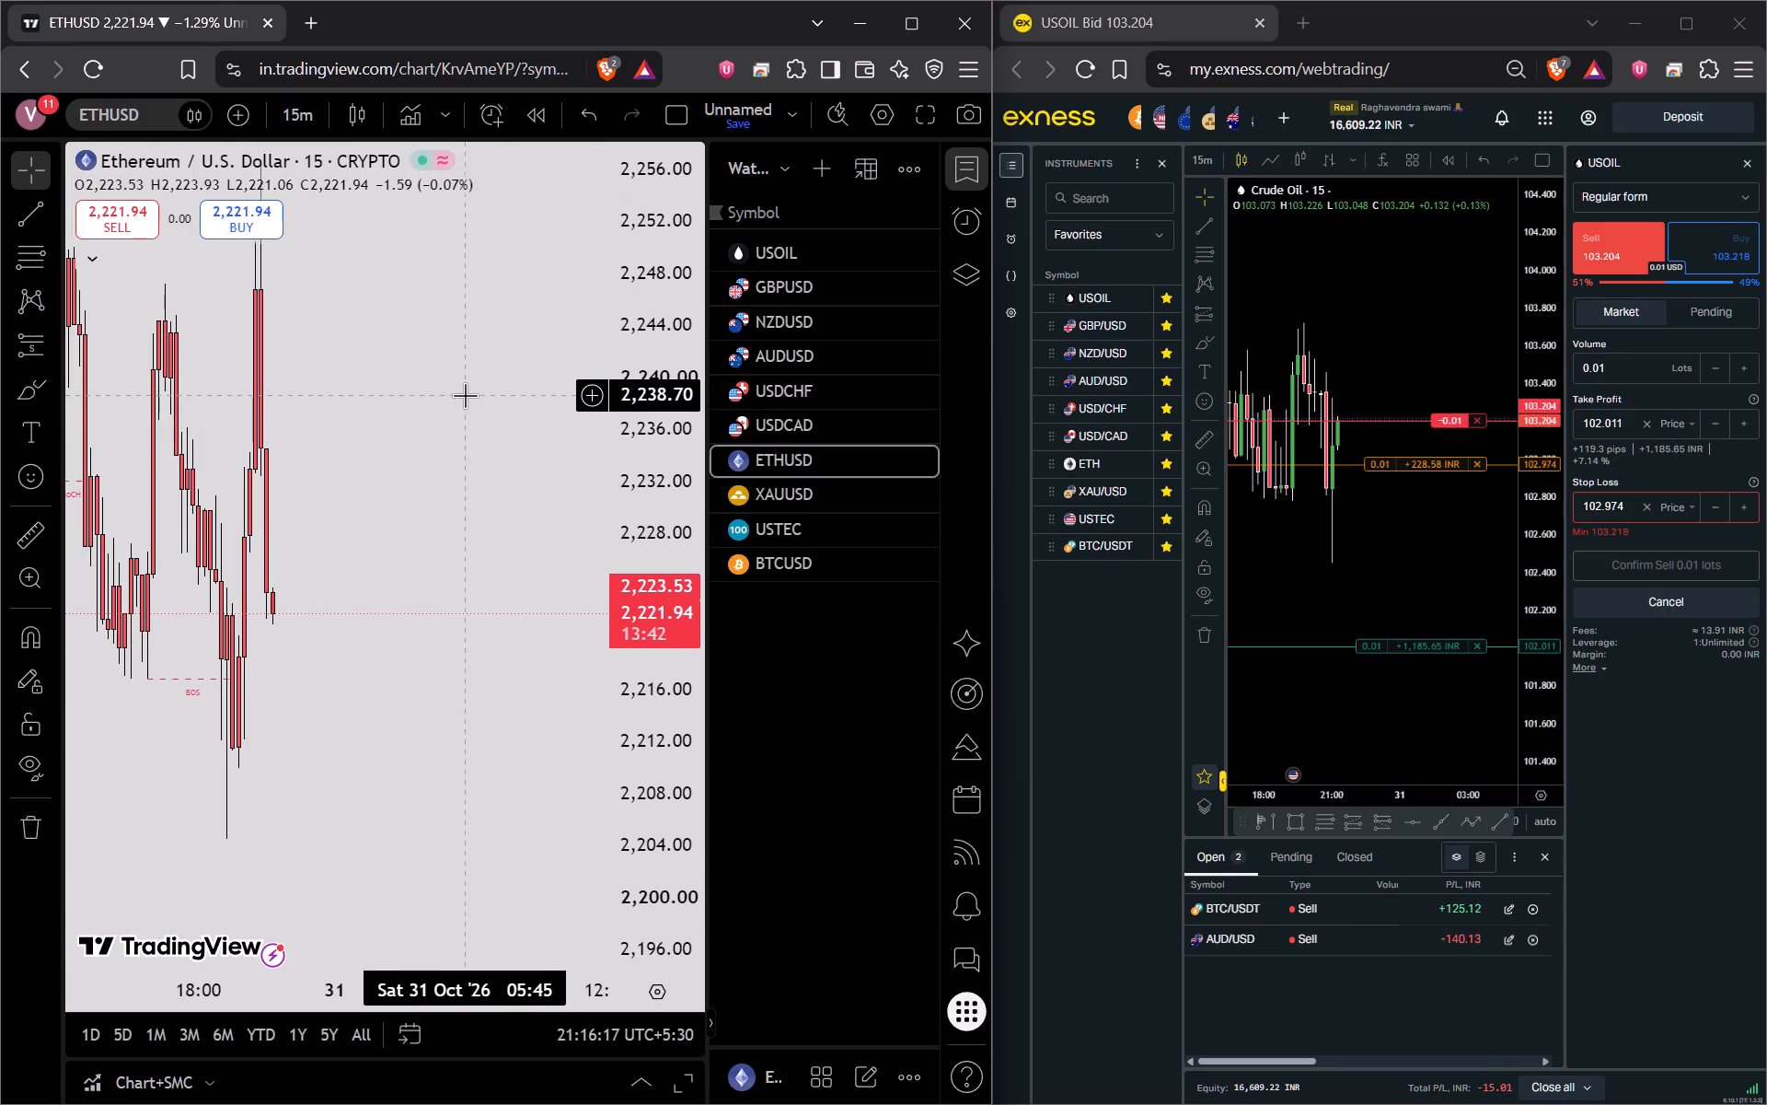
pyautogui.moveTo(459, 420); pyautogui.dragTo(523, 423)
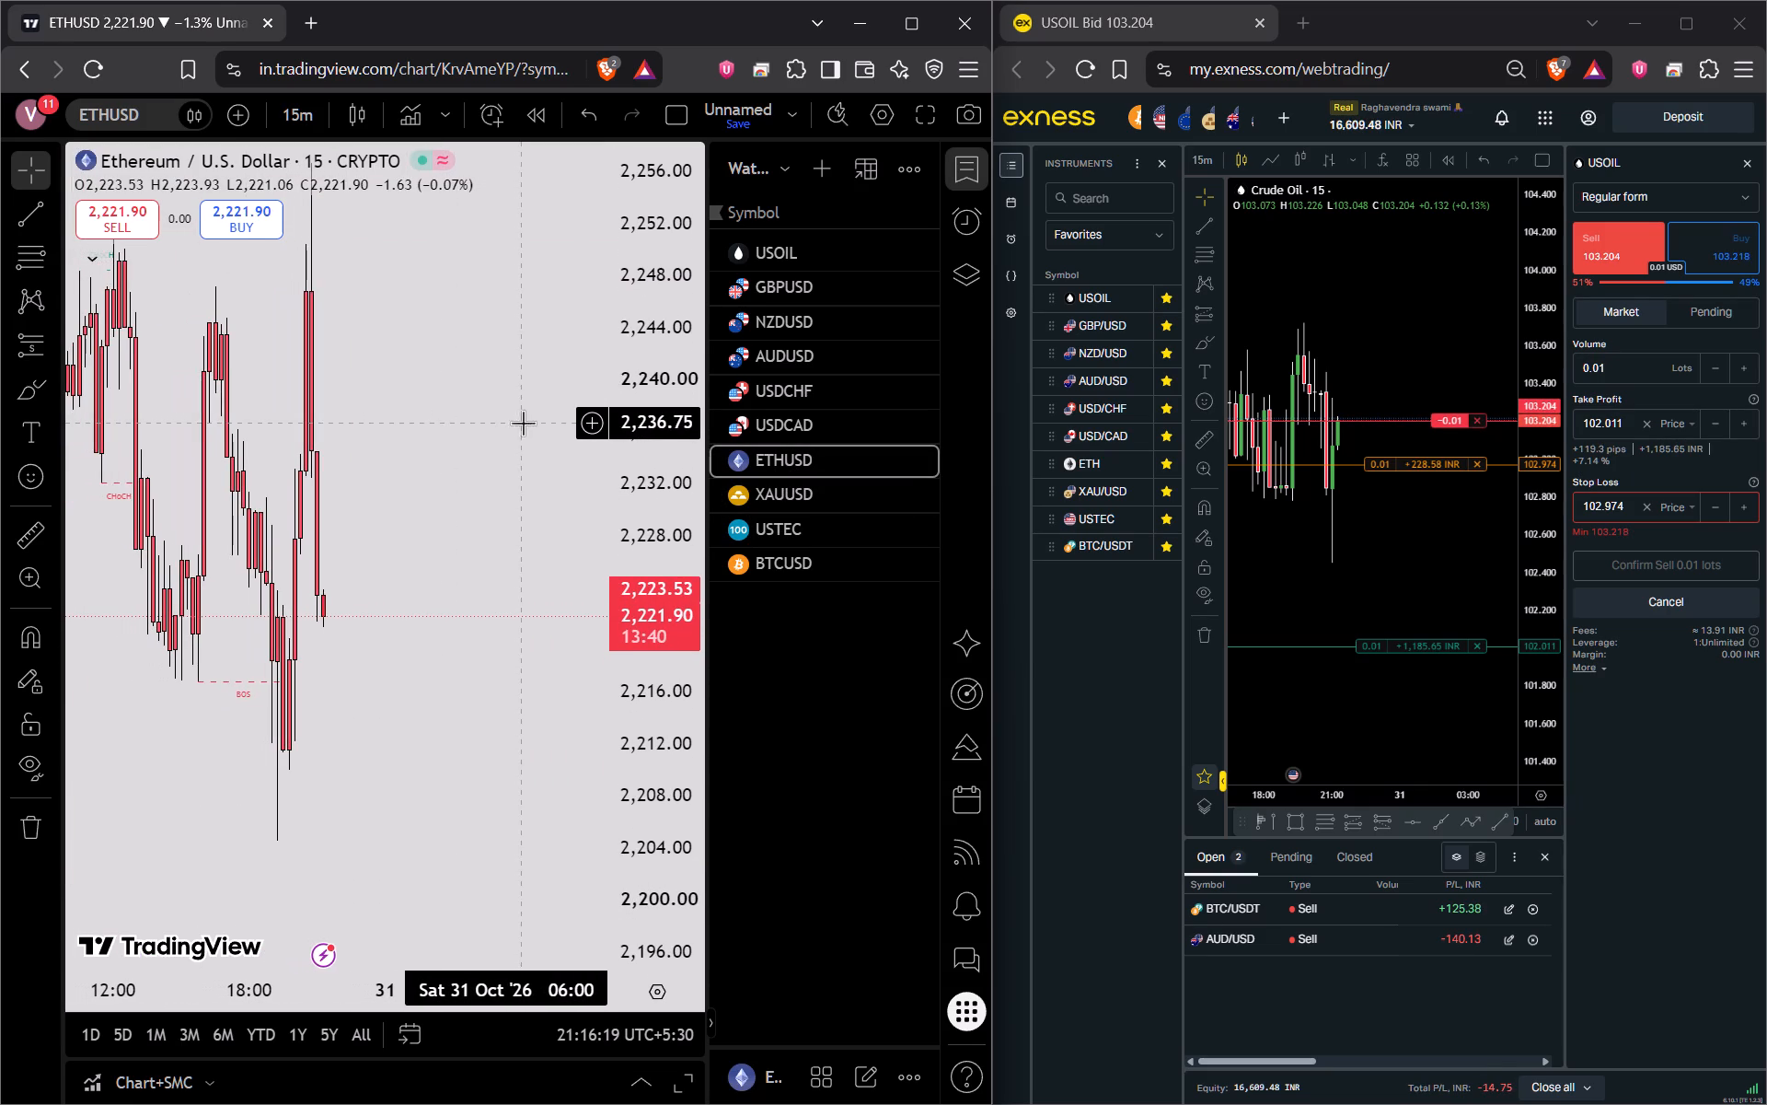
# Open the USDCAD chart in TradingView and examine its trade signals, supply zone, target levels and latest candles.
pyautogui.click(766, 426)
pyautogui.scroll(-5, 518, 500)
pyautogui.scroll(-5, 633, 477)
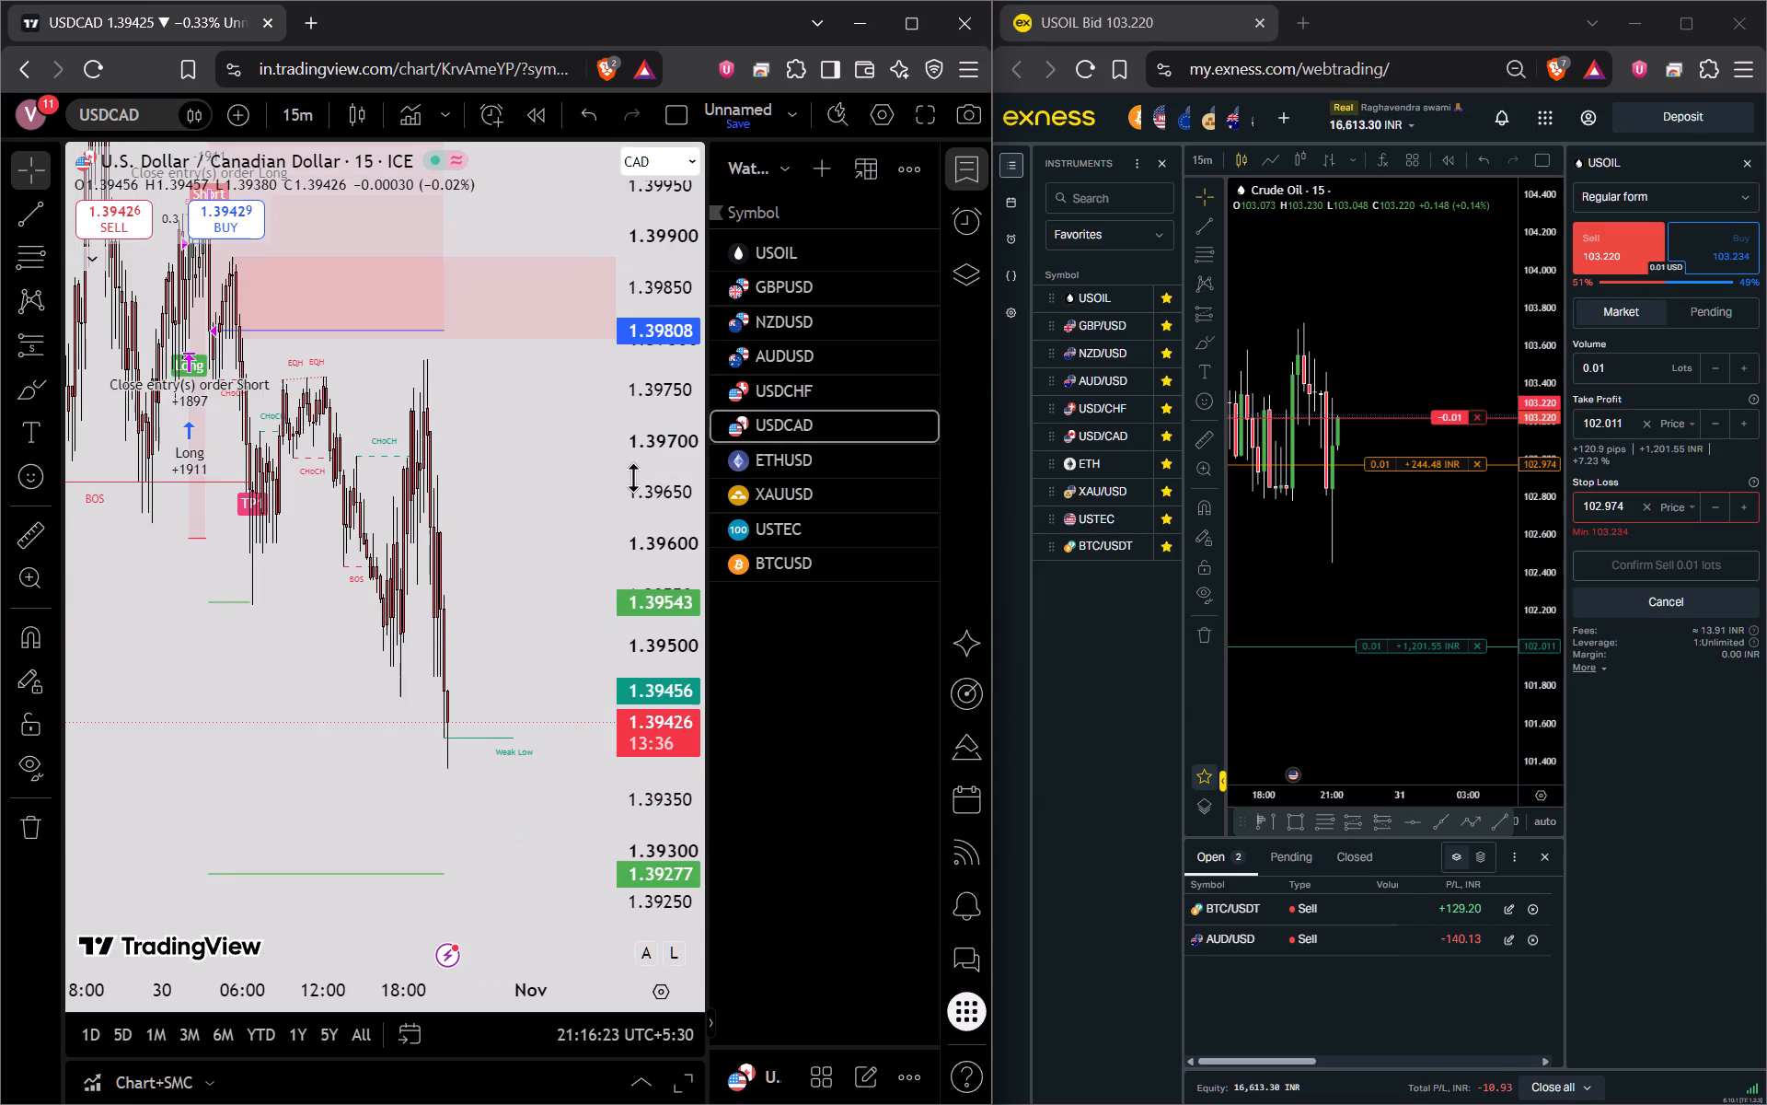
pyautogui.scroll(-4, 633, 477)
pyautogui.scroll(2, 522, 504)
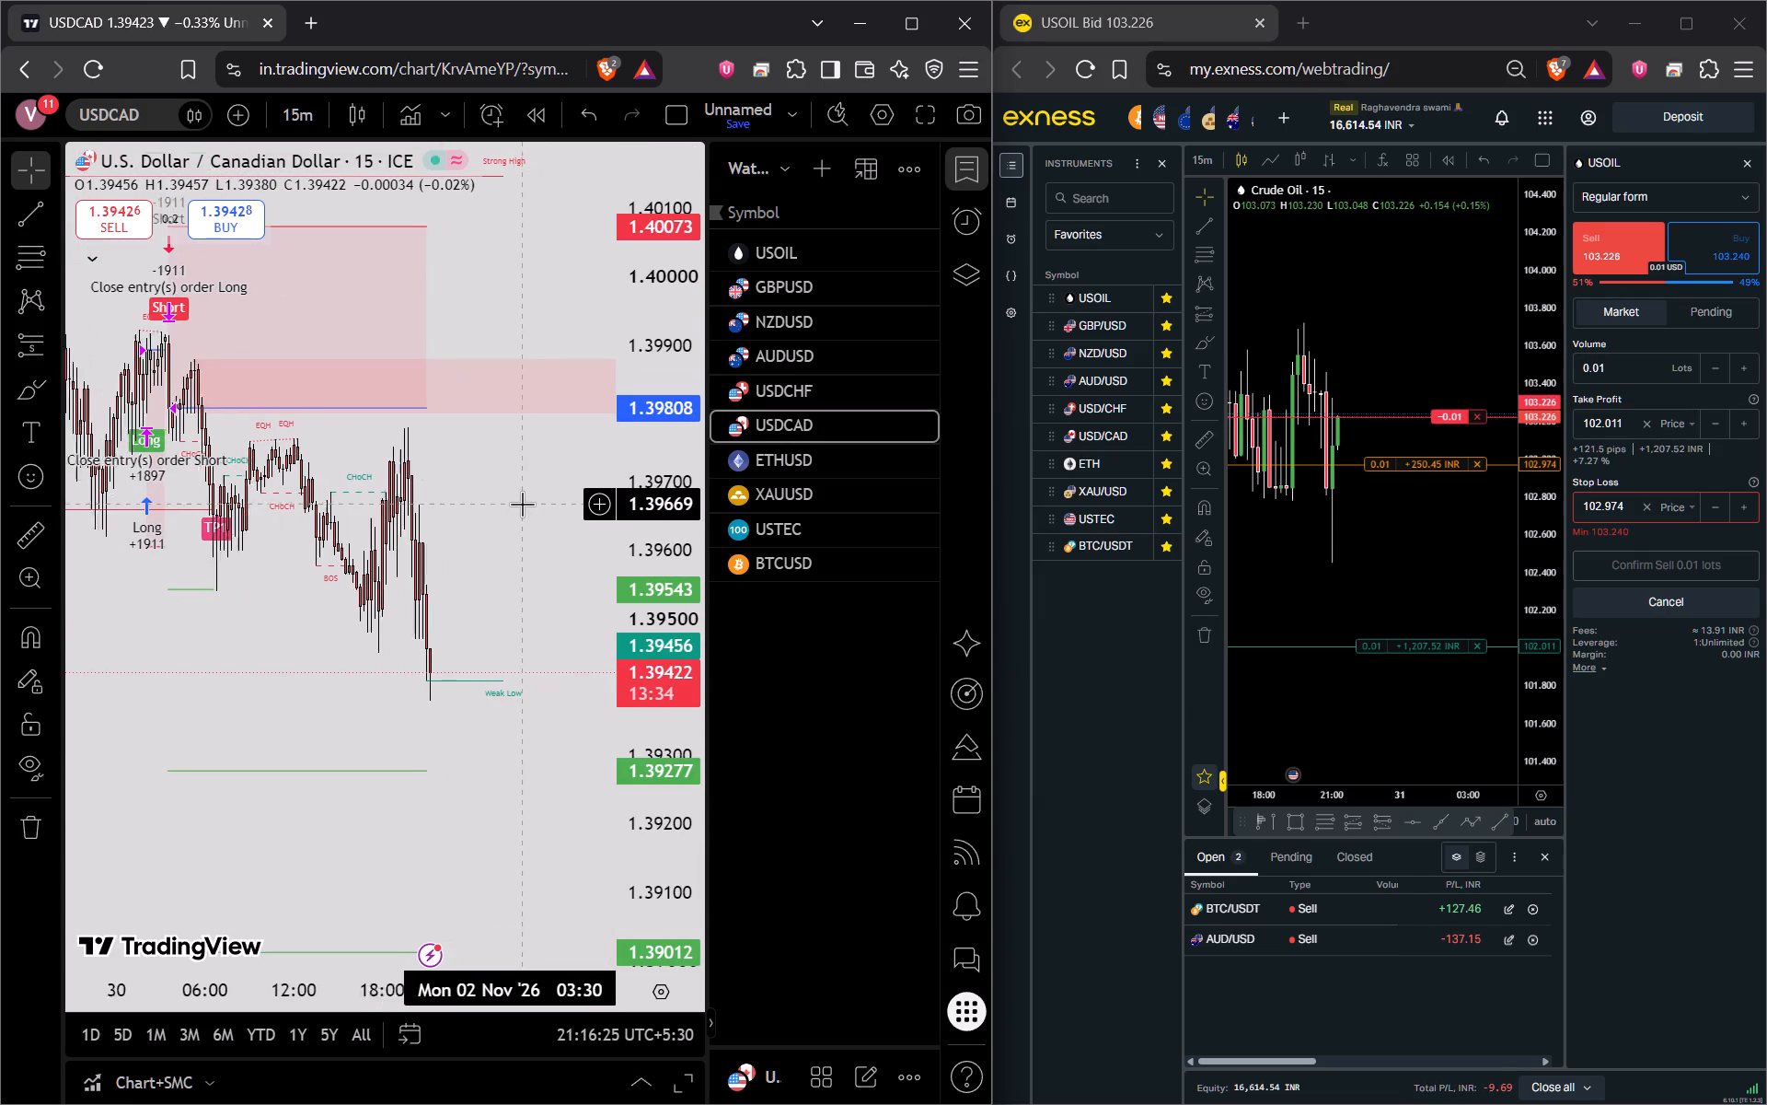
pyautogui.scroll(2, 522, 504)
pyautogui.scroll(-2, 522, 504)
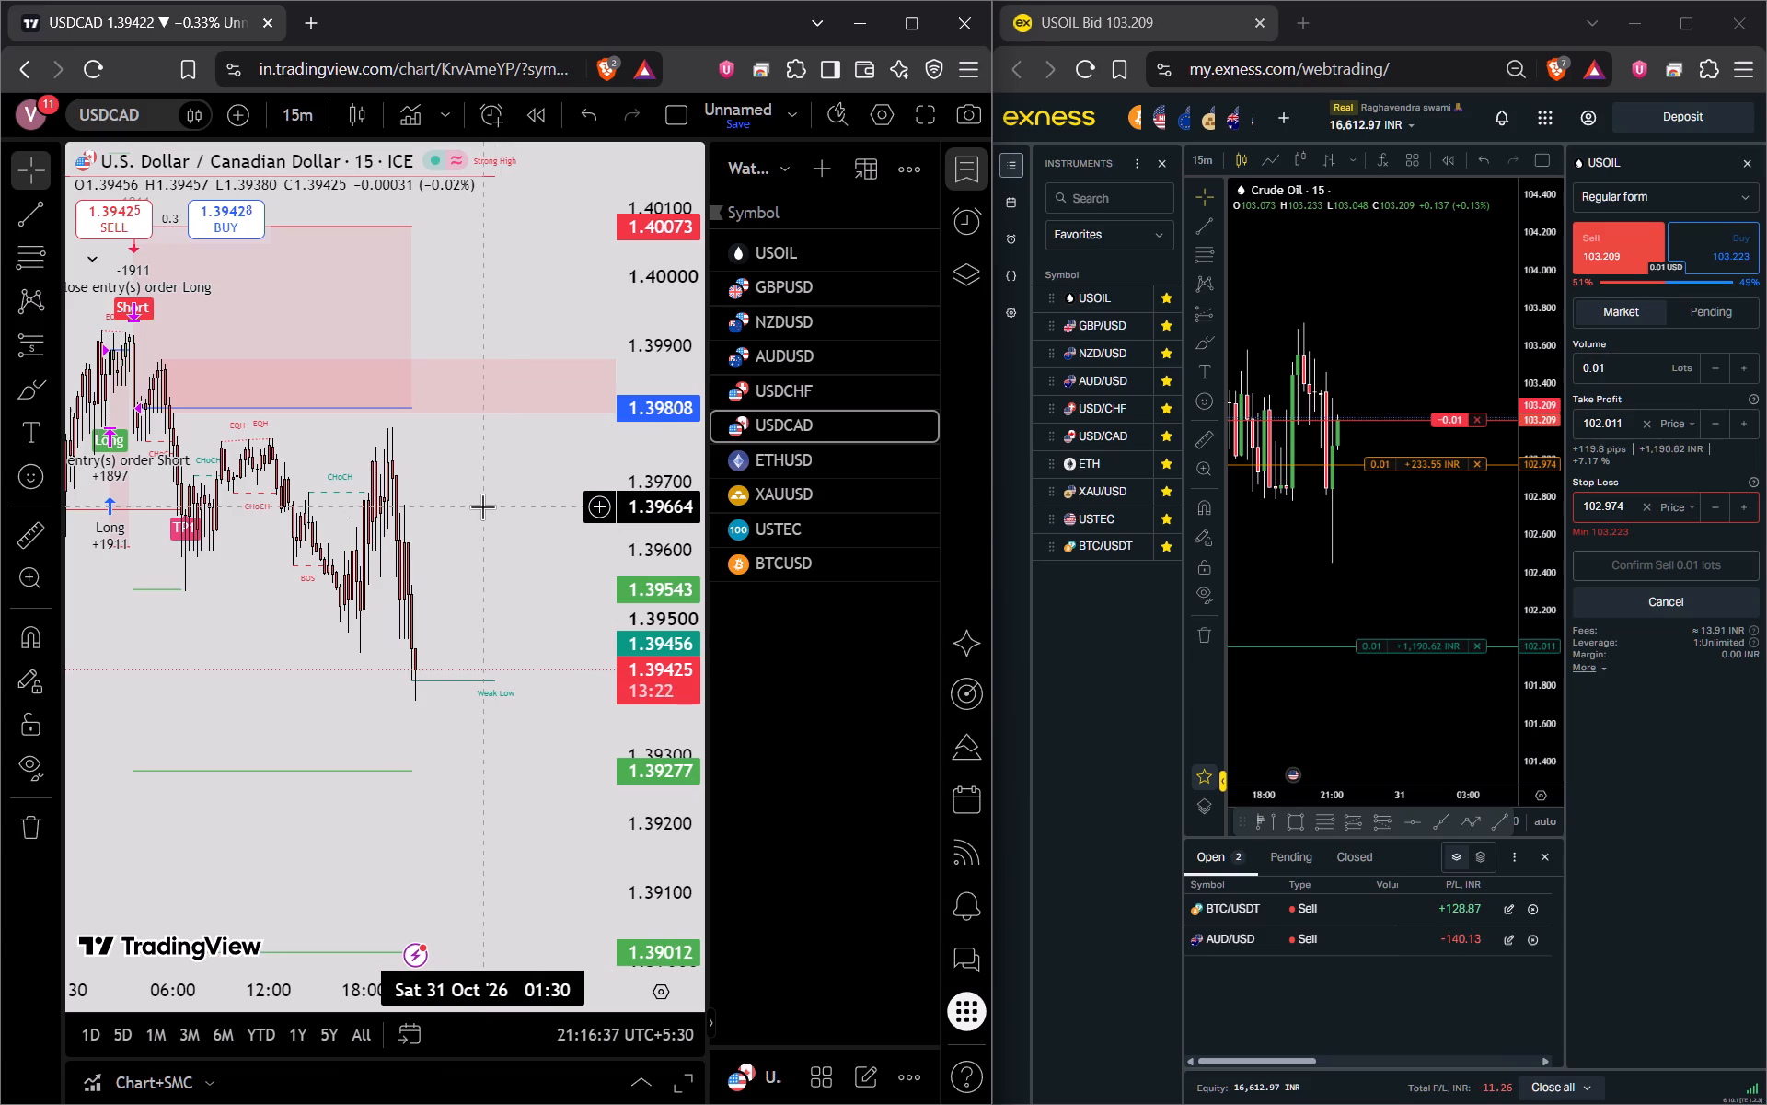
pyautogui.scroll(-1, 482, 506)
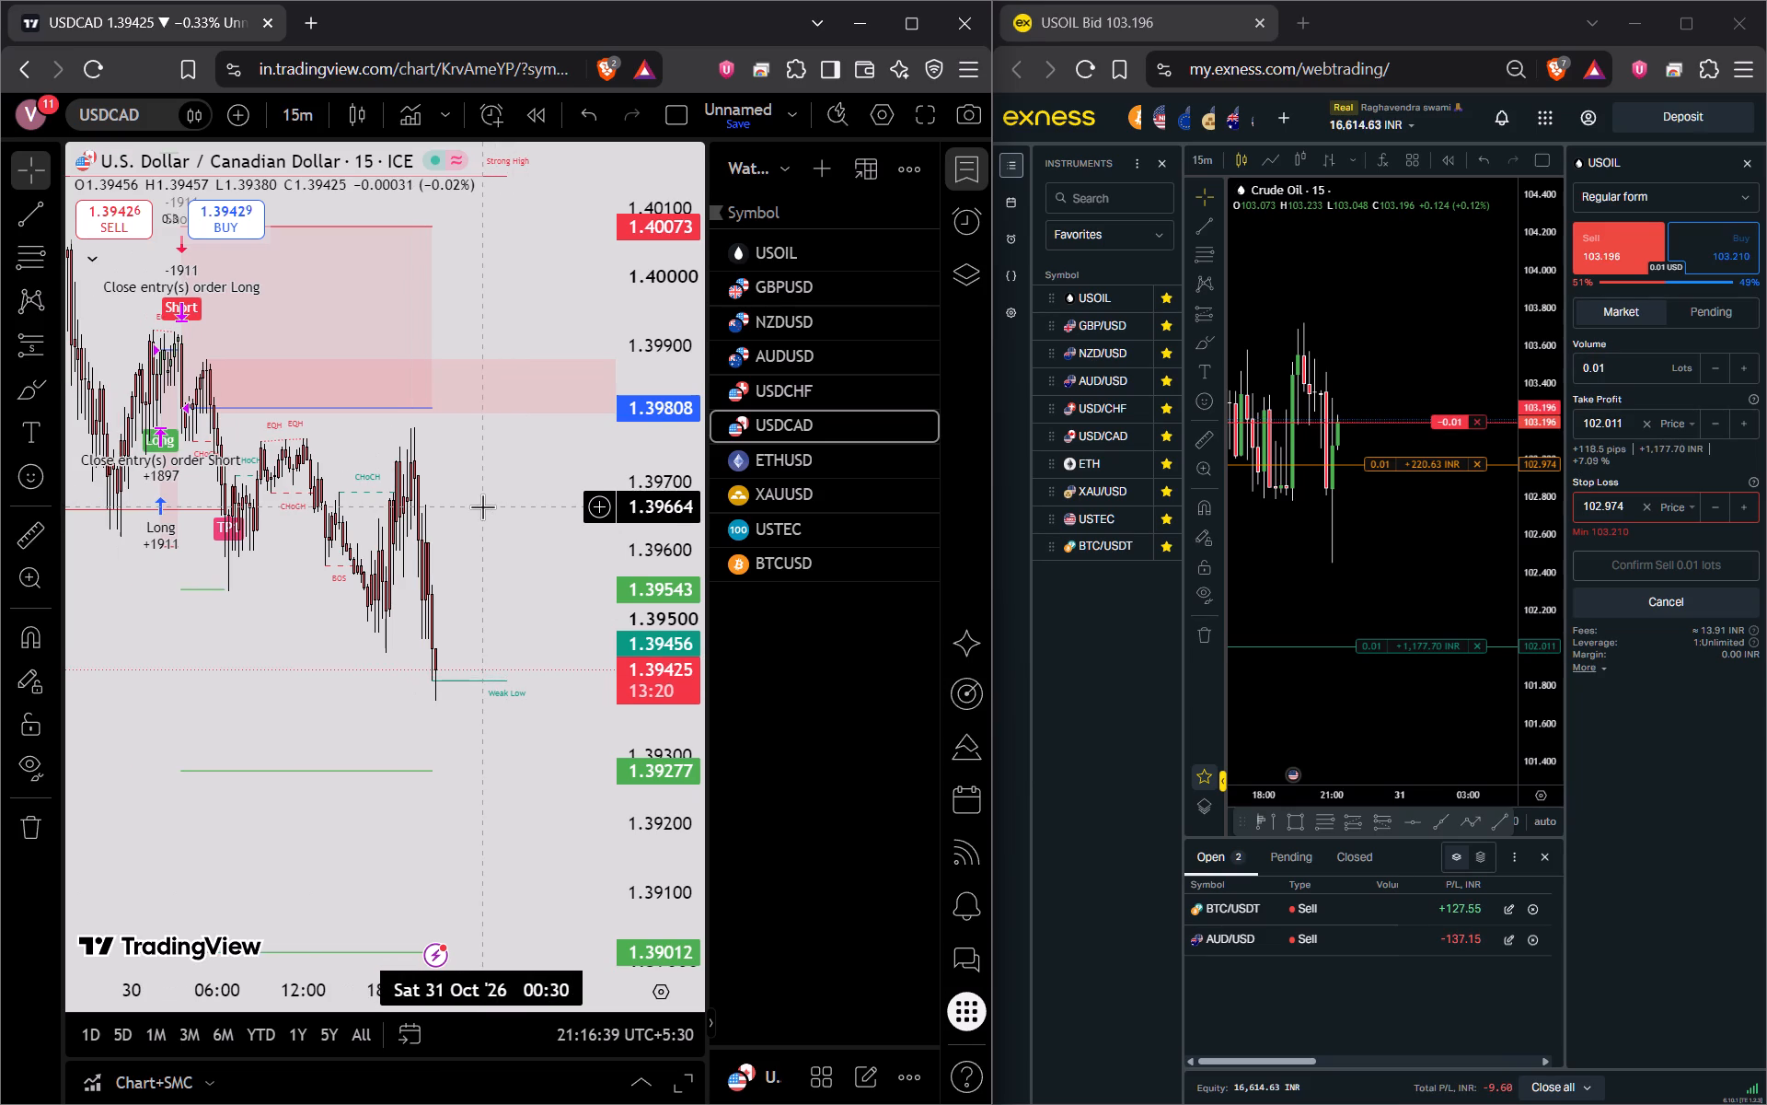
pyautogui.scroll(-4, 629, 564)
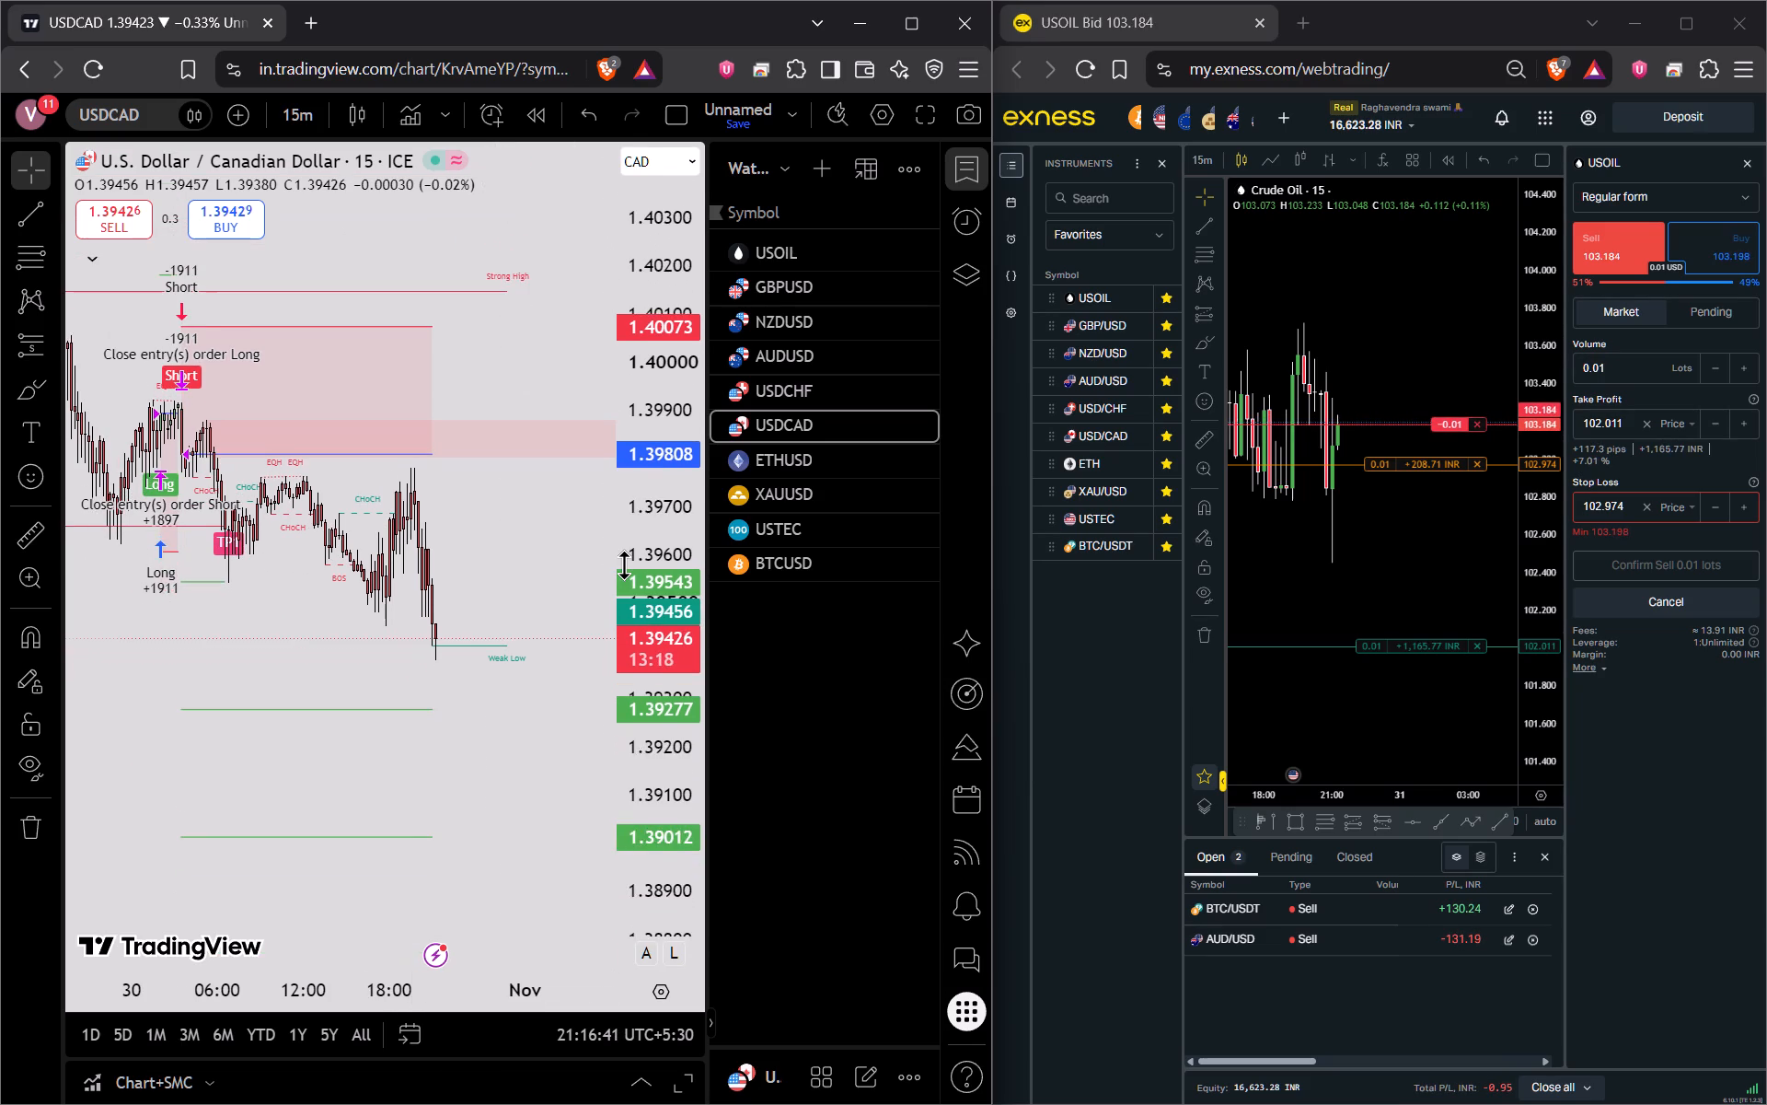
pyautogui.scroll(-1, 624, 564)
pyautogui.scroll(2, 624, 564)
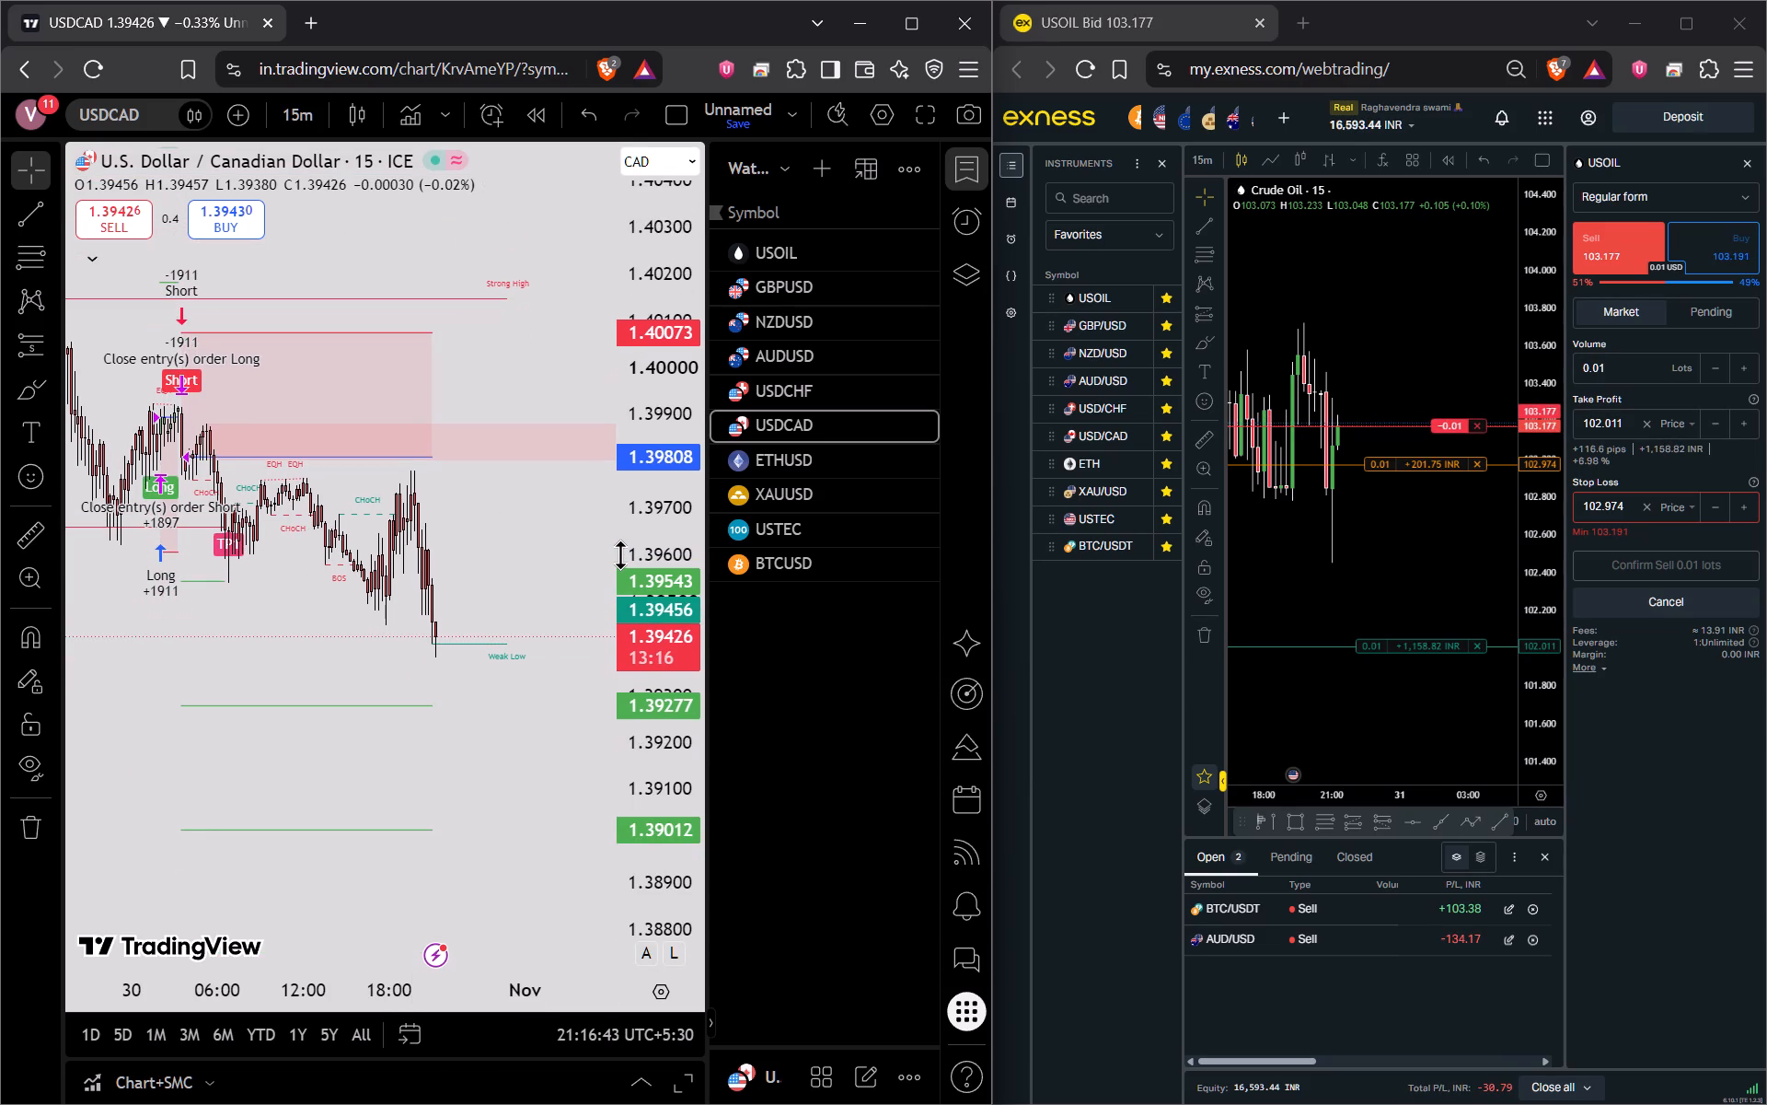
pyautogui.scroll(9, 620, 554)
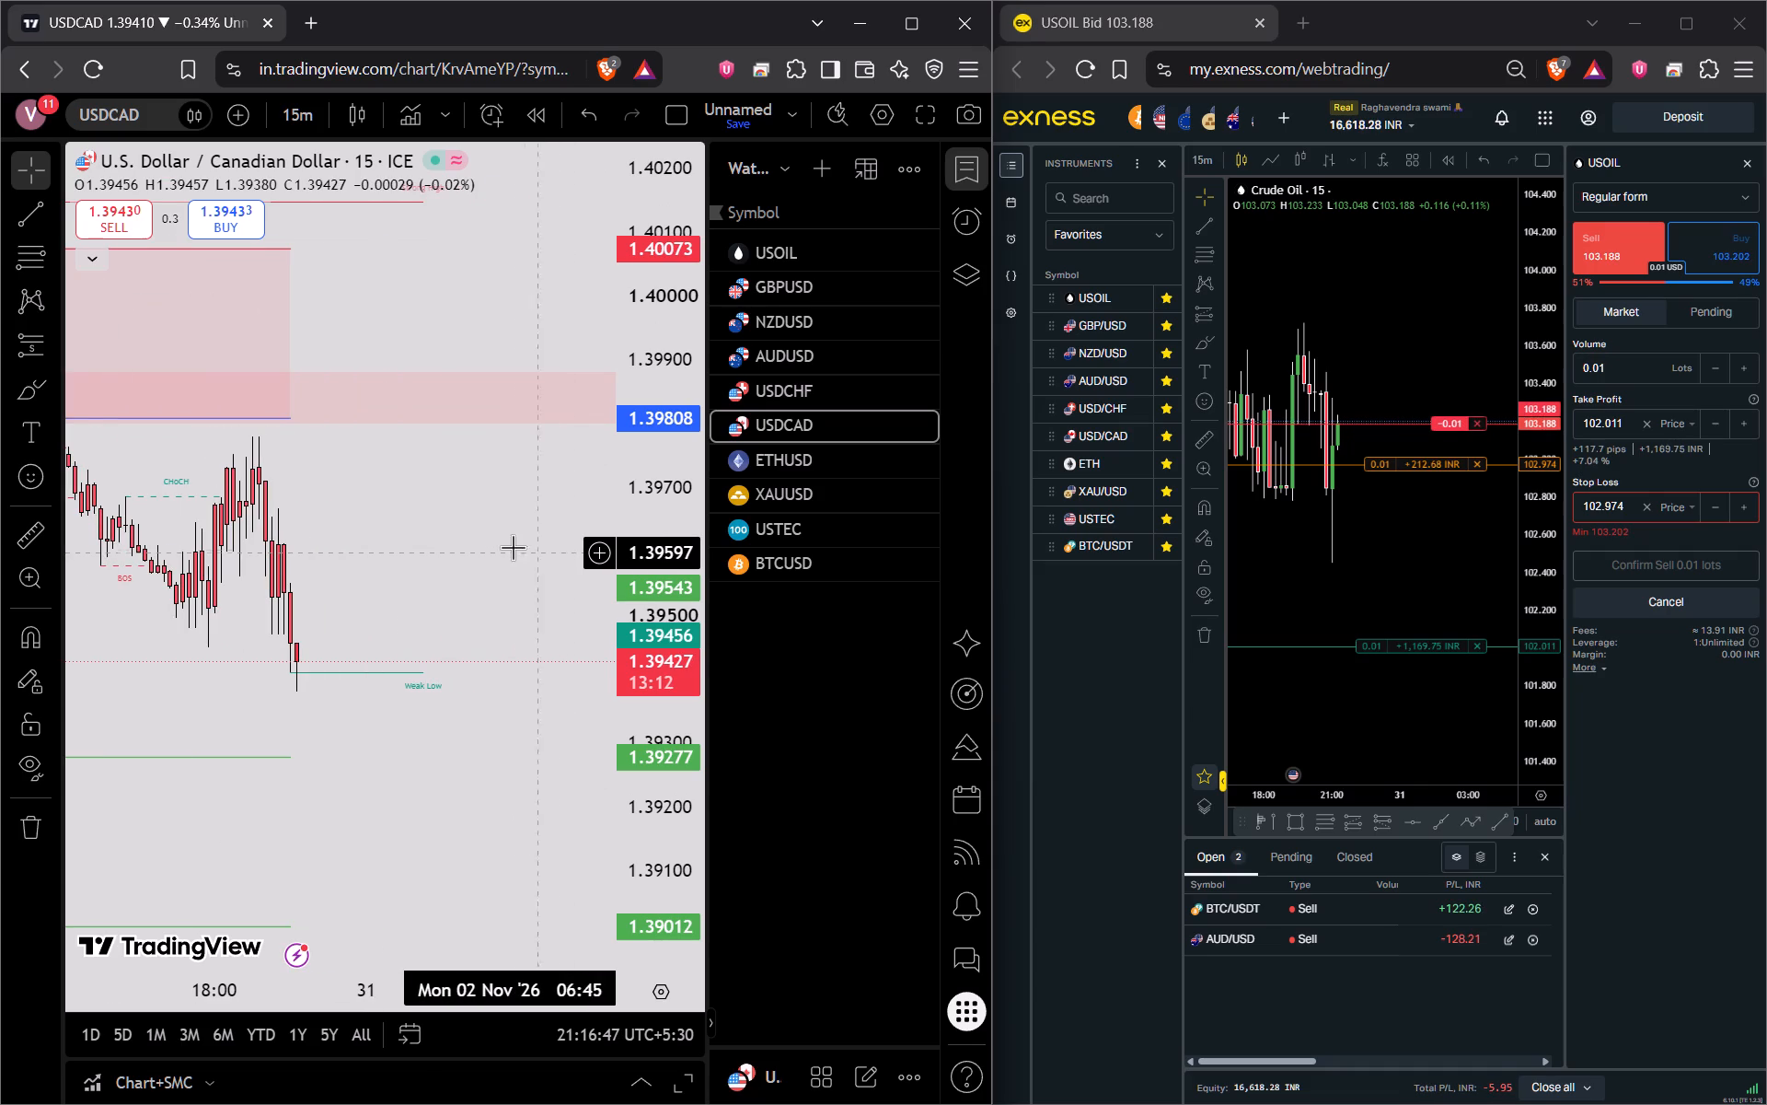
pyautogui.scroll(-5, 433, 539)
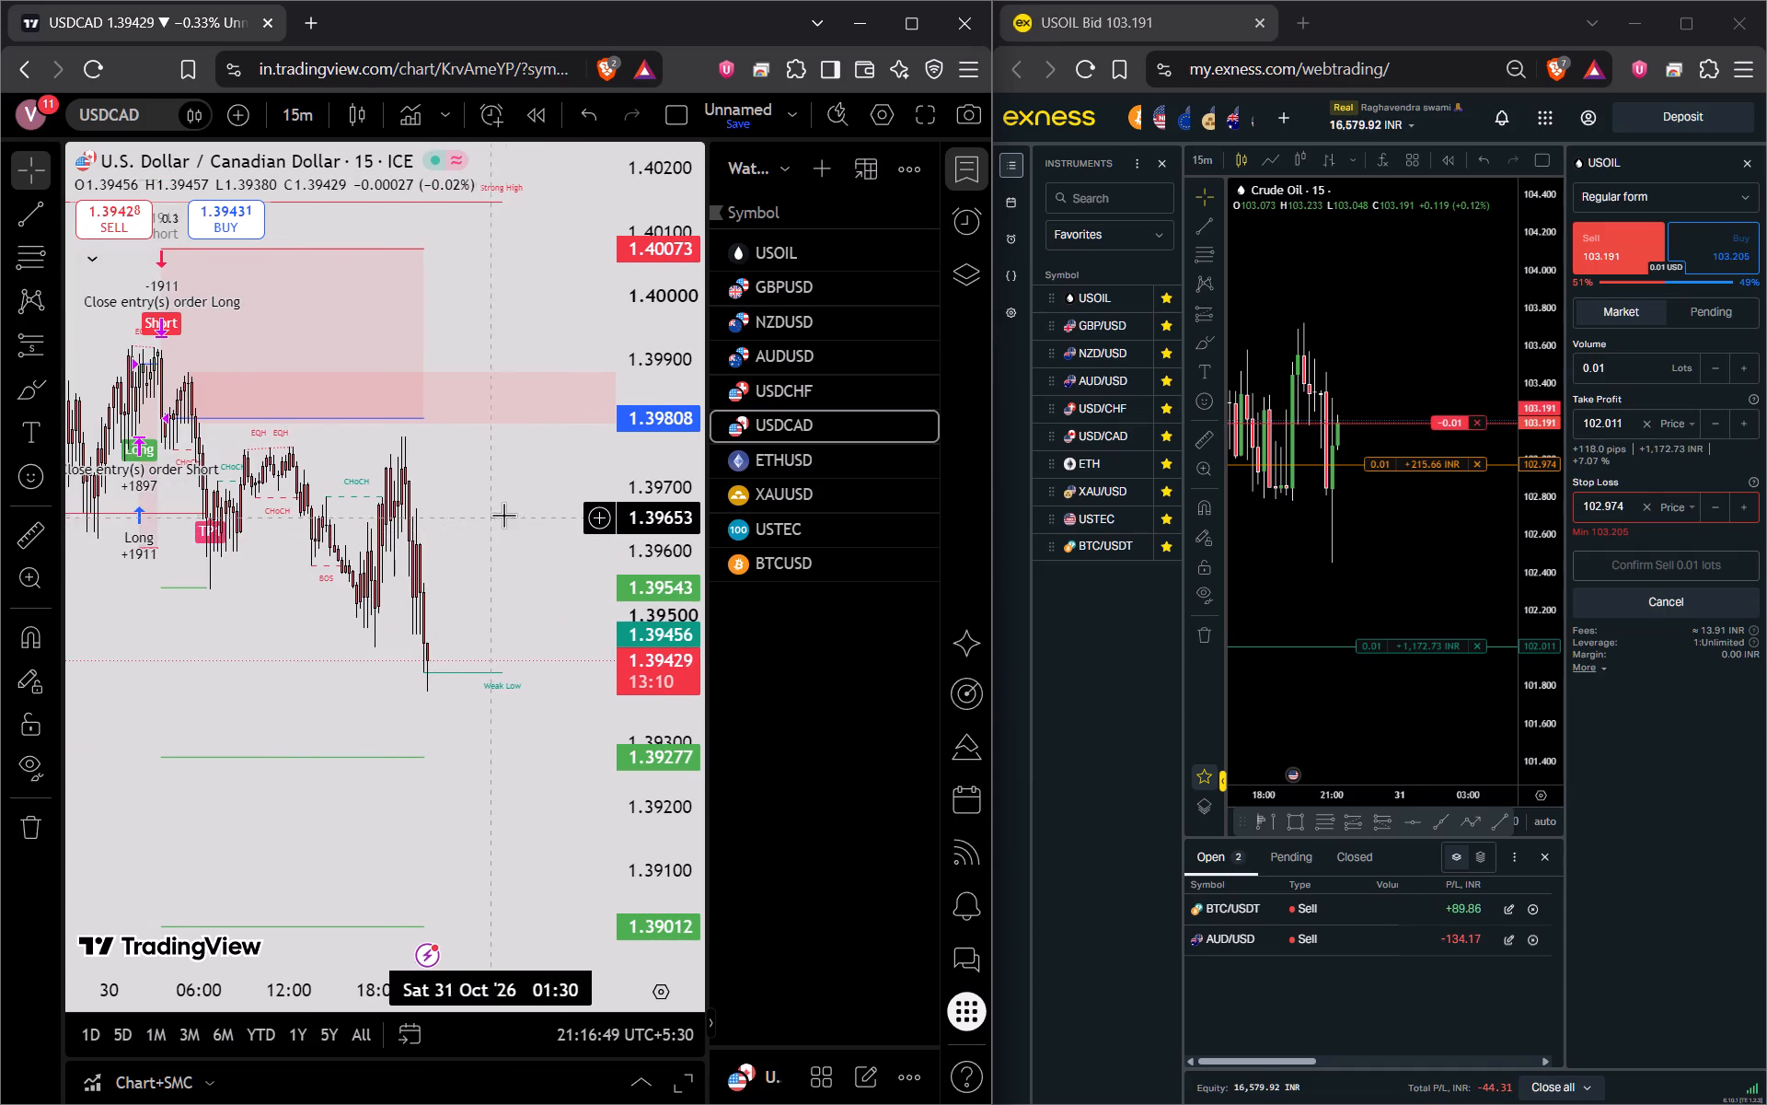
# Switch to Exness, open the USD/CAD instrument and examine its recent price action.
pyautogui.click(1110, 446)
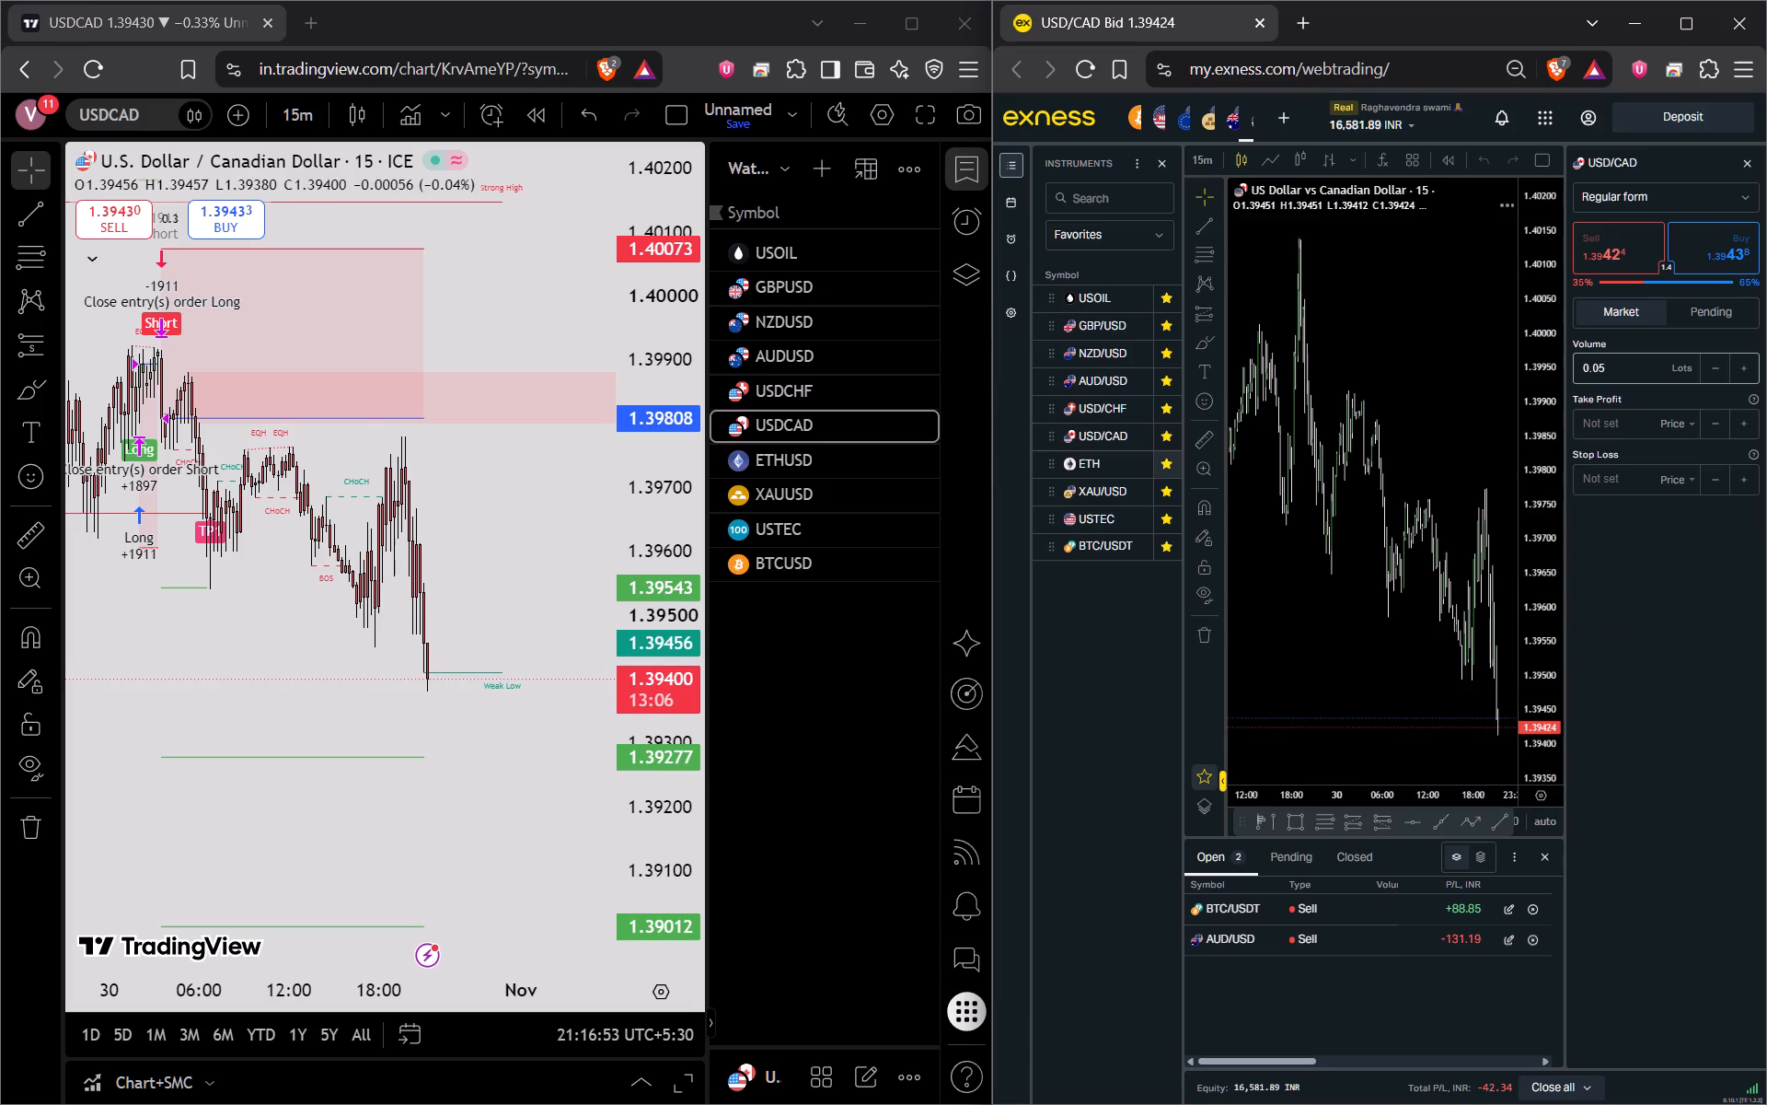
pyautogui.moveTo(1359, 554); pyautogui.dragTo(1207, 510)
pyautogui.scroll(2, 1499, 600)
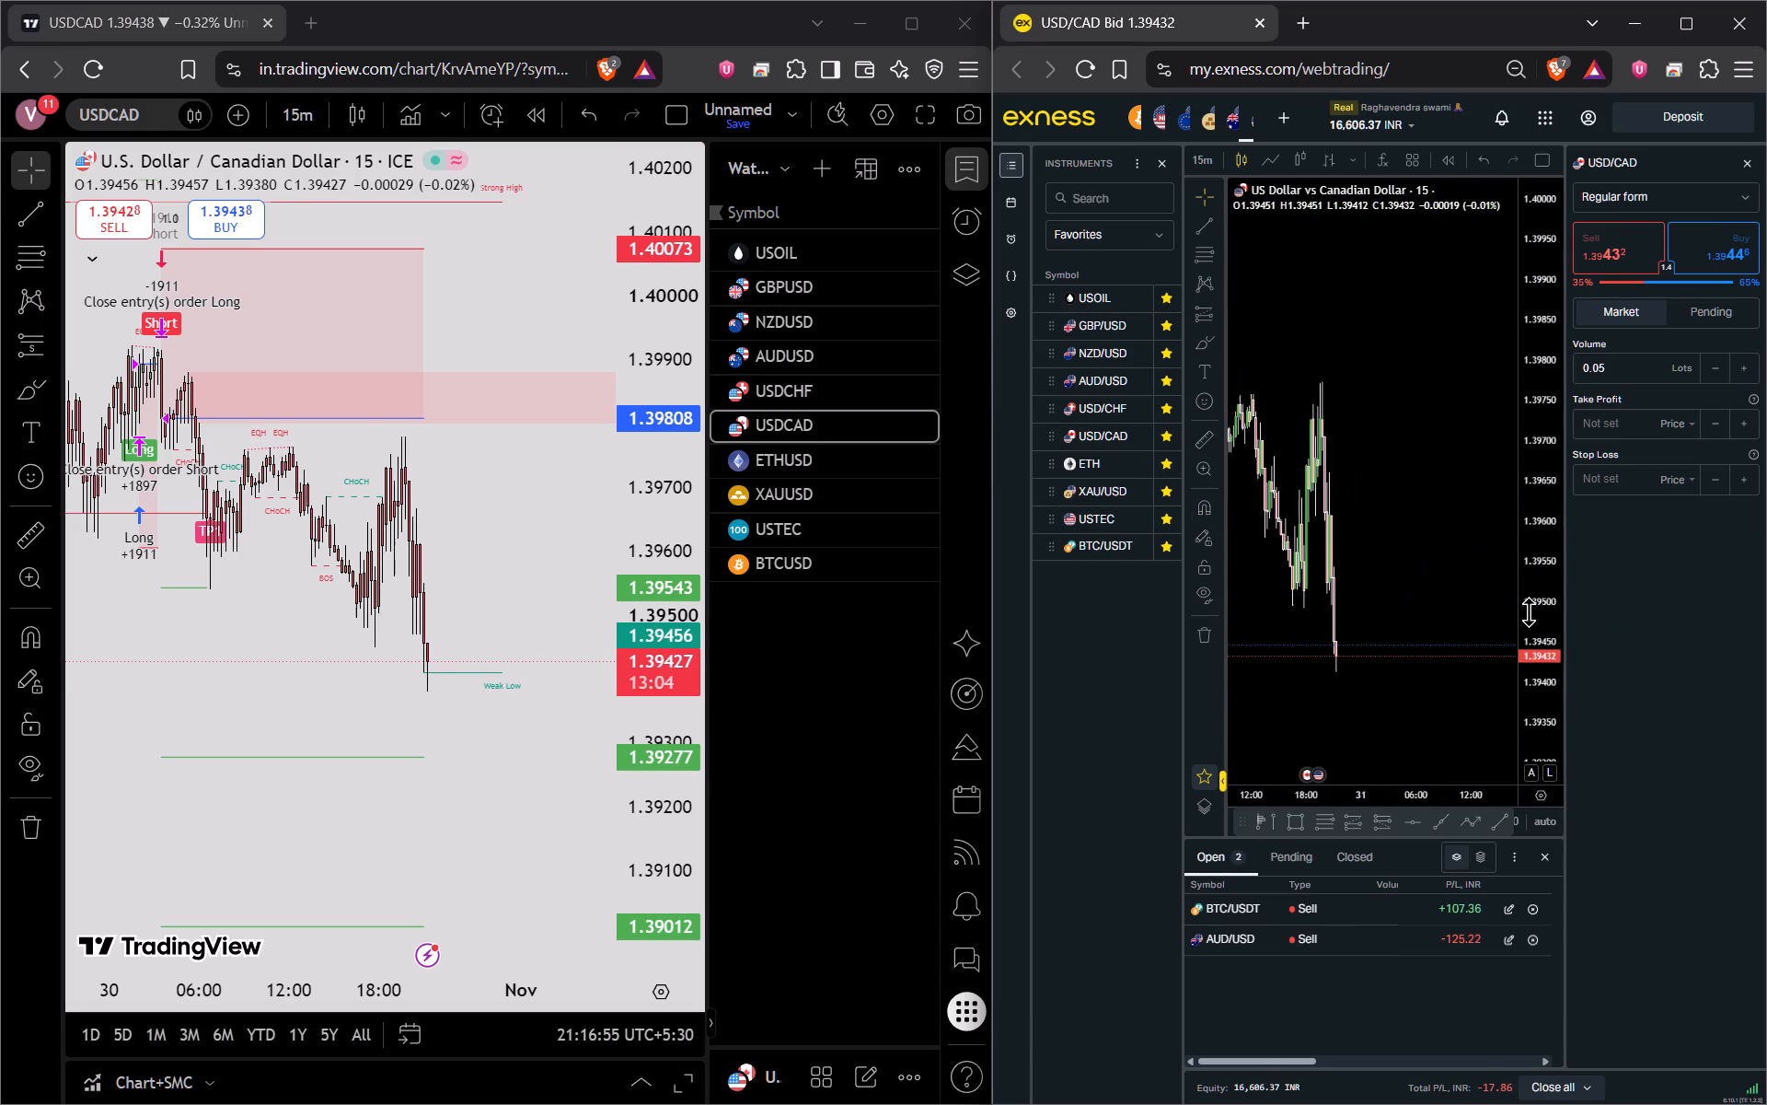
pyautogui.scroll(-3, 1558, 612)
pyautogui.scroll(1, 1459, 593)
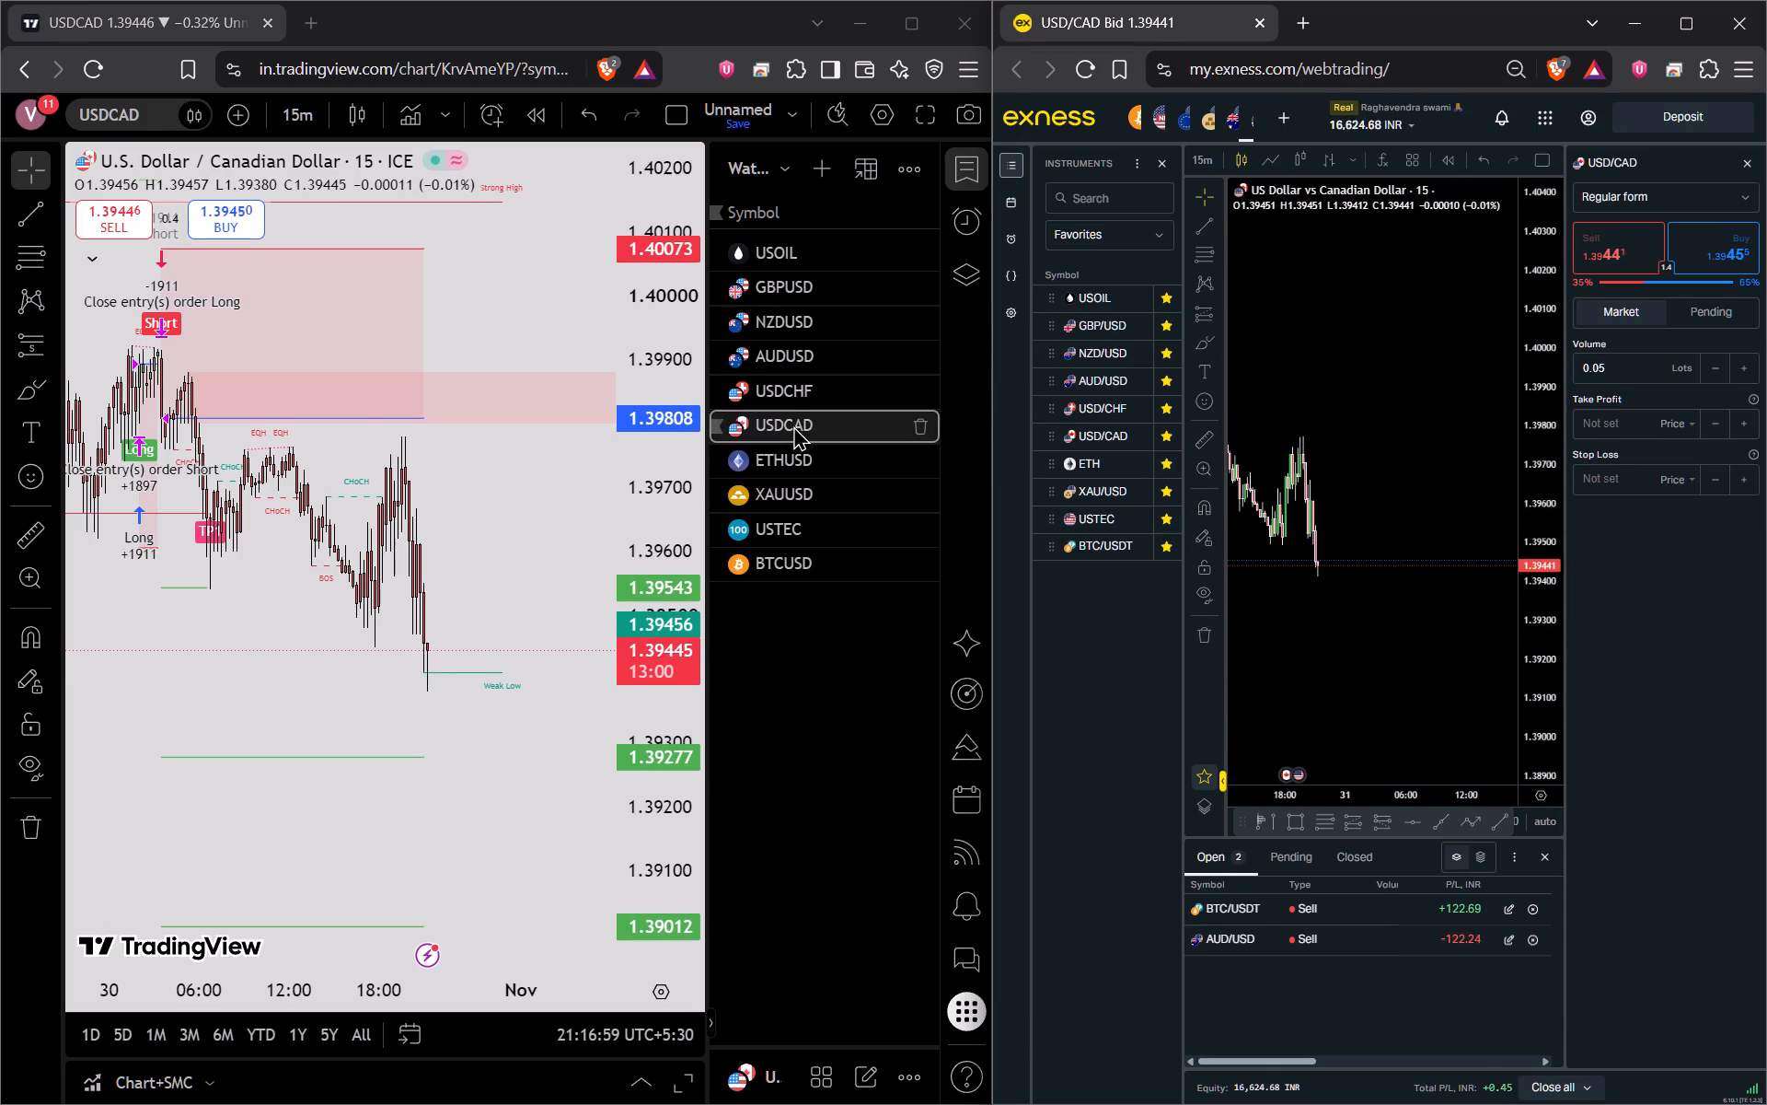
# Switch back to TradingView and review the USDCHF and AUDUSD charts, checking AUDUSD's short position against nearby zones.
pyautogui.click(789, 398)
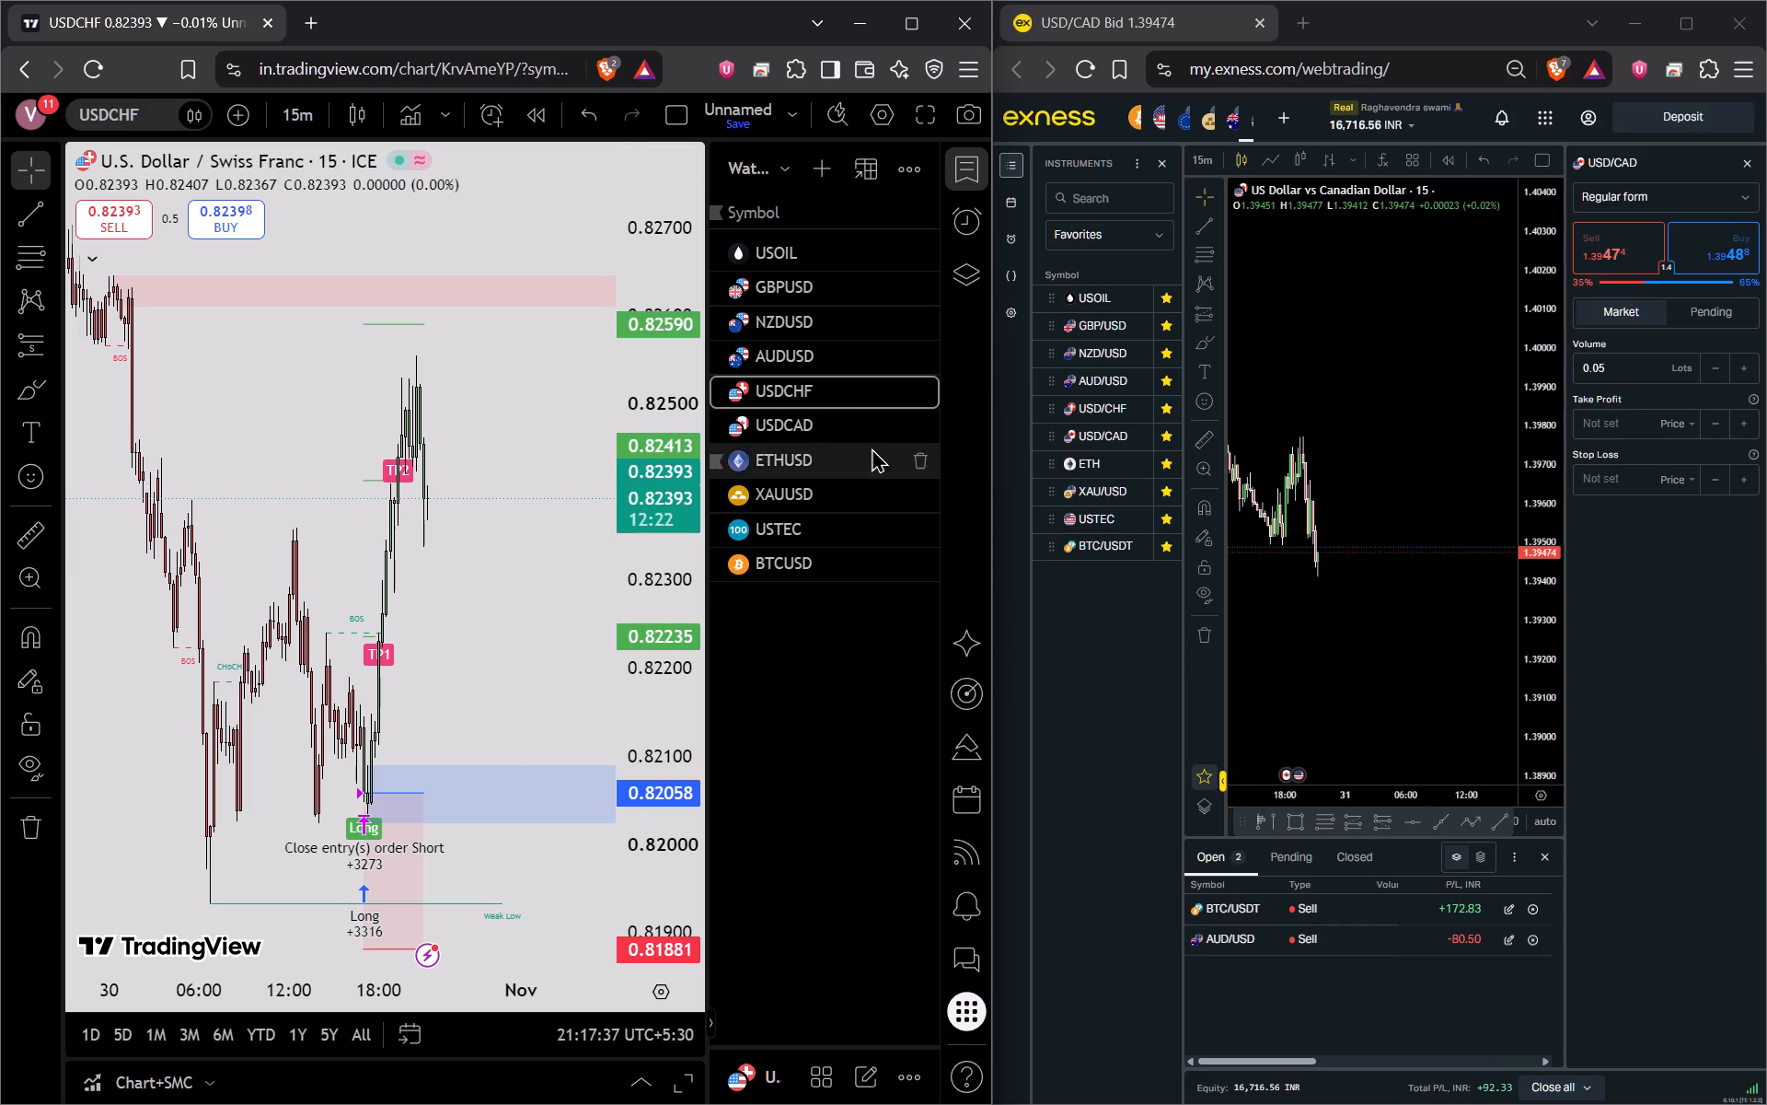
pyautogui.click(775, 354)
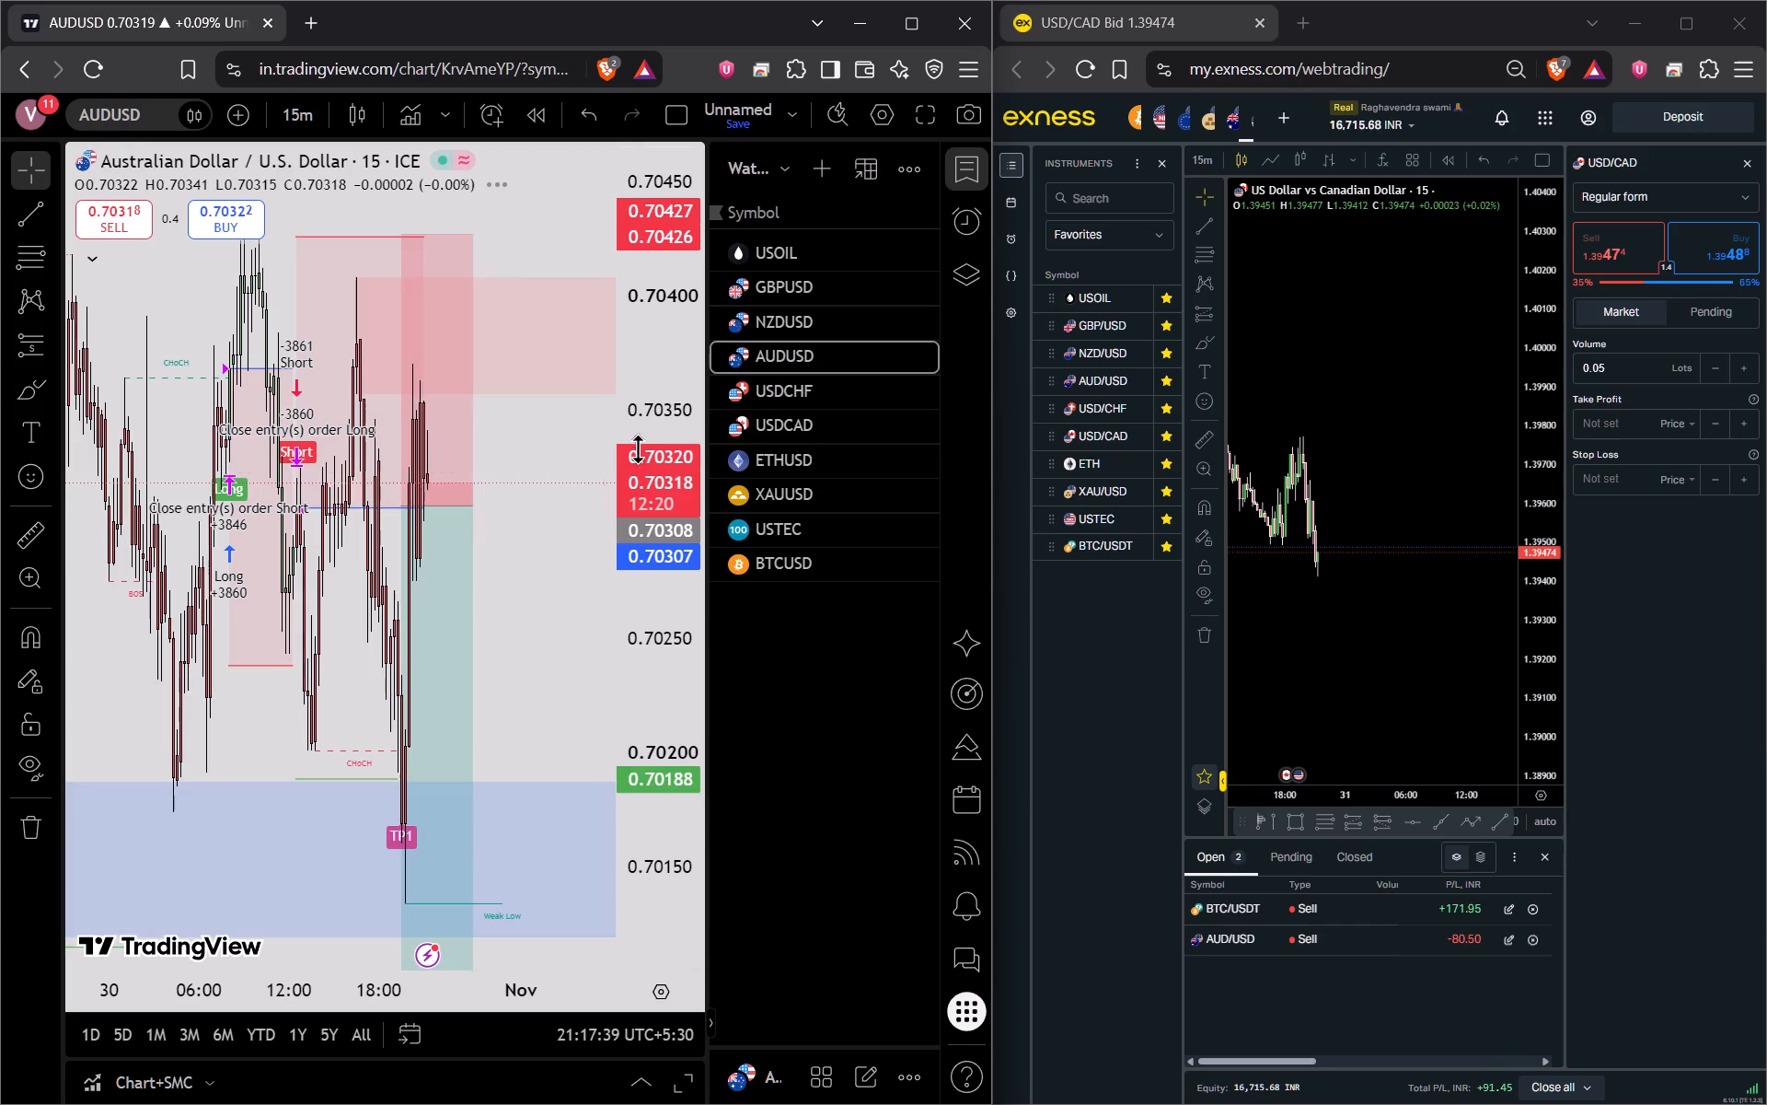
pyautogui.scroll(2, 508, 552)
pyautogui.scroll(-4, 687, 524)
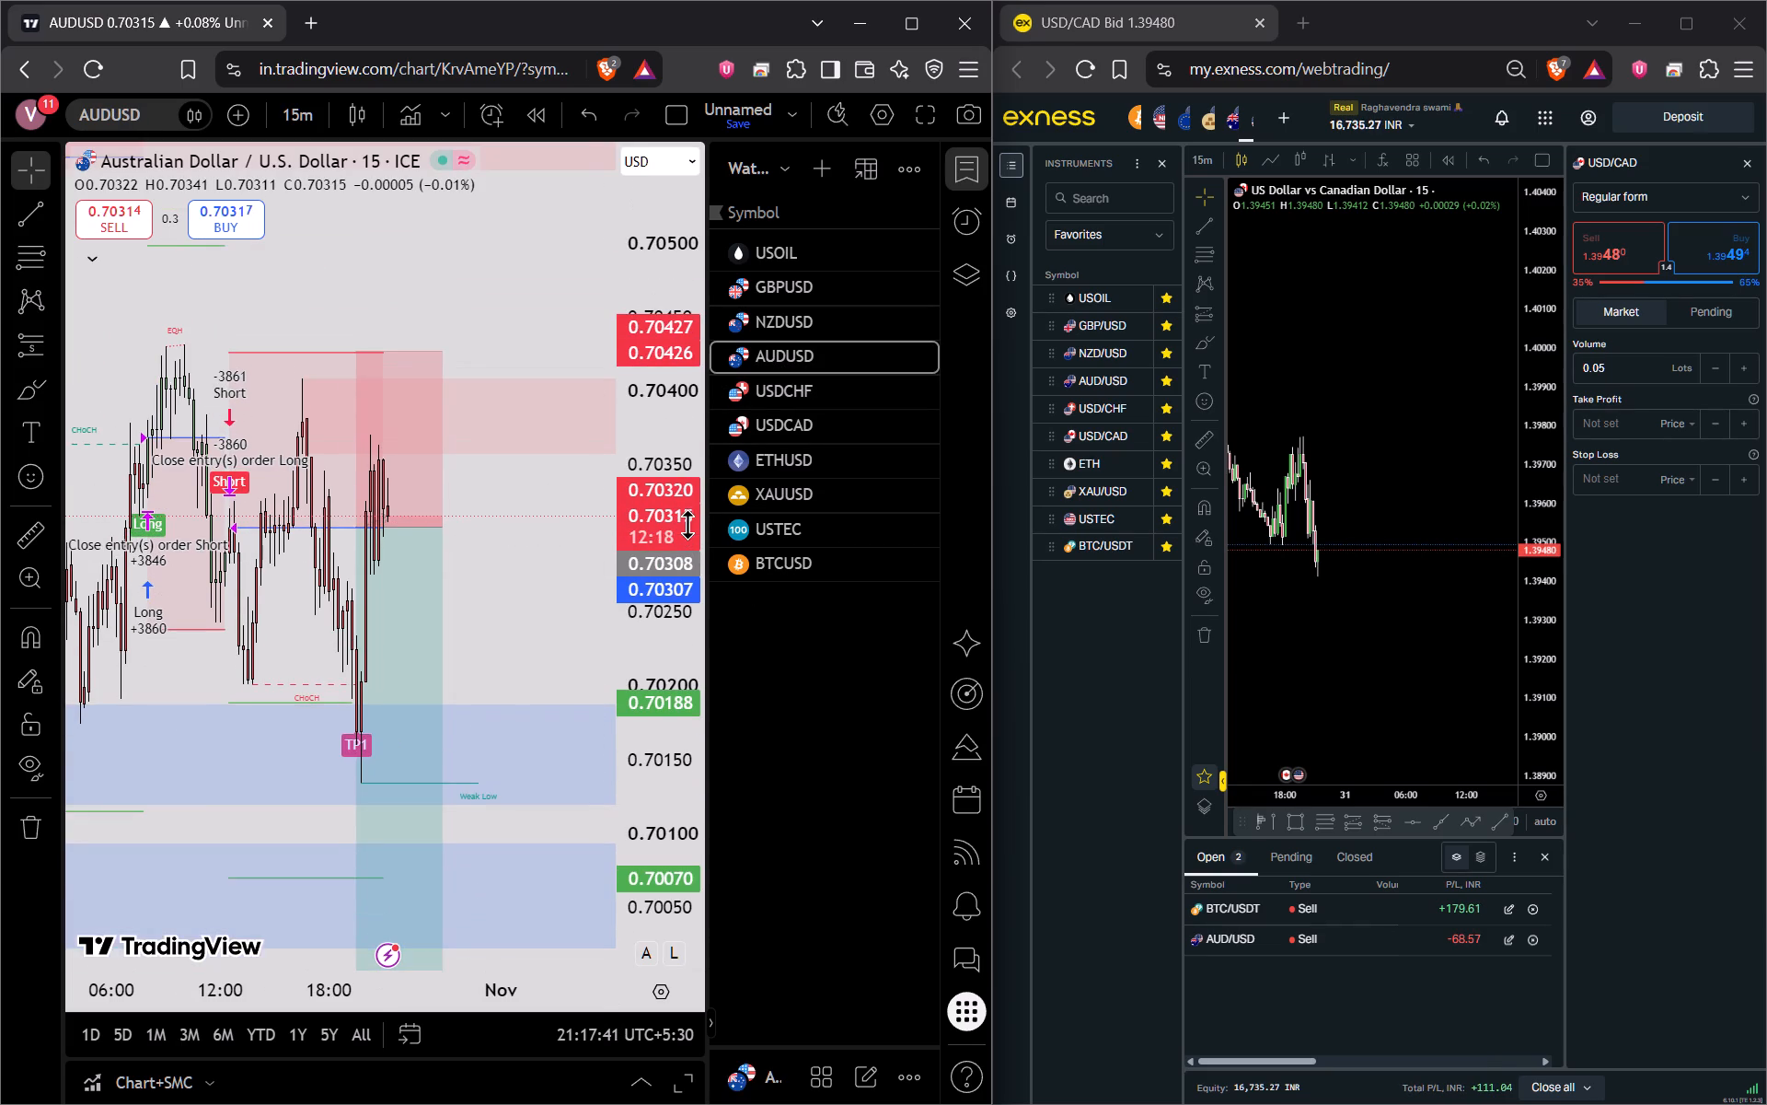
pyautogui.scroll(2, 585, 526)
pyautogui.moveTo(506, 554); pyautogui.dragTo(499, 529)
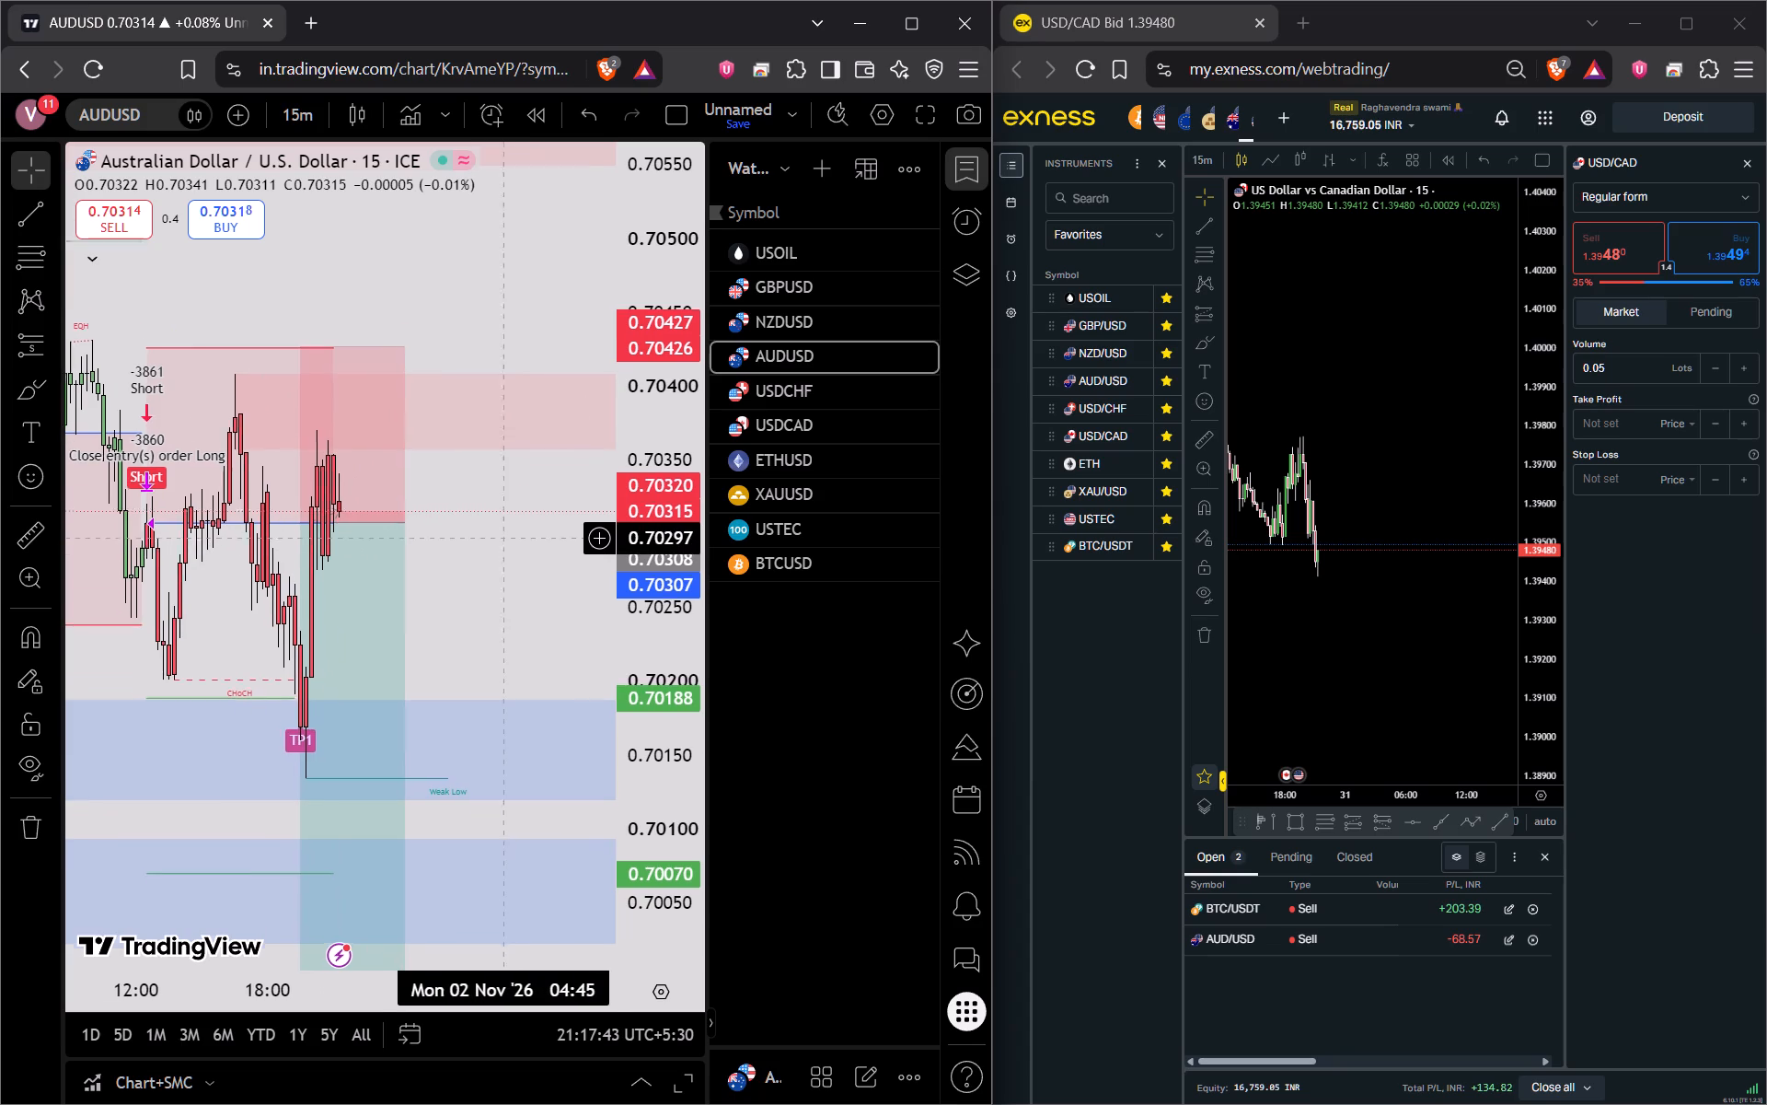
pyautogui.moveTo(499, 529); pyautogui.dragTo(502, 488)
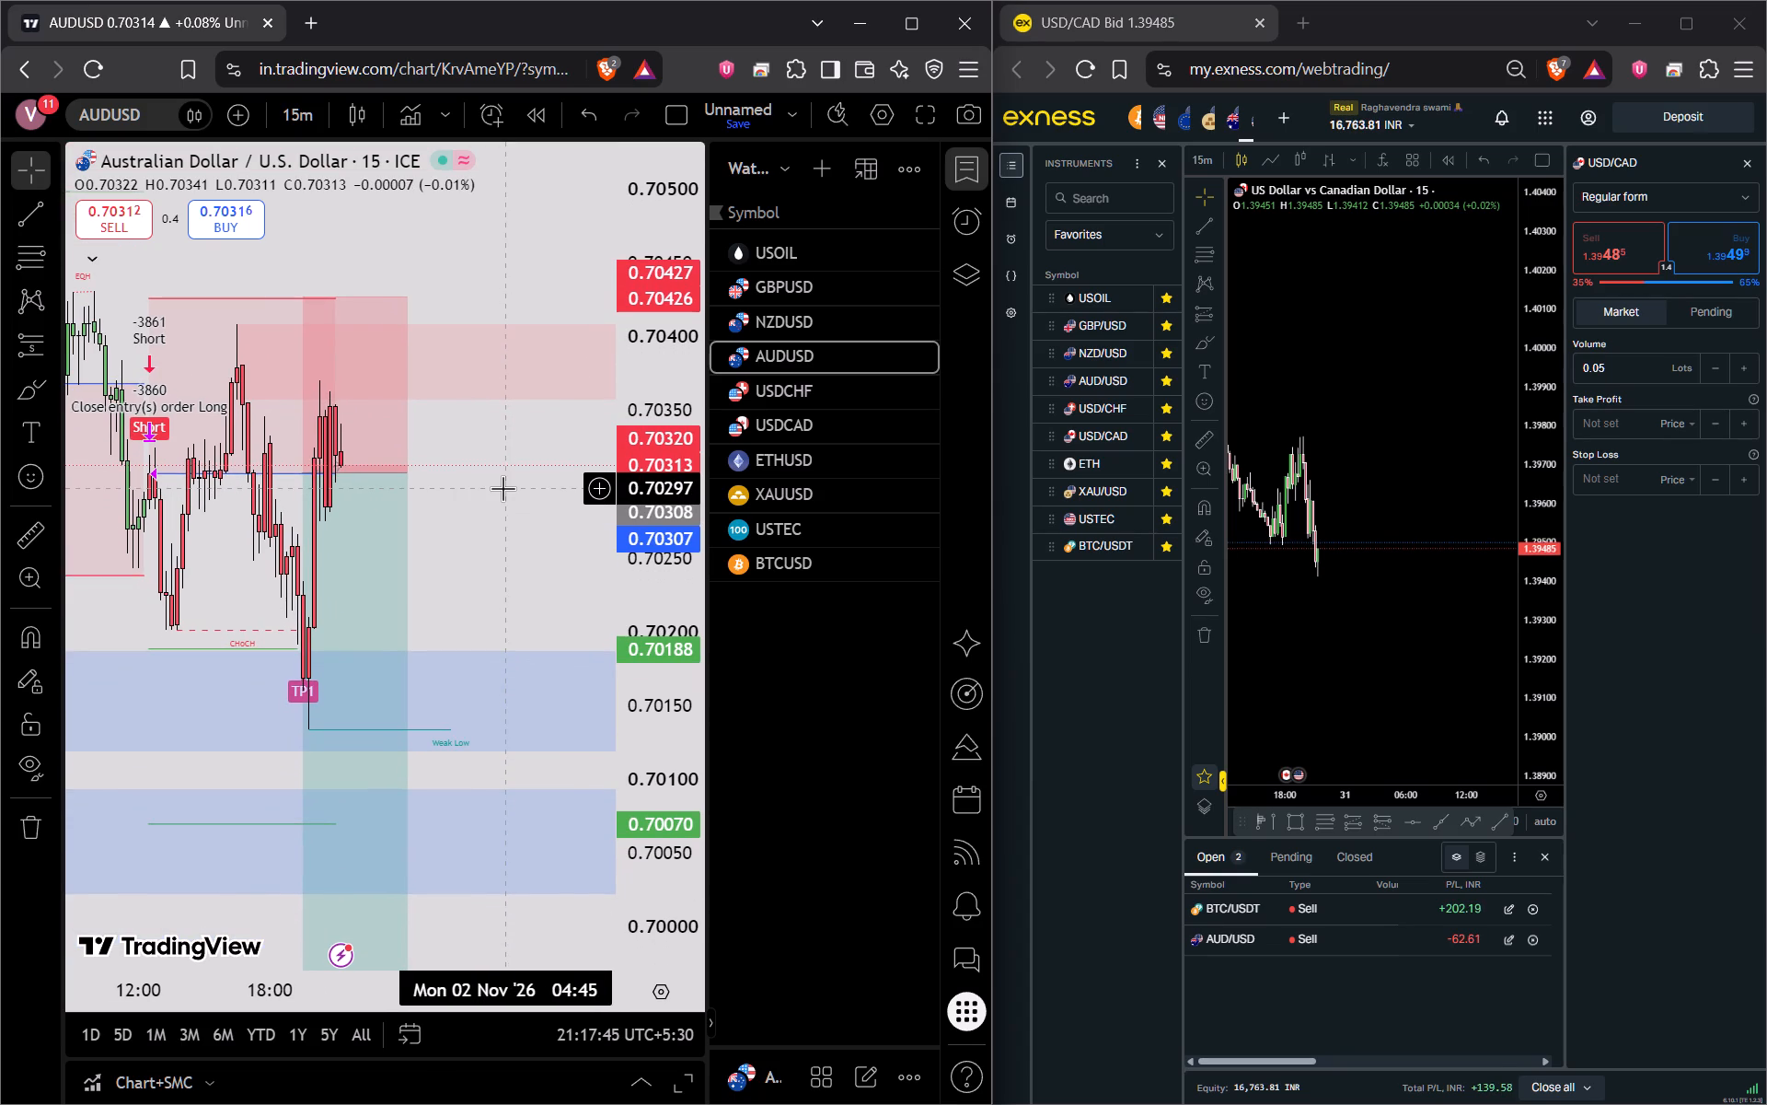
# Open the NZDUSD chart in TradingView and examine recent price action between its supply and demand zones.
pyautogui.click(800, 319)
pyautogui.moveTo(665, 440); pyautogui.dragTo(621, 675)
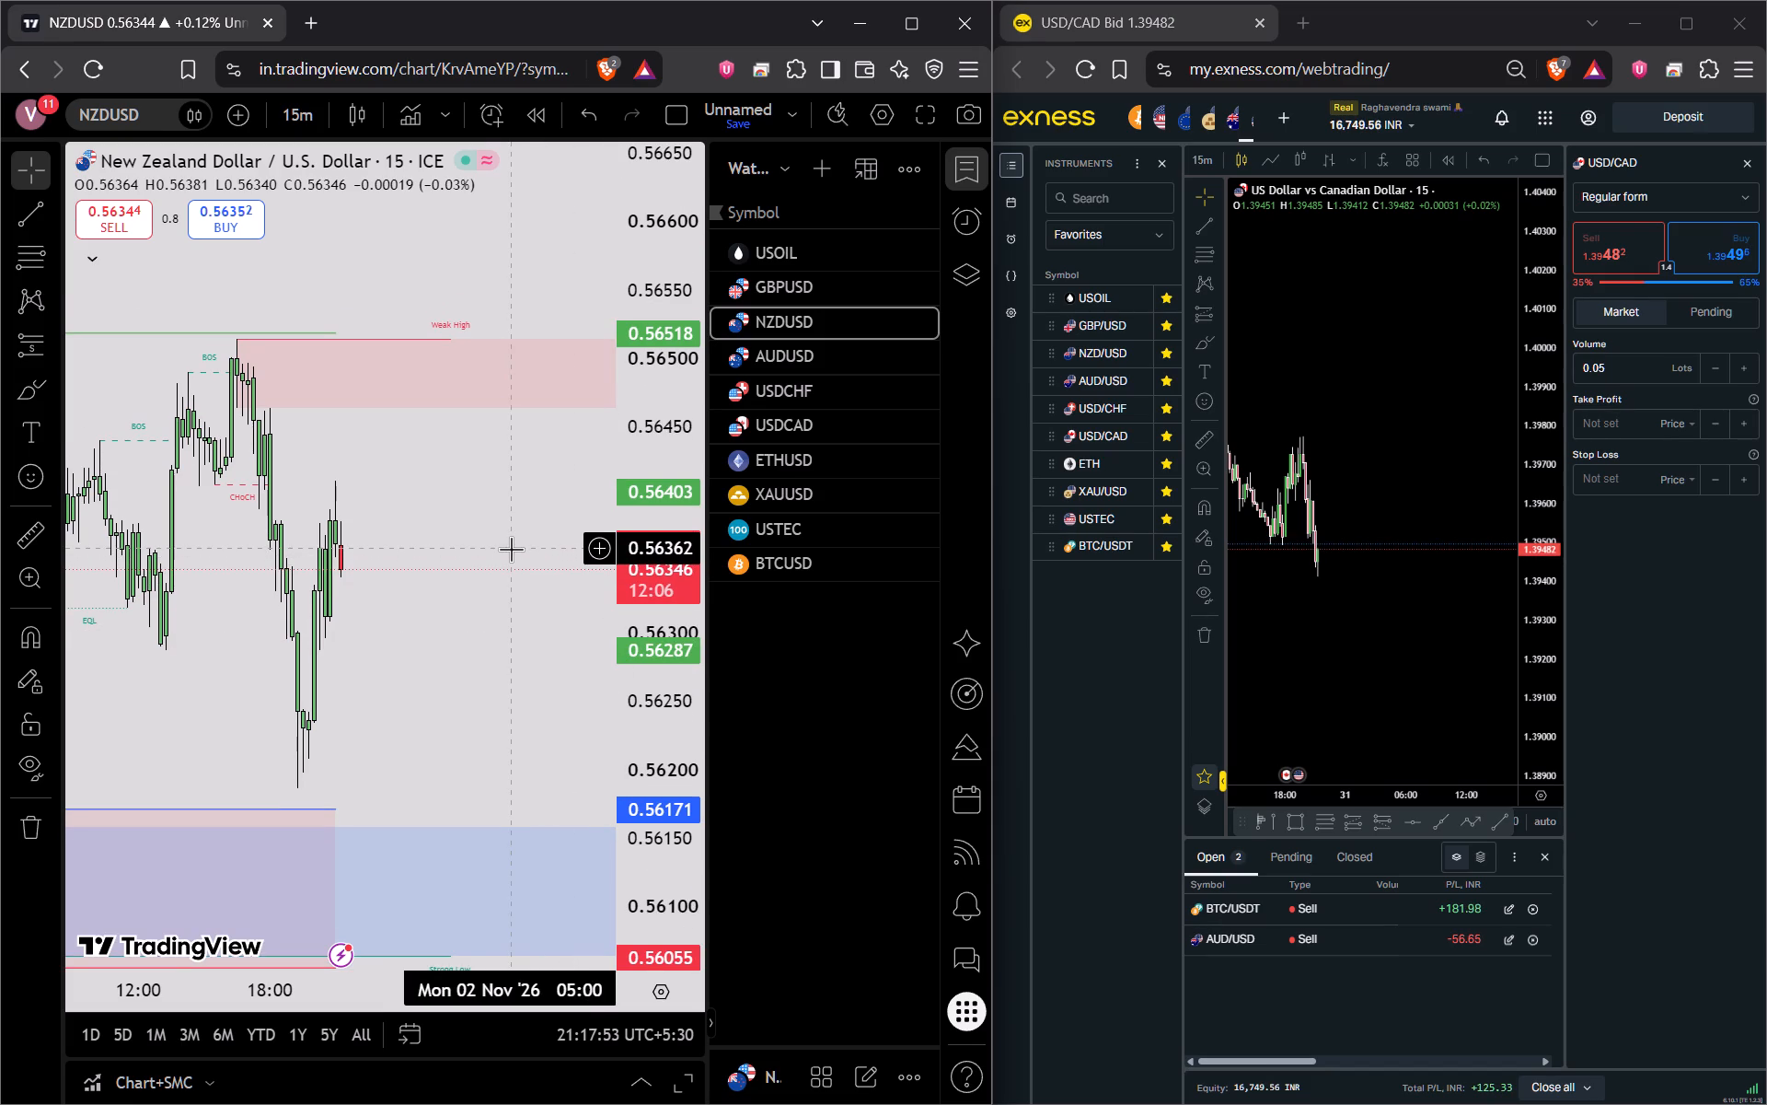
pyautogui.moveTo(485, 493); pyautogui.dragTo(494, 461)
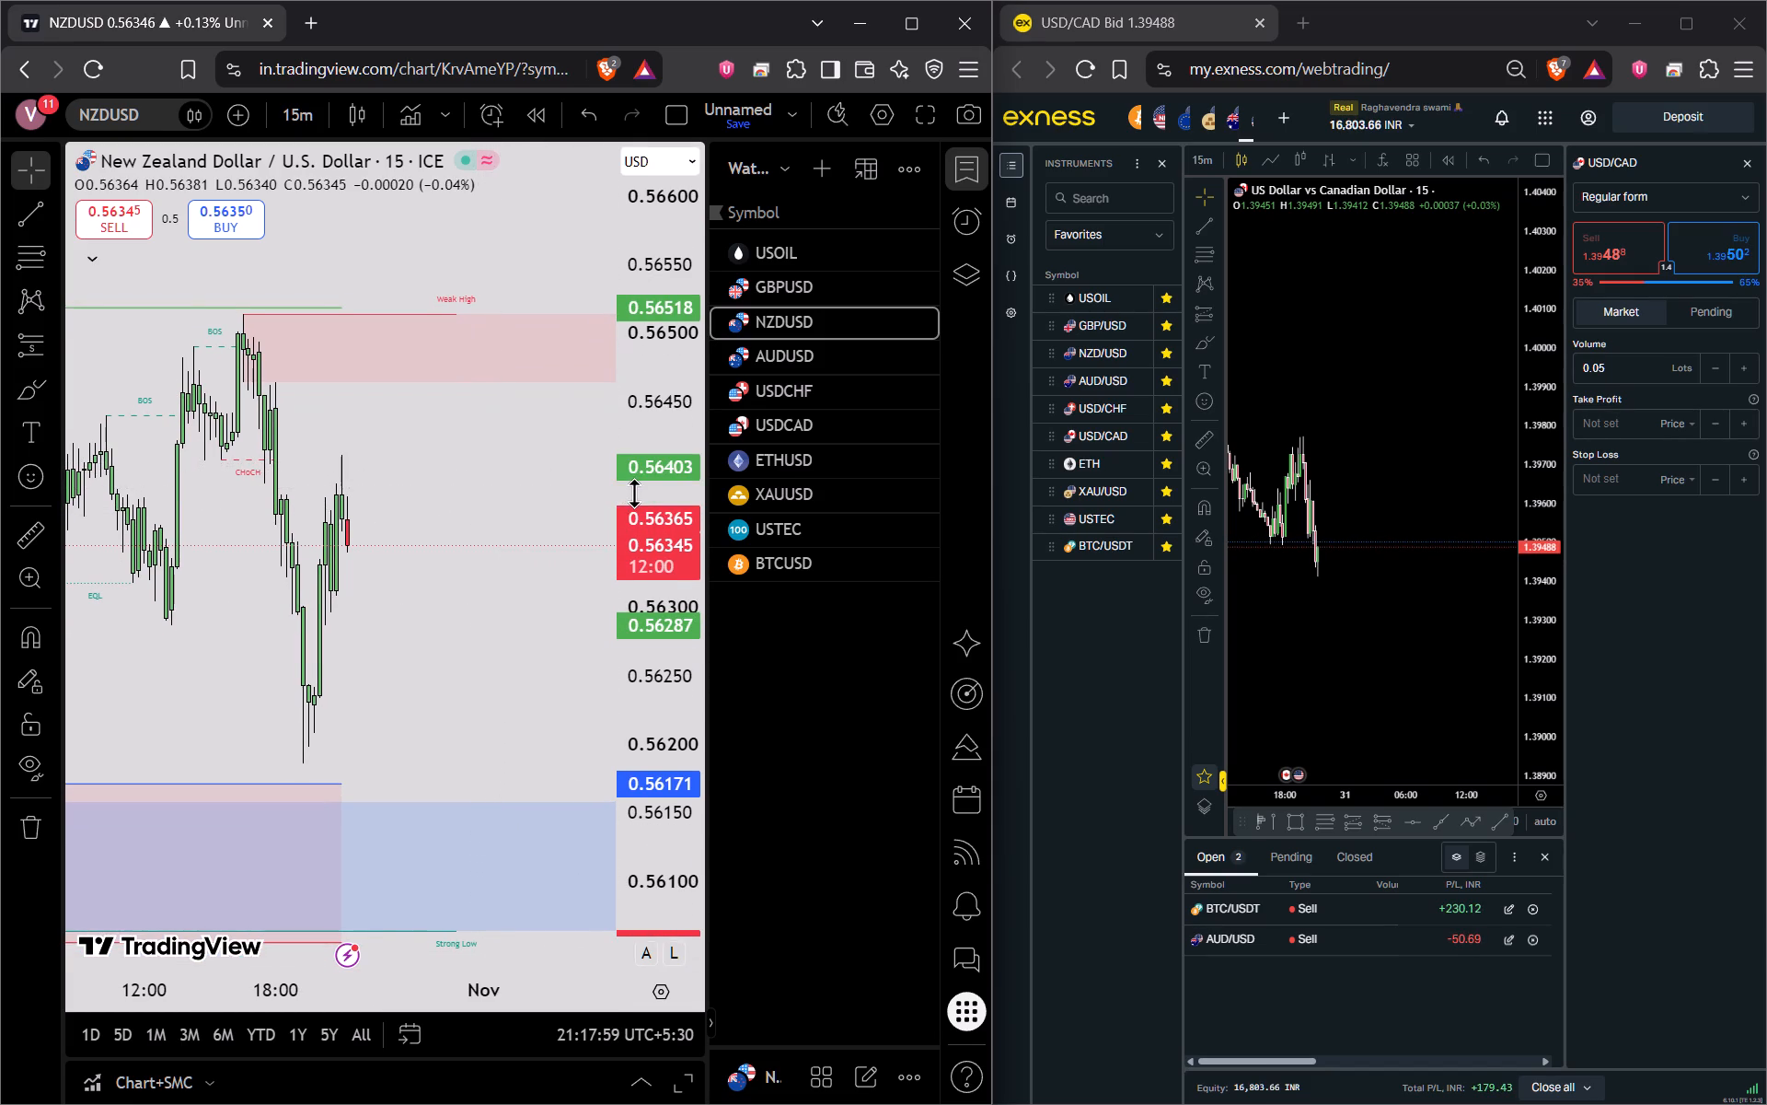
# Examine NZDUSD's wider price history, including the earlier long and short signals, target markers and the demand zones below price.
pyautogui.scroll(-4, 634, 494)
pyautogui.scroll(-7, 533, 521)
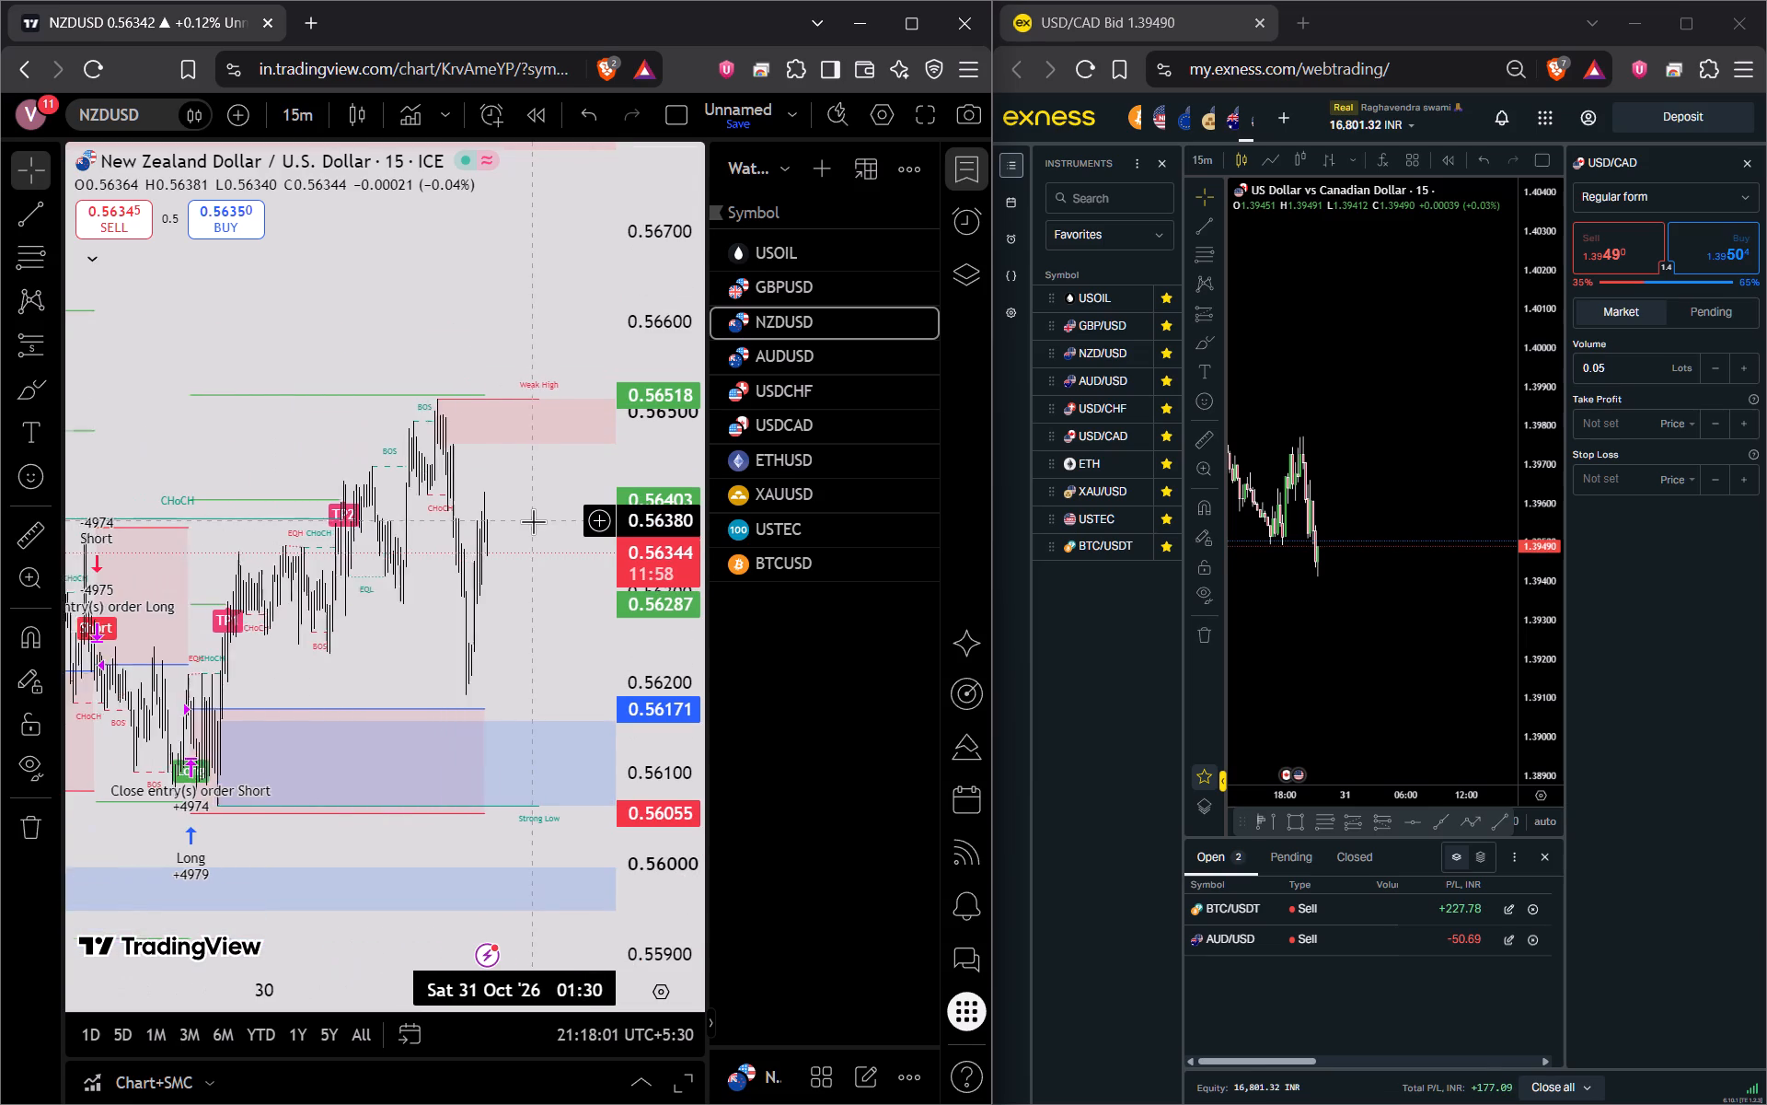
pyautogui.scroll(-2, 533, 521)
pyautogui.scroll(2, 533, 529)
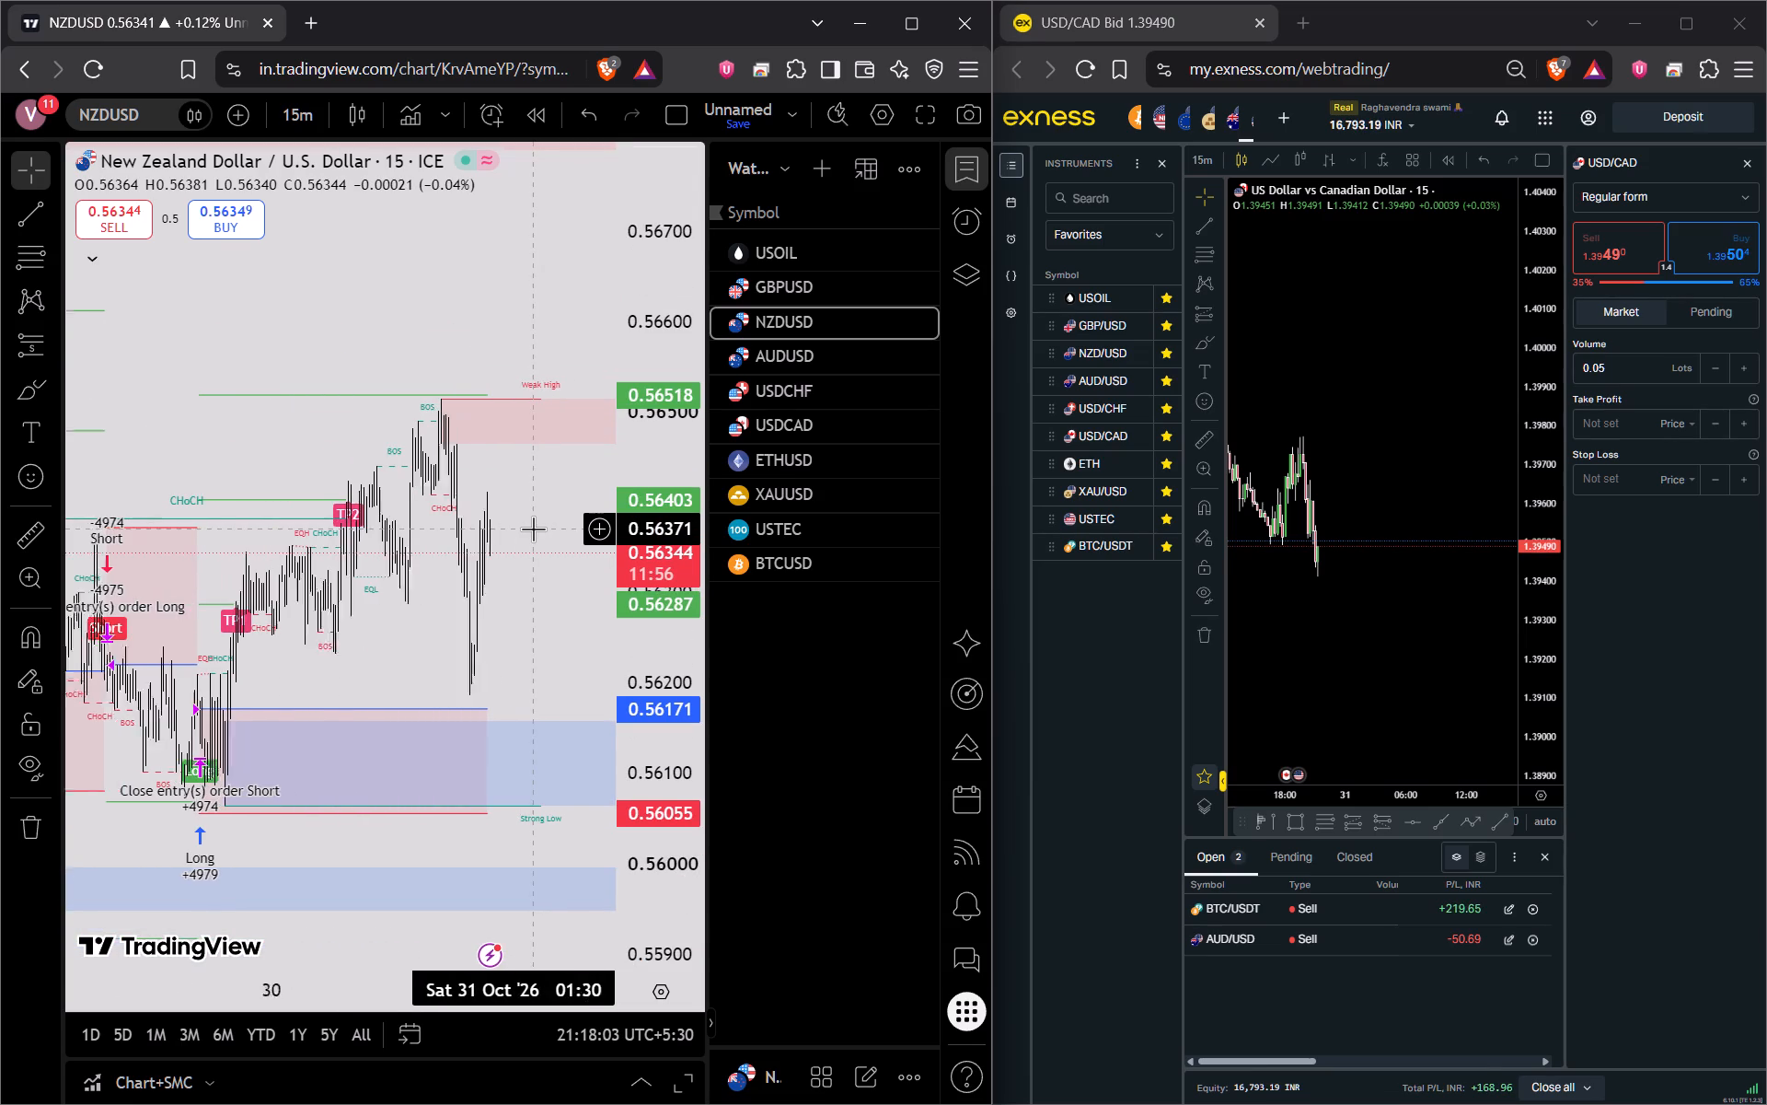
pyautogui.scroll(2, 533, 529)
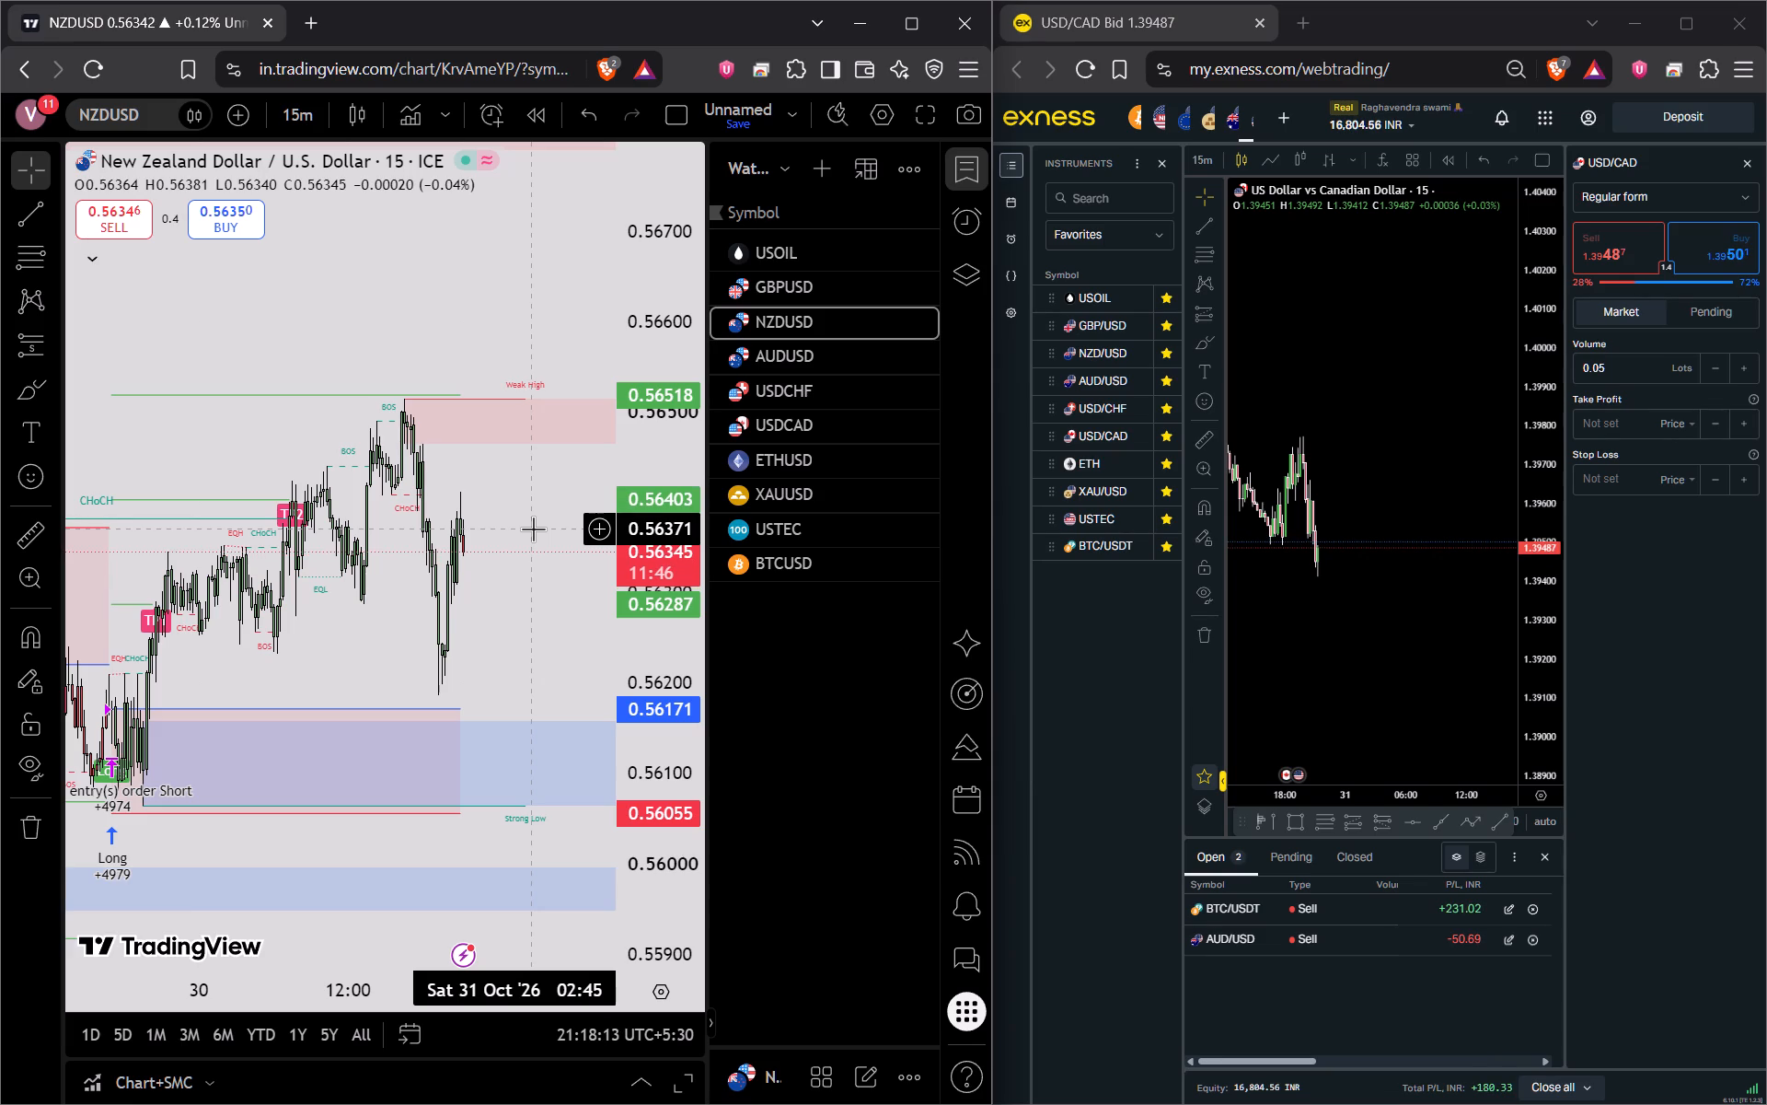
# Open the GBPUSD chart and examine its latest candles against the demand zones, target levels and earlier trade signals.
pyautogui.click(768, 277)
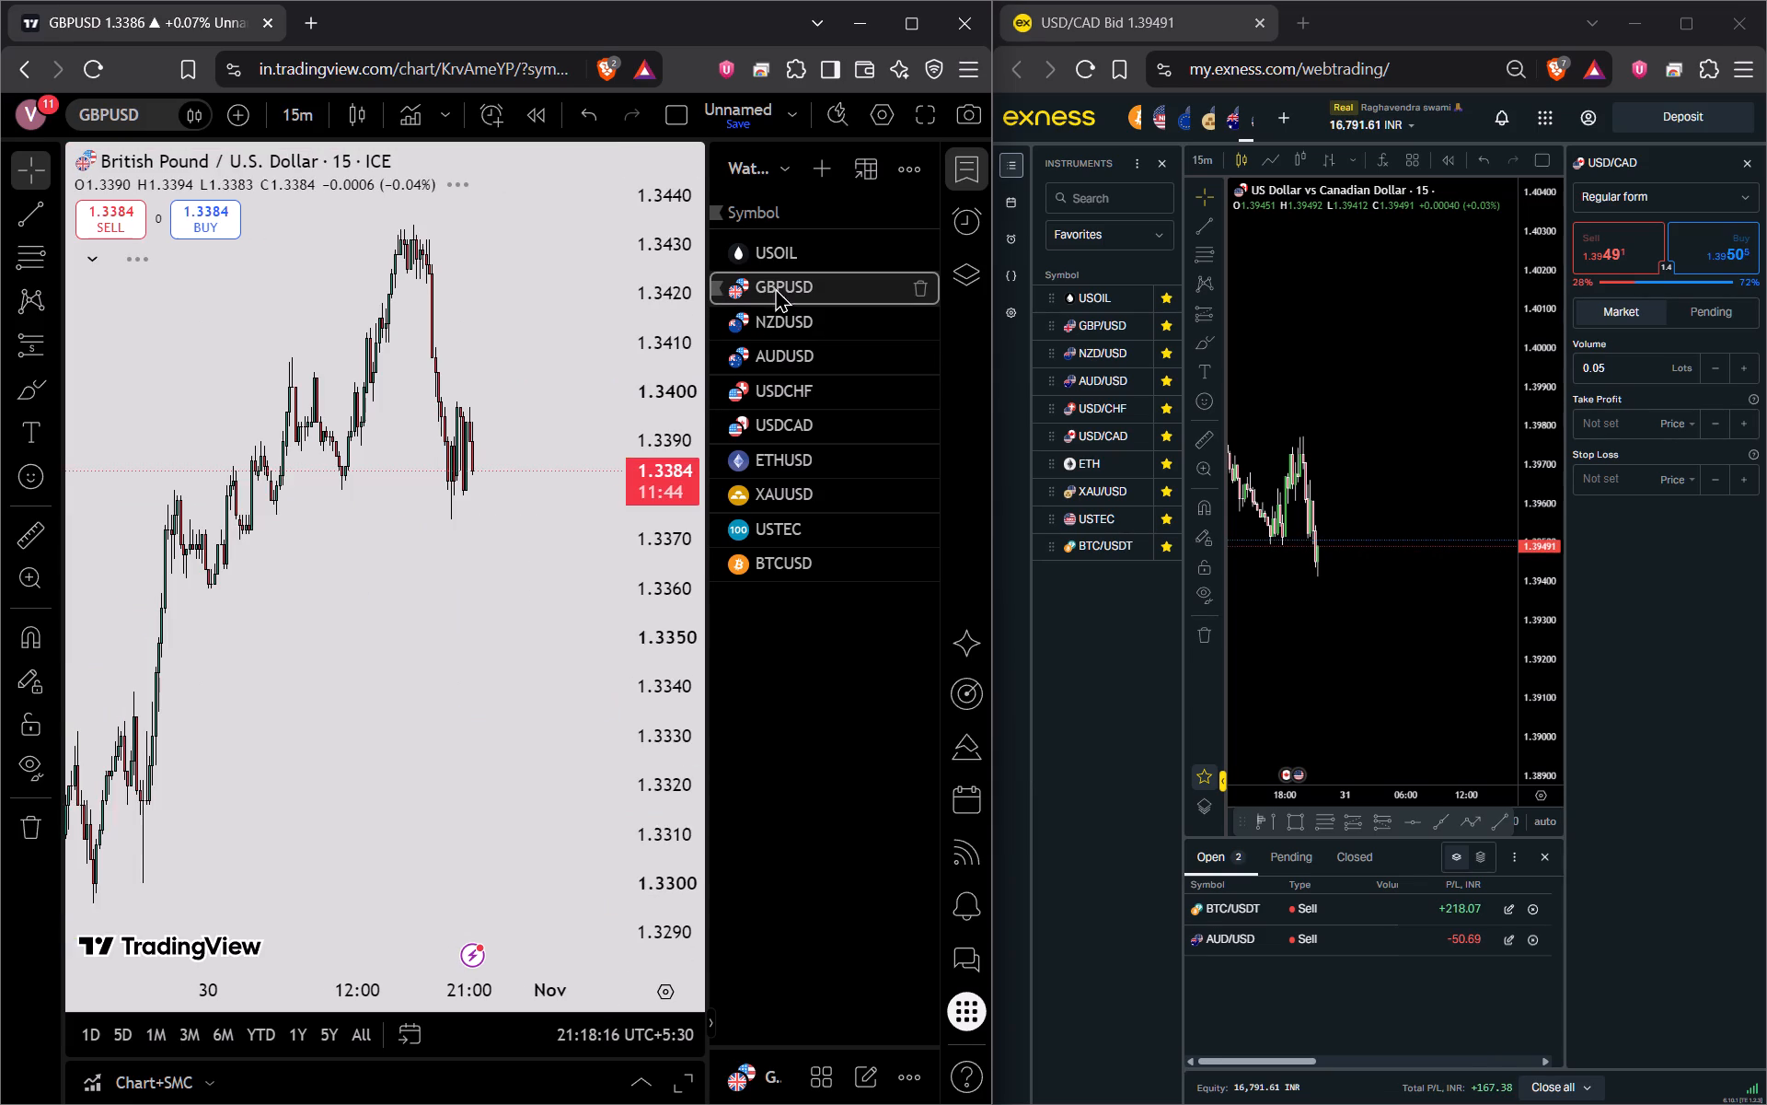
pyautogui.scroll(-4, 682, 447)
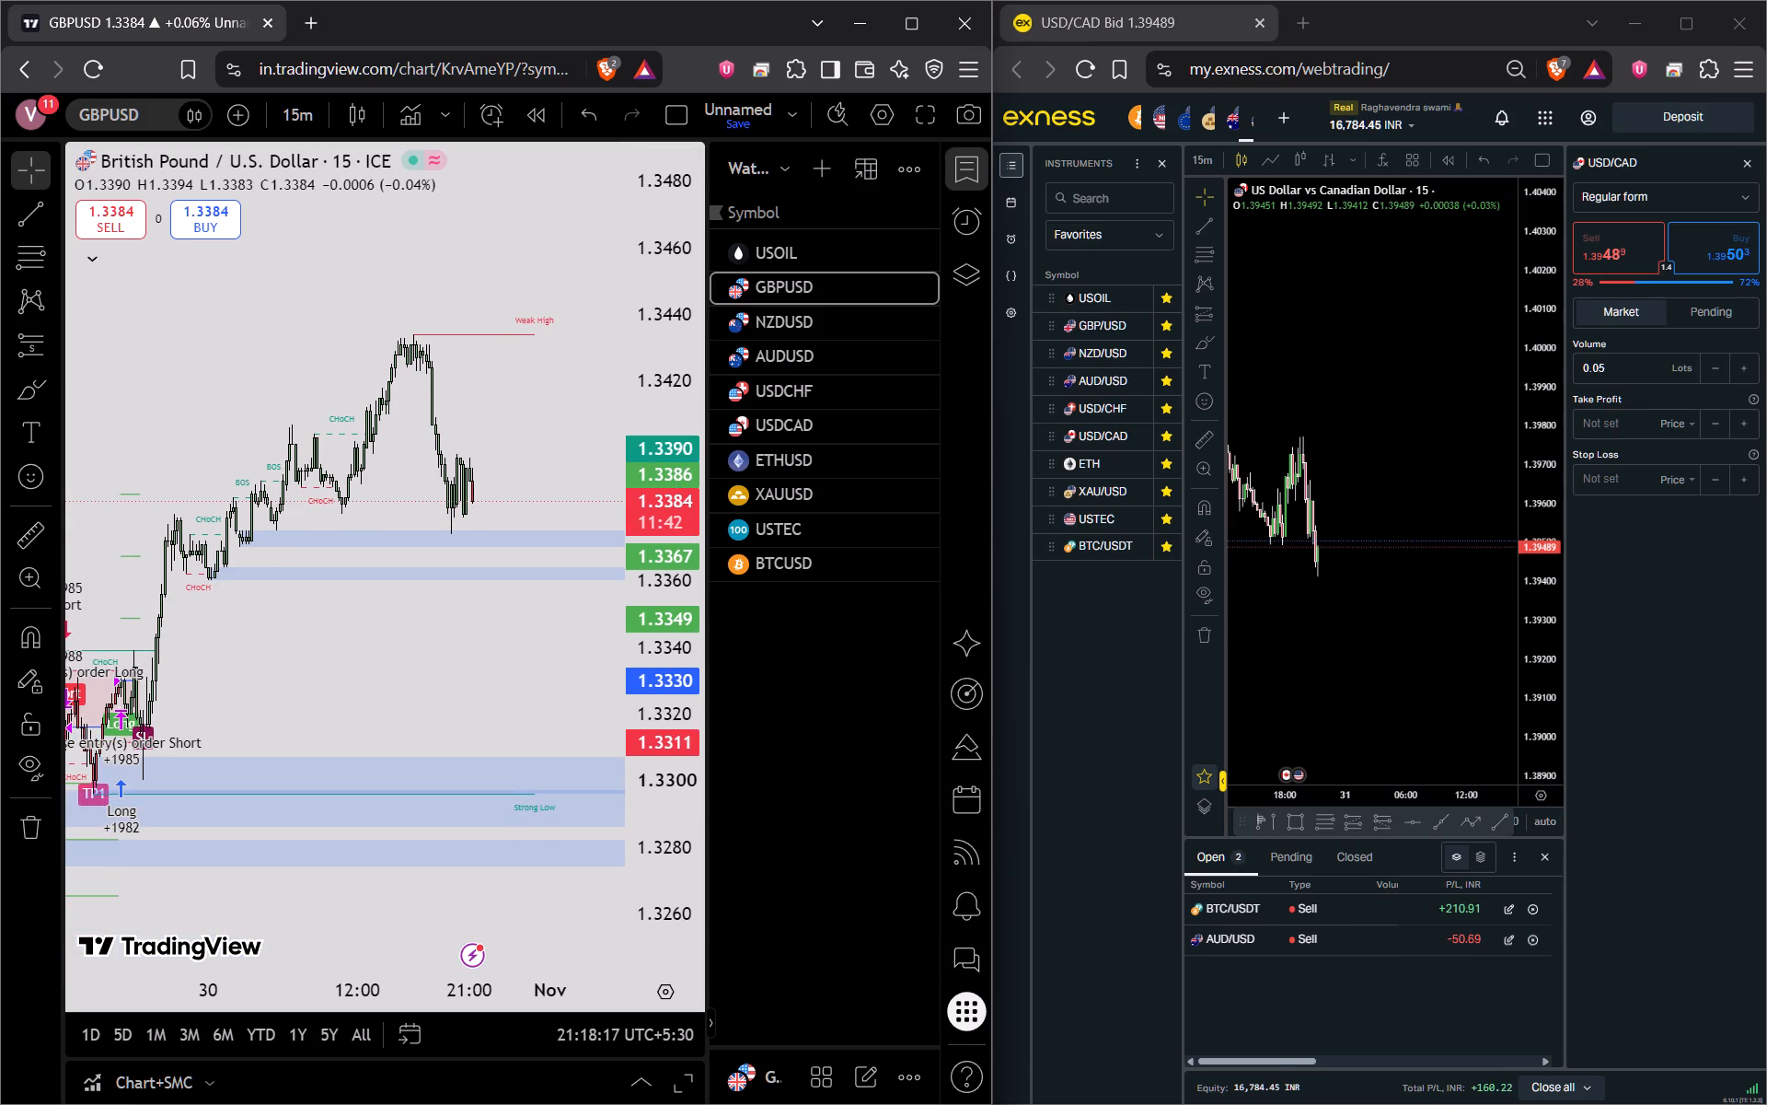
pyautogui.moveTo(429, 591); pyautogui.dragTo(172, 531)
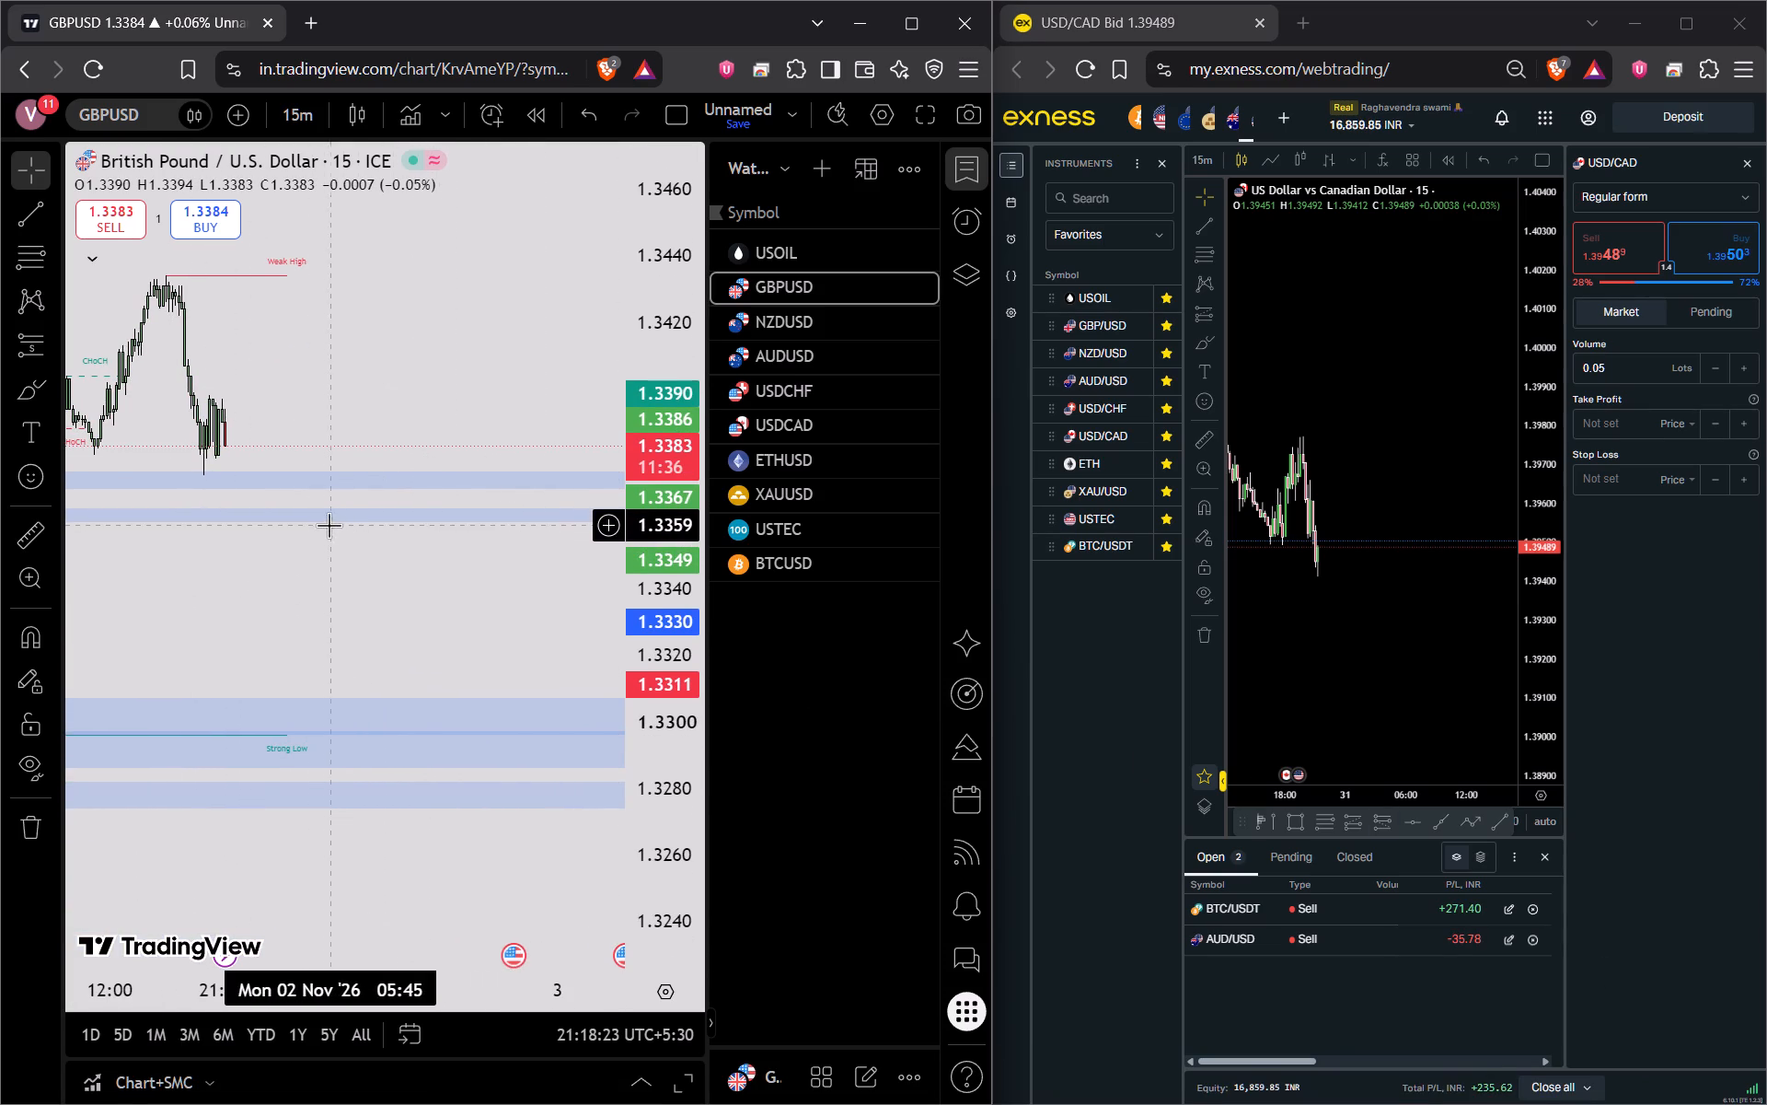
pyautogui.moveTo(331, 525); pyautogui.dragTo(406, 523)
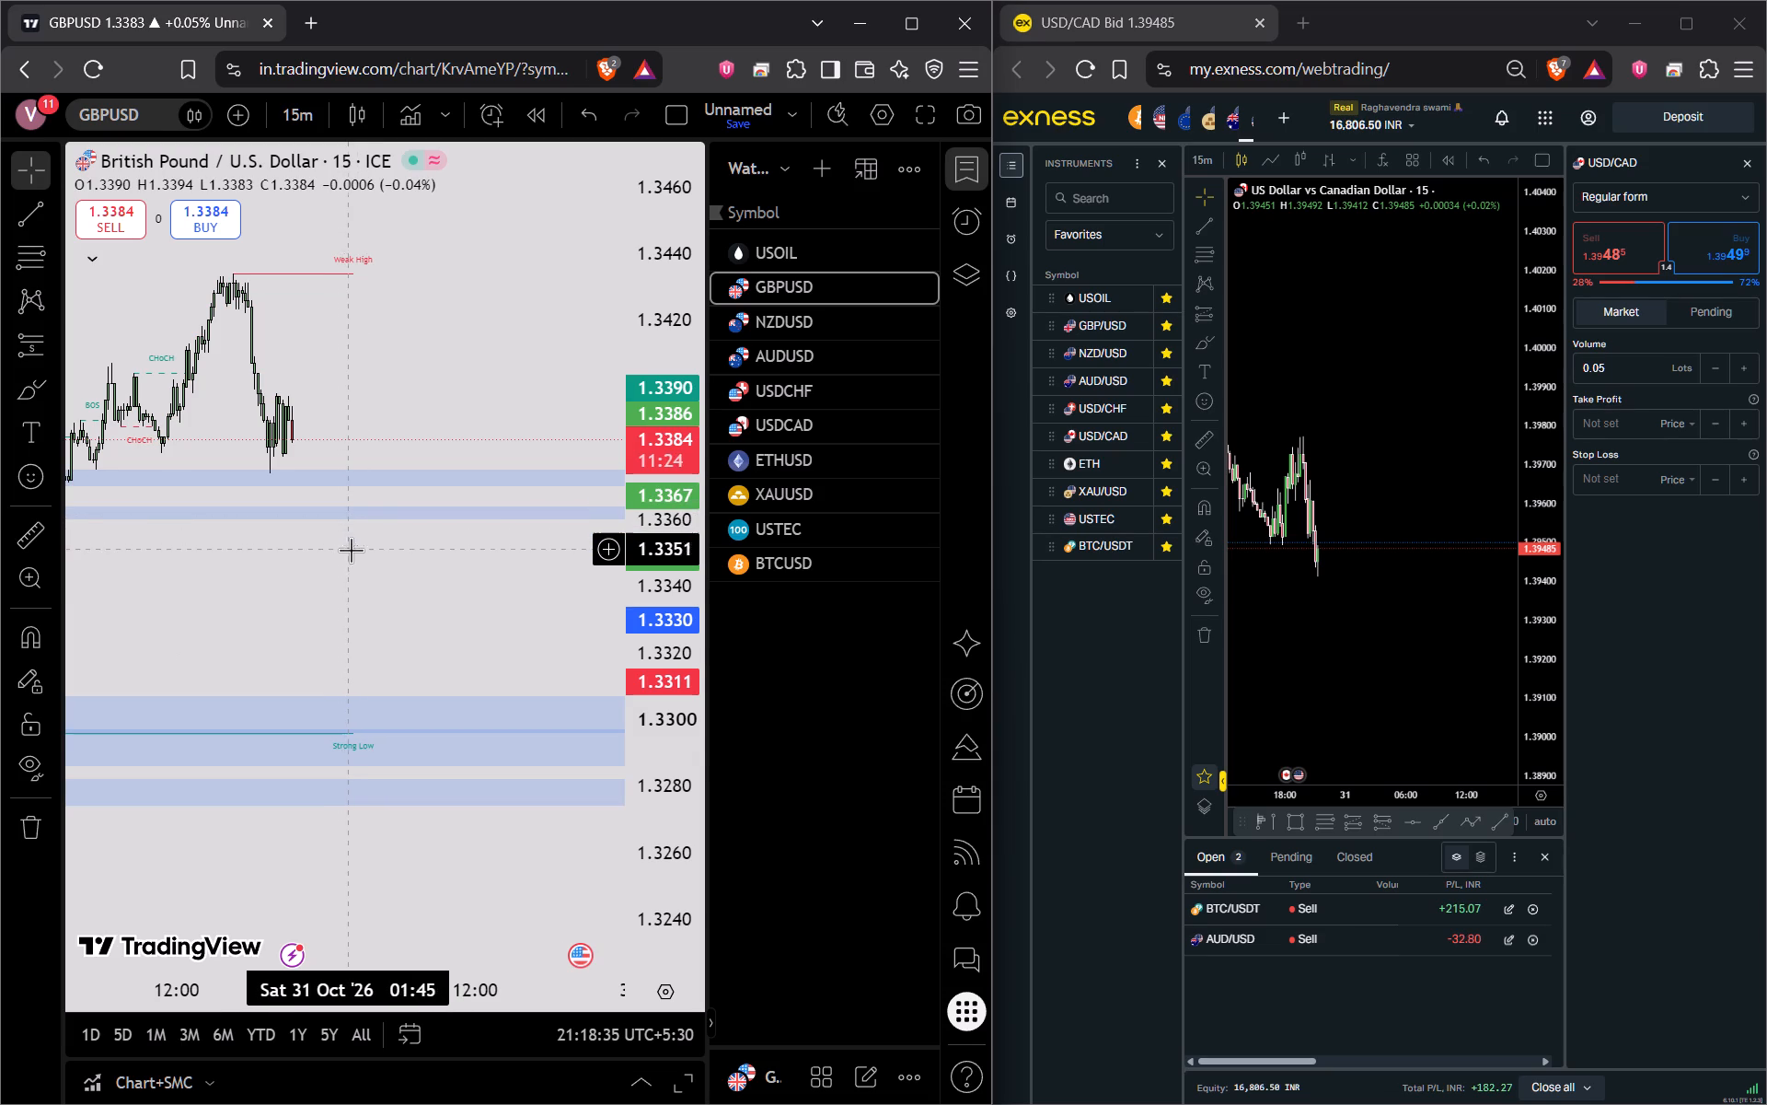
pyautogui.moveTo(354, 552); pyautogui.dragTo(405, 570)
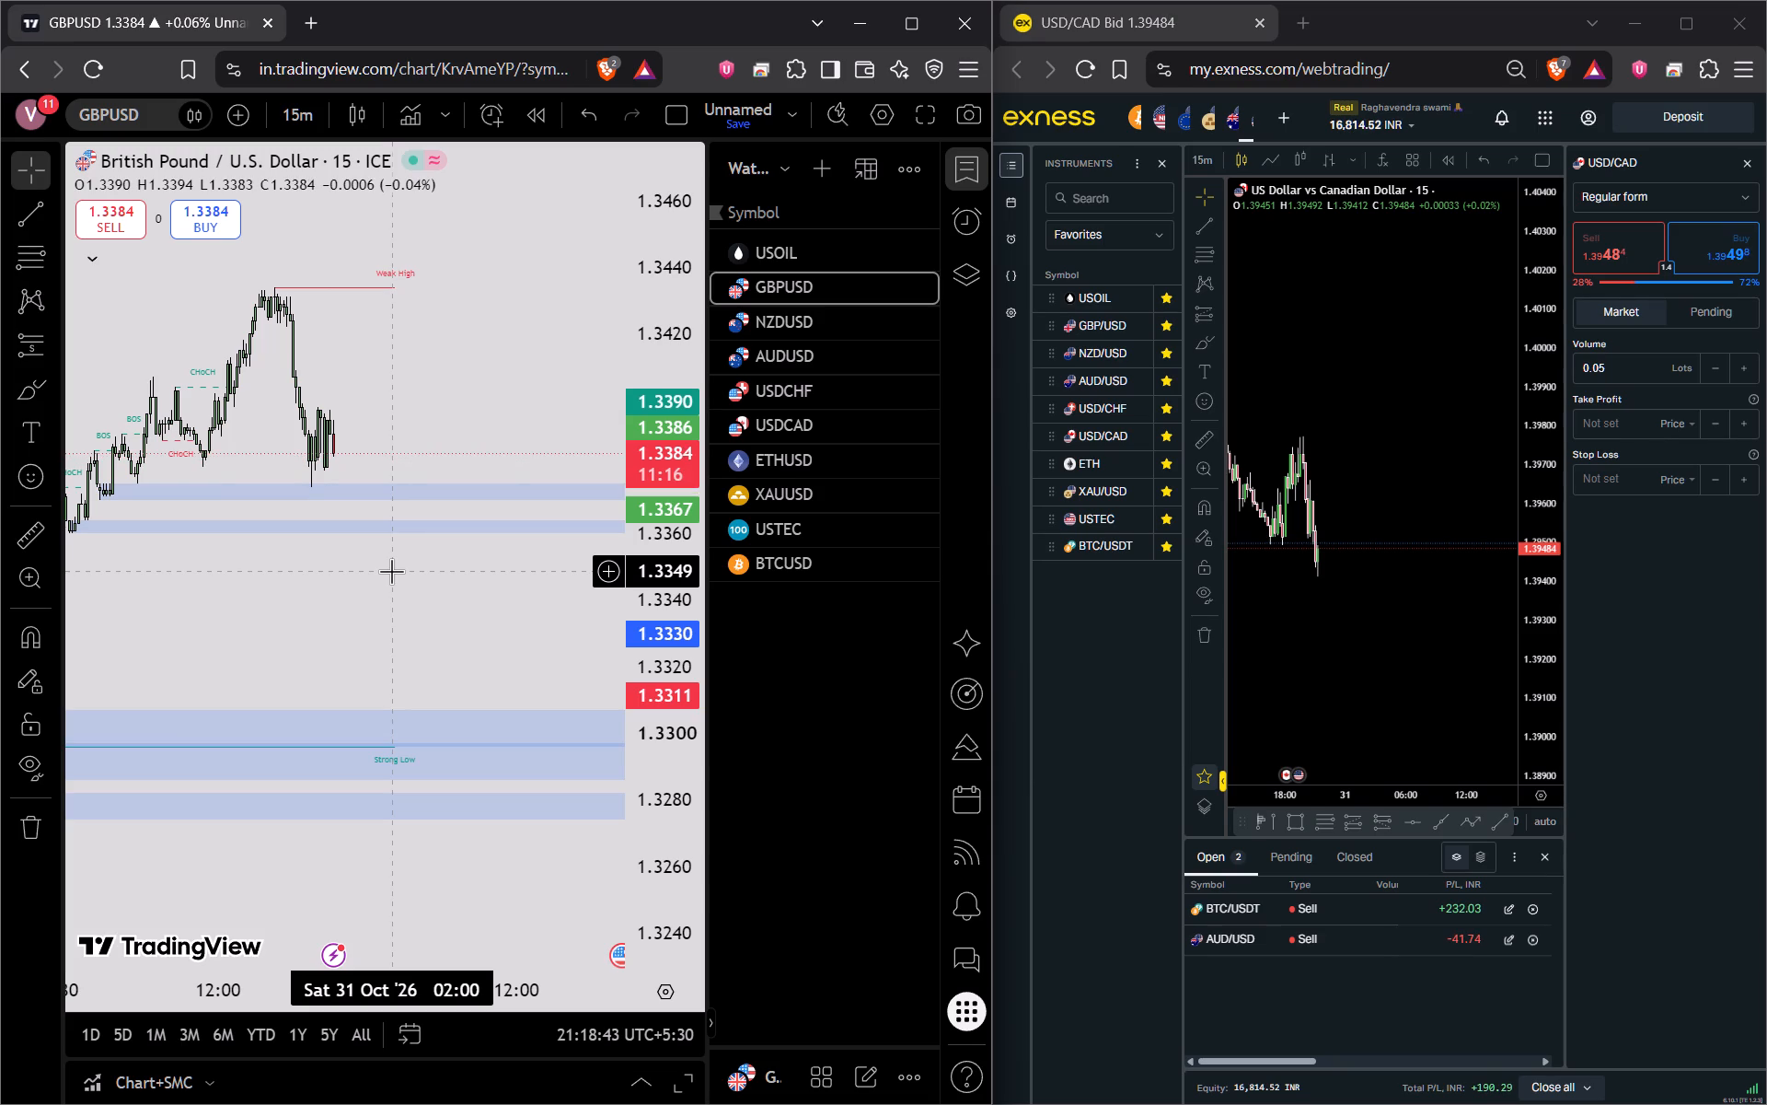
pyautogui.moveTo(391, 571); pyautogui.dragTo(520, 644)
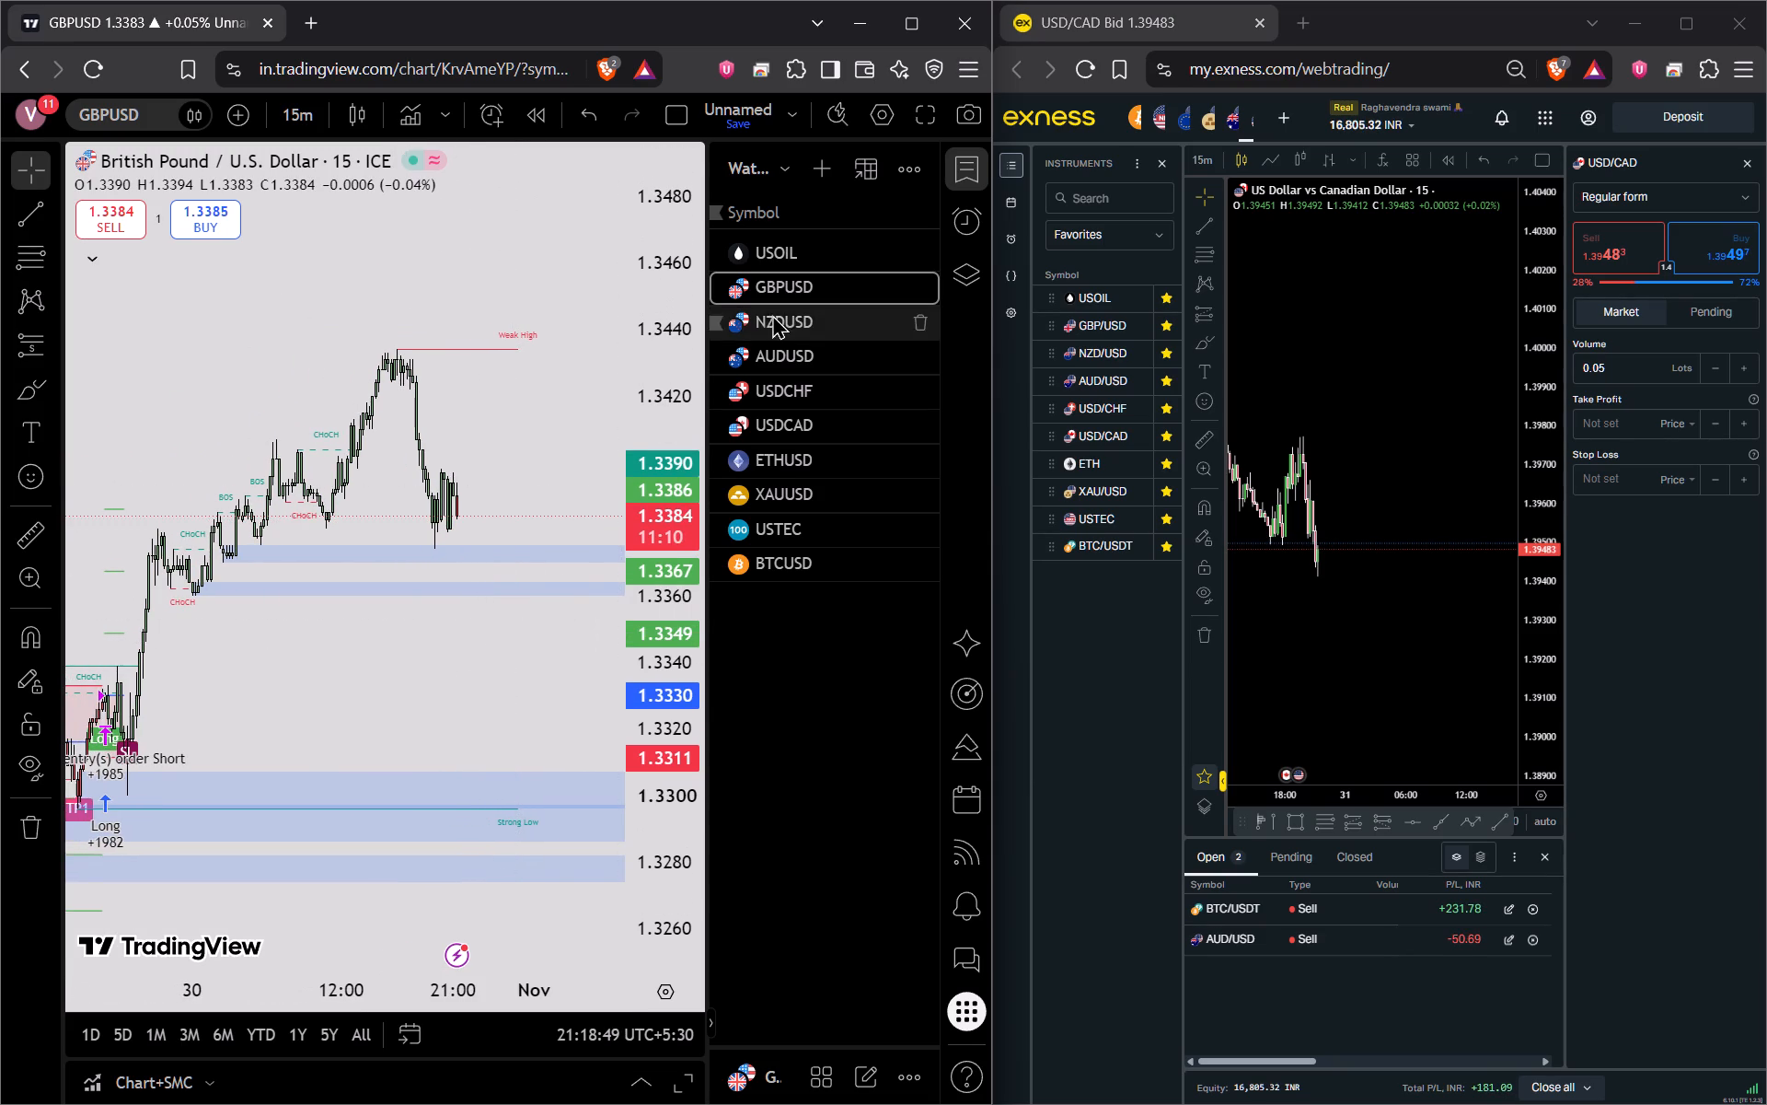
# Open the USOIL chart from the watchlist to review its 15-minute price action.
pyautogui.click(791, 264)
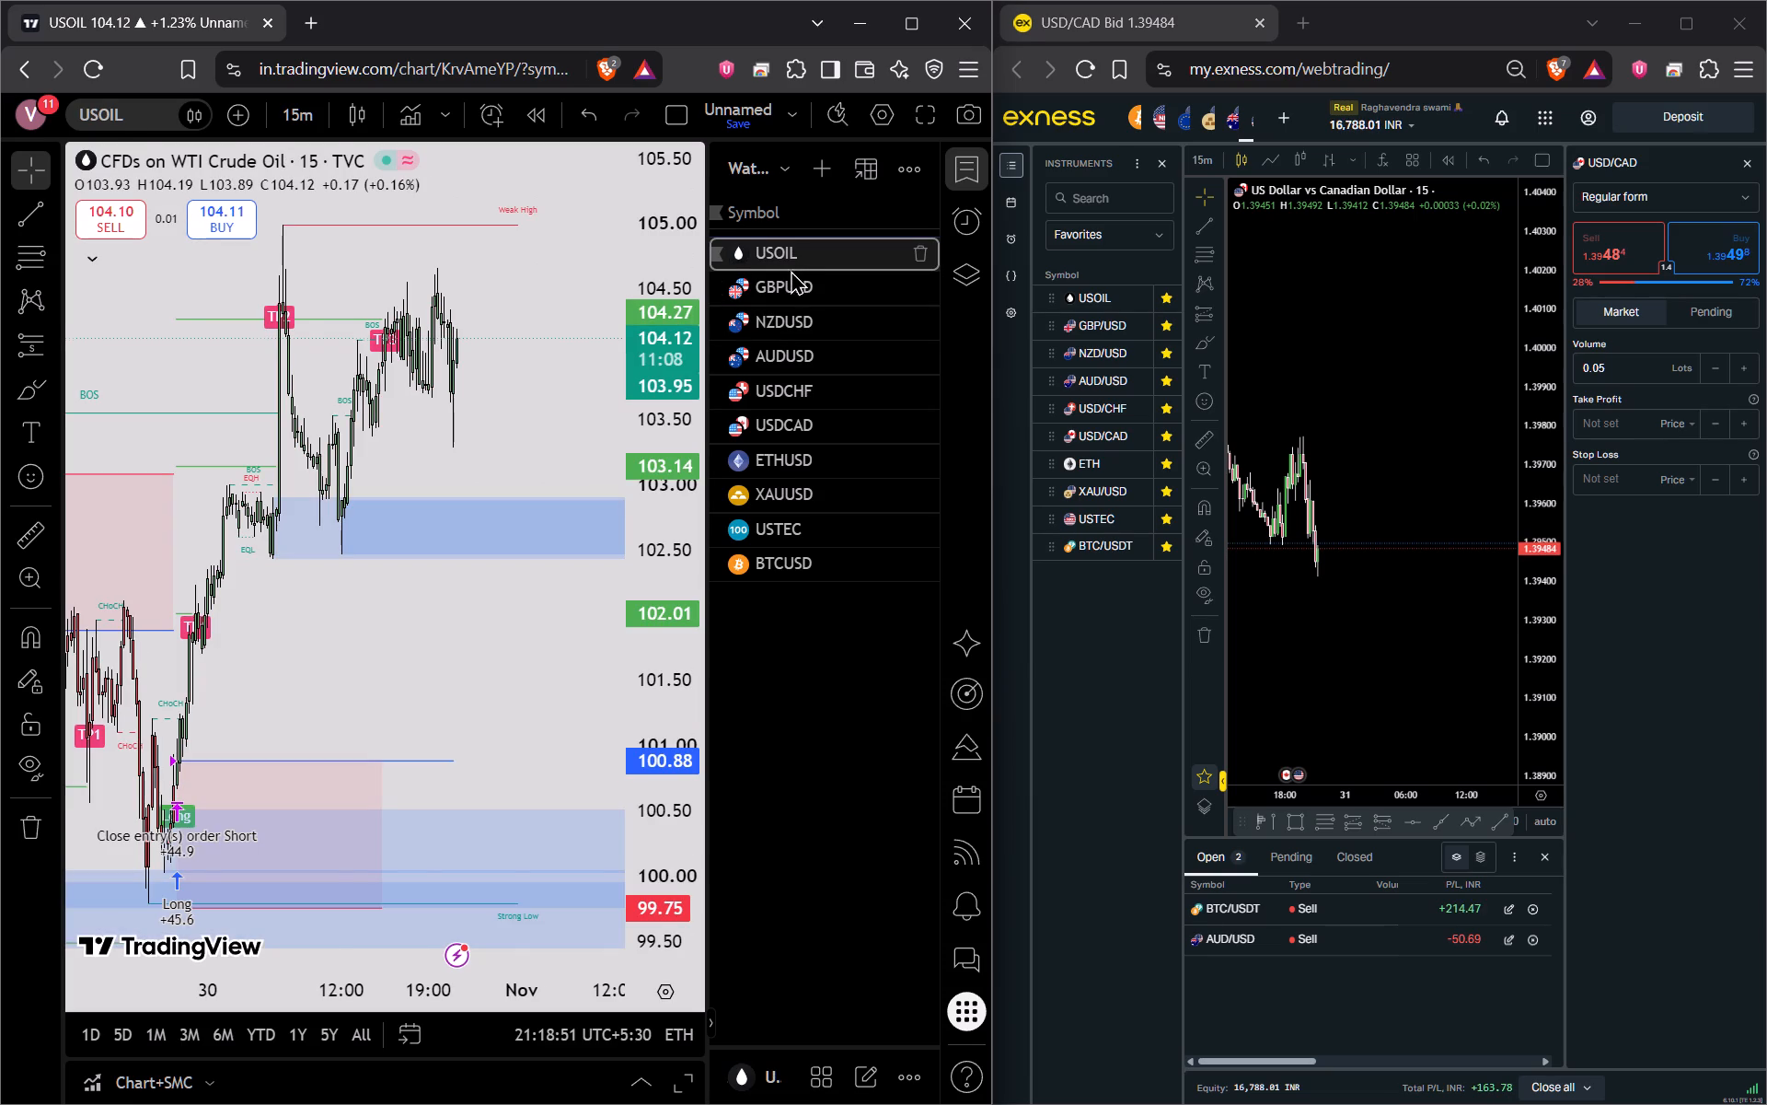
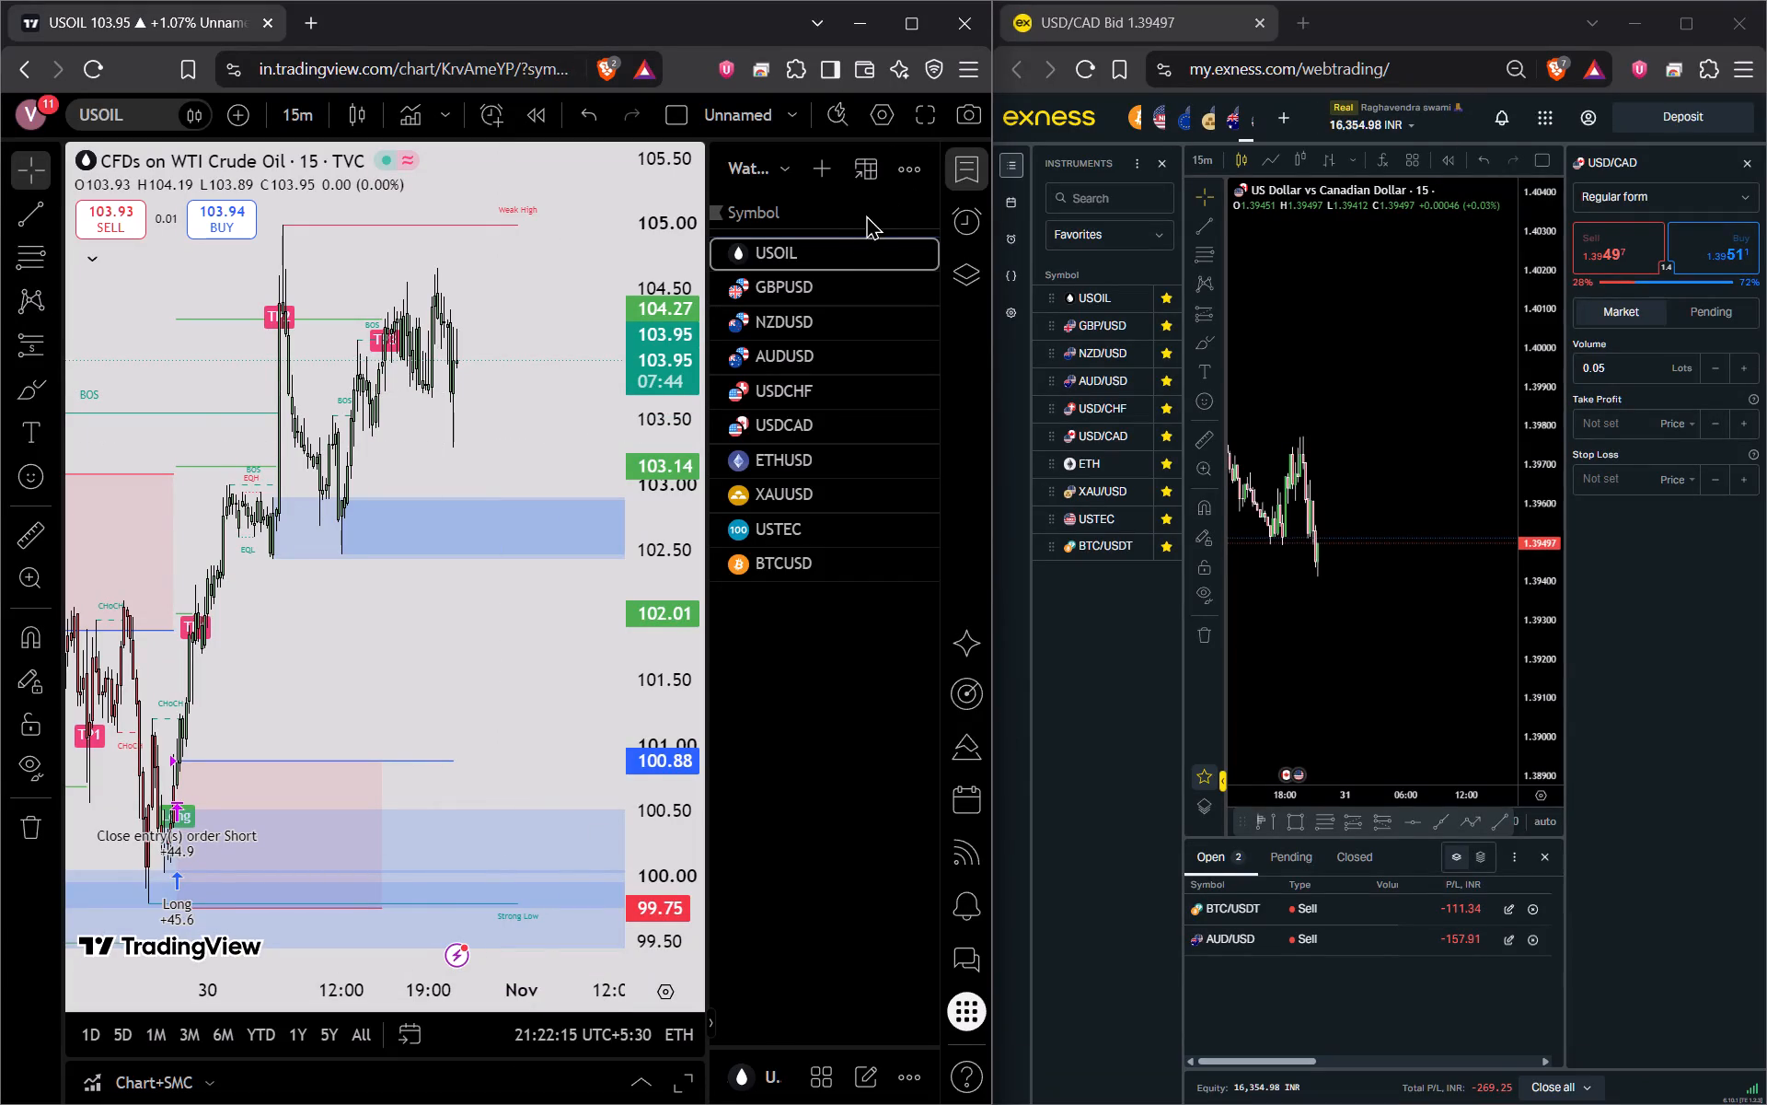
# Return to the GBPUSD chart and review its 15-minute price action against the demand zones below price.
pyautogui.click(800, 291)
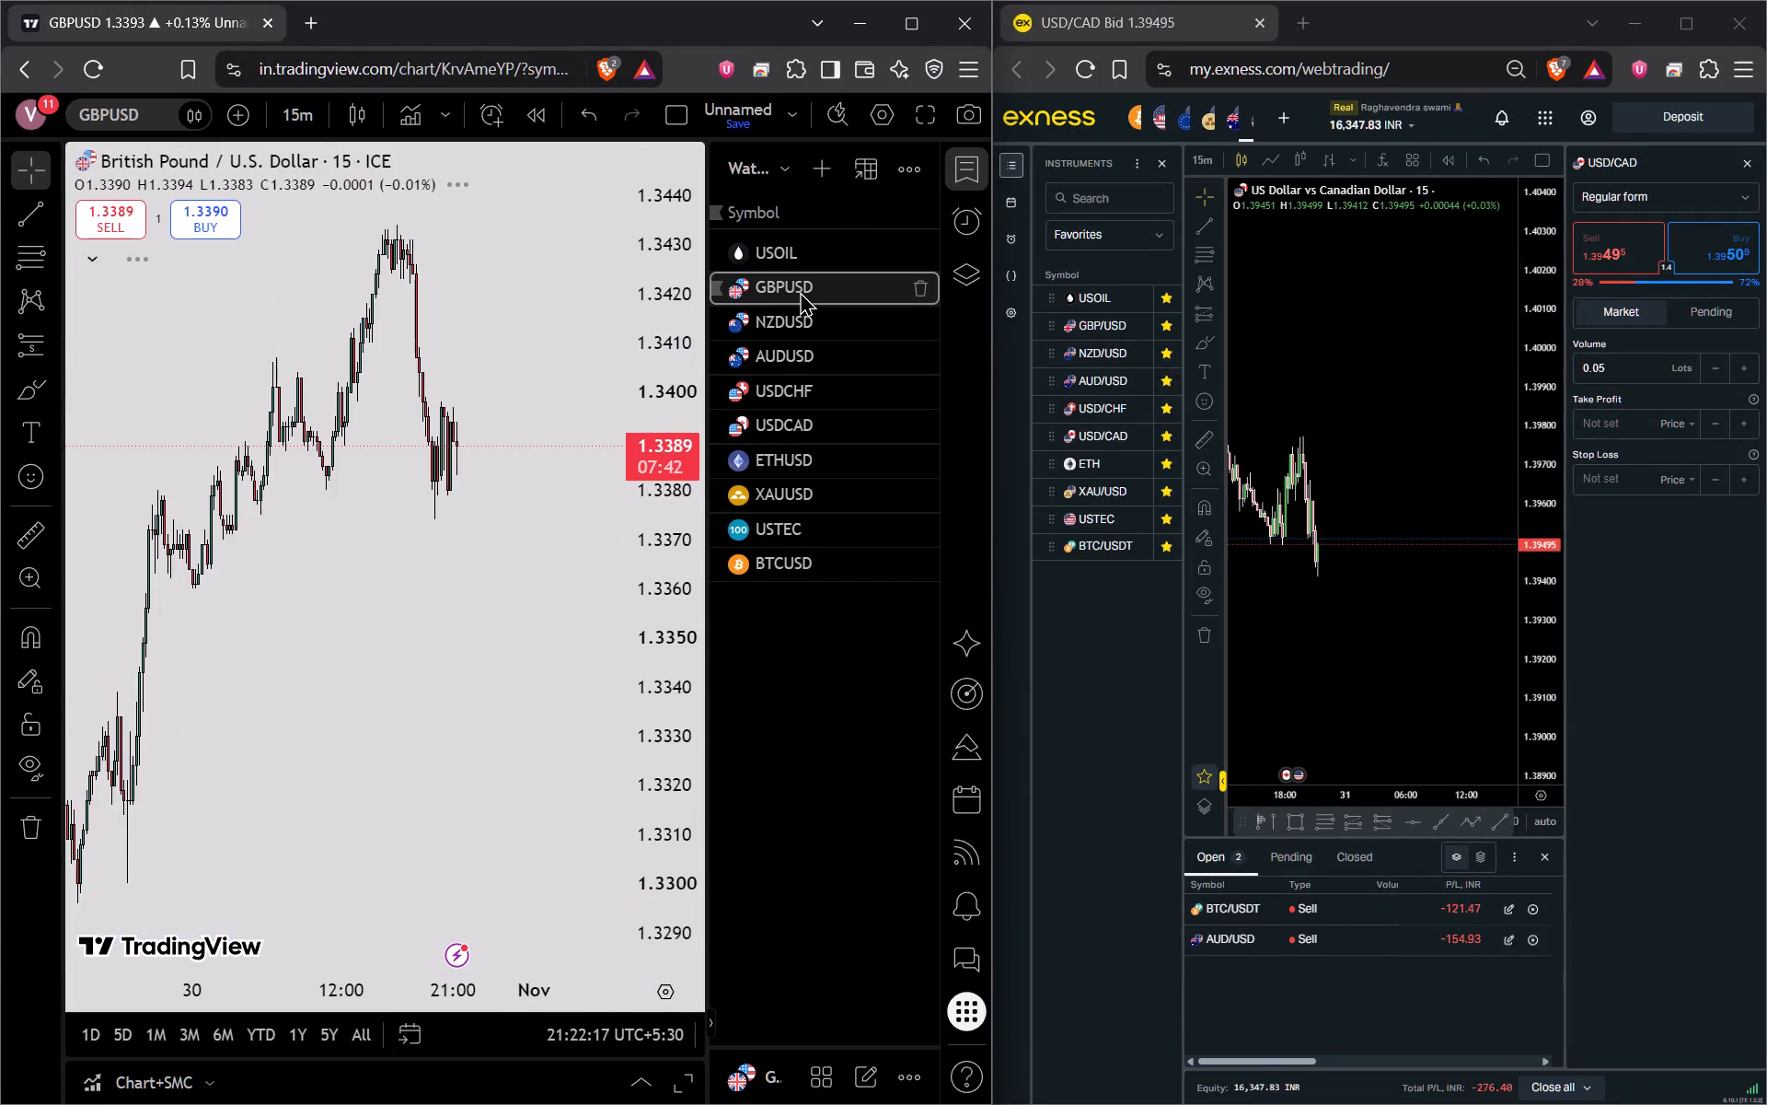
pyautogui.moveTo(666, 560); pyautogui.dragTo(658, 727)
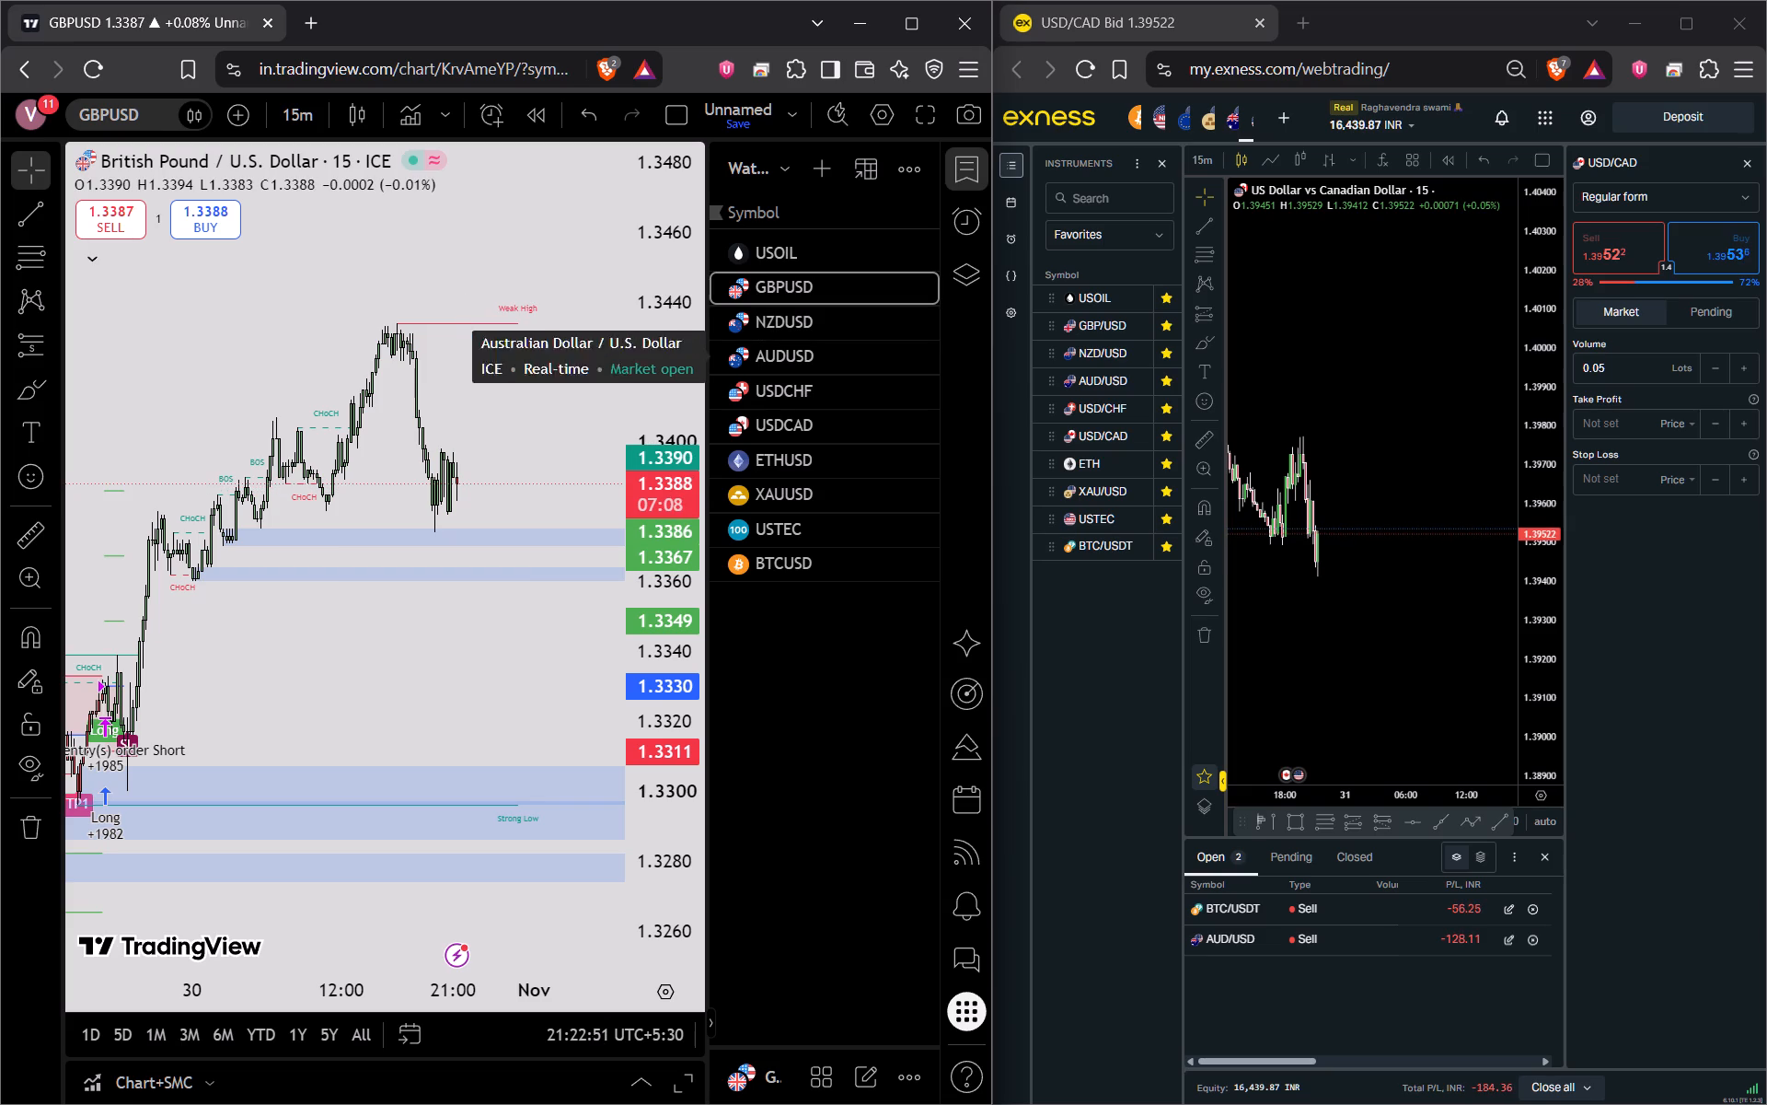
# Open the NZDUSD chart and examine its latest swing between the weak-high supply zone and the demand zones below.
pyautogui.click(786, 322)
pyautogui.scroll(-1, 691, 375)
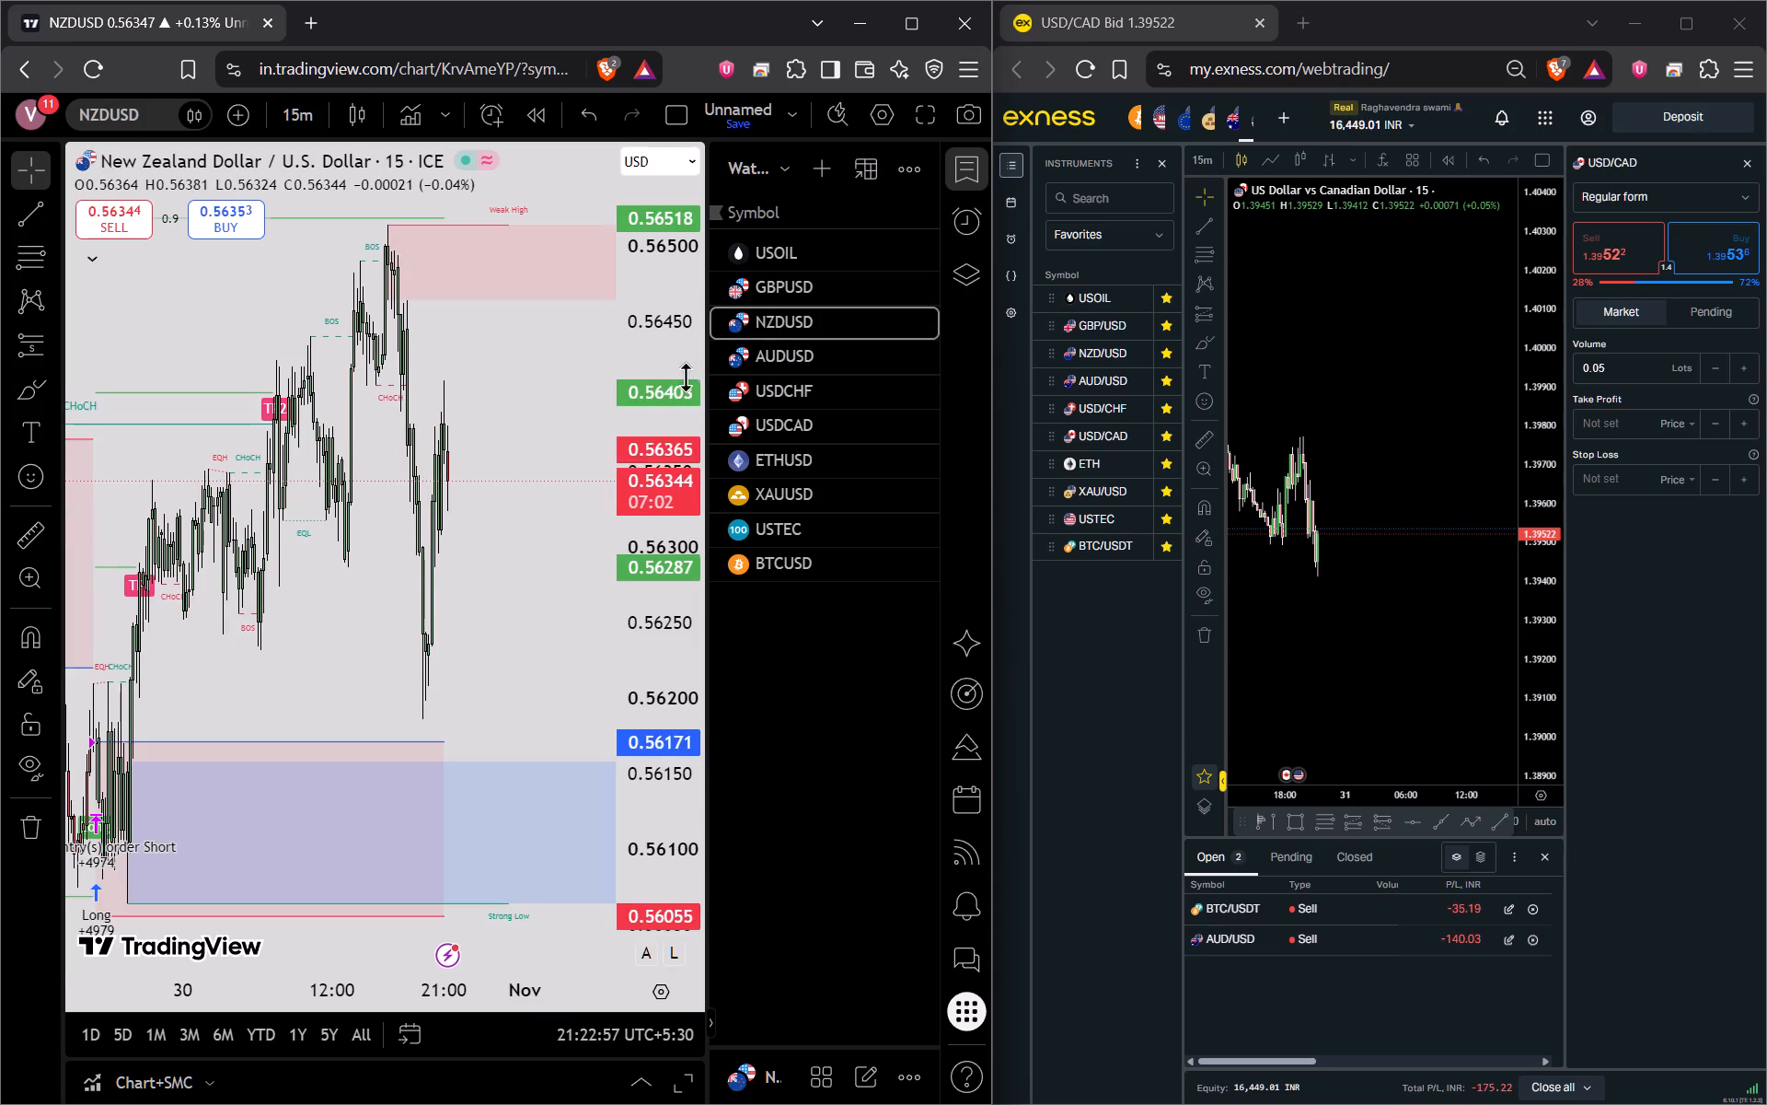
pyautogui.scroll(-4, 686, 377)
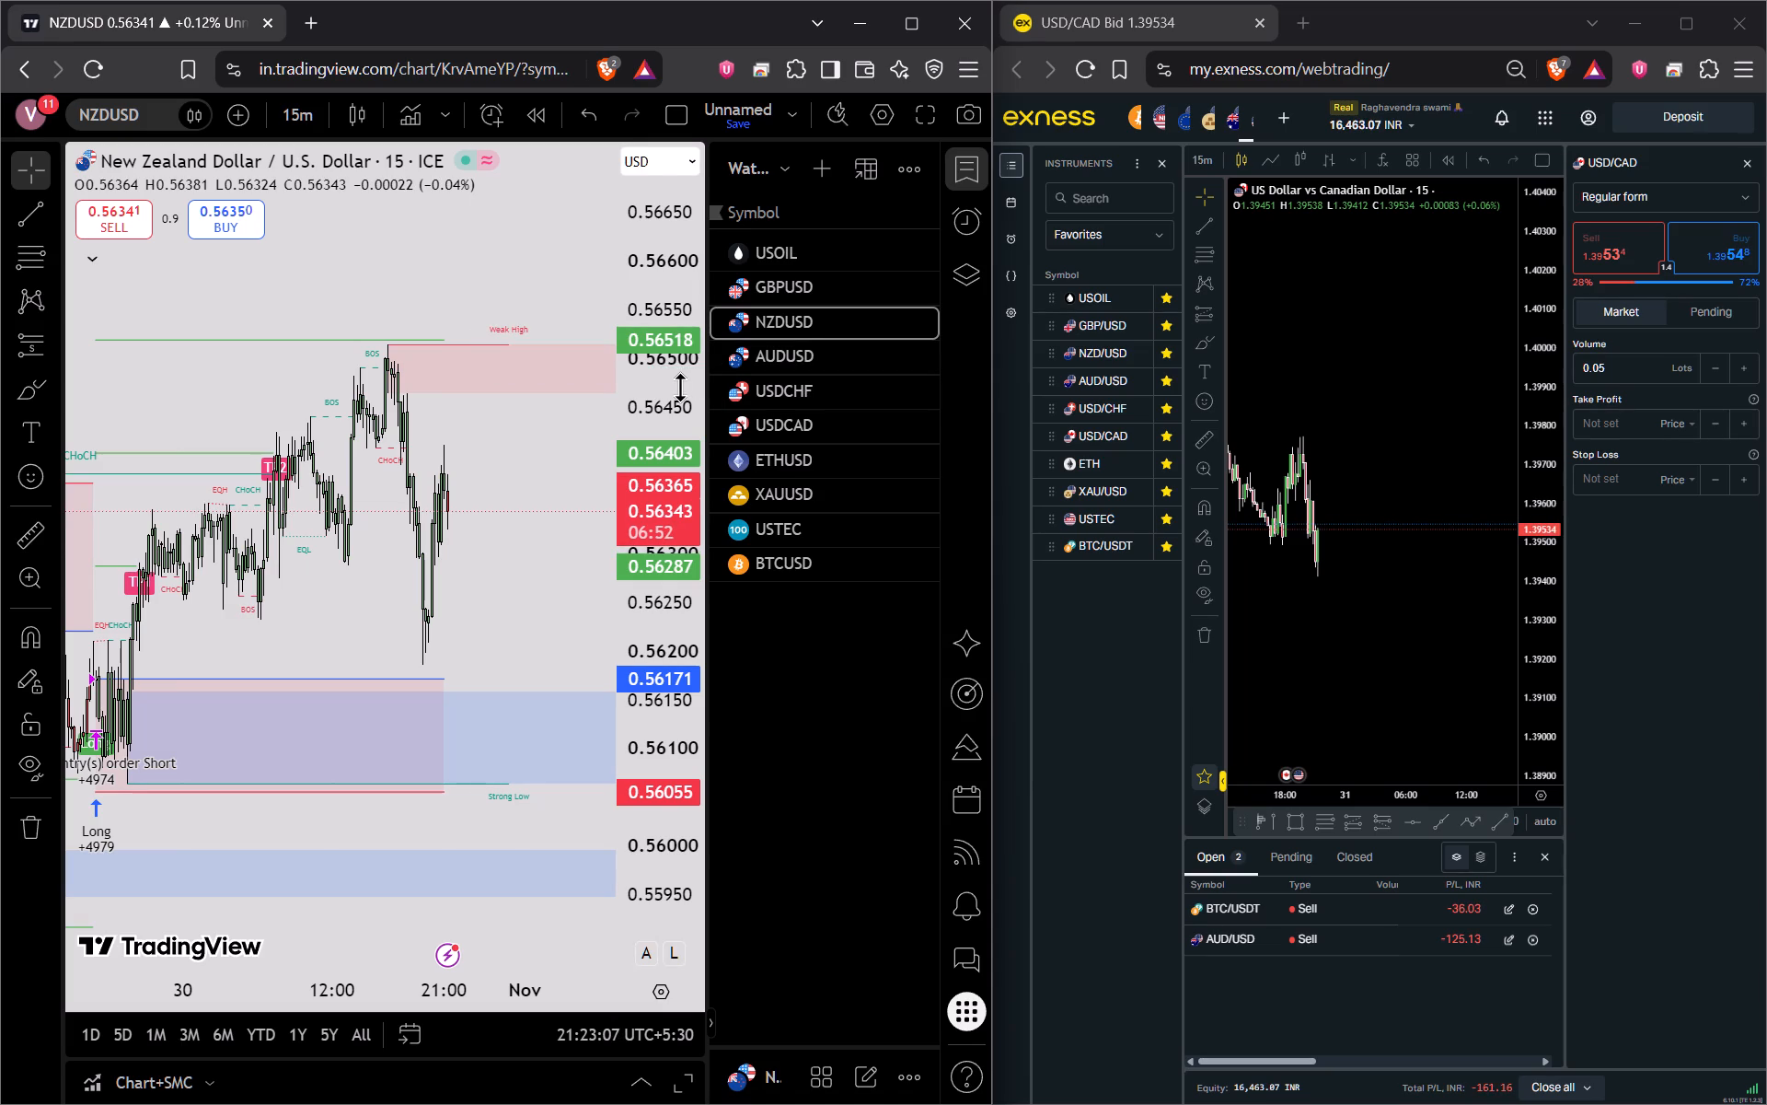
pyautogui.scroll(-3, 680, 387)
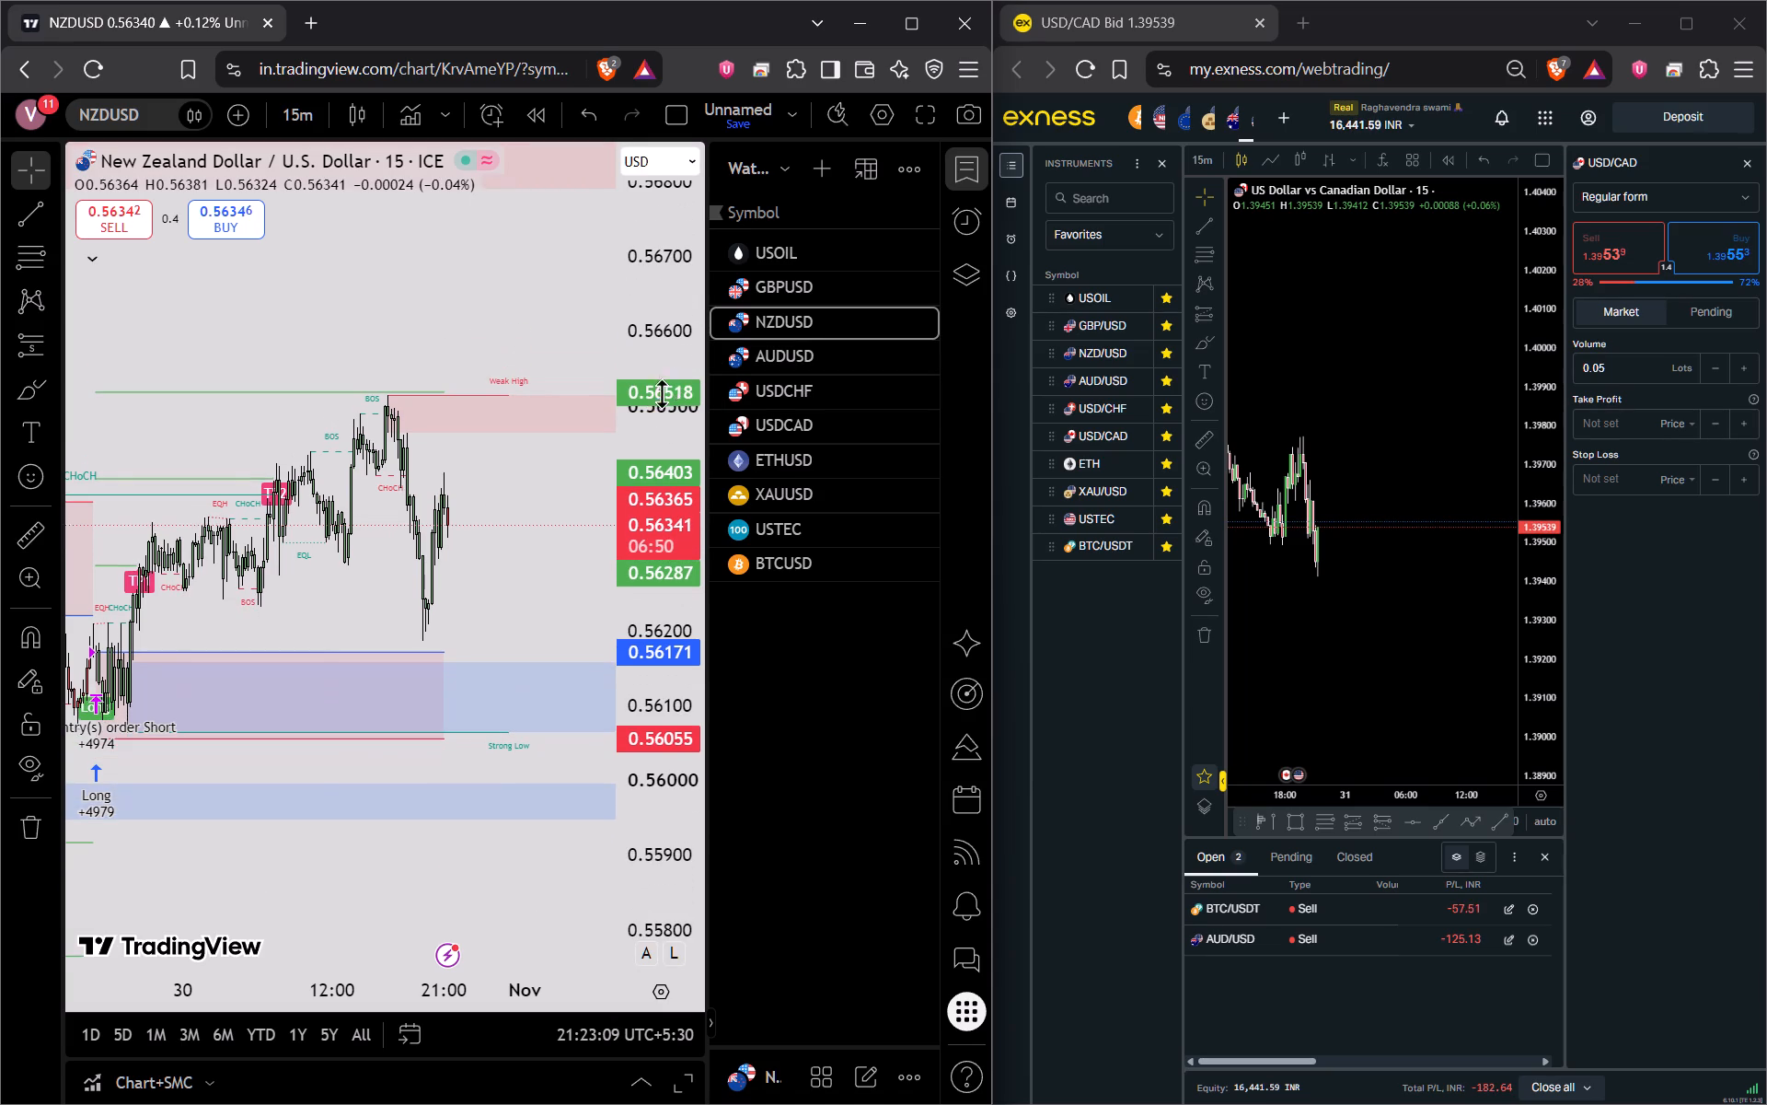
pyautogui.scroll(-5, 590, 406)
pyautogui.scroll(3, 587, 406)
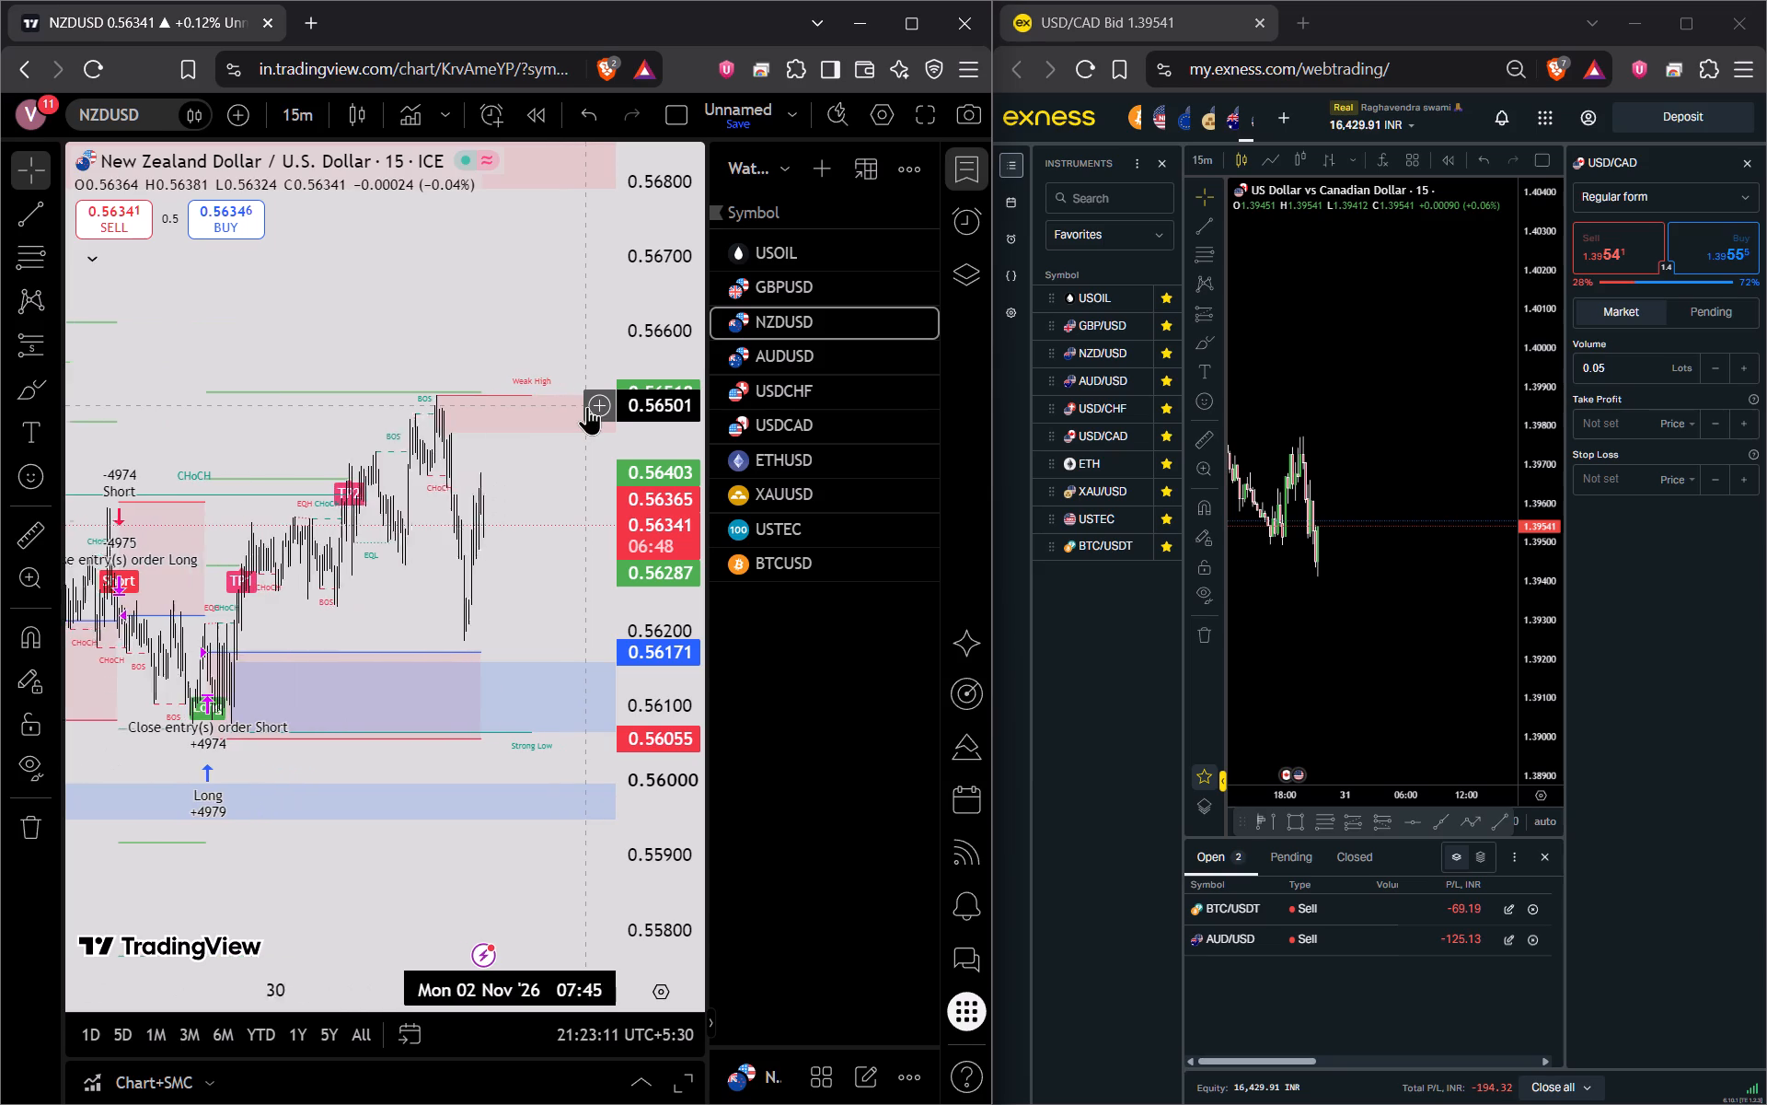
pyautogui.scroll(3, 587, 406)
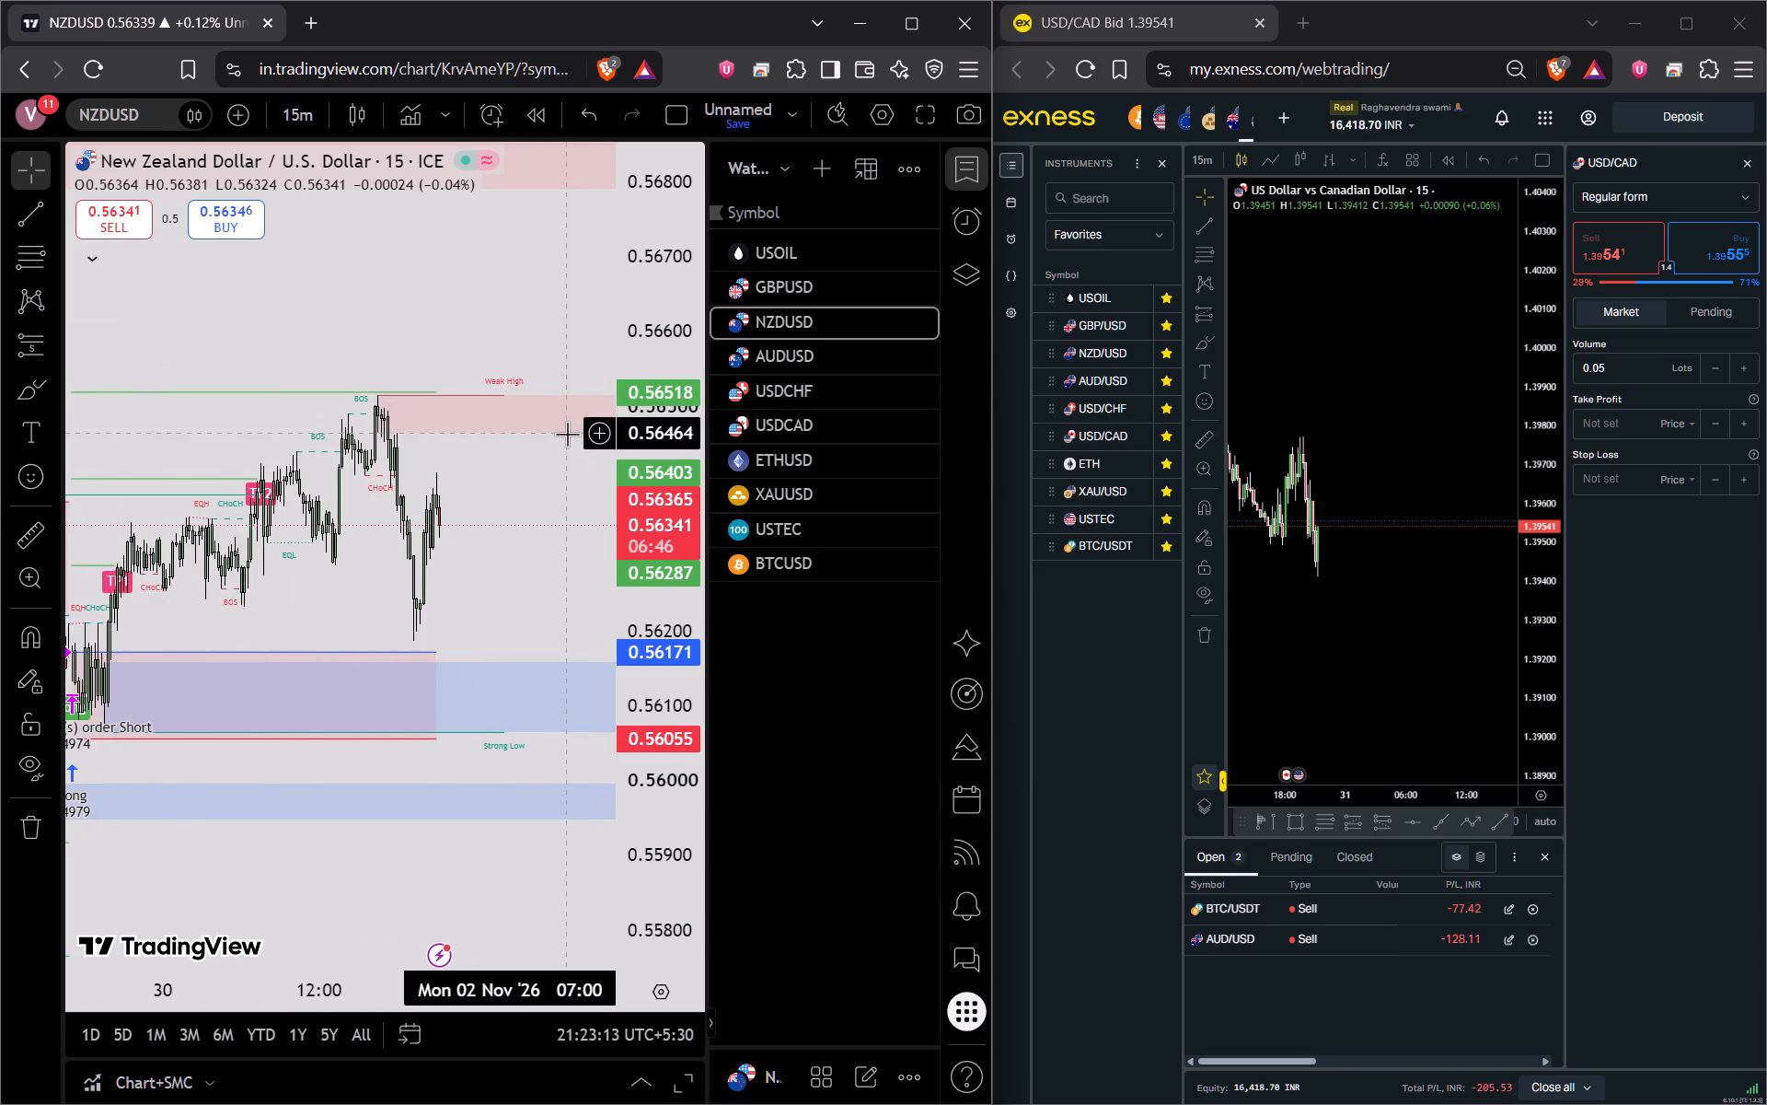
pyautogui.scroll(2, 689, 458)
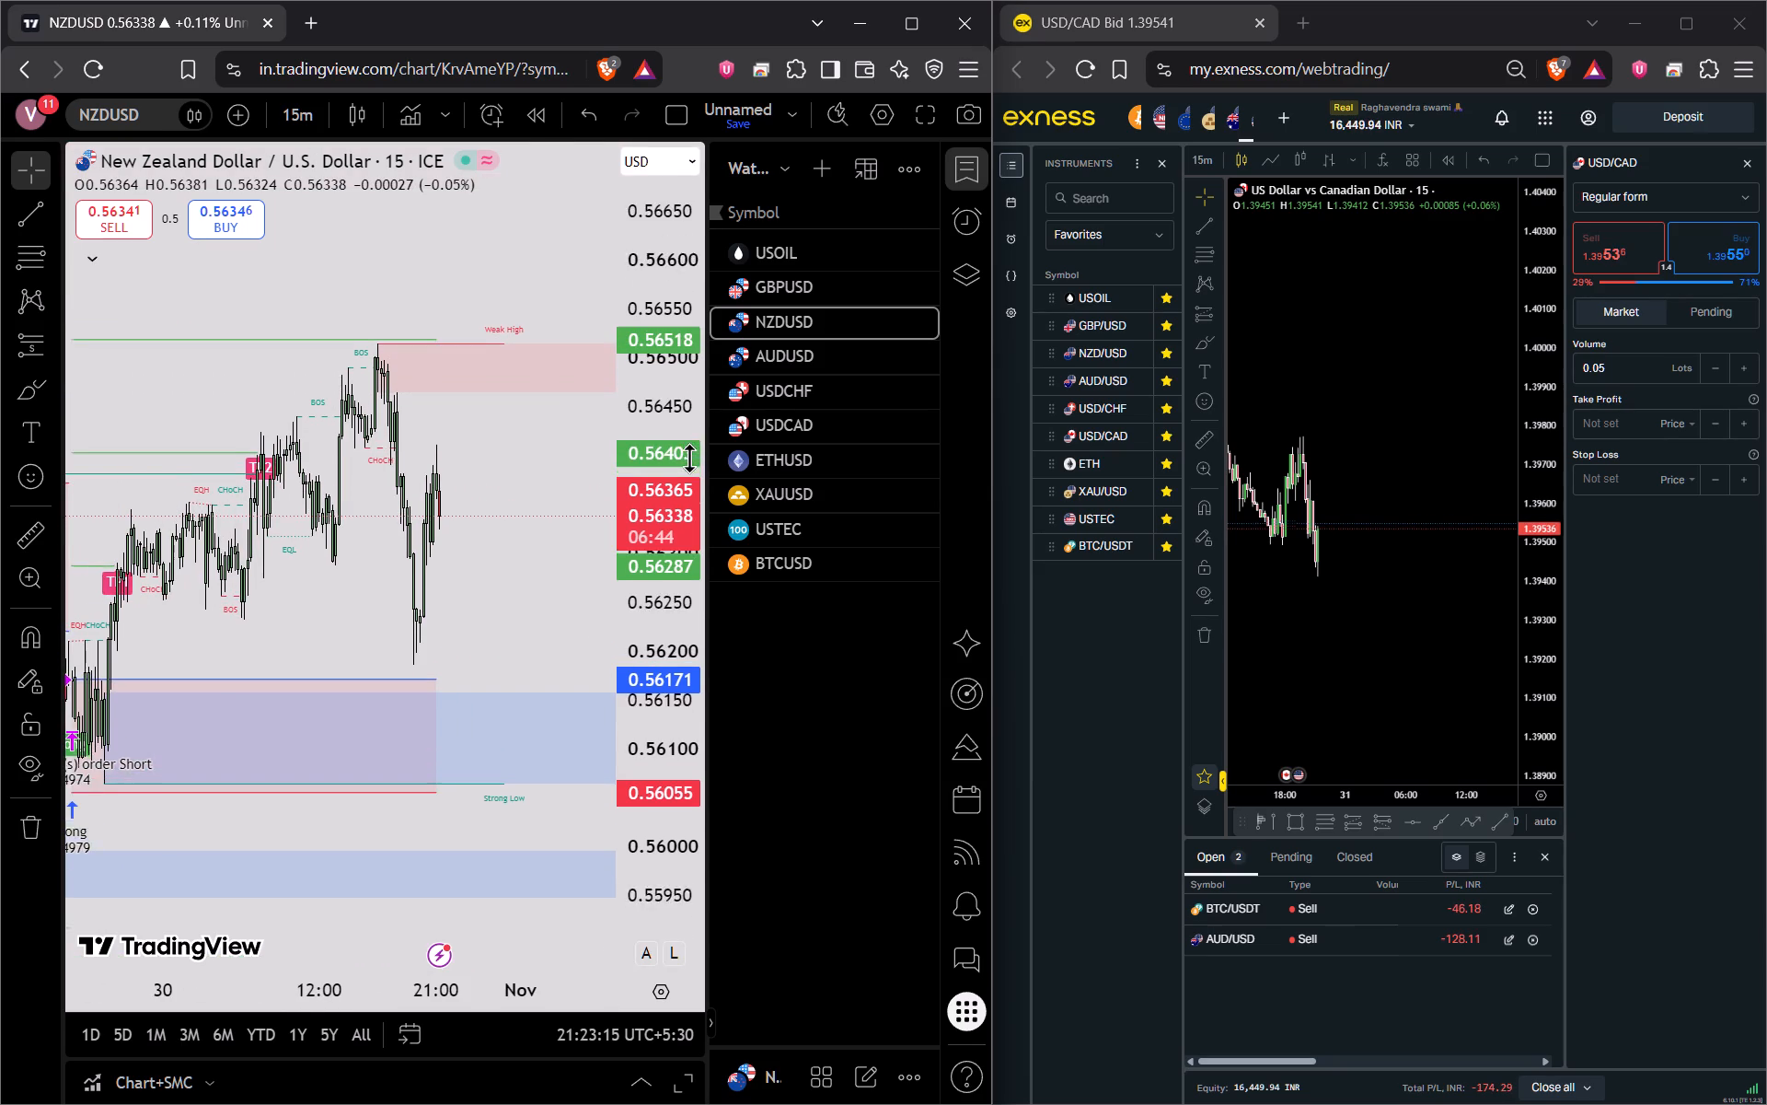
pyautogui.scroll(2, 689, 458)
pyautogui.scroll(3, 501, 468)
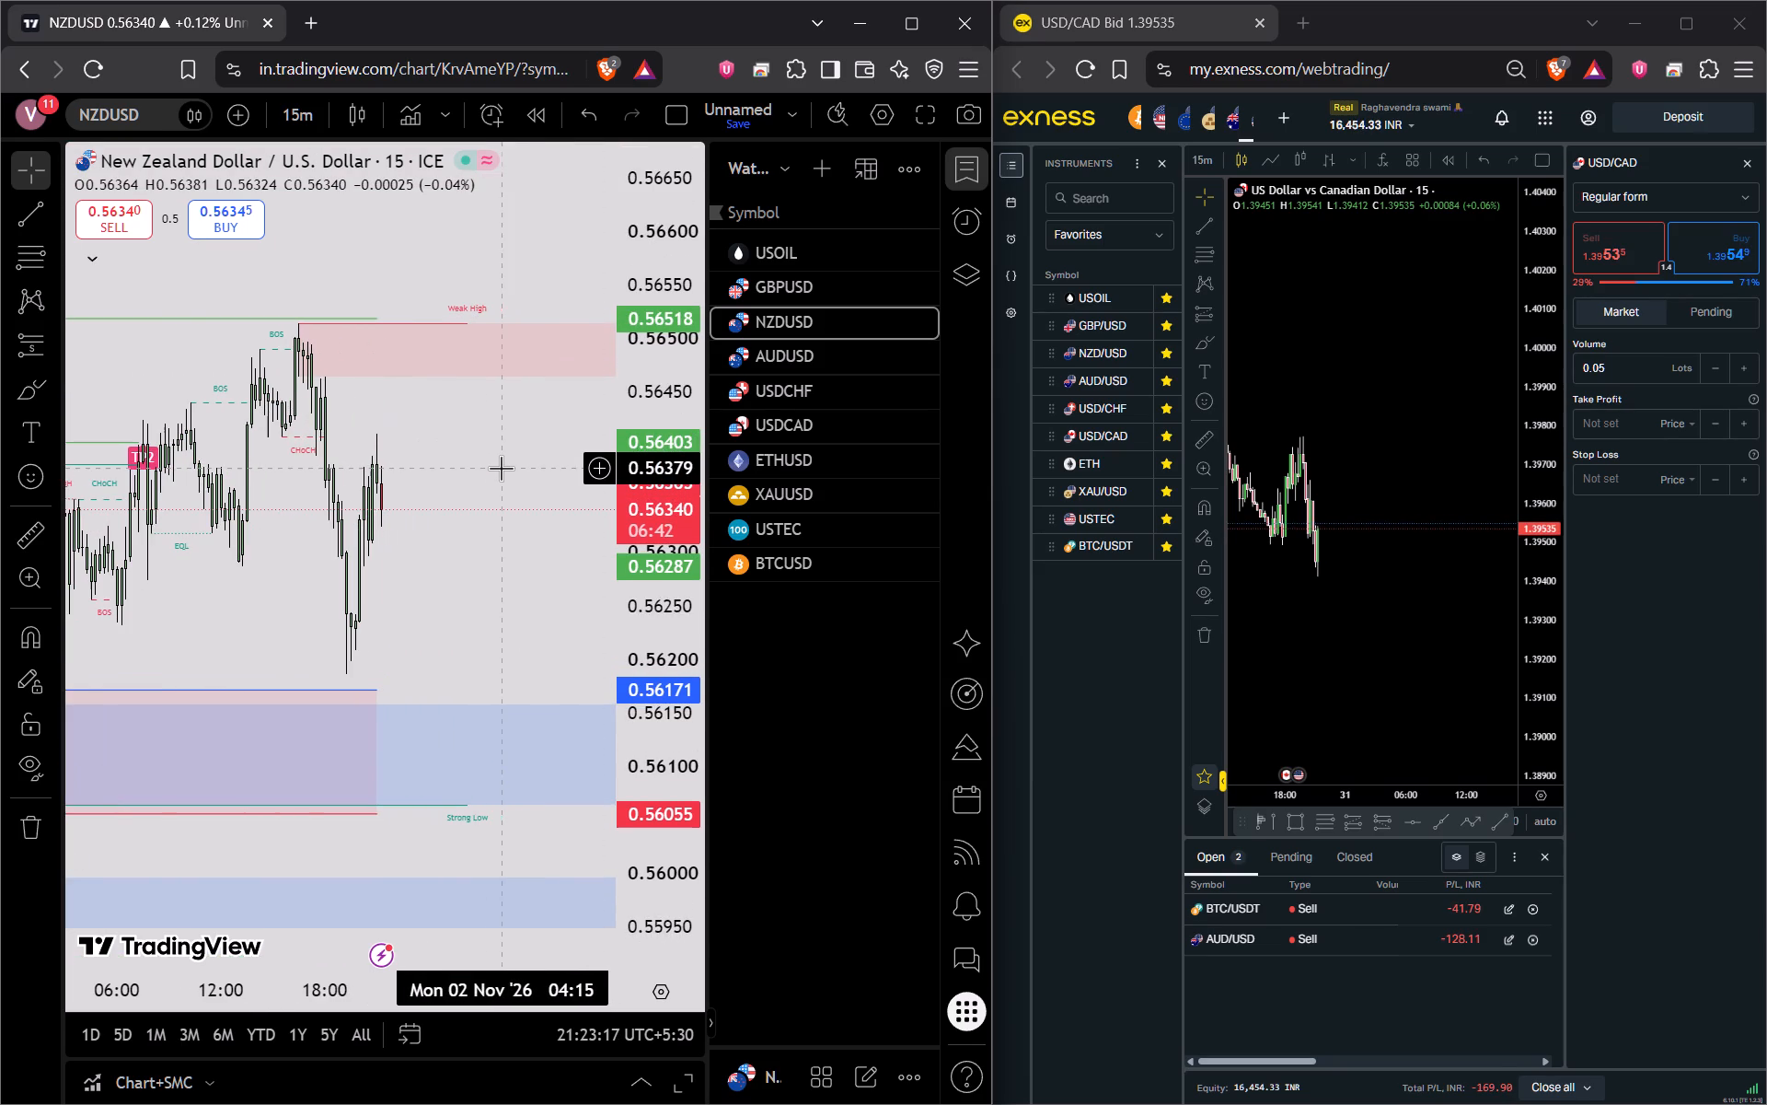
# Examine NZDUSD's earlier long entry, target markers and structure breaks alongside its latest candles and the surrounding supply and demand zones.
pyautogui.moveTo(388, 415); pyautogui.dragTo(592, 397)
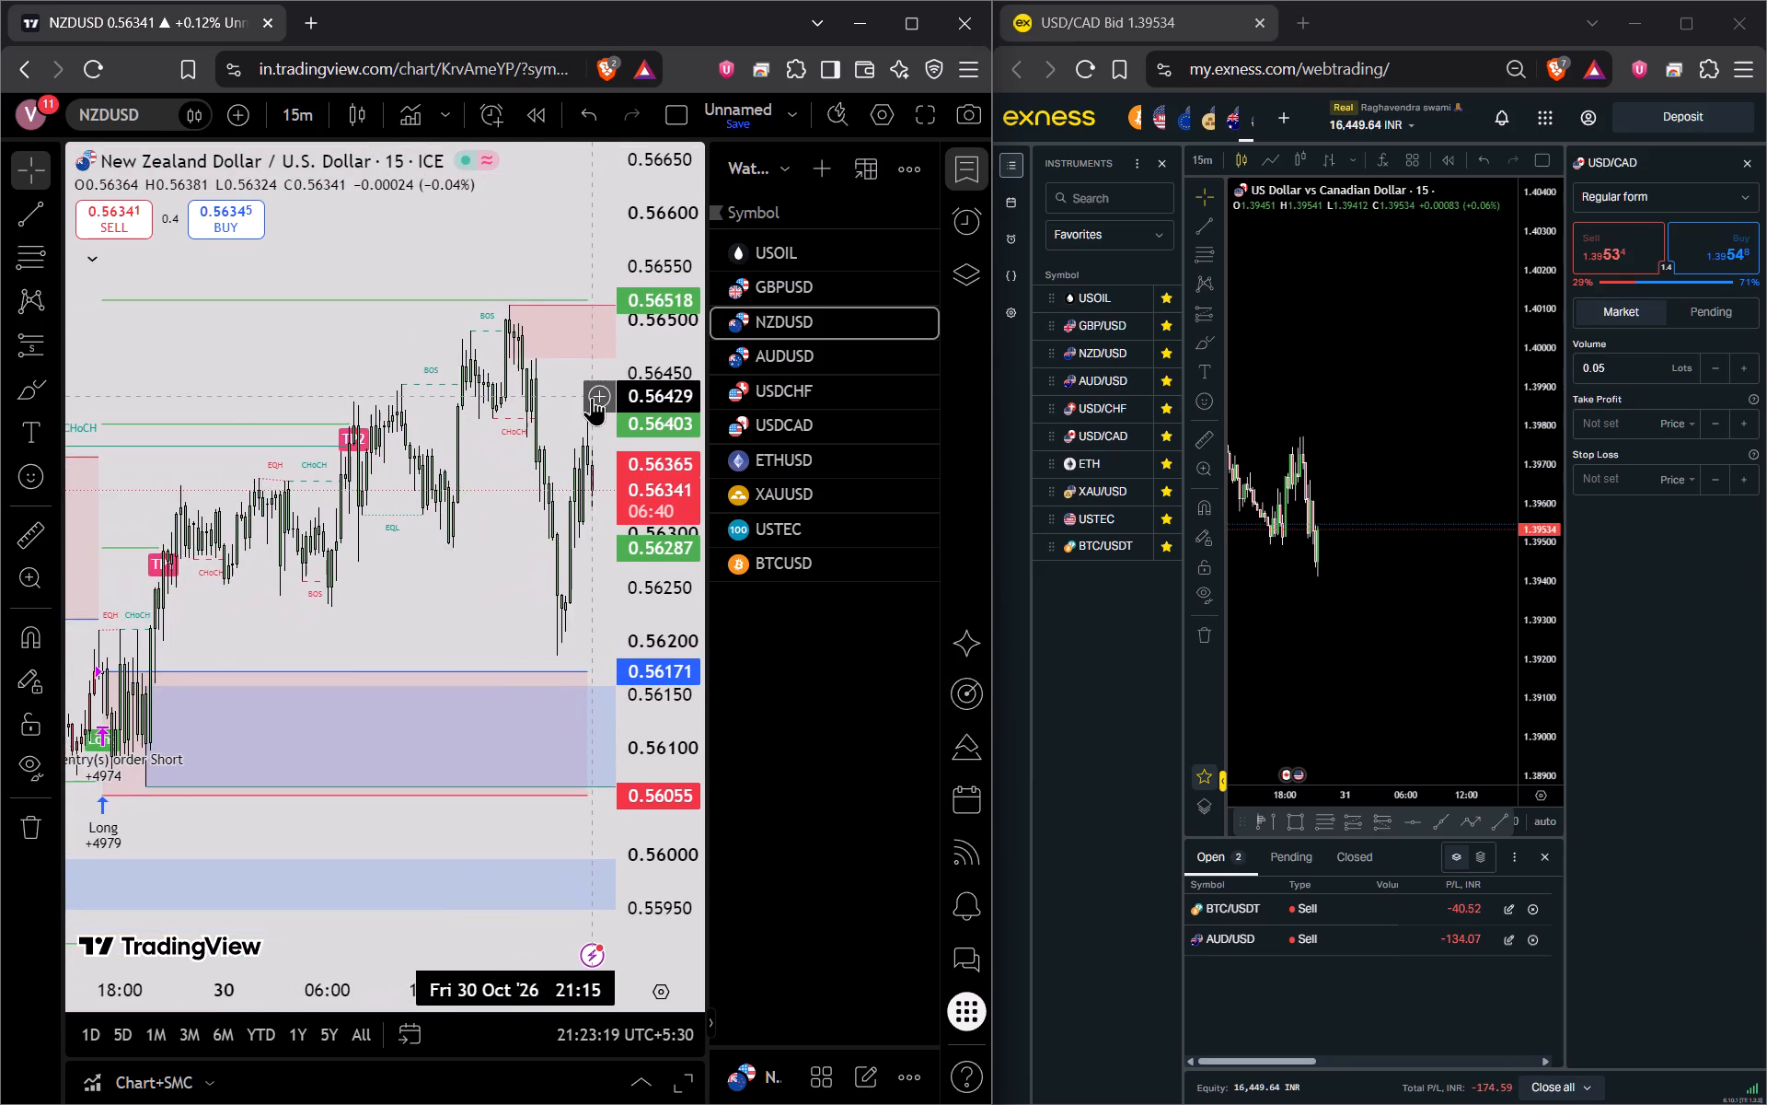
pyautogui.scroll(-5, 592, 397)
pyautogui.moveTo(377, 381); pyautogui.dragTo(207, 364)
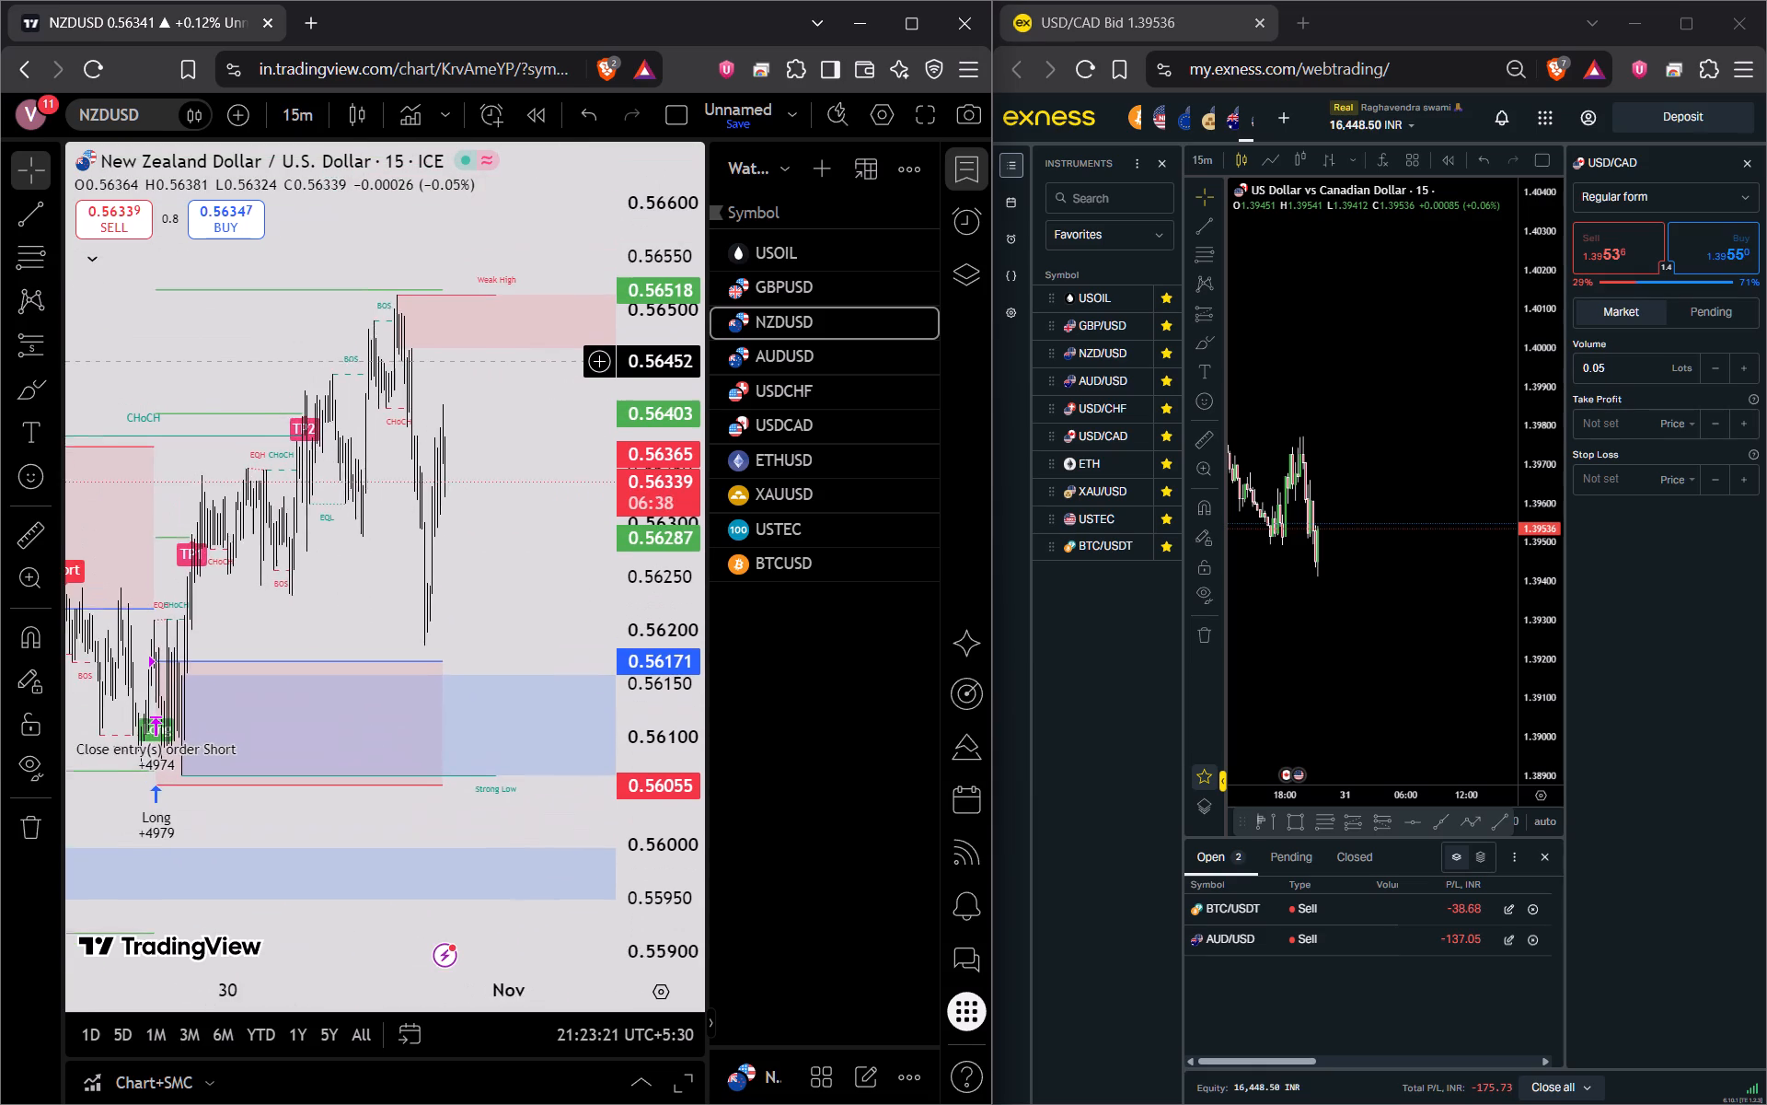
pyautogui.moveTo(207, 364); pyautogui.dragTo(206, 372)
pyautogui.moveTo(532, 396); pyautogui.dragTo(514, 436)
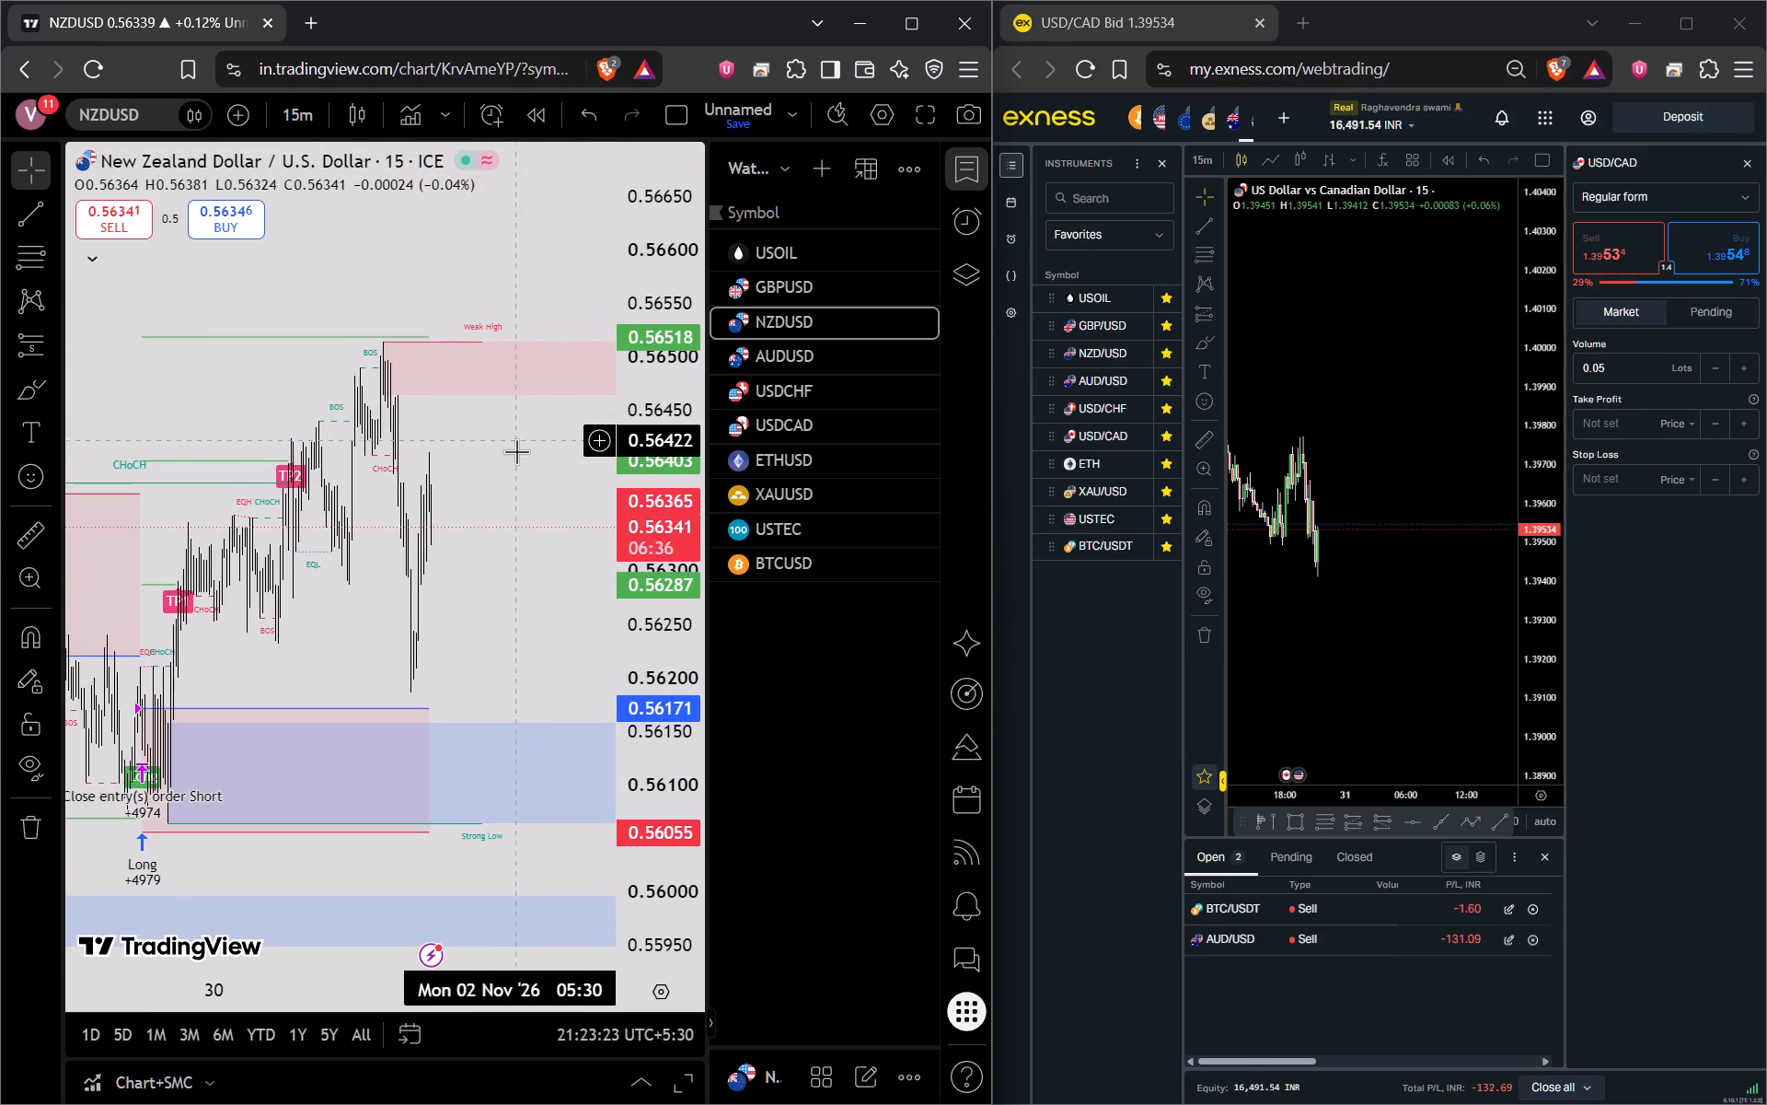
pyautogui.scroll(4, 491, 468)
pyautogui.moveTo(362, 440); pyautogui.dragTo(528, 429)
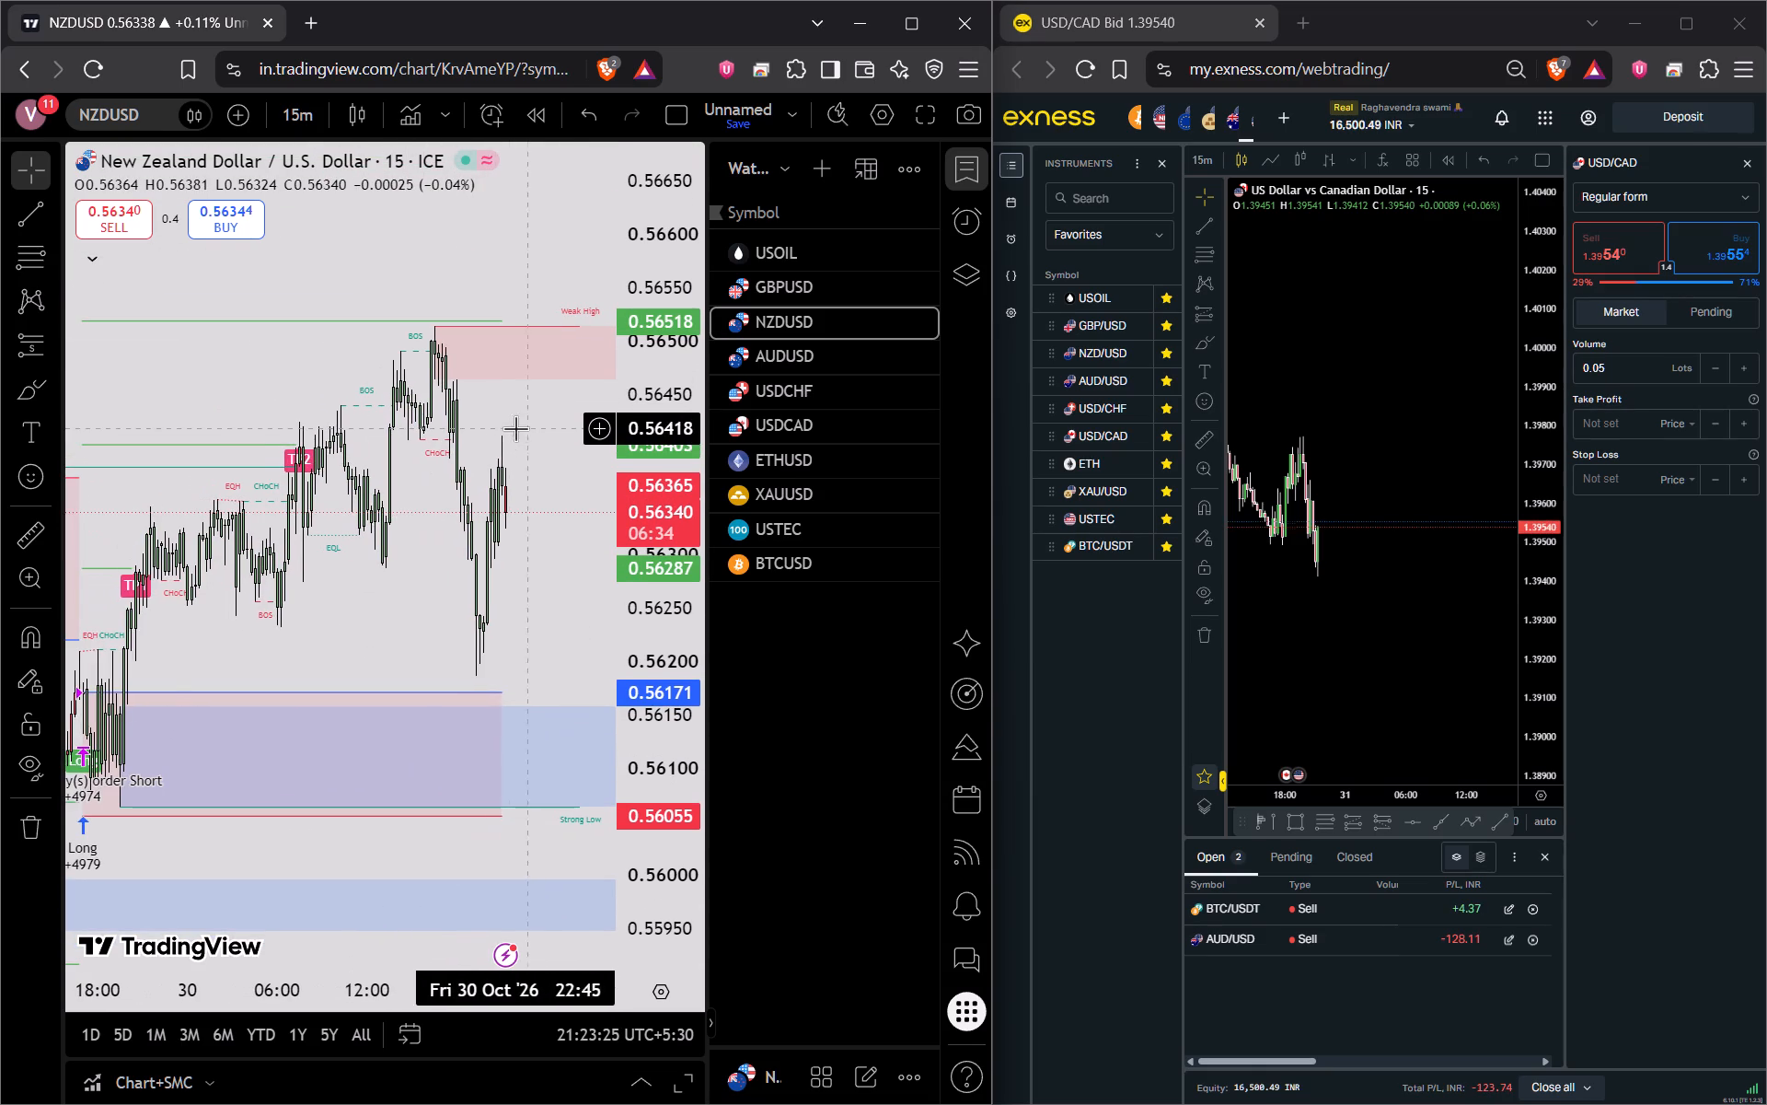
pyautogui.scroll(-1, 502, 413)
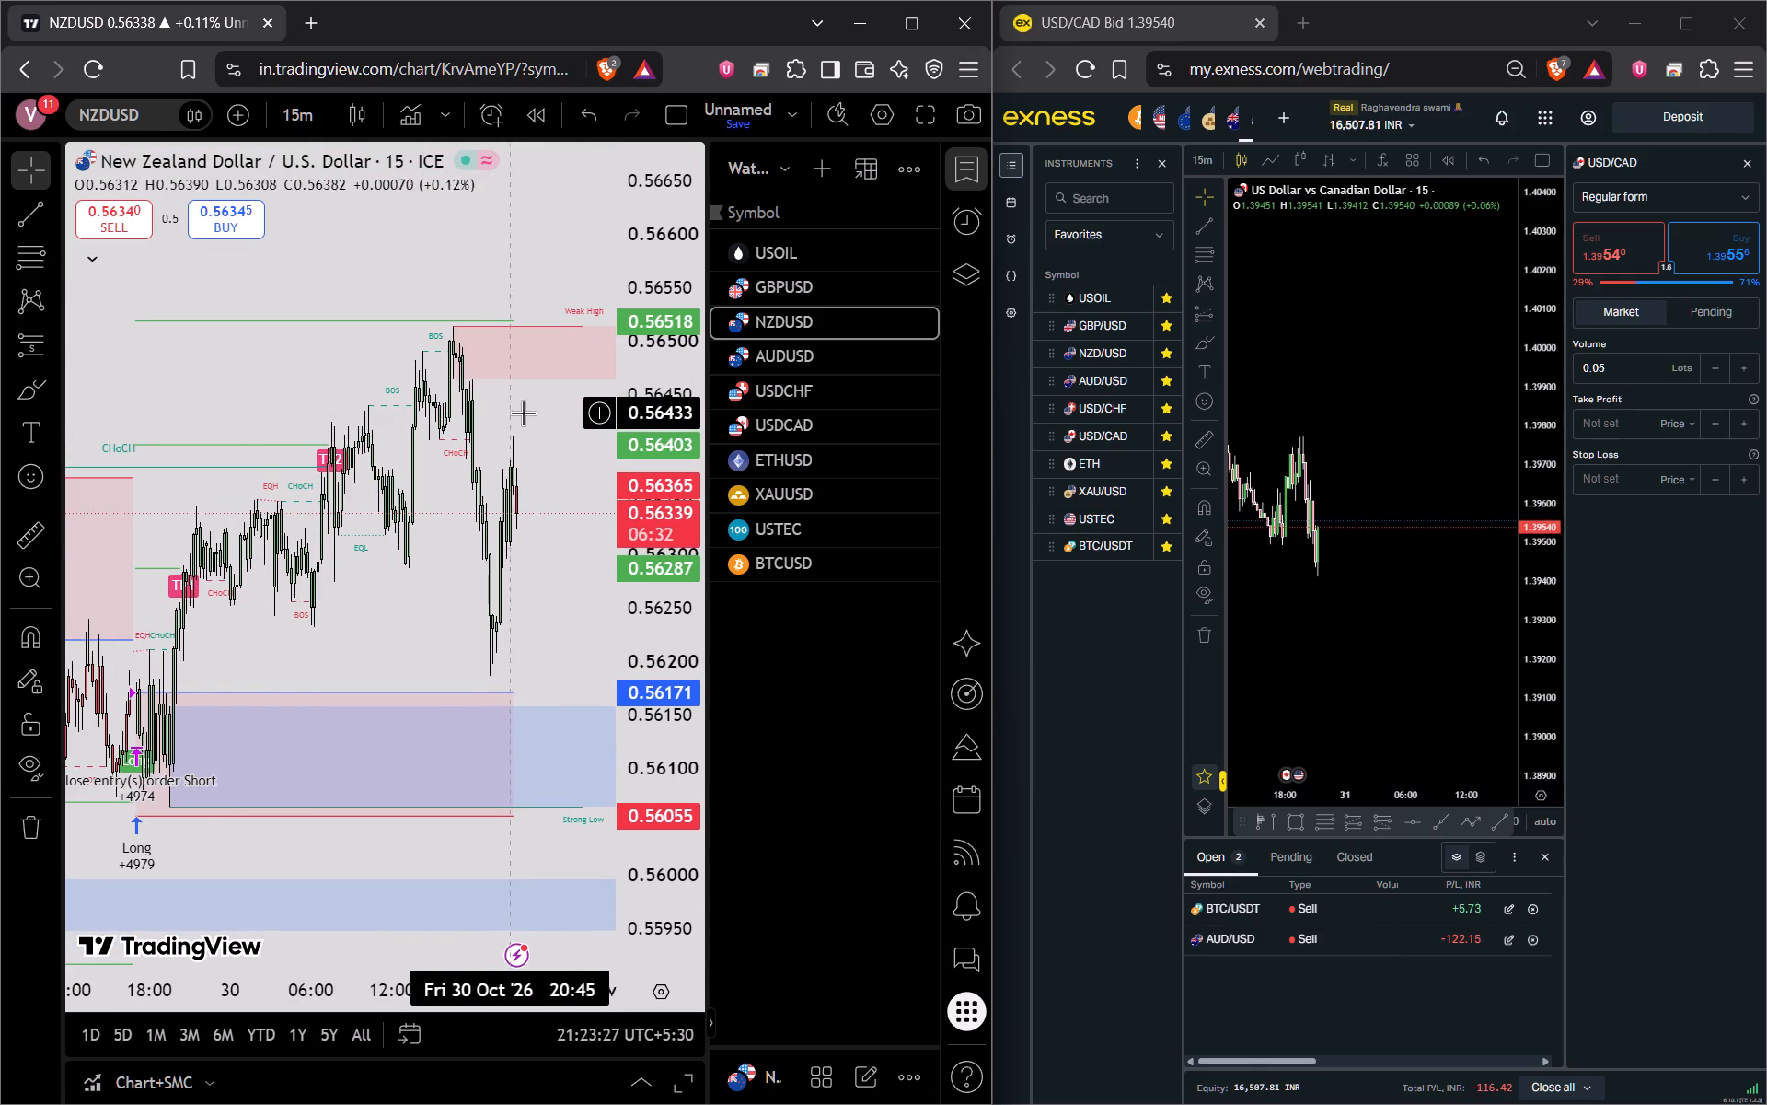
pyautogui.scroll(3, 529, 414)
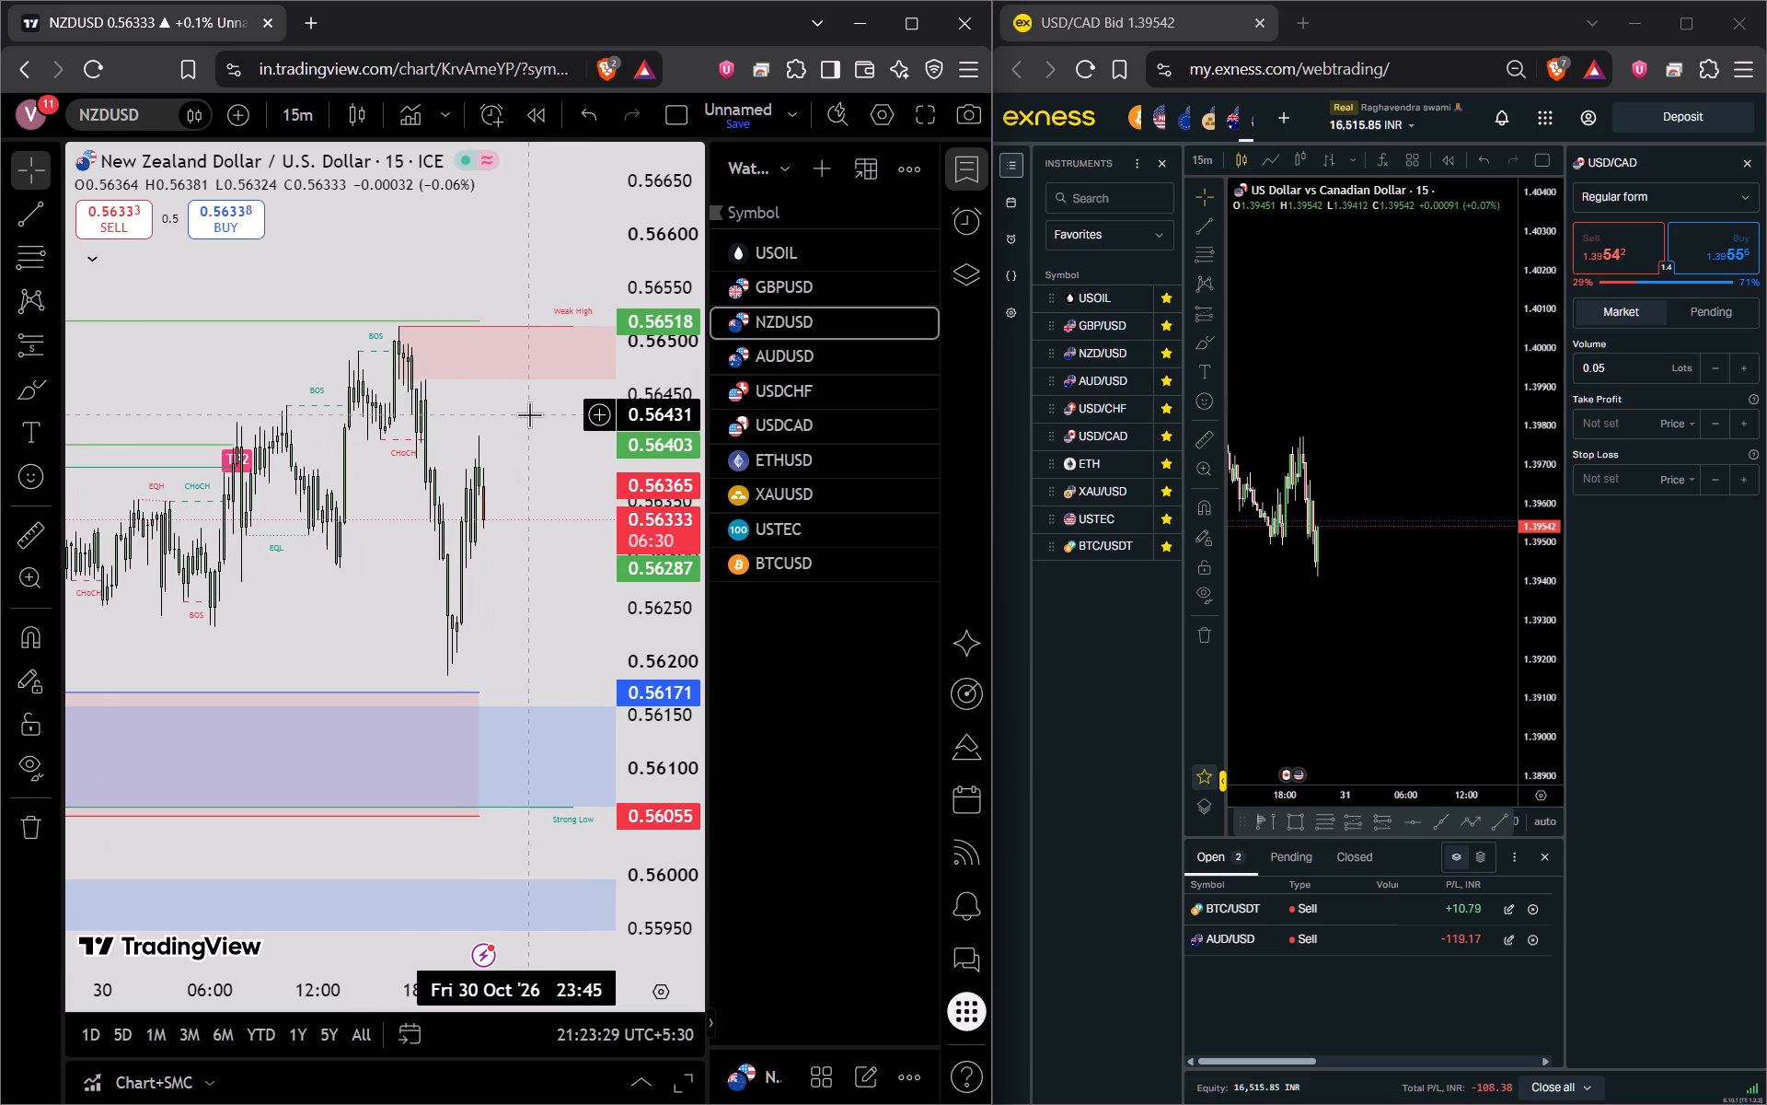
pyautogui.scroll(-5, 693, 474)
pyautogui.scroll(4, 695, 472)
pyautogui.scroll(-4, 695, 472)
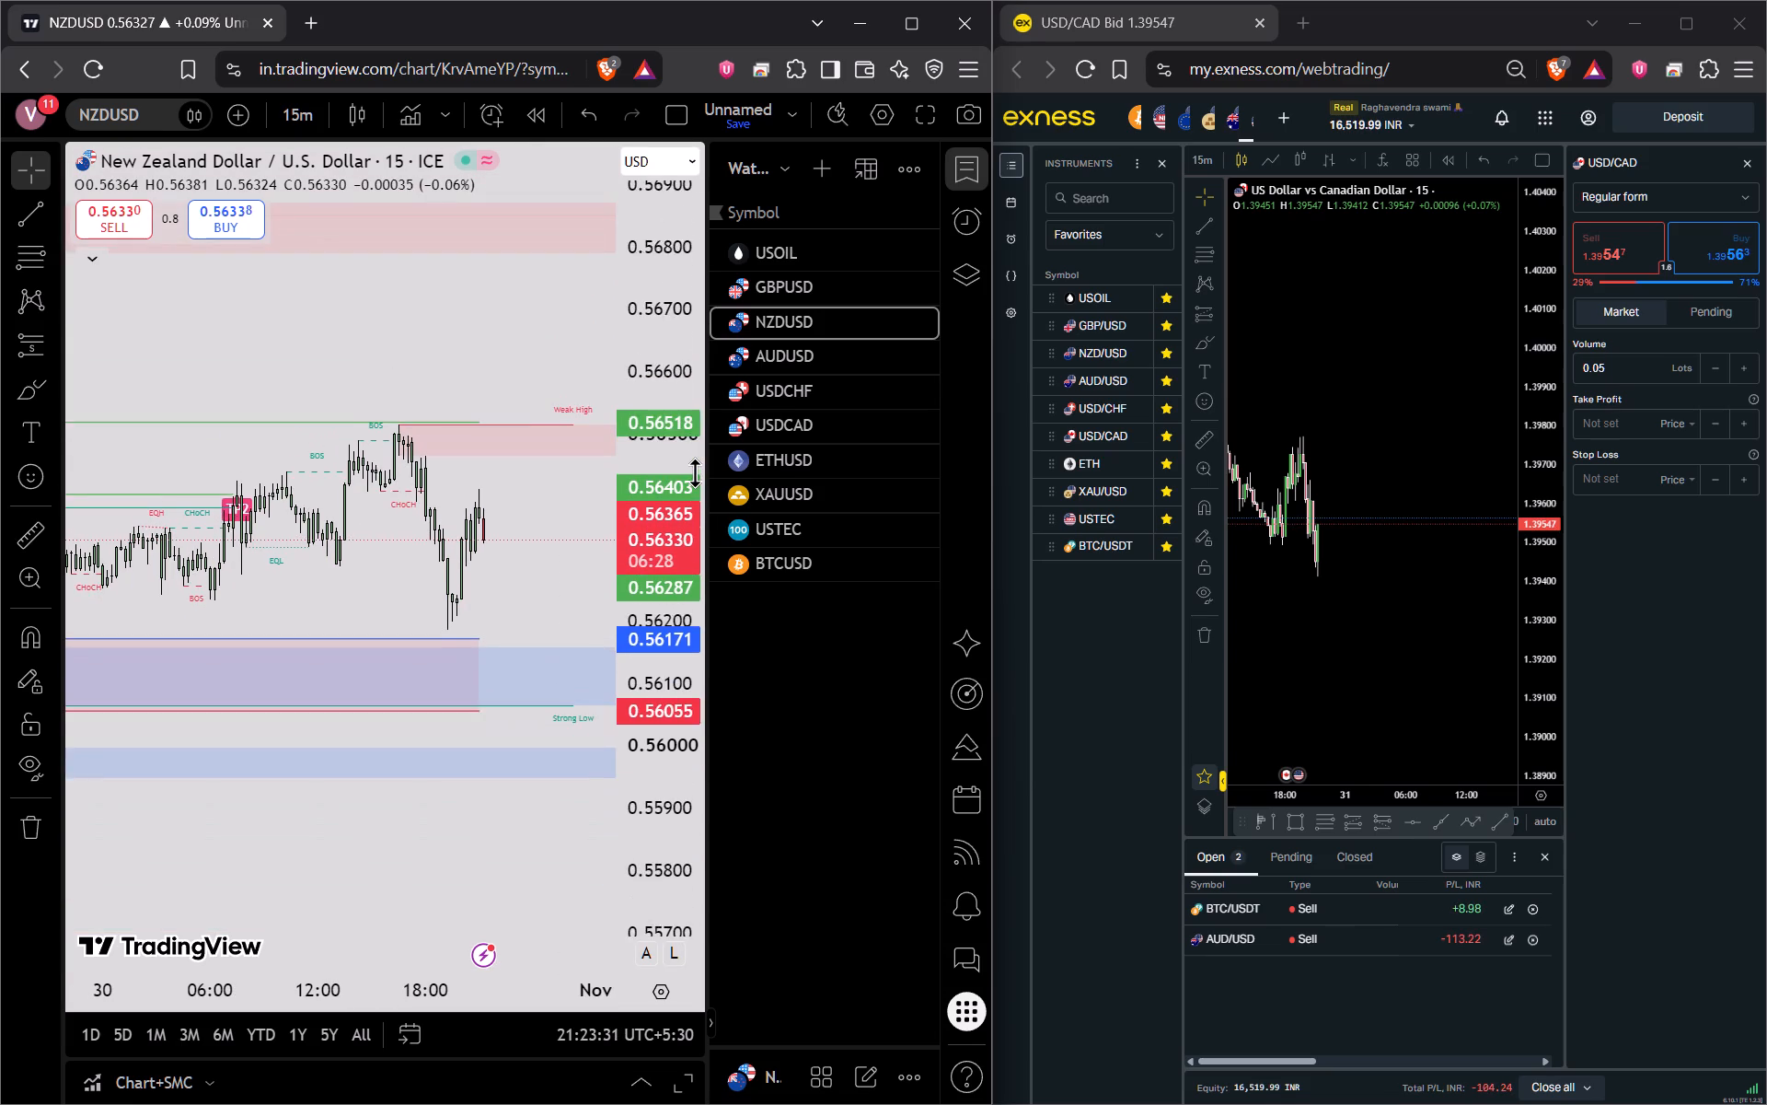
pyautogui.scroll(-4, 693, 467)
pyautogui.scroll(8, 679, 455)
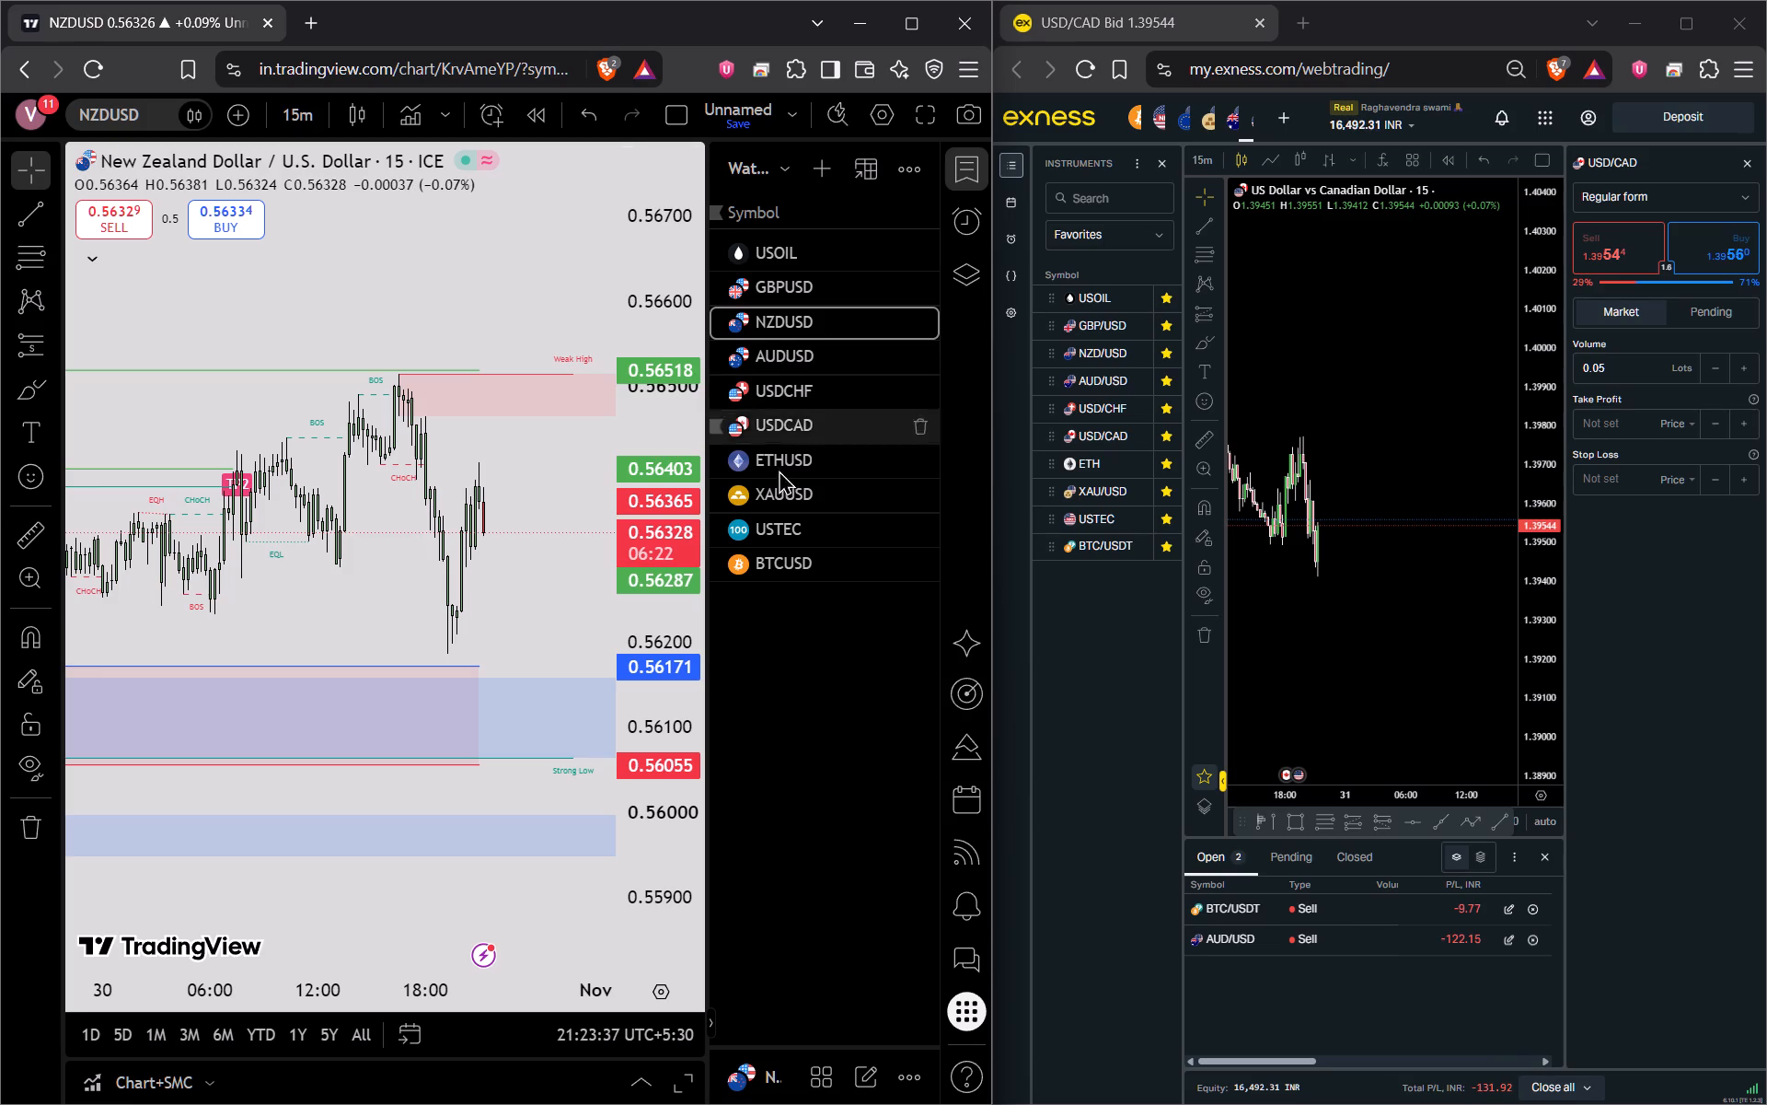
# Open the BTCUSD chart and examine its latest candles against the nearby demand zone, weak low and overhead supply zone.
pyautogui.click(781, 556)
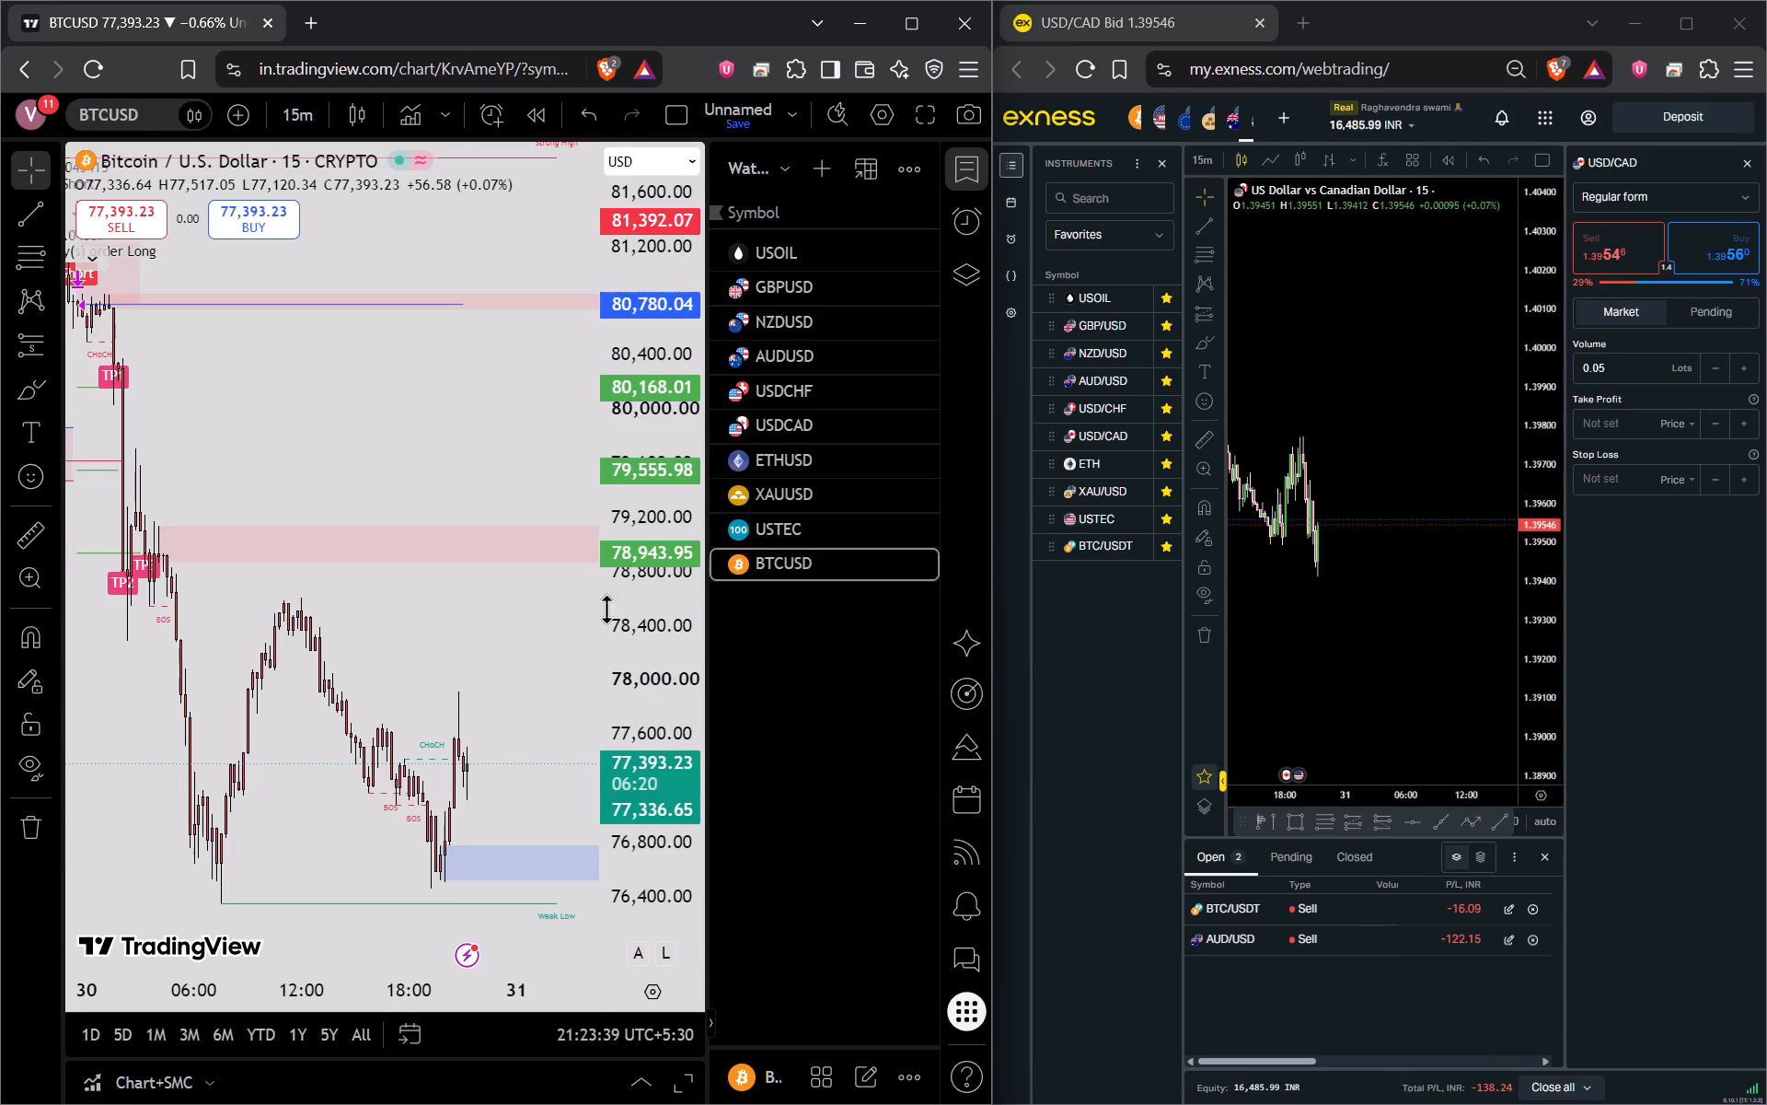
pyautogui.moveTo(536, 642); pyautogui.dragTo(471, 510)
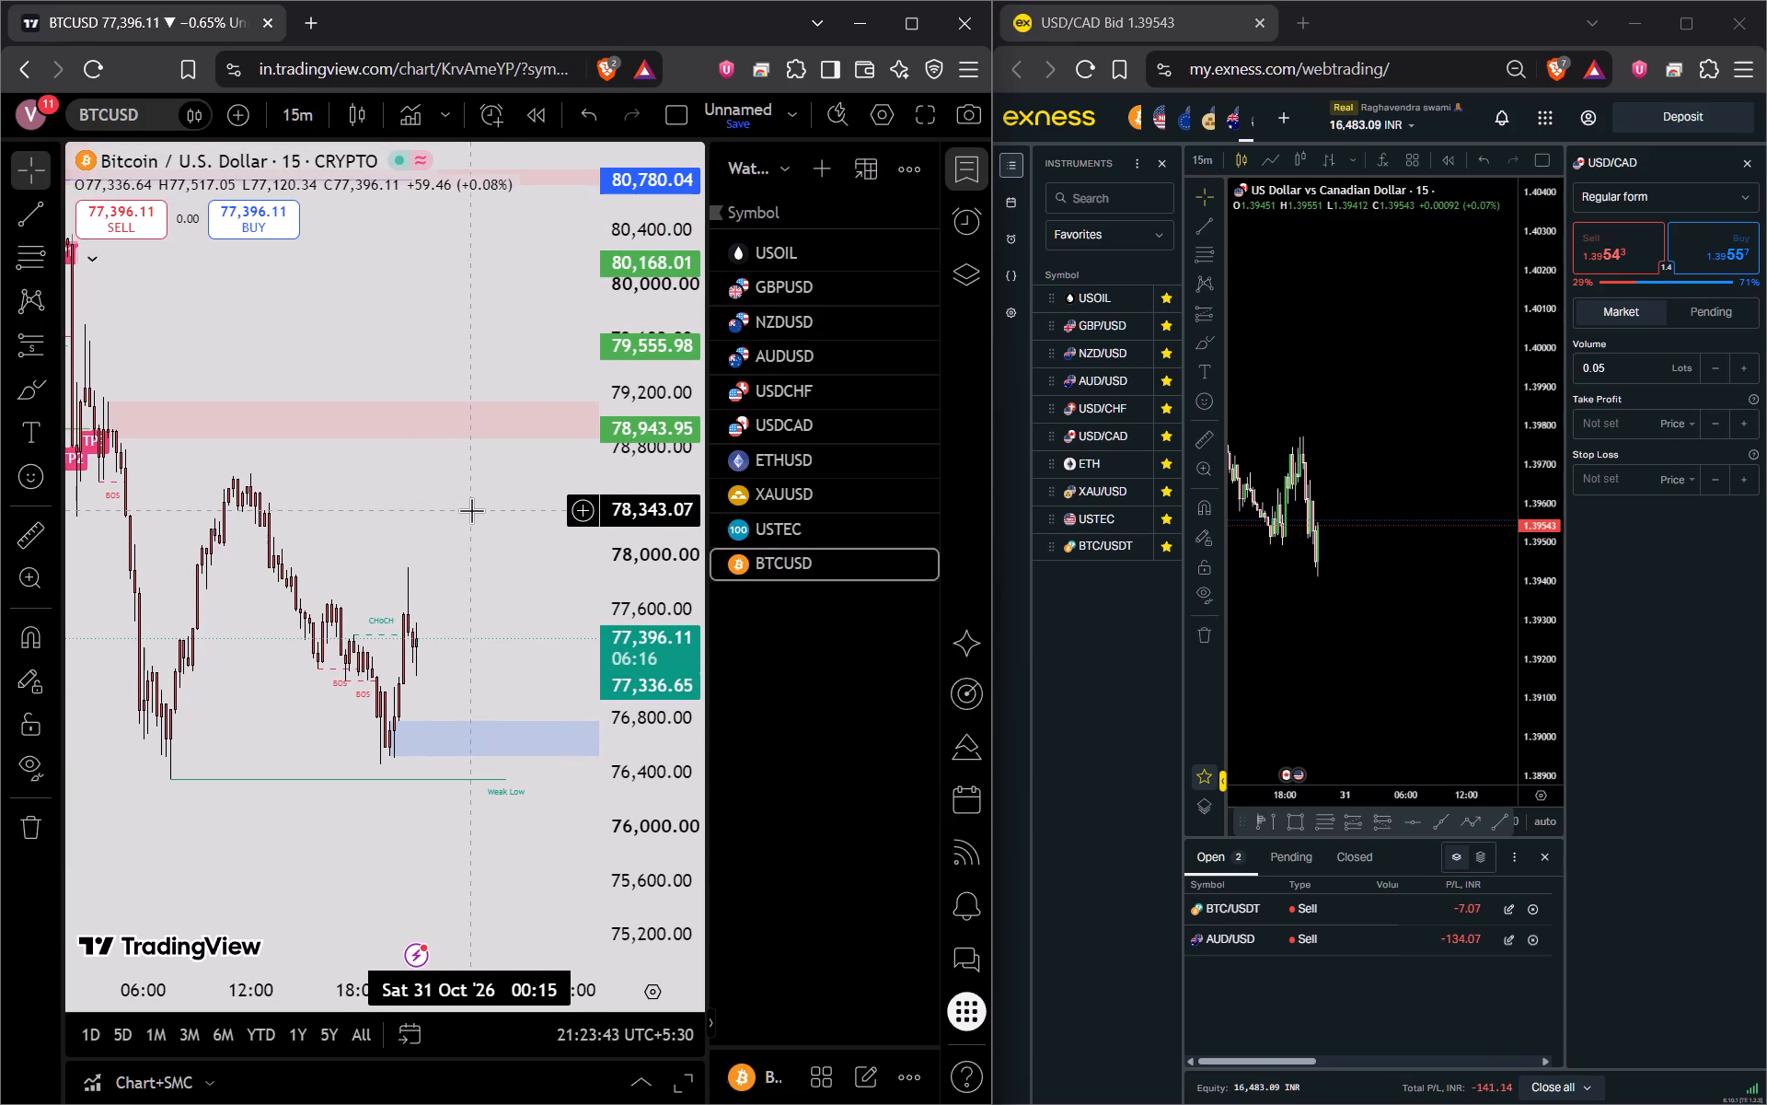
pyautogui.moveTo(452, 541); pyautogui.dragTo(456, 515)
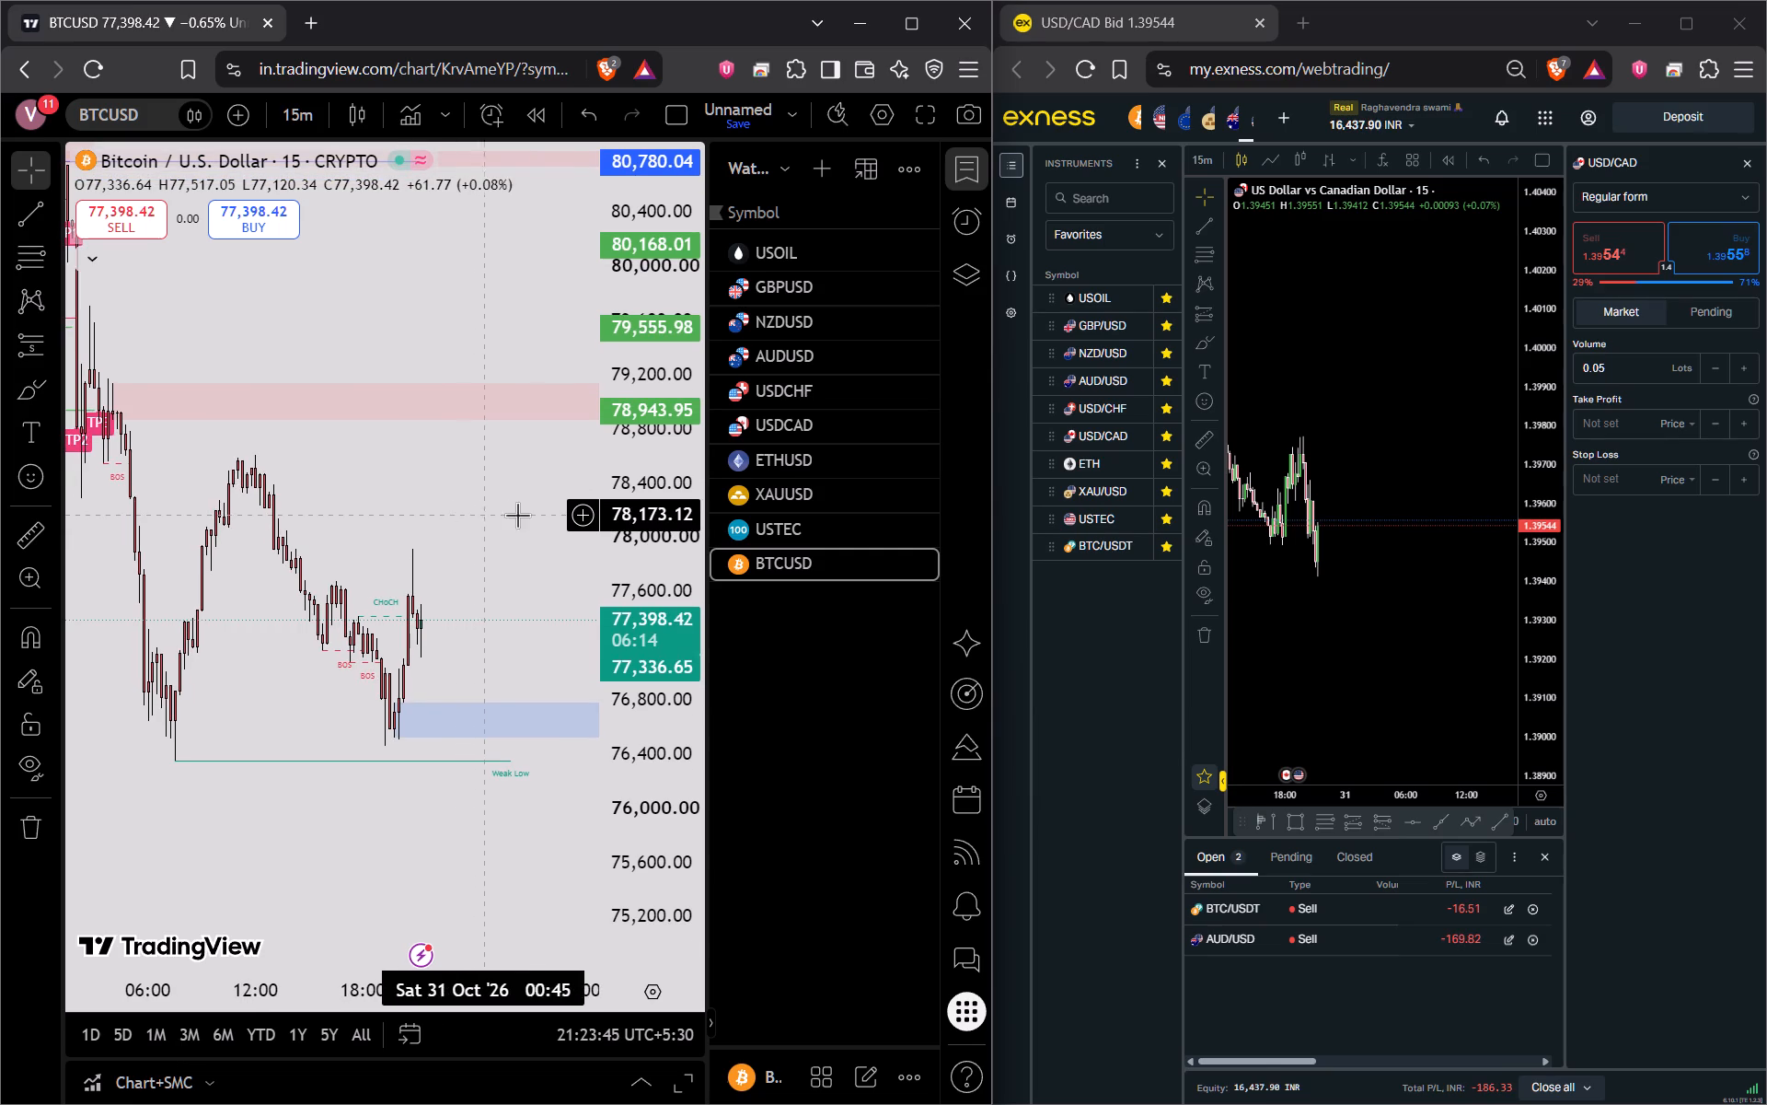
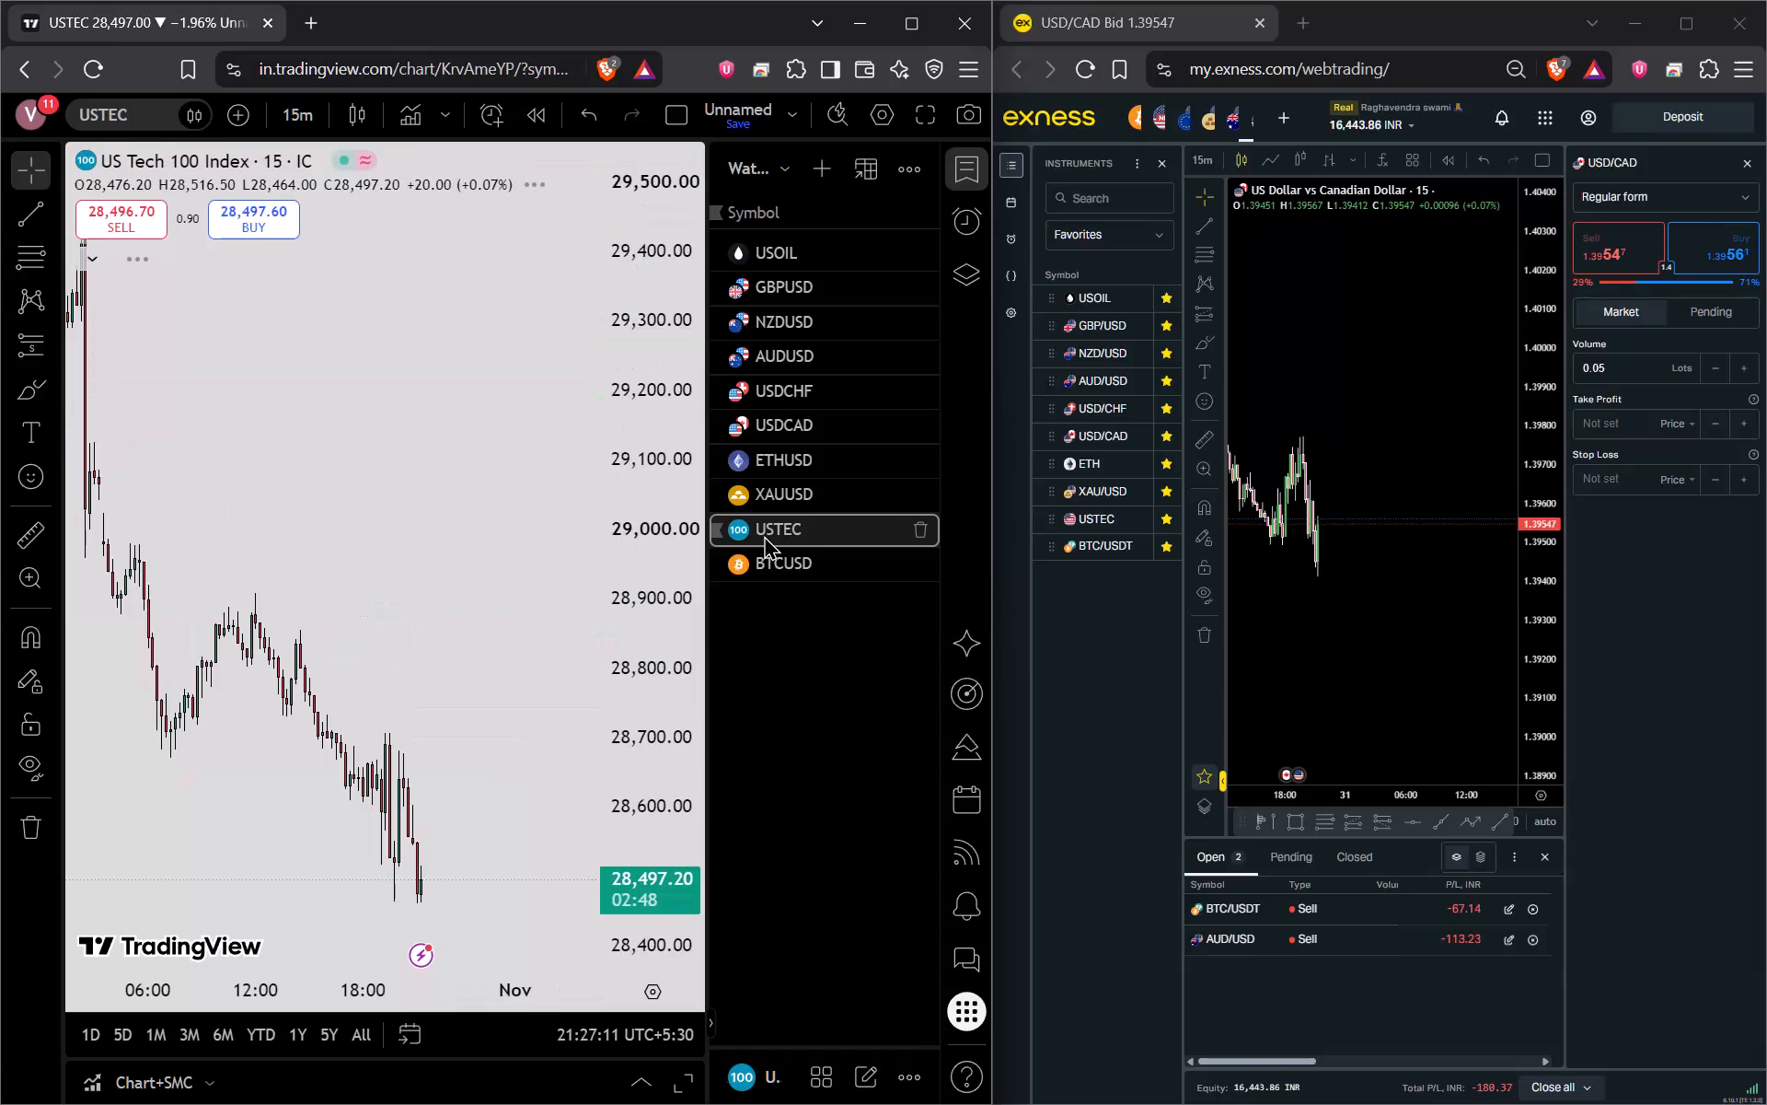
# Examine the USTEC chart's latest decline against the supply zones above and the weak low below.
pyautogui.moveTo(519, 773); pyautogui.dragTo(501, 624)
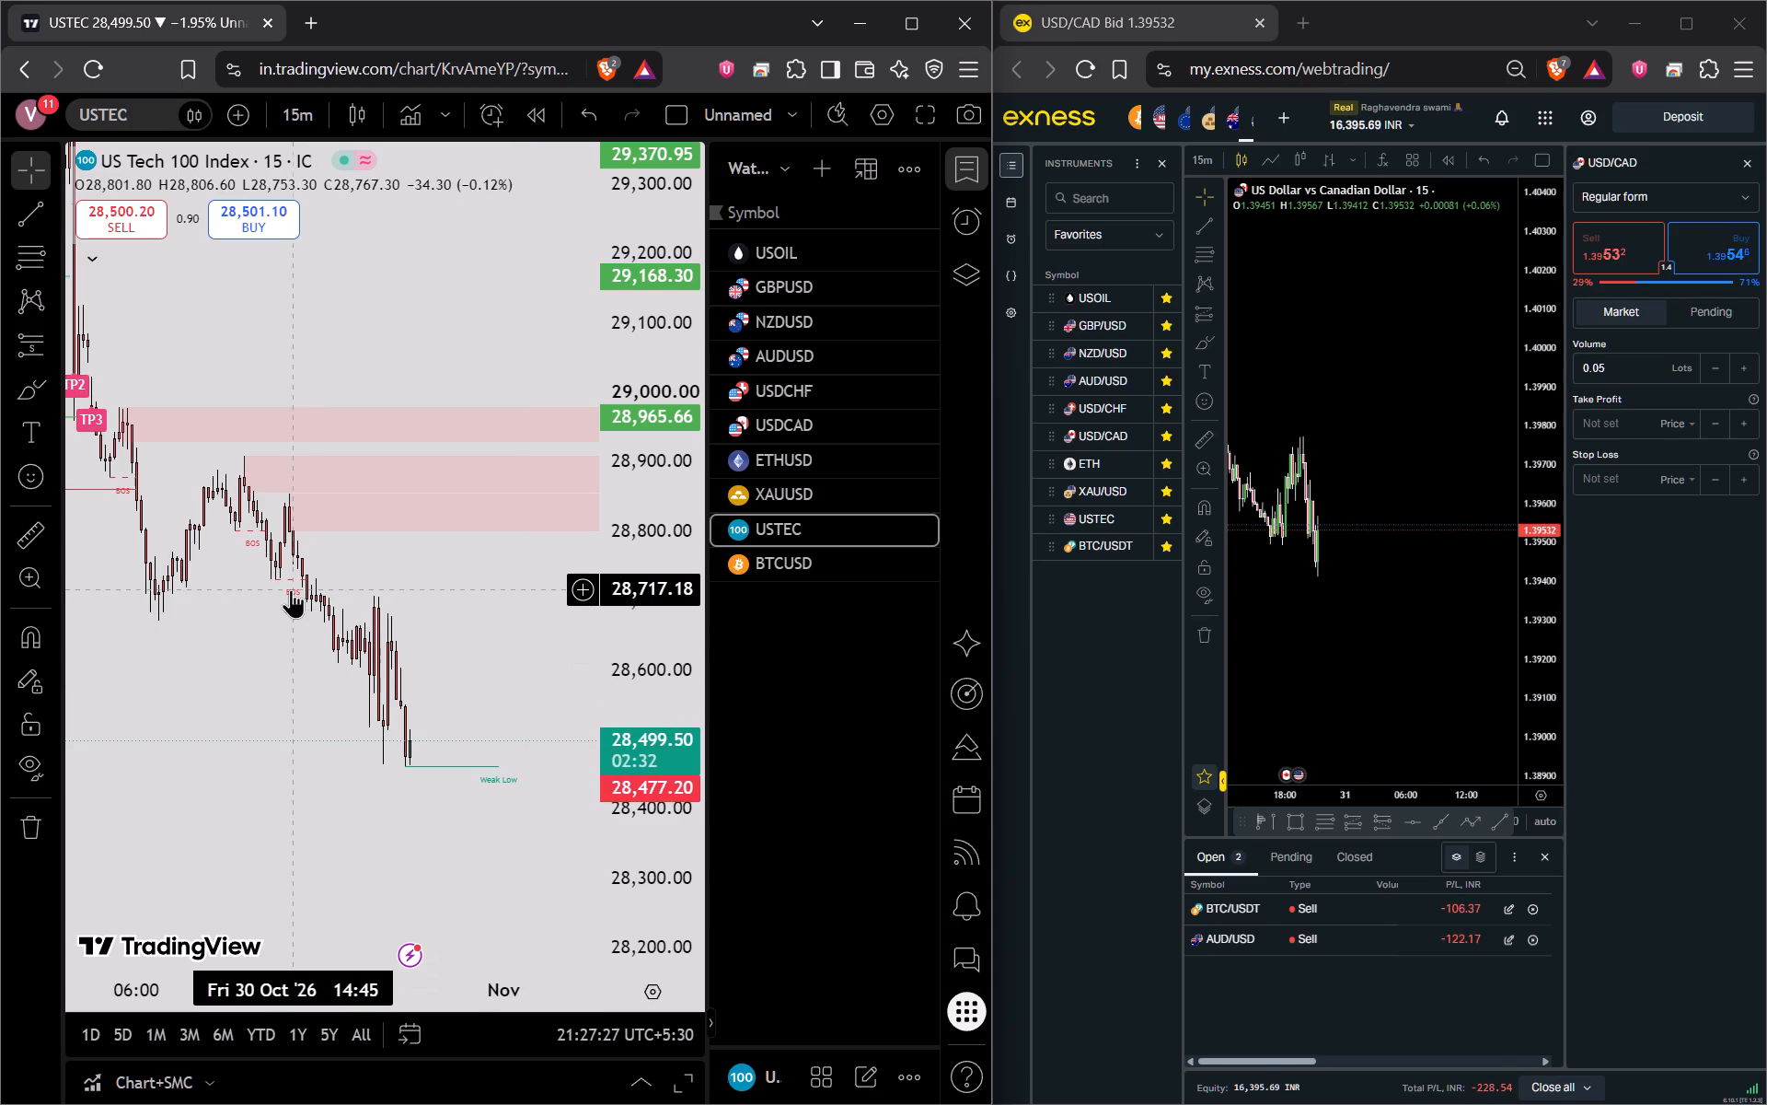
# Open the XAUUSD chart and examine its sell-off alongside the earlier short and long entries, target markers and strong high.
pyautogui.click(791, 489)
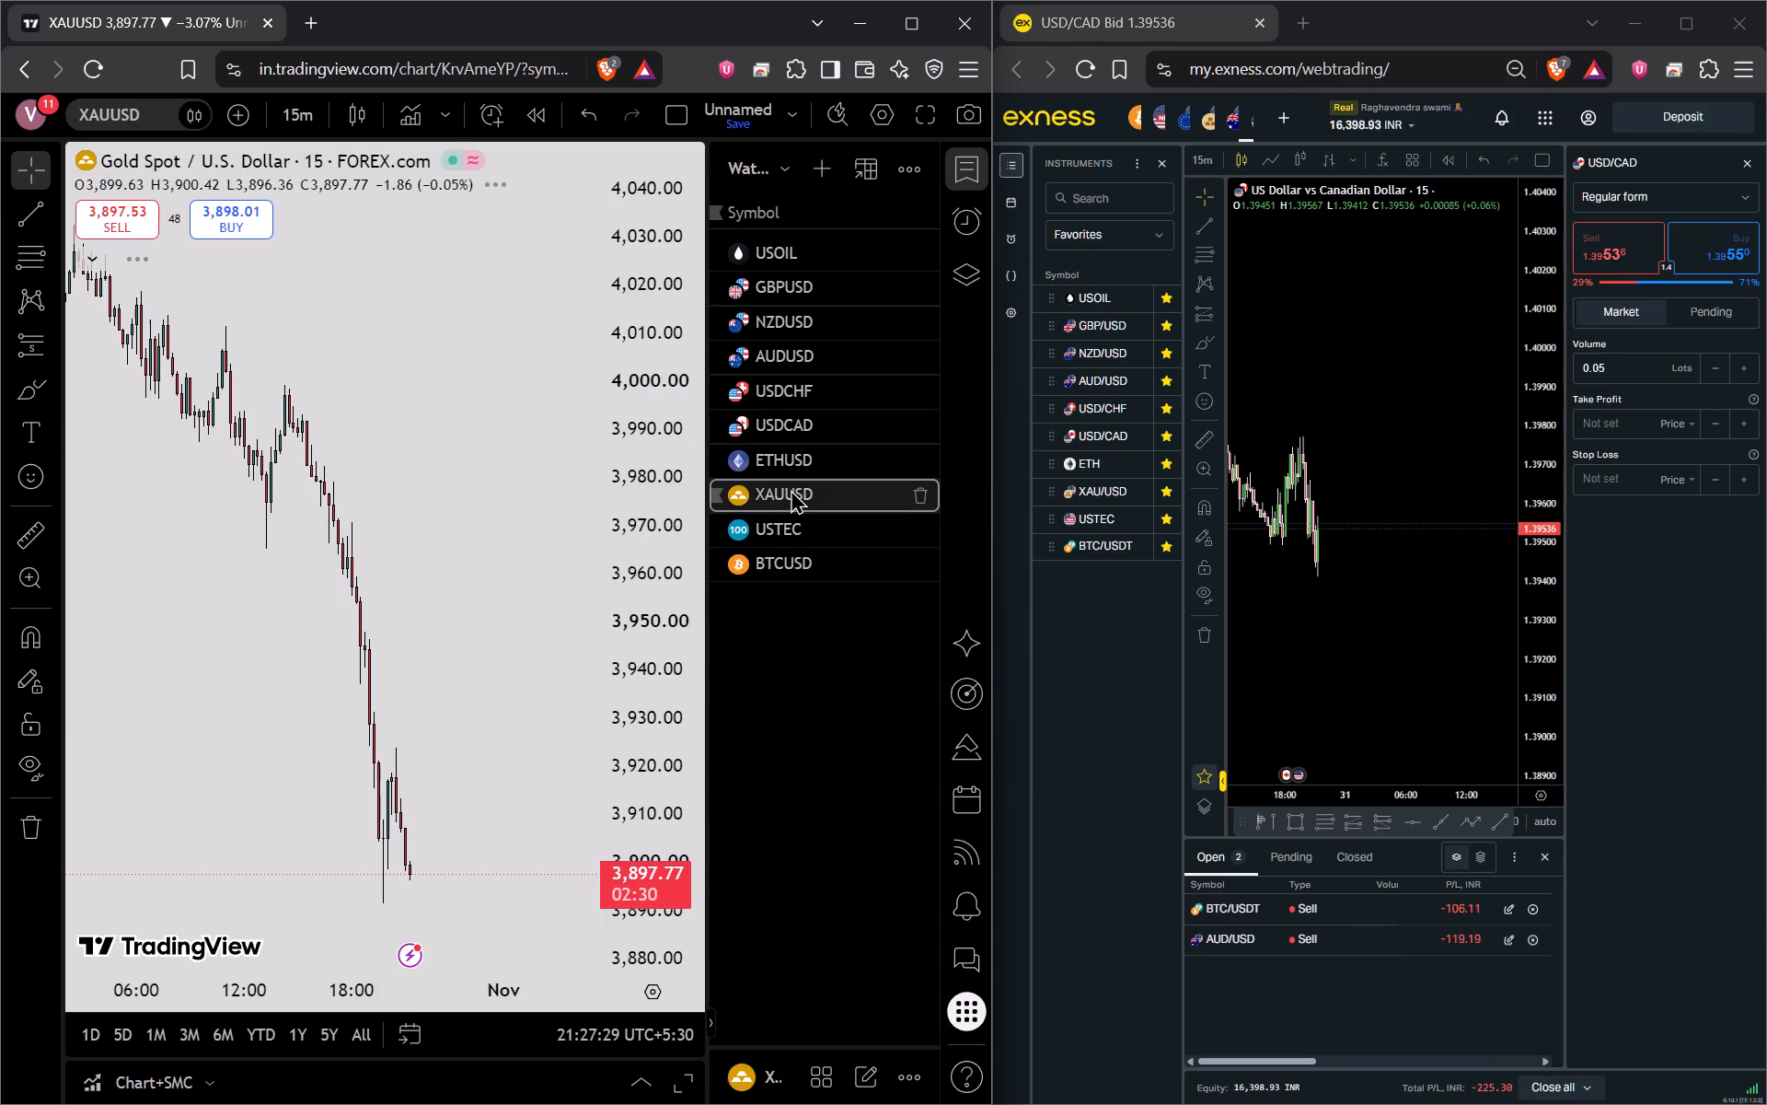
pyautogui.scroll(-3, 676, 548)
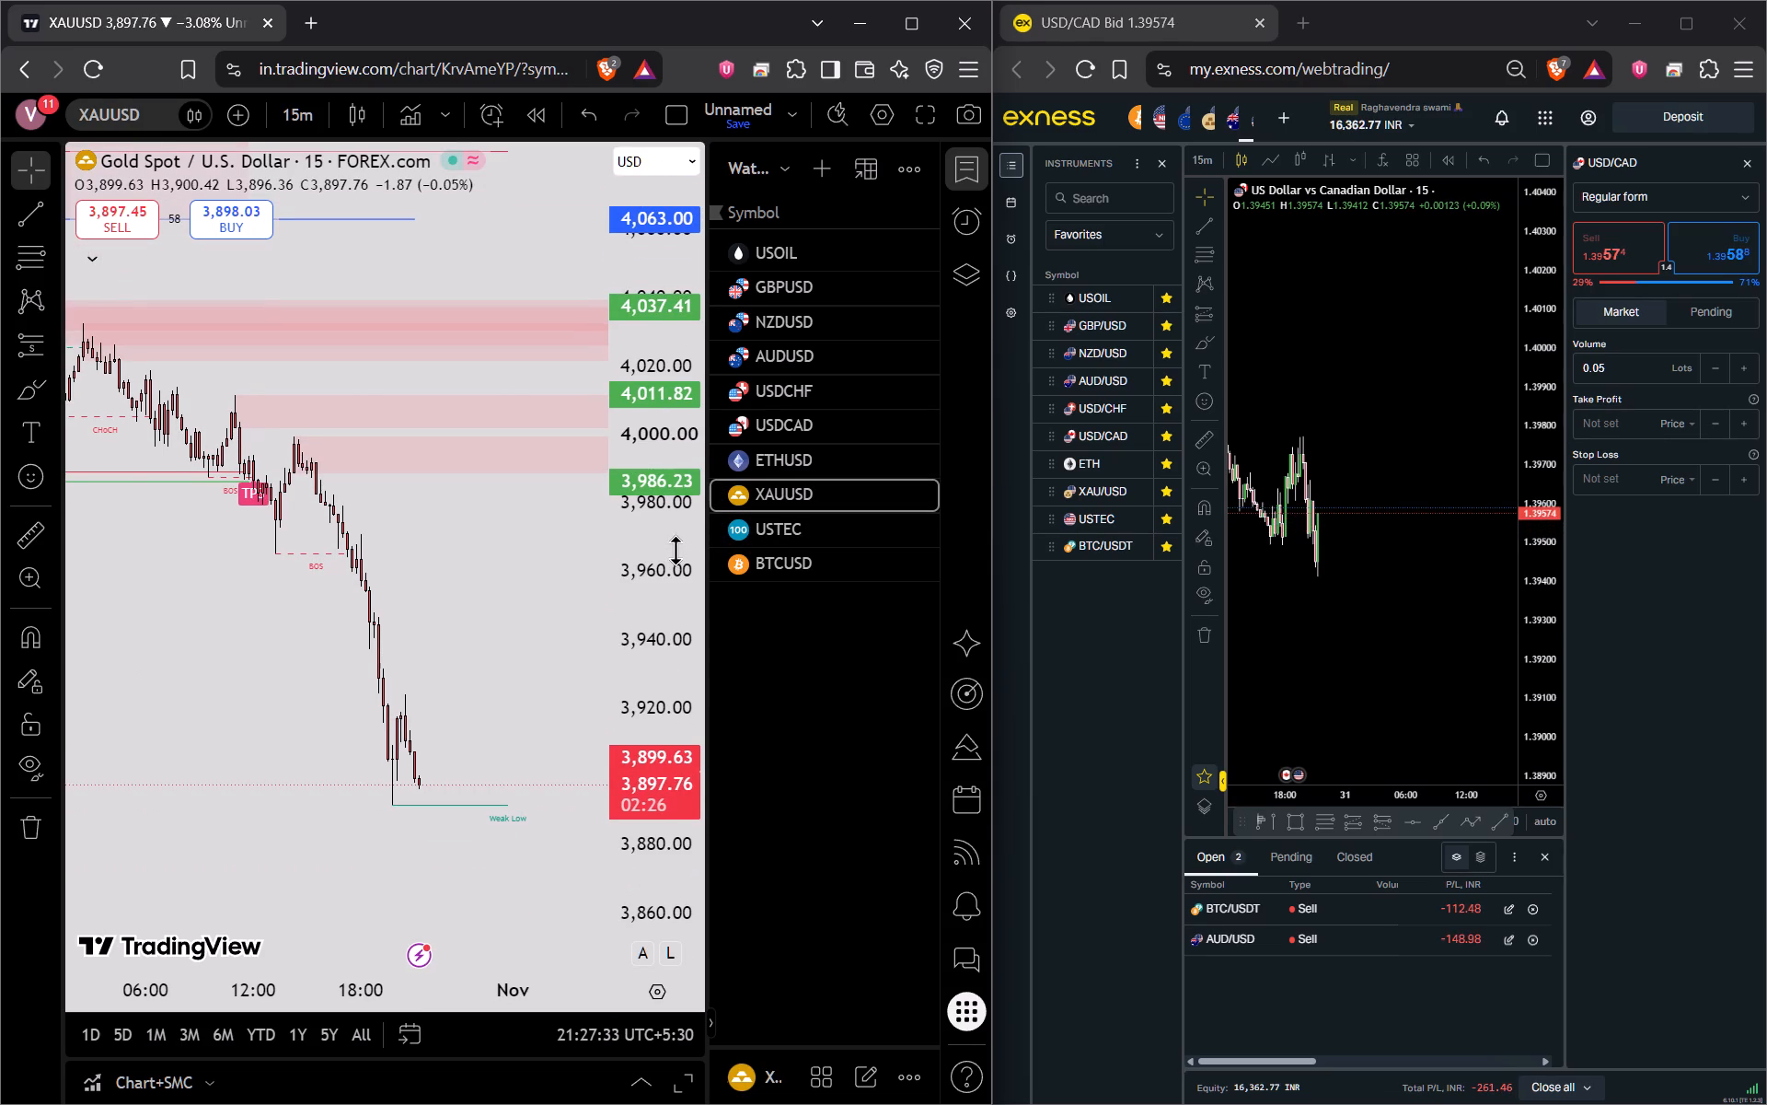
pyautogui.scroll(-5, 677, 549)
pyautogui.scroll(-3, 555, 578)
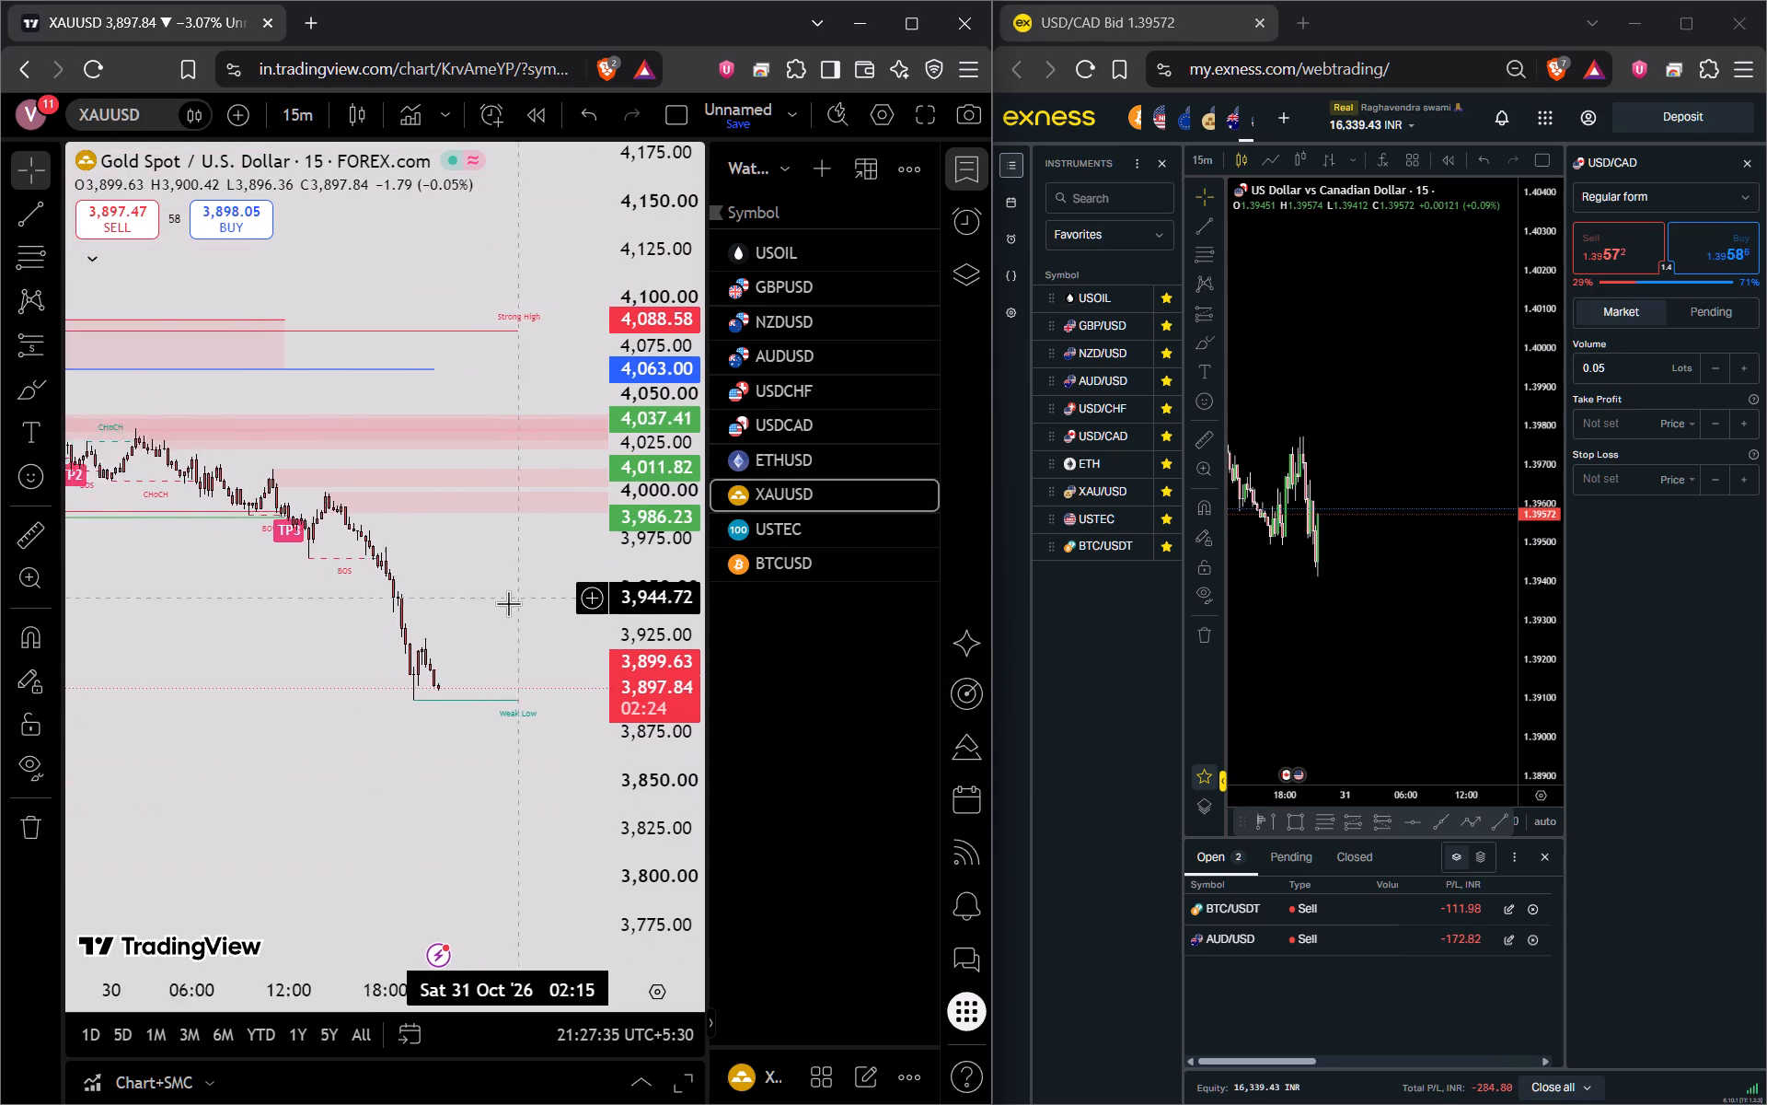
pyautogui.scroll(-9, 503, 611)
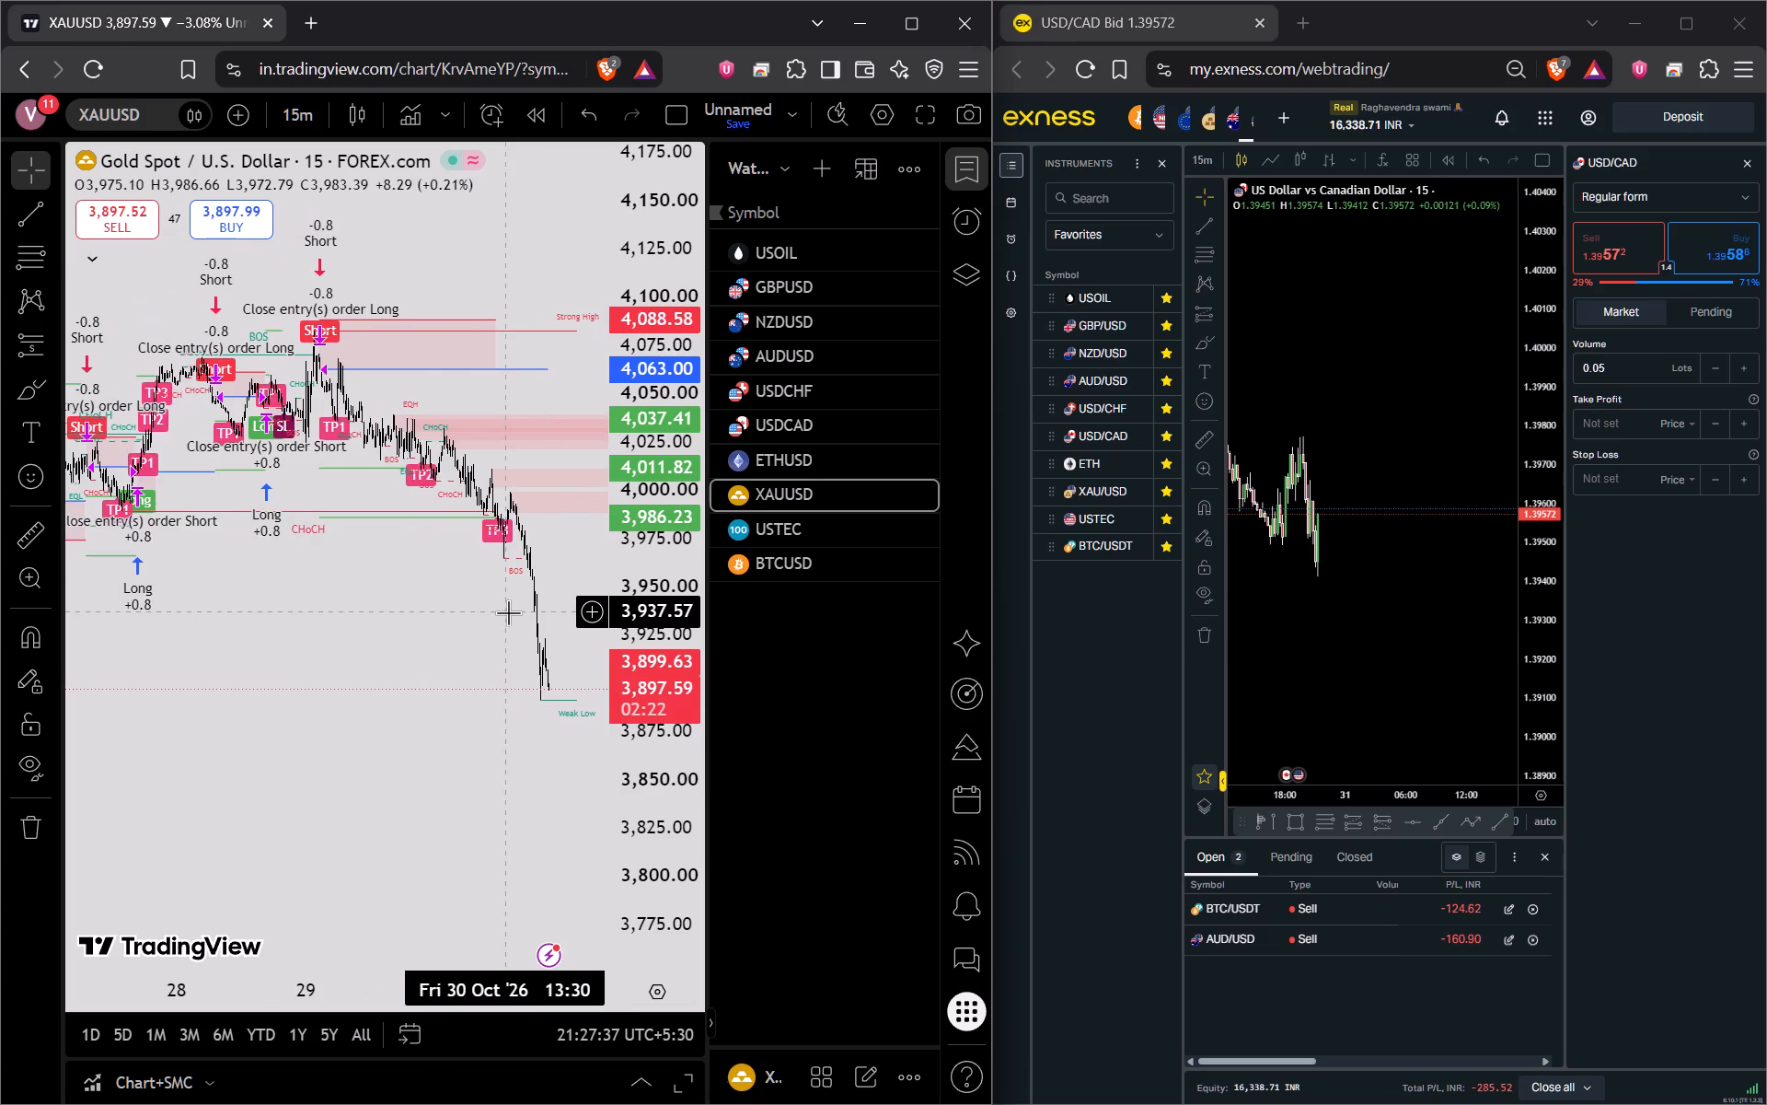
# Examine XAUUSD's latest candles near the weak low against the supply zones overhead.
pyautogui.scroll(1, 642, 633)
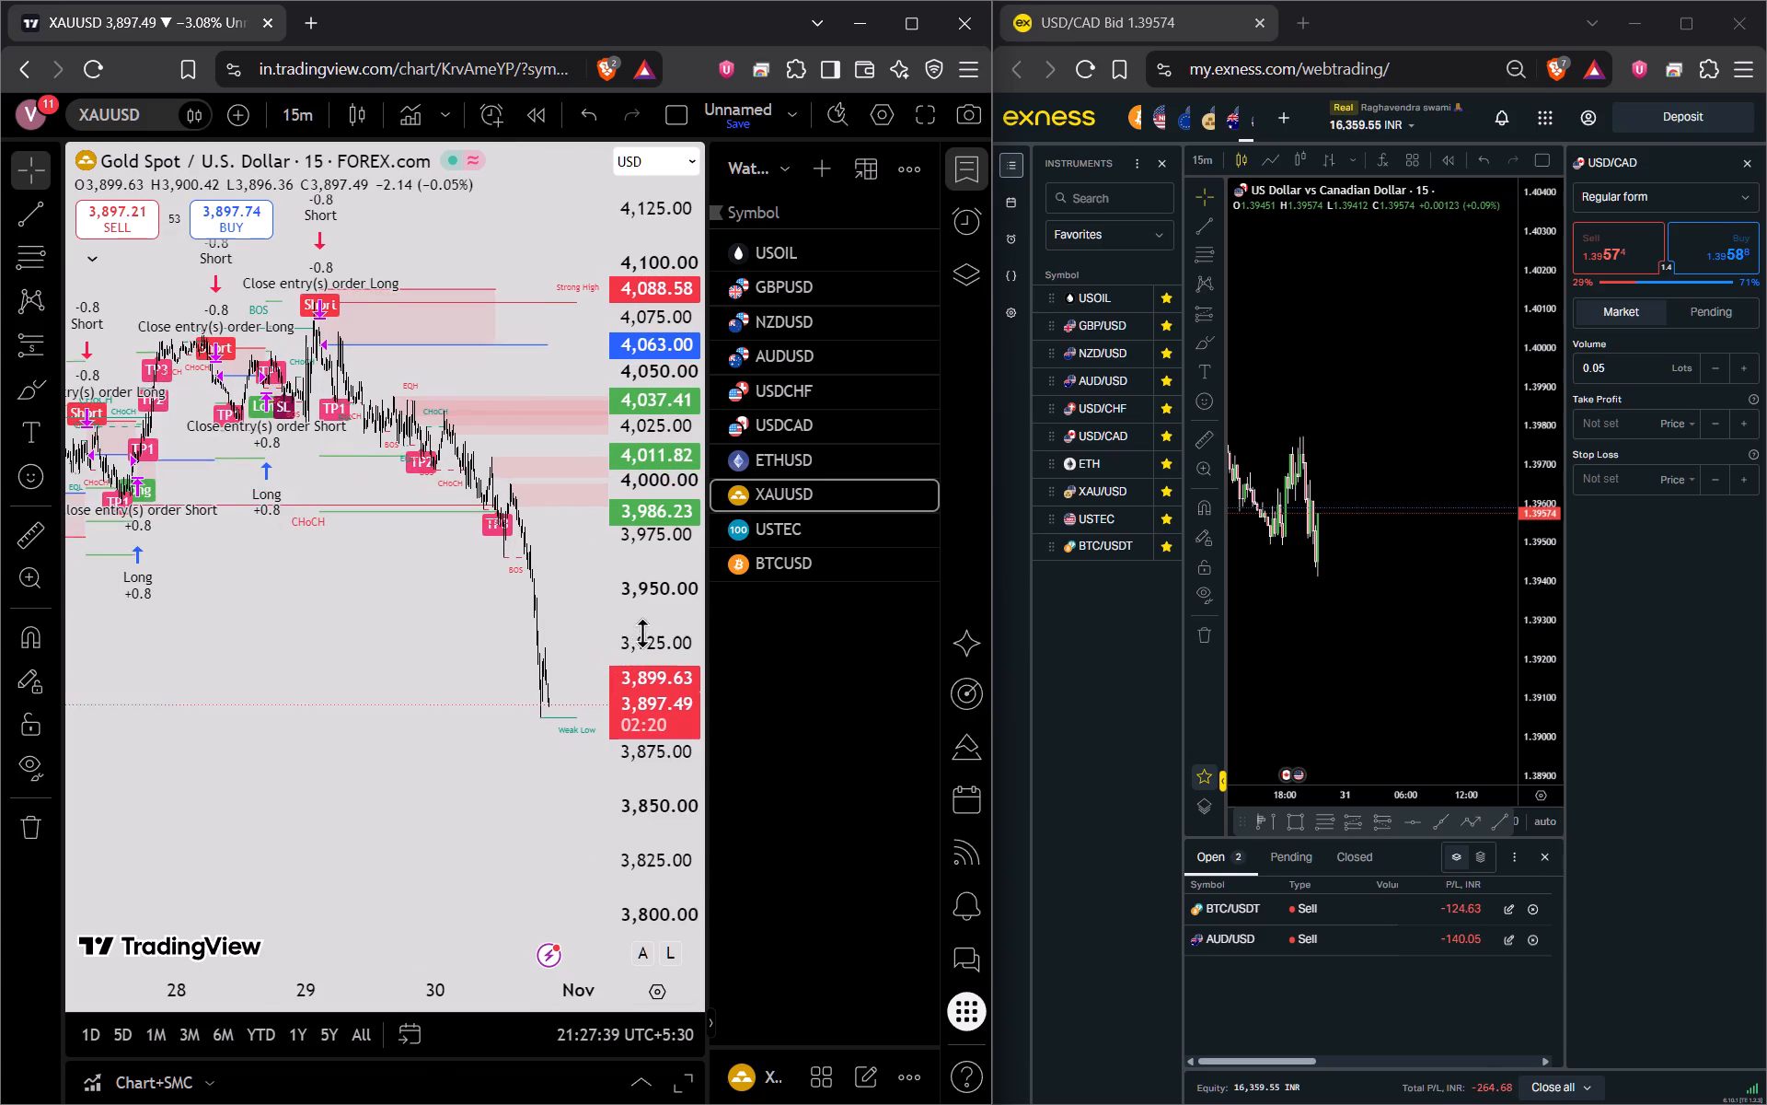
pyautogui.scroll(2, 642, 633)
pyautogui.scroll(8, 564, 665)
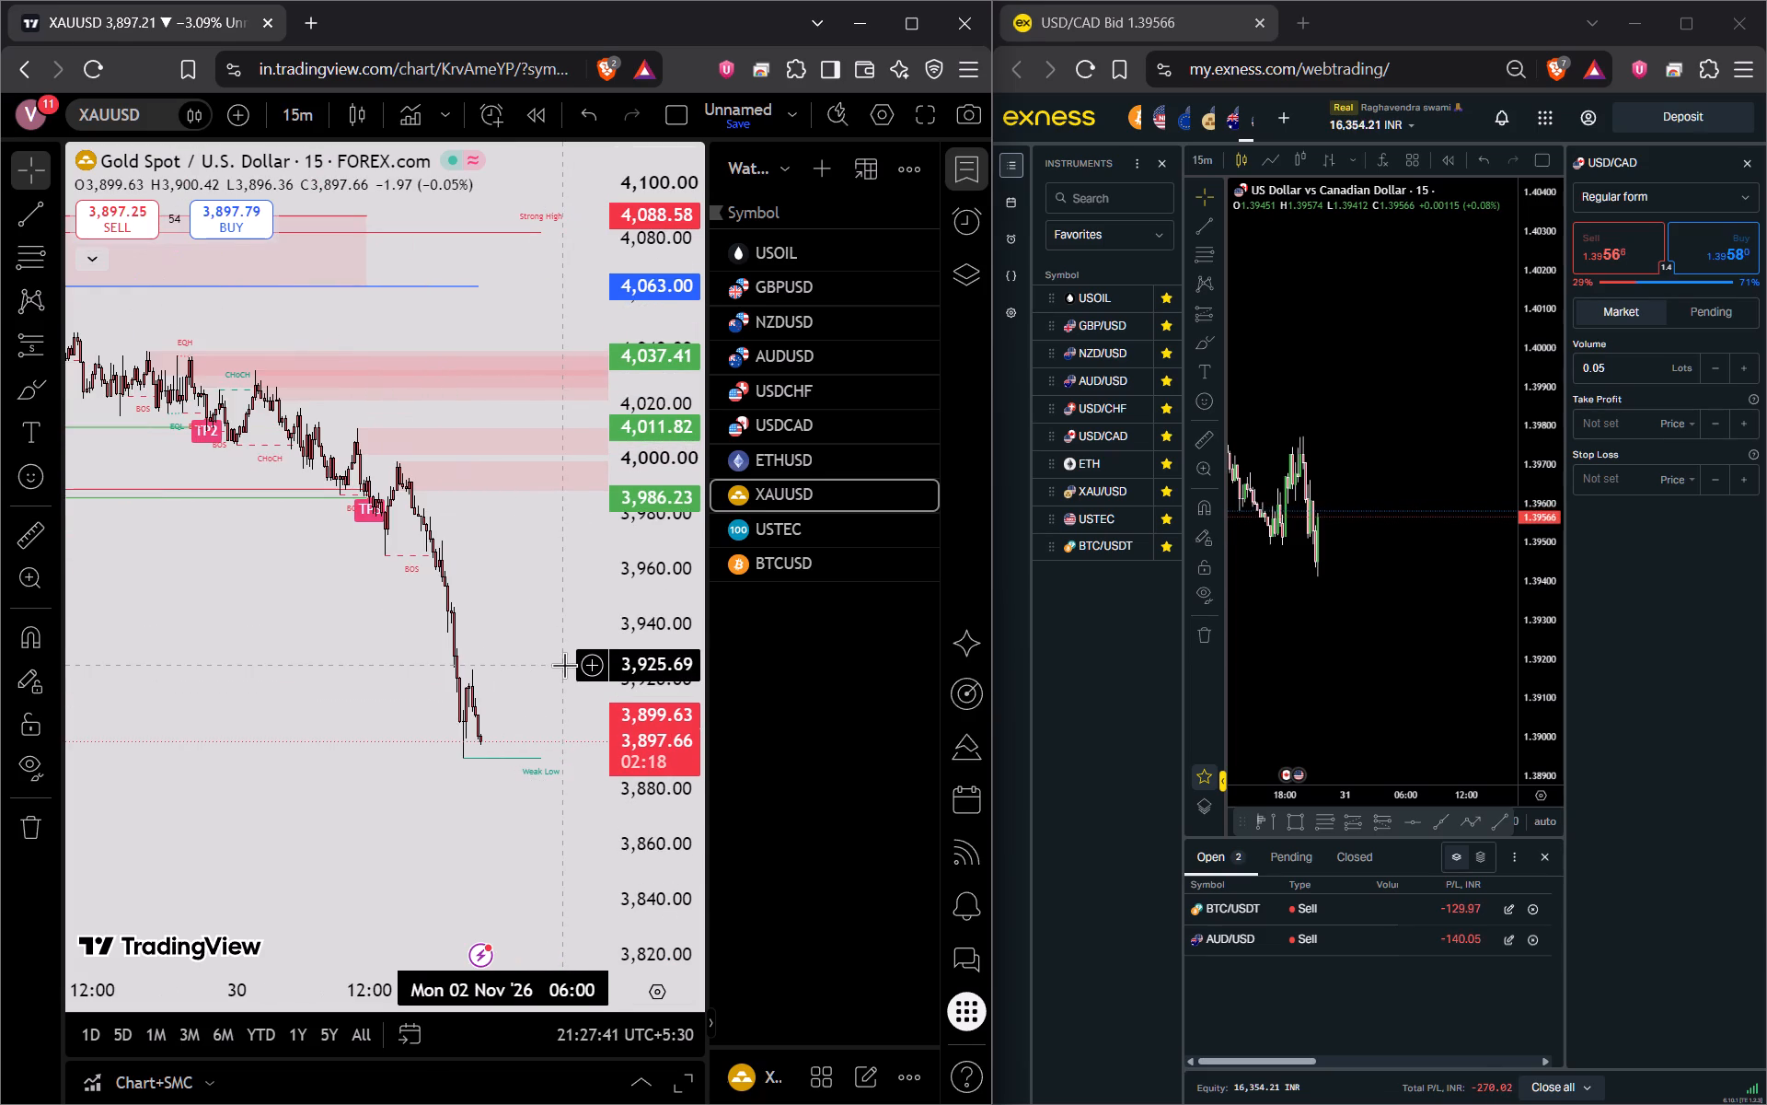
pyautogui.scroll(6, 564, 665)
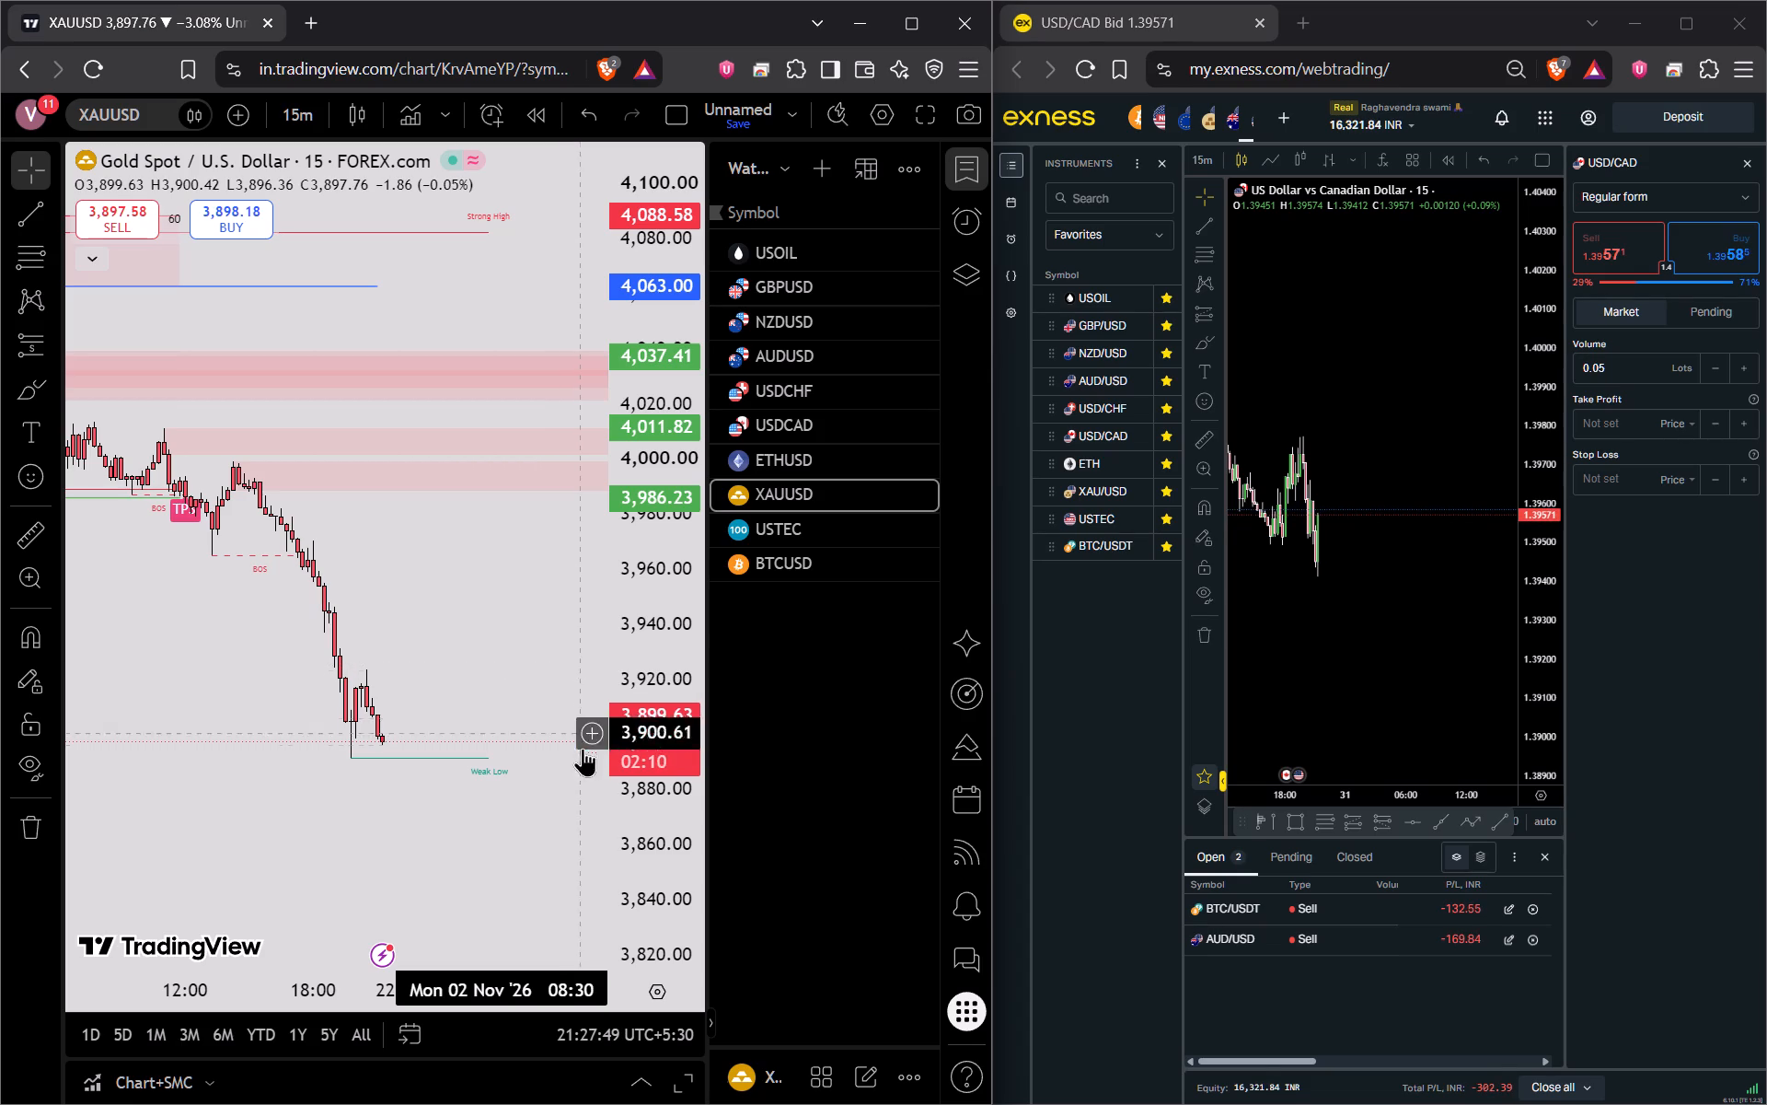
pyautogui.moveTo(667, 872); pyautogui.dragTo(664, 674)
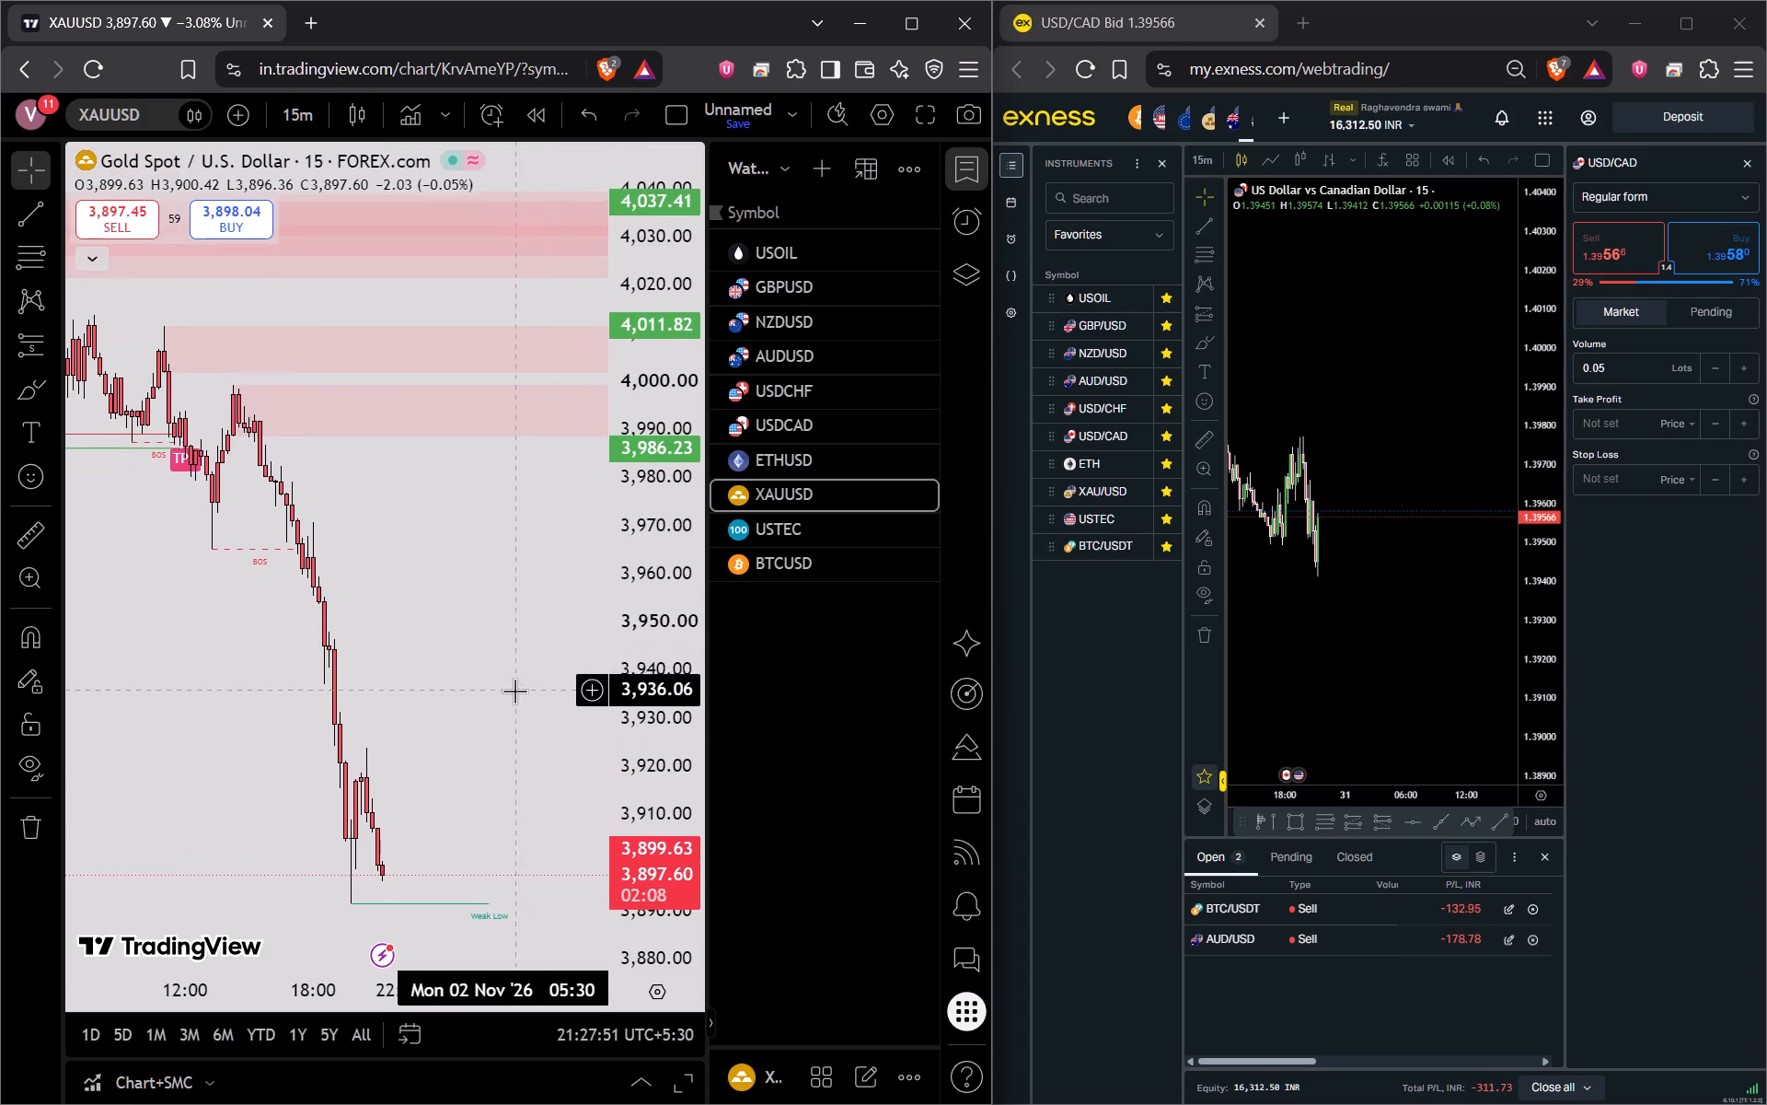
pyautogui.moveTo(504, 692); pyautogui.dragTo(468, 455)
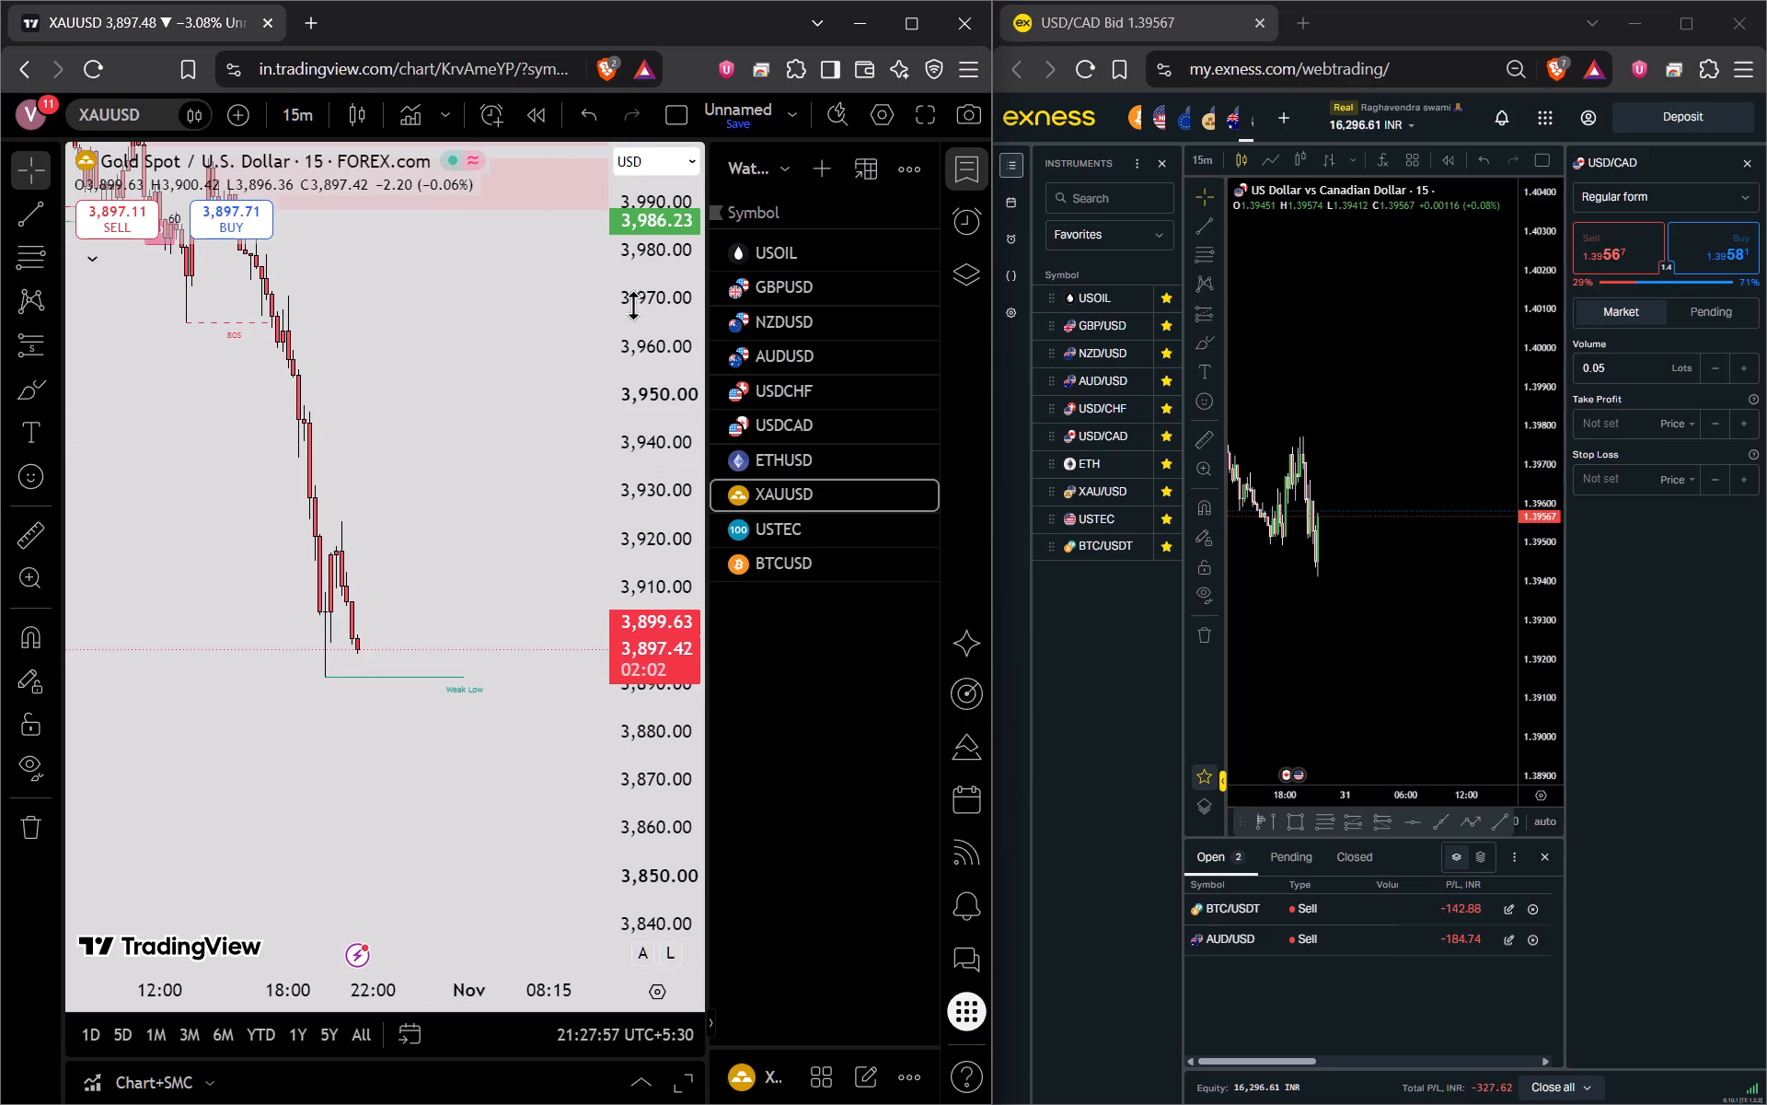
# Open the ETH instrument in the Exness terminal.
pyautogui.click(1126, 465)
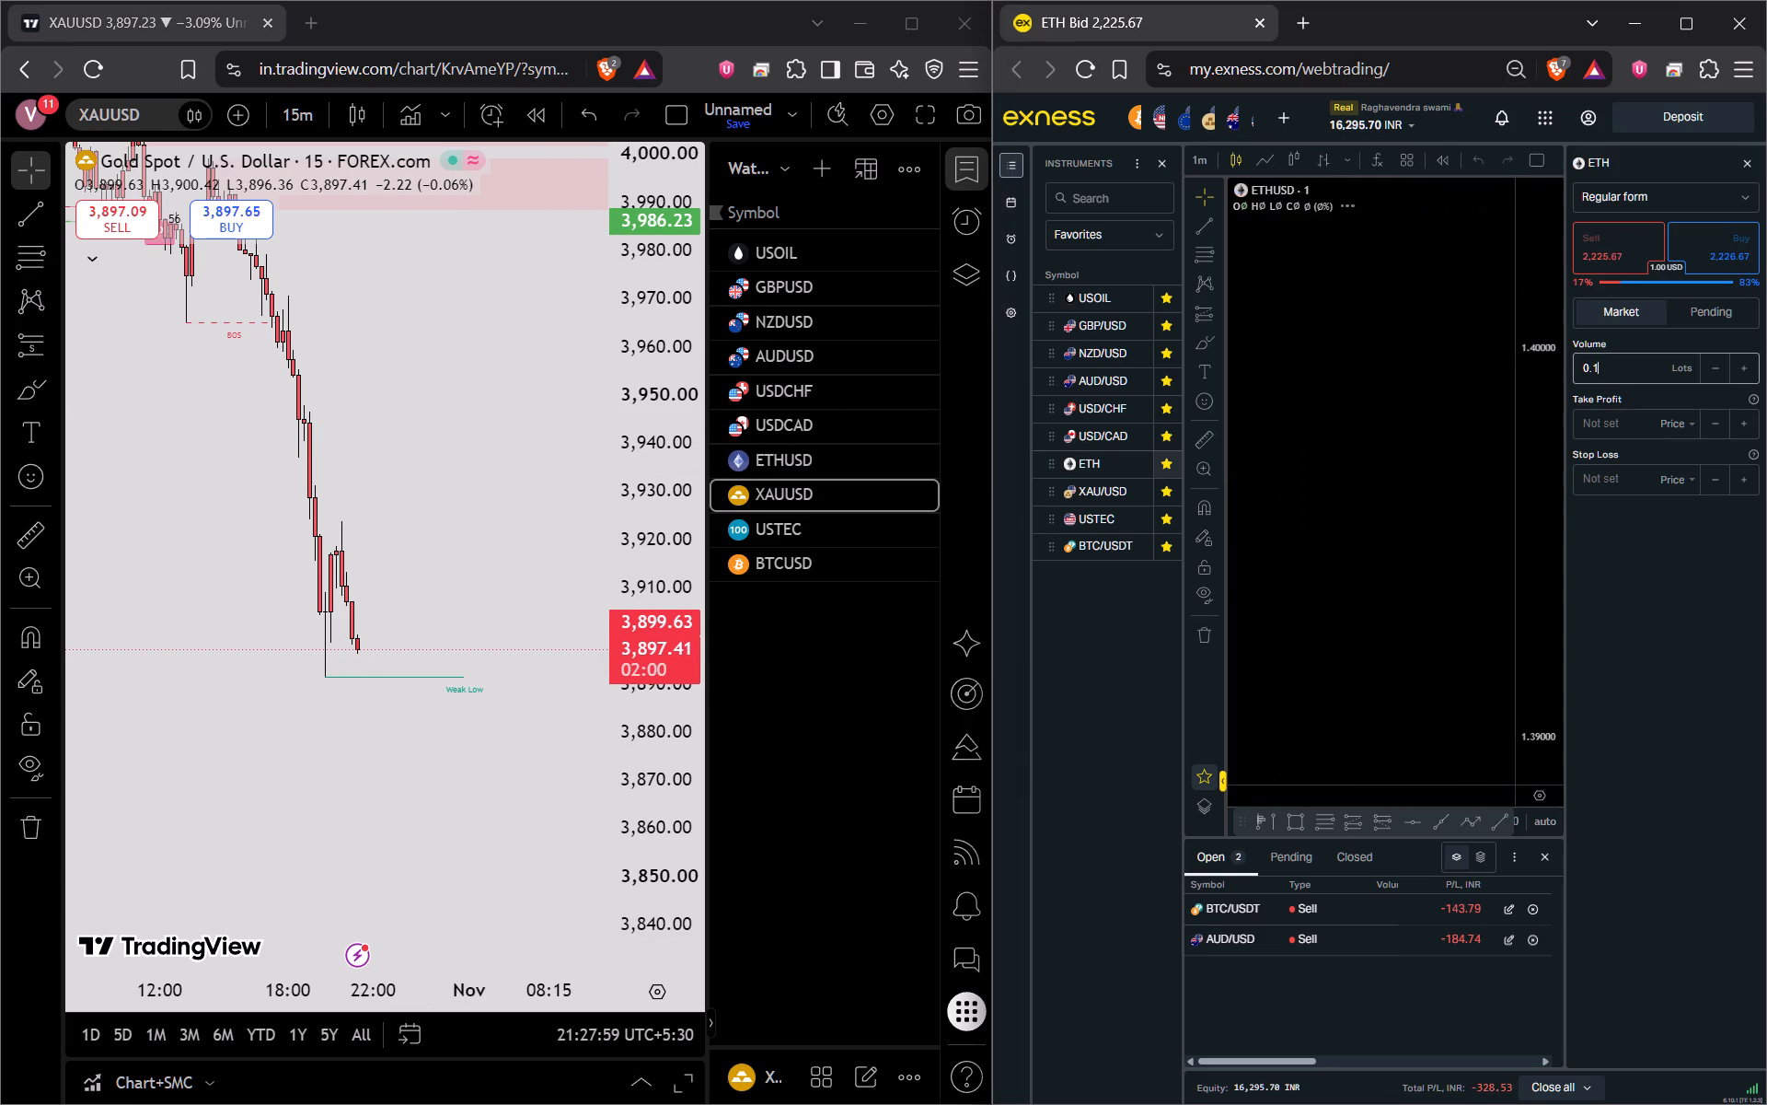
# Open the ETHUSD chart in TradingView and examine its latest swings between the weak low and the overhead supply zone.
pyautogui.click(785, 459)
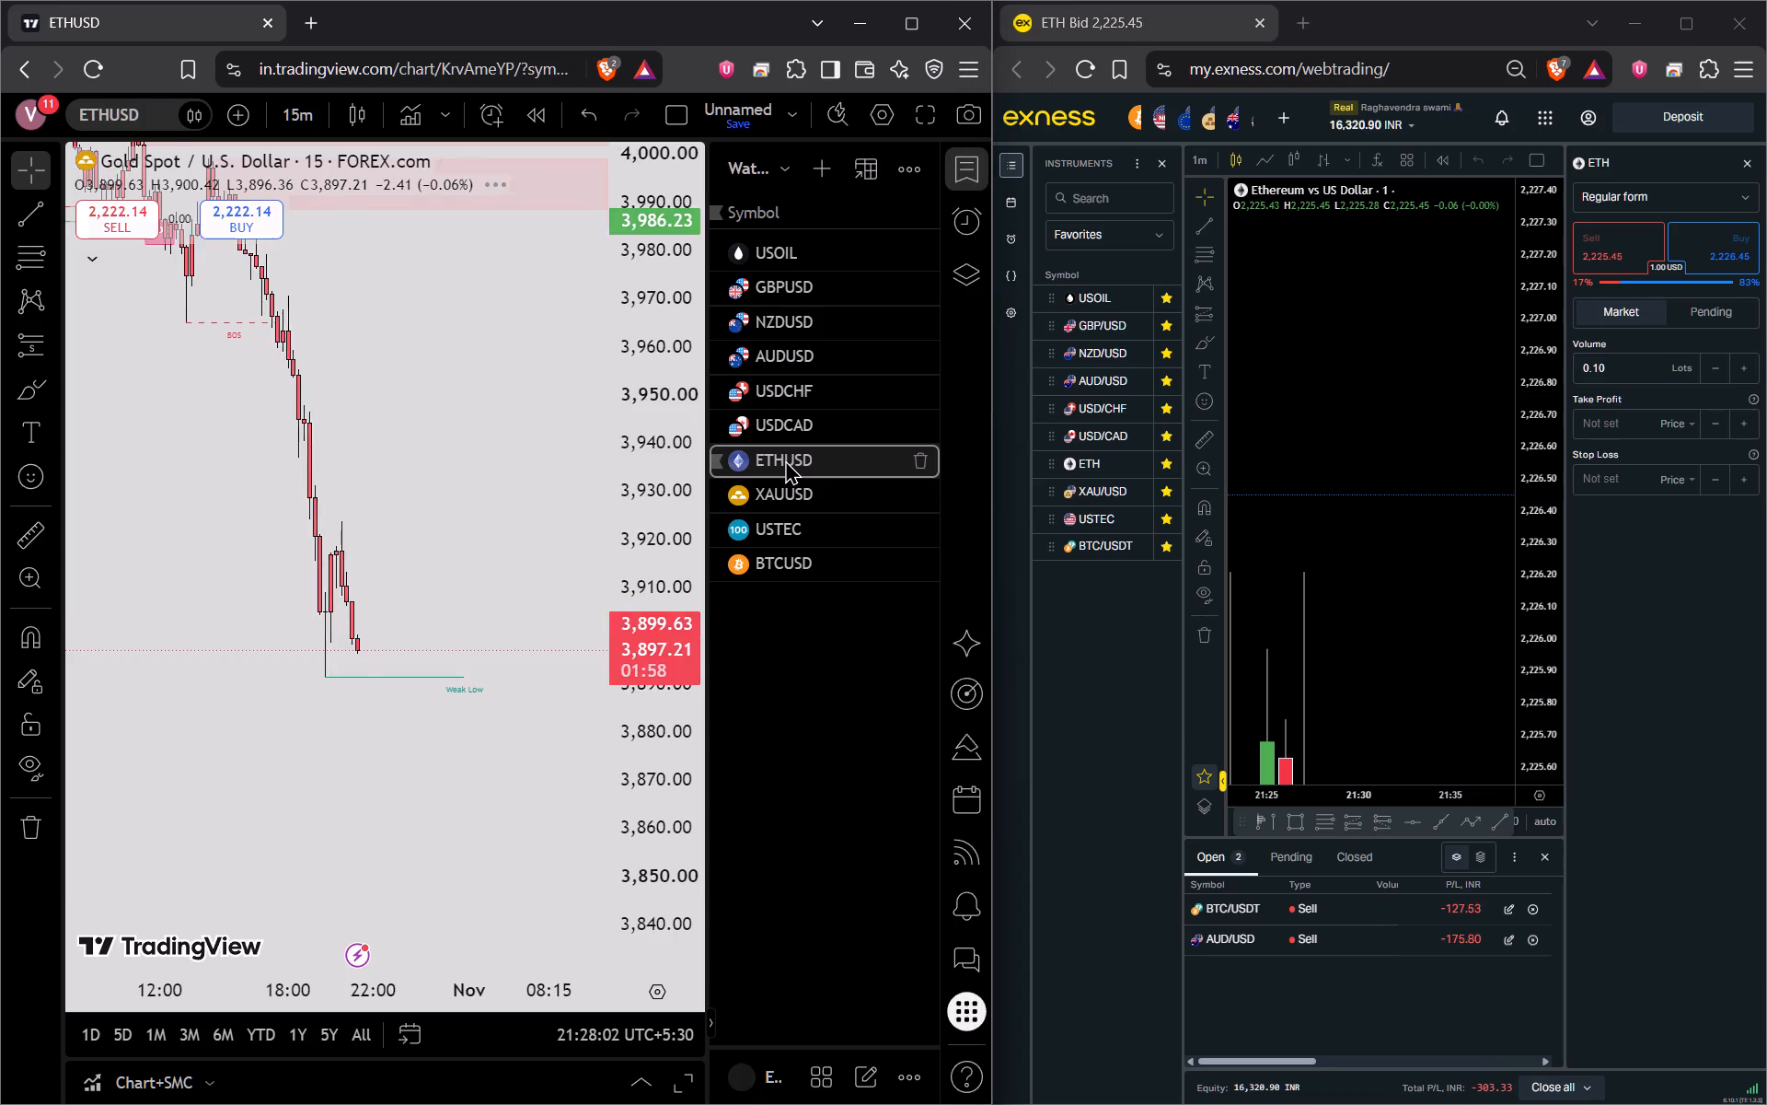
pyautogui.scroll(-6, 682, 459)
pyautogui.scroll(-5, 432, 436)
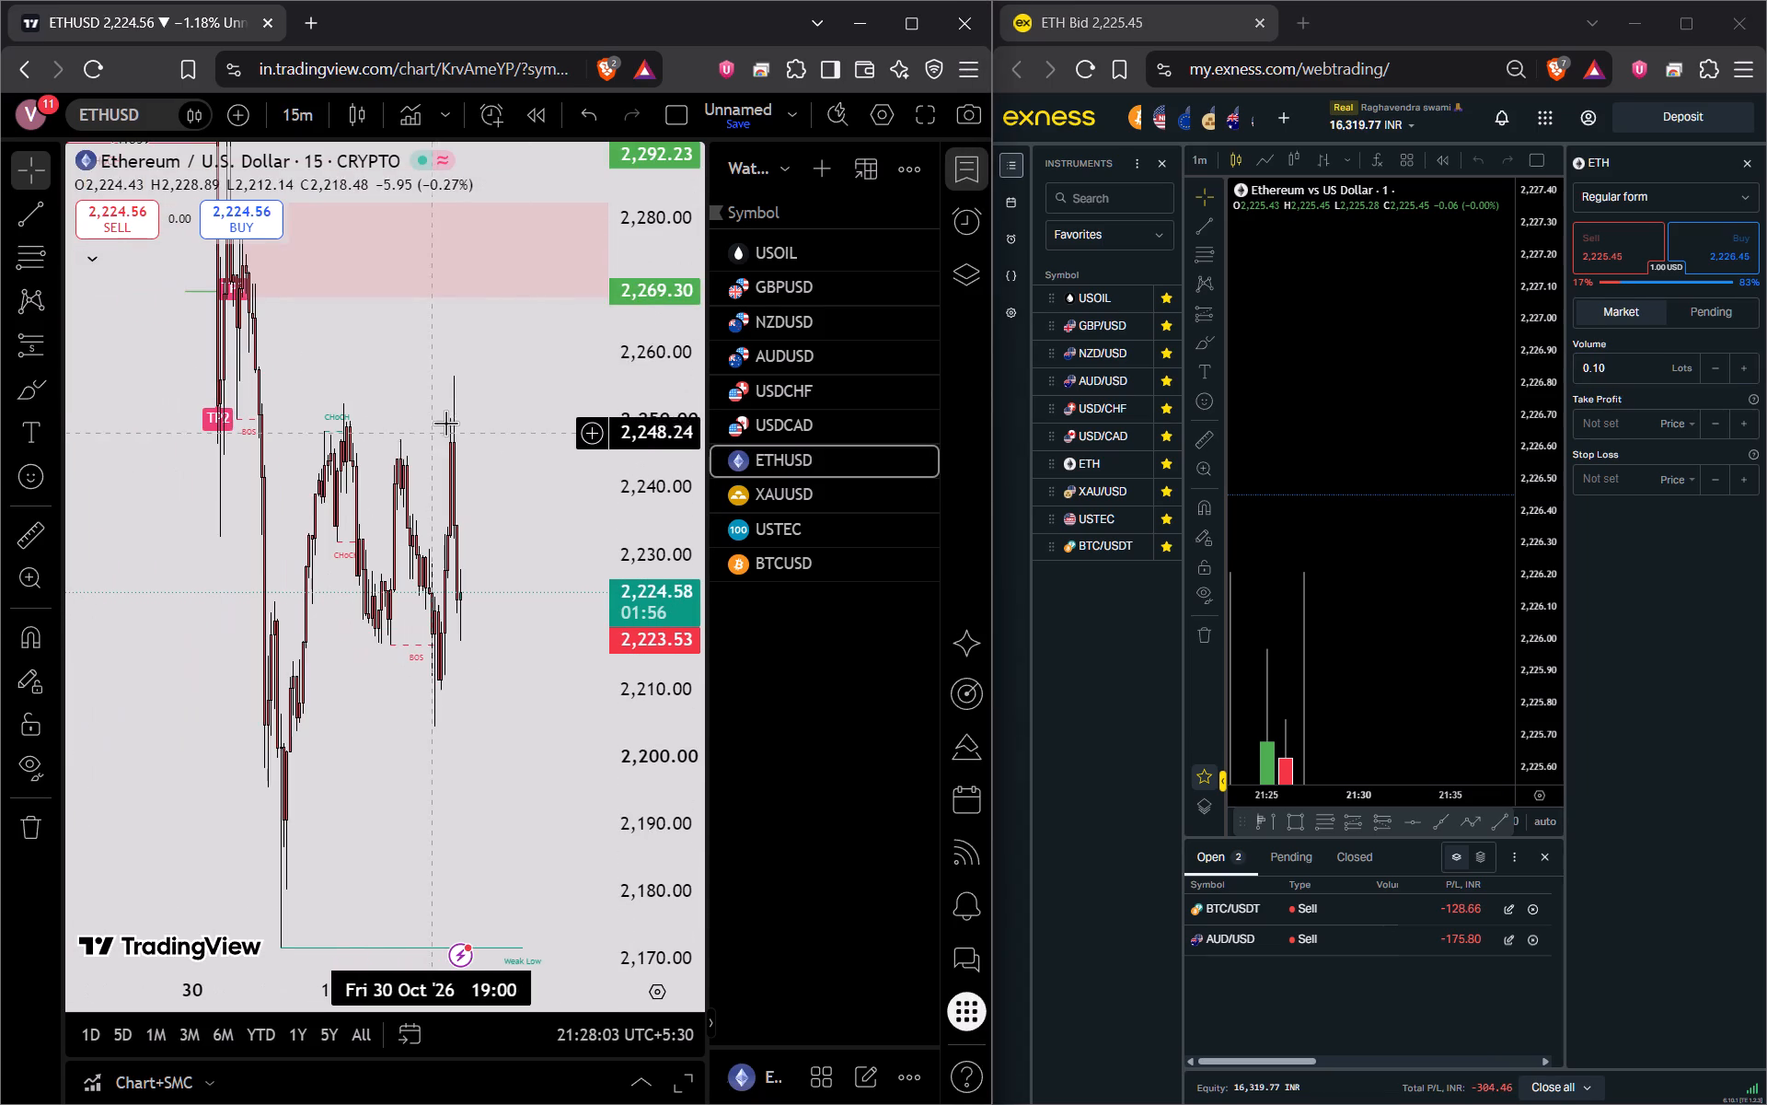
pyautogui.scroll(-9, 641, 419)
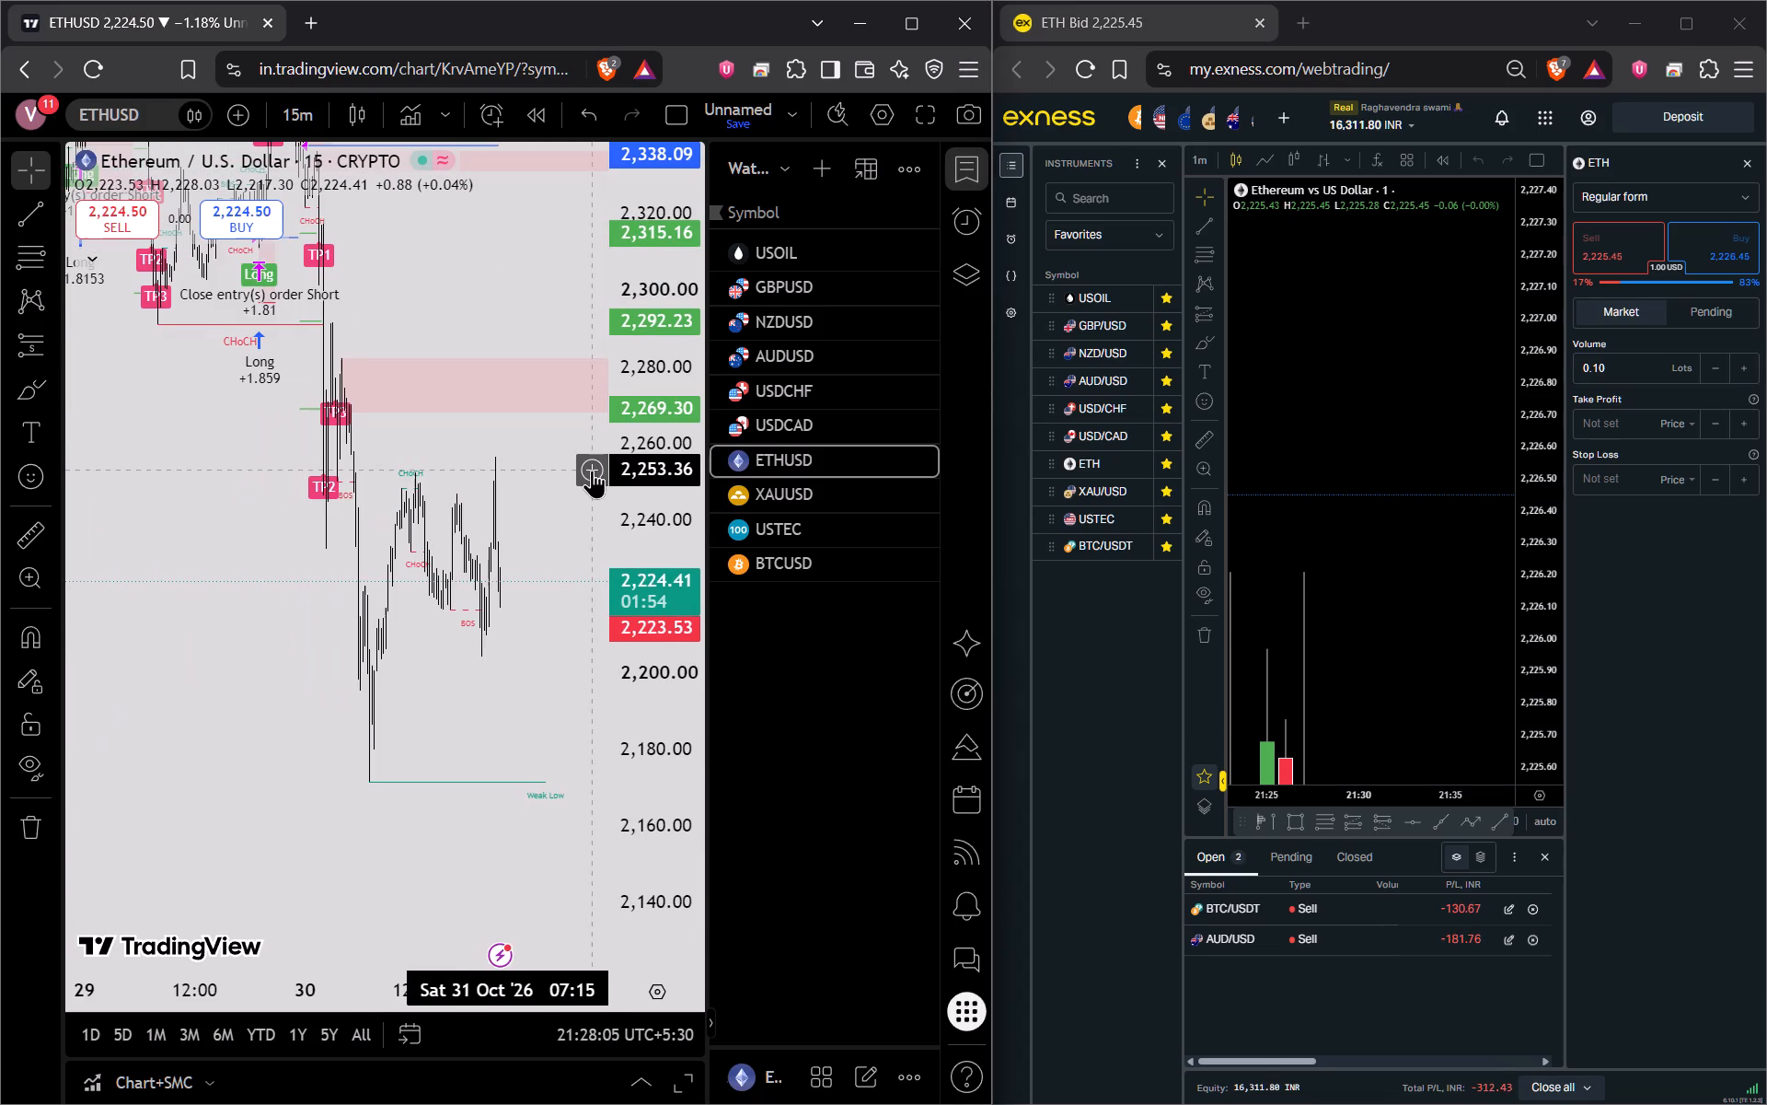
pyautogui.scroll(-2, 624, 500)
pyautogui.scroll(8, 606, 507)
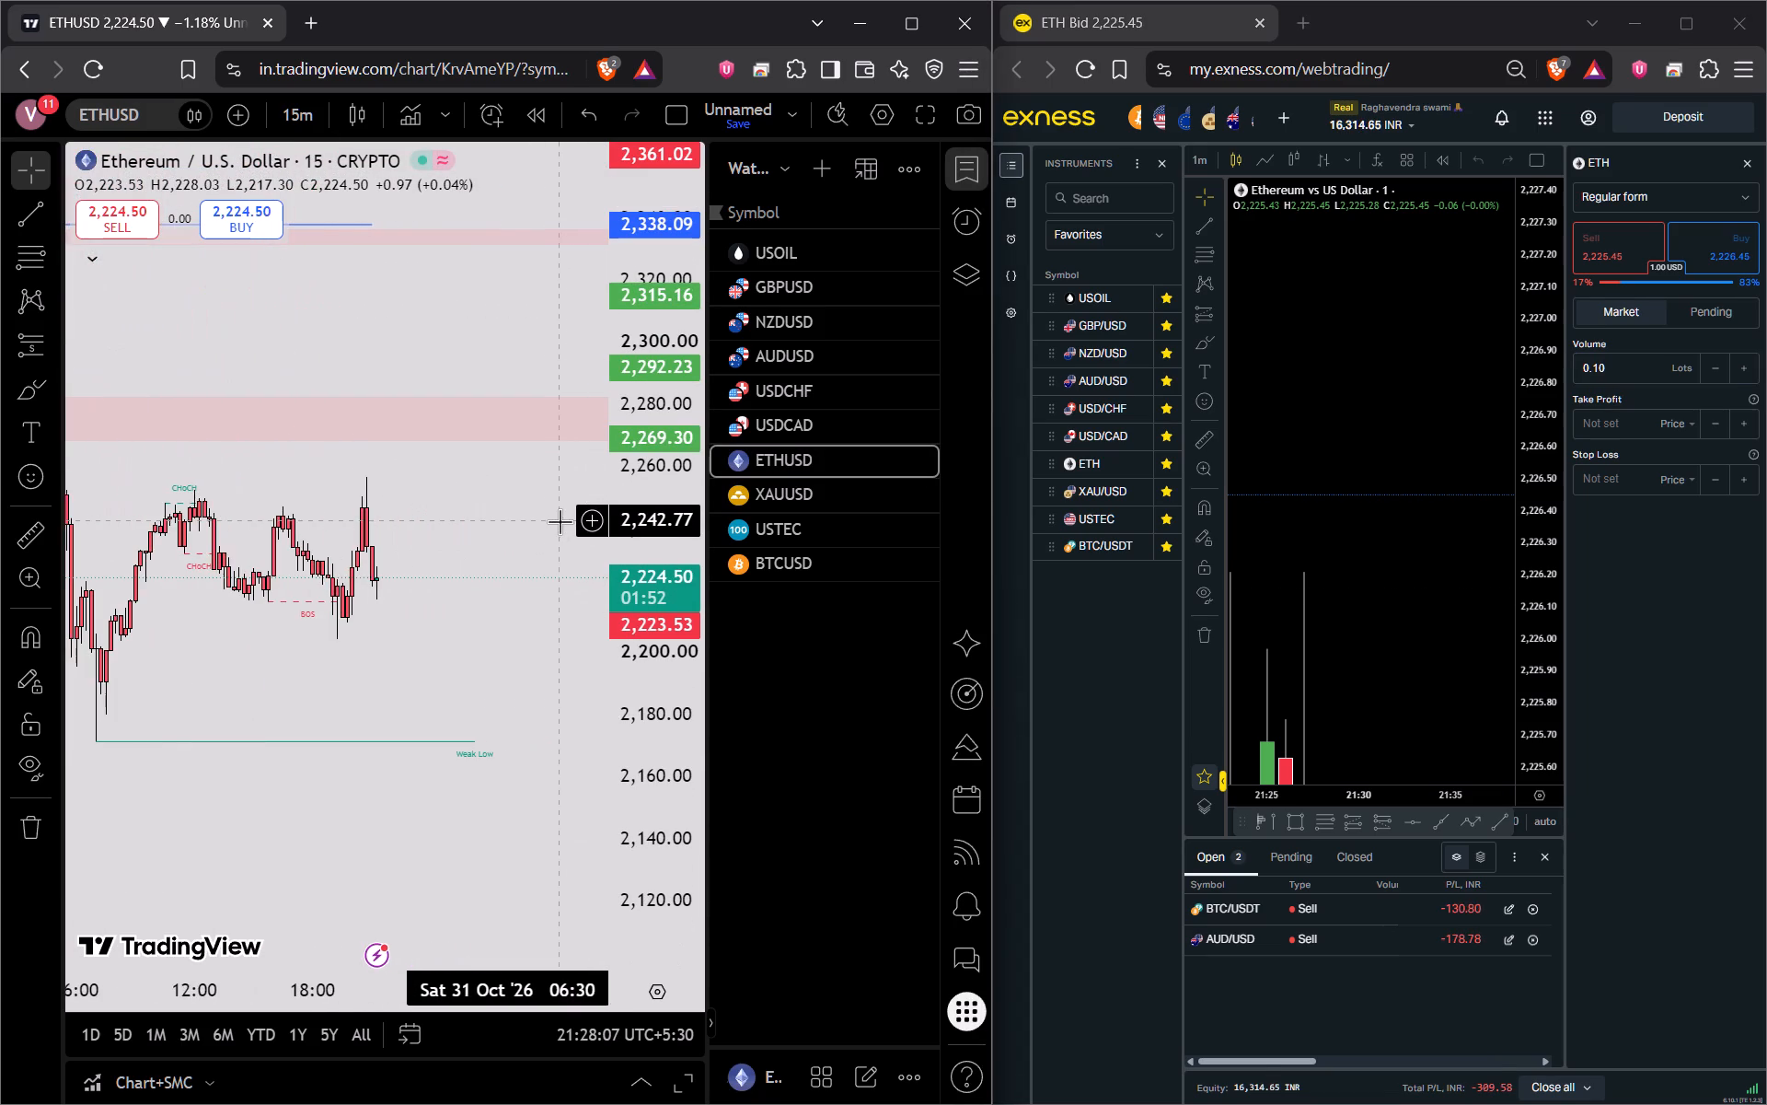
pyautogui.scroll(-4, 512, 521)
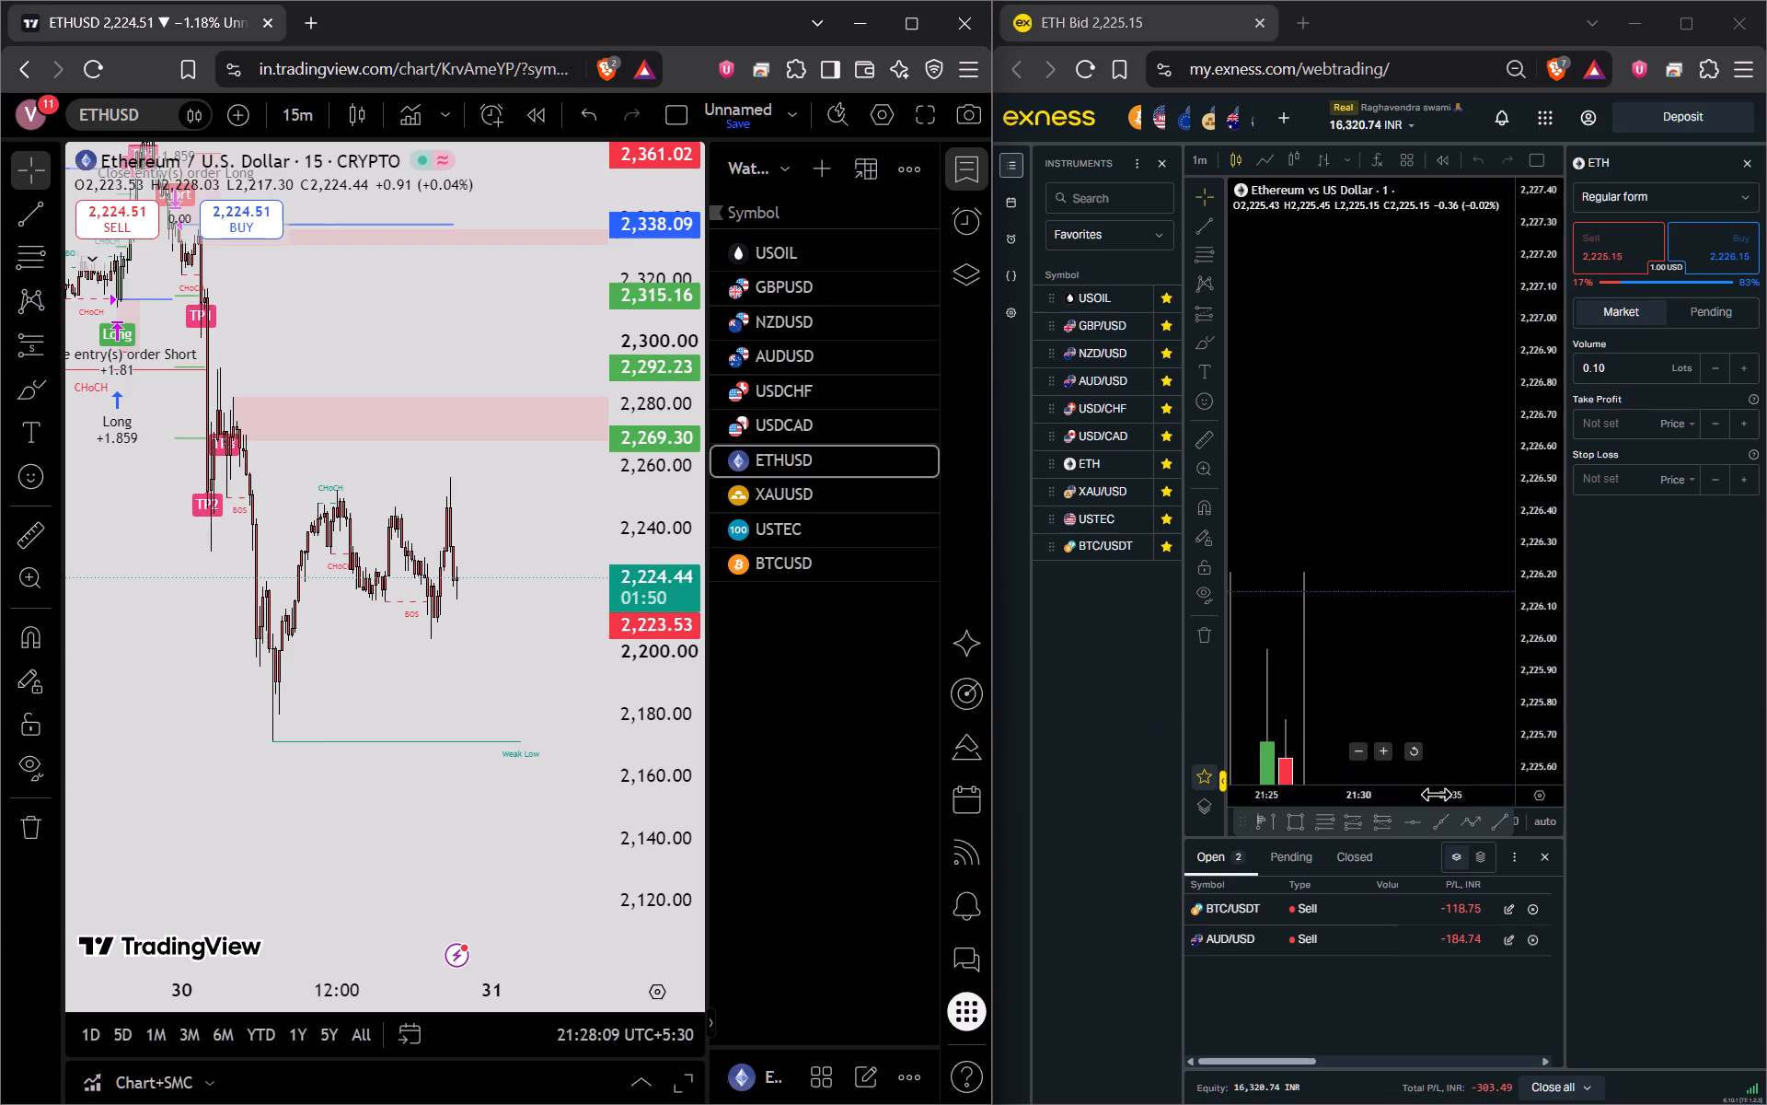
# Reset the ETH chart's view in the Exness terminal and set its interval to 15 minutes.
pyautogui.click(1410, 752)
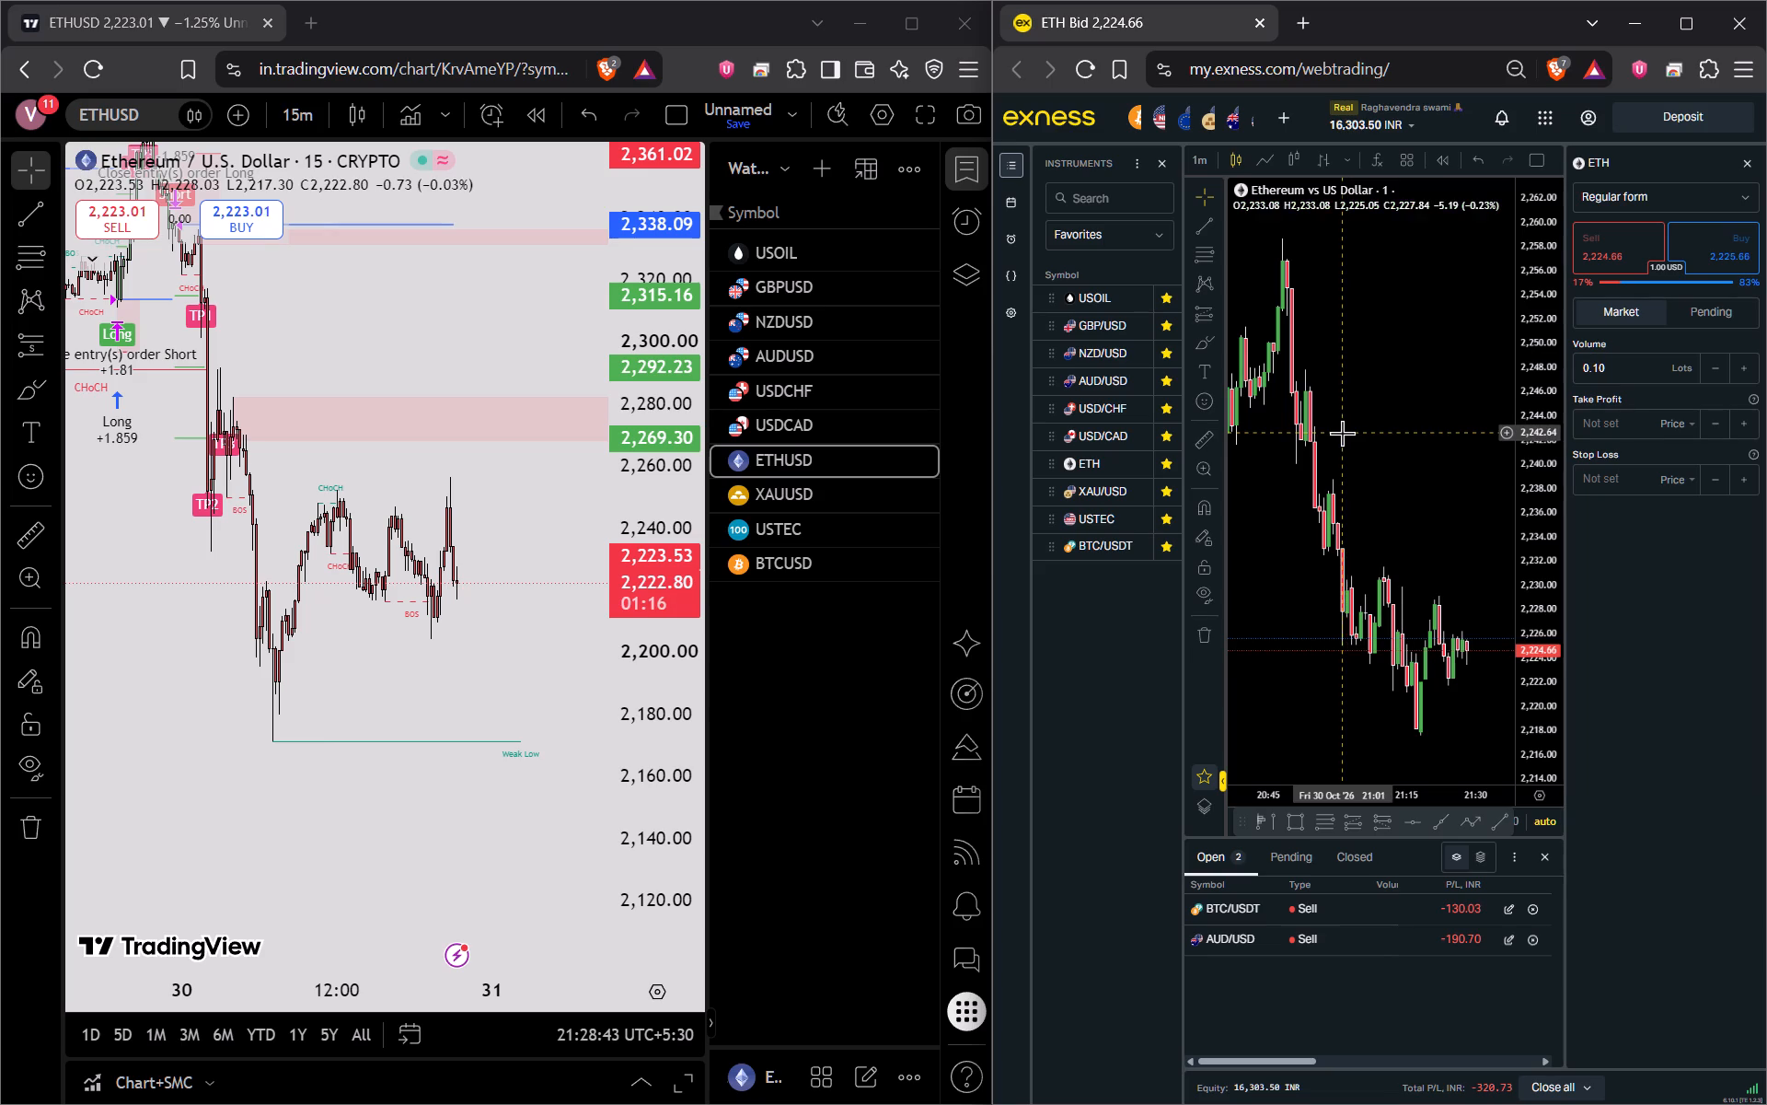
pyautogui.click(1432, 351)
pyautogui.write('15')
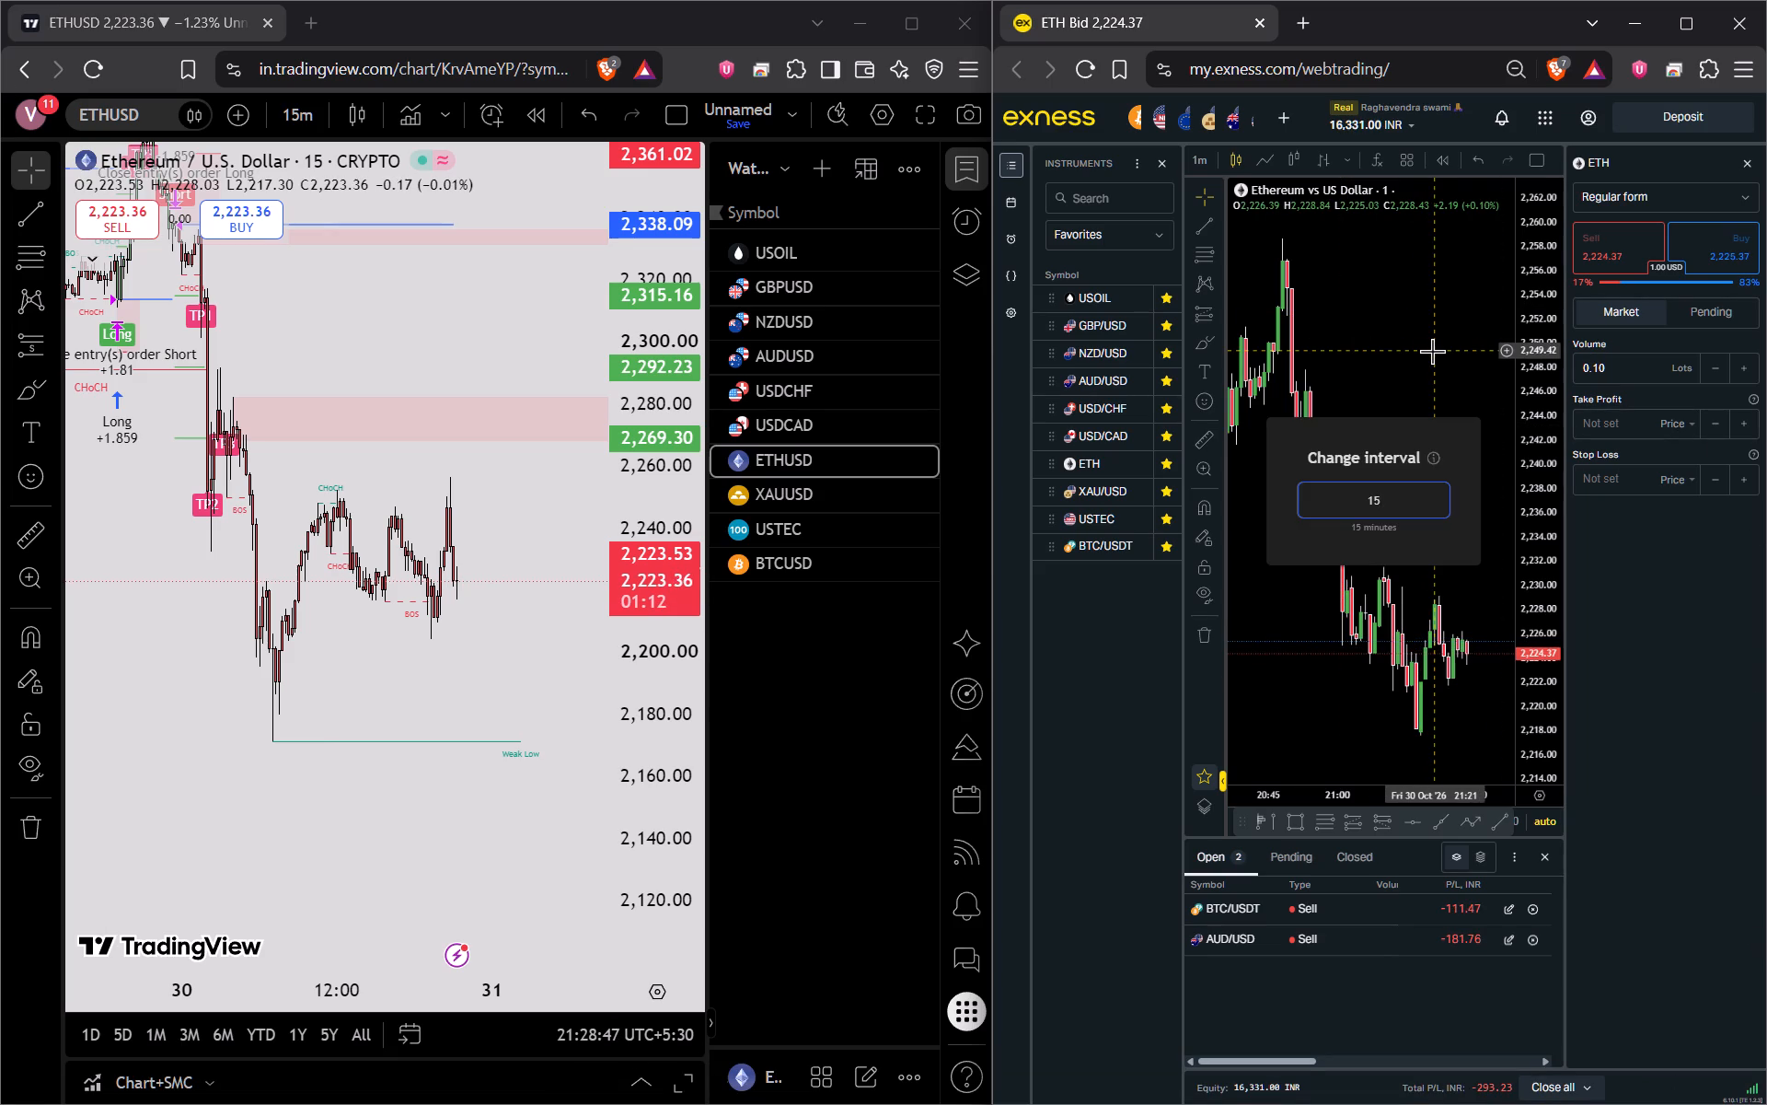
pyautogui.press('Return')
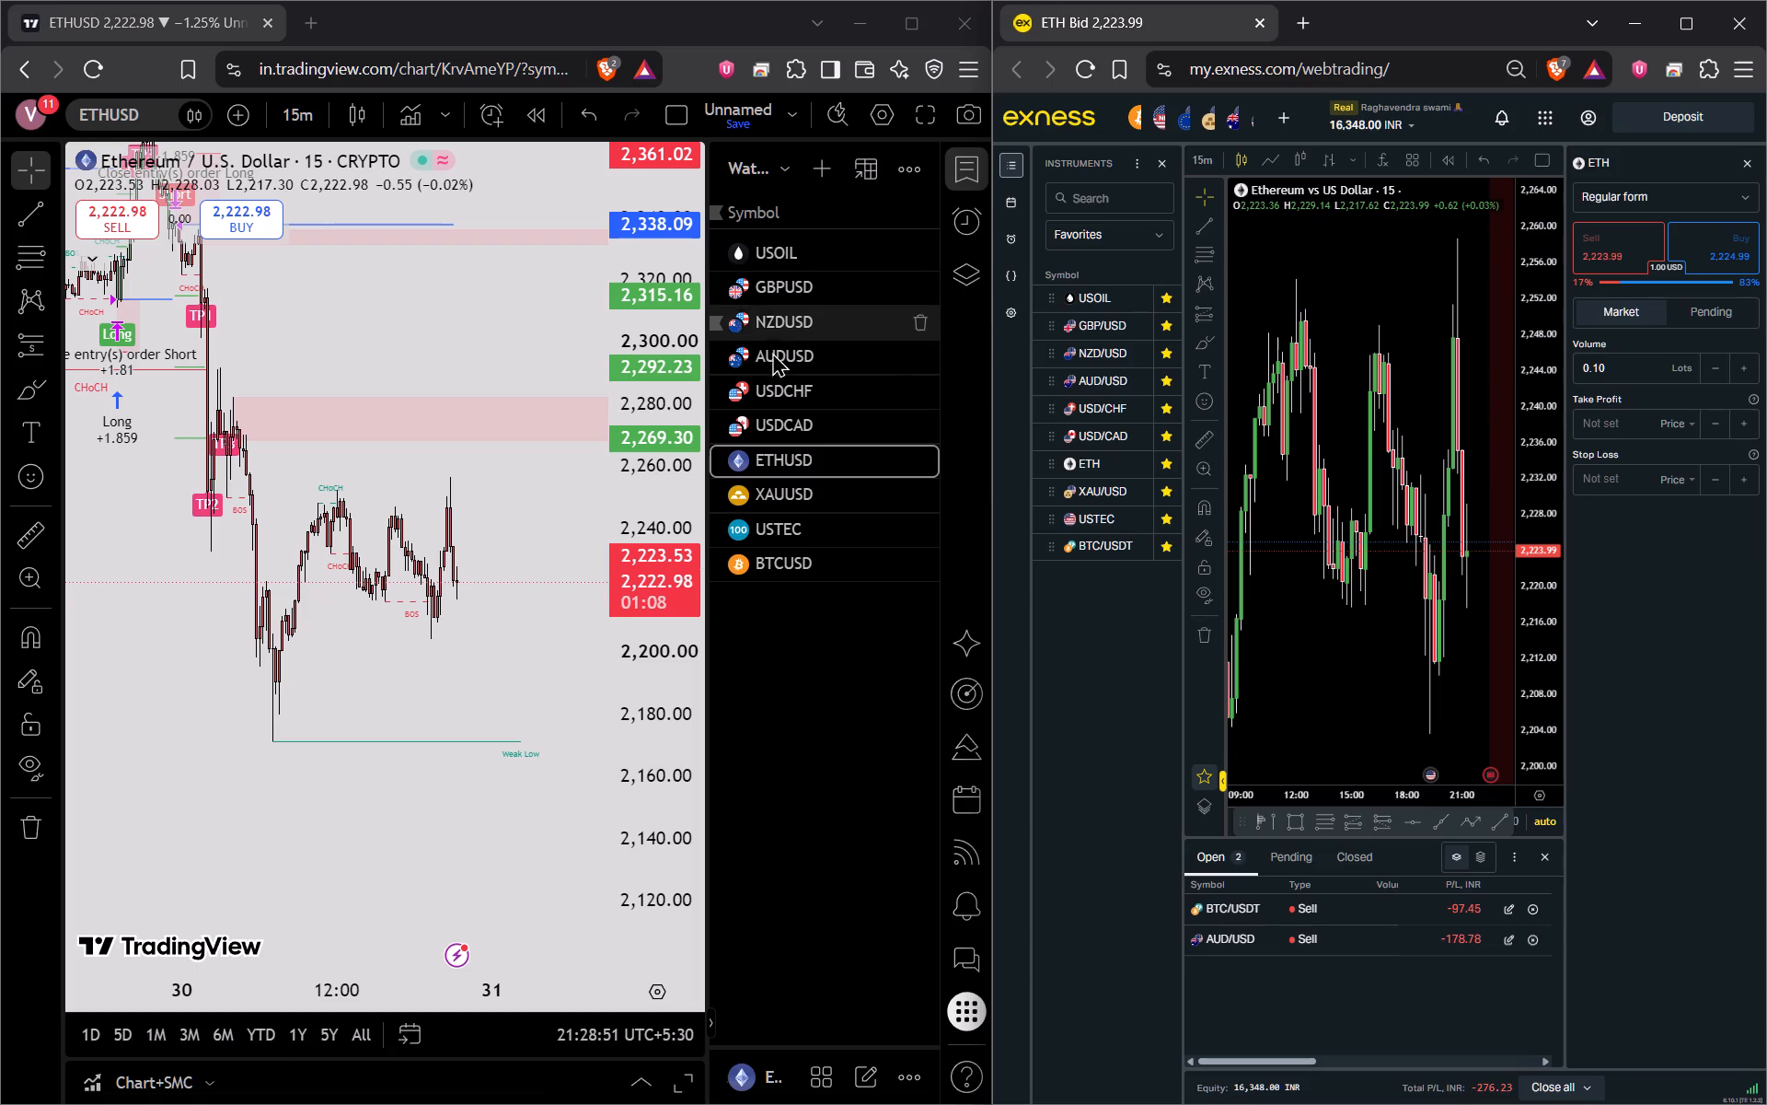
# Open the USOIL chart in TradingView and review its latest candles between the weak high and the demand zones below.
pyautogui.click(779, 252)
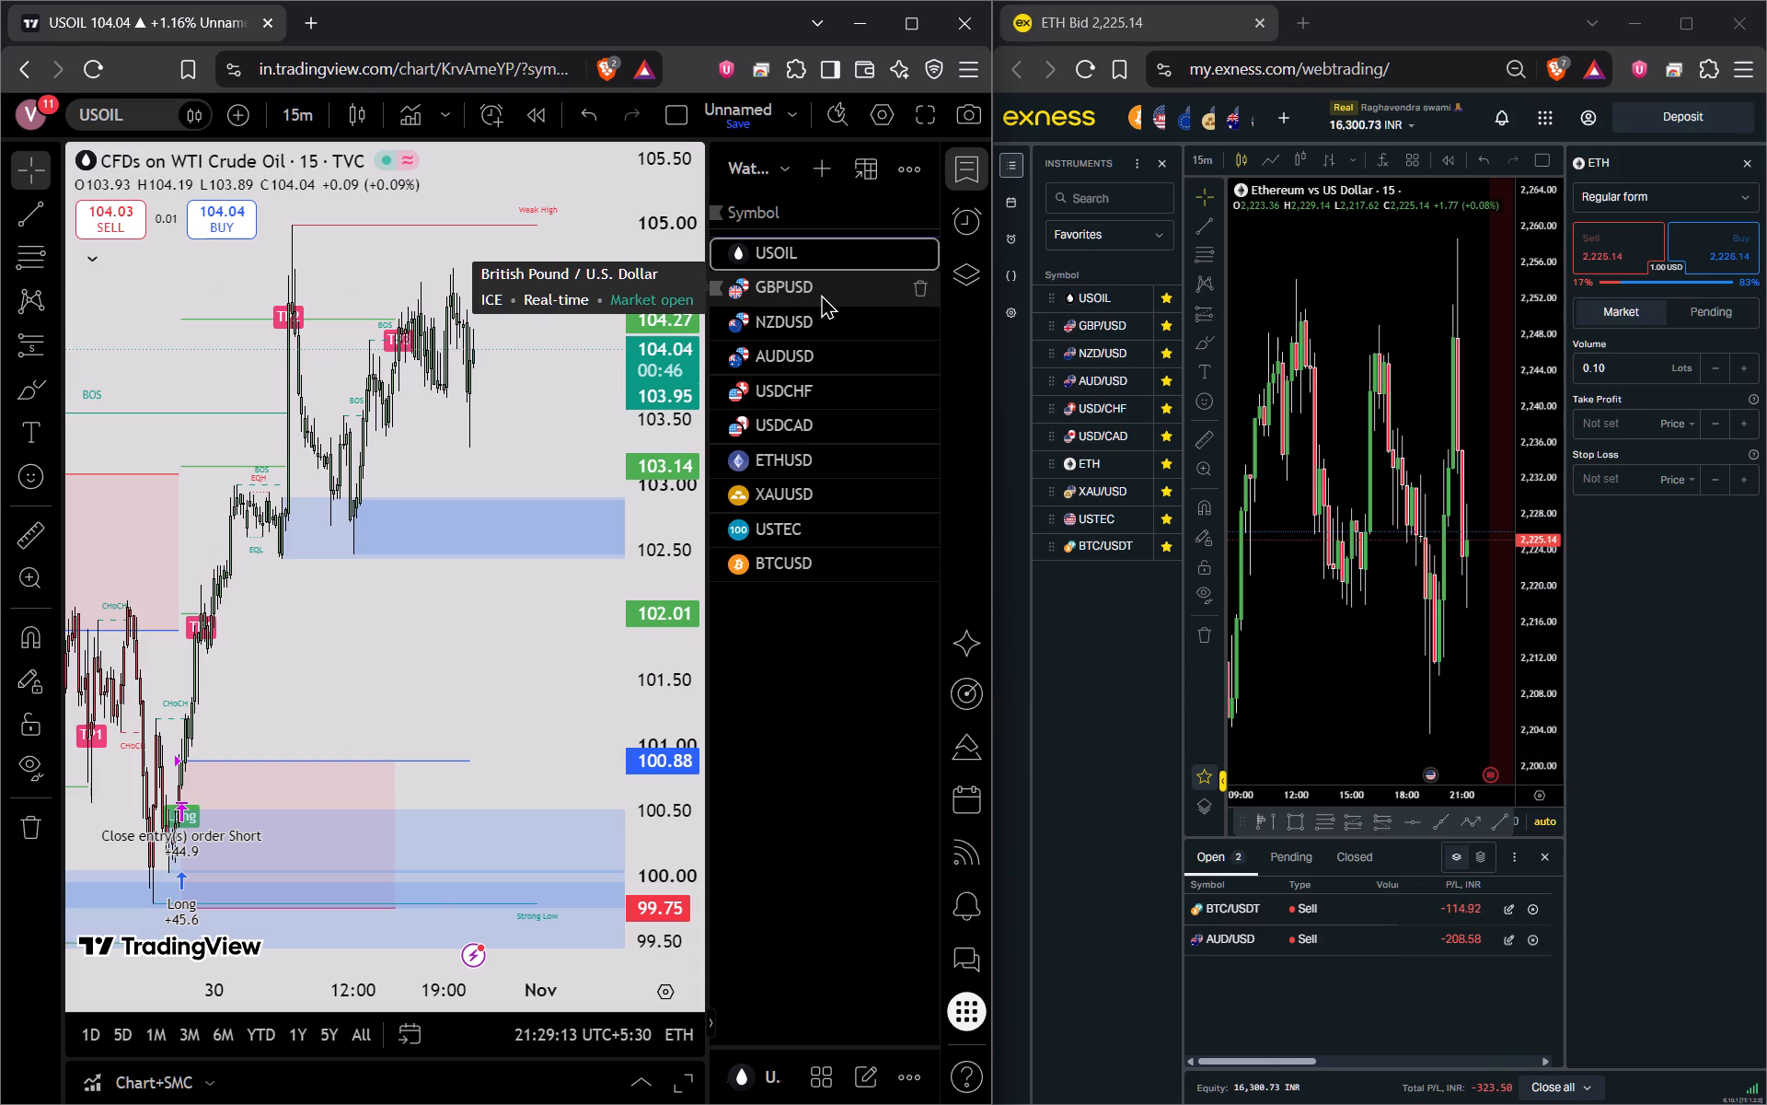
# Open the GBPUSD chart and examine its pullback from the weak high against the demand zones and earlier long entry.
pyautogui.moveTo(821, 294); pyautogui.dragTo(829, 289)
pyautogui.click(796, 290)
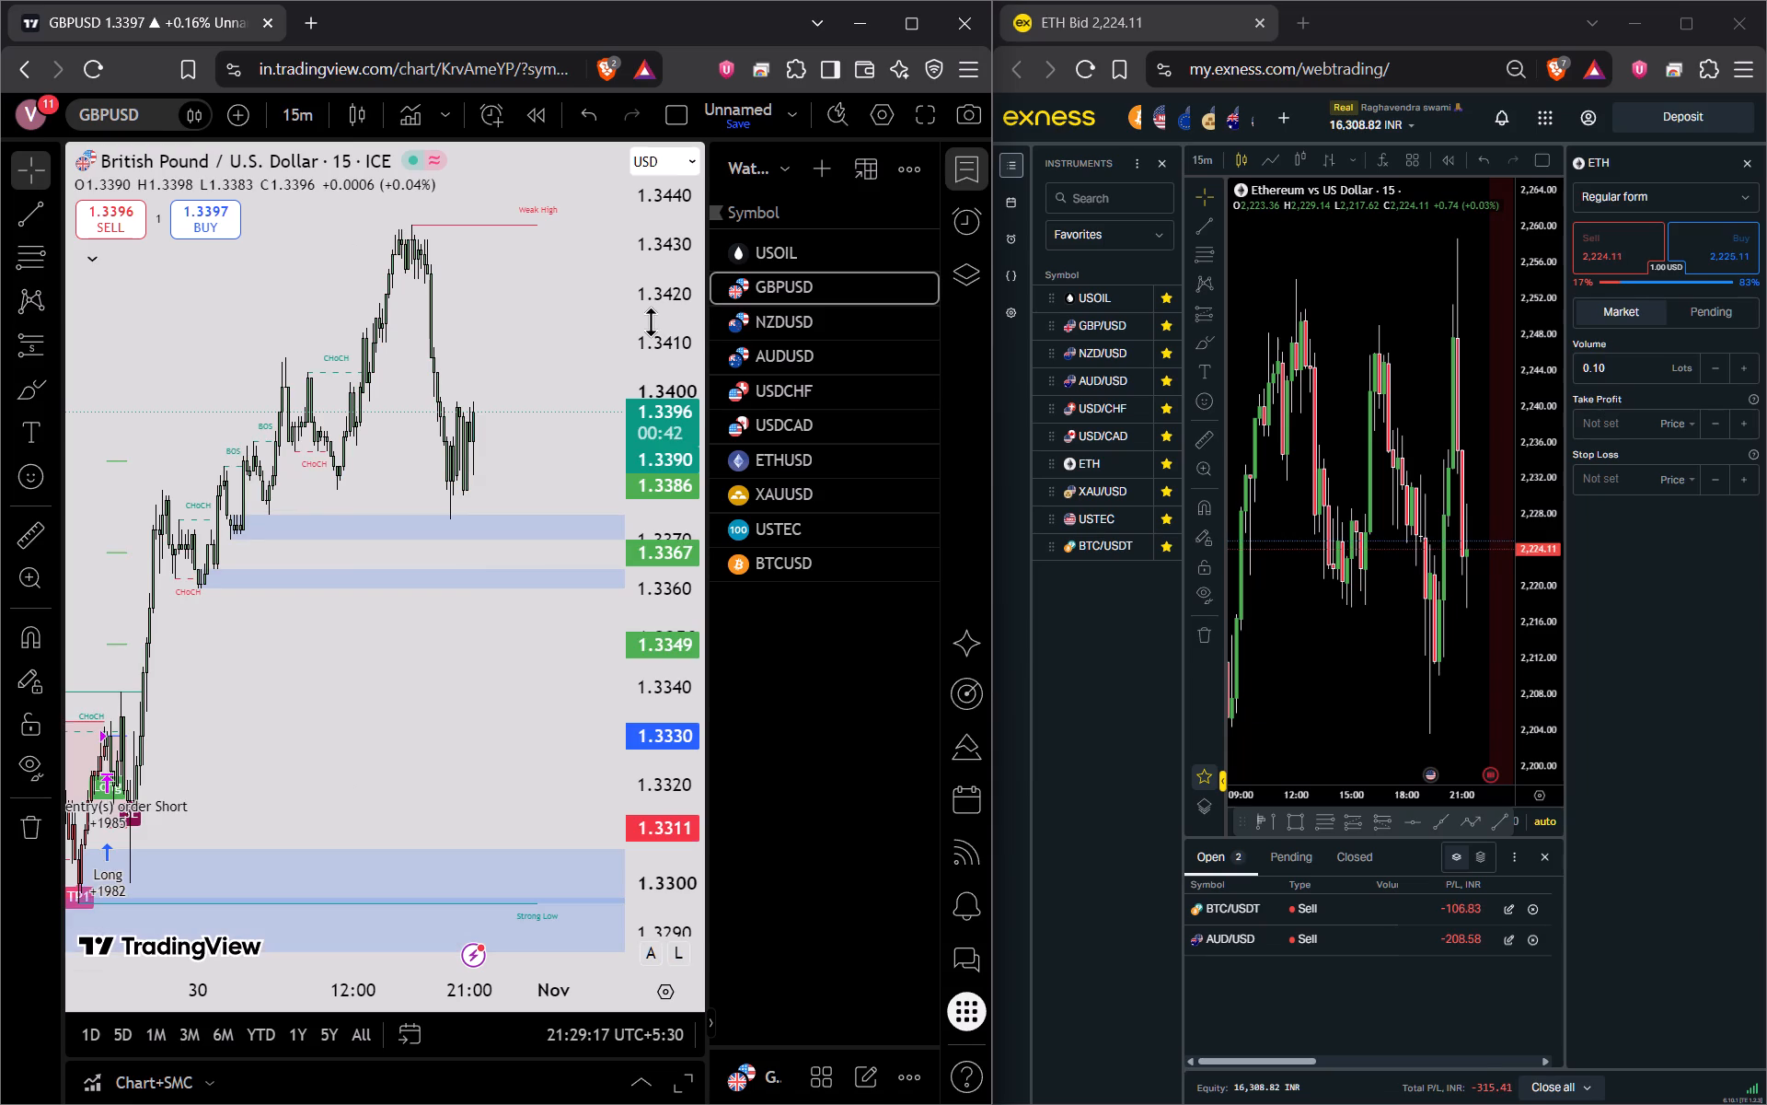
pyautogui.moveTo(639, 366); pyautogui.dragTo(623, 489)
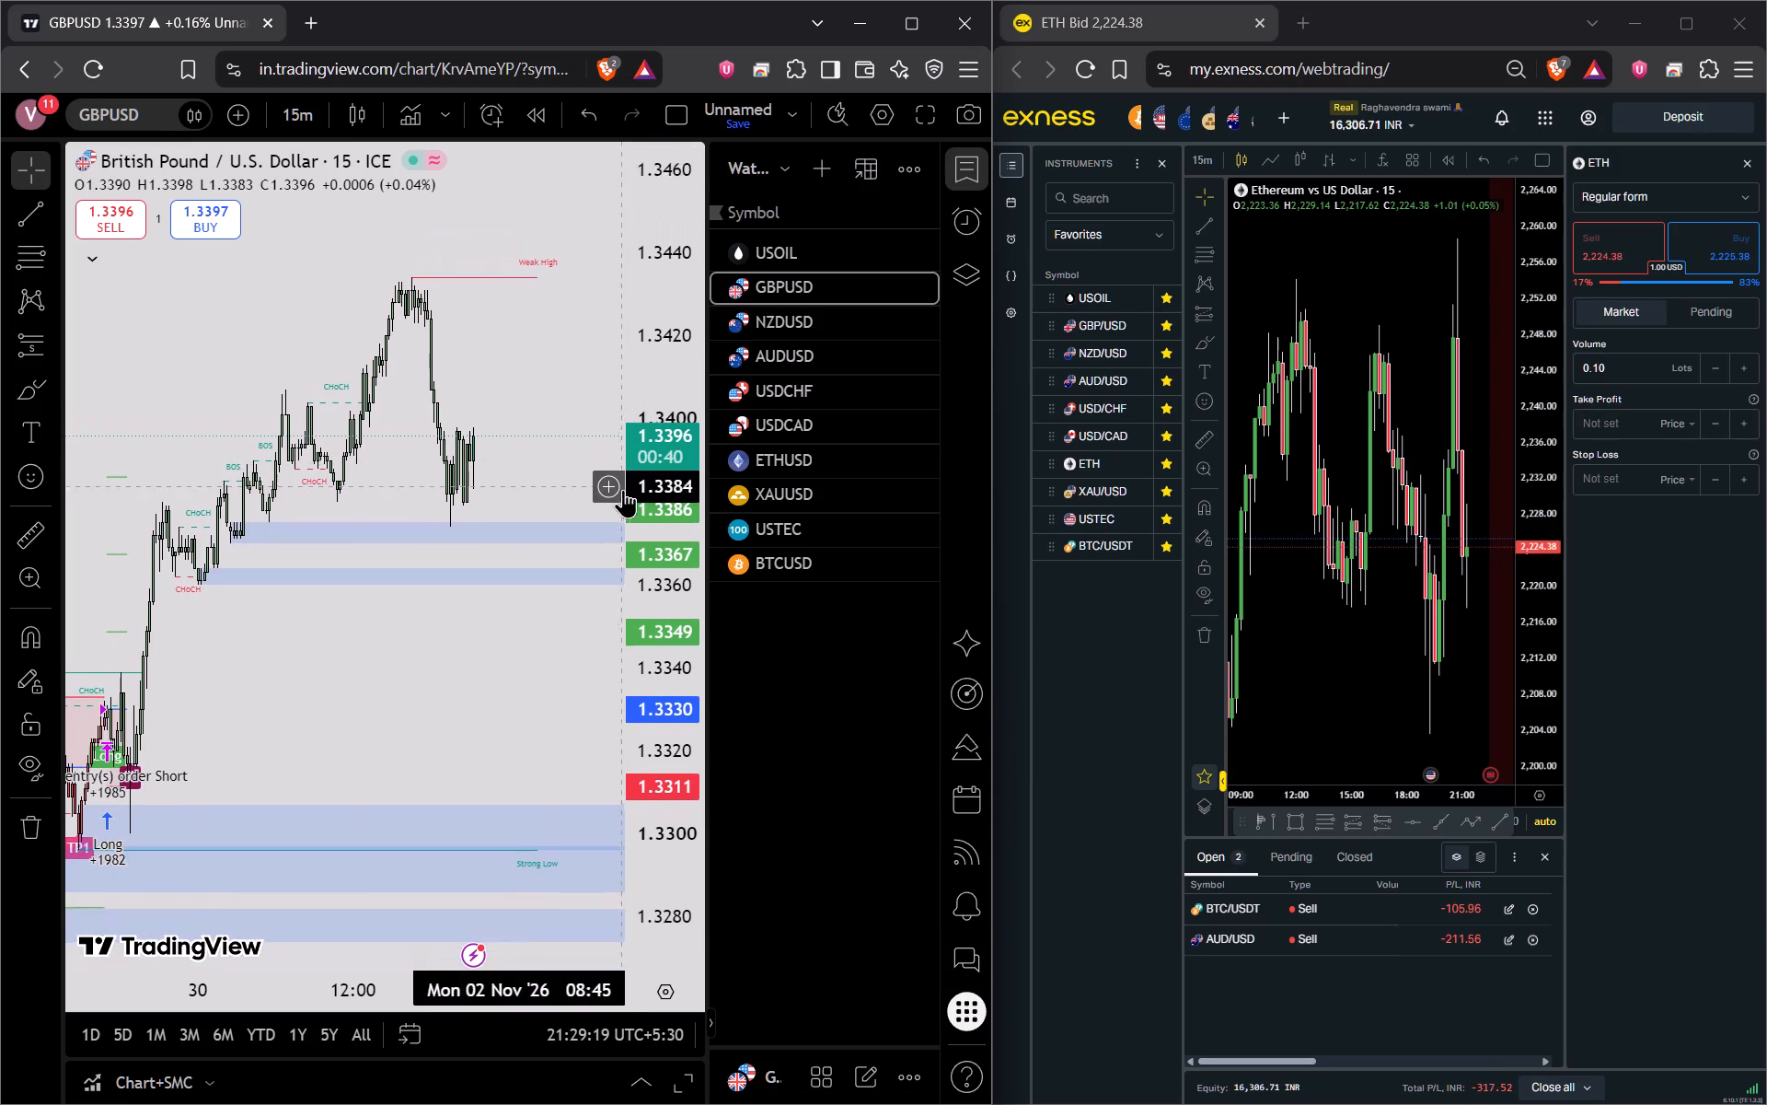
pyautogui.moveTo(623, 489); pyautogui.dragTo(638, 517)
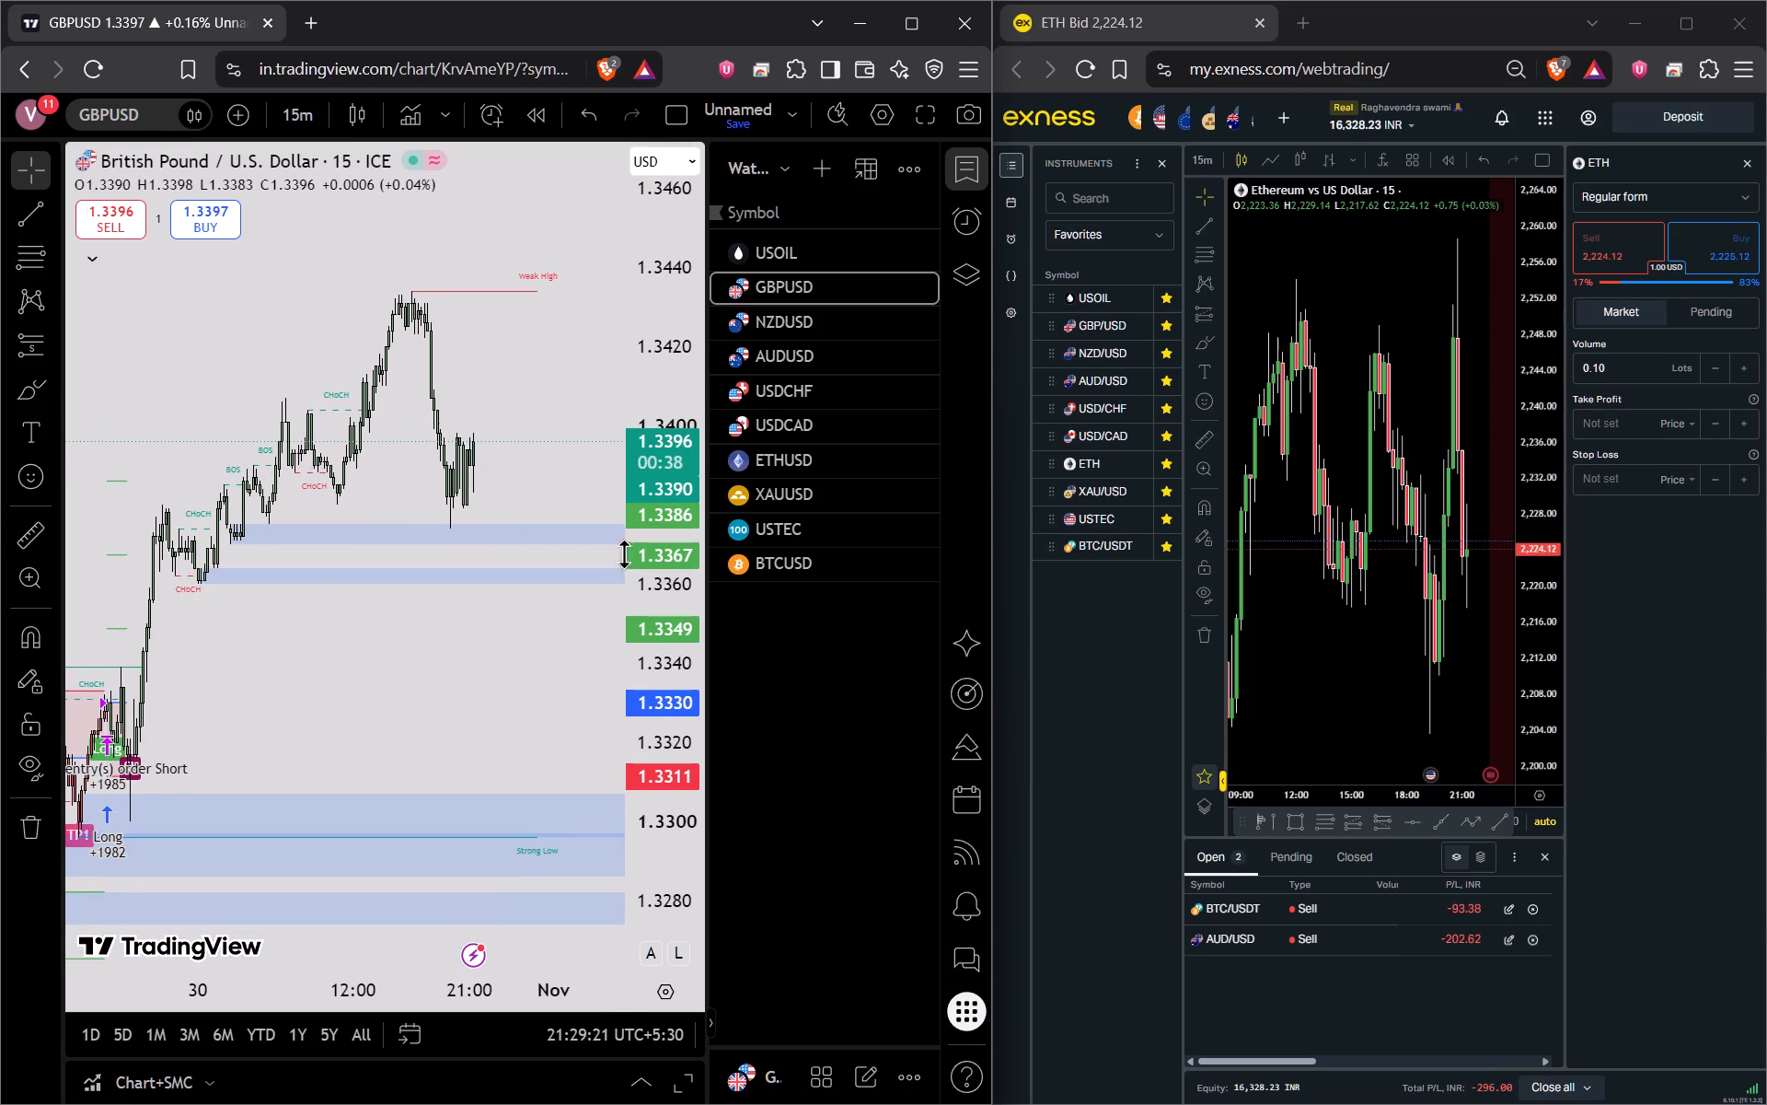
pyautogui.moveTo(353, 689); pyautogui.dragTo(417, 582)
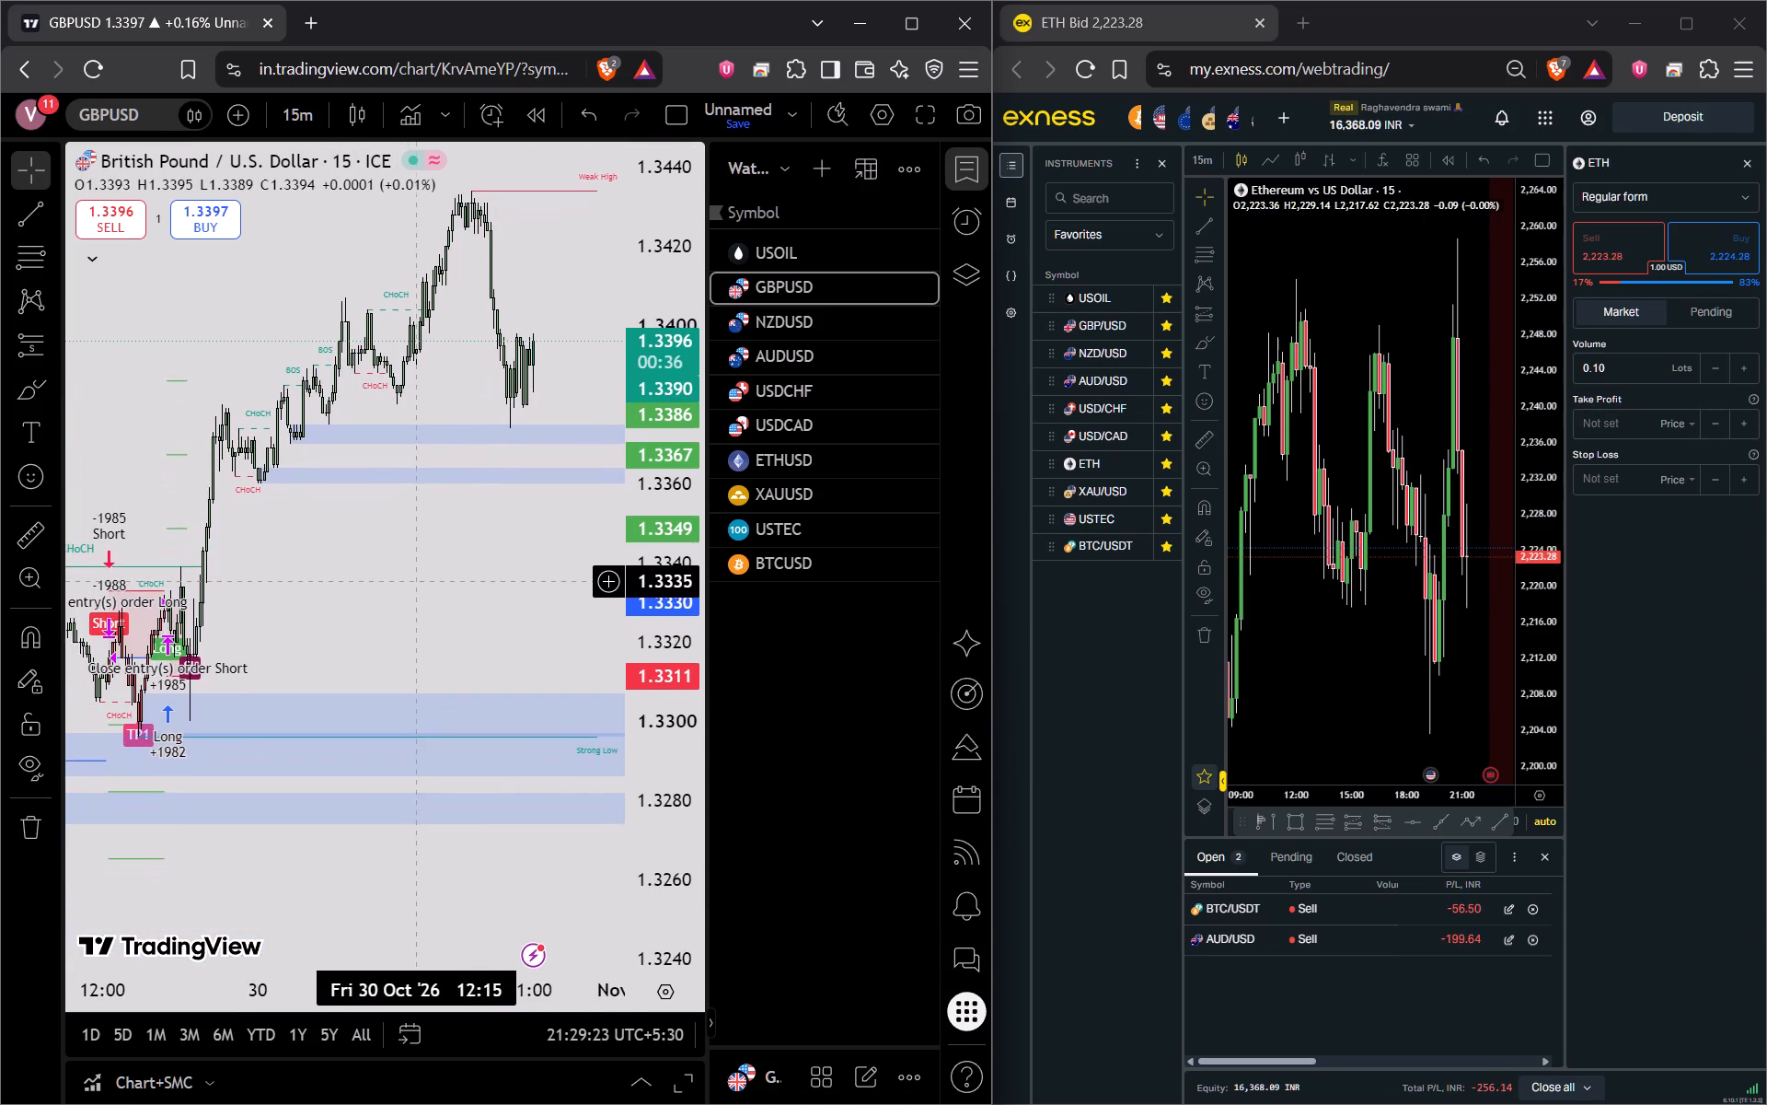
pyautogui.moveTo(417, 582); pyautogui.dragTo(365, 616)
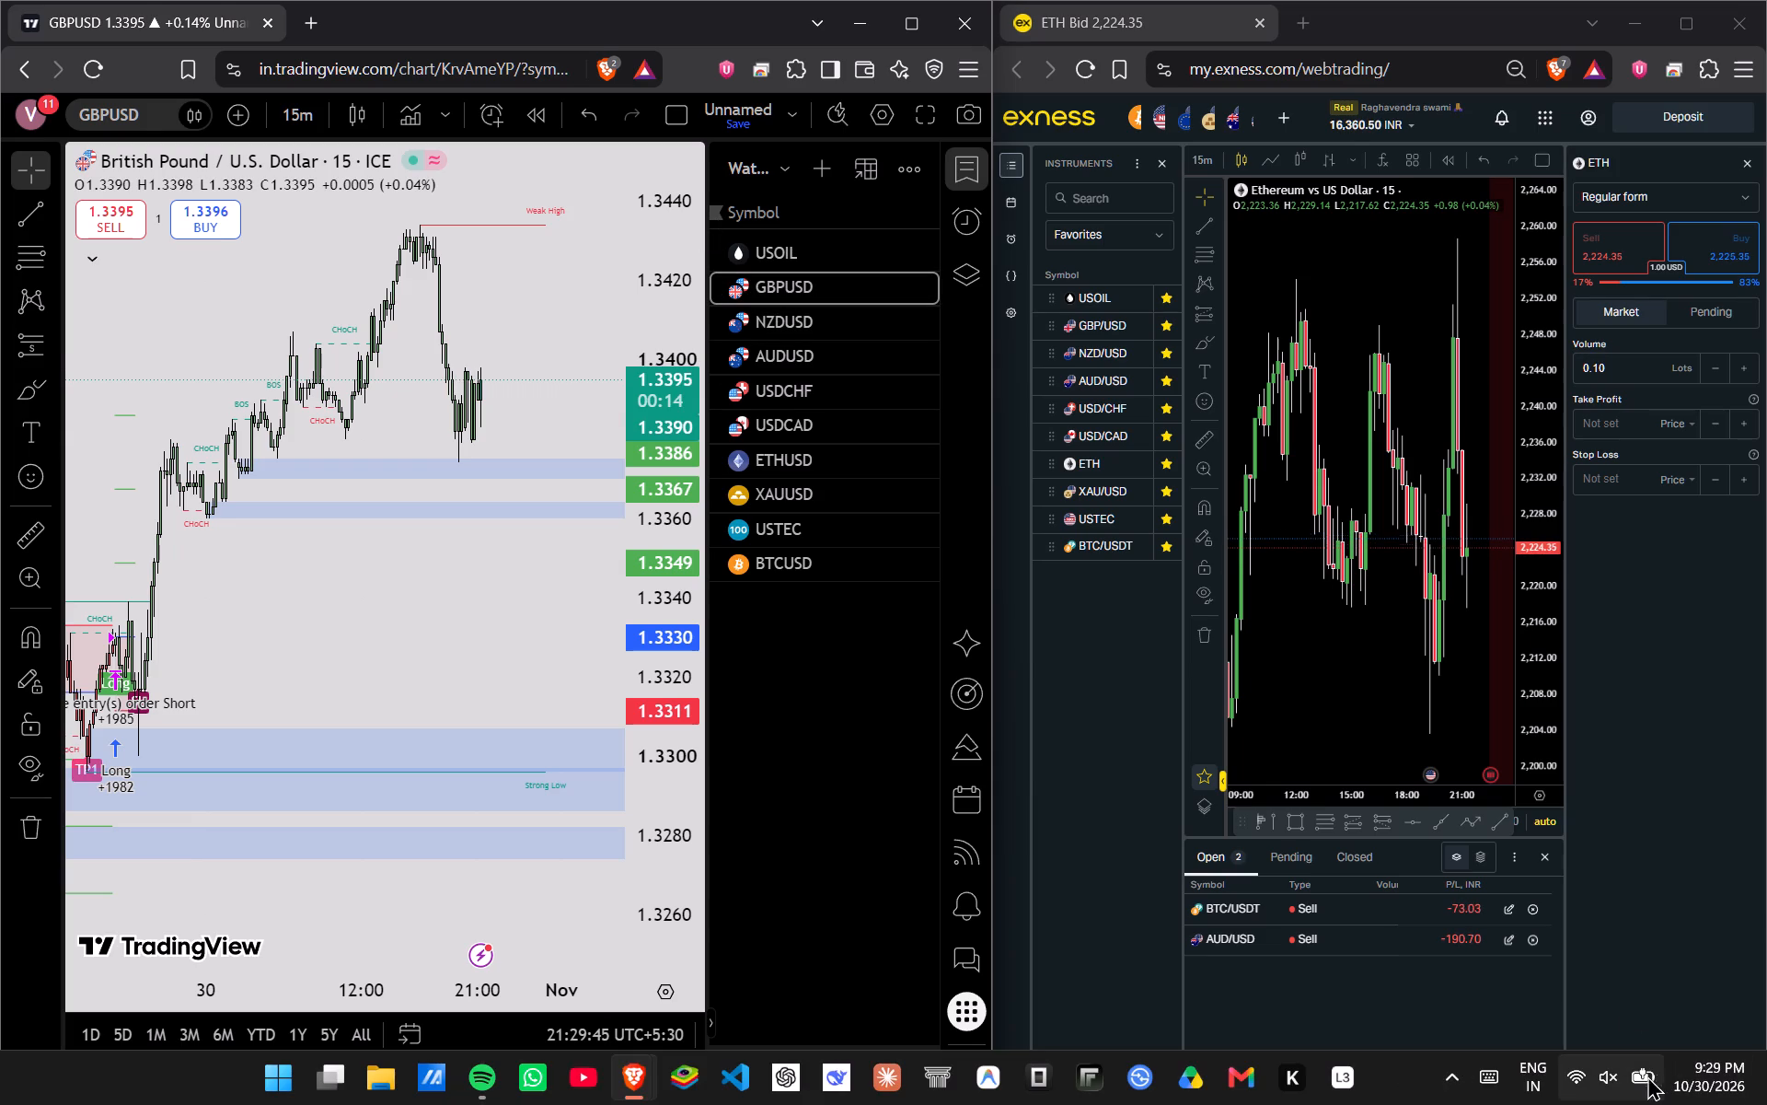
# Adjust the Windows quick settings: Bluetooth off, night light toggled on and back off, and screen brightness slightly lower.
pyautogui.click(1634, 1075)
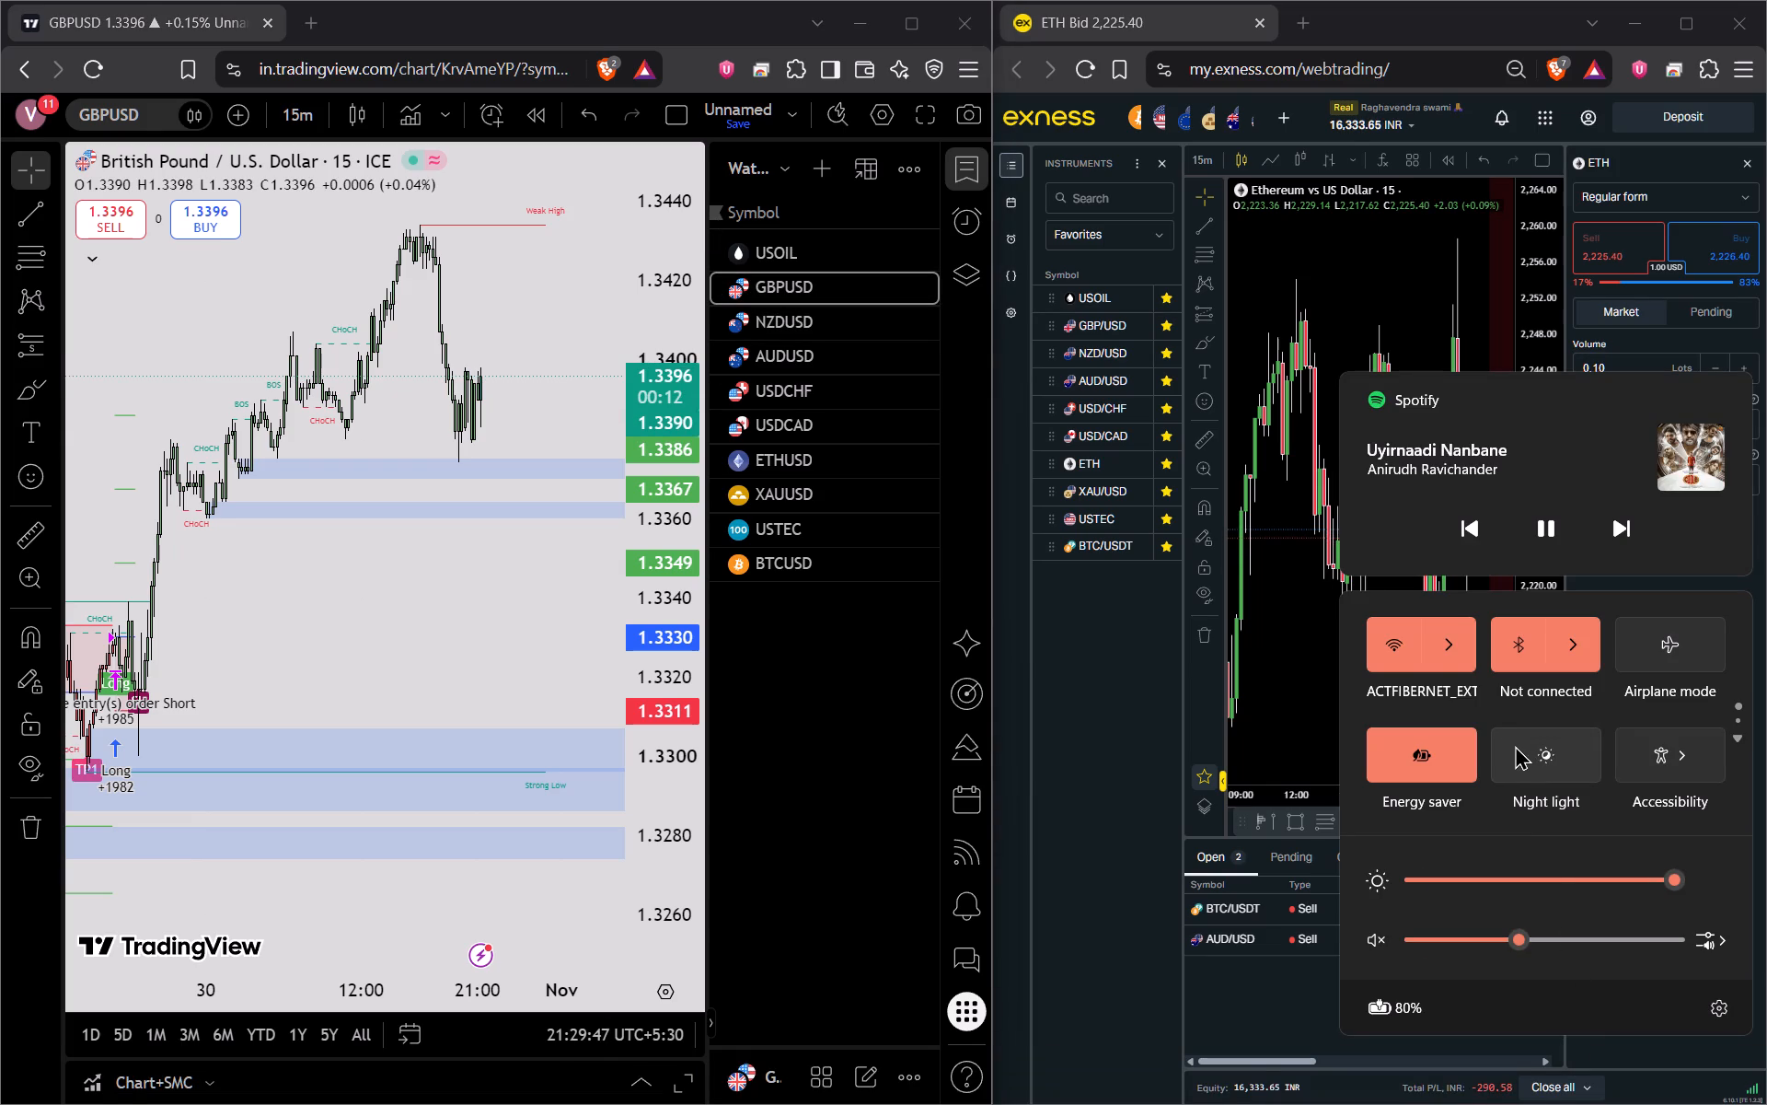
pyautogui.click(1529, 747)
pyautogui.click(1529, 653)
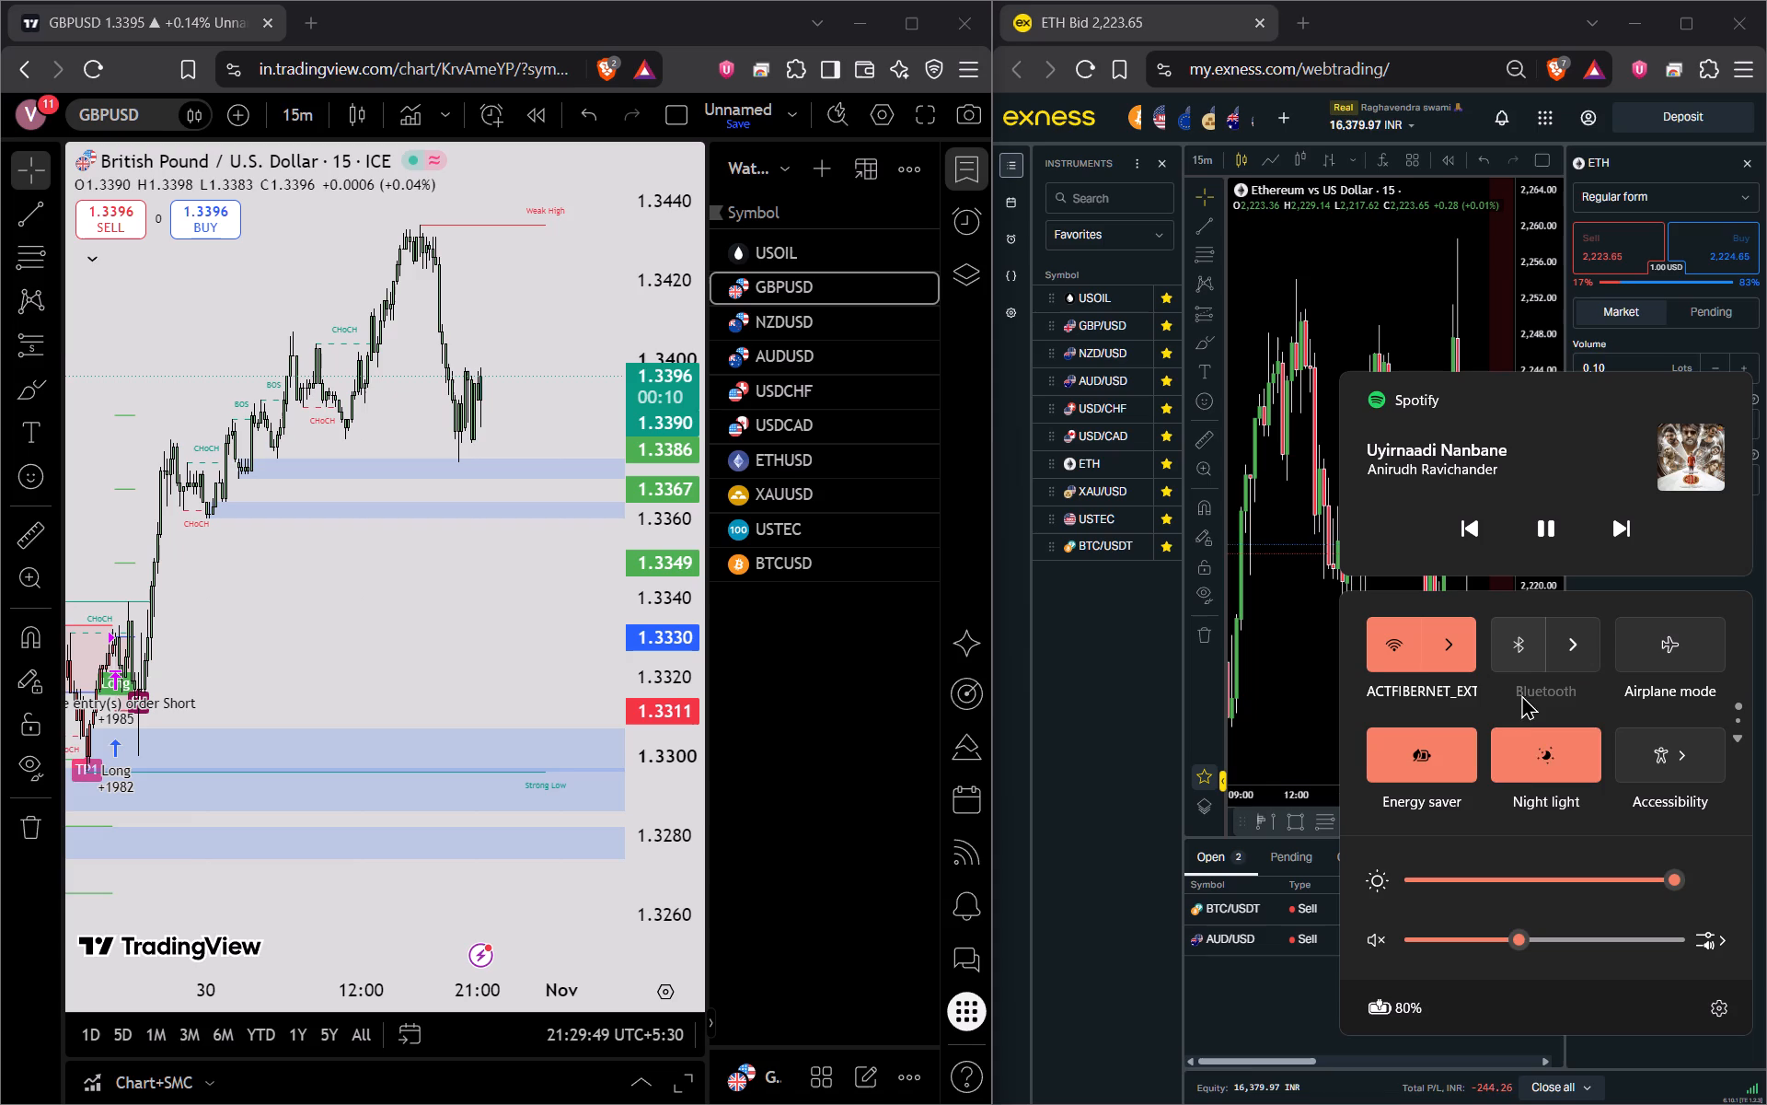
pyautogui.click(1533, 752)
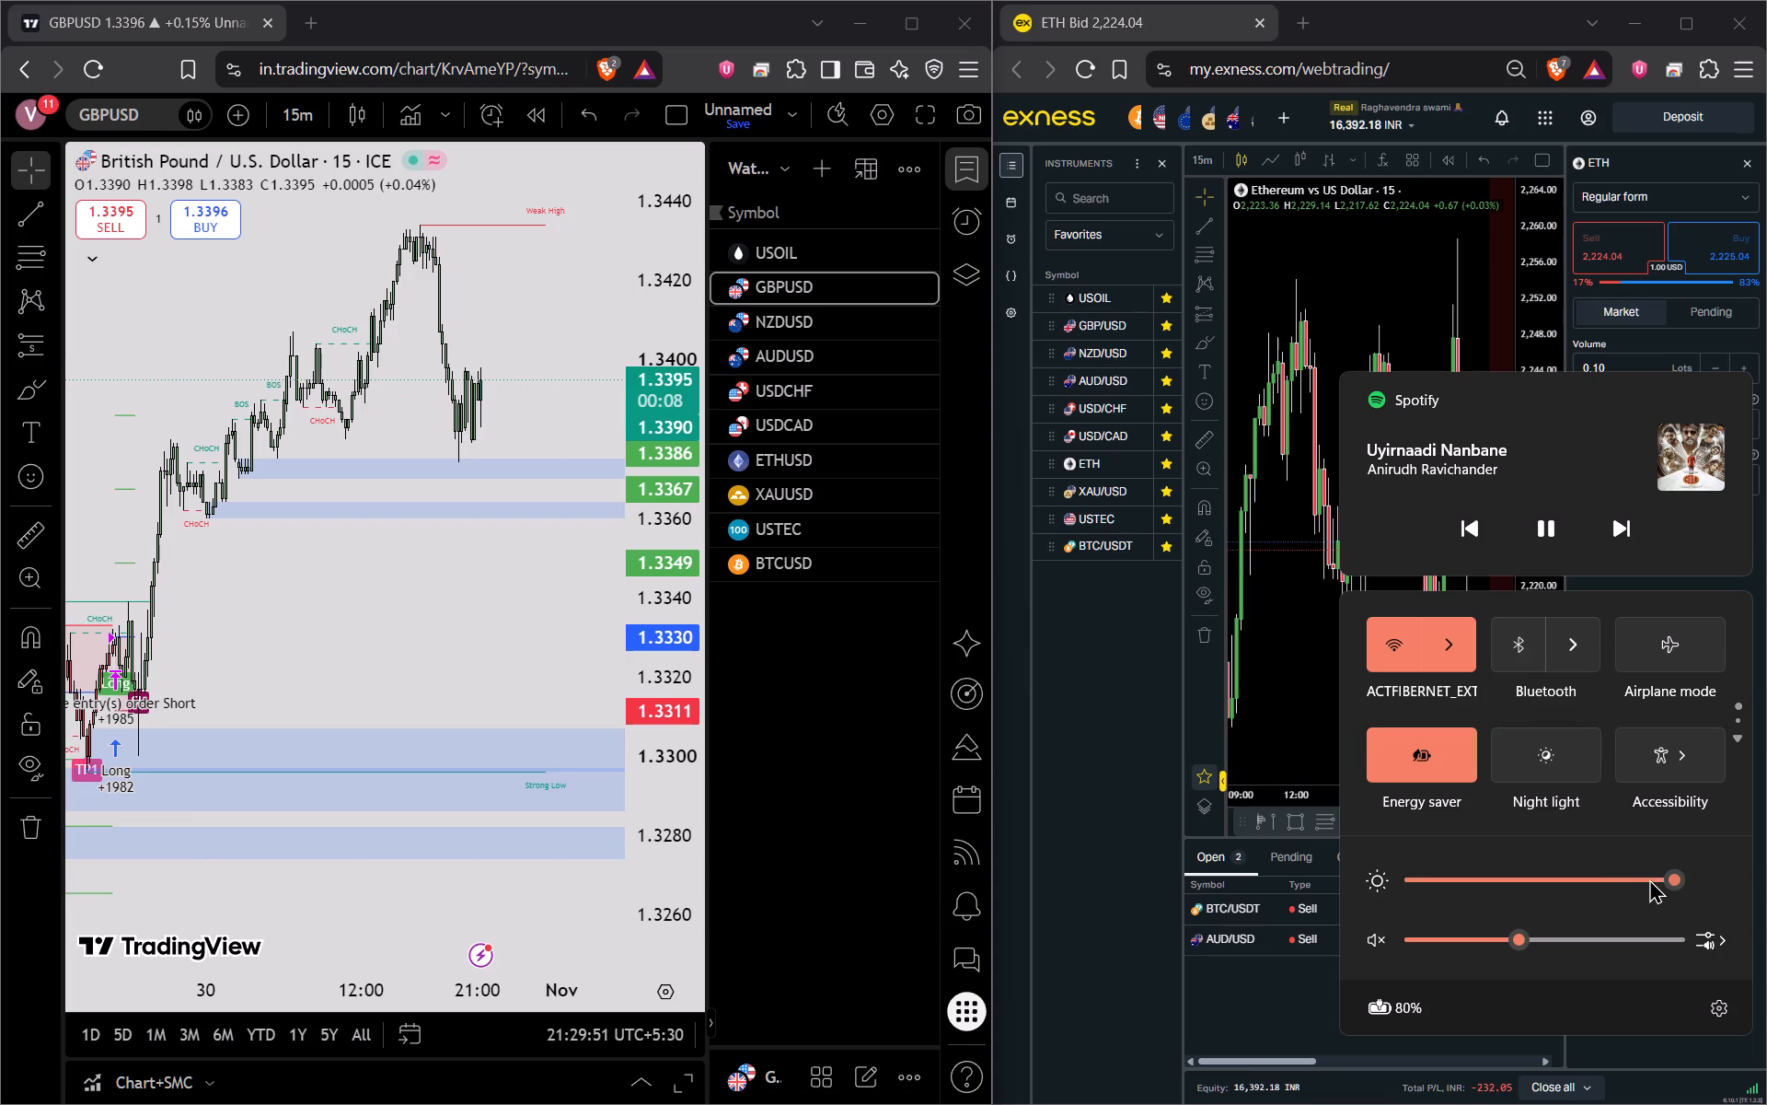
pyautogui.click(1649, 878)
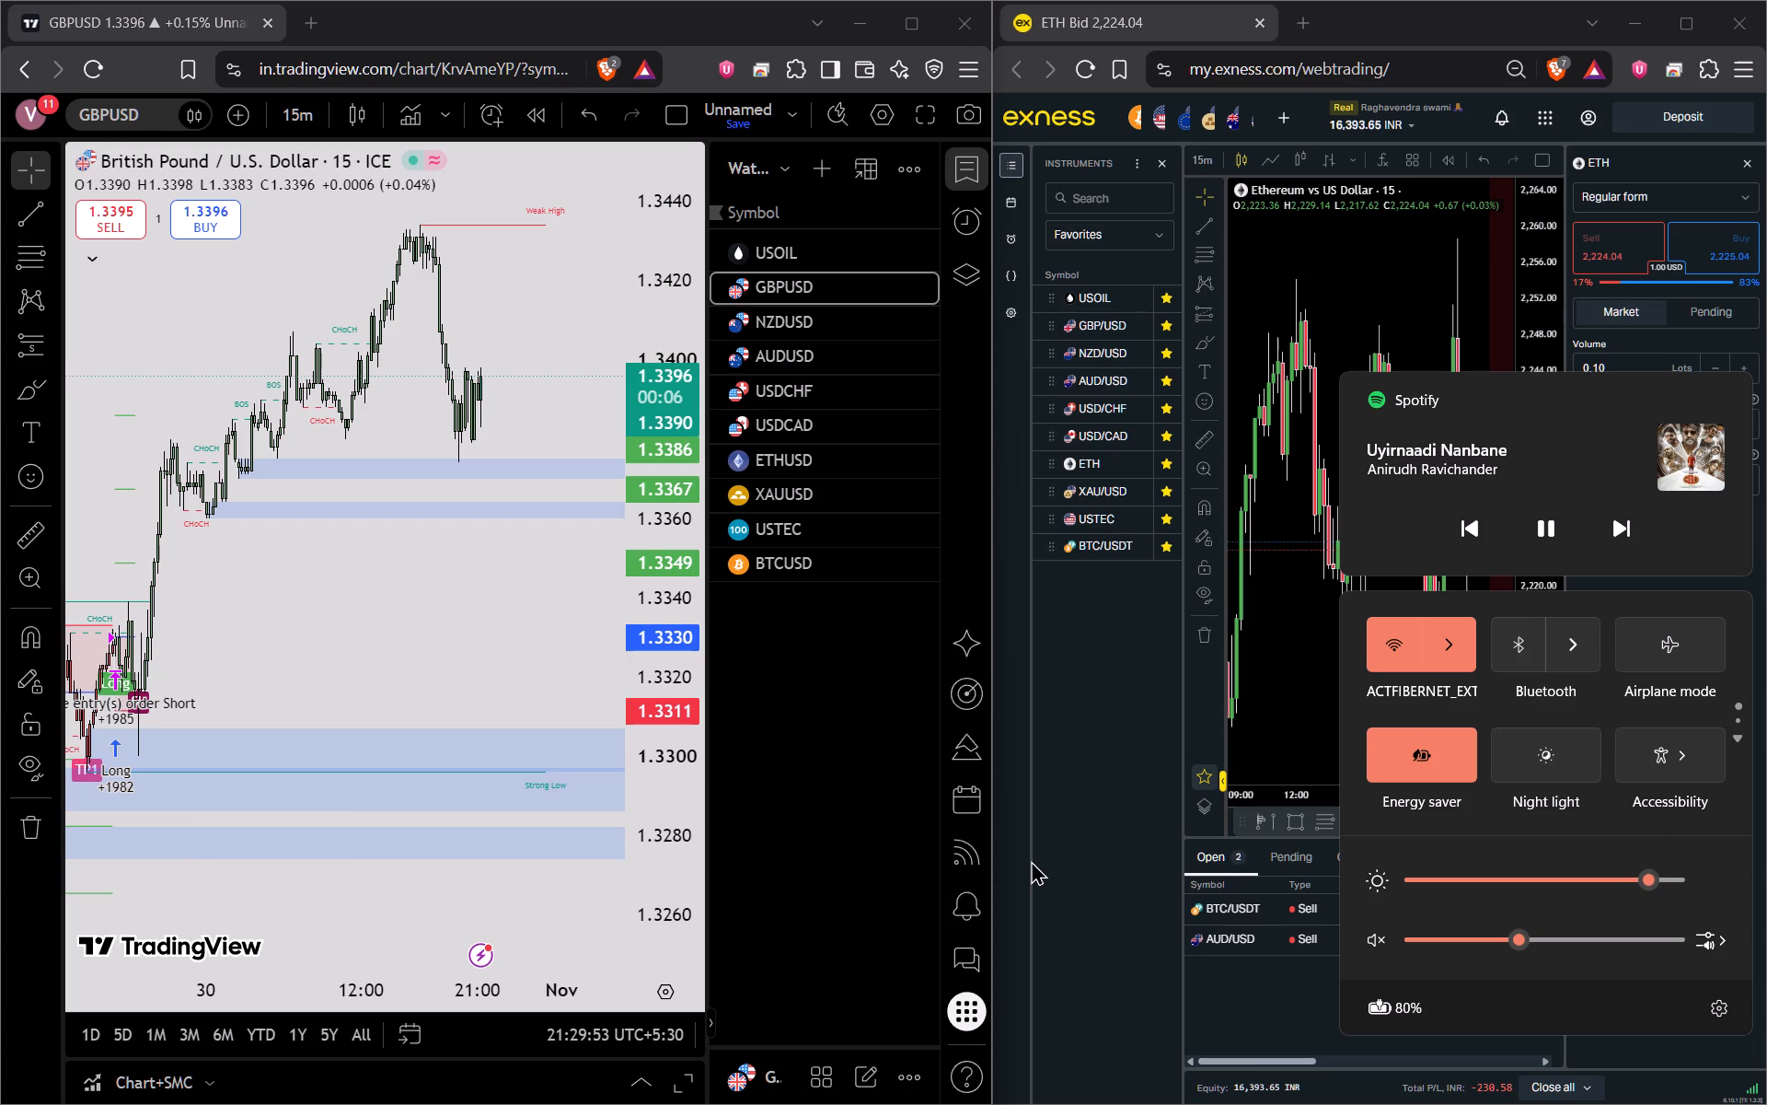
pyautogui.click(1077, 766)
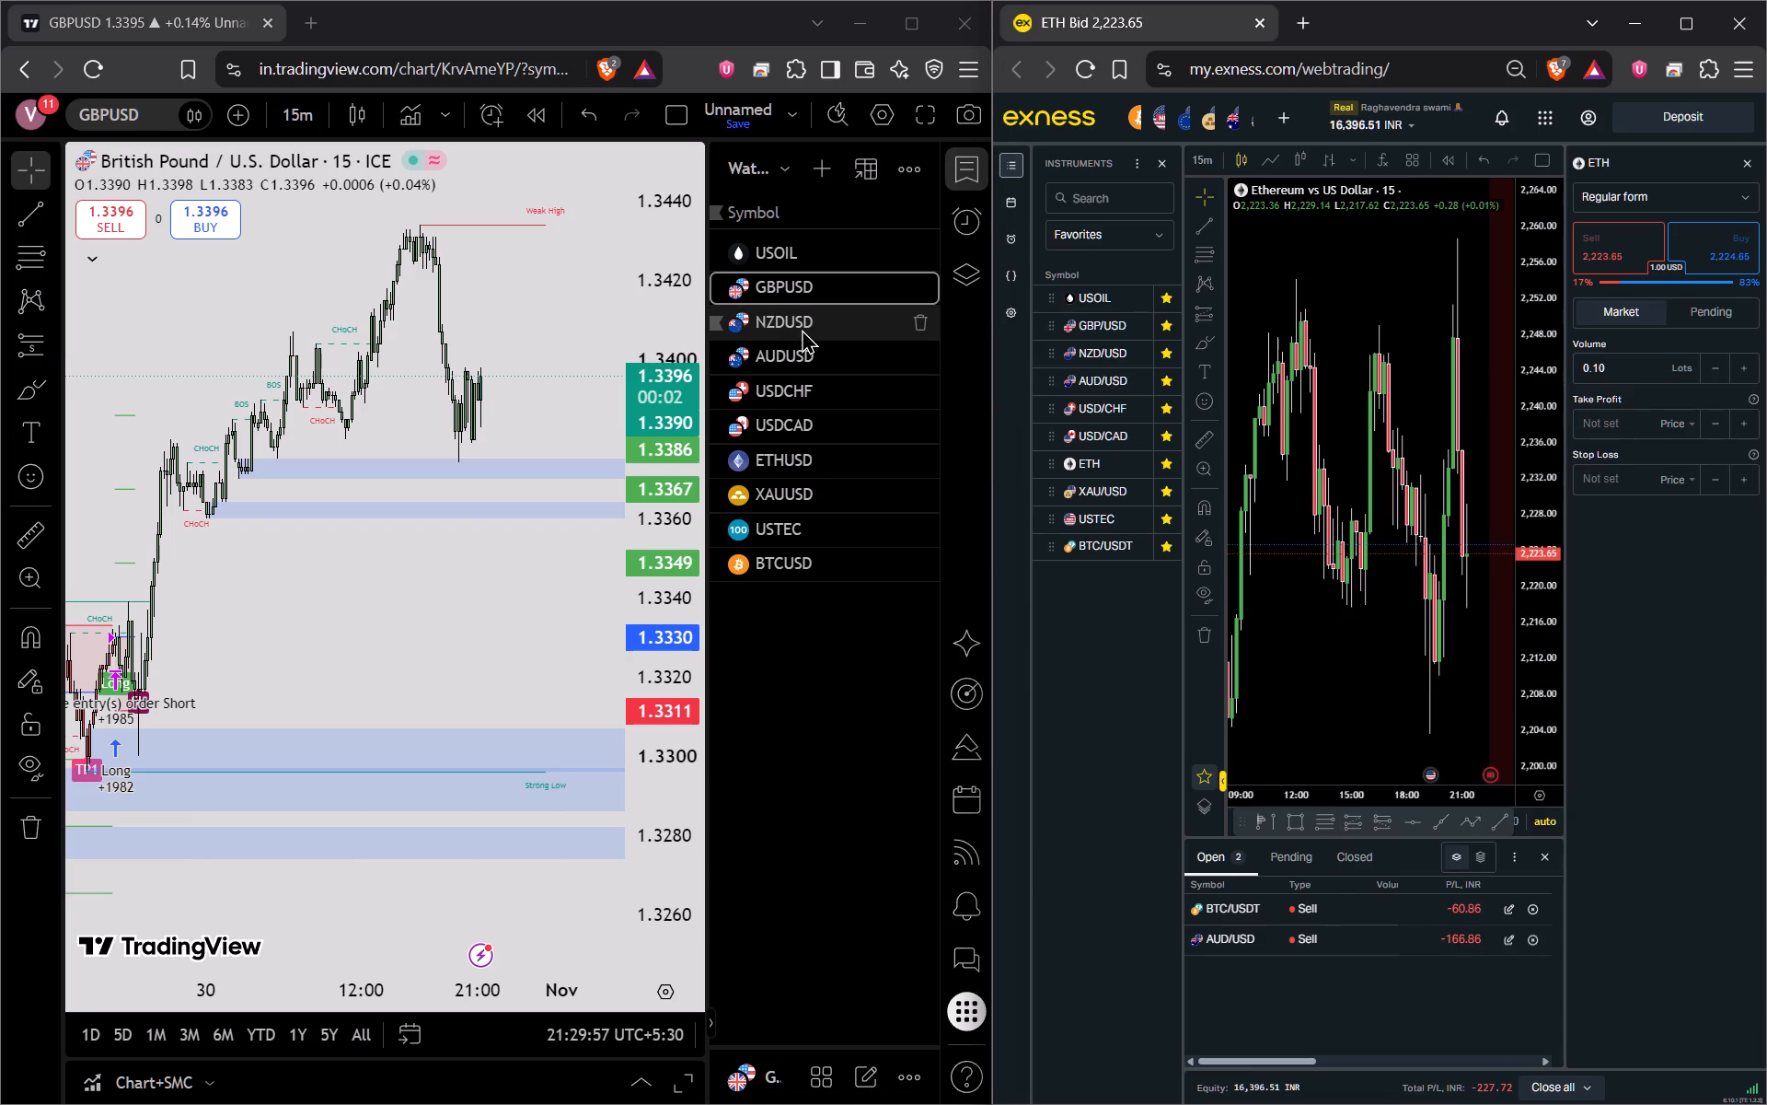
# Open the NZDUSD chart and review its latest candles between the weak-high supply zone and the demand zones below.
pyautogui.click(802, 329)
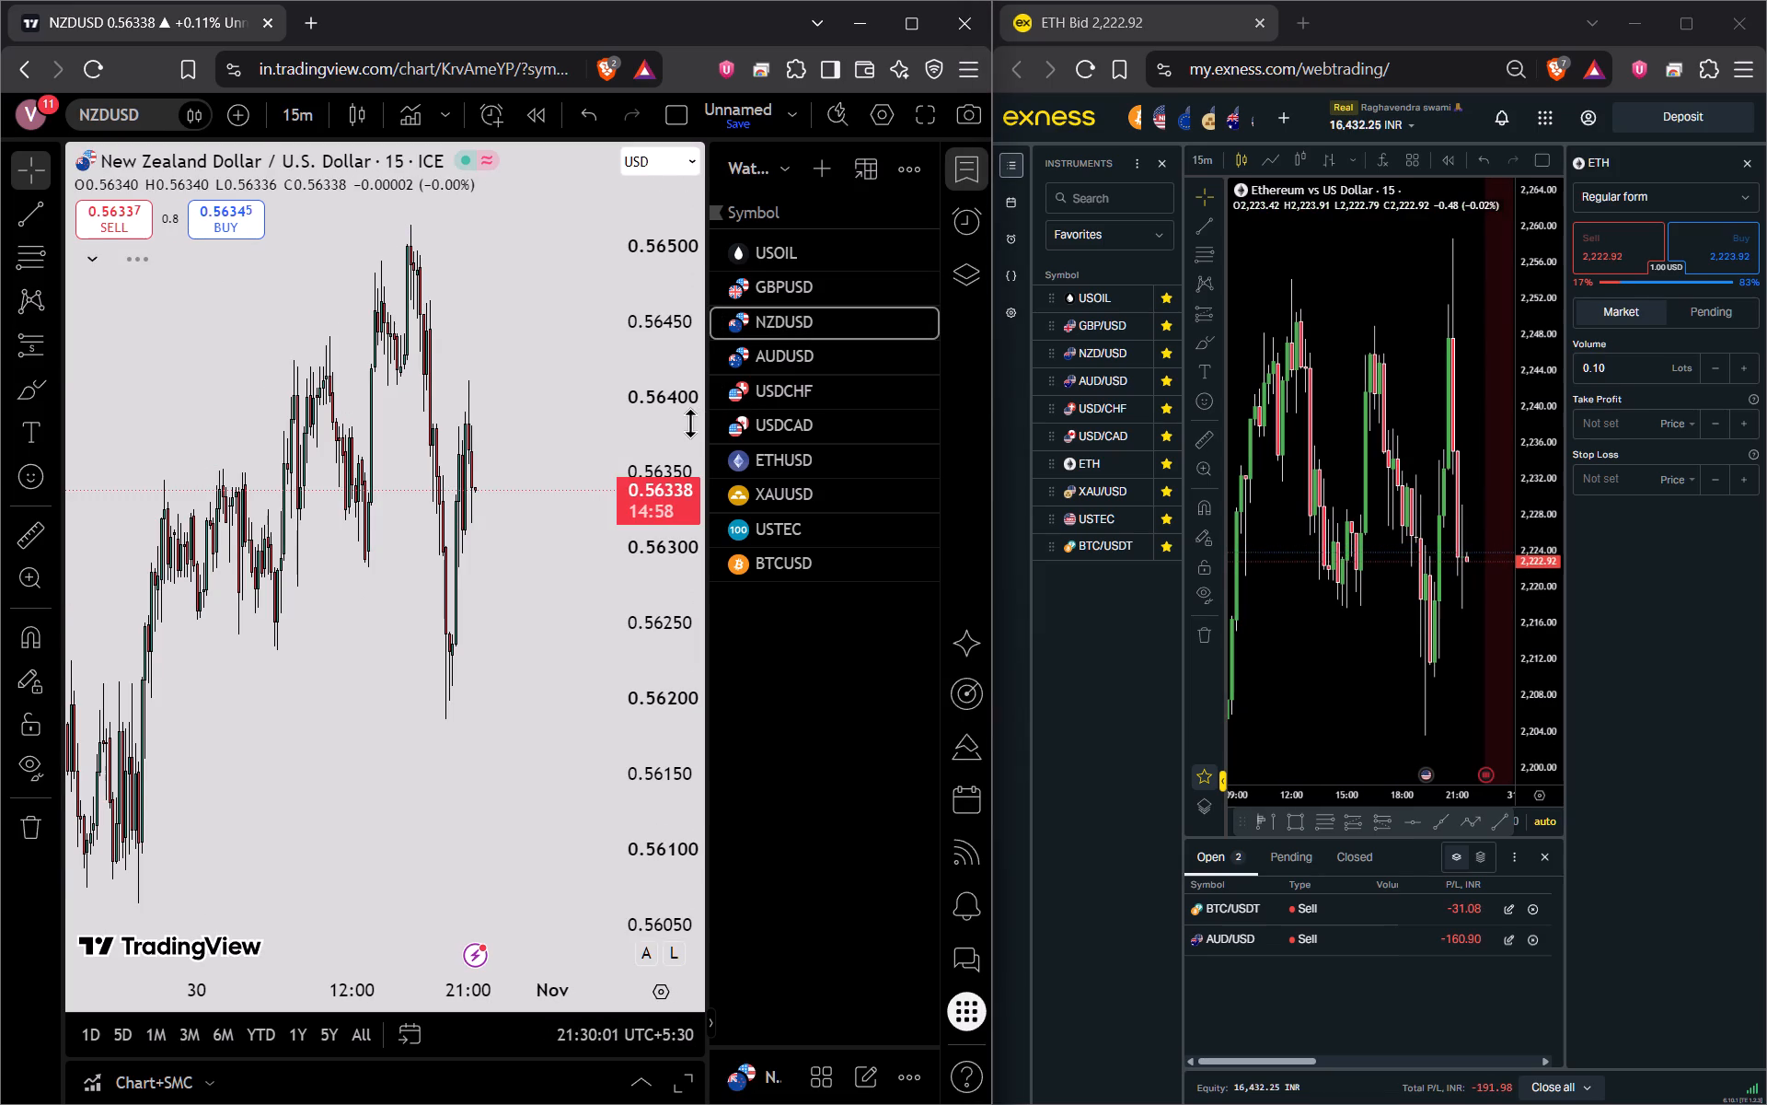
pyautogui.scroll(-5, 687, 426)
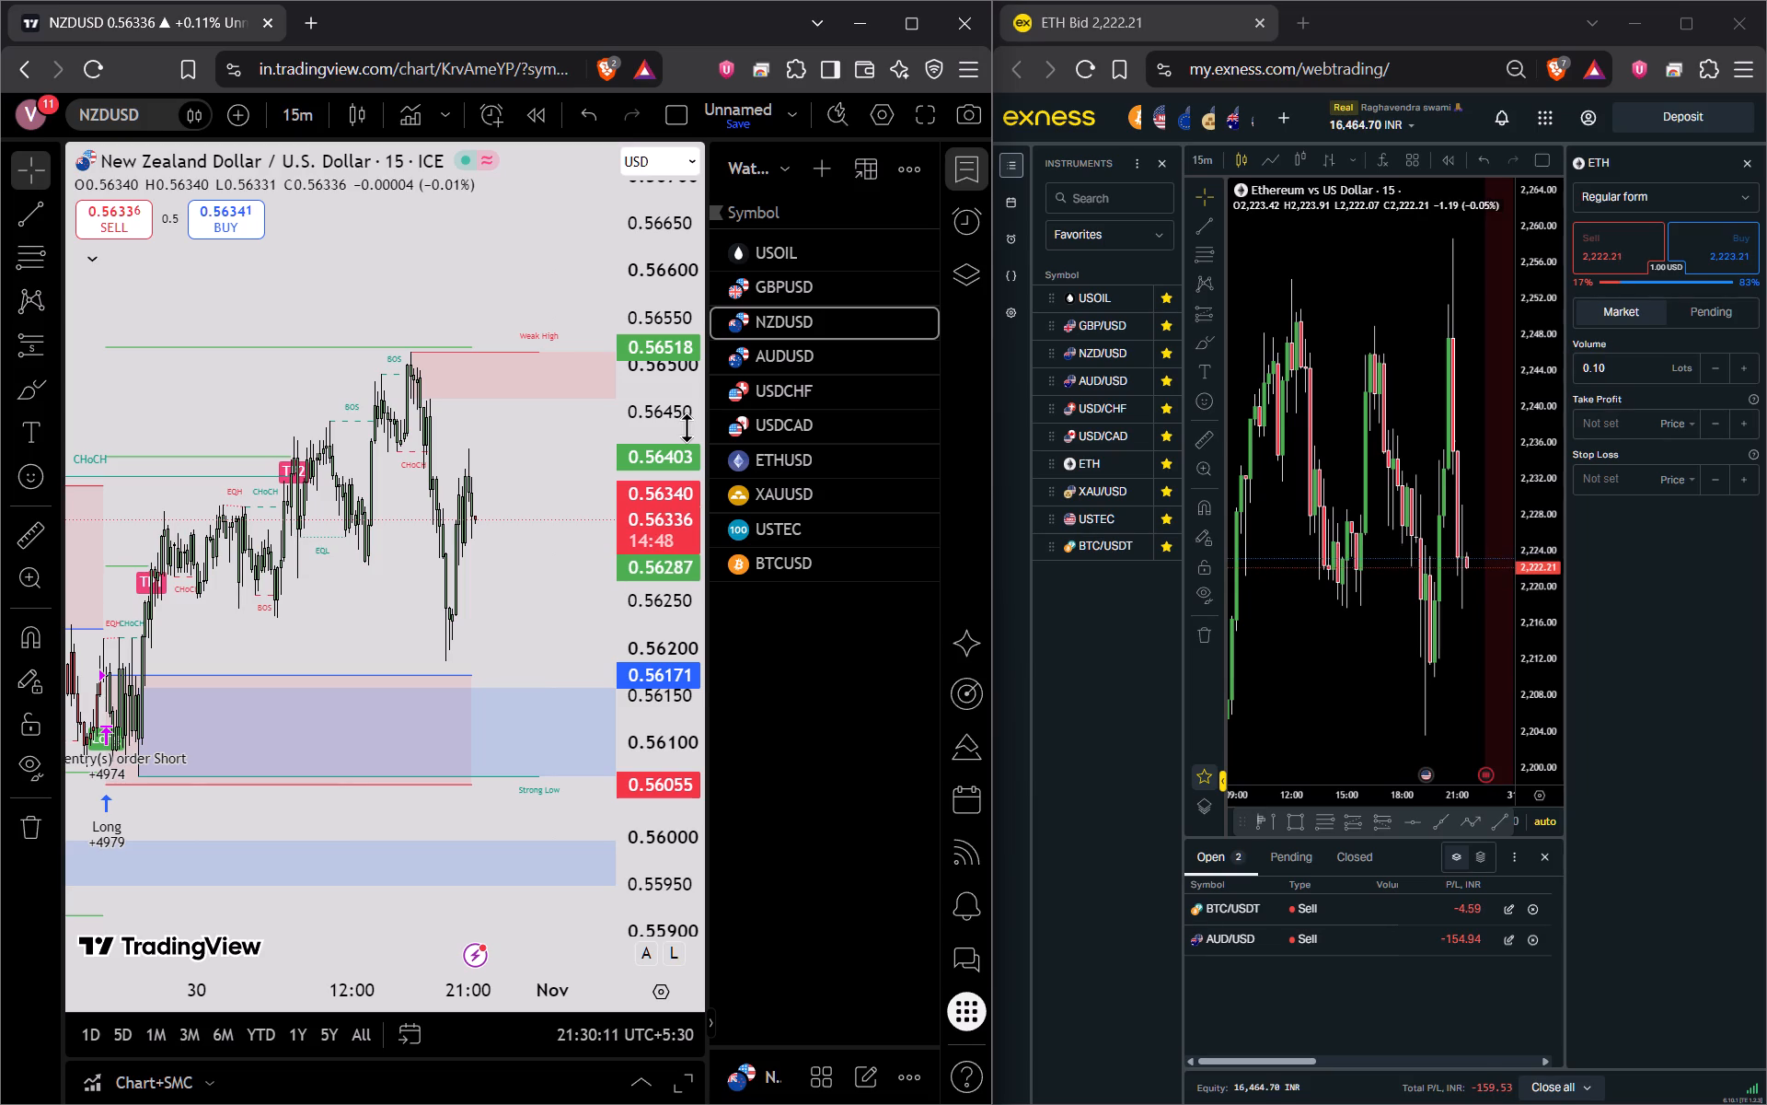
# Open the AUDUSD chart and examine its short entry and marked short position against the surrounding supply and demand zones.
pyautogui.click(804, 366)
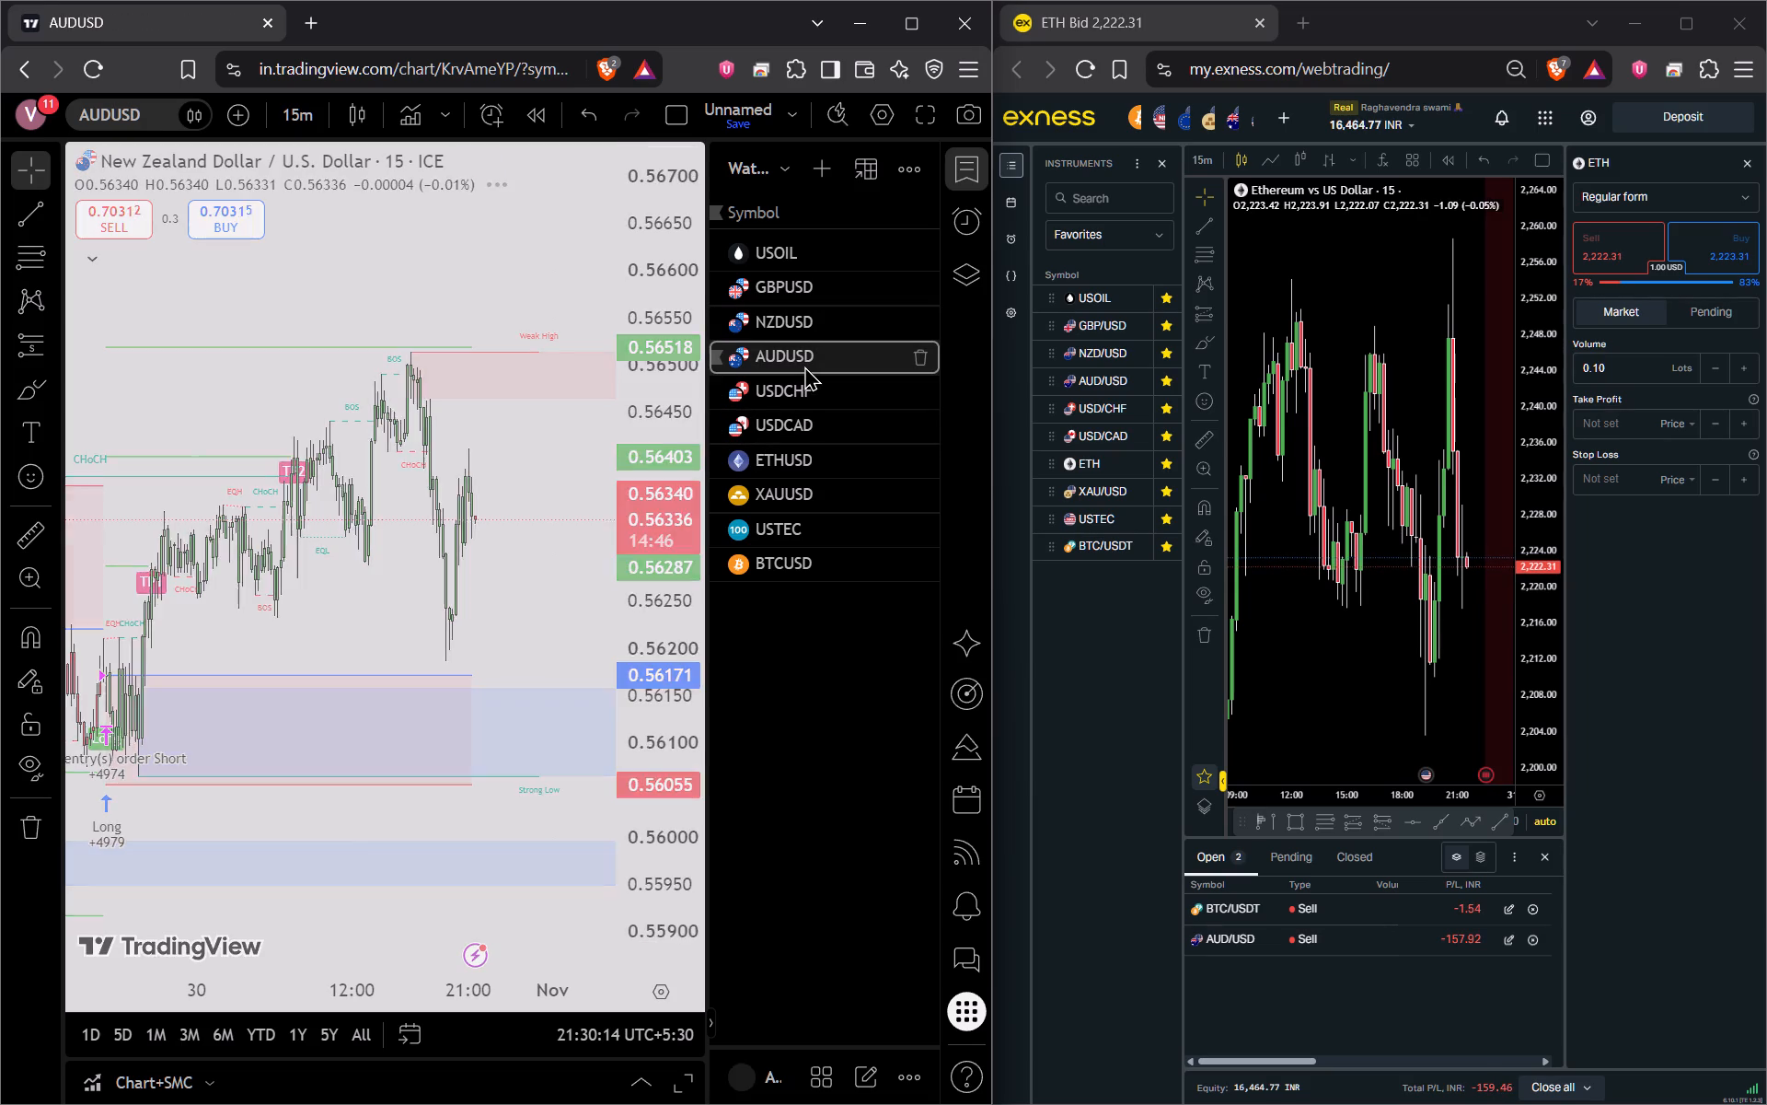
pyautogui.scroll(-7, 680, 445)
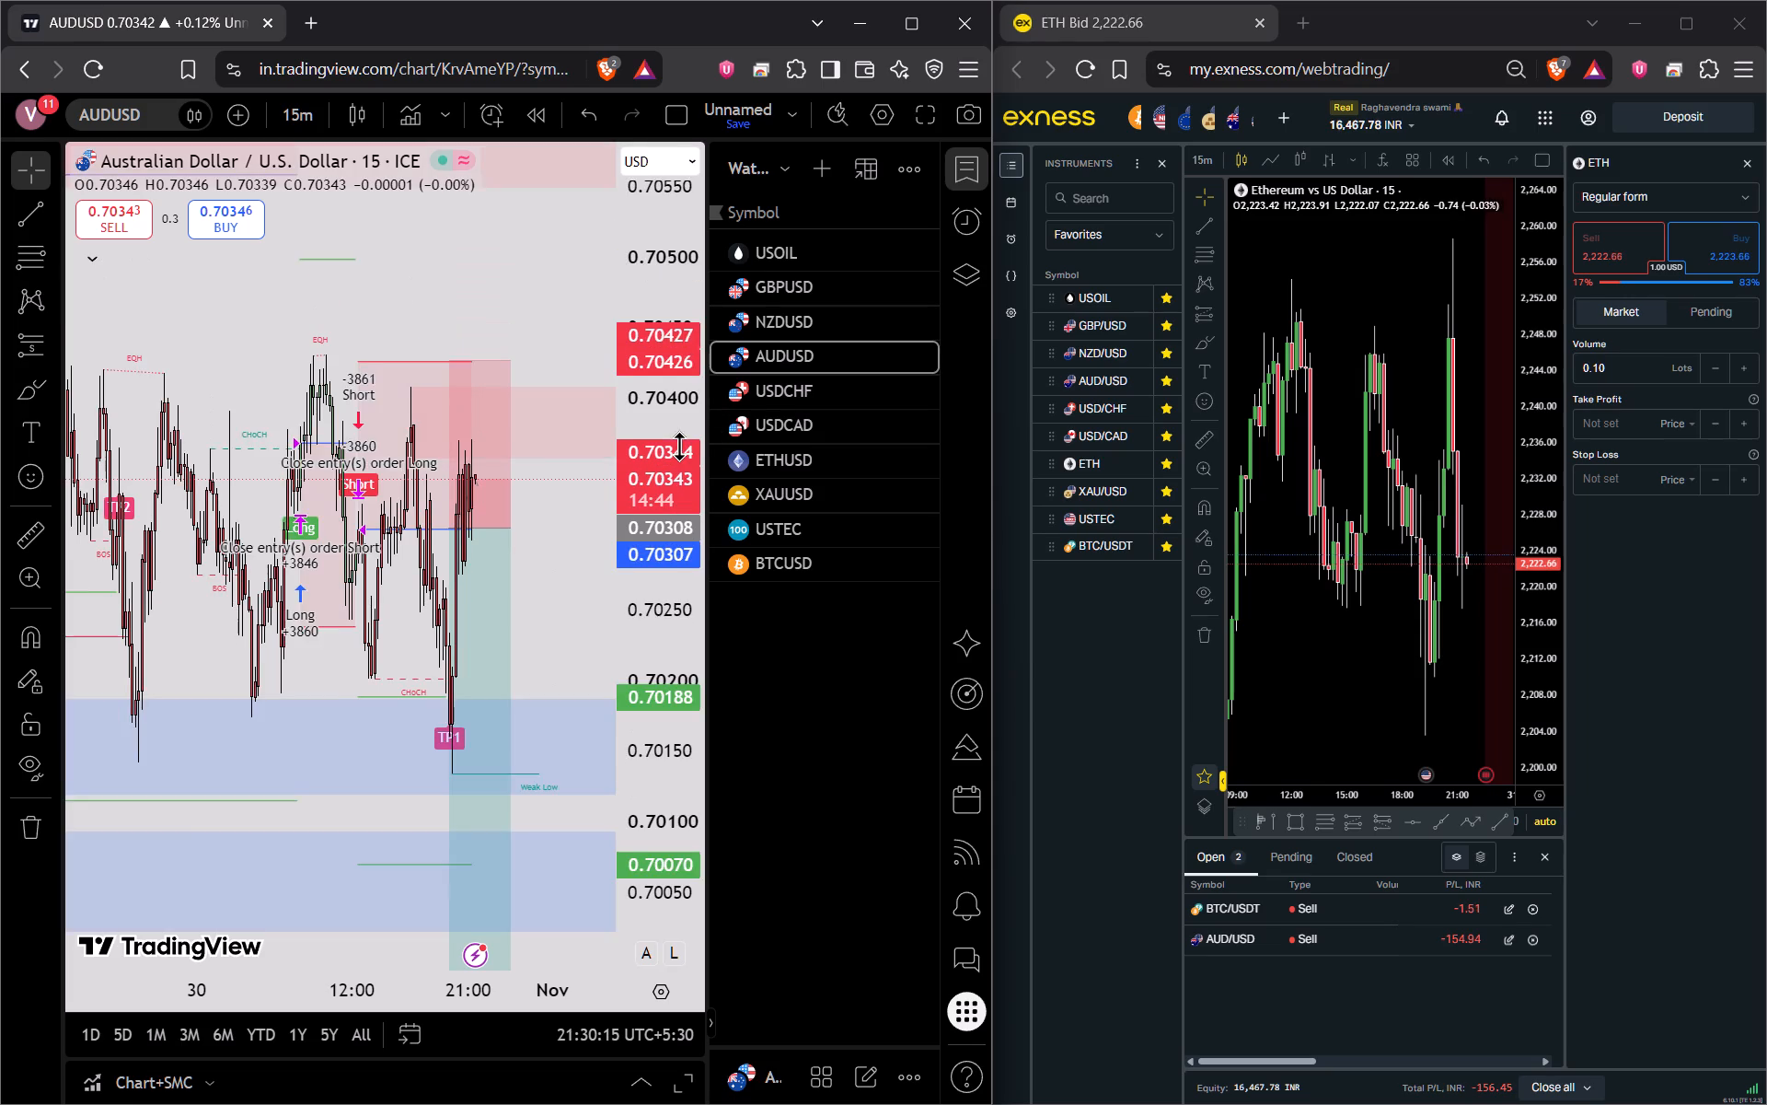
pyautogui.scroll(-3, 679, 446)
pyautogui.moveTo(538, 559); pyautogui.dragTo(485, 406)
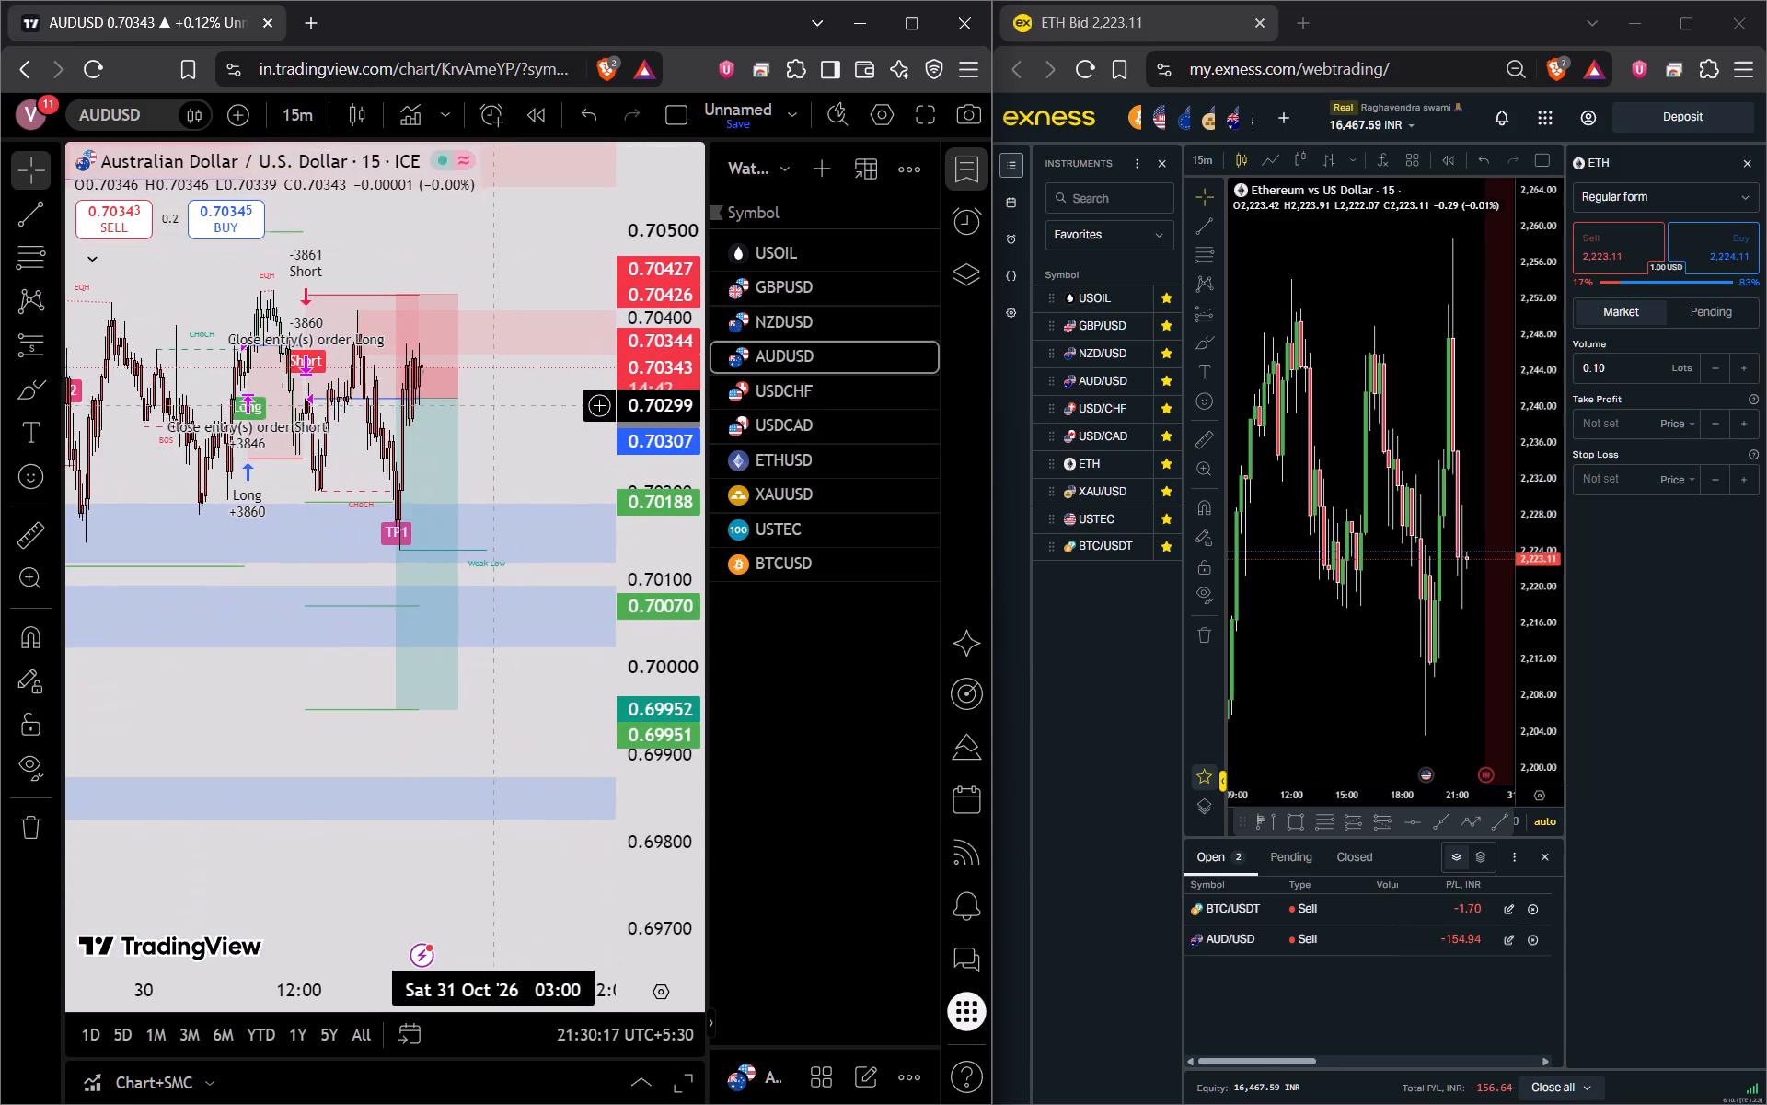
# Examine AUDUSD's latest candles around the marked short position, comparing them with the wider price history, supply zones and demand zones.
pyautogui.moveTo(485, 406); pyautogui.dragTo(474, 403)
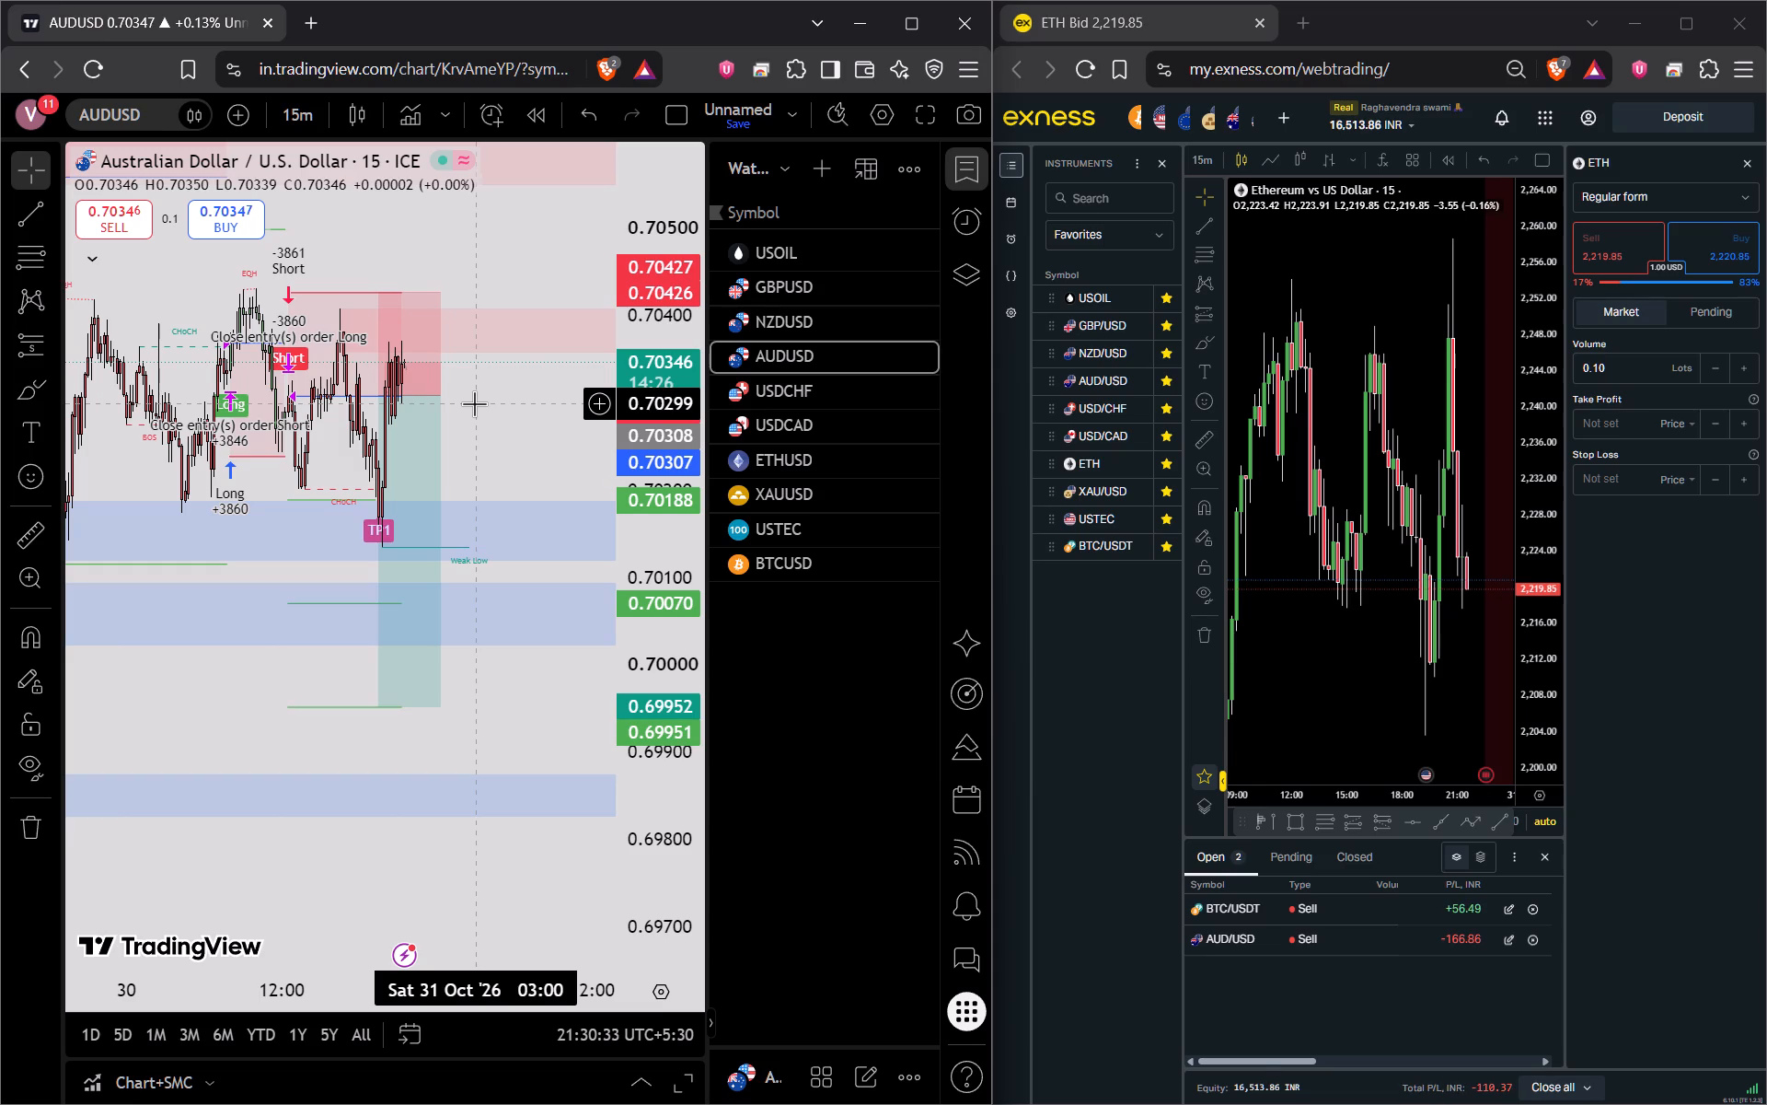
pyautogui.scroll(4, 416, 408)
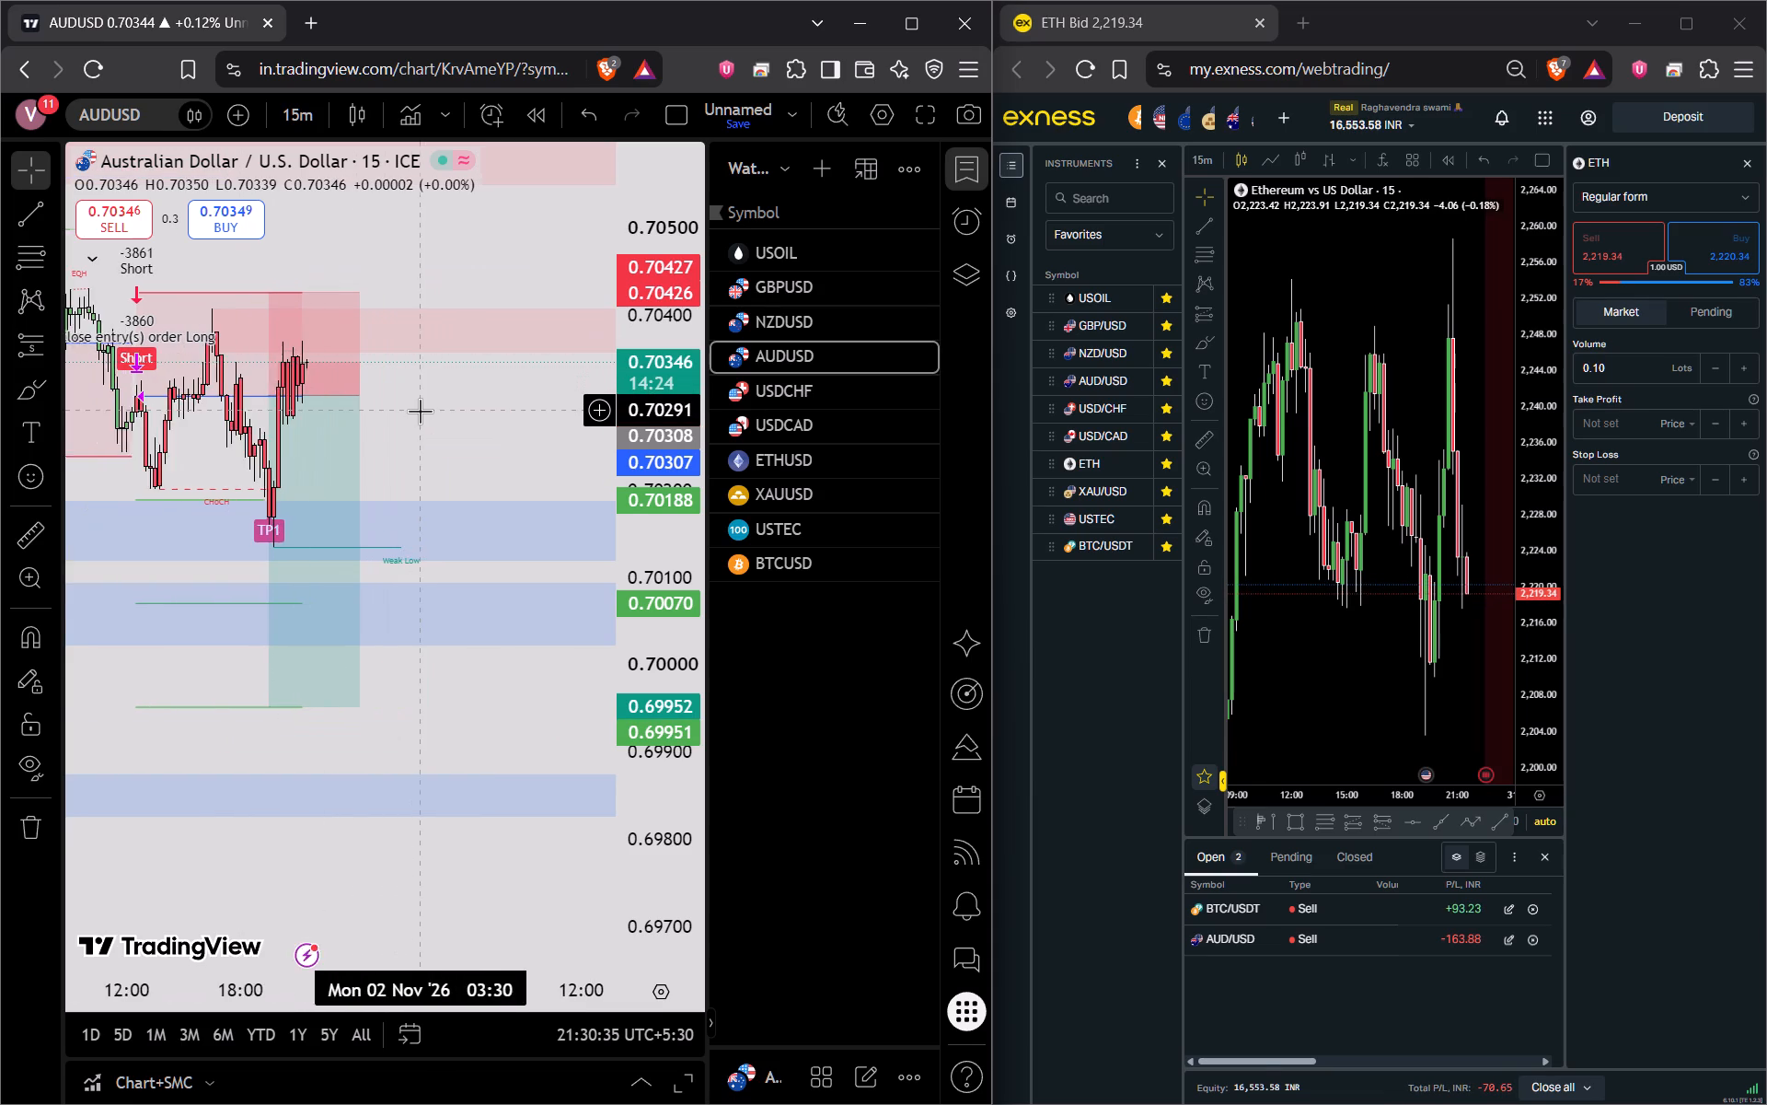
pyautogui.scroll(5, 420, 411)
pyautogui.moveTo(367, 427); pyautogui.dragTo(516, 505)
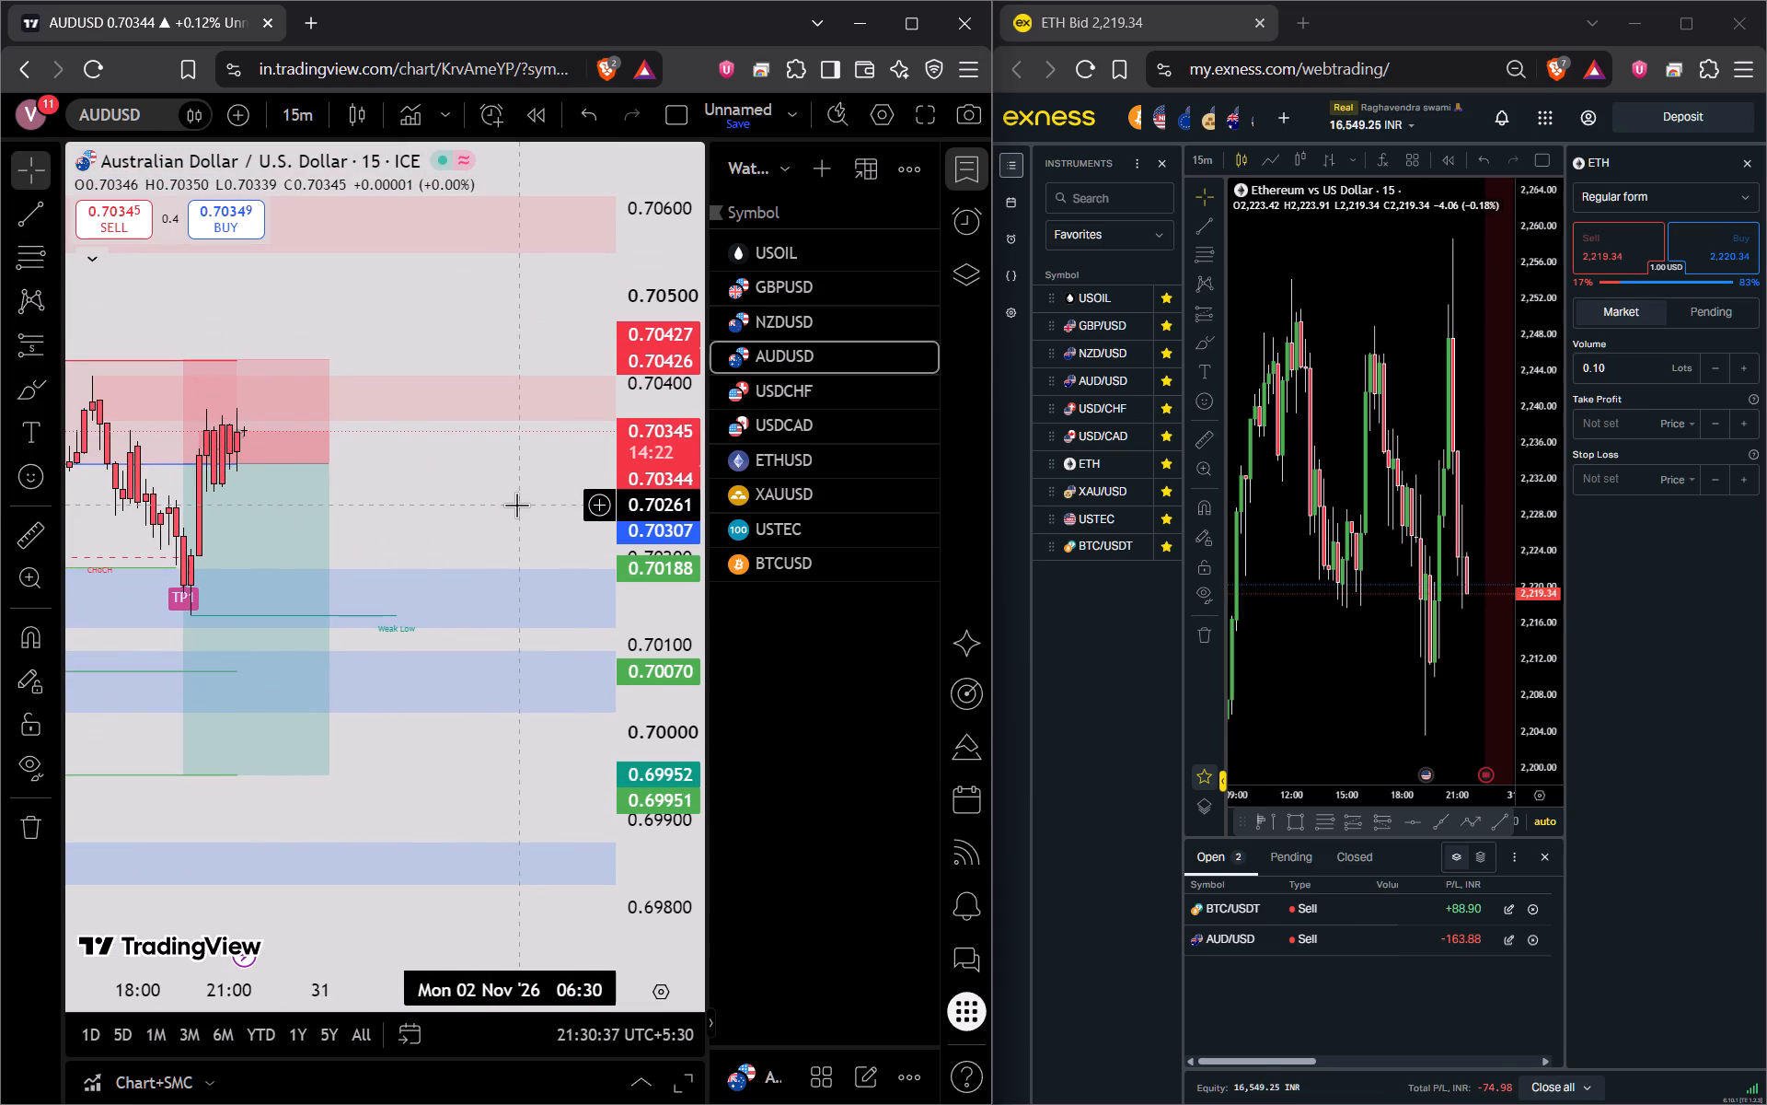
pyautogui.scroll(-6, 514, 502)
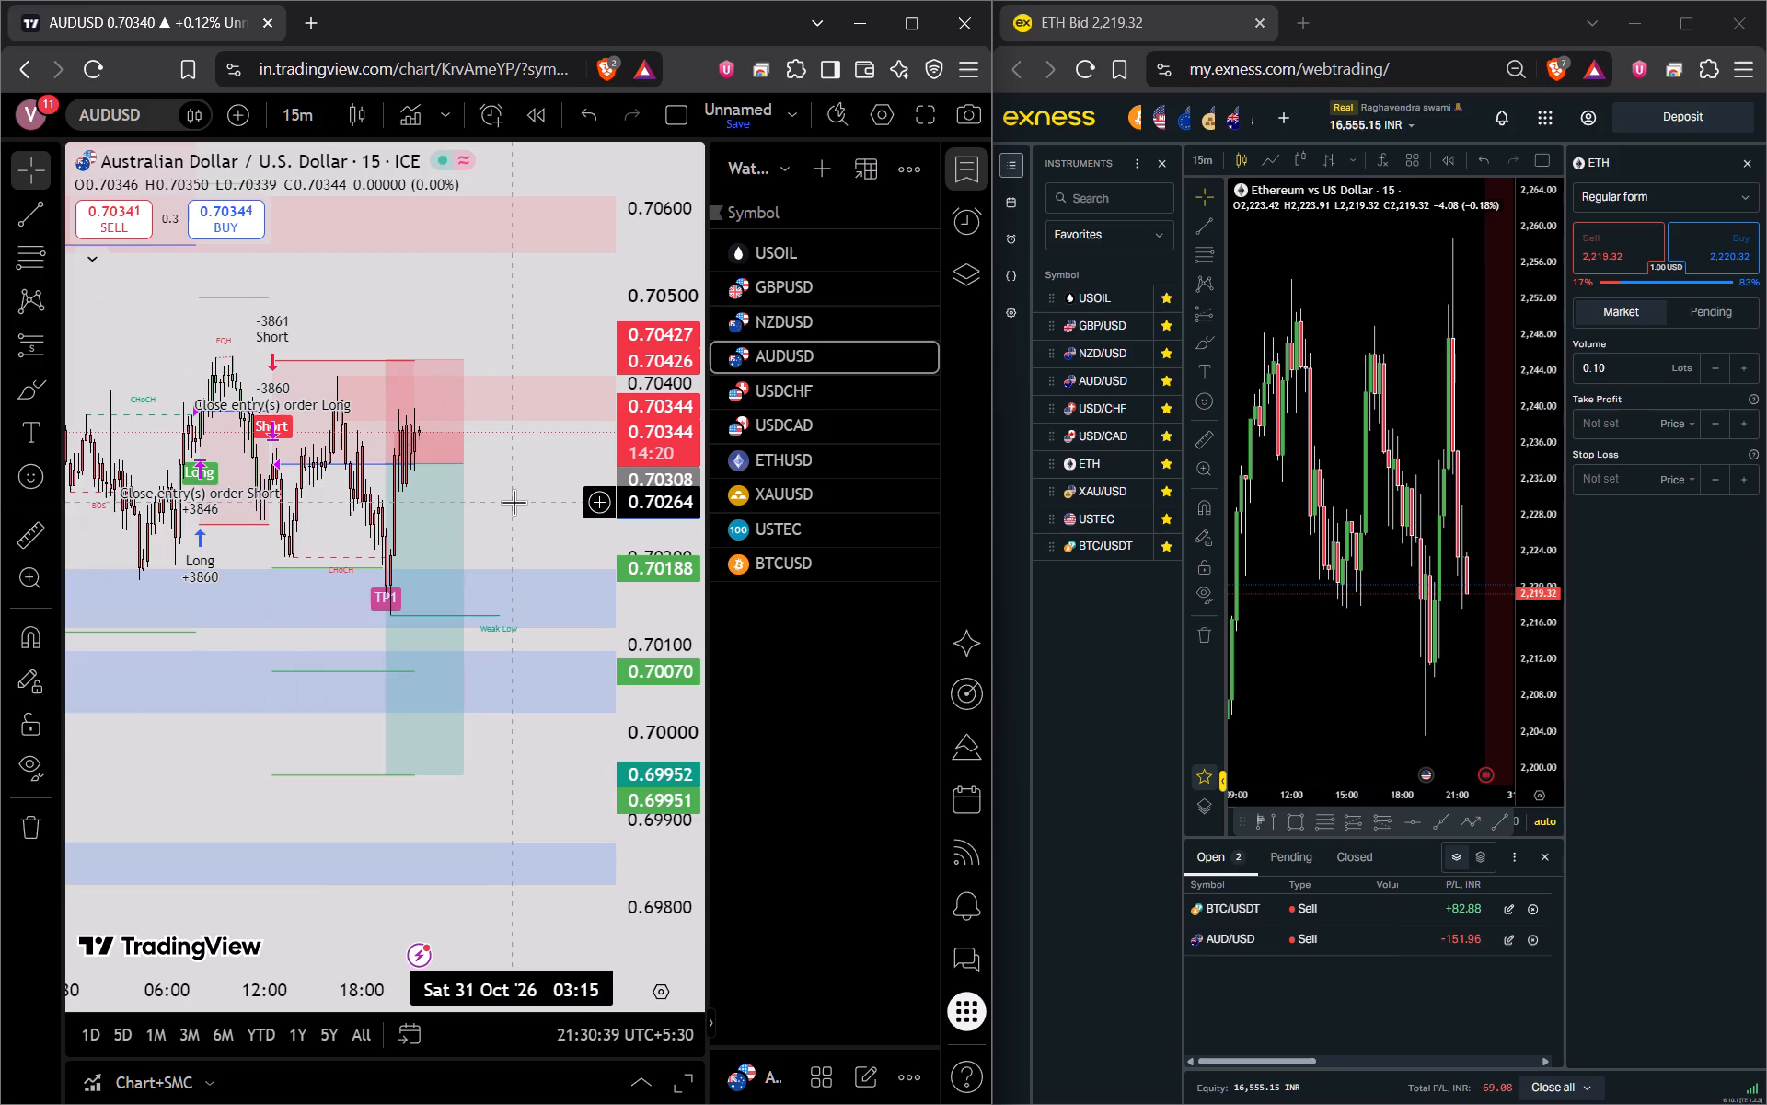
pyautogui.scroll(-3, 514, 502)
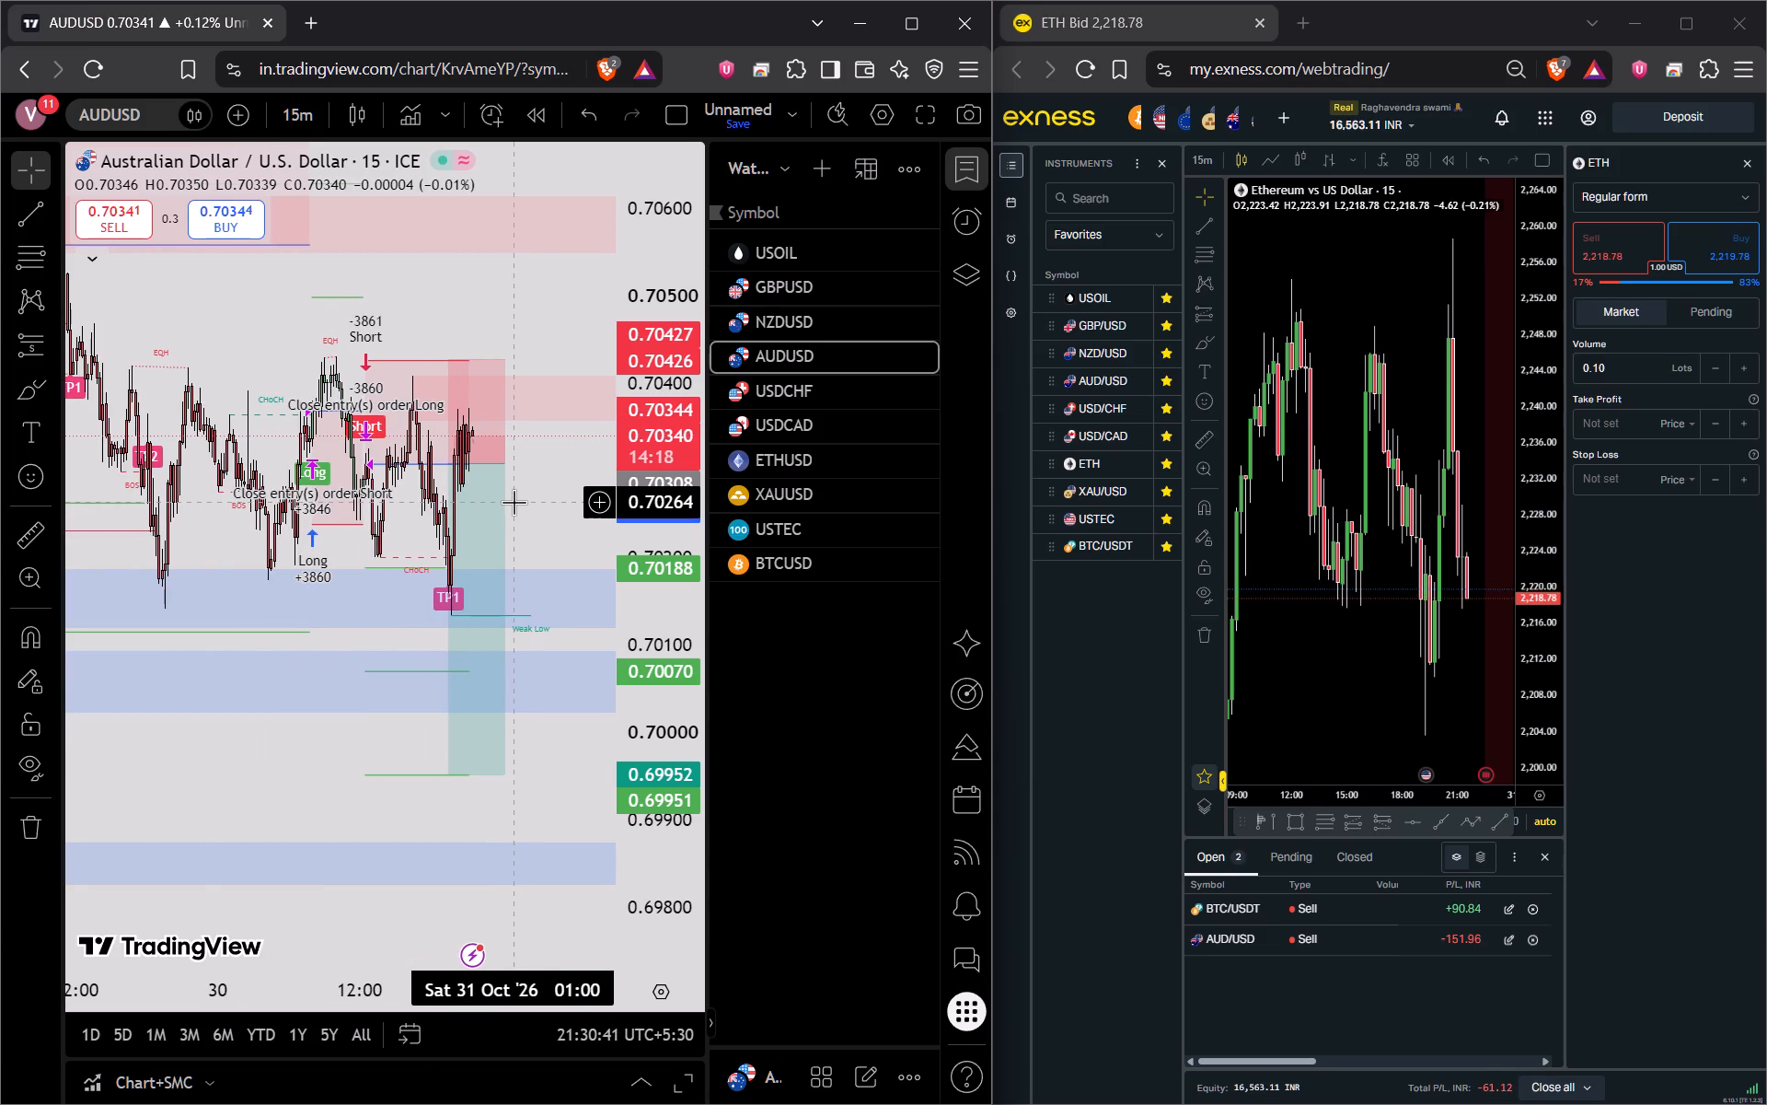
pyautogui.scroll(-3, 514, 502)
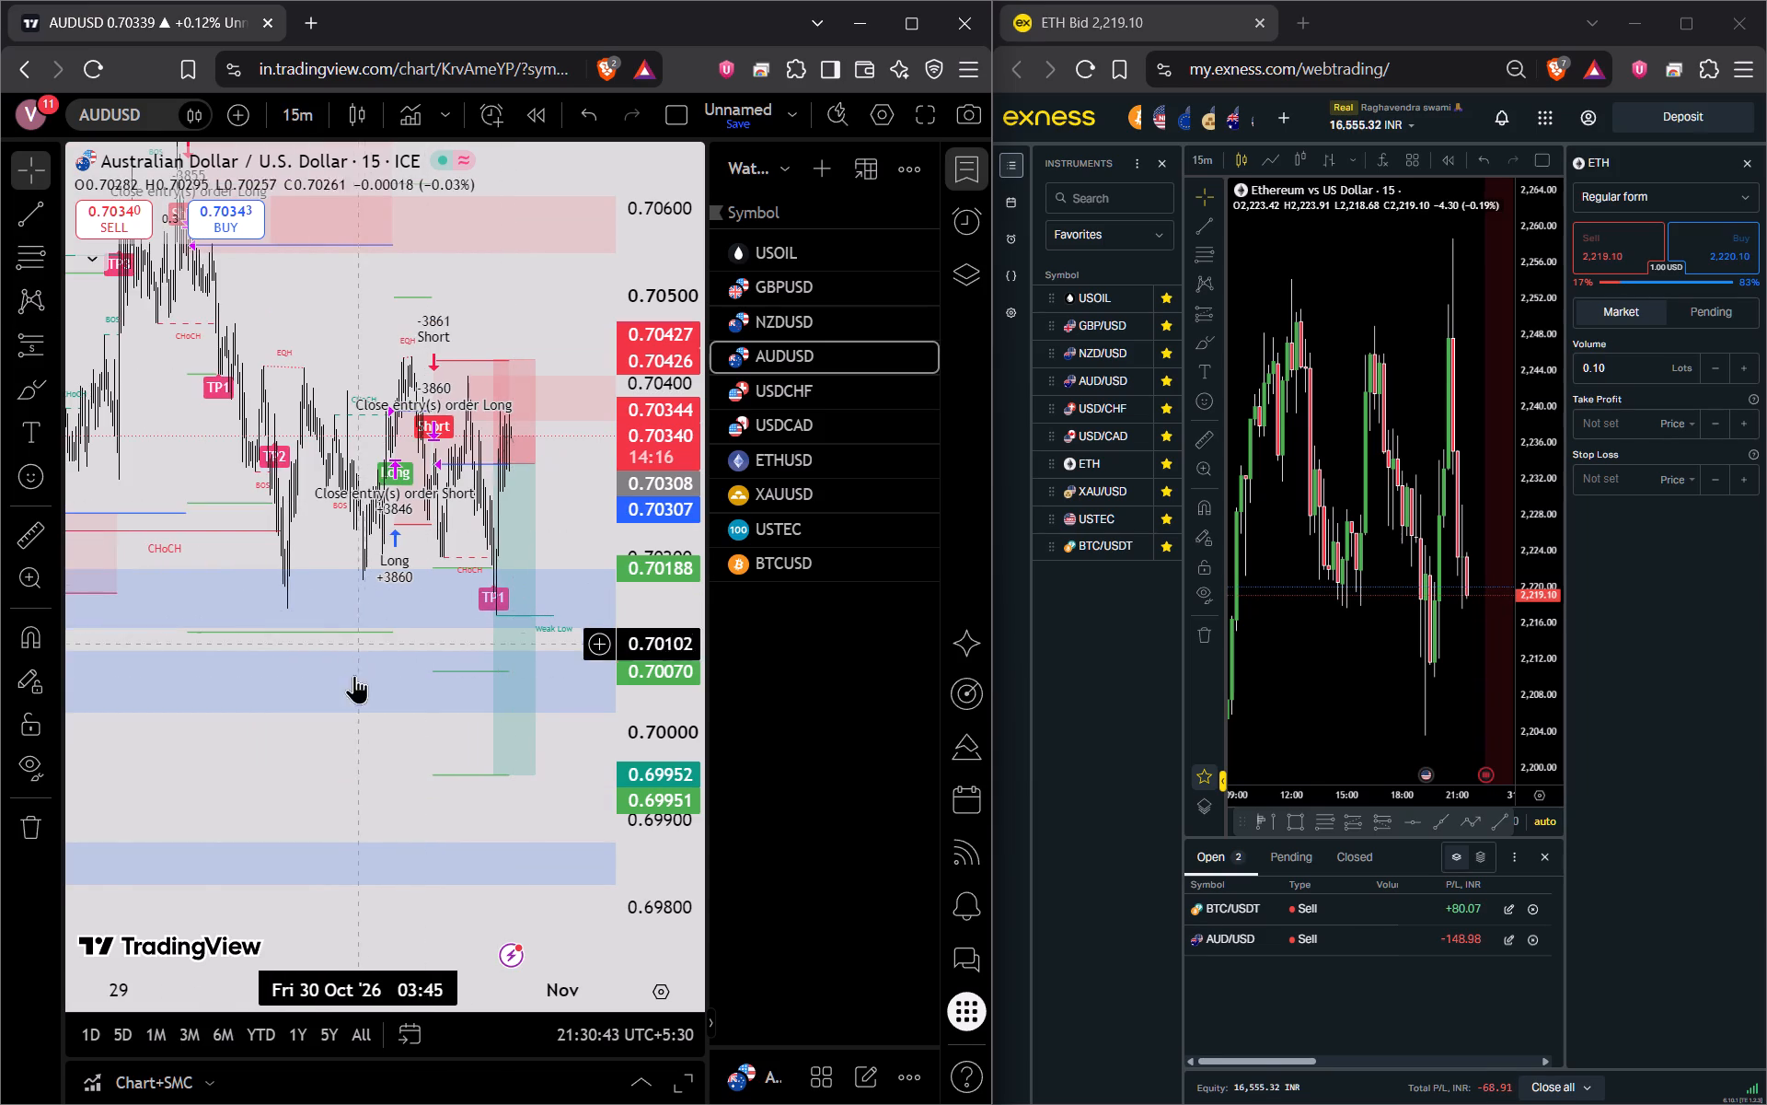
pyautogui.click(352, 761)
pyautogui.moveTo(324, 732); pyautogui.dragTo(413, 842)
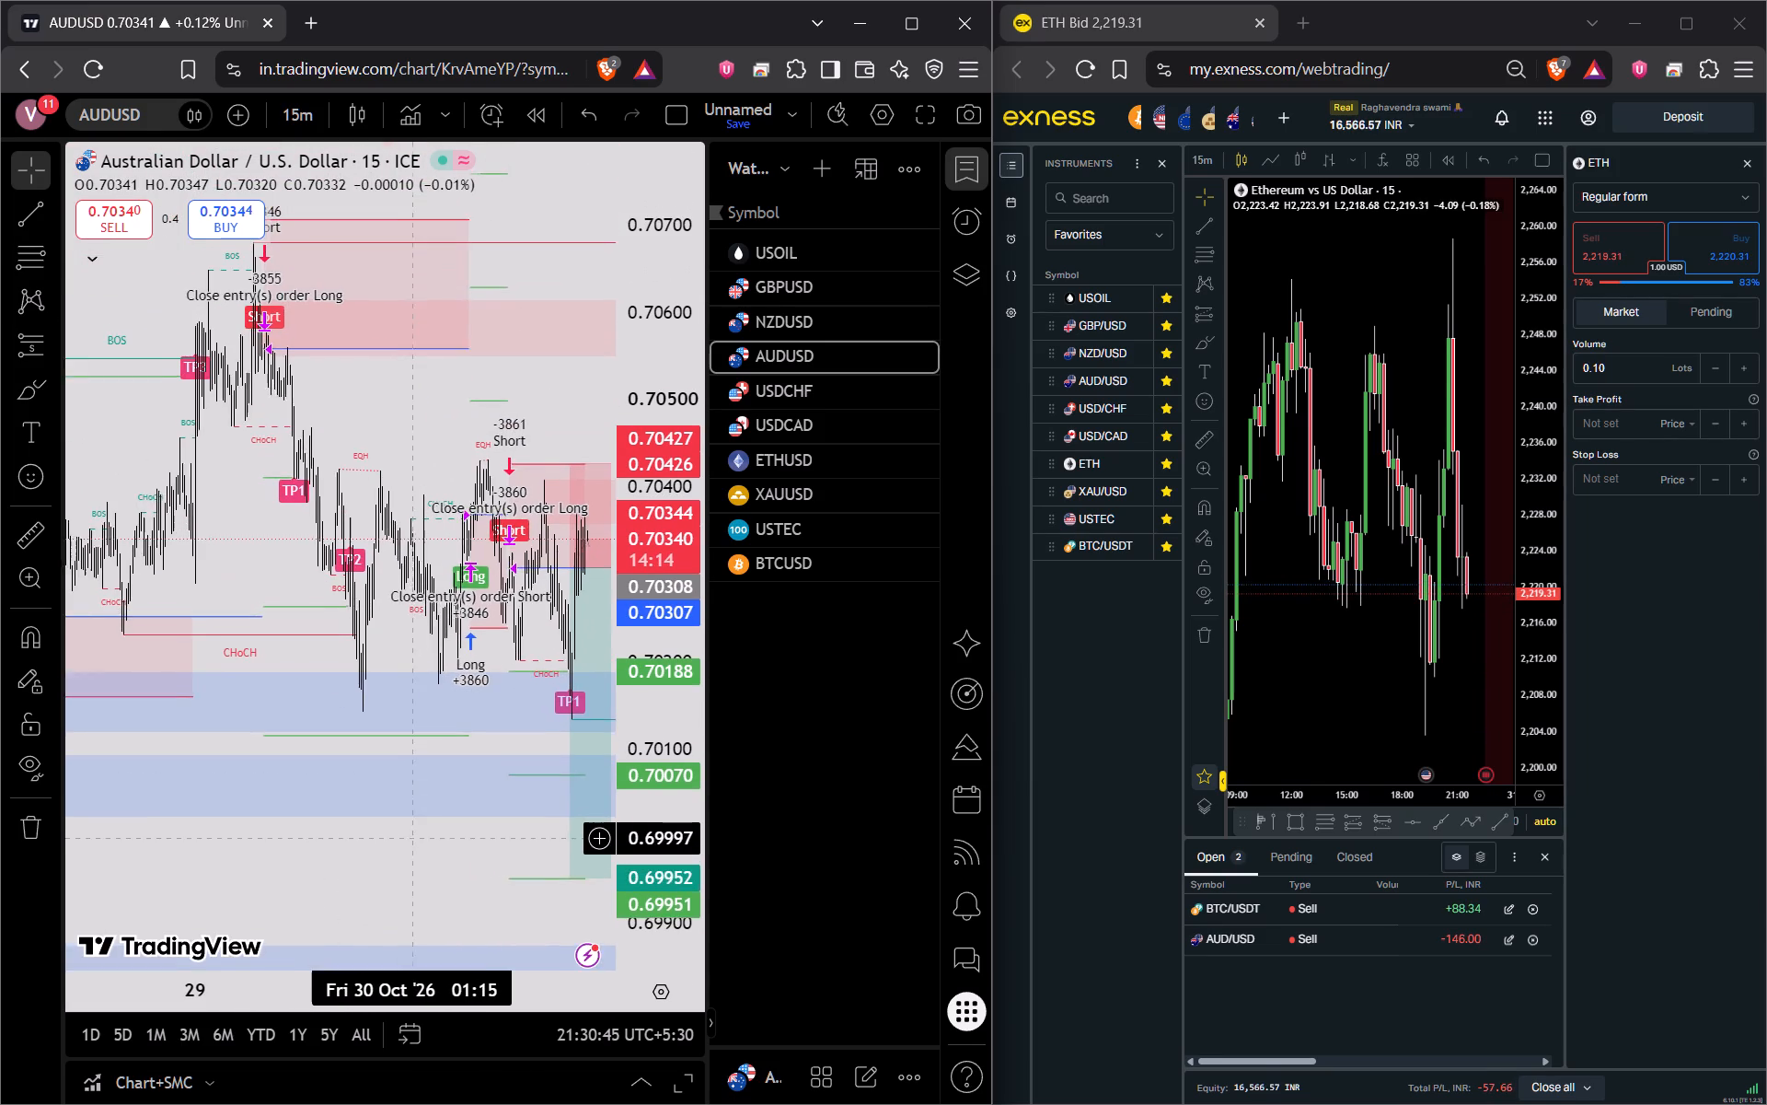
pyautogui.moveTo(413, 842); pyautogui.dragTo(326, 894)
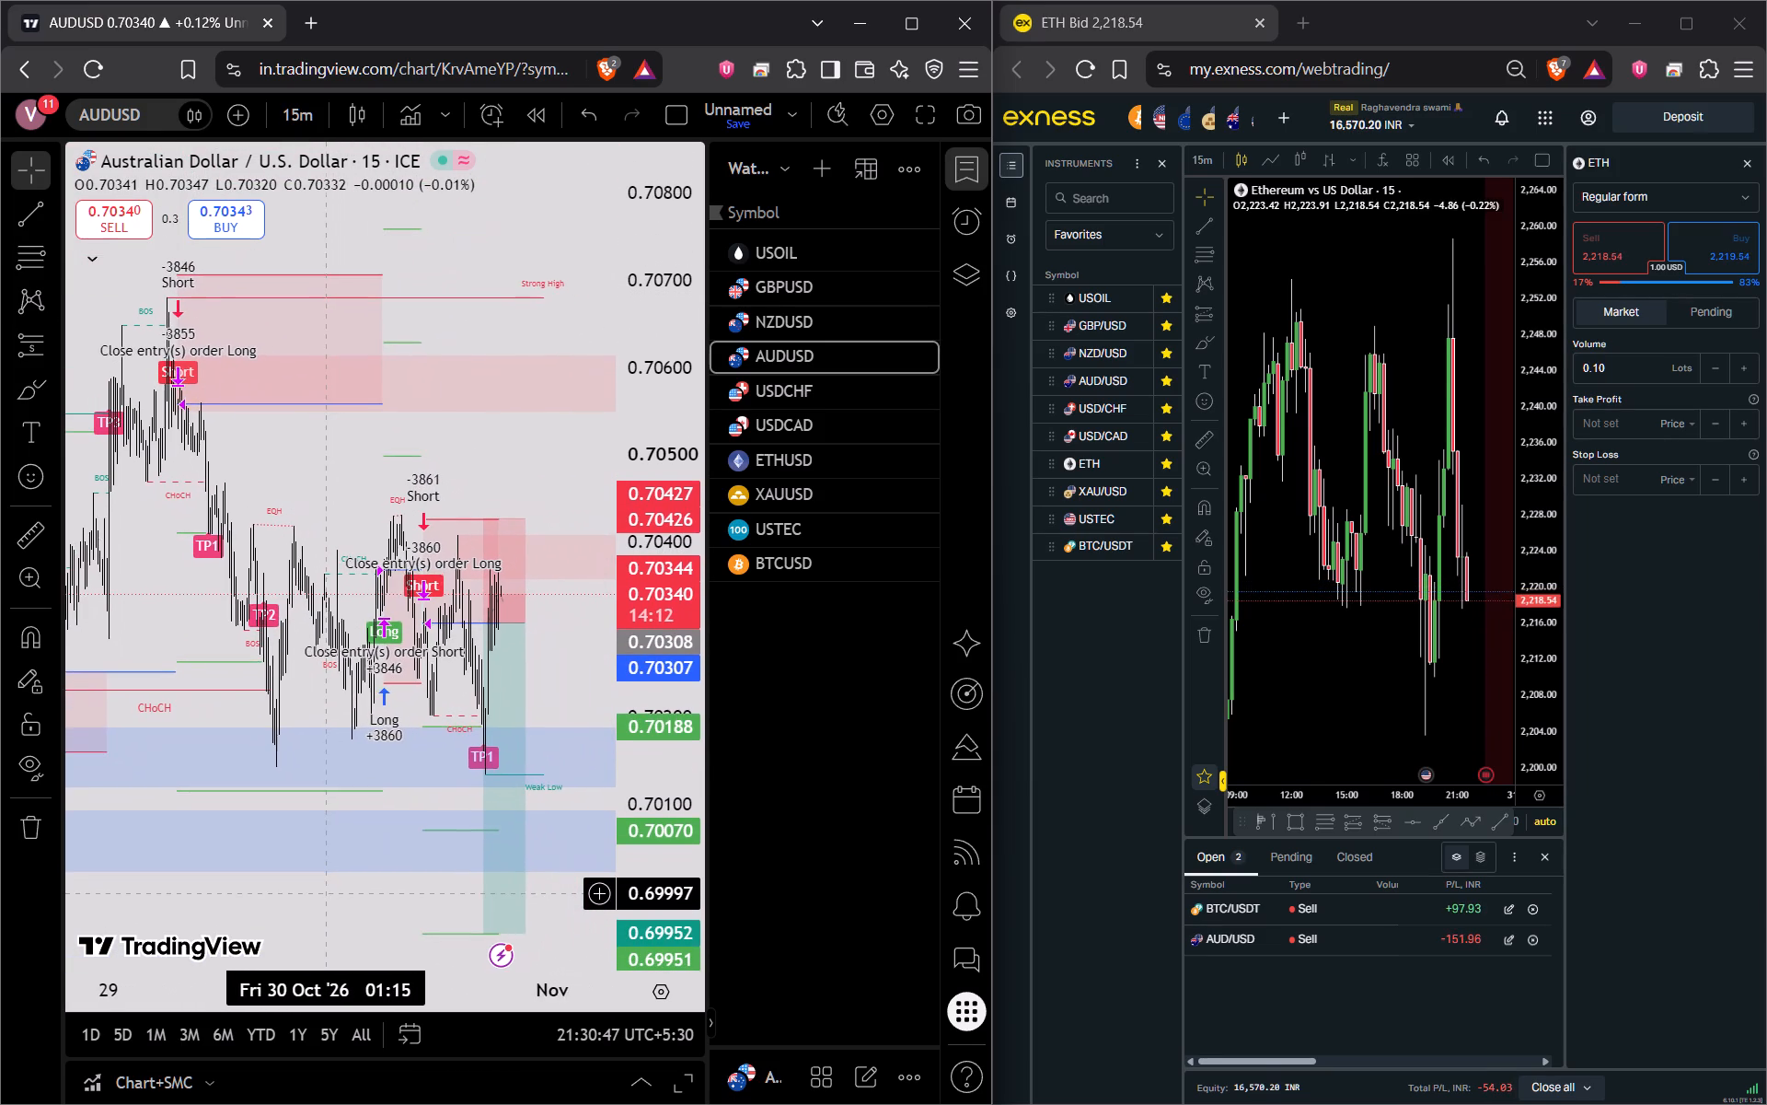
pyautogui.moveTo(326, 894); pyautogui.dragTo(237, 780)
pyautogui.scroll(3, 544, 552)
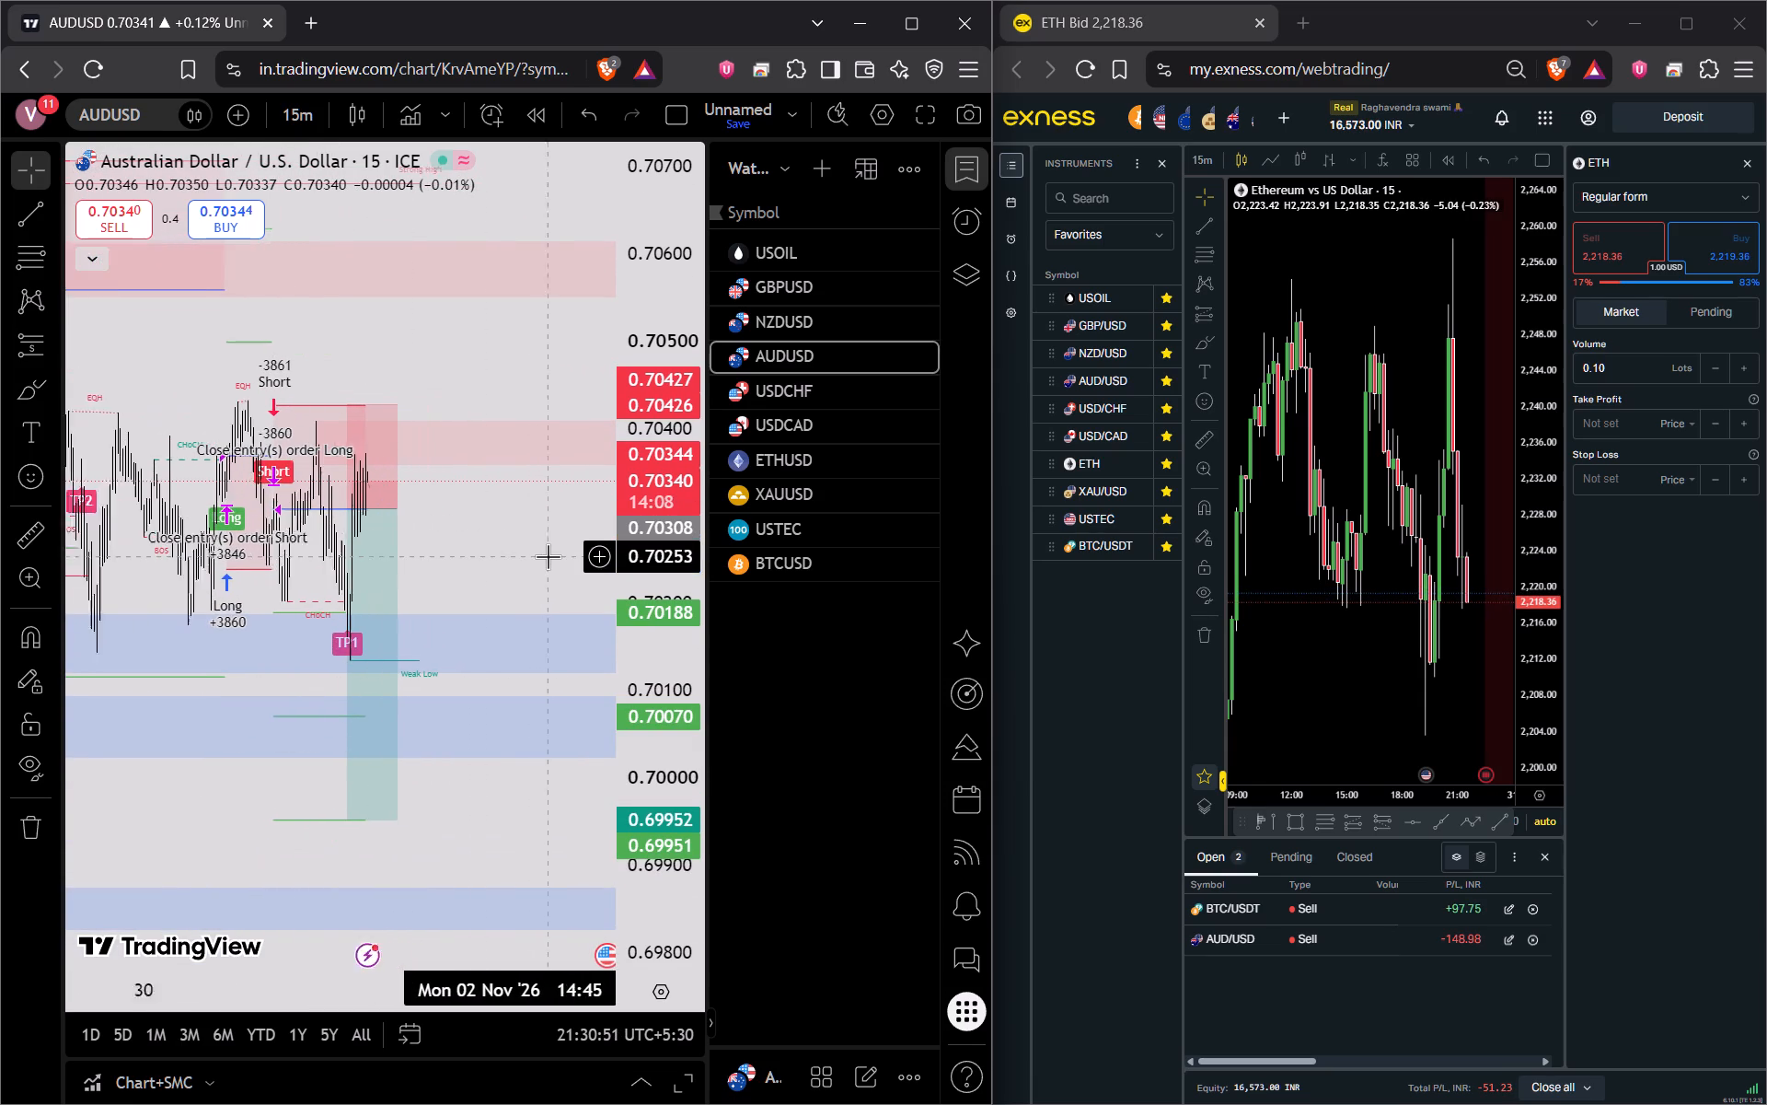
pyautogui.scroll(5, 548, 556)
pyautogui.moveTo(364, 555); pyautogui.dragTo(587, 607)
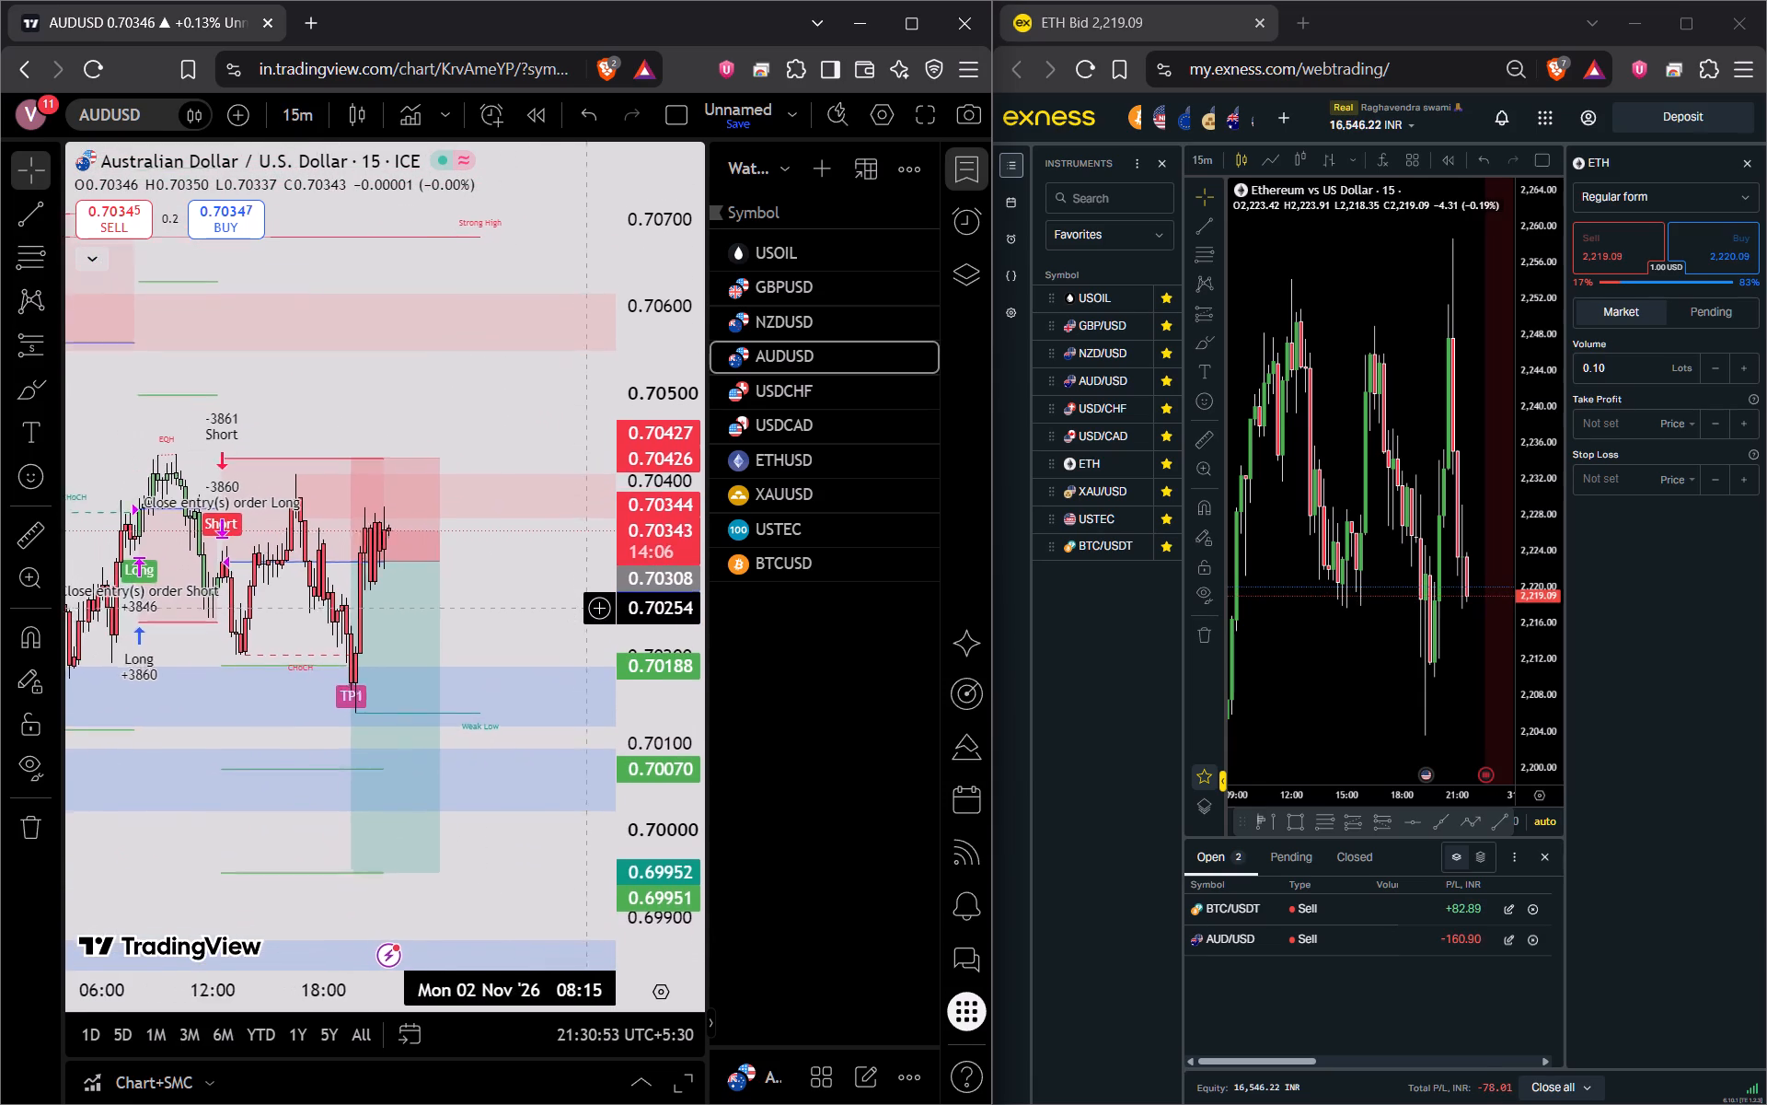
pyautogui.moveTo(587, 607); pyautogui.dragTo(601, 595)
# Open the USDCHF chart and examine its pullback between the supply zones under the strong high and the demand zone above the weak low.
pyautogui.click(795, 394)
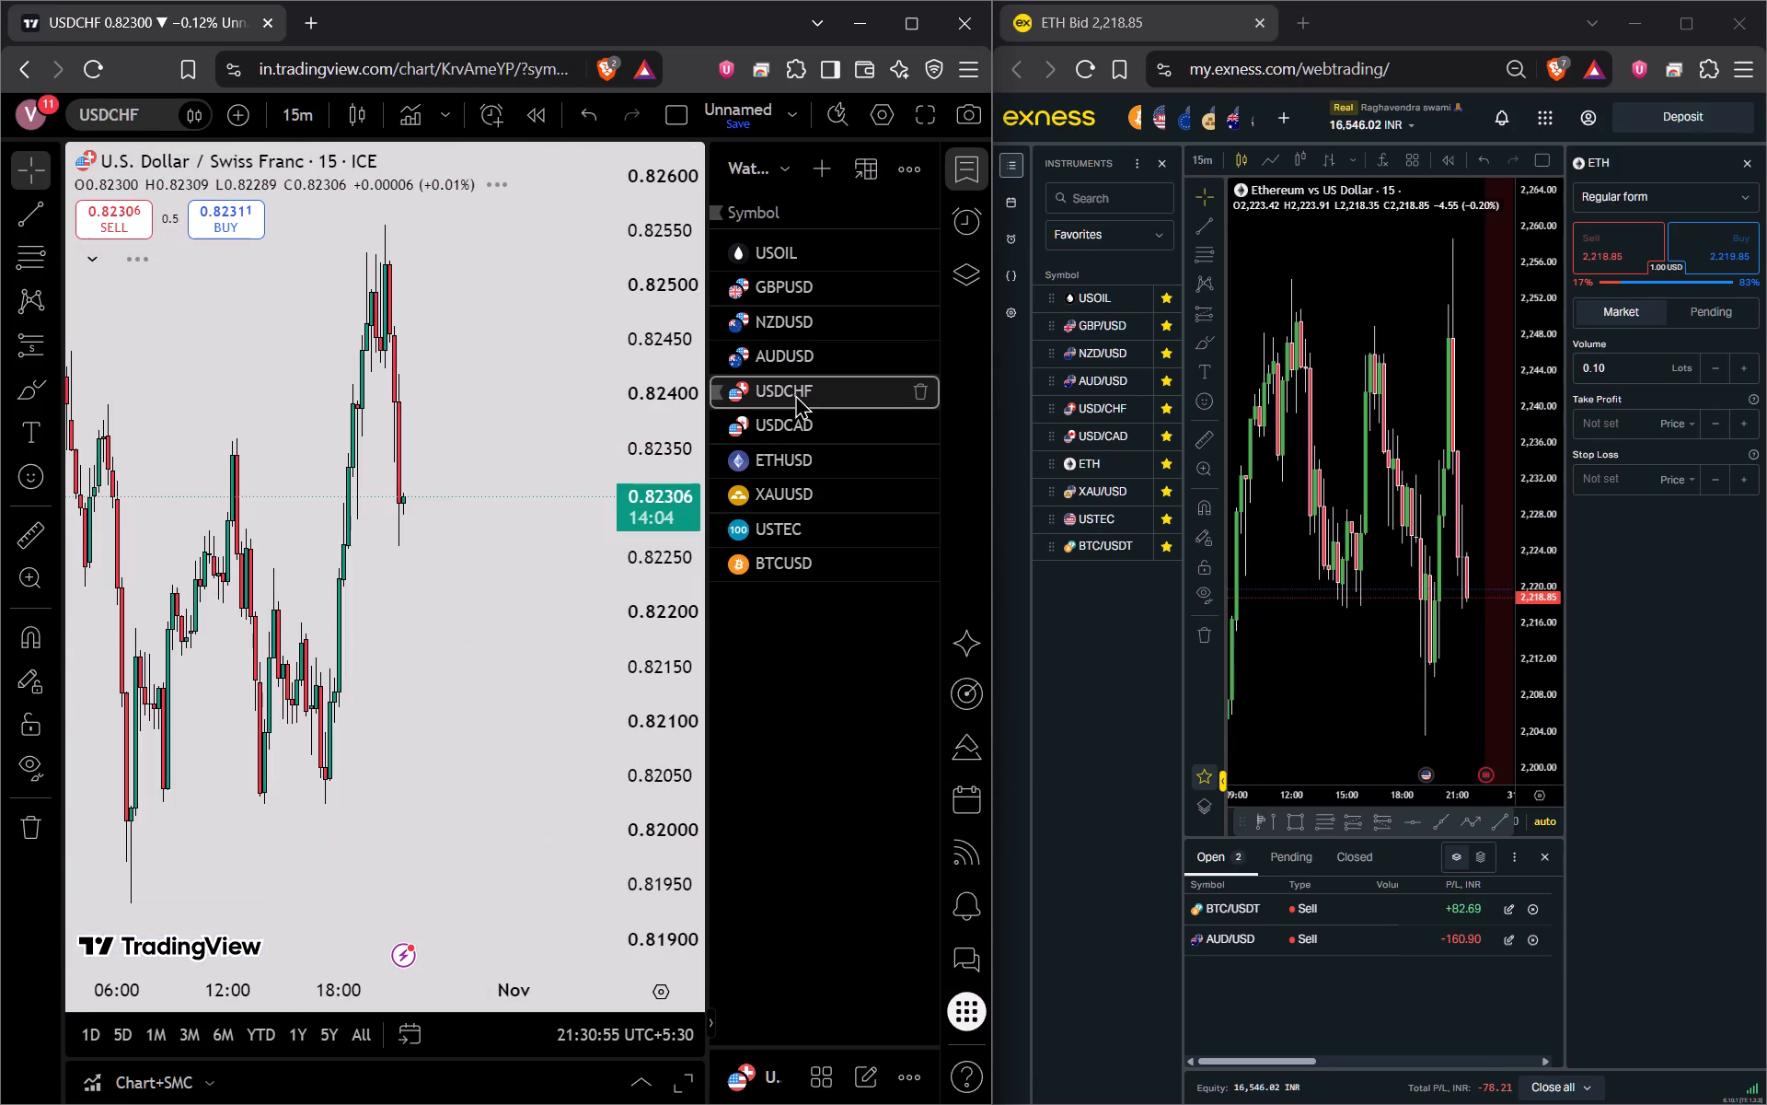
pyautogui.scroll(-6, 557, 492)
pyautogui.scroll(-12, 639, 459)
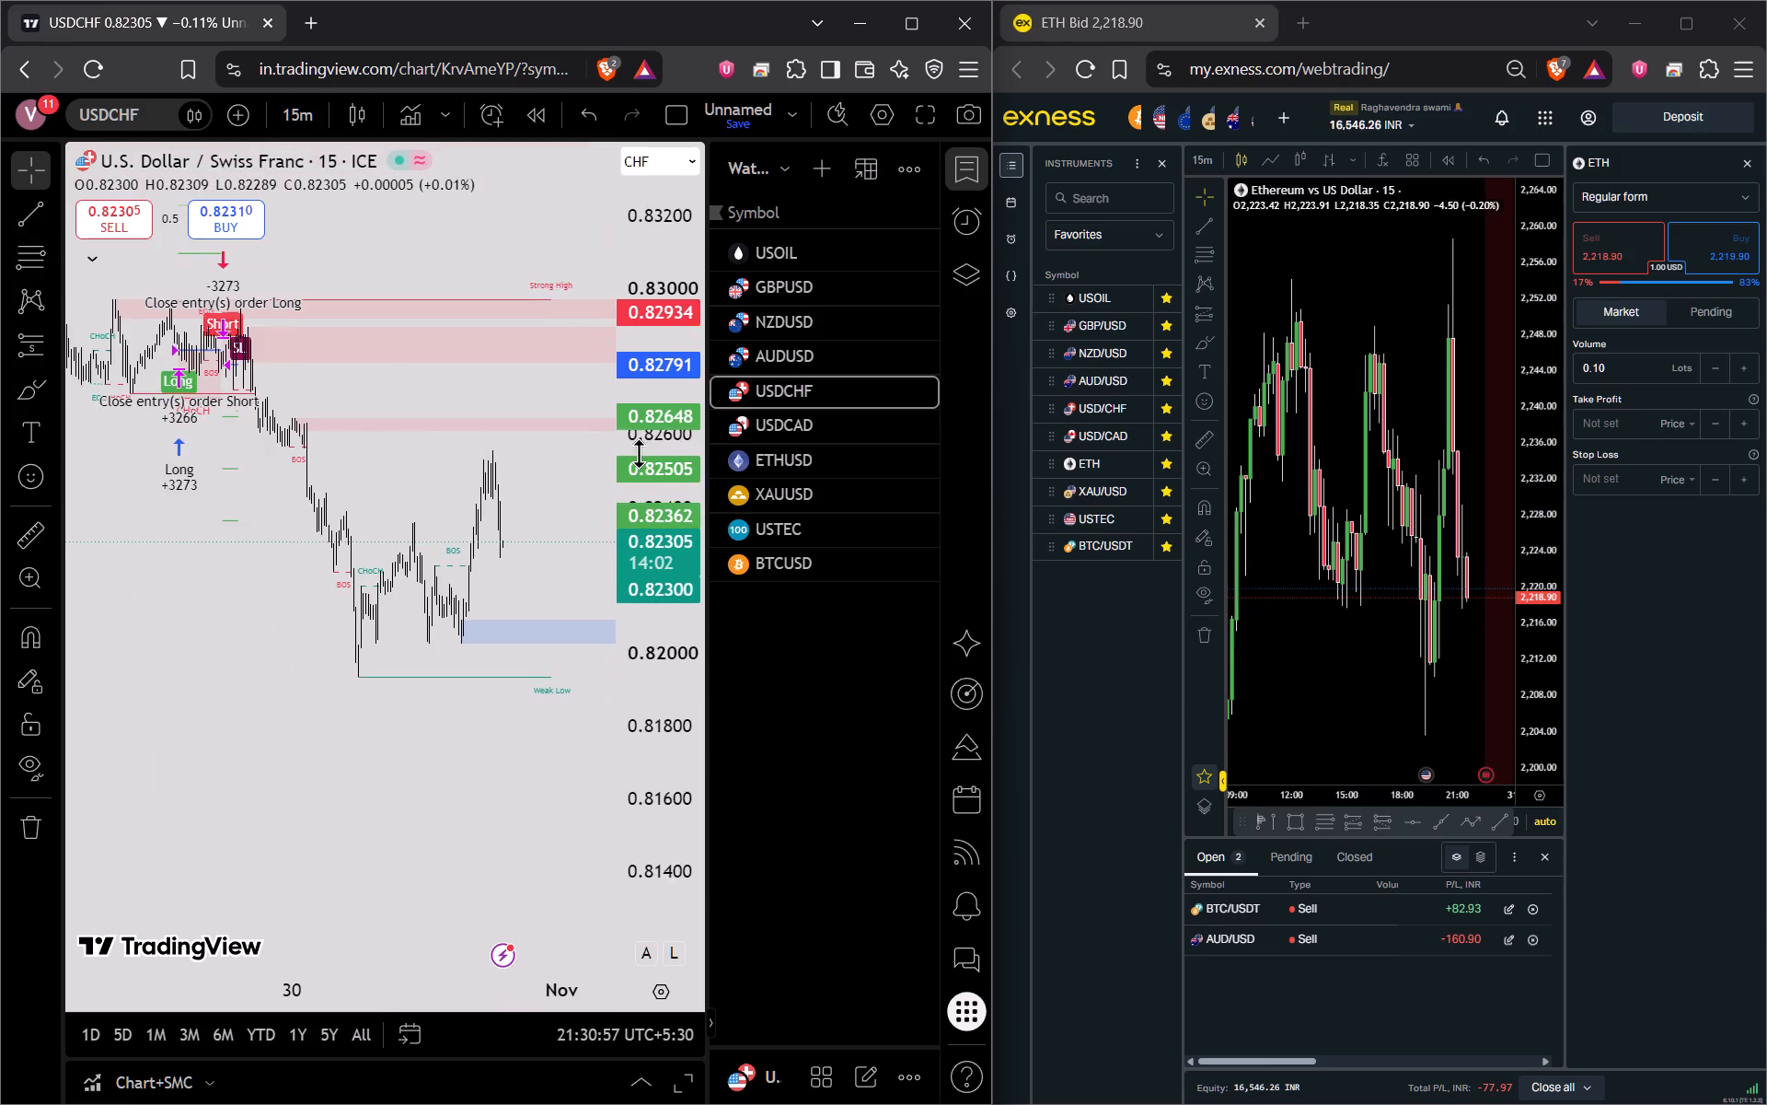
pyautogui.scroll(4, 572, 480)
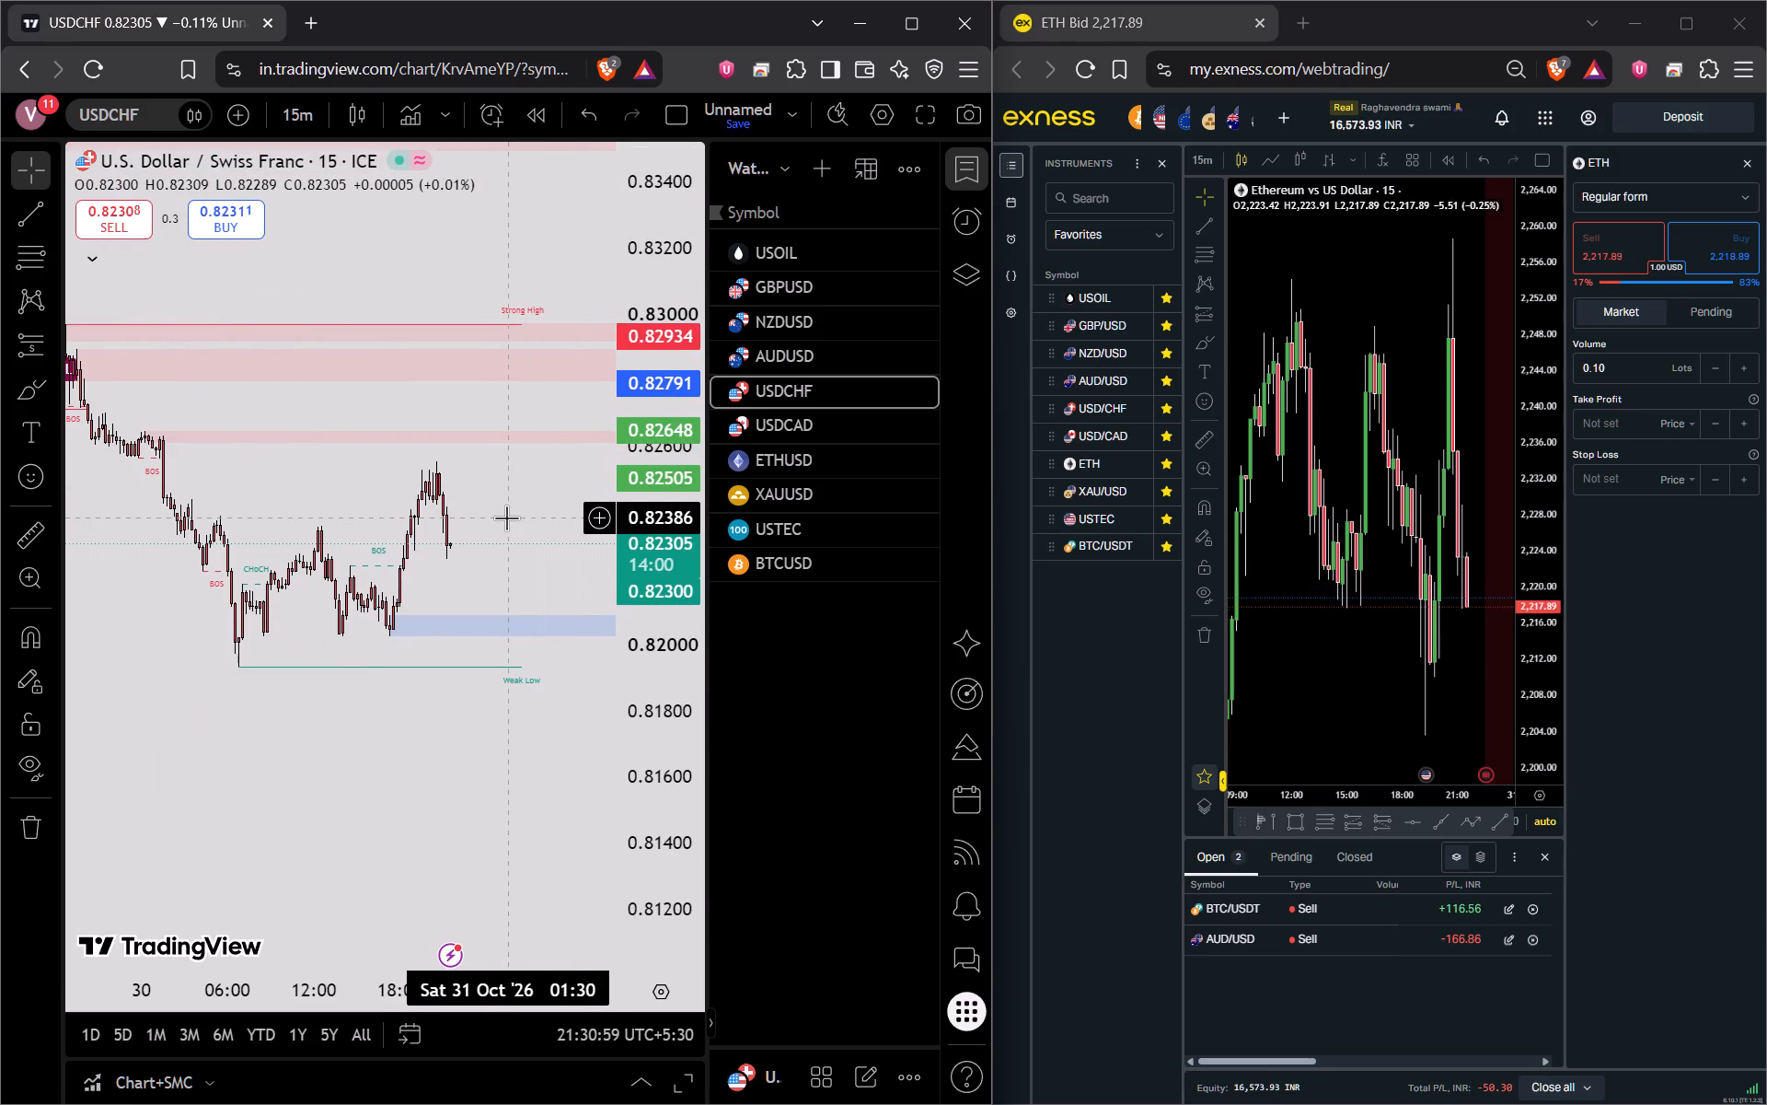
pyautogui.scroll(1, 510, 518)
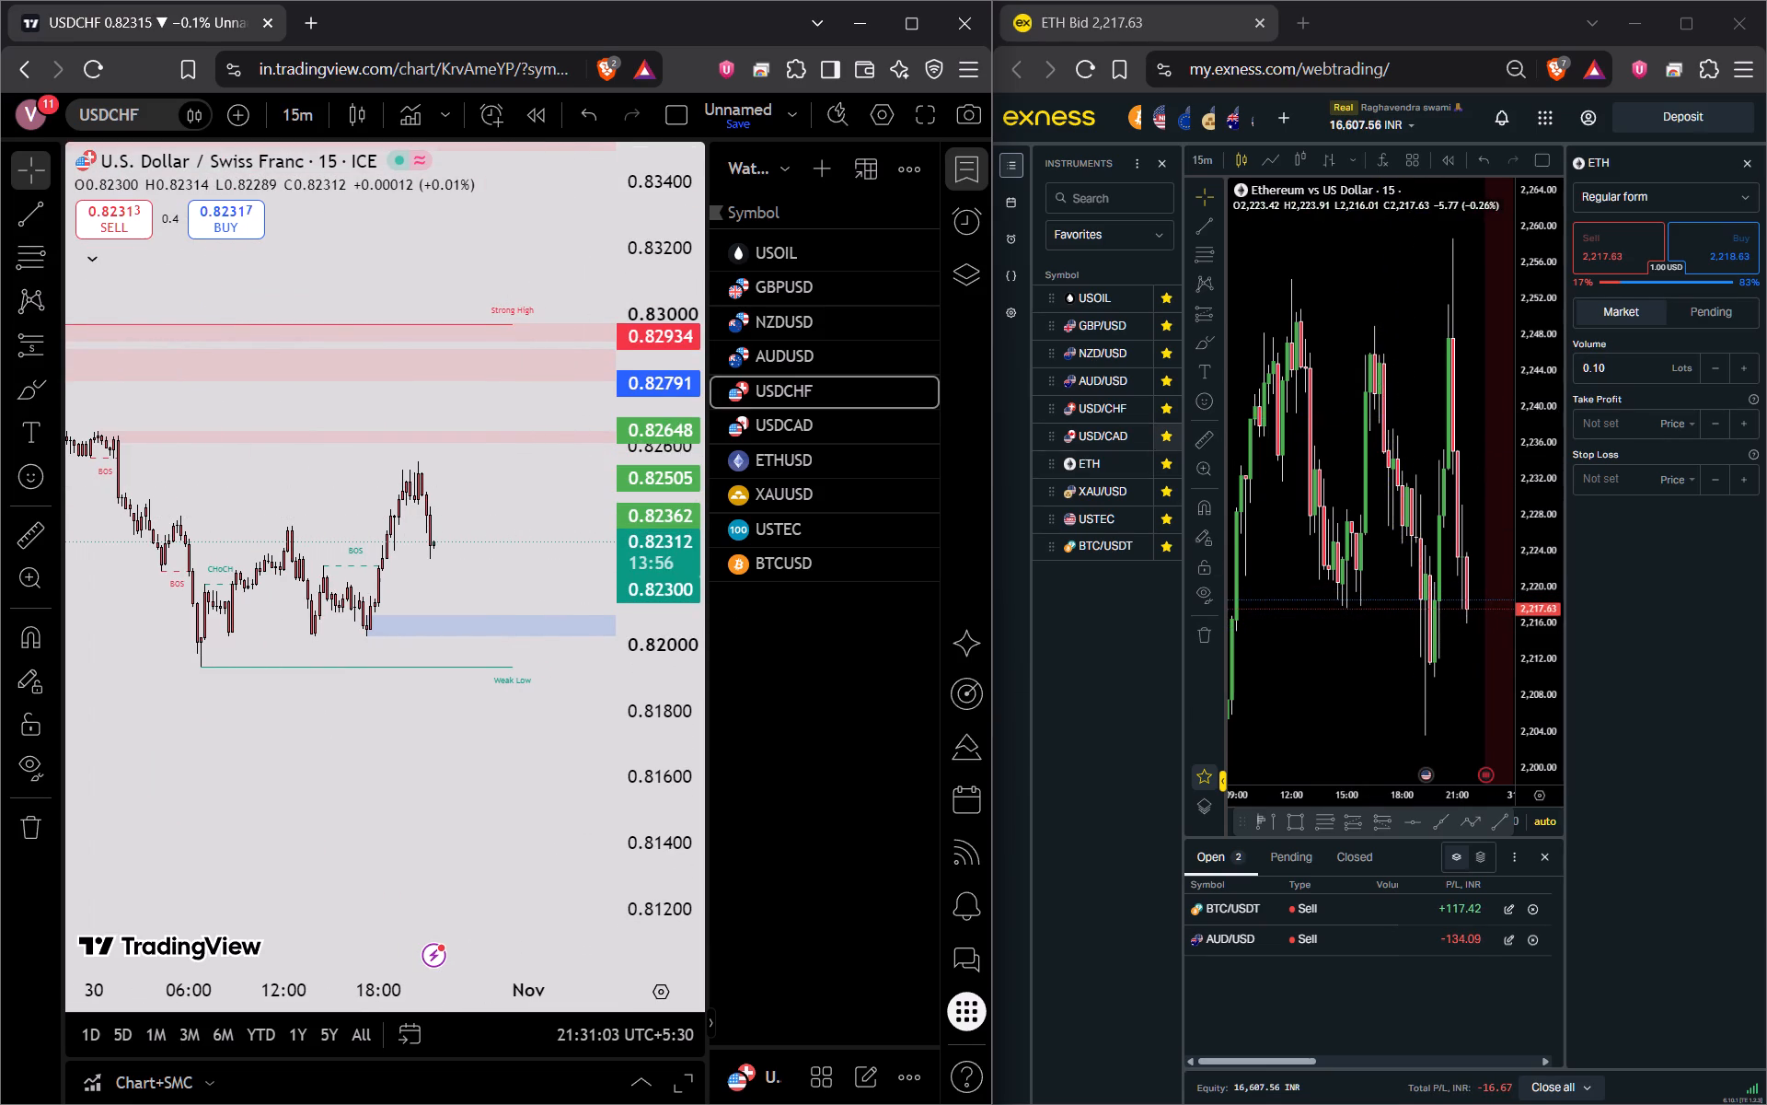
# Shift the Exness ETH chart back in time and compress its price scale to show a wider price range.
pyautogui.moveTo(1385, 670); pyautogui.dragTo(1288, 605)
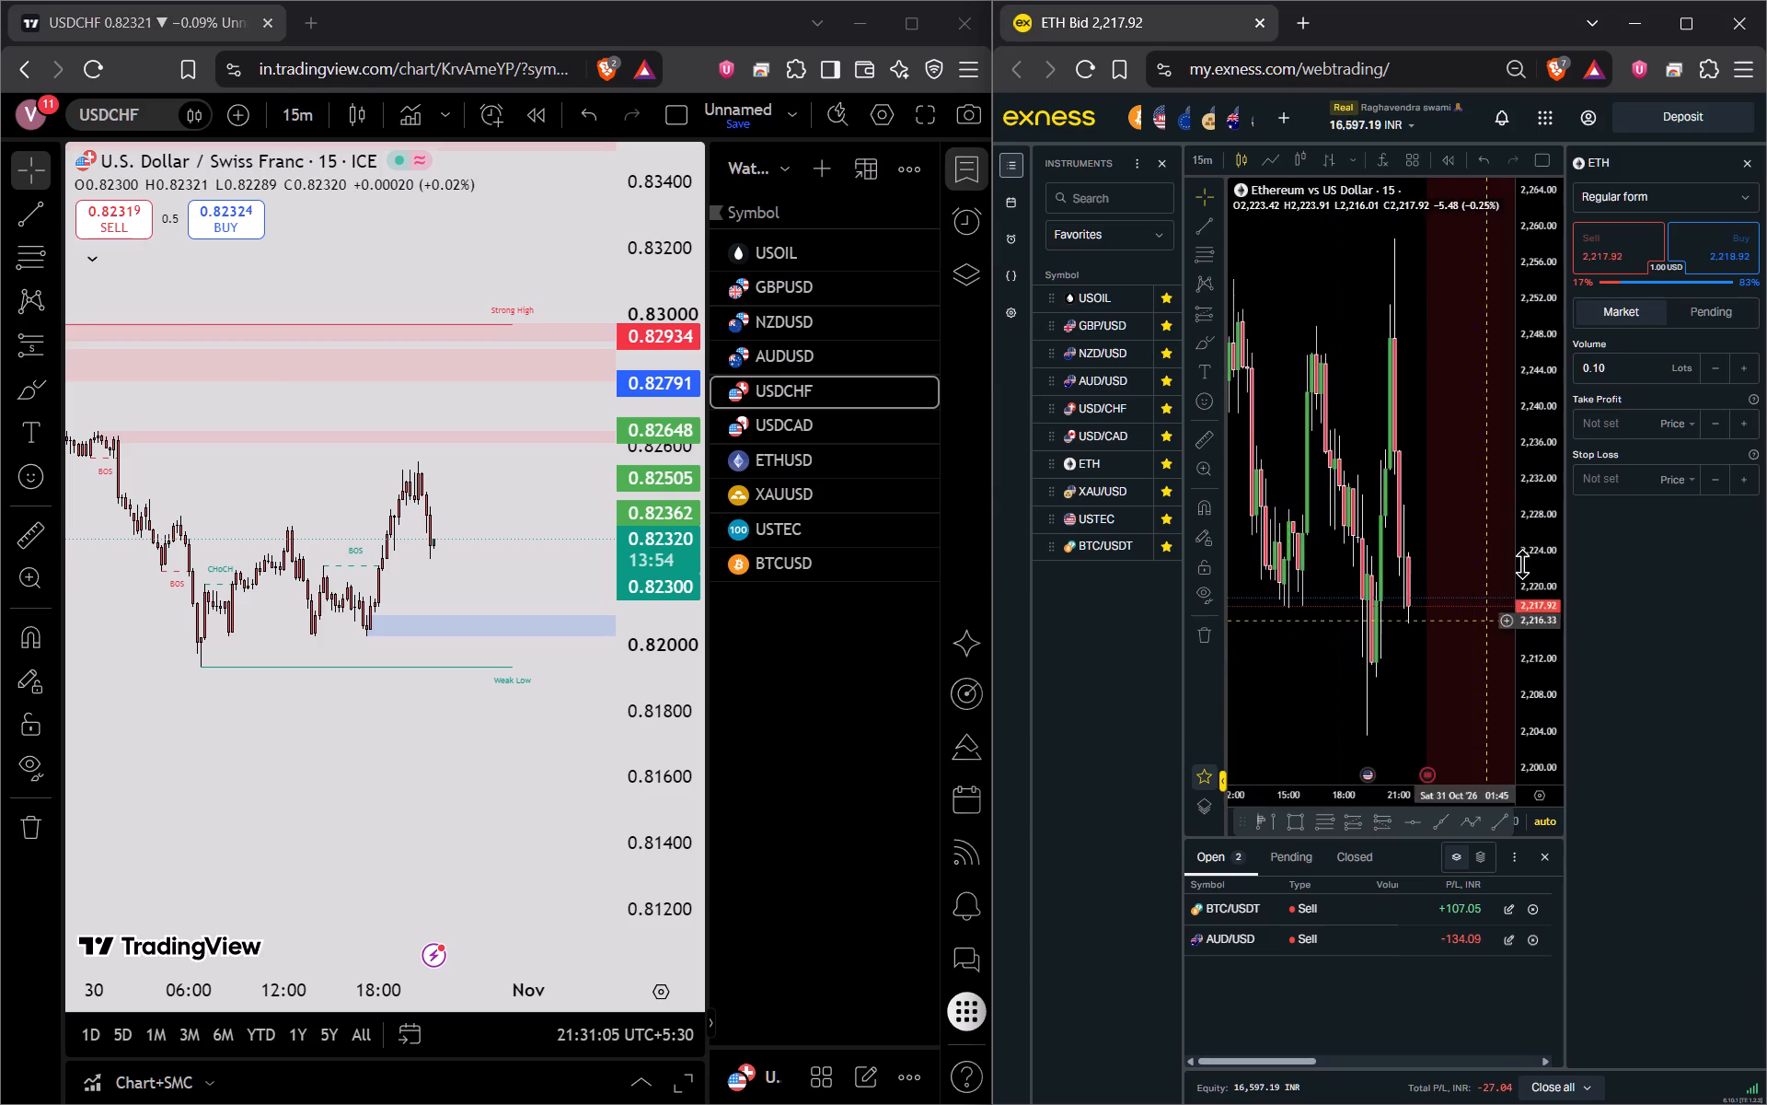
pyautogui.moveTo(1533, 488); pyautogui.dragTo(1507, 656)
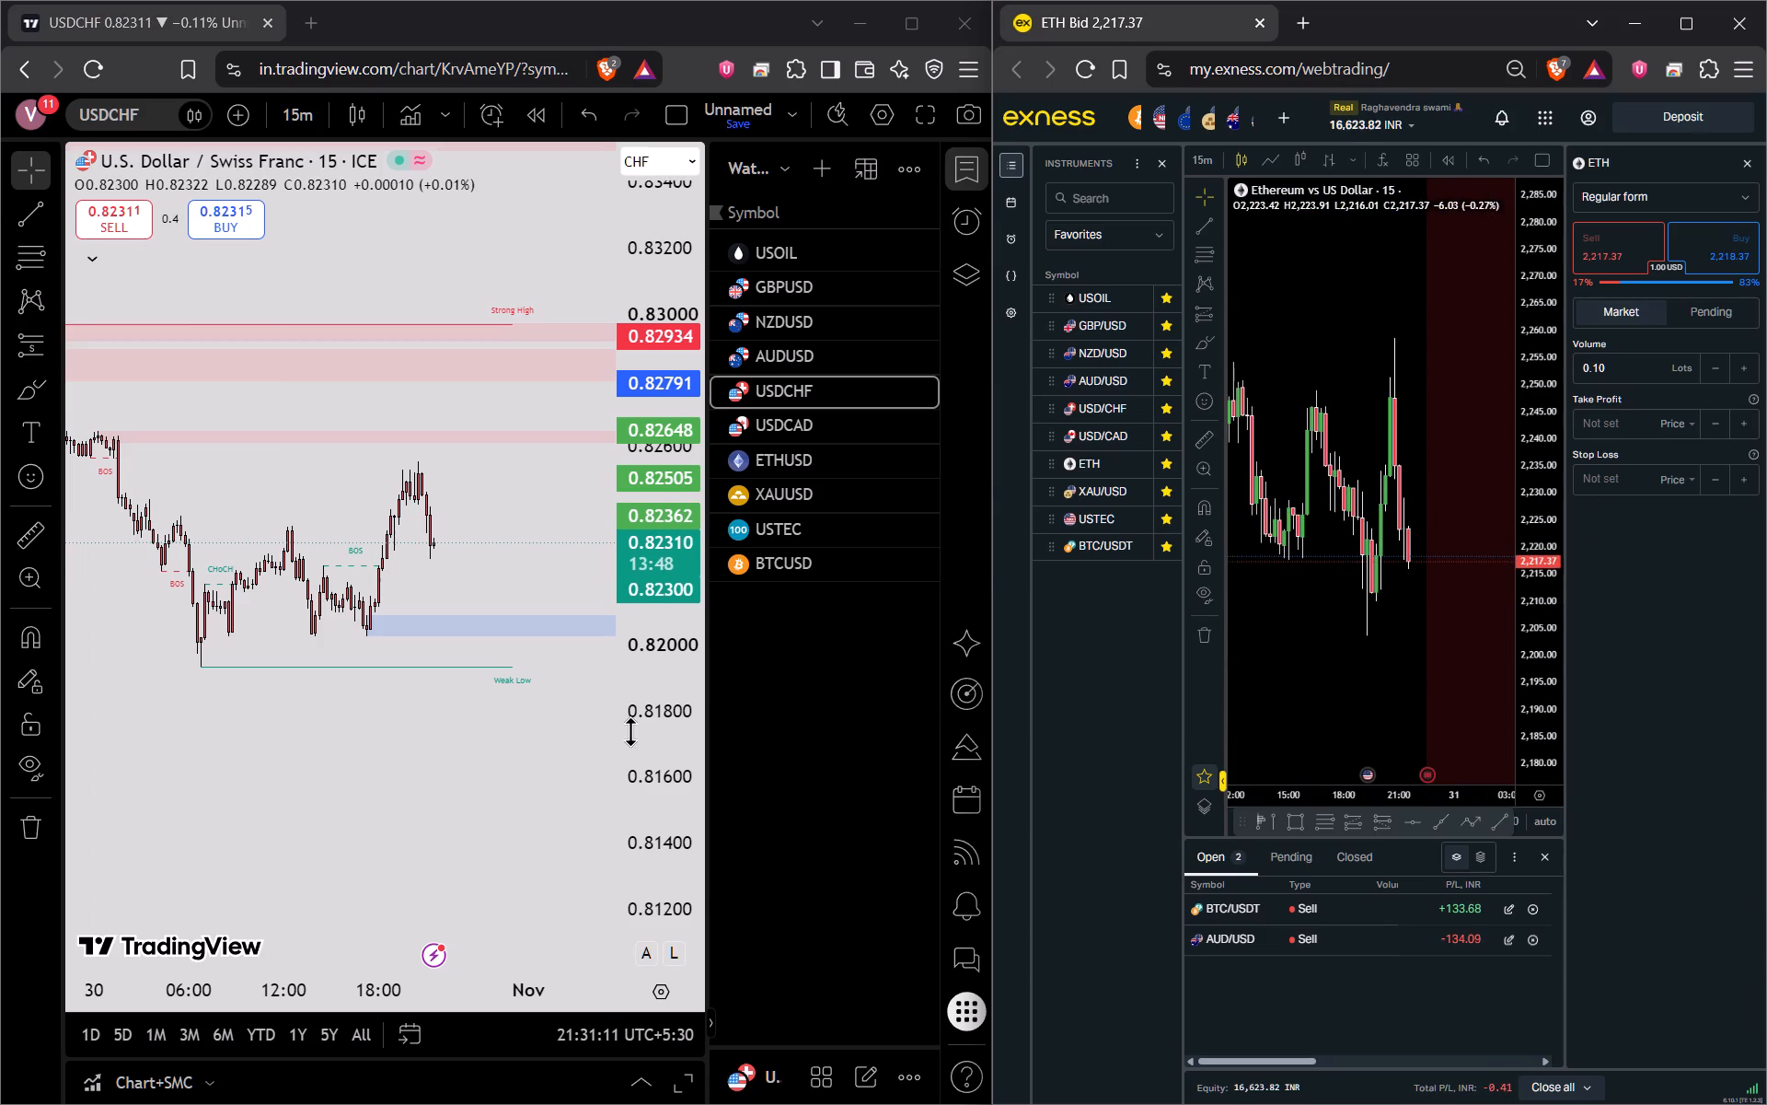
# Examine USDCHF's wider price history, including its earlier long and short entries, against the latest rally and pullback.
pyautogui.scroll(-2, 672, 694)
pyautogui.scroll(-8, 456, 681)
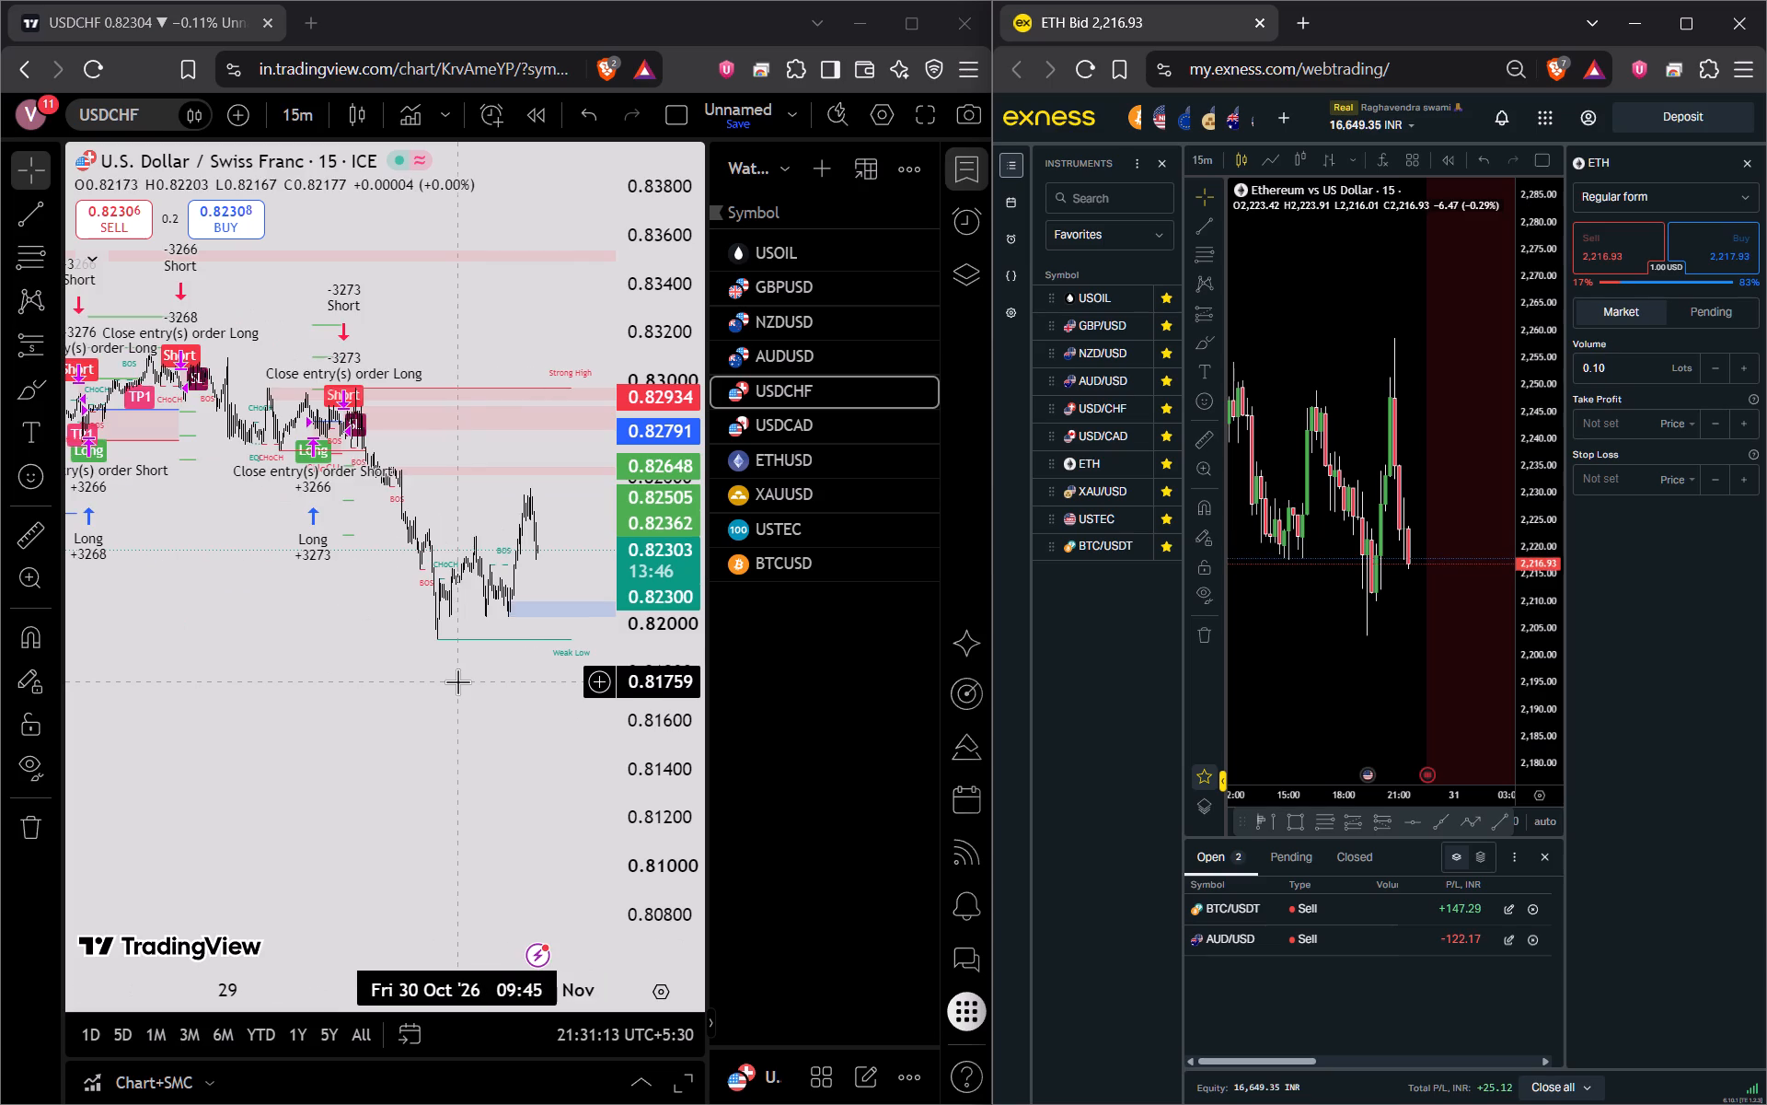
pyautogui.scroll(3, 696, 726)
pyautogui.scroll(4, 531, 791)
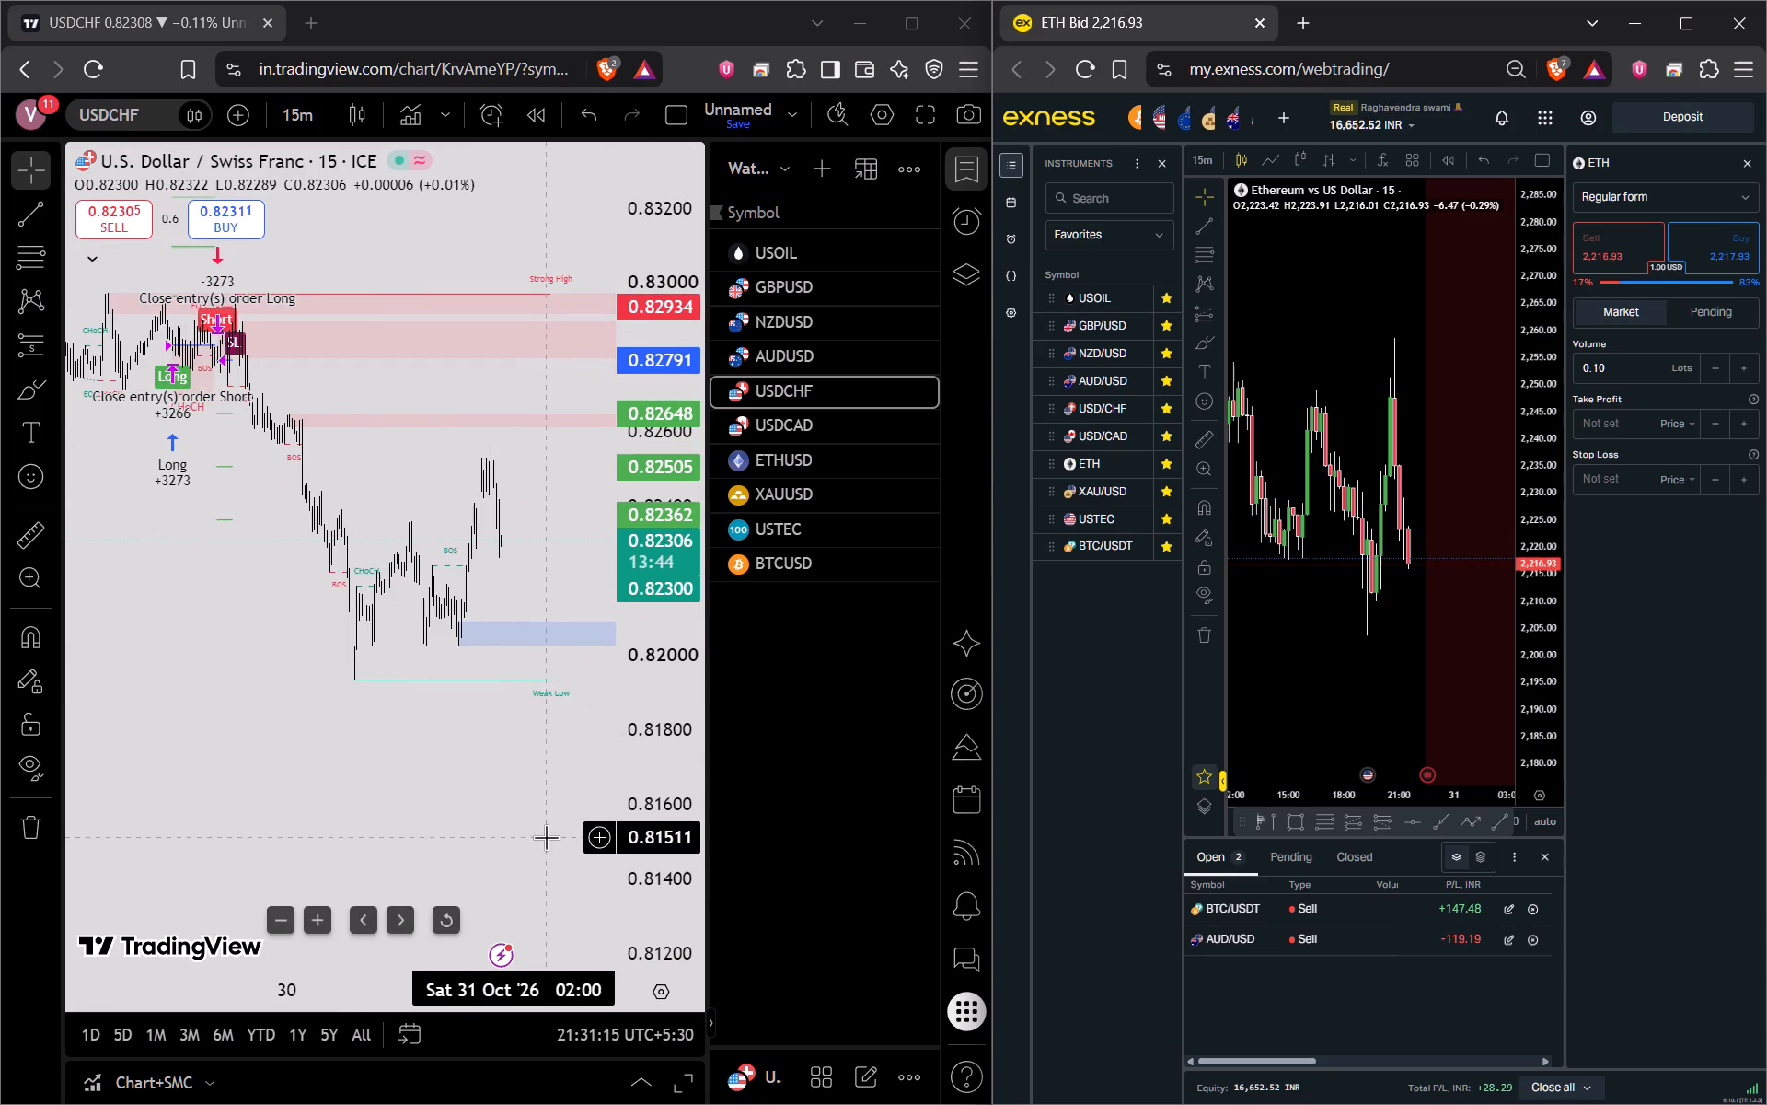
pyautogui.scroll(5, 424, 804)
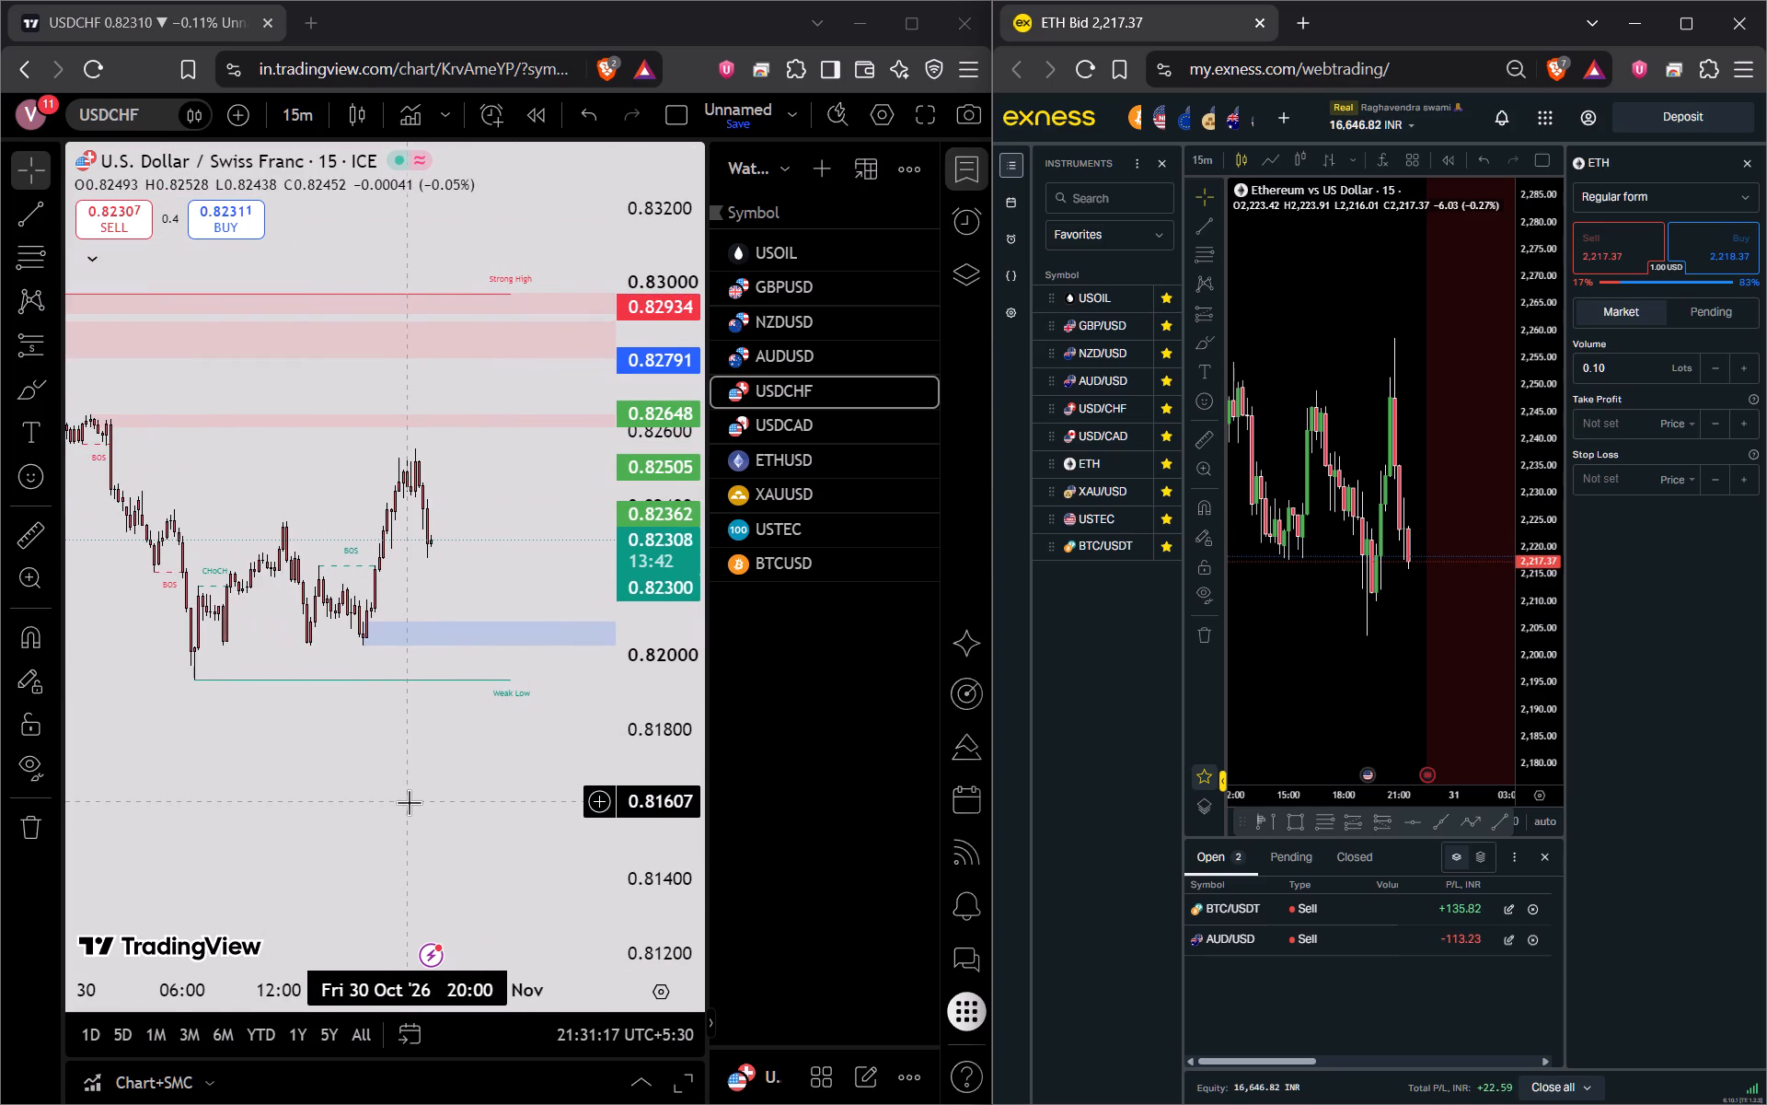
pyautogui.scroll(-2, 285, 780)
pyautogui.moveTo(270, 773); pyautogui.dragTo(273, 803)
# Open the USDCAD chart and examine its short entry and target levels against the supply zone and the weak low.
pyautogui.click(782, 434)
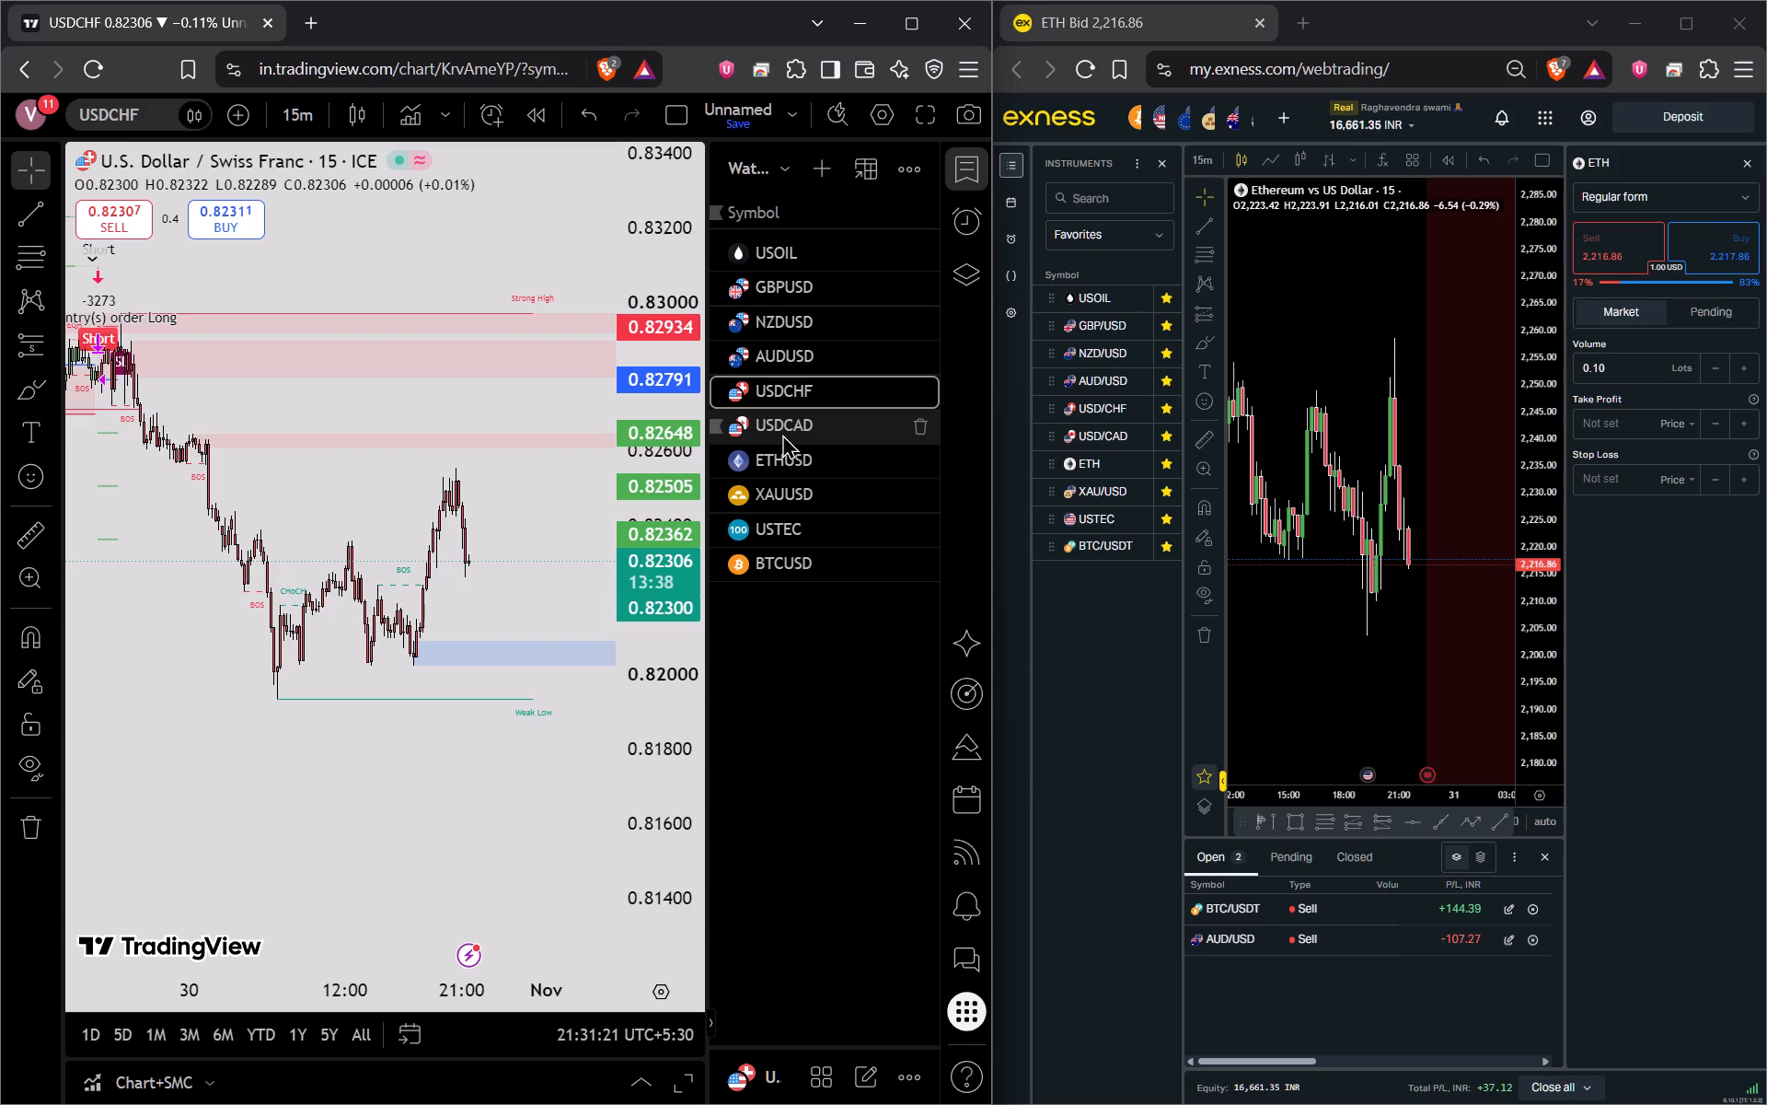
pyautogui.scroll(-5, 639, 557)
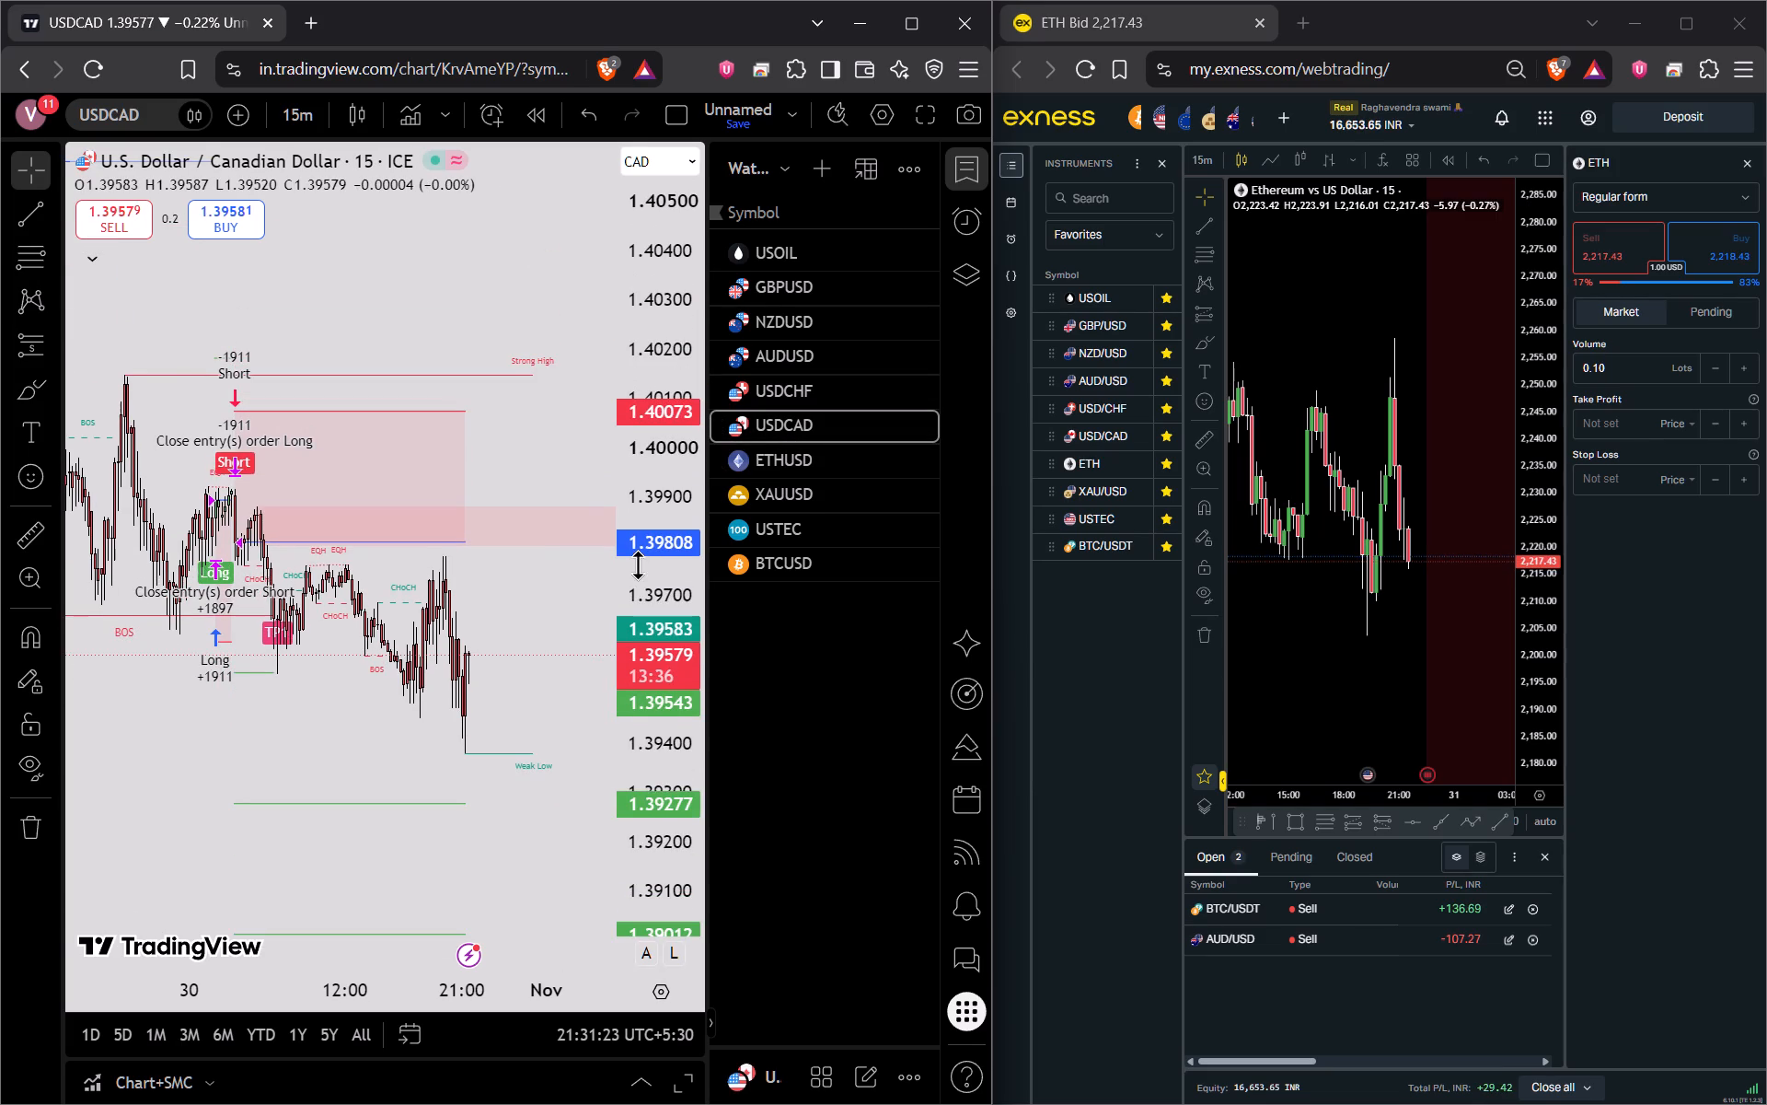
pyautogui.scroll(4, 573, 640)
pyautogui.scroll(-5, 503, 643)
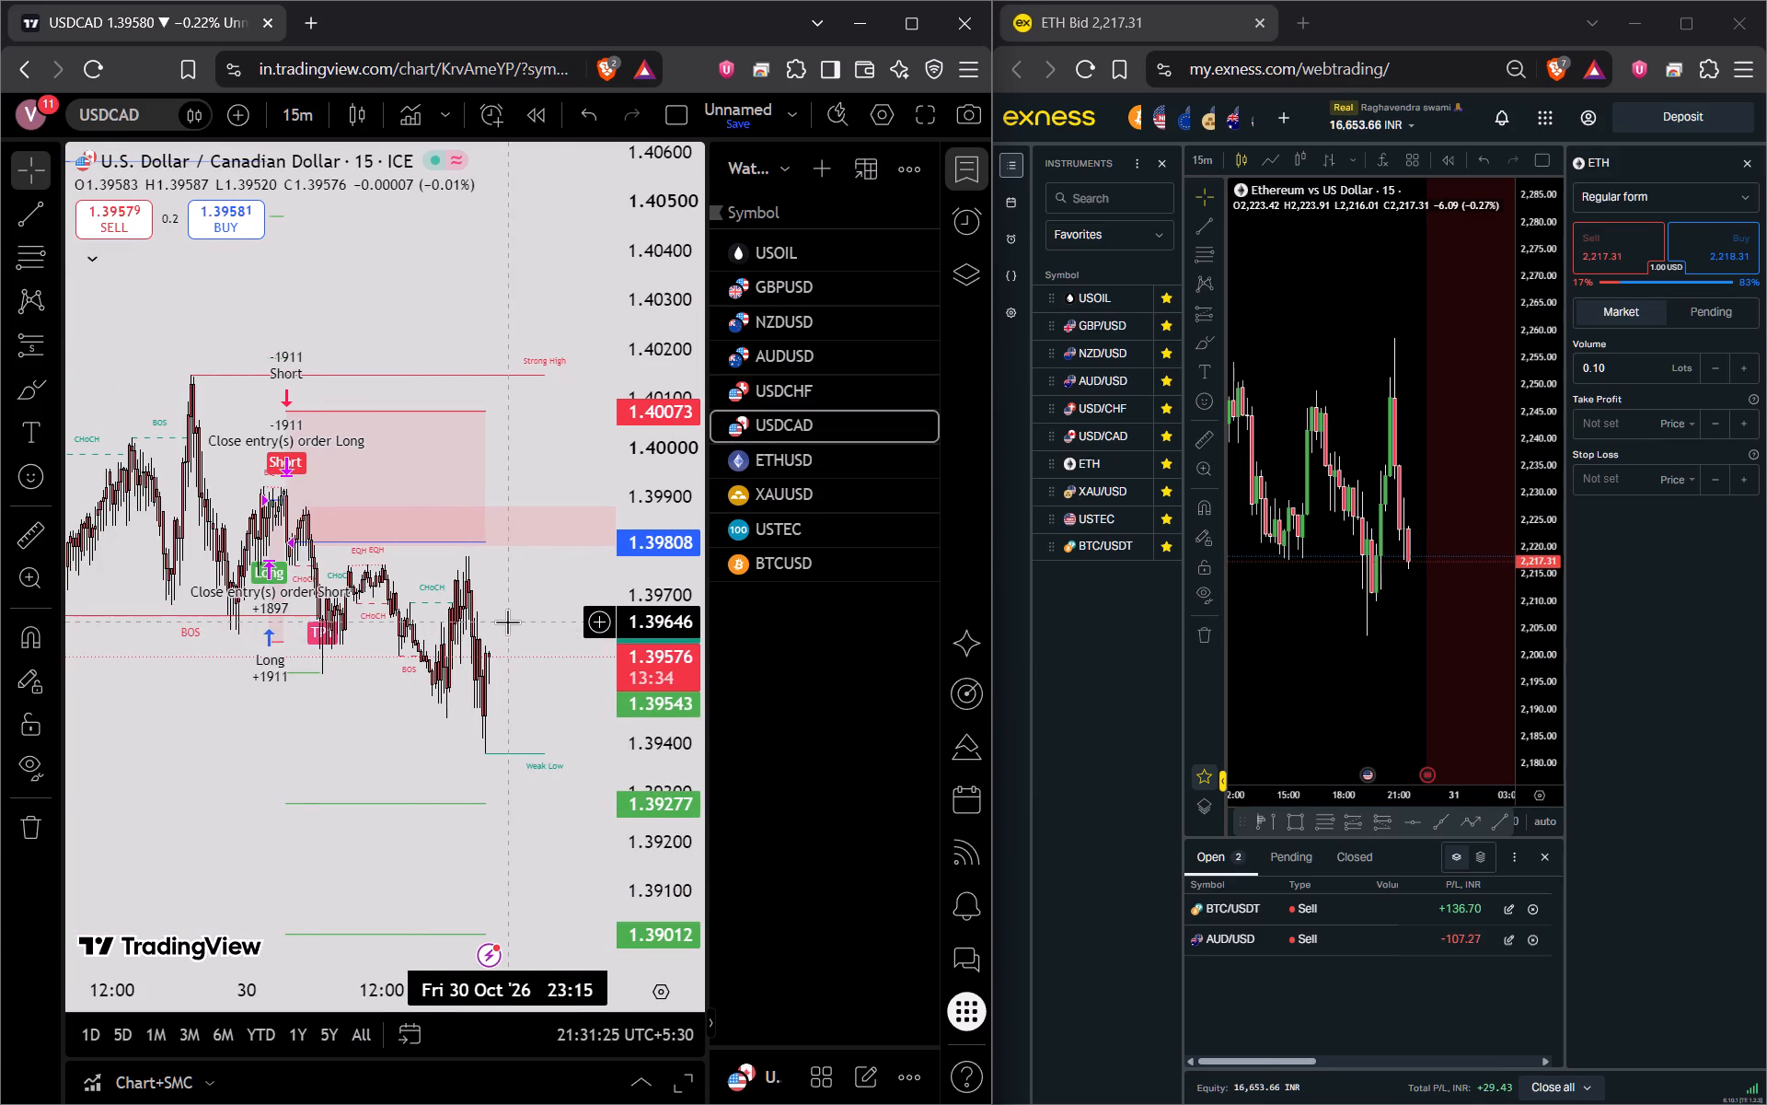
pyautogui.scroll(3, 507, 622)
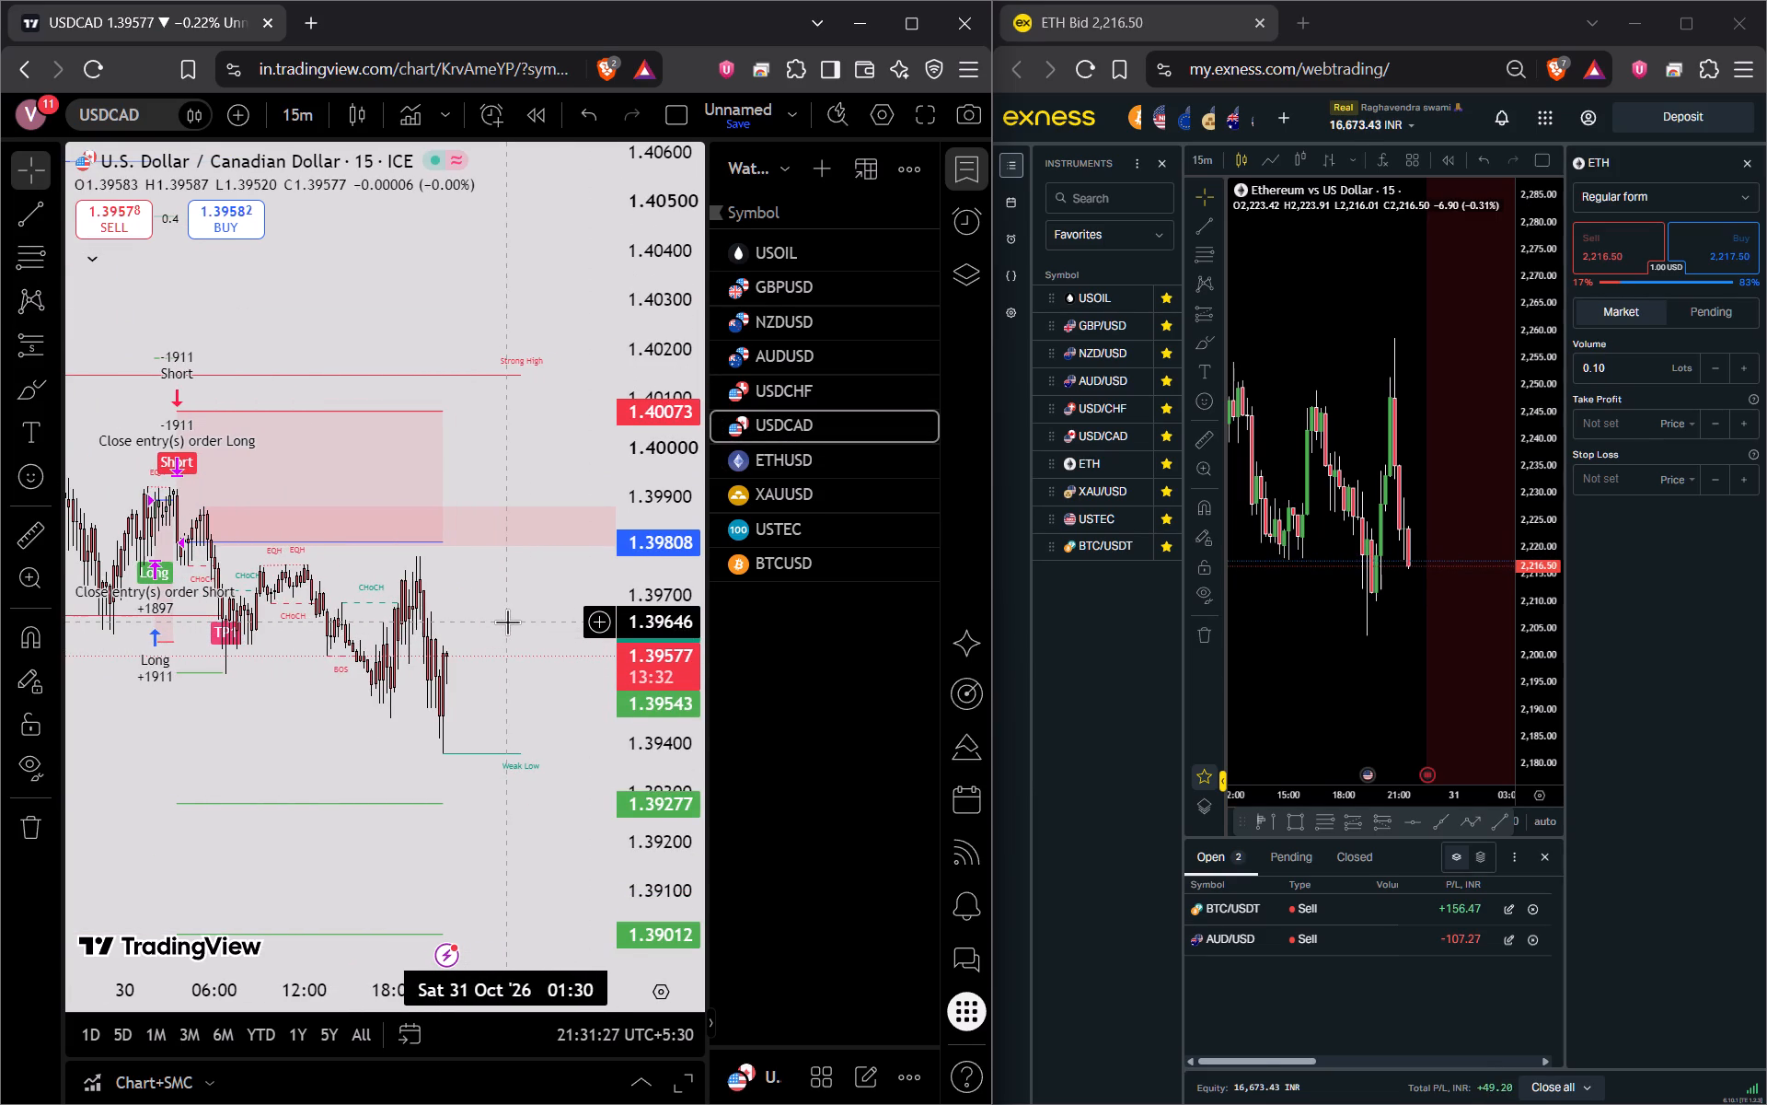
# Open the ETHUSD chart and review its latest candles between the supply zones and the weak low.
pyautogui.click(789, 470)
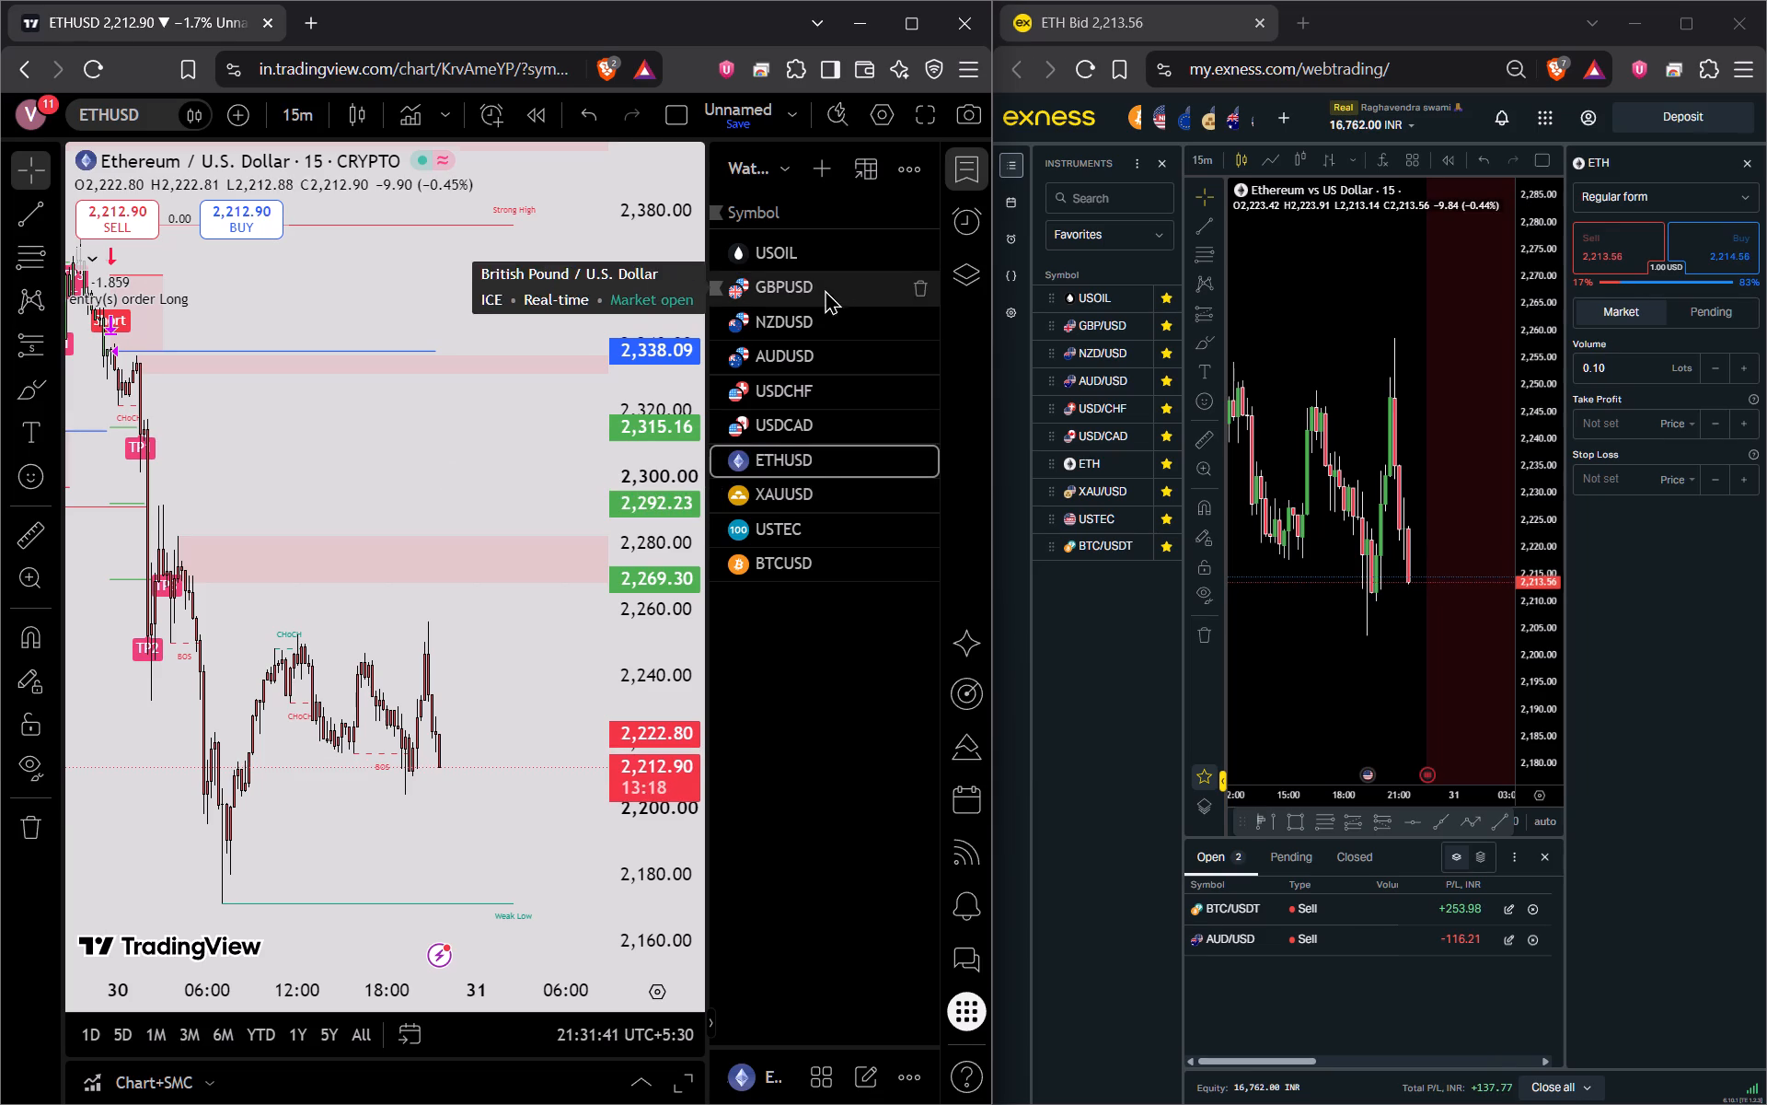
# Recheck the USOIL, GBPUSD and NZDUSD charts in turn for changes in their latest candles.
pyautogui.click(773, 256)
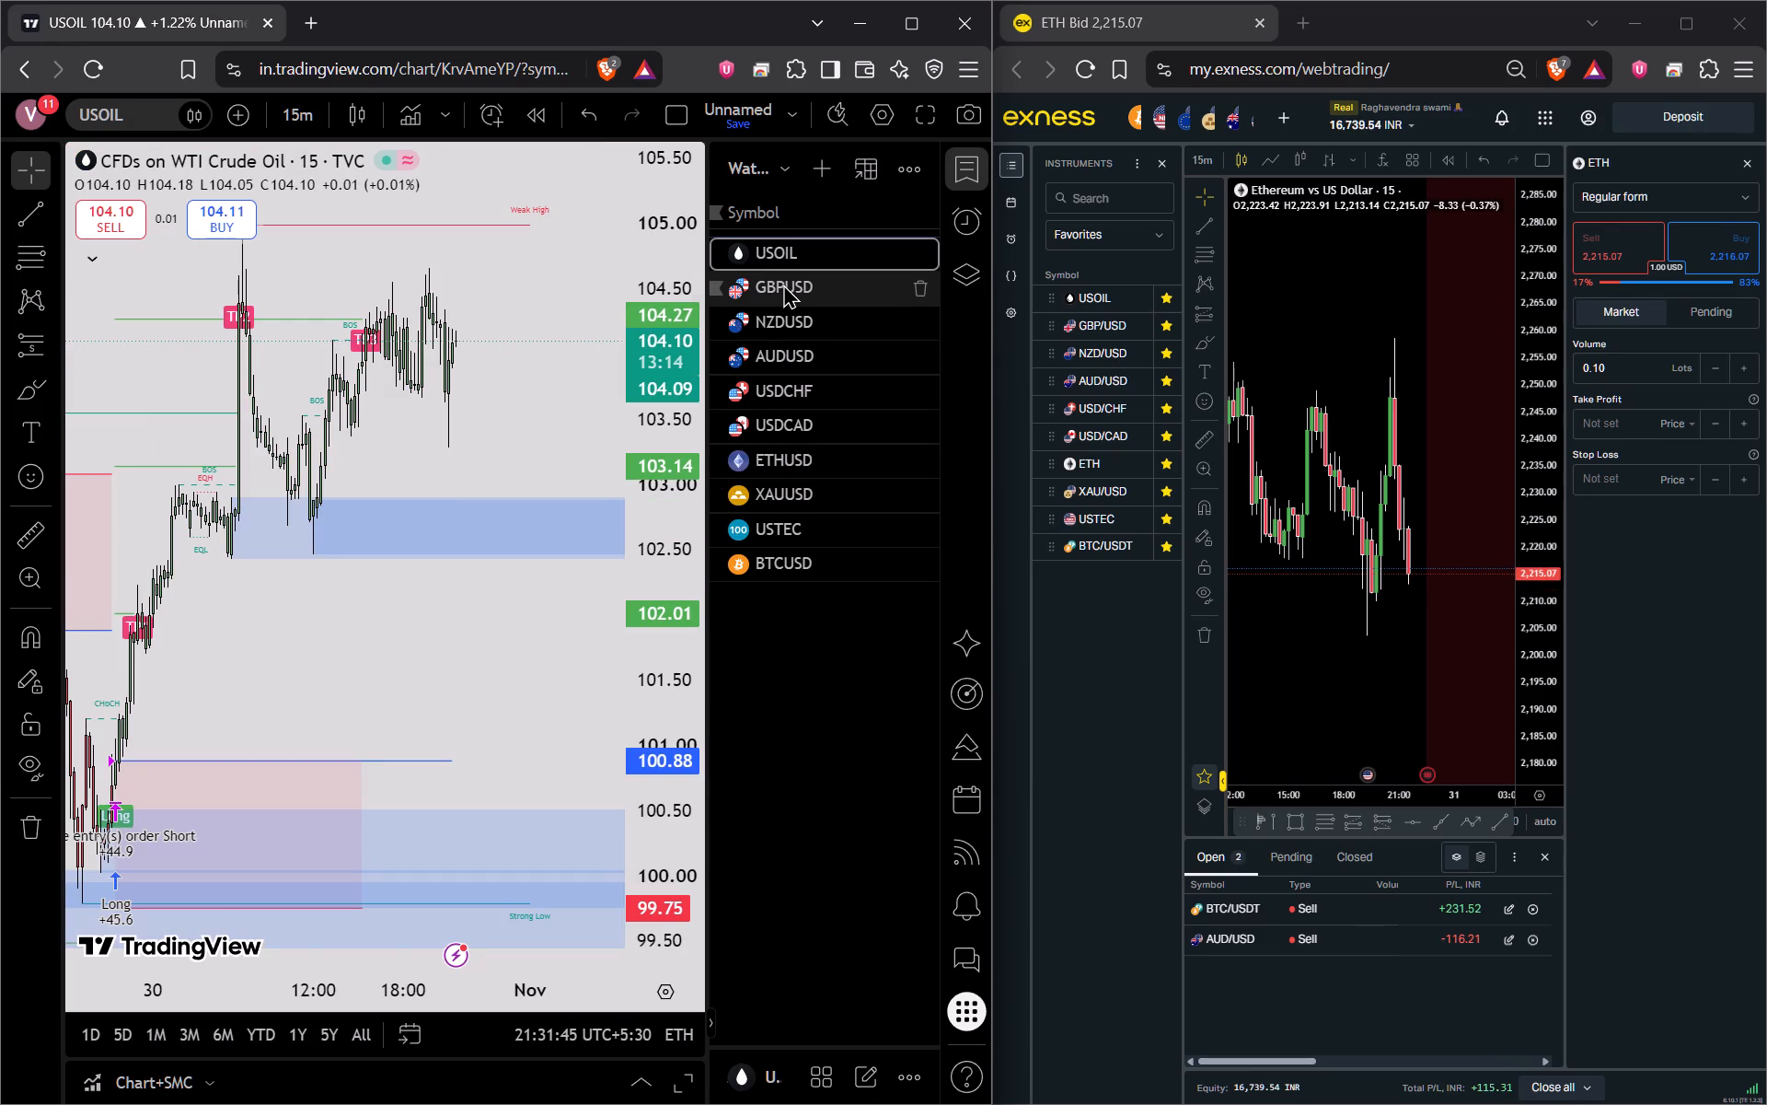
pyautogui.click(783, 284)
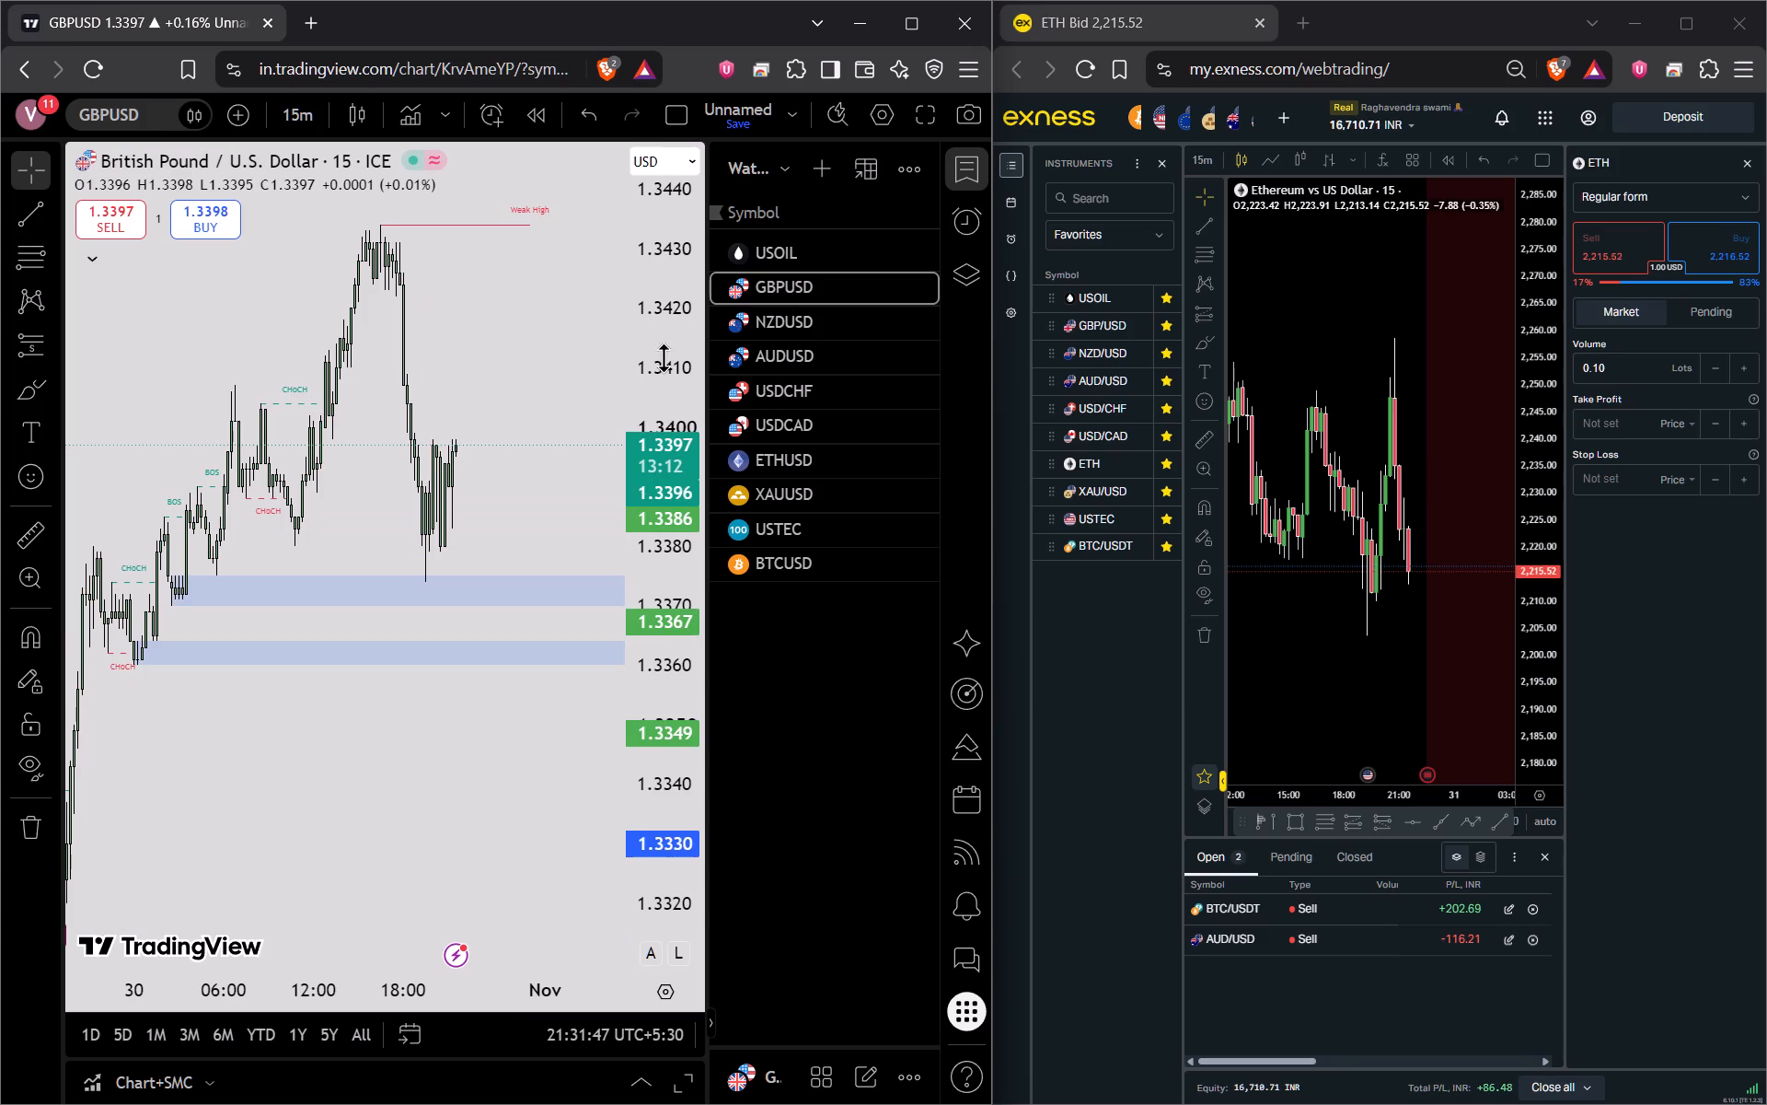
pyautogui.moveTo(662, 365); pyautogui.dragTo(642, 467)
pyautogui.click(780, 324)
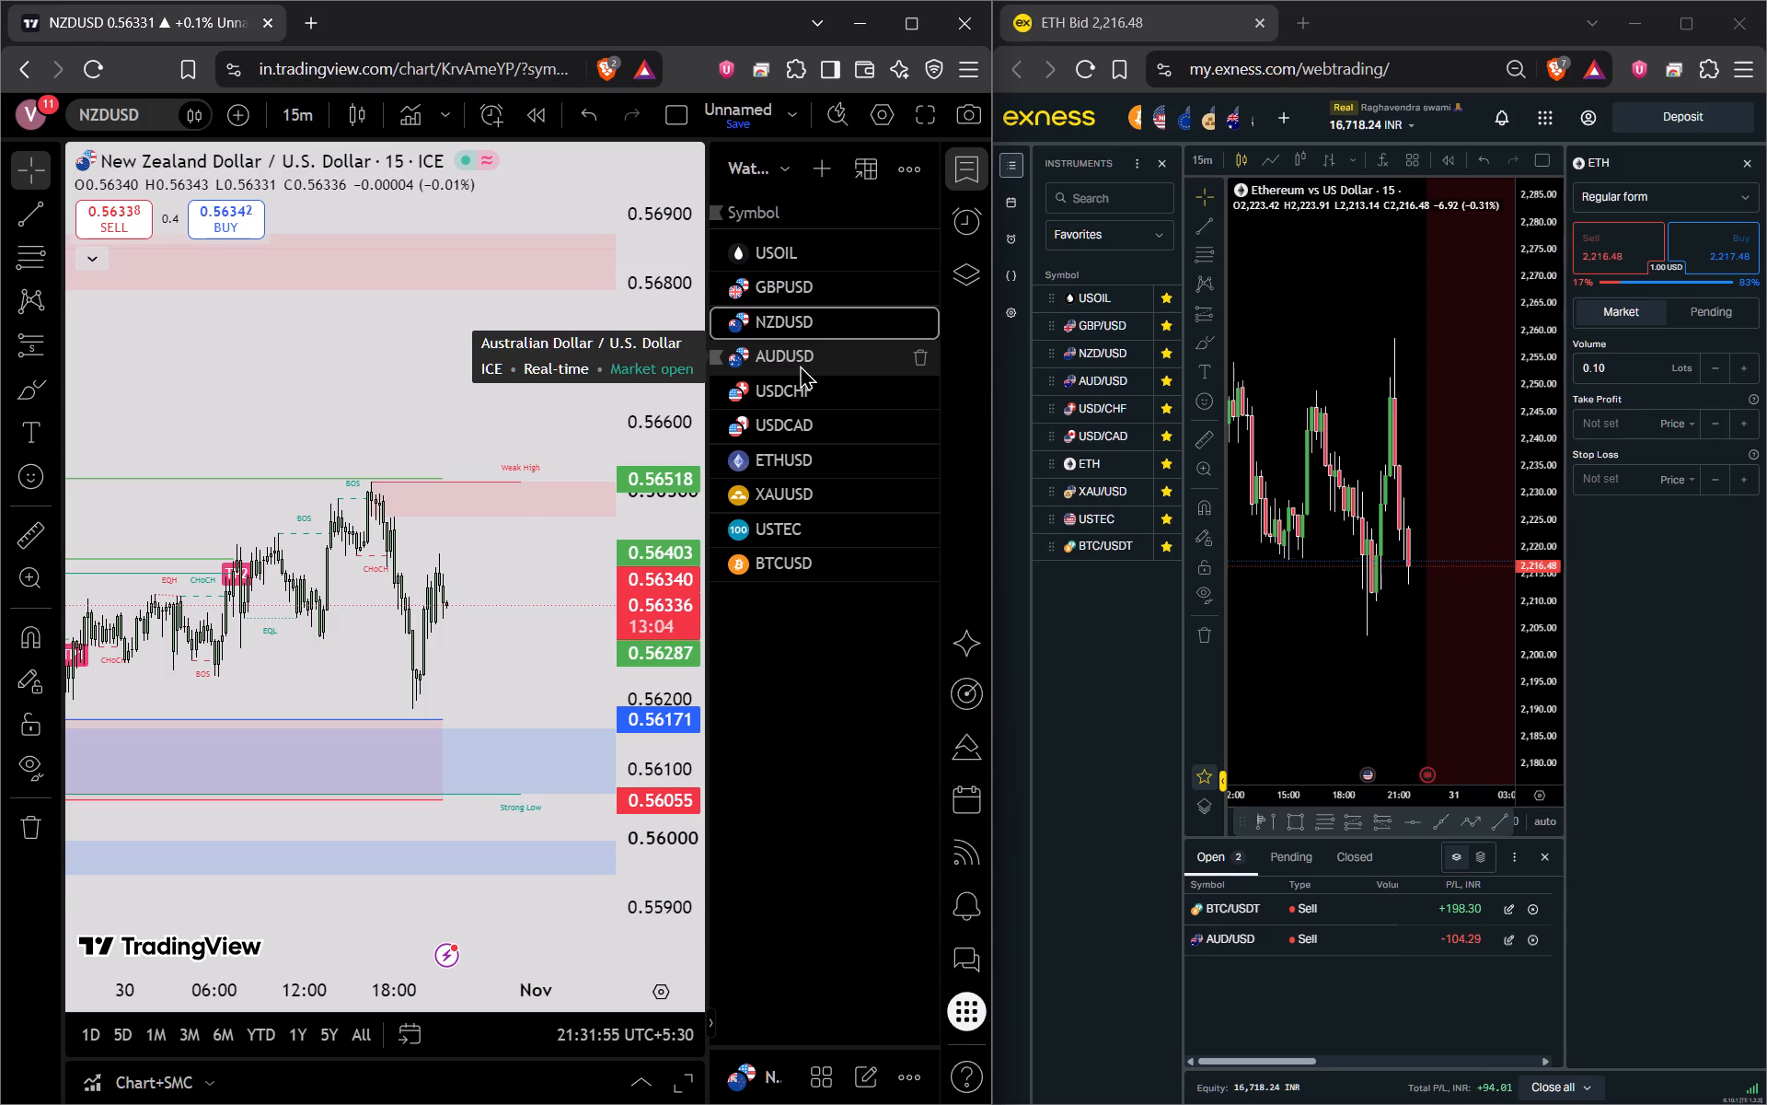
# Reopen the AUDUSD chart and inspect the latest candles against the marked short position's entry, stop and target levels.
pyautogui.click(800, 365)
pyautogui.scroll(-4, 668, 483)
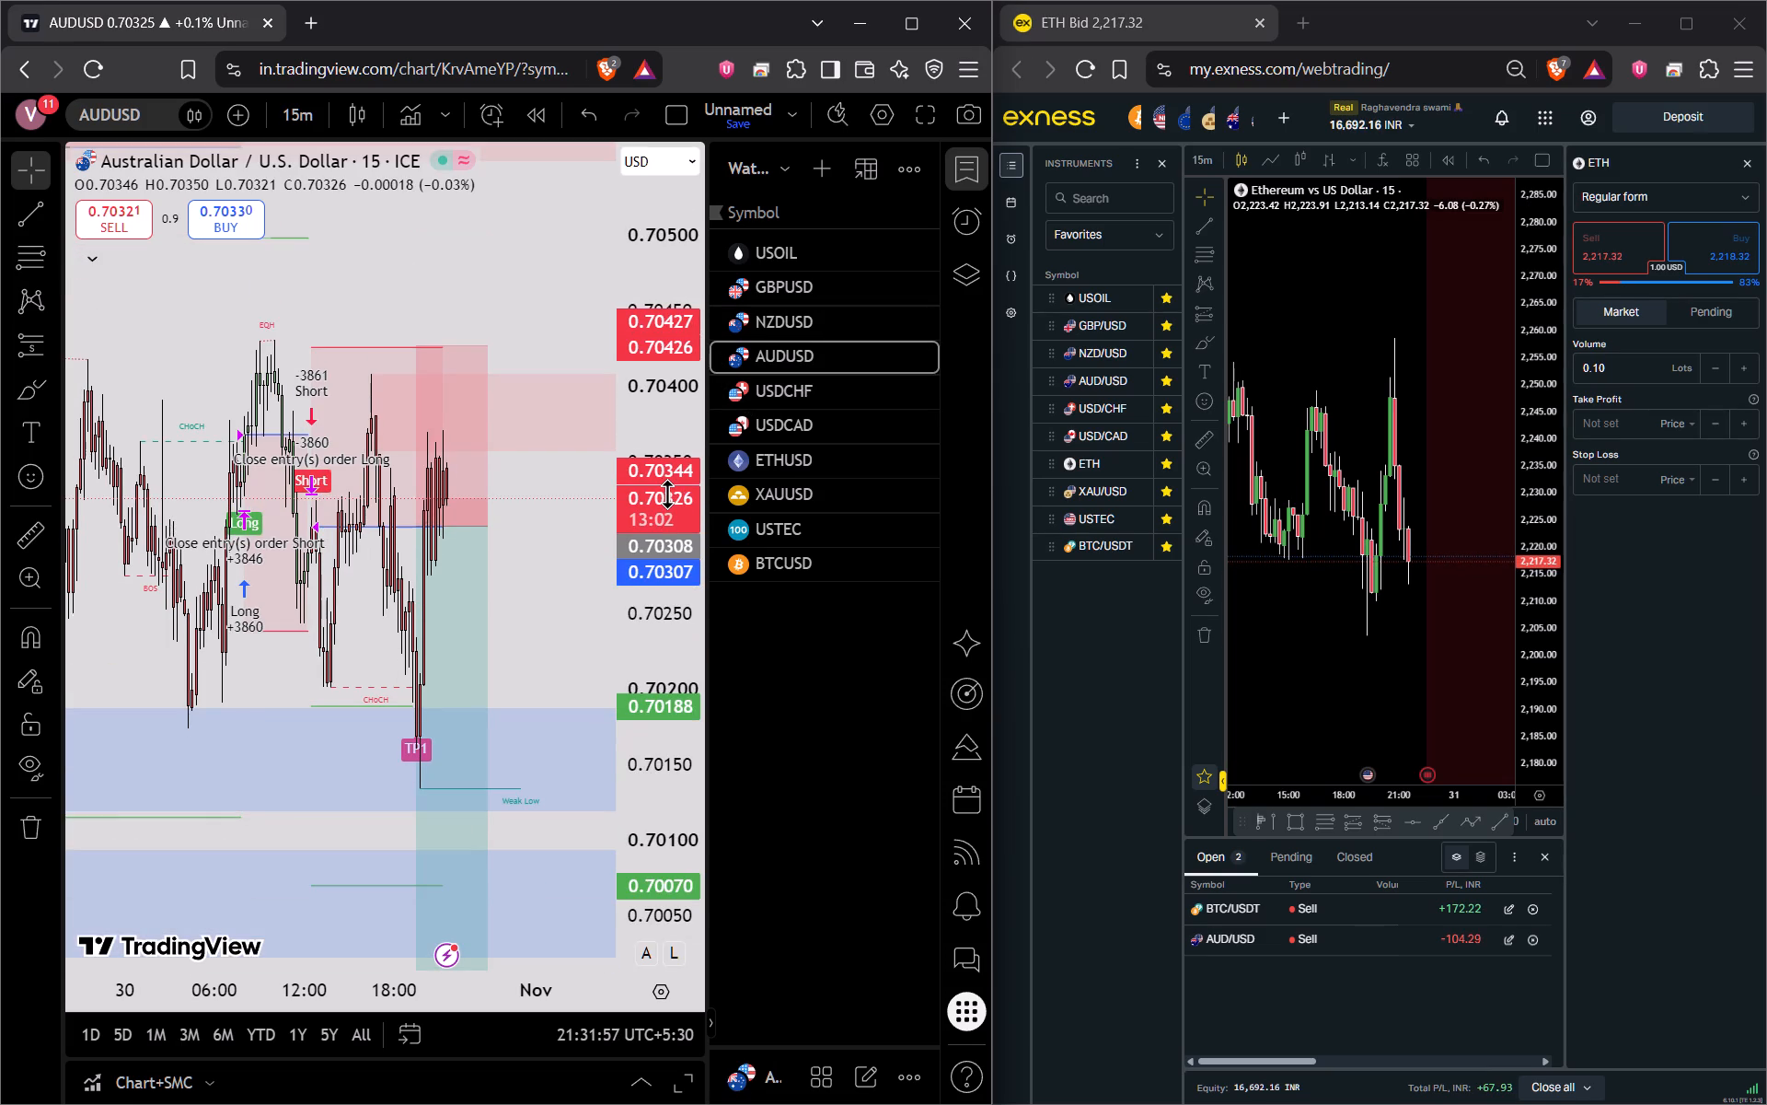
pyautogui.scroll(-4, 667, 494)
pyautogui.moveTo(565, 571); pyautogui.dragTo(572, 423)
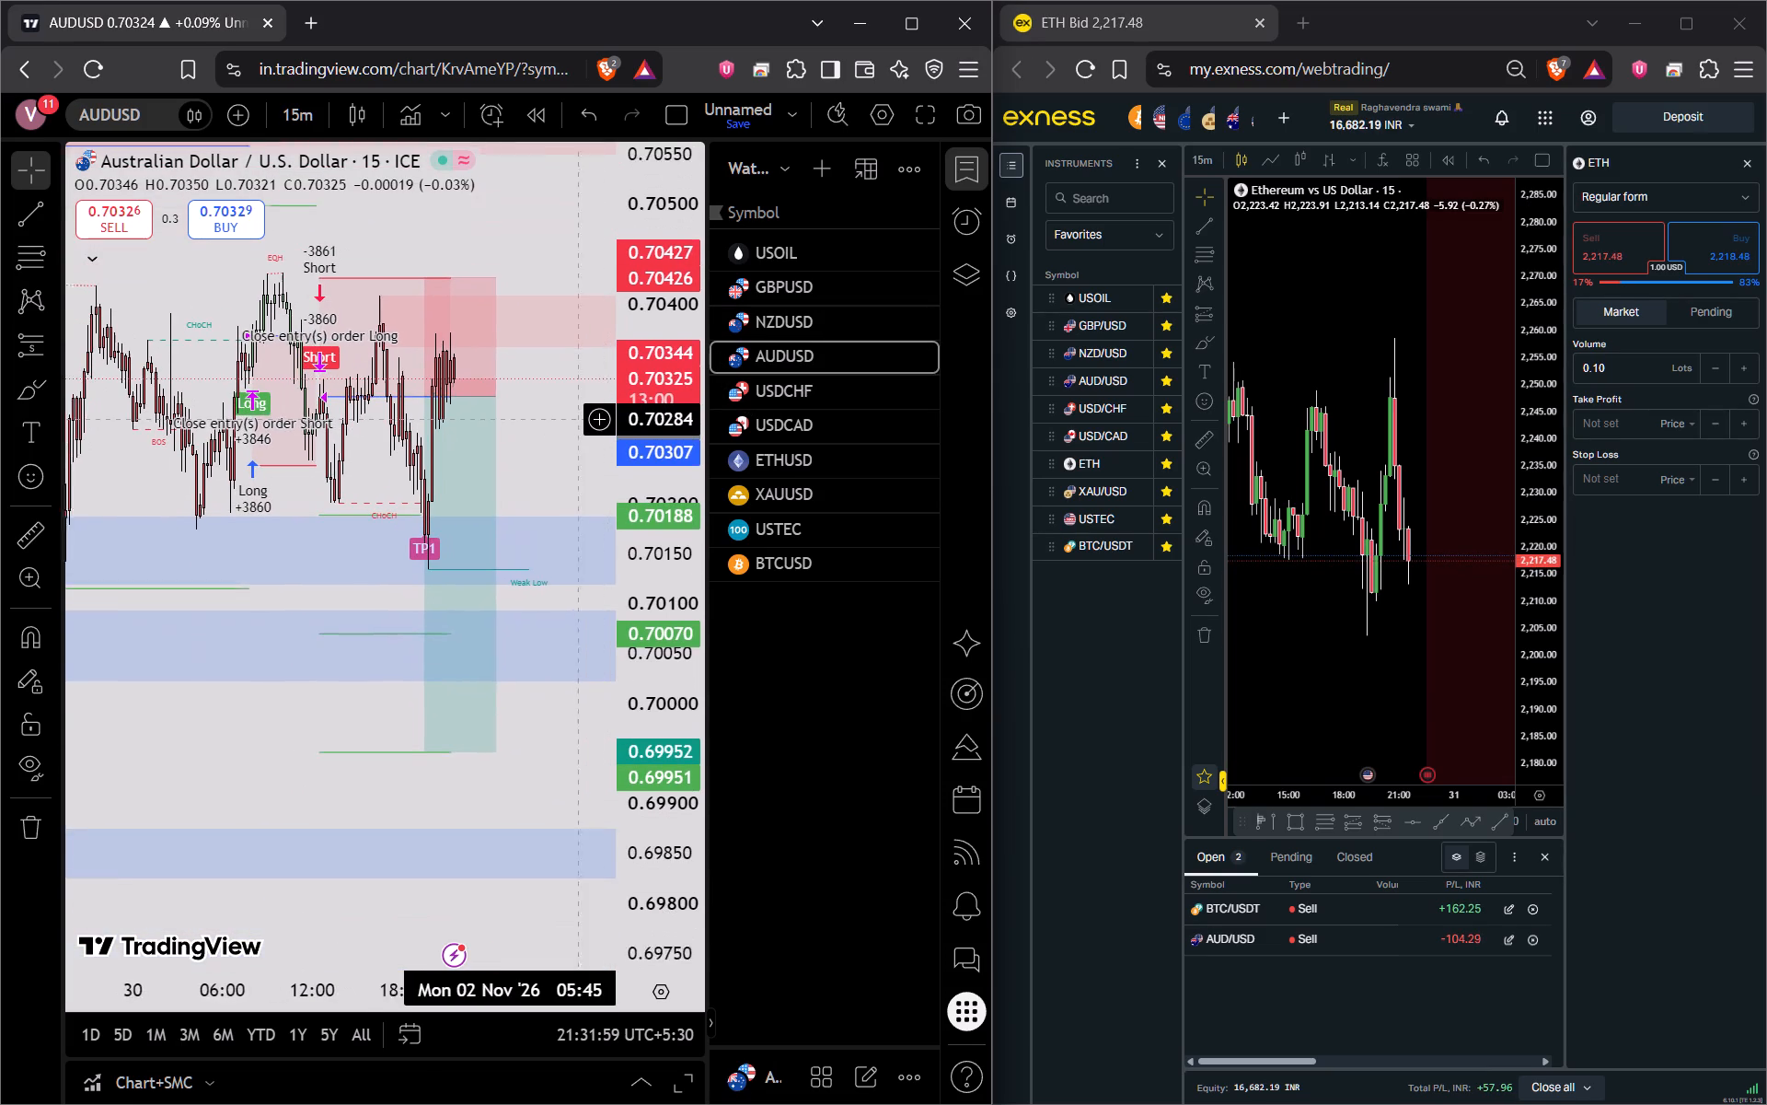
pyautogui.moveTo(572, 423); pyautogui.dragTo(568, 427)
pyautogui.moveTo(685, 511); pyautogui.dragTo(712, 352)
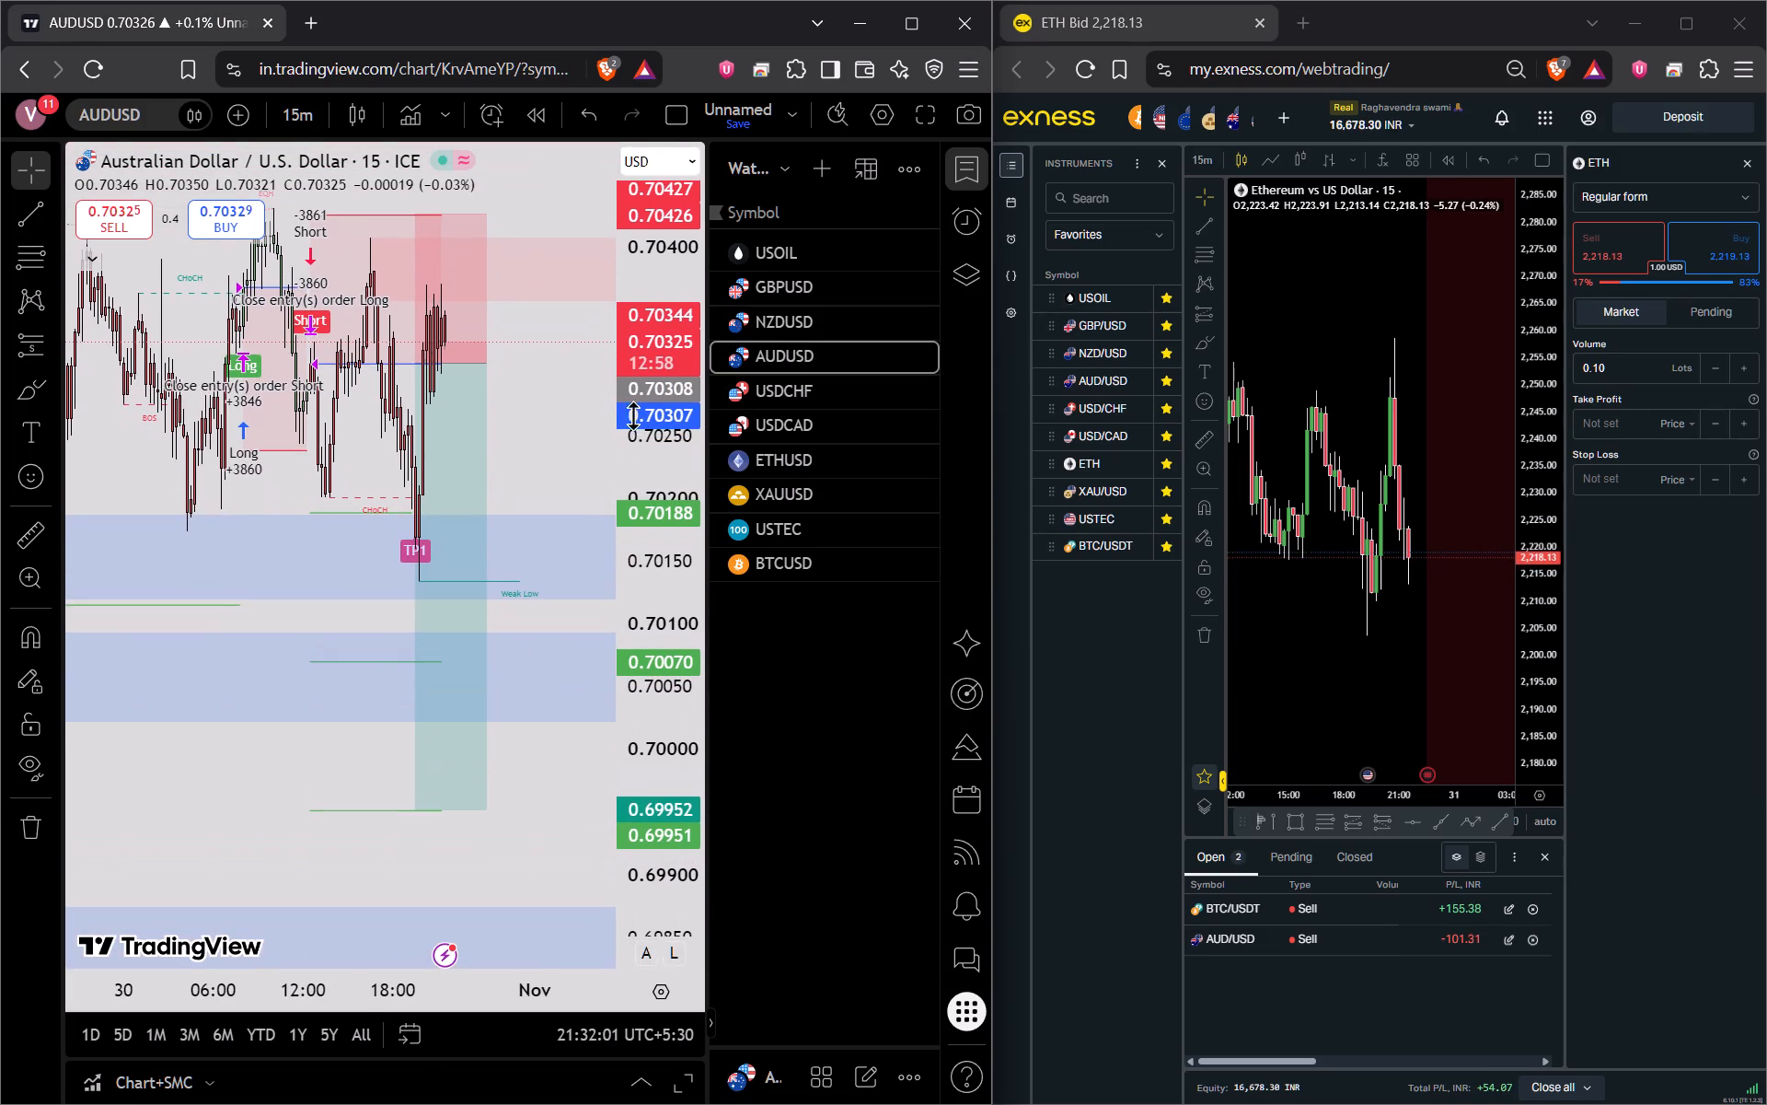
pyautogui.scroll(6, 566, 451)
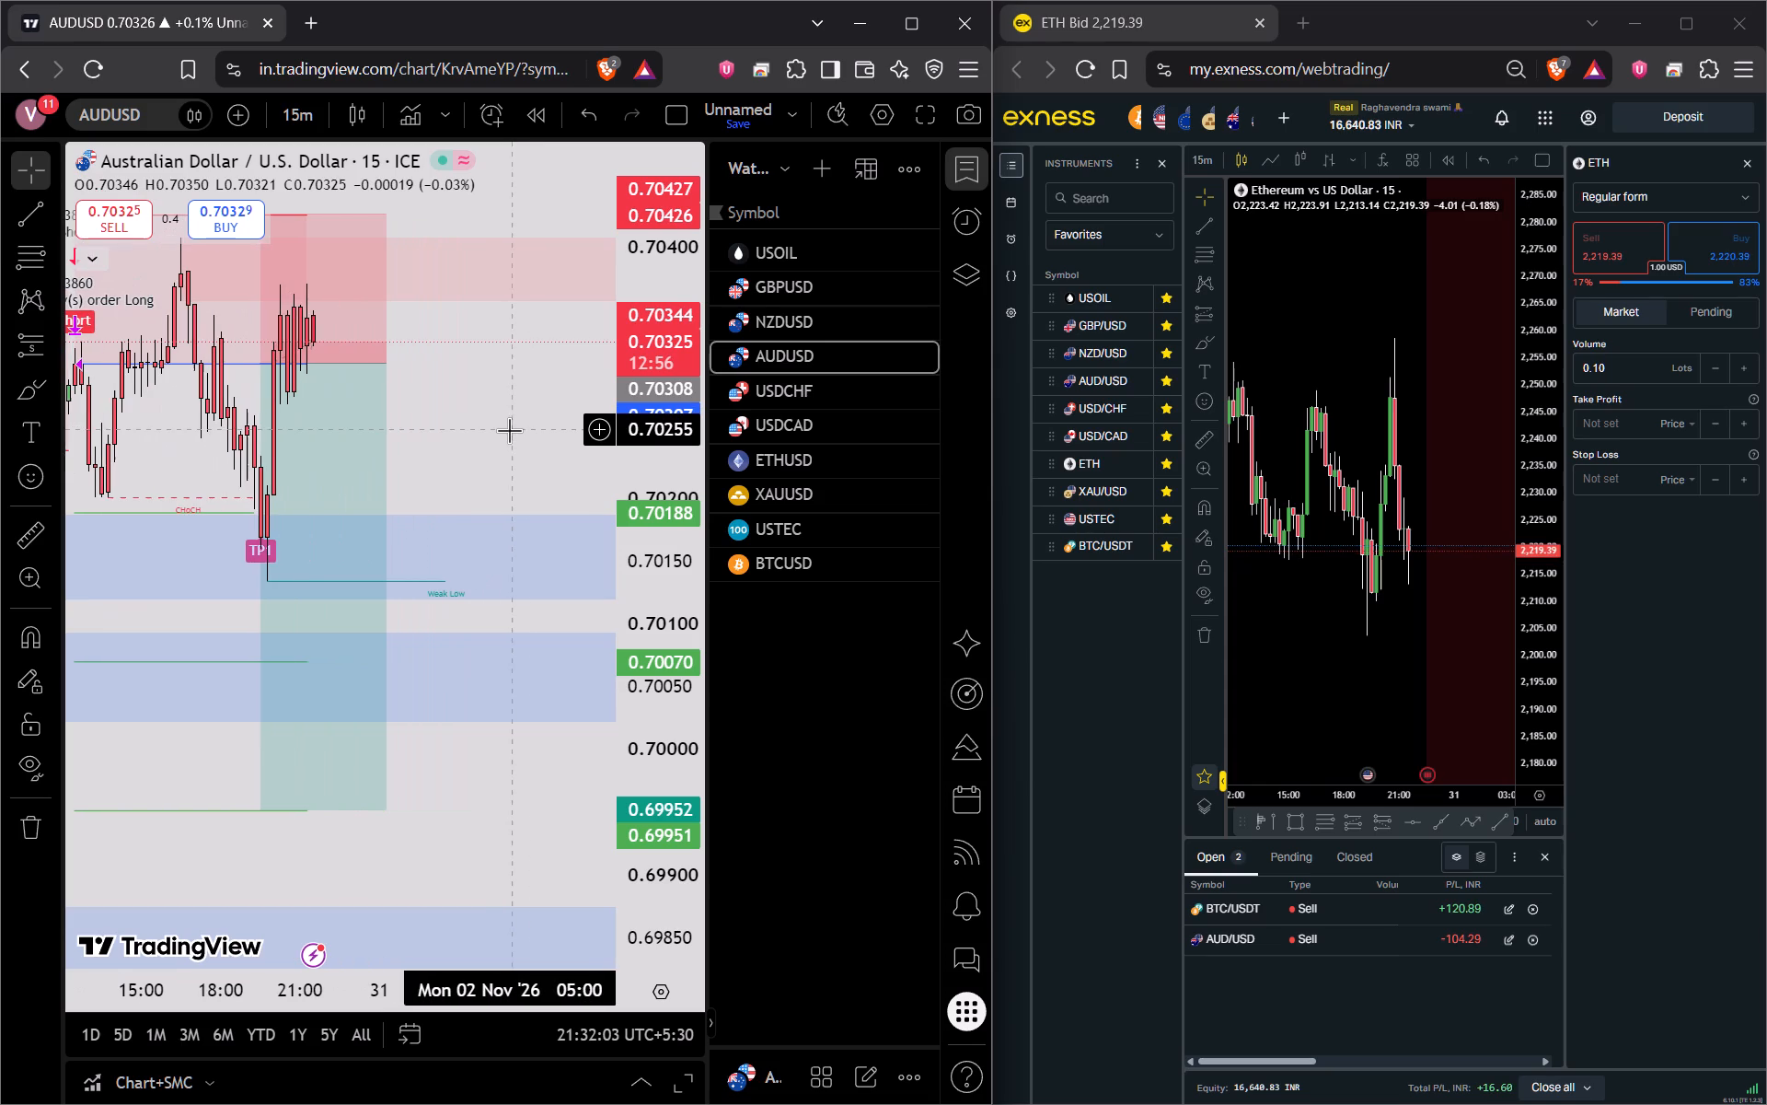
# Reopen the USDCHF chart and recheck its pullback against the nearby supply and demand zones.
pyautogui.click(807, 401)
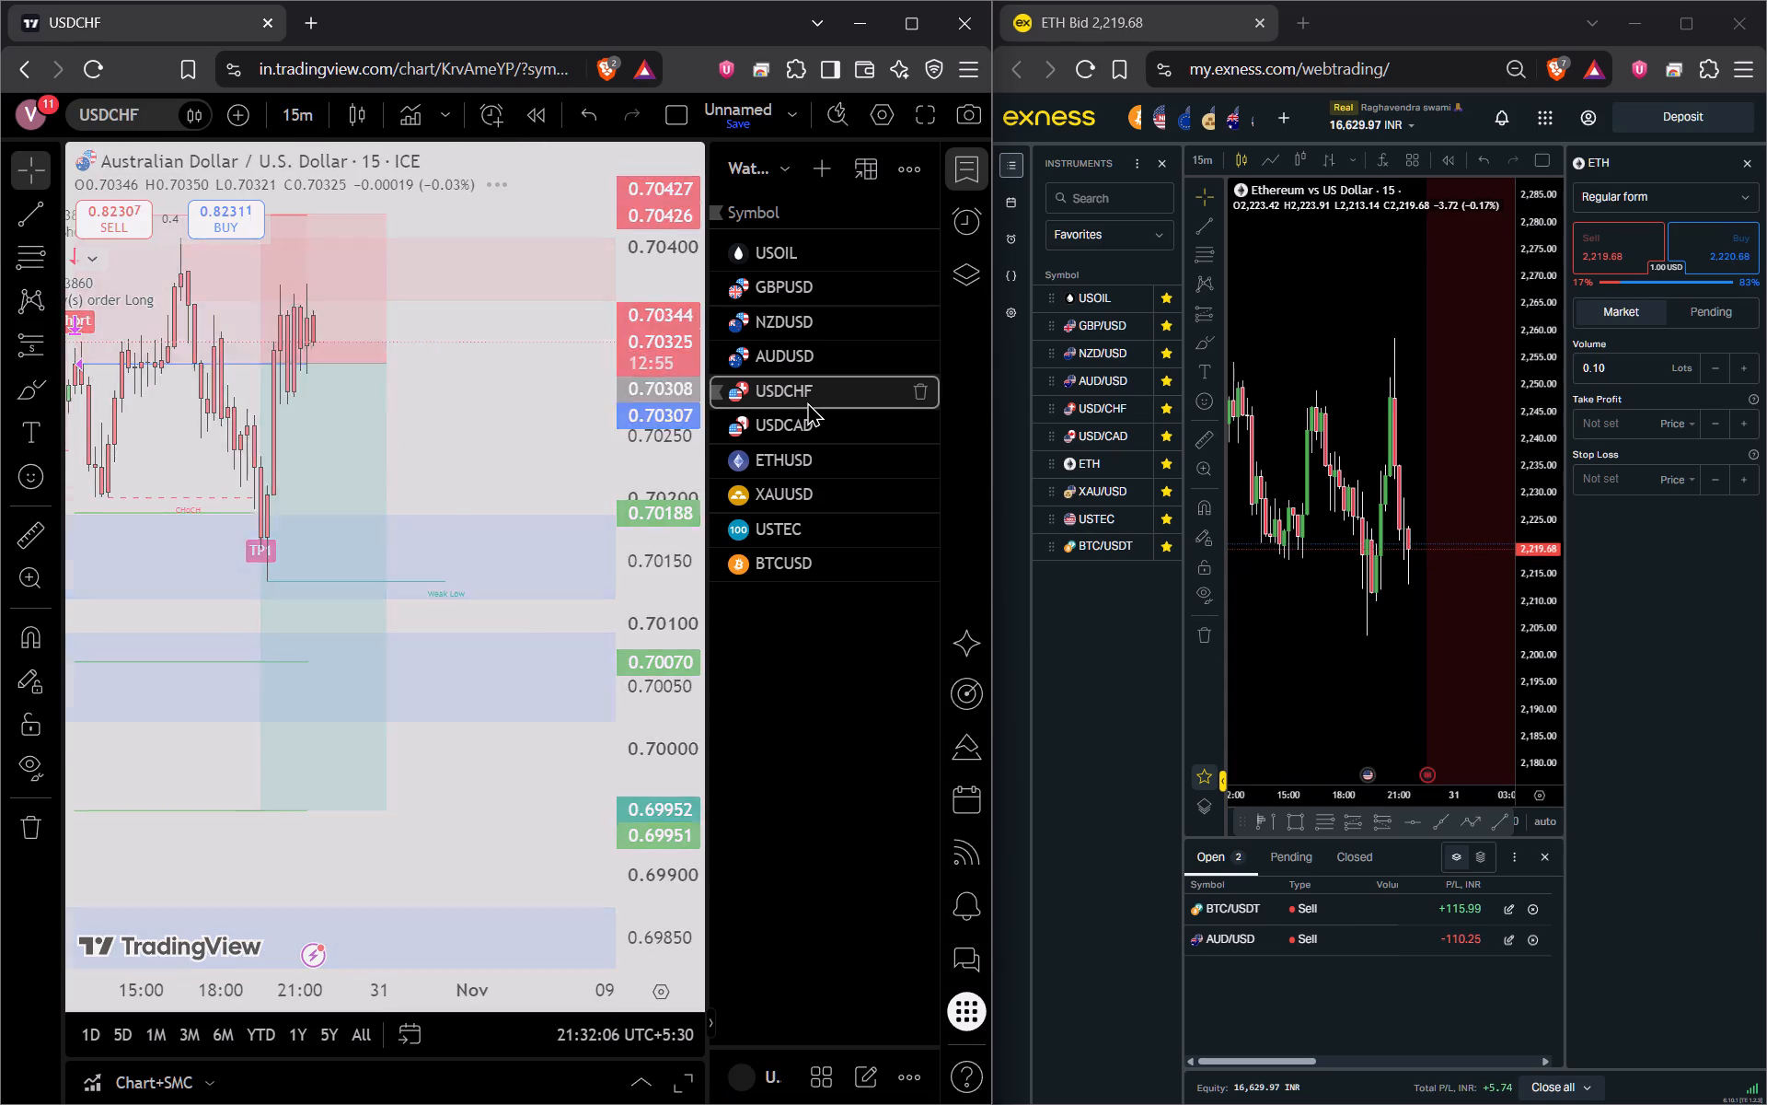
pyautogui.moveTo(468, 671); pyautogui.dragTo(513, 456)
pyautogui.scroll(-6, 513, 456)
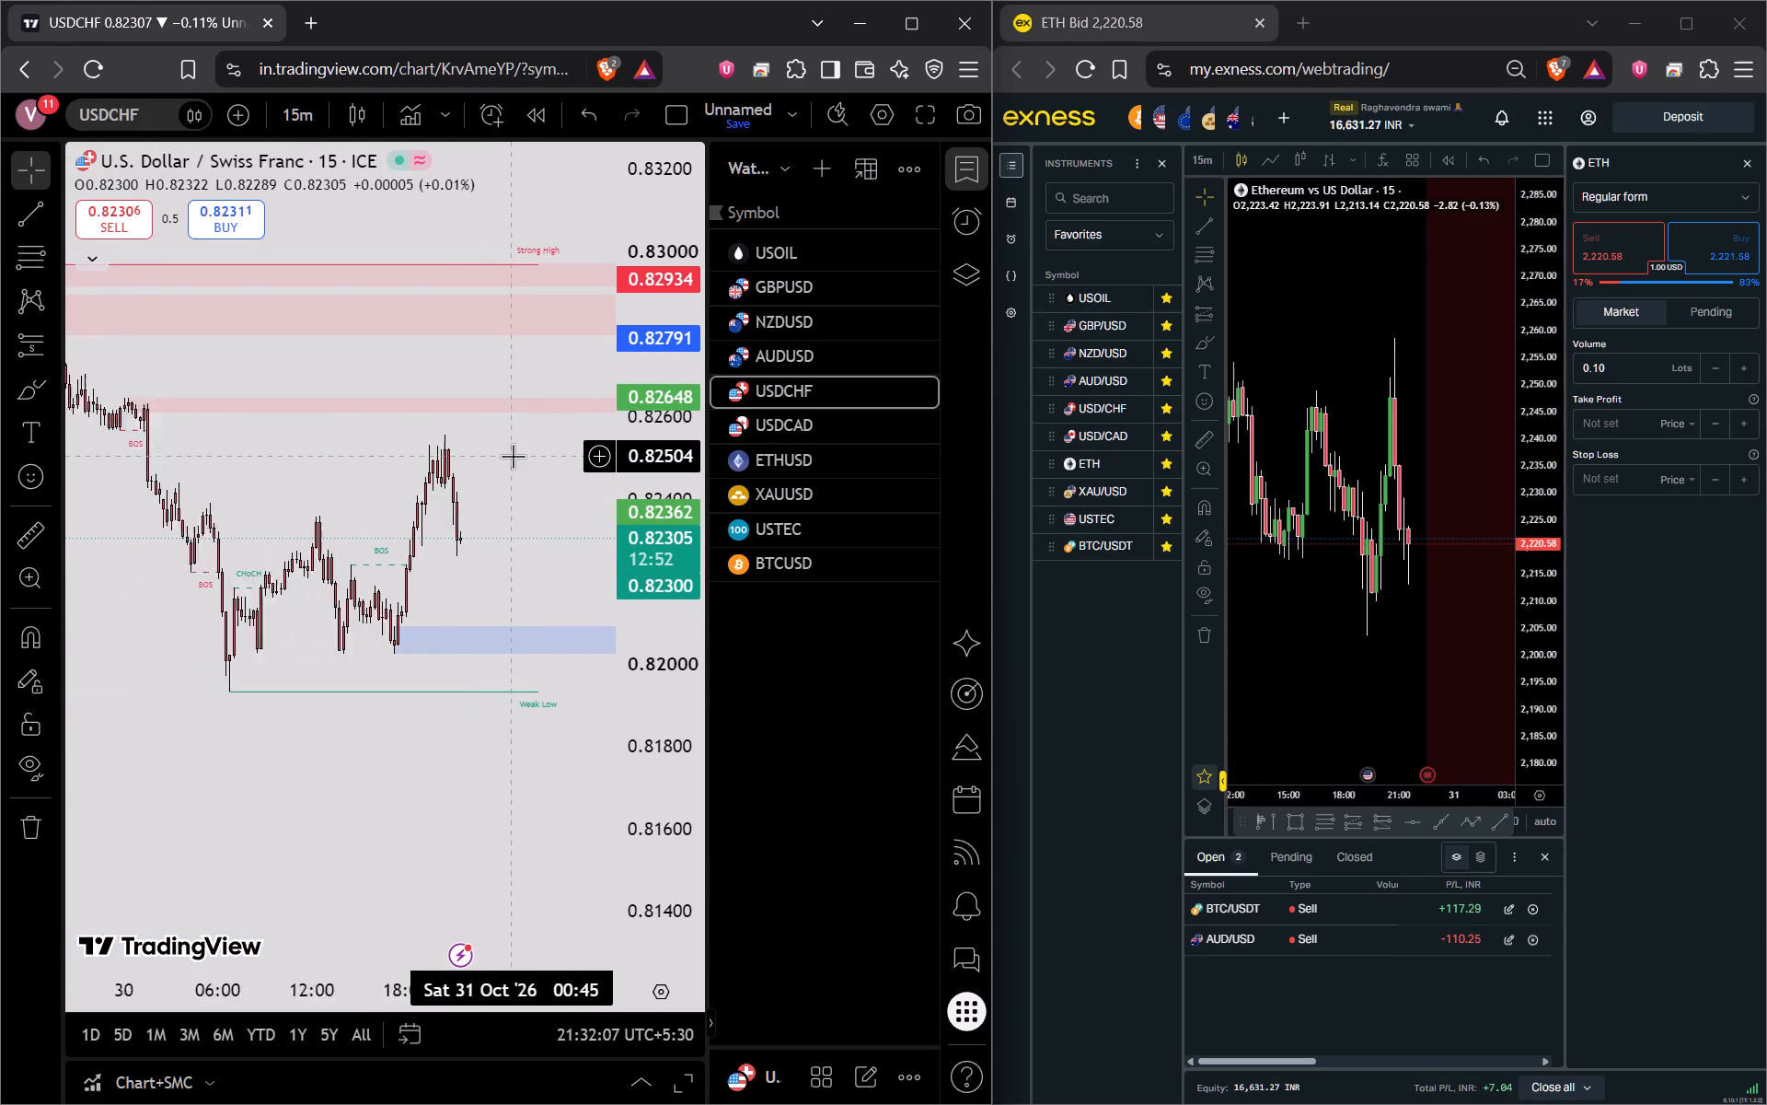
pyautogui.scroll(-4, 513, 456)
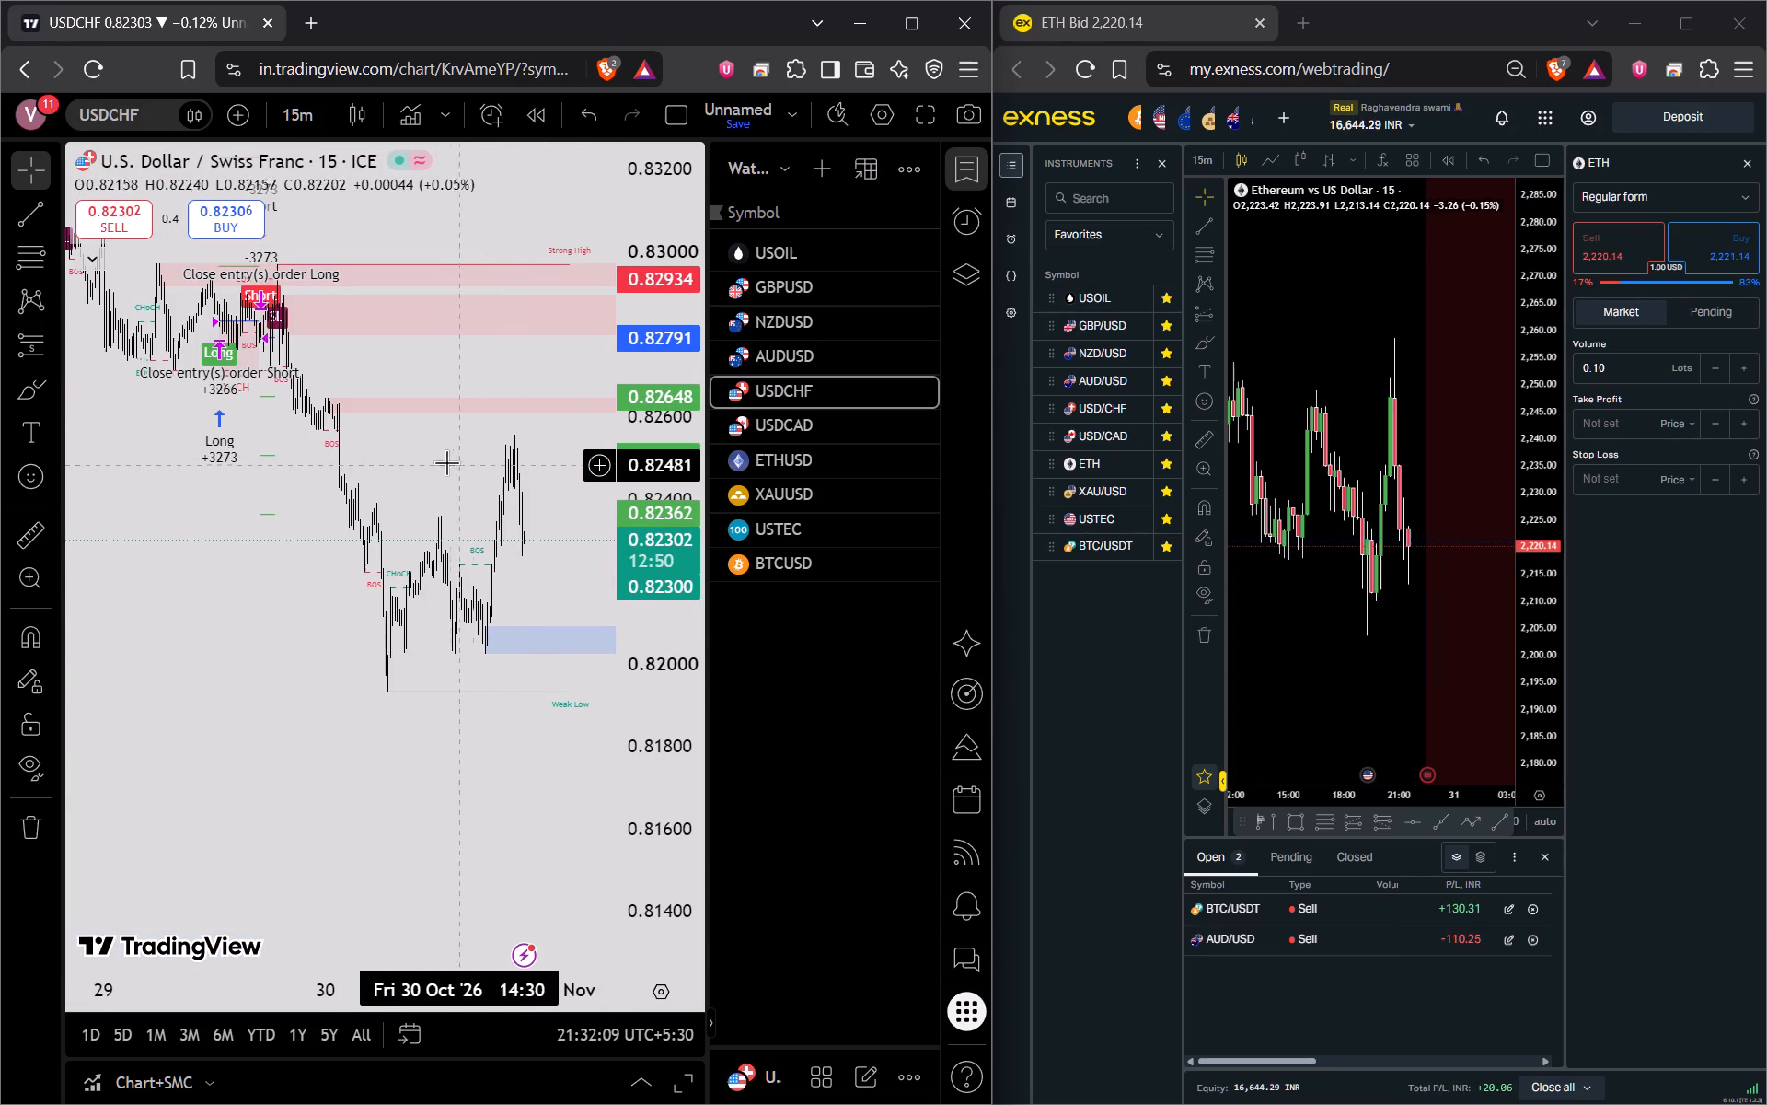
pyautogui.scroll(2, 432, 456)
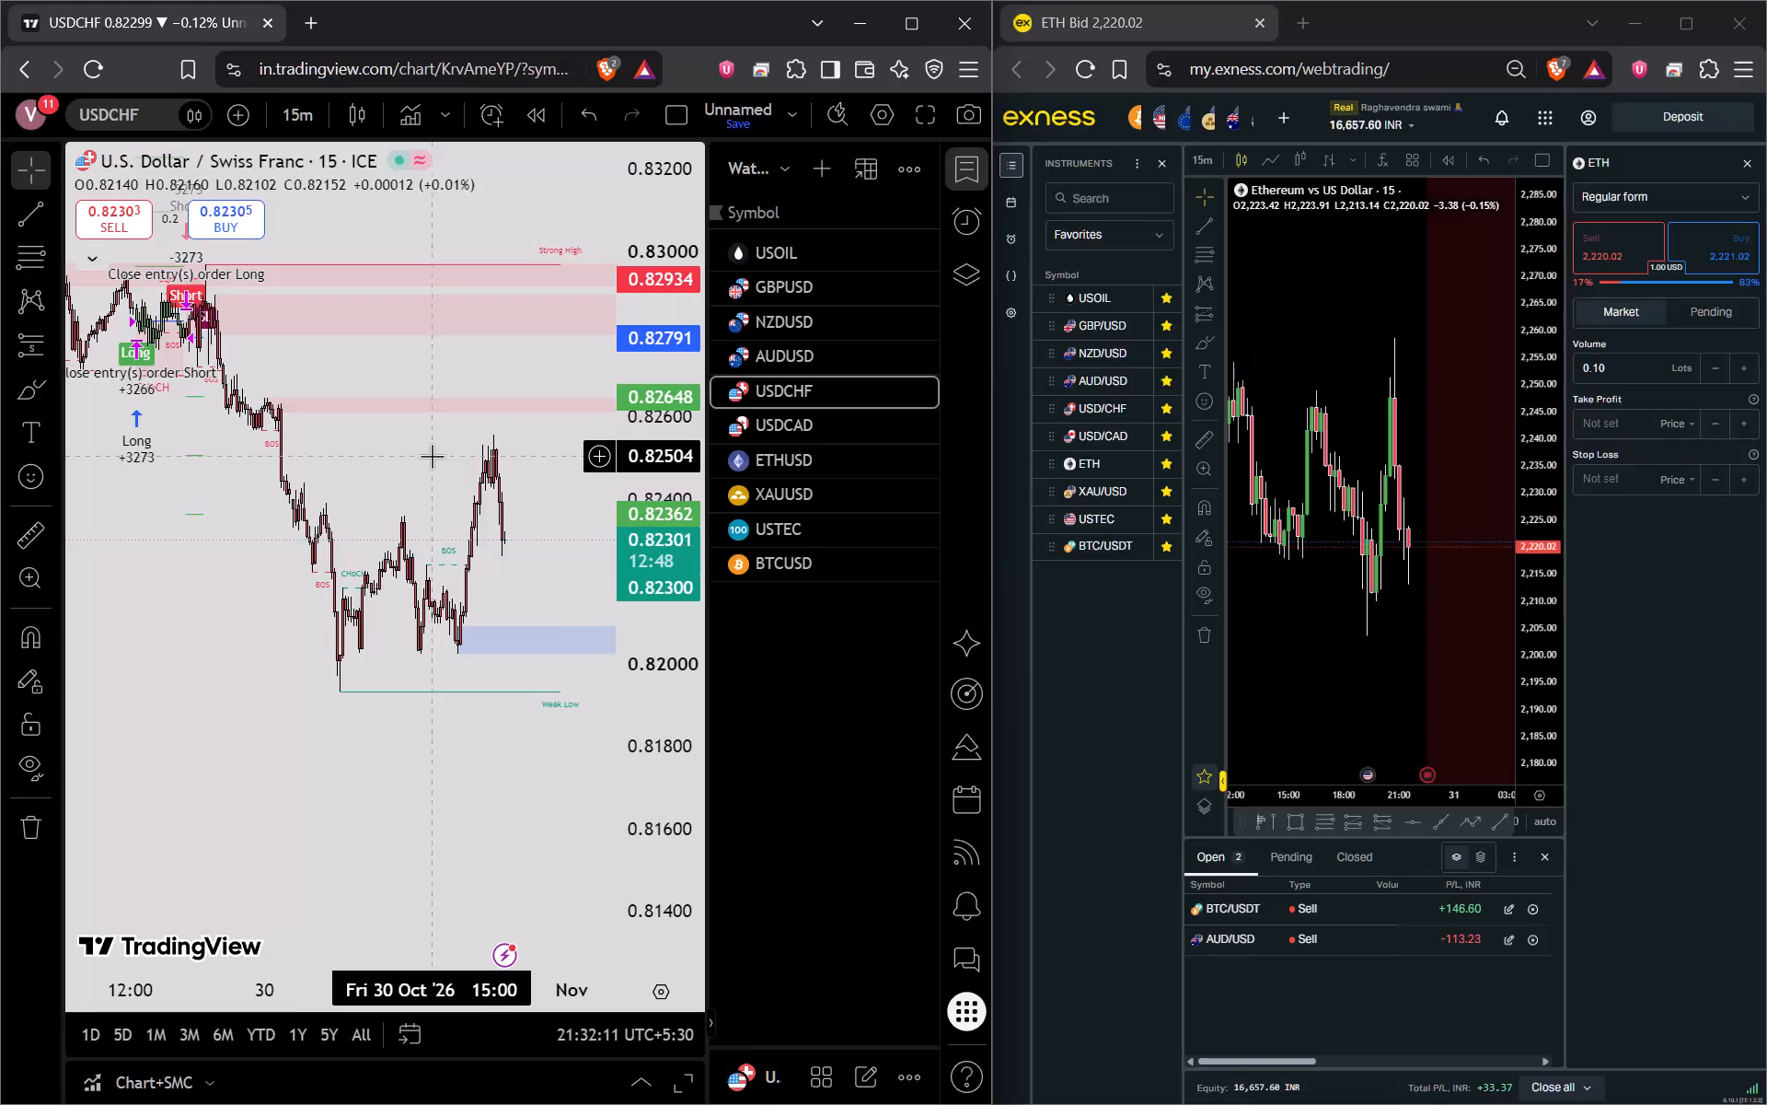
# Inspect the USDCHF pullback against the supply zones above and the demand zone below.
pyautogui.moveTo(393, 464); pyautogui.dragTo(366, 567)
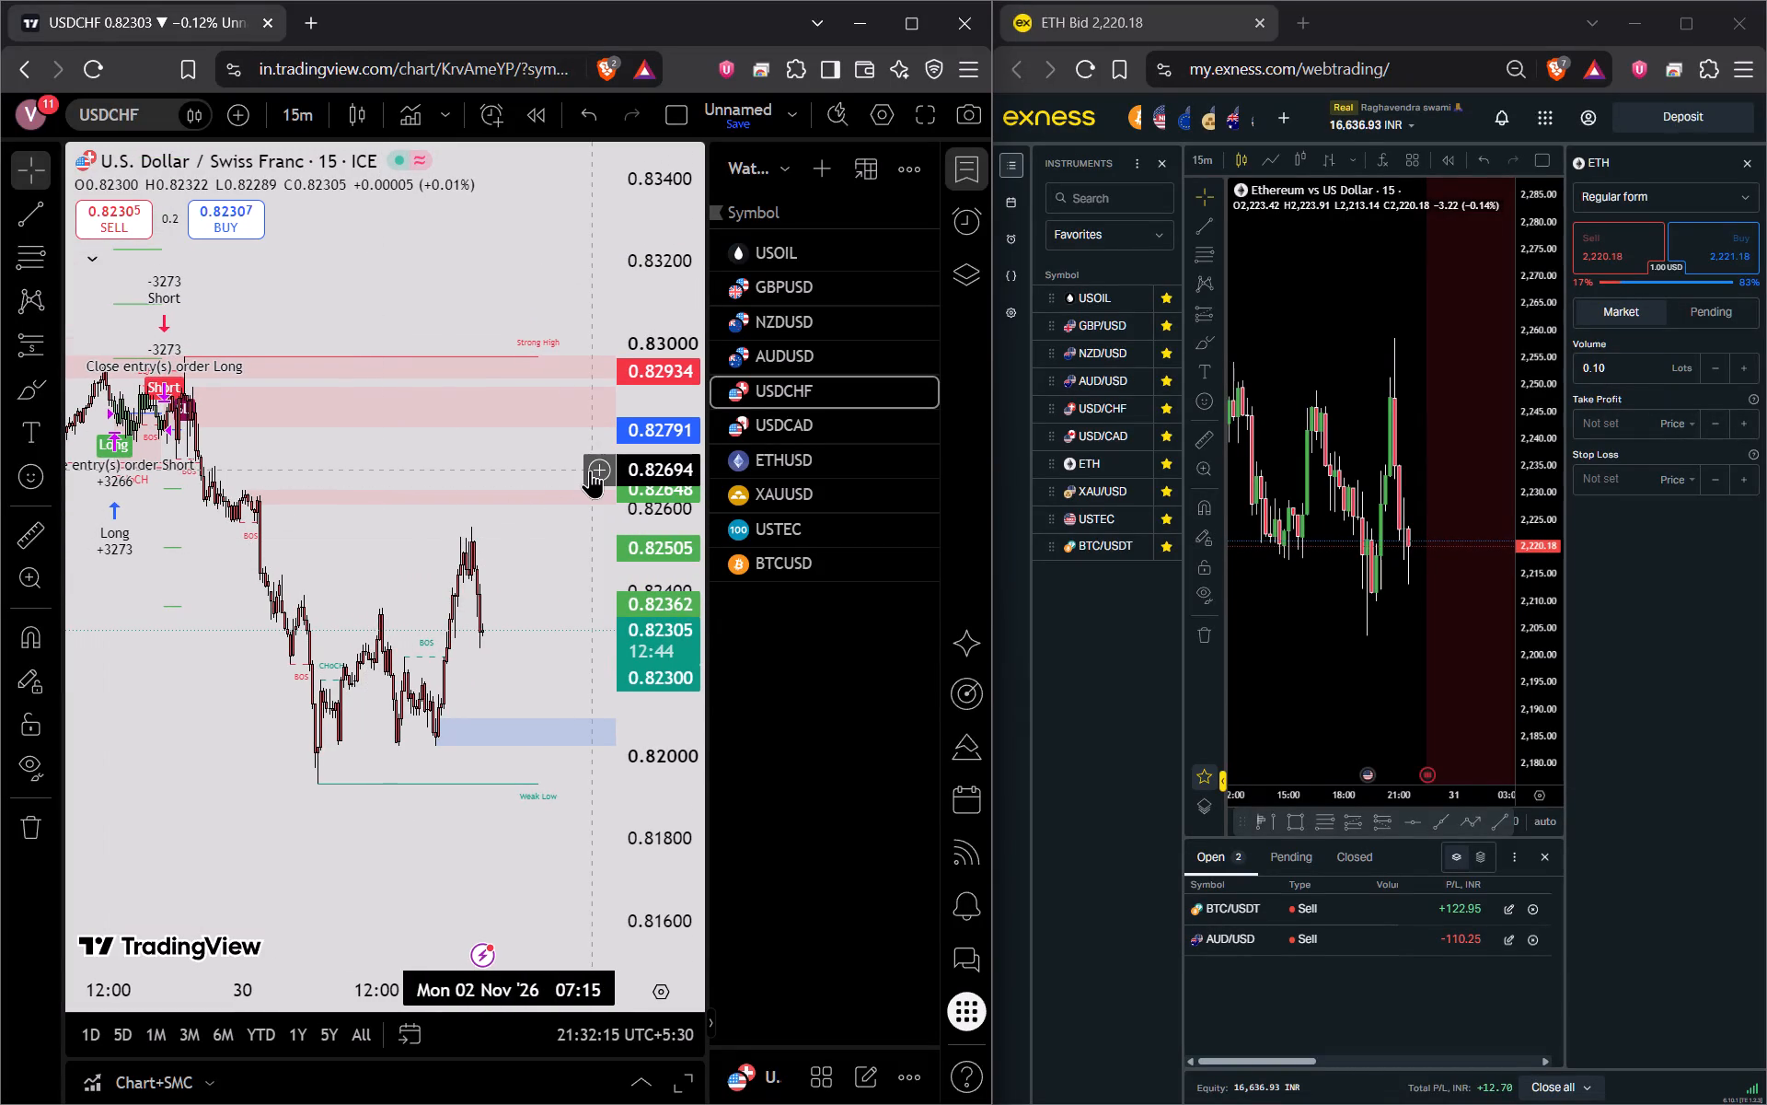
# Reopen the USDCAD chart and examine its latest candles between the supply zone and the weak low.
pyautogui.click(782, 422)
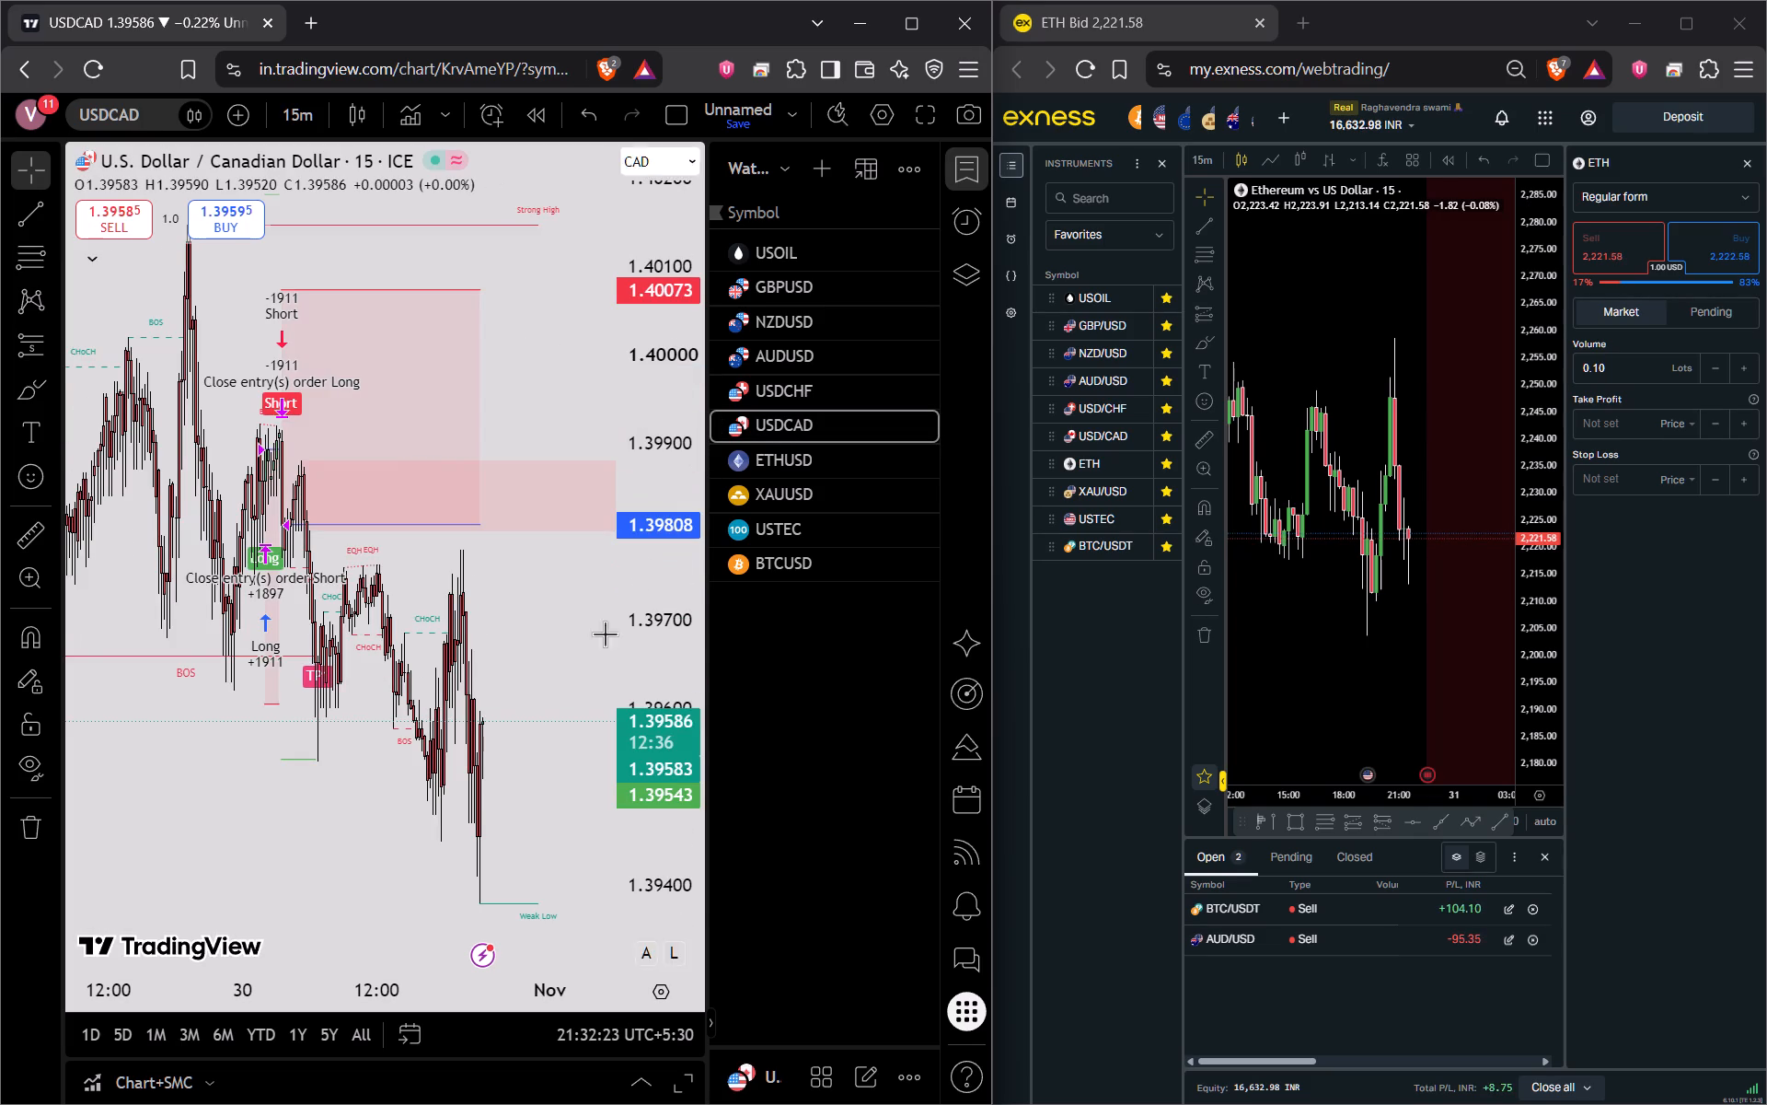
pyautogui.moveTo(578, 650); pyautogui.dragTo(540, 511)
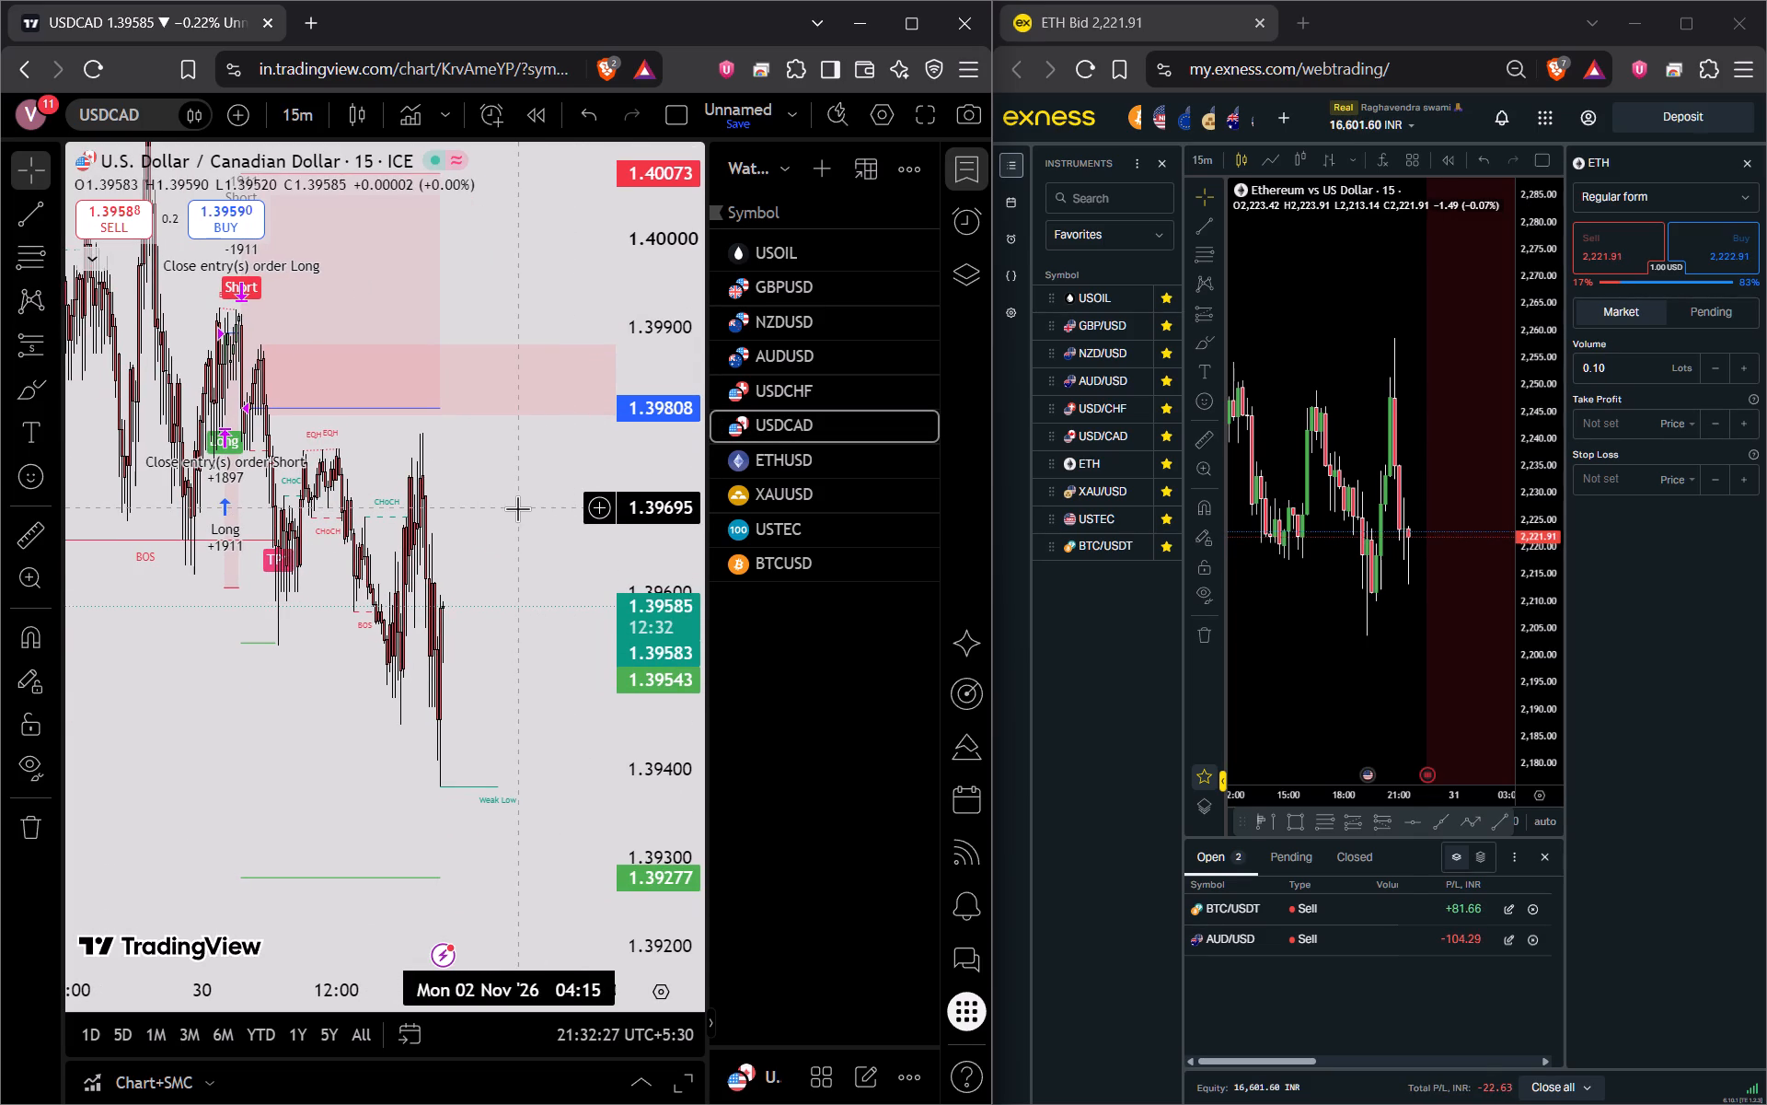
pyautogui.scroll(1, 517, 508)
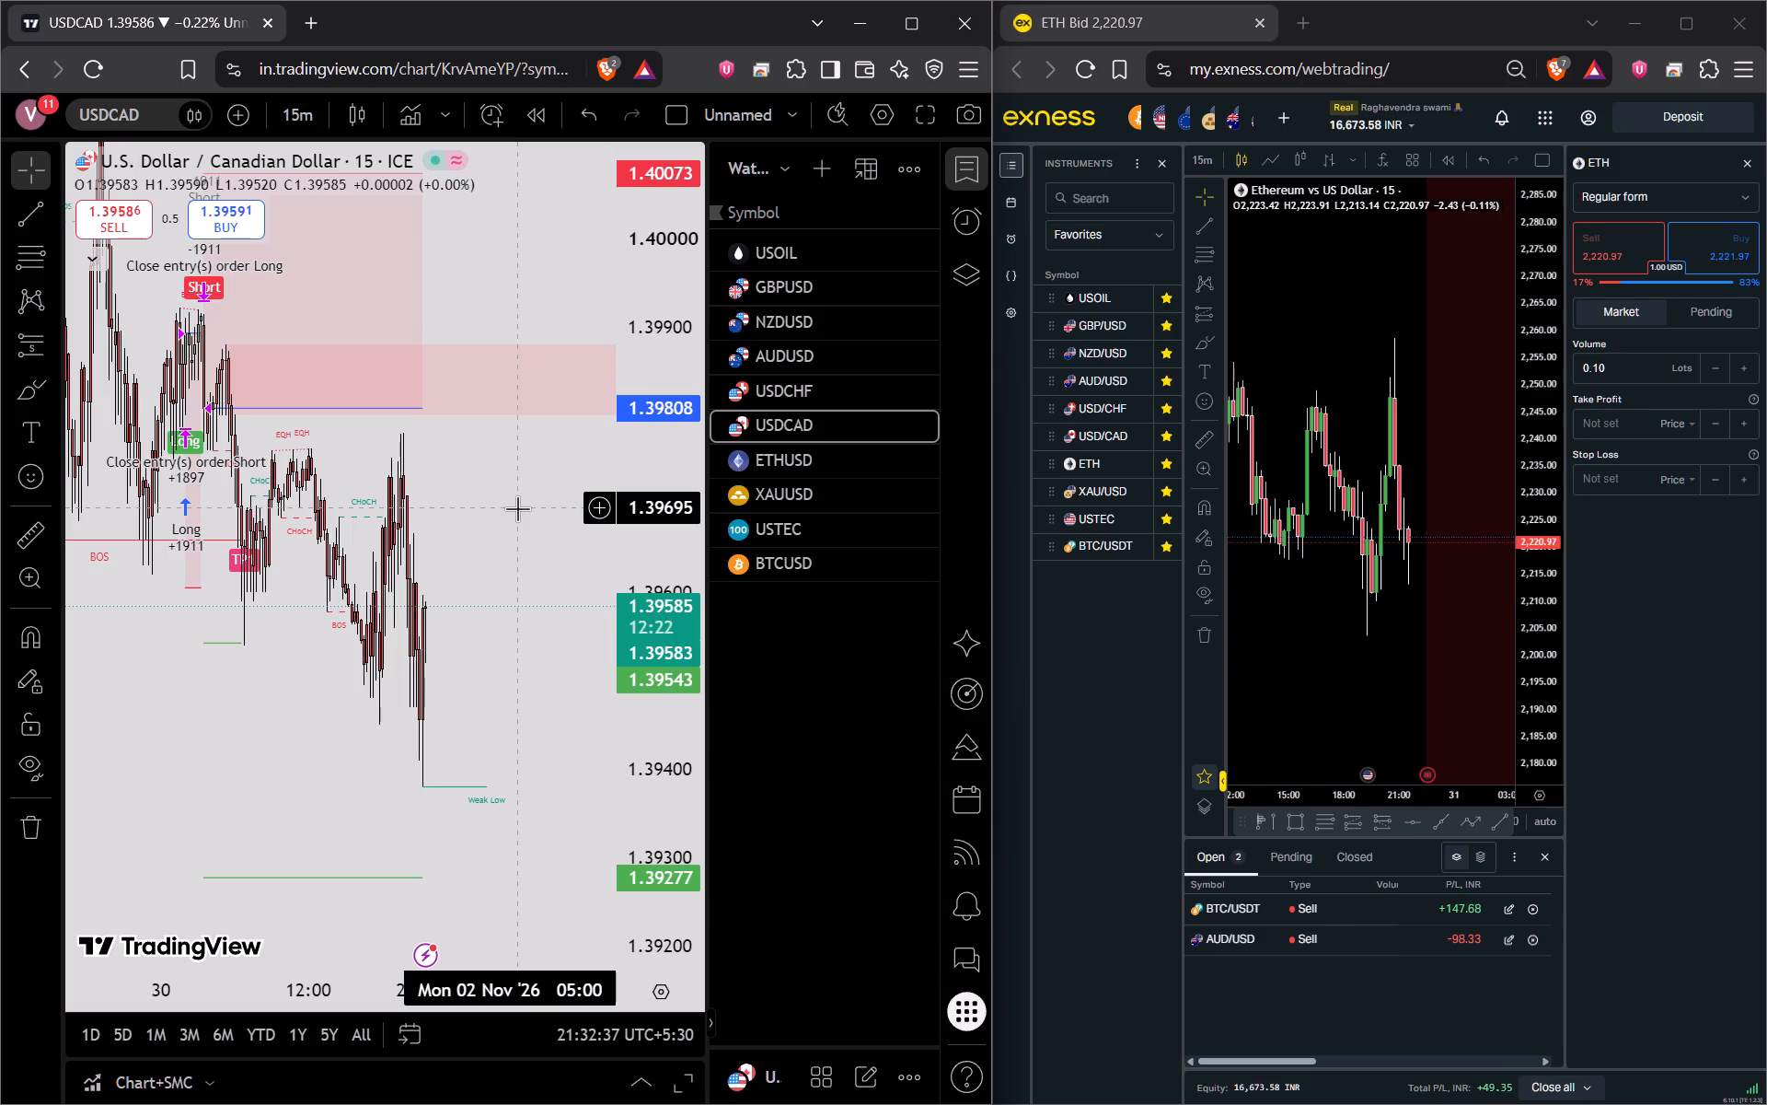
pyautogui.scroll(-1, 517, 508)
pyautogui.scroll(-1, 673, 465)
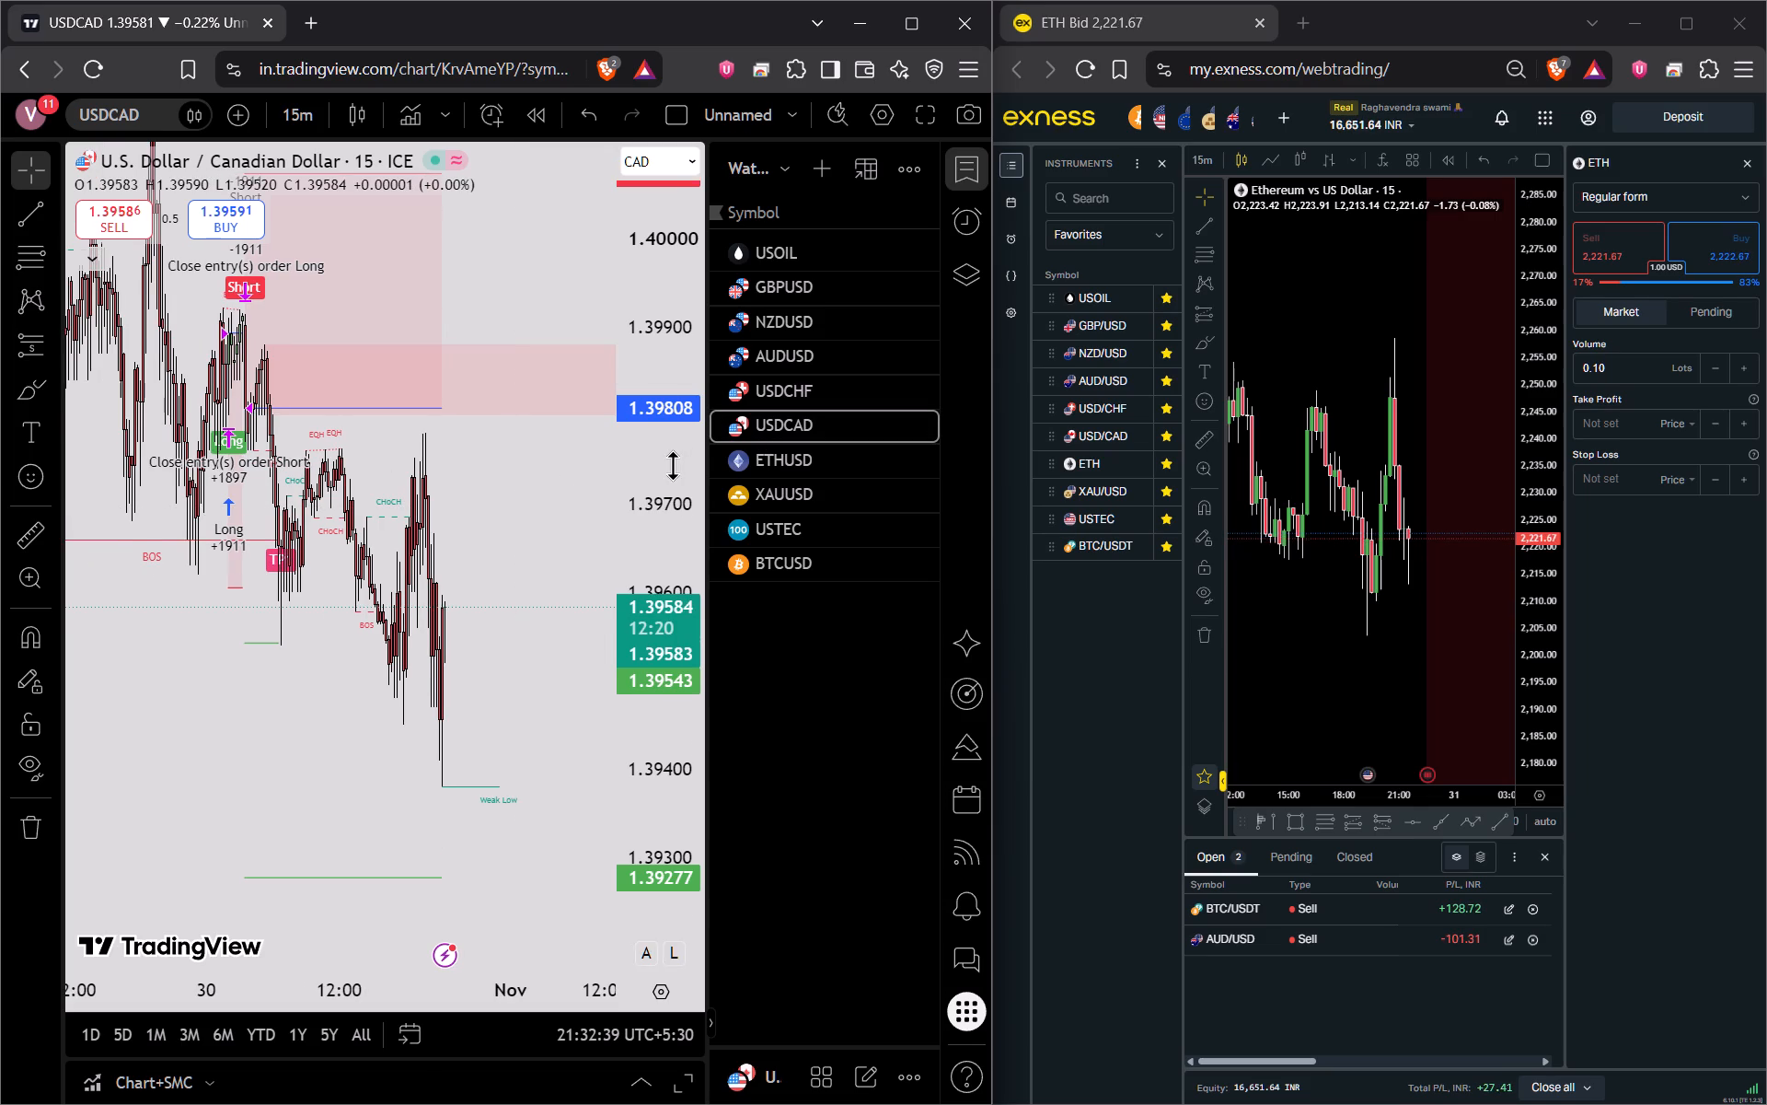
pyautogui.moveTo(527, 495); pyautogui.dragTo(511, 546)
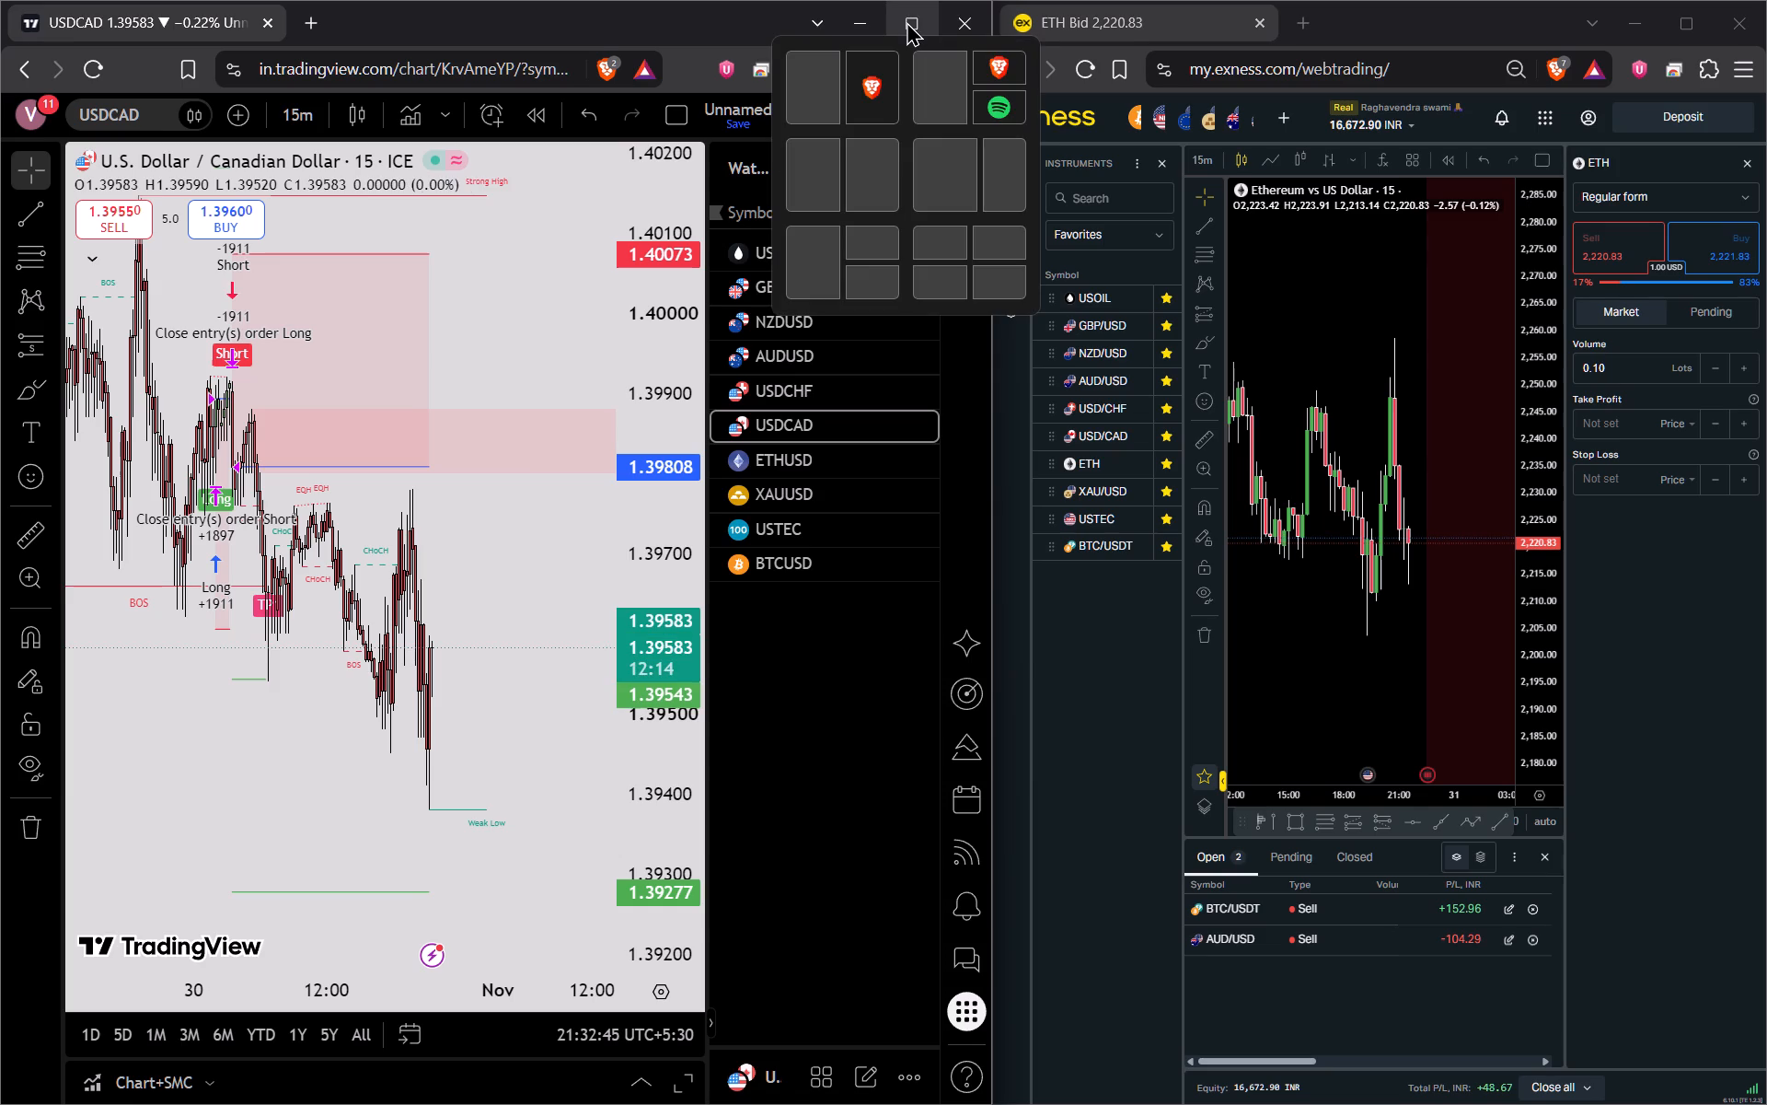
# Enlarge the Exness terminal, open the BTC/USDT position's chart and inspect recent candles against its entry, stop-loss and take-profit levels.
pyautogui.click(1704, 38)
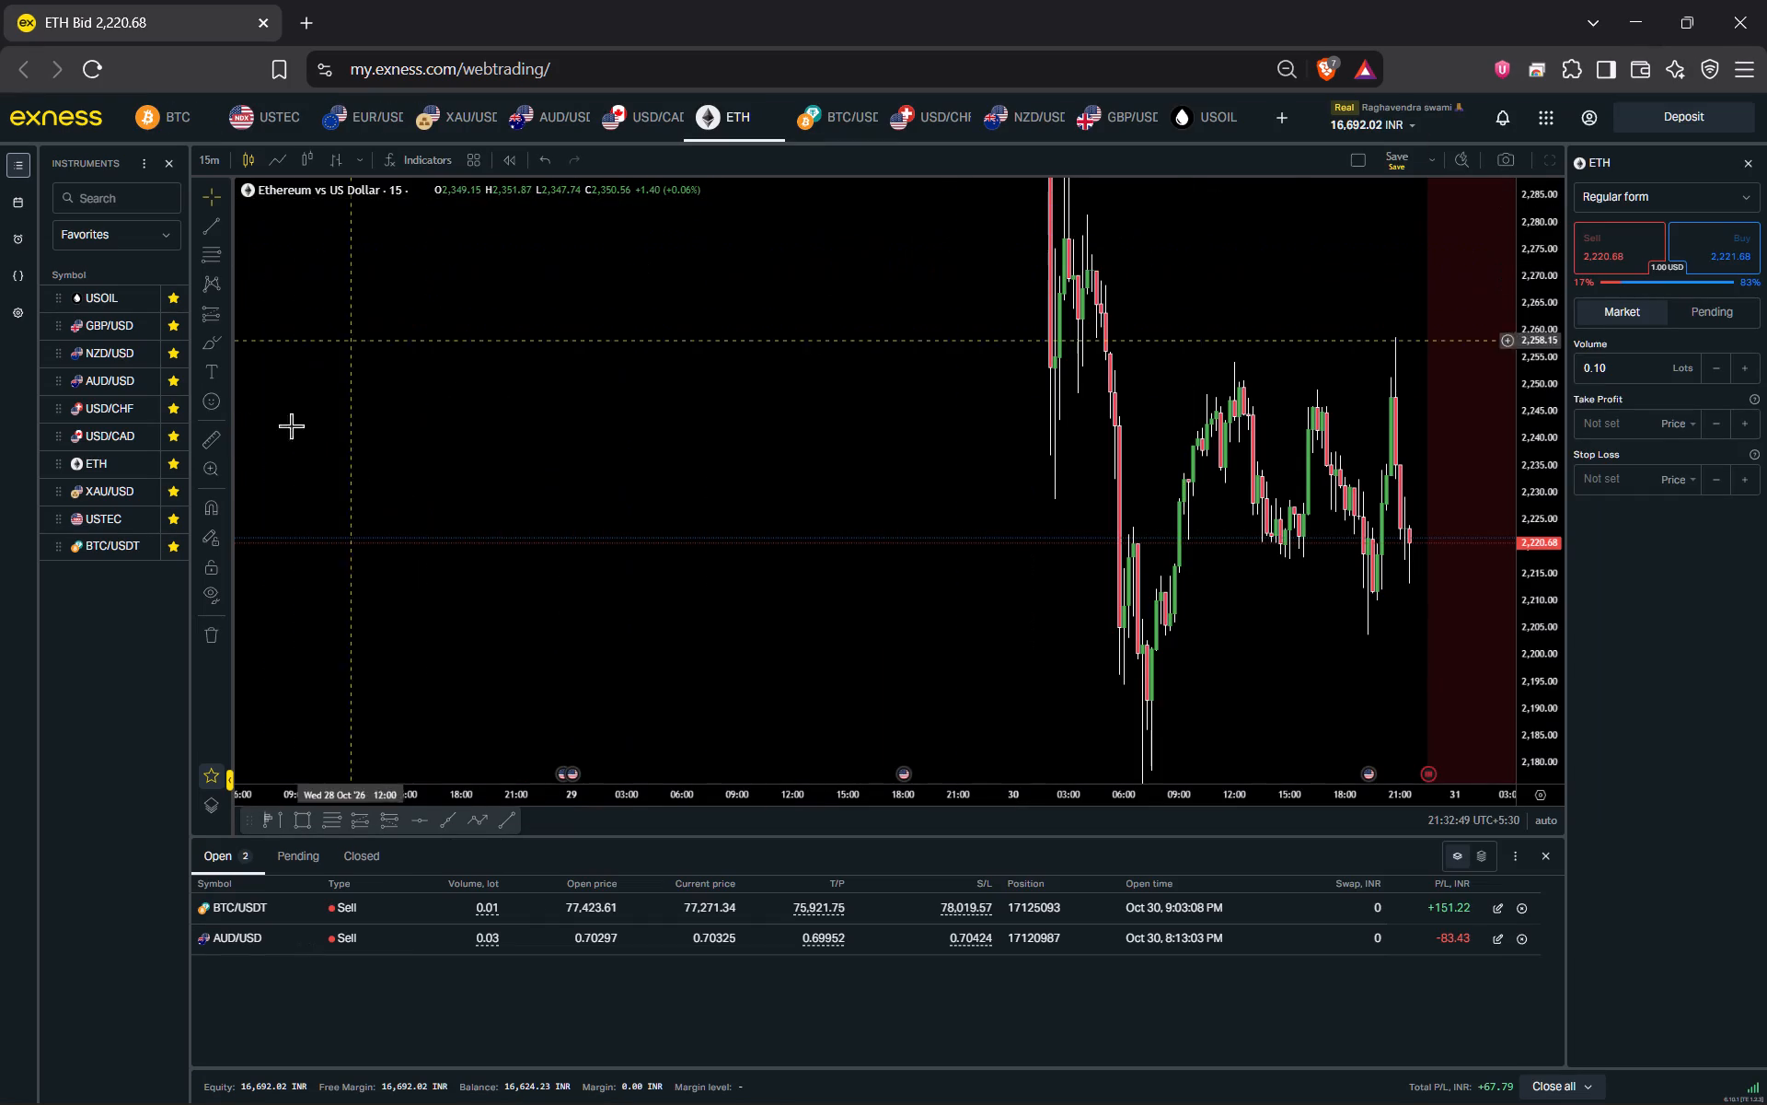
pyautogui.click(250, 906)
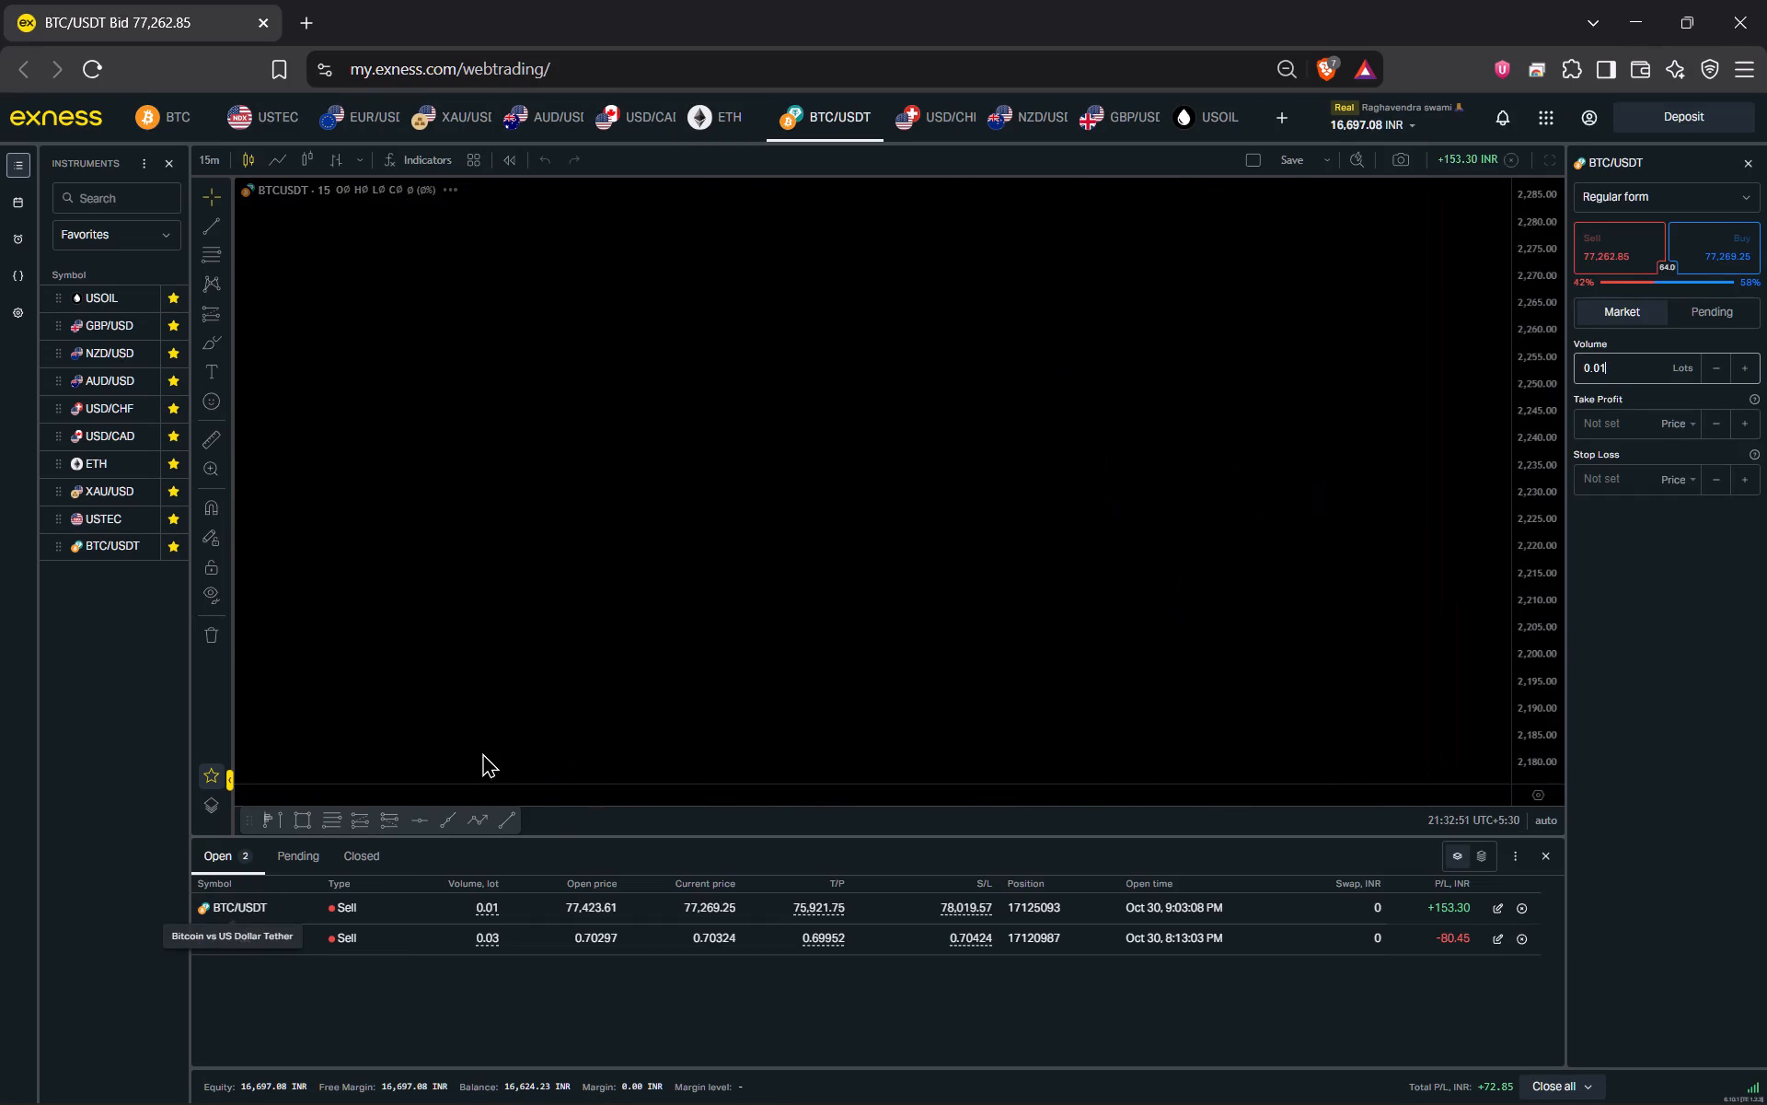
pyautogui.moveTo(1266, 603); pyautogui.dragTo(546, 531)
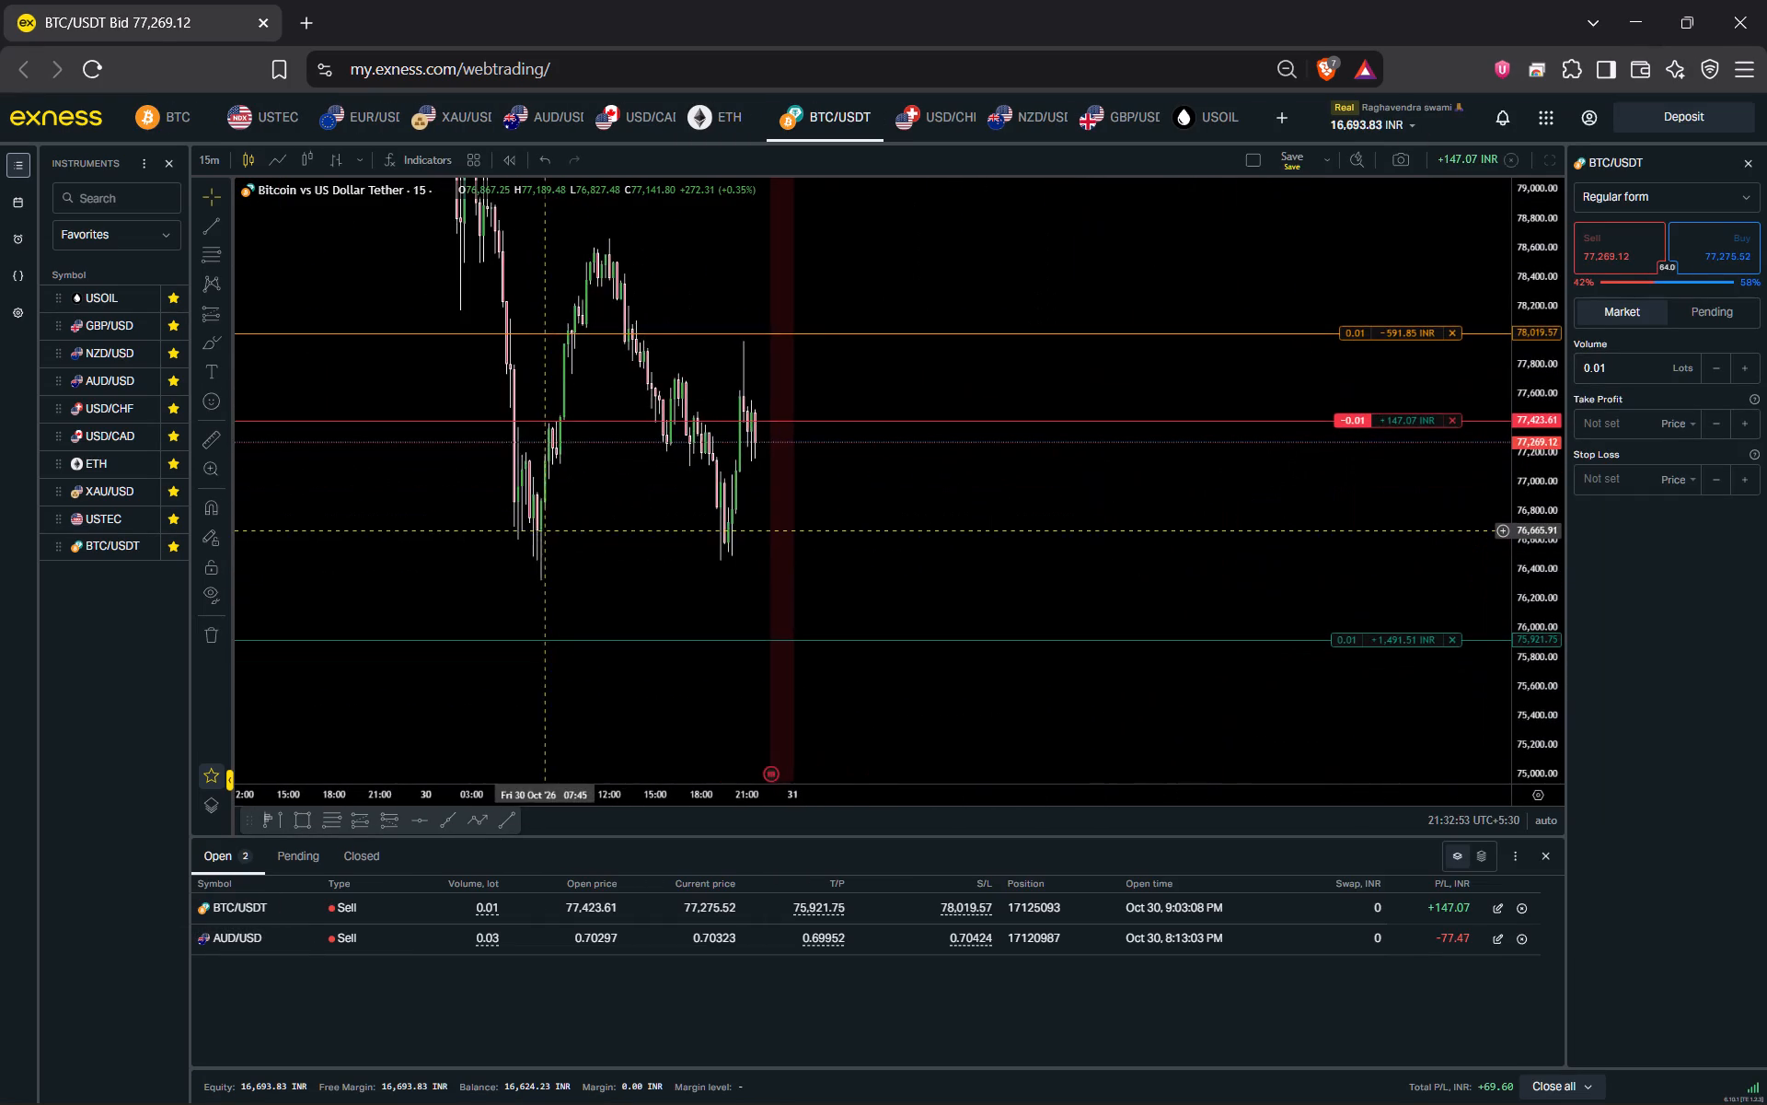
pyautogui.moveTo(546, 531); pyautogui.dragTo(653, 541)
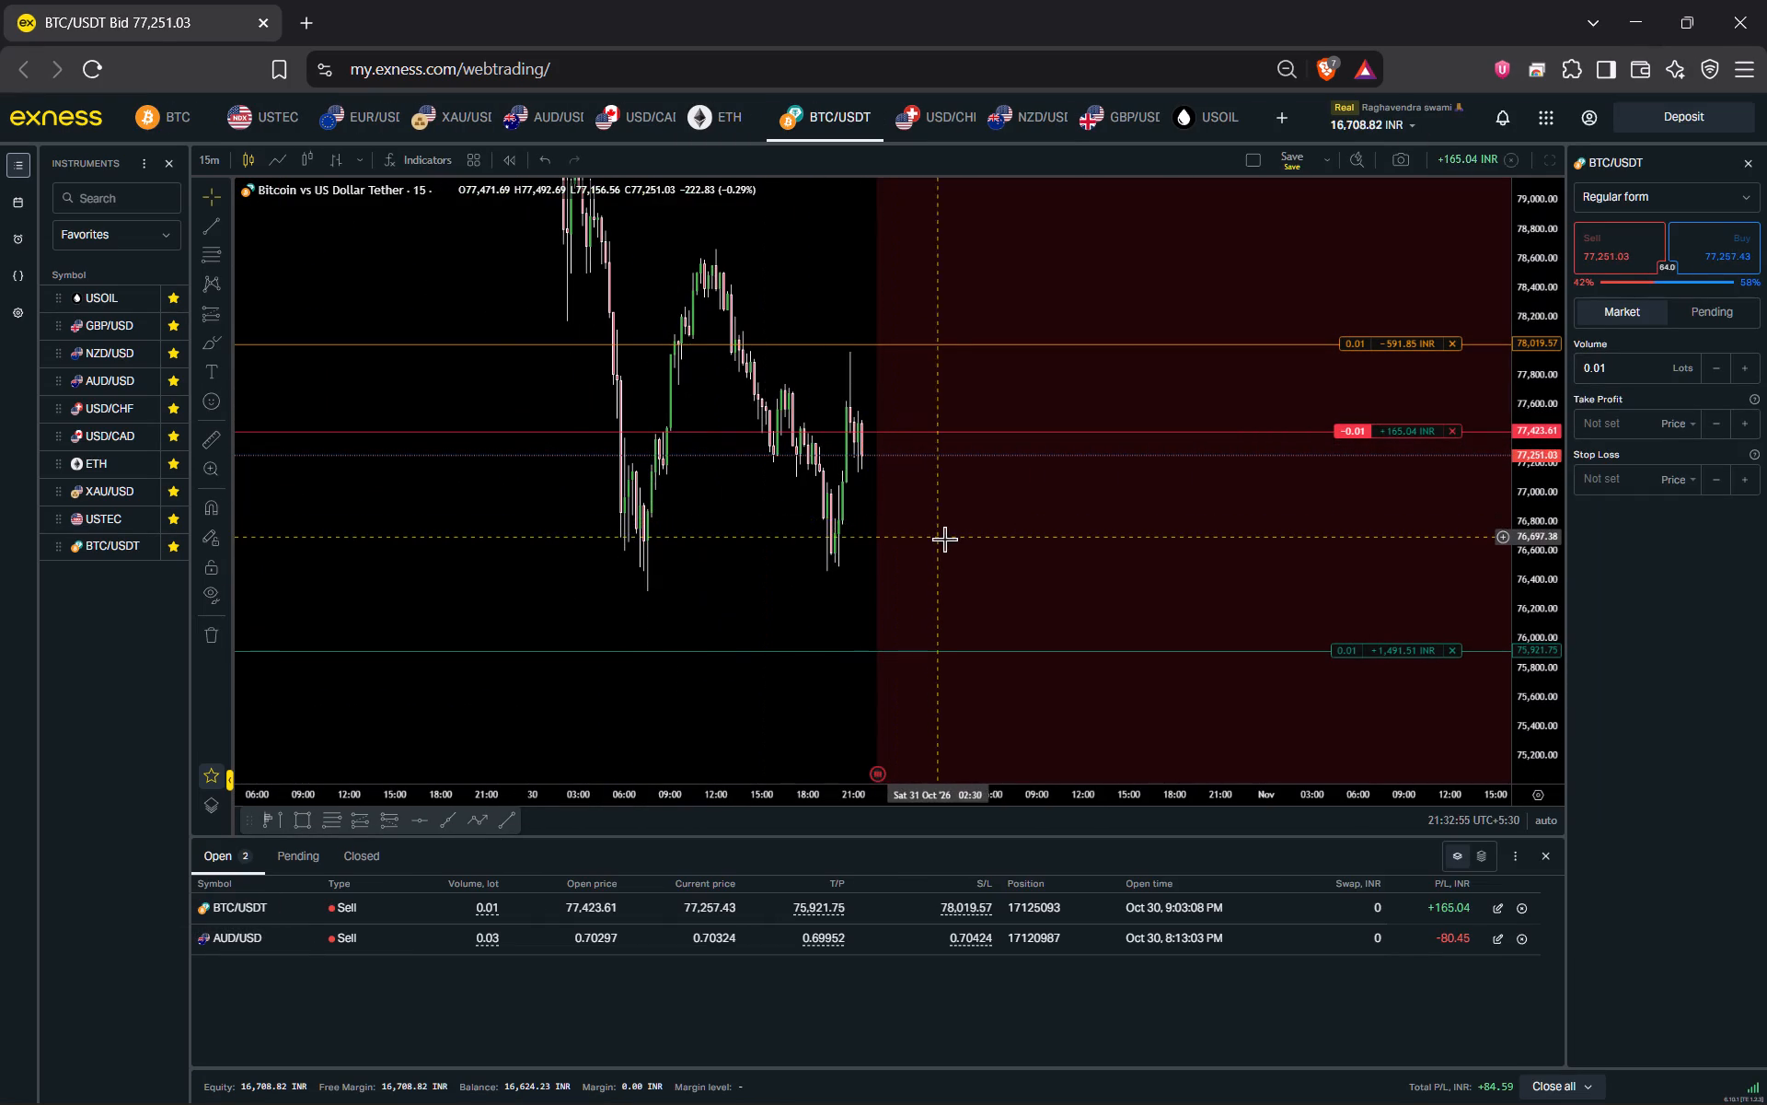
pyautogui.scroll(5, 943, 540)
pyautogui.moveTo(617, 582); pyautogui.dragTo(689, 595)
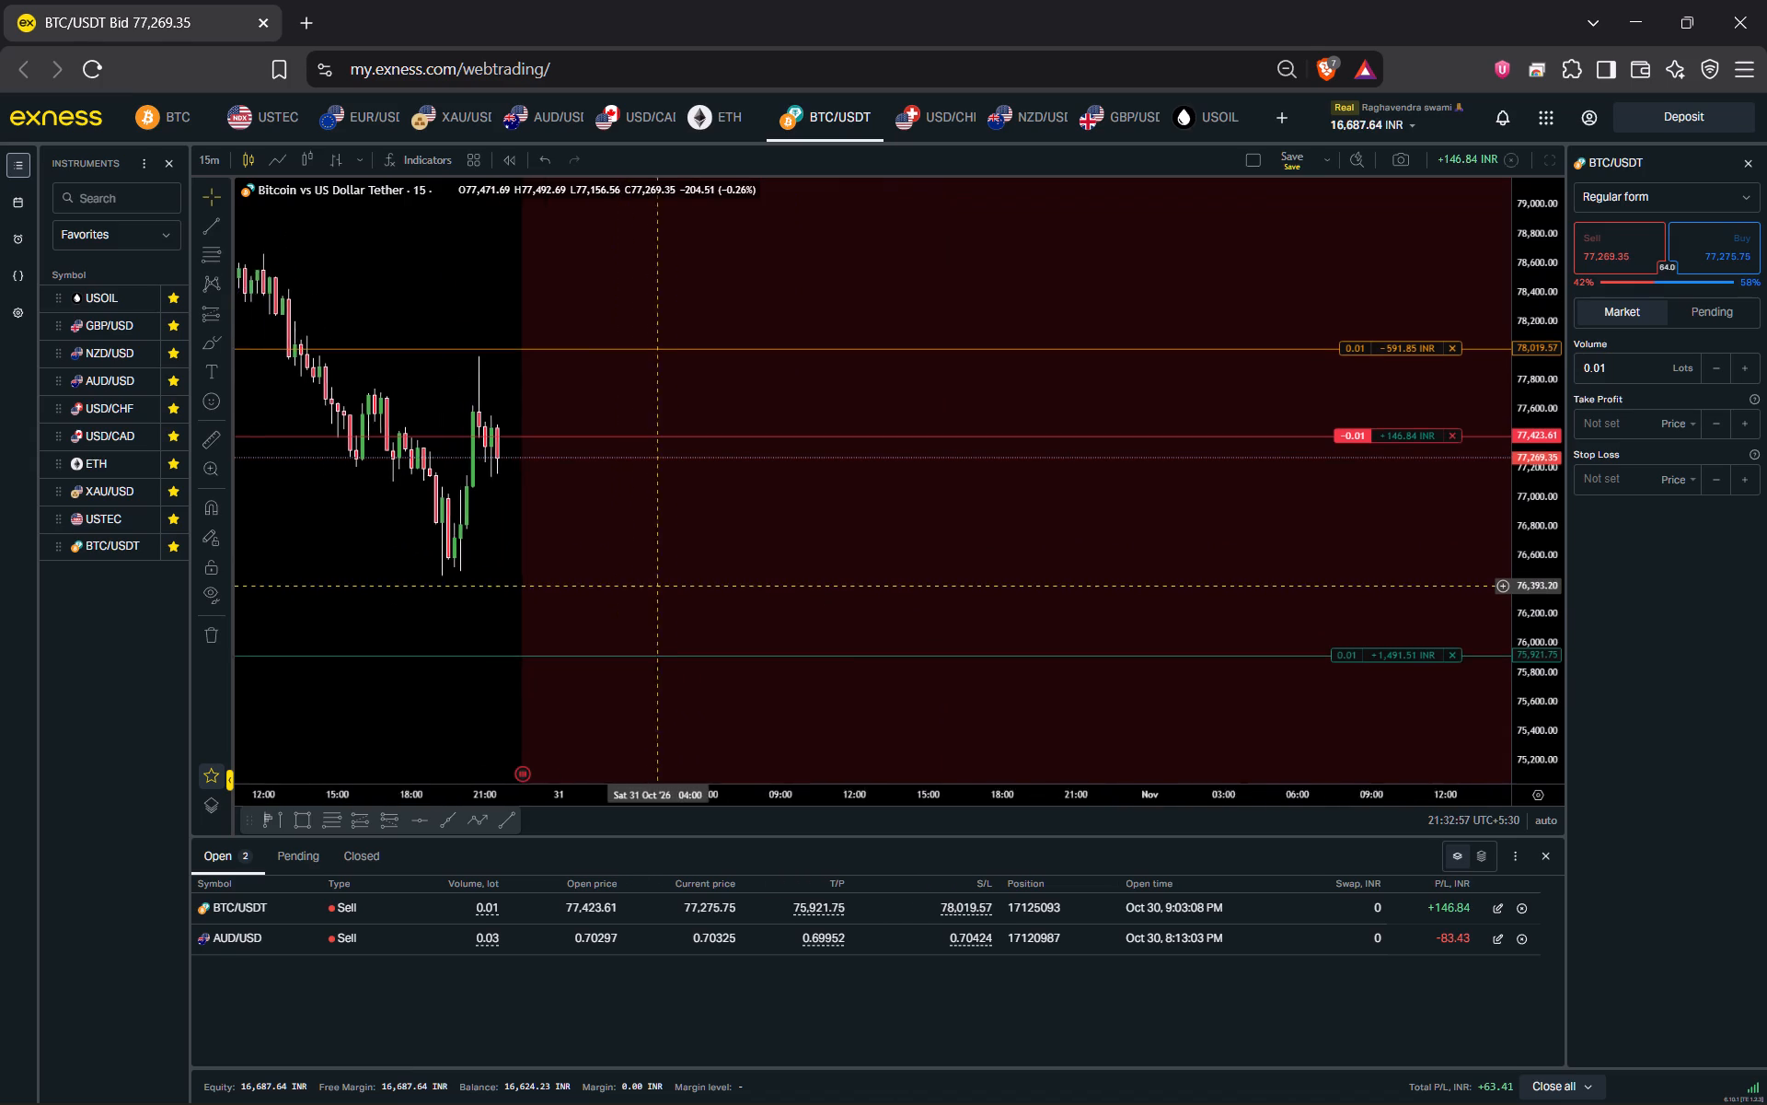
pyautogui.moveTo(689, 595); pyautogui.dragTo(856, 631)
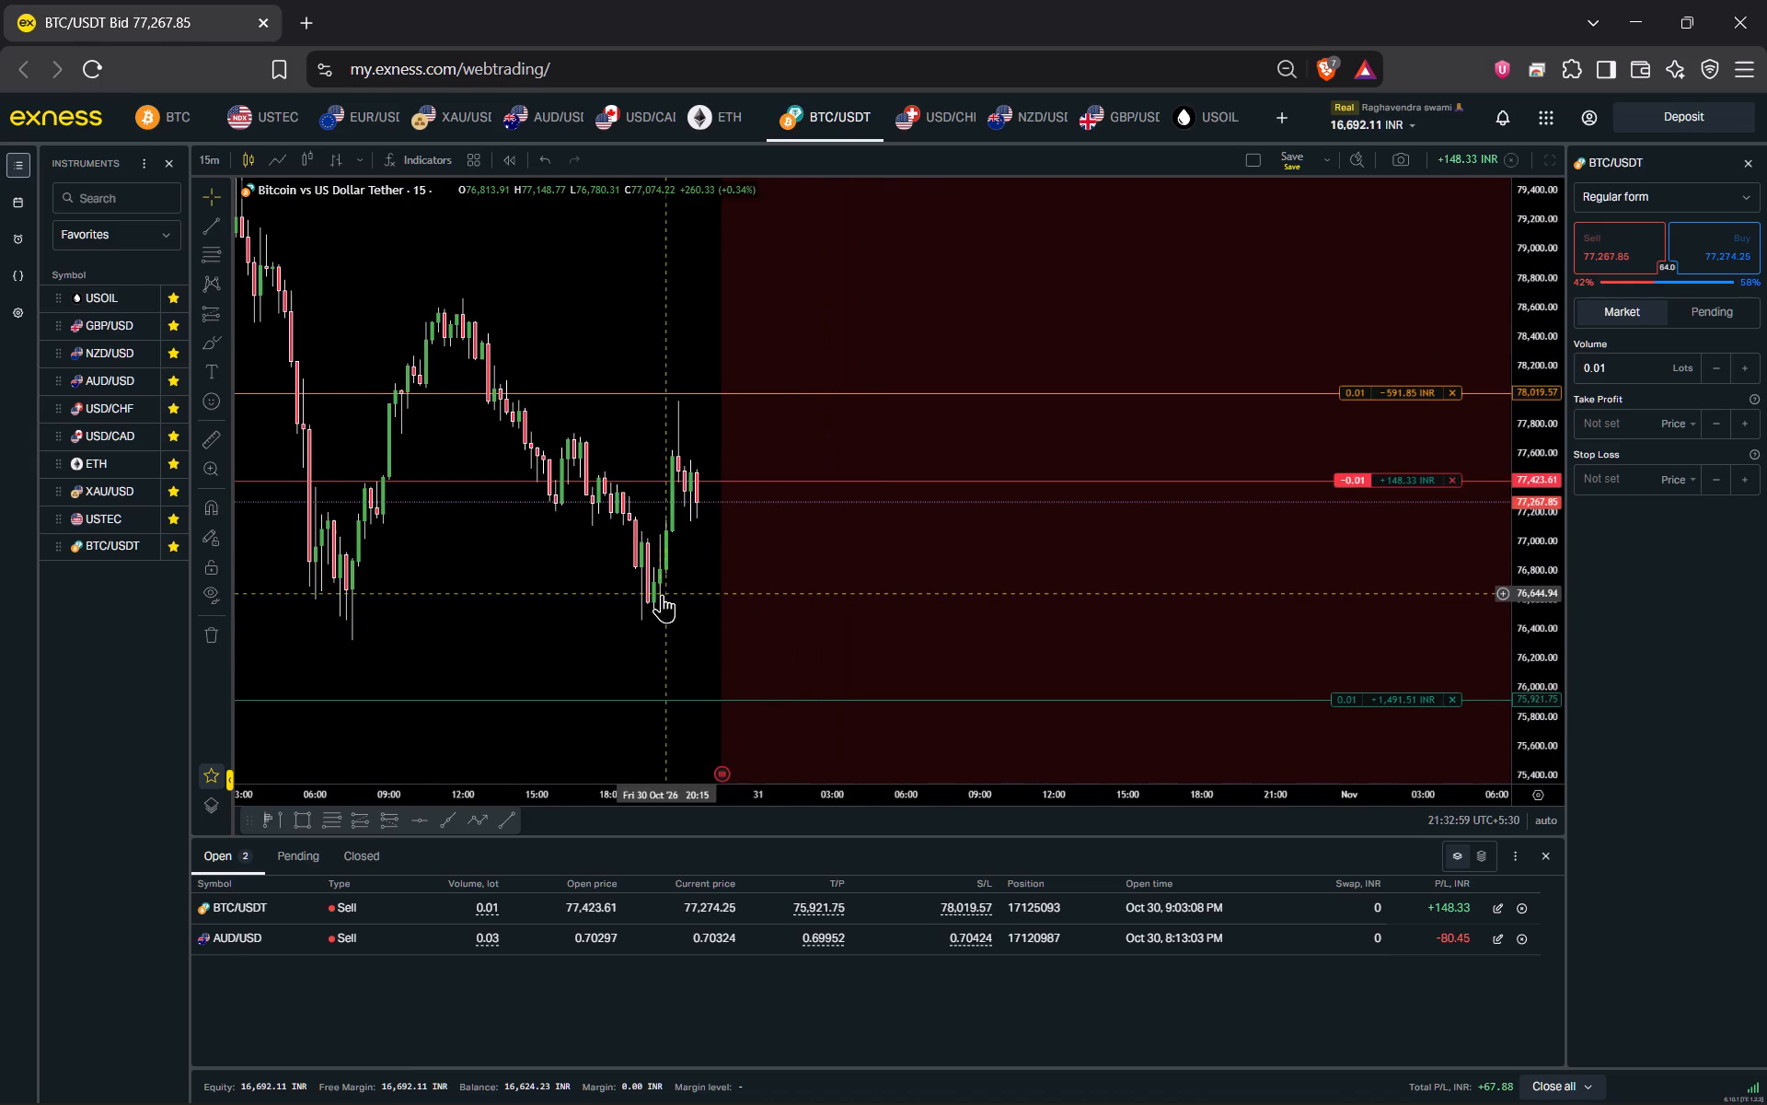
pyautogui.moveTo(662, 594); pyautogui.dragTo(820, 612)
pyautogui.scroll(5, 833, 608)
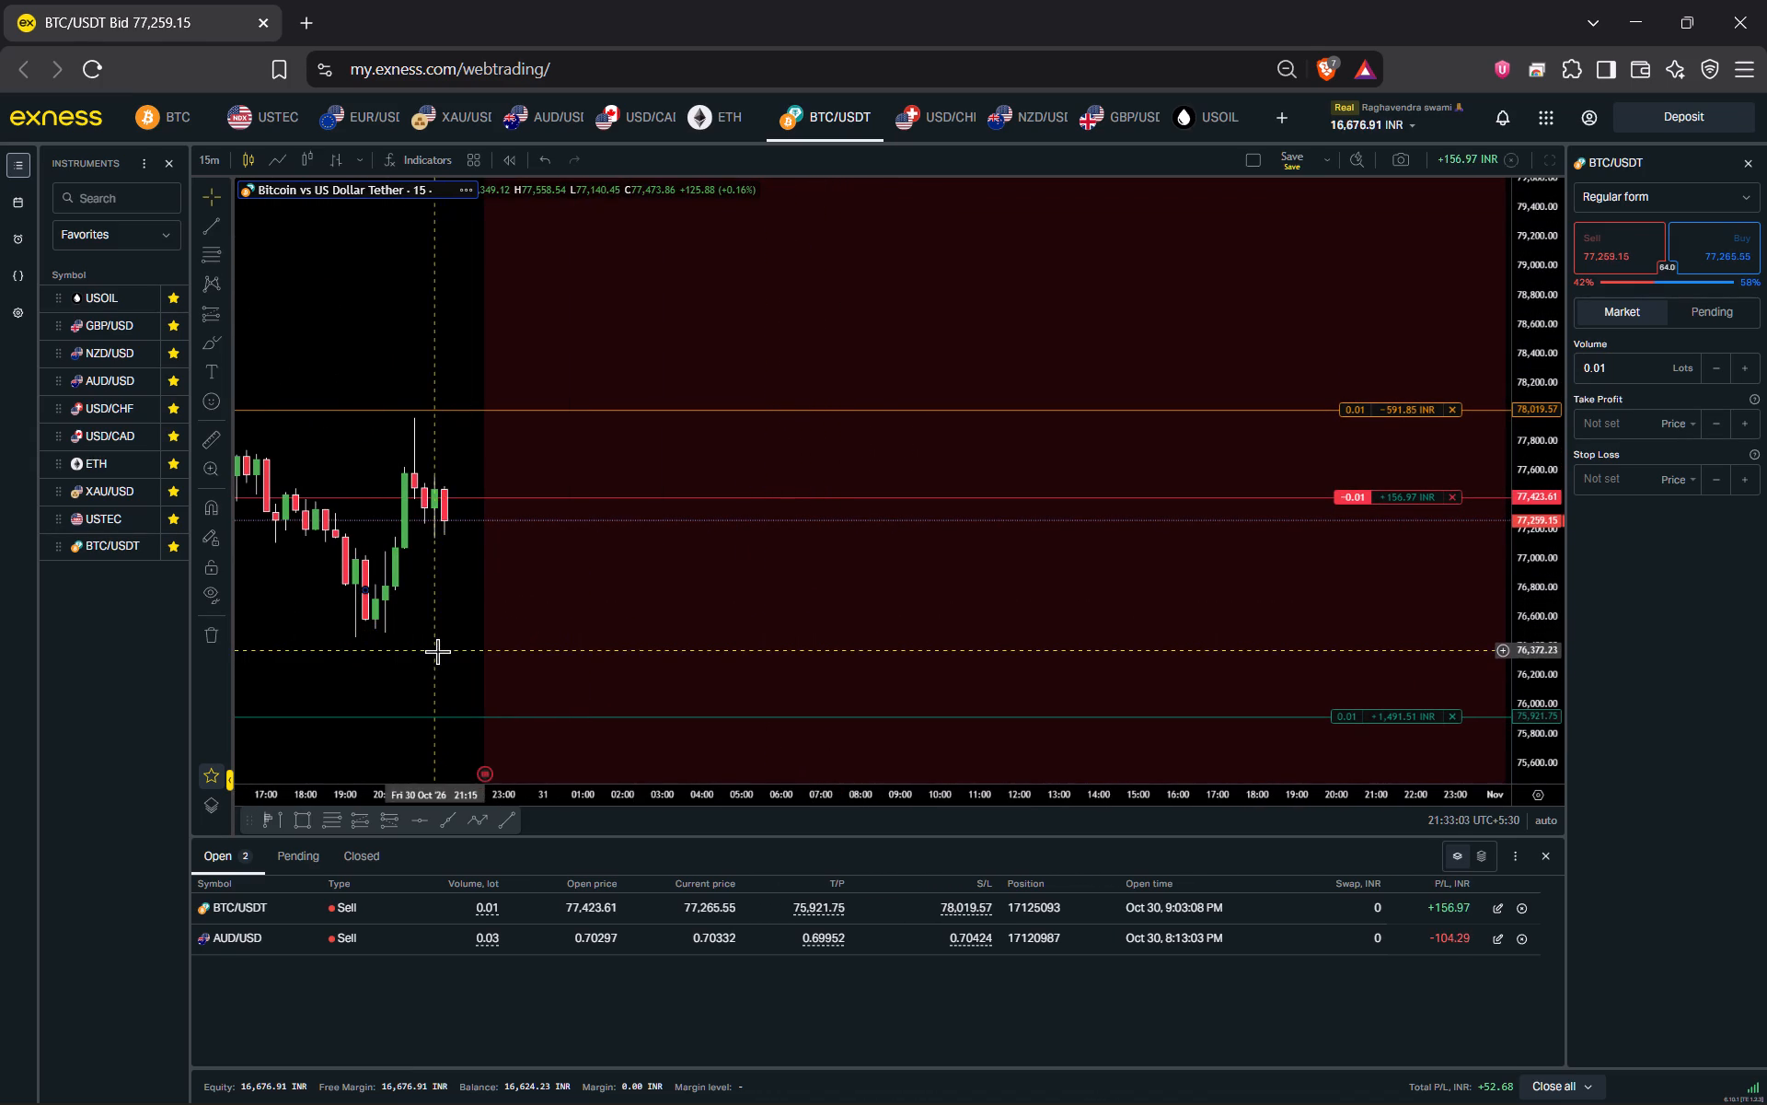
pyautogui.moveTo(437, 651); pyautogui.dragTo(848, 674)
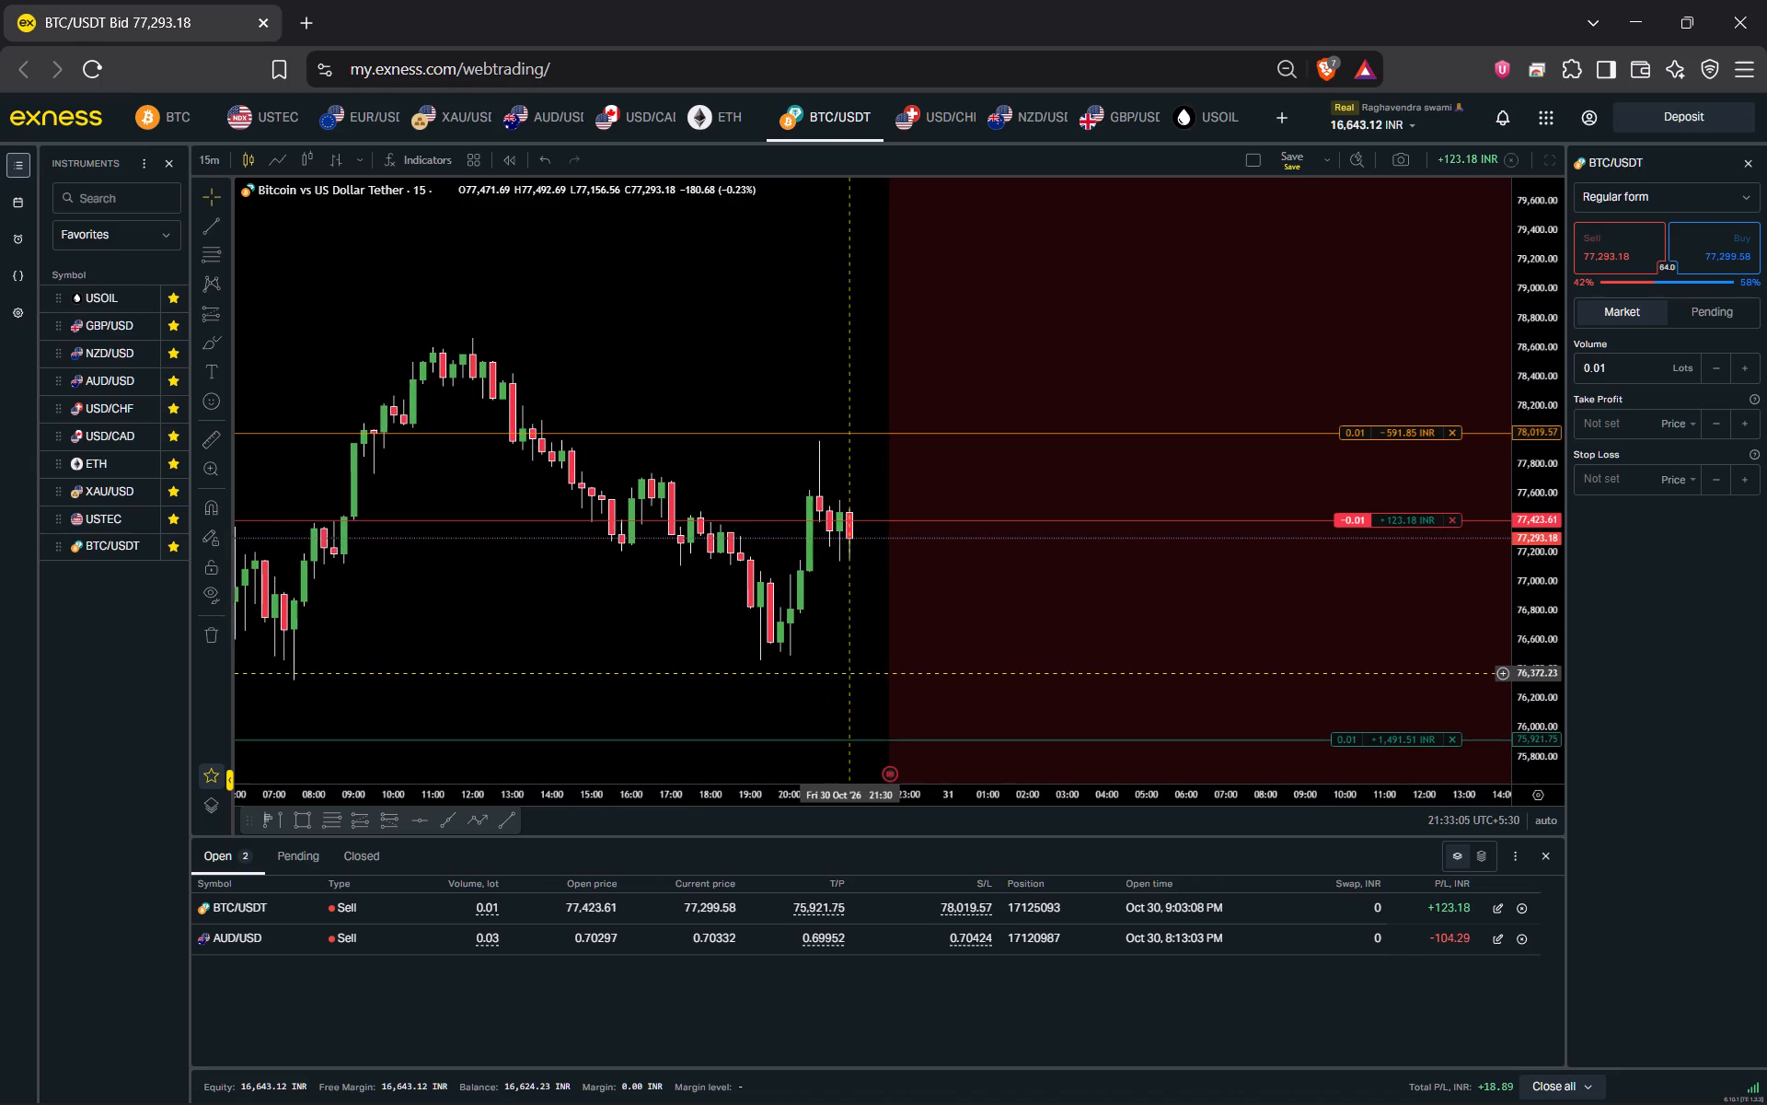
pyautogui.moveTo(848, 674); pyautogui.dragTo(849, 674)
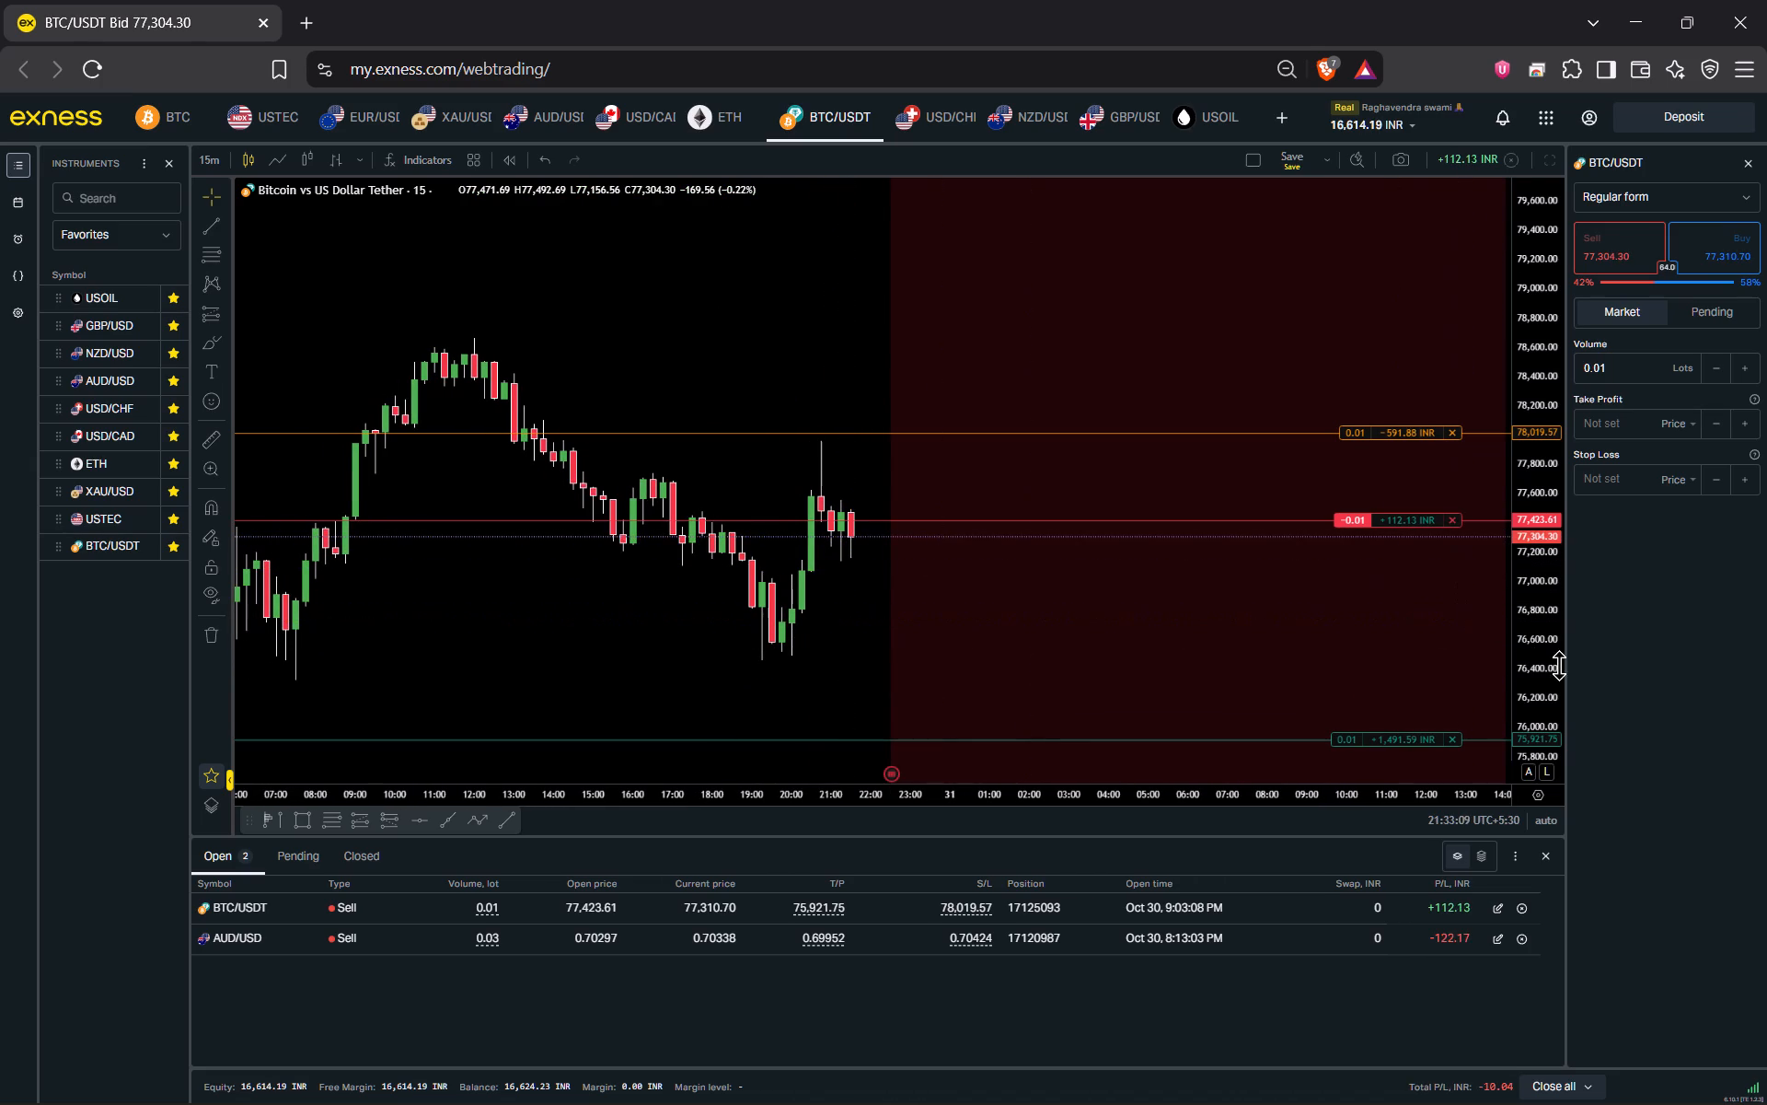
pyautogui.moveTo(1559, 665); pyautogui.dragTo(1541, 599)
pyautogui.moveTo(1103, 649); pyautogui.dragTo(1099, 453)
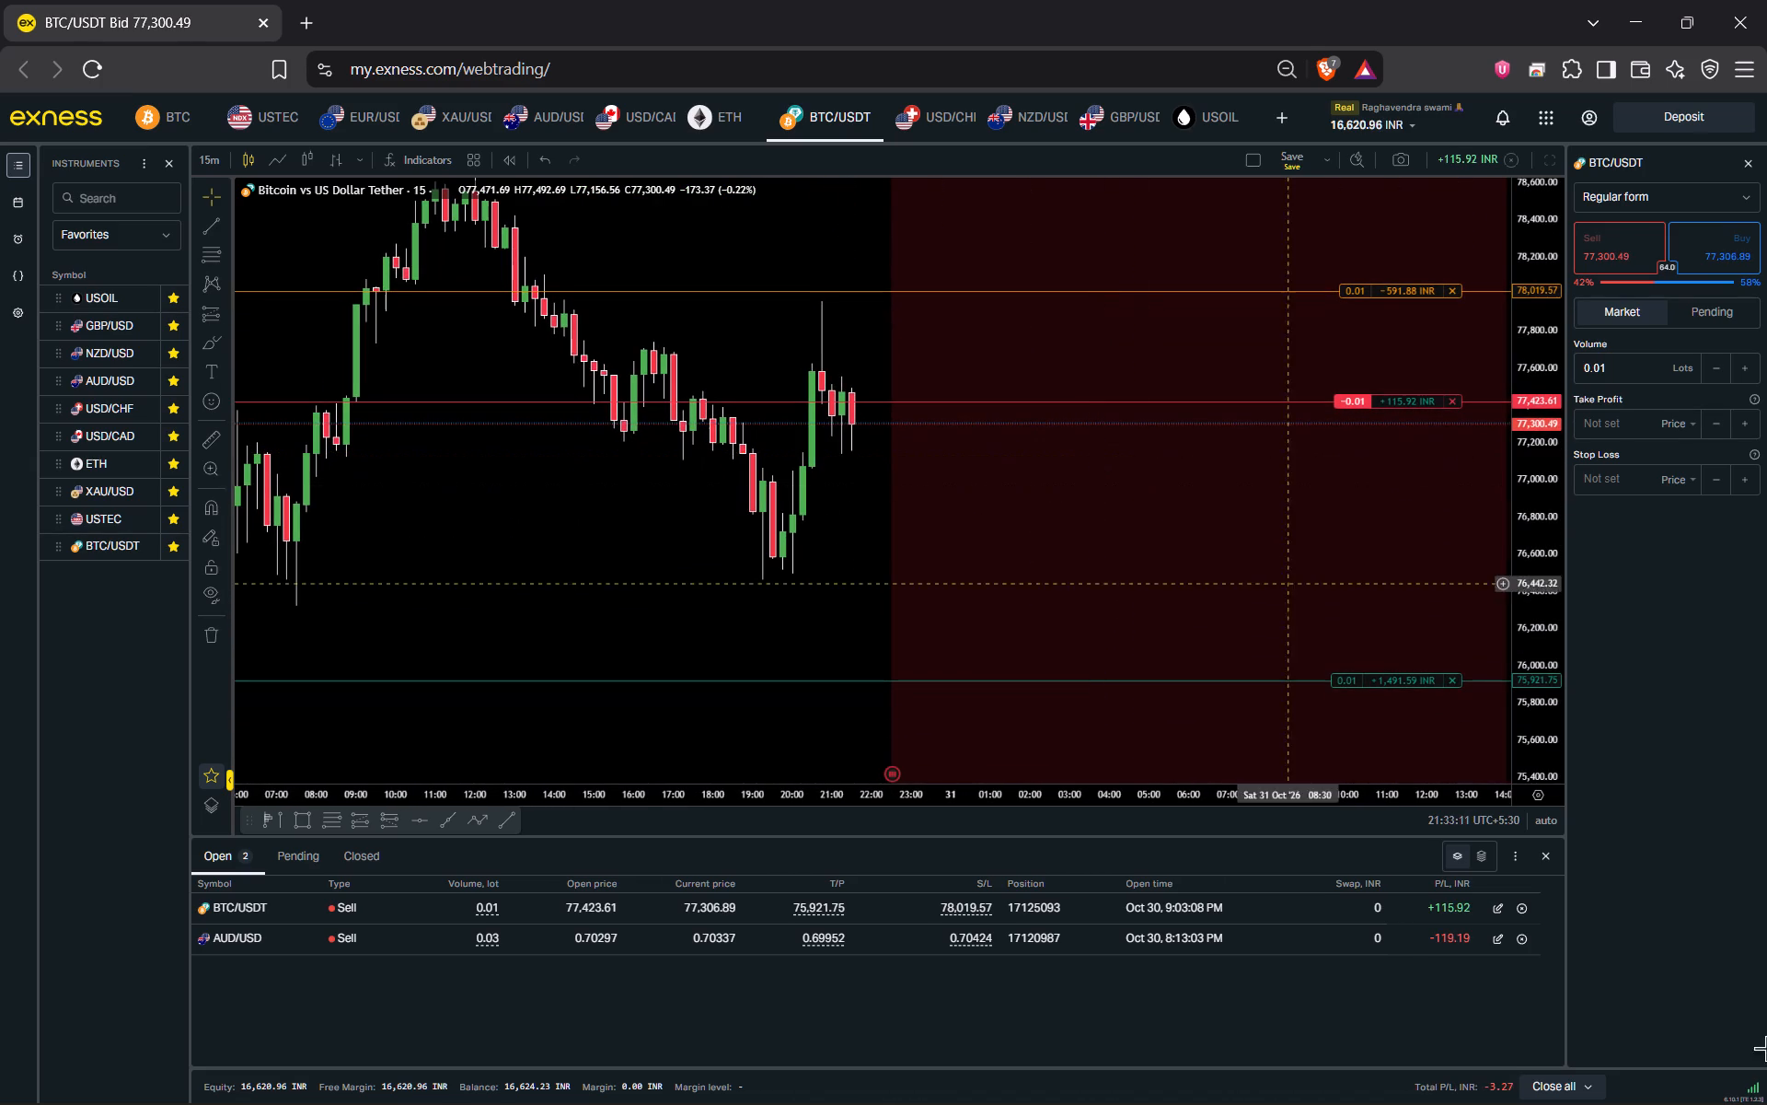
# Raise the computer's display brightness to maximum and return to the BTC/USDT chart.
pyautogui.click(1573, 1063)
pyautogui.moveTo(1650, 884); pyautogui.dragTo(1724, 885)
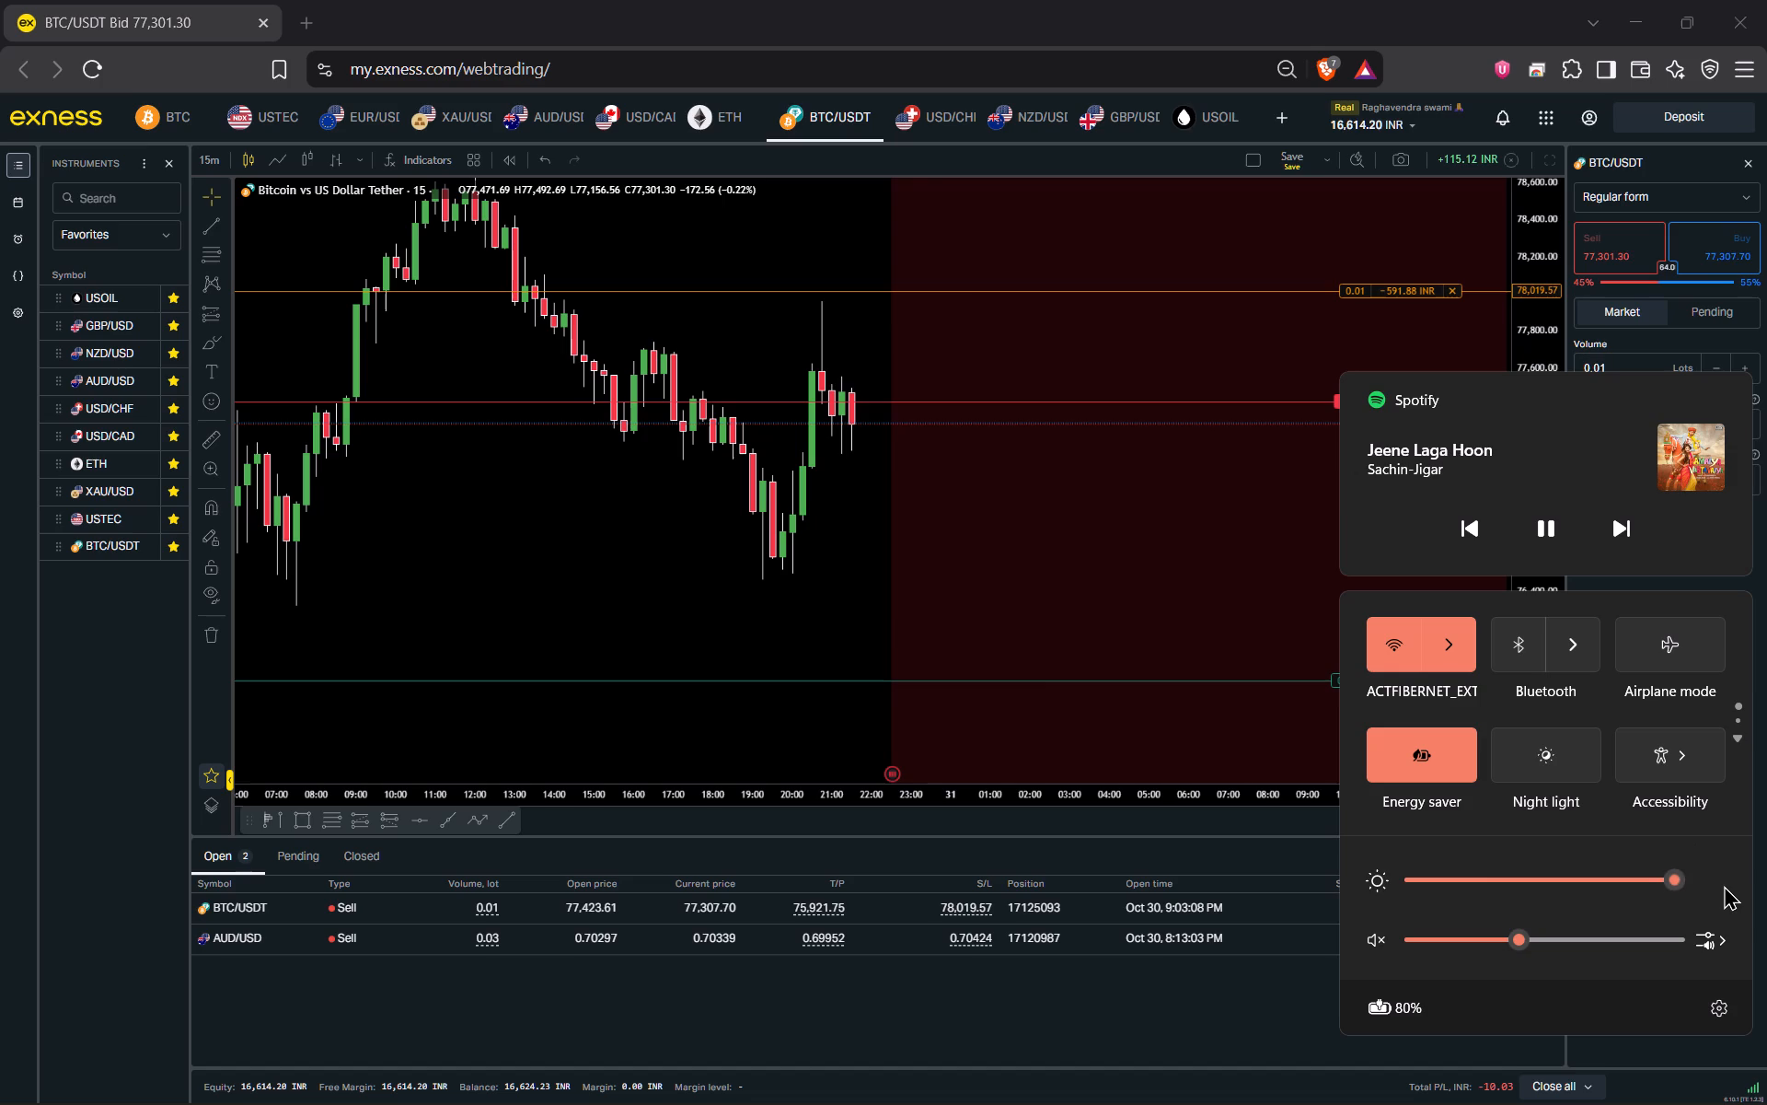
pyautogui.click(816, 587)
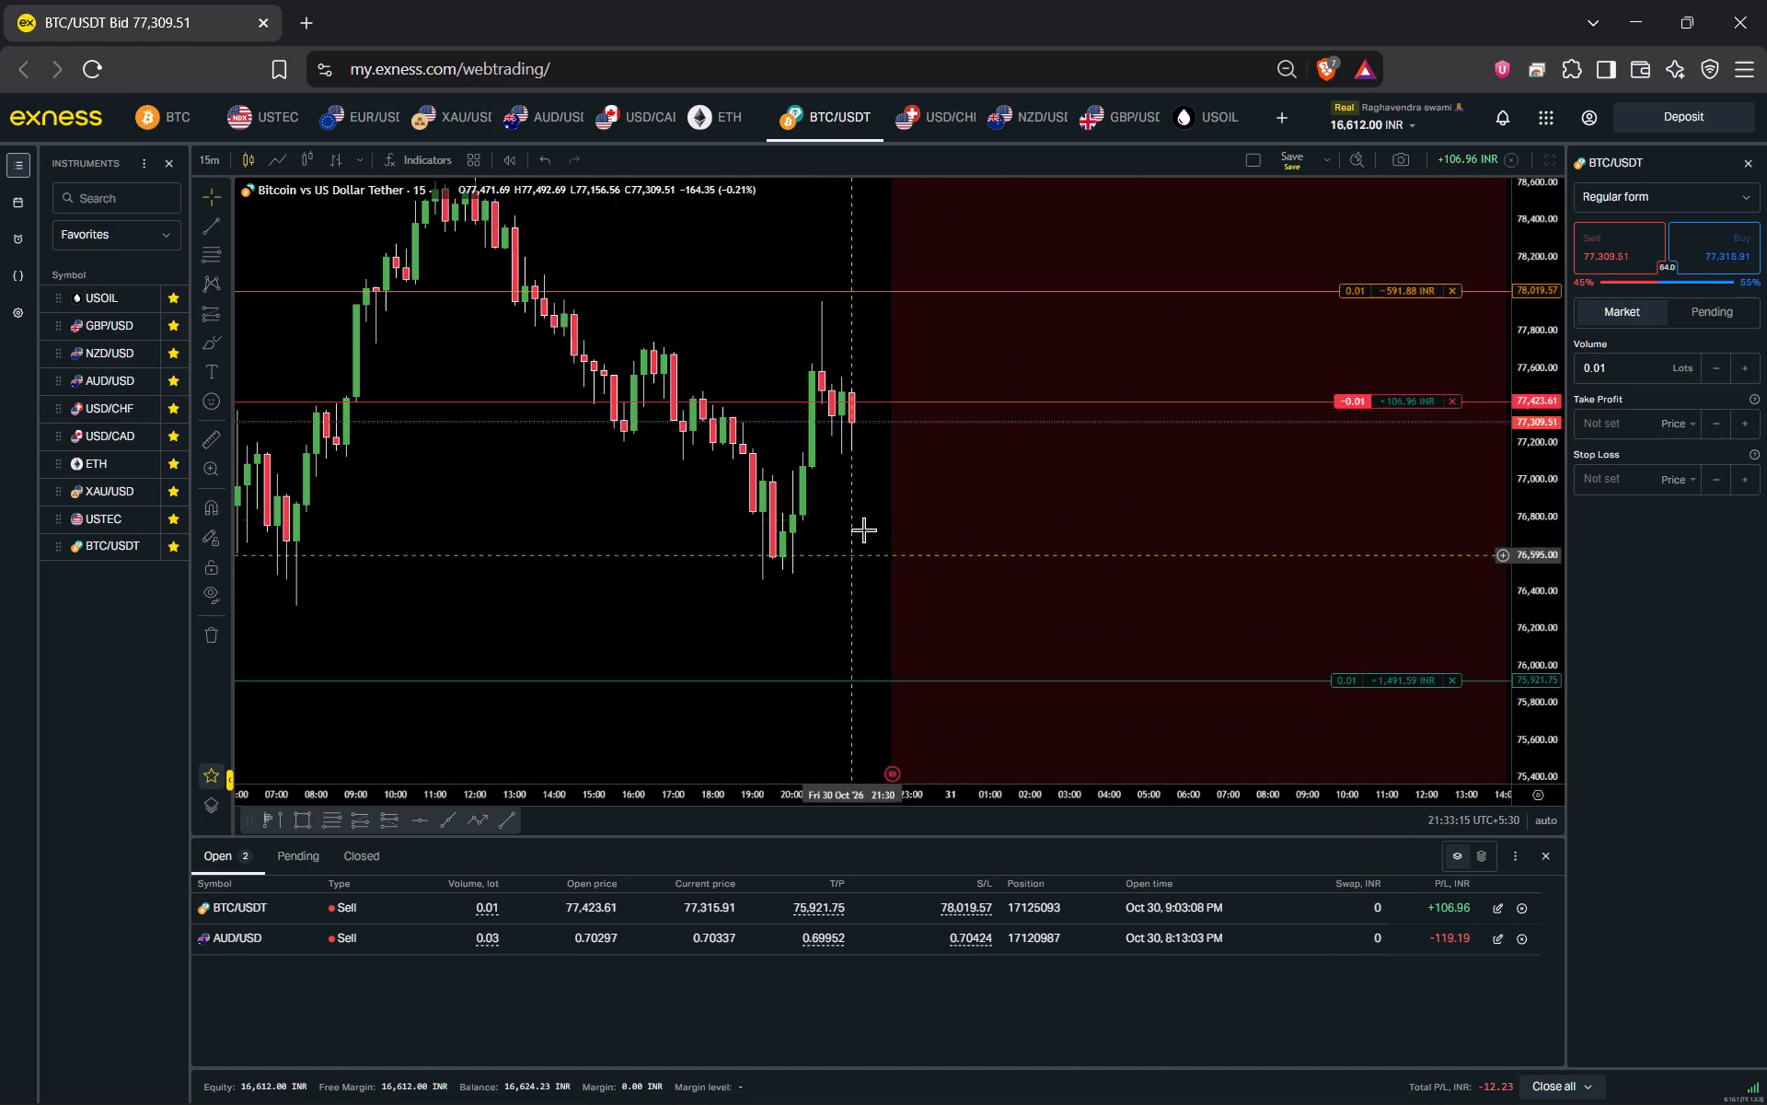
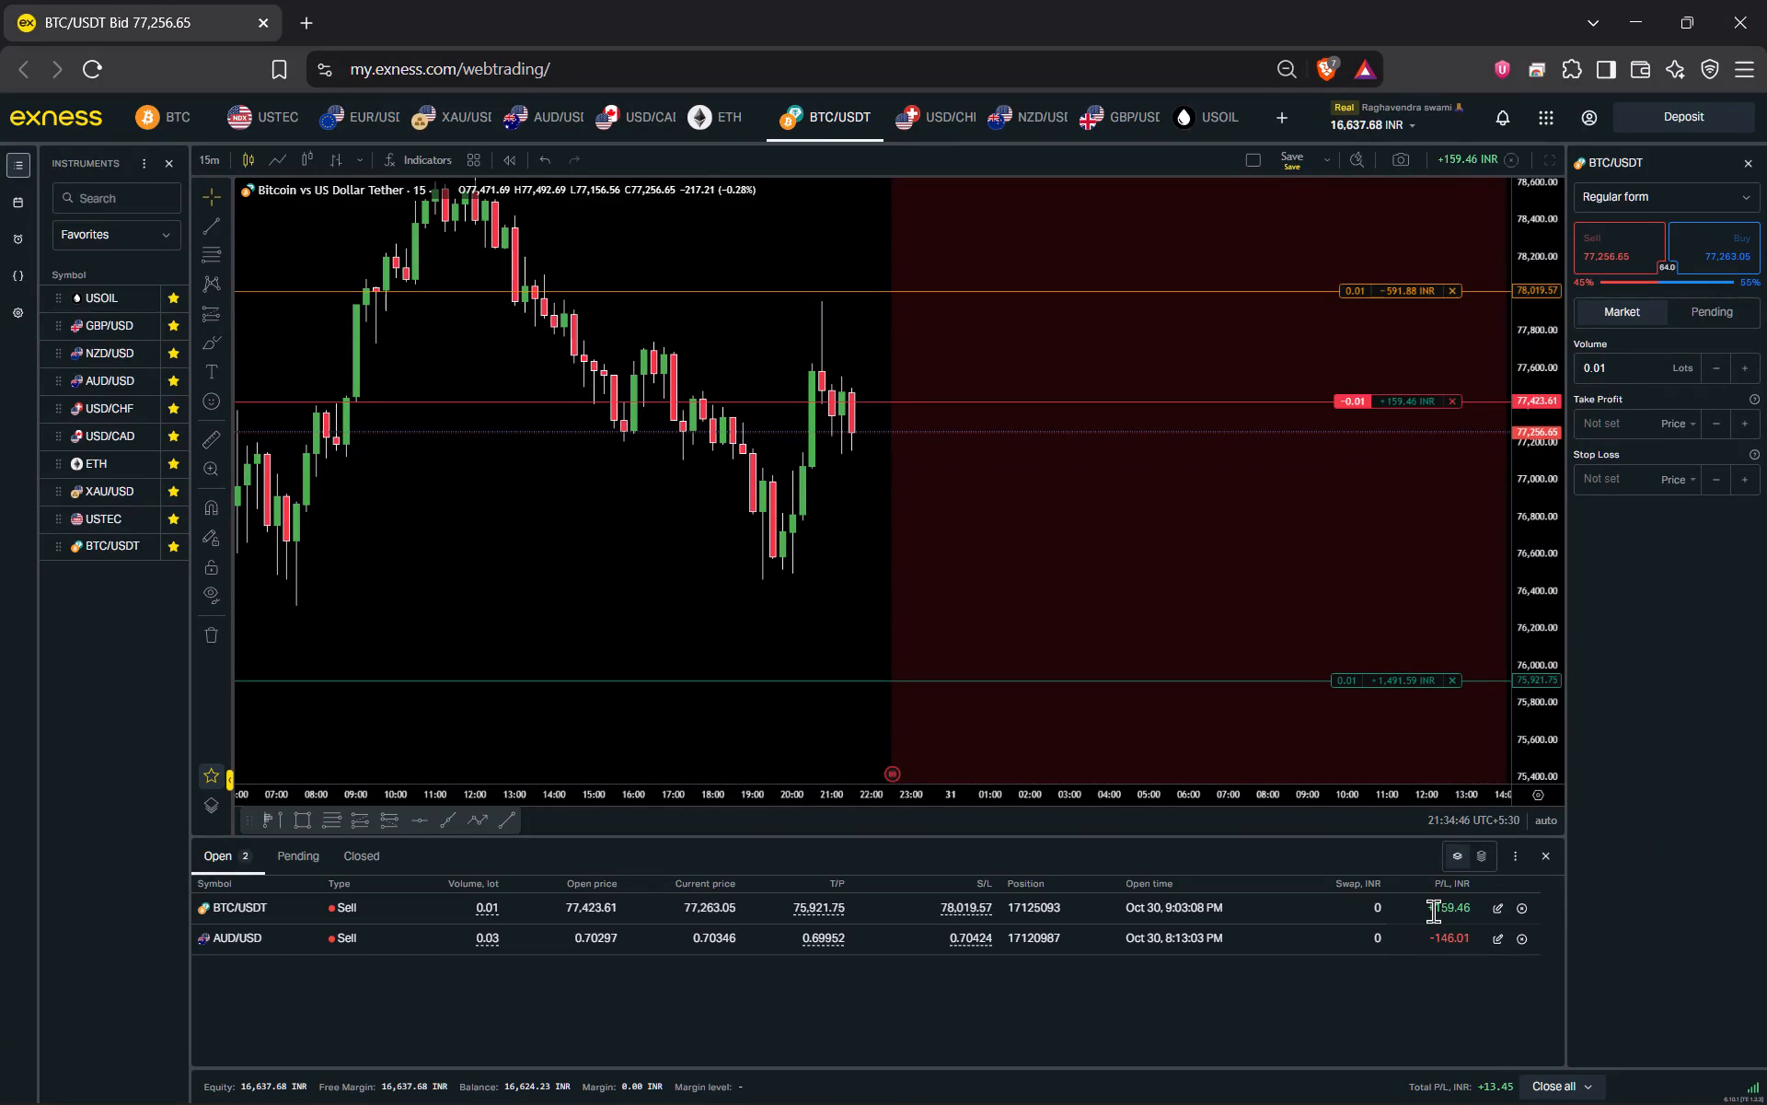
# Highlight the BTC/USDT sell position's running profit/loss figure in the open positions list to check it.
pyautogui.moveTo(1418, 911); pyautogui.dragTo(1488, 909)
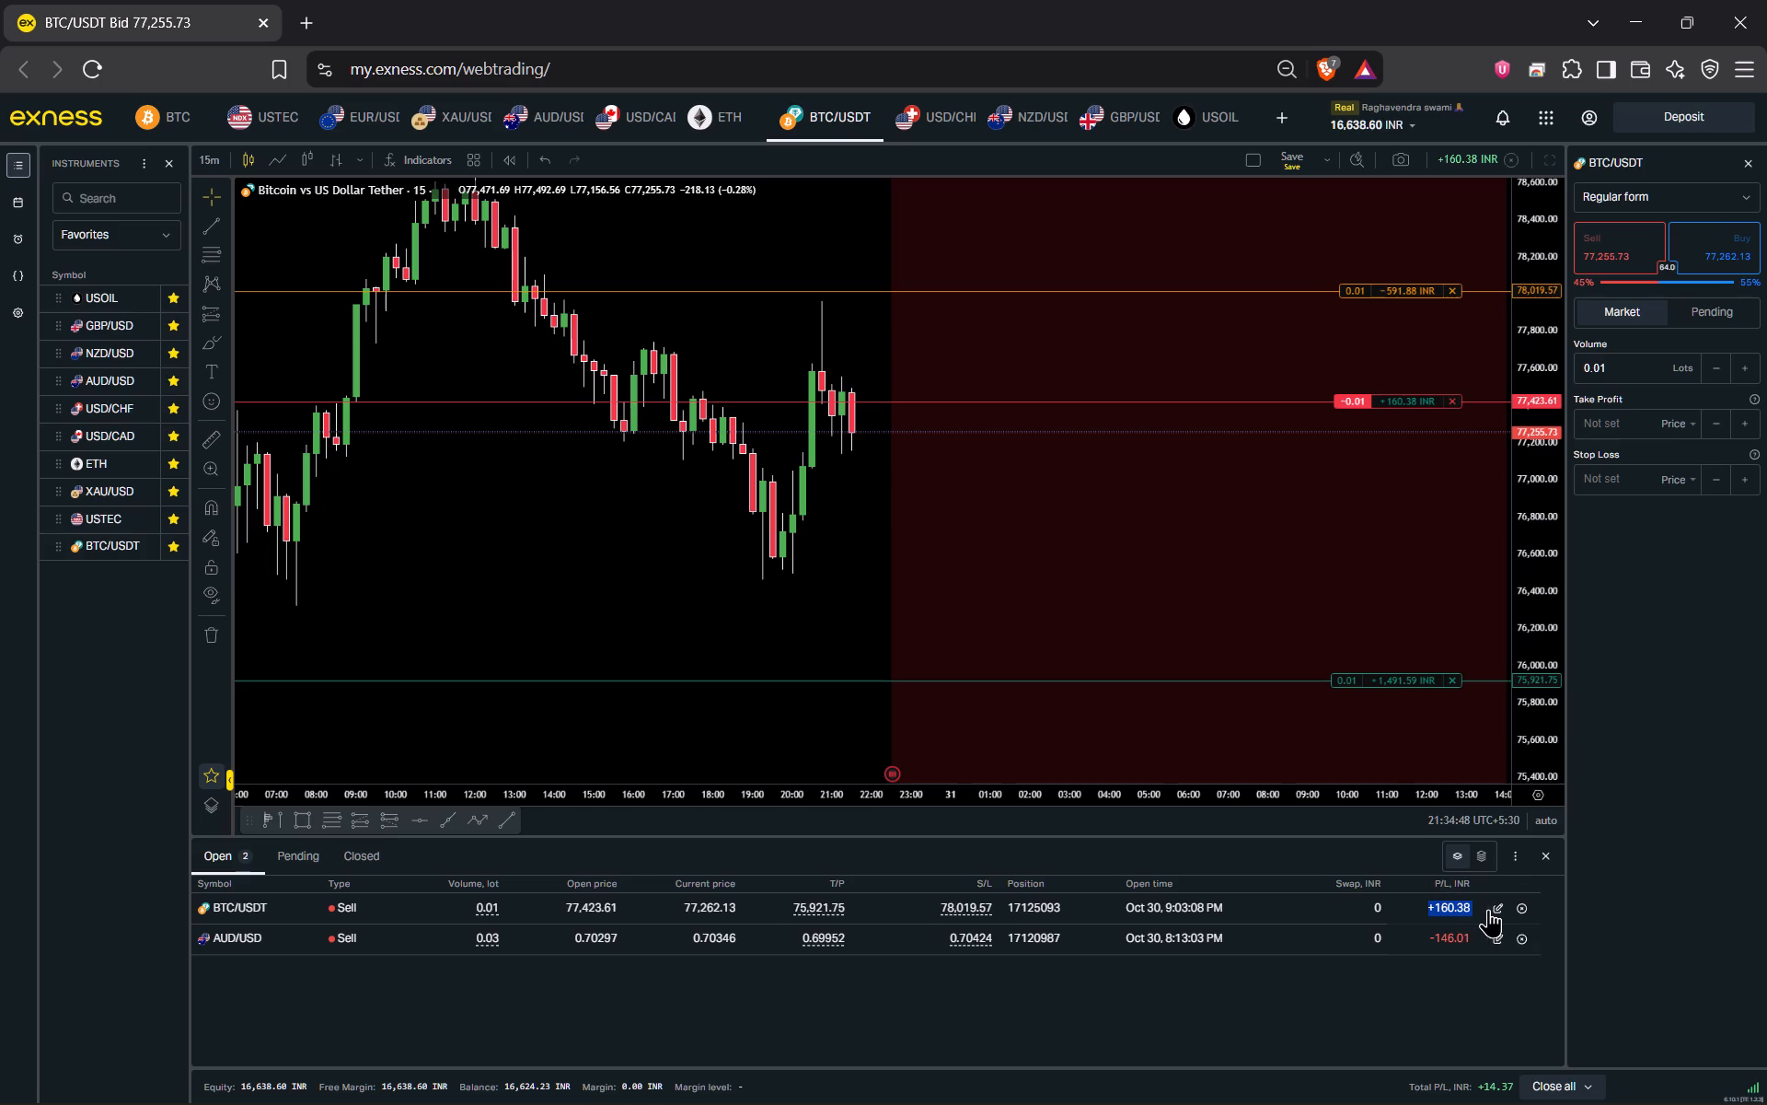
pyautogui.moveTo(1488, 909); pyautogui.dragTo(1653, 884)
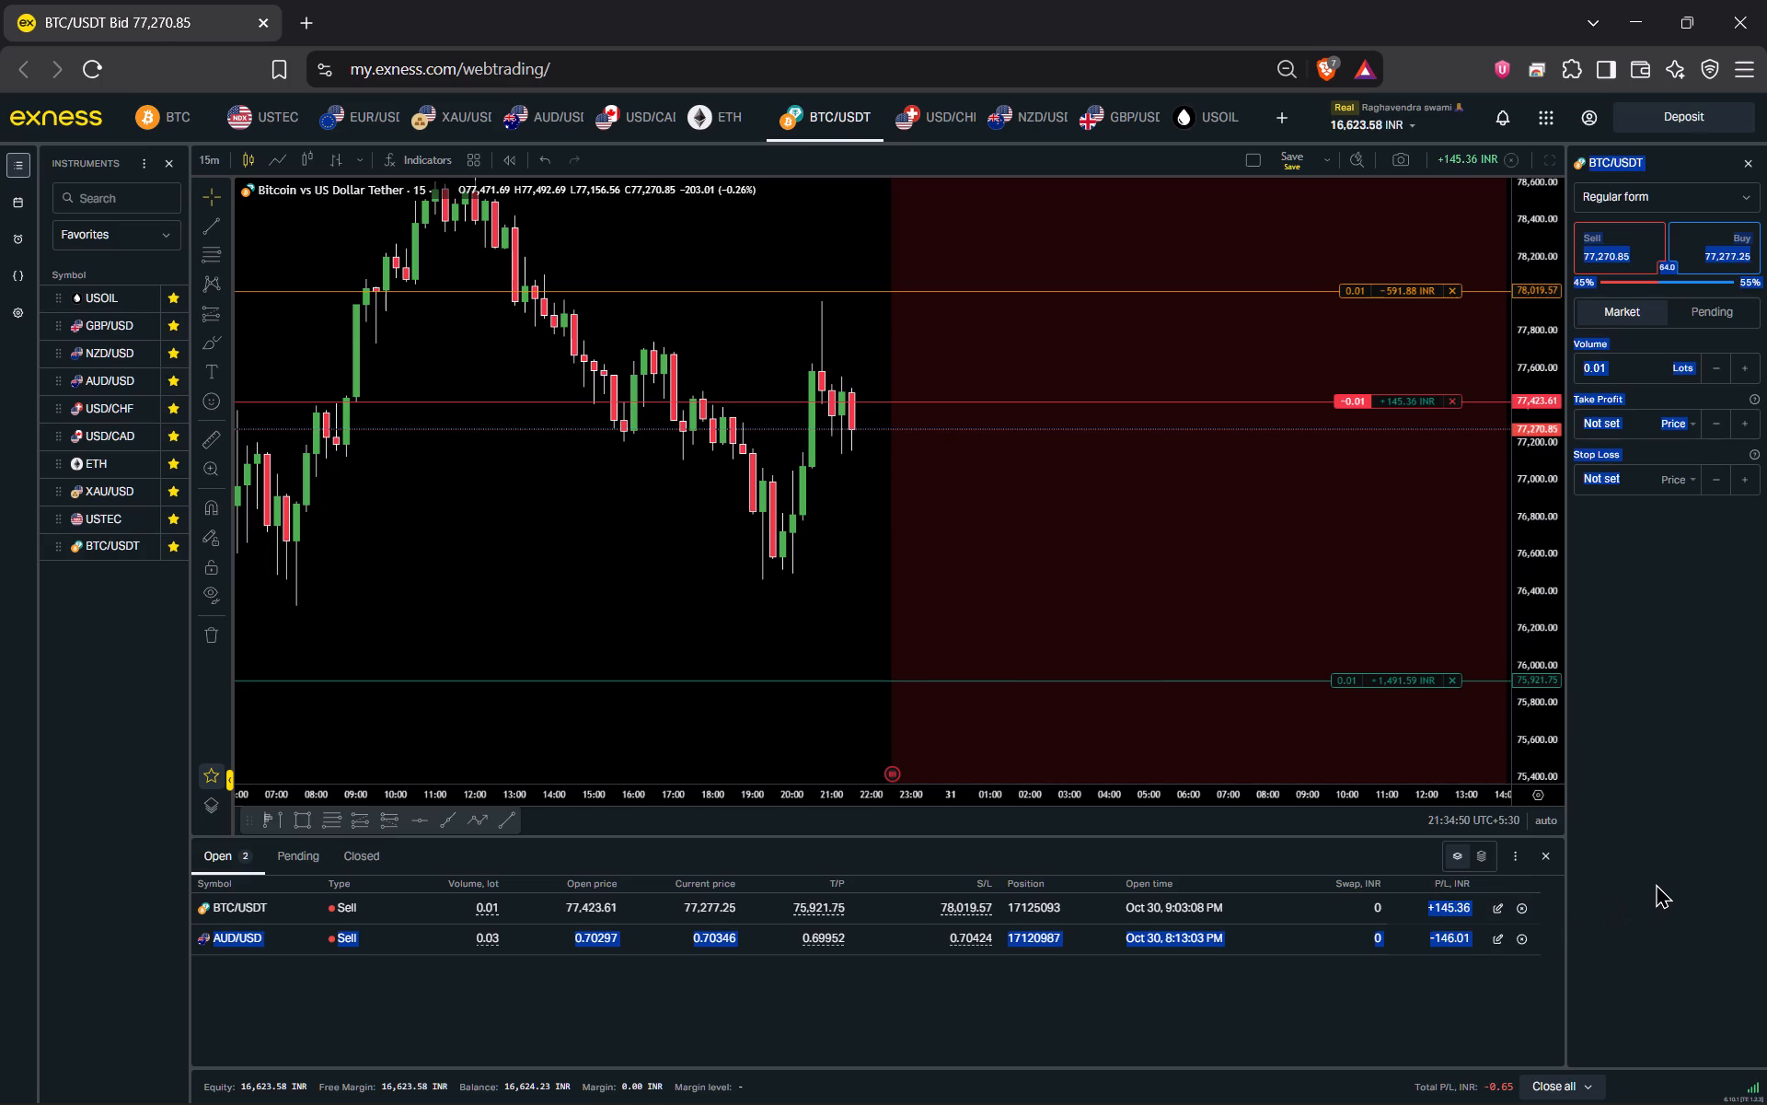
# Clear the page's text selection and move the floating drawing-tools strip off the date-range options to the middle of the BTC/USDT chart's bottom edge.
pyautogui.click(1722, 753)
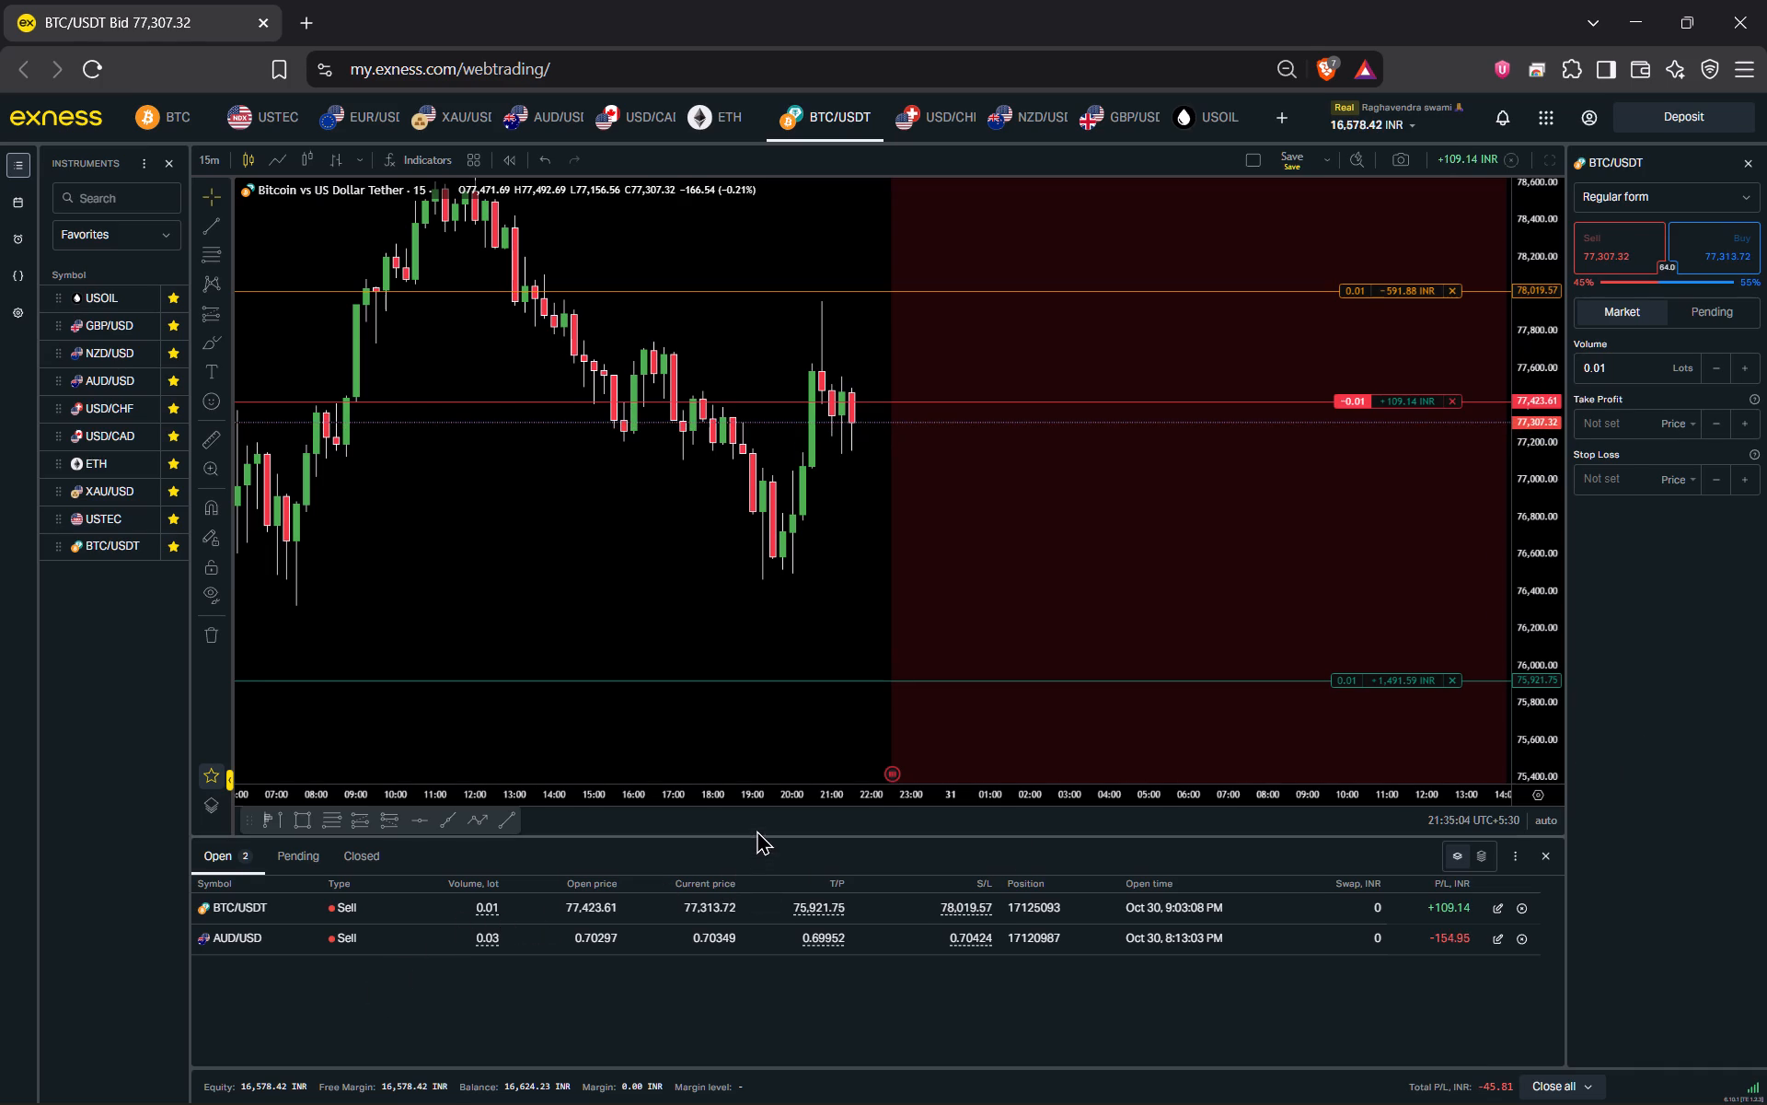
pyautogui.moveTo(256, 832); pyautogui.dragTo(490, 824)
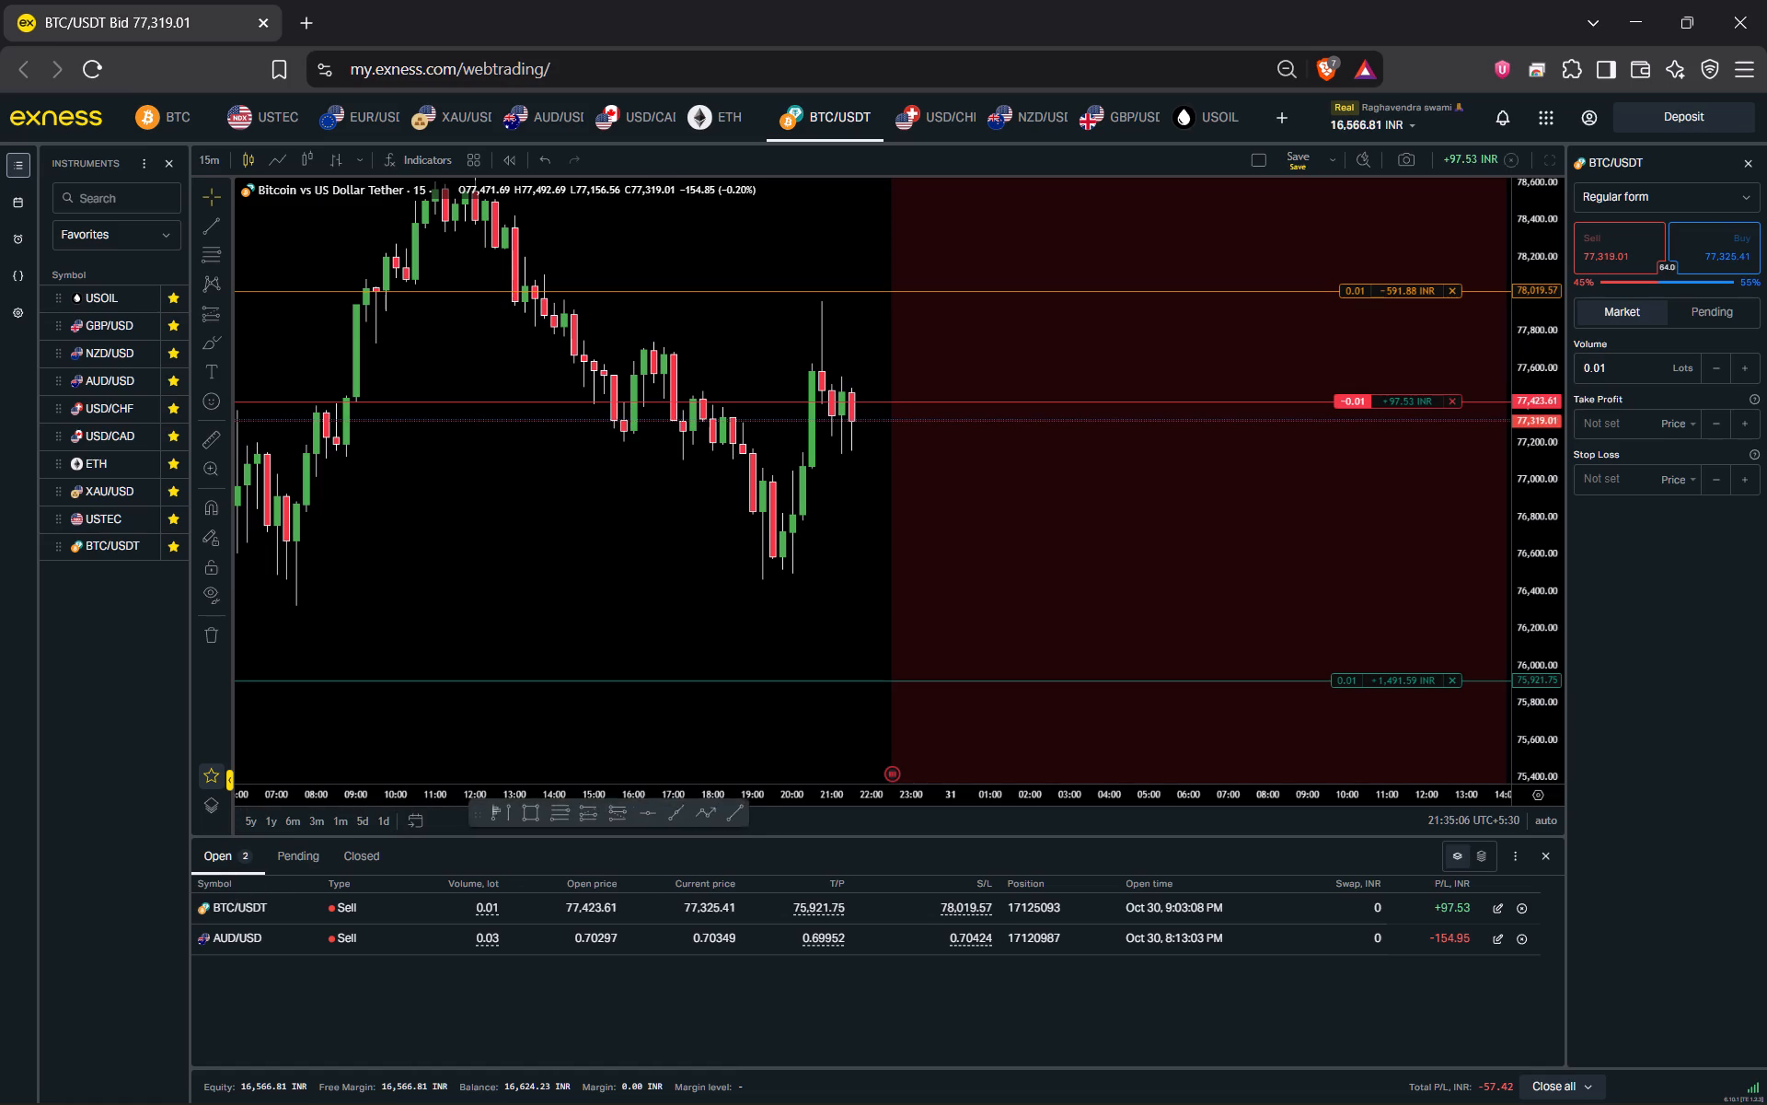
pyautogui.moveTo(490, 824); pyautogui.dragTo(698, 920)
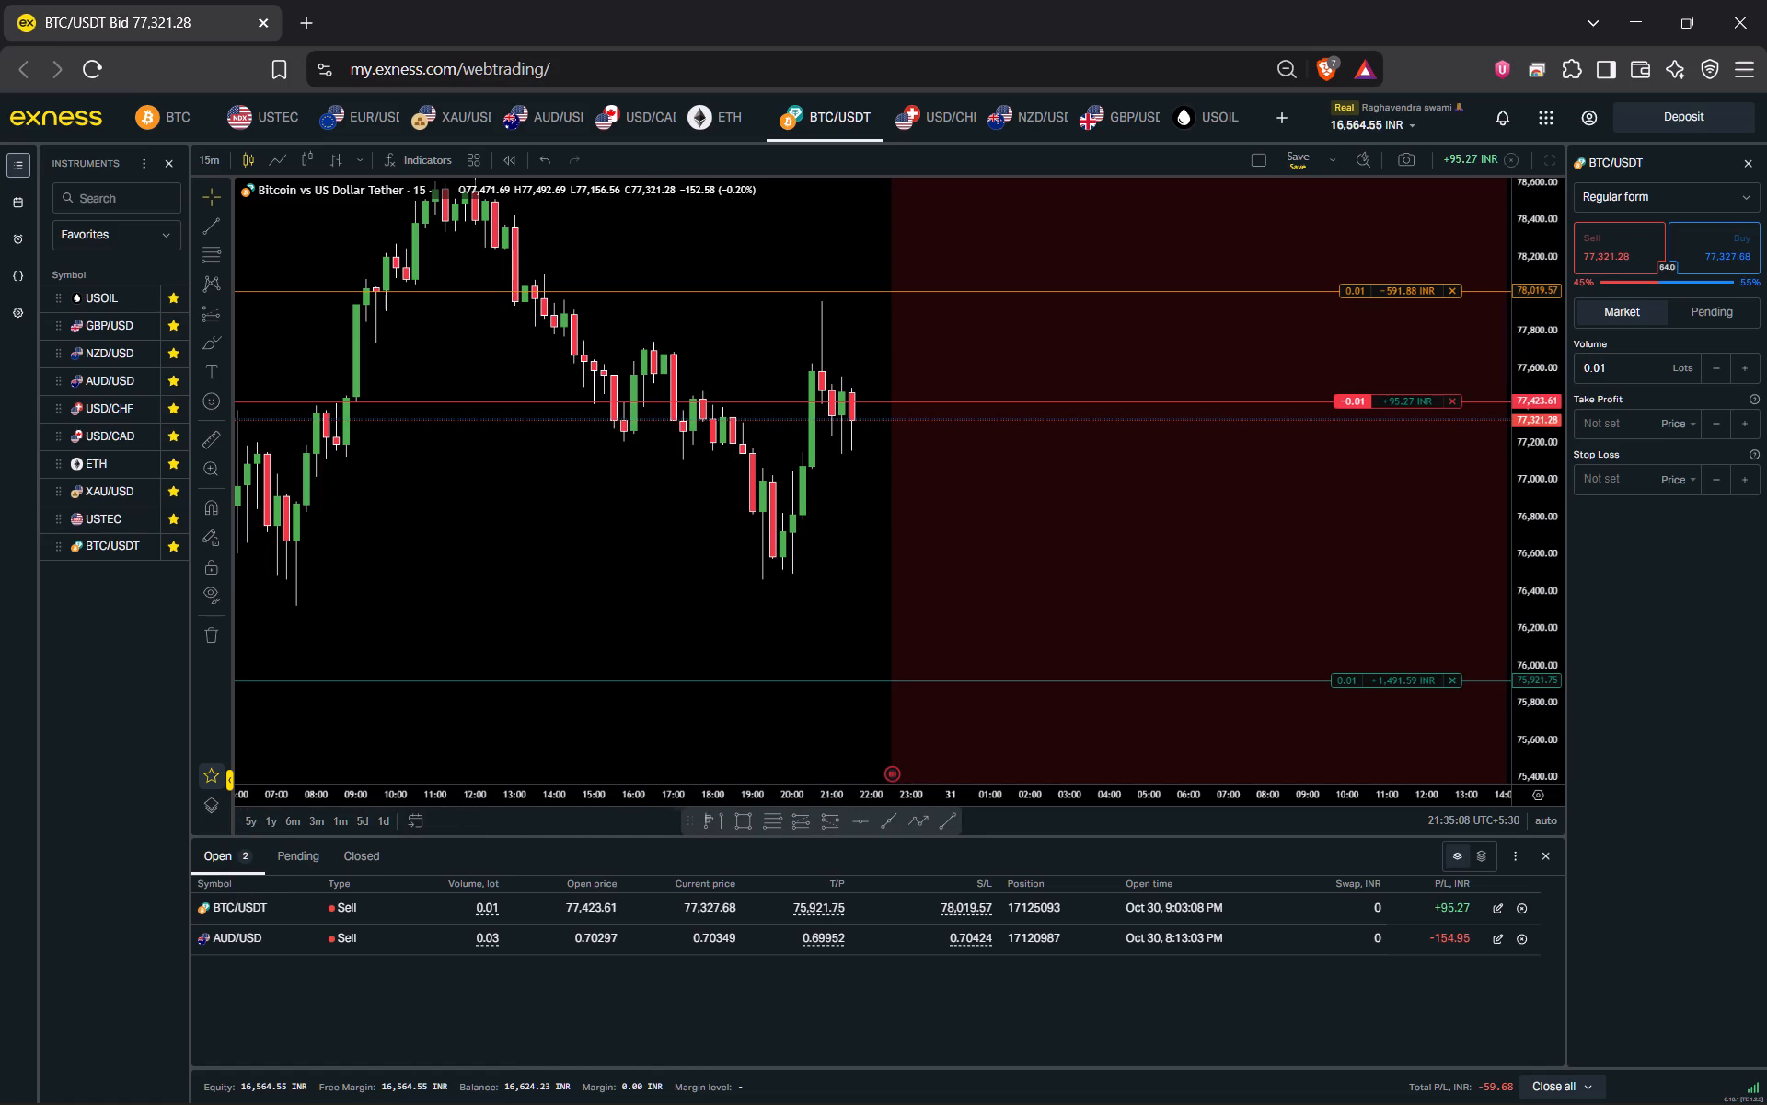
pyautogui.moveTo(698, 920); pyautogui.dragTo(707, 936)
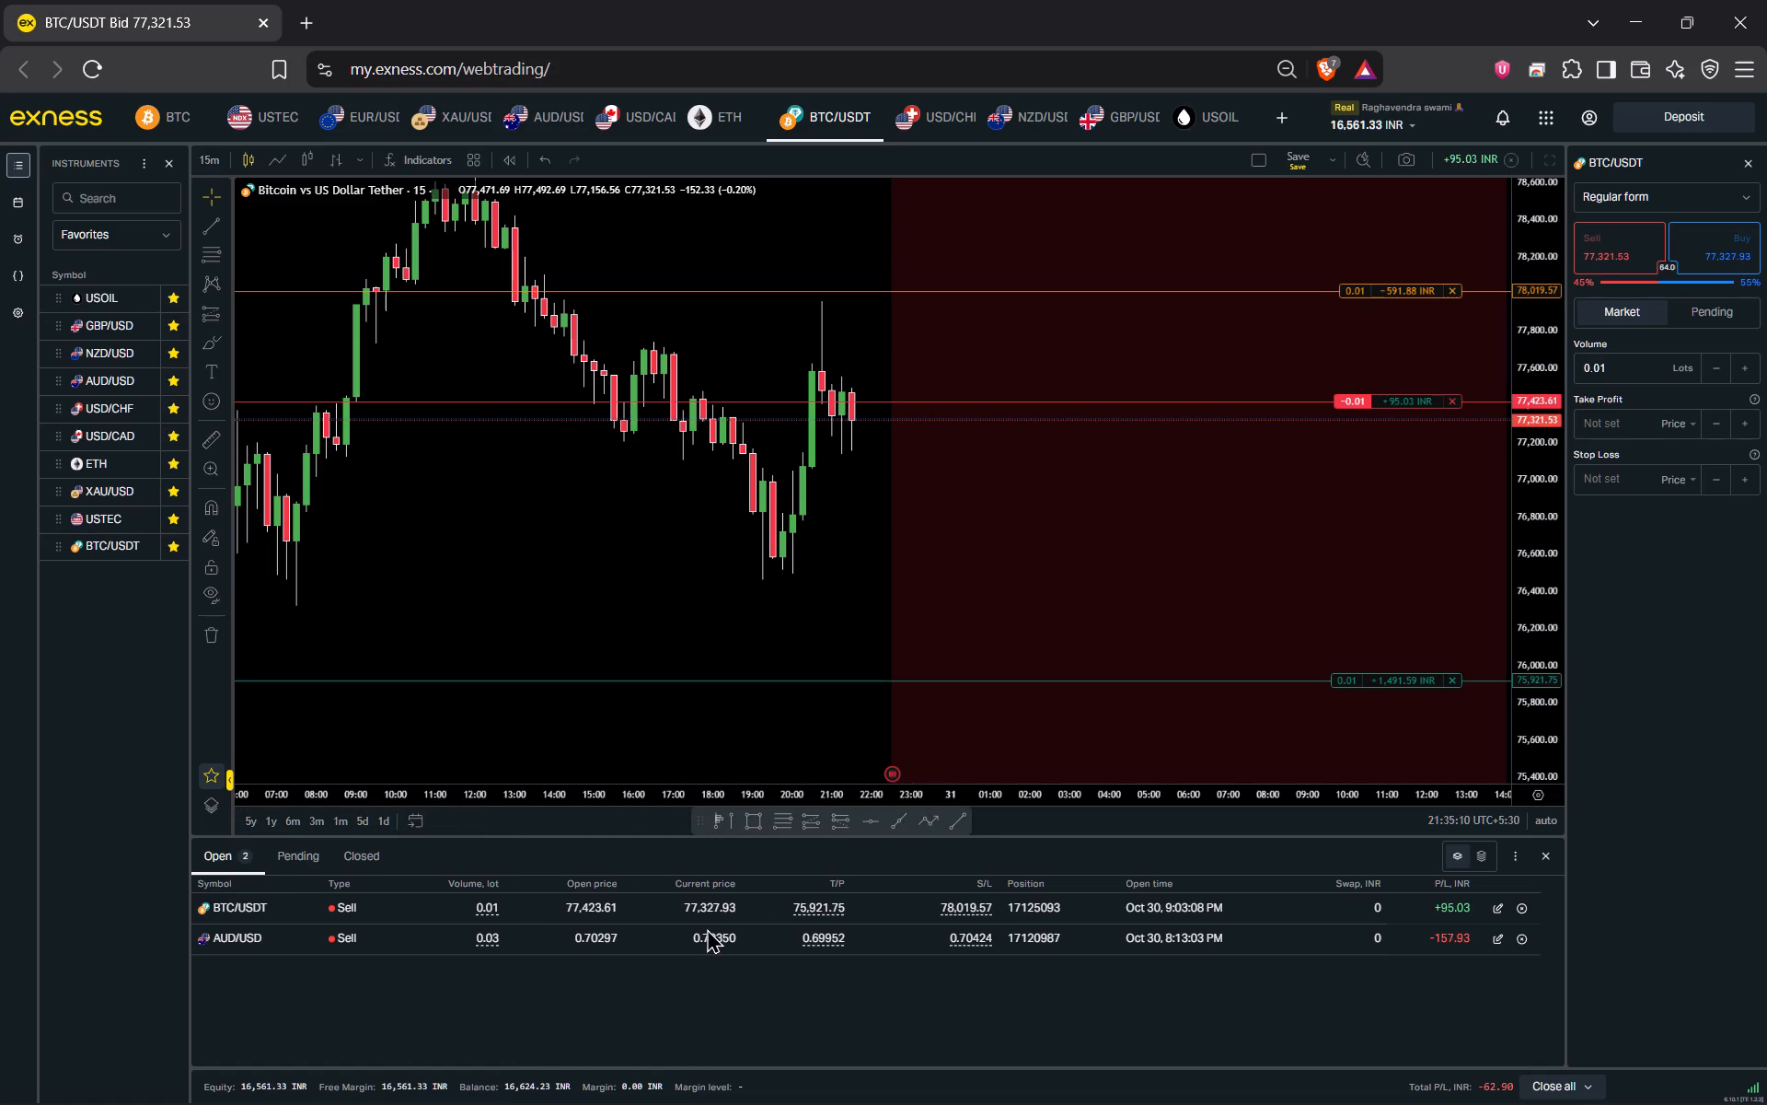
pyautogui.moveTo(705, 824); pyautogui.dragTo(762, 889)
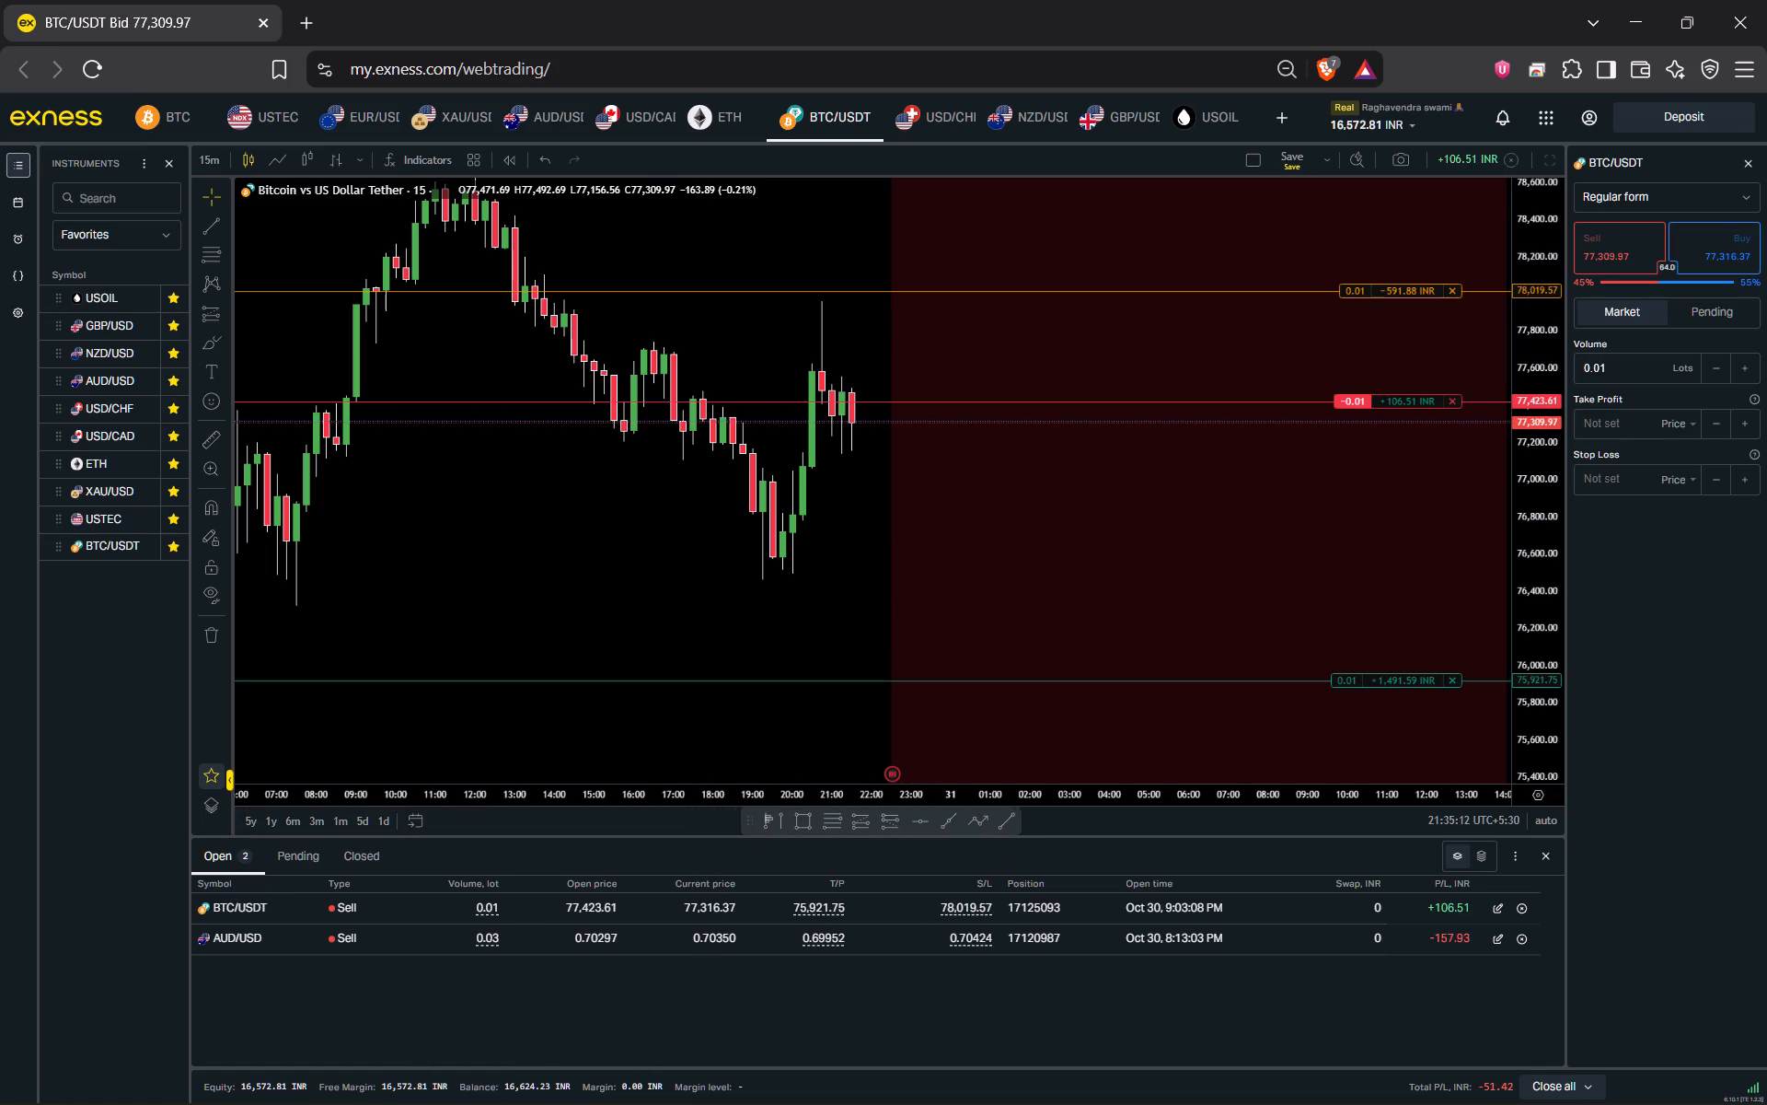
pyautogui.moveTo(762, 889); pyautogui.dragTo(748, 911)
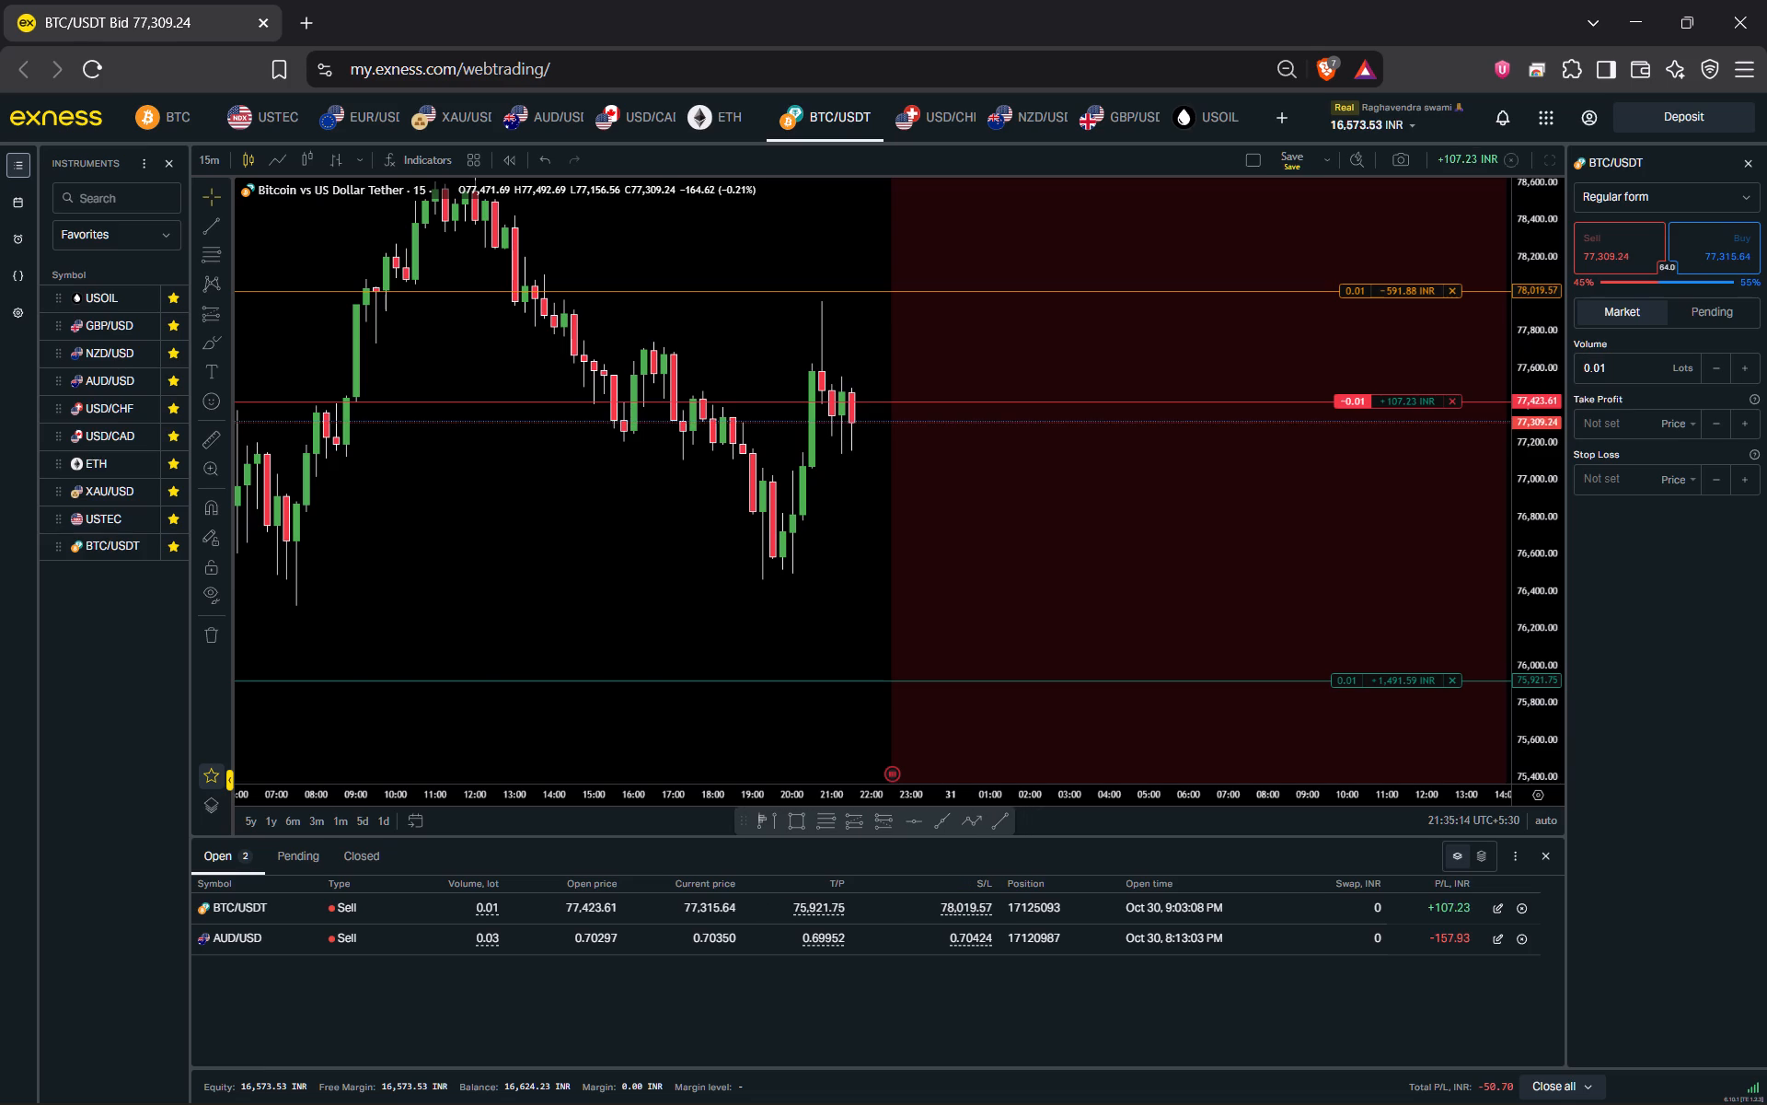
pyautogui.moveTo(748, 911); pyautogui.dragTo(750, 935)
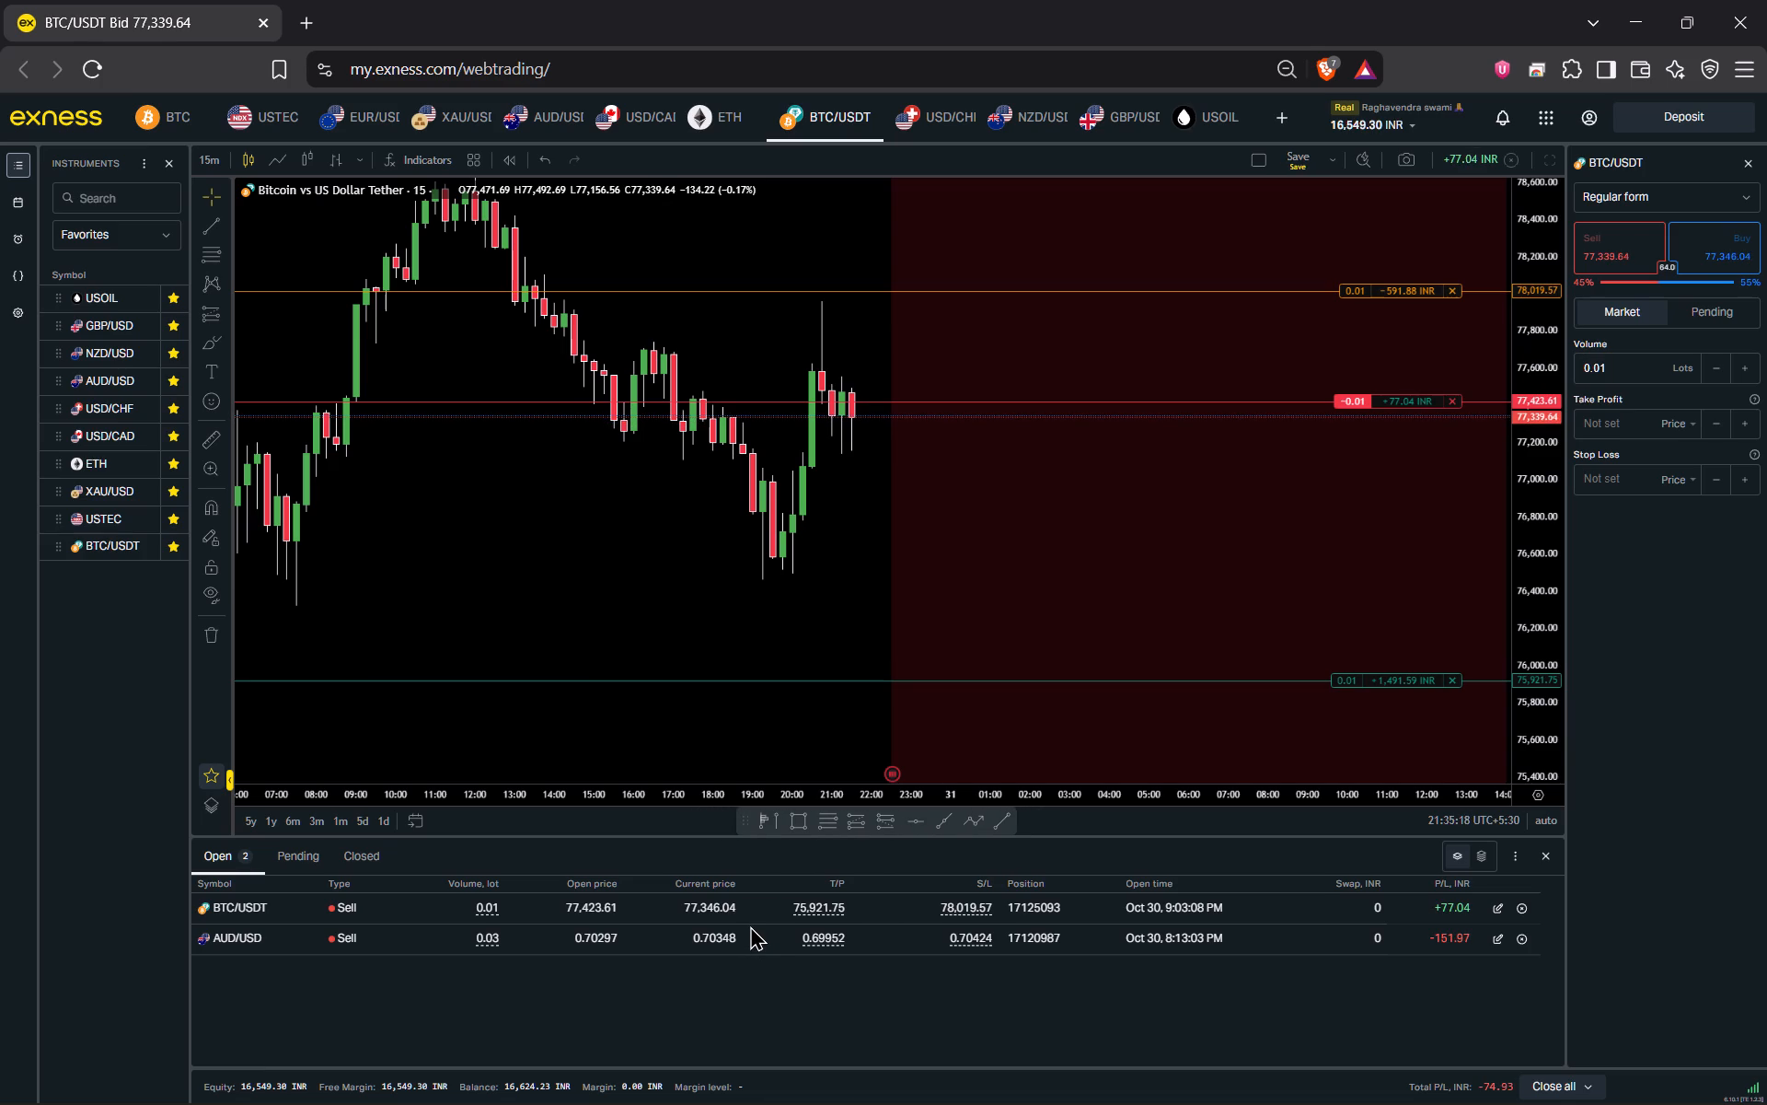
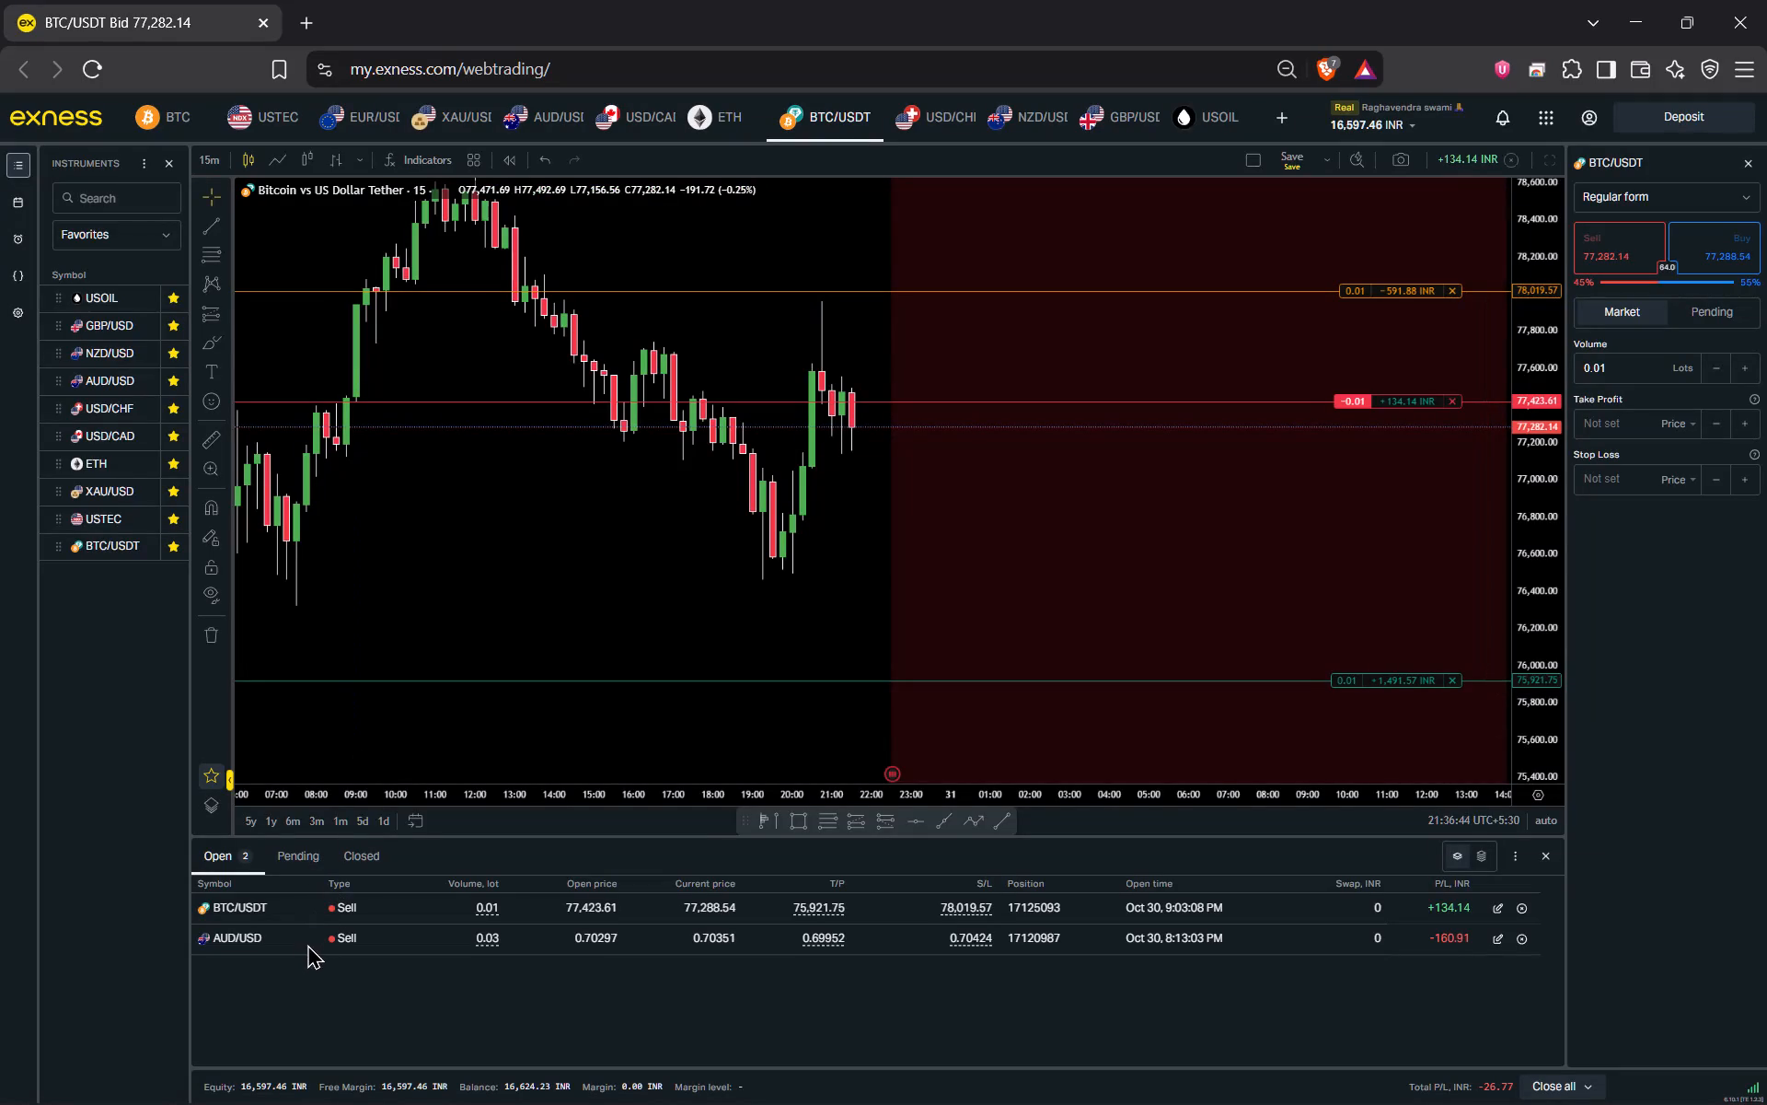
# Open the AUD/USD position's chart and examine recent 15-minute price action against its entry, stop-loss and take-profit lines.
pyautogui.click(237, 942)
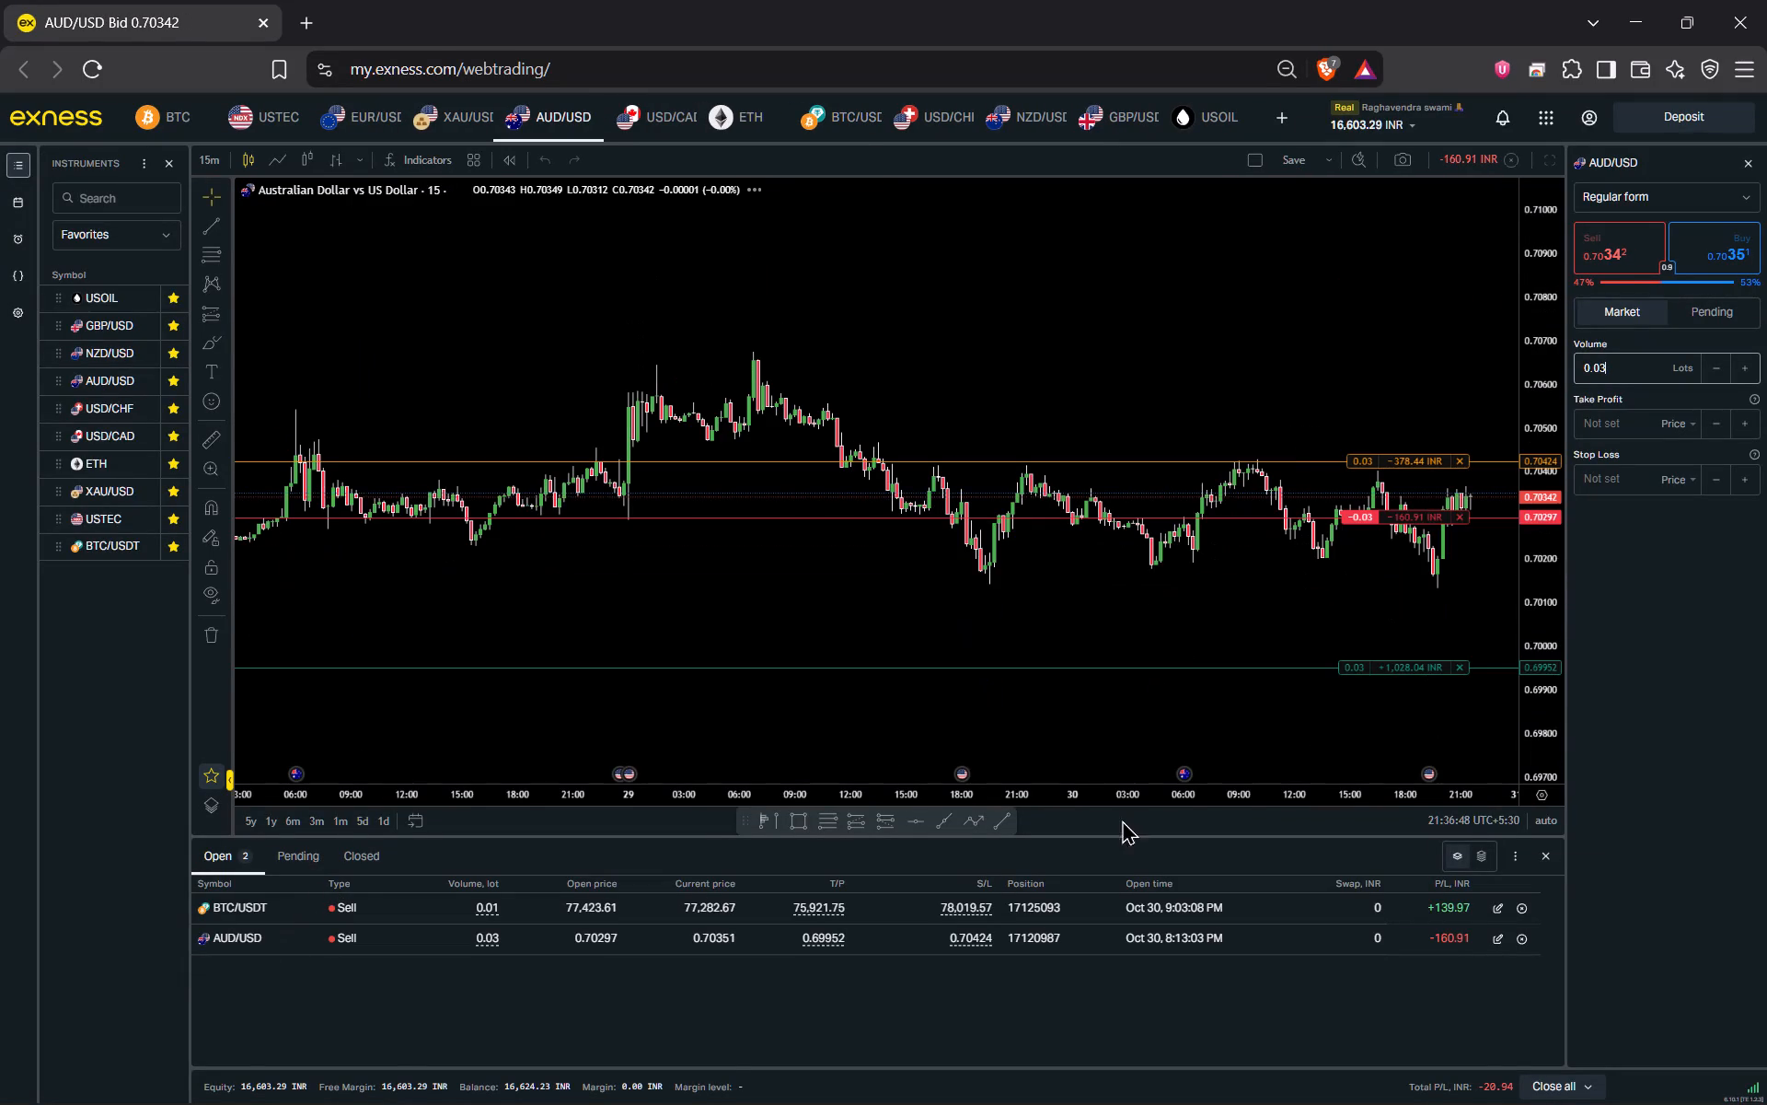
pyautogui.moveTo(1322, 601); pyautogui.dragTo(743, 584)
pyautogui.scroll(-5, 743, 584)
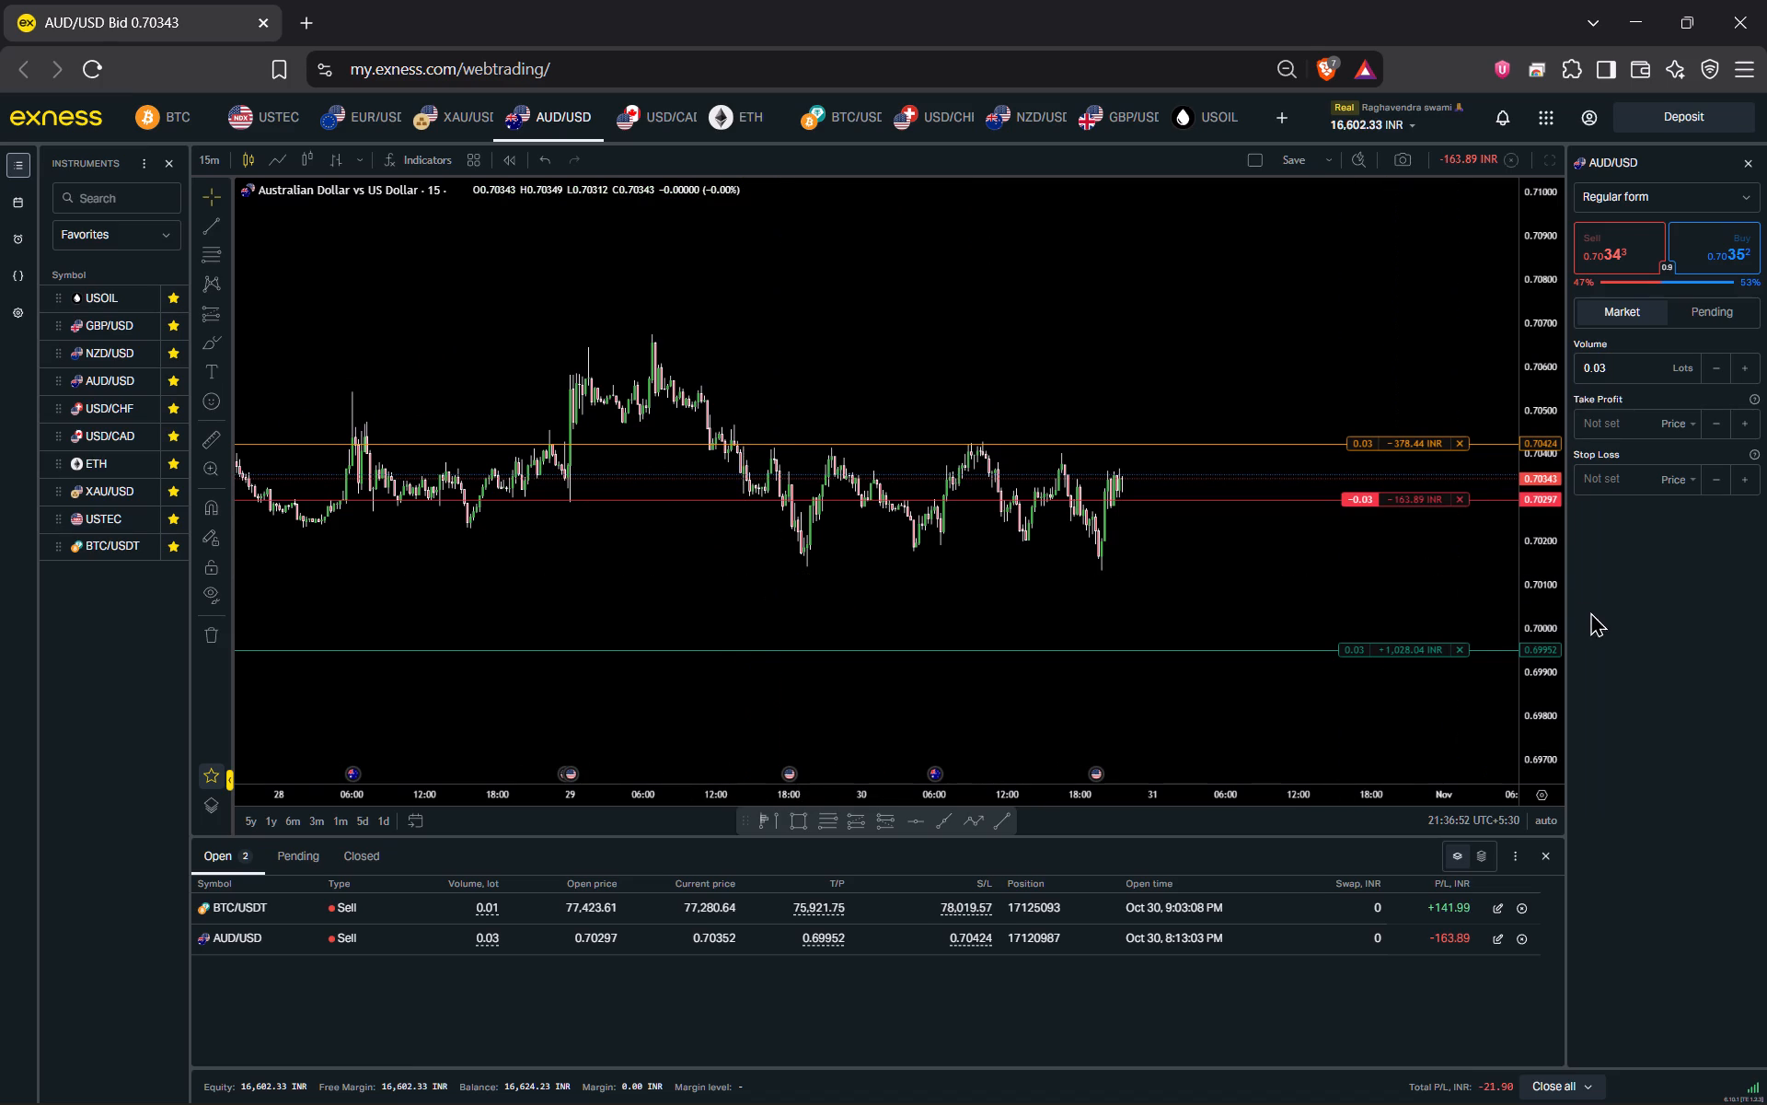
pyautogui.scroll(5, 1545, 614)
pyautogui.scroll(-1, 1530, 618)
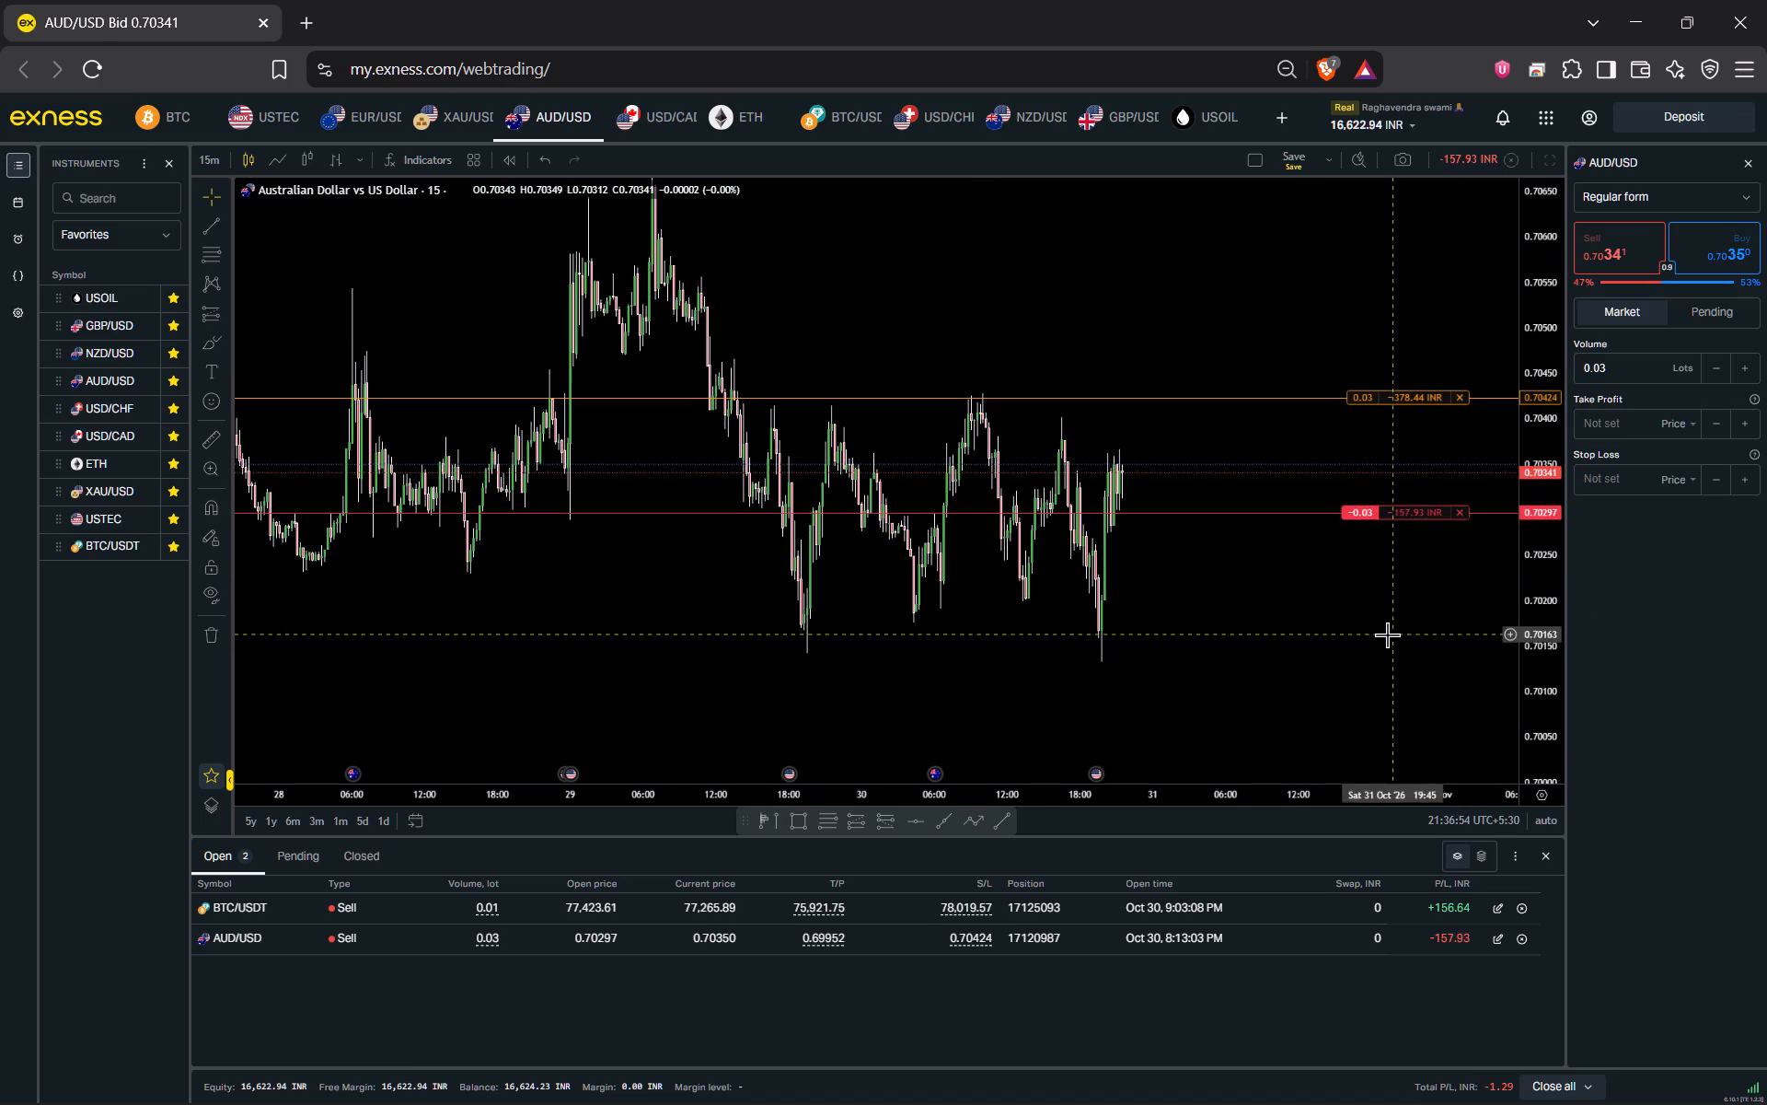
pyautogui.moveTo(1317, 611); pyautogui.dragTo(1134, 529)
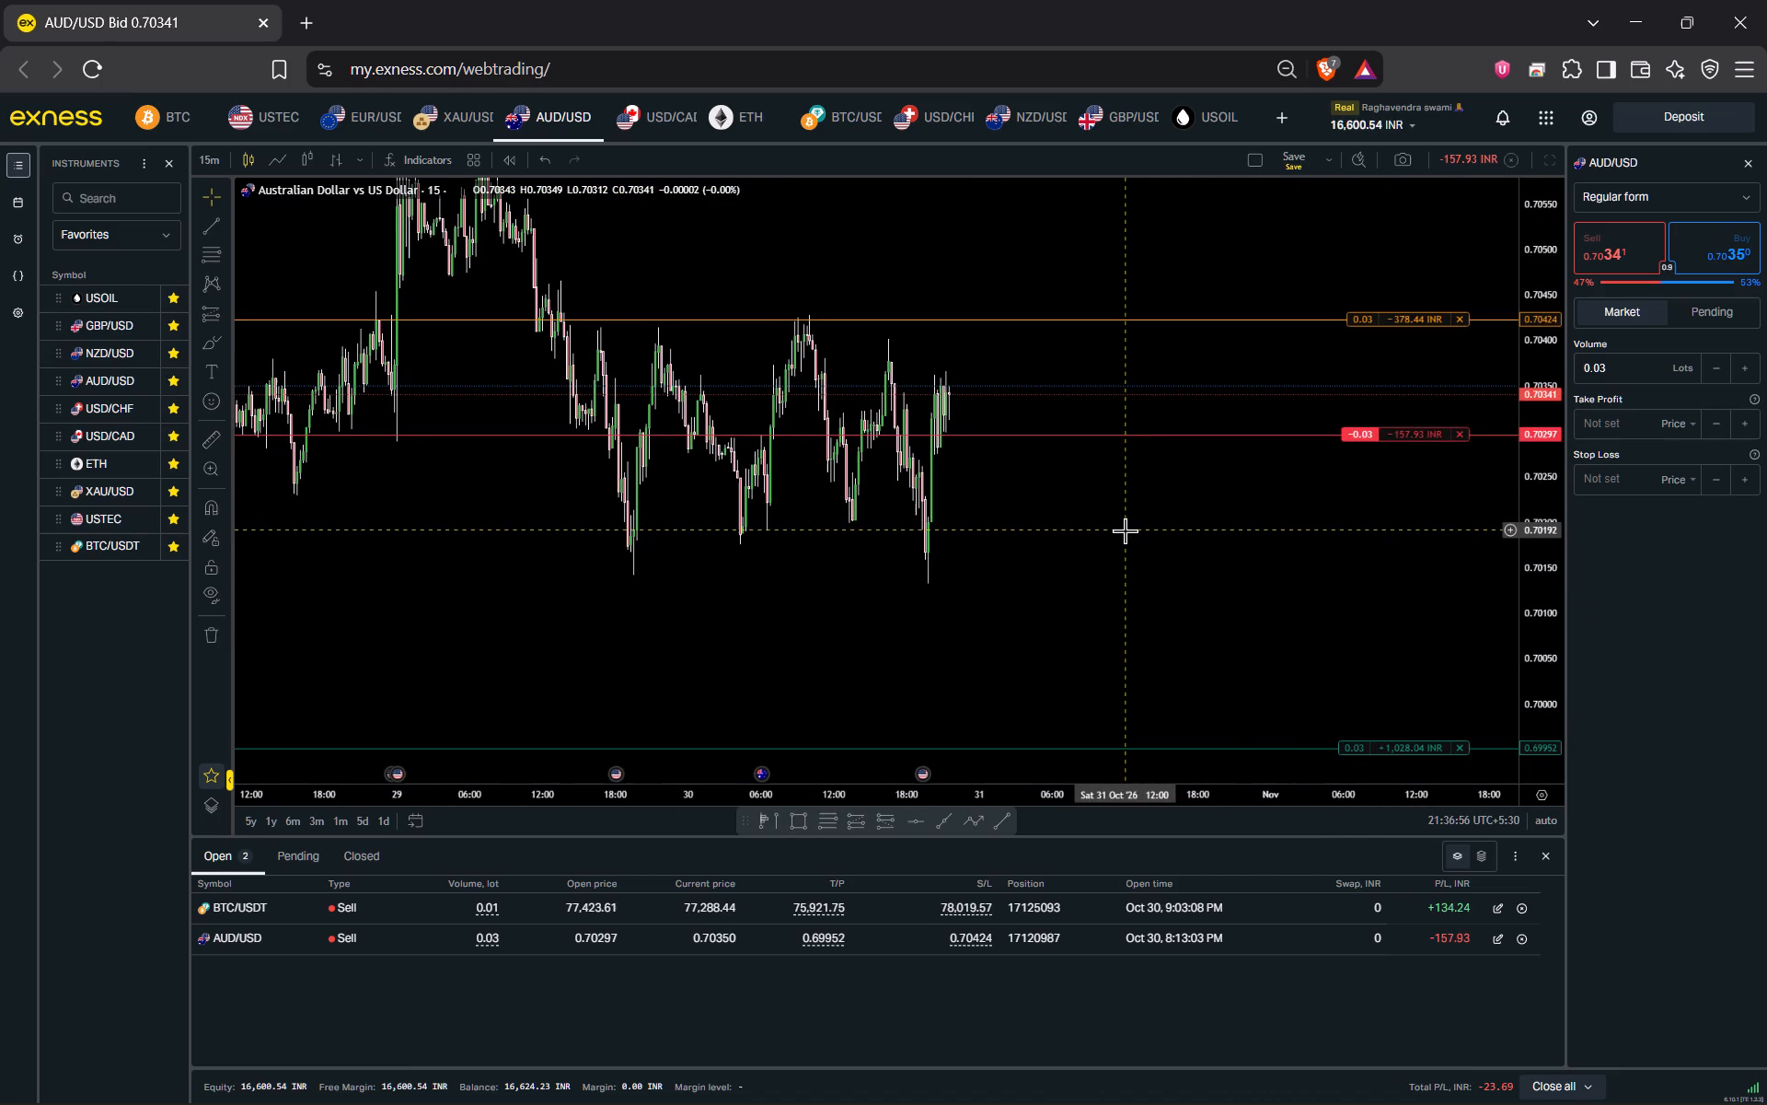
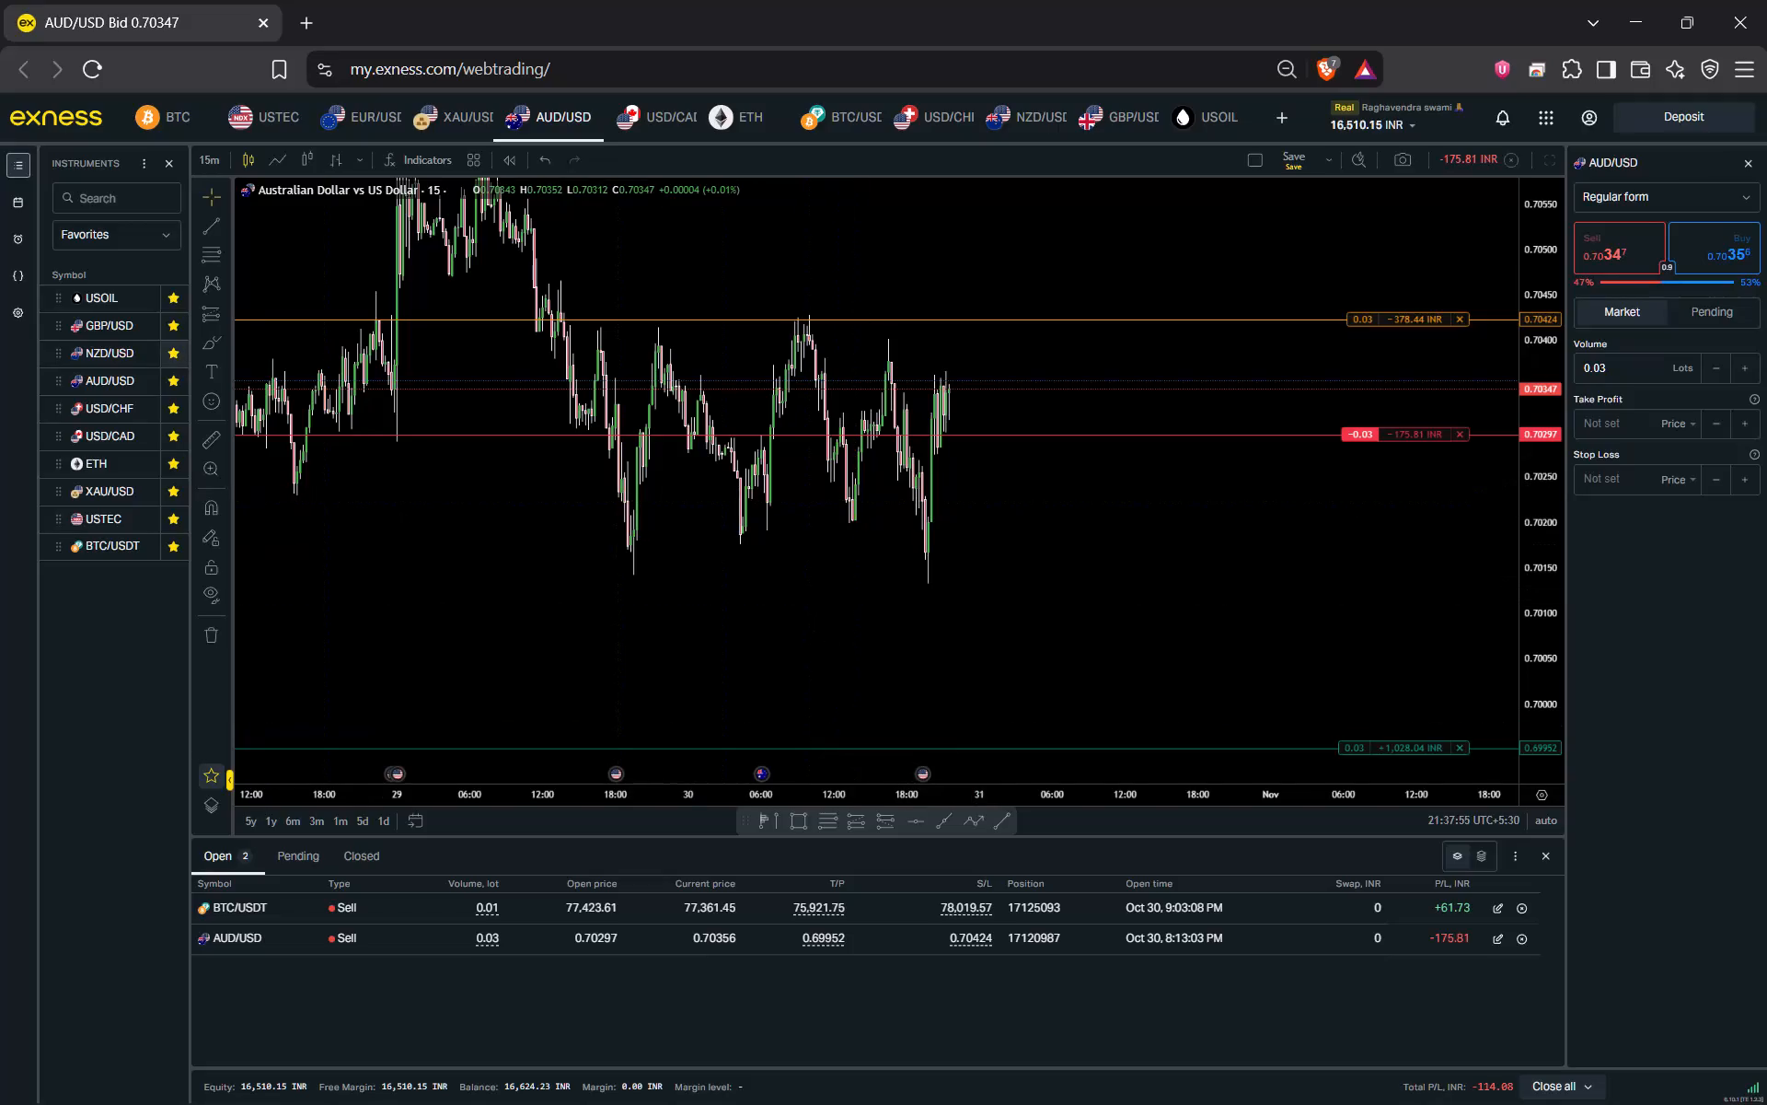
# Open the USOIL chart and examine its 15-minute price action over the last several days and the latest session.
pyautogui.click(108, 308)
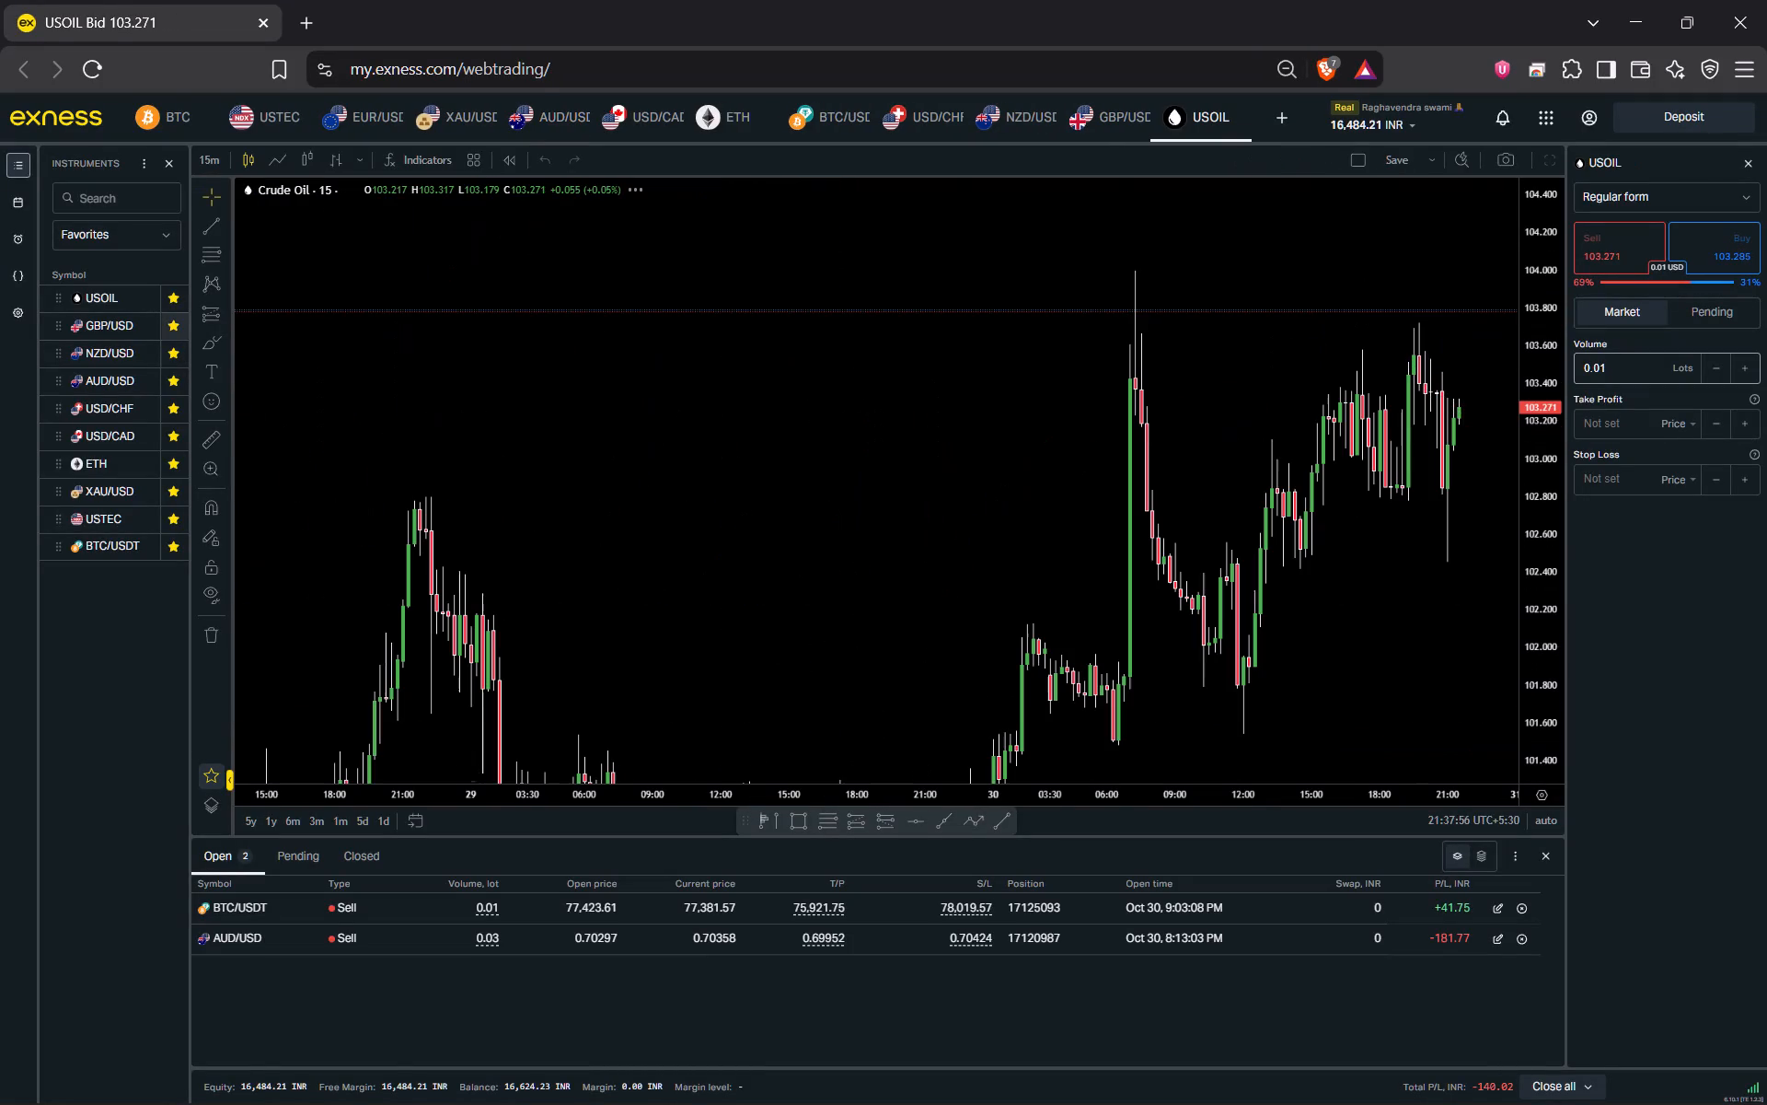
pyautogui.moveTo(1346, 646); pyautogui.dragTo(1201, 431)
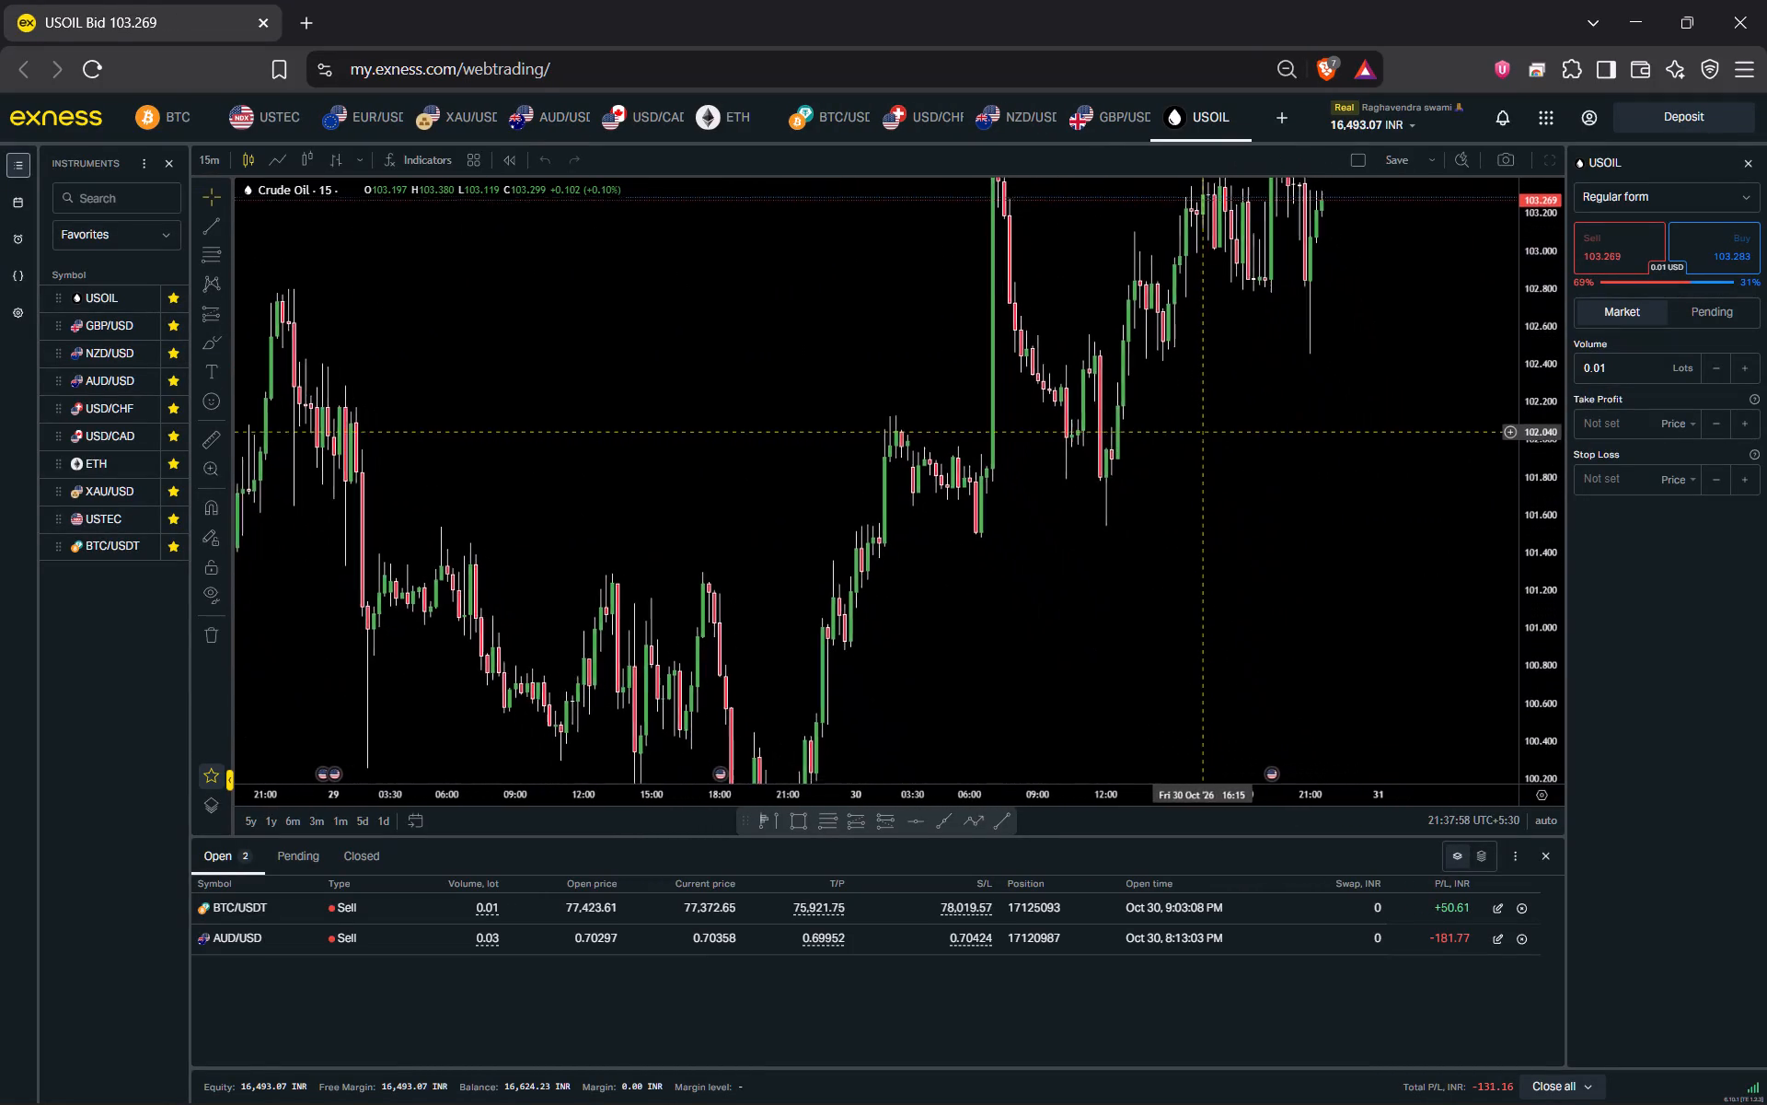
pyautogui.moveTo(1201, 431); pyautogui.dragTo(1199, 431)
pyautogui.moveTo(1531, 390); pyautogui.dragTo(1542, 640)
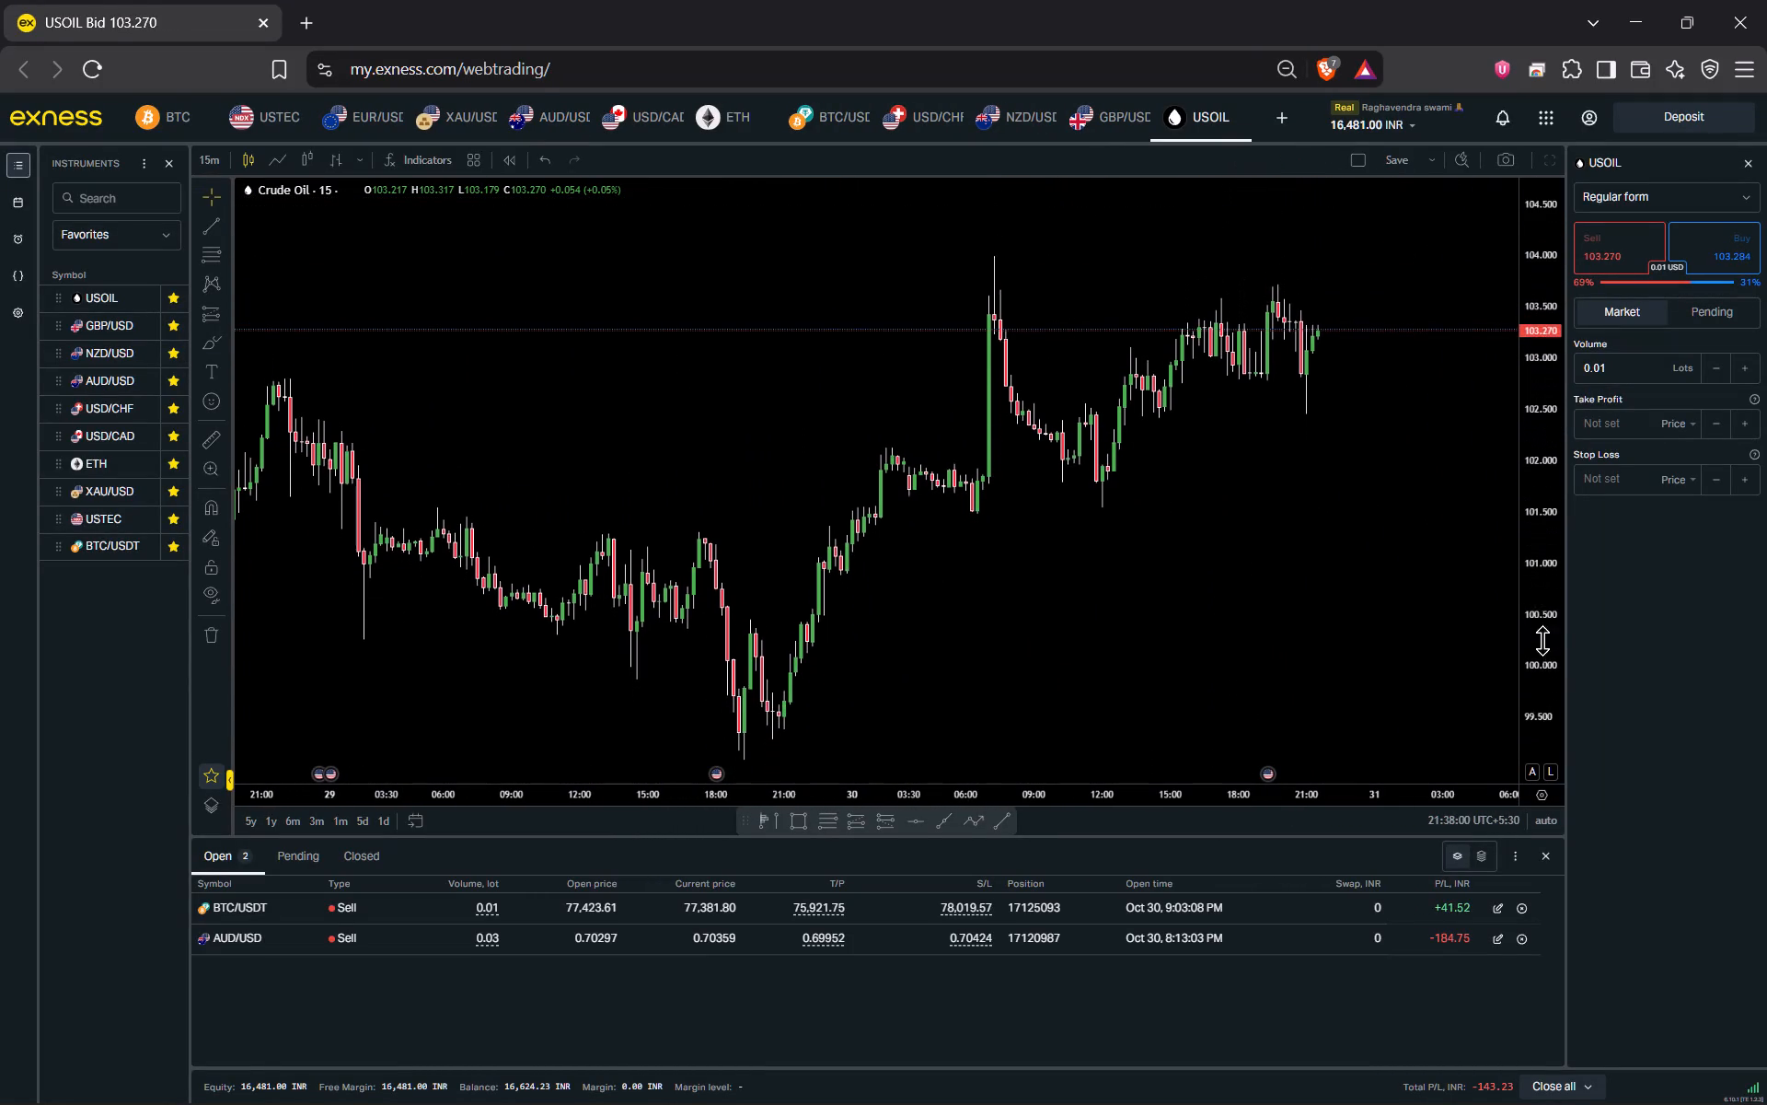
pyautogui.moveTo(1542, 640); pyautogui.dragTo(1545, 669)
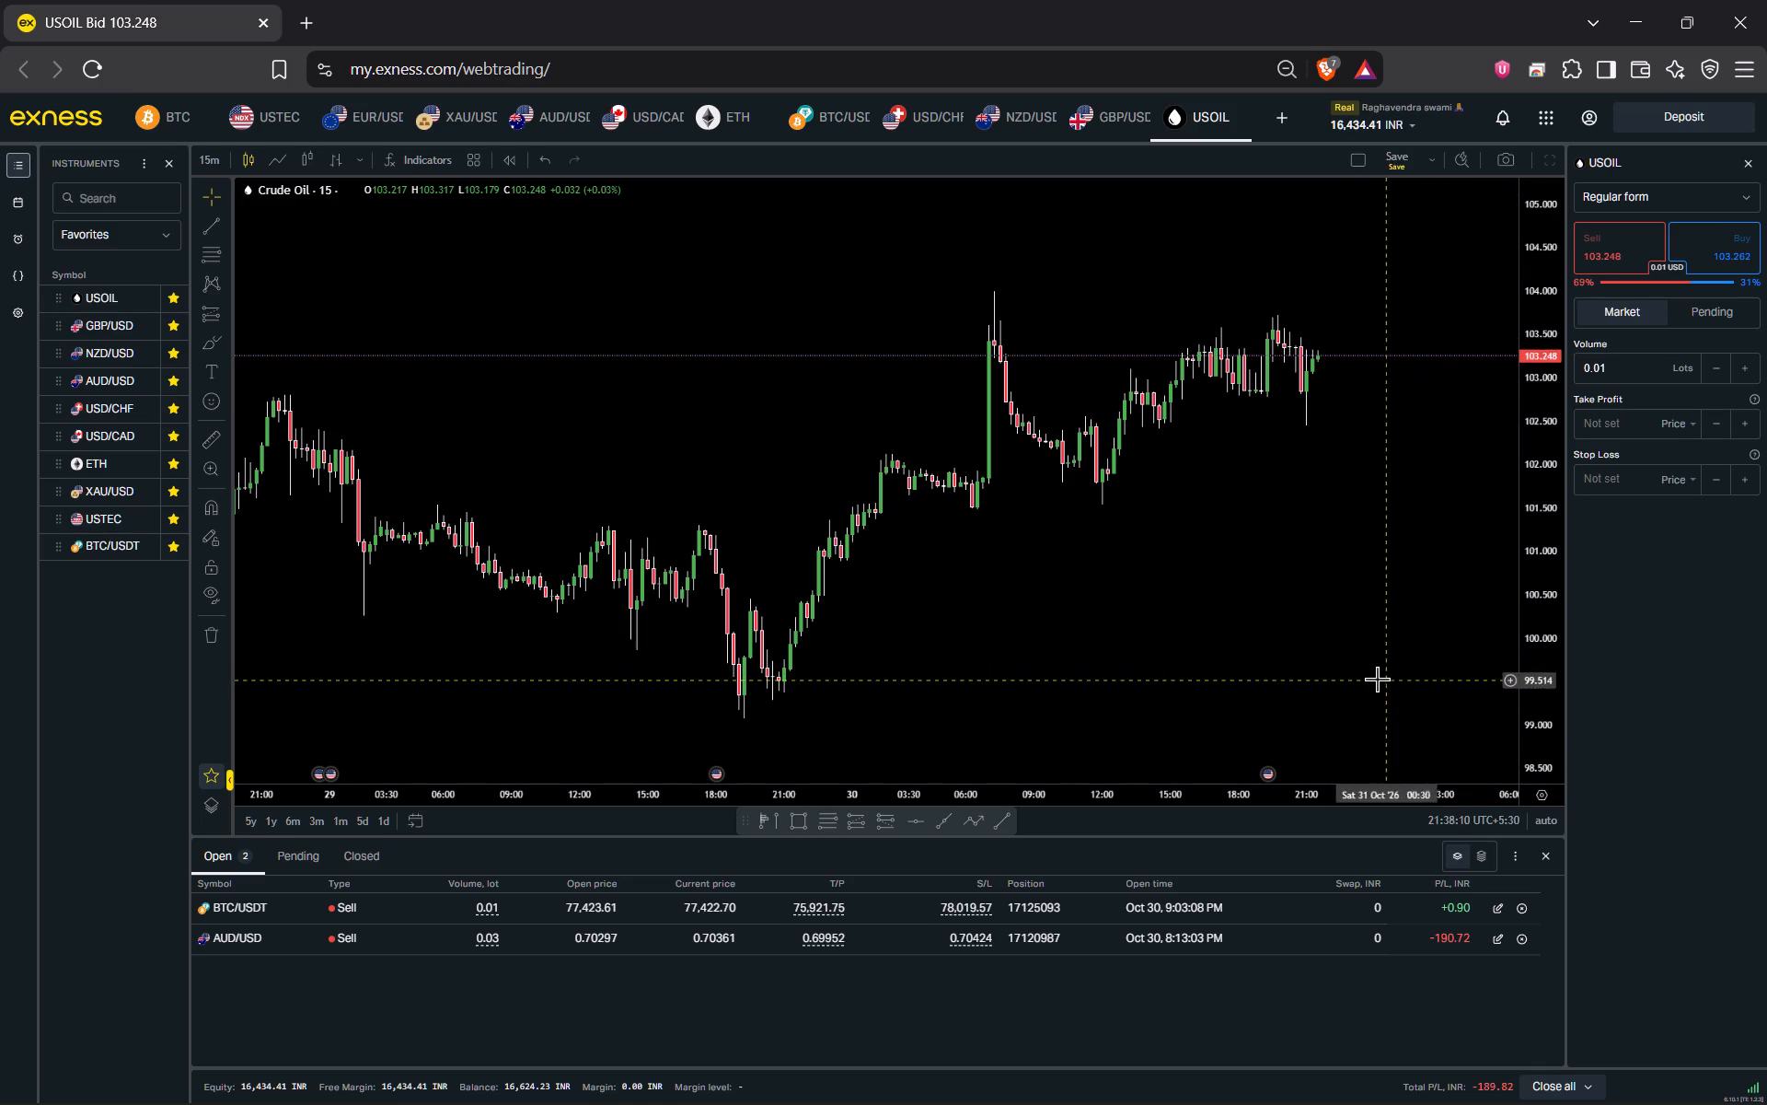
pyautogui.moveTo(1343, 638); pyautogui.dragTo(1348, 614)
pyautogui.scroll(-4, 1348, 614)
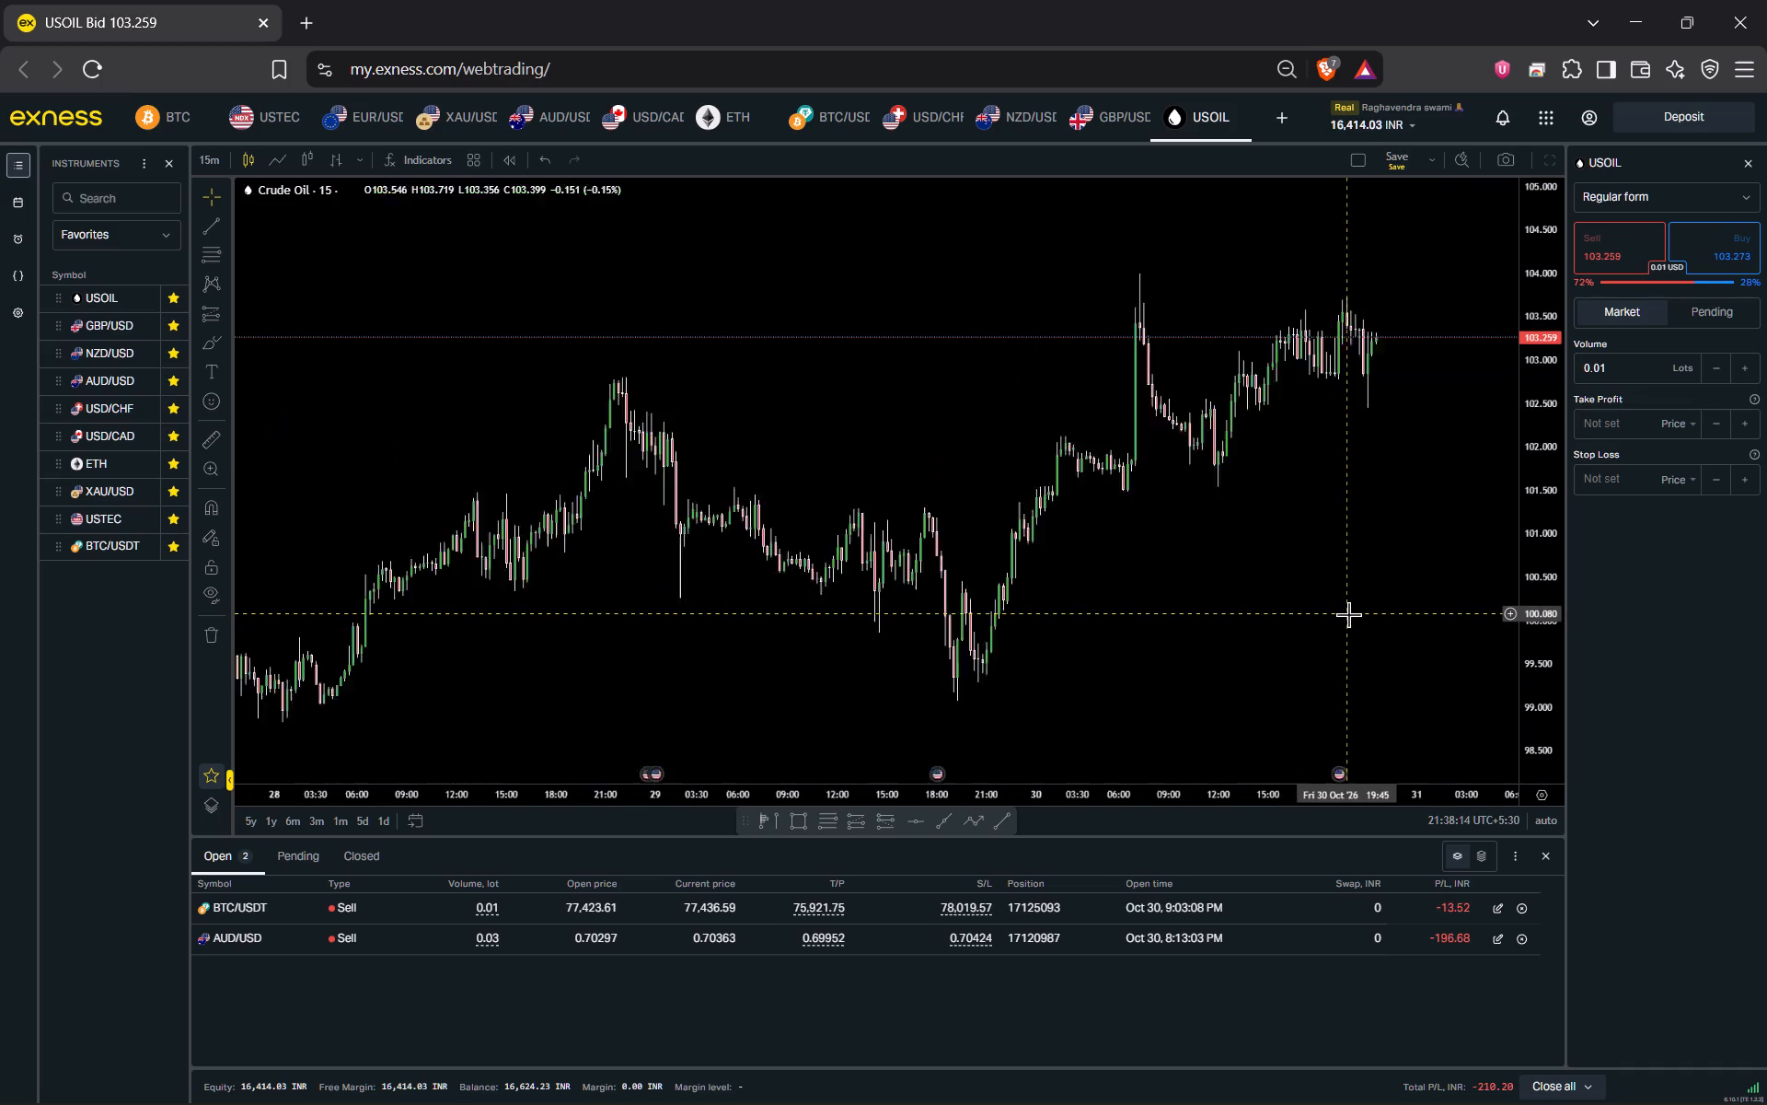
pyautogui.scroll(-3, 1348, 614)
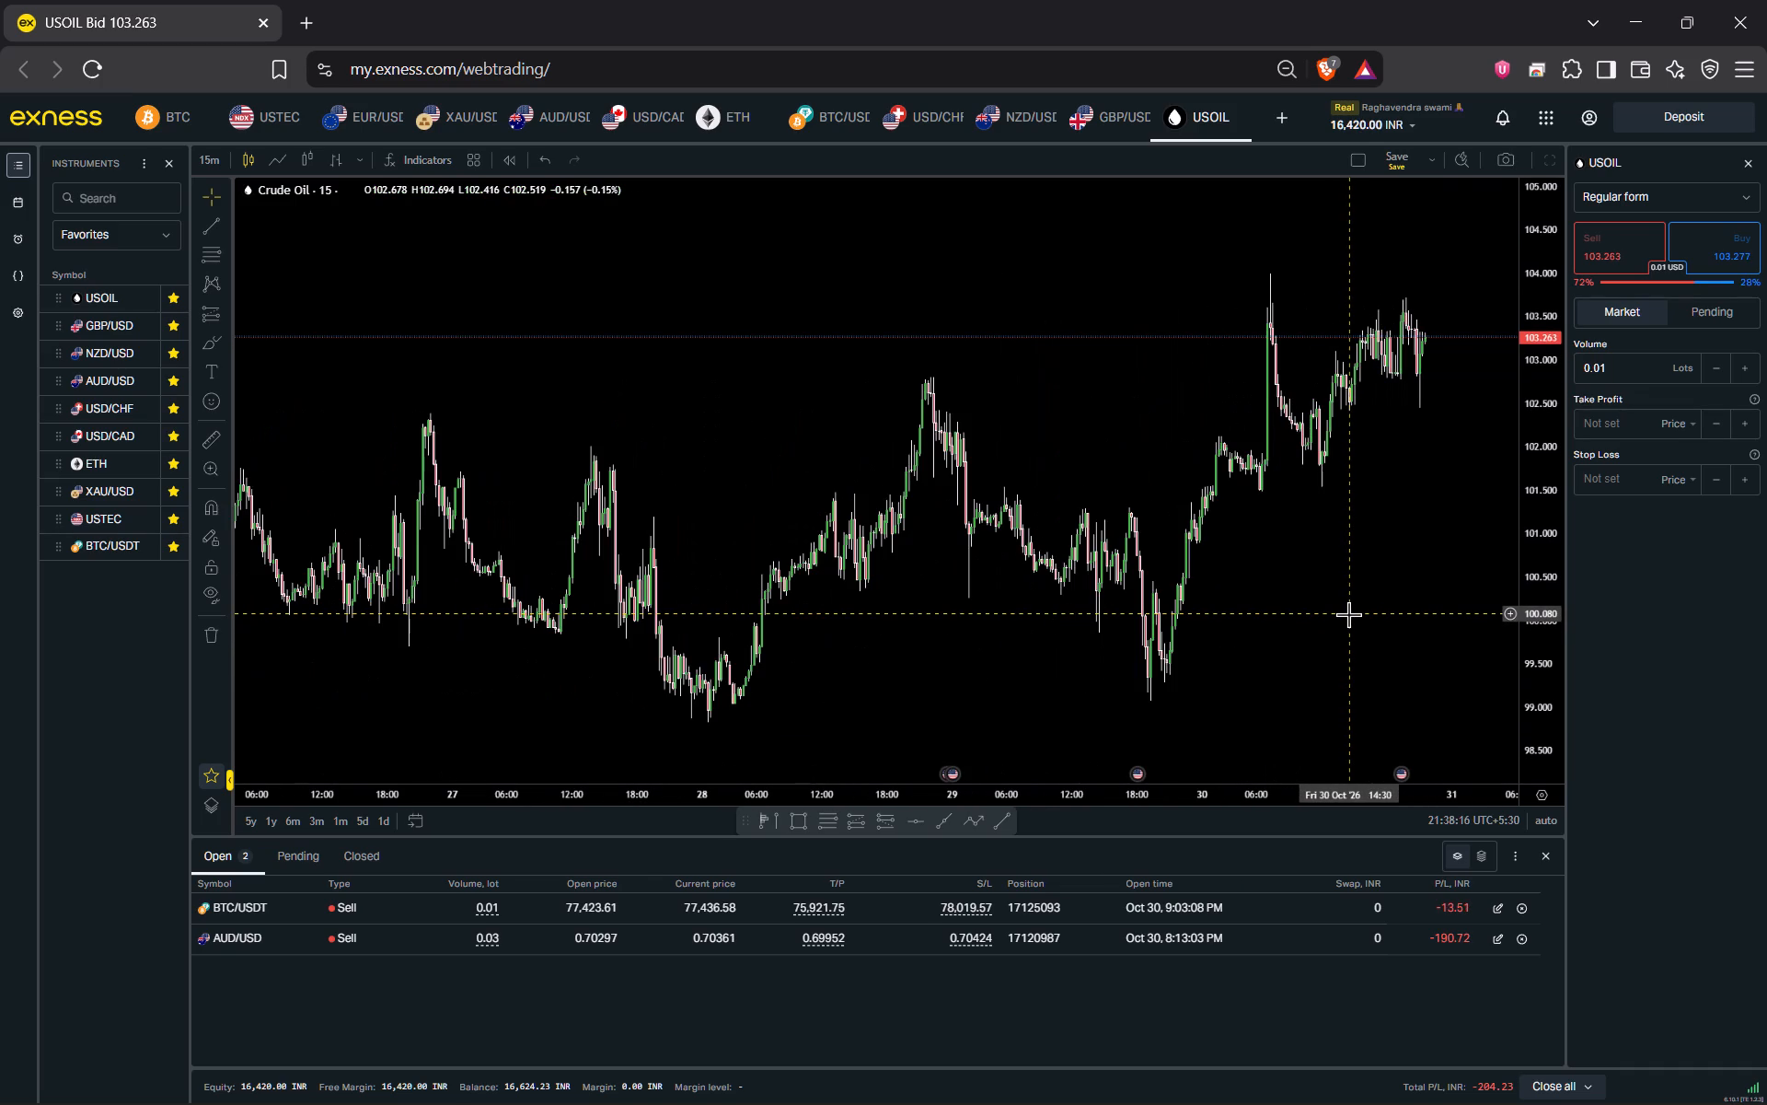
pyautogui.scroll(2, 1348, 614)
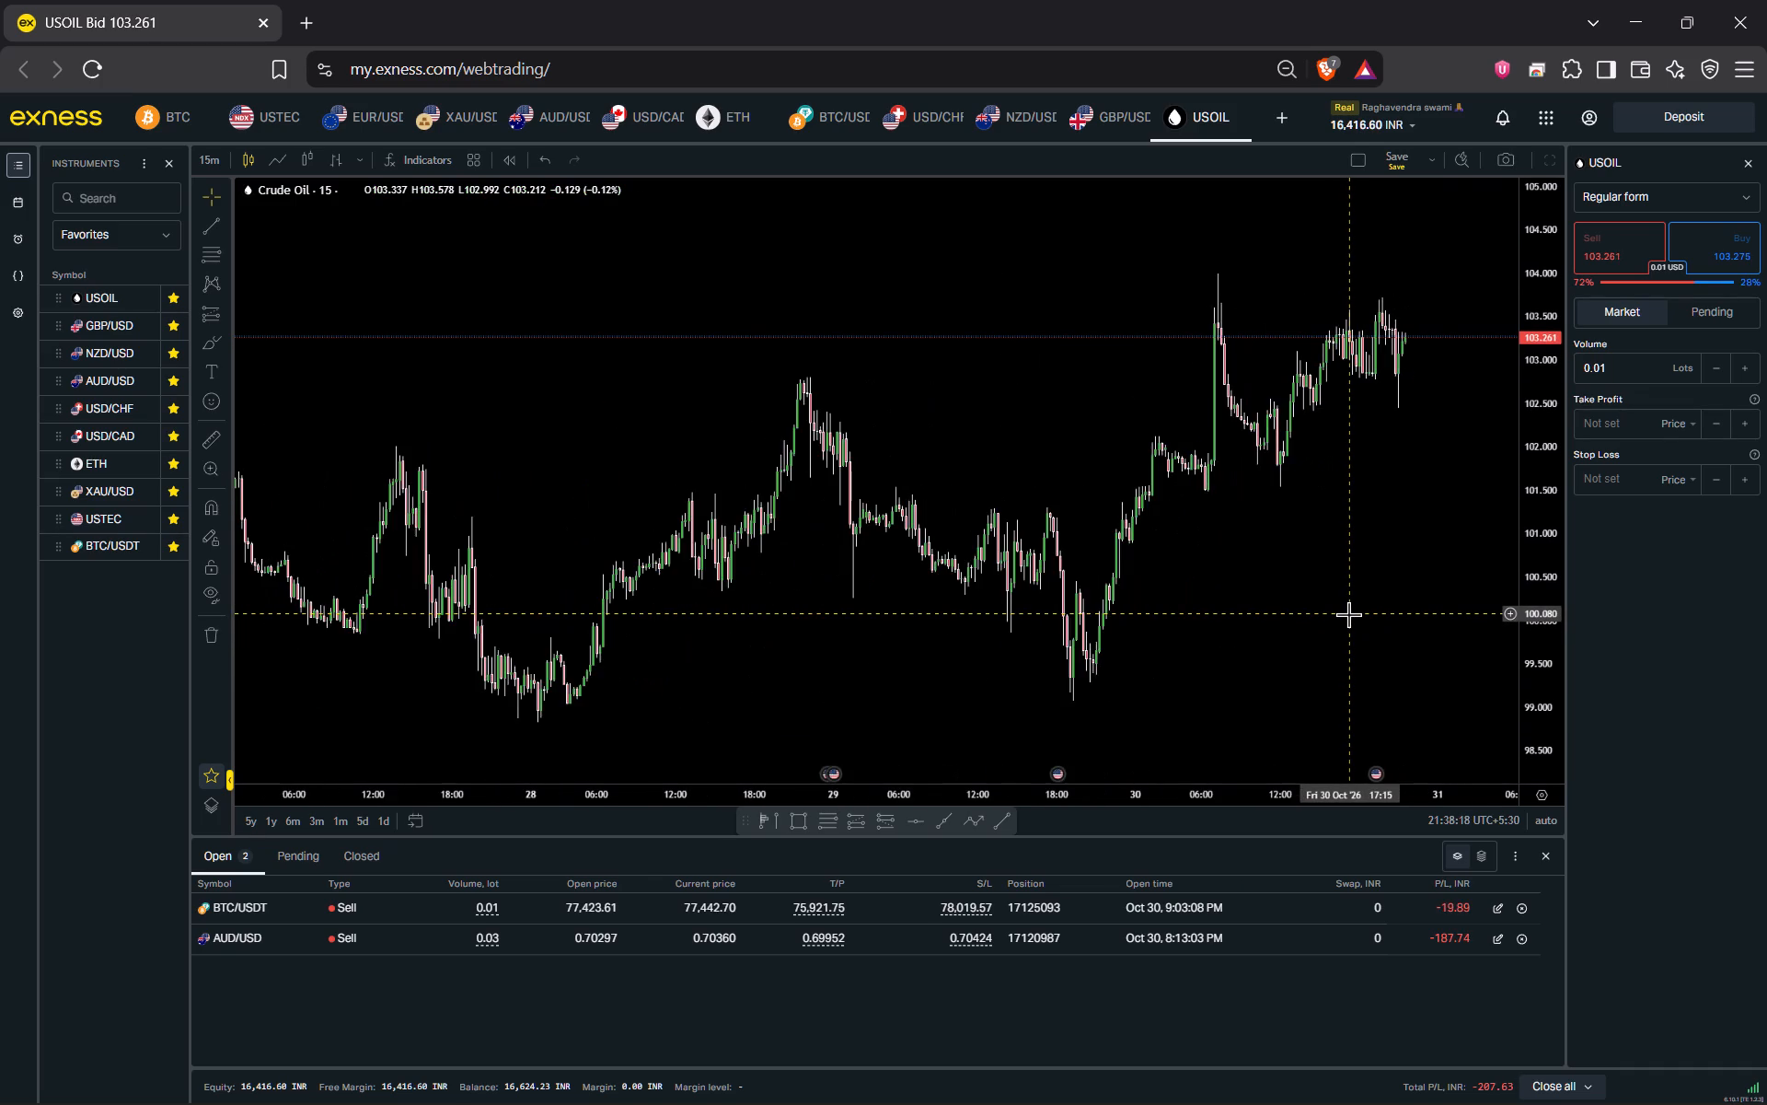
pyautogui.scroll(5, 1348, 614)
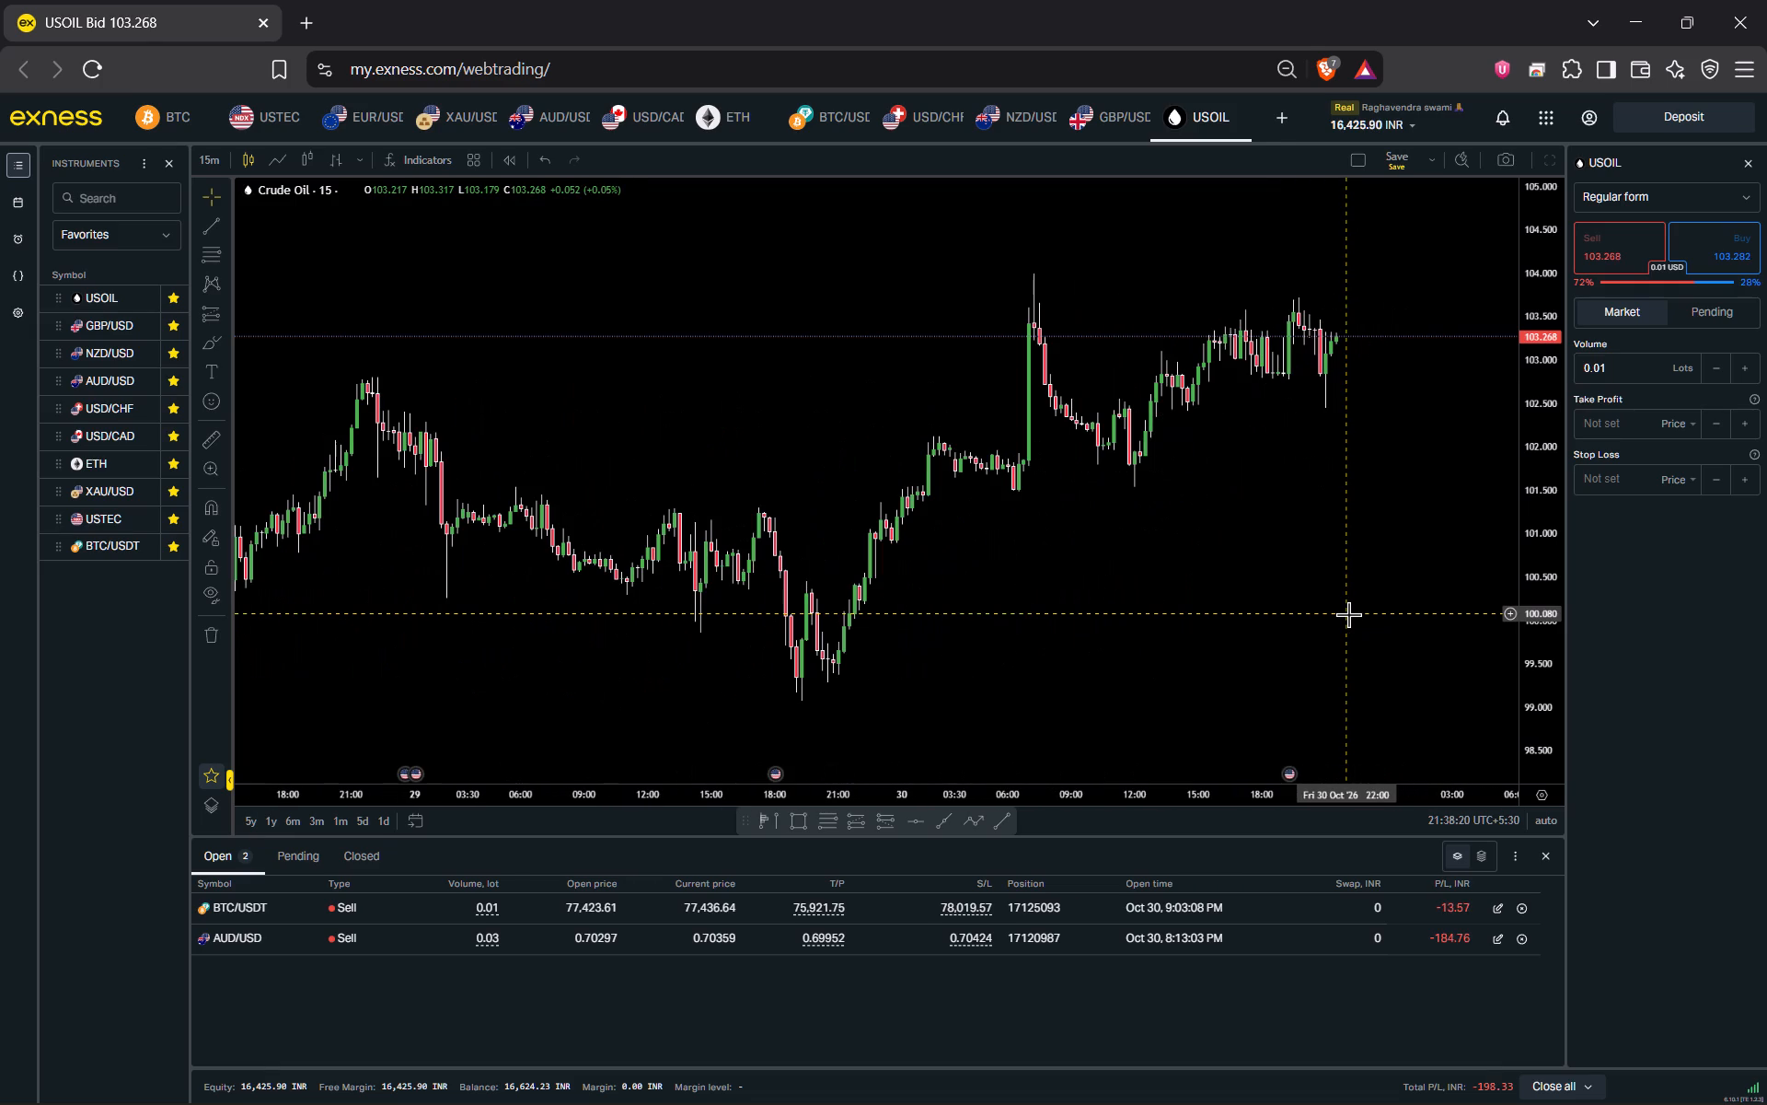
pyautogui.scroll(1, 1348, 614)
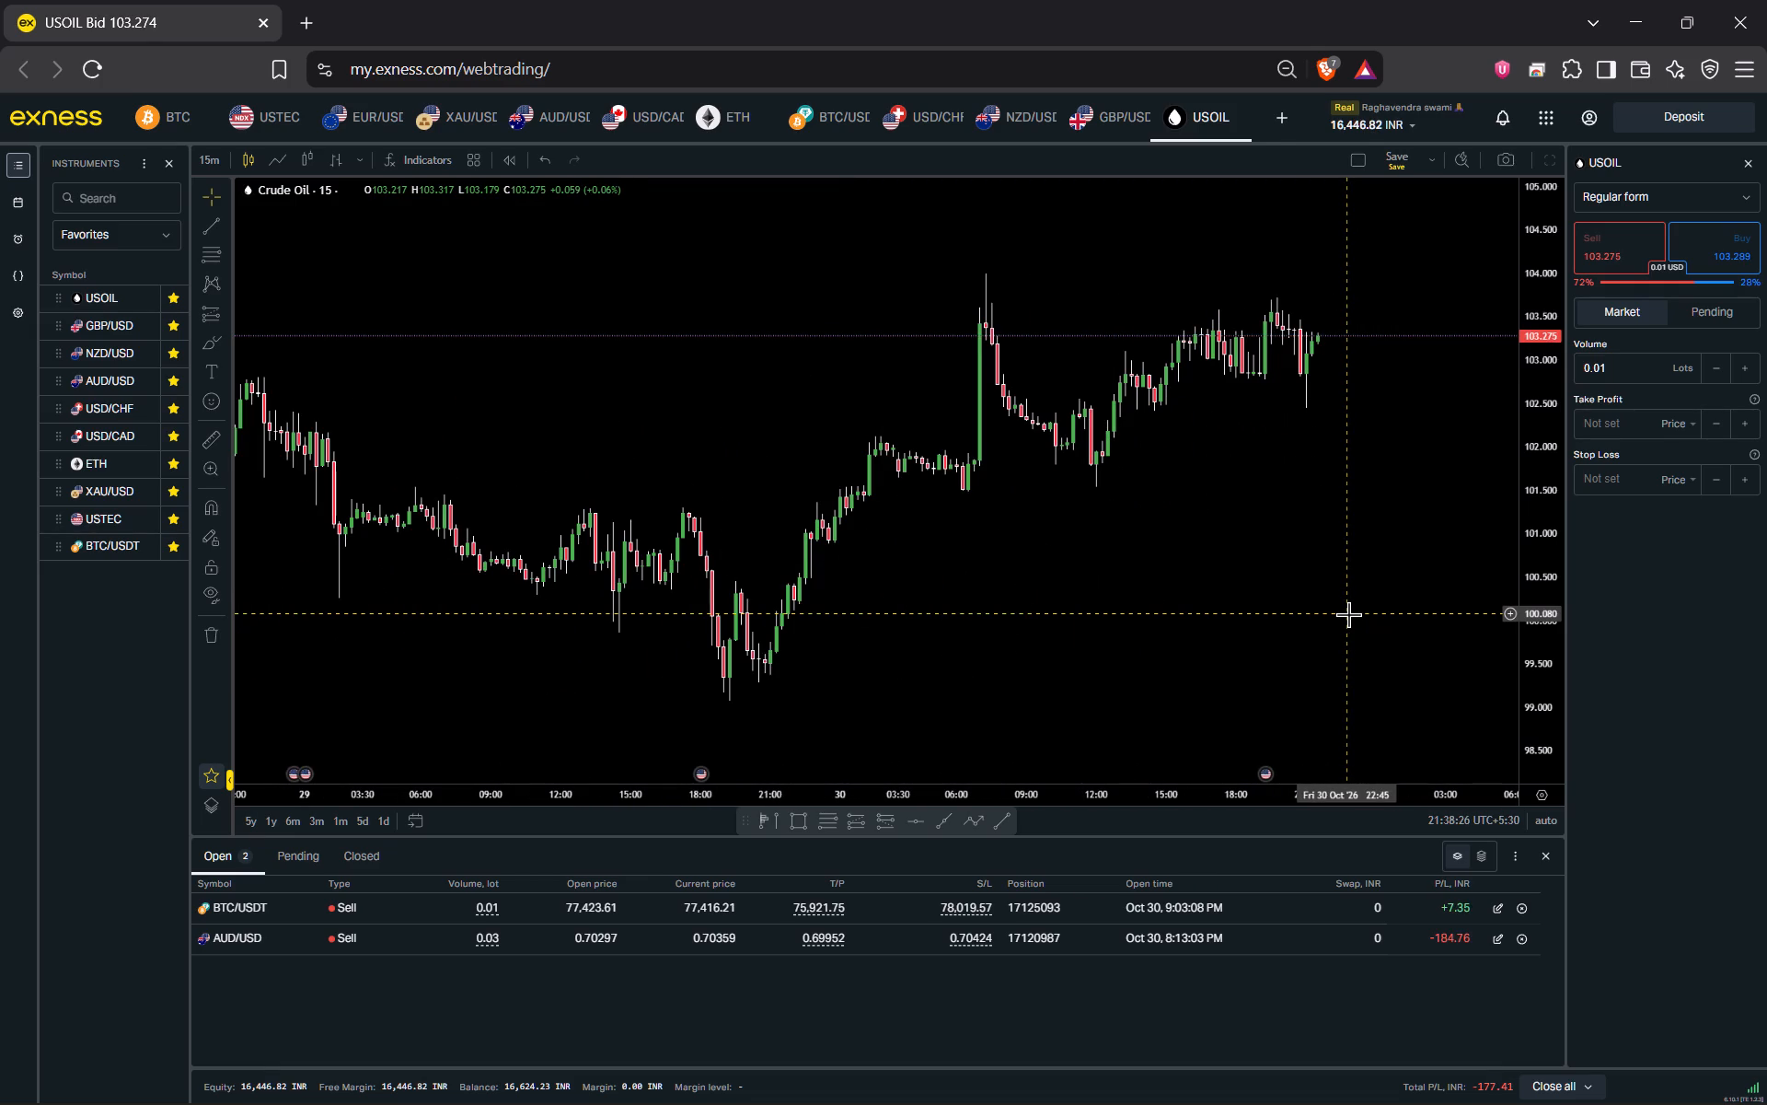
# Open the GBP/USD chart in the Exness terminal and examine its recent 15-minute price swings.
pyautogui.click(112, 331)
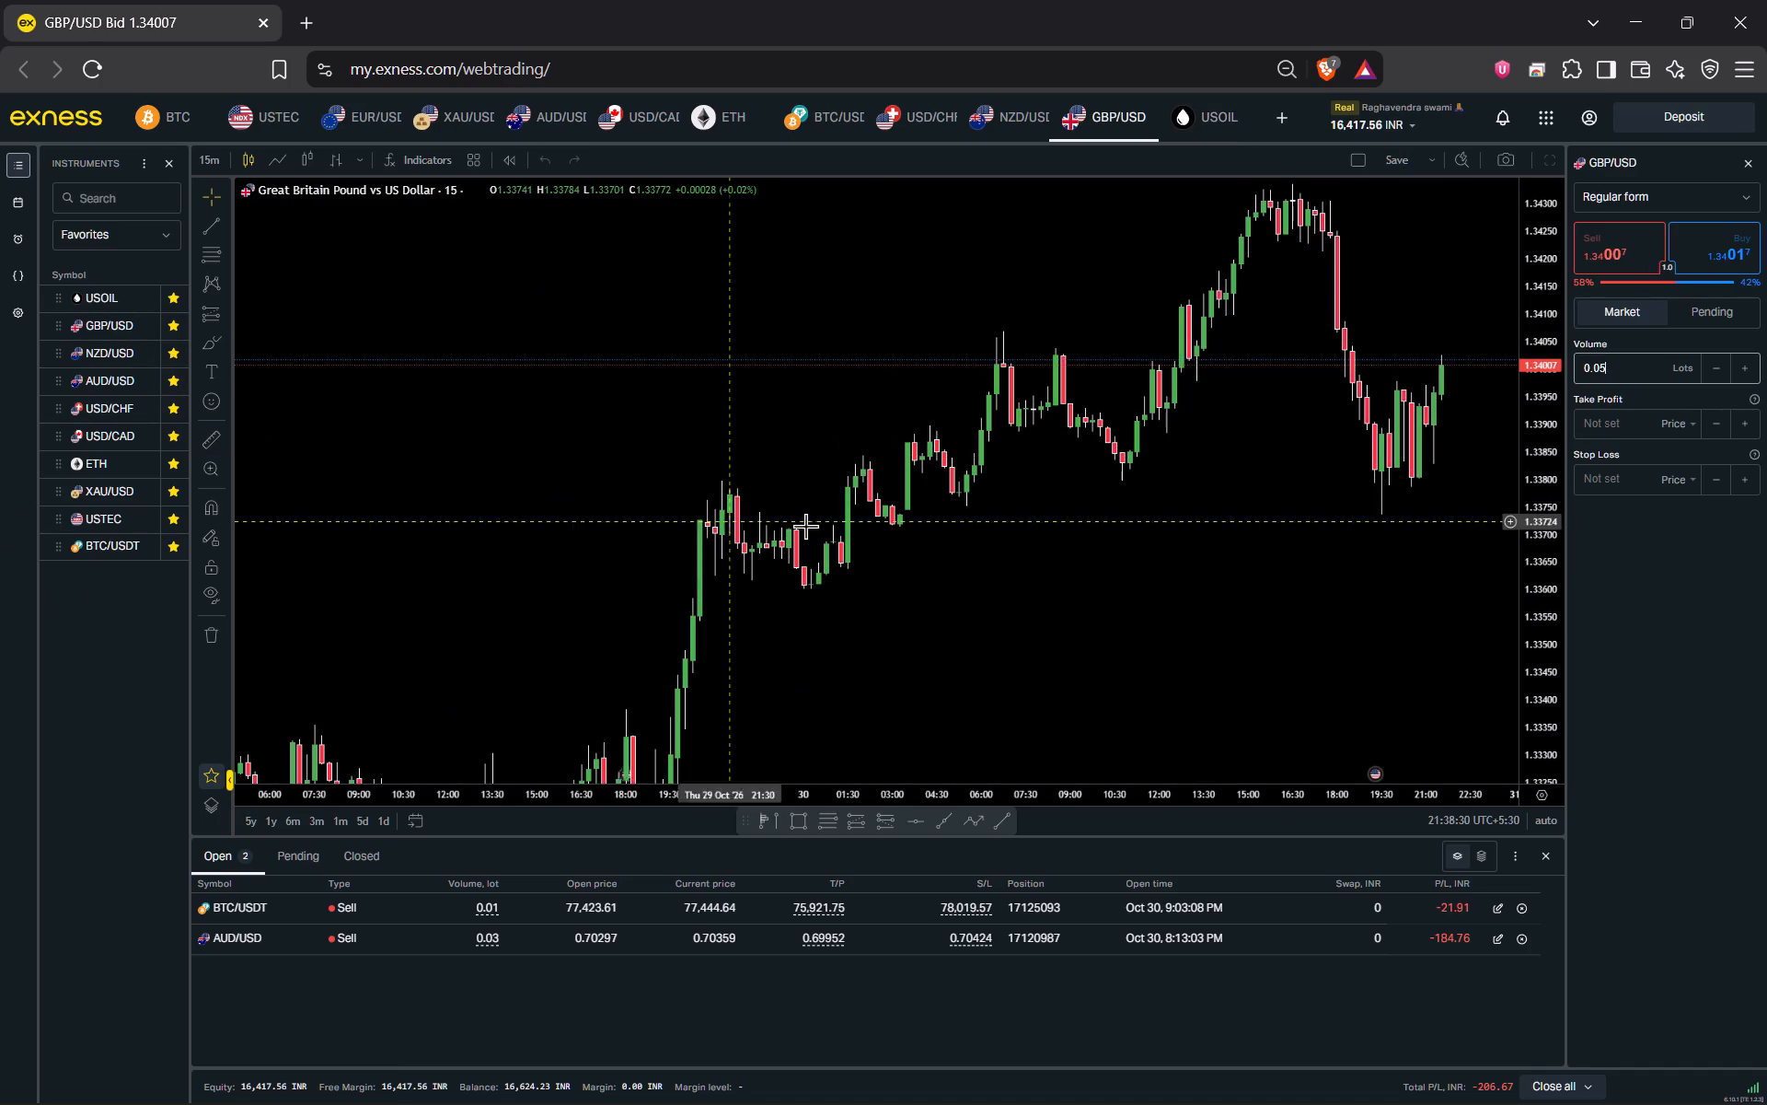
pyautogui.scroll(-9, 1151, 564)
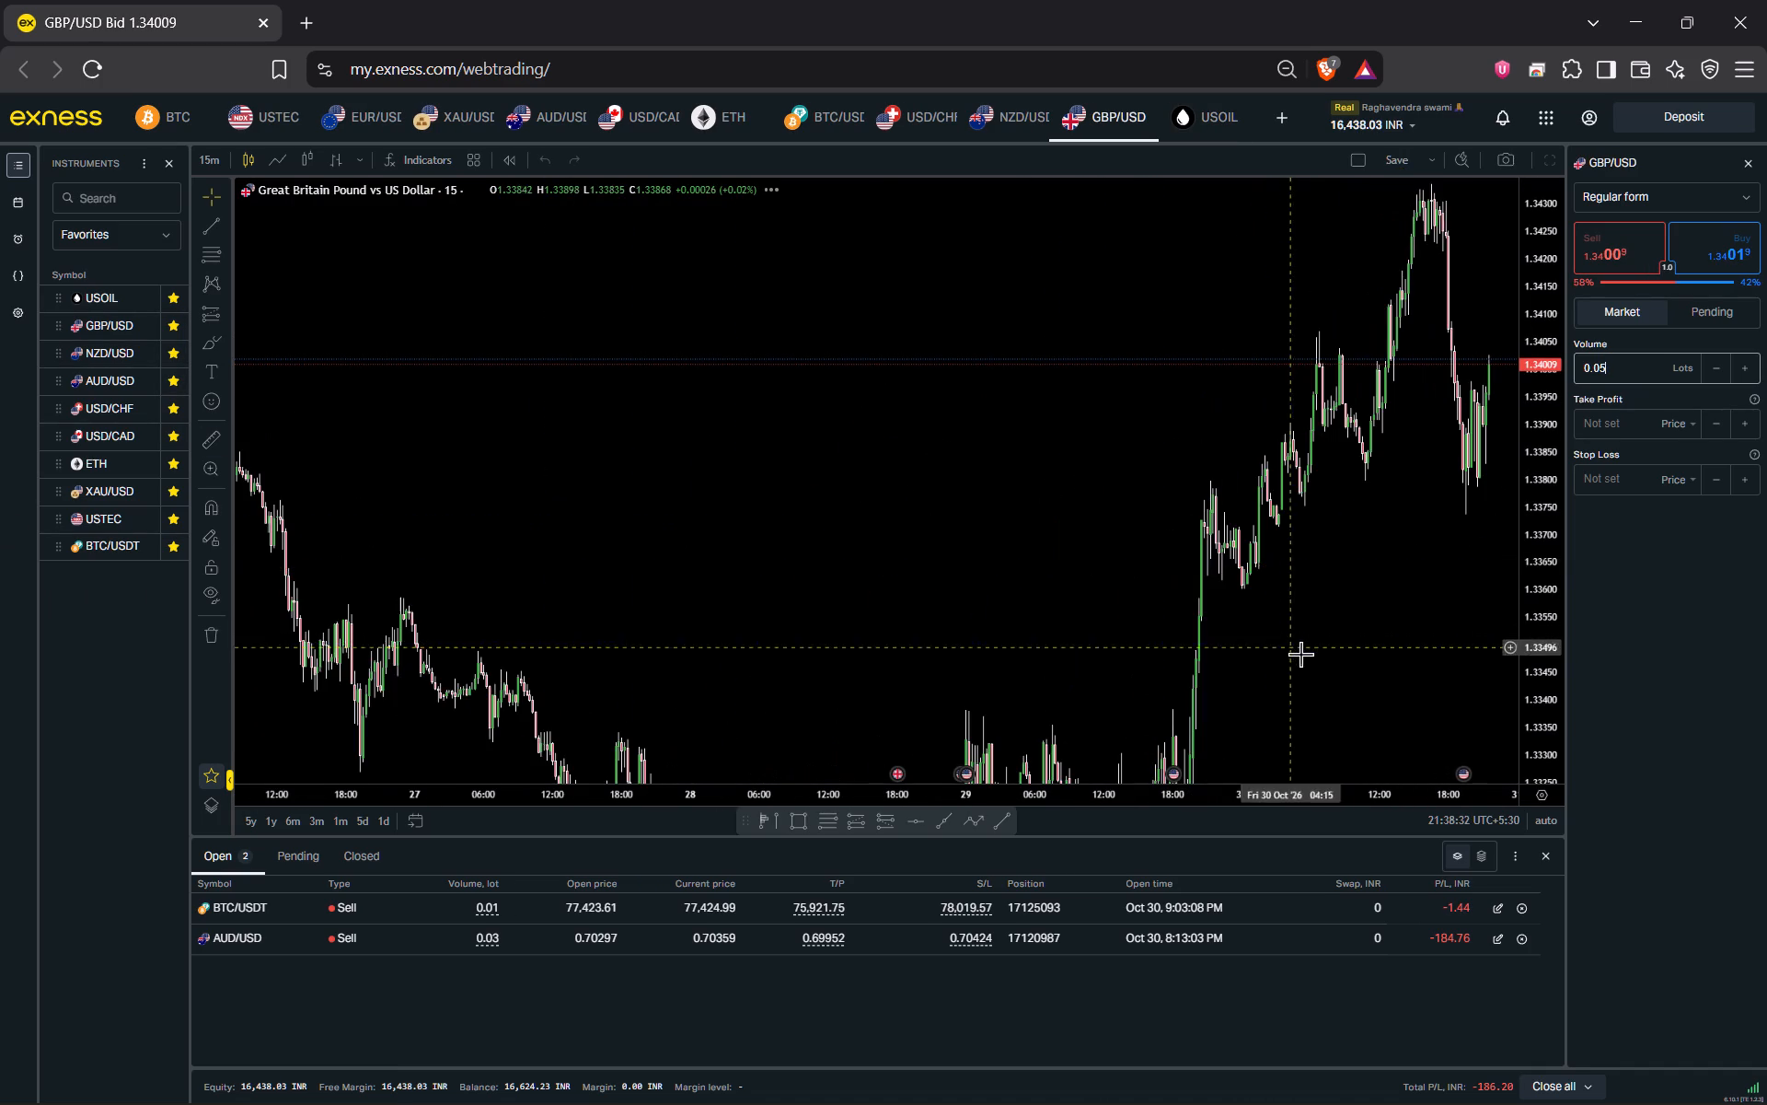
pyautogui.moveTo(1265, 630); pyautogui.dragTo(1022, 516)
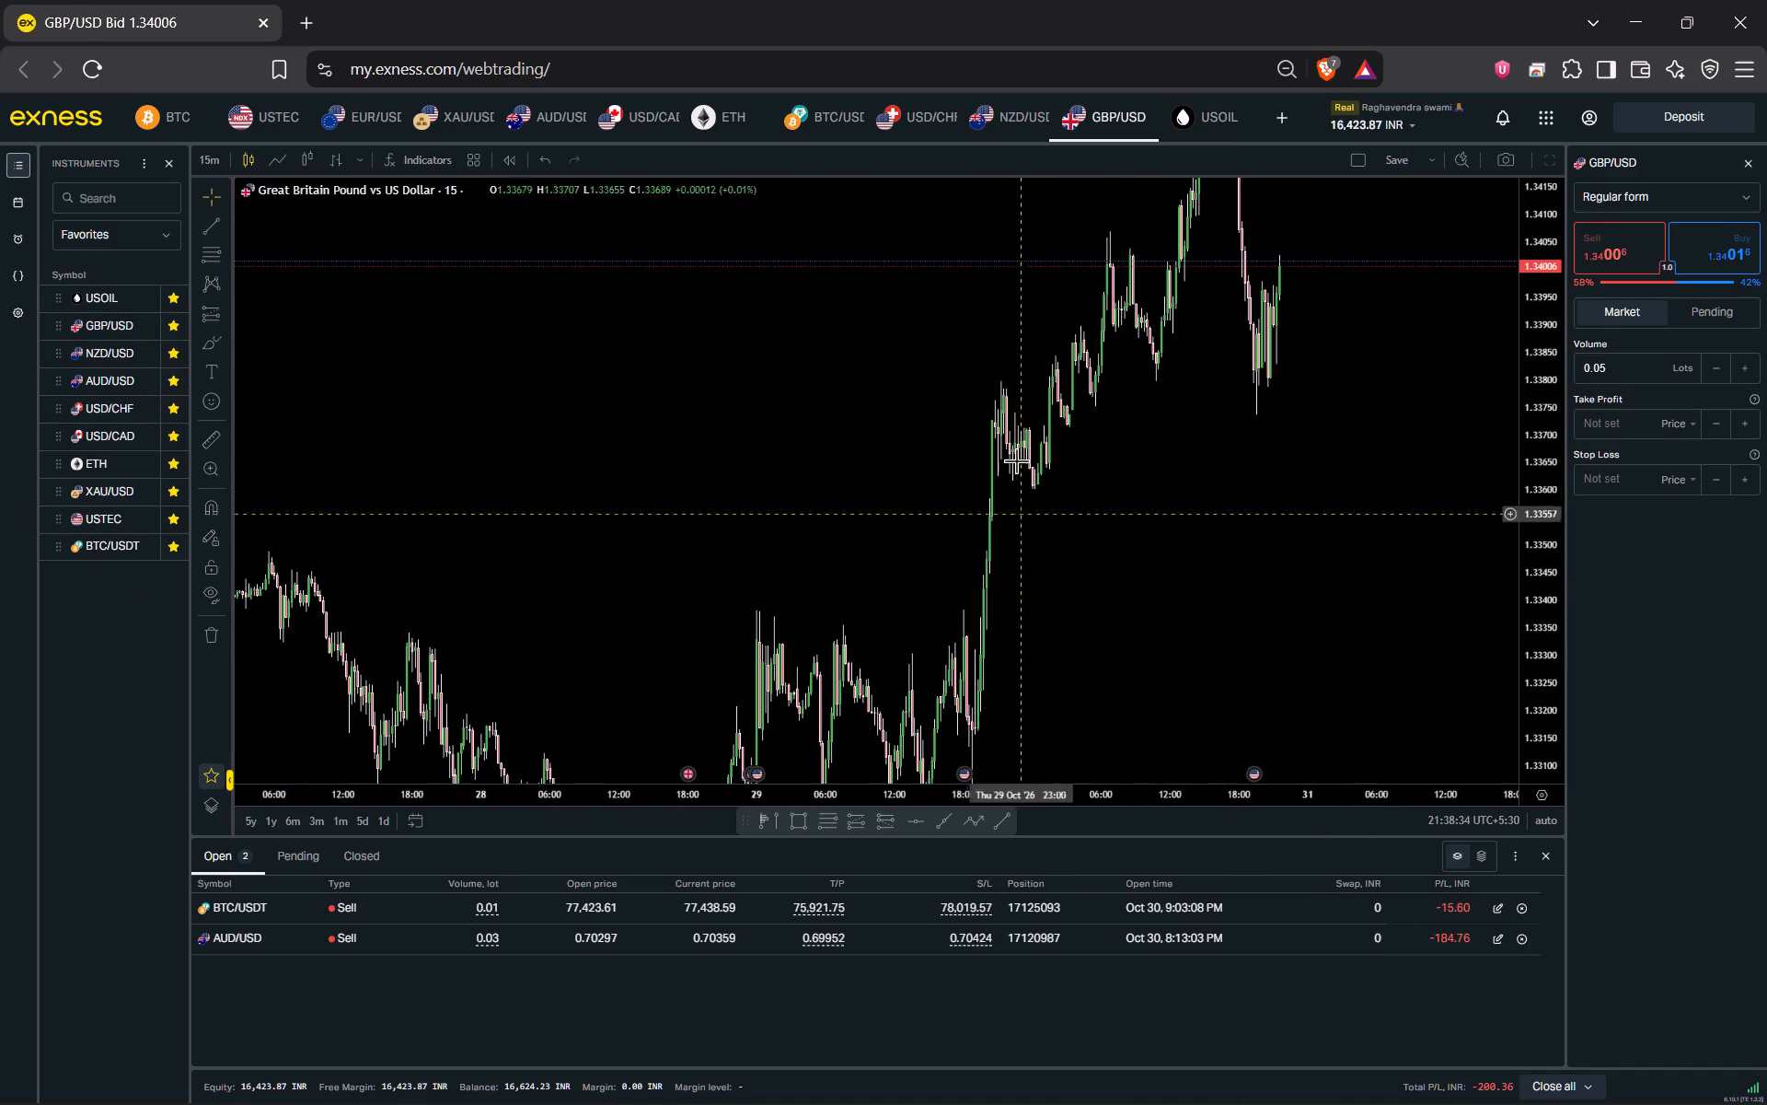
# Switch from Exness to the TradingView window at full size and examine USOIL's 15-minute price action against its supply and demand zones.
pyautogui.click(1648, 8)
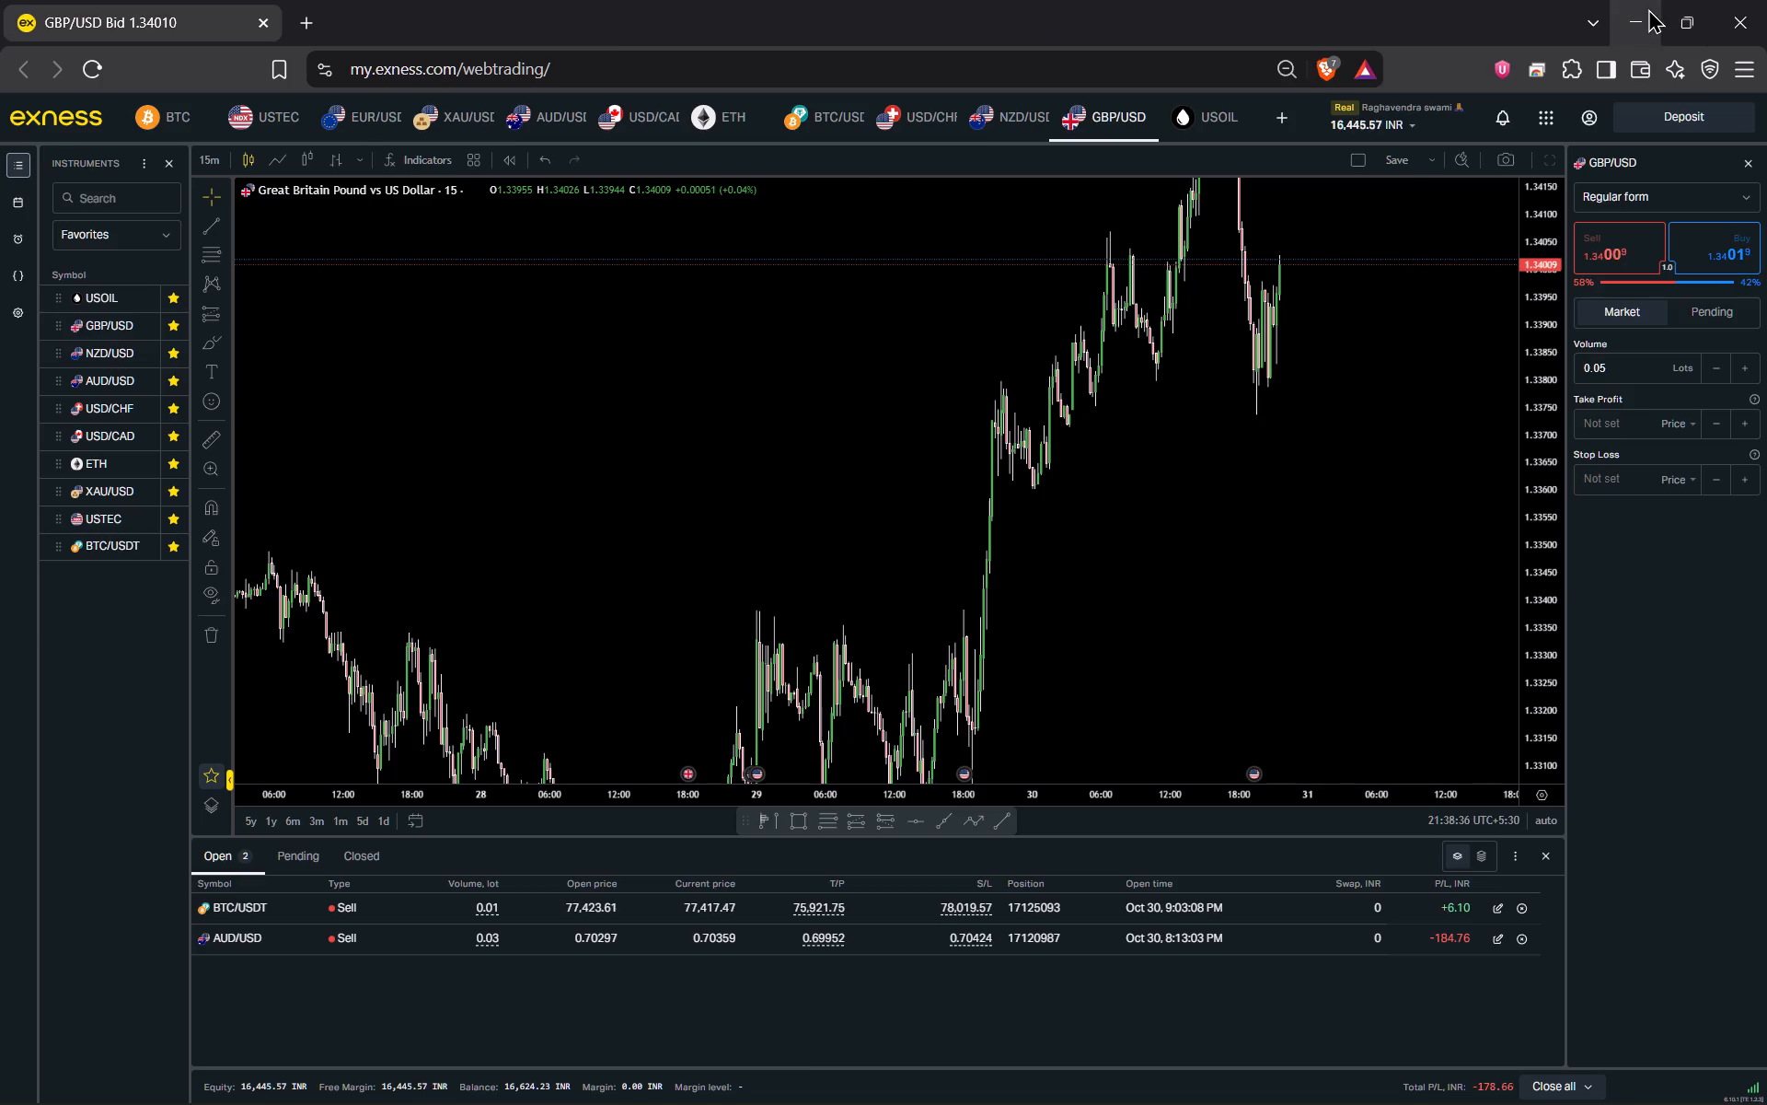
pyautogui.click(913, 36)
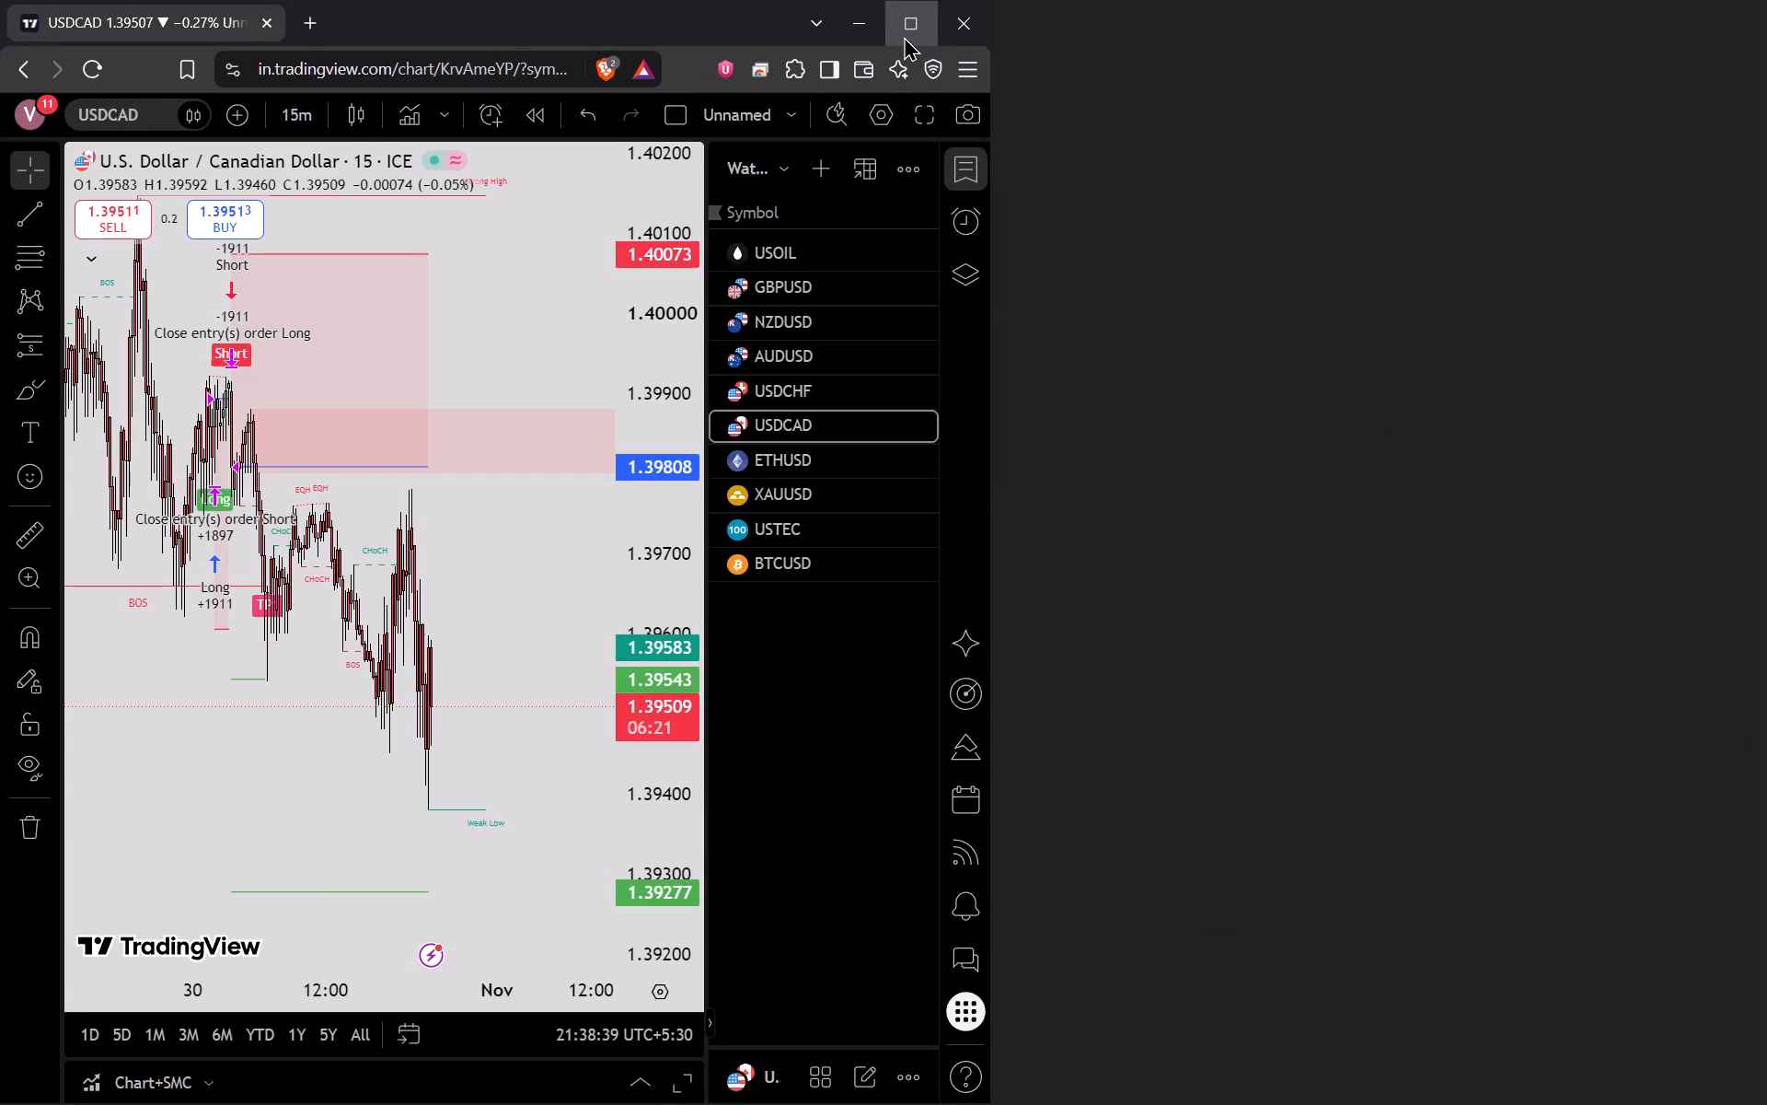
pyautogui.click(1564, 247)
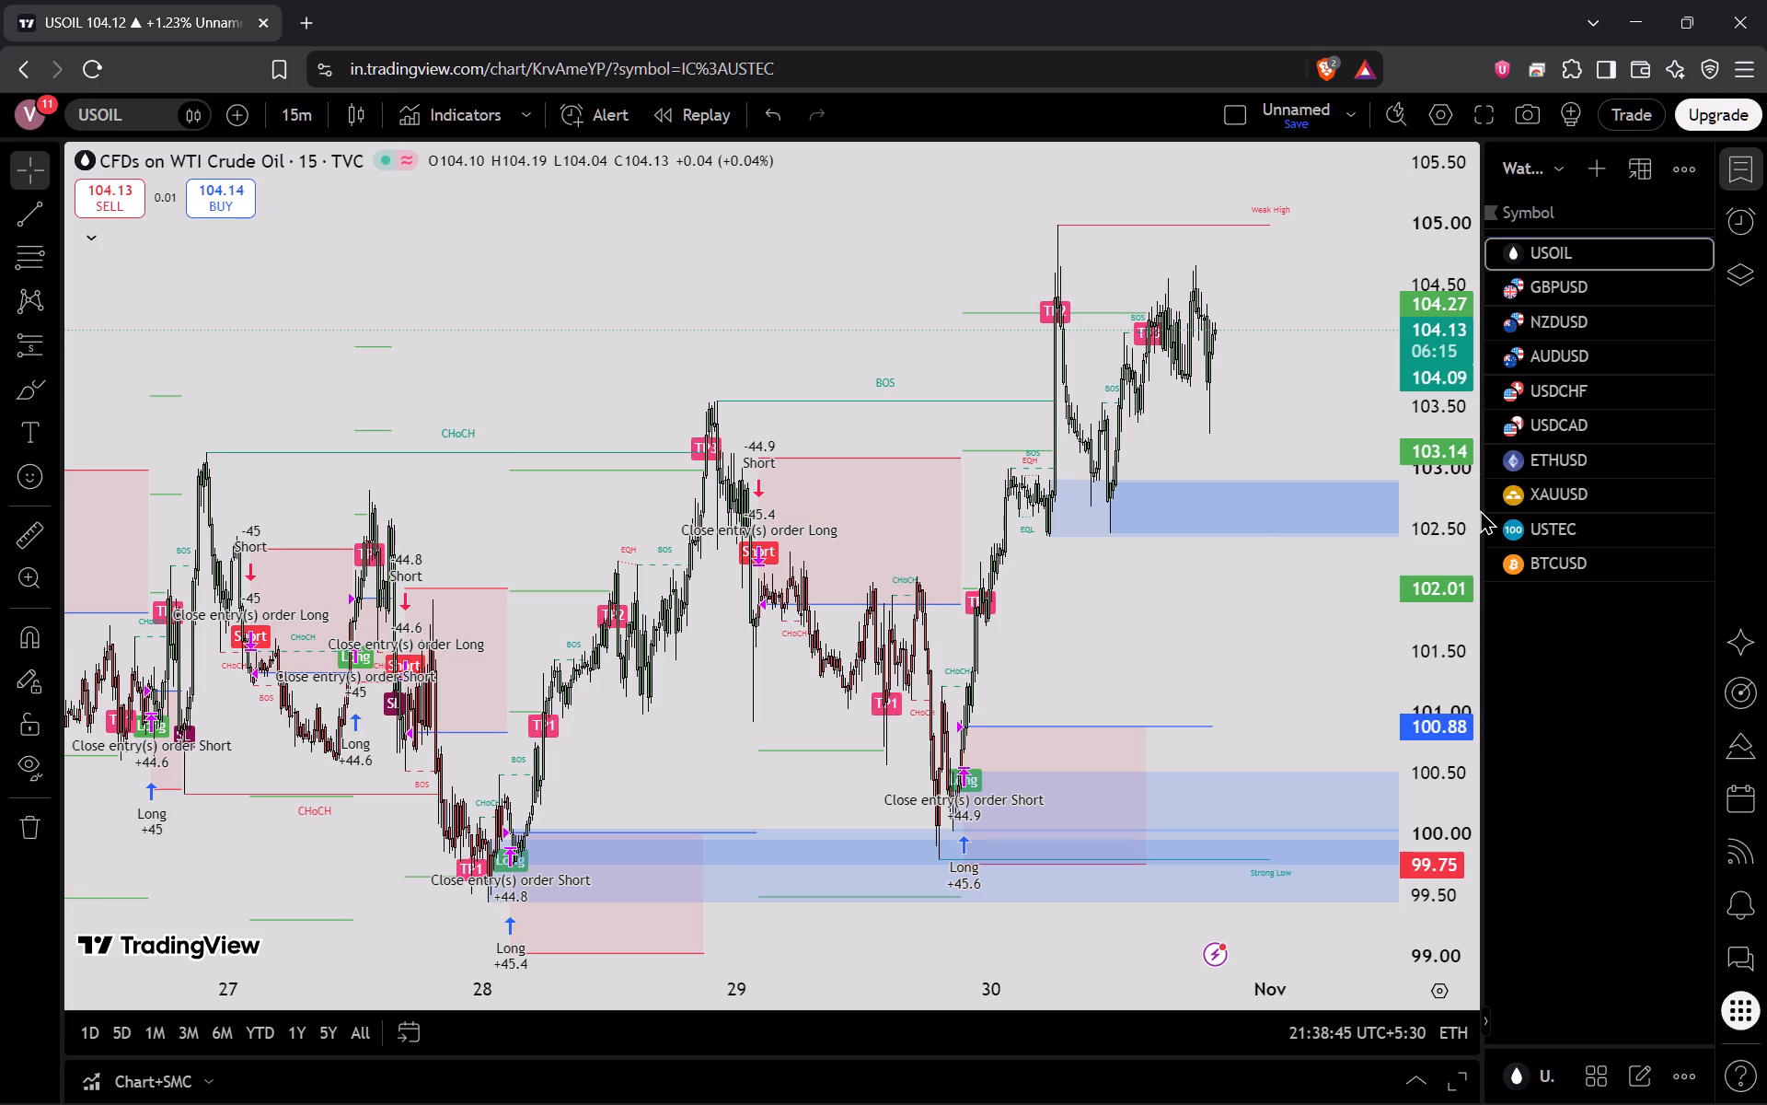
pyautogui.moveTo(1482, 498); pyautogui.dragTo(1580, 501)
pyautogui.moveTo(1309, 566); pyautogui.dragTo(1249, 578)
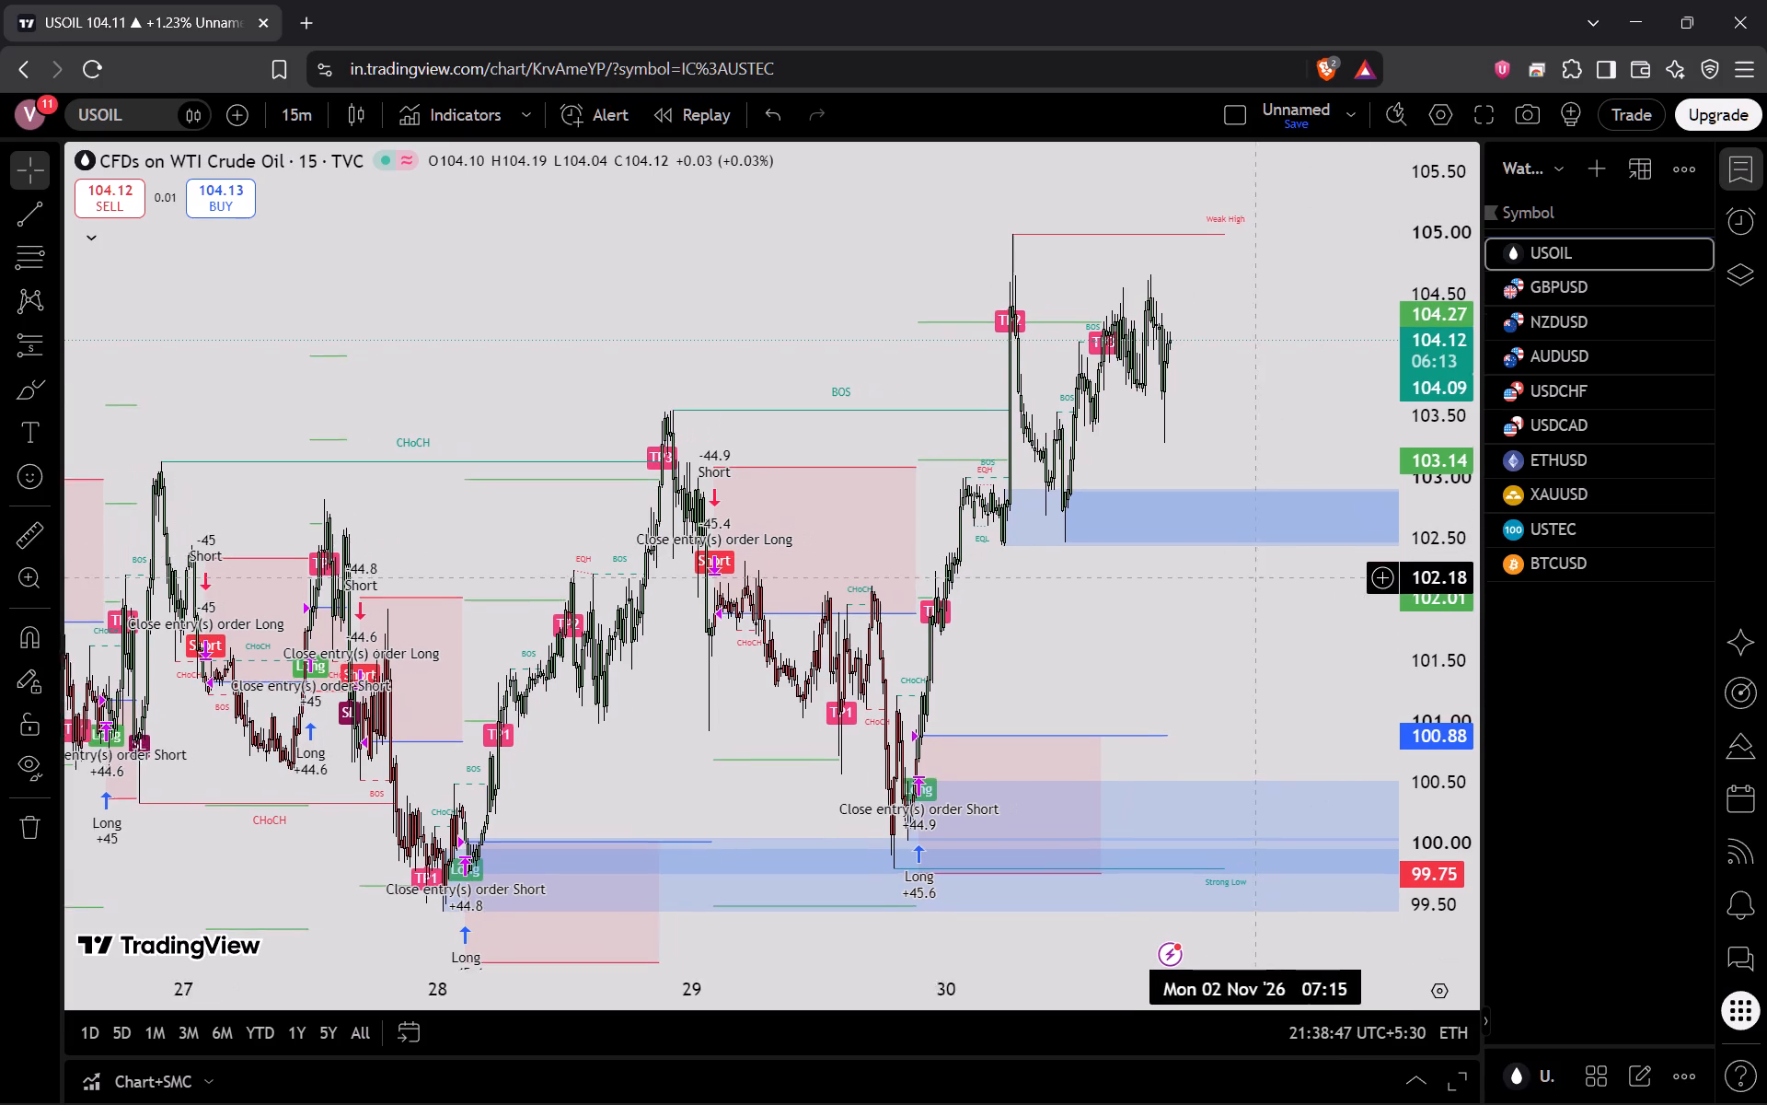
pyautogui.moveTo(1249, 578); pyautogui.dragTo(1216, 573)
# Raise the computer's display brightness slightly, most of the way toward maximum.
pyautogui.click(1601, 1075)
pyautogui.click(1611, 865)
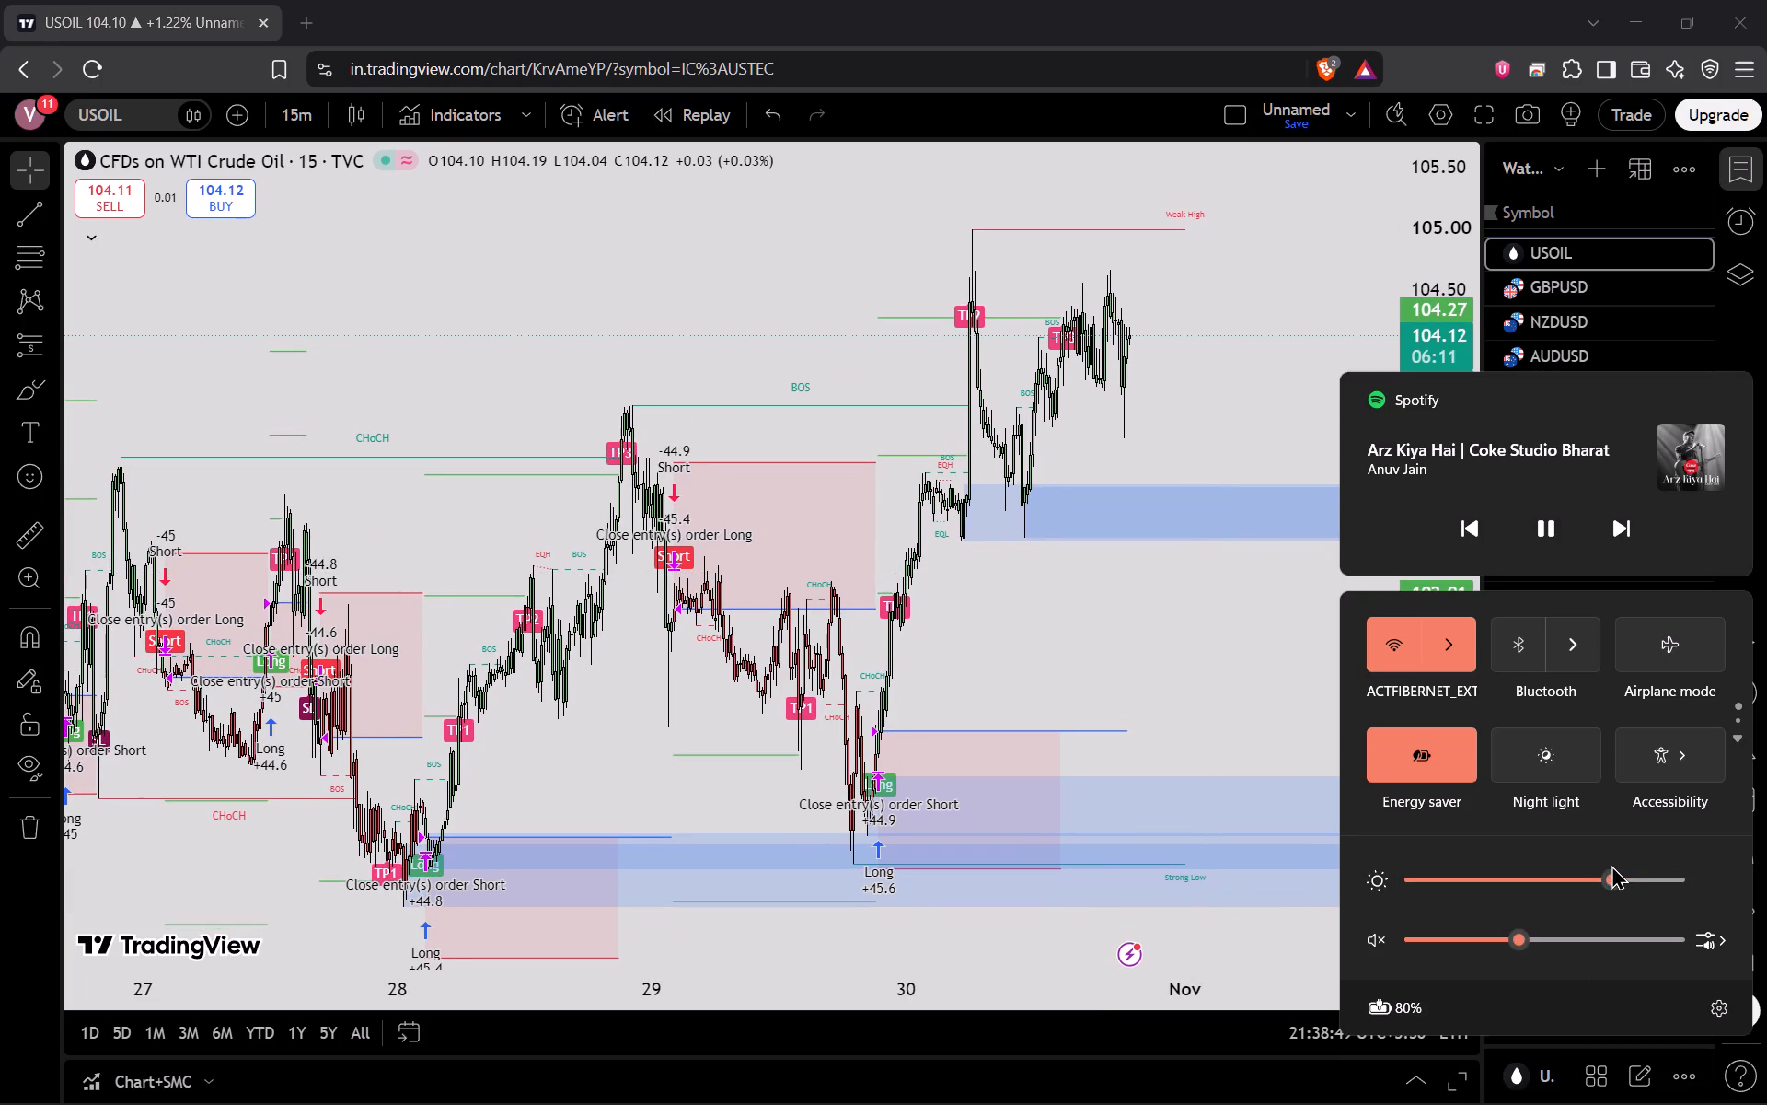
pyautogui.moveTo(1634, 864); pyautogui.dragTo(1639, 864)
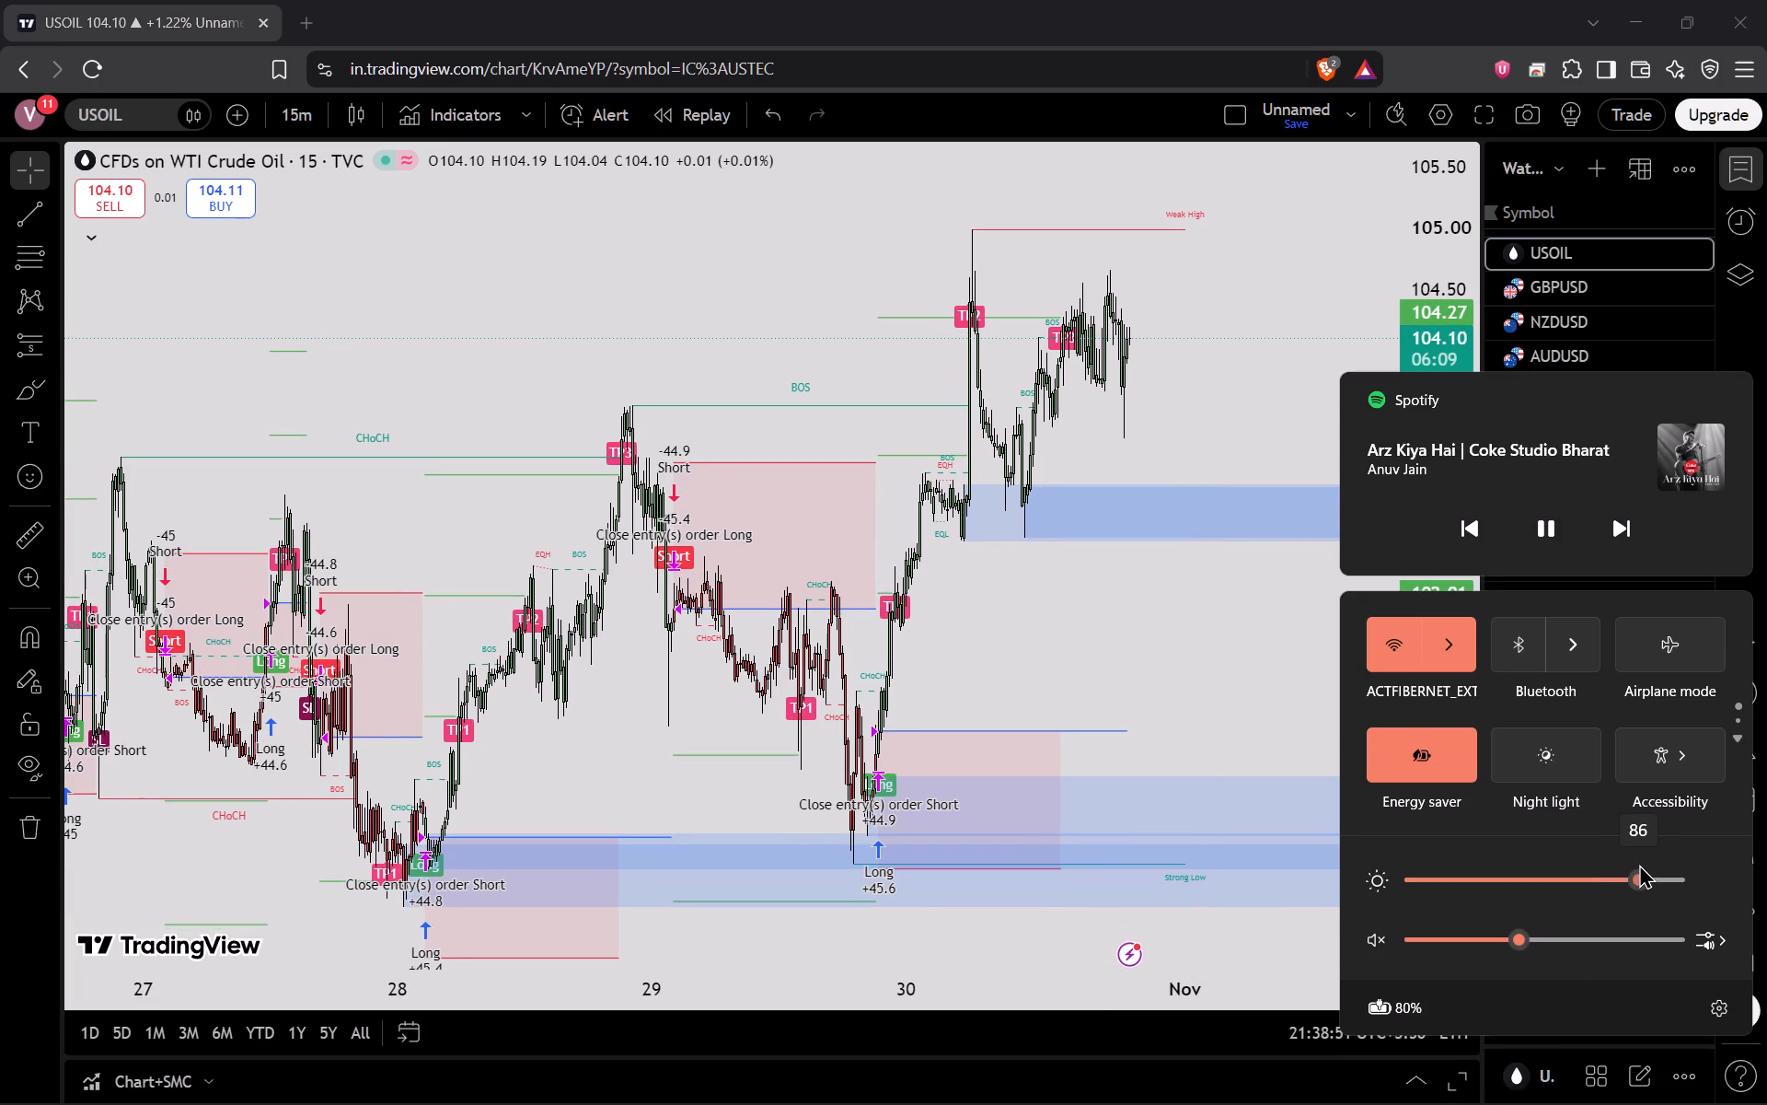
pyautogui.moveTo(1639, 864); pyautogui.dragTo(1651, 870)
pyautogui.moveTo(1651, 870); pyautogui.dragTo(1654, 875)
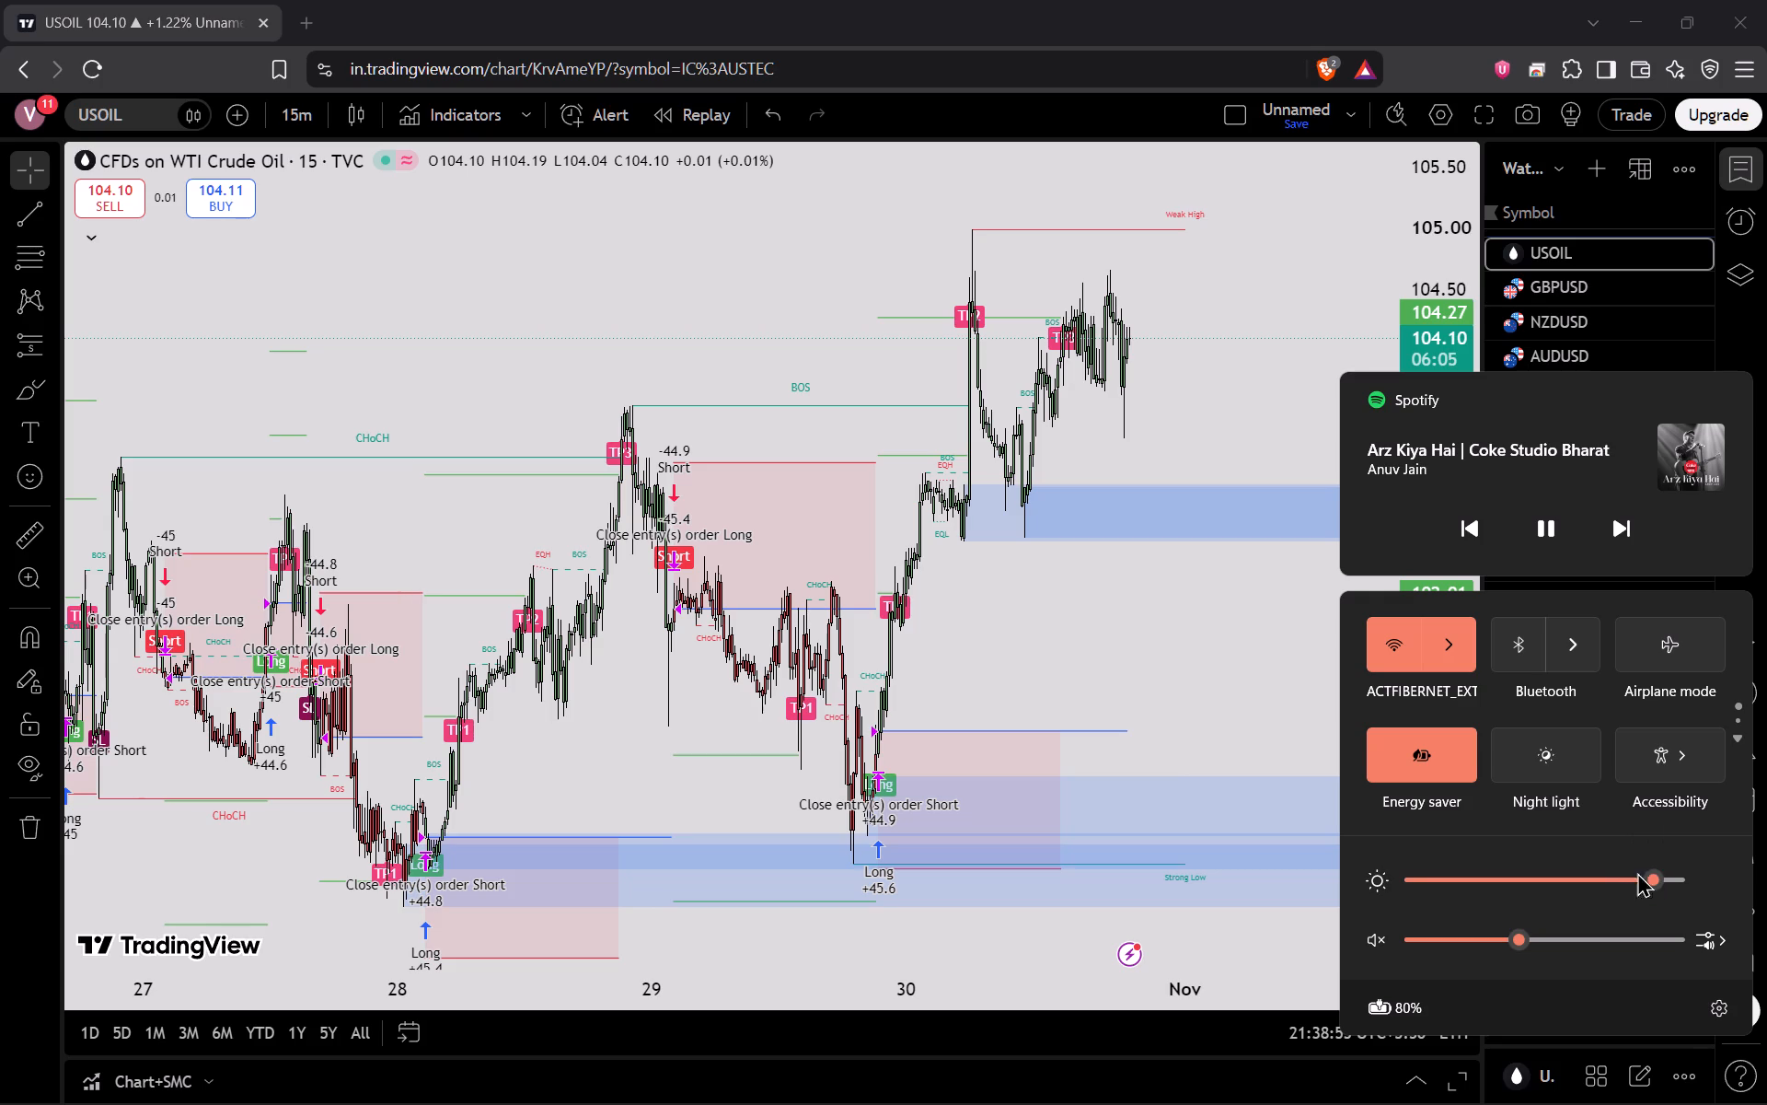
pyautogui.click(1210, 607)
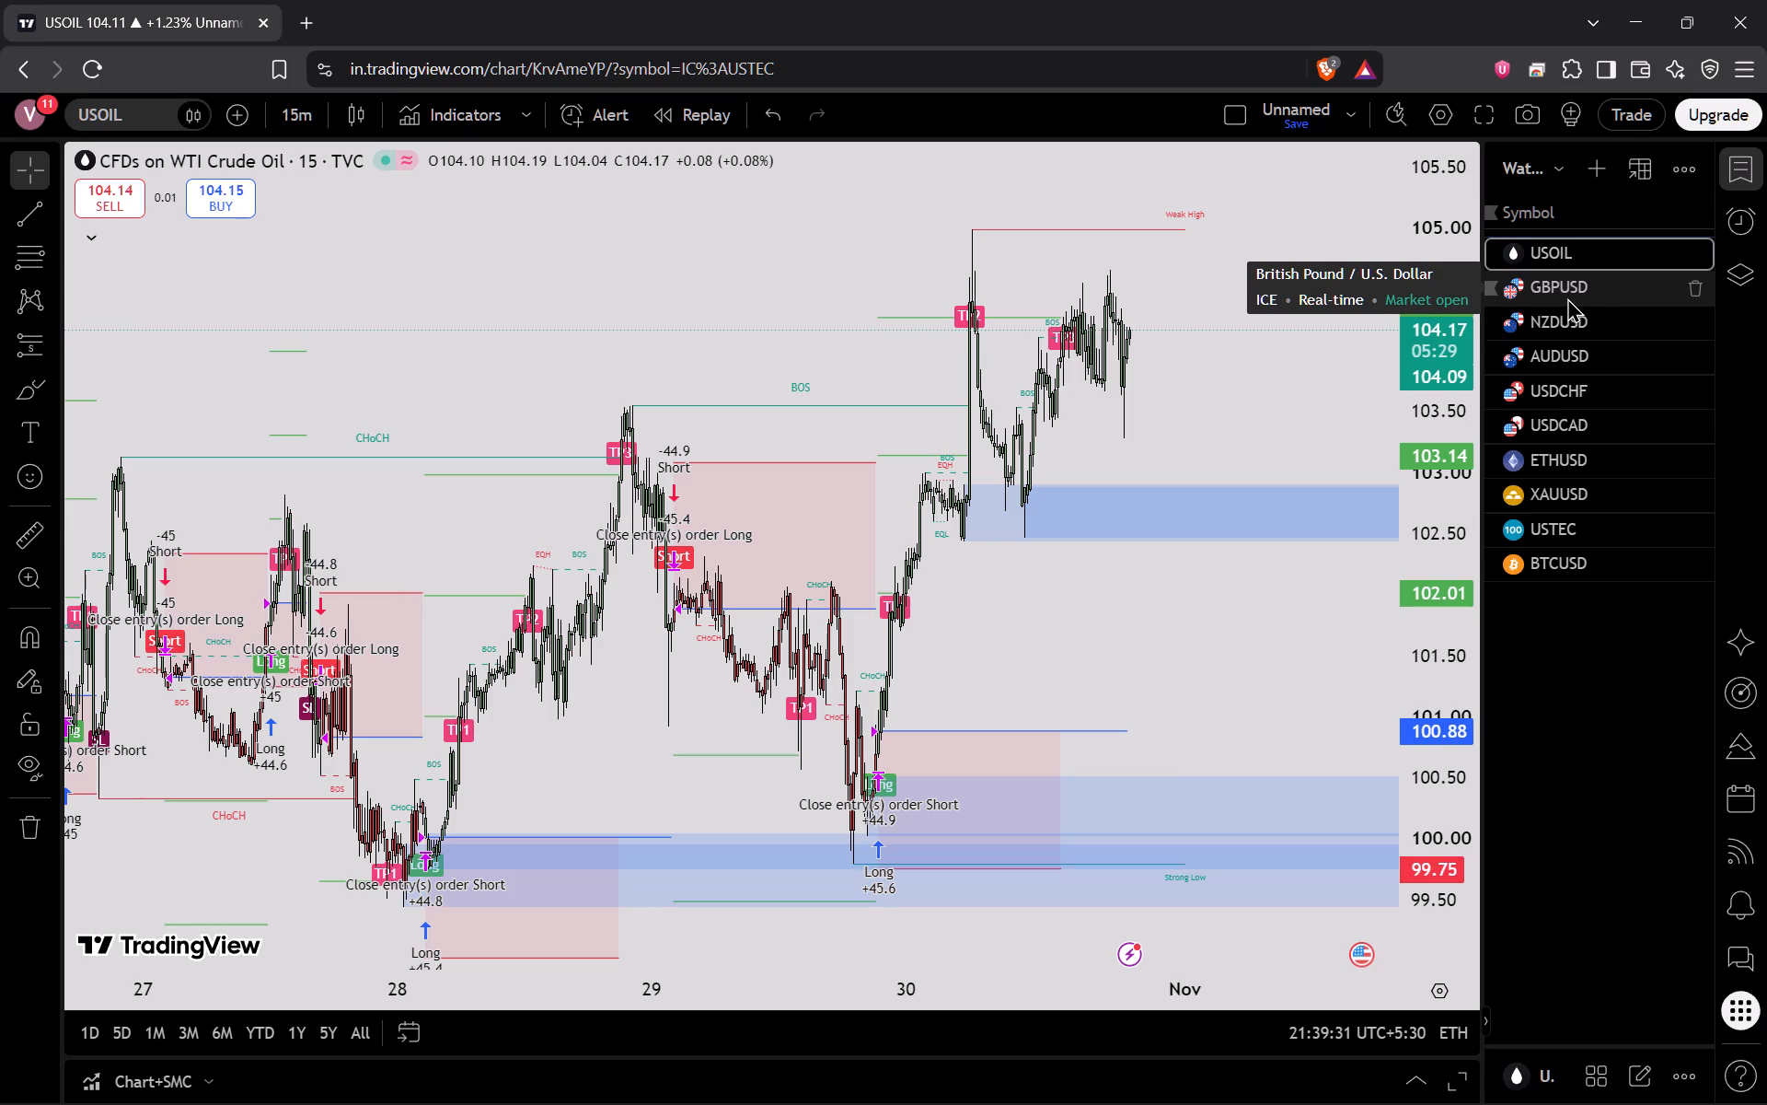
# Go through the watchlist's GBPUSD and NZDUSD 15-minute charts and examine recent price against their supply and demand zones.
pyautogui.click(1567, 297)
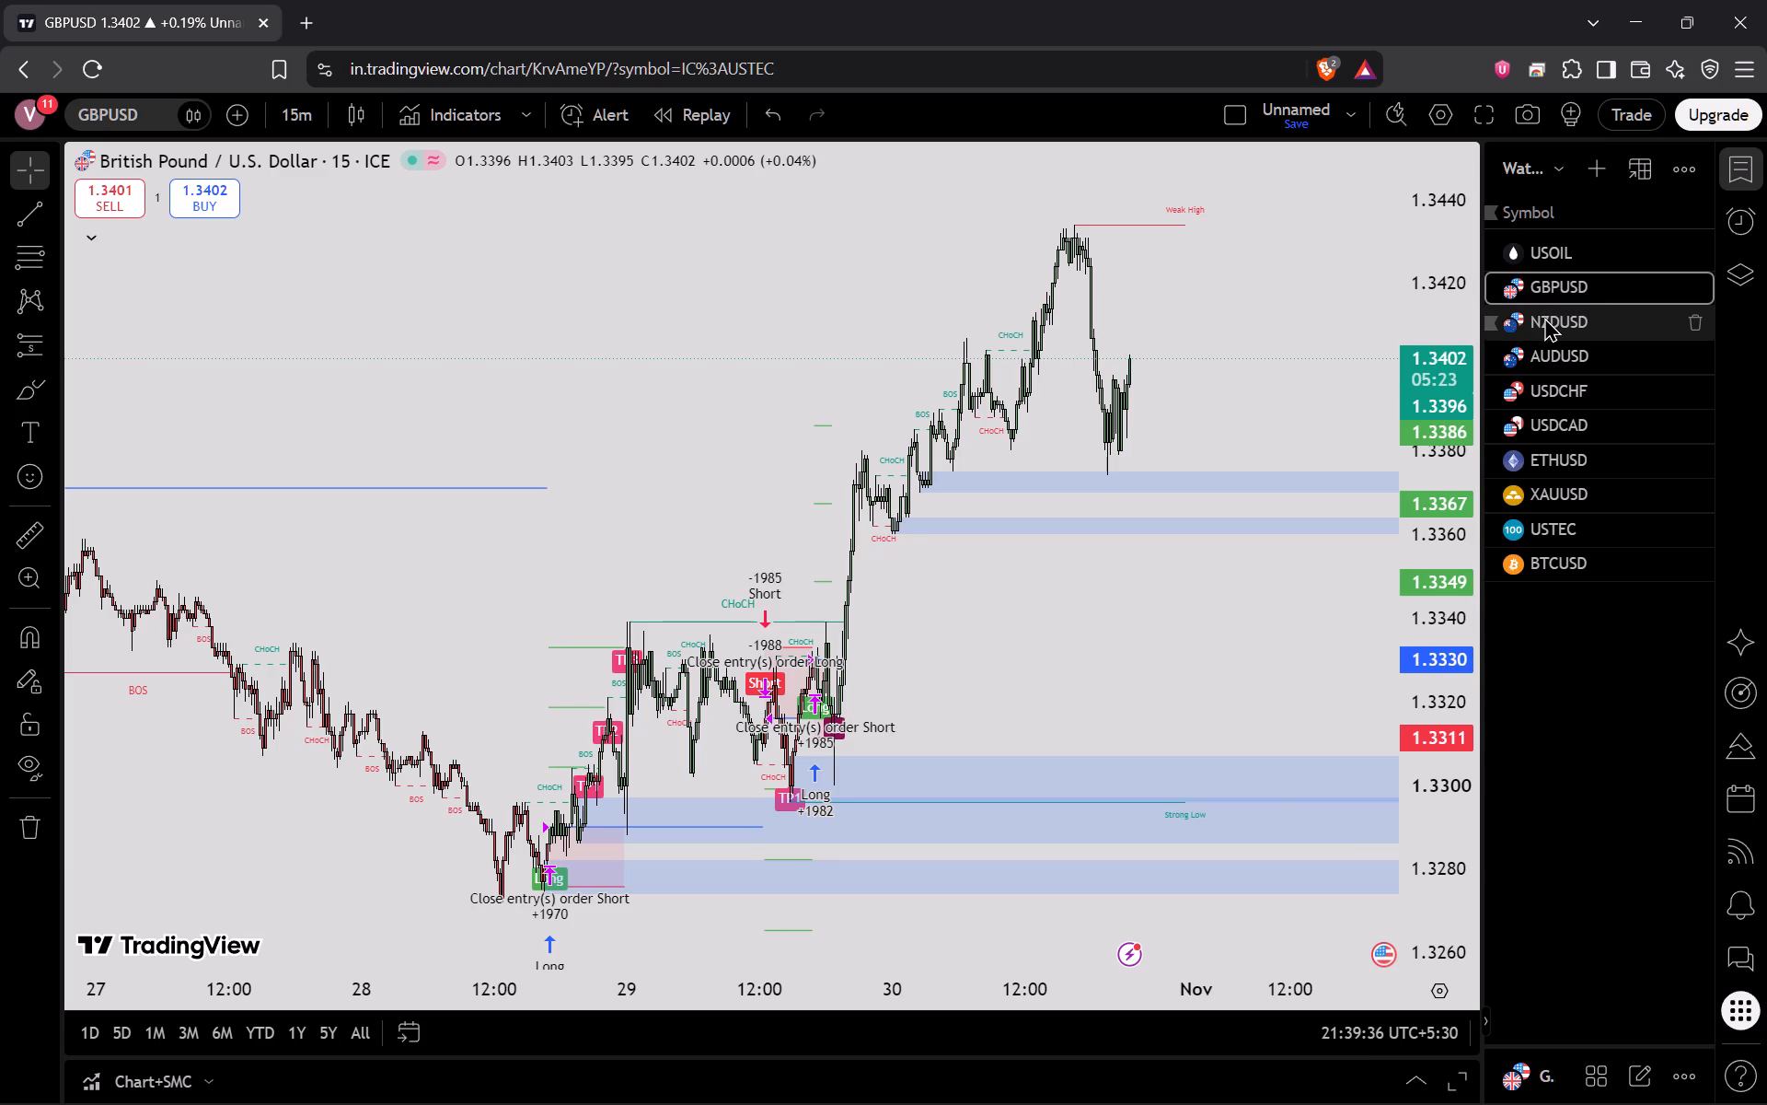
pyautogui.click(1544, 317)
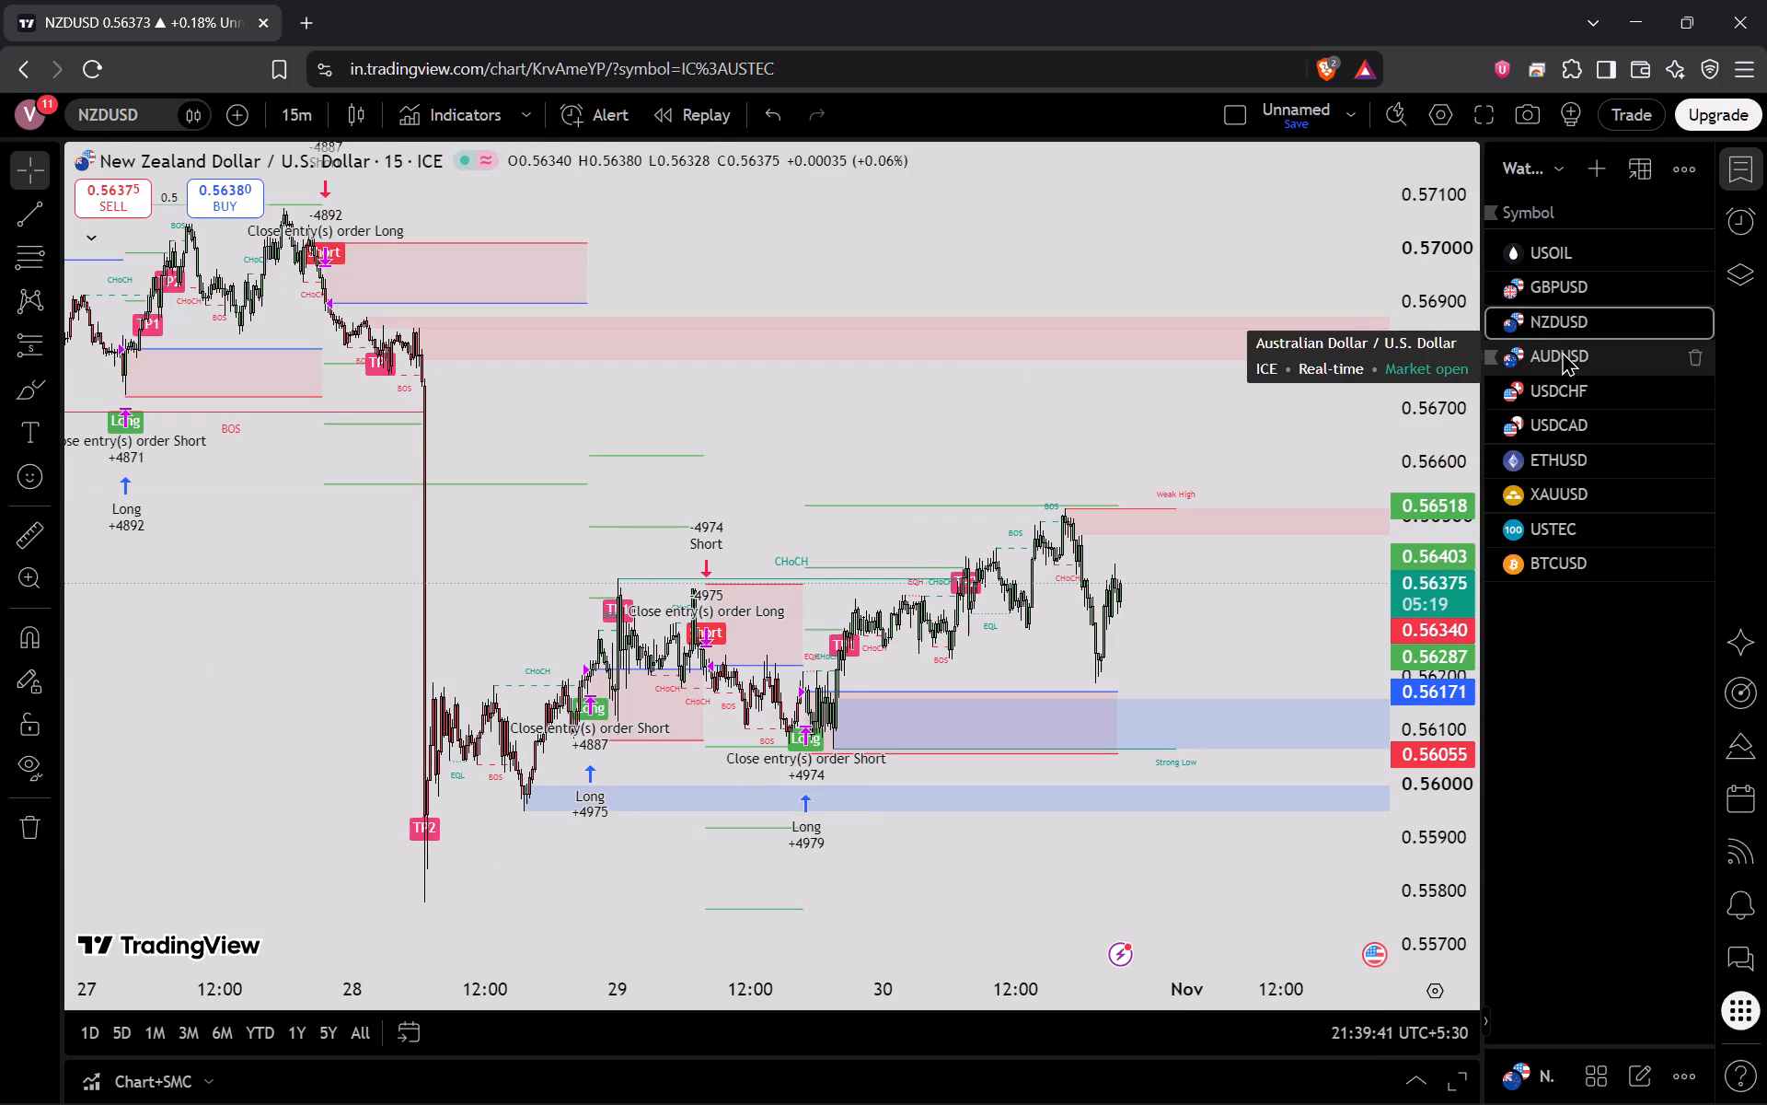
# Open the AUDUSD chart from the watchlist and examine price against the drawn short position's stop and target zones.
pyautogui.click(1568, 351)
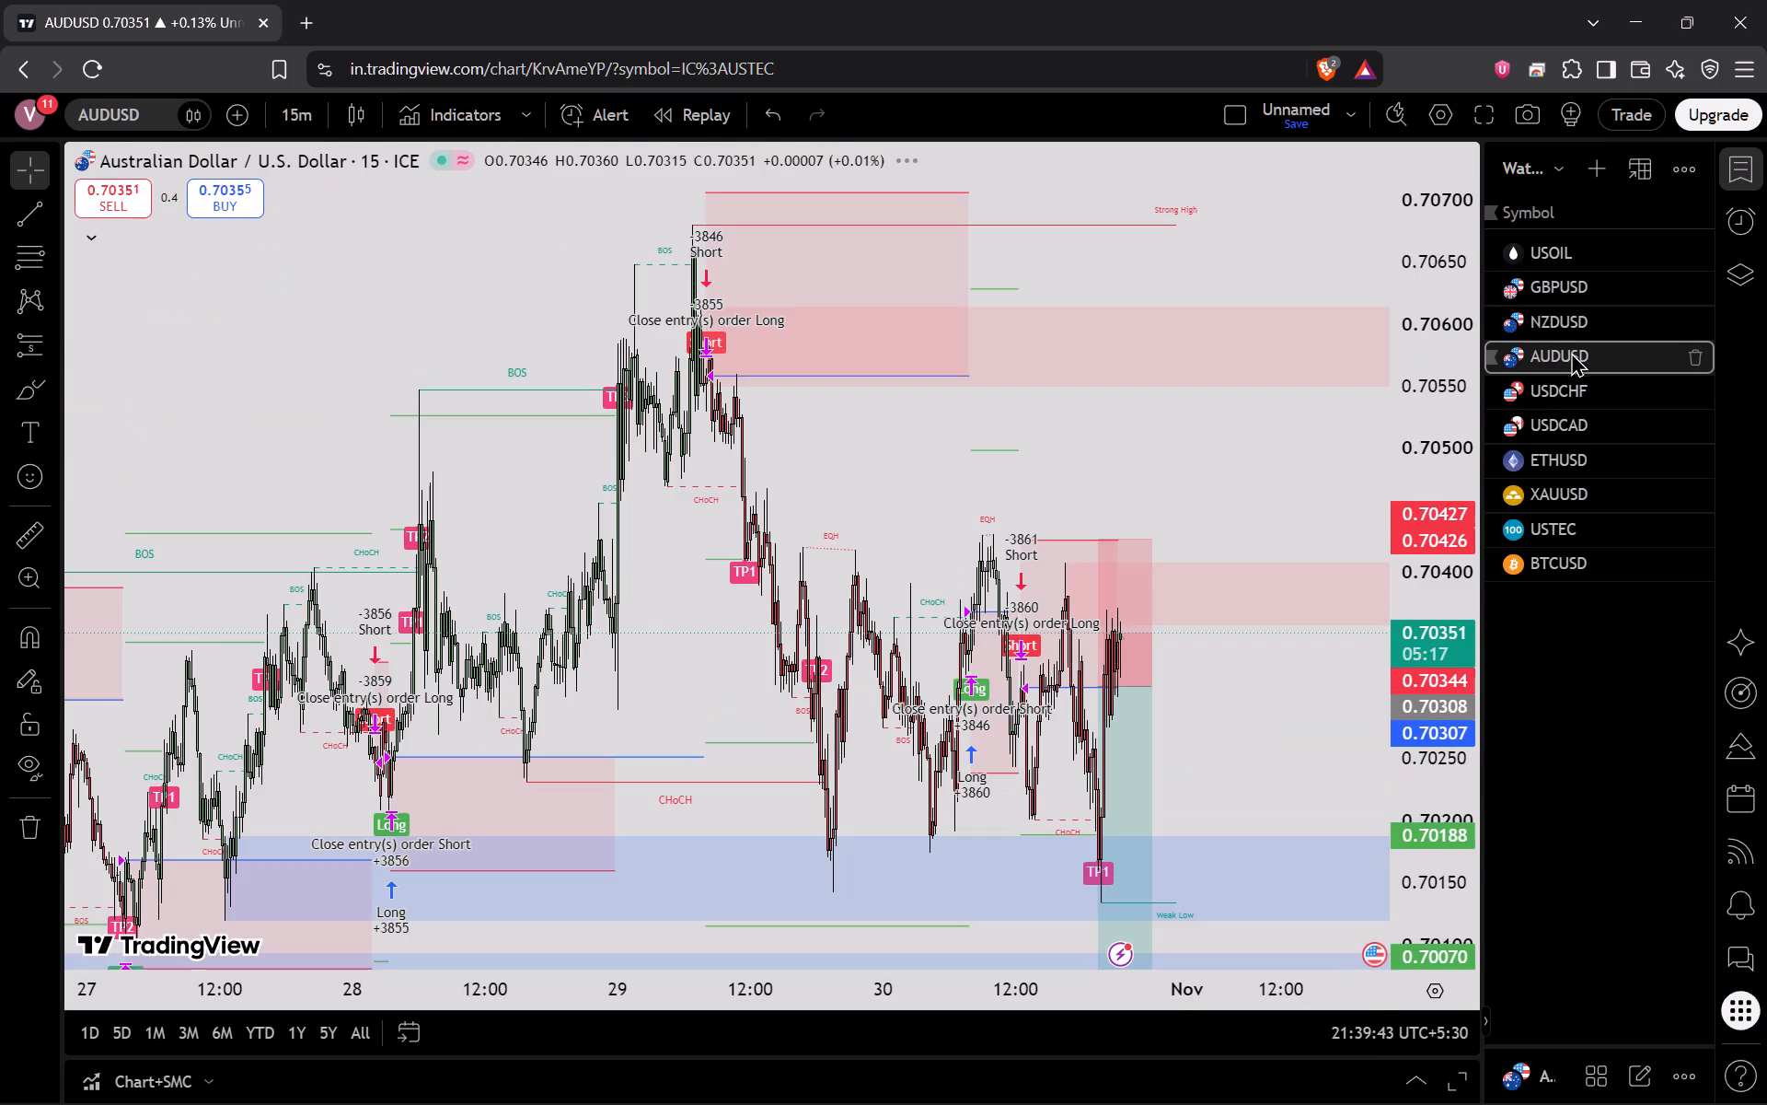
pyautogui.moveTo(1325, 477); pyautogui.dragTo(1168, 268)
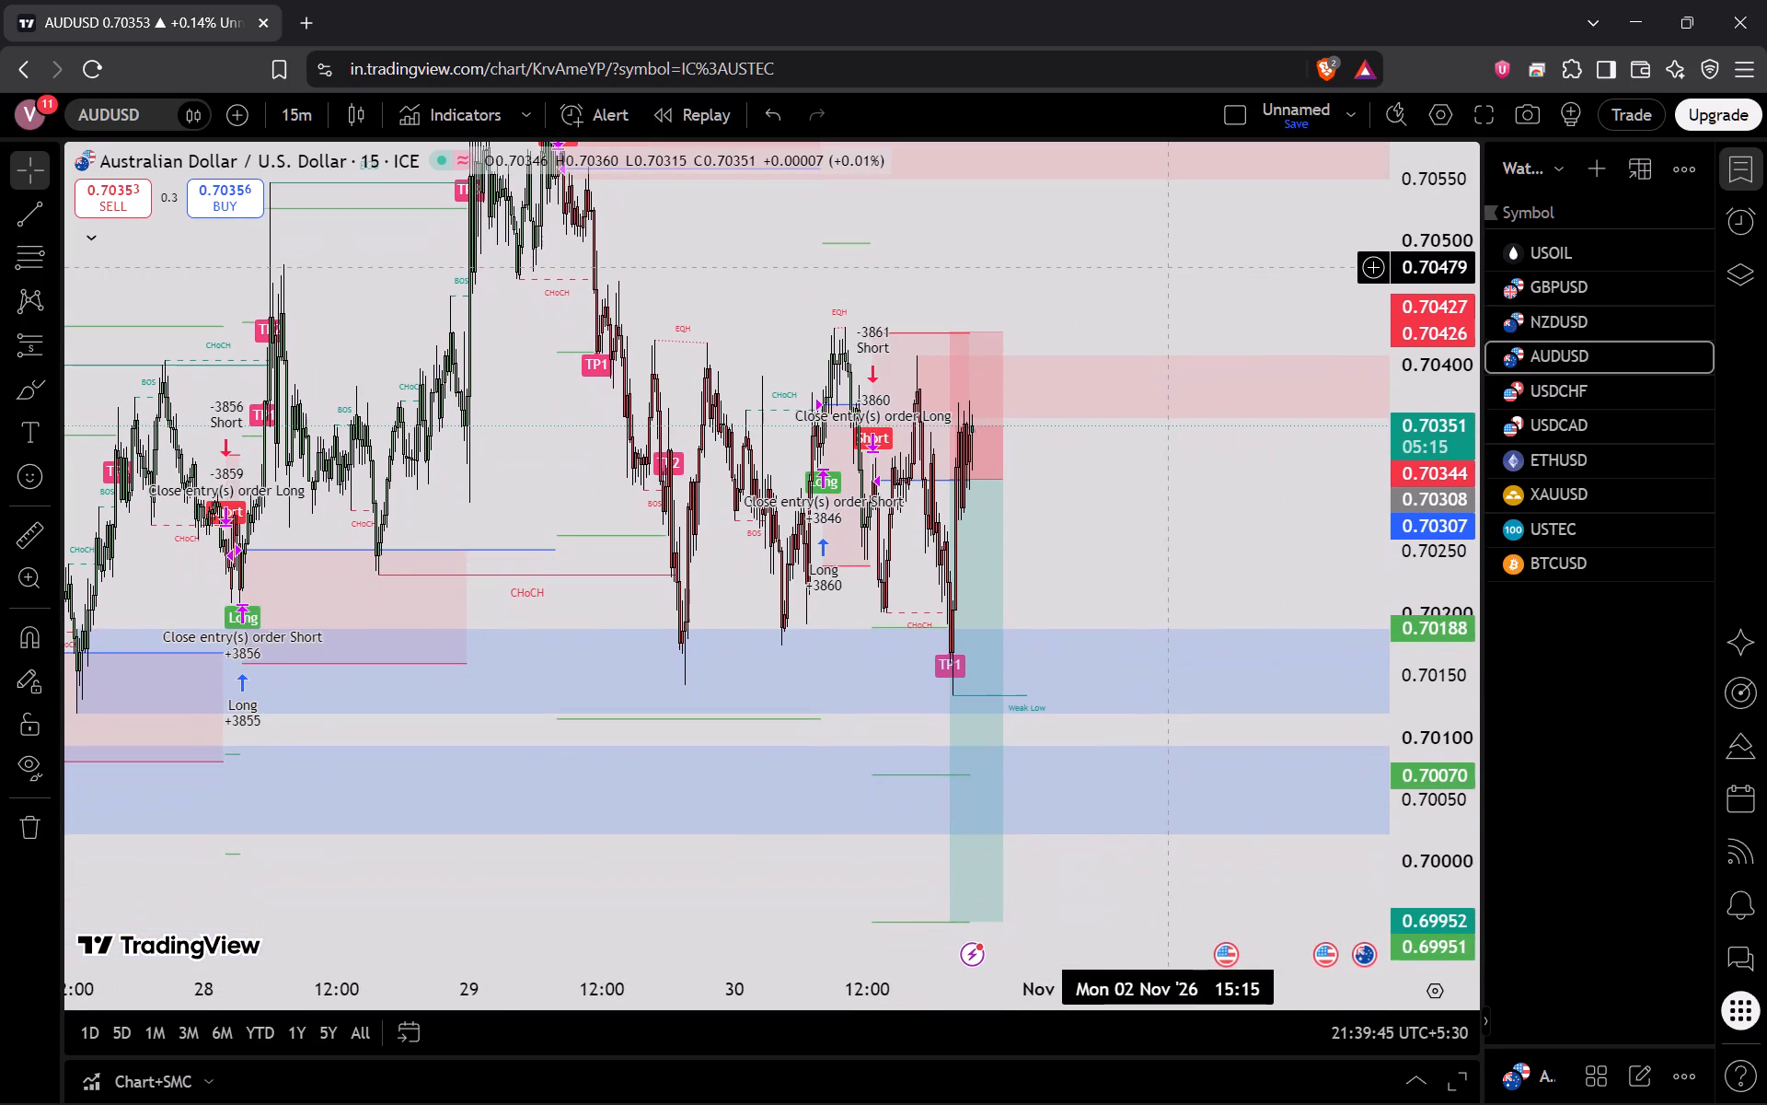
pyautogui.moveTo(1168, 268); pyautogui.dragTo(1168, 253)
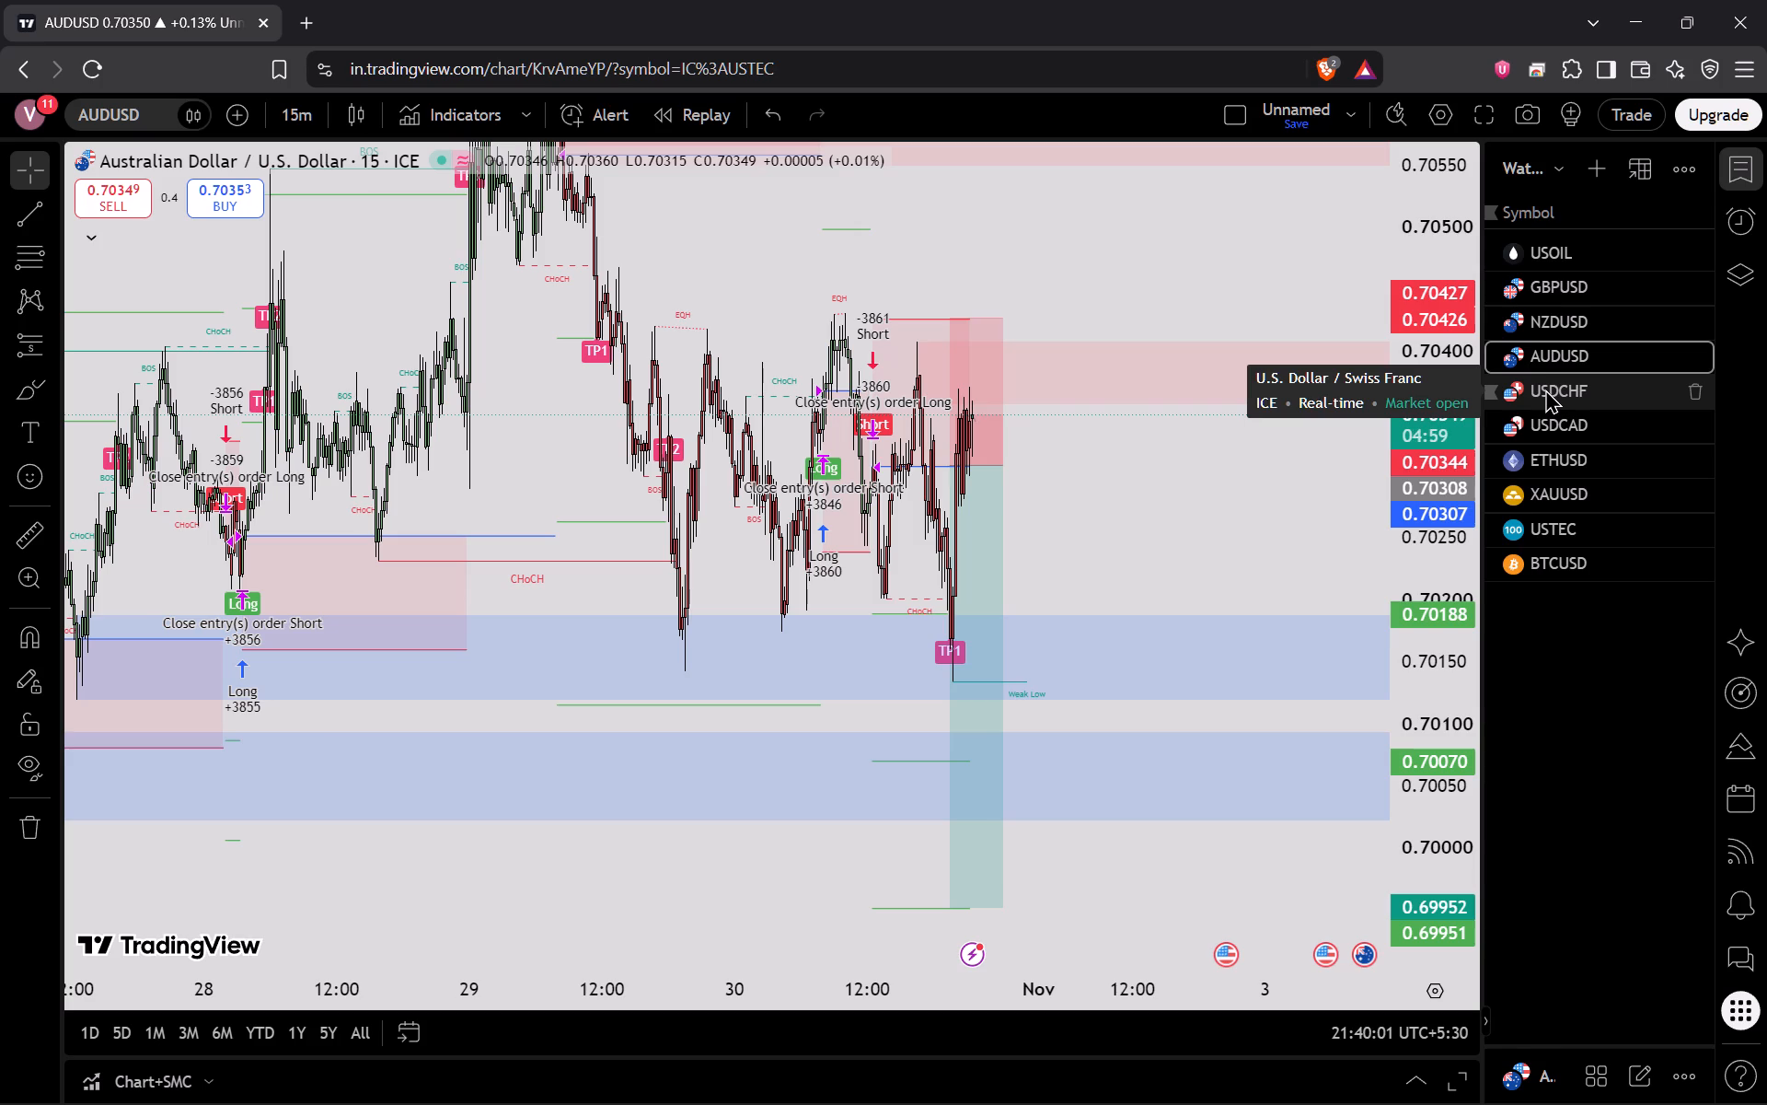
# Open the USDCHF chart from the watchlist and examine its 15-minute structure and supply and demand zones.
pyautogui.click(1545, 389)
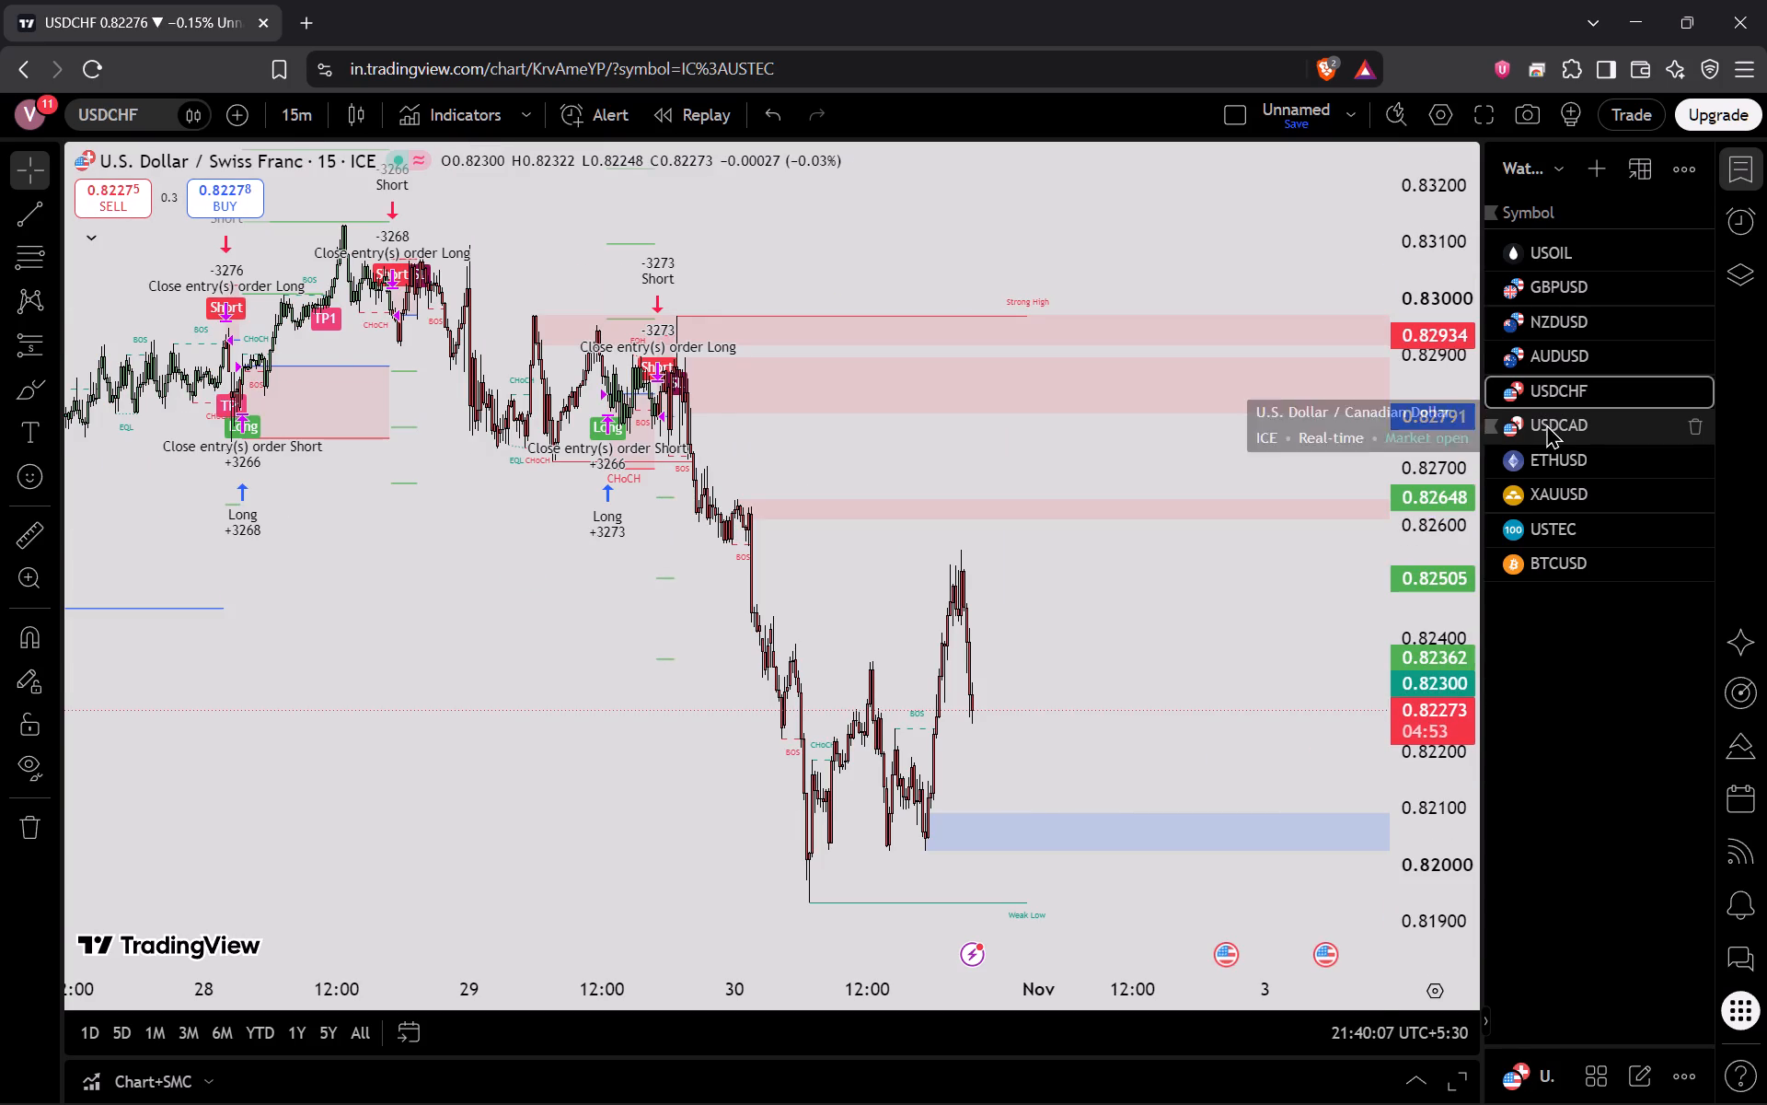
pyautogui.moveTo(1456, 509); pyautogui.dragTo(1440, 614)
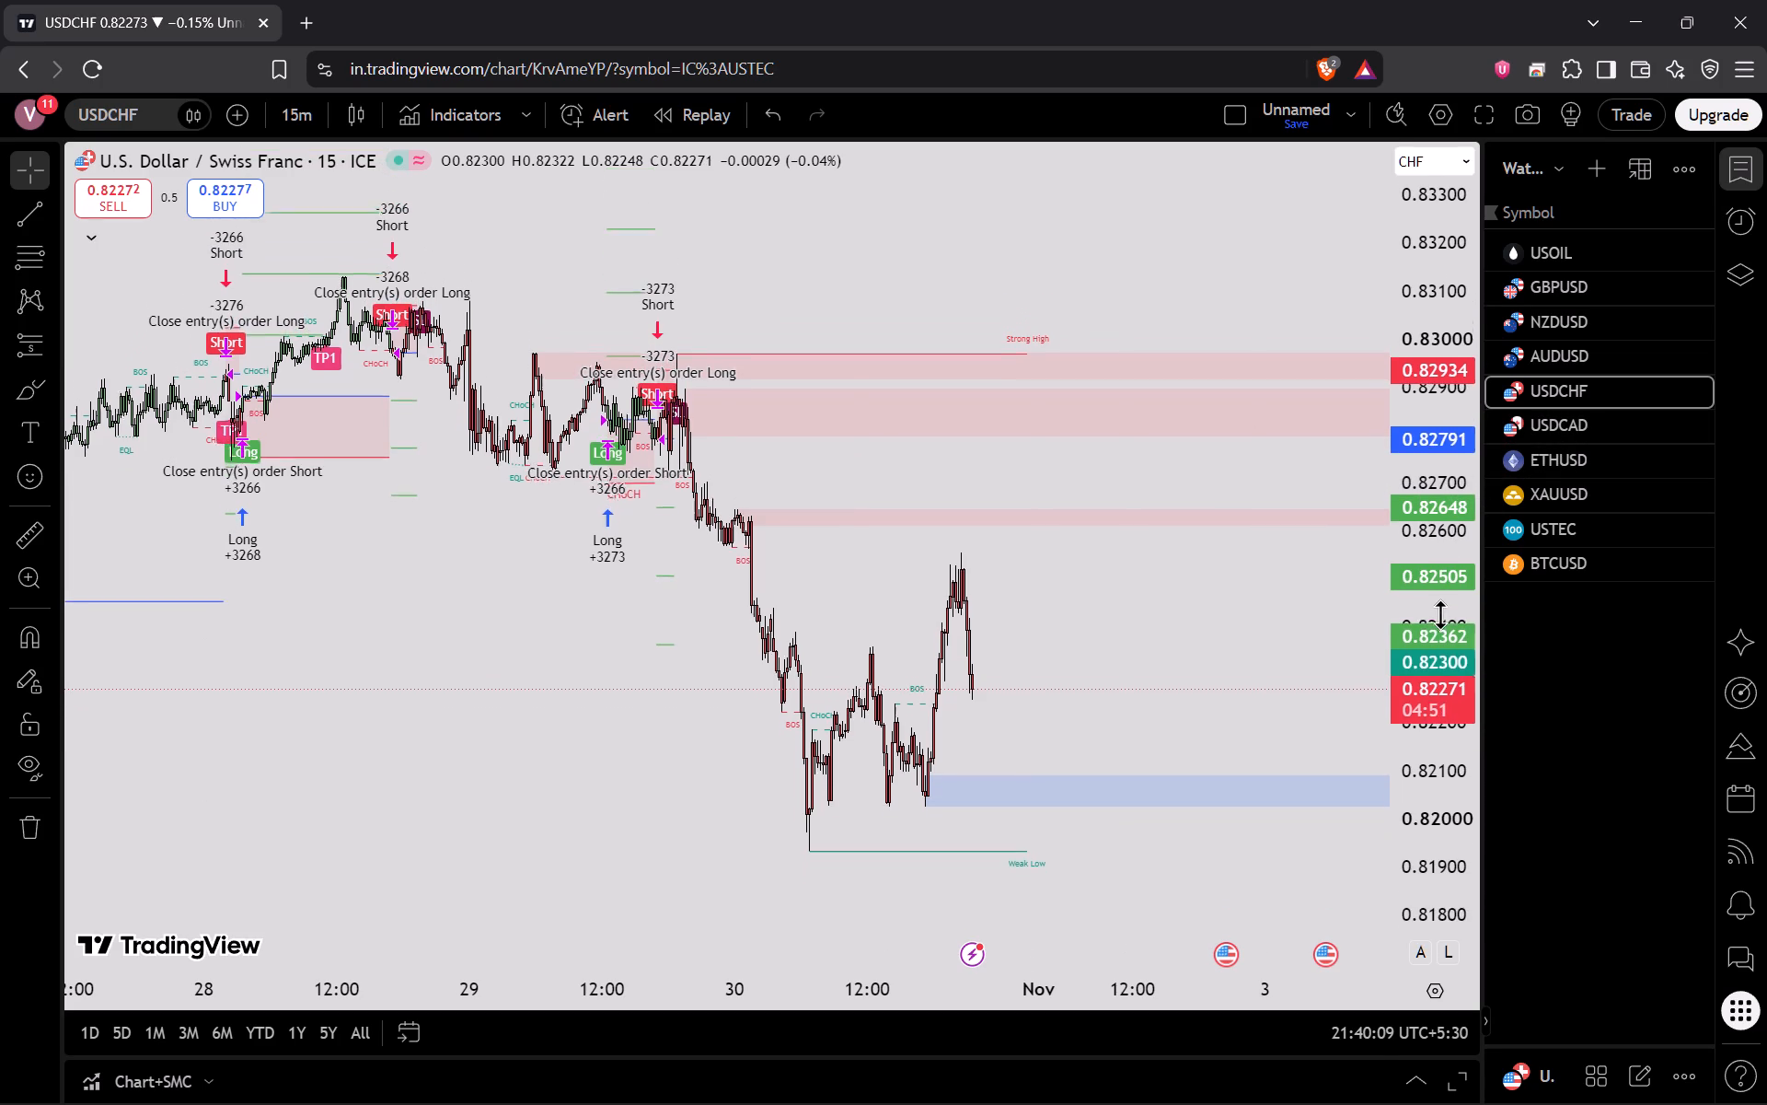
pyautogui.moveTo(1440, 614); pyautogui.dragTo(1440, 623)
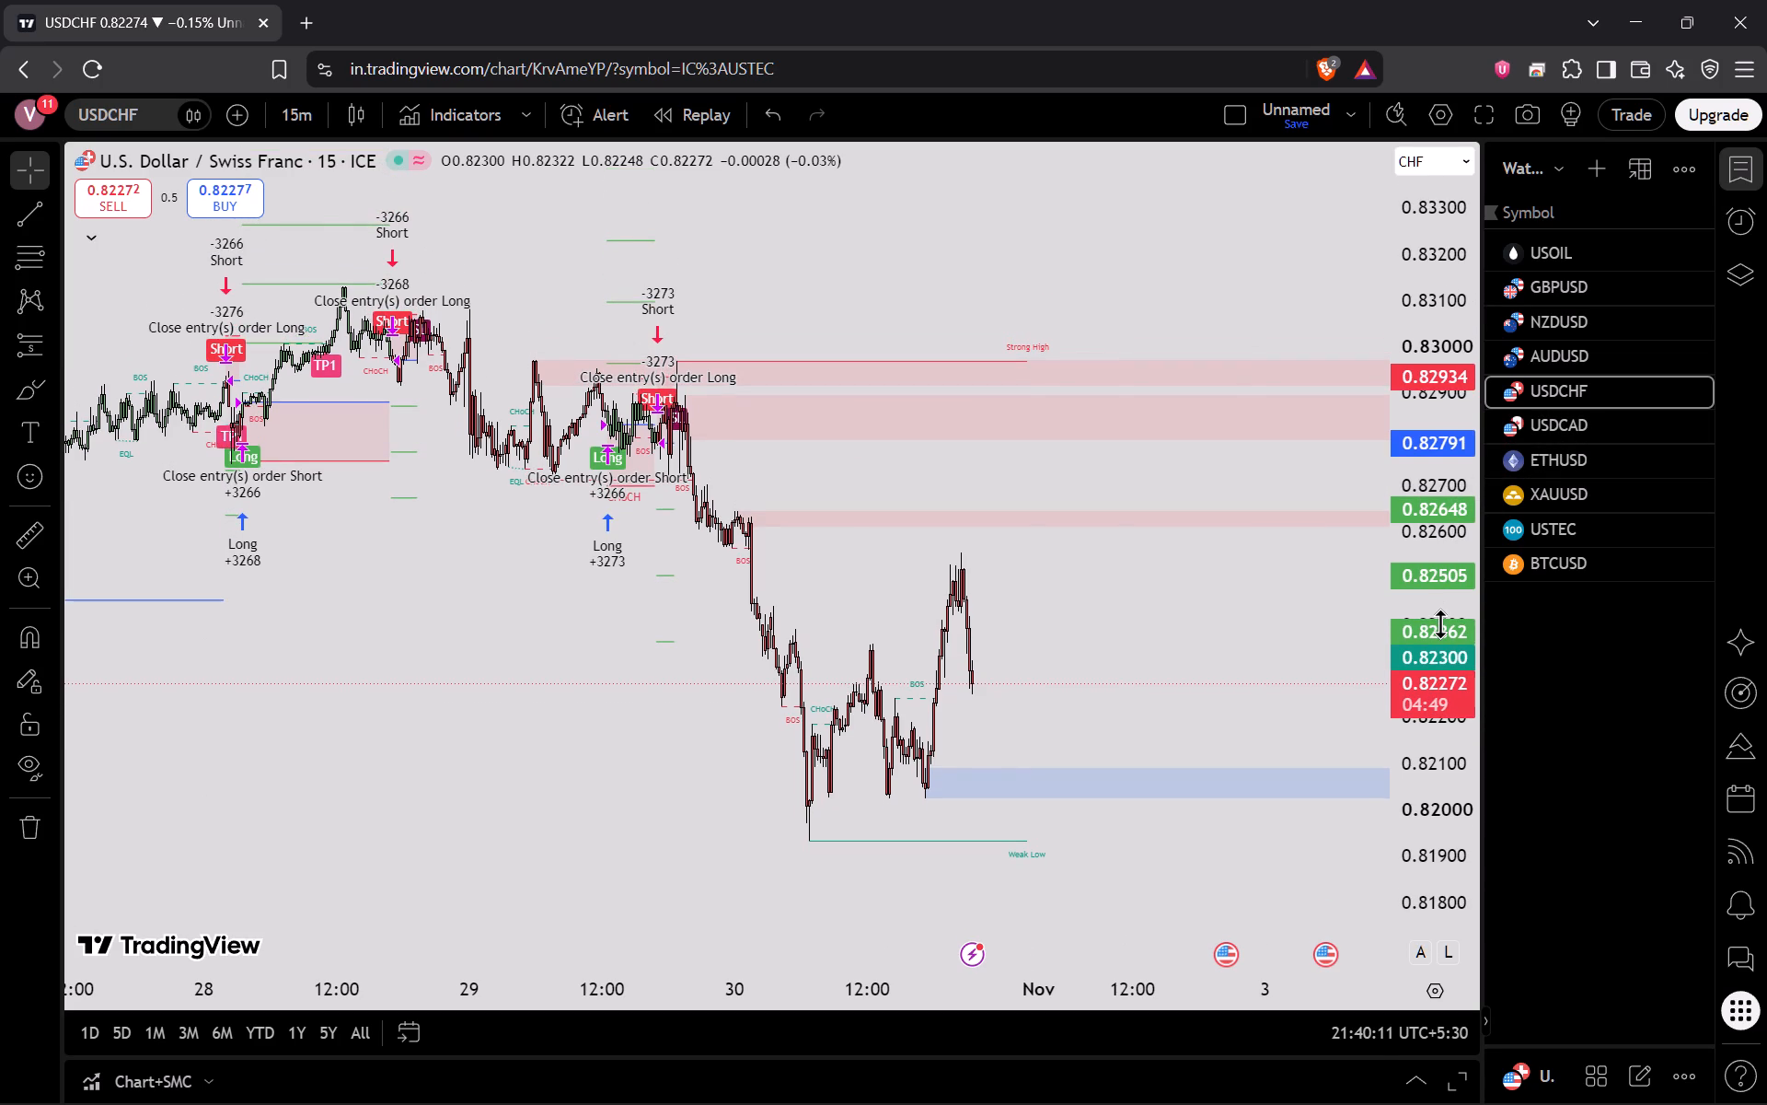
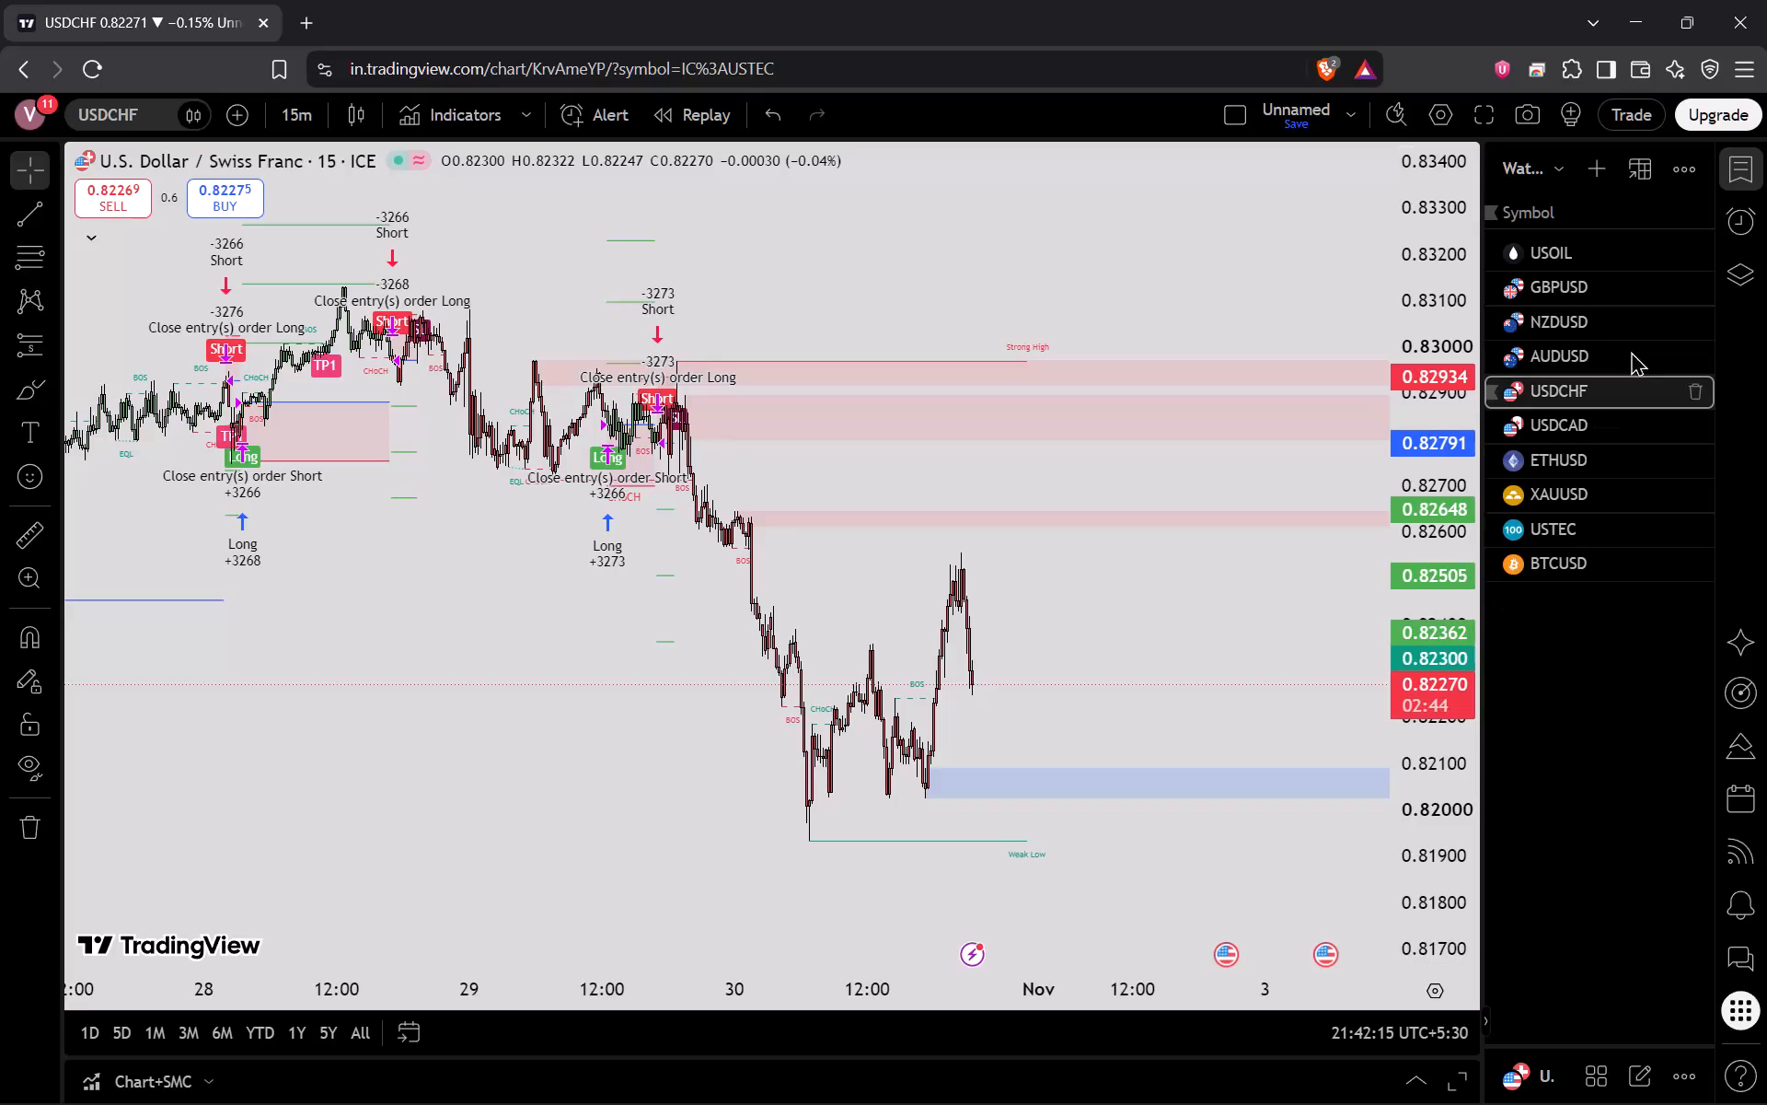
# Review the USDCAD, ETHUSD and XAUUSD 15-minute charts from the watchlist, examining recent price structure and supply zones for trade setups.
pyautogui.click(1588, 413)
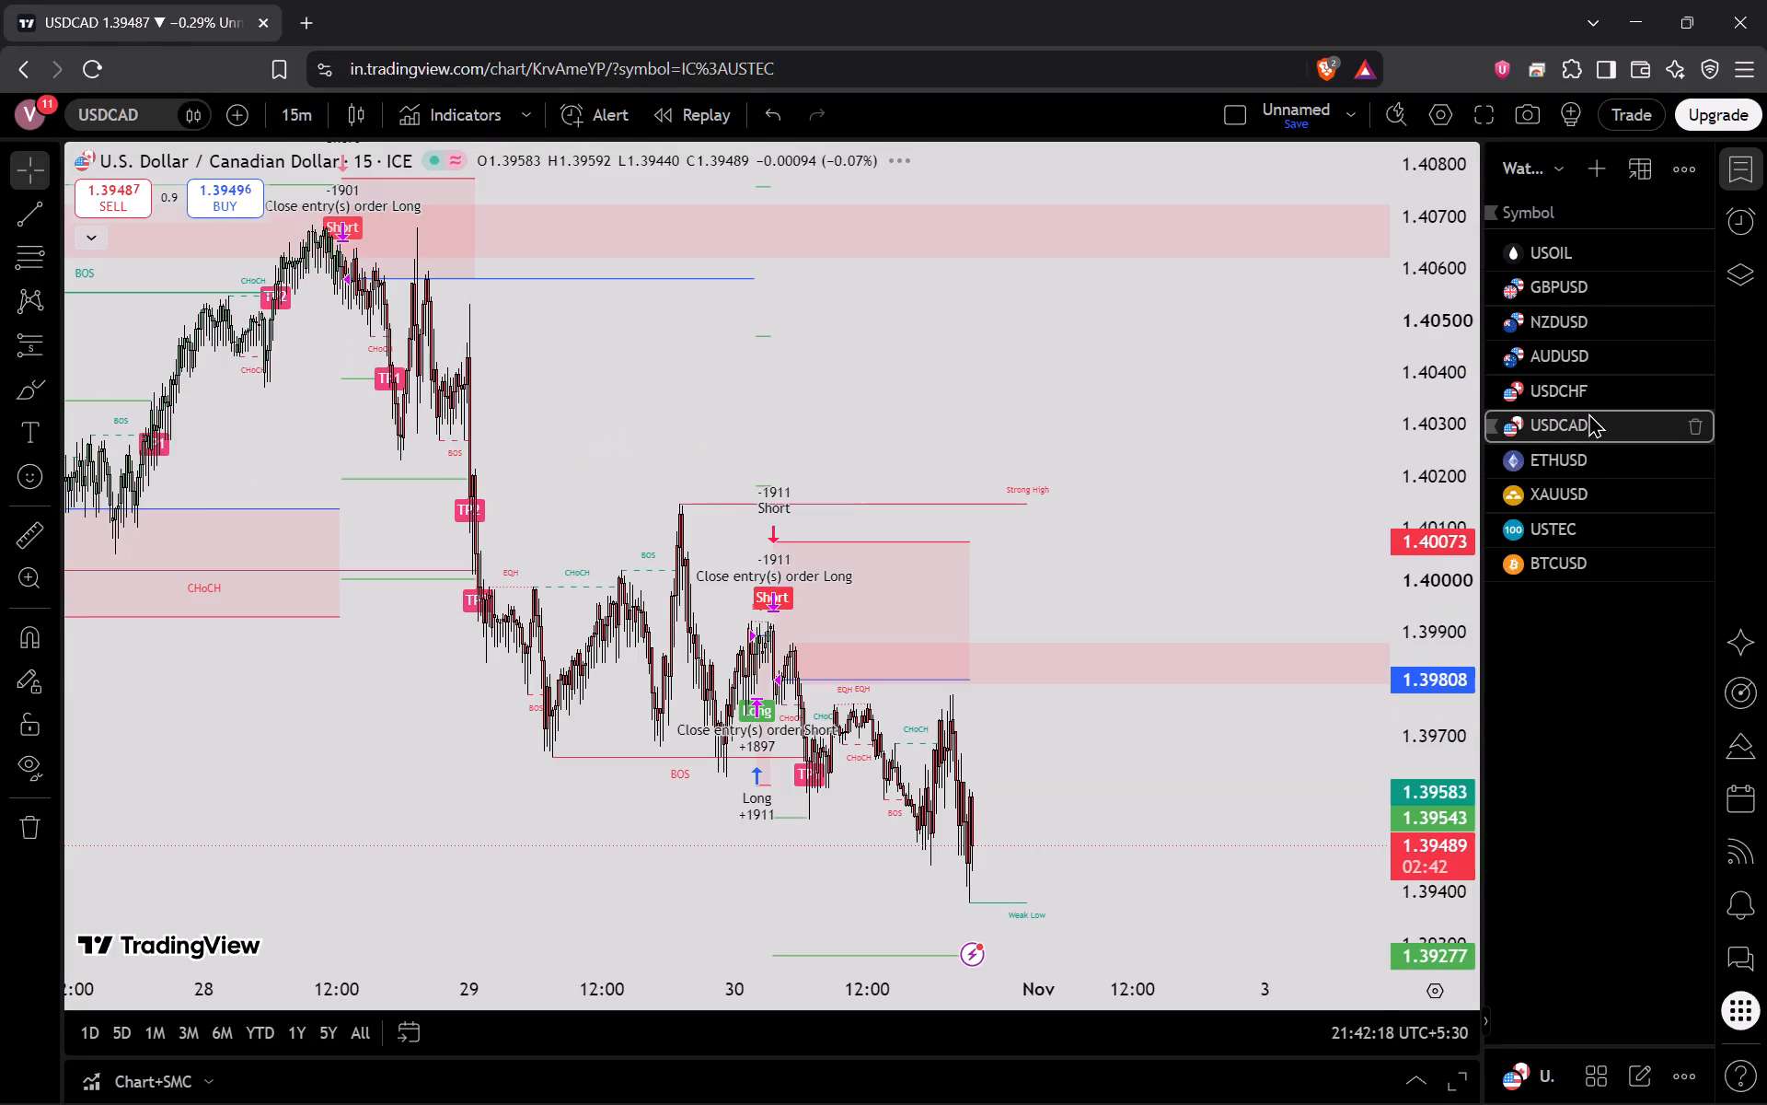
pyautogui.moveTo(1202, 850); pyautogui.dragTo(1213, 611)
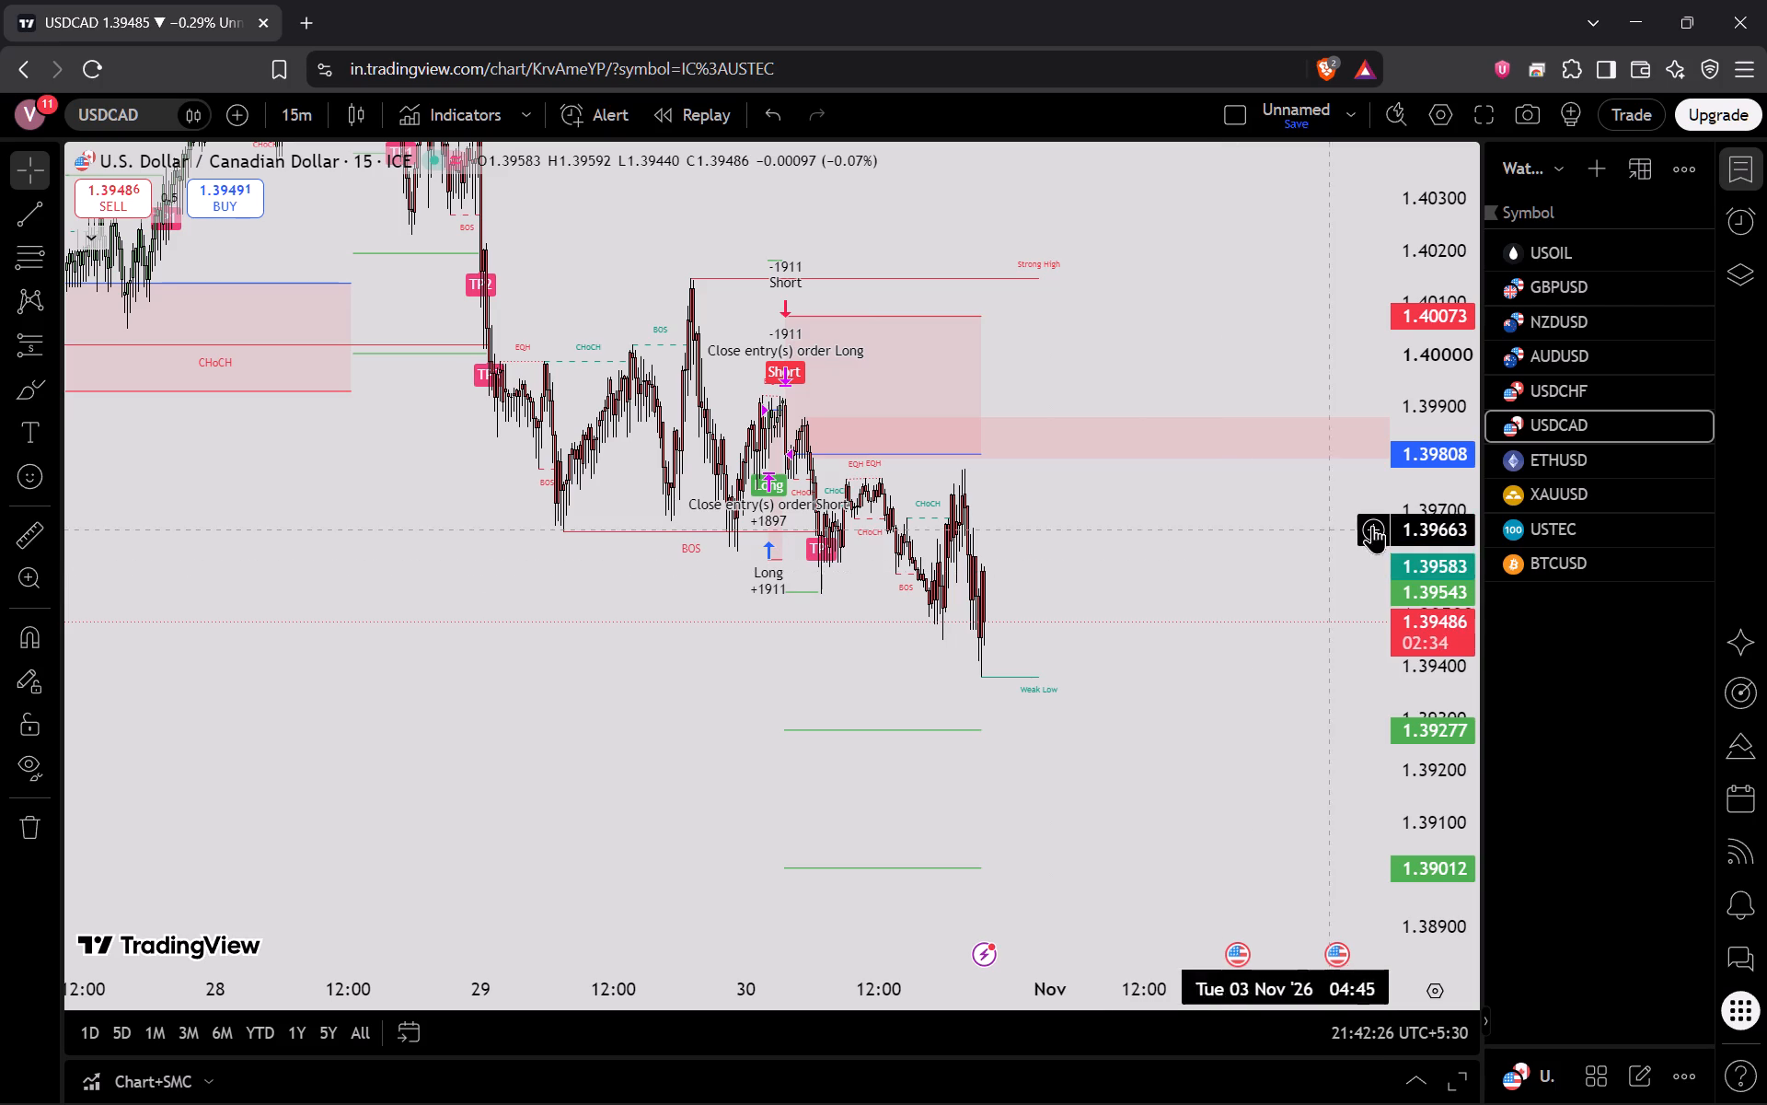
pyautogui.click(1572, 466)
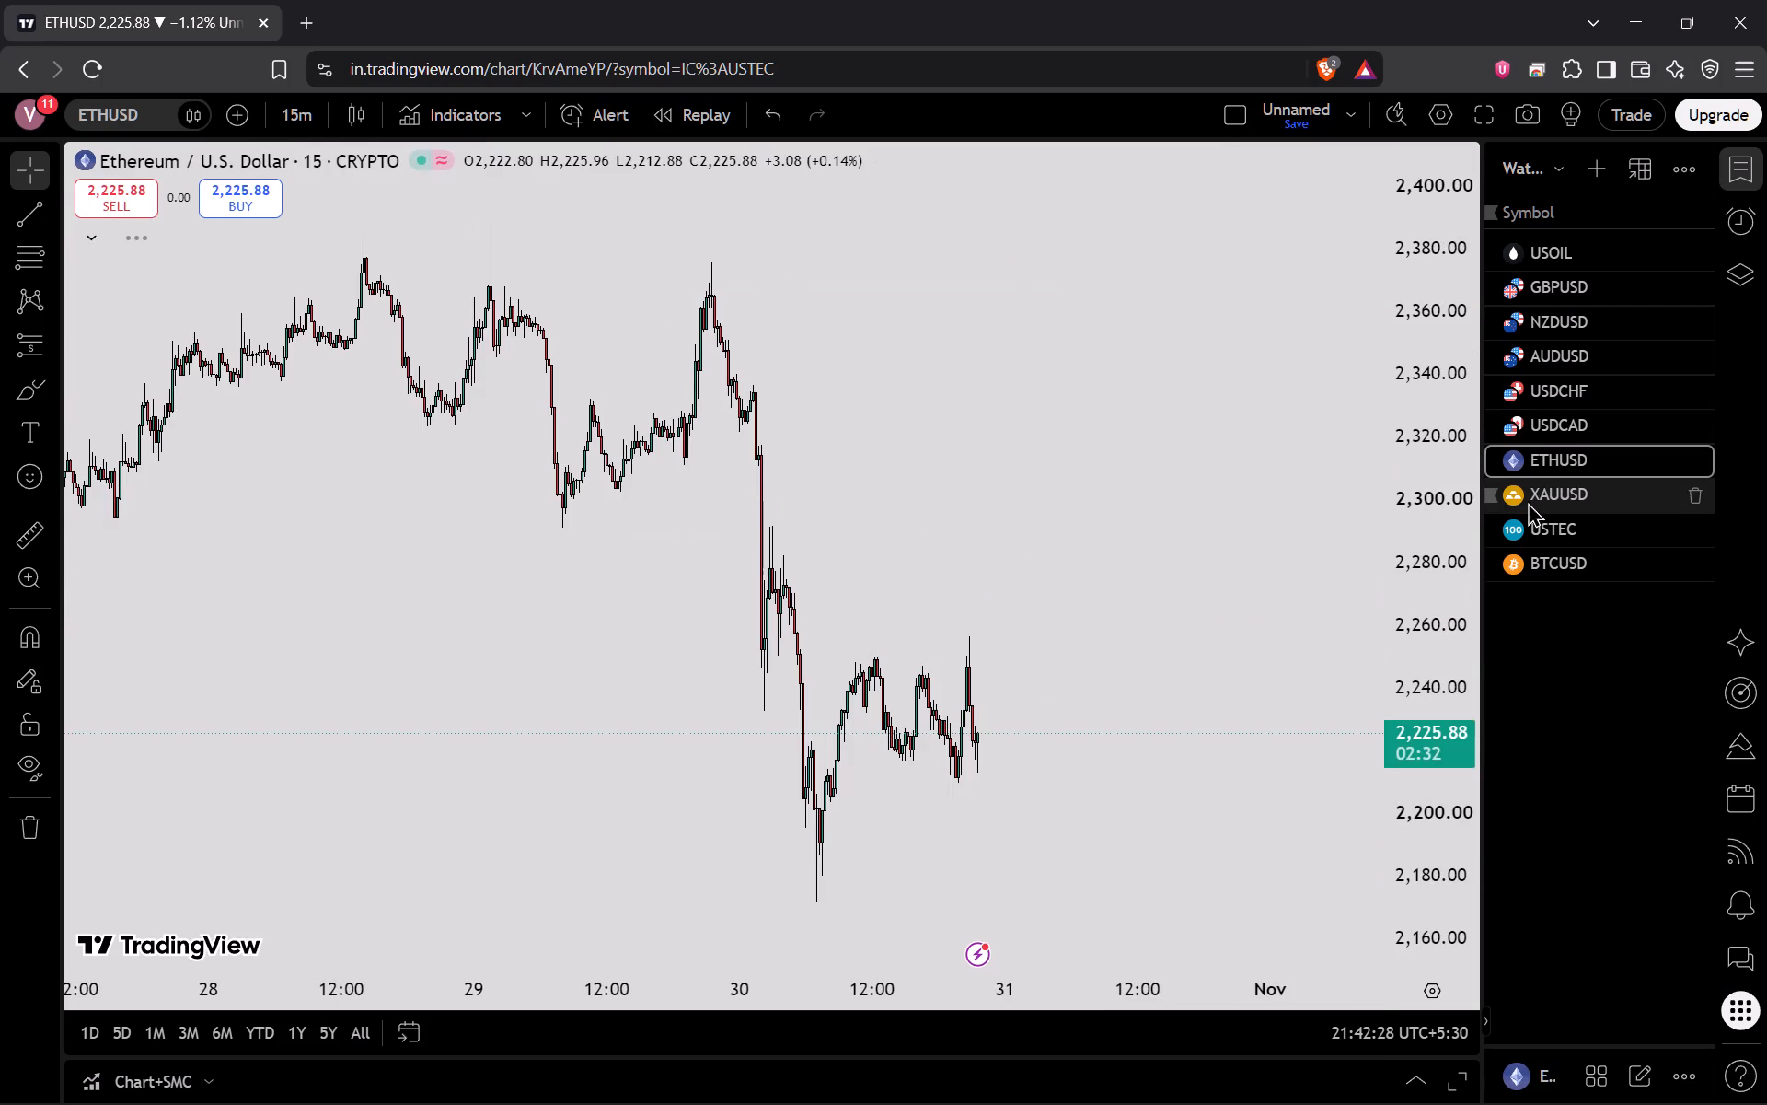
pyautogui.moveTo(1152, 673); pyautogui.dragTo(1099, 537)
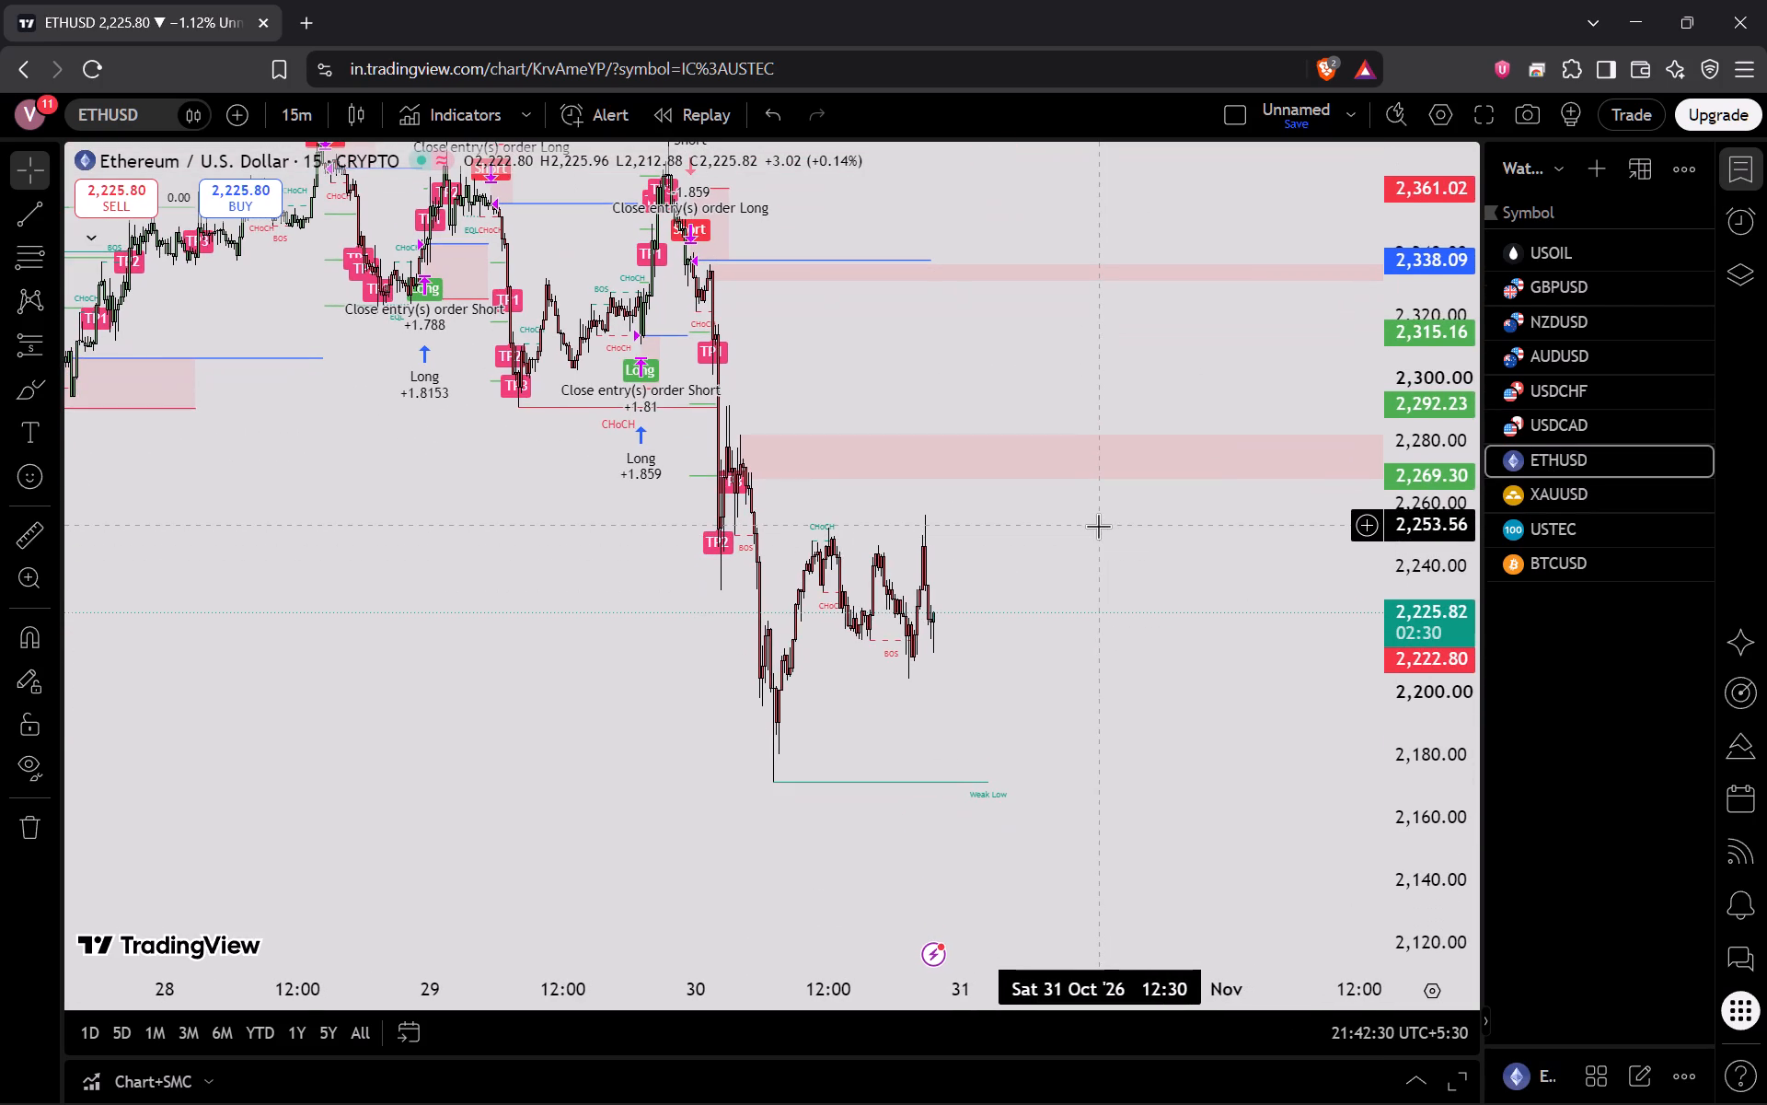
pyautogui.click(1560, 496)
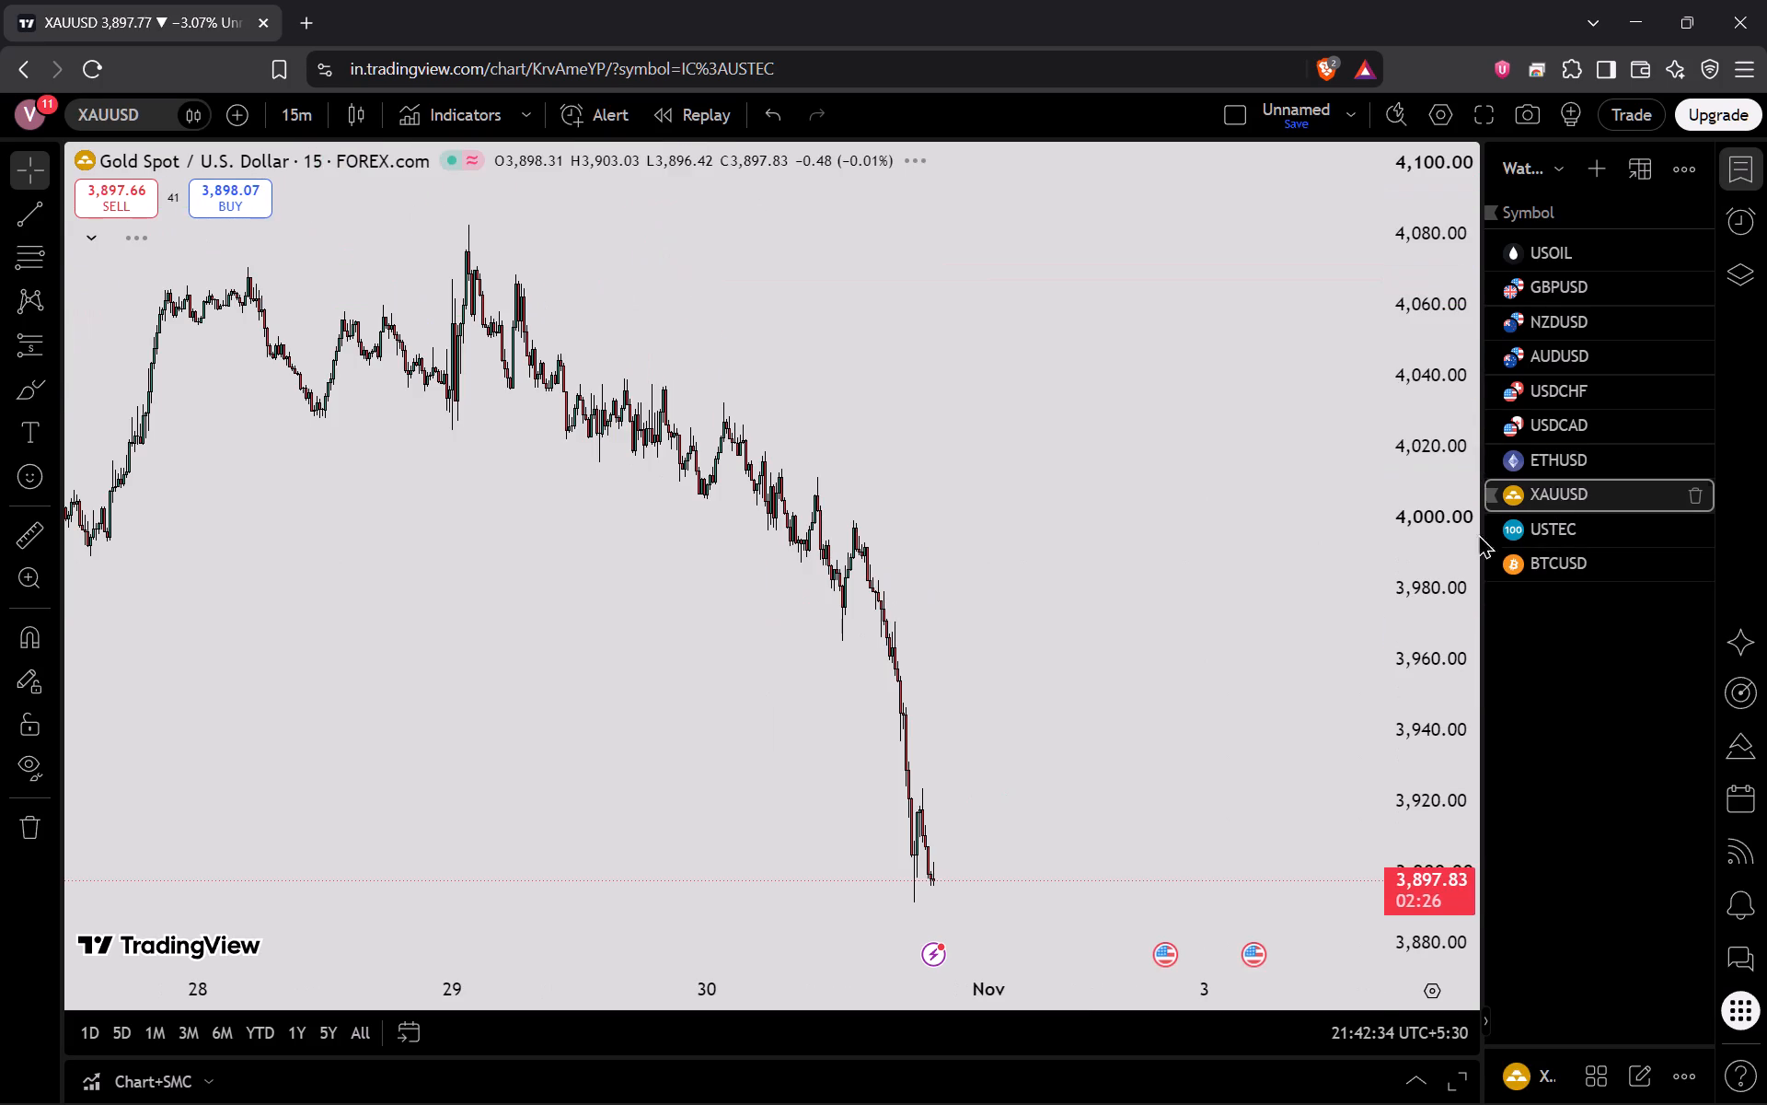
pyautogui.moveTo(1027, 749); pyautogui.dragTo(987, 425)
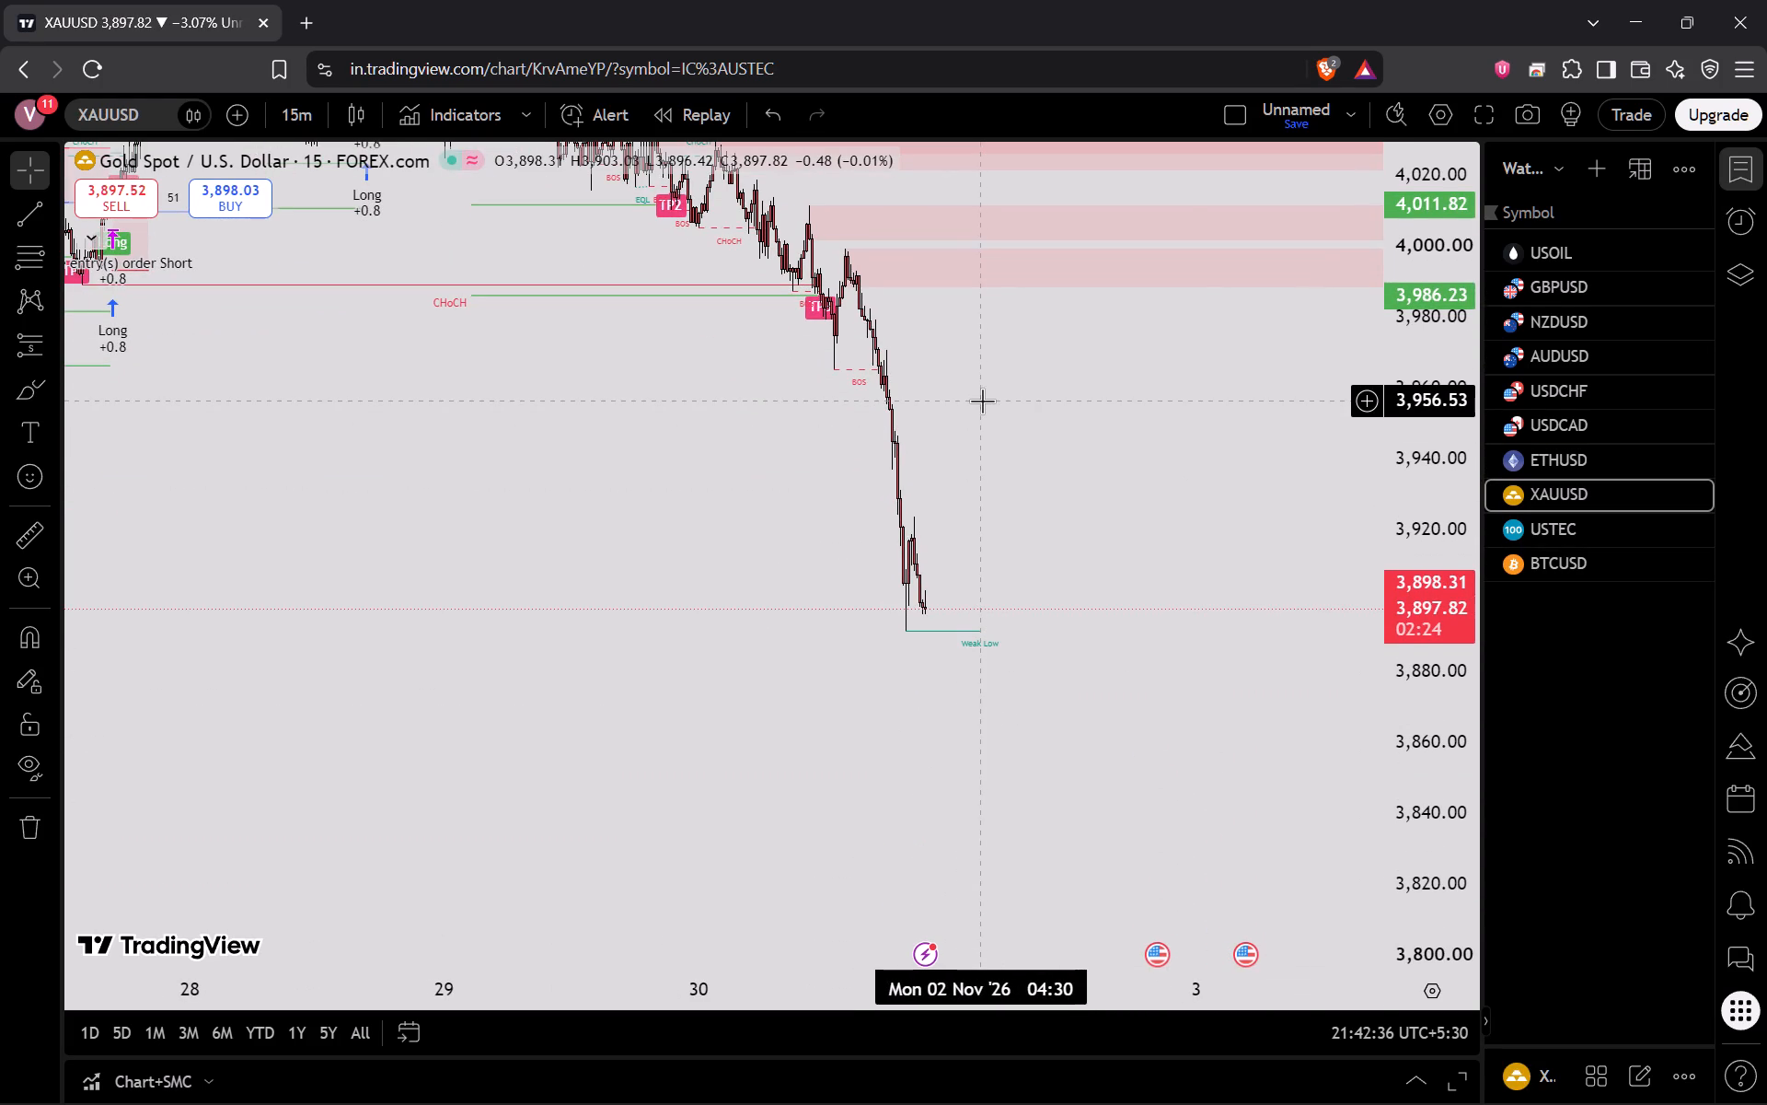
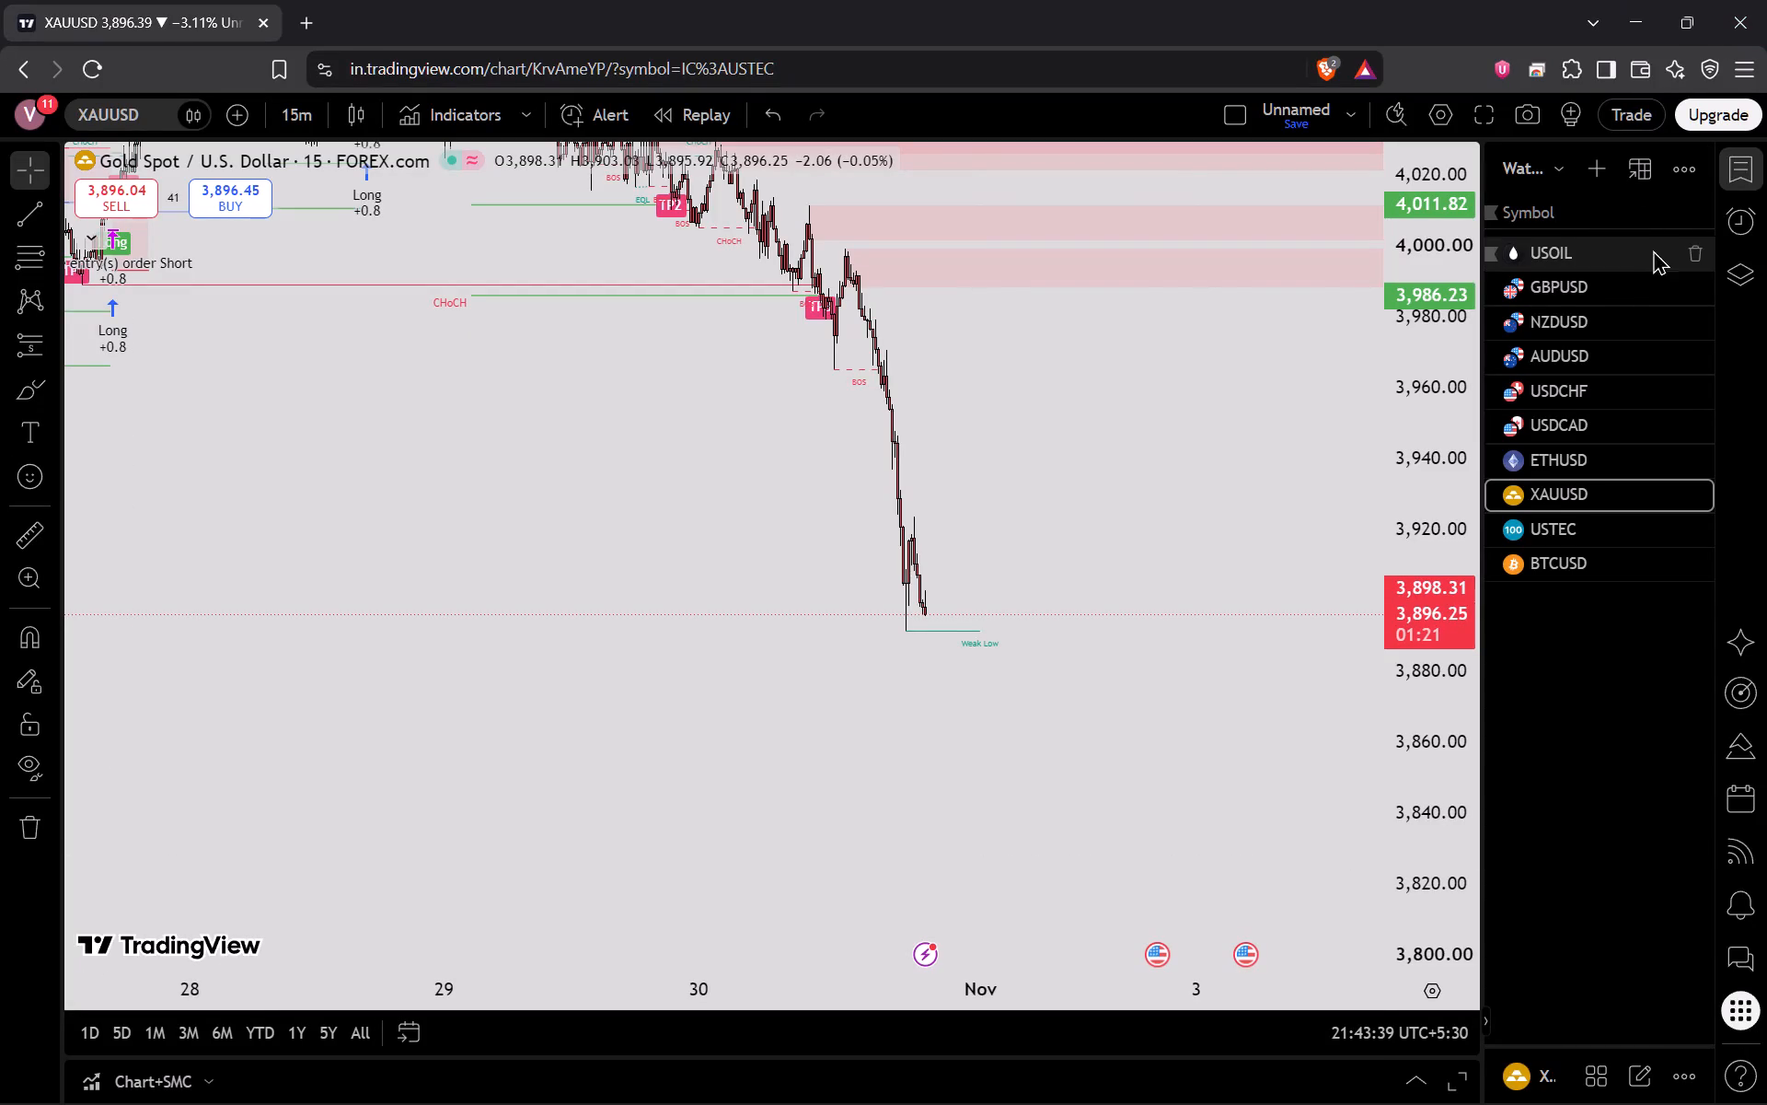
# Review the 15-minute charts of the TradingView watchlist from USOIL down to USTEC, examining price structure and zones for setups.
pyautogui.click(1567, 250)
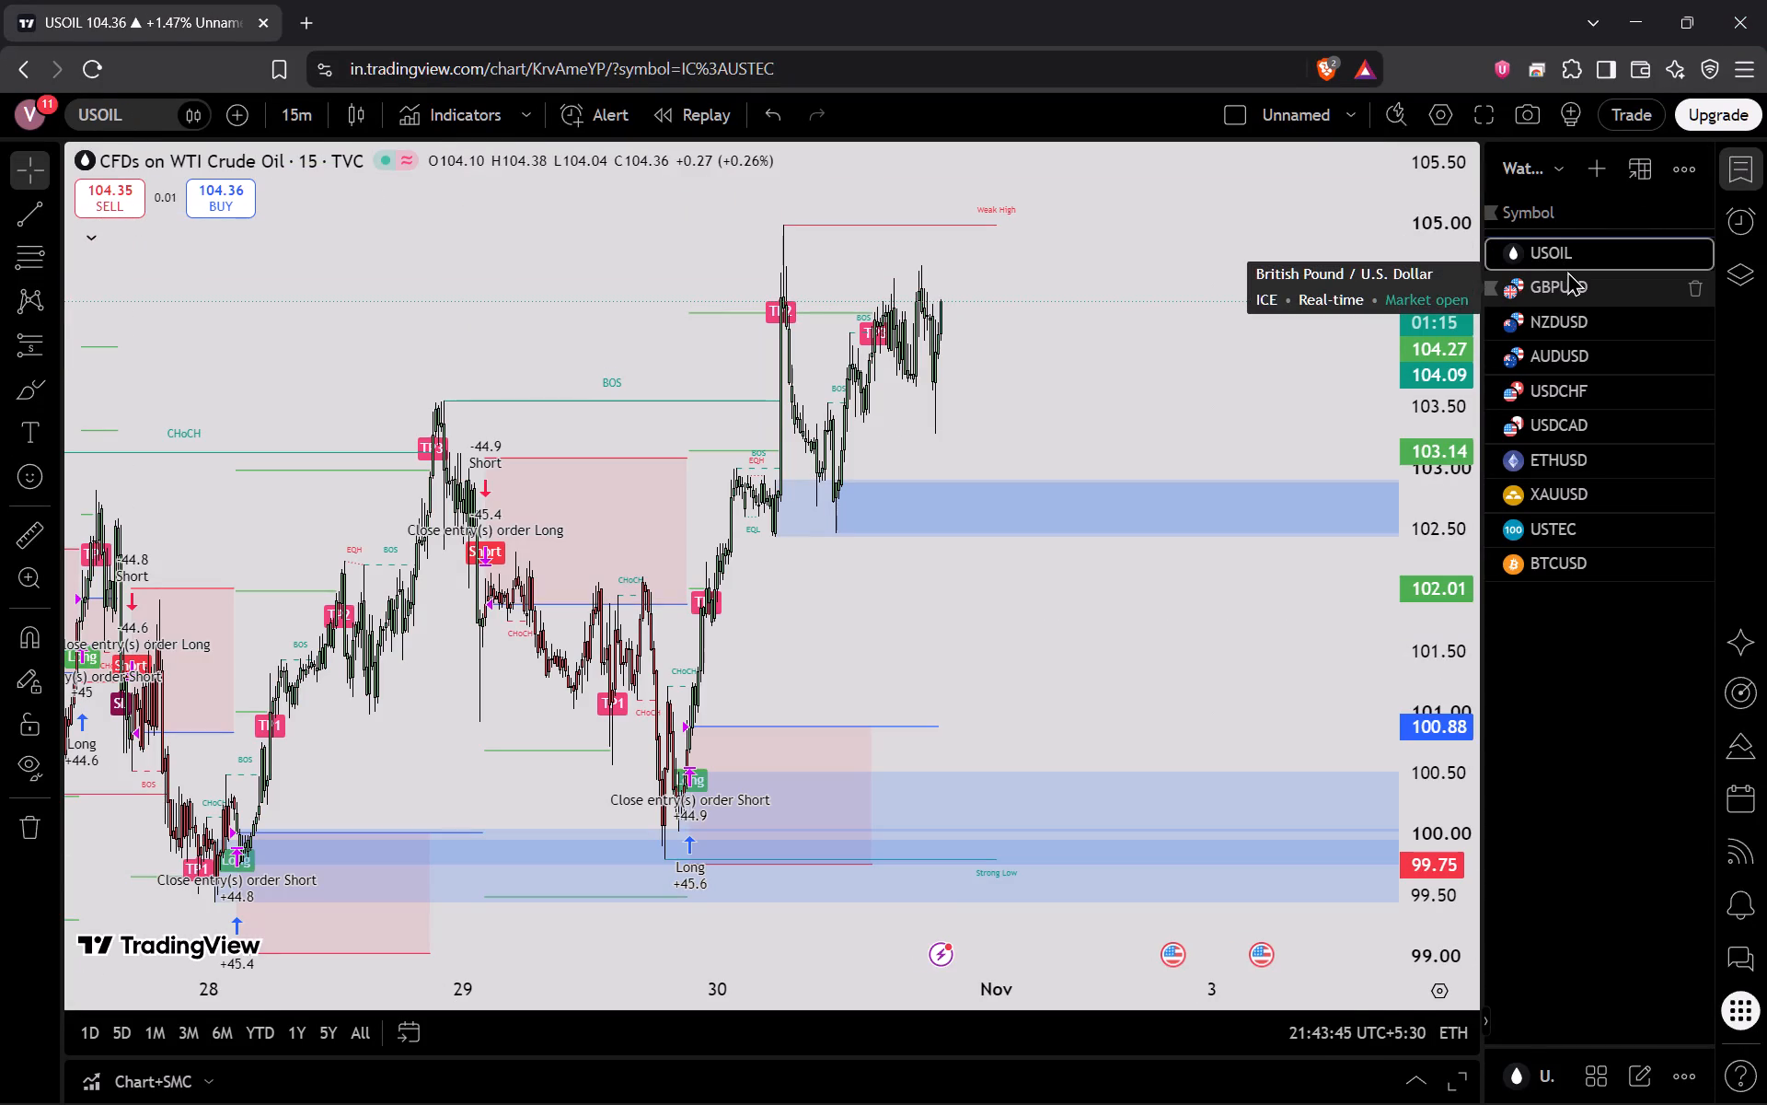
pyautogui.click(1567, 271)
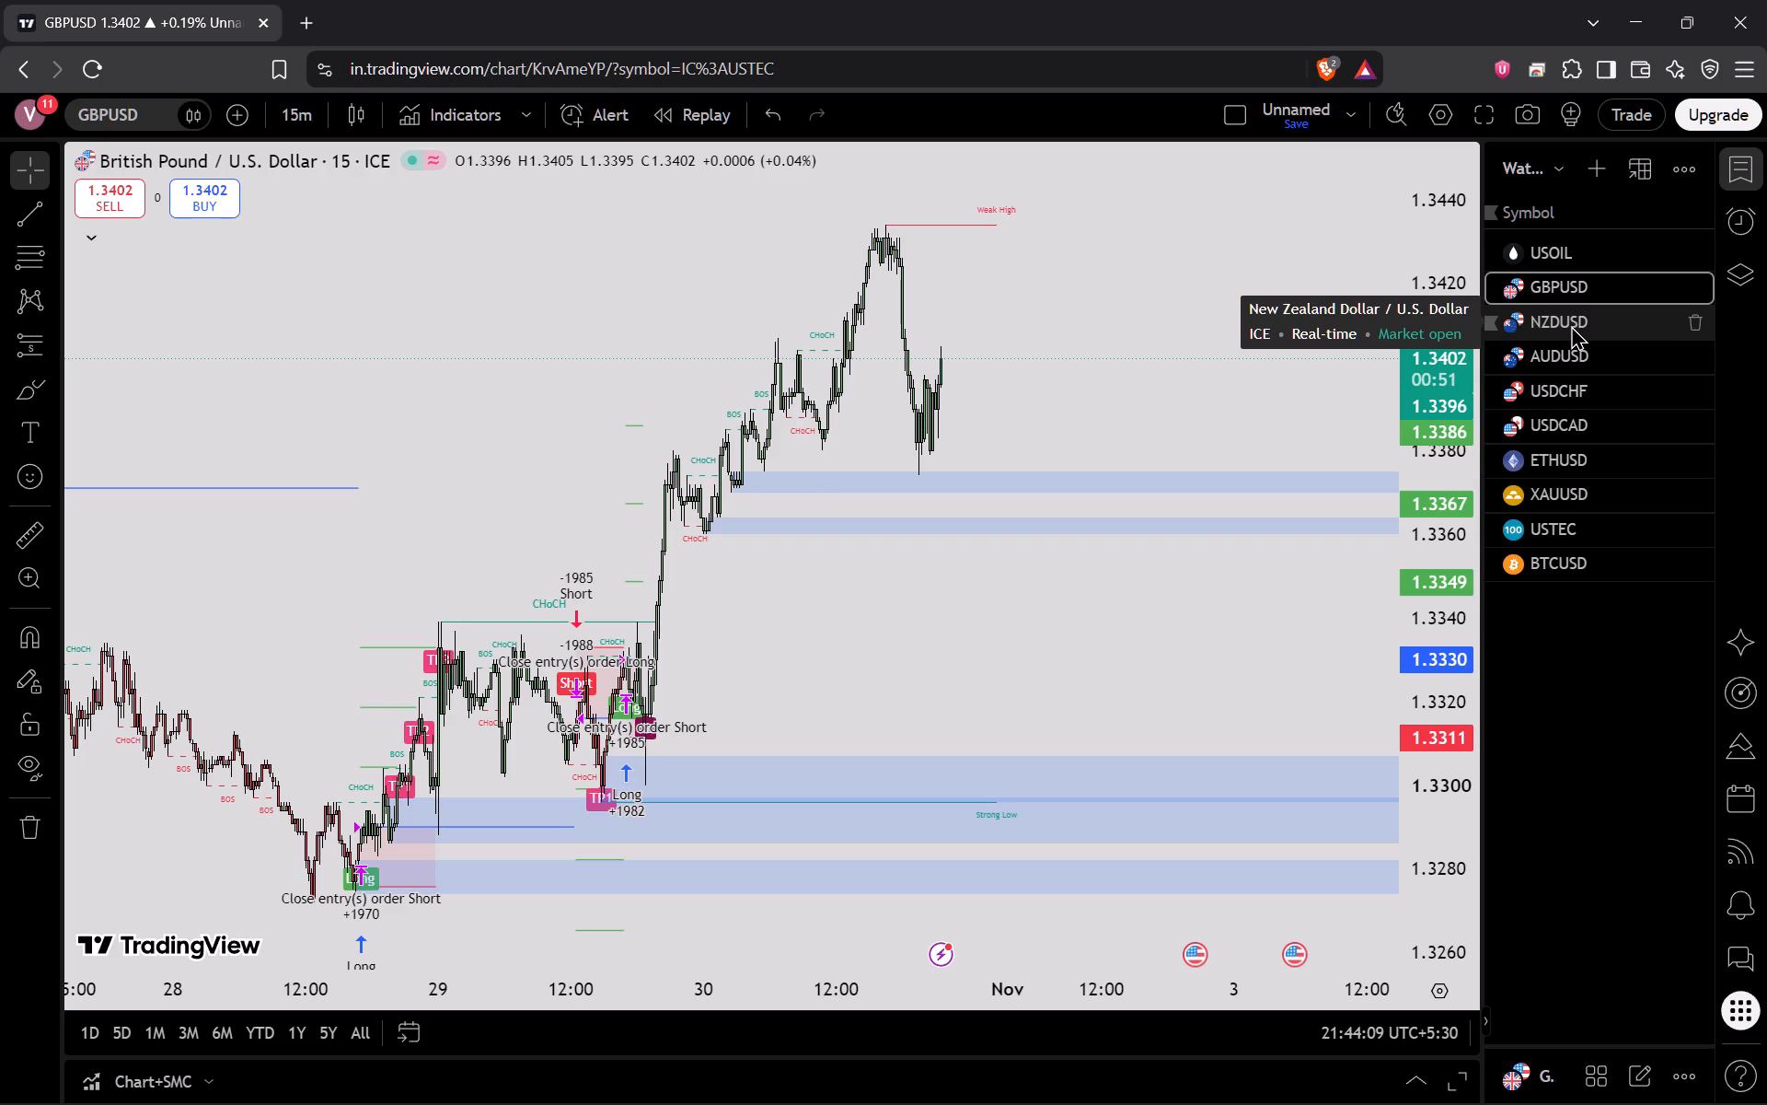
pyautogui.click(1571, 325)
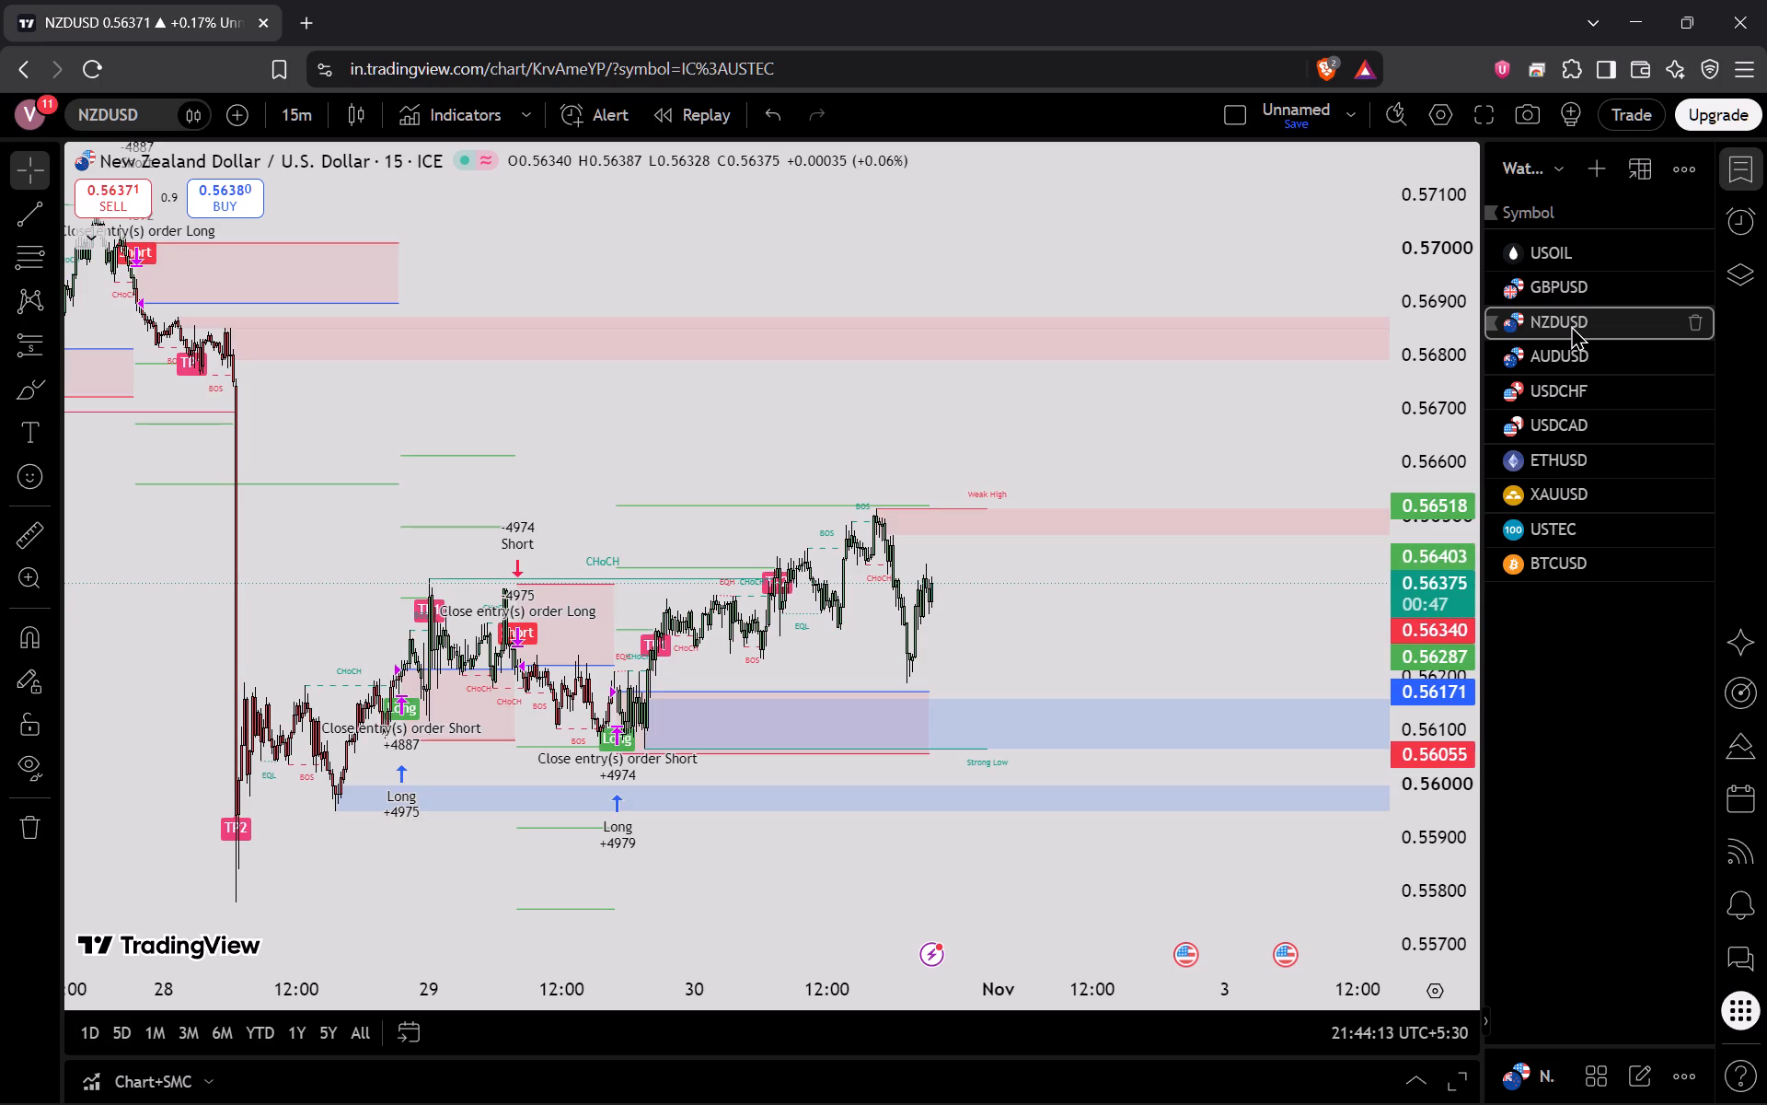
pyautogui.click(1571, 358)
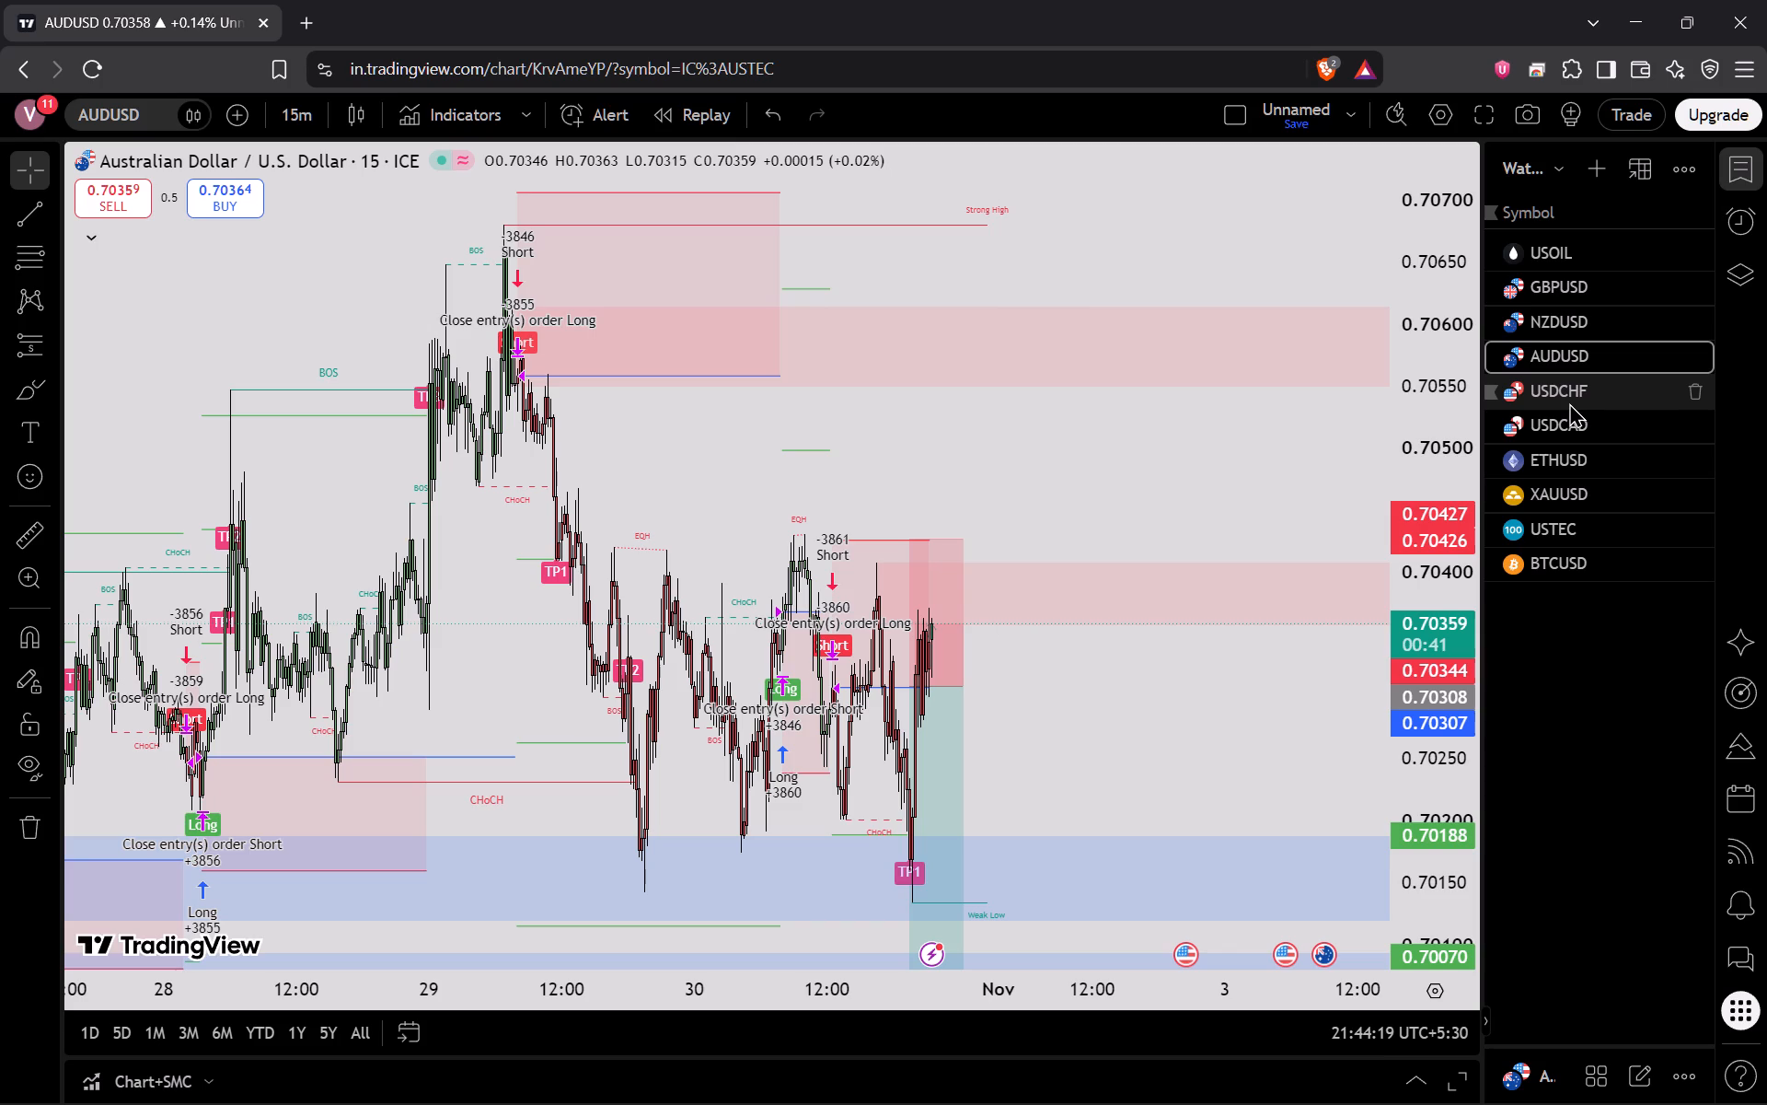
pyautogui.click(1569, 402)
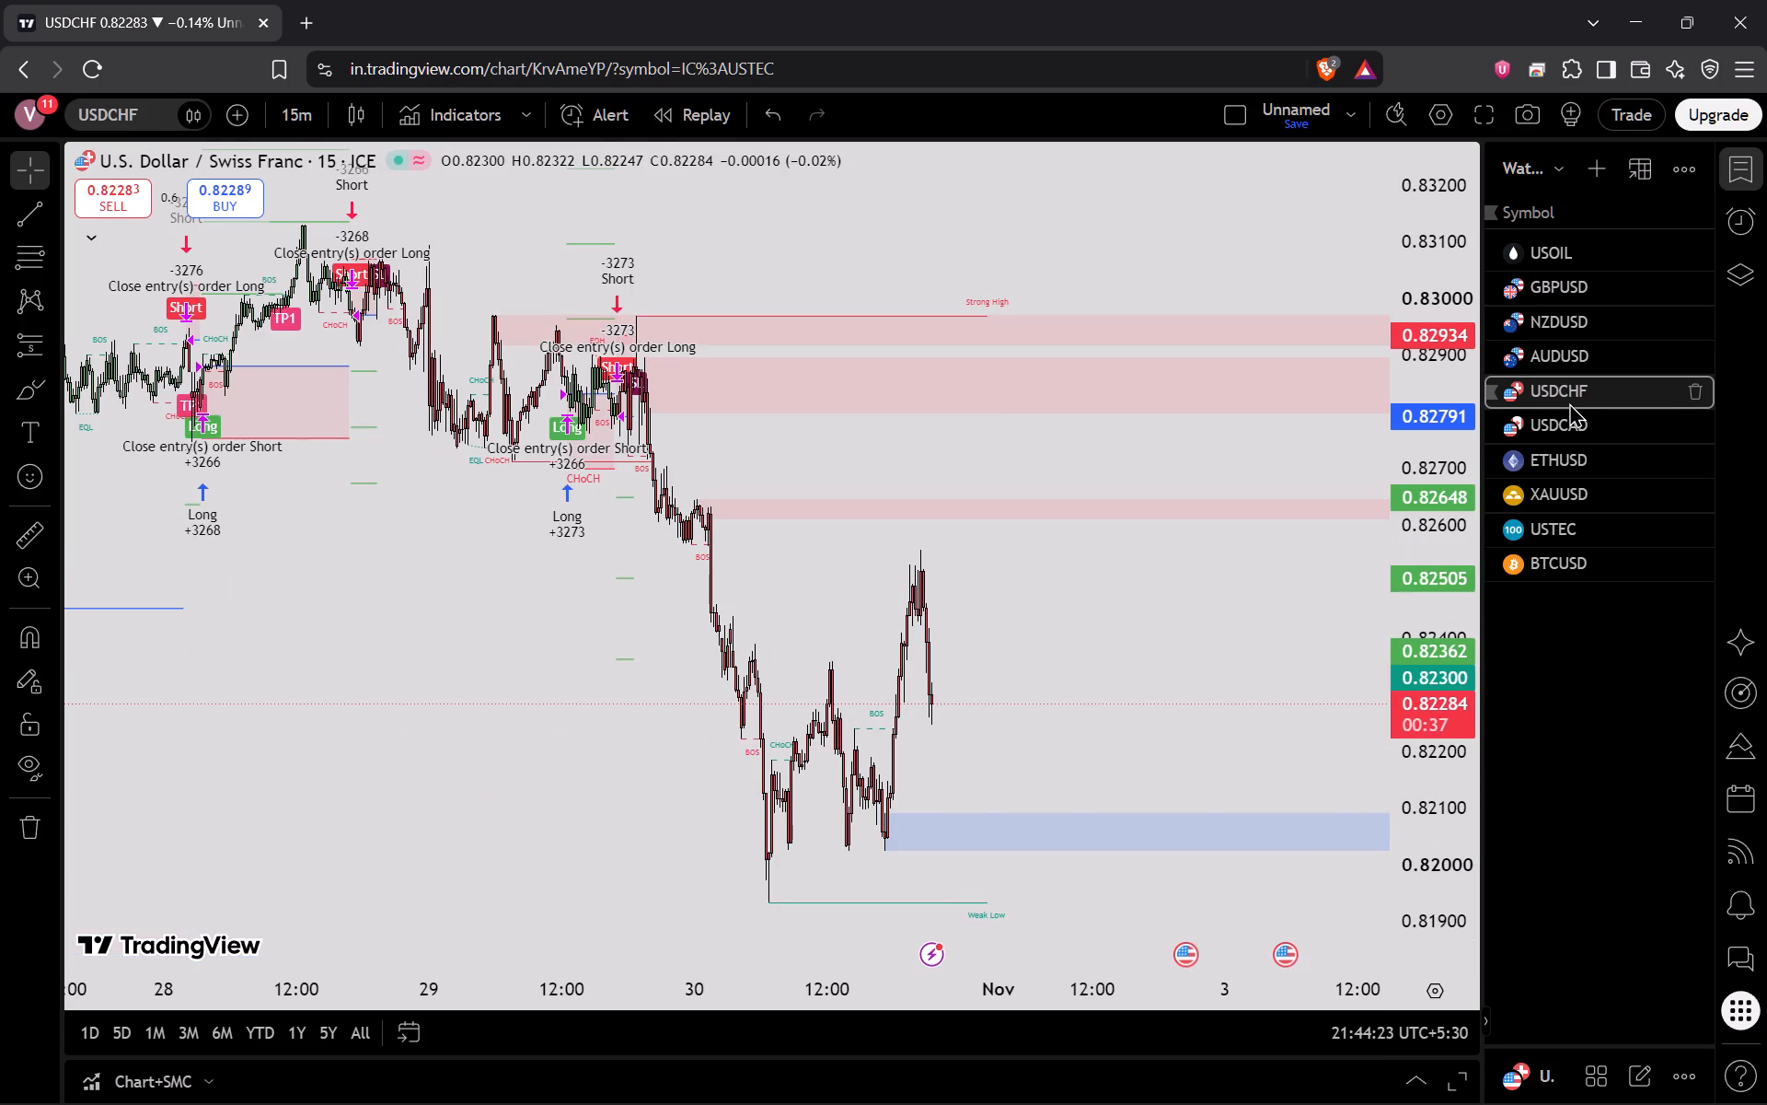
pyautogui.click(1554, 443)
pyautogui.click(1554, 419)
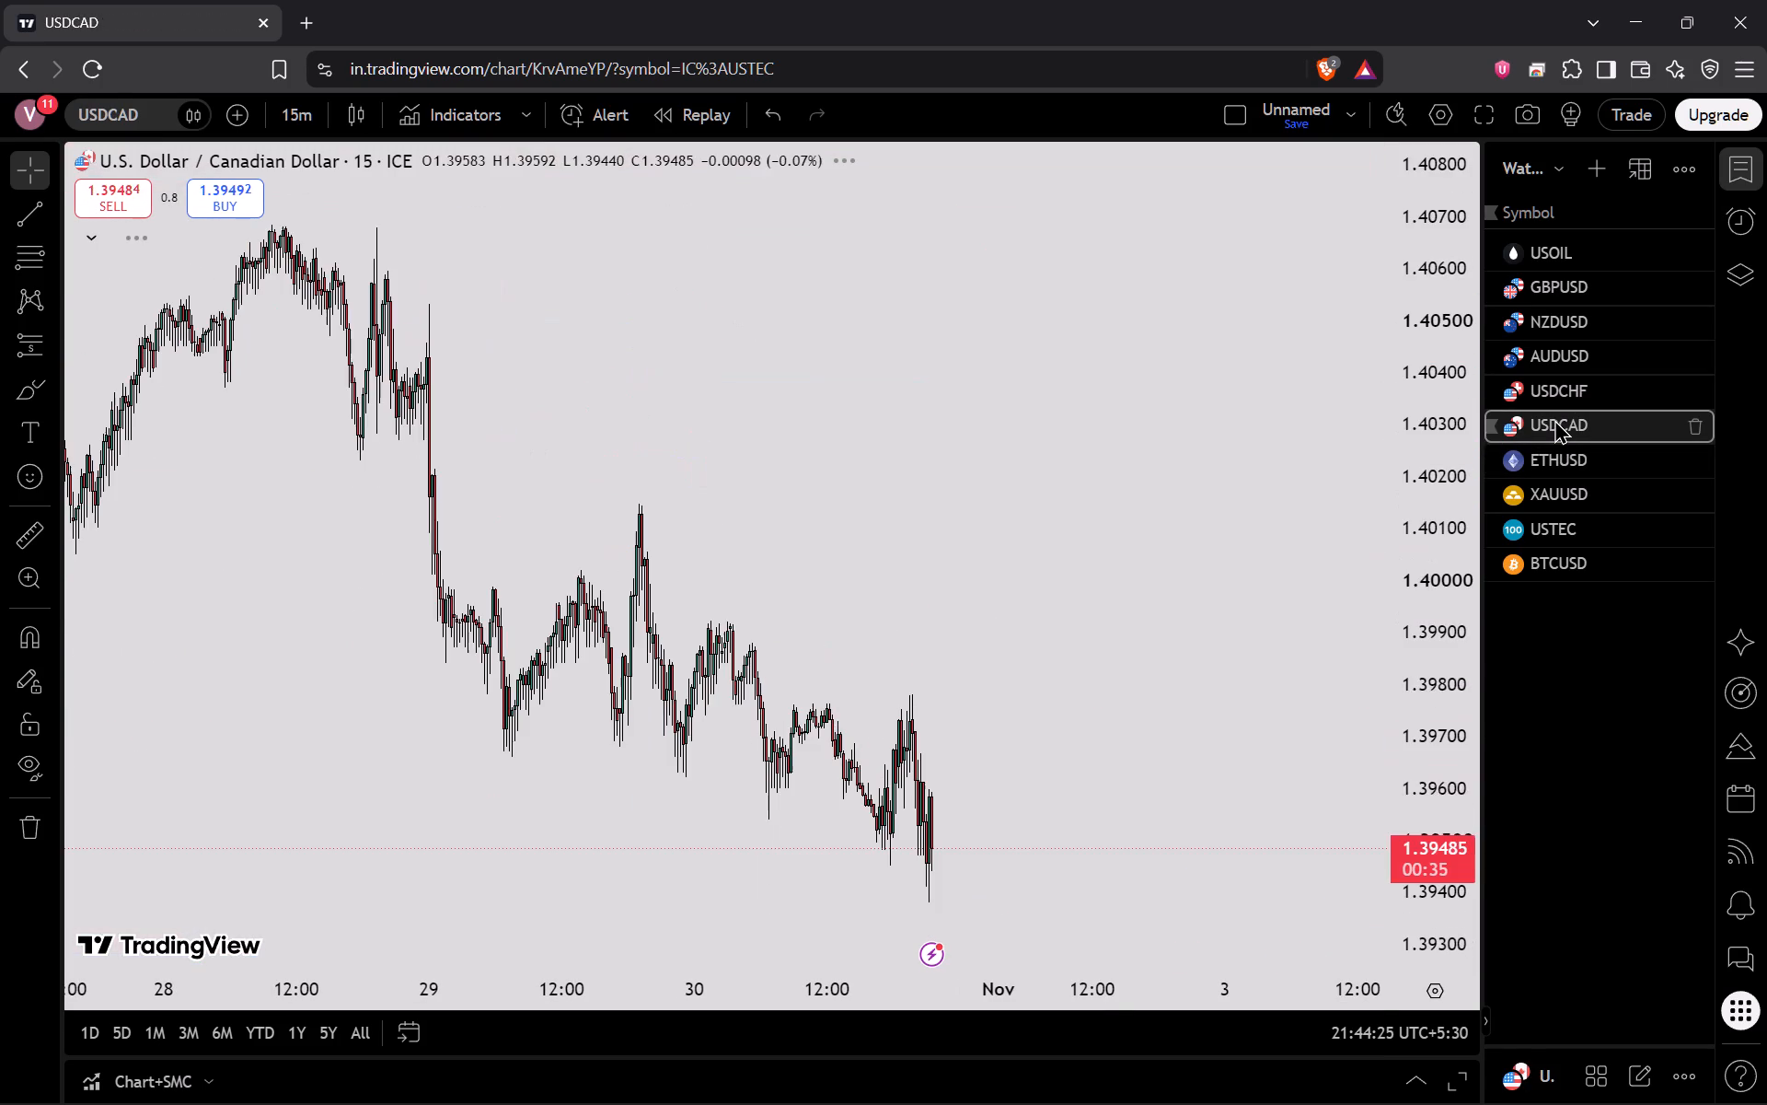
pyautogui.click(1569, 487)
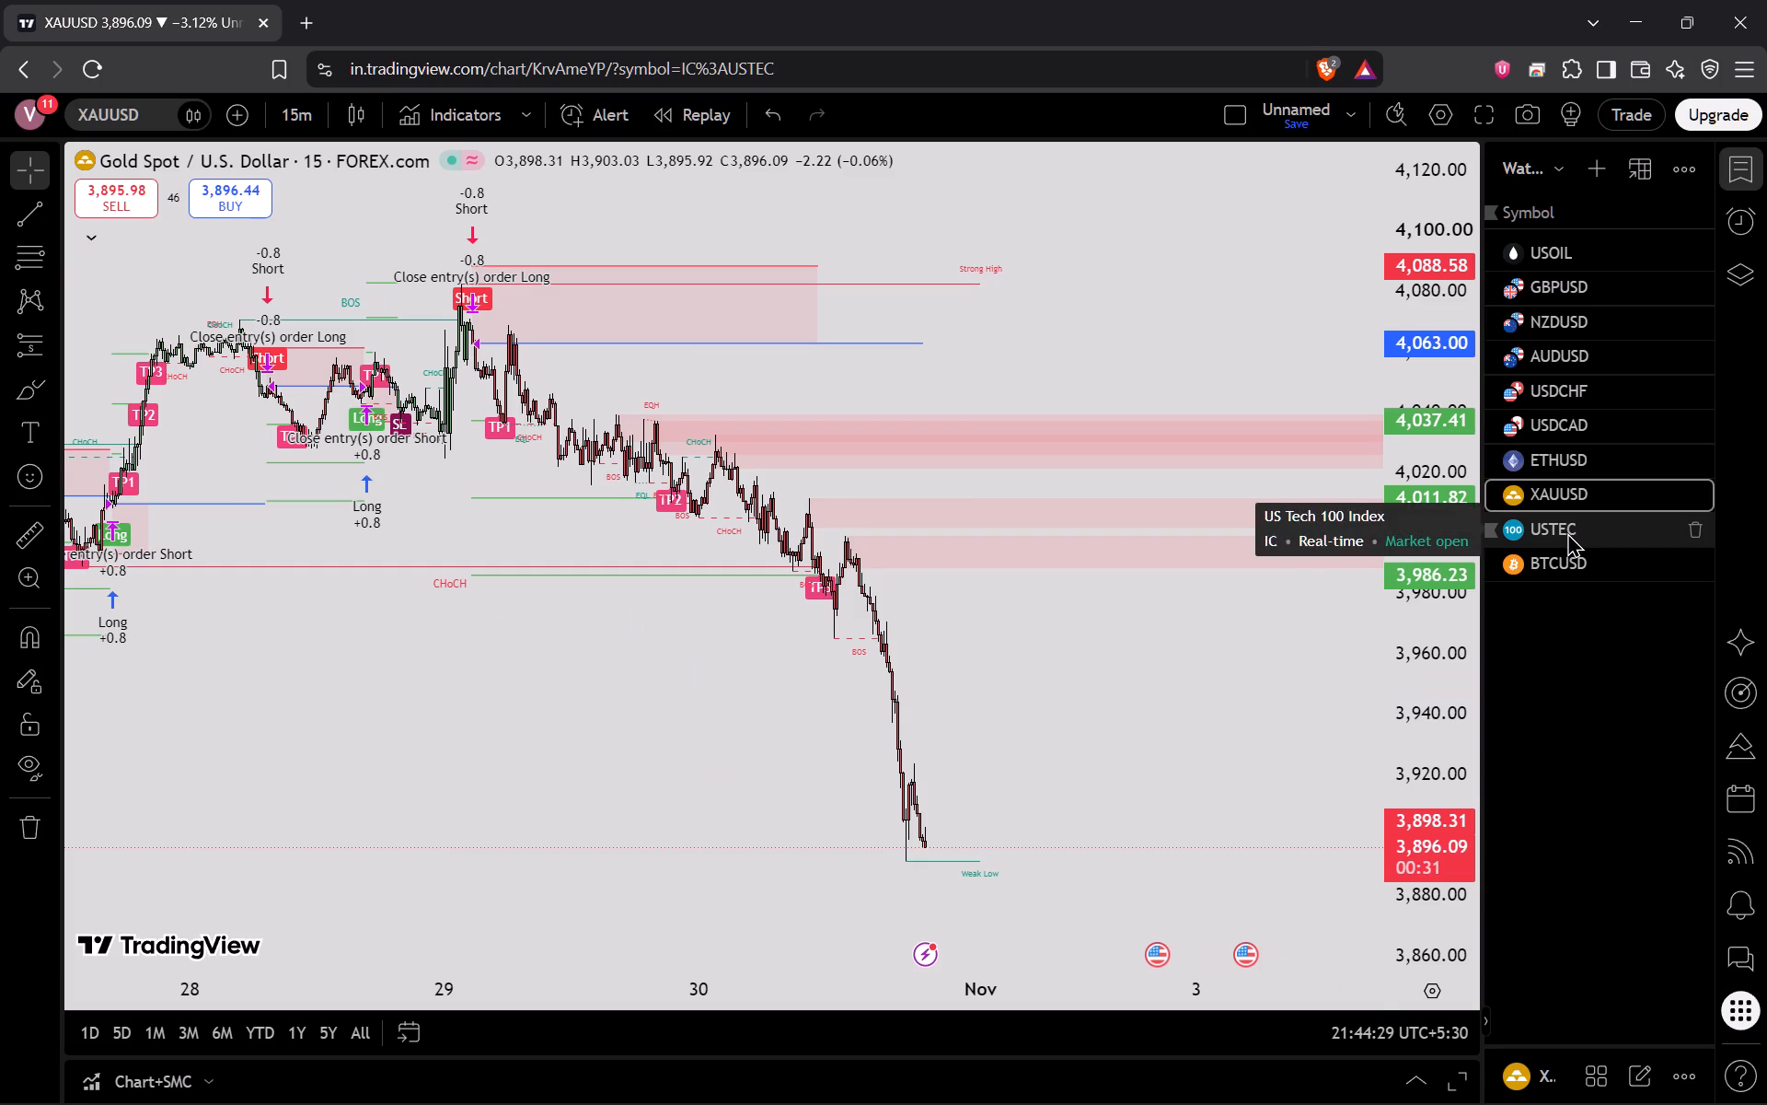
pyautogui.click(1567, 532)
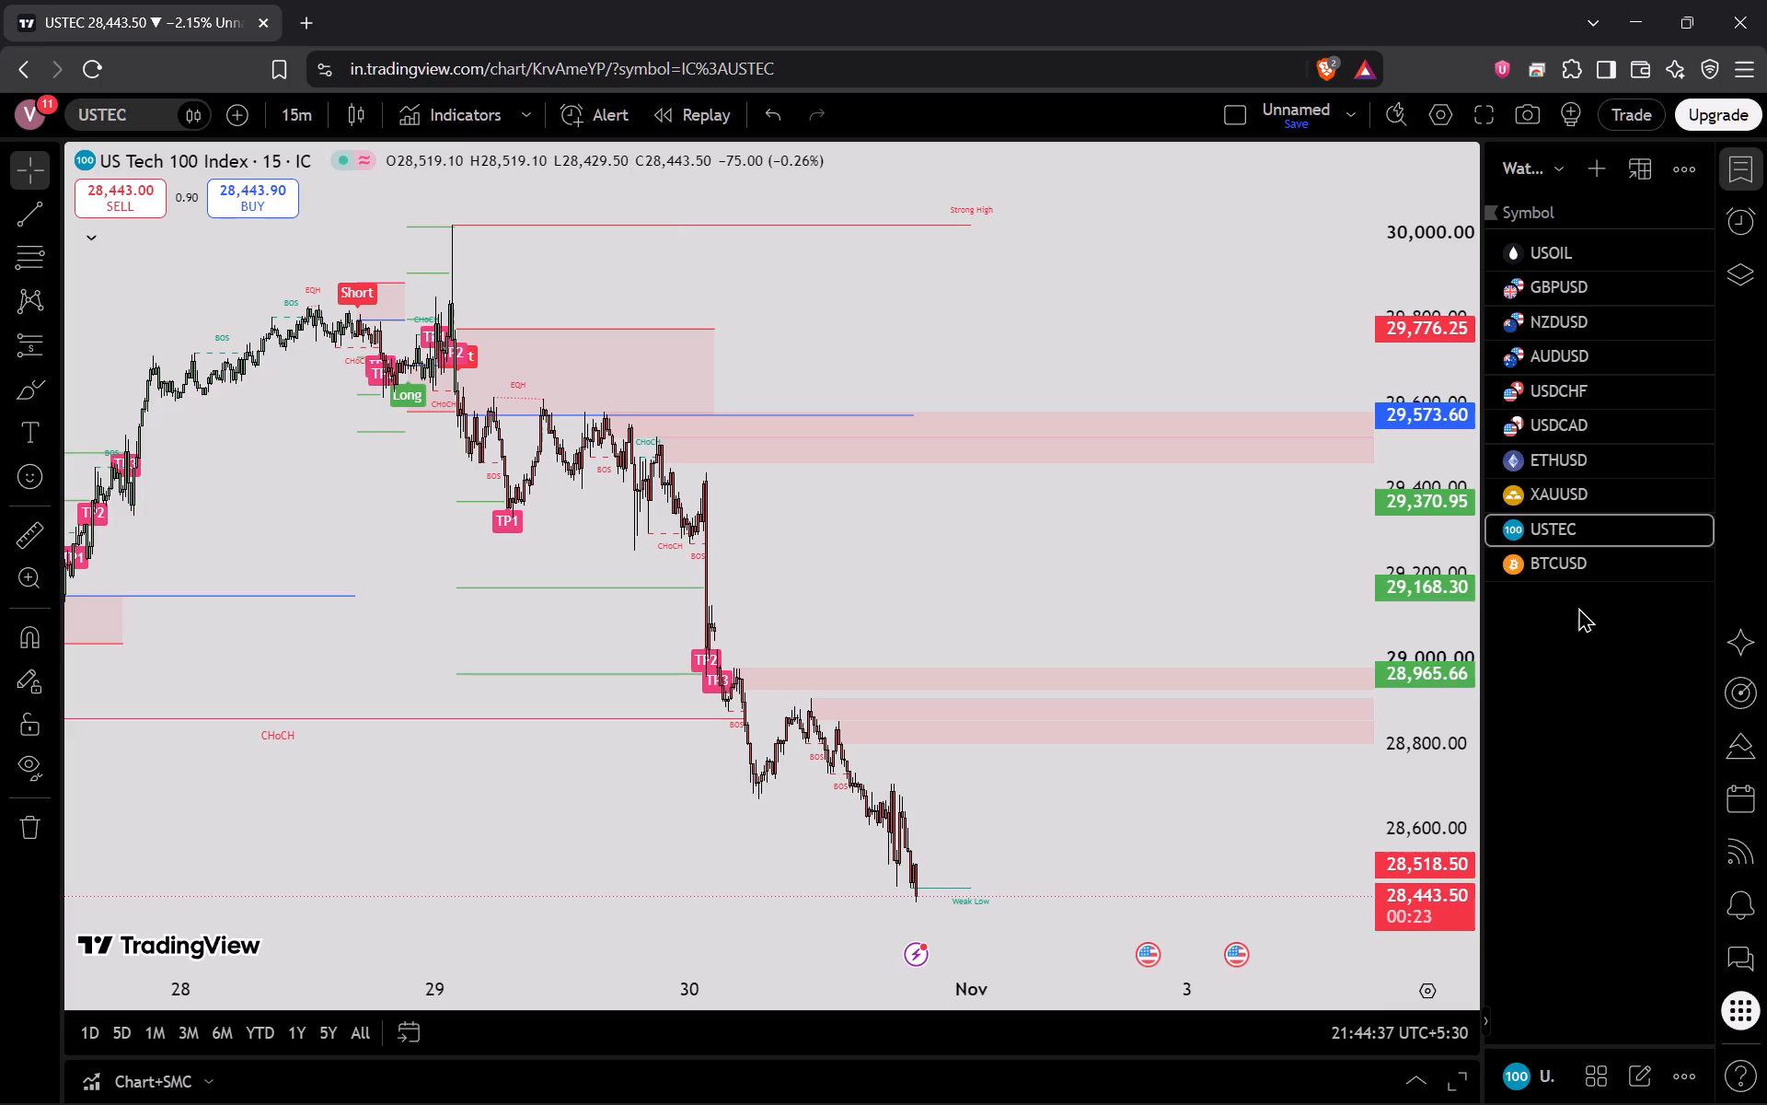
# Switch to the Exness web terminal and enlarge its page zoom to 80%.
pyautogui.click(1639, 34)
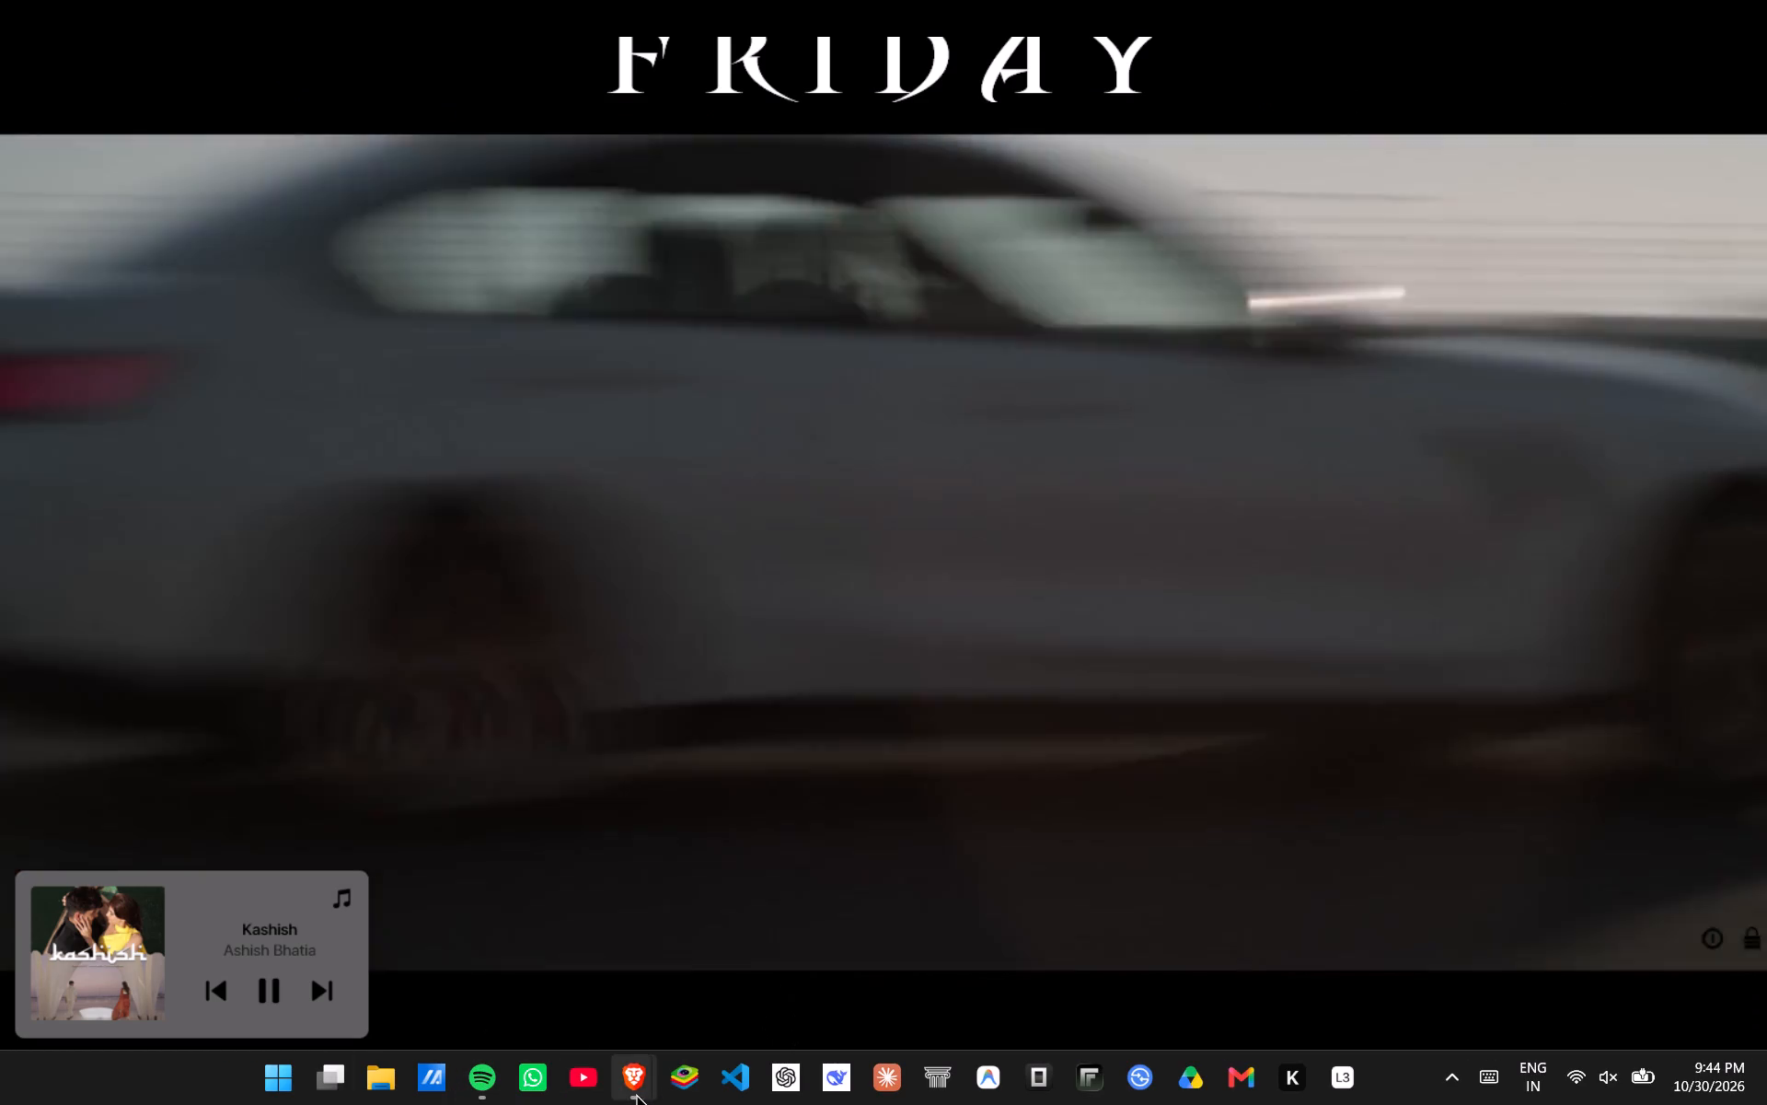
pyautogui.click(690, 959)
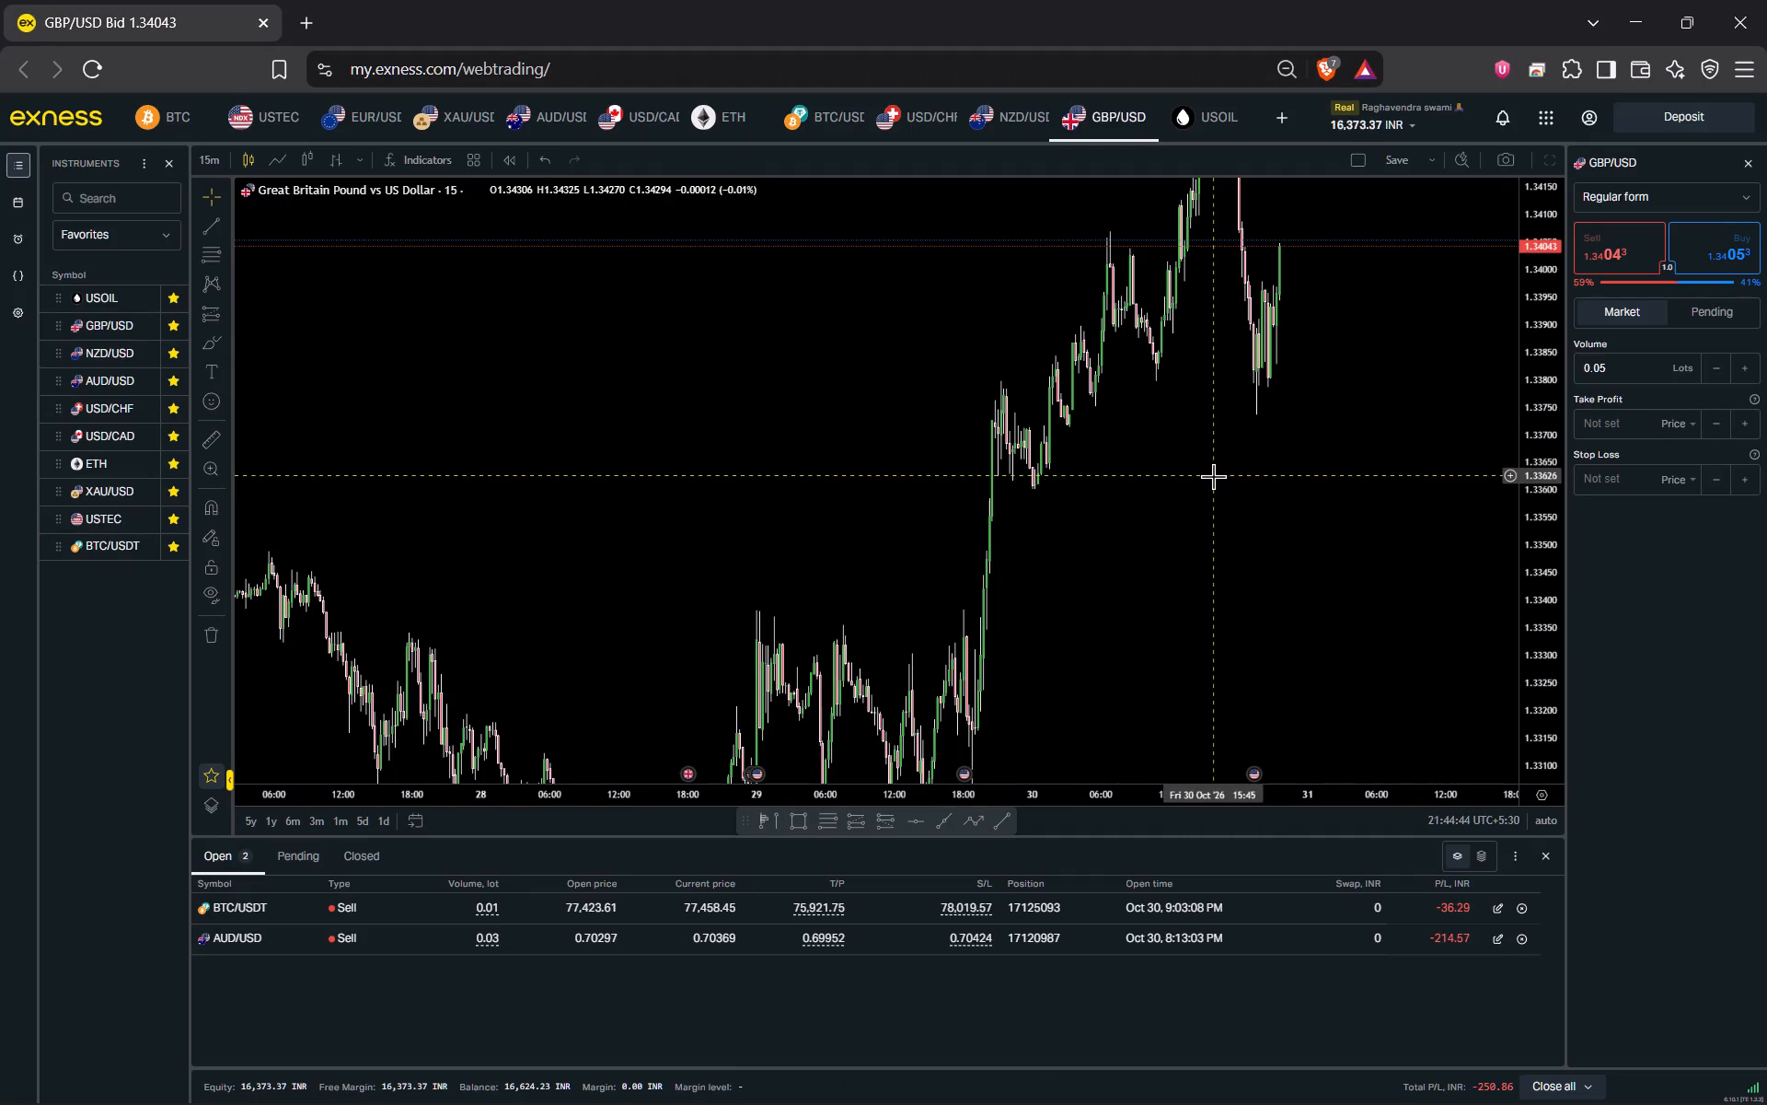
pyautogui.click(1600, 786)
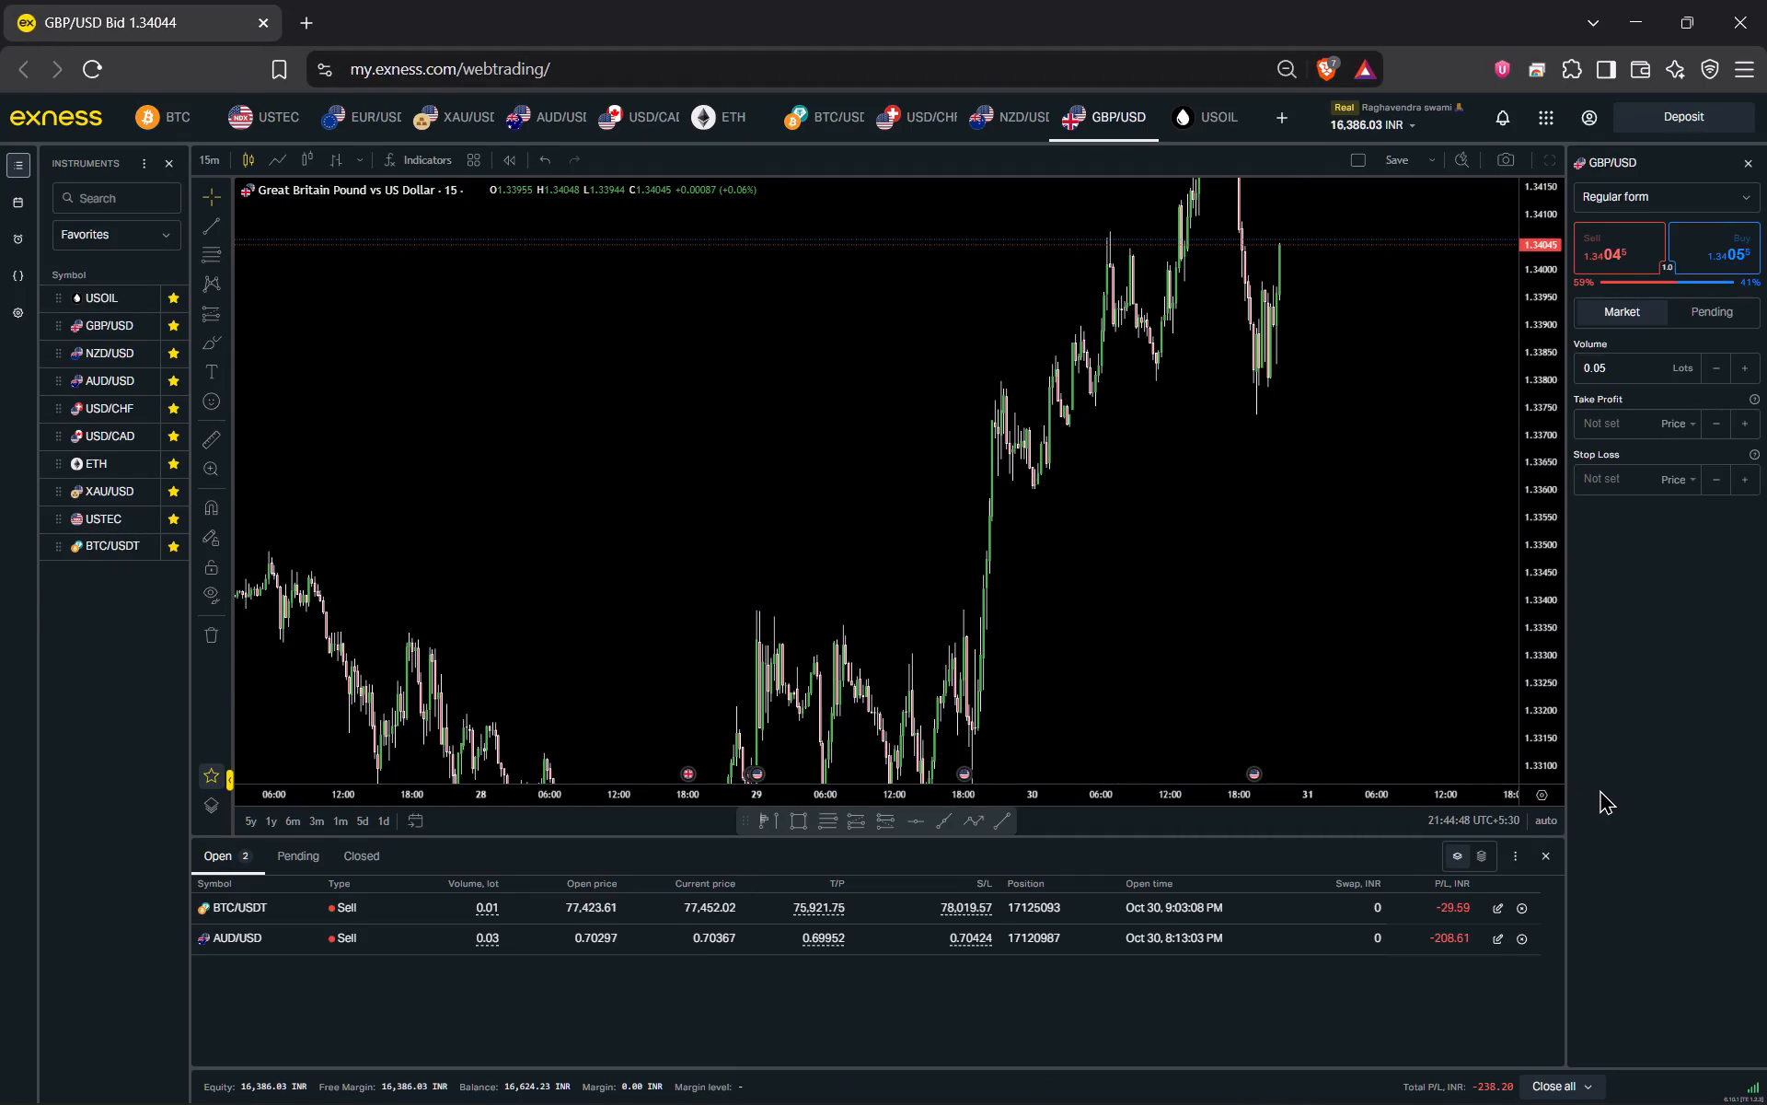
pyautogui.hotkey('ctrl', '+')
pyautogui.hotkey('ctrl', '+')
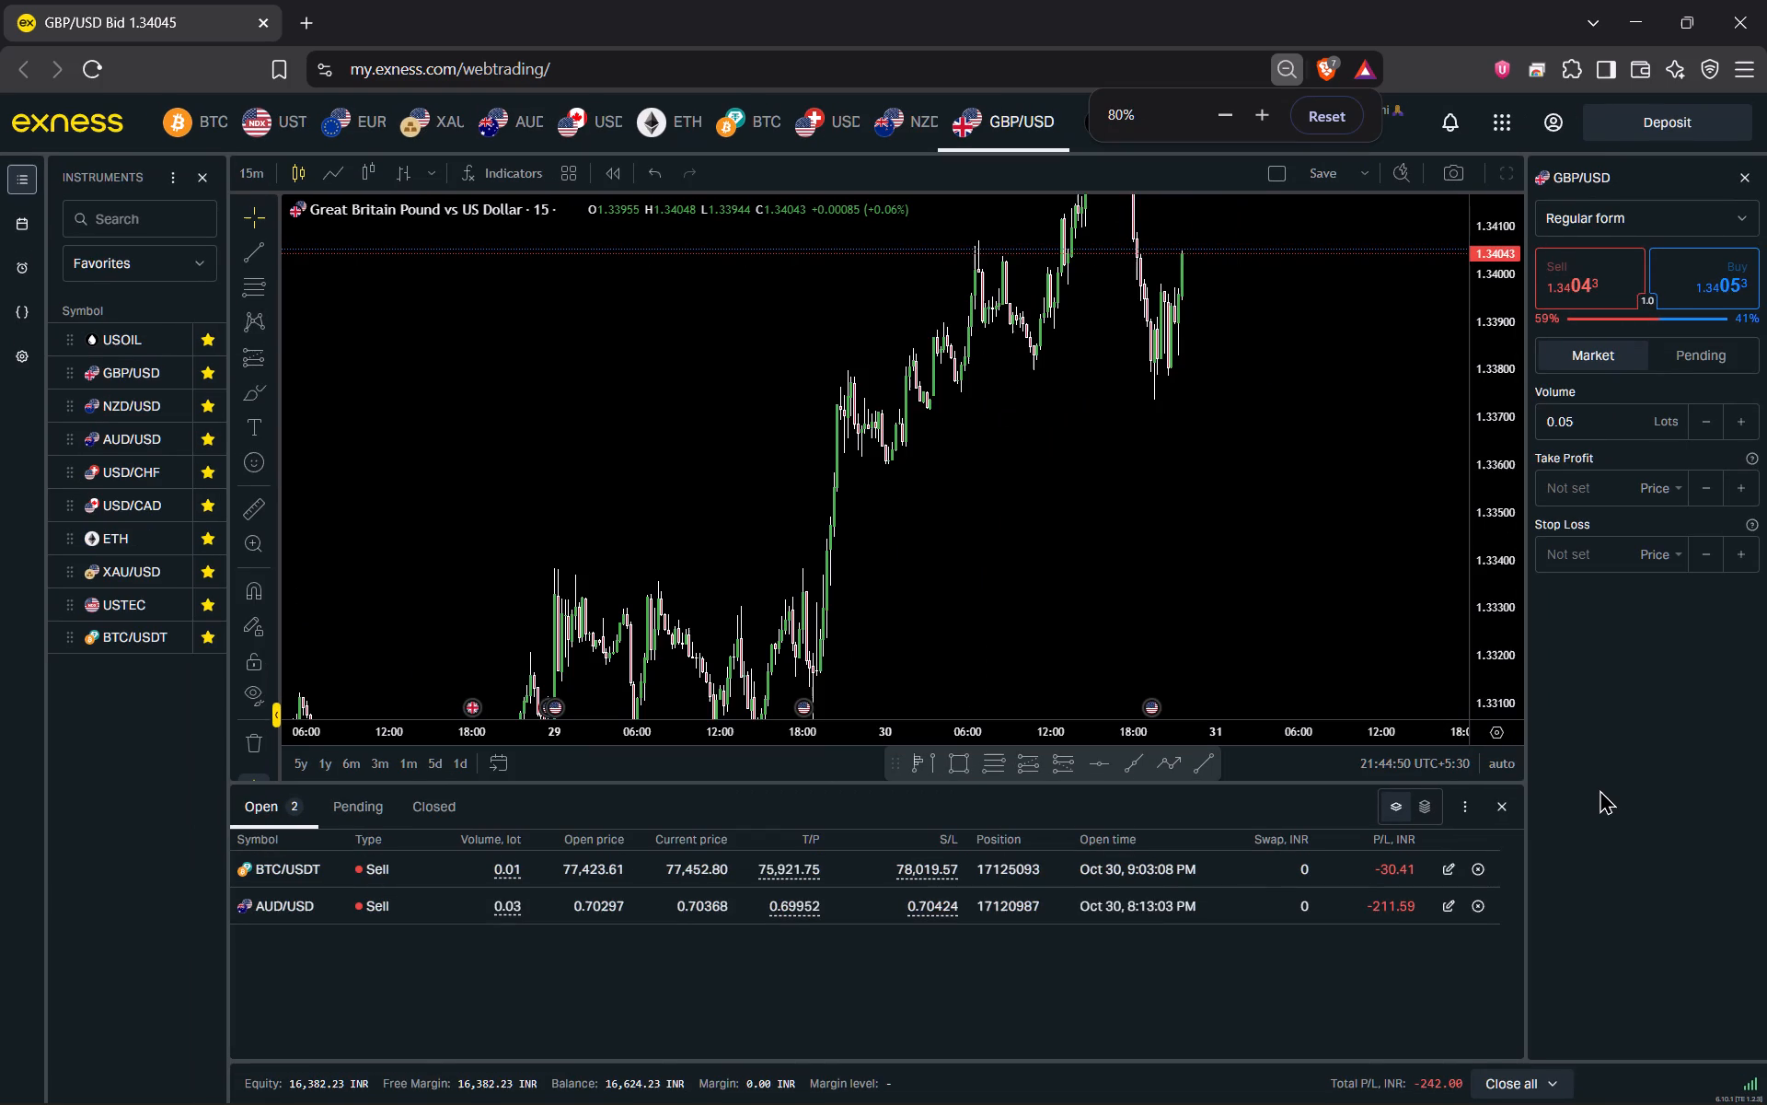
pyautogui.hotkey('ctrl', '+')
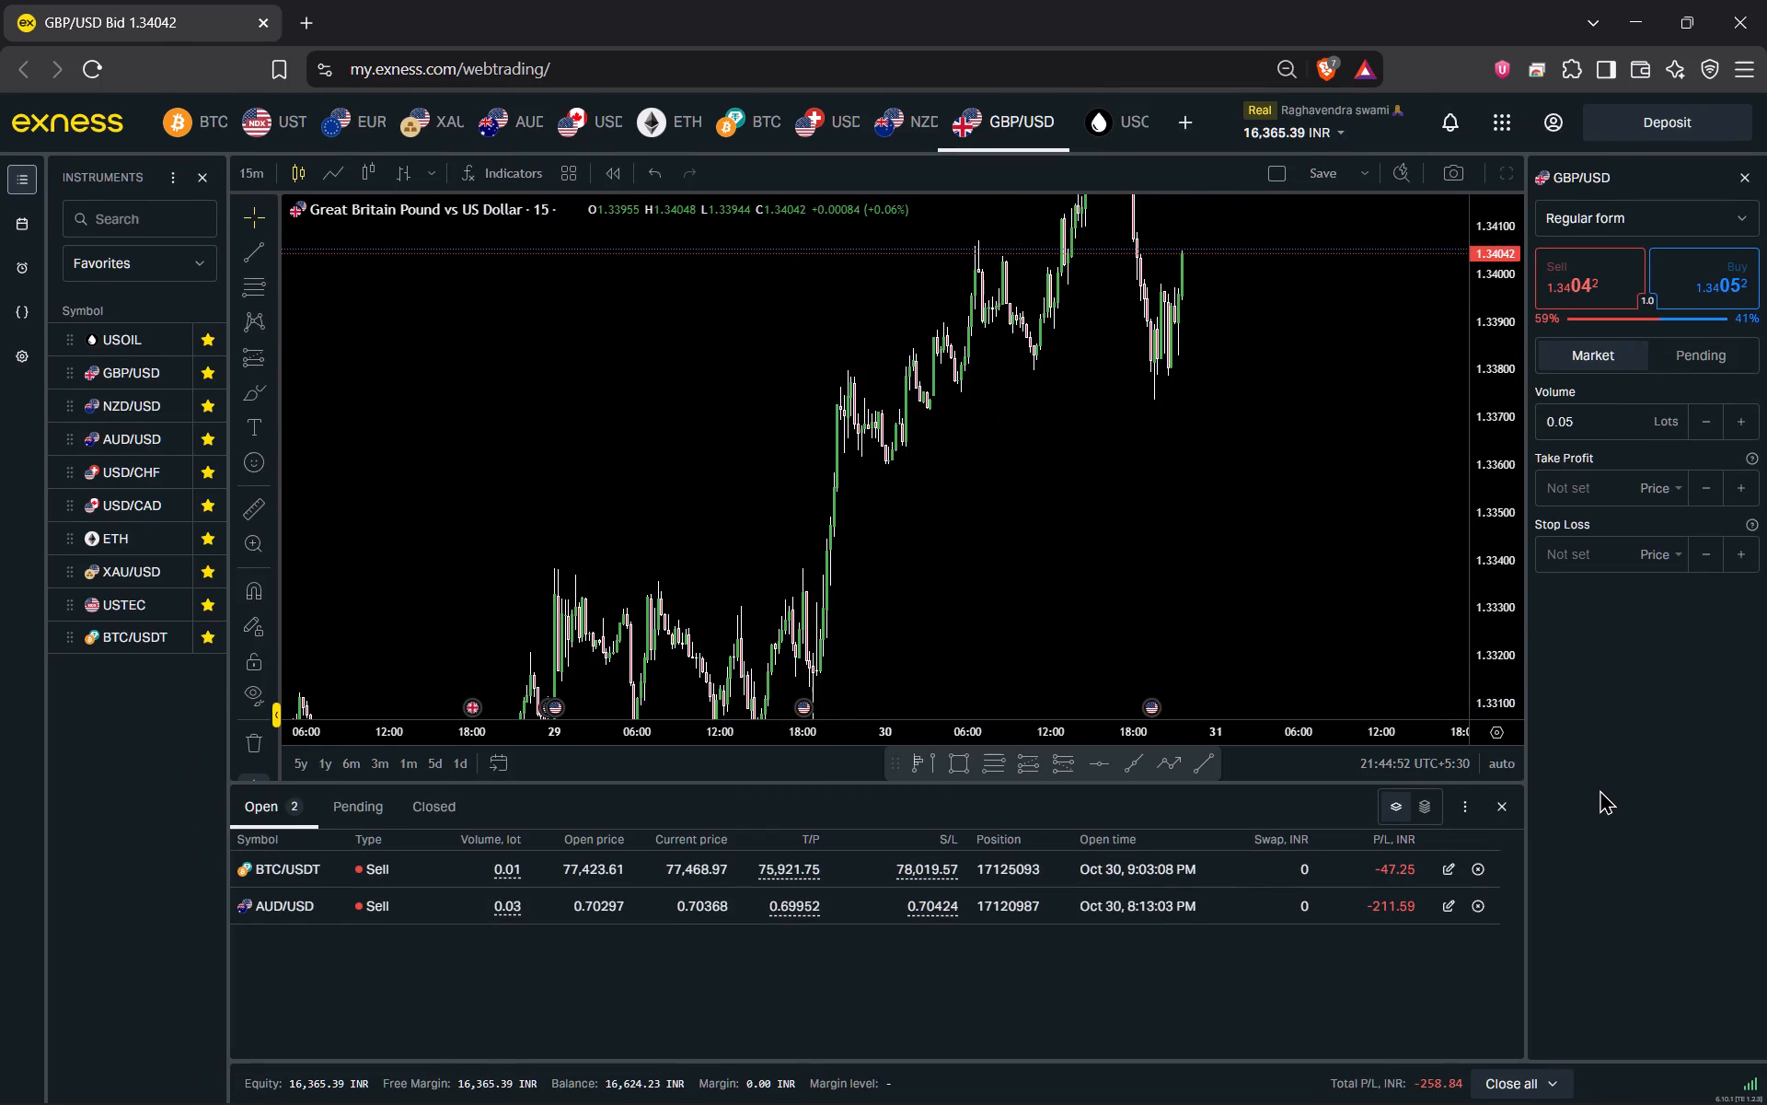
pyautogui.hotkey('ctrl', '-')
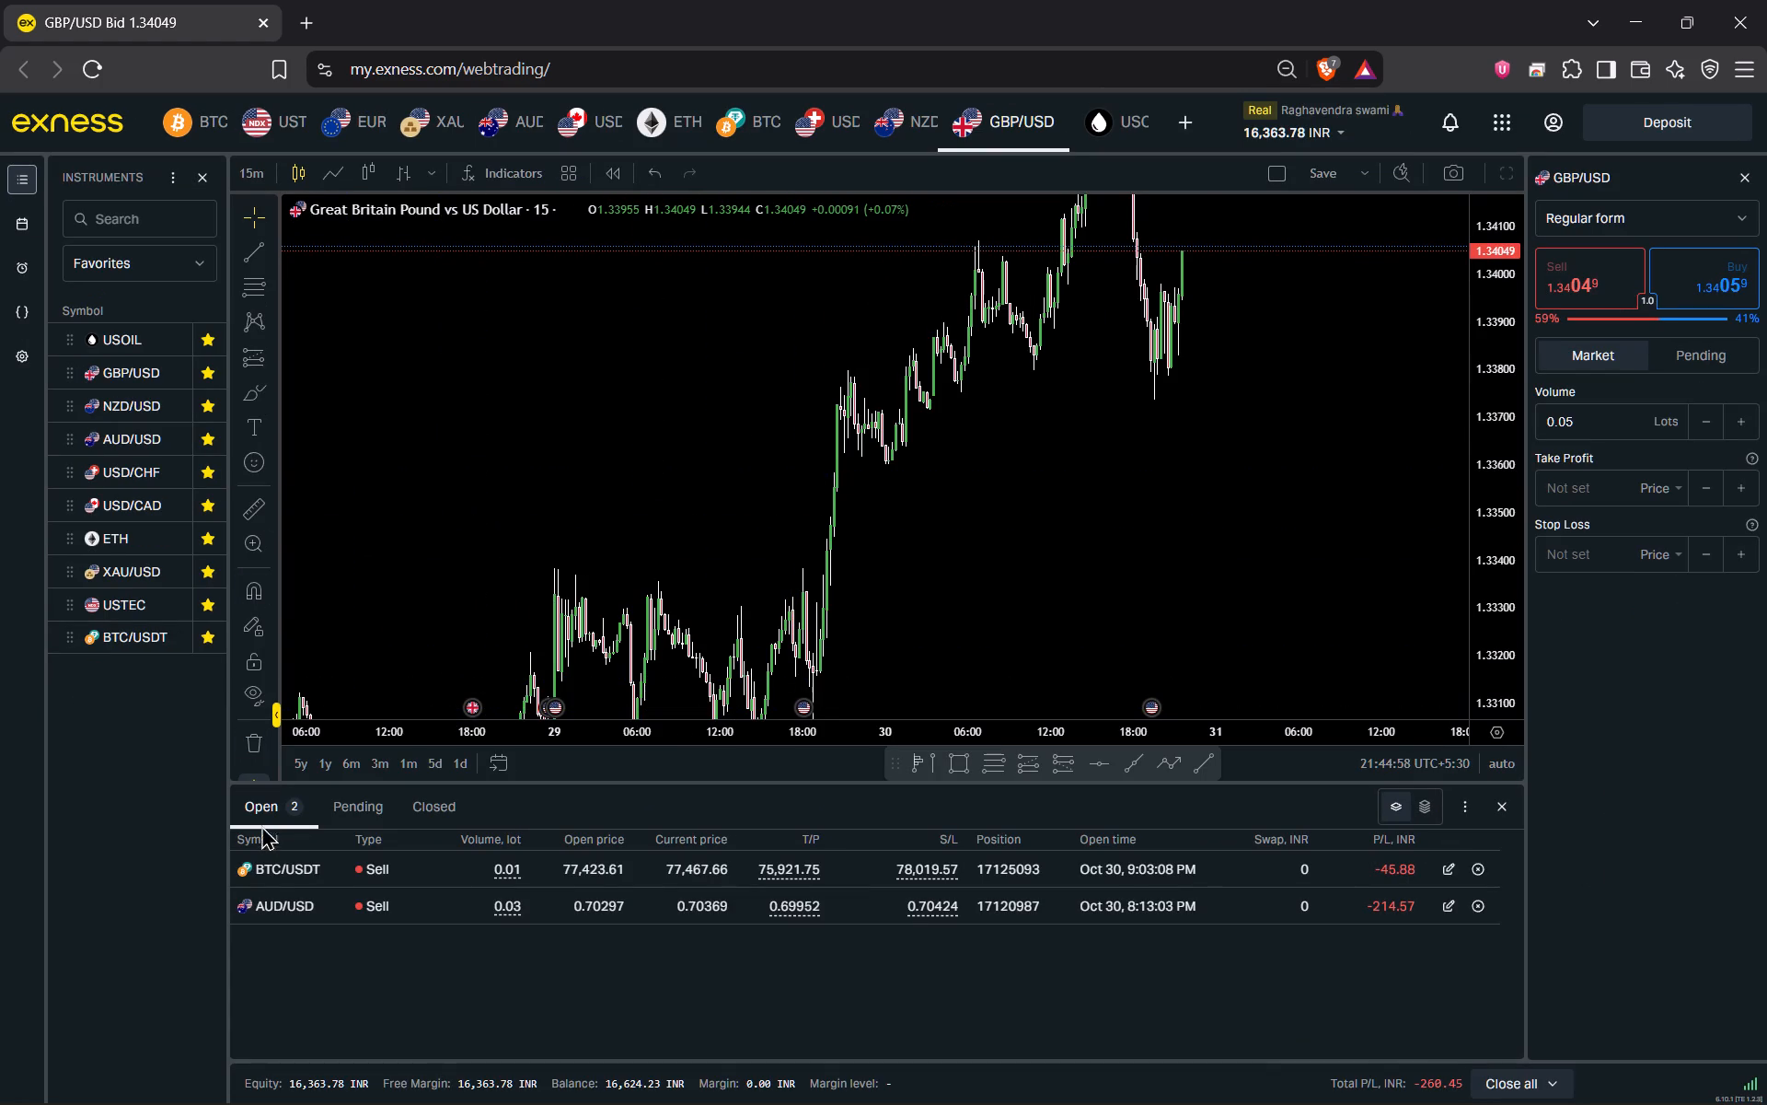
# Inspect the open BTC/USDT short against its stop-loss and take-profit levels, and examine the recent XAU/USD candles.
pyautogui.click(281, 870)
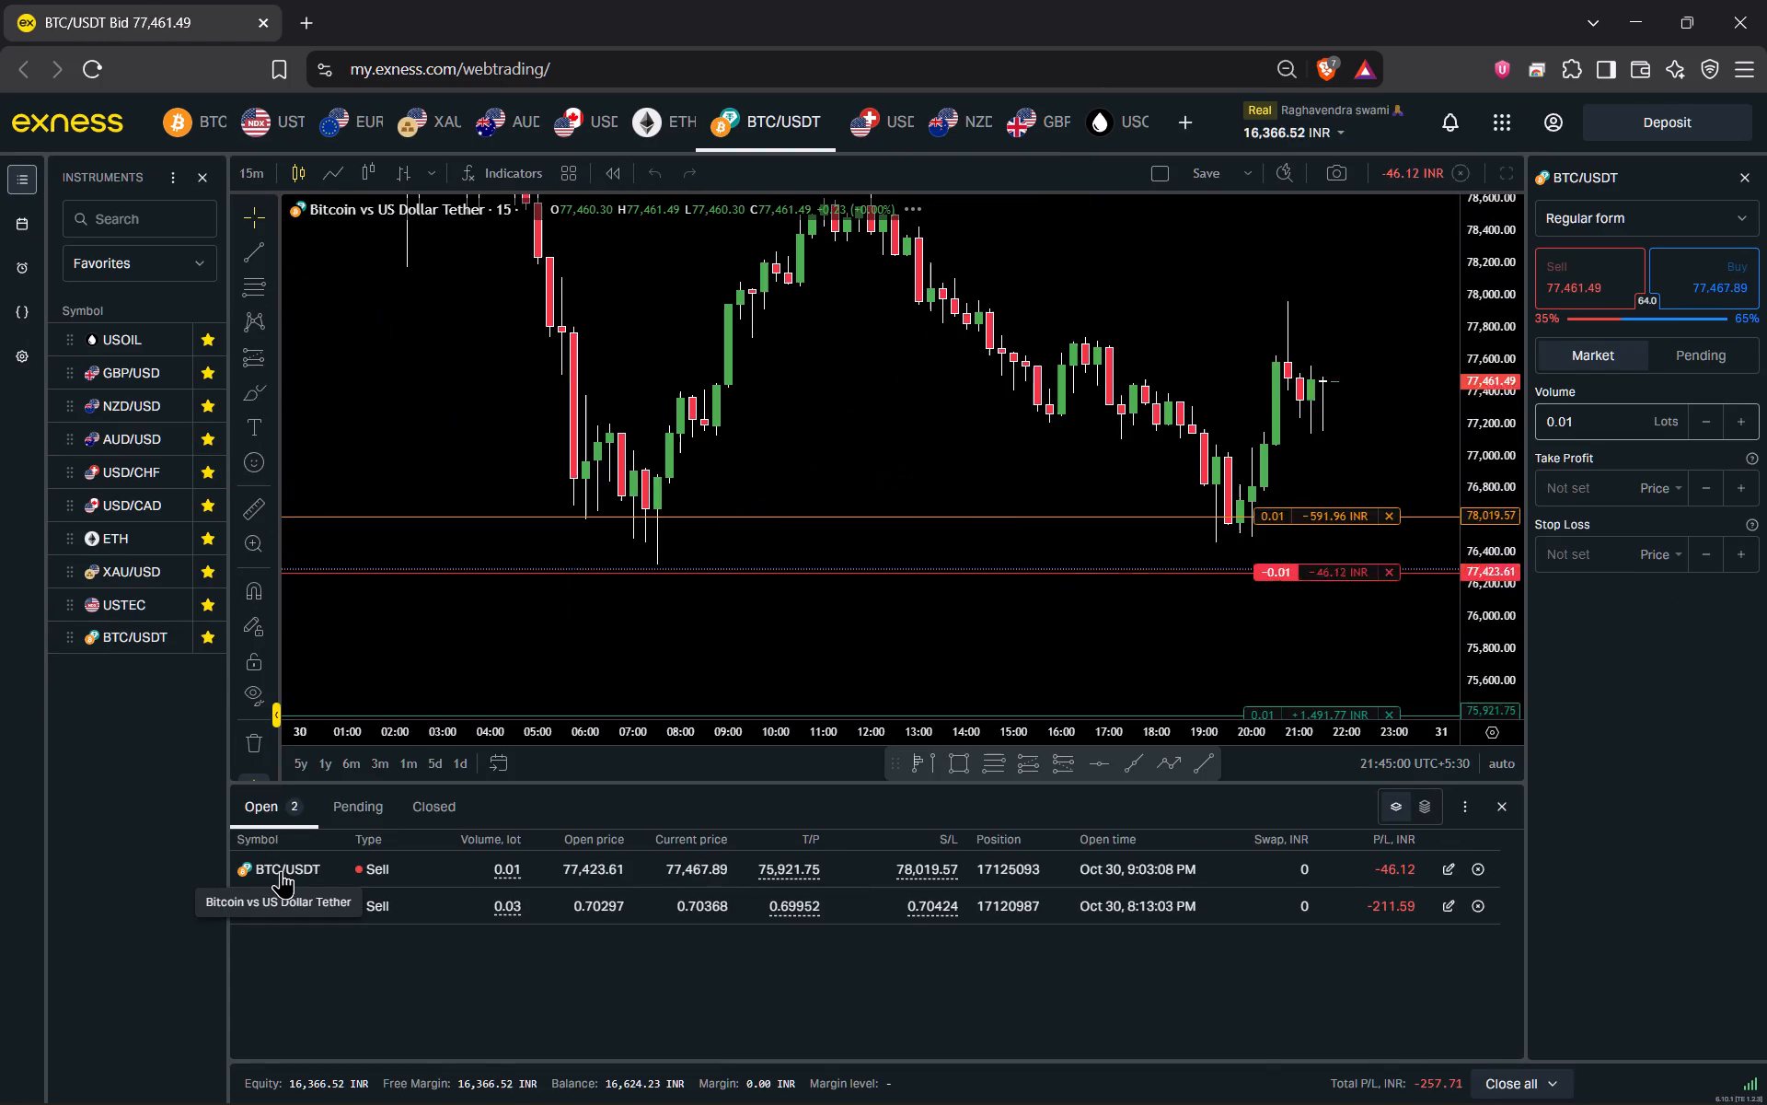
pyautogui.moveTo(1217, 516); pyautogui.dragTo(696, 524)
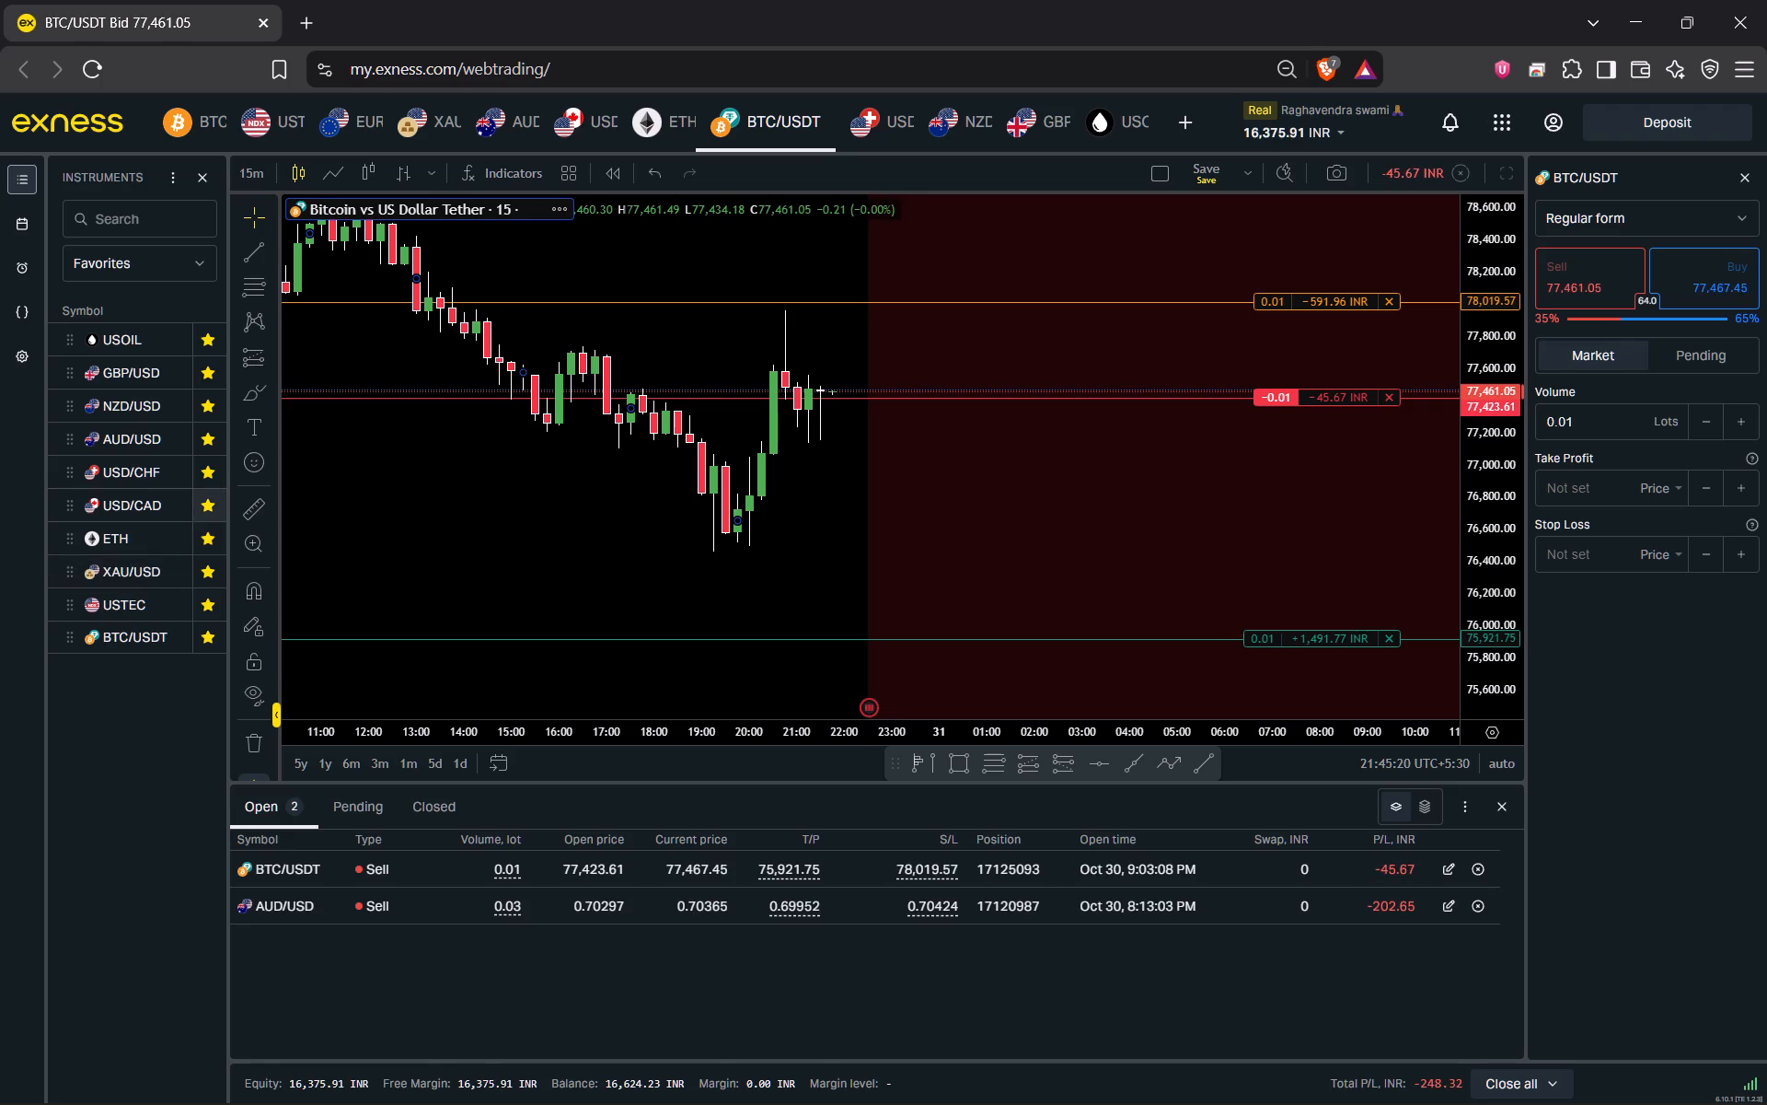
pyautogui.click(139, 581)
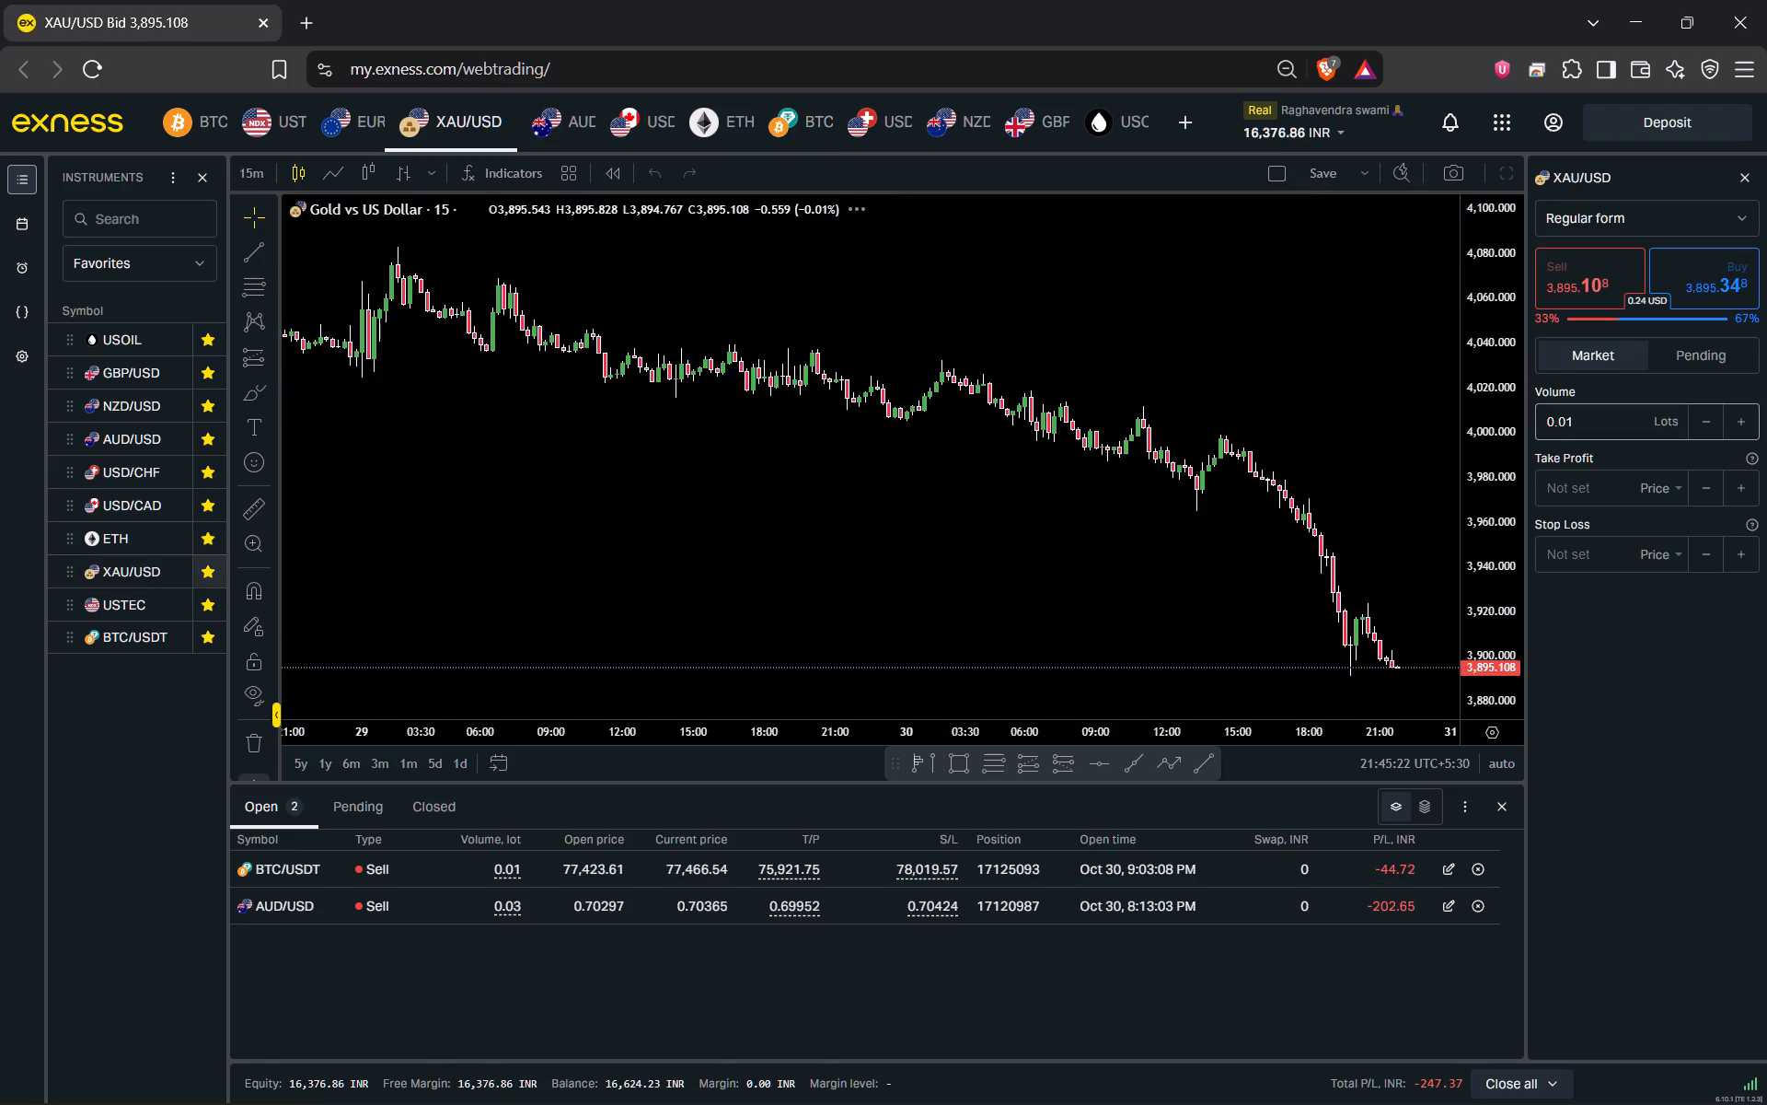
pyautogui.moveTo(1028, 541); pyautogui.dragTo(745, 413)
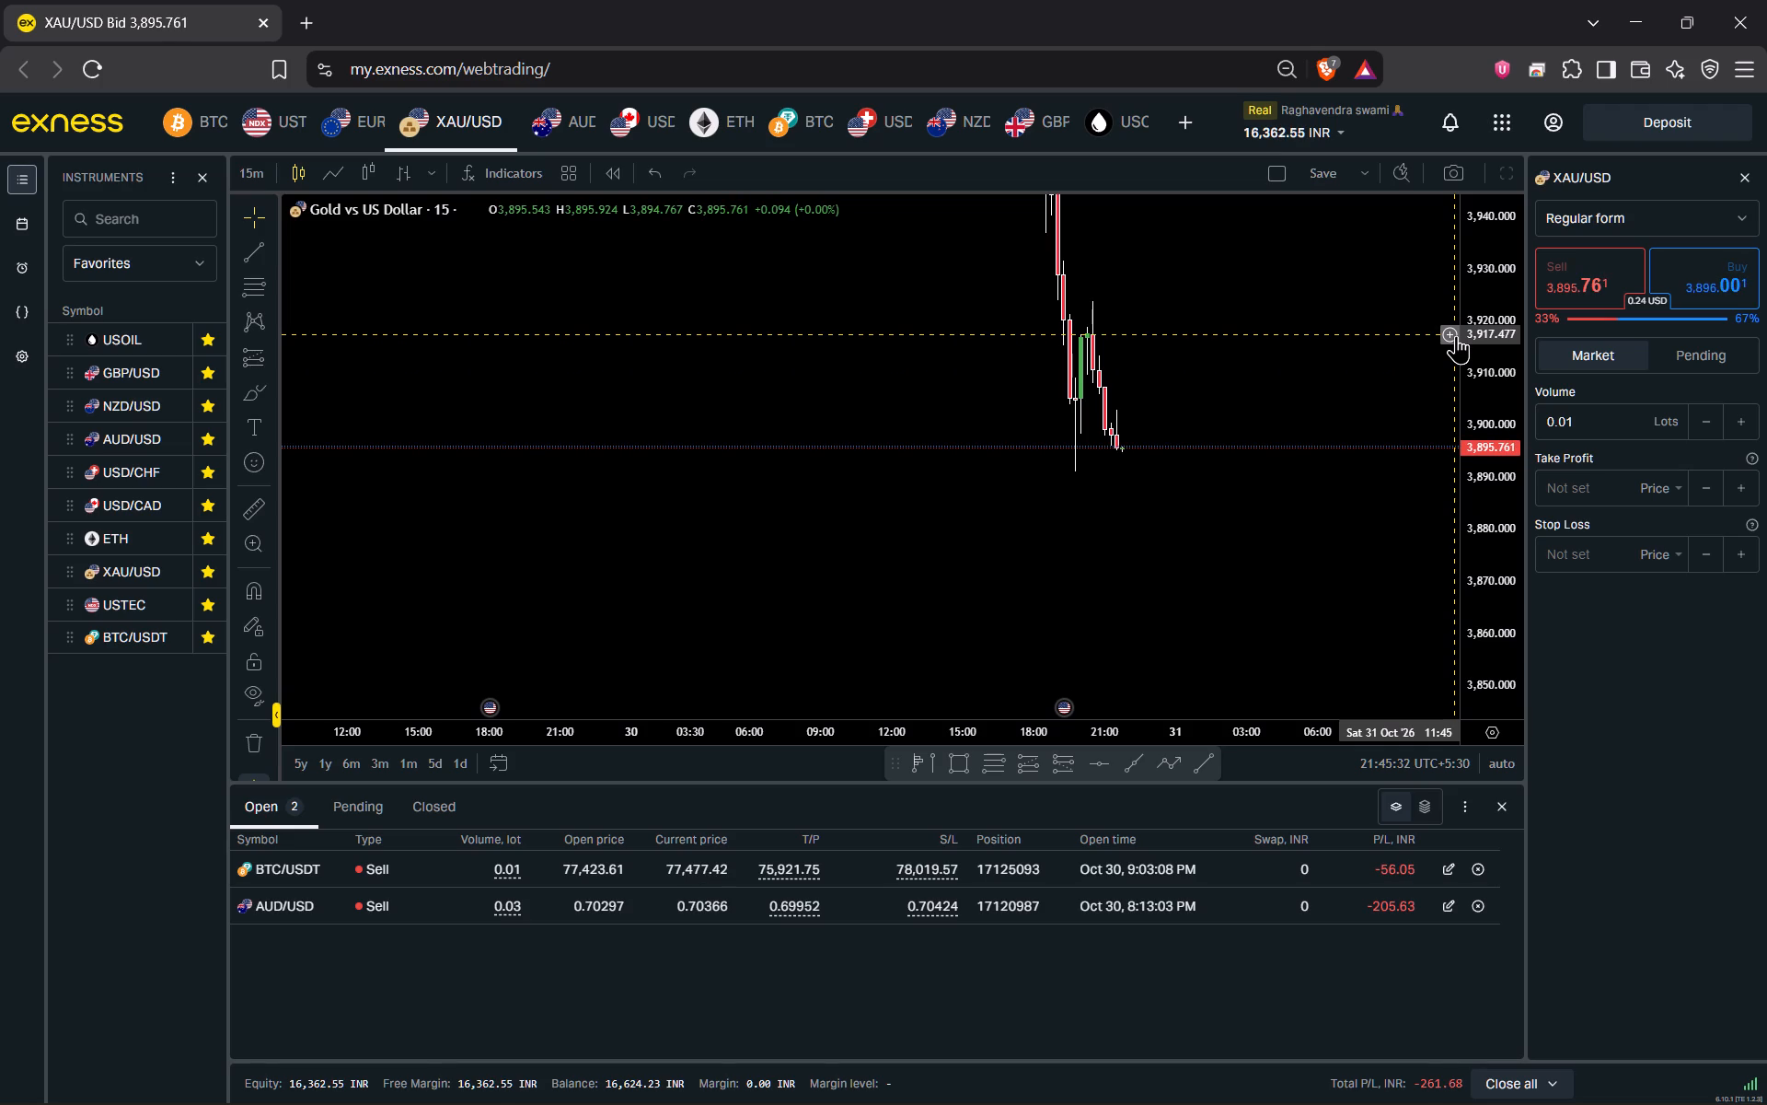
# Arrange the Exness and TradingView windows side by side.
pyautogui.moveTo(1096, 6); pyautogui.dragTo(1766, 305)
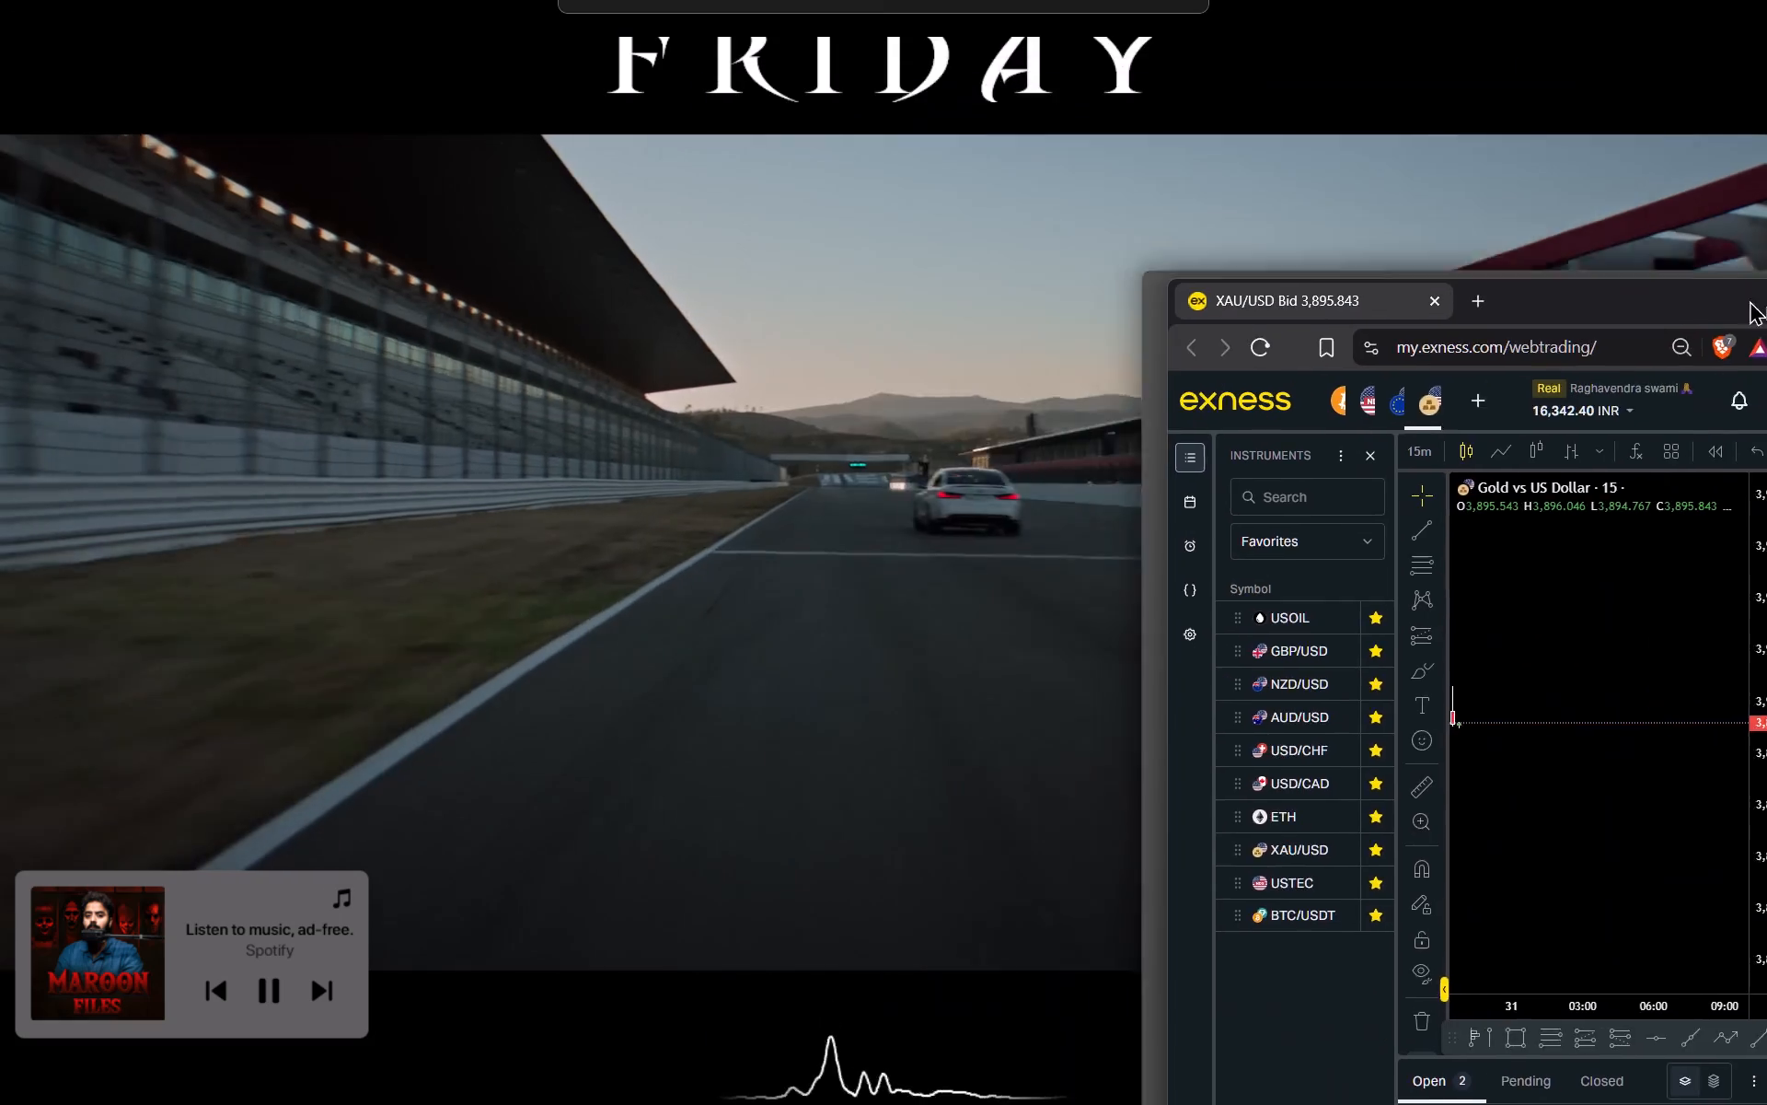
pyautogui.moveTo(1766, 305); pyautogui.dragTo(1766, 338)
pyautogui.click(540, 433)
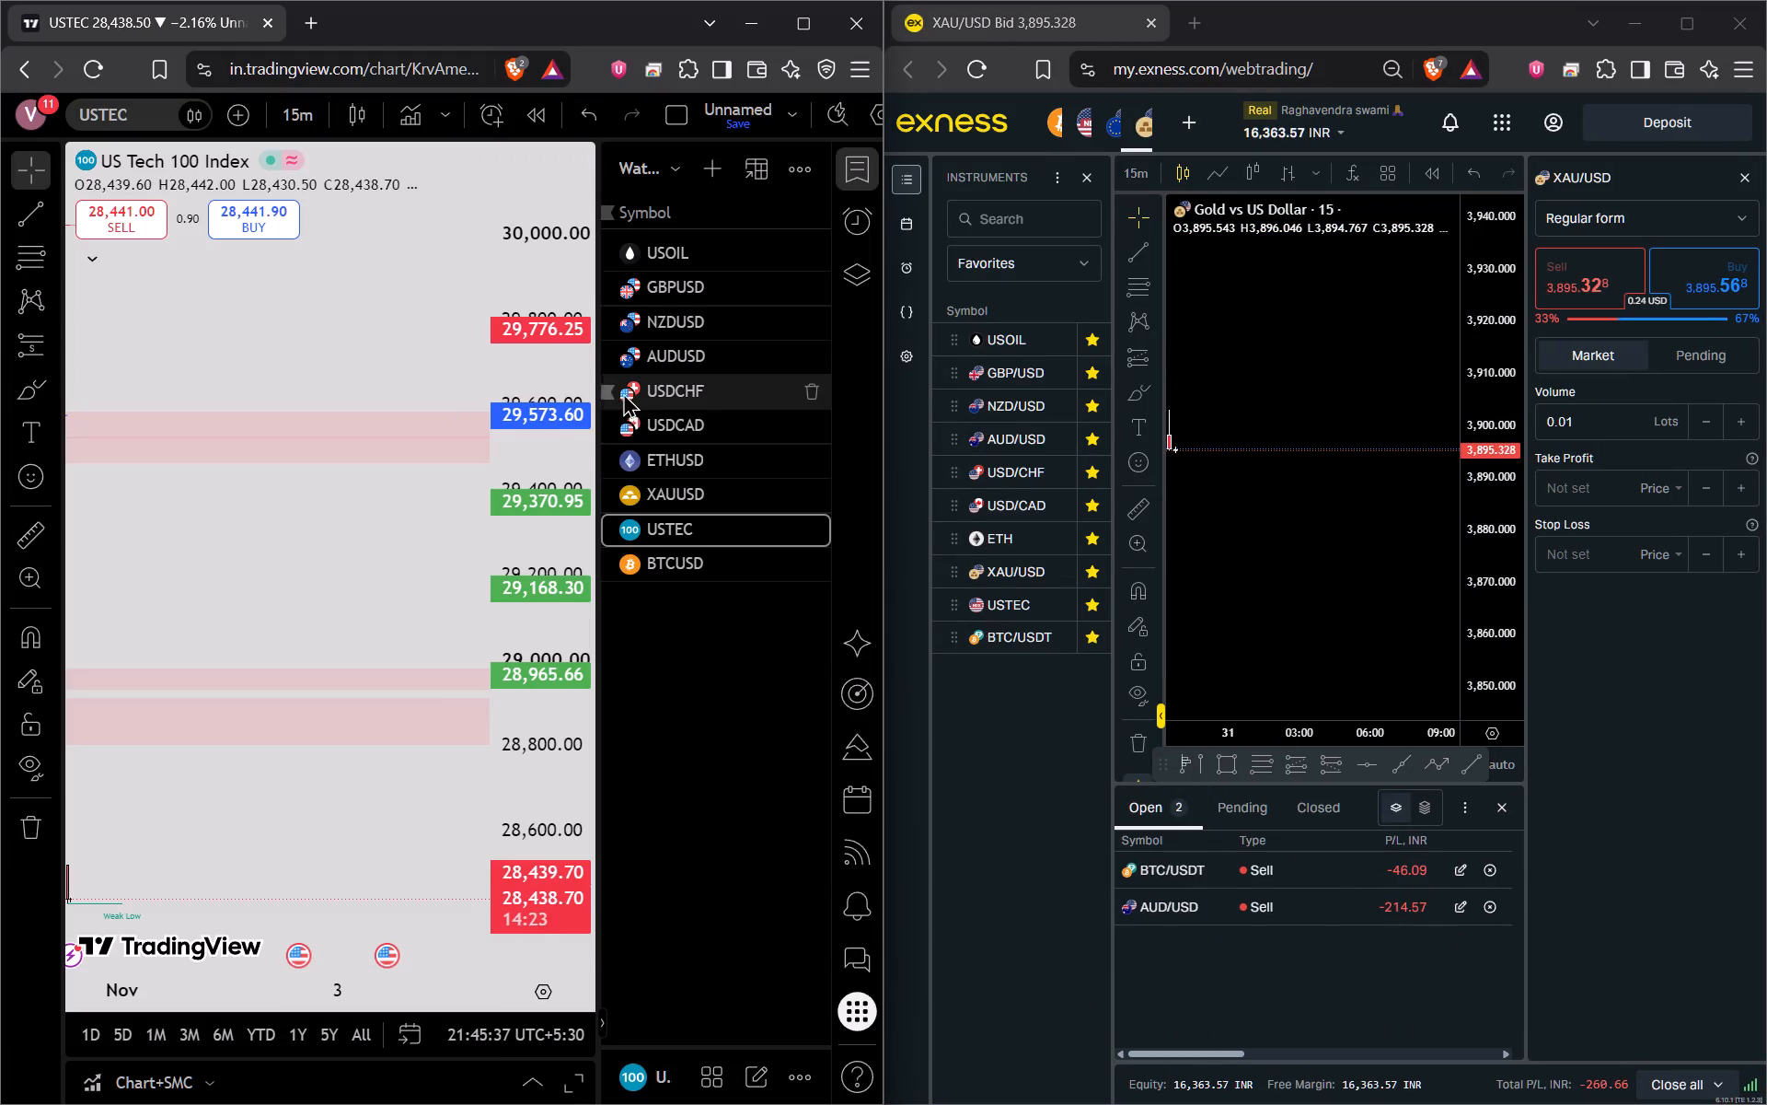
# Bring up XAUUSD on TradingView and compare its latest 15-minute candles with the Exness gold chart.
pyautogui.click(657, 494)
pyautogui.moveTo(1226, 595); pyautogui.dragTo(1280, 609)
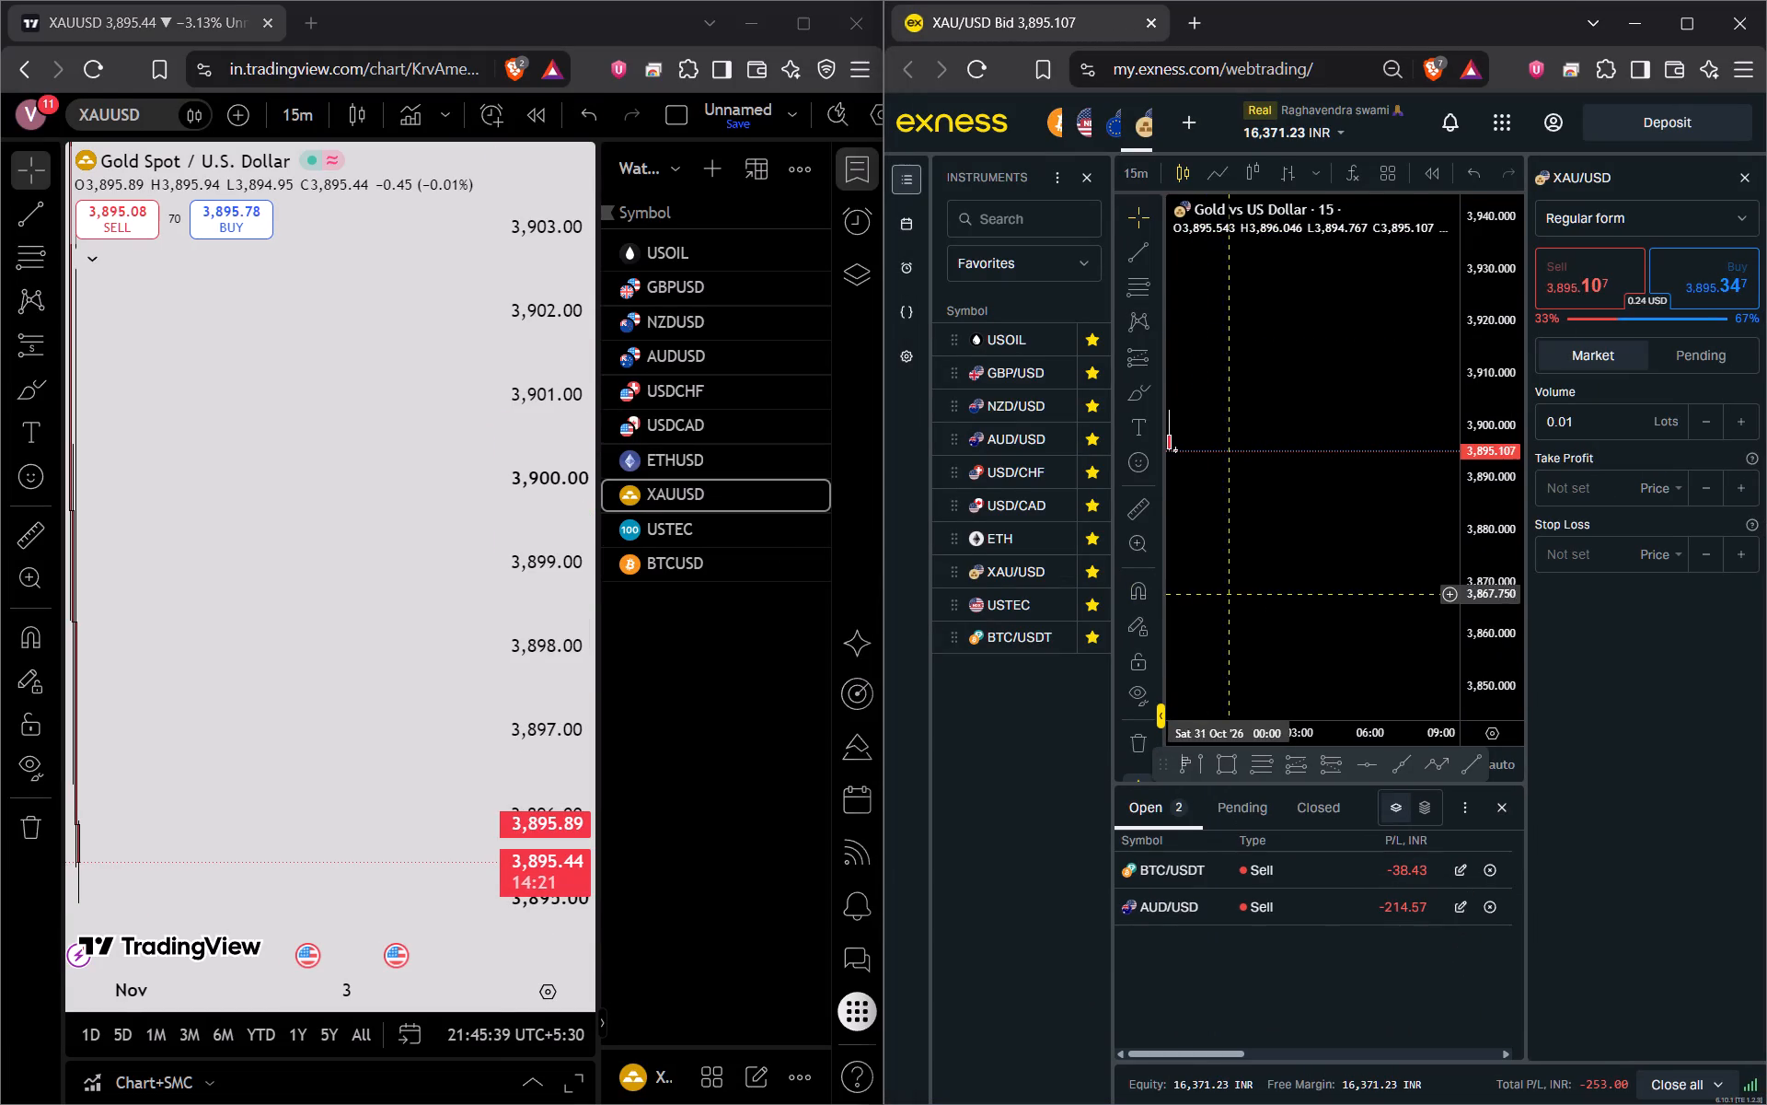
pyautogui.moveTo(1280, 609); pyautogui.dragTo(1414, 656)
pyautogui.moveTo(311, 604); pyautogui.dragTo(495, 540)
pyautogui.moveTo(507, 517); pyautogui.dragTo(562, 1020)
pyautogui.moveTo(523, 663); pyautogui.dragTo(556, 854)
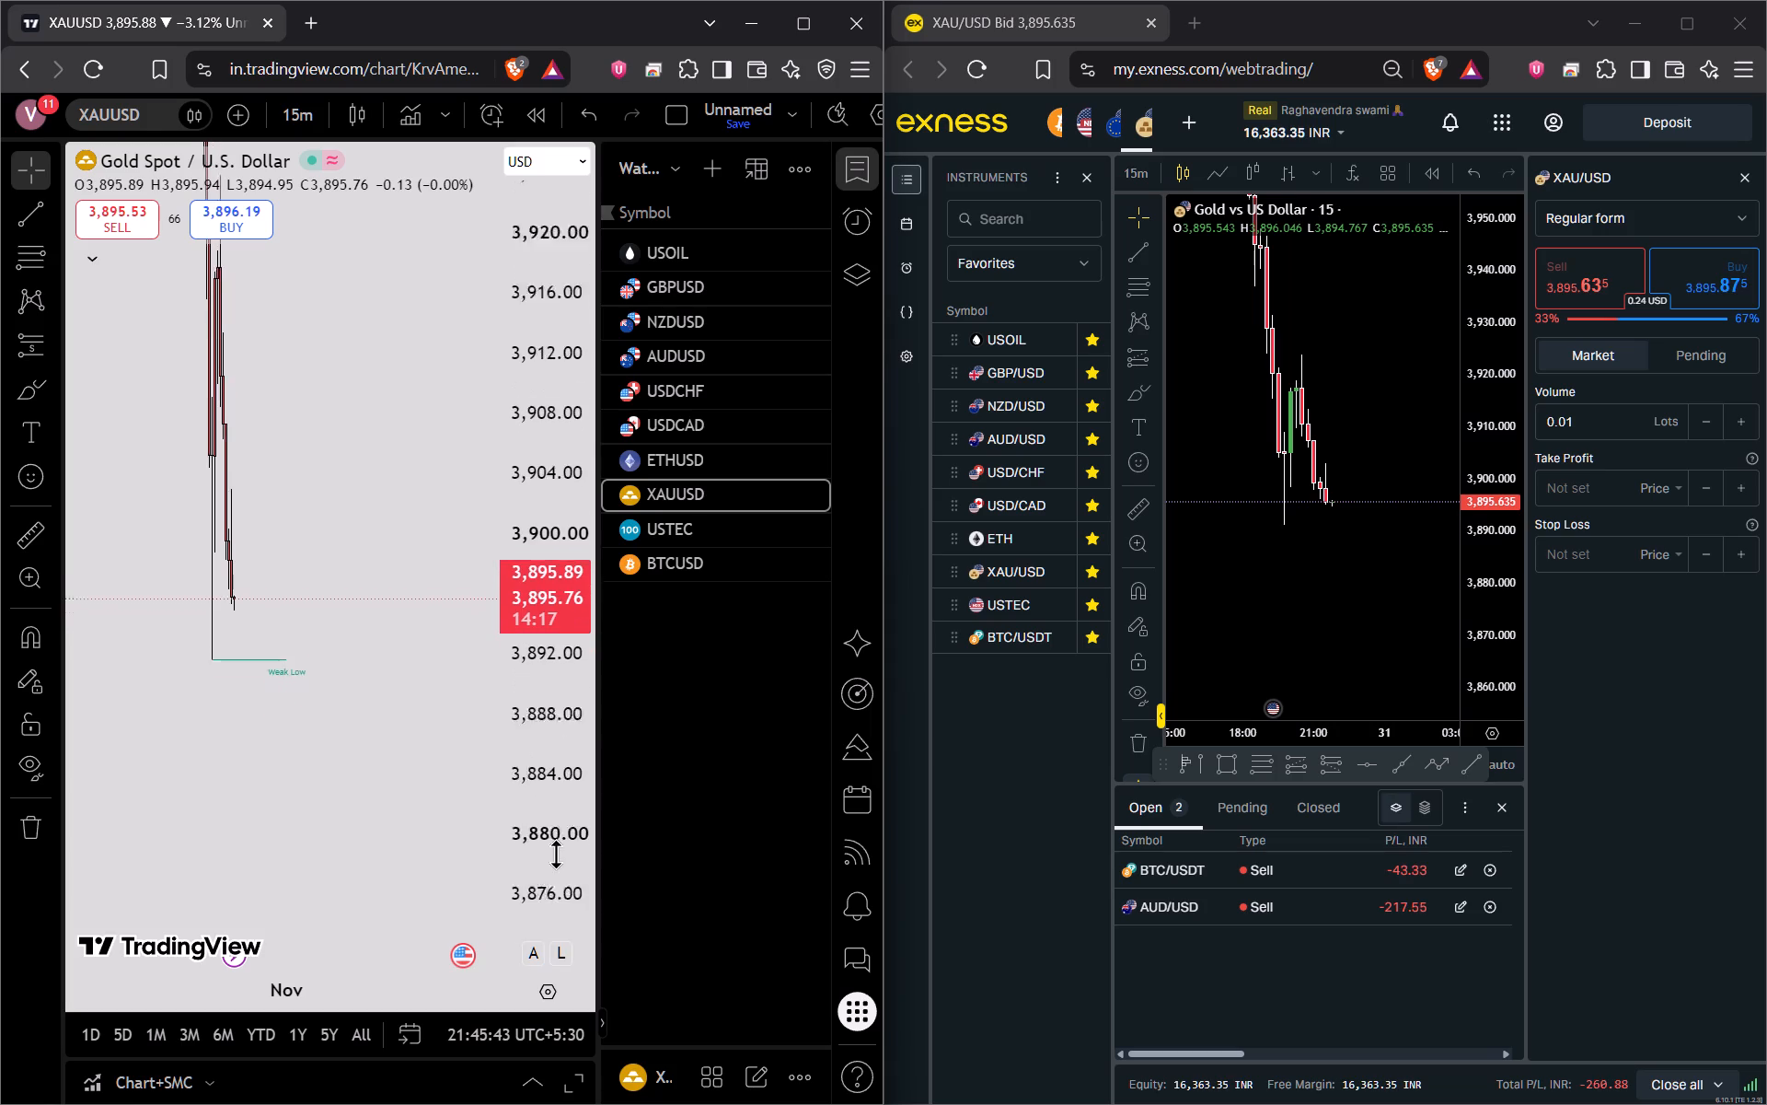
pyautogui.moveTo(556, 854); pyautogui.dragTo(562, 931)
pyautogui.scroll(4, 406, 728)
pyautogui.moveTo(267, 716); pyautogui.dragTo(454, 755)
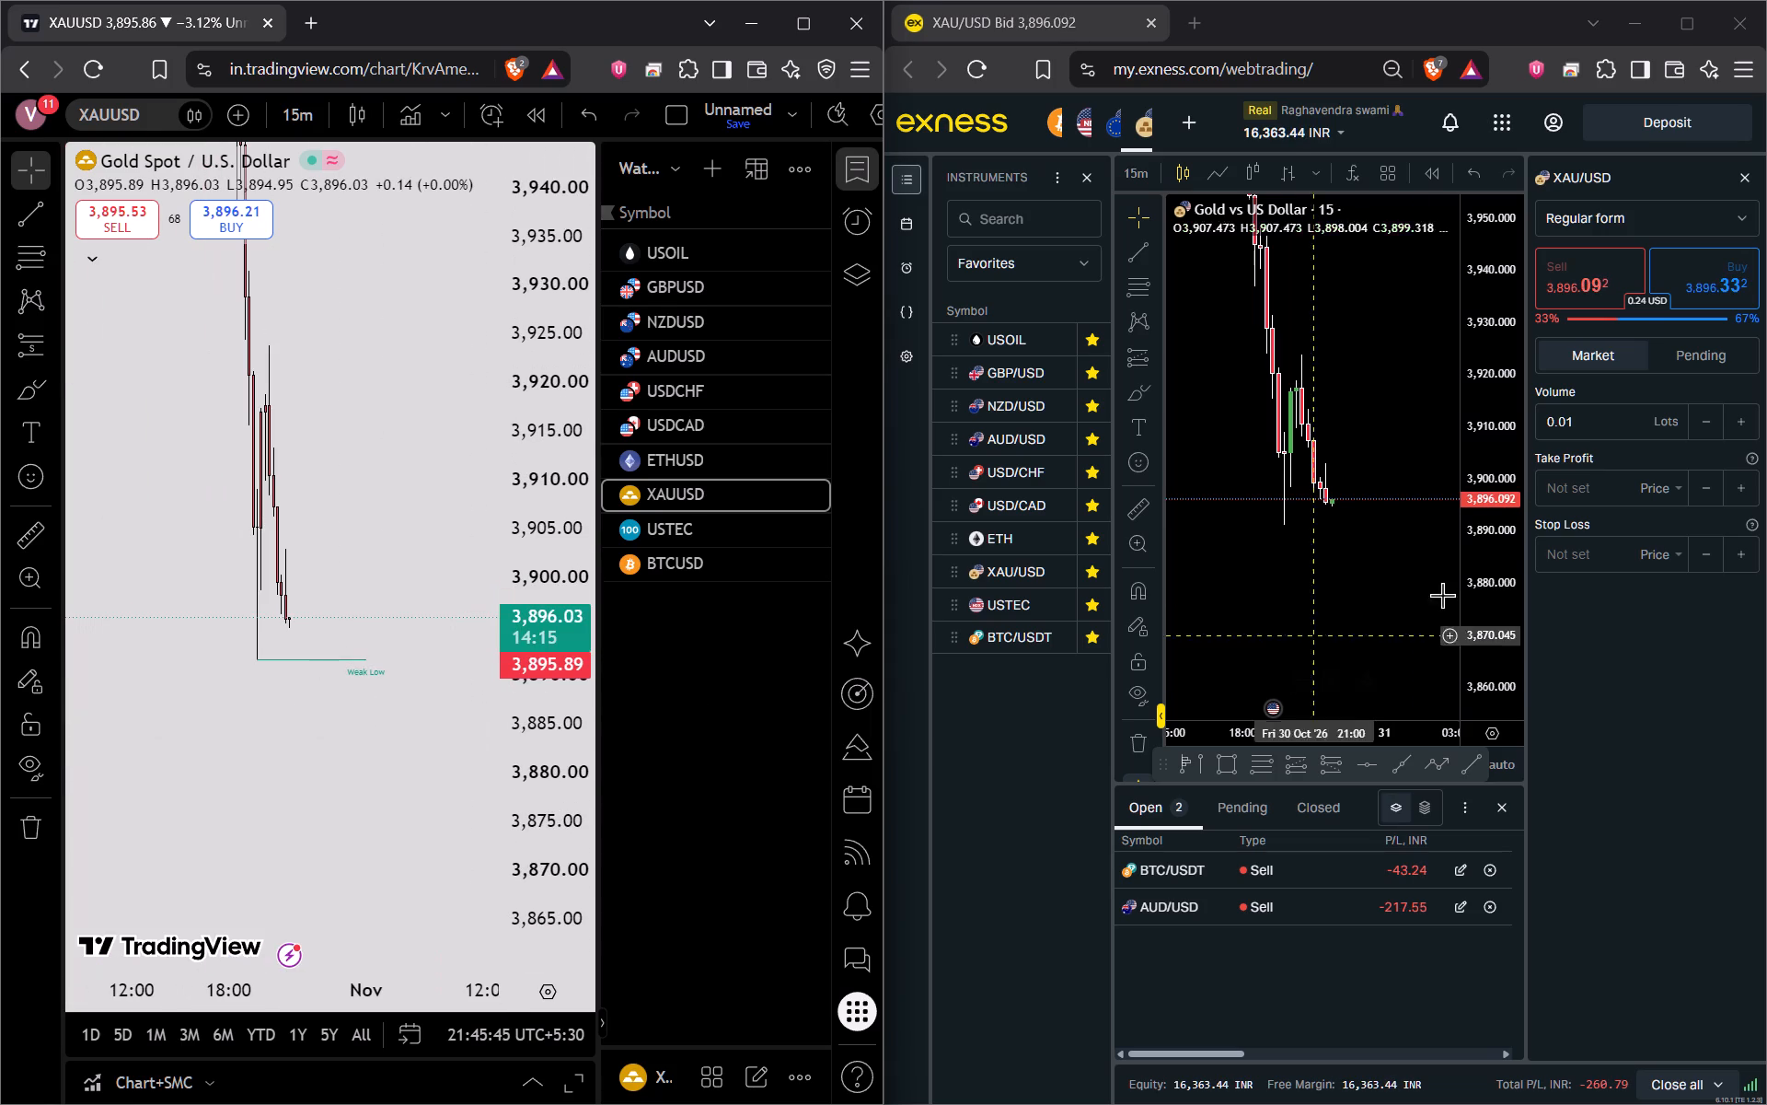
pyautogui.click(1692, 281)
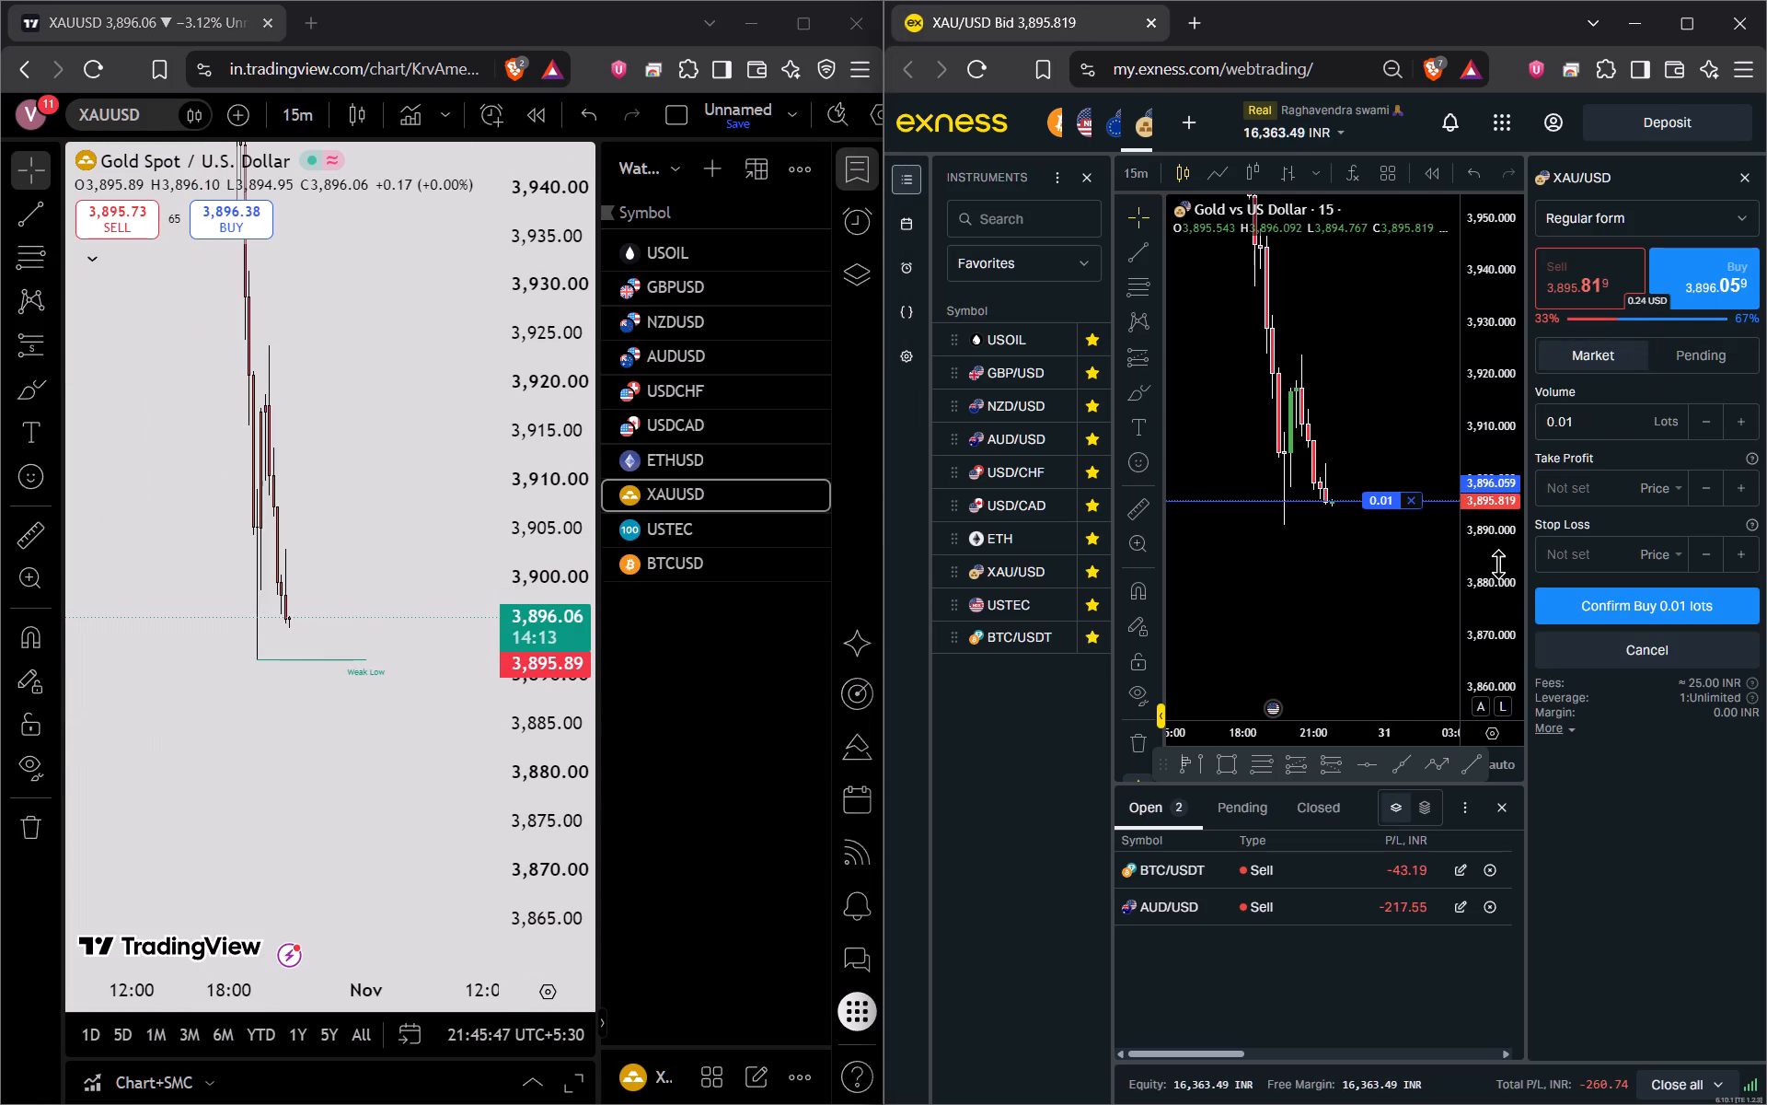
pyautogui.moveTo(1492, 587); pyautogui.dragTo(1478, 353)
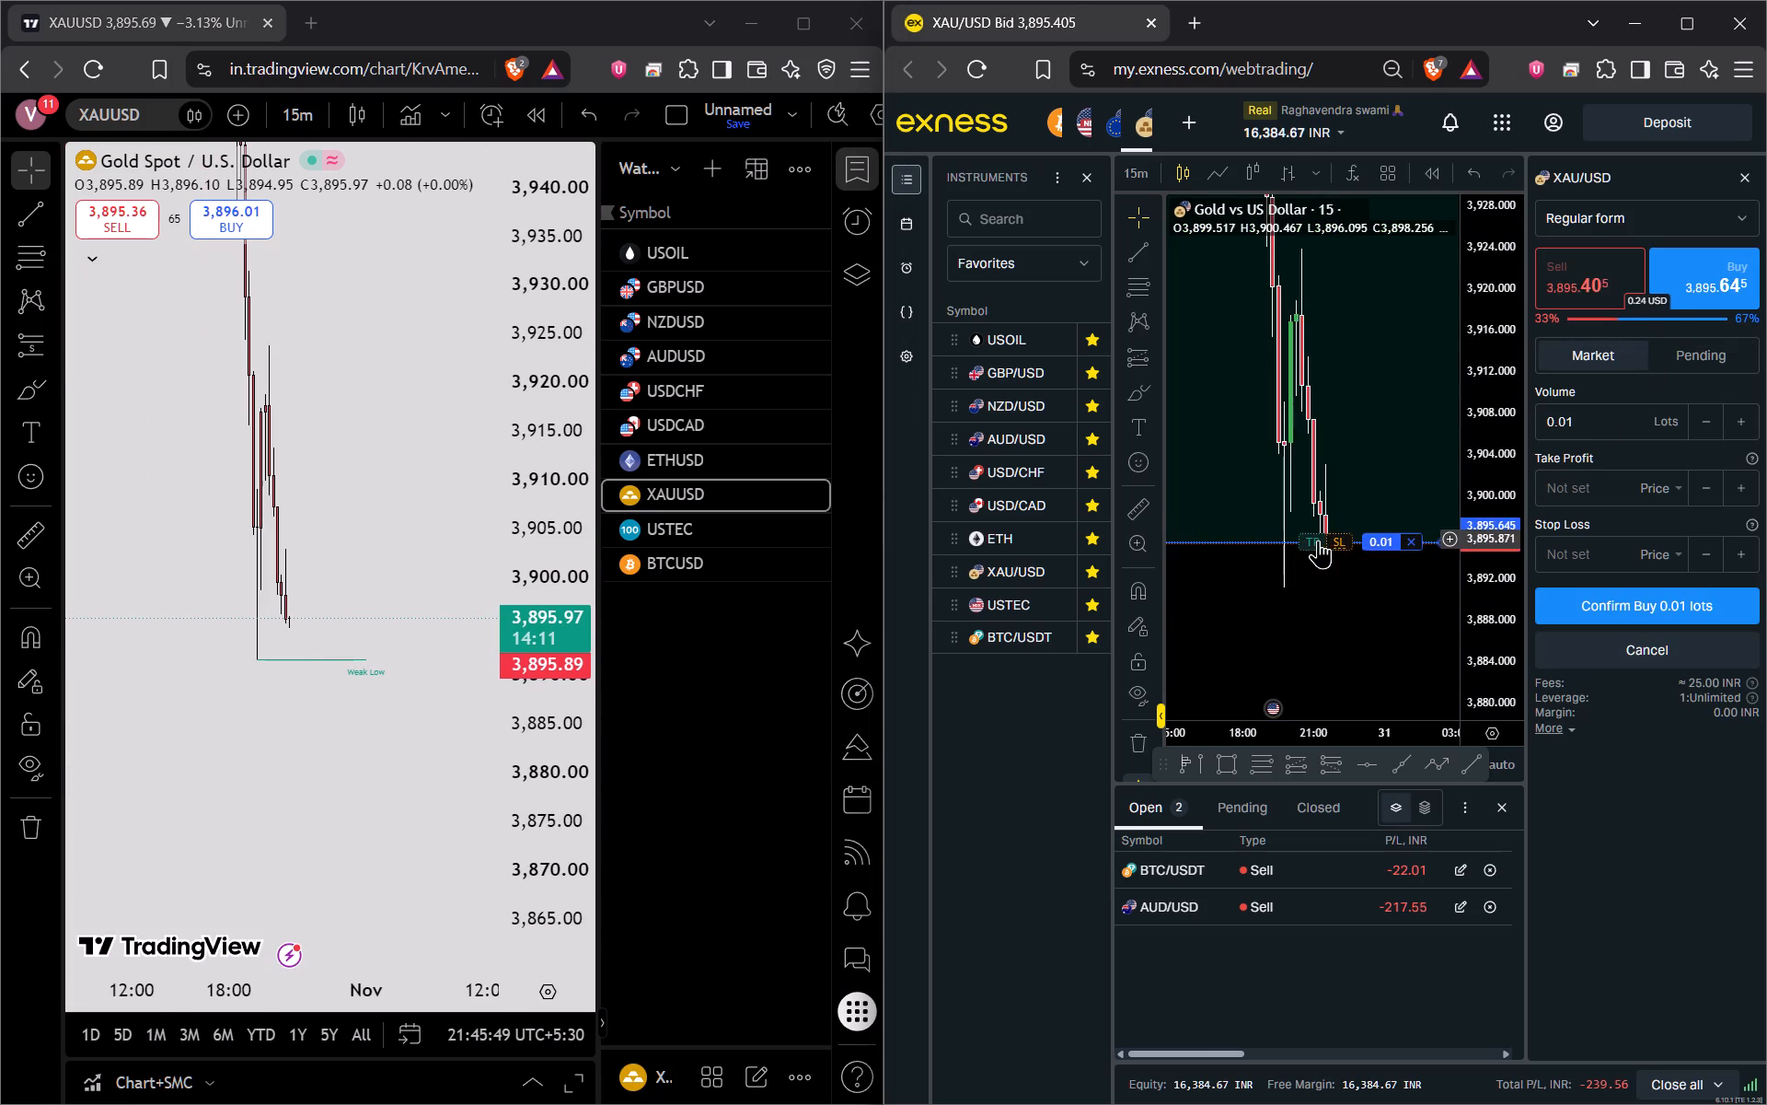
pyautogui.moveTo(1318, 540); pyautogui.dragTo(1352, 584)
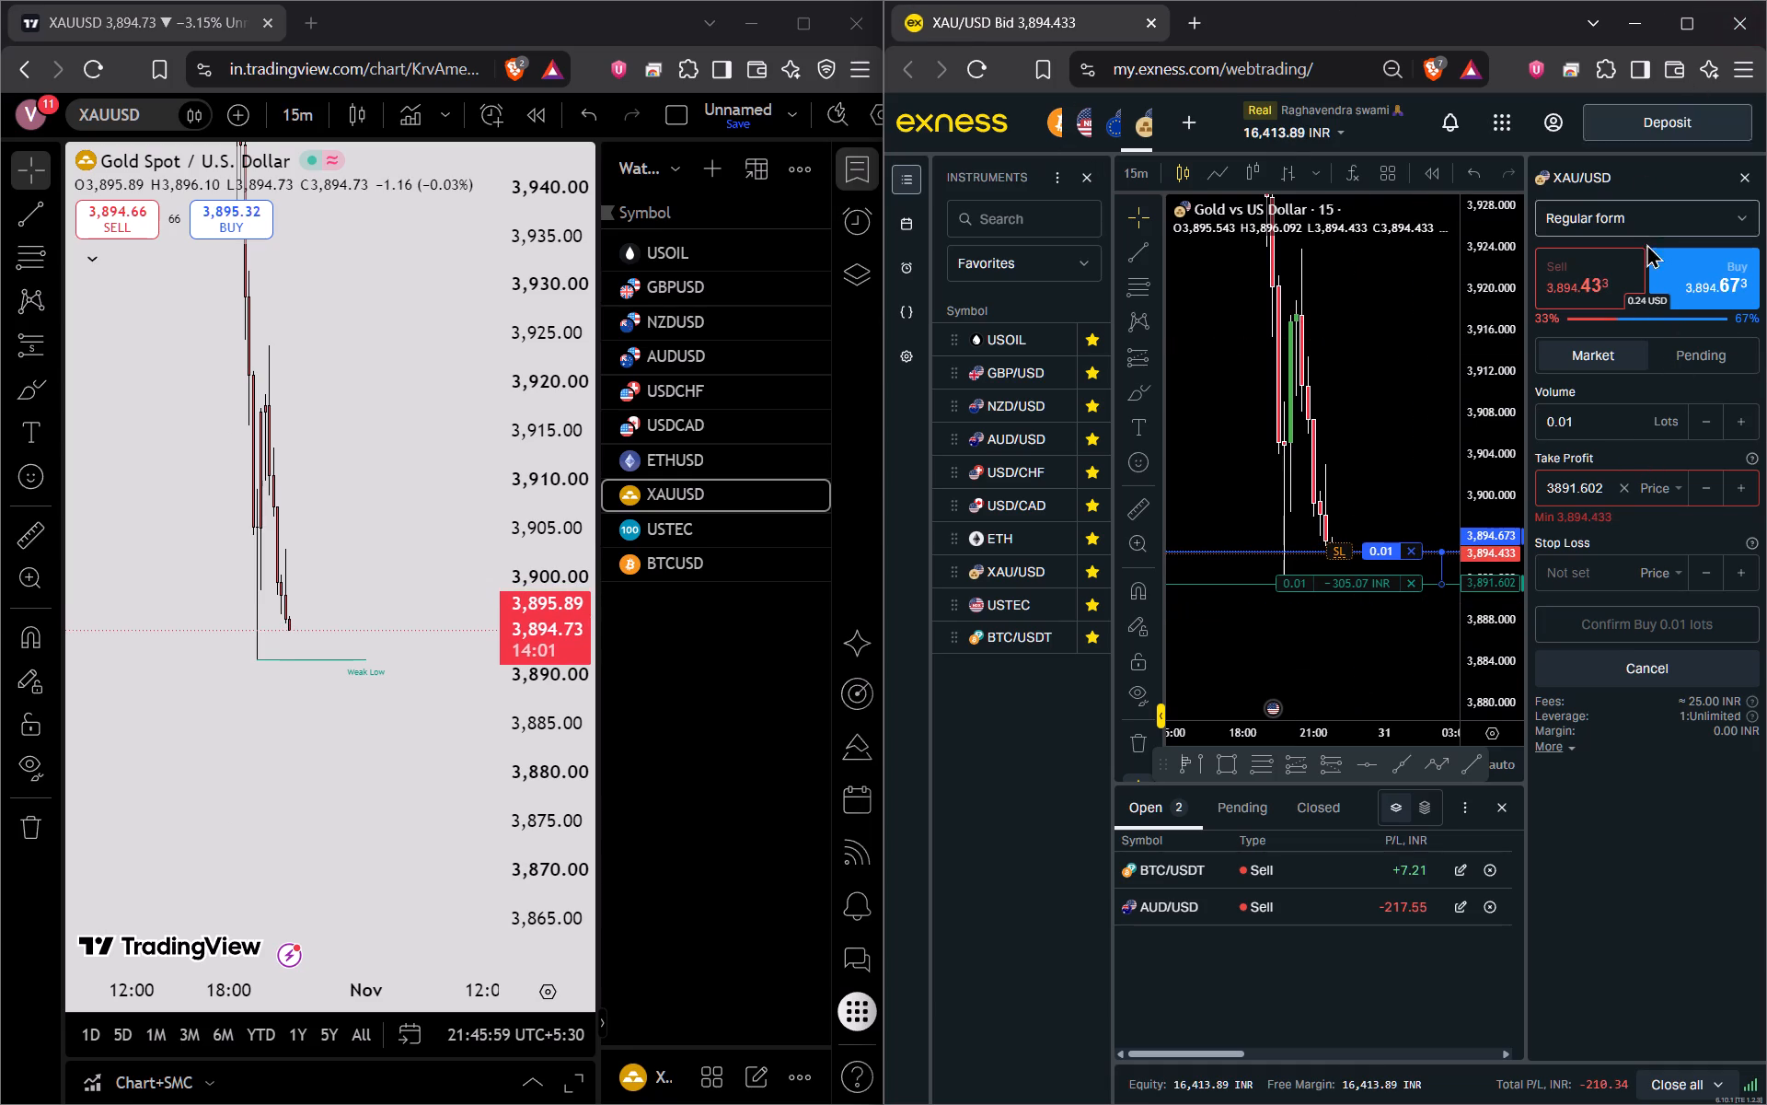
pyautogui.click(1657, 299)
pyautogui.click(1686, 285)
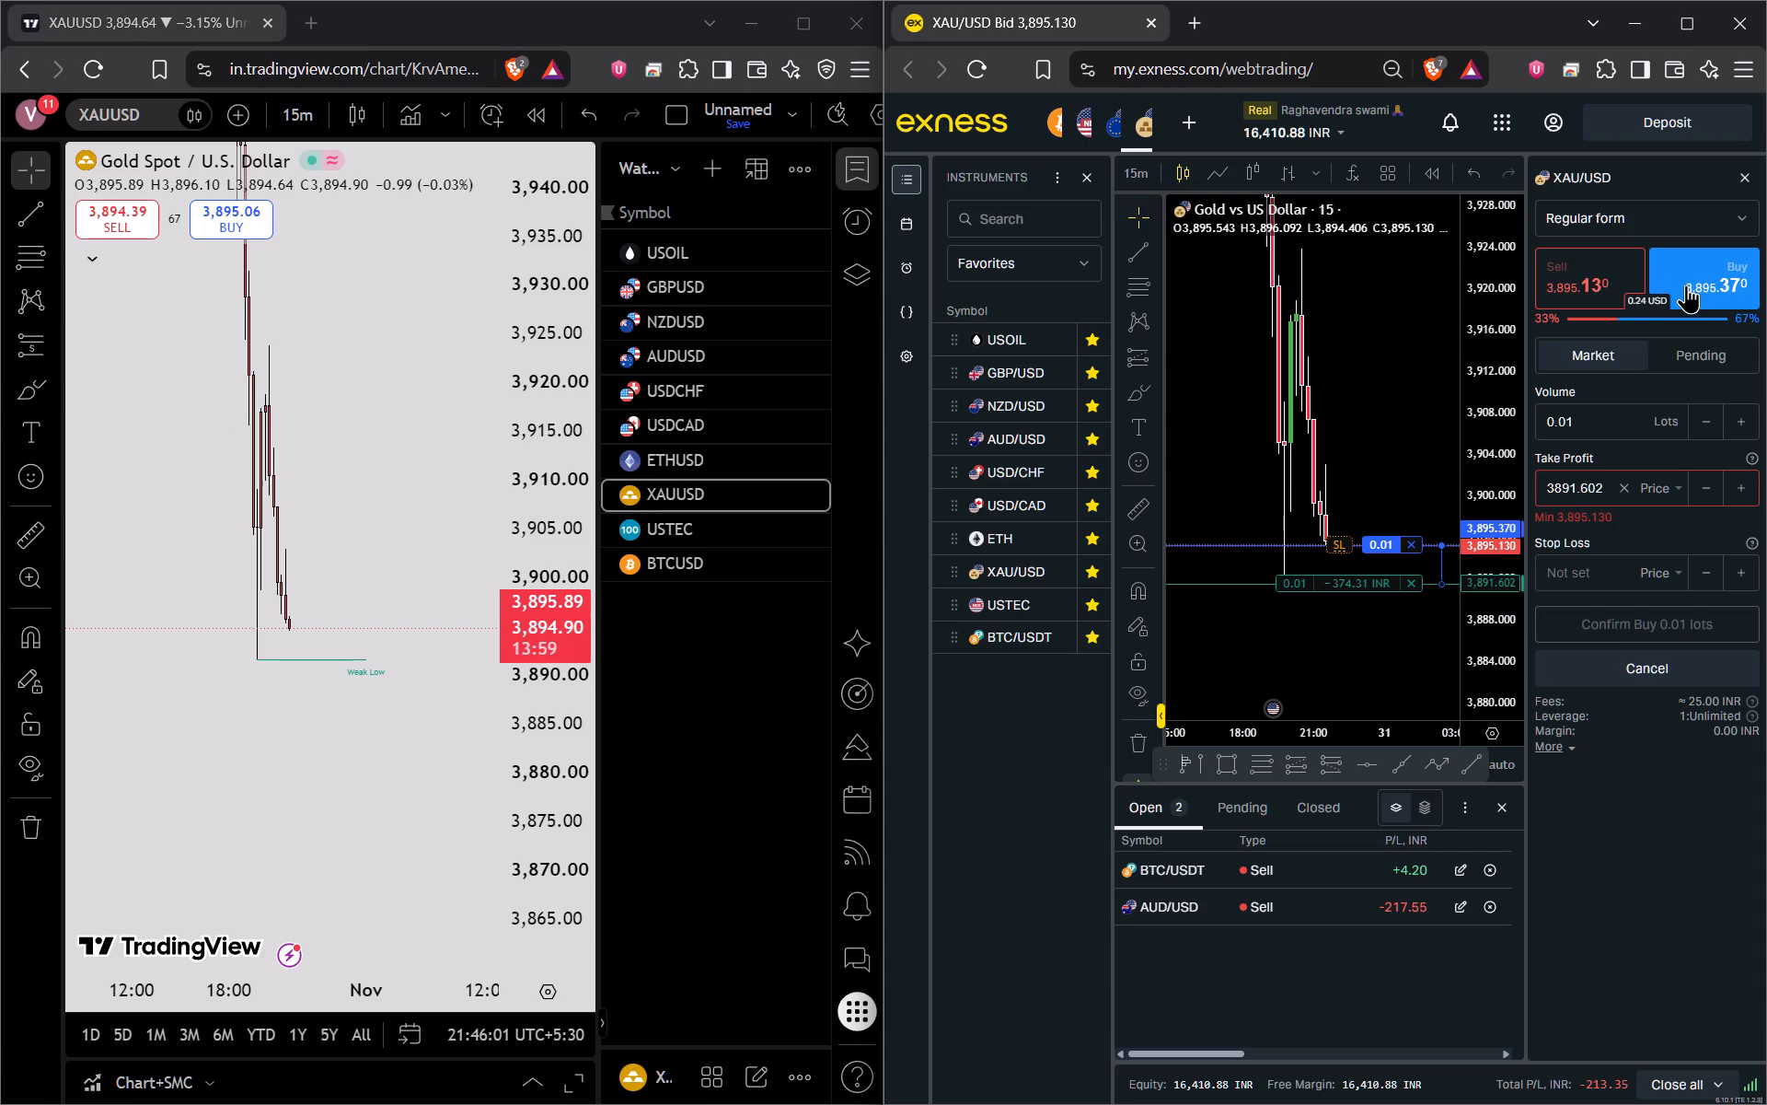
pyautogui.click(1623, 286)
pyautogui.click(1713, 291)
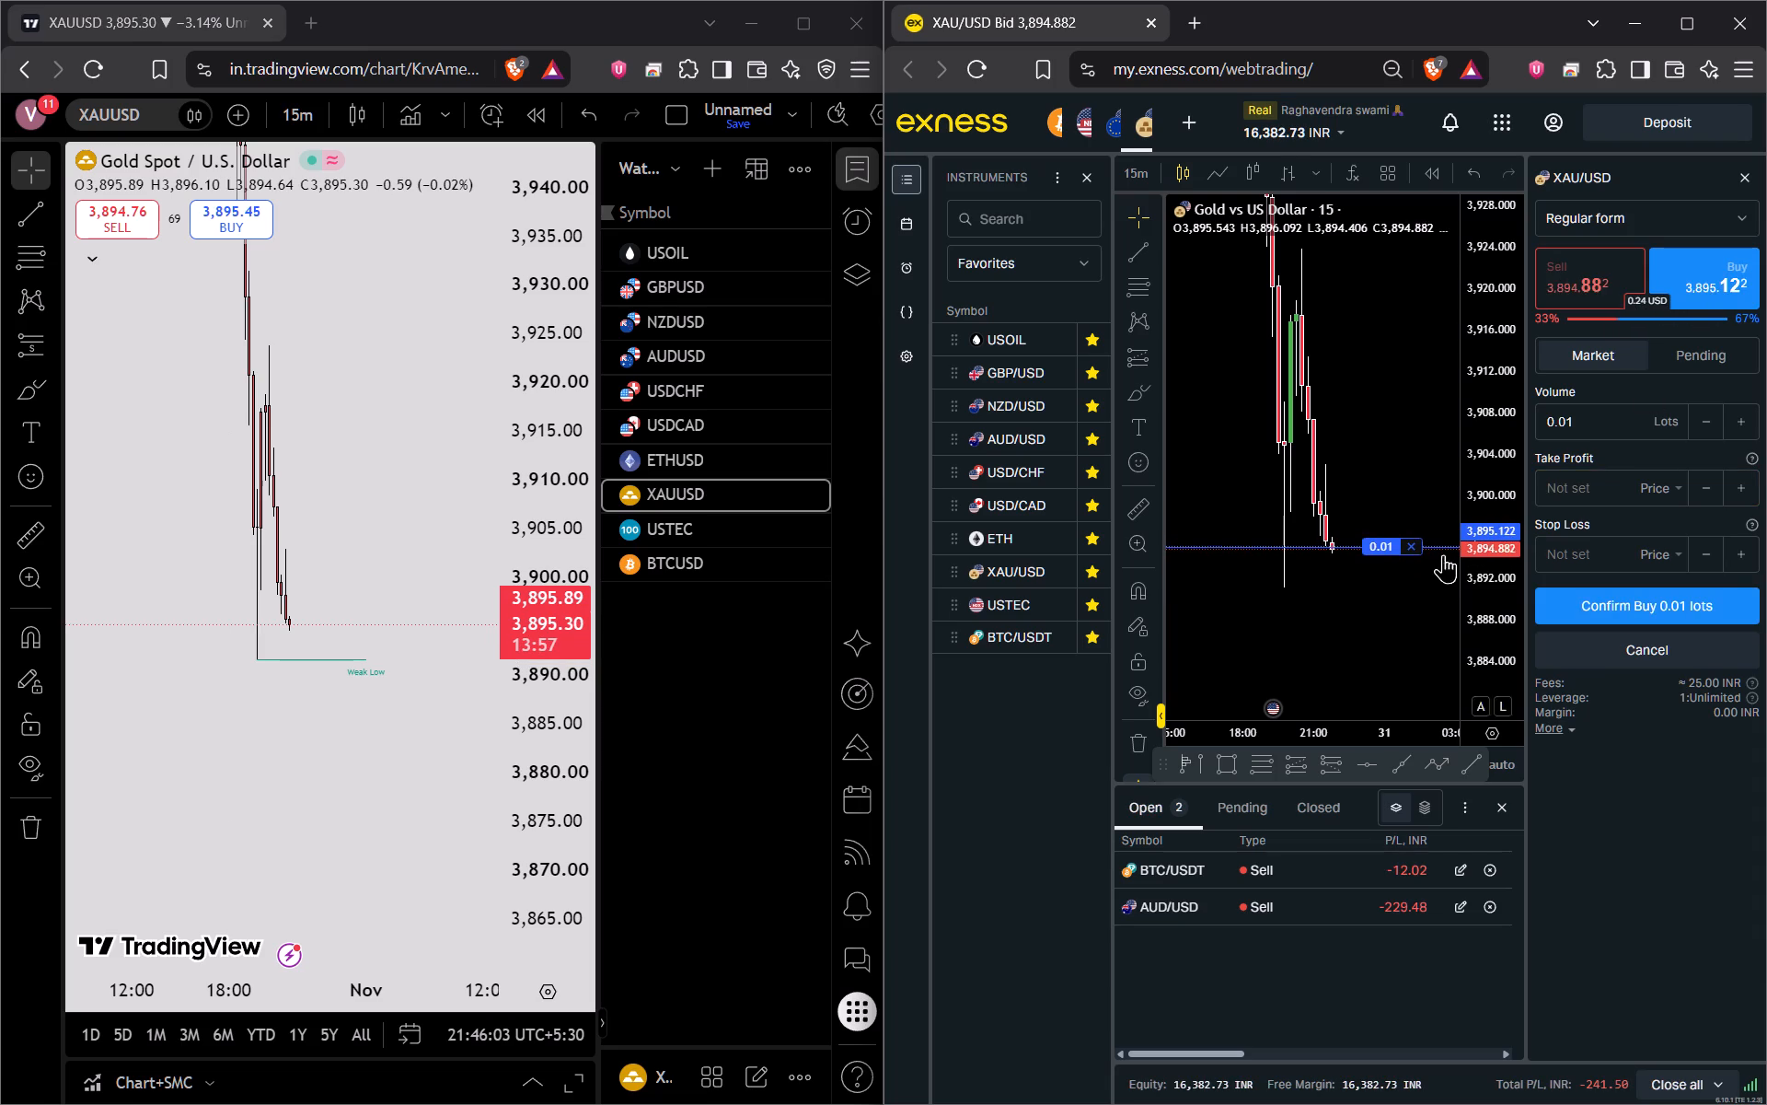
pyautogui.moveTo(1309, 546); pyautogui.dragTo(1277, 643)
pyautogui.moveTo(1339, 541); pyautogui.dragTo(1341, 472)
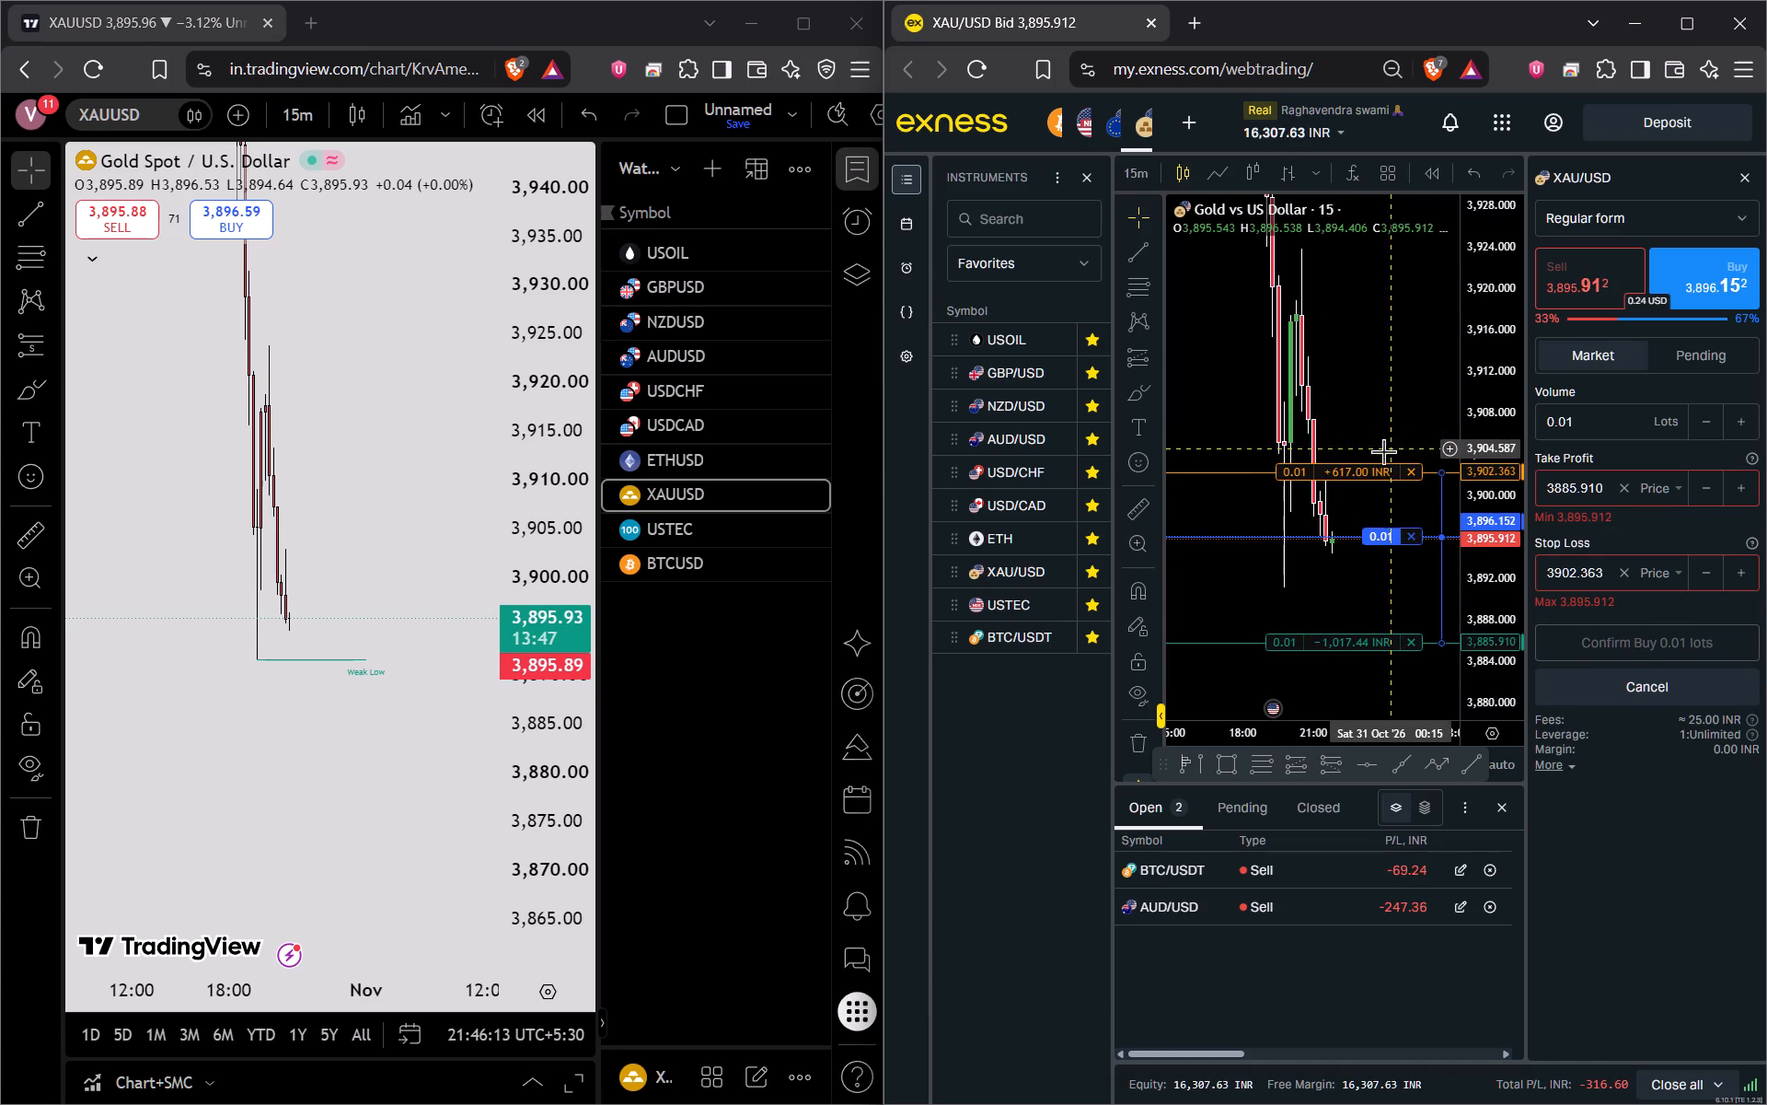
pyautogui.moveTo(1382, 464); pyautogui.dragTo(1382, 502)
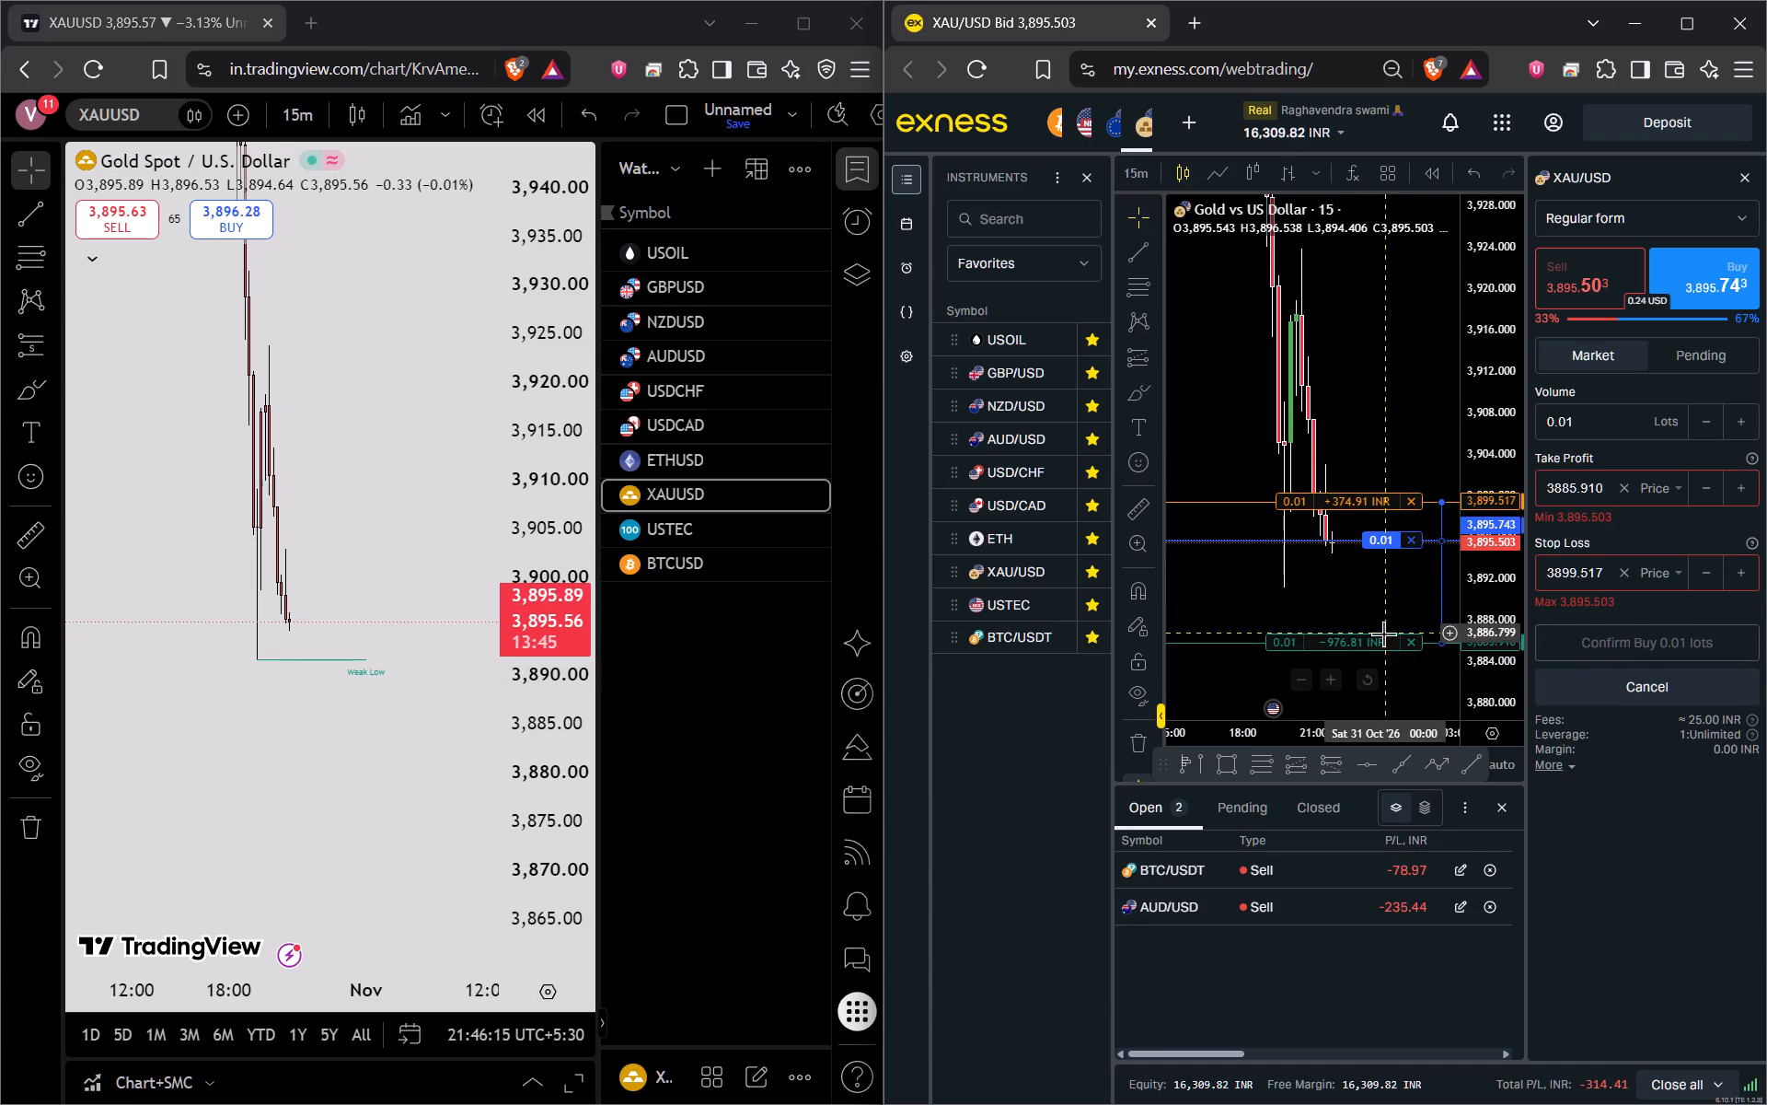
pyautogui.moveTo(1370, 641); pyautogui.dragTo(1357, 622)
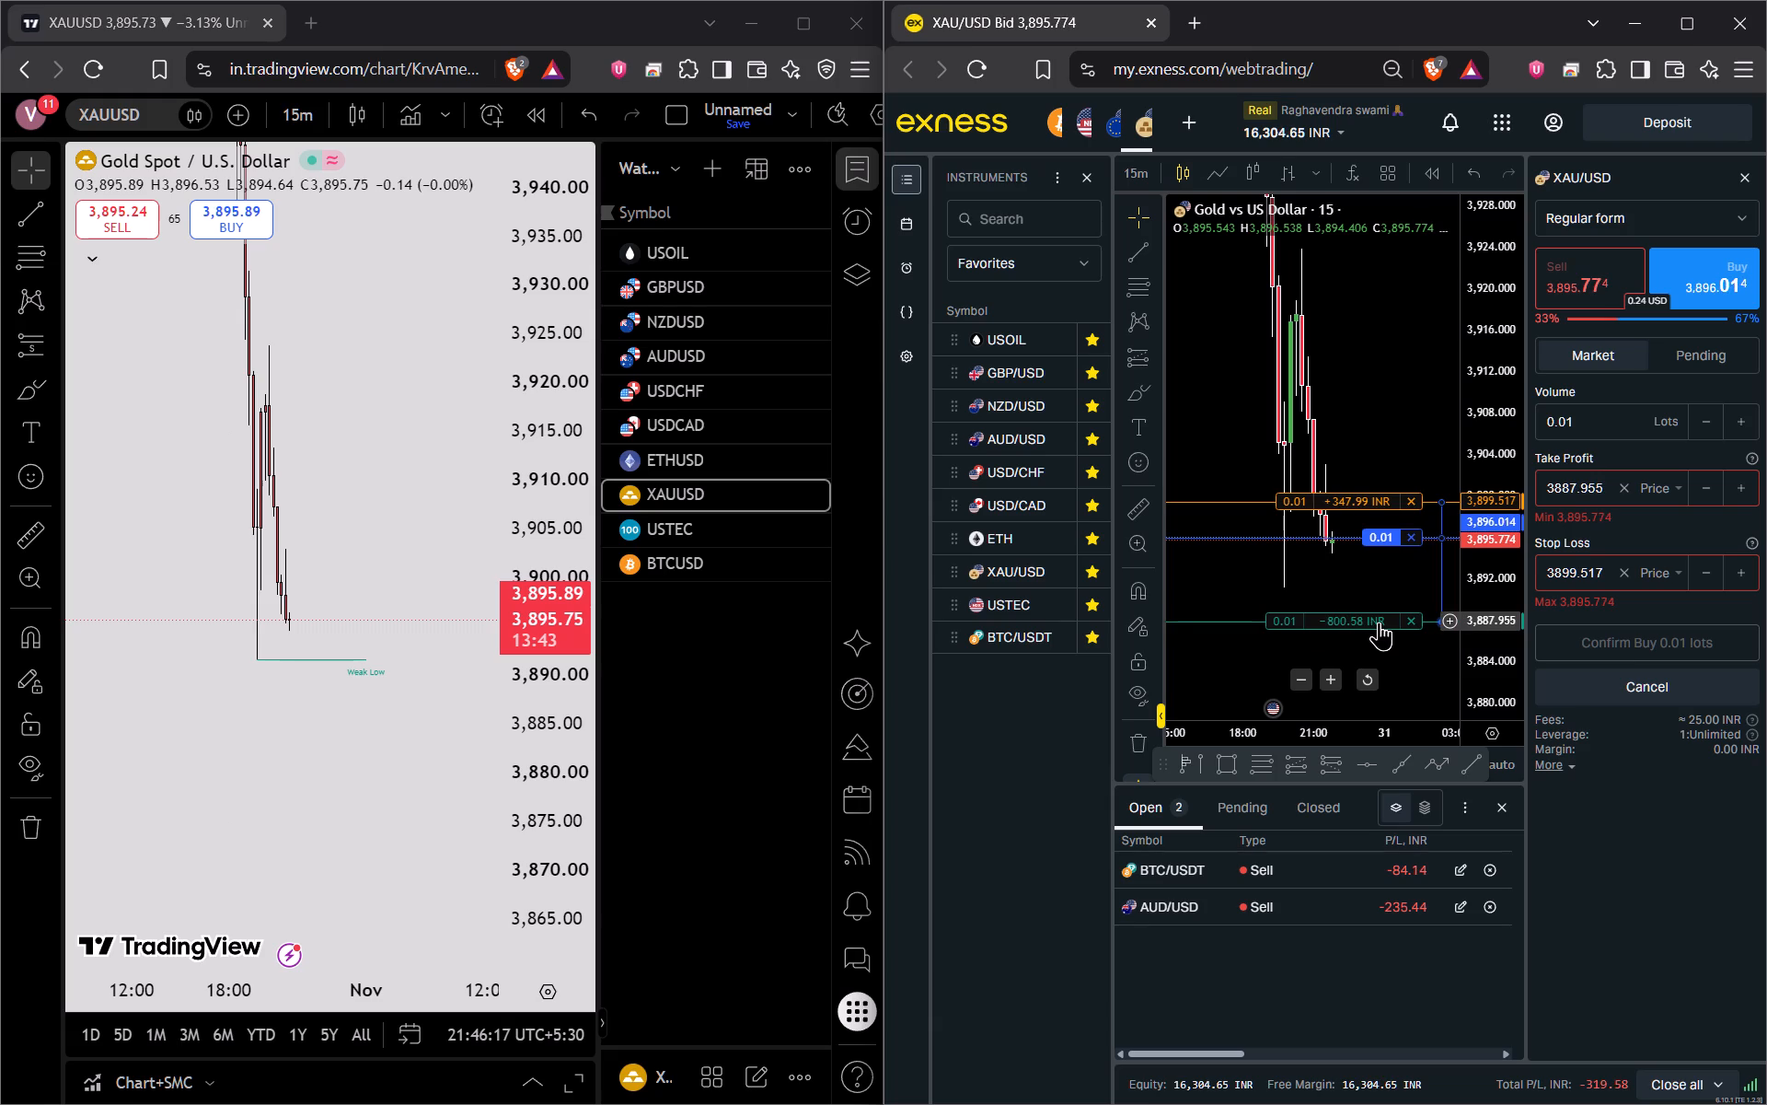
# Switch the 0.01-lot XAU/USD ticket to a market sell with take profit about 3891.246 and stop loss about 3900.496.
pyautogui.click(1575, 281)
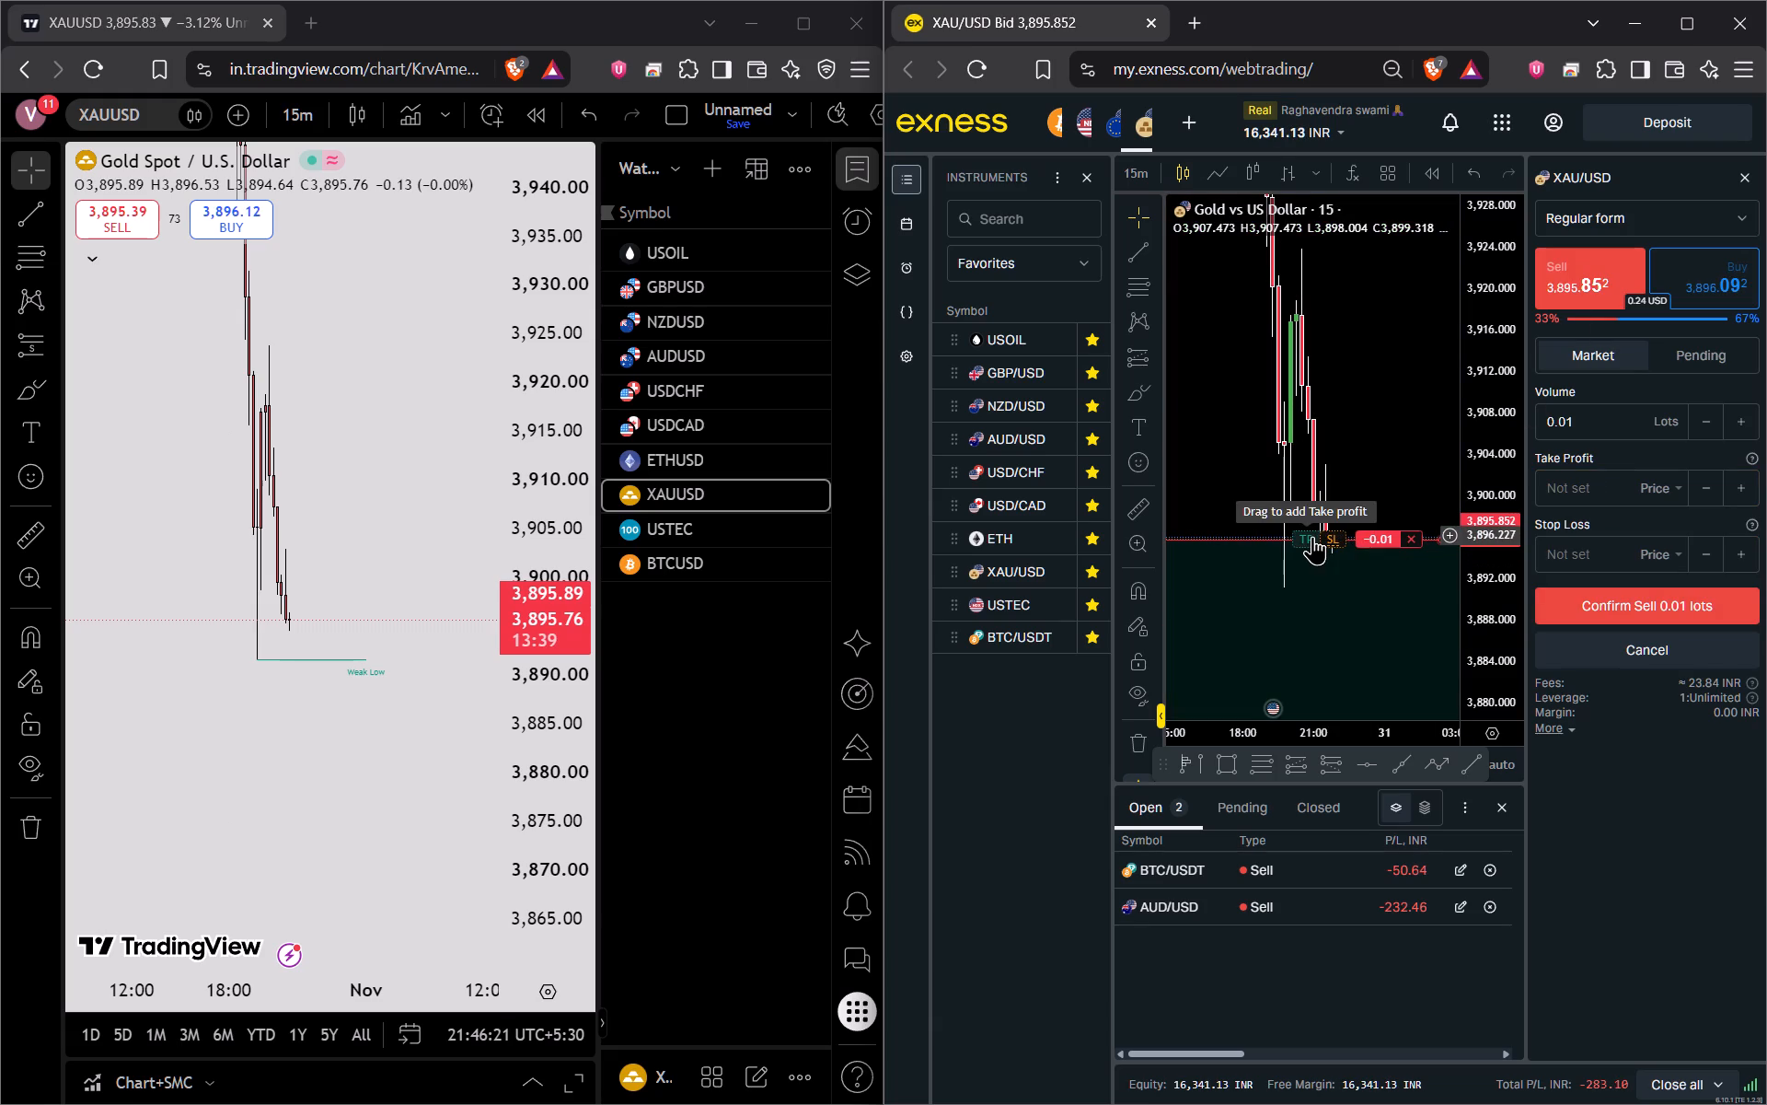
pyautogui.moveTo(1312, 536); pyautogui.dragTo(1321, 587)
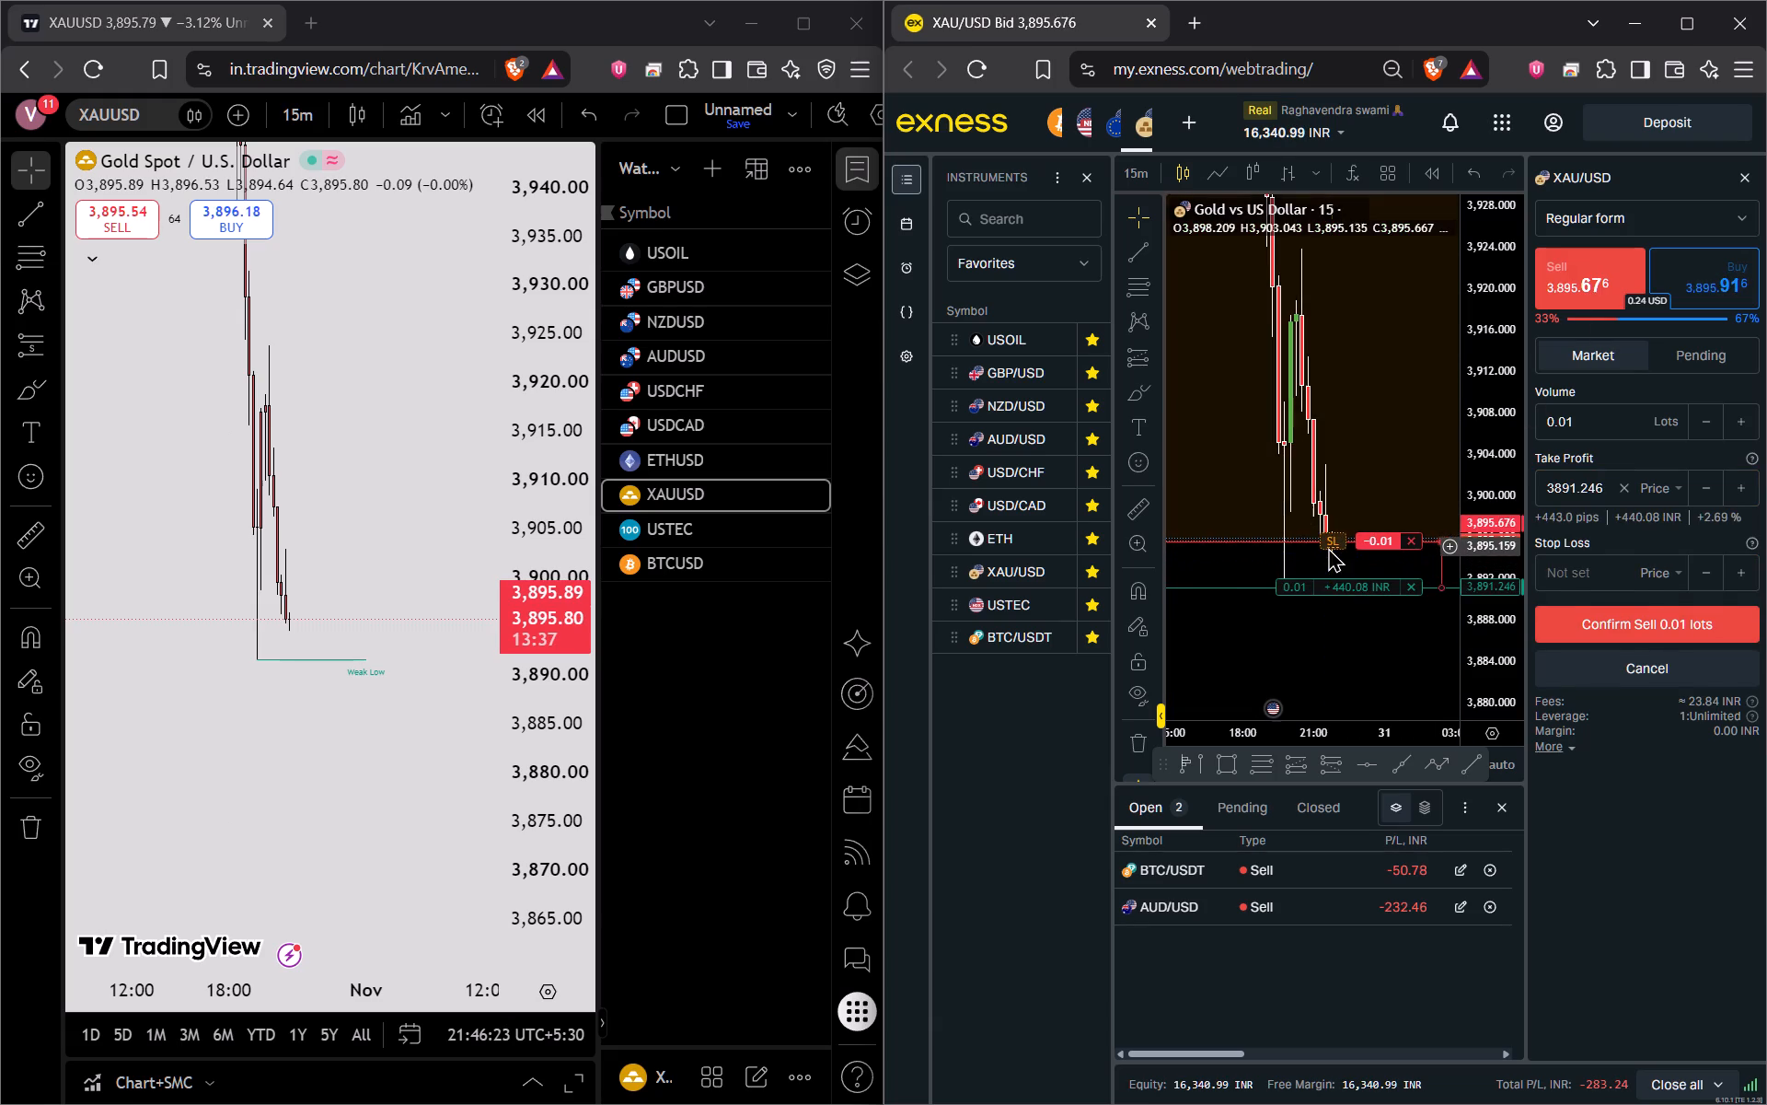
pyautogui.moveTo(1328, 547); pyautogui.dragTo(1326, 492)
# Fine-tune the pending gold sell's stop loss on the chart, trying about 3899.744 and settling on about 3900.695.
pyautogui.moveTo(1473, 591); pyautogui.dragTo(1478, 441)
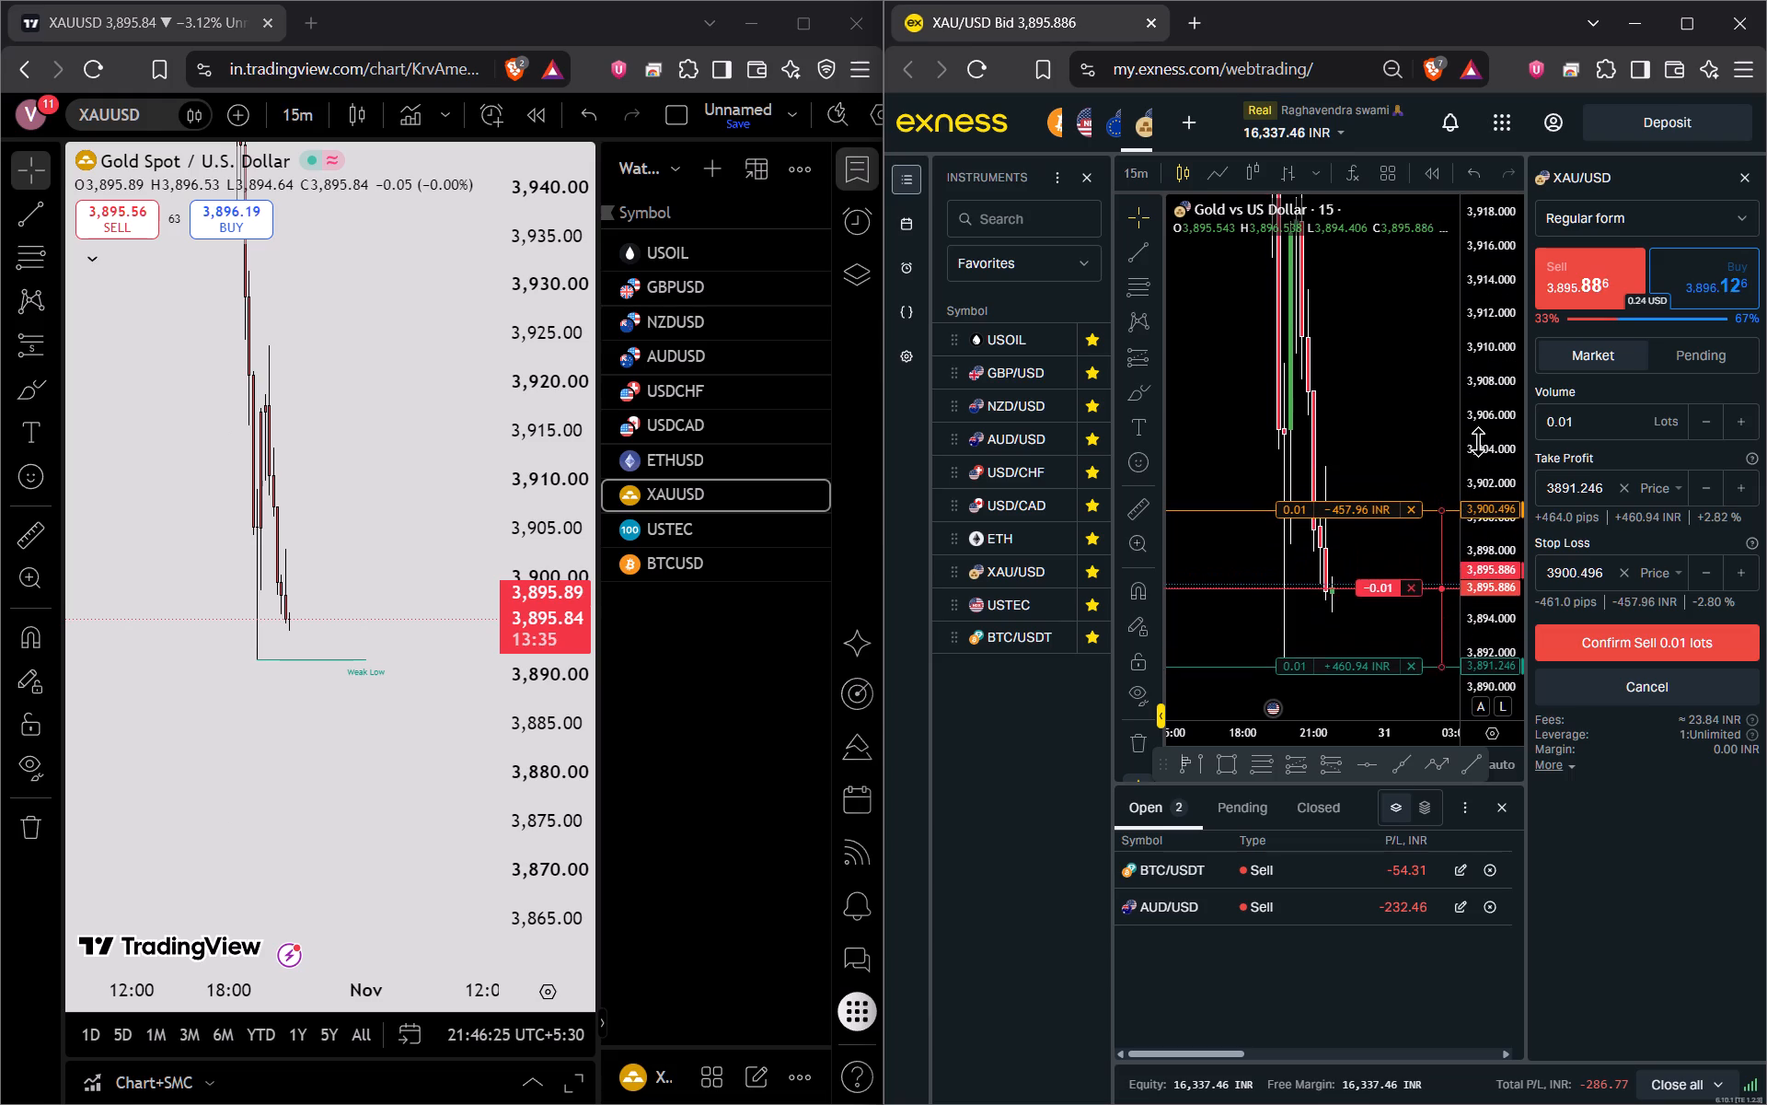
pyautogui.moveTo(1478, 441); pyautogui.dragTo(1474, 425)
pyautogui.scroll(5, 1380, 422)
pyautogui.moveTo(1380, 422); pyautogui.dragTo(1378, 343)
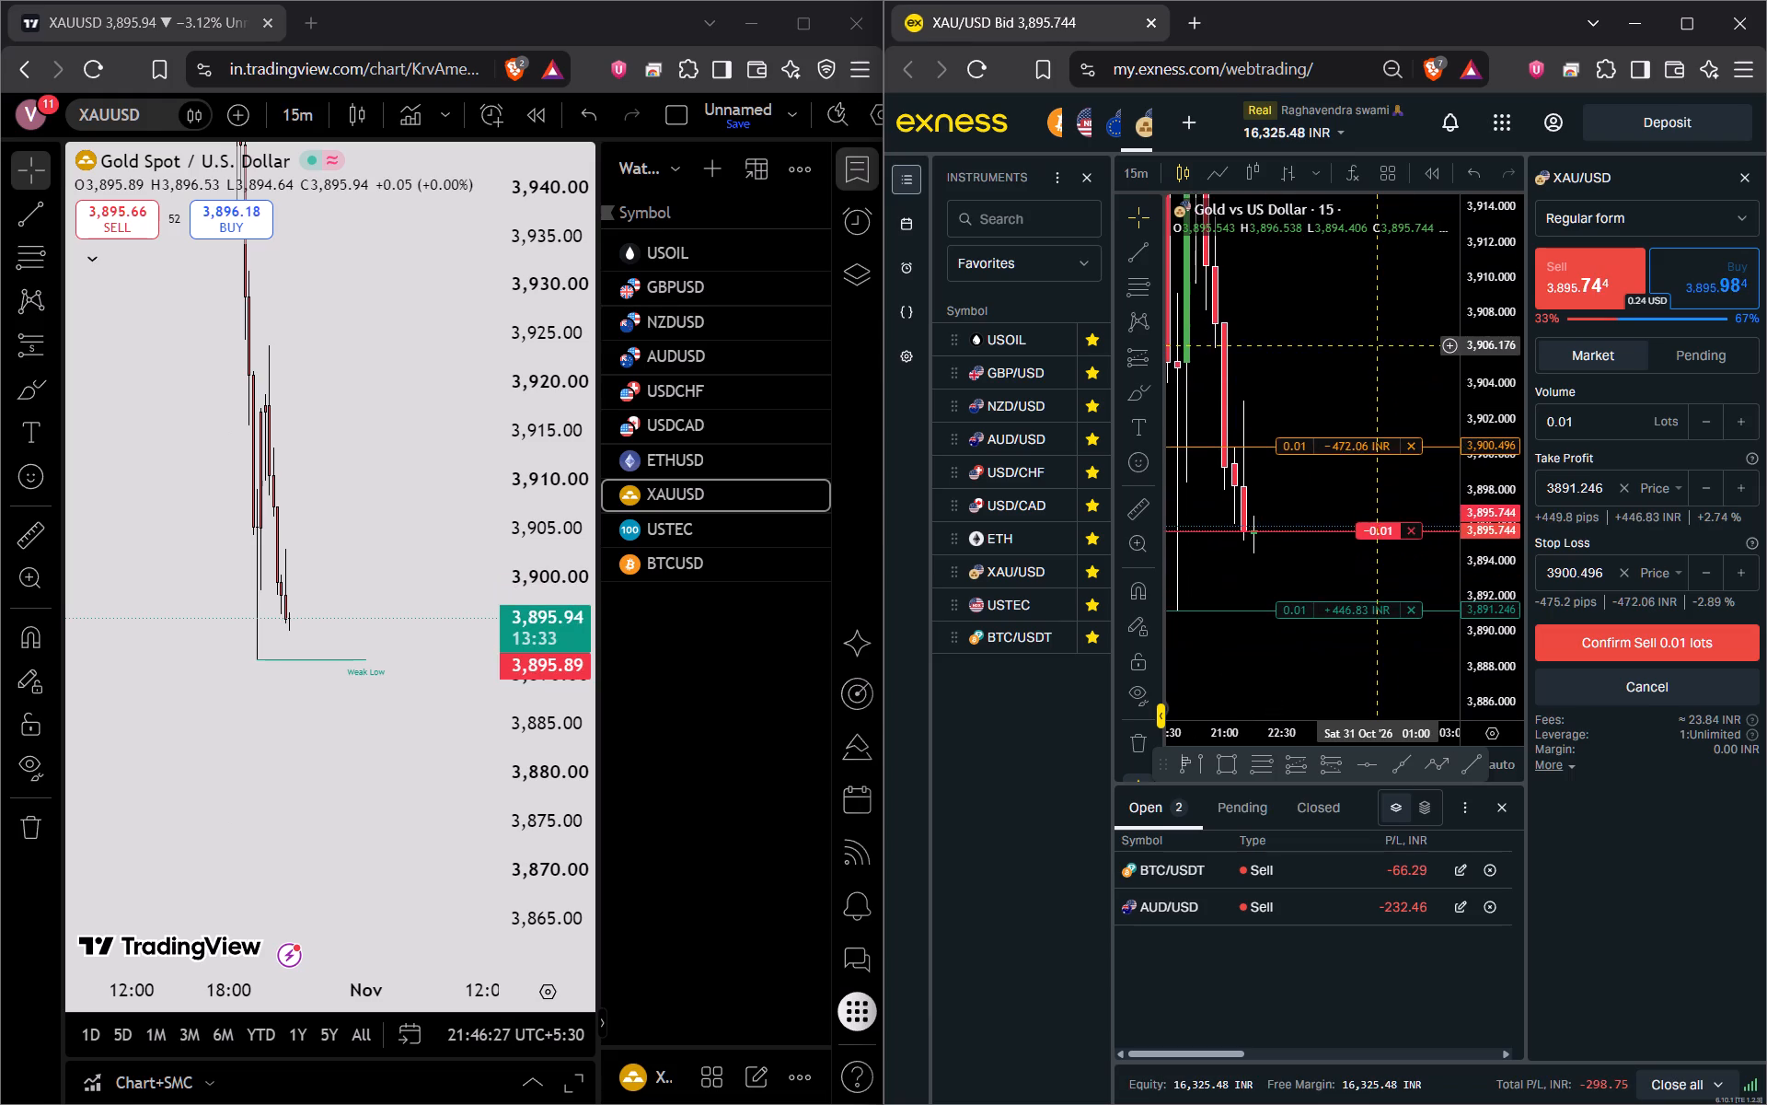
pyautogui.moveTo(1378, 343); pyautogui.dragTo(1398, 321)
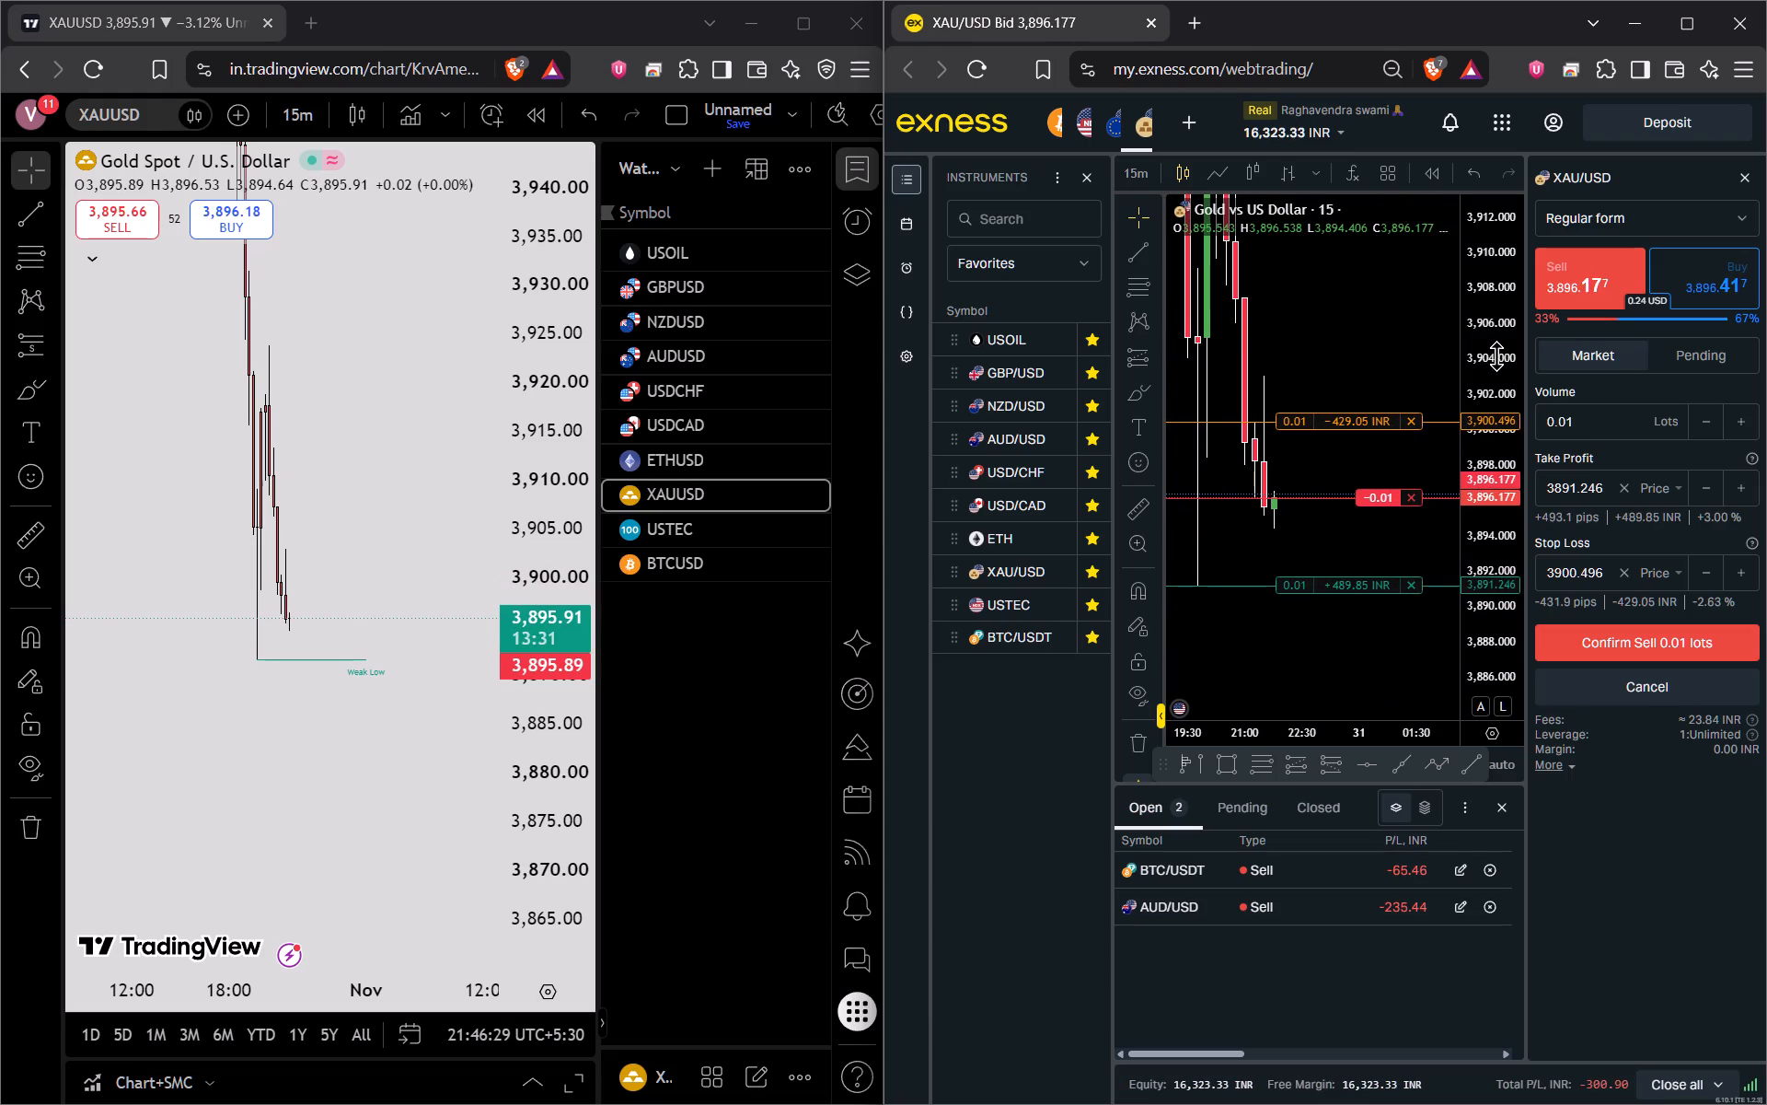
pyautogui.moveTo(1503, 389); pyautogui.dragTo(1518, 419)
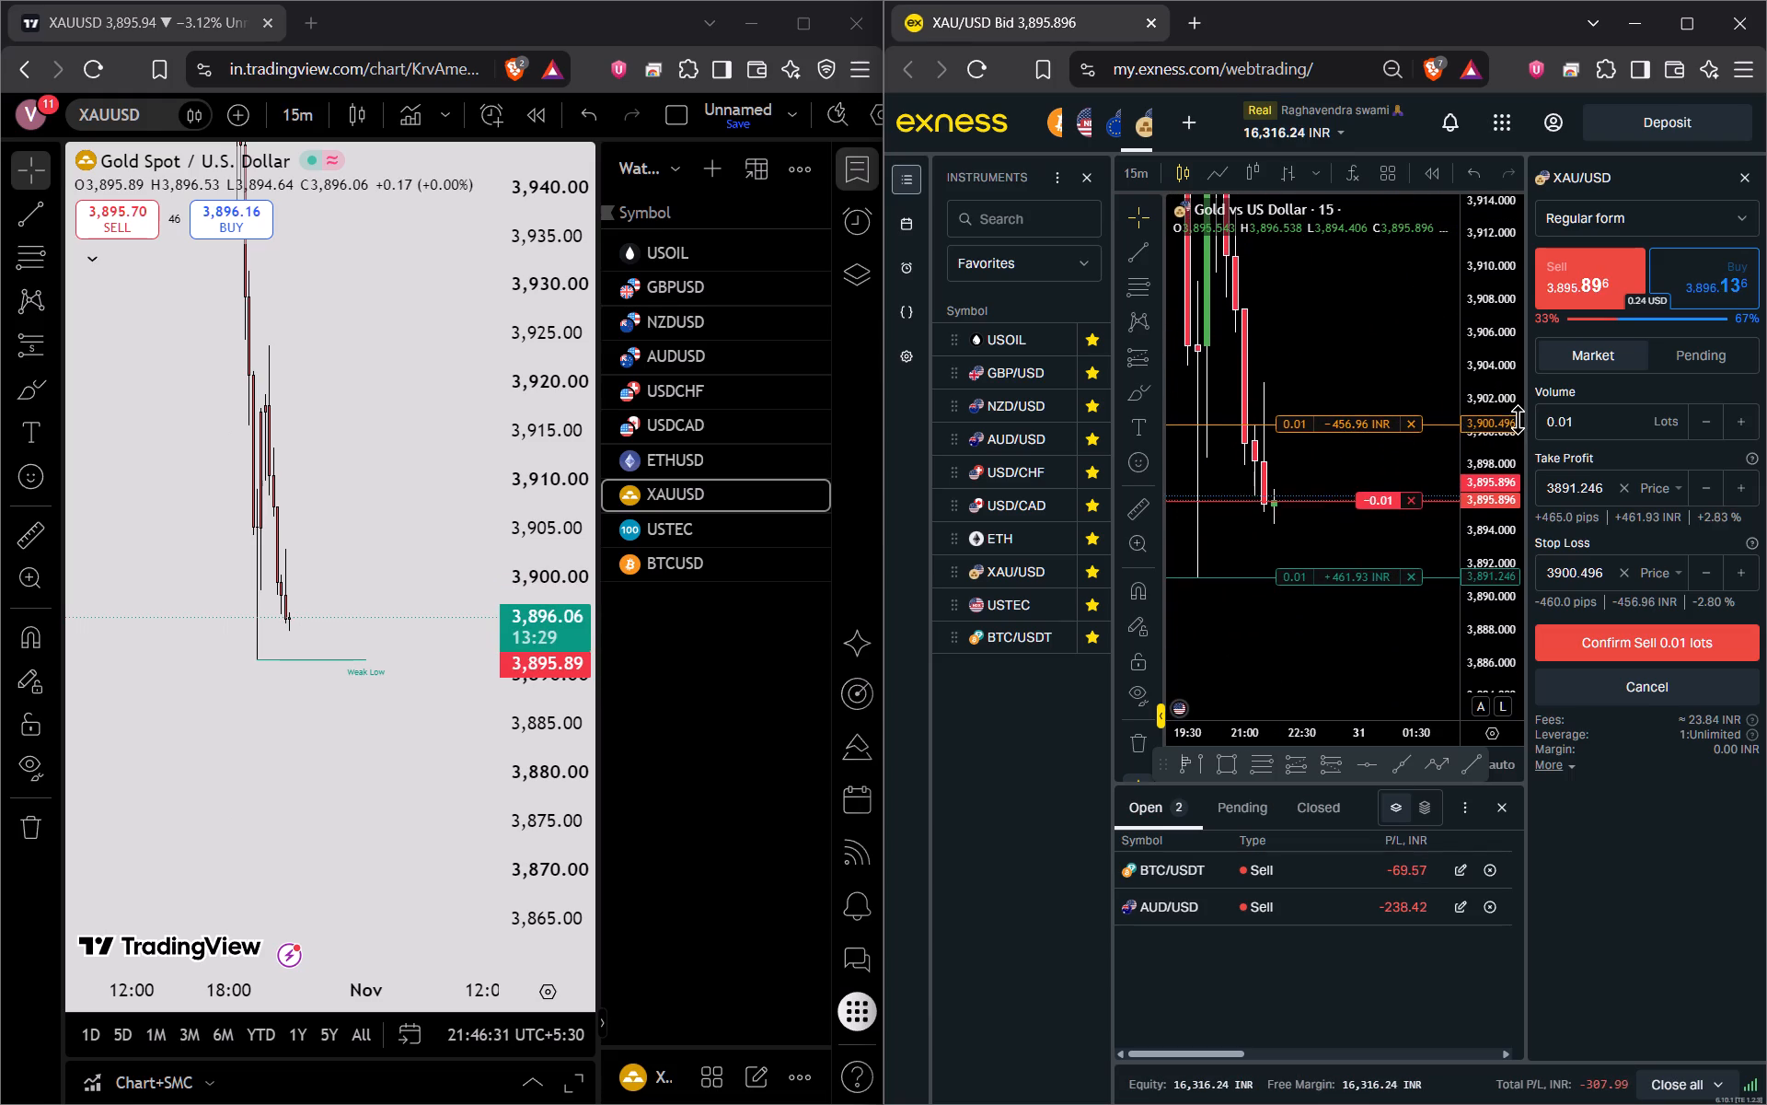
pyautogui.moveTo(1518, 419); pyautogui.dragTo(1519, 423)
pyautogui.moveTo(1343, 424); pyautogui.dragTo(1346, 437)
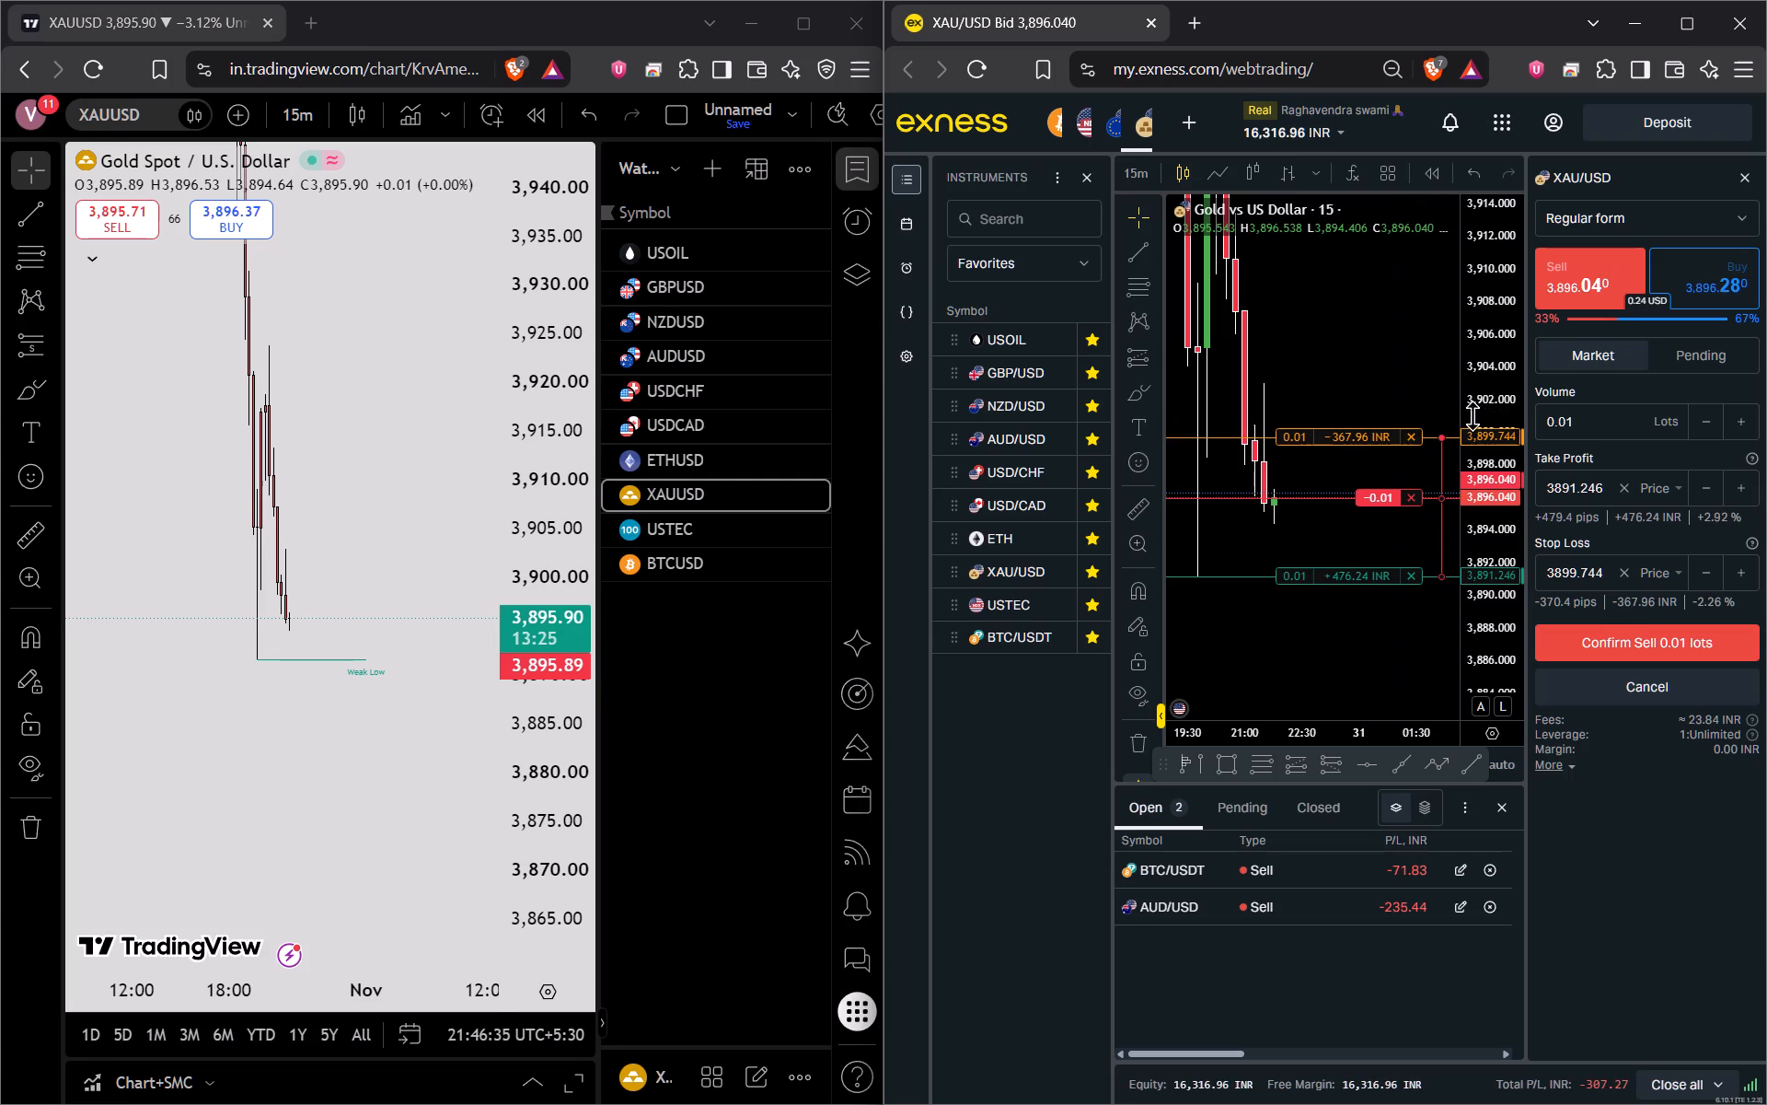
pyautogui.moveTo(1496, 454); pyautogui.dragTo(1506, 494)
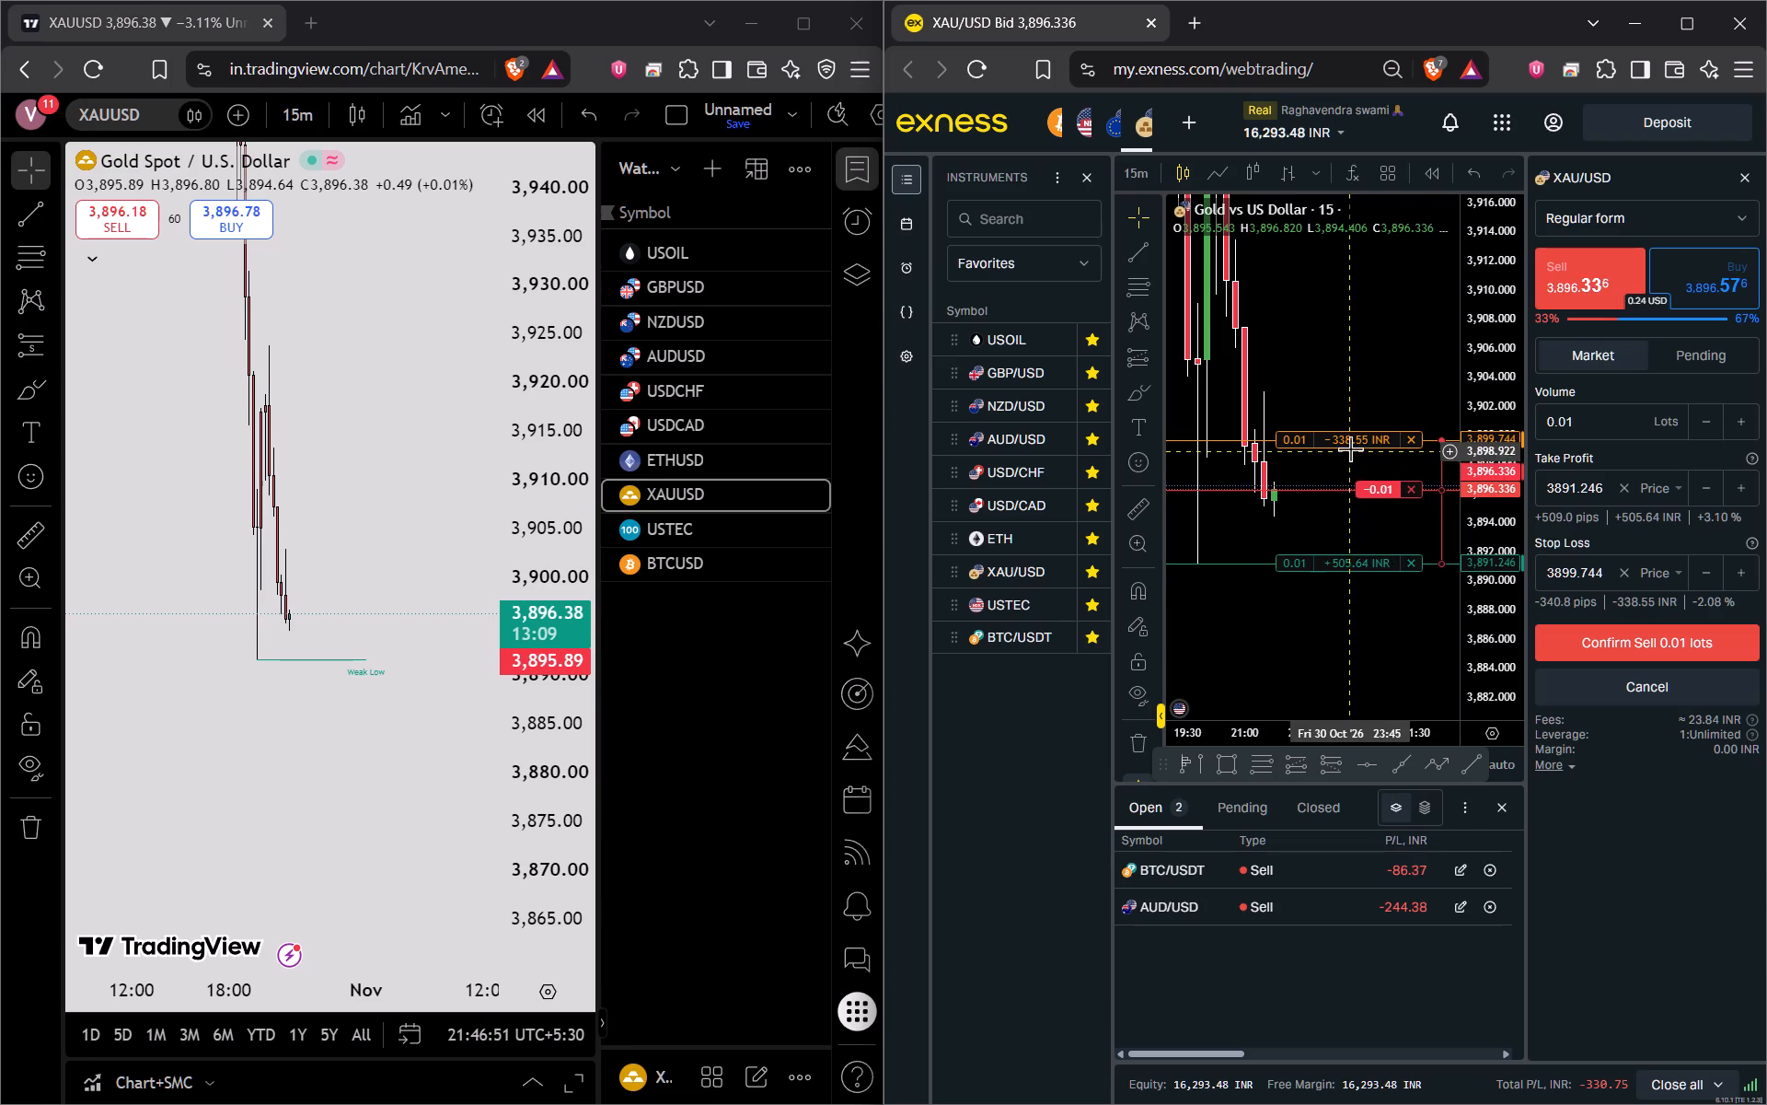
pyautogui.moveTo(1350, 439); pyautogui.dragTo(1350, 426)
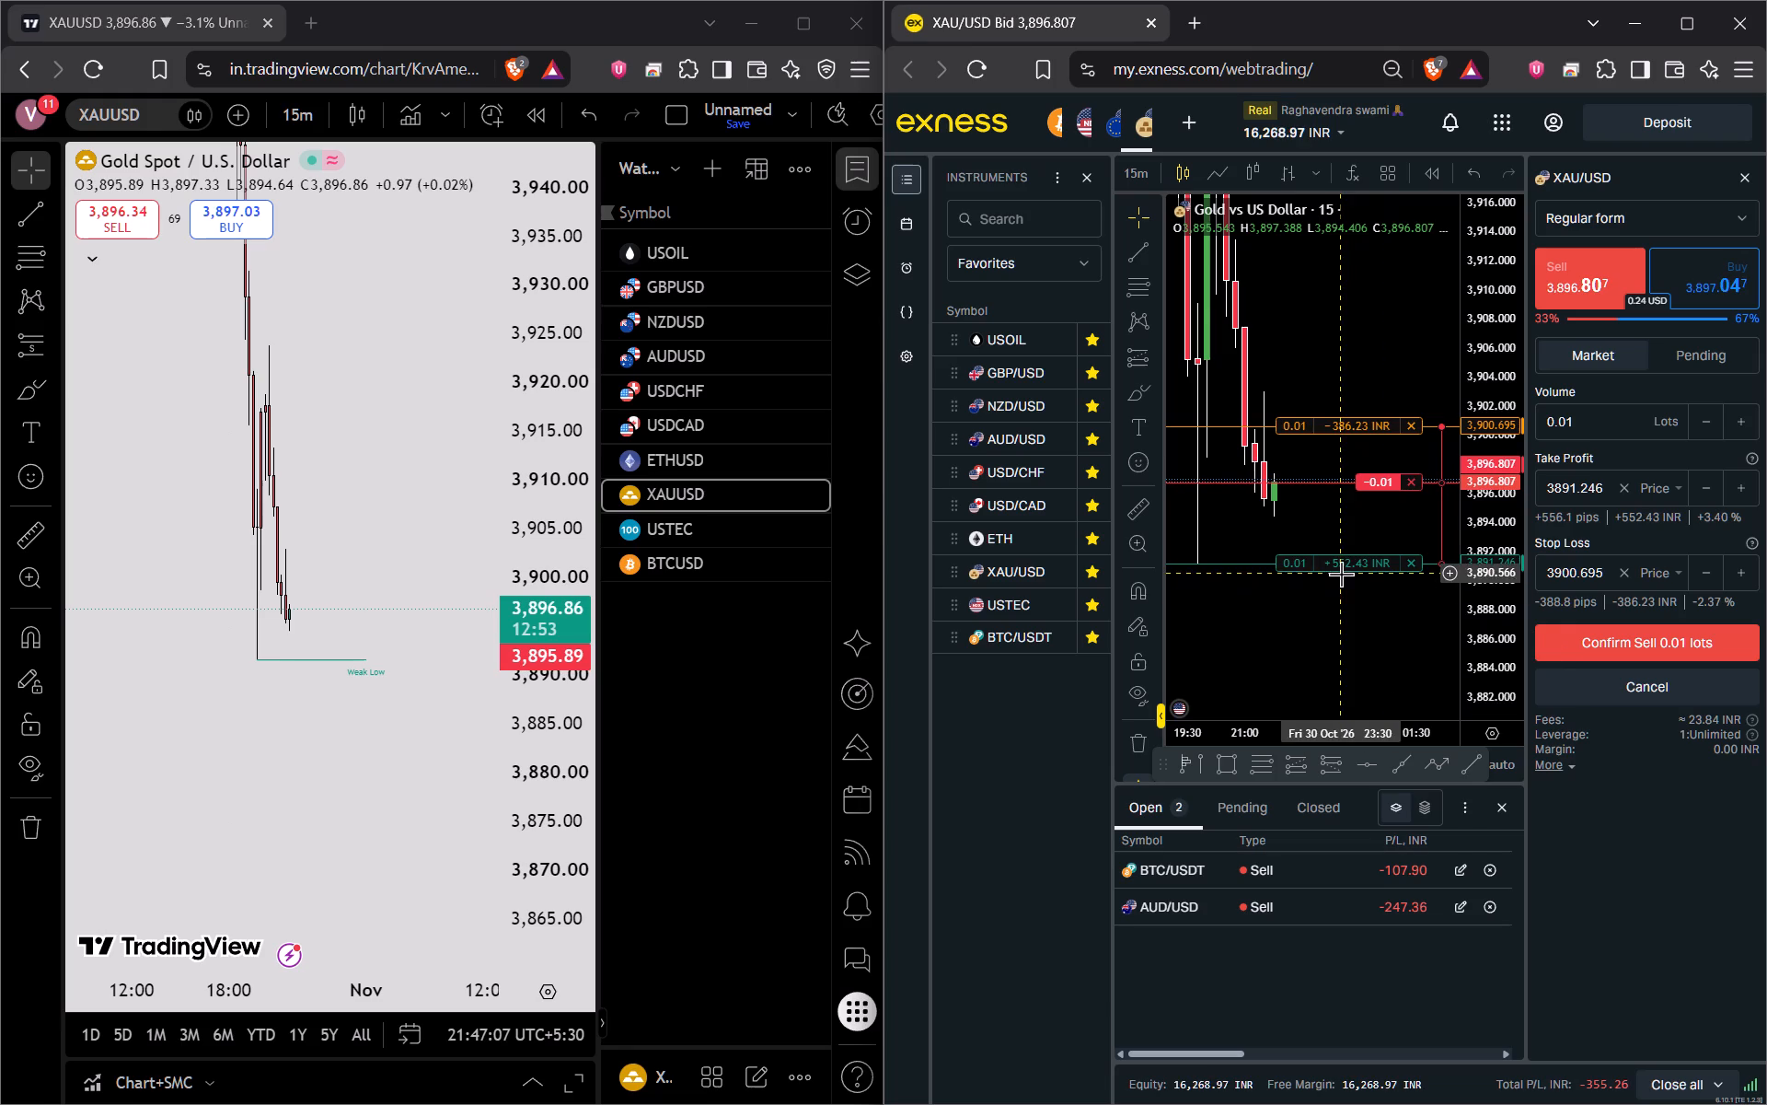
# Adjust the gold sell's take profit to about 3891.705 and place the 0.01-lot order.
pyautogui.moveTo(1341, 561); pyautogui.dragTo(1352, 549)
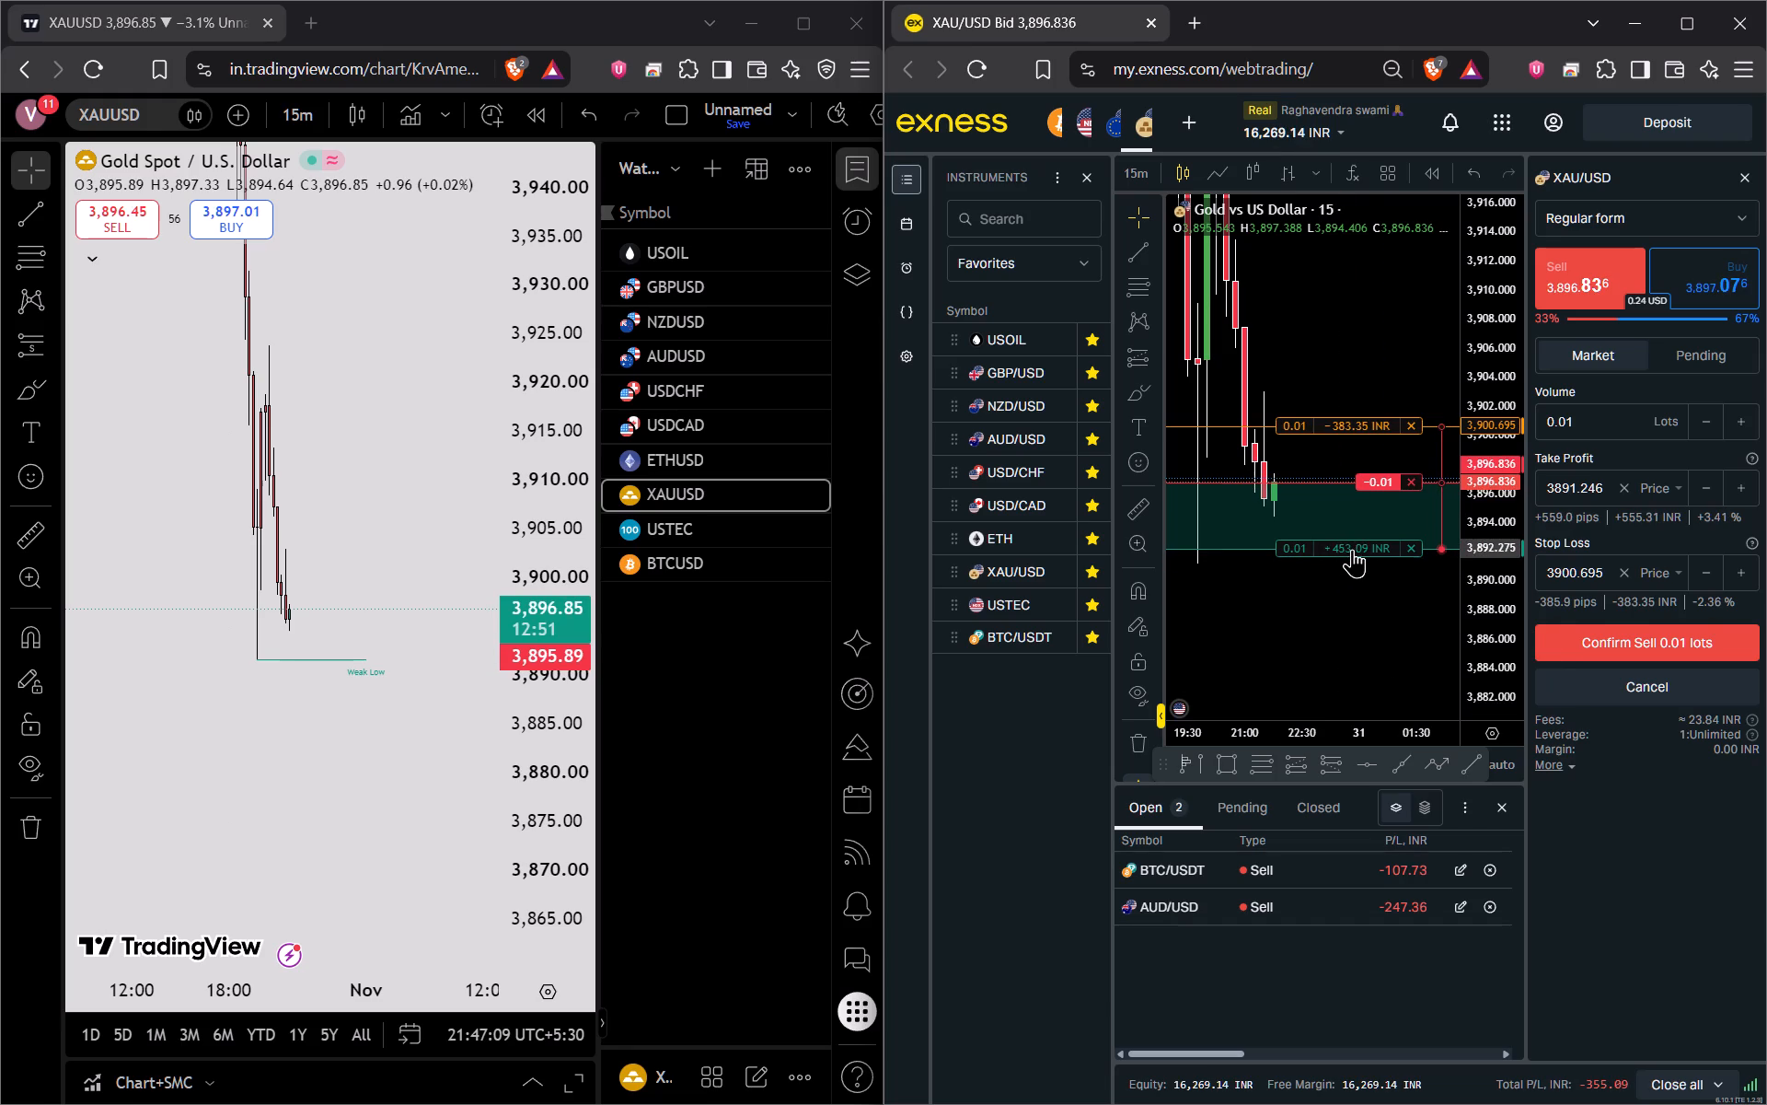
pyautogui.moveTo(1352, 549); pyautogui.dragTo(1352, 557)
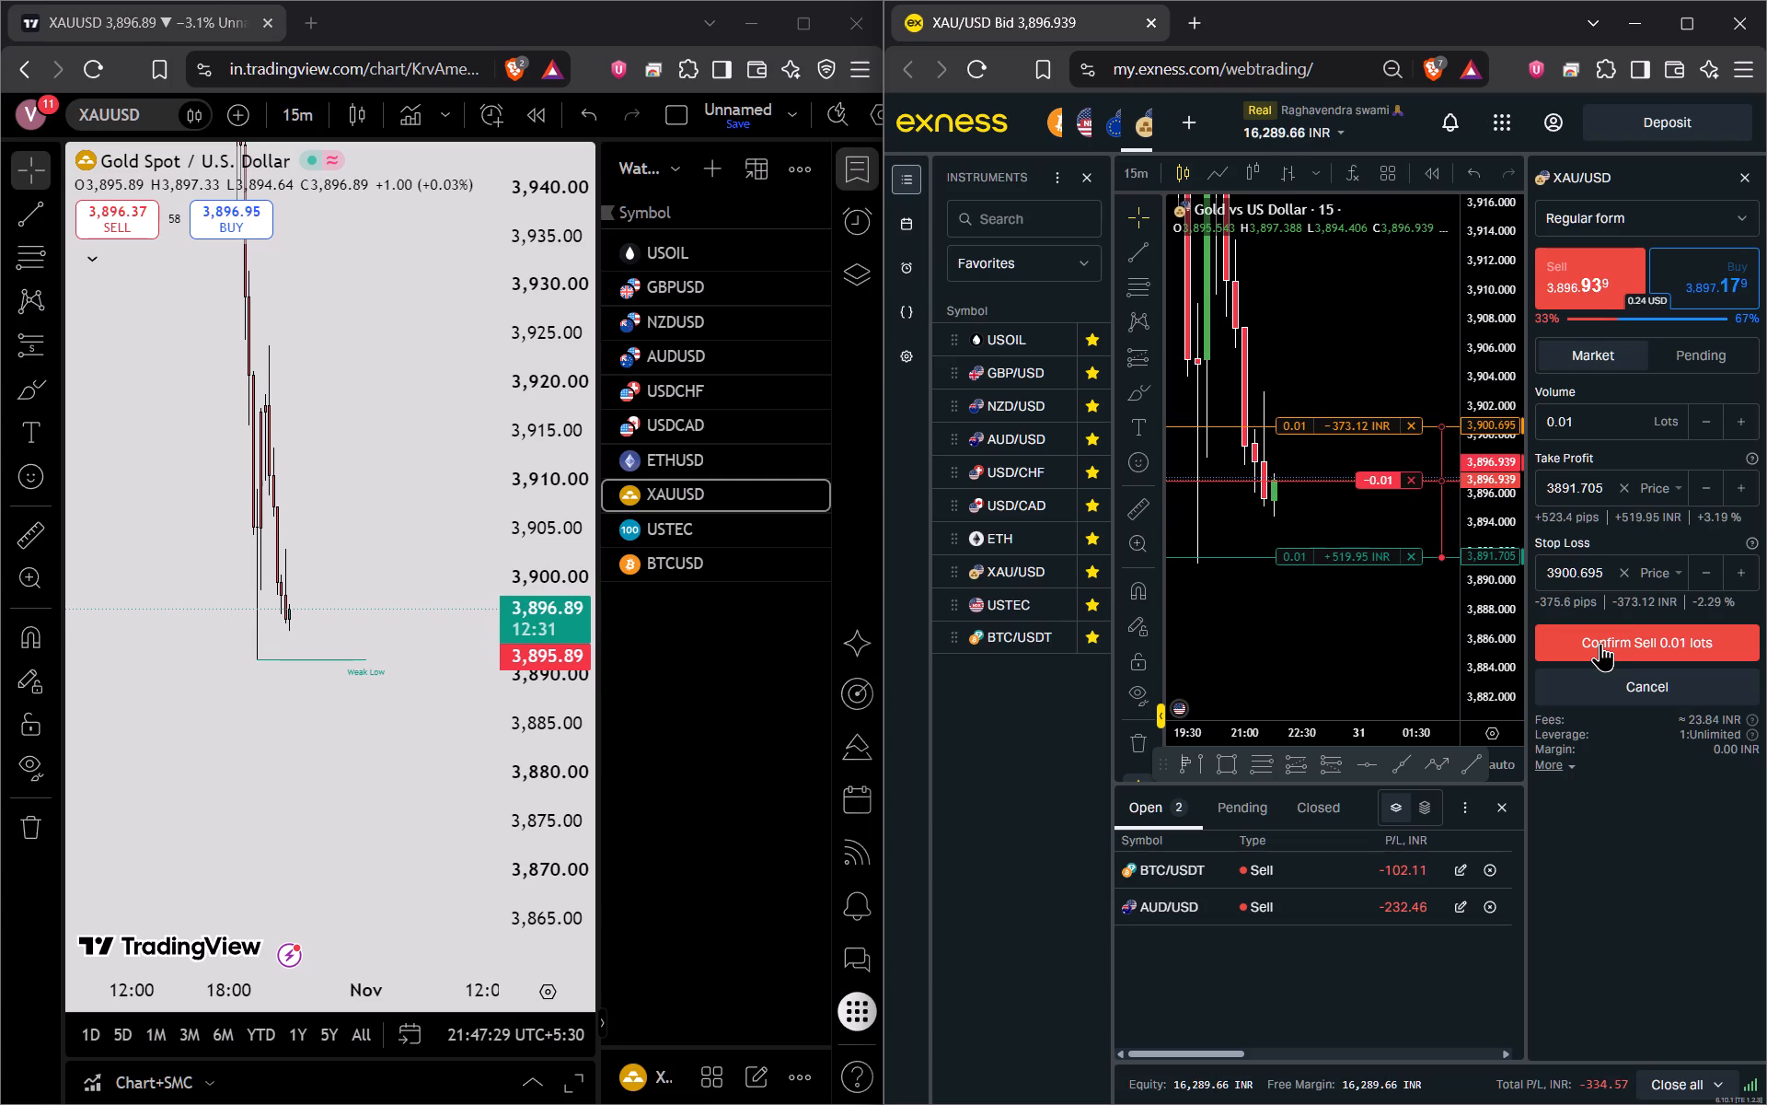
pyautogui.click(1600, 643)
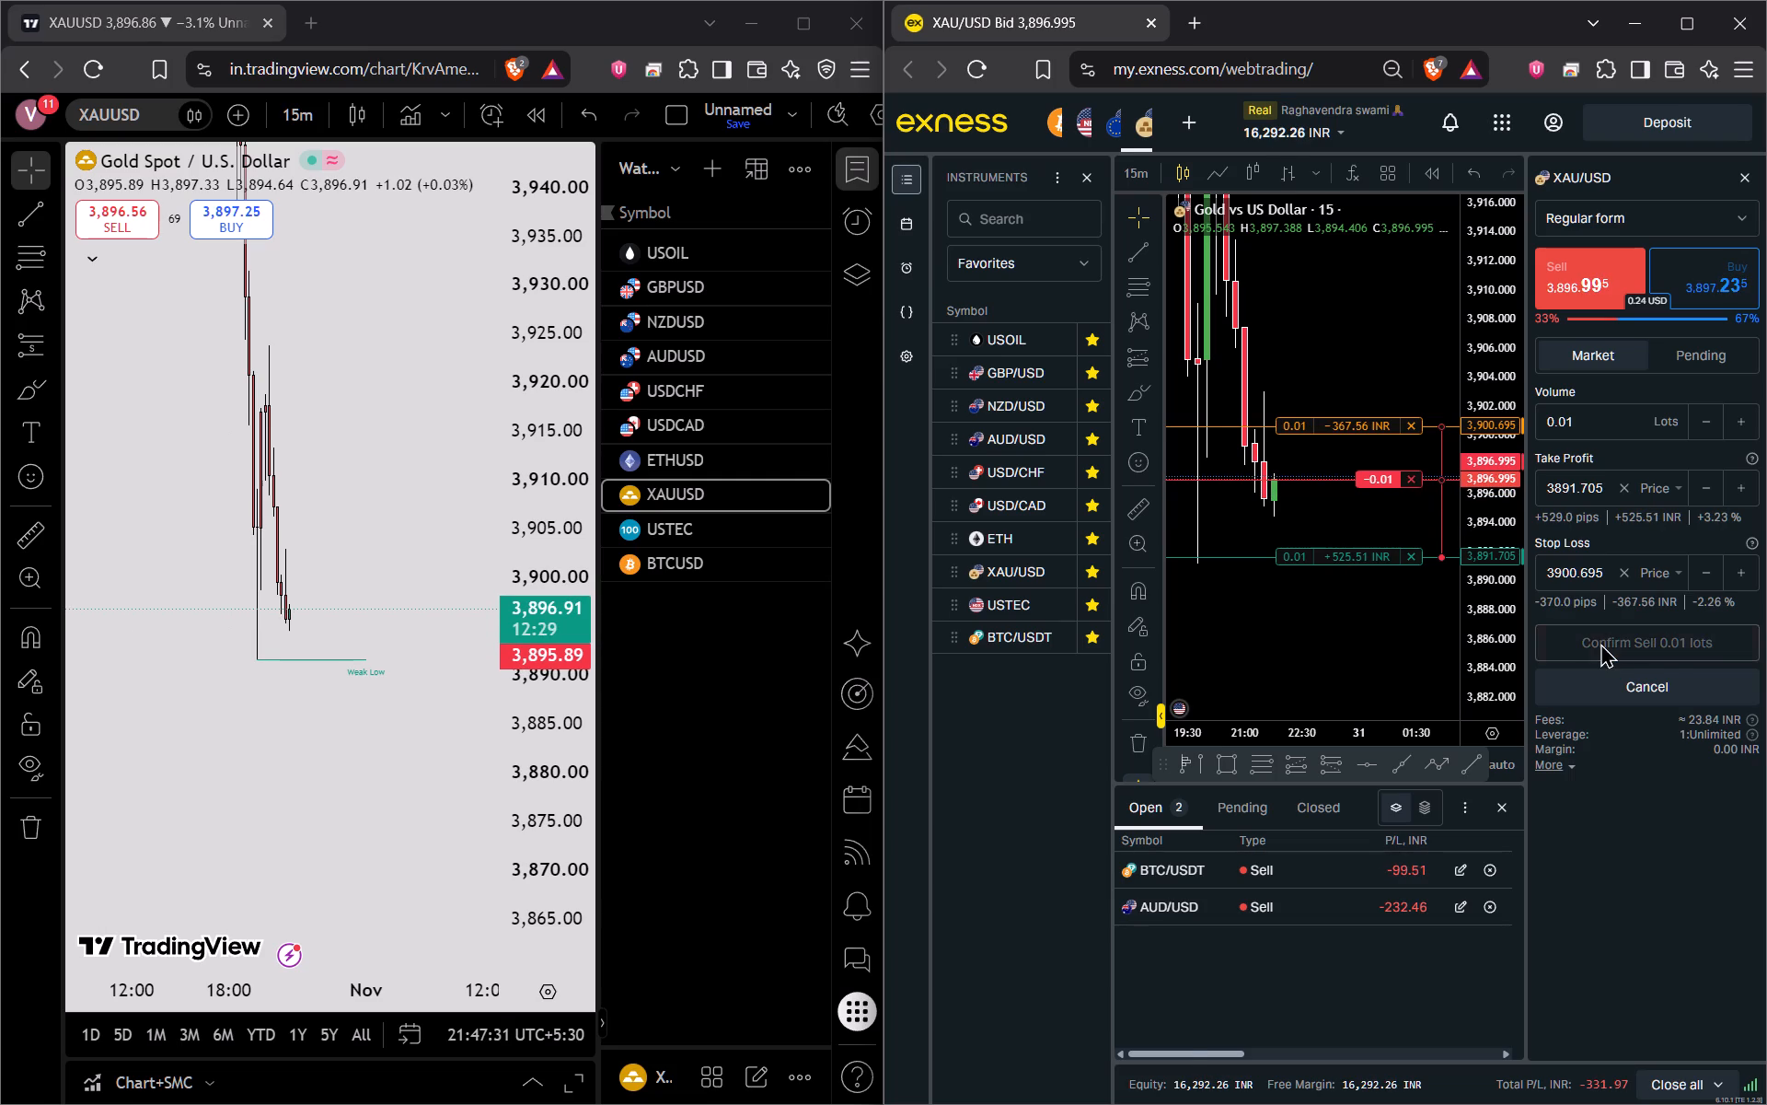
# Maximize the Exness terminal window to show the gold chart and open positions at full width.
pyautogui.moveTo(1335, 509); pyautogui.dragTo(1305, 471)
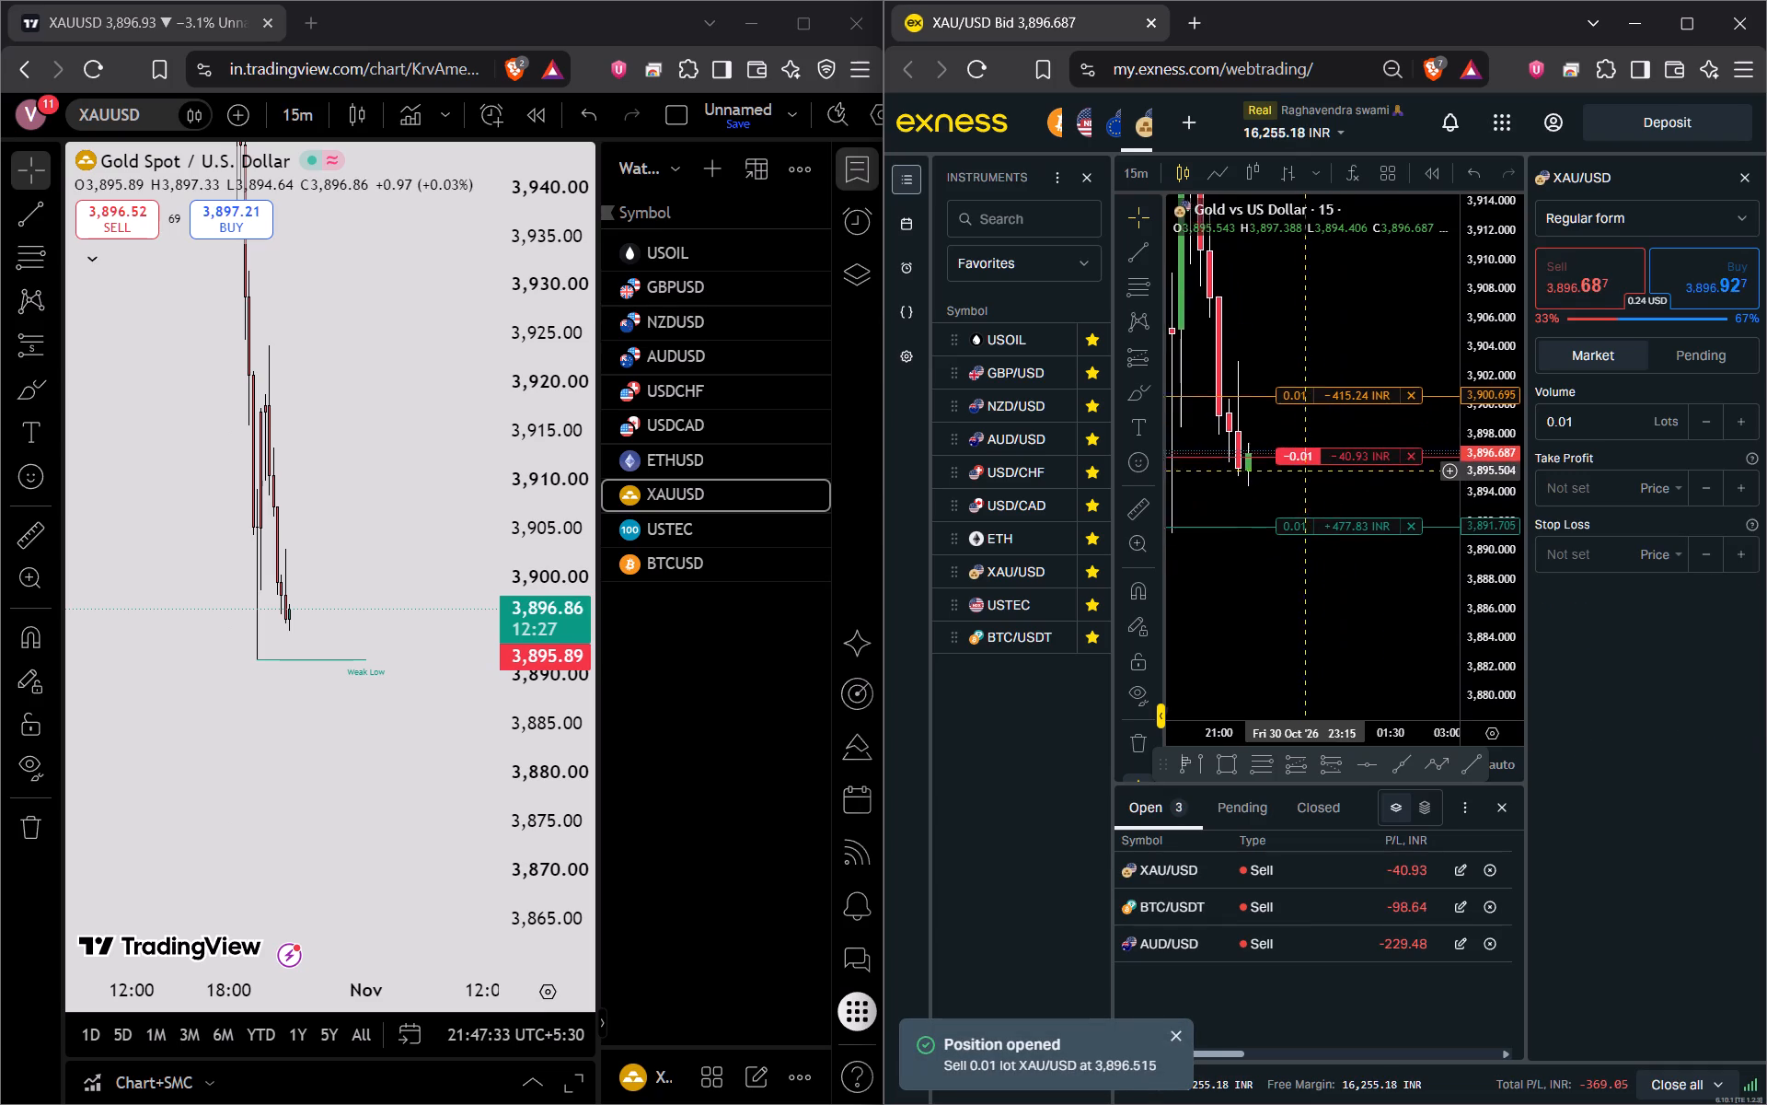
pyautogui.moveTo(1305, 471); pyautogui.dragTo(1303, 466)
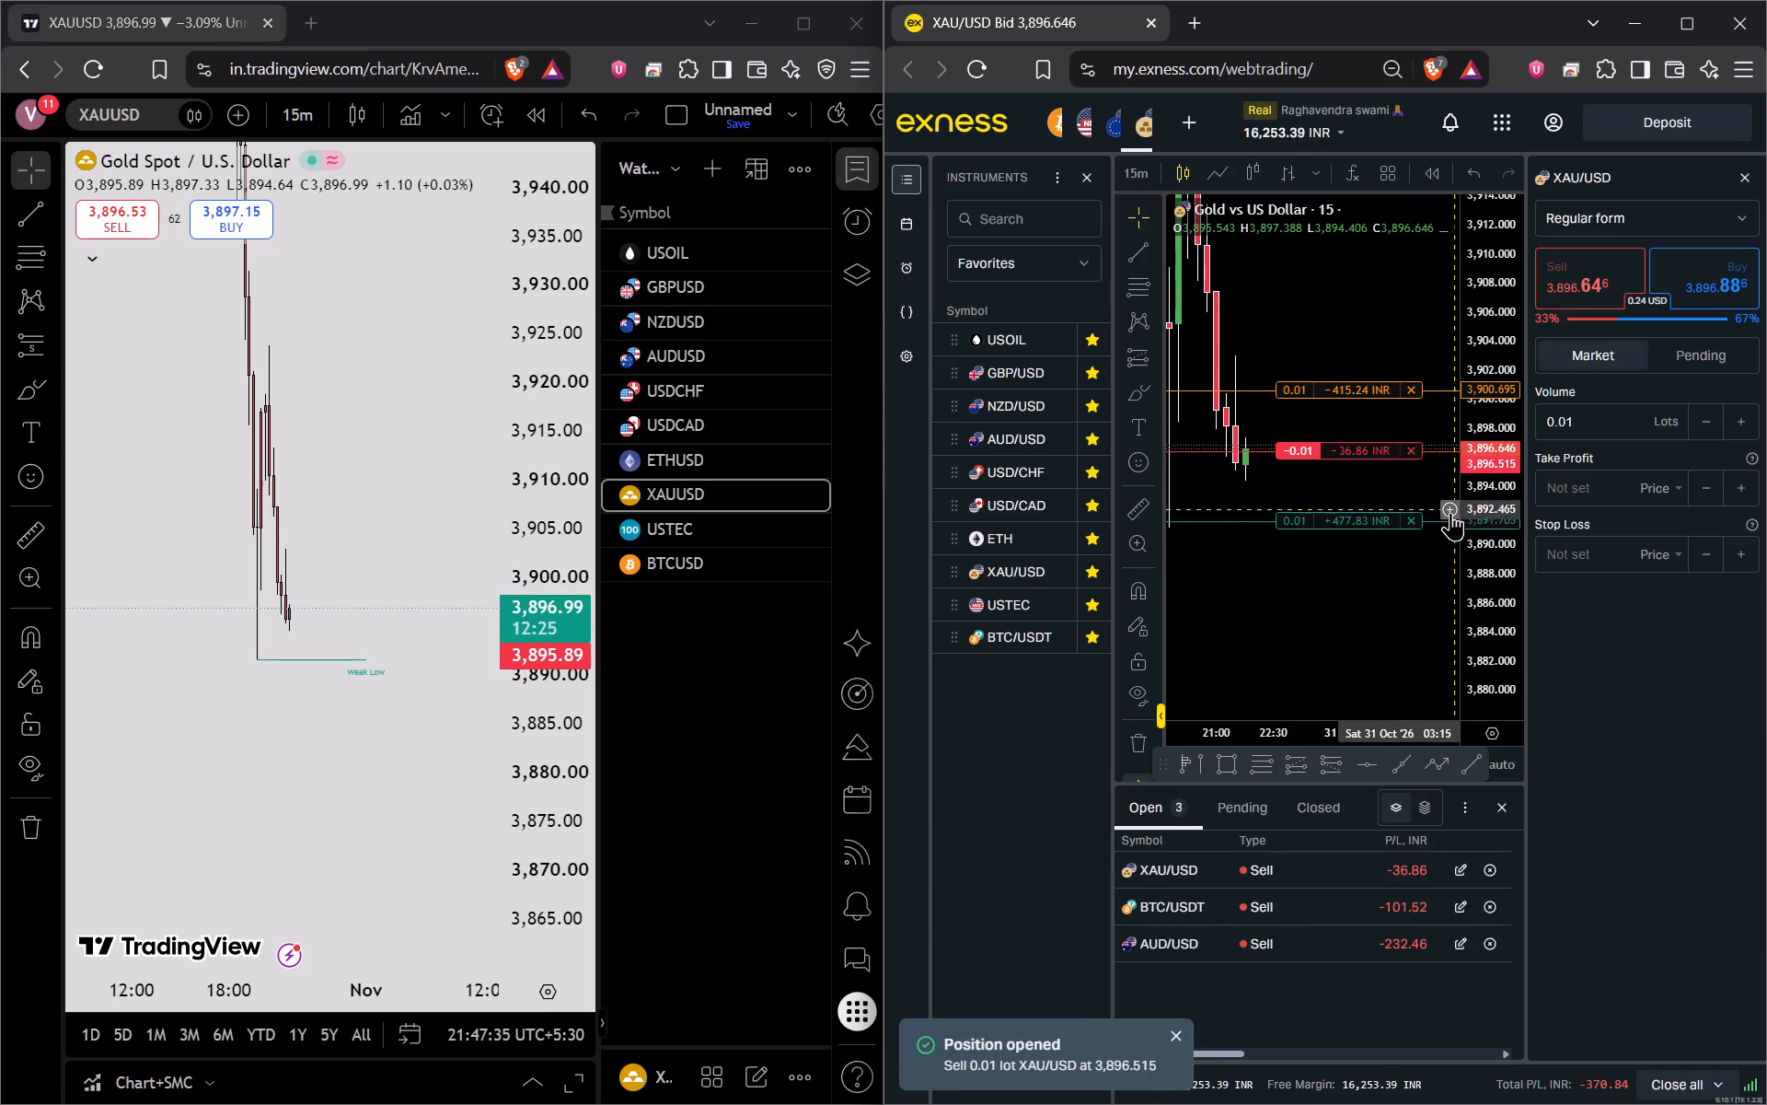
pyautogui.moveTo(1503, 577); pyautogui.dragTo(1523, 496)
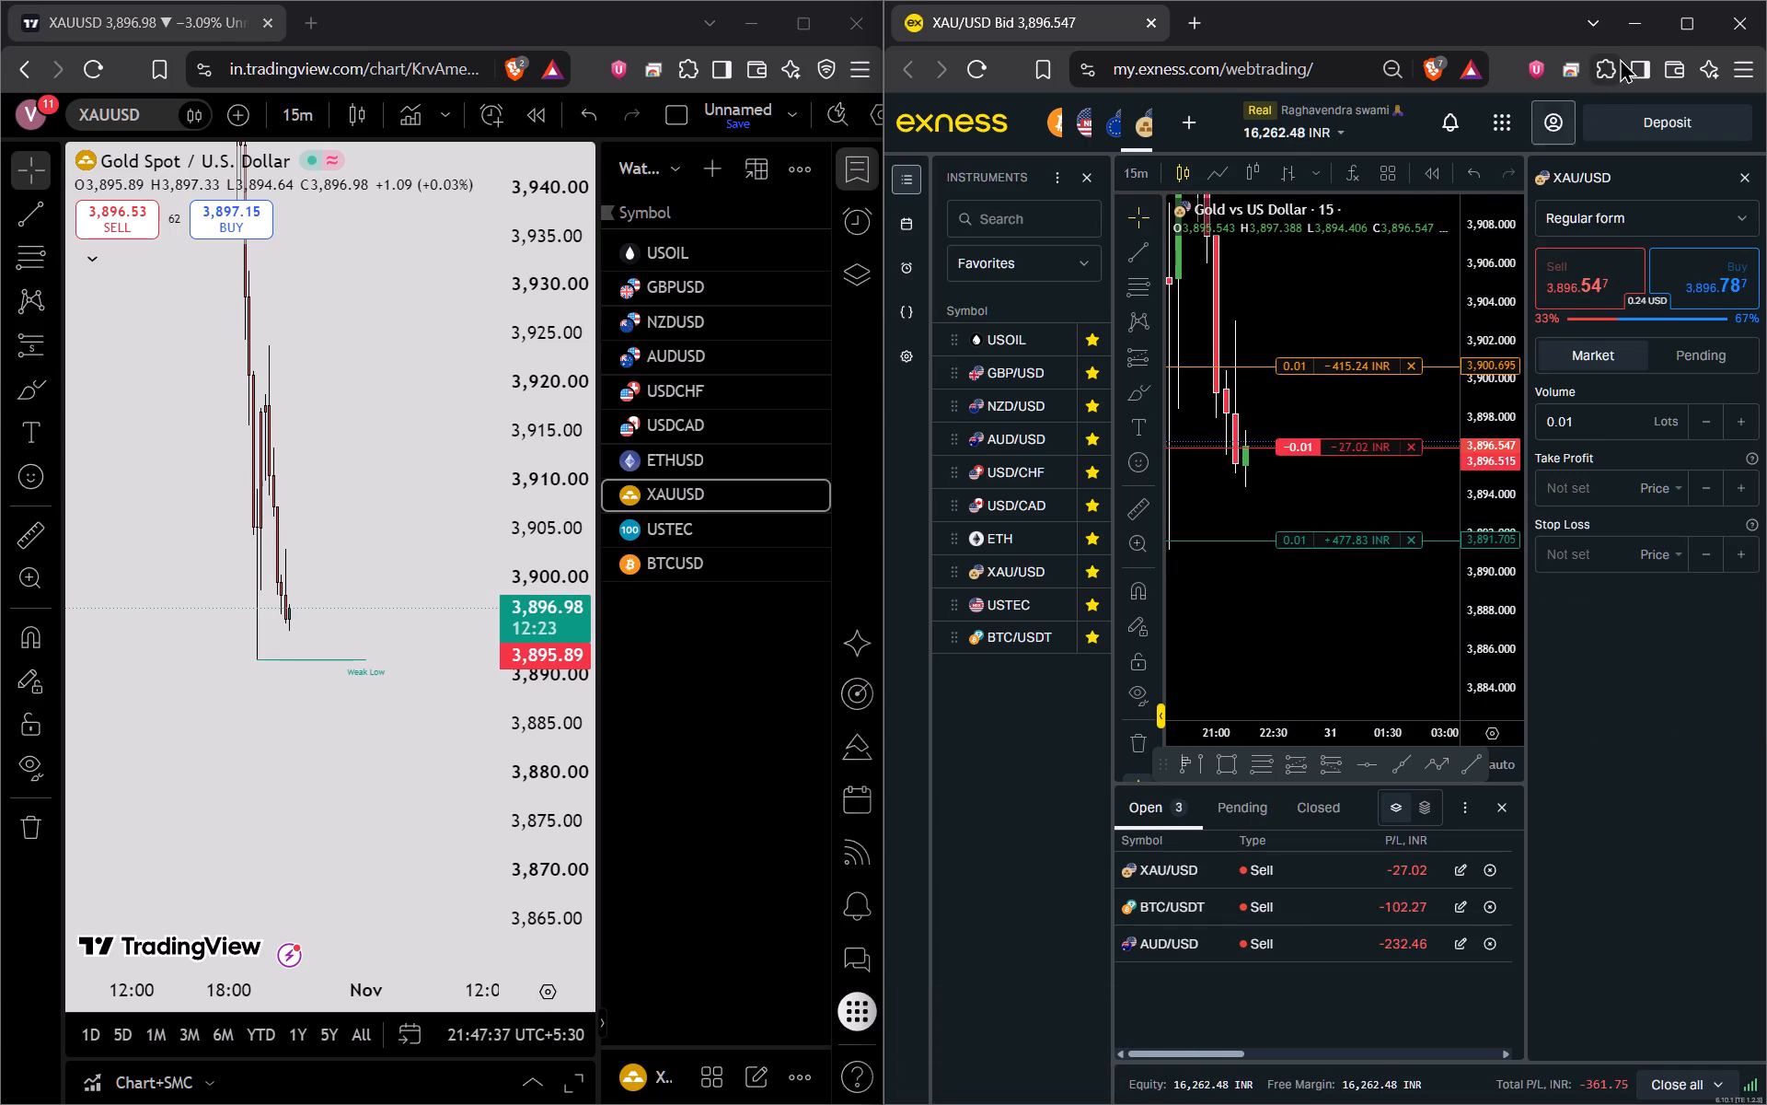
pyautogui.click(1698, 35)
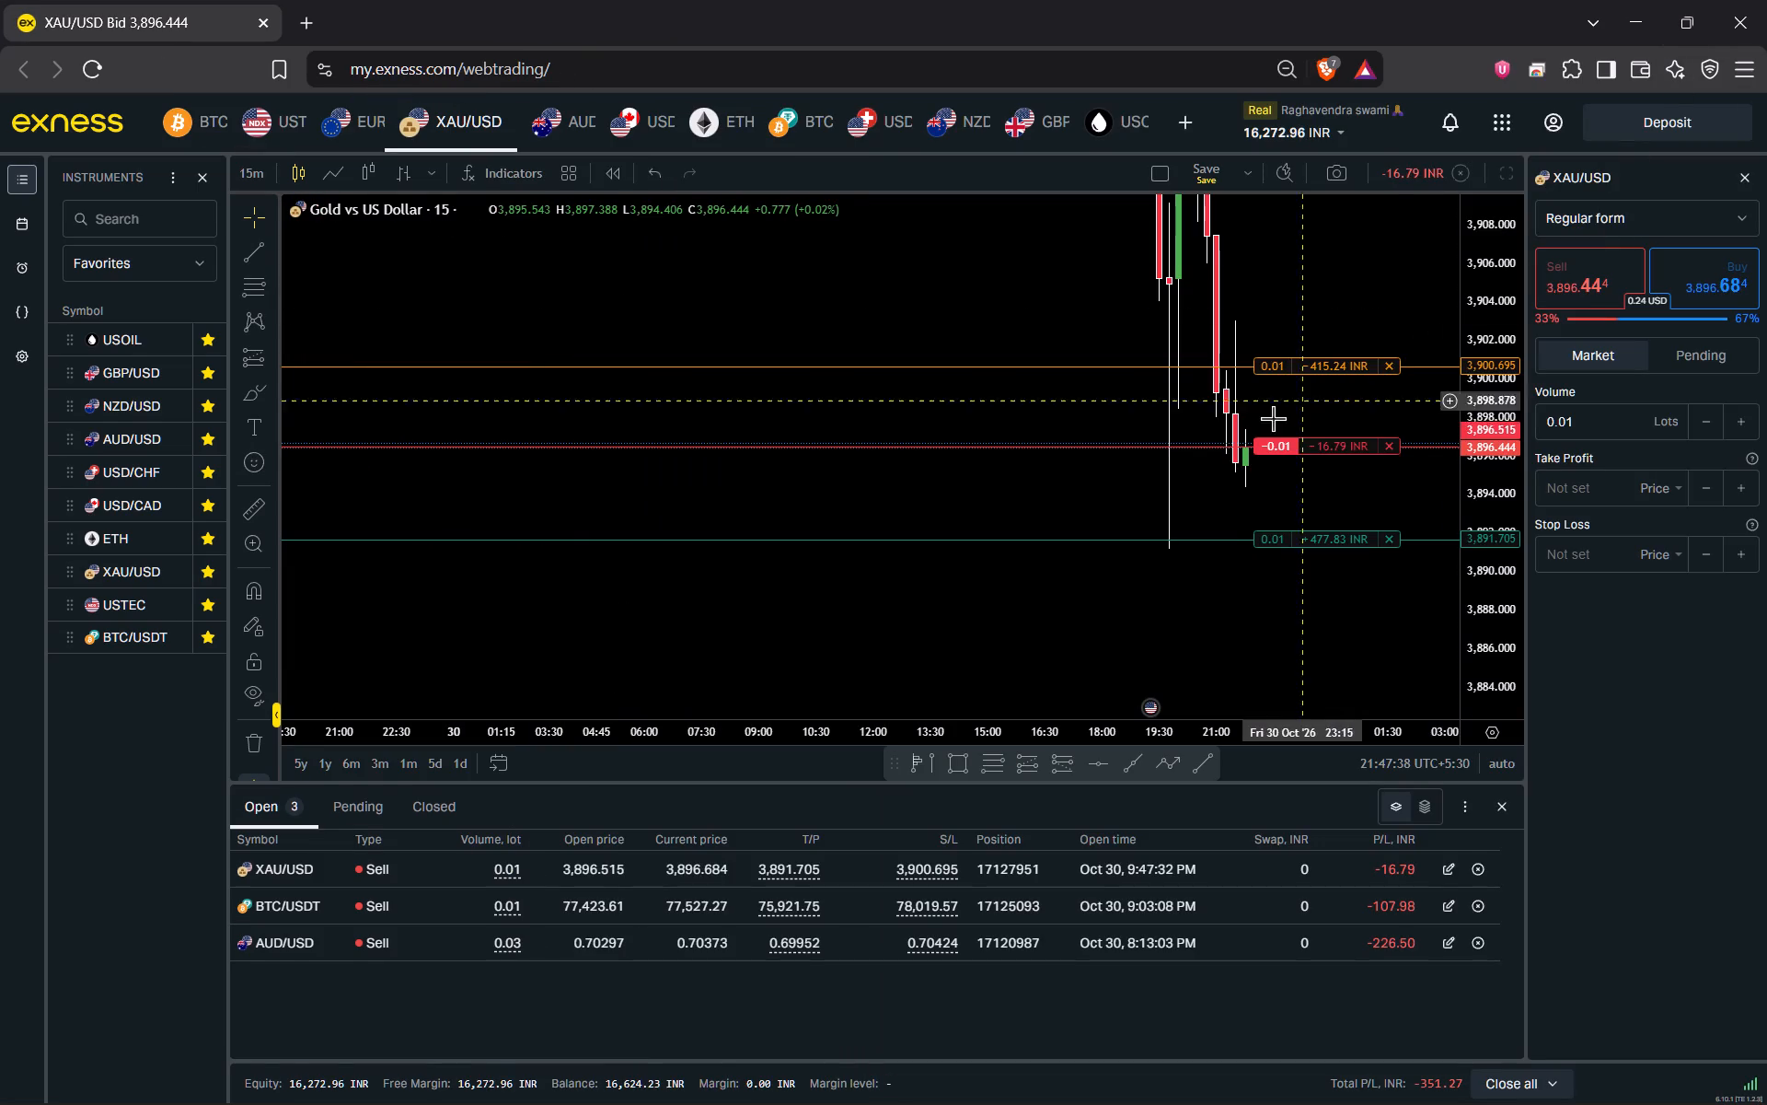
# Modify the open XAU/USD short's take profit to about 3886.544.
pyautogui.moveTo(1080, 482); pyautogui.dragTo(862, 431)
pyautogui.moveTo(1507, 438); pyautogui.dragTo(1509, 575)
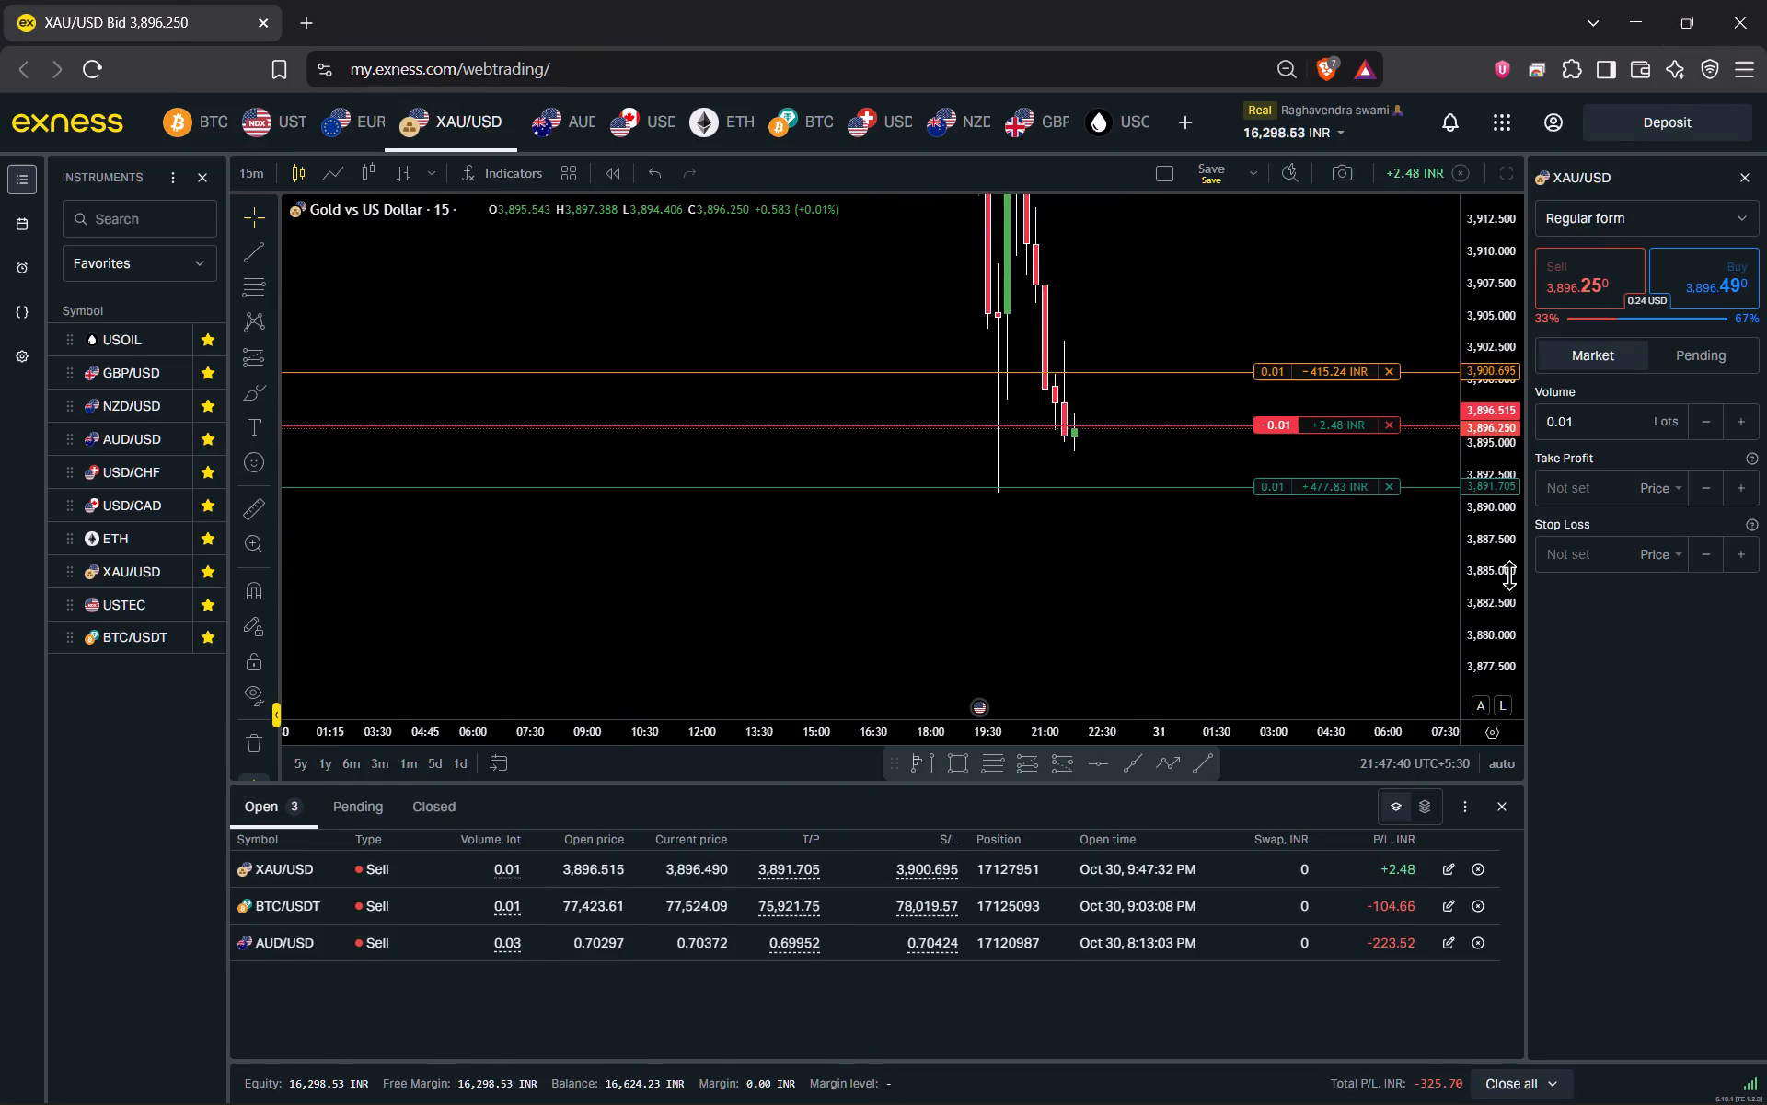
pyautogui.moveTo(1509, 575); pyautogui.dragTo(1516, 582)
pyautogui.scroll(3, 1353, 576)
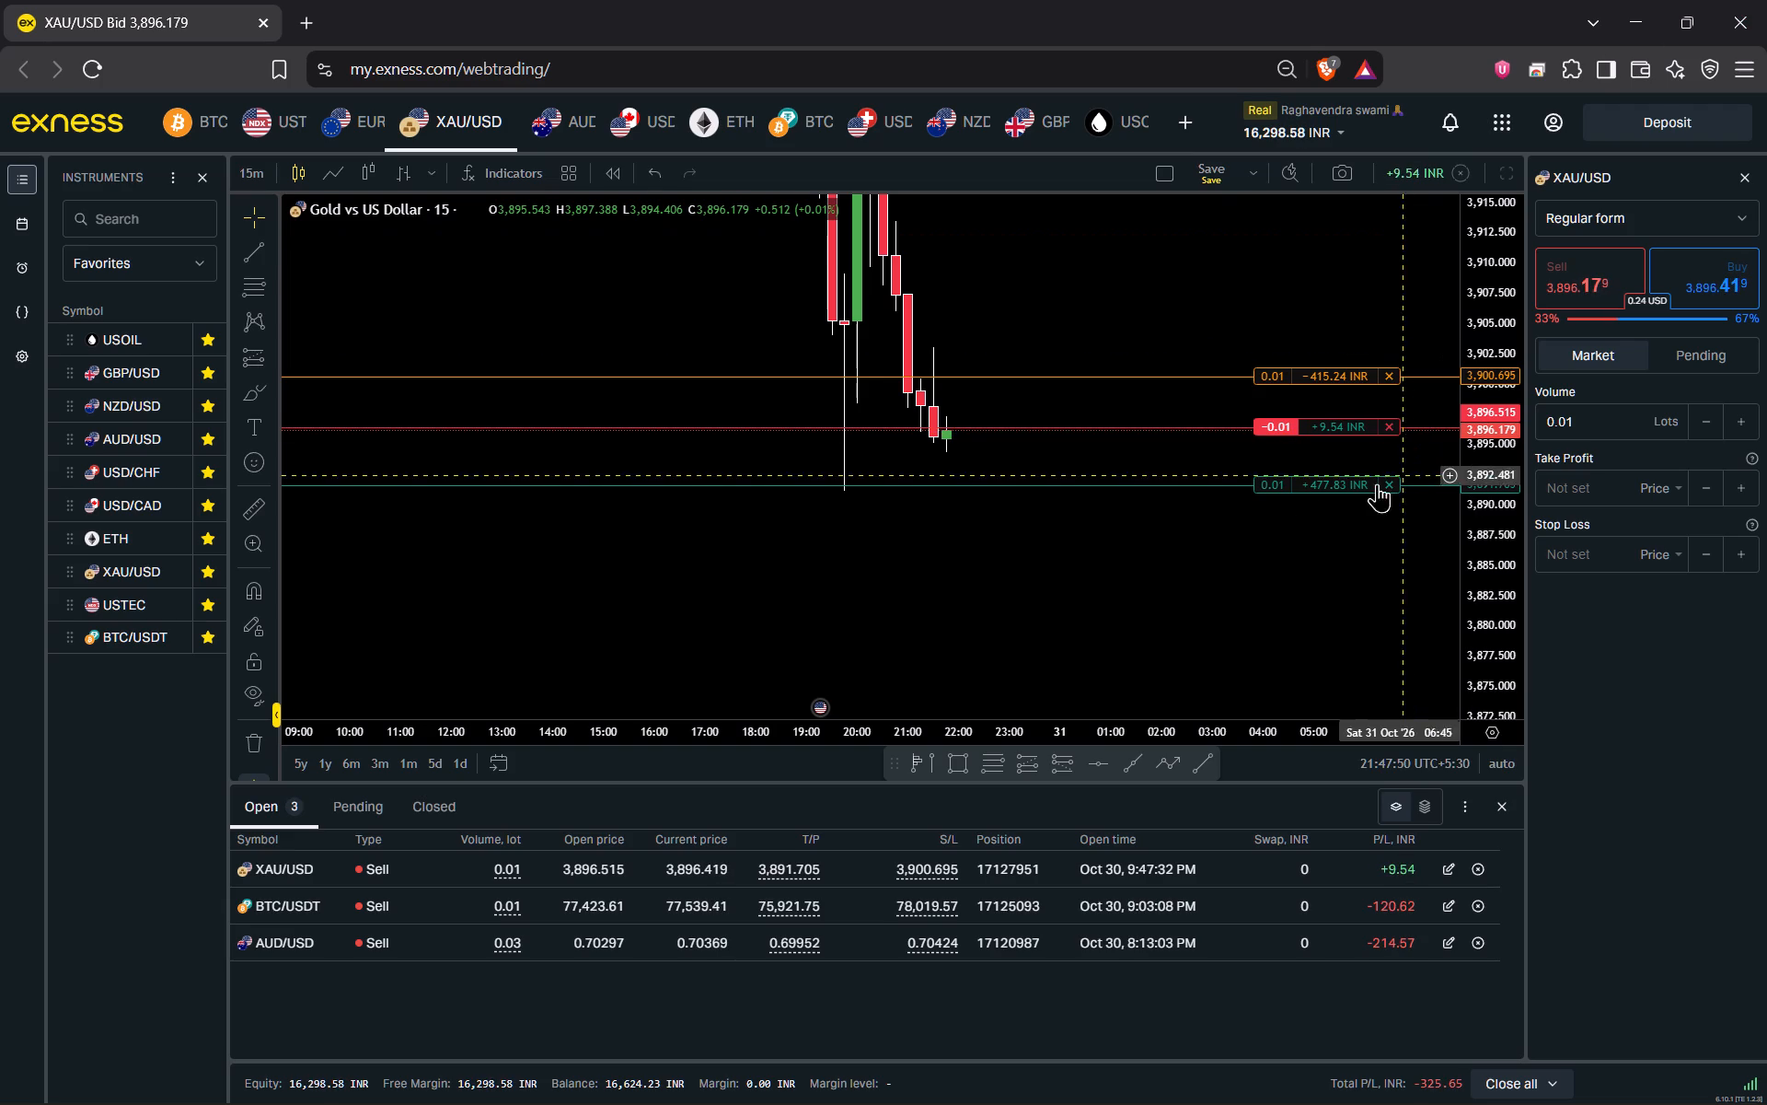
pyautogui.moveTo(1283, 483); pyautogui.dragTo(1272, 548)
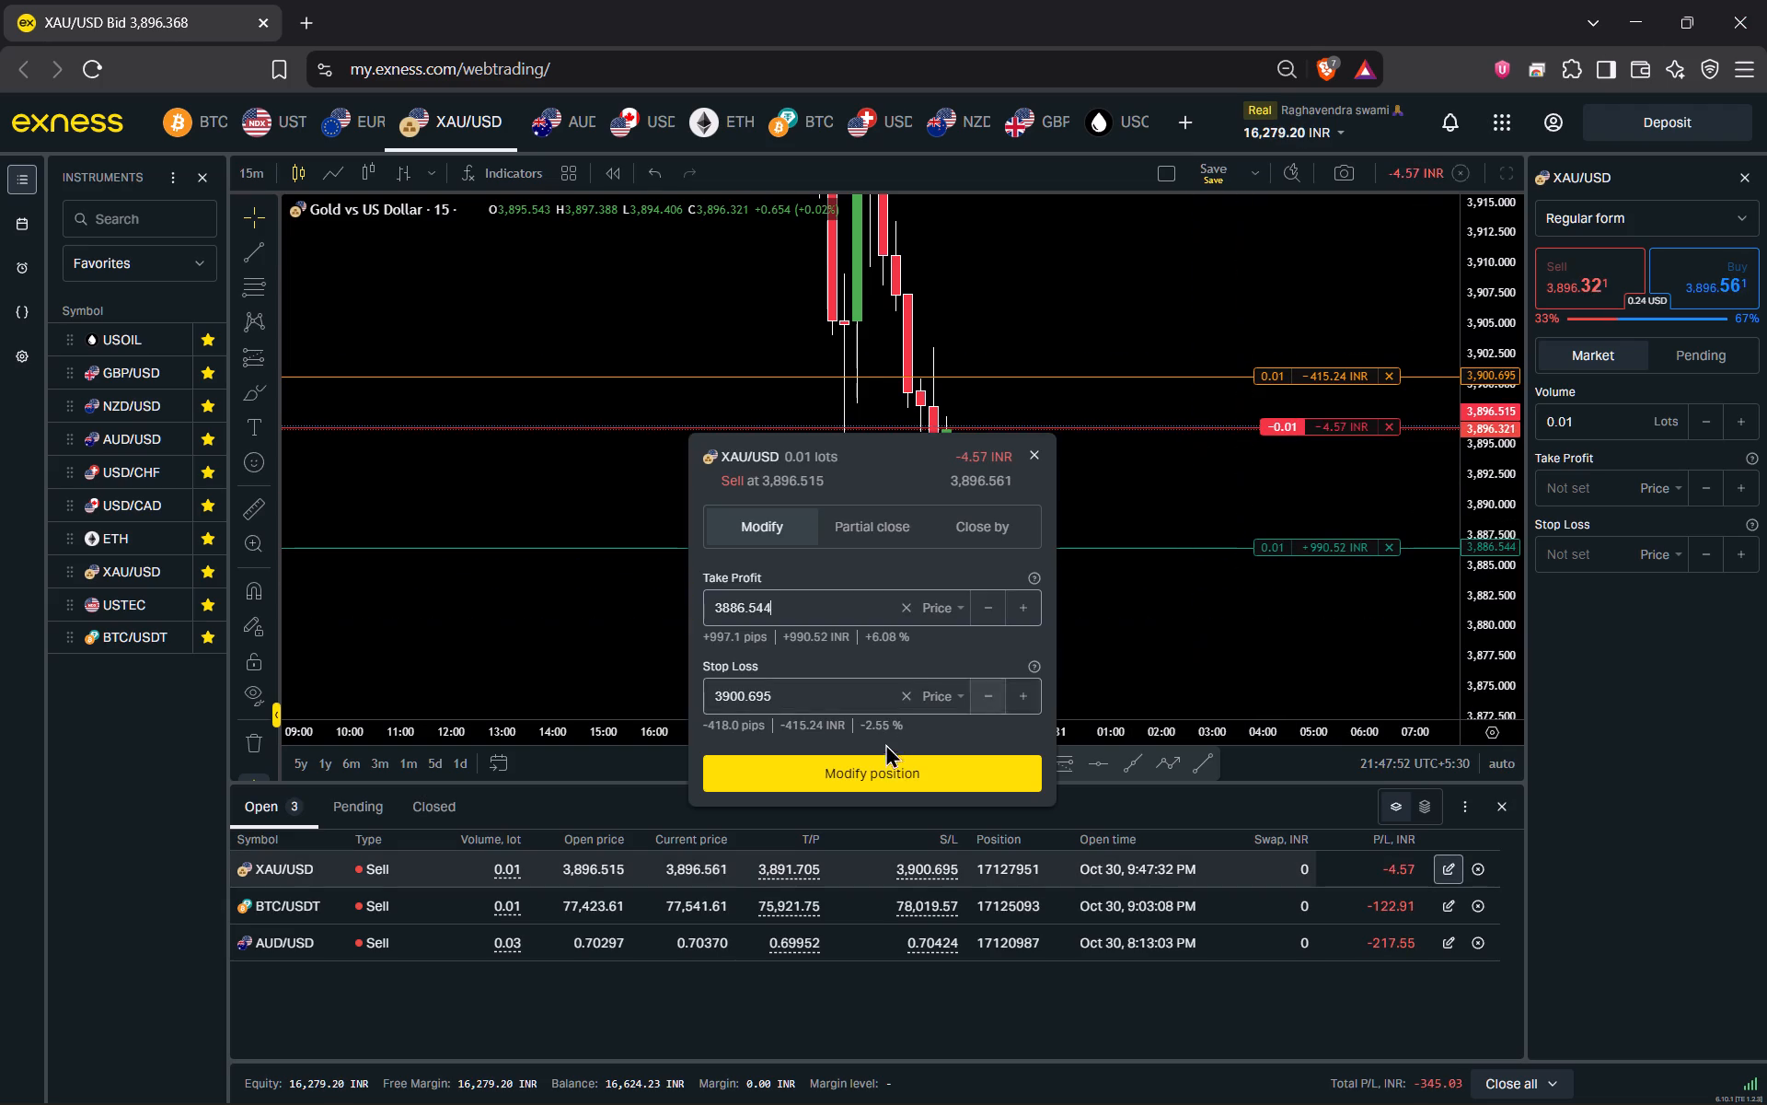
pyautogui.click(895, 774)
# Tighten the open XAU/USD short's stop loss to about 3900.165 and apply the modification.
pyautogui.scroll(1, 1073, 501)
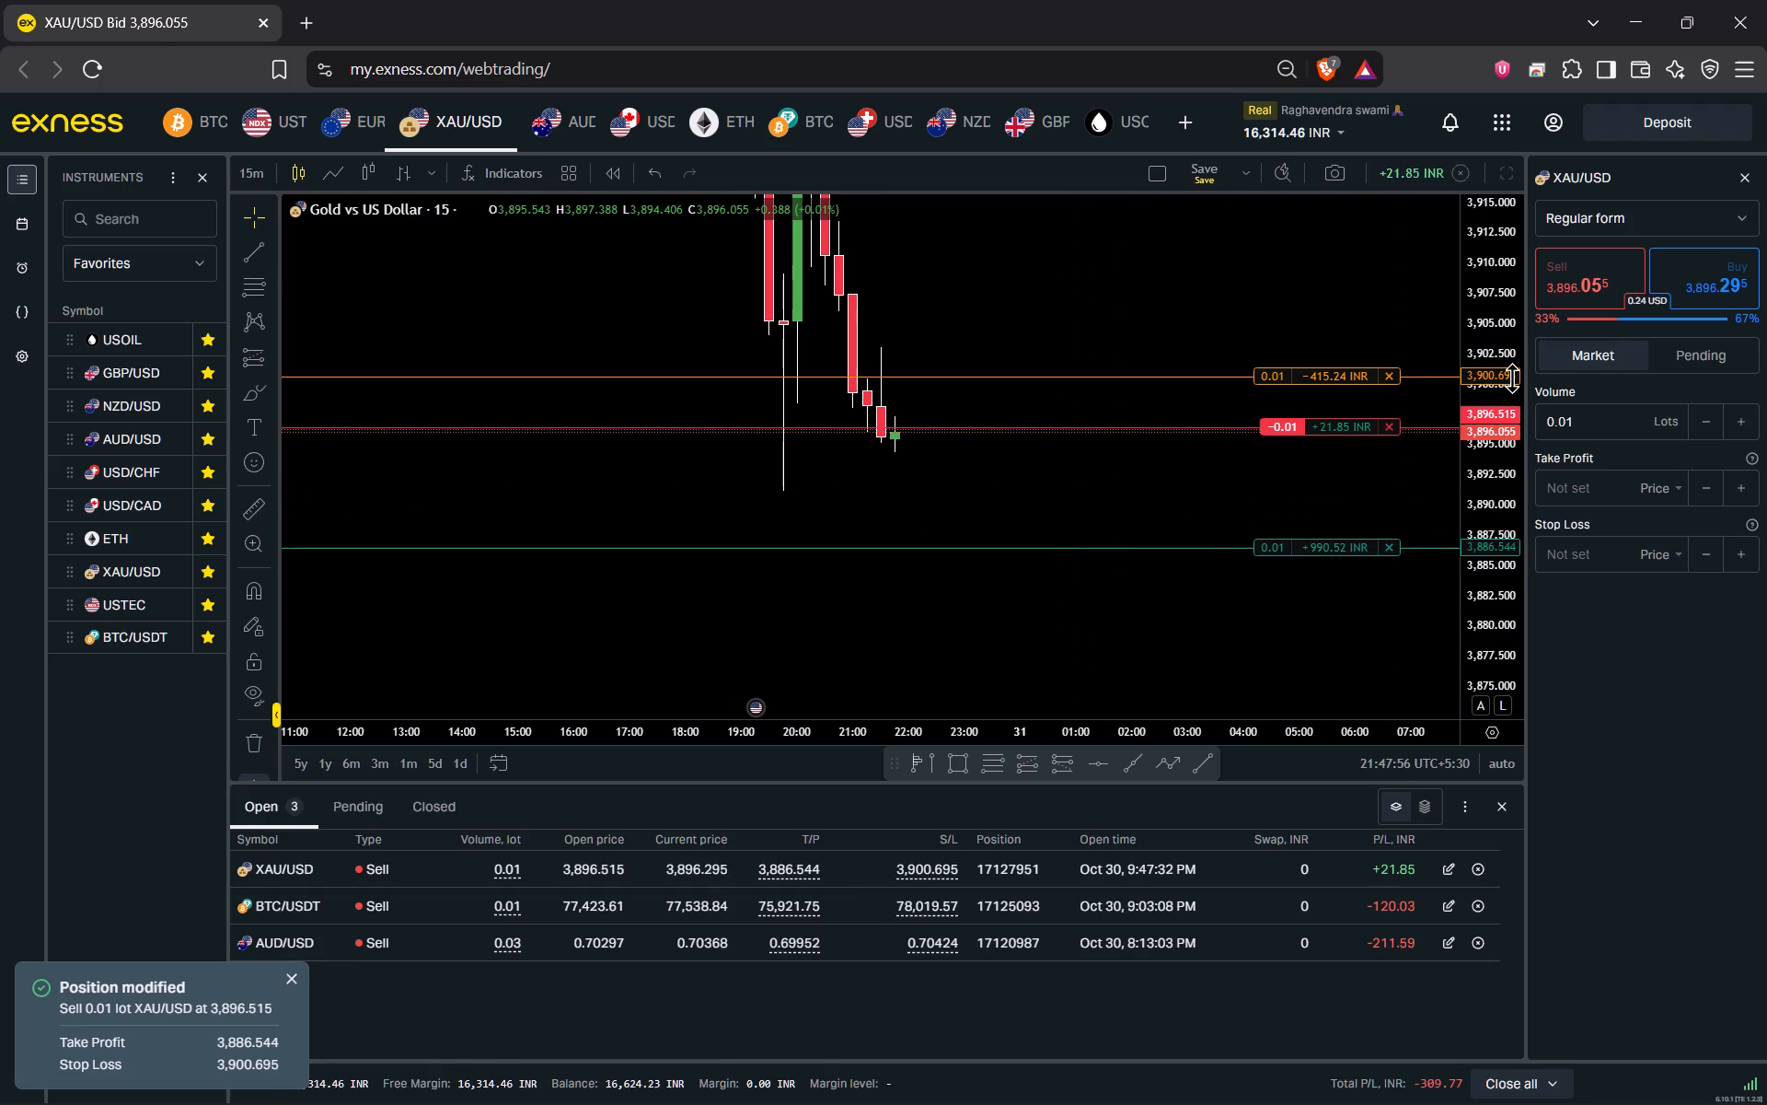
pyautogui.moveTo(1505, 390); pyautogui.dragTo(1527, 521)
pyautogui.moveTo(1037, 460); pyautogui.dragTo(1096, 490)
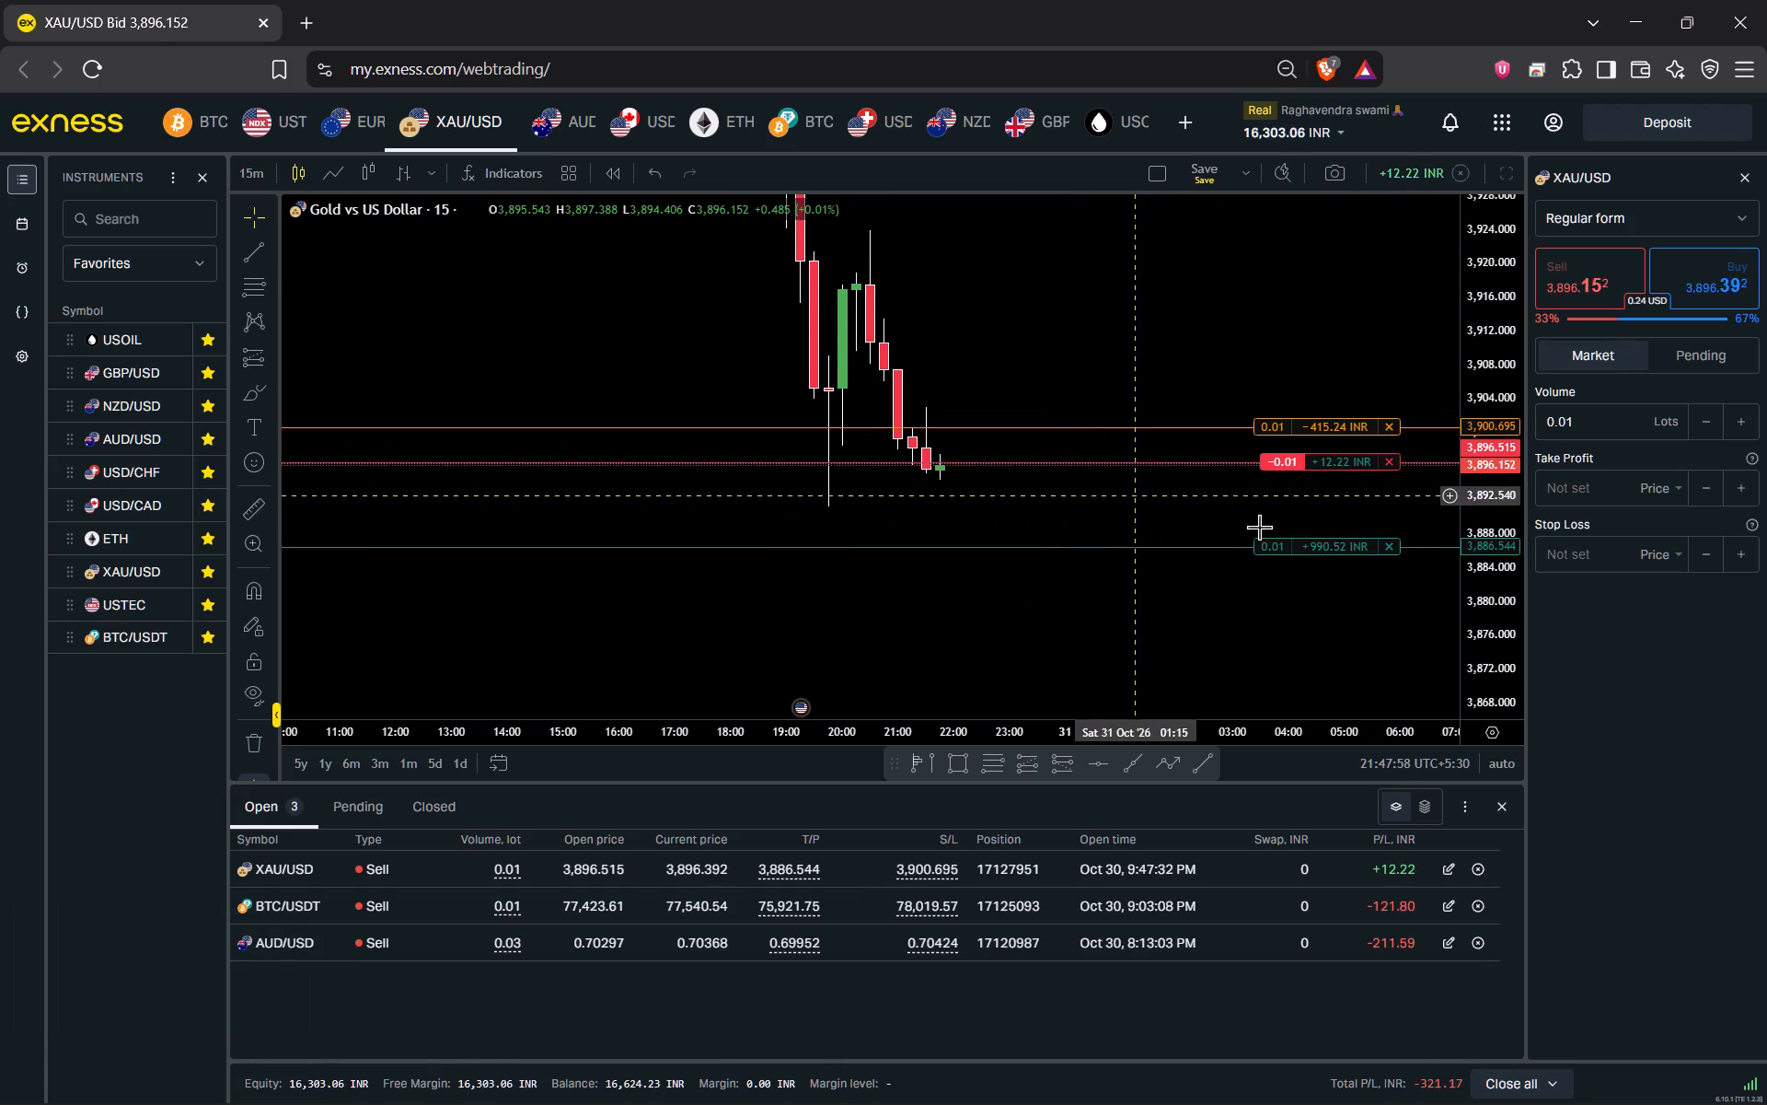
pyautogui.moveTo(1511, 581); pyautogui.dragTo(1497, 390)
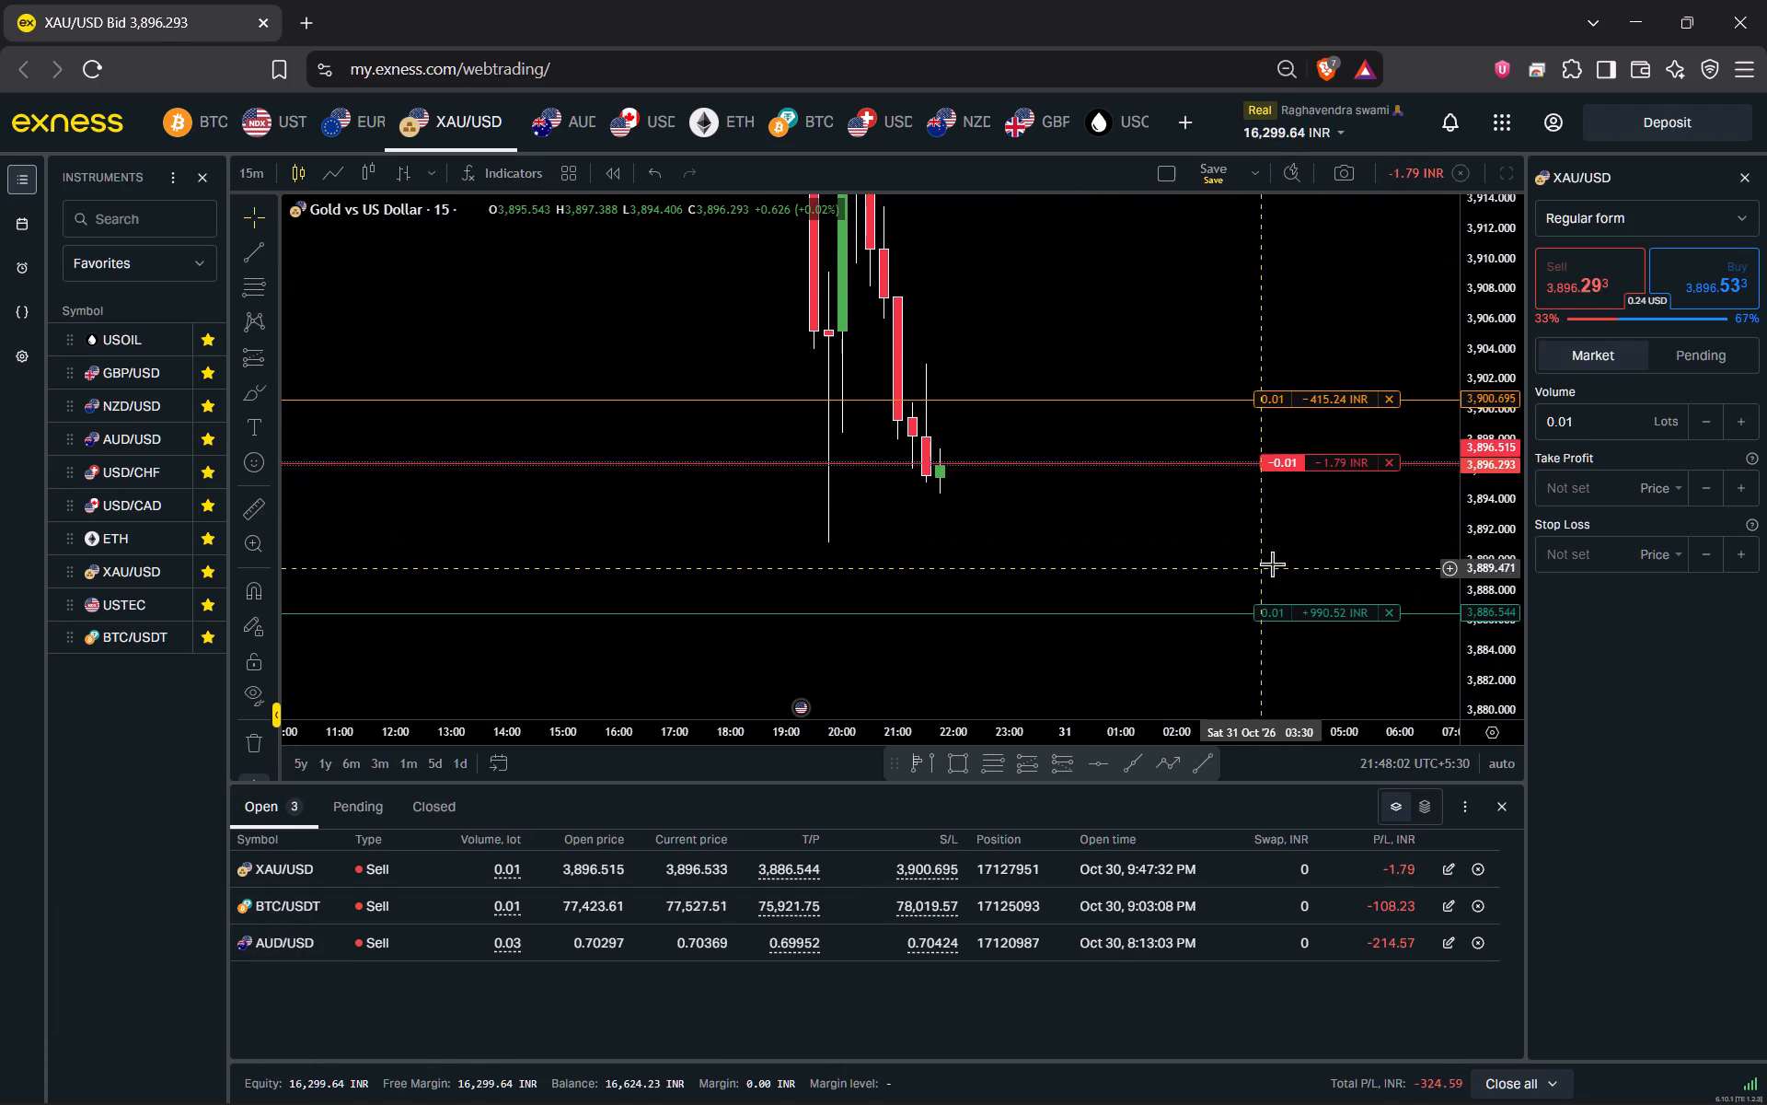
pyautogui.moveTo(1275, 560); pyautogui.dragTo(1271, 488)
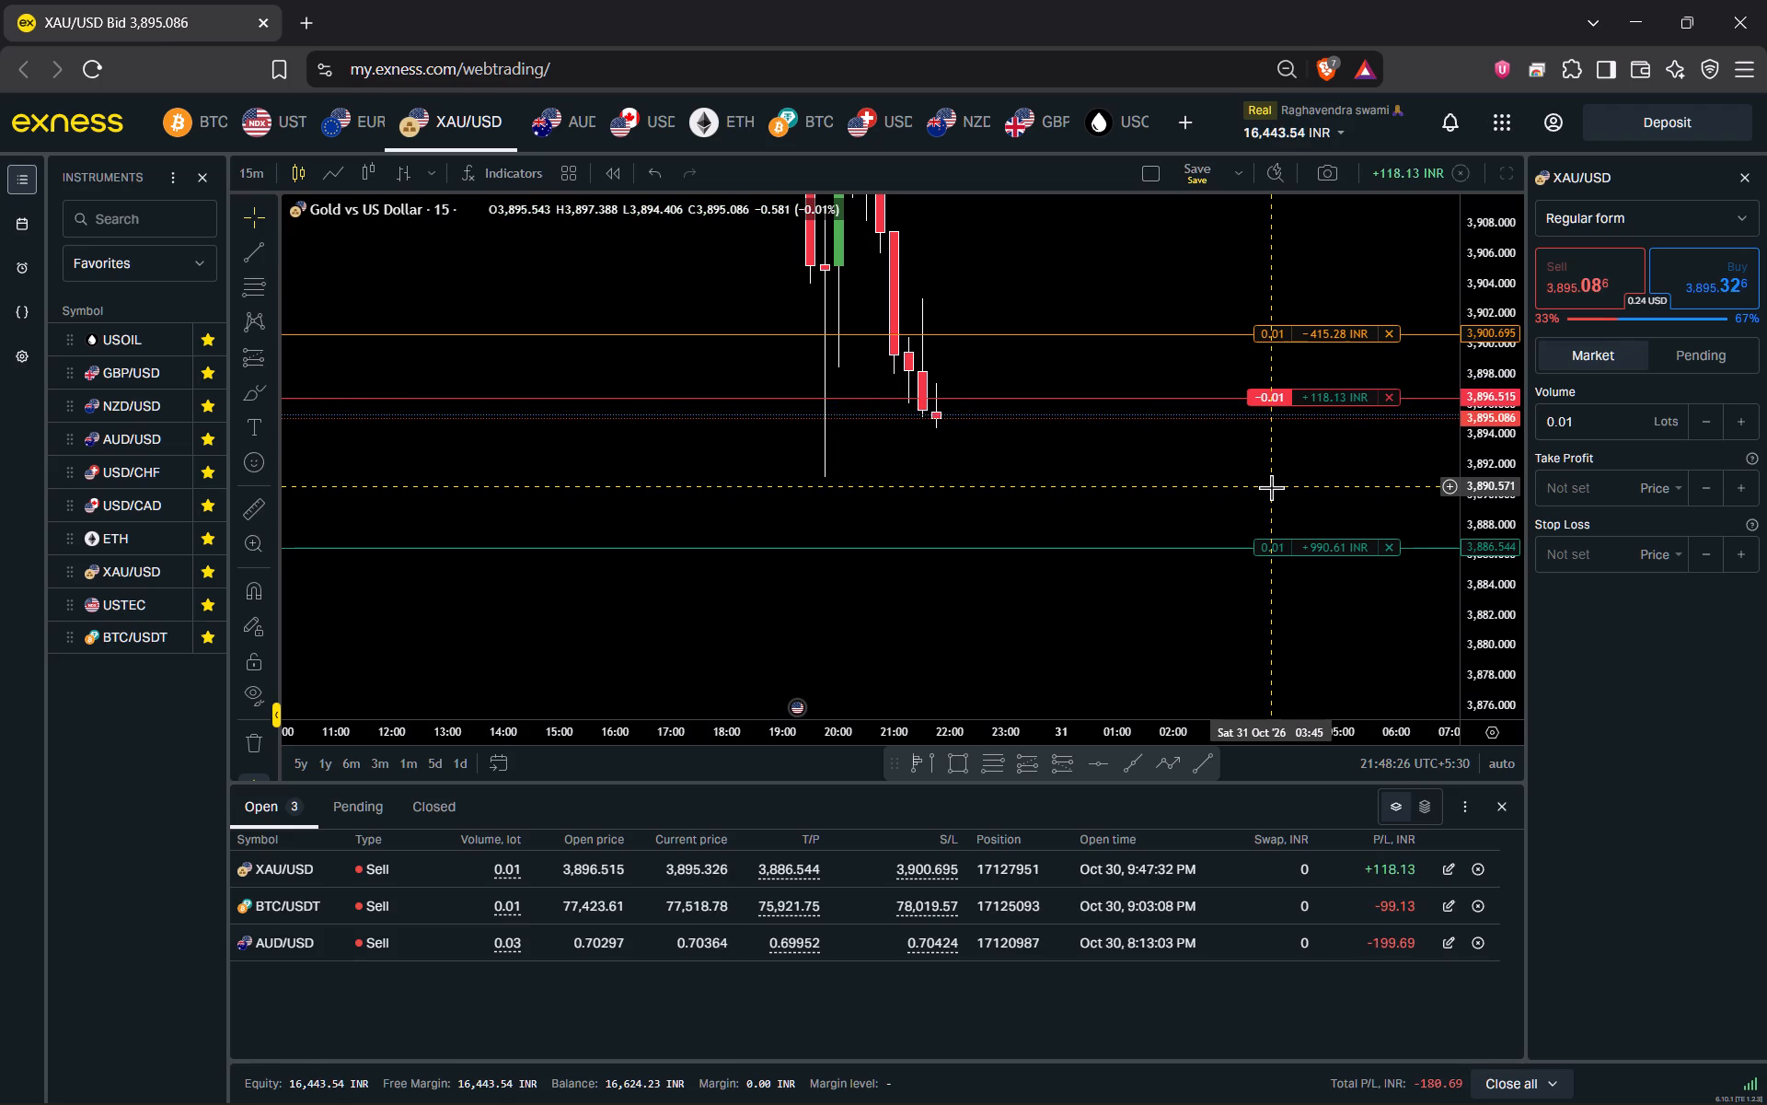
pyautogui.click(1308, 338)
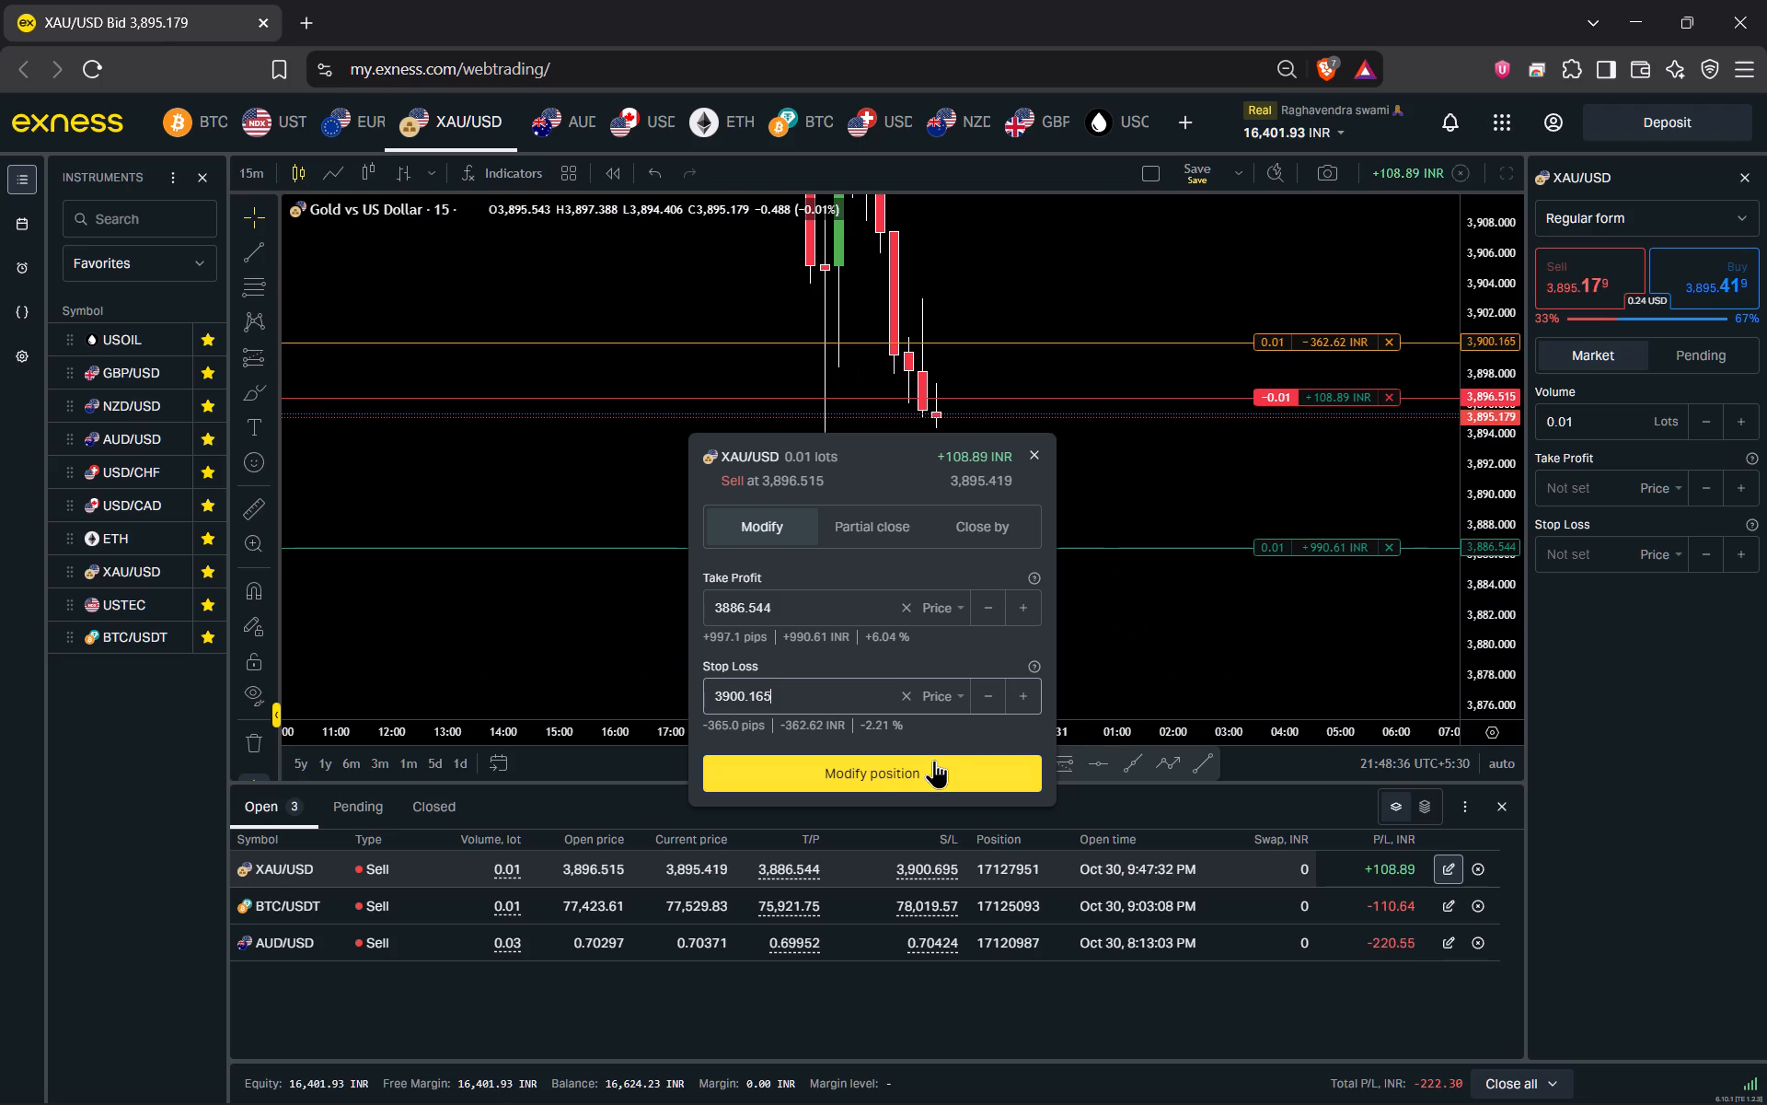
pyautogui.click(934, 760)
pyautogui.moveTo(1091, 488); pyautogui.dragTo(1082, 462)
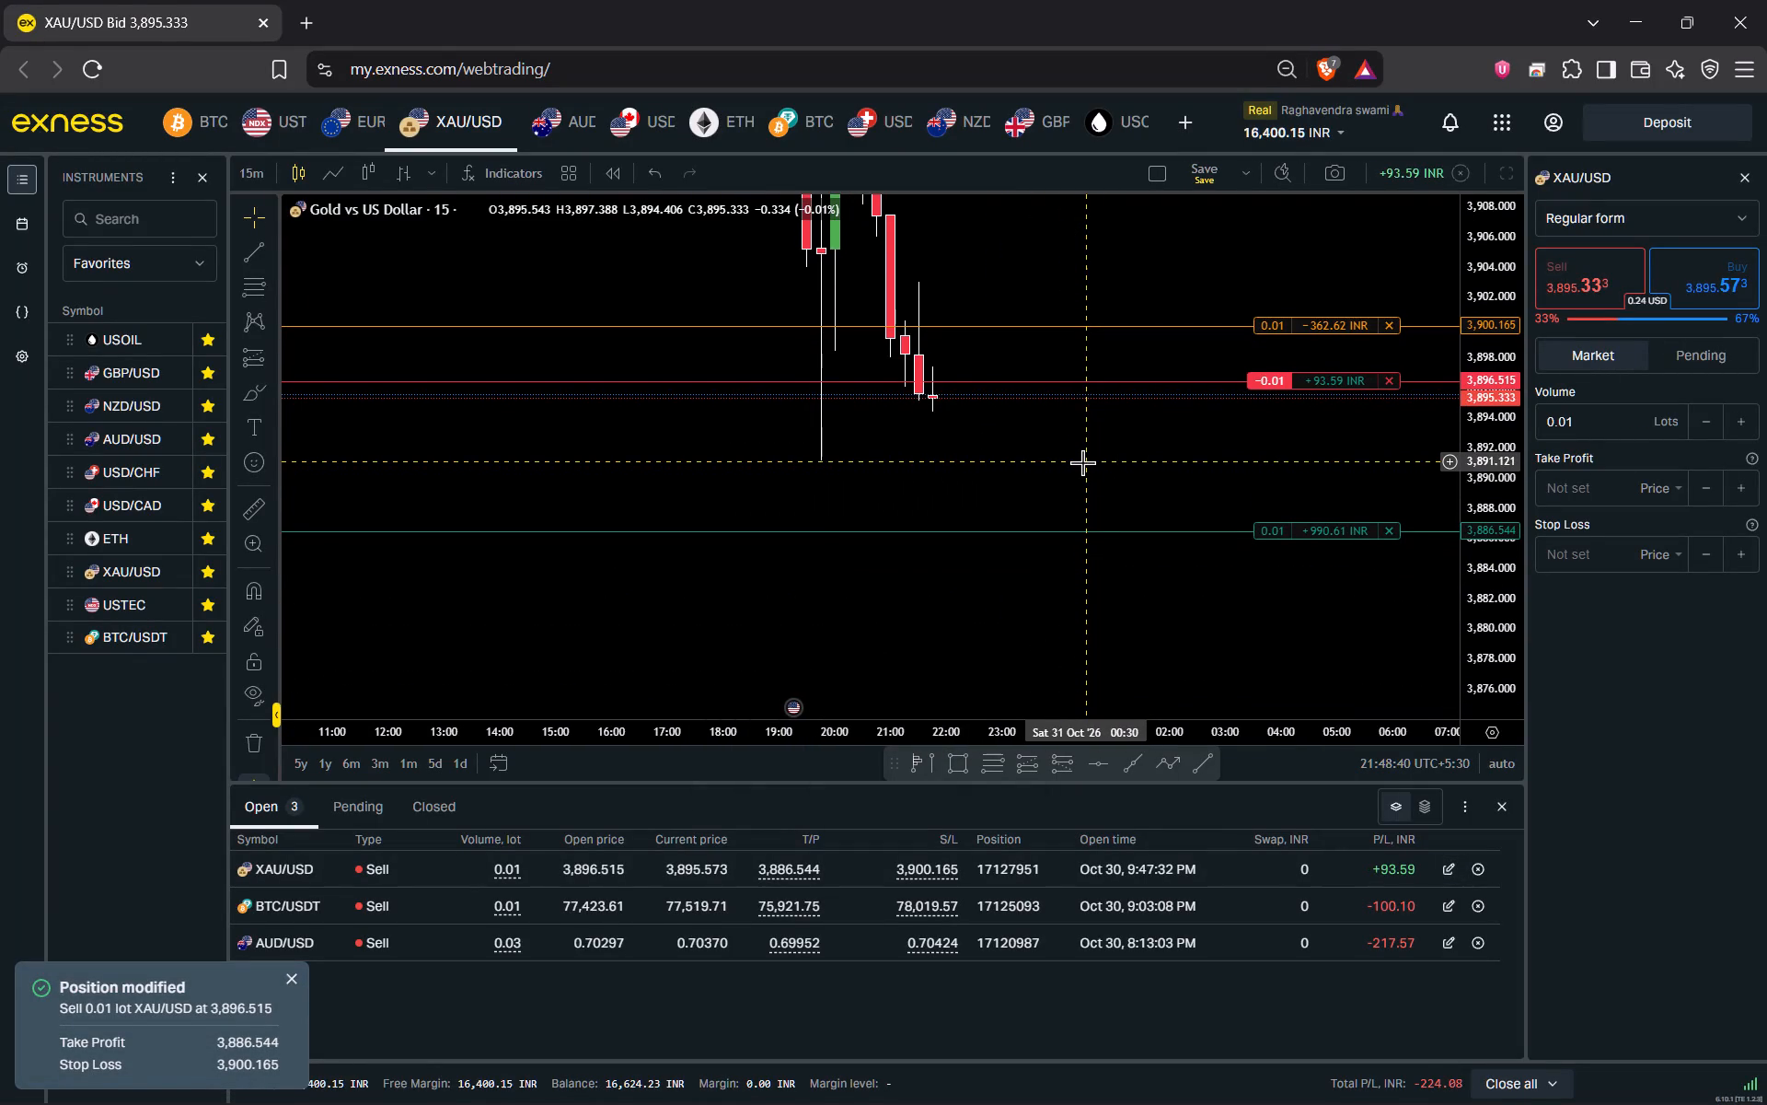
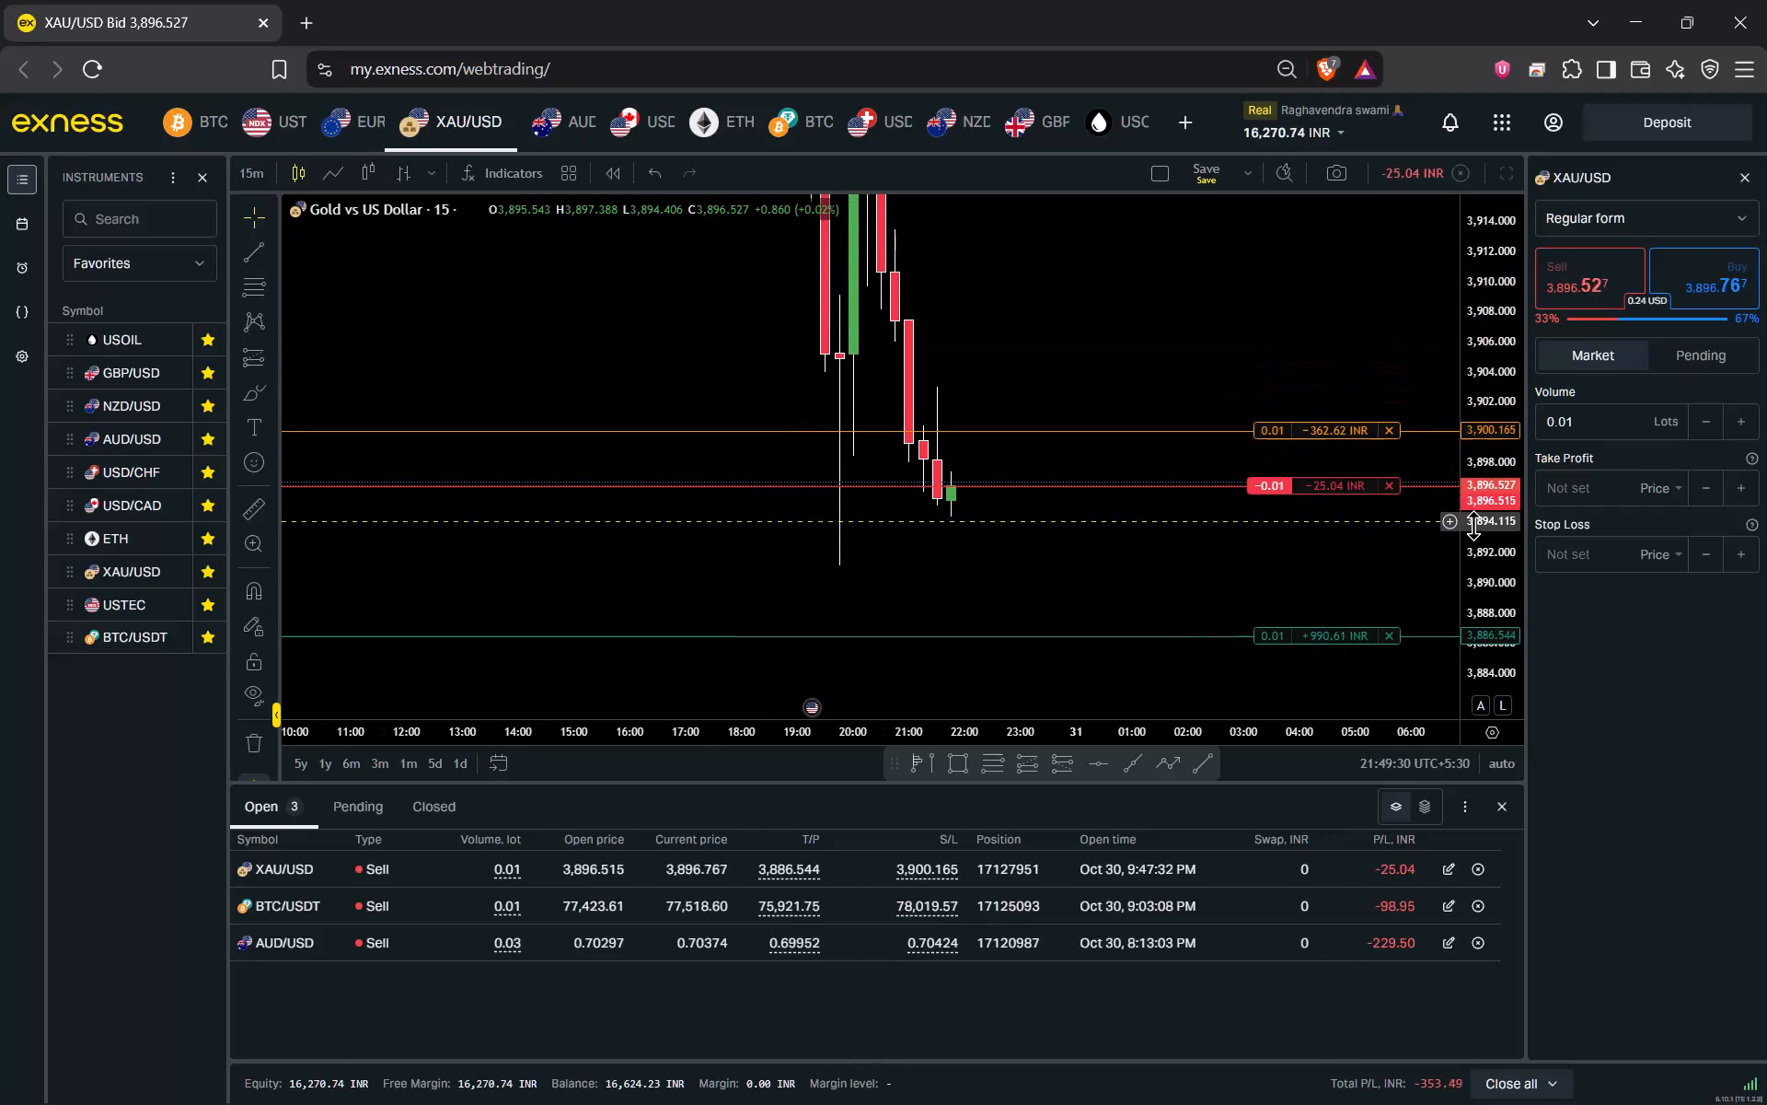
# Examine the XAU/USD 15-minute chart at wider and closer scales, comparing recent candles with the short's entry, stop loss and take profit levels.
pyautogui.moveTo(1490, 431); pyautogui.dragTo(1485, 560)
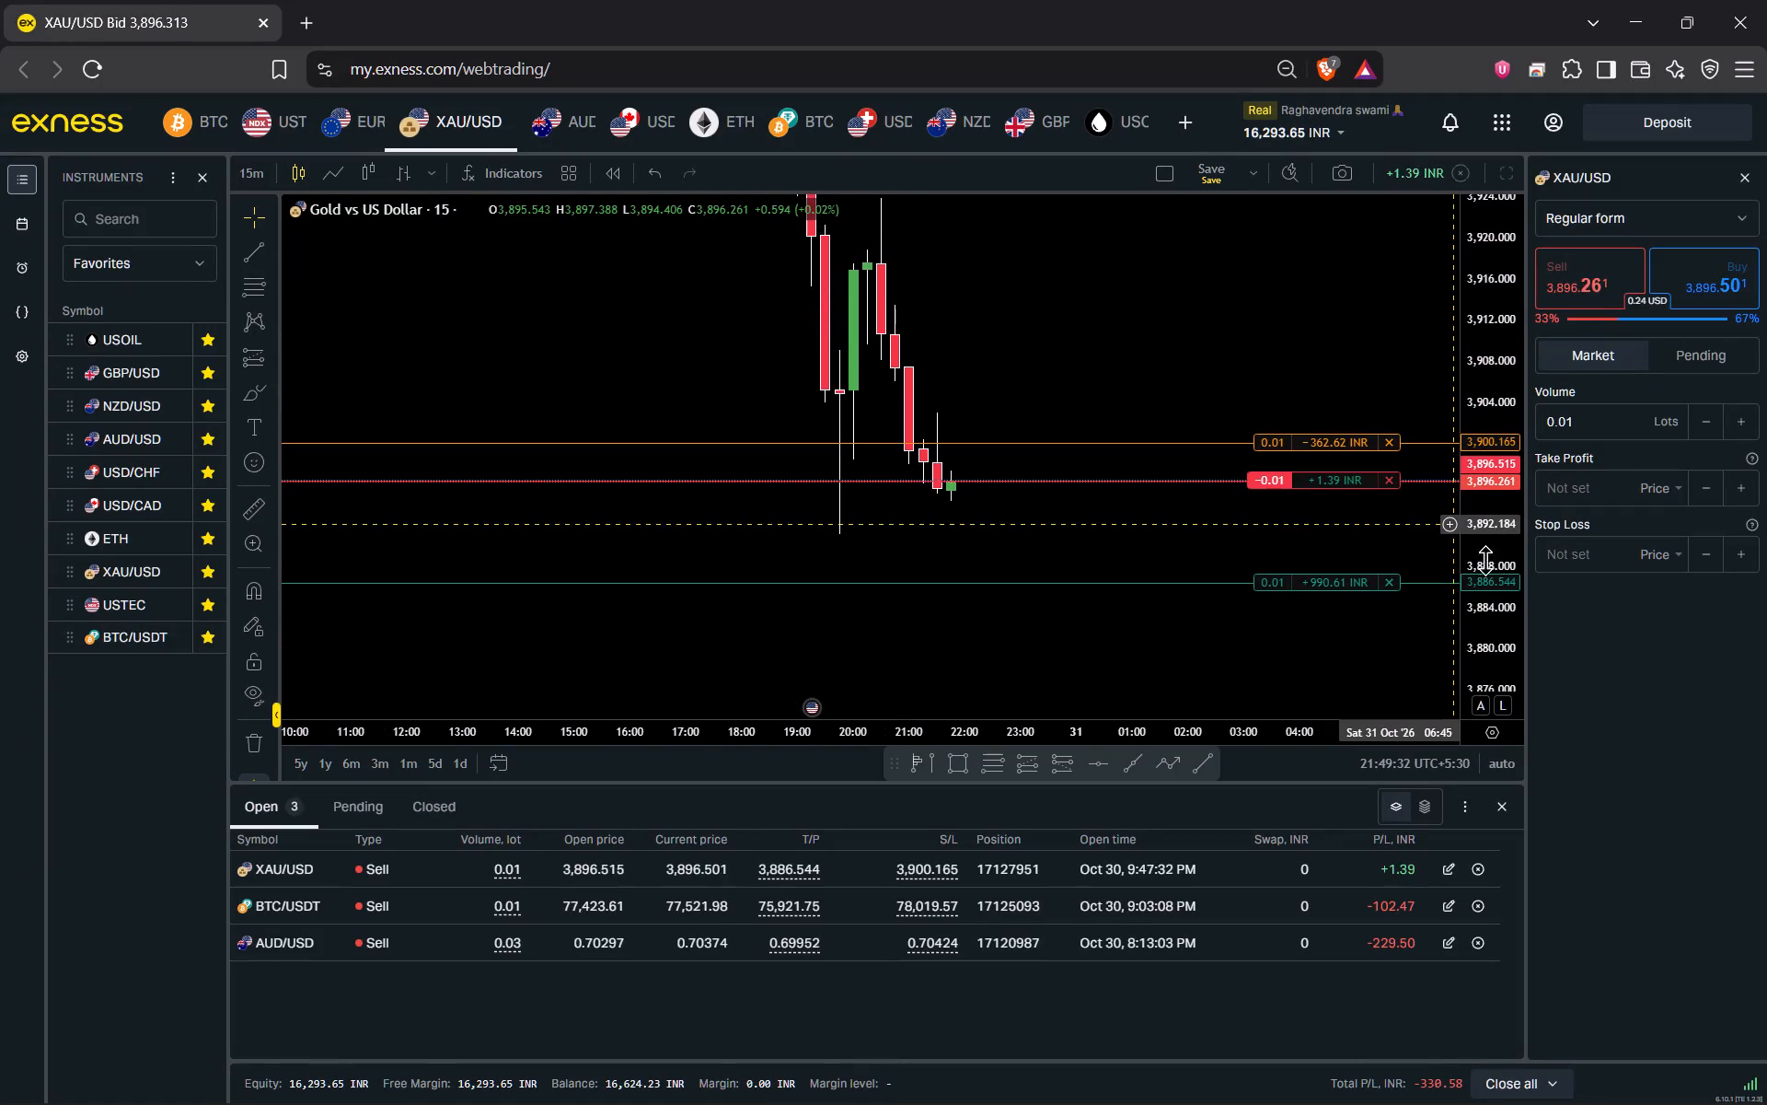
pyautogui.moveTo(1485, 560); pyautogui.dragTo(1485, 581)
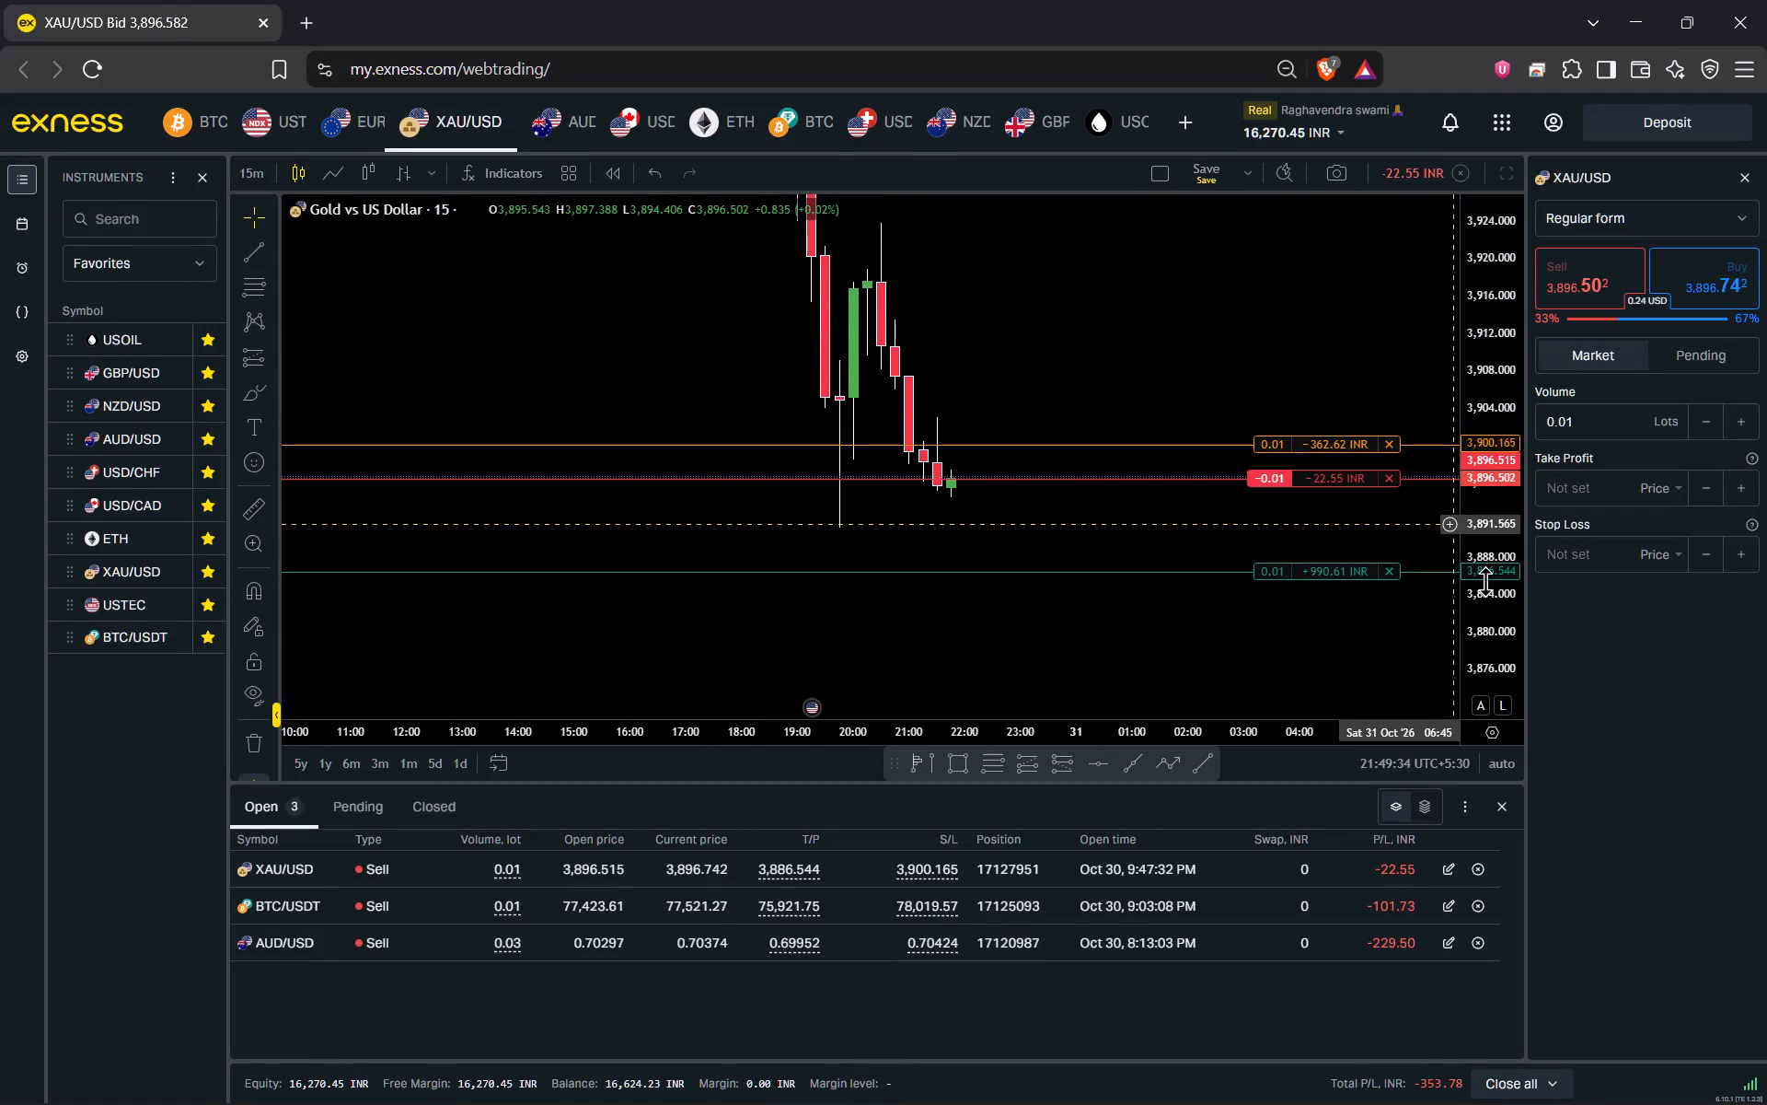
pyautogui.moveTo(1485, 581); pyautogui.dragTo(1484, 700)
pyautogui.scroll(-6, 1394, 638)
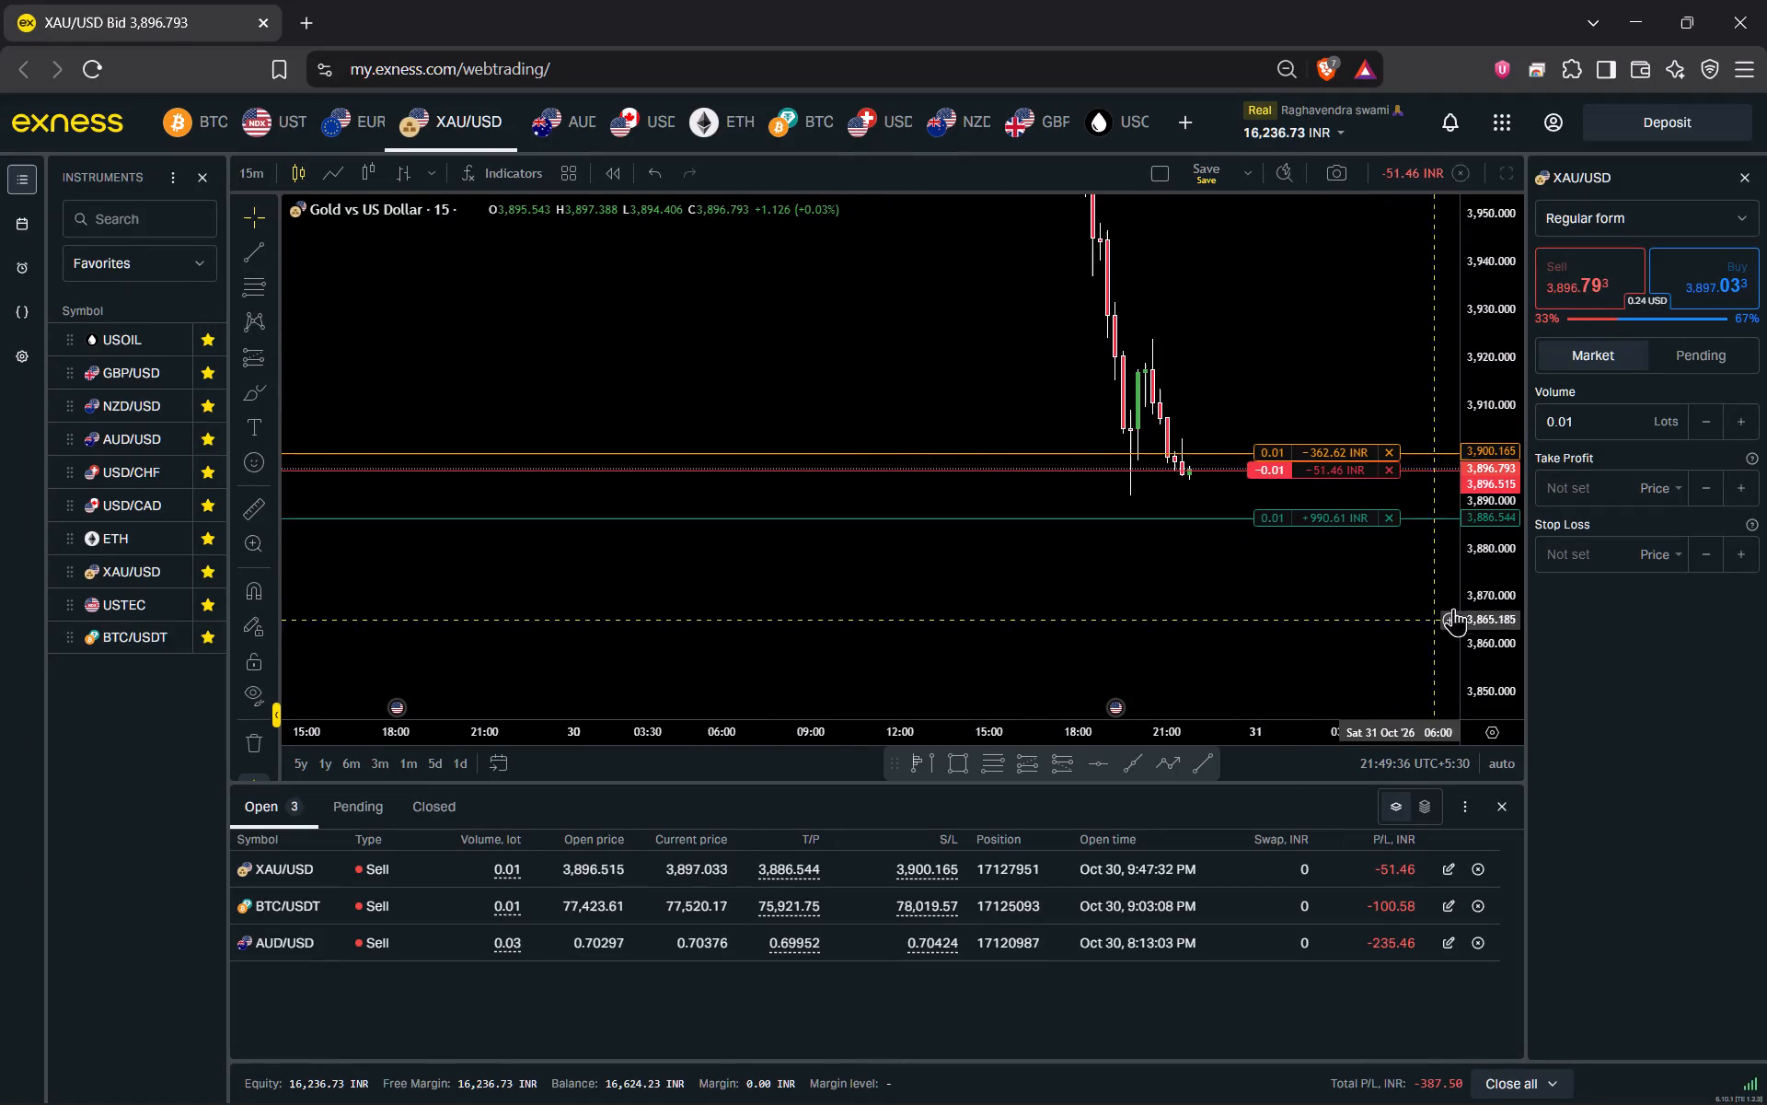
pyautogui.scroll(-5, 1496, 546)
pyautogui.scroll(1, 1493, 540)
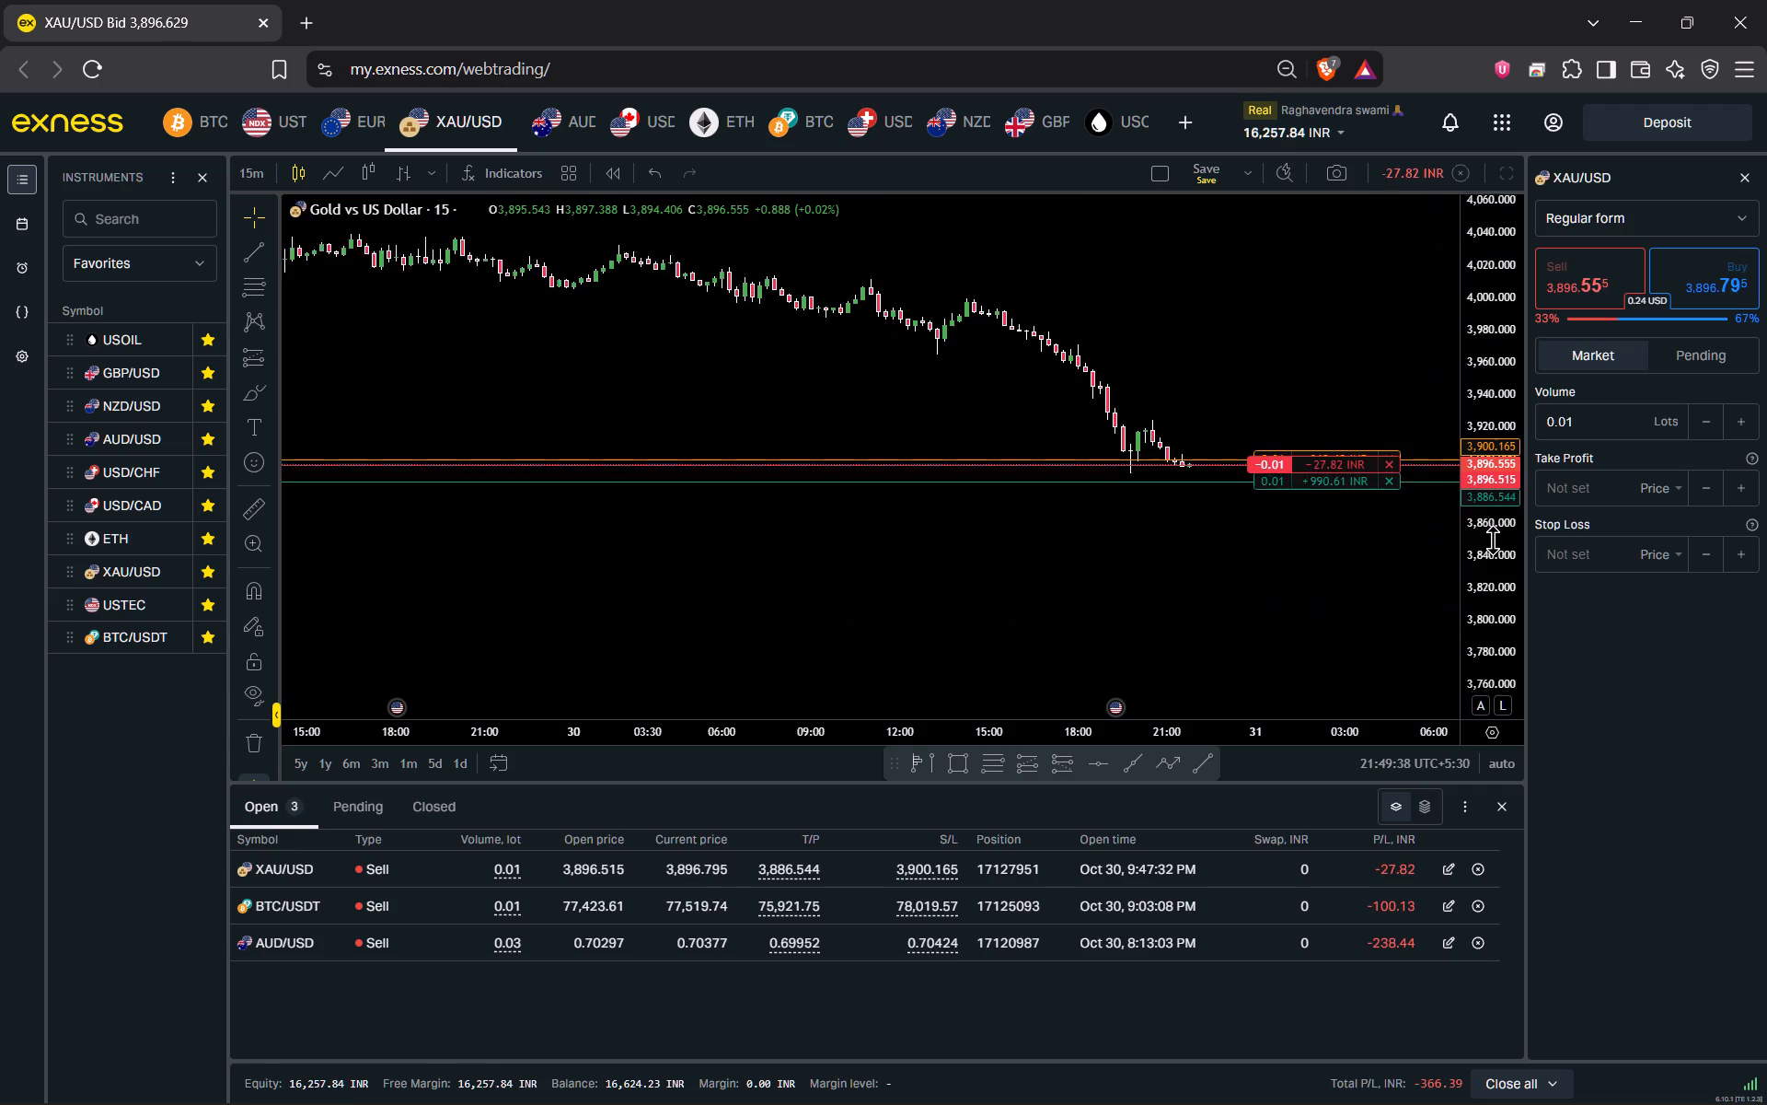
pyautogui.scroll(5, 1493, 540)
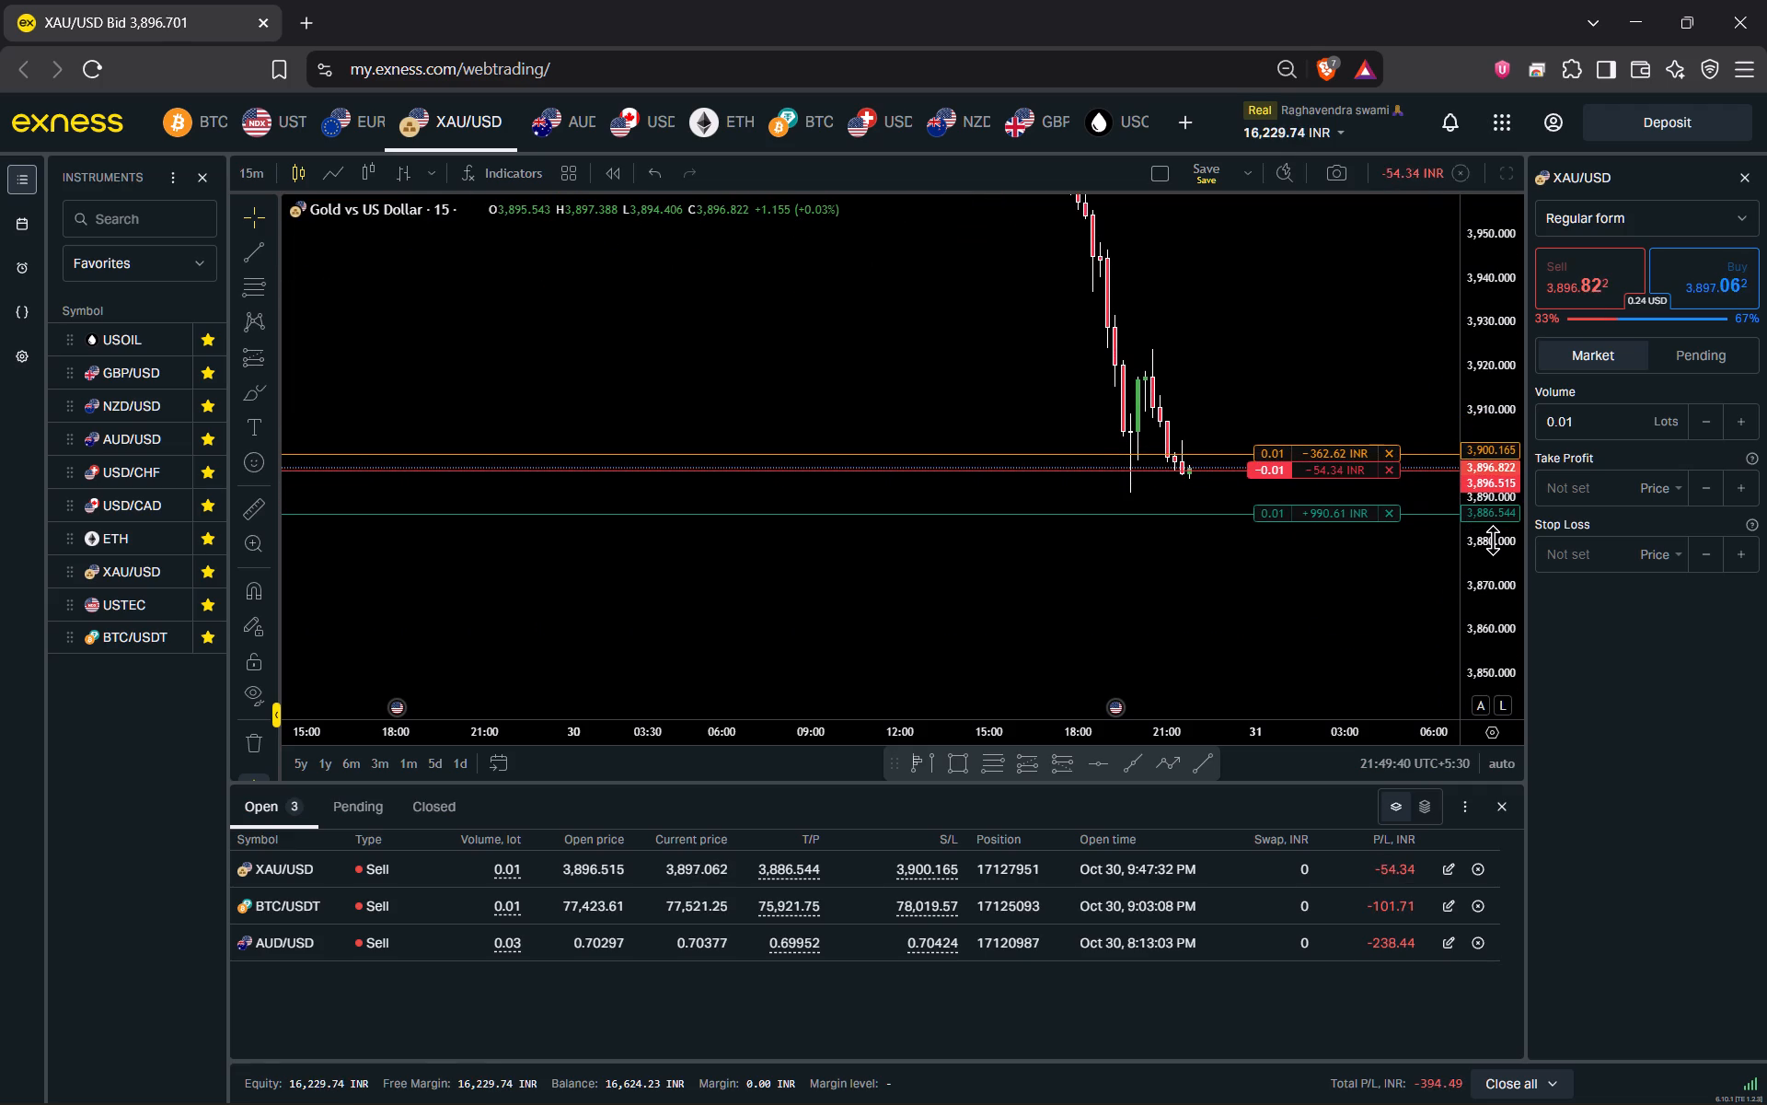
pyautogui.scroll(1, 1493, 540)
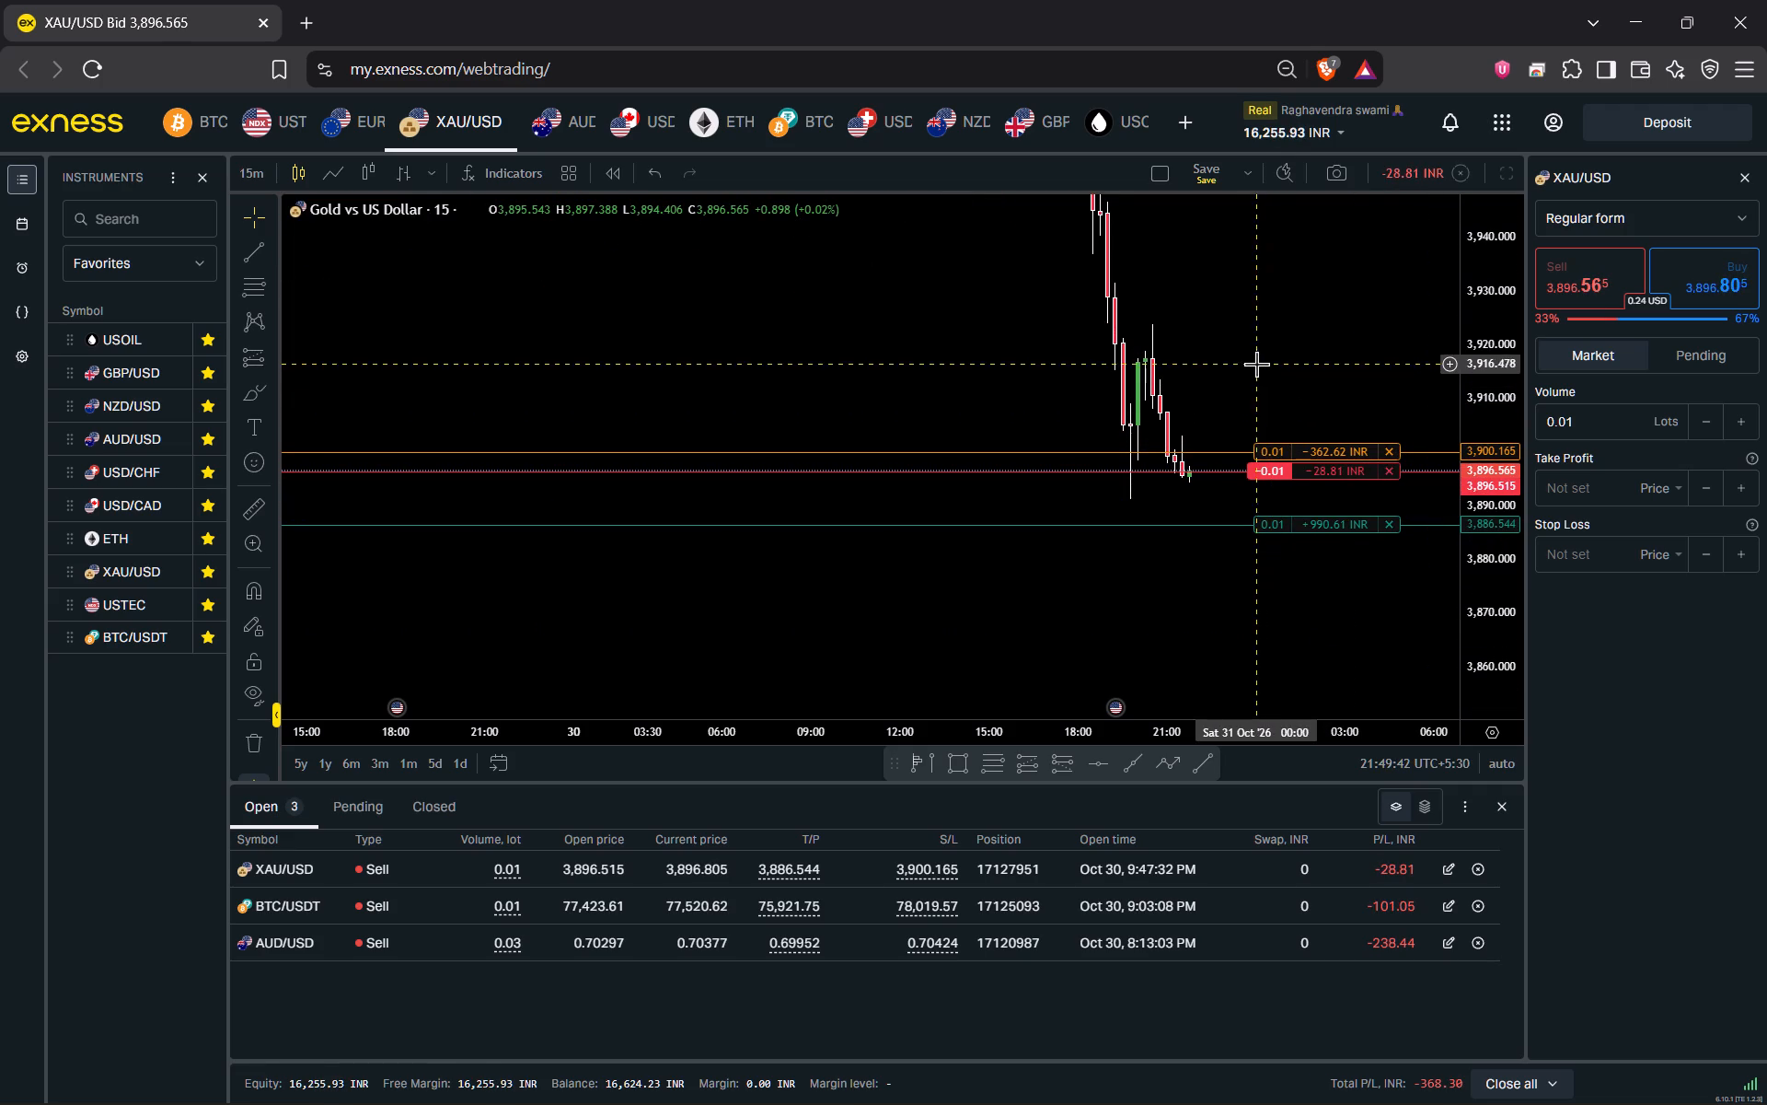
pyautogui.moveTo(1250, 362); pyautogui.dragTo(1107, 334)
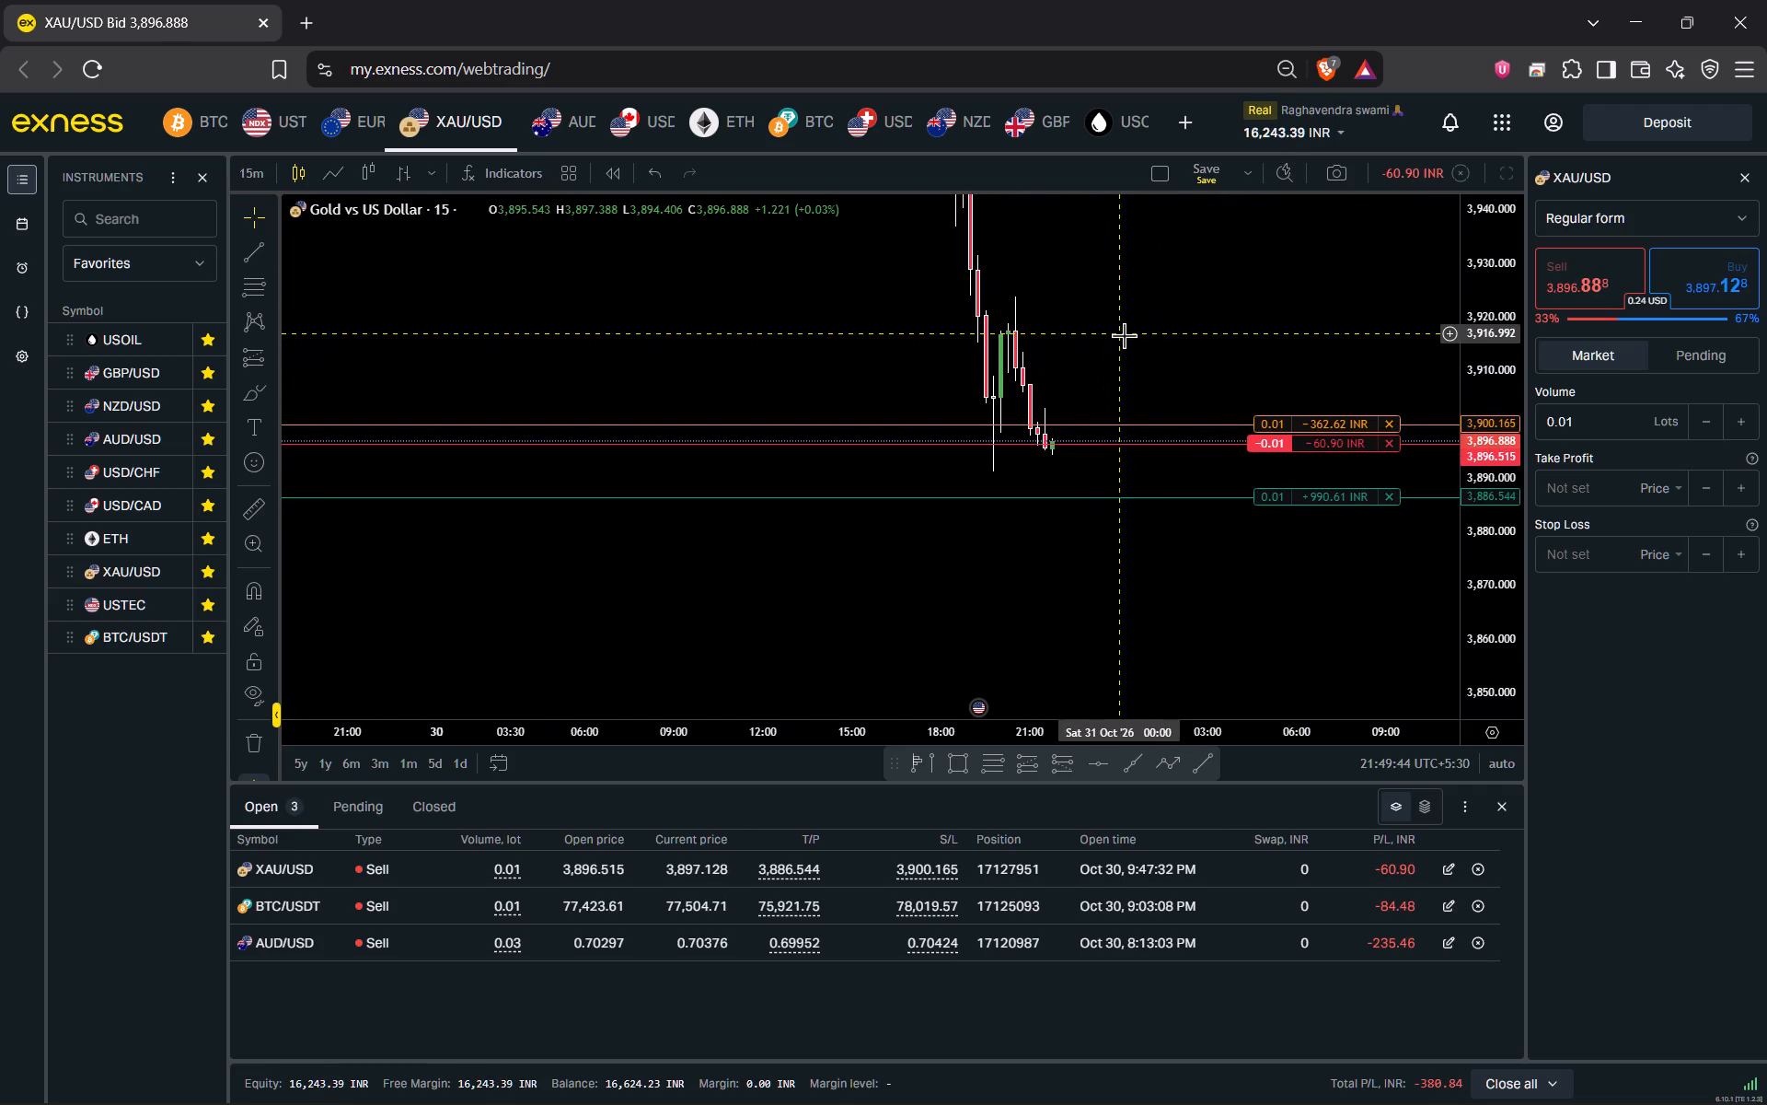
pyautogui.scroll(1, 1142, 344)
pyautogui.scroll(3, 1507, 575)
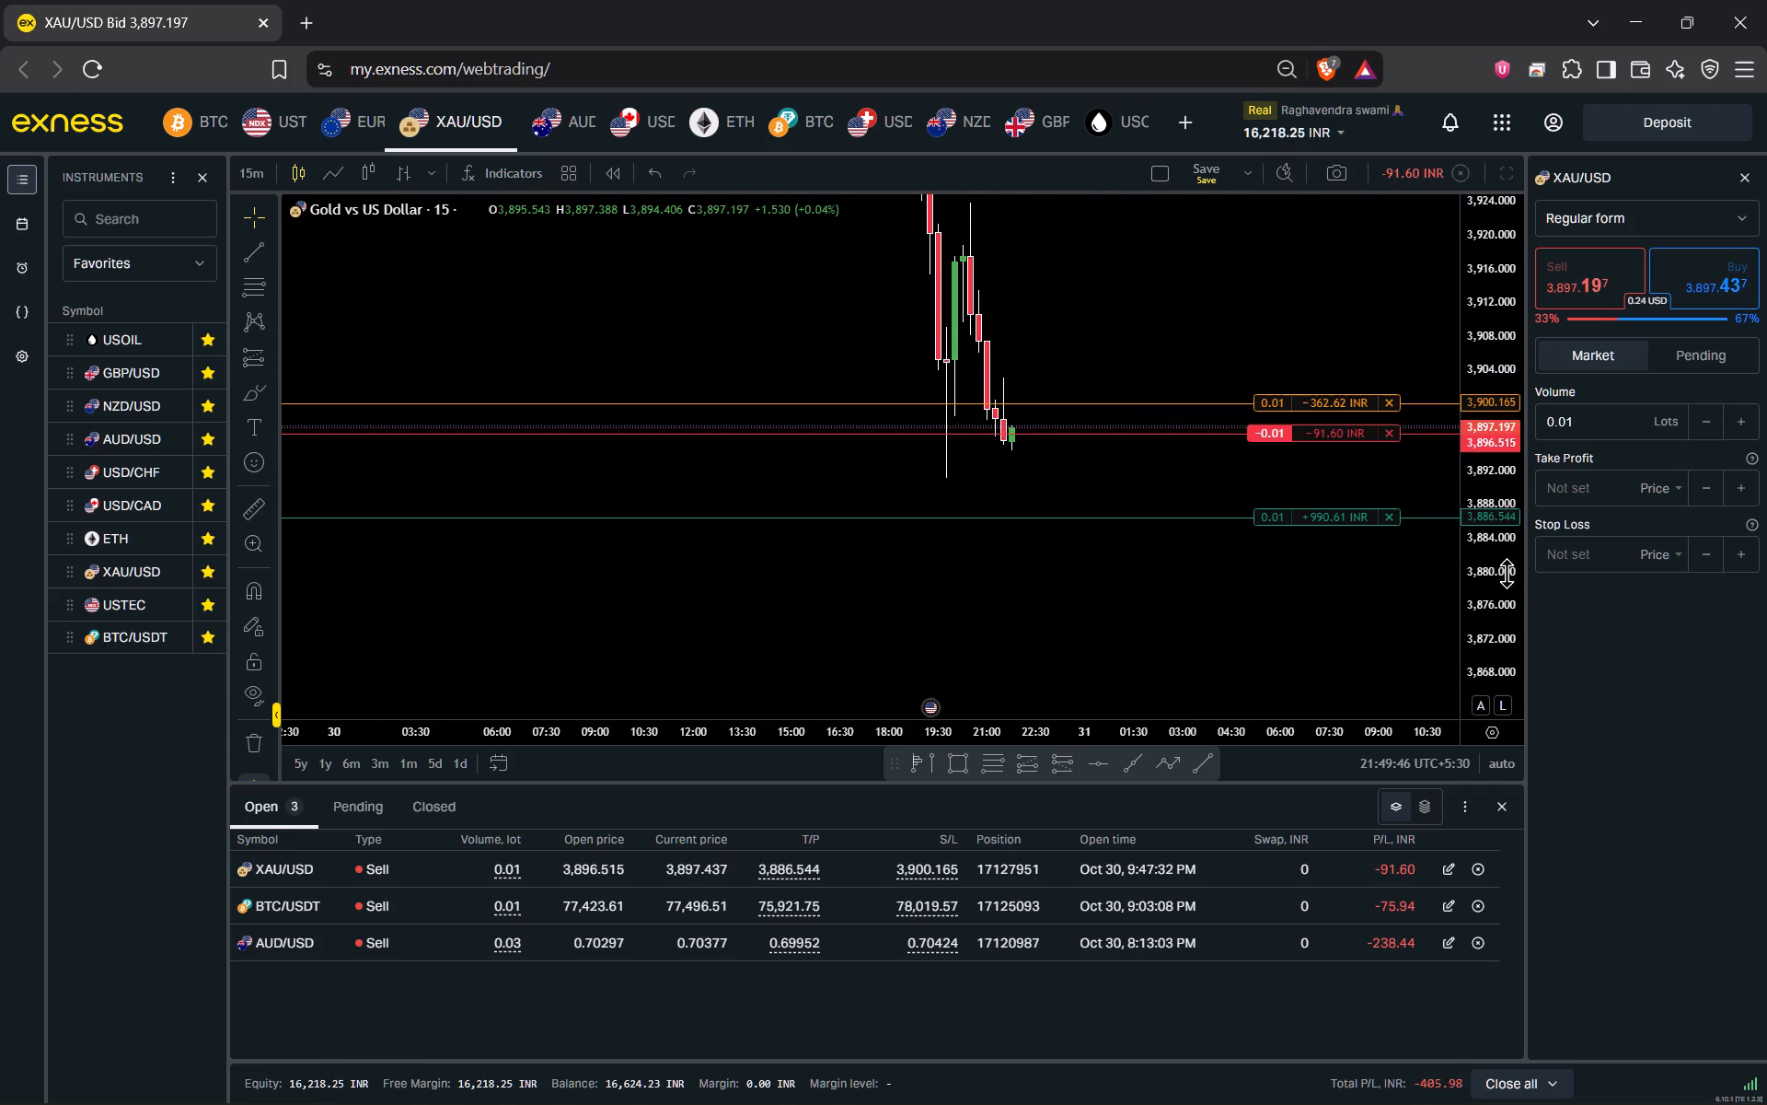
pyautogui.scroll(2, 1307, 487)
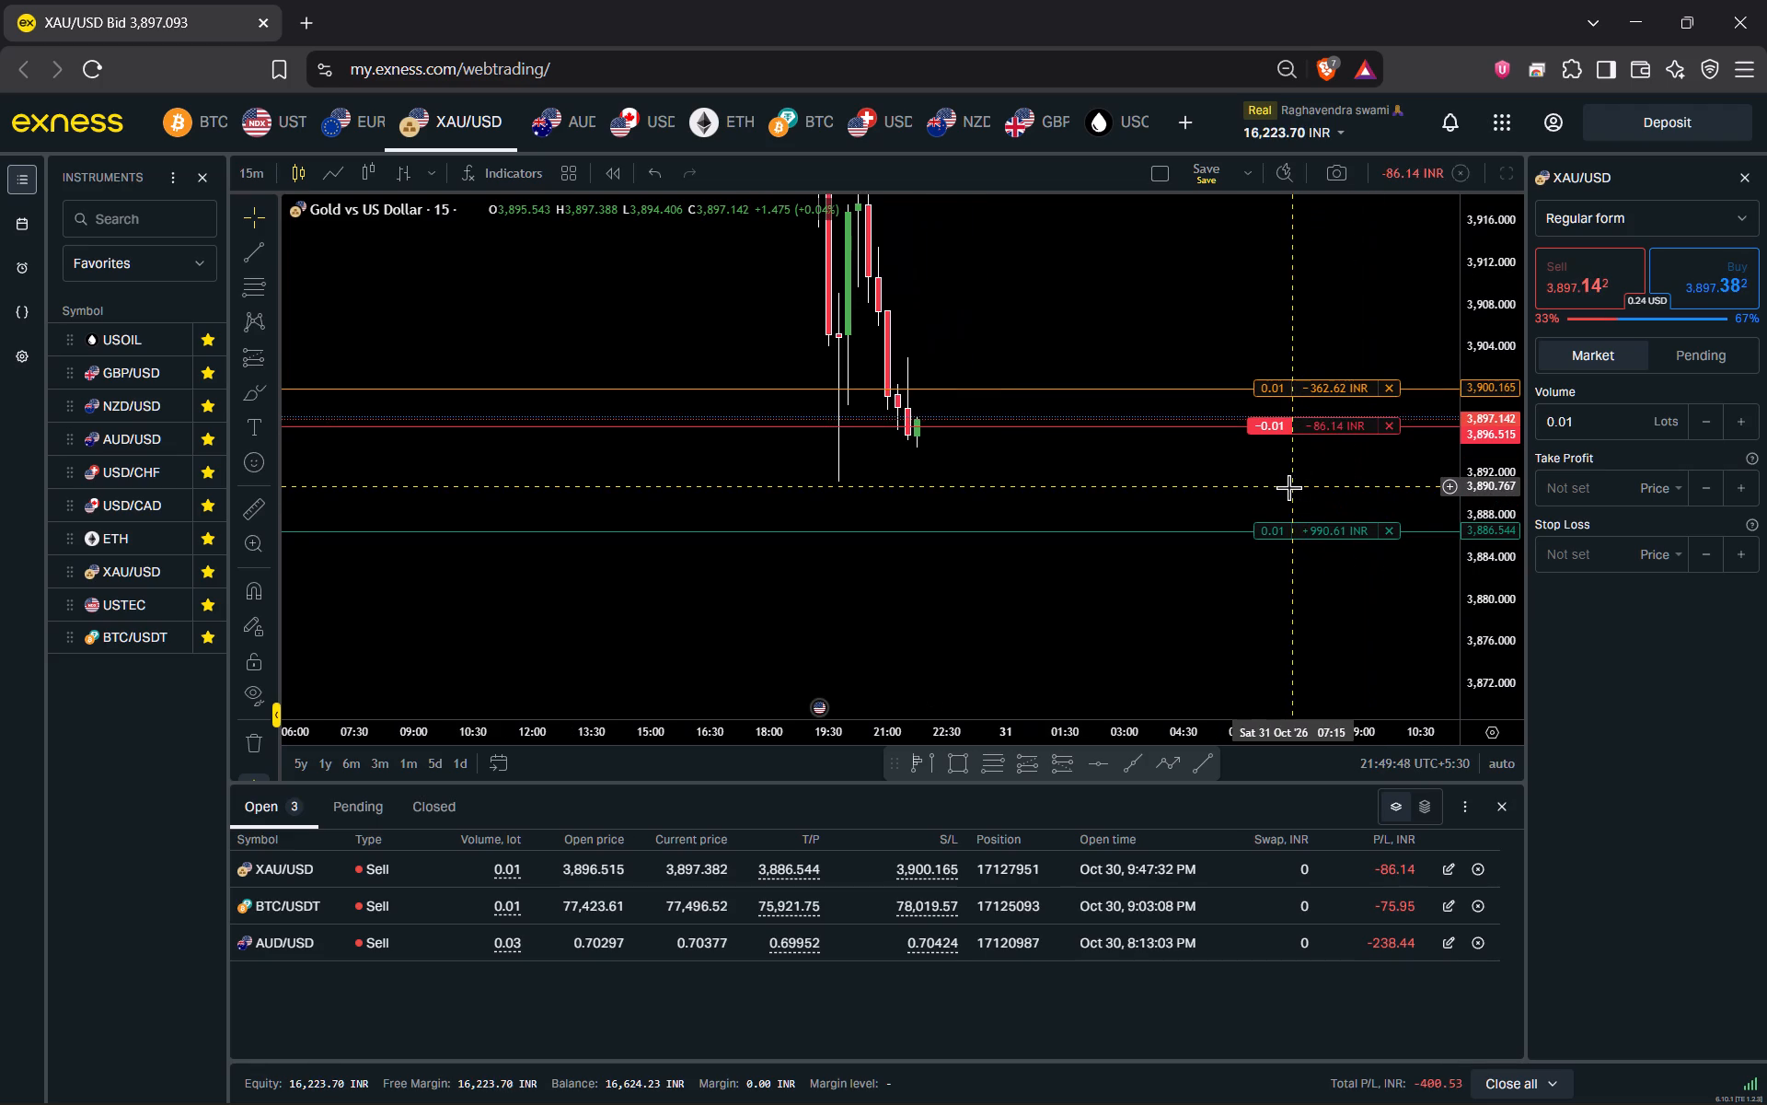
pyautogui.moveTo(1089, 487); pyautogui.dragTo(1132, 491)
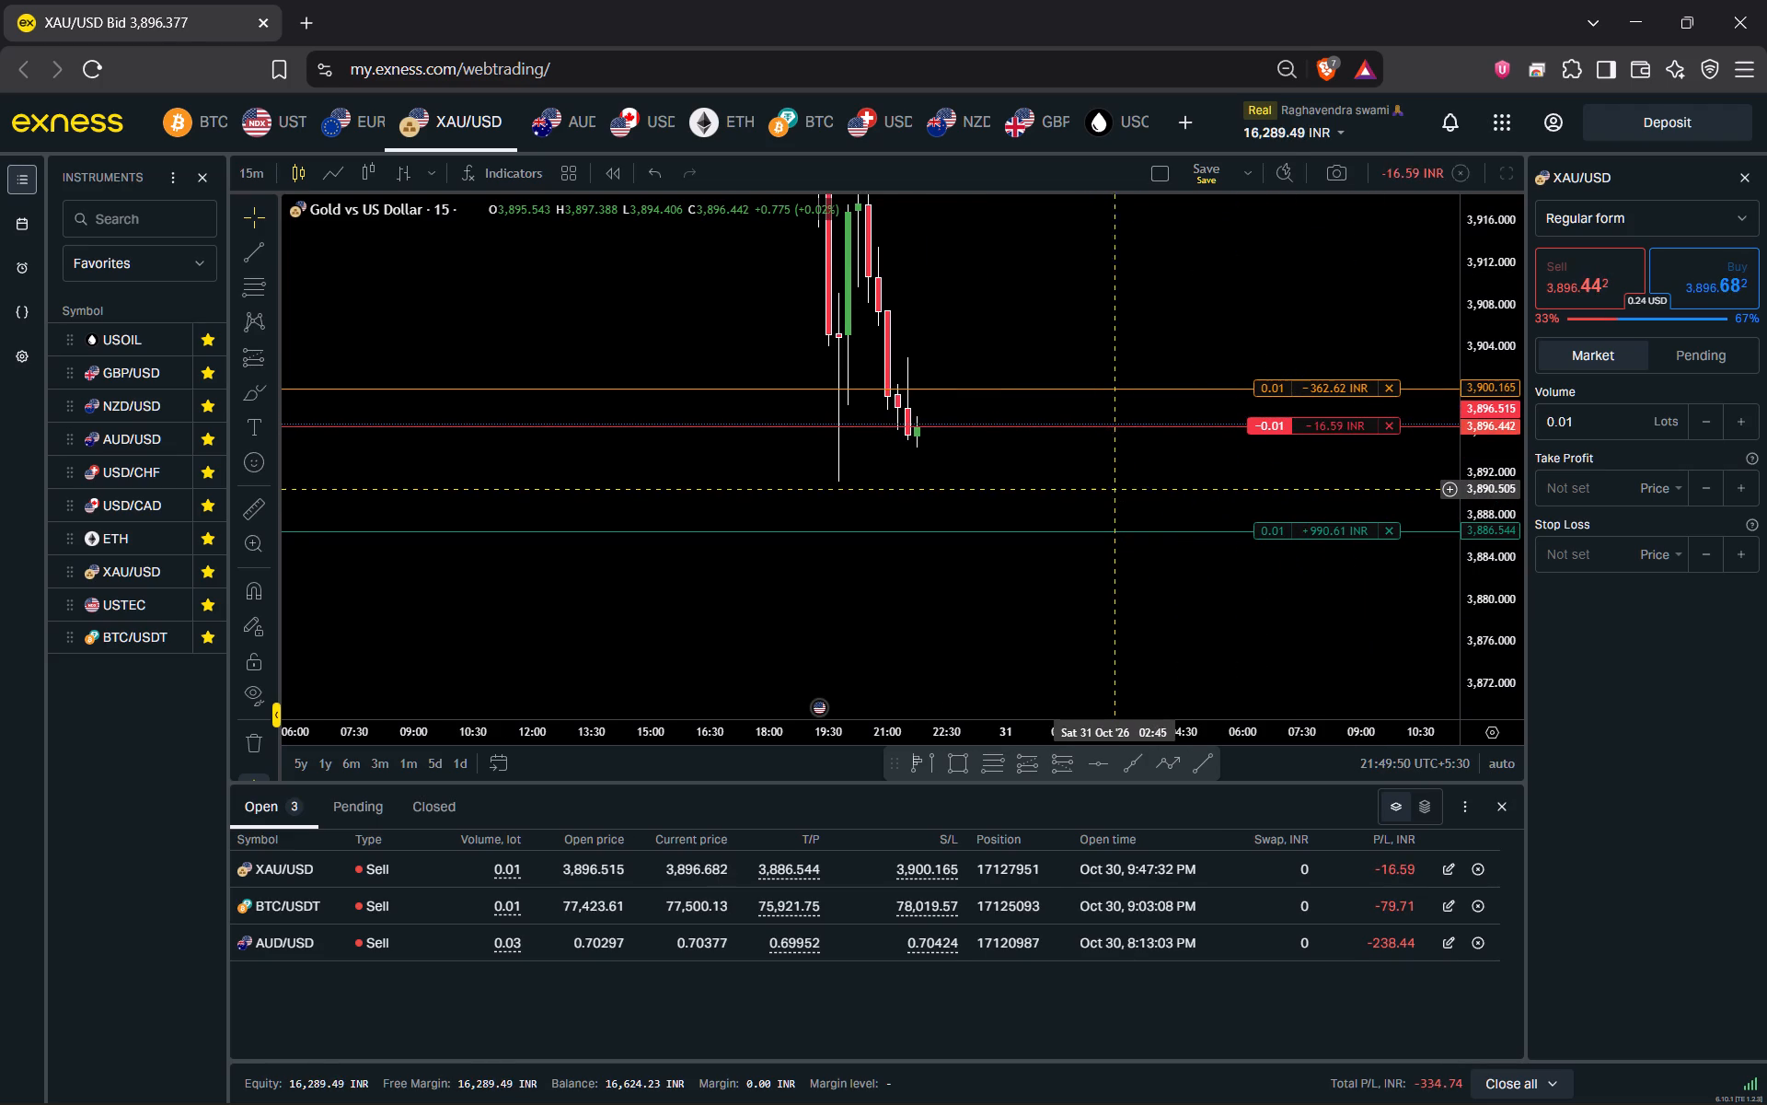
pyautogui.moveTo(1132, 491); pyautogui.dragTo(1138, 491)
pyautogui.scroll(1, 1138, 491)
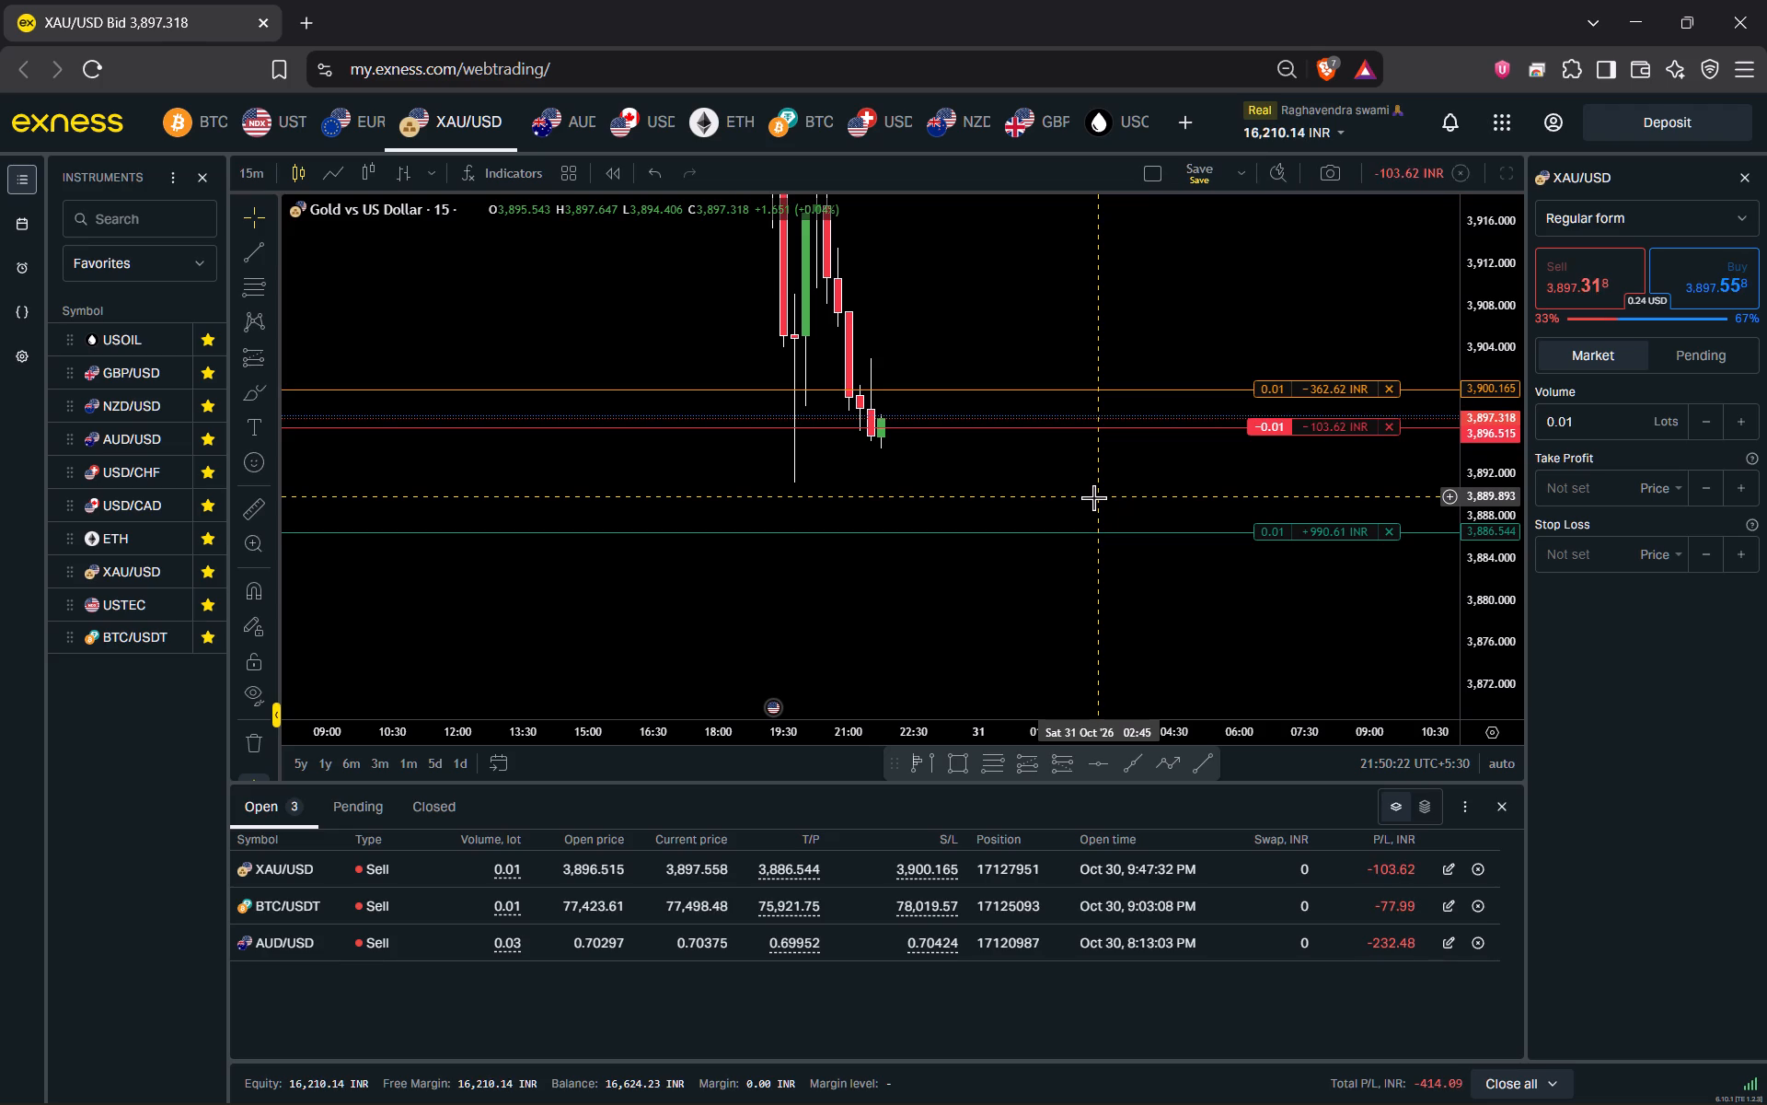
# Review recent price action on the 15-minute USTEC and BTC/USDT charts, including the open BTC/USDT short's levels.
pyautogui.click(120, 609)
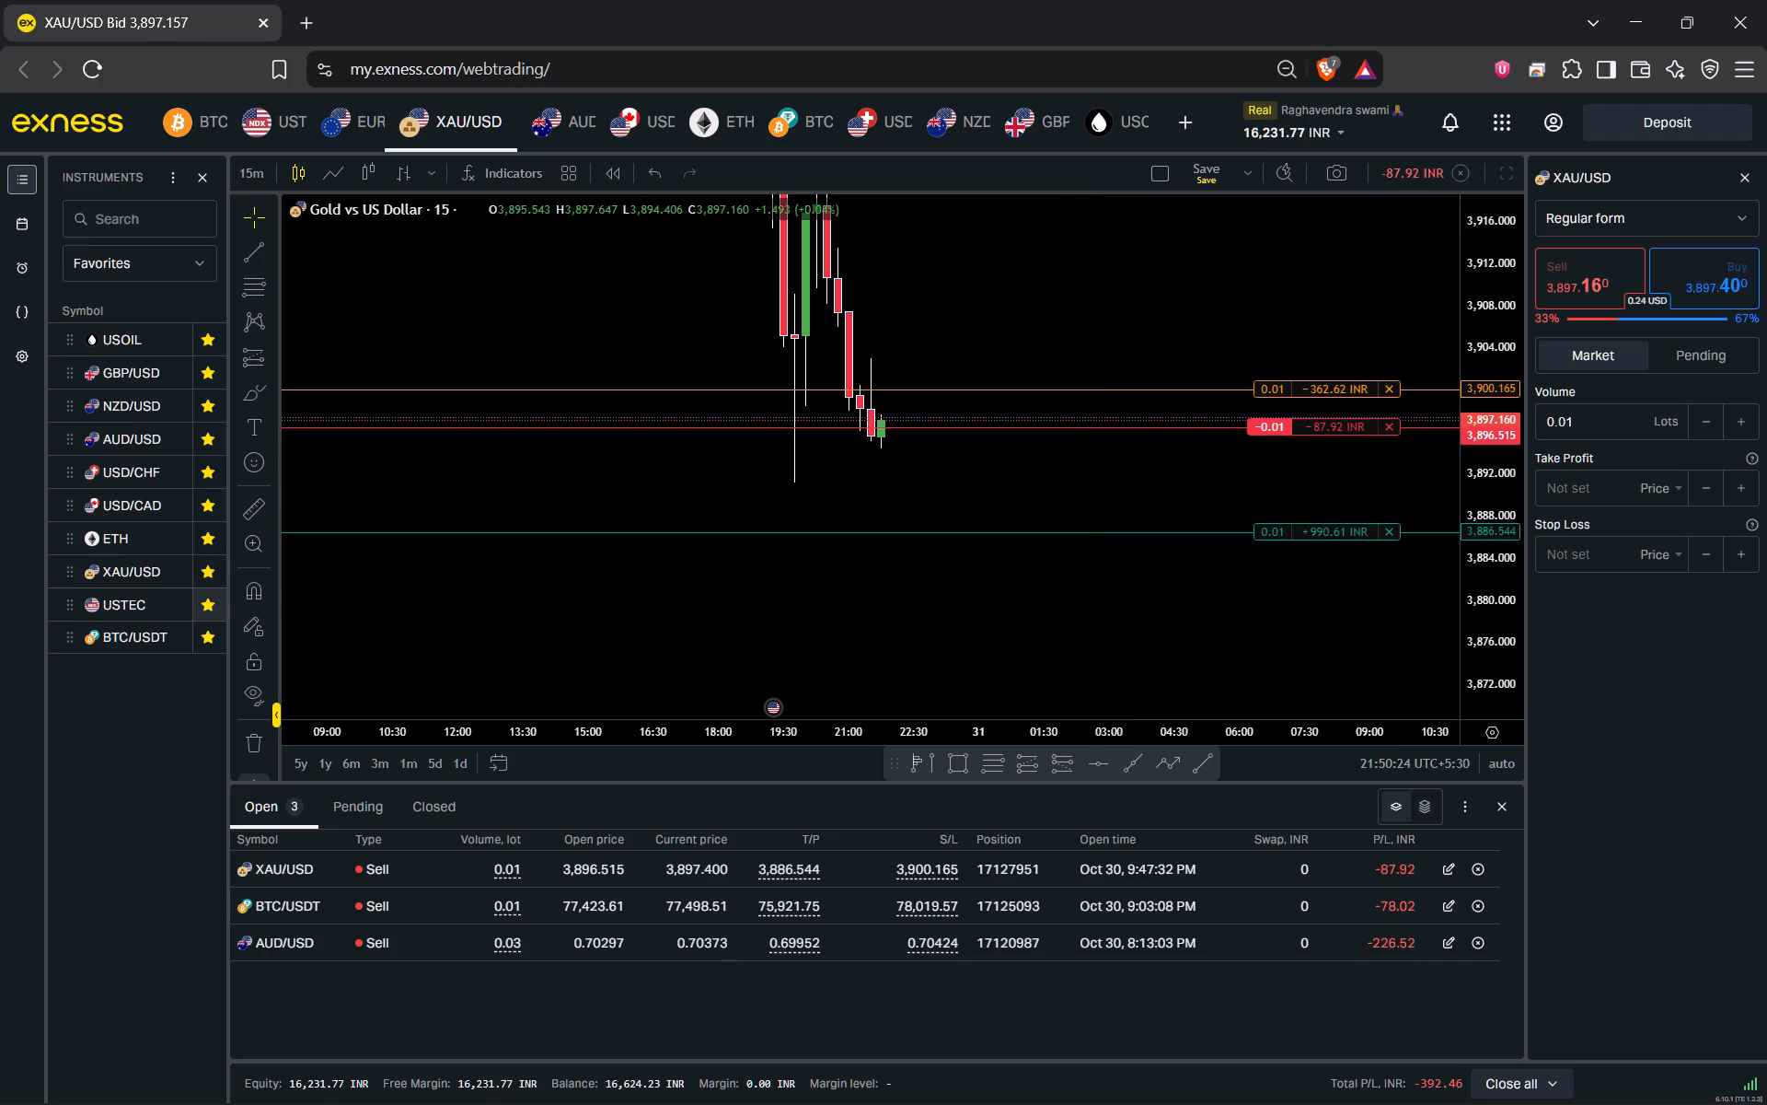
pyautogui.moveTo(1012, 559); pyautogui.dragTo(932, 518)
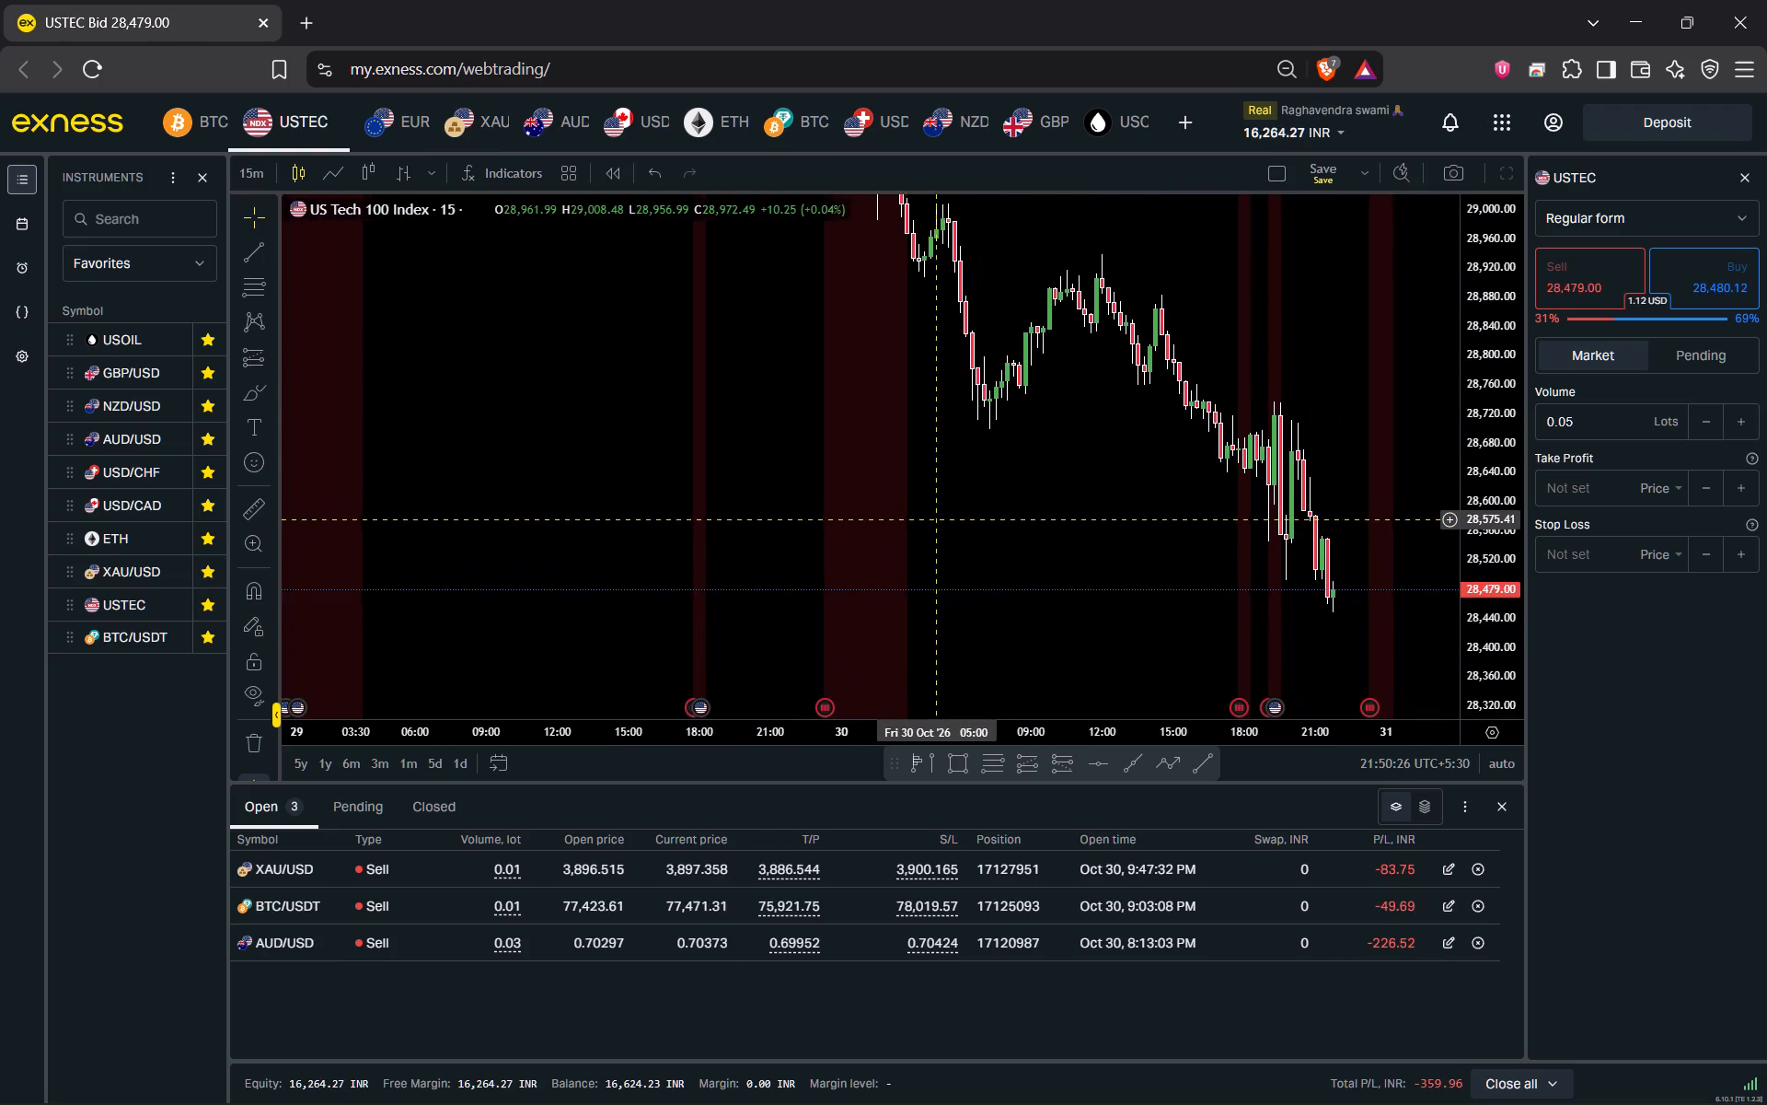
pyautogui.moveTo(932, 518); pyautogui.dragTo(900, 501)
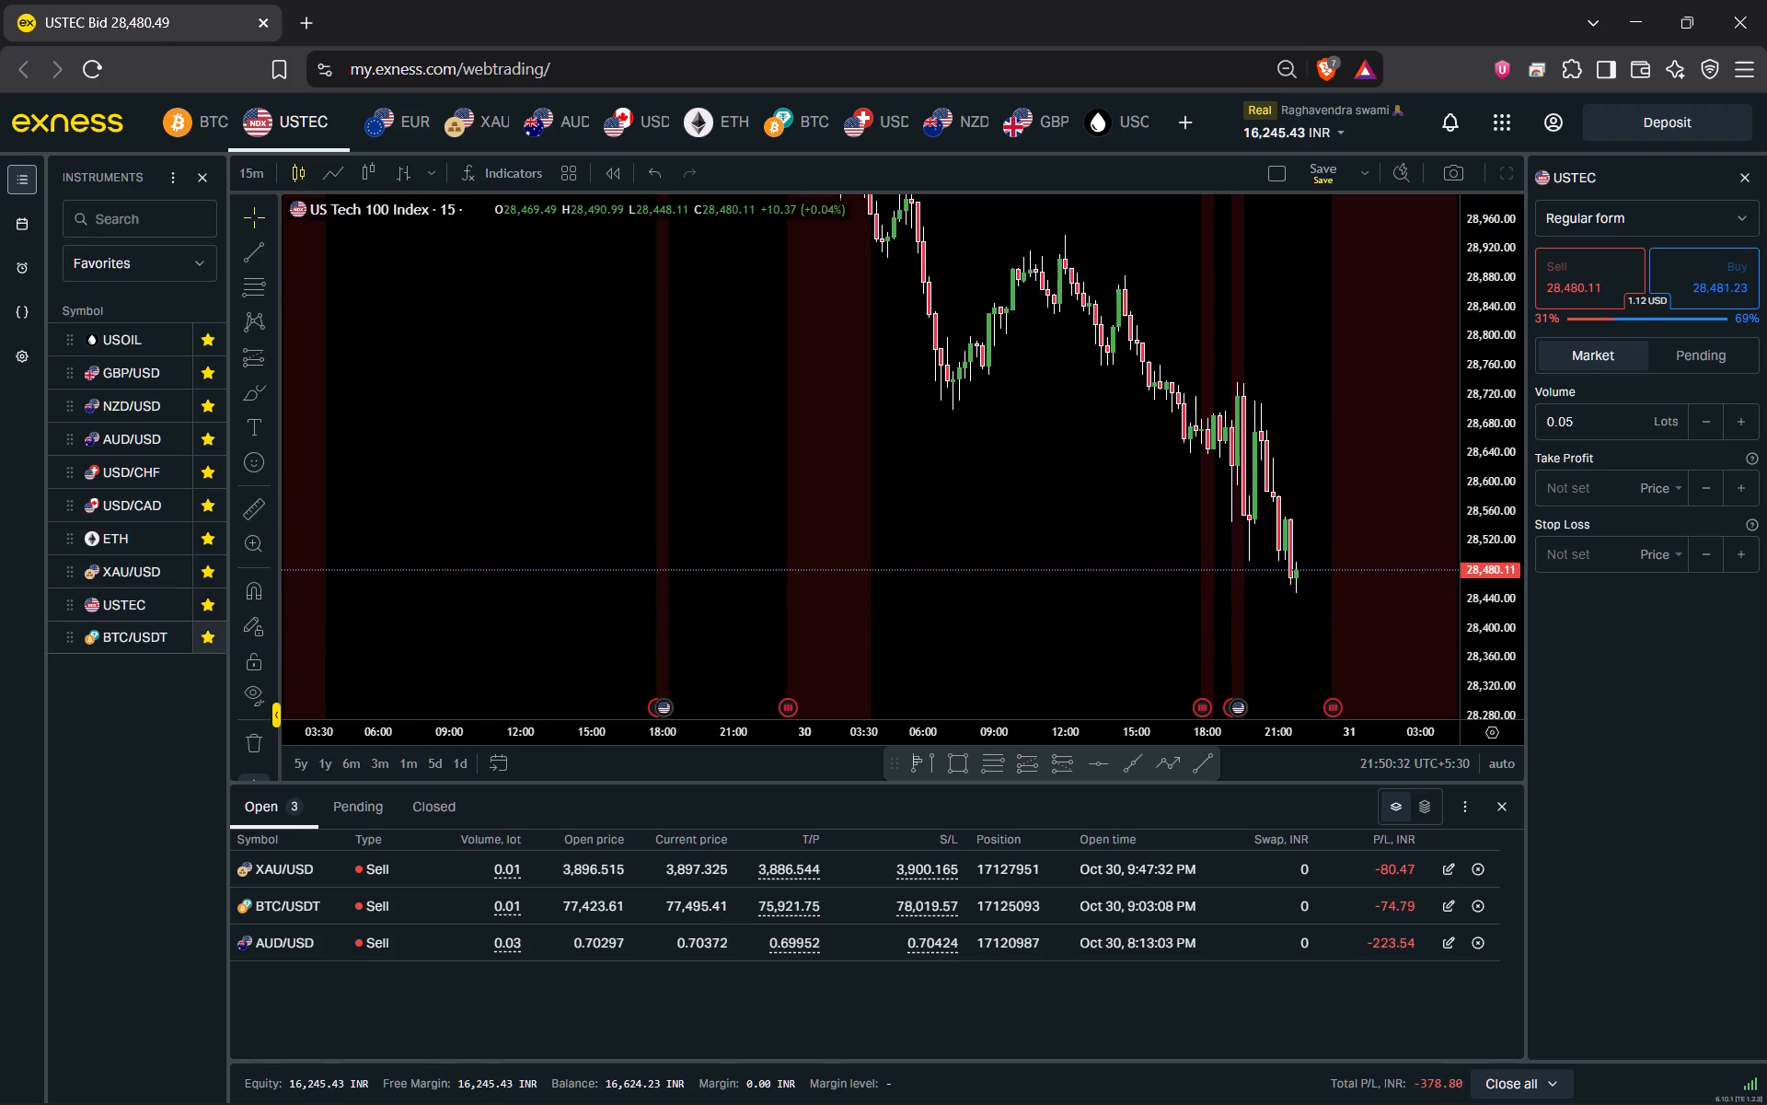
pyautogui.click(123, 657)
pyautogui.click(138, 646)
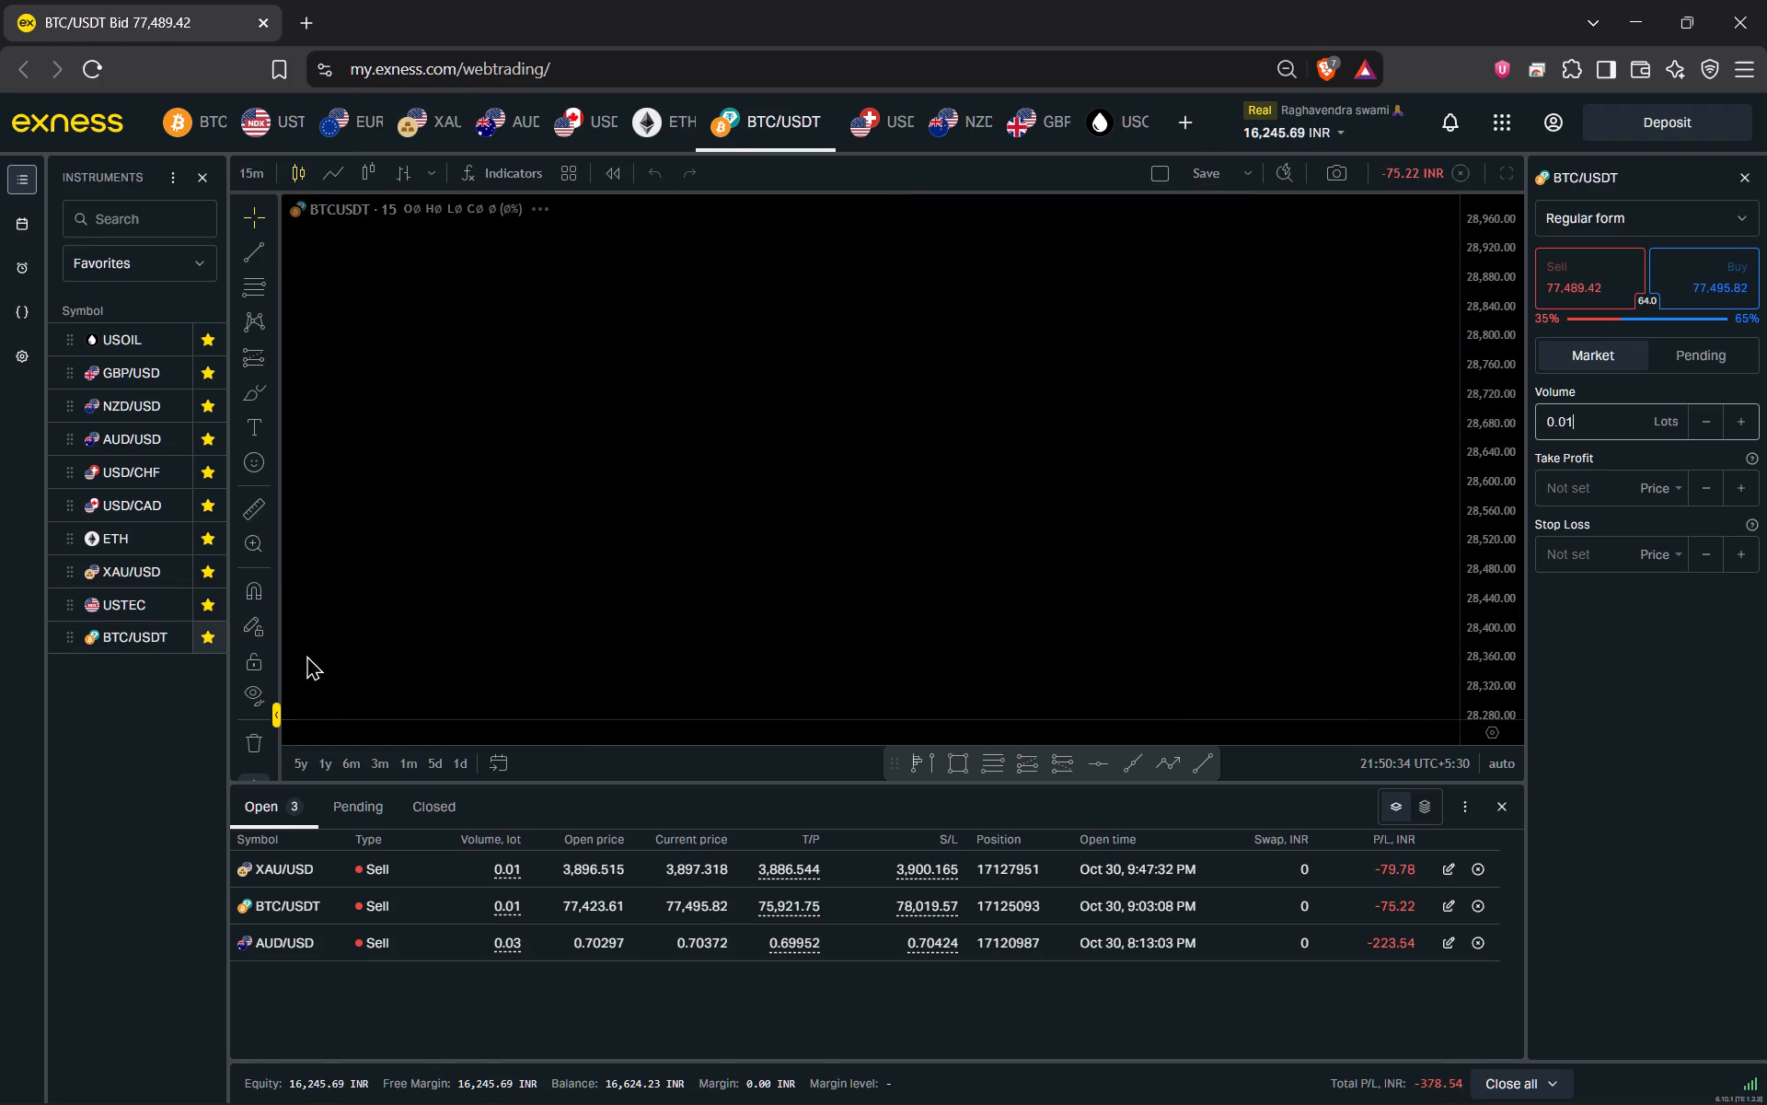
pyautogui.moveTo(1272, 559); pyautogui.dragTo(1046, 554)
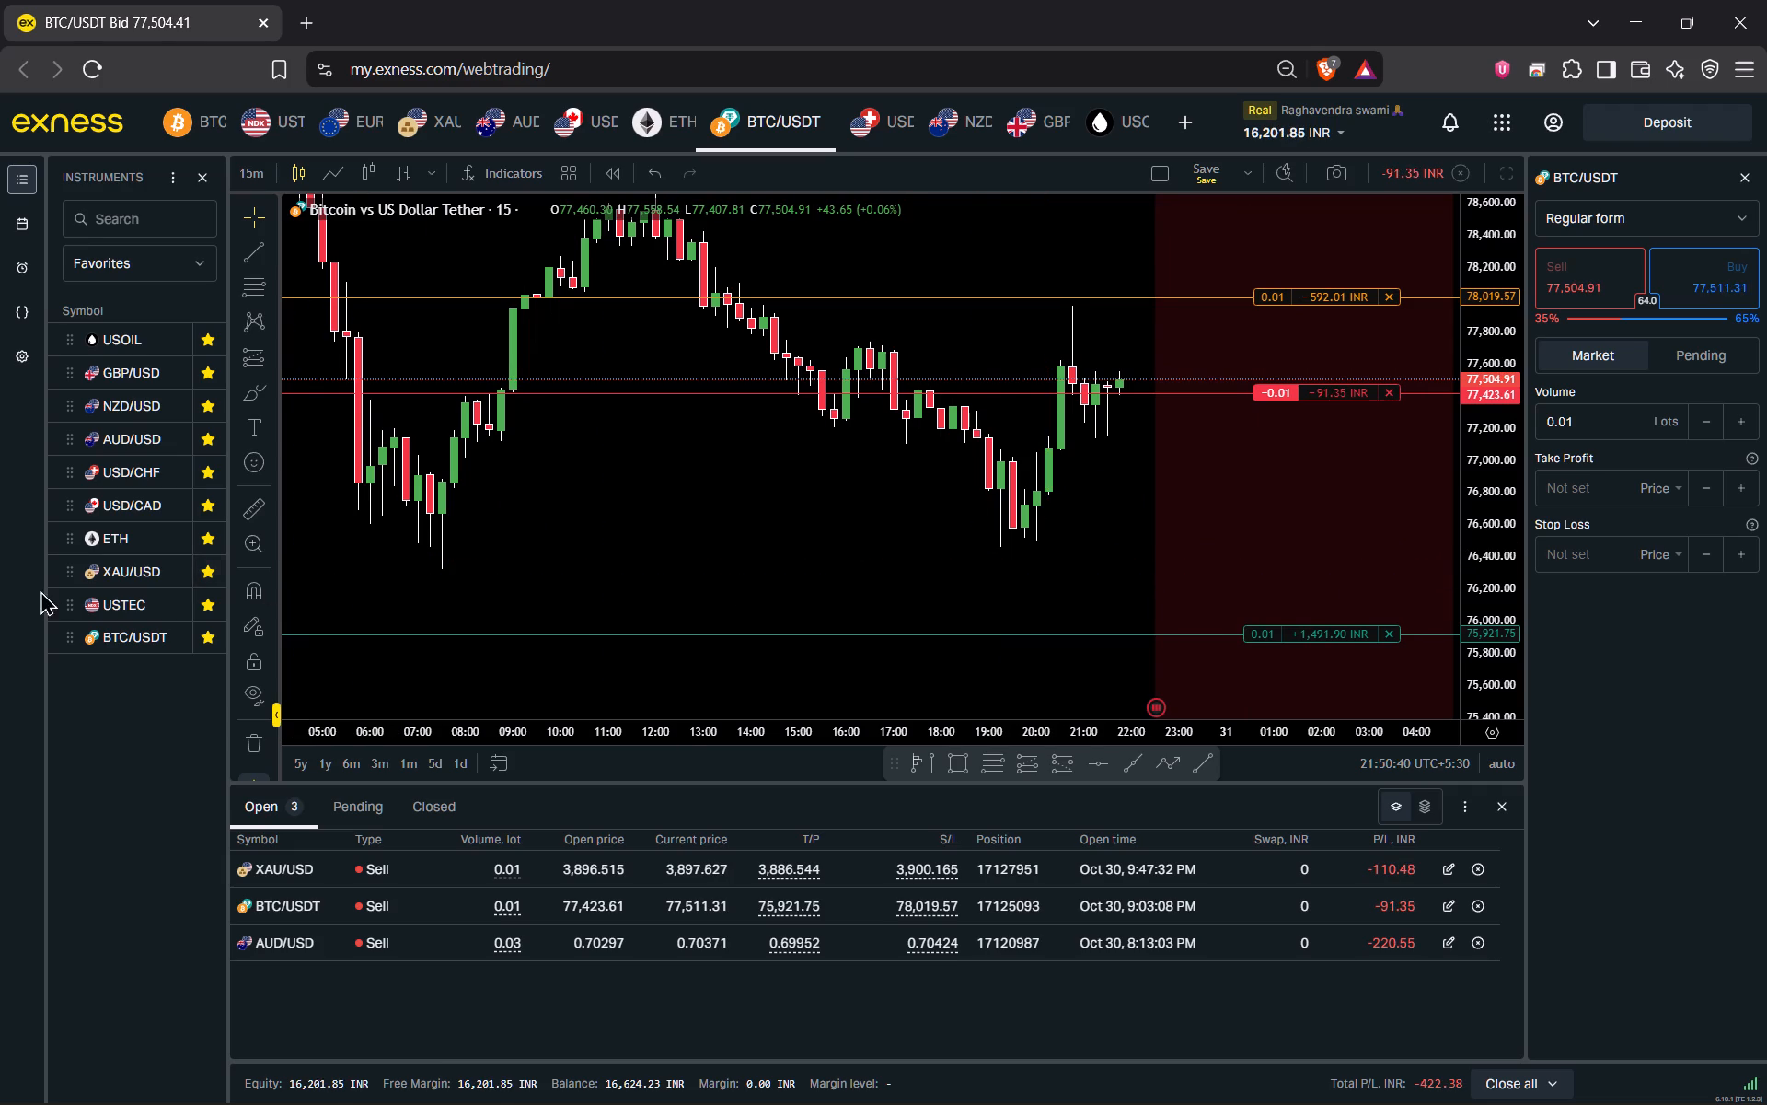
pyautogui.click(128, 611)
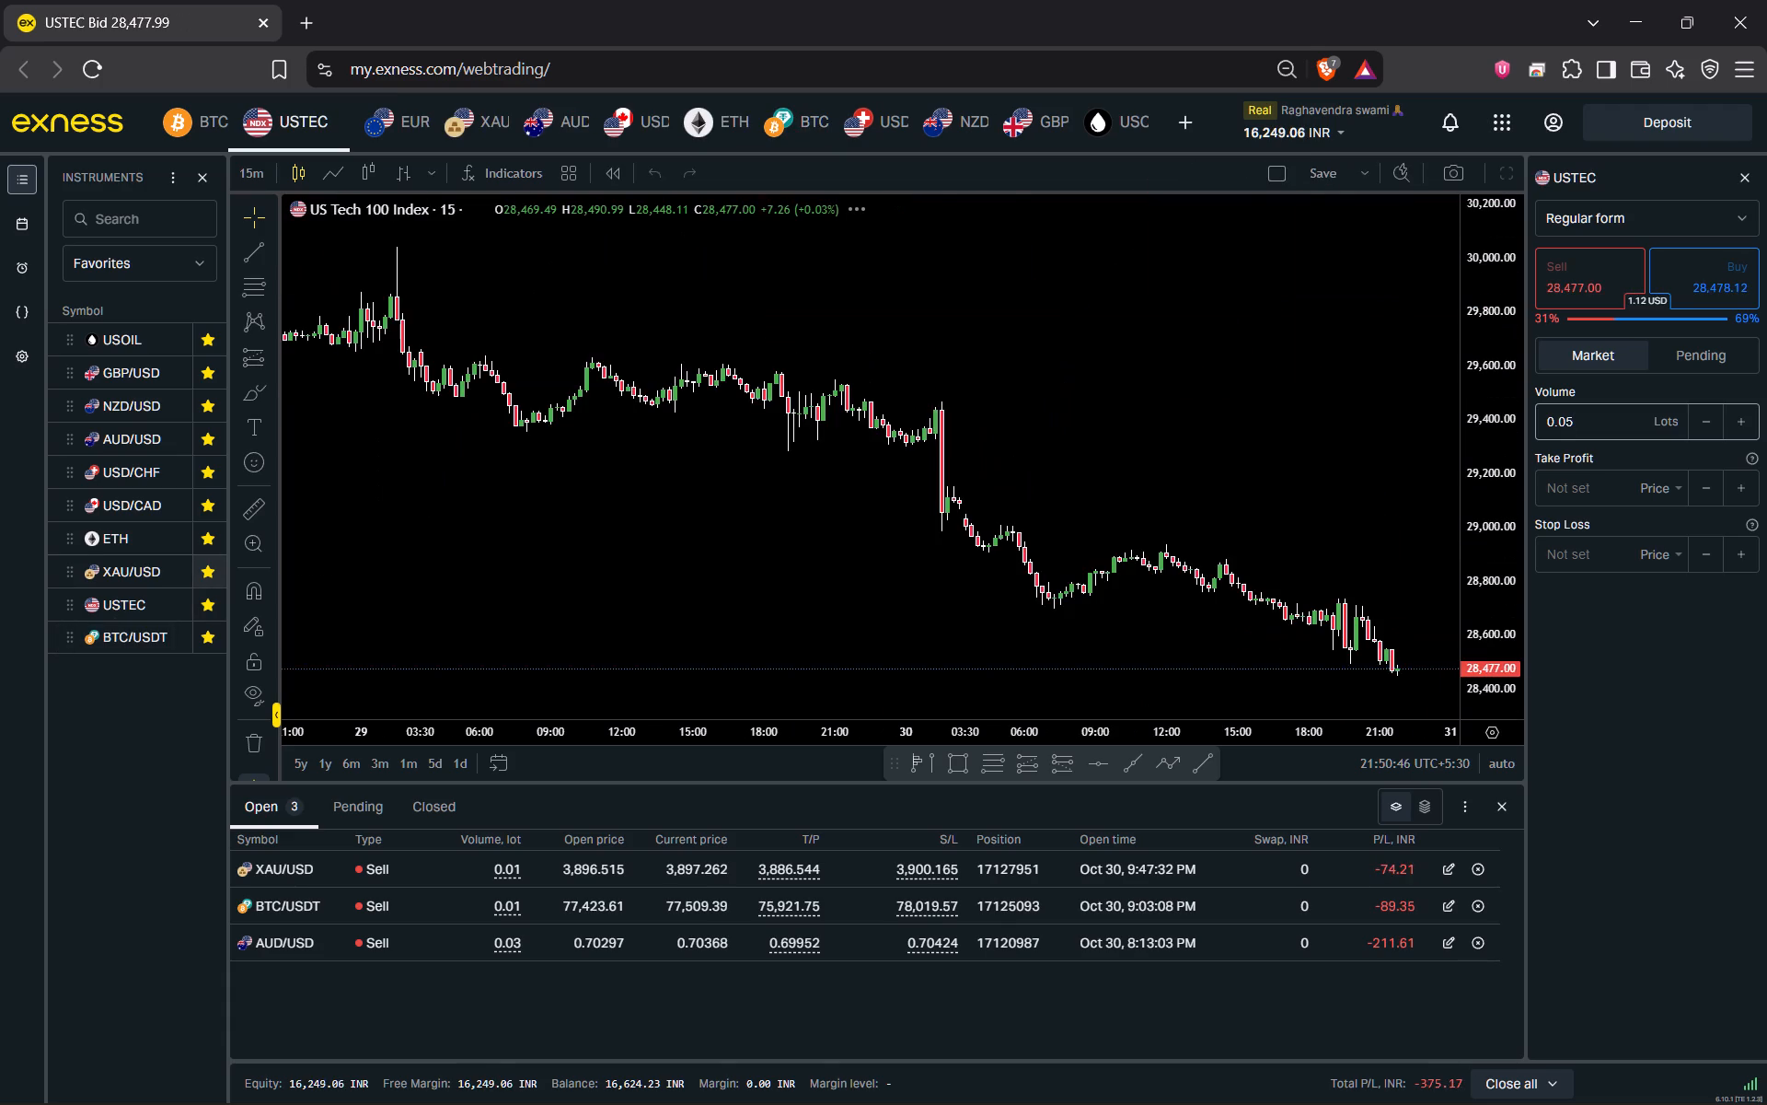
# Return to the XAU/USD chart and inspect the latest candles against the open short's stop loss and take profit lines.
pyautogui.click(143, 576)
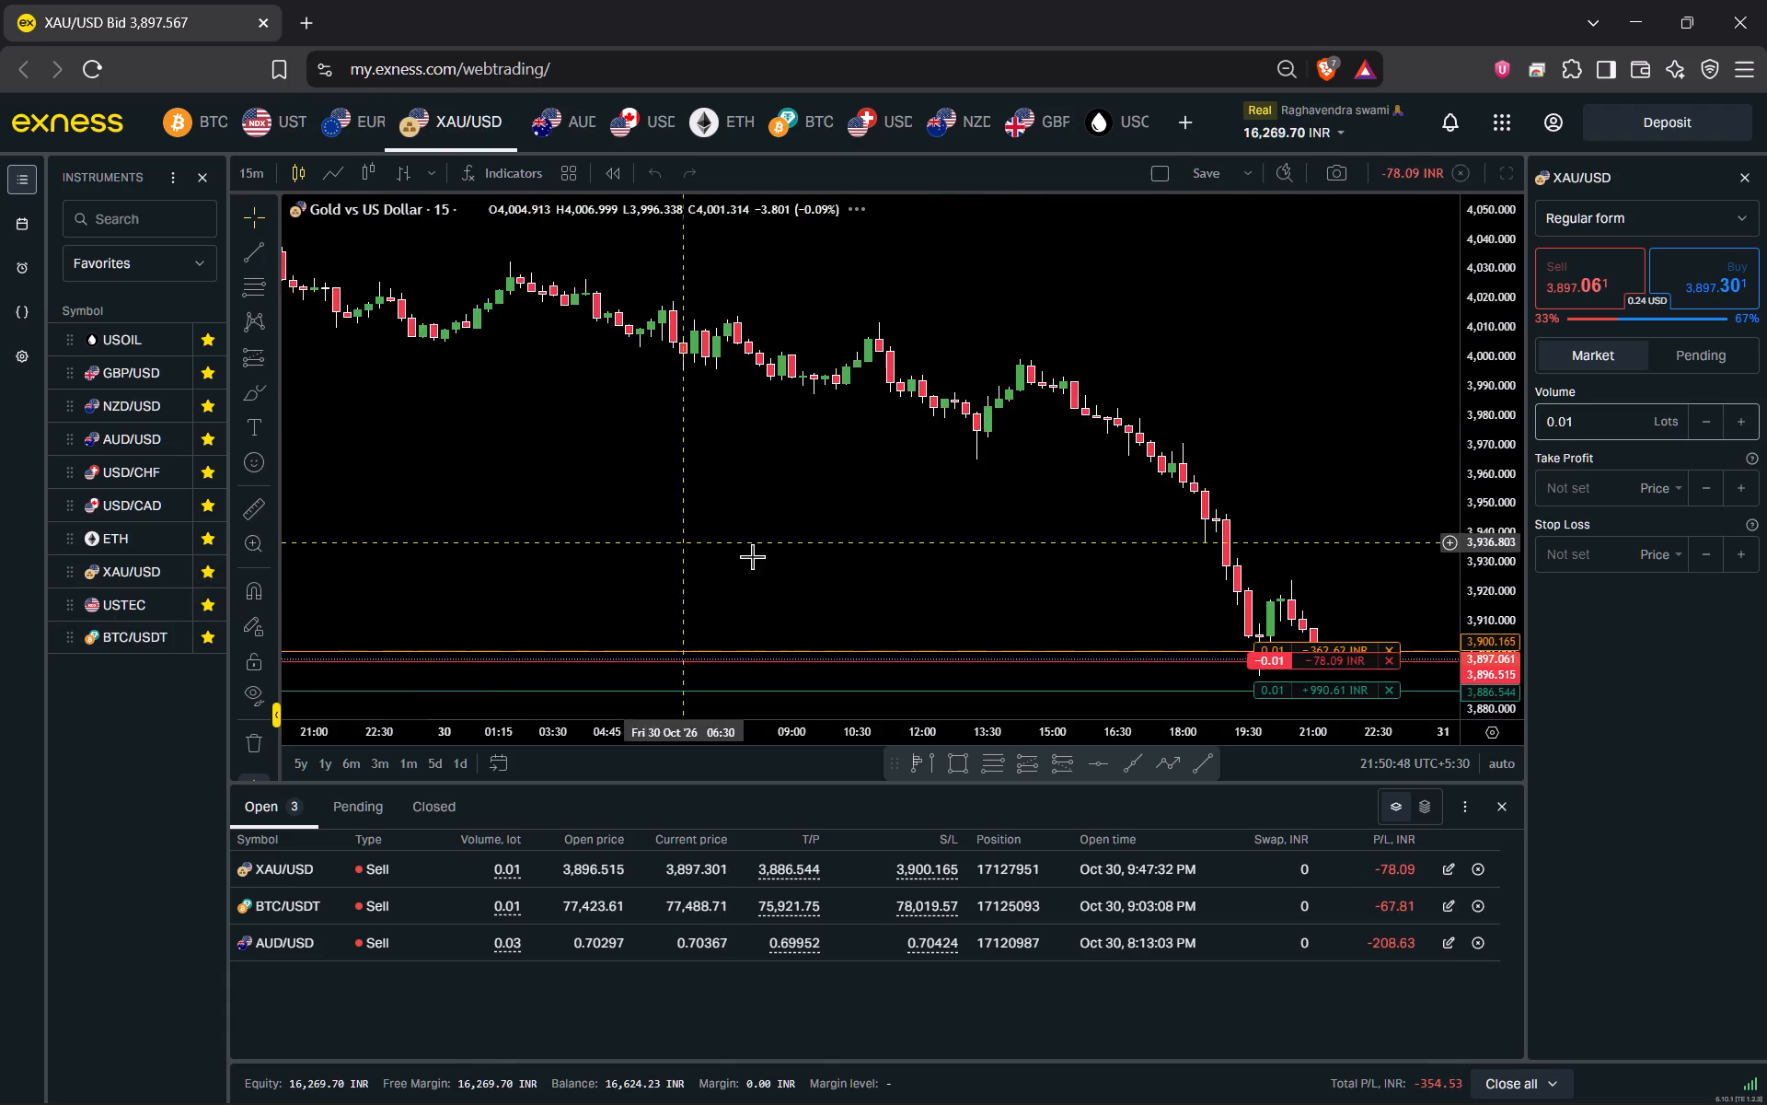
pyautogui.moveTo(903, 558); pyautogui.dragTo(661, 501)
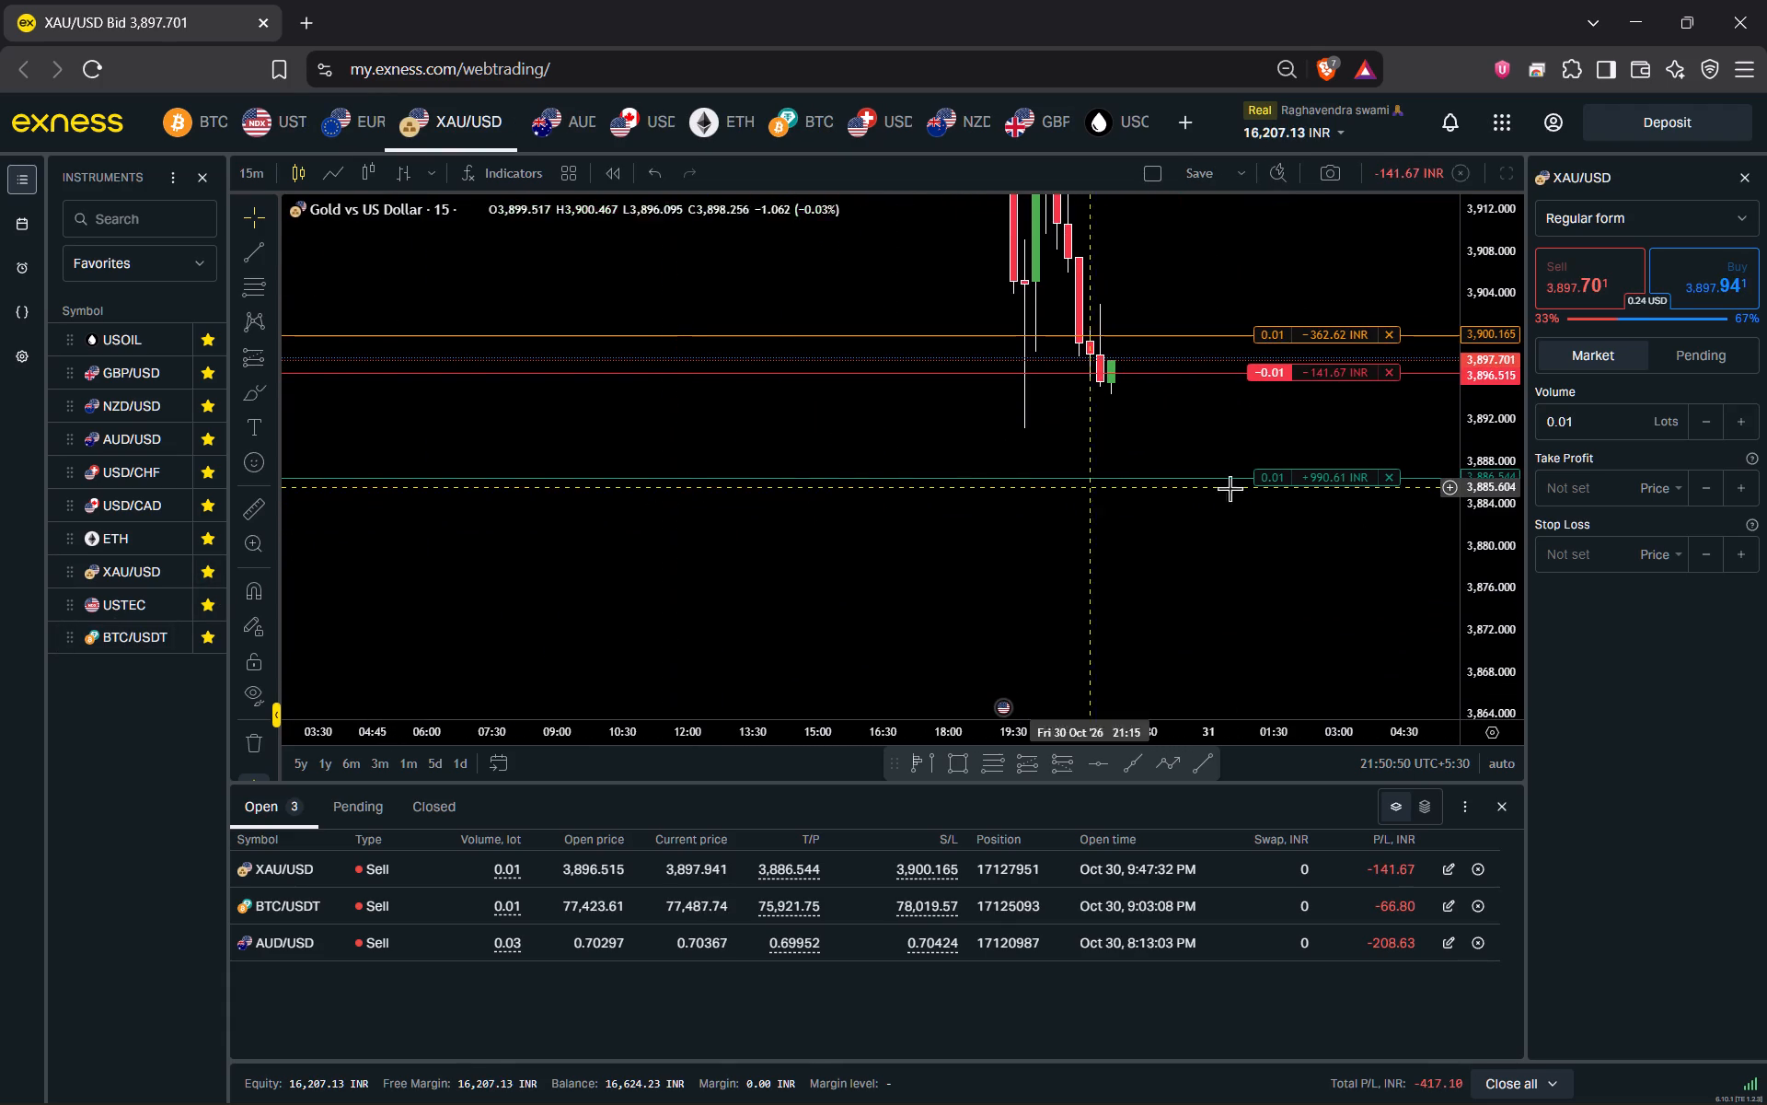
pyautogui.scroll(3, 1253, 564)
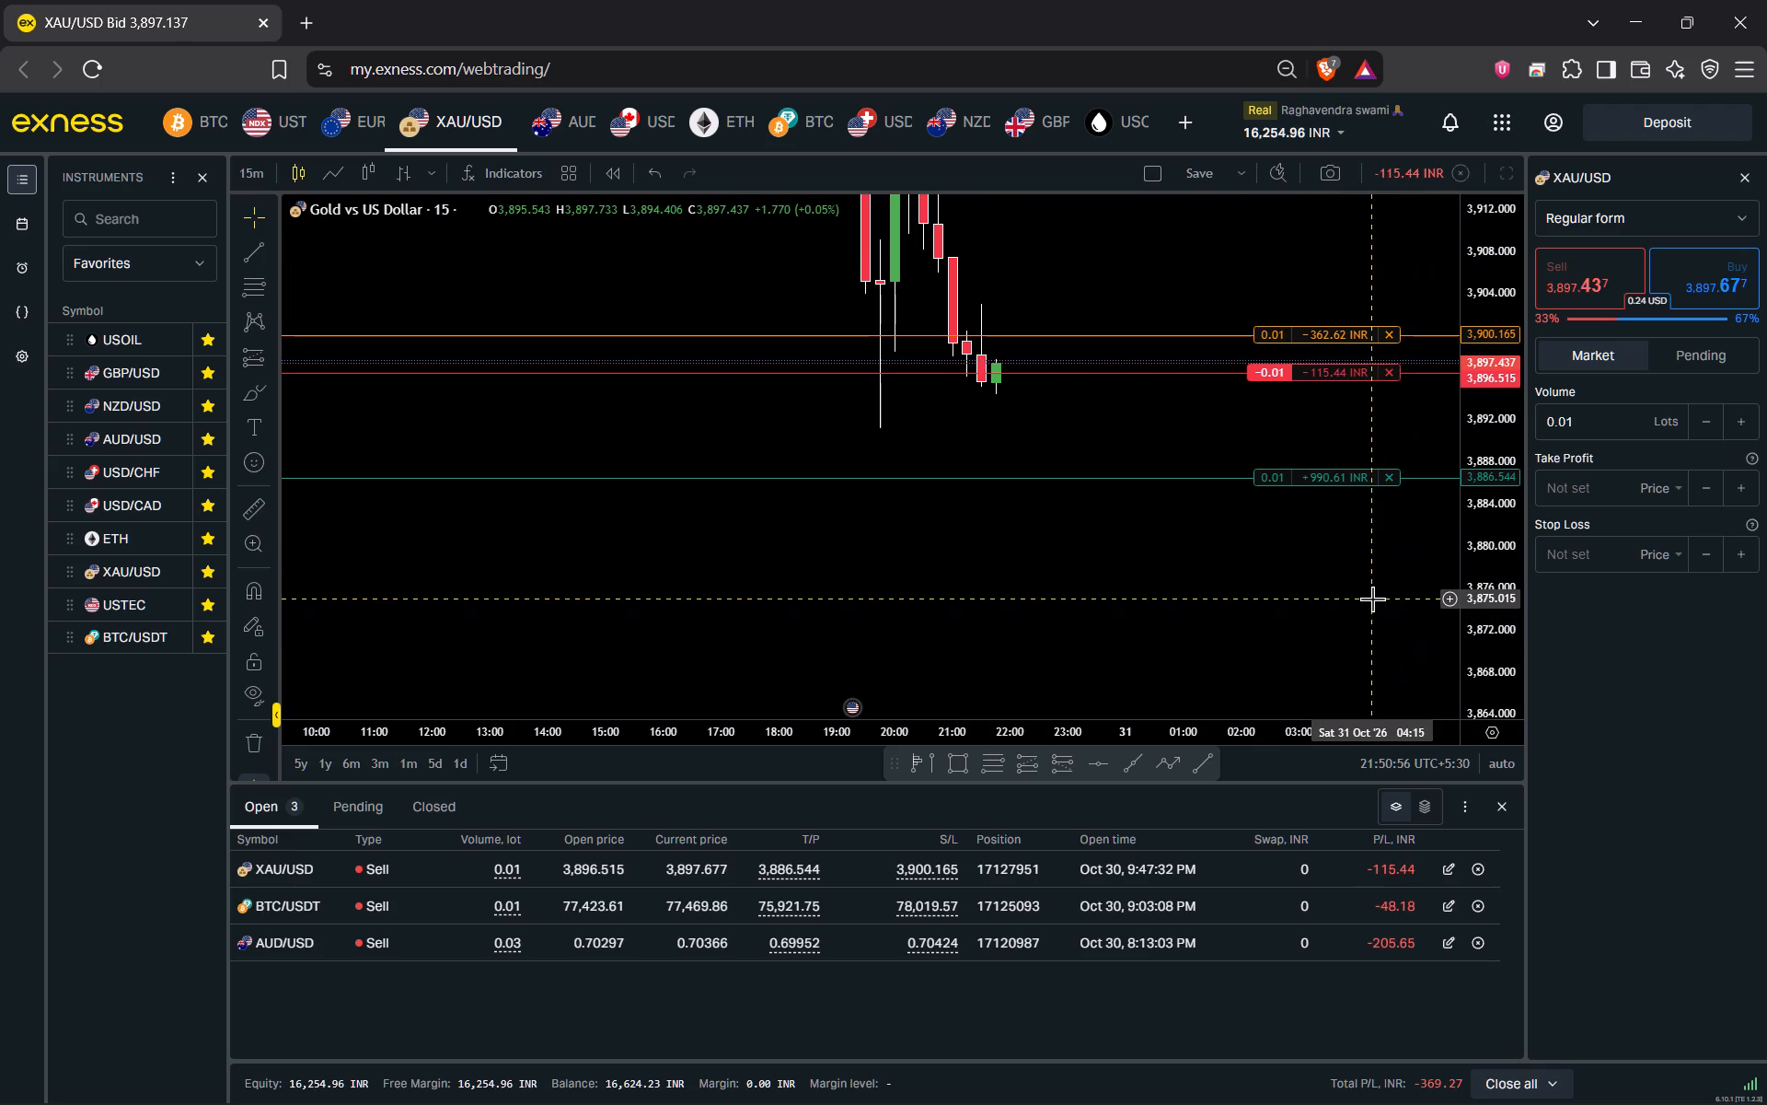
pyautogui.moveTo(1349, 597); pyautogui.dragTo(1310, 739)
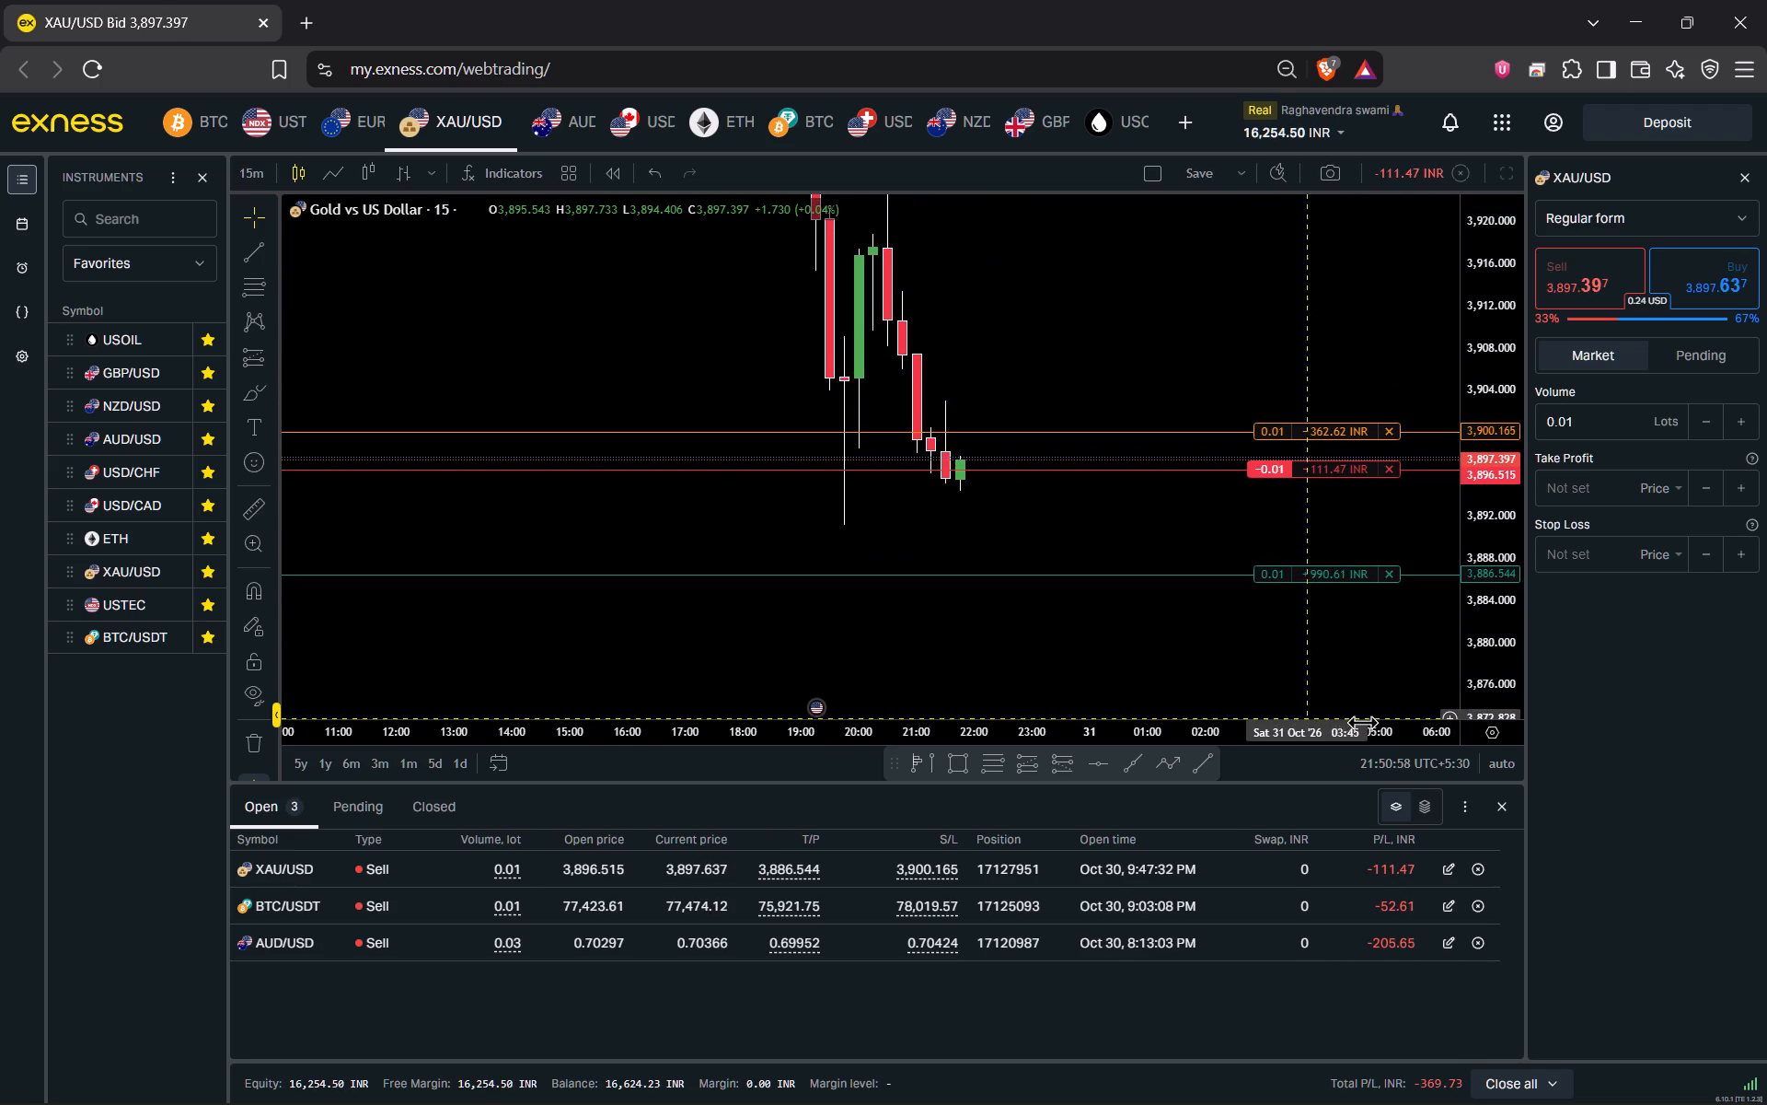
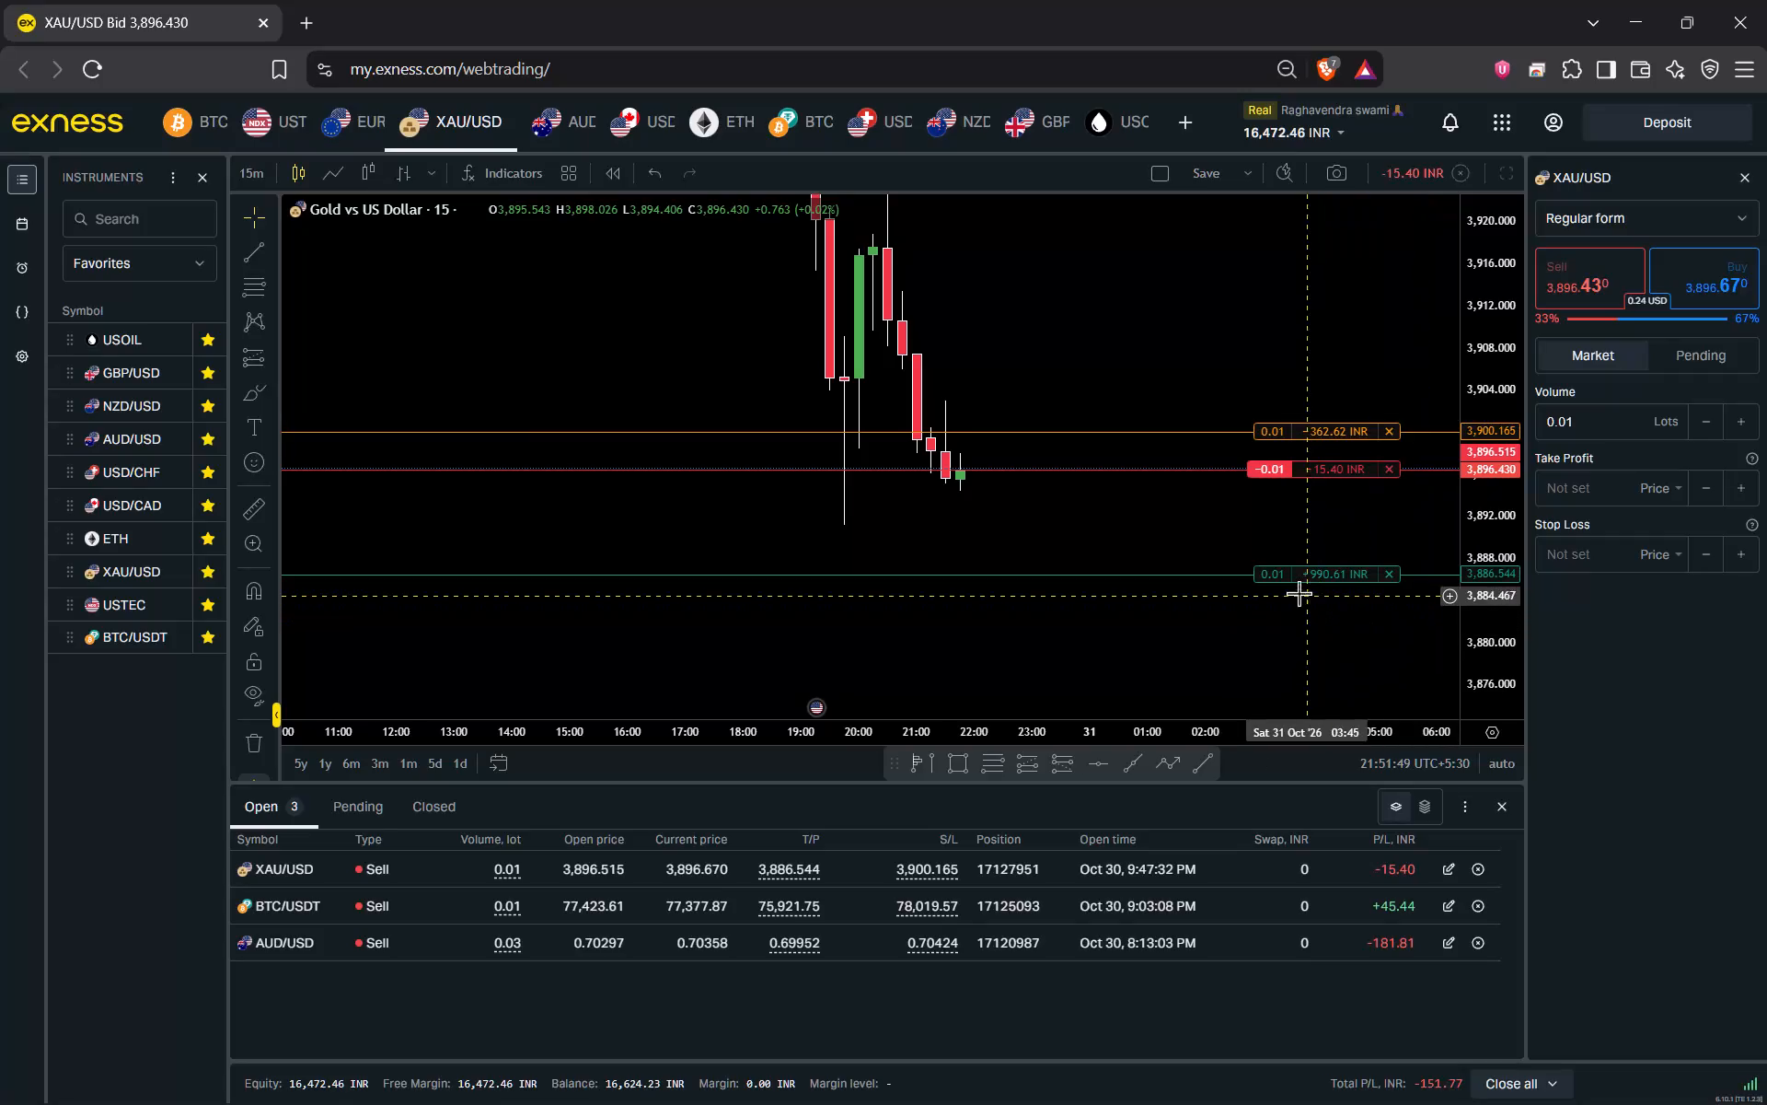
# Move the XAU/USD short's take profit down to 3879.303, keep the stop loss at 3900.165, and apply the position change.
pyautogui.moveTo(1296, 578); pyautogui.dragTo(1298, 633)
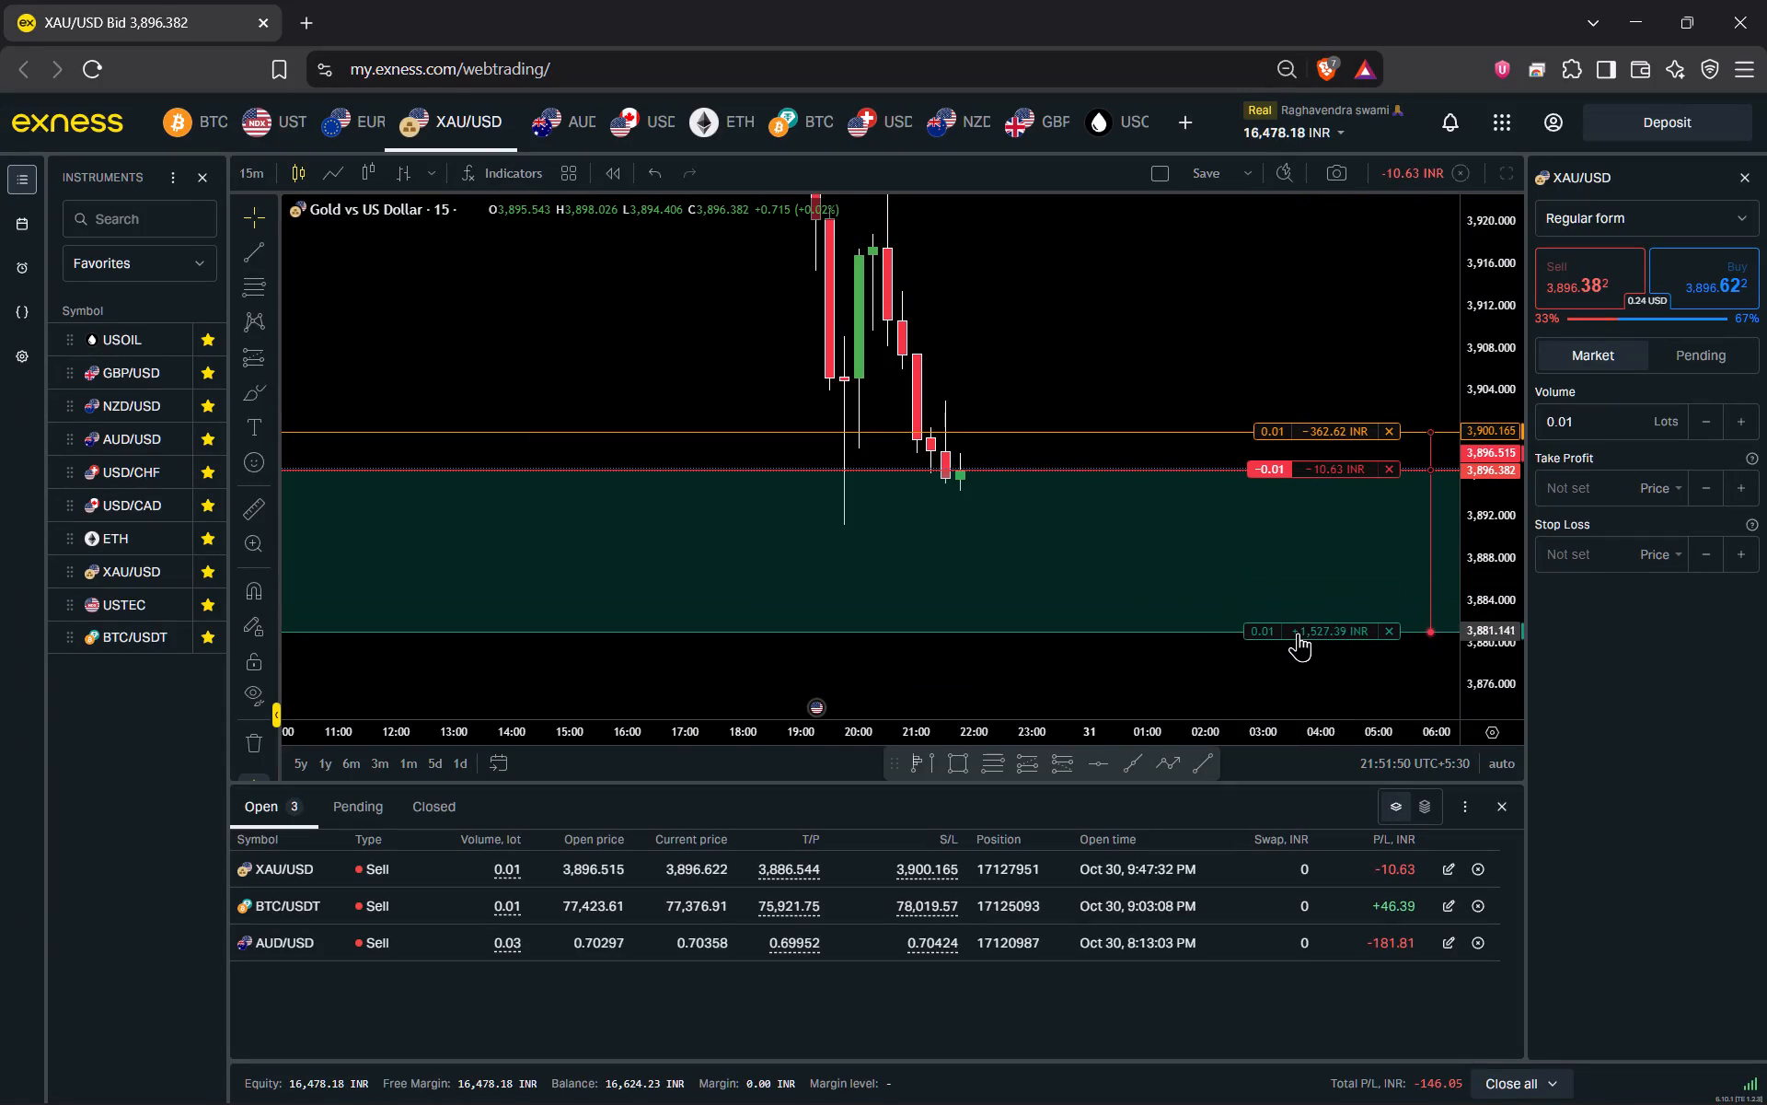
pyautogui.moveTo(1298, 633); pyautogui.dragTo(1299, 651)
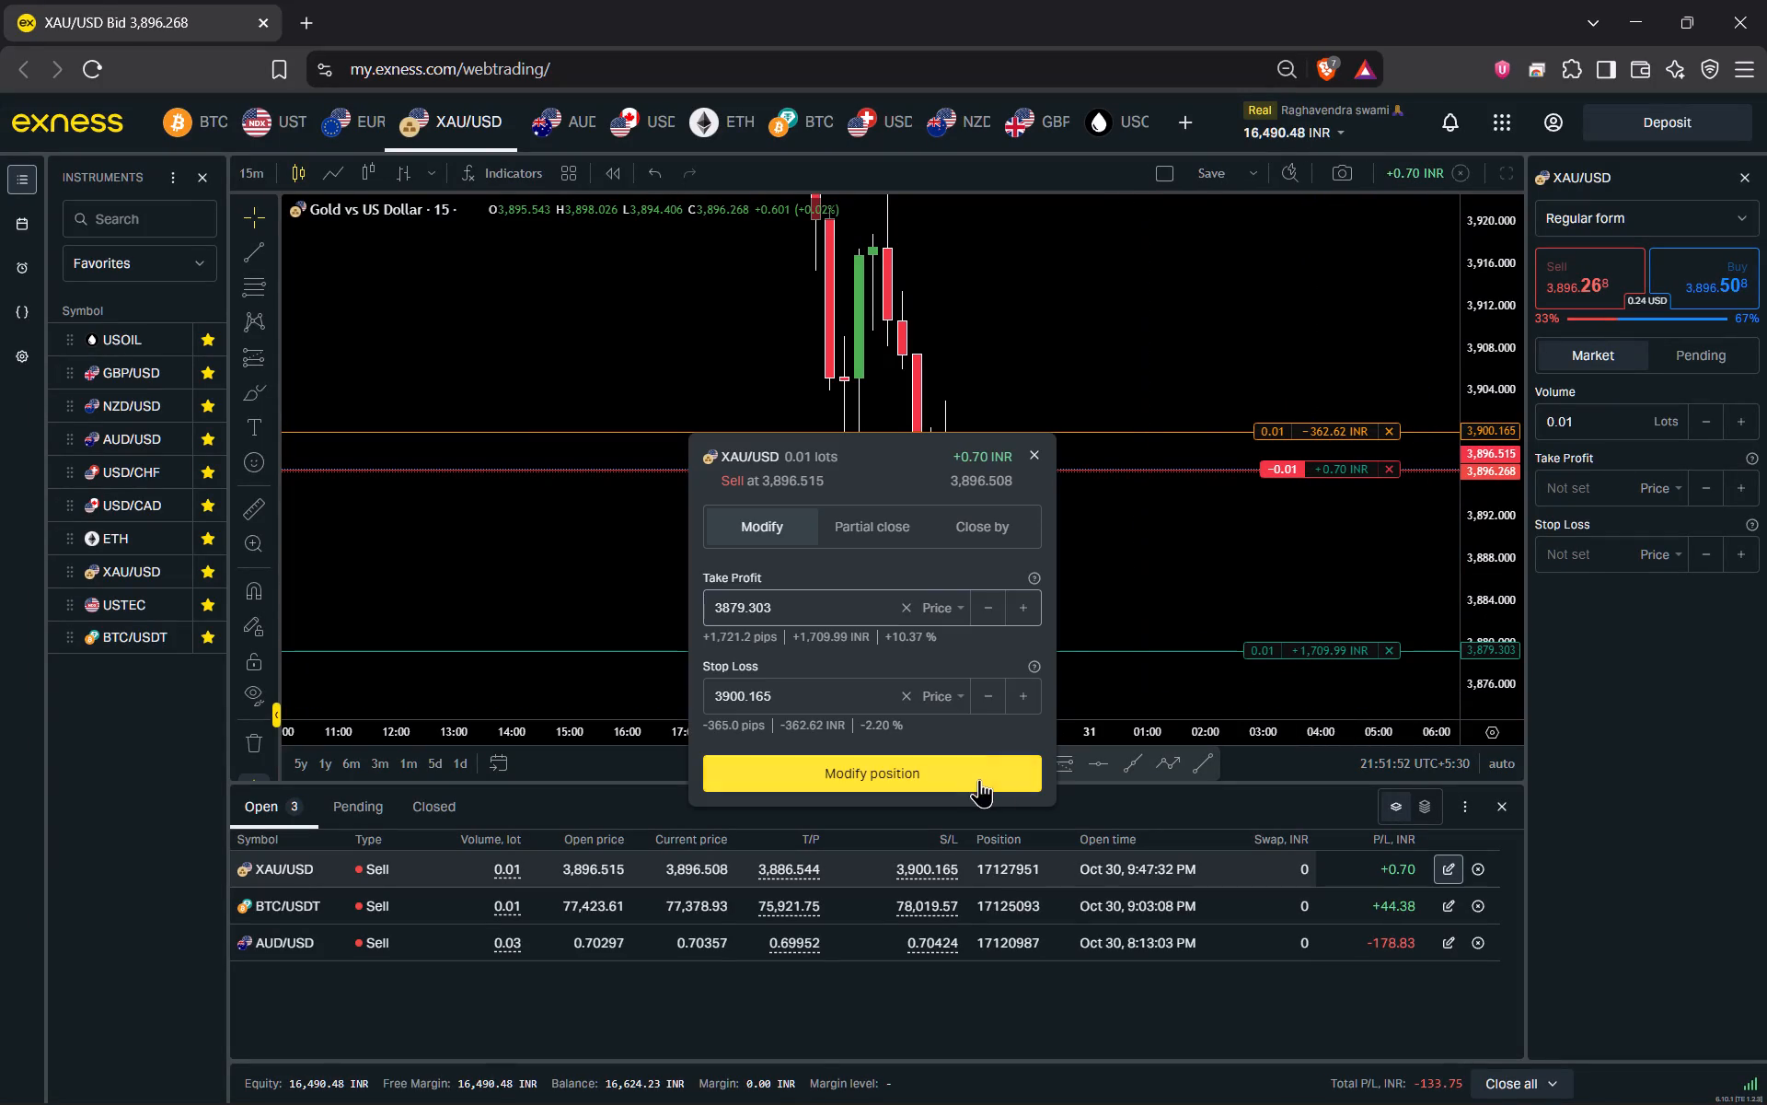
pyautogui.click(979, 779)
# Examine the XAU/USD 15-minute decline over several days against the open short's stop loss and take profit levels.
pyautogui.moveTo(1181, 560); pyautogui.dragTo(1151, 507)
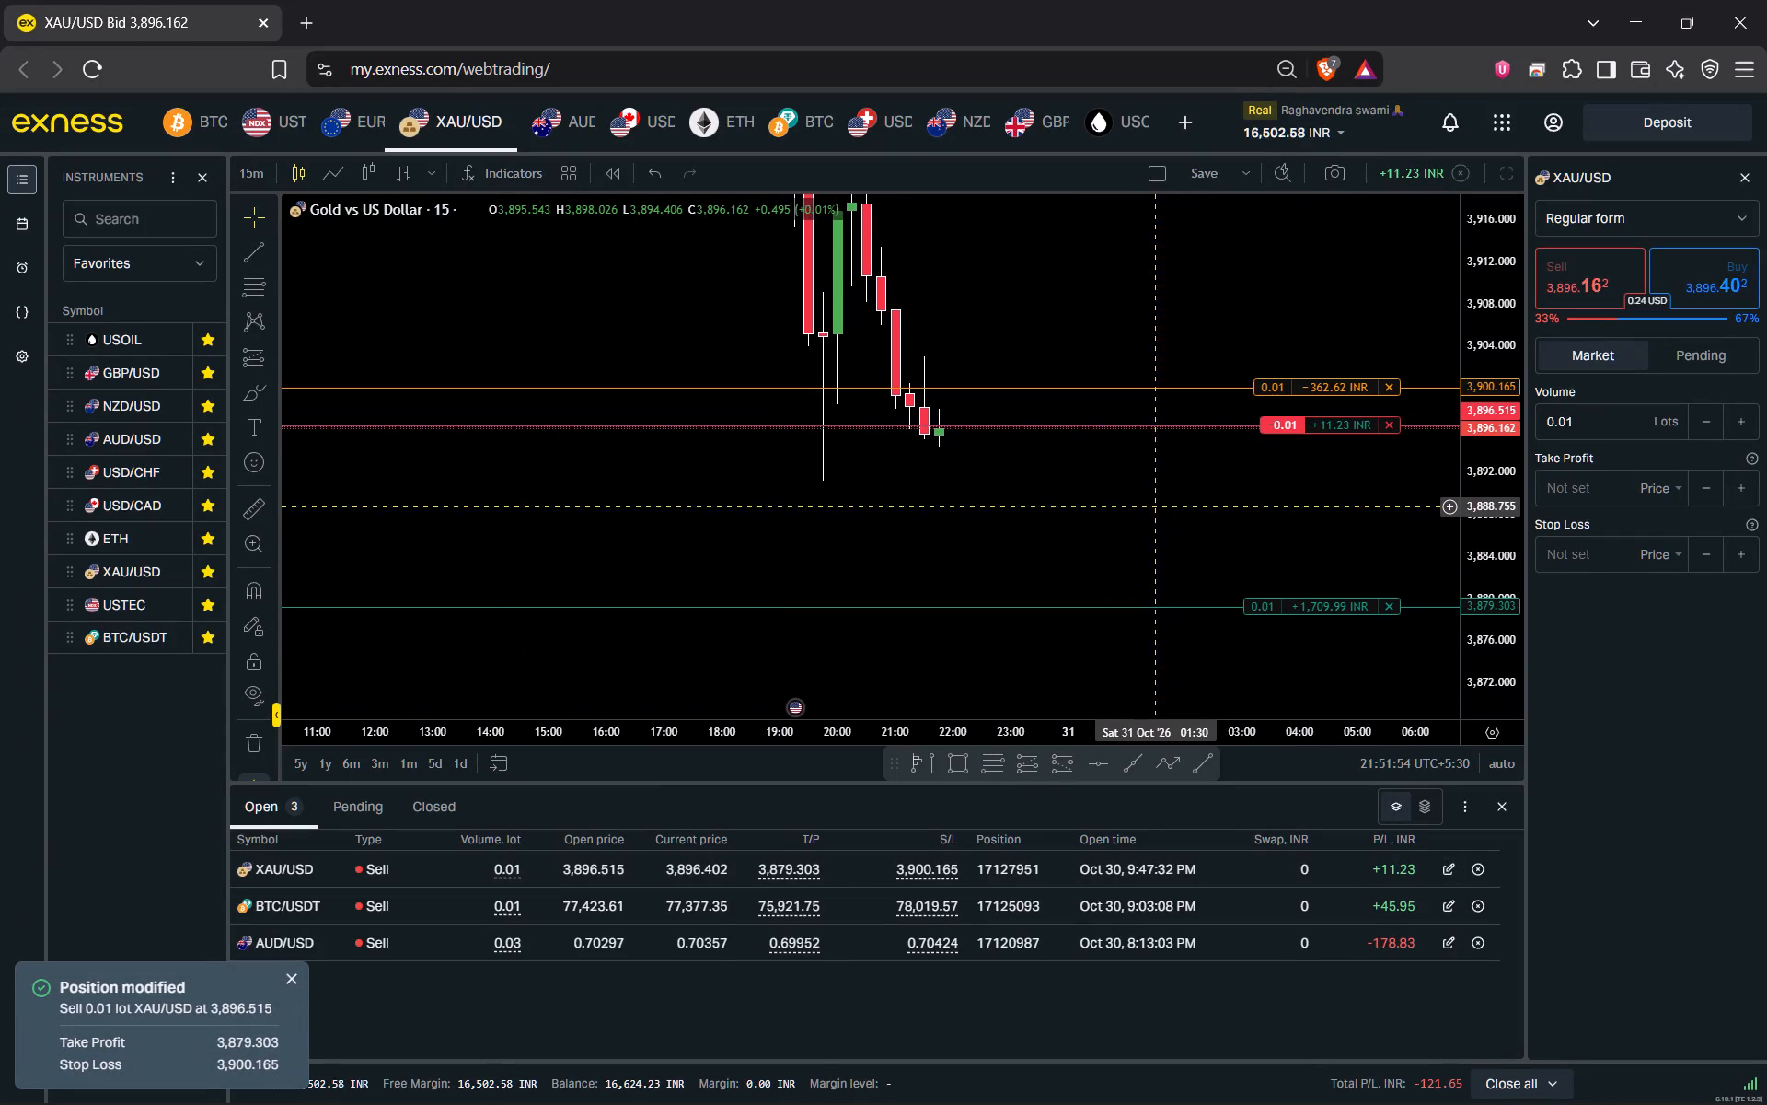
pyautogui.moveTo(1151, 507); pyautogui.dragTo(1149, 505)
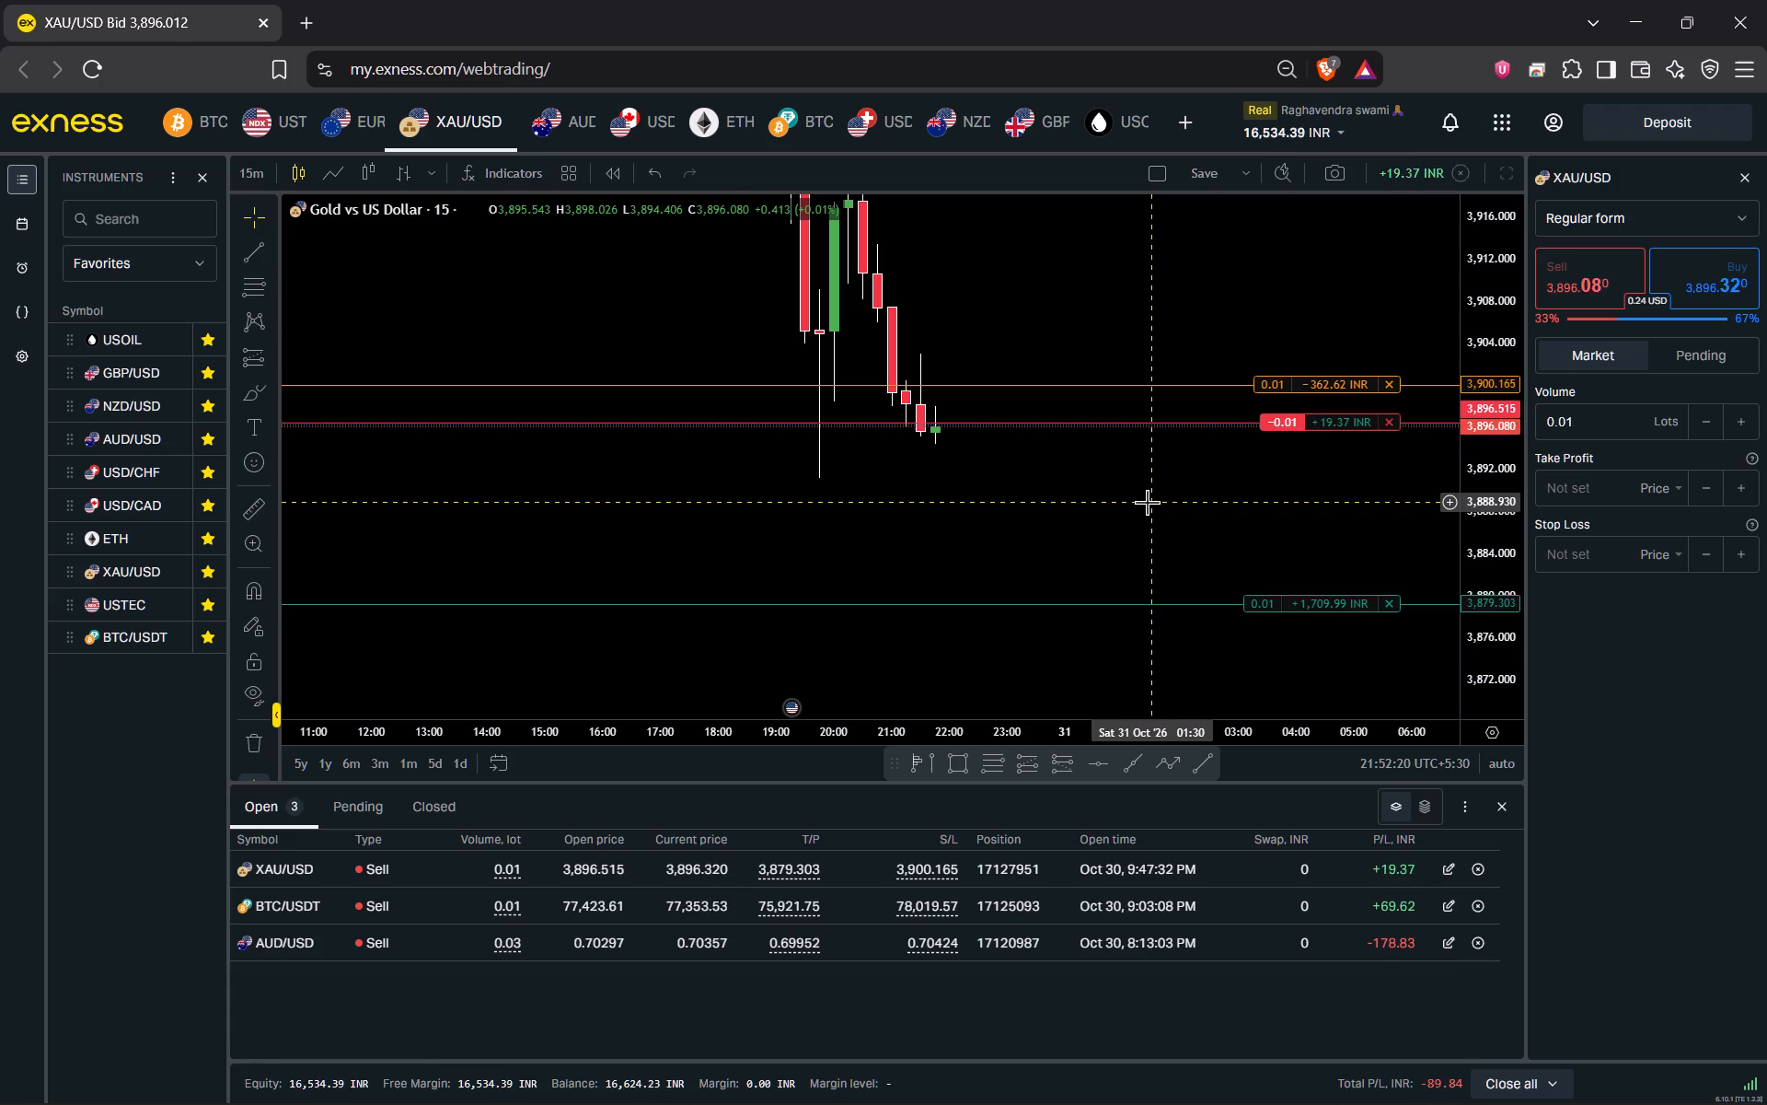
pyautogui.moveTo(1147, 502); pyautogui.dragTo(1172, 583)
pyautogui.moveTo(1478, 388); pyautogui.dragTo(1498, 567)
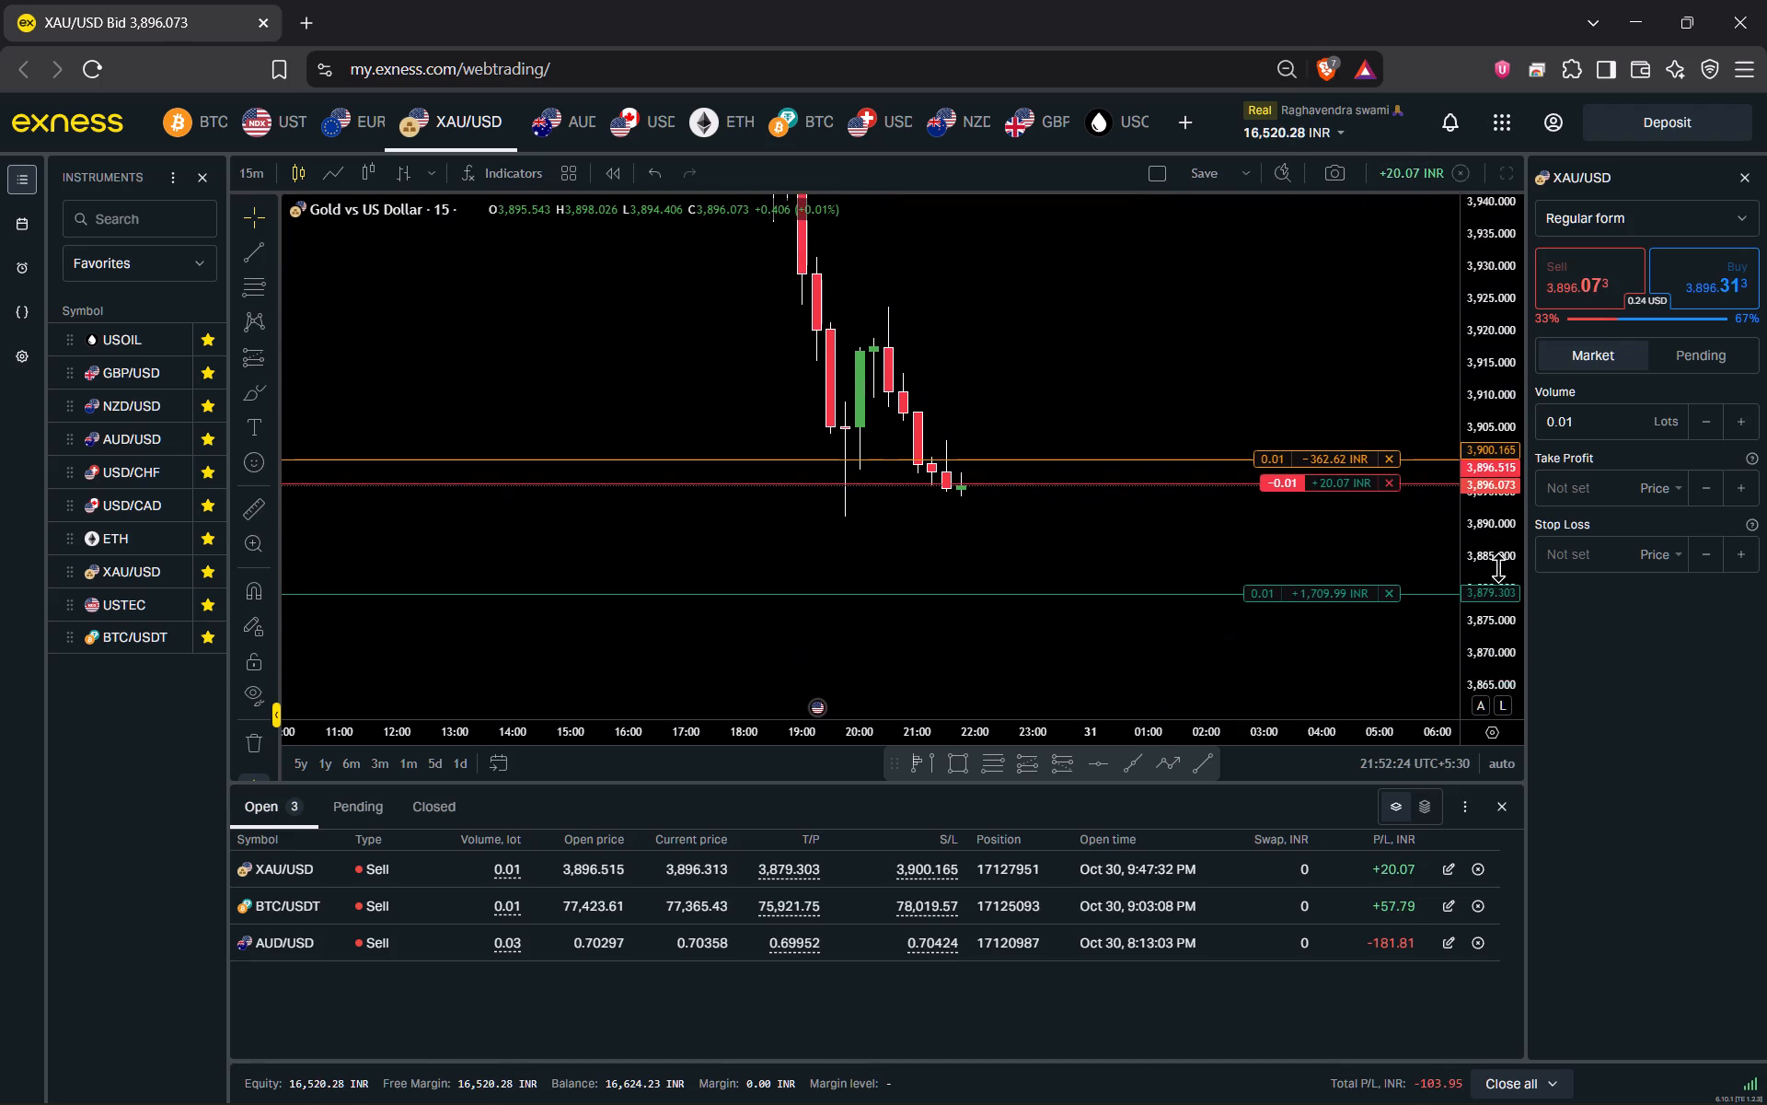
pyautogui.moveTo(1498, 567); pyautogui.dragTo(1498, 657)
pyautogui.scroll(-6, 986, 361)
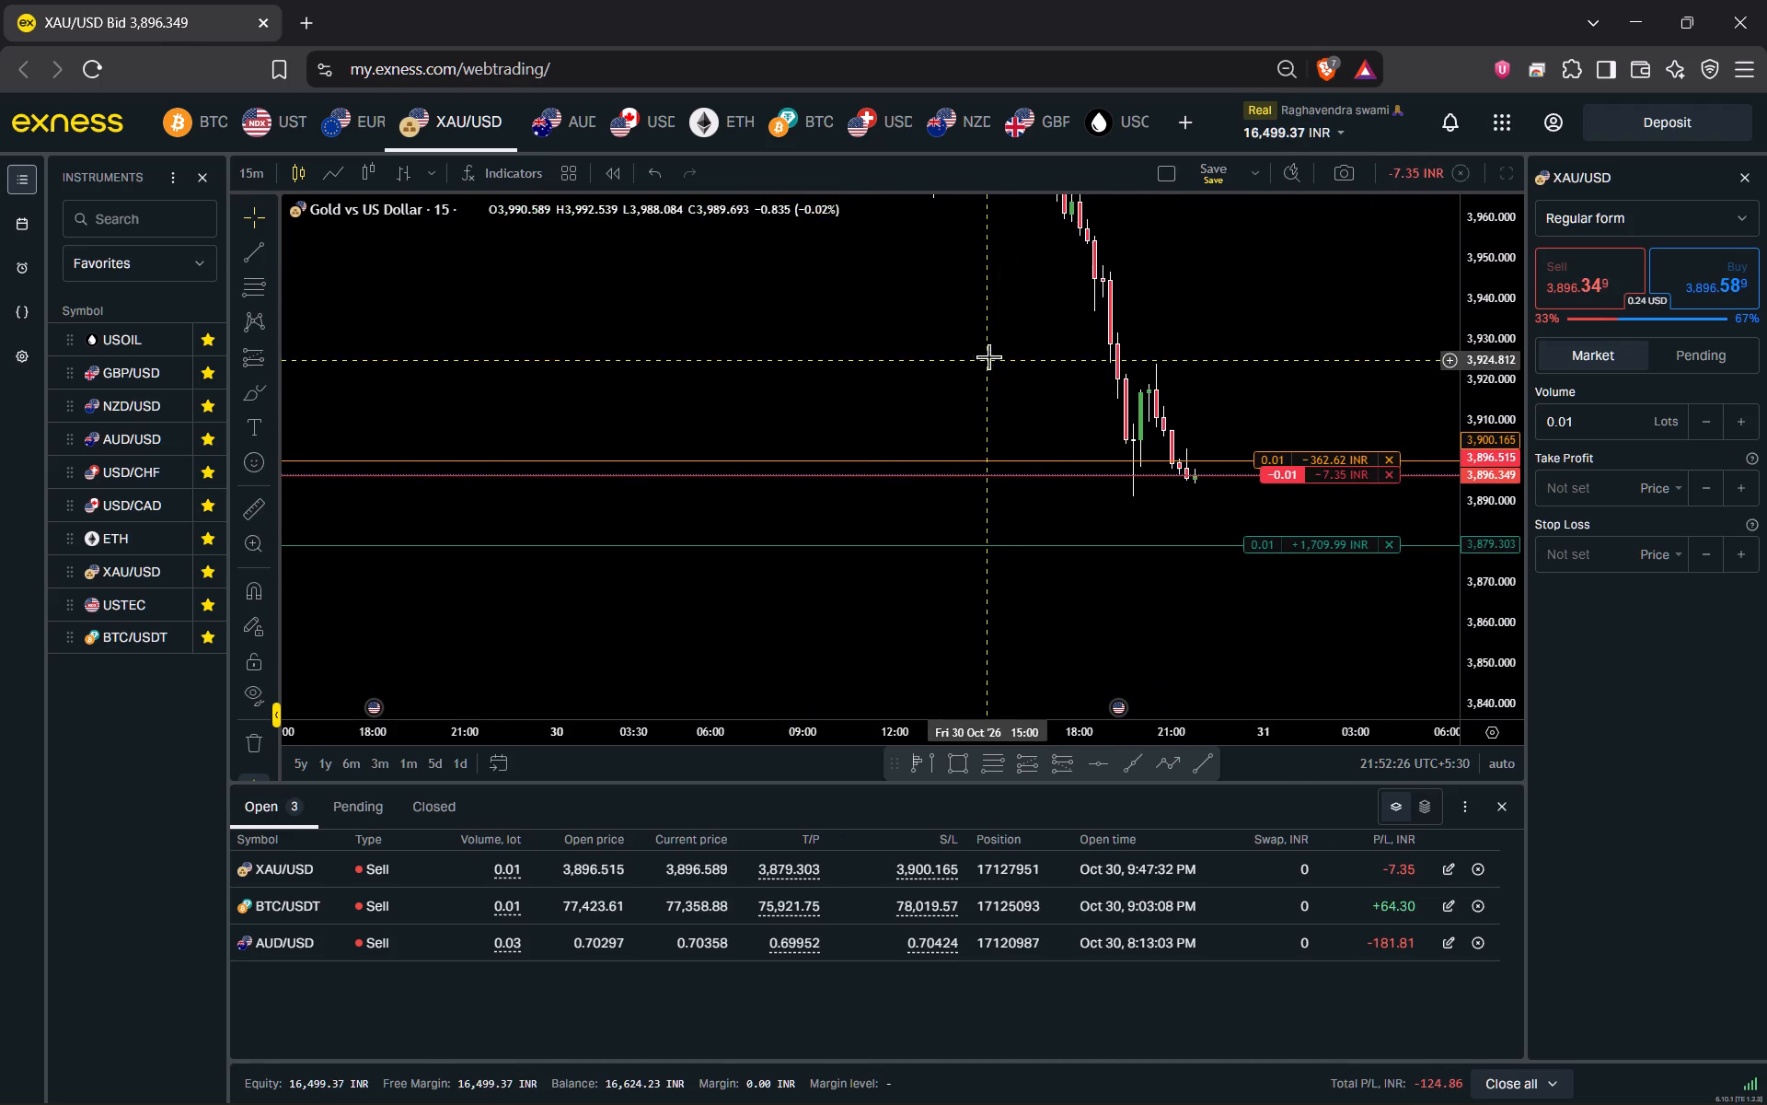
pyautogui.scroll(-5, 1497, 507)
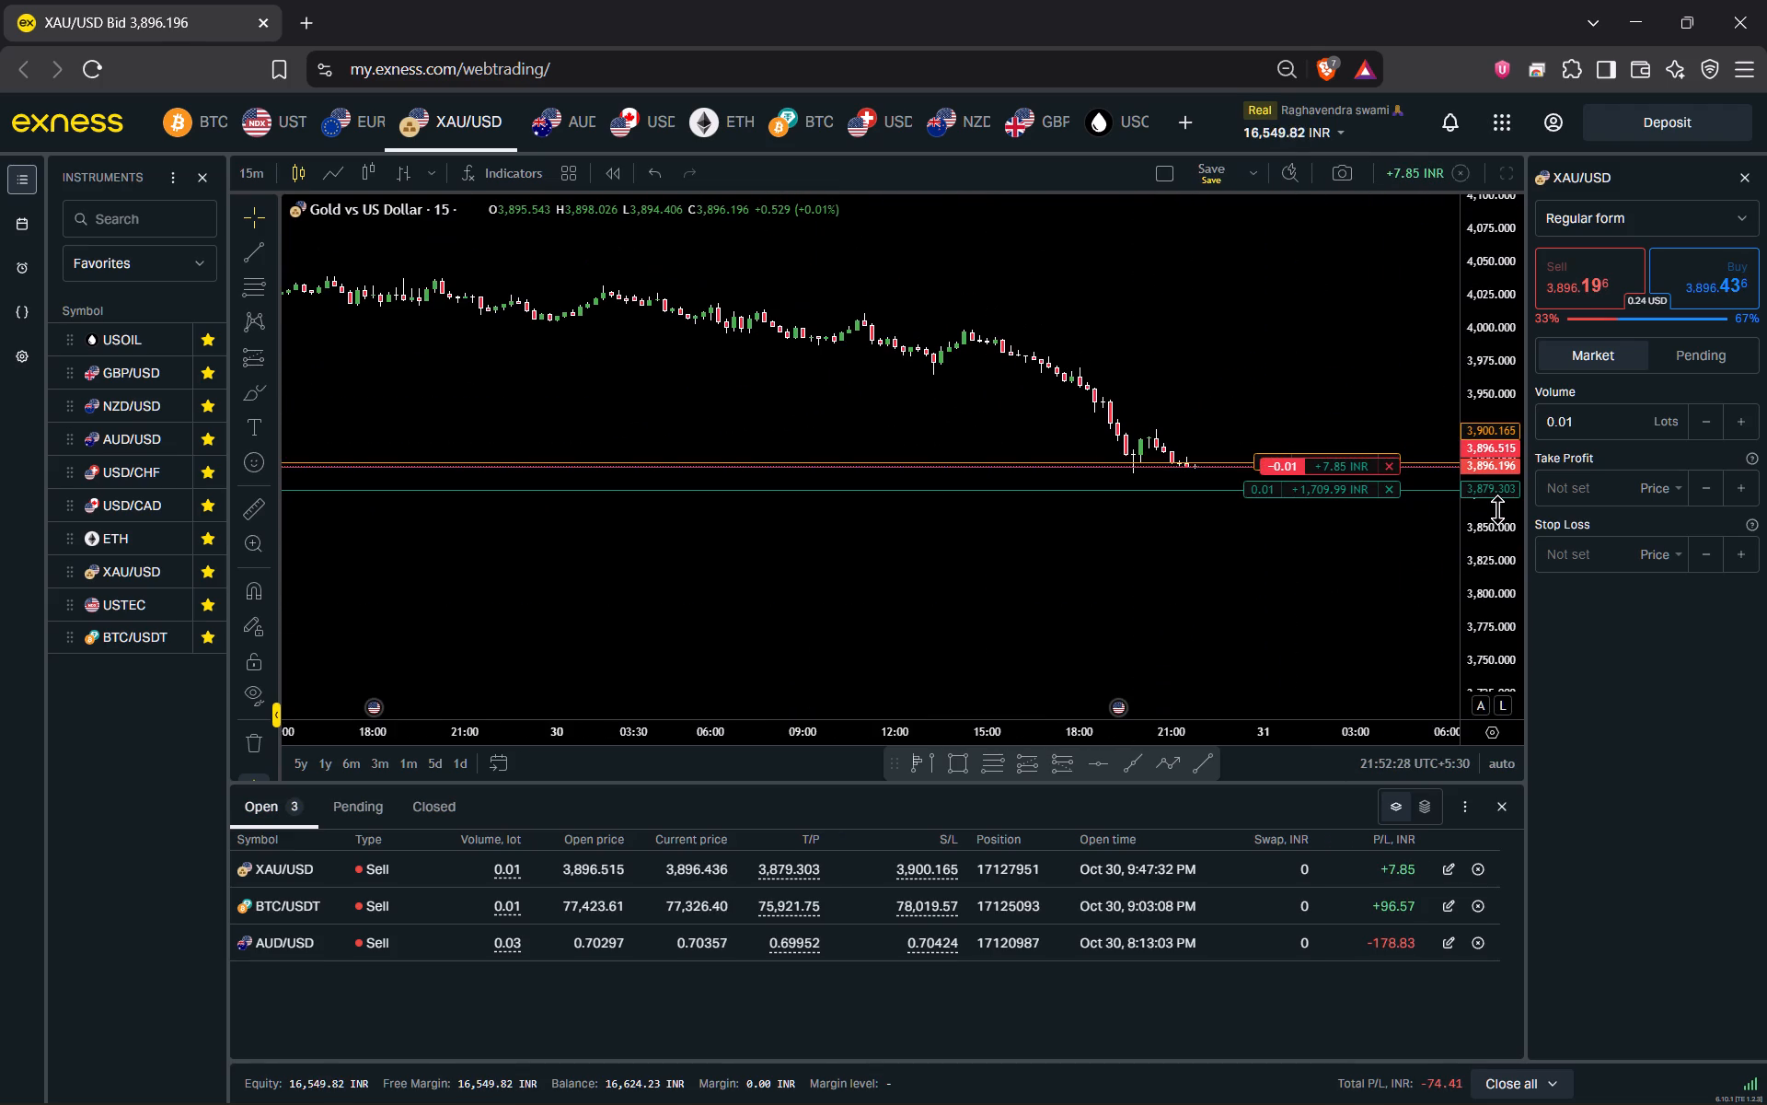
pyautogui.scroll(-10, 1347, 564)
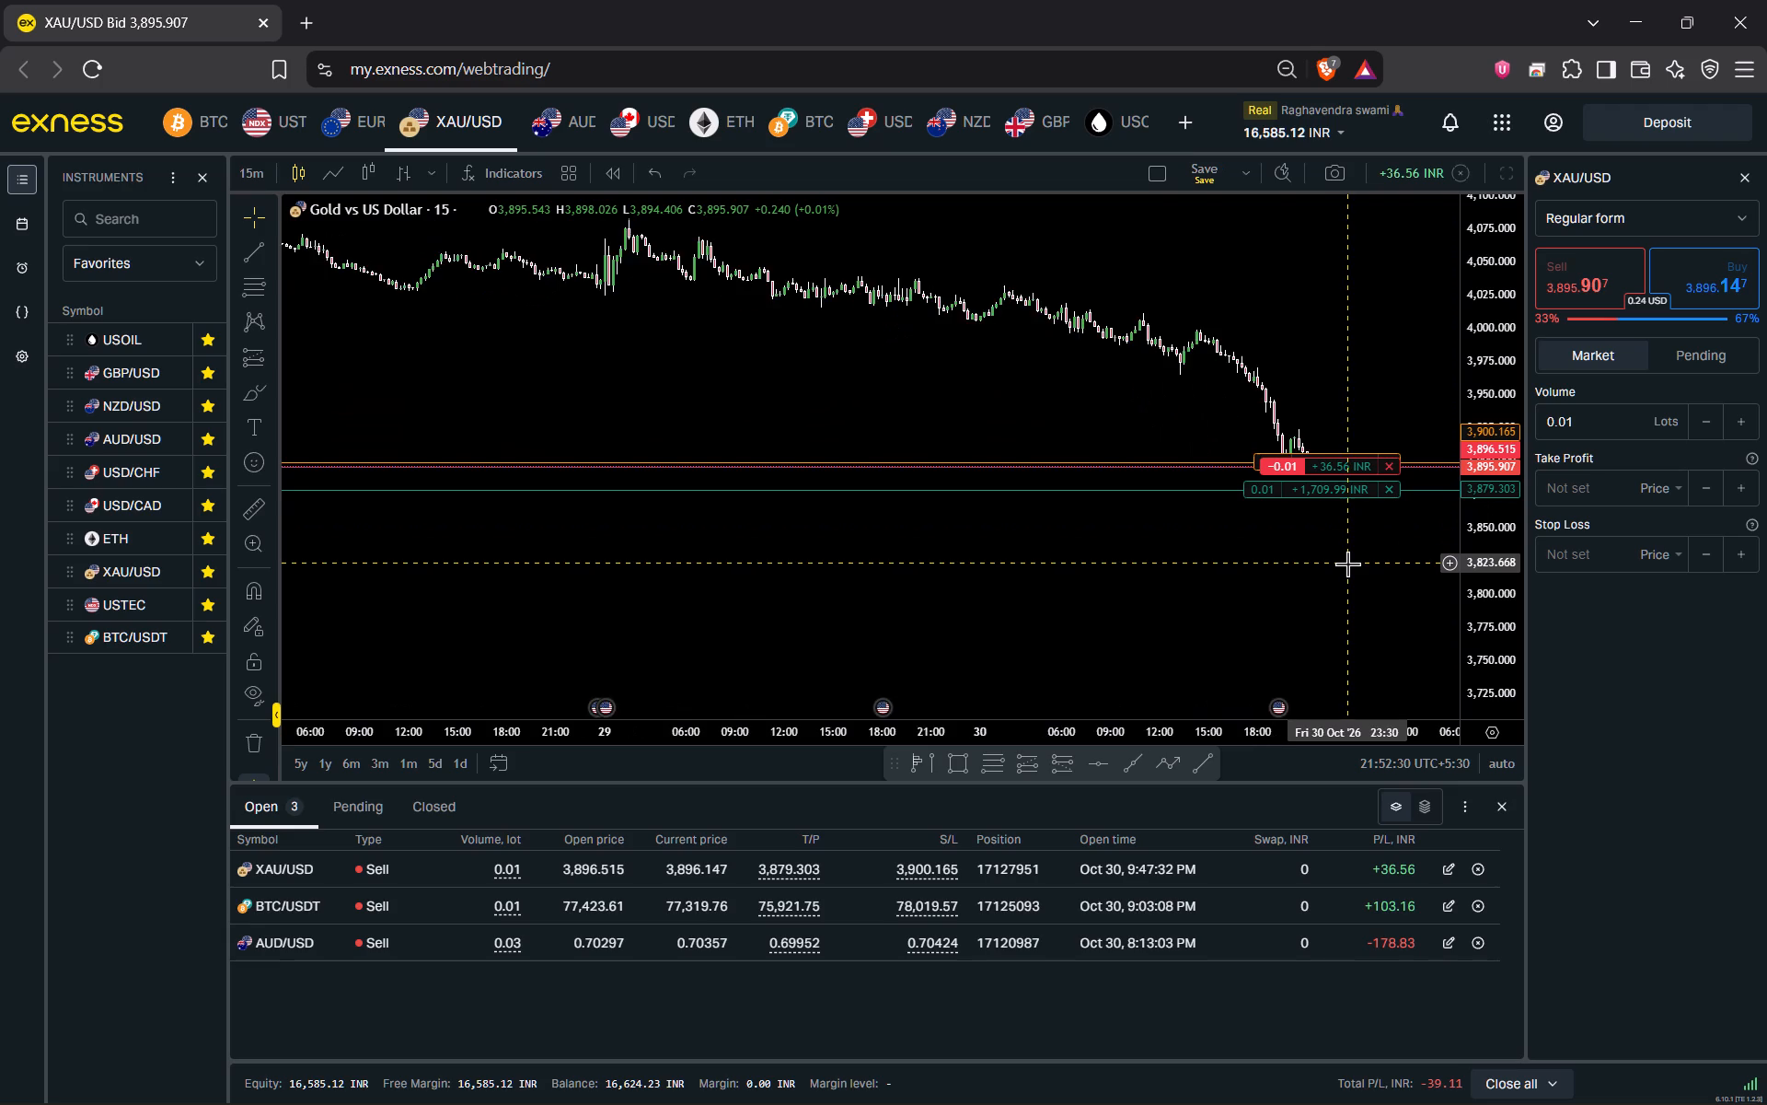
pyautogui.scroll(-8, 1347, 564)
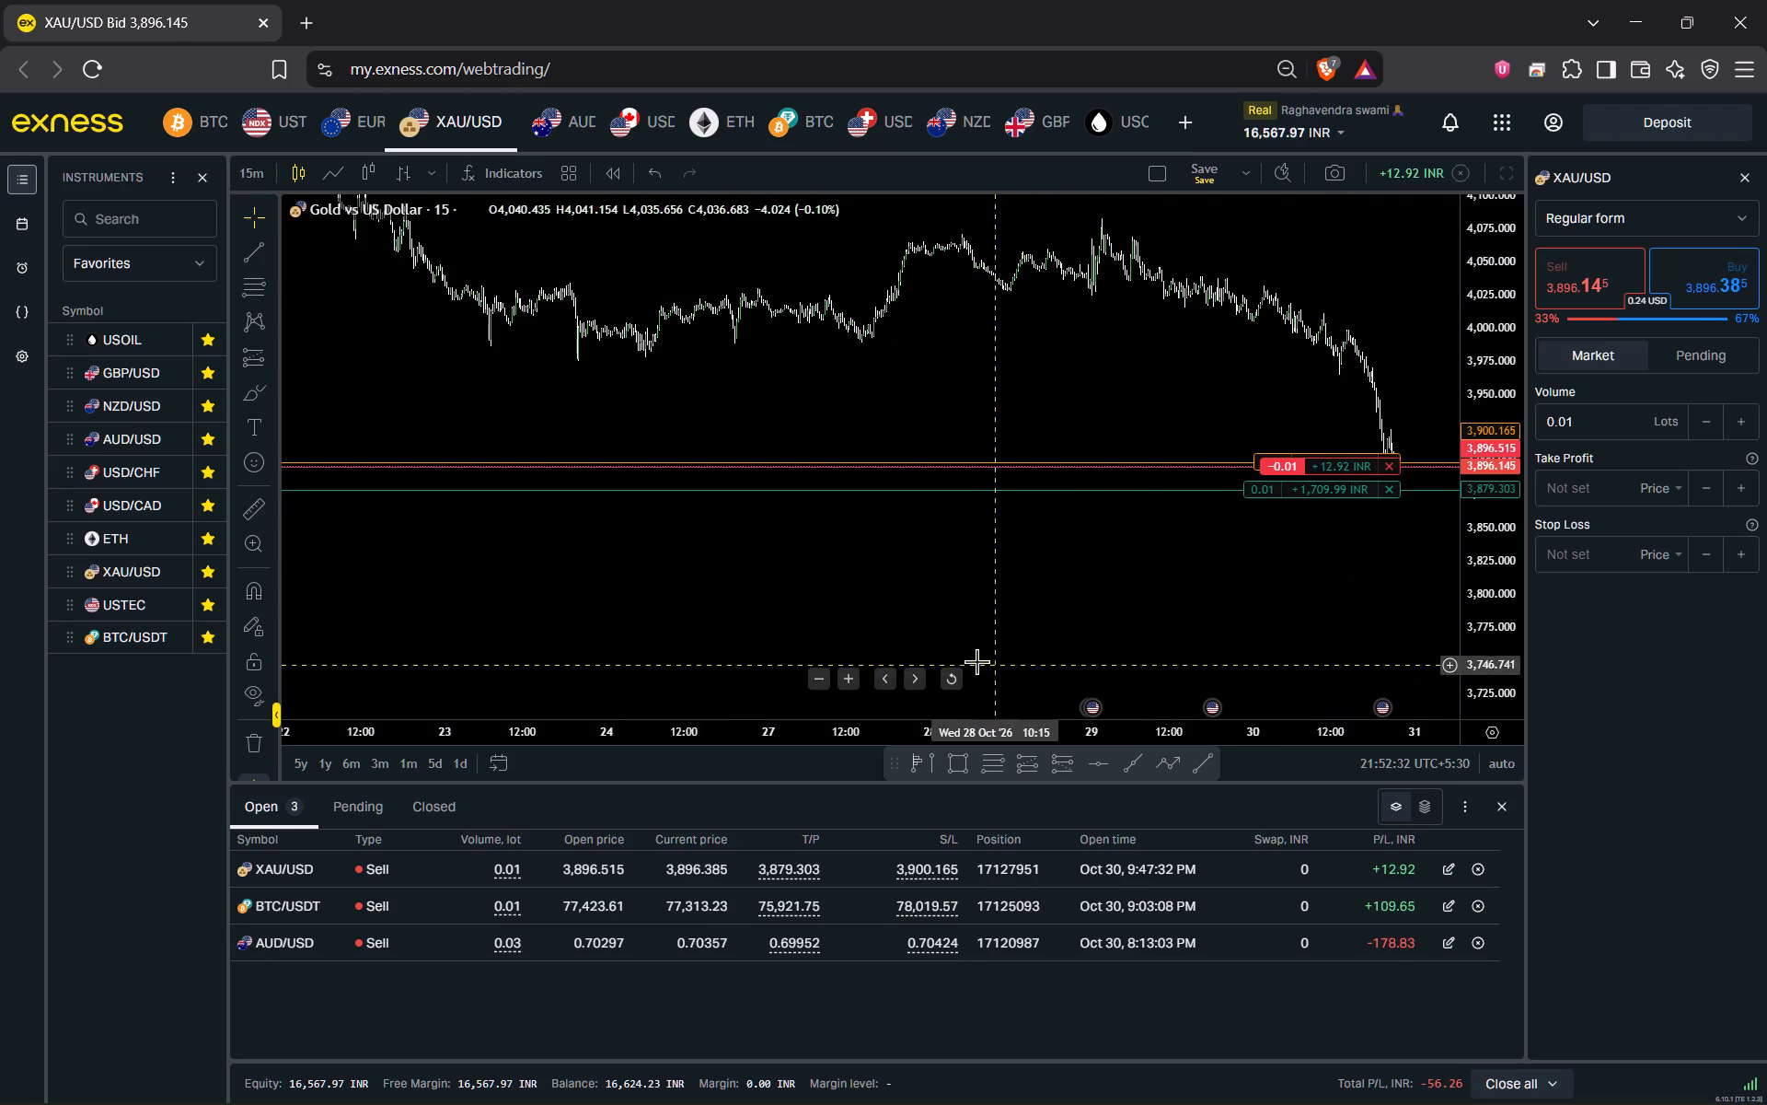
# Reset the XAU/USD chart view and inspect the latest 15-minute candles up close against the short's entry, stop loss and take profit.
pyautogui.click(950, 677)
pyautogui.moveTo(1120, 583); pyautogui.dragTo(457, 587)
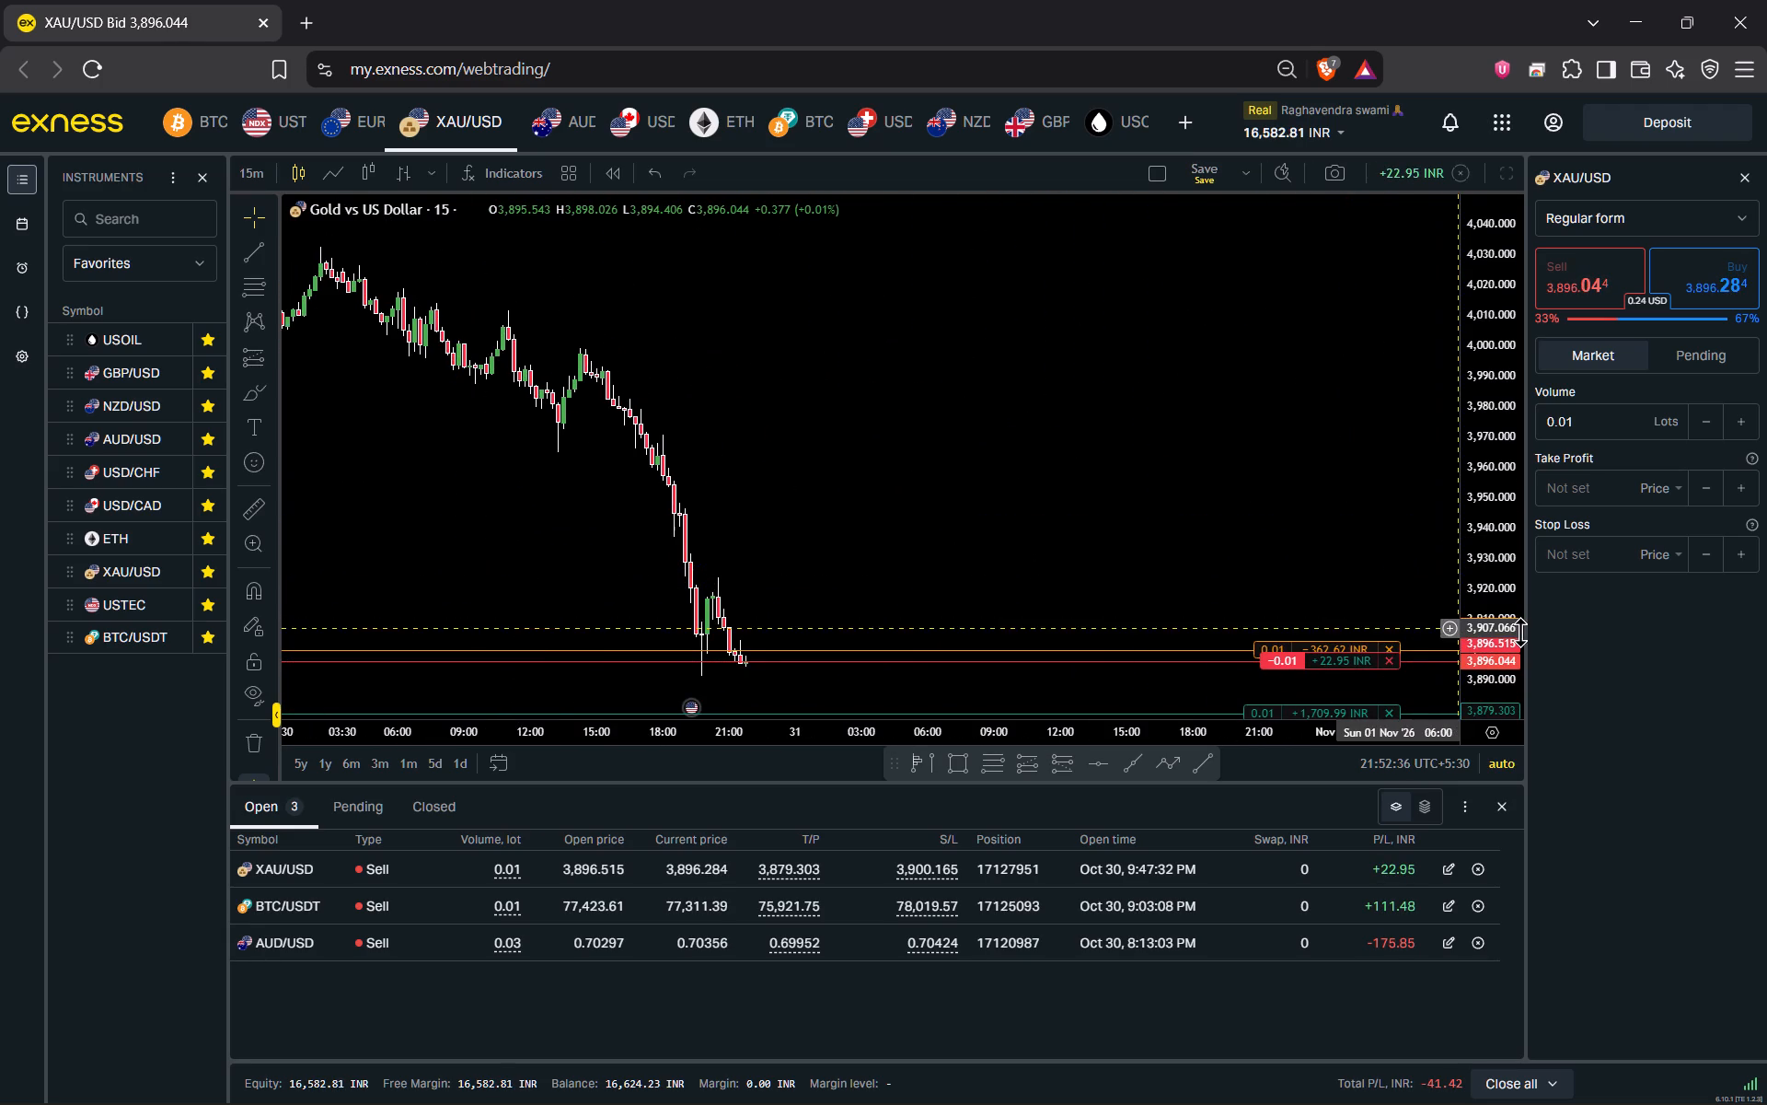
pyautogui.moveTo(1495, 632); pyautogui.dragTo(1448, 481)
pyautogui.moveTo(1242, 575); pyautogui.dragTo(1247, 297)
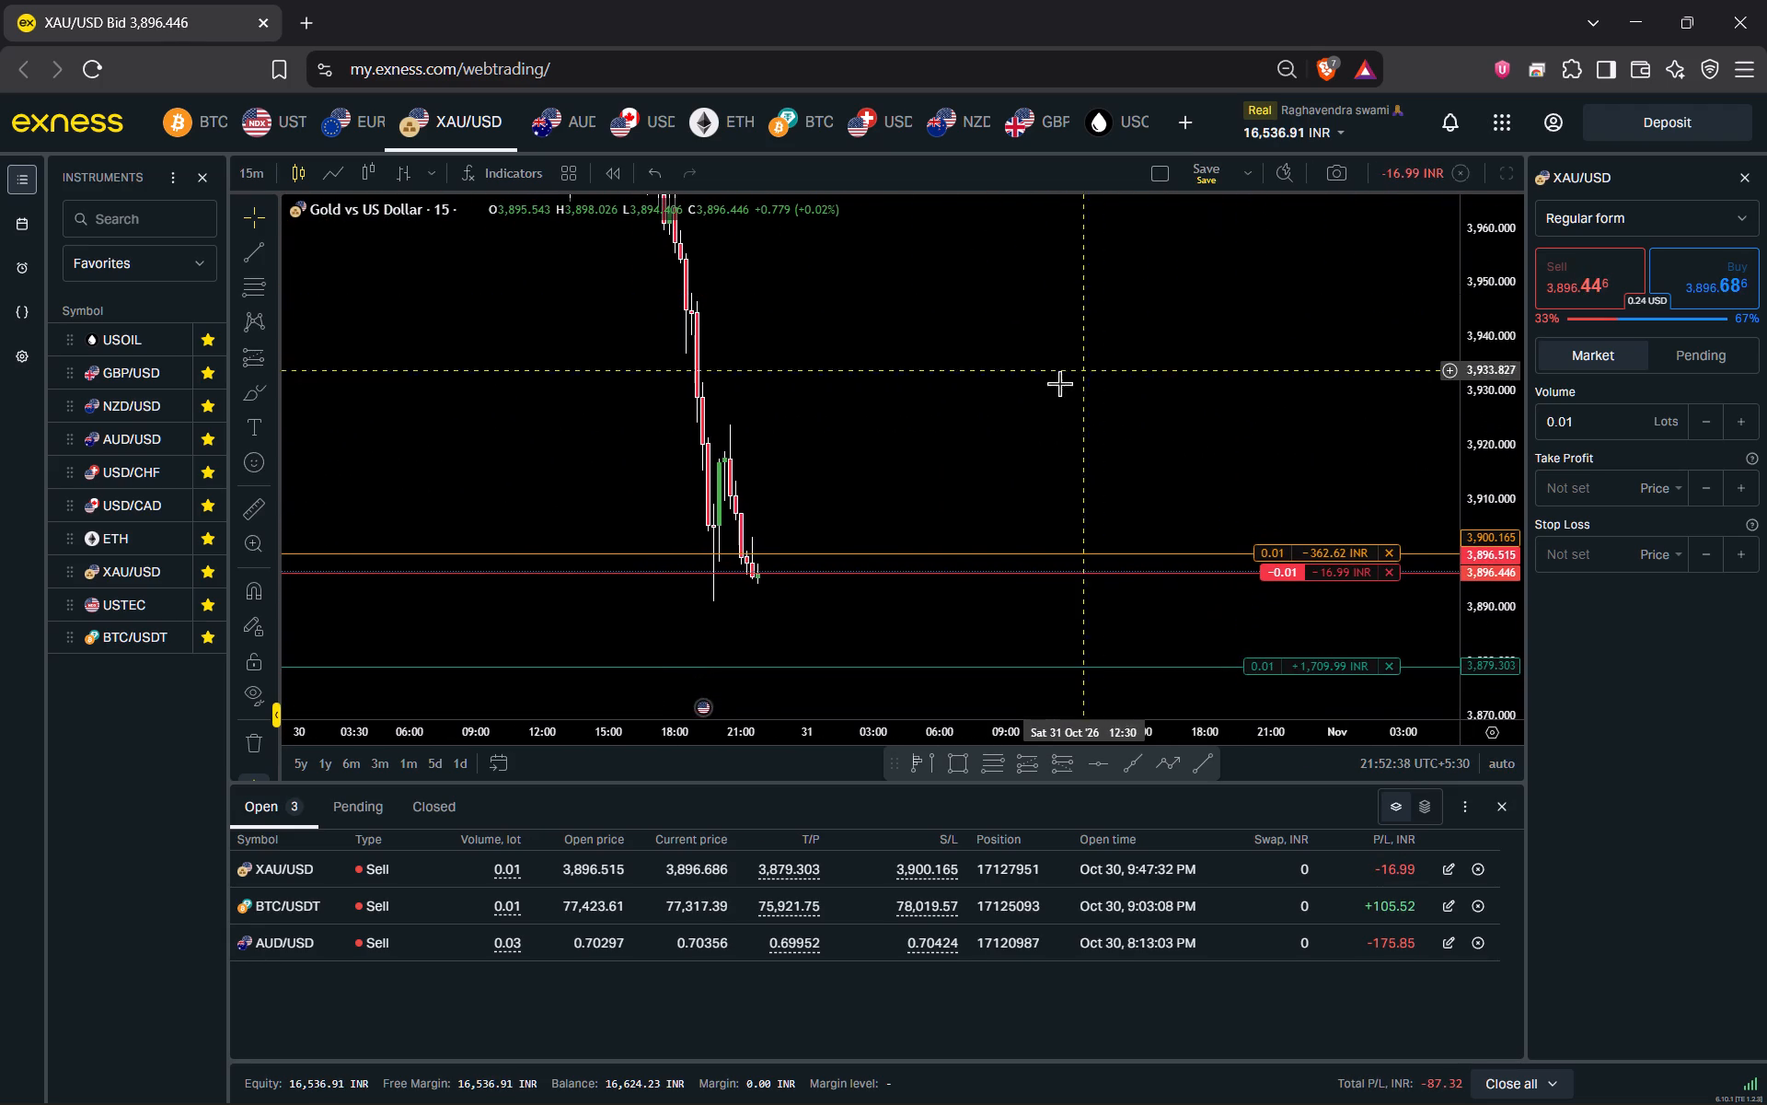
pyautogui.moveTo(1053, 386); pyautogui.dragTo(1126, 276)
pyautogui.scroll(3, 986, 321)
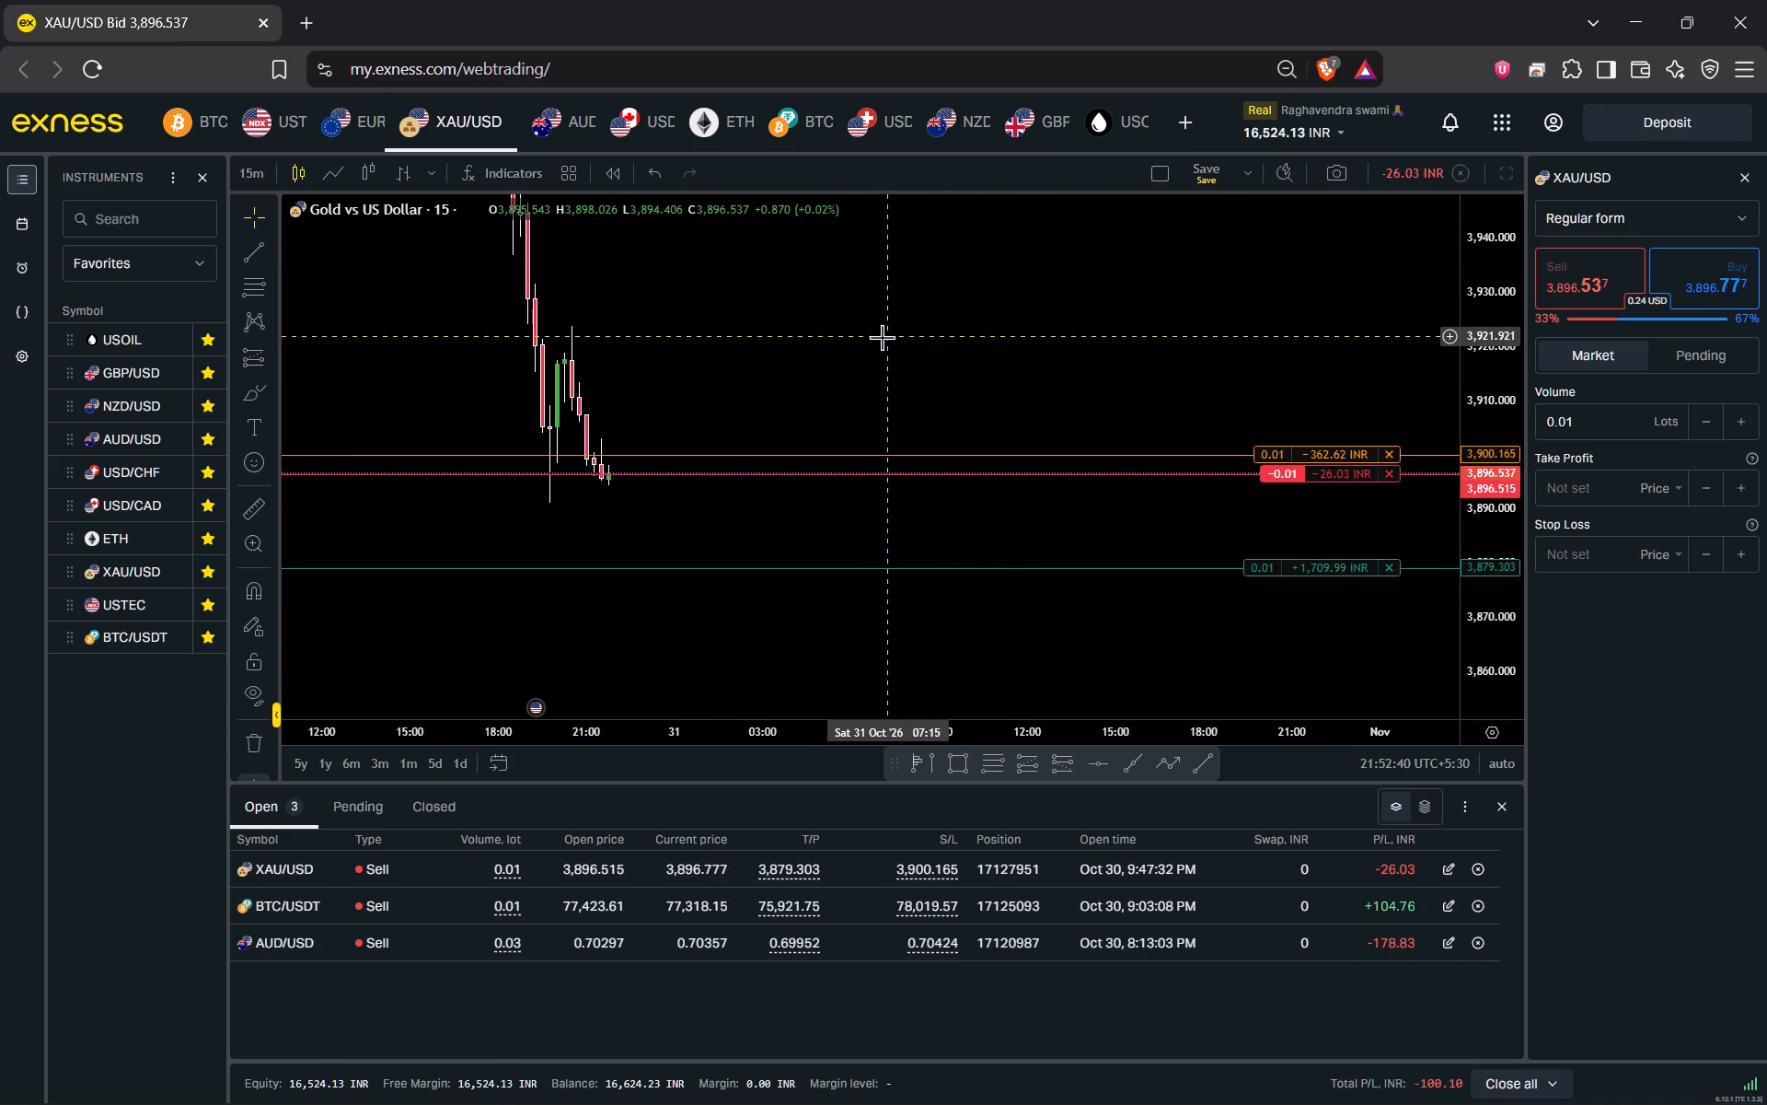
pyautogui.moveTo(882, 337); pyautogui.dragTo(1003, 311)
pyautogui.moveTo(936, 324); pyautogui.dragTo(982, 324)
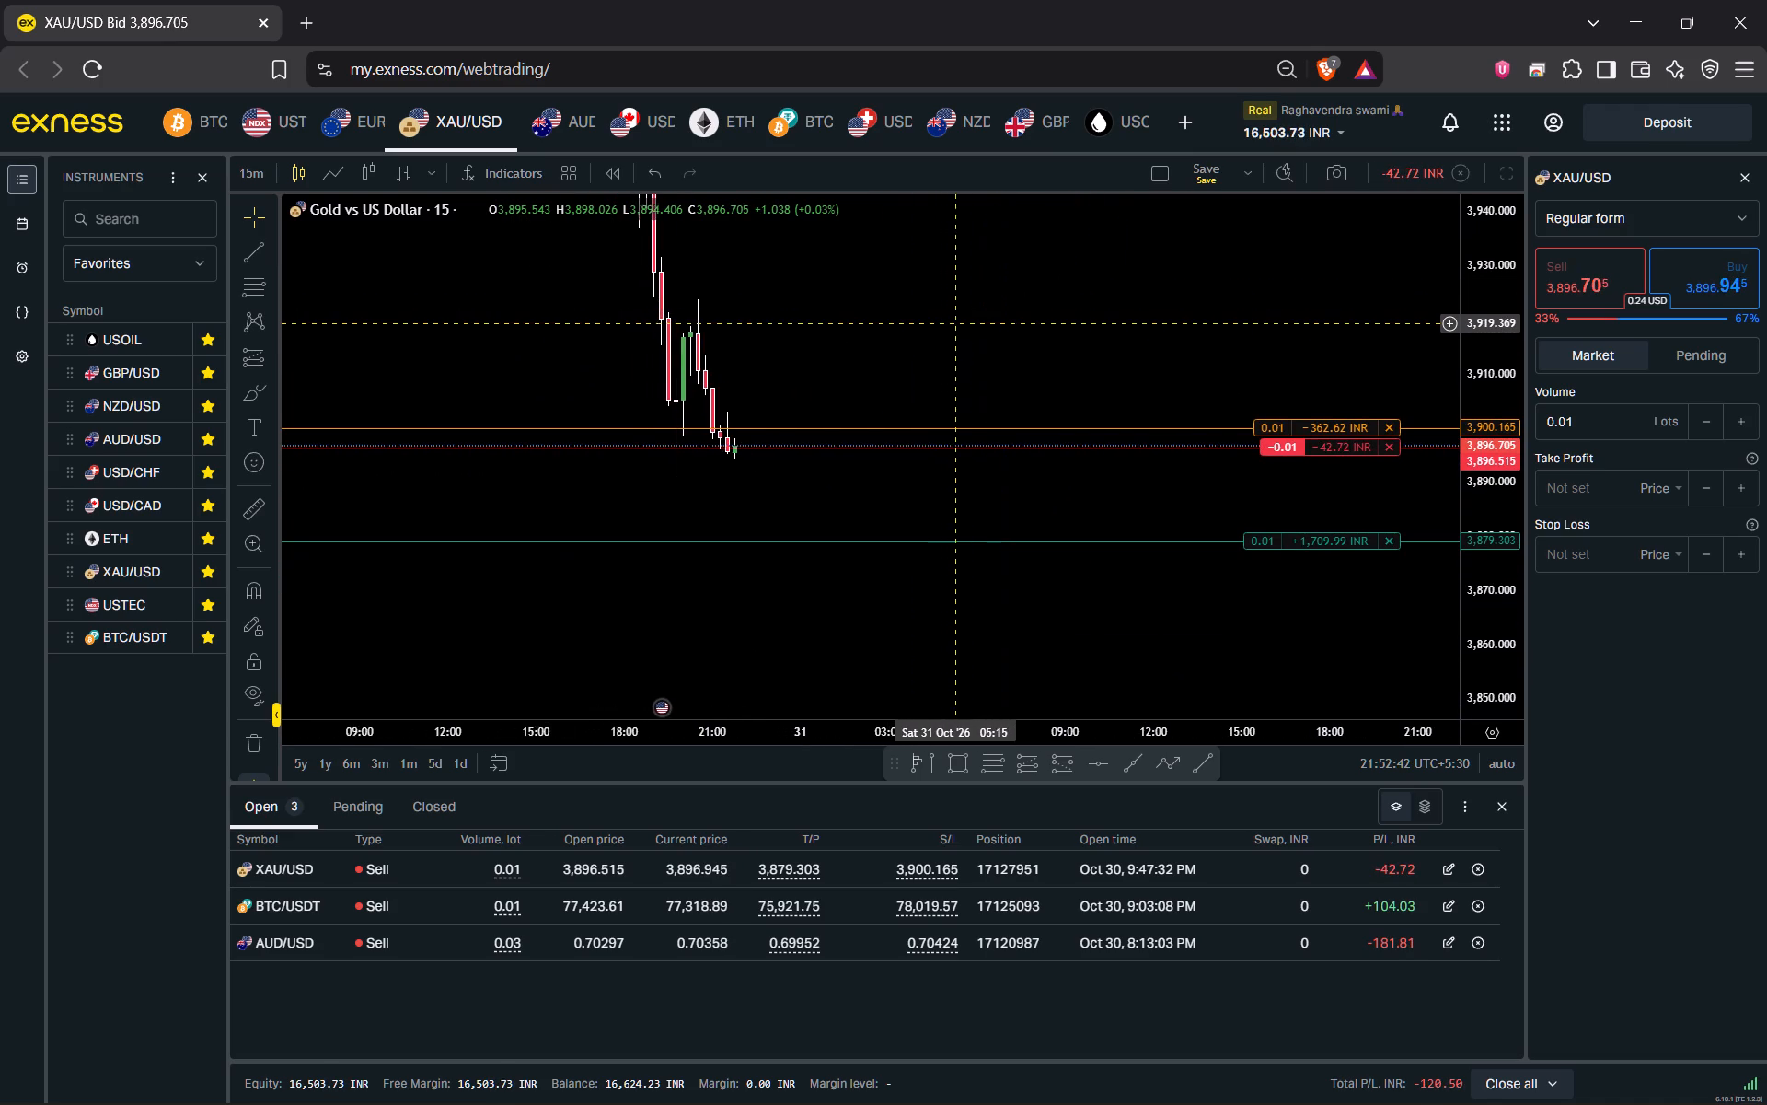
pyautogui.moveTo(982, 324); pyautogui.dragTo(1046, 311)
pyautogui.moveTo(962, 341); pyautogui.dragTo(999, 343)
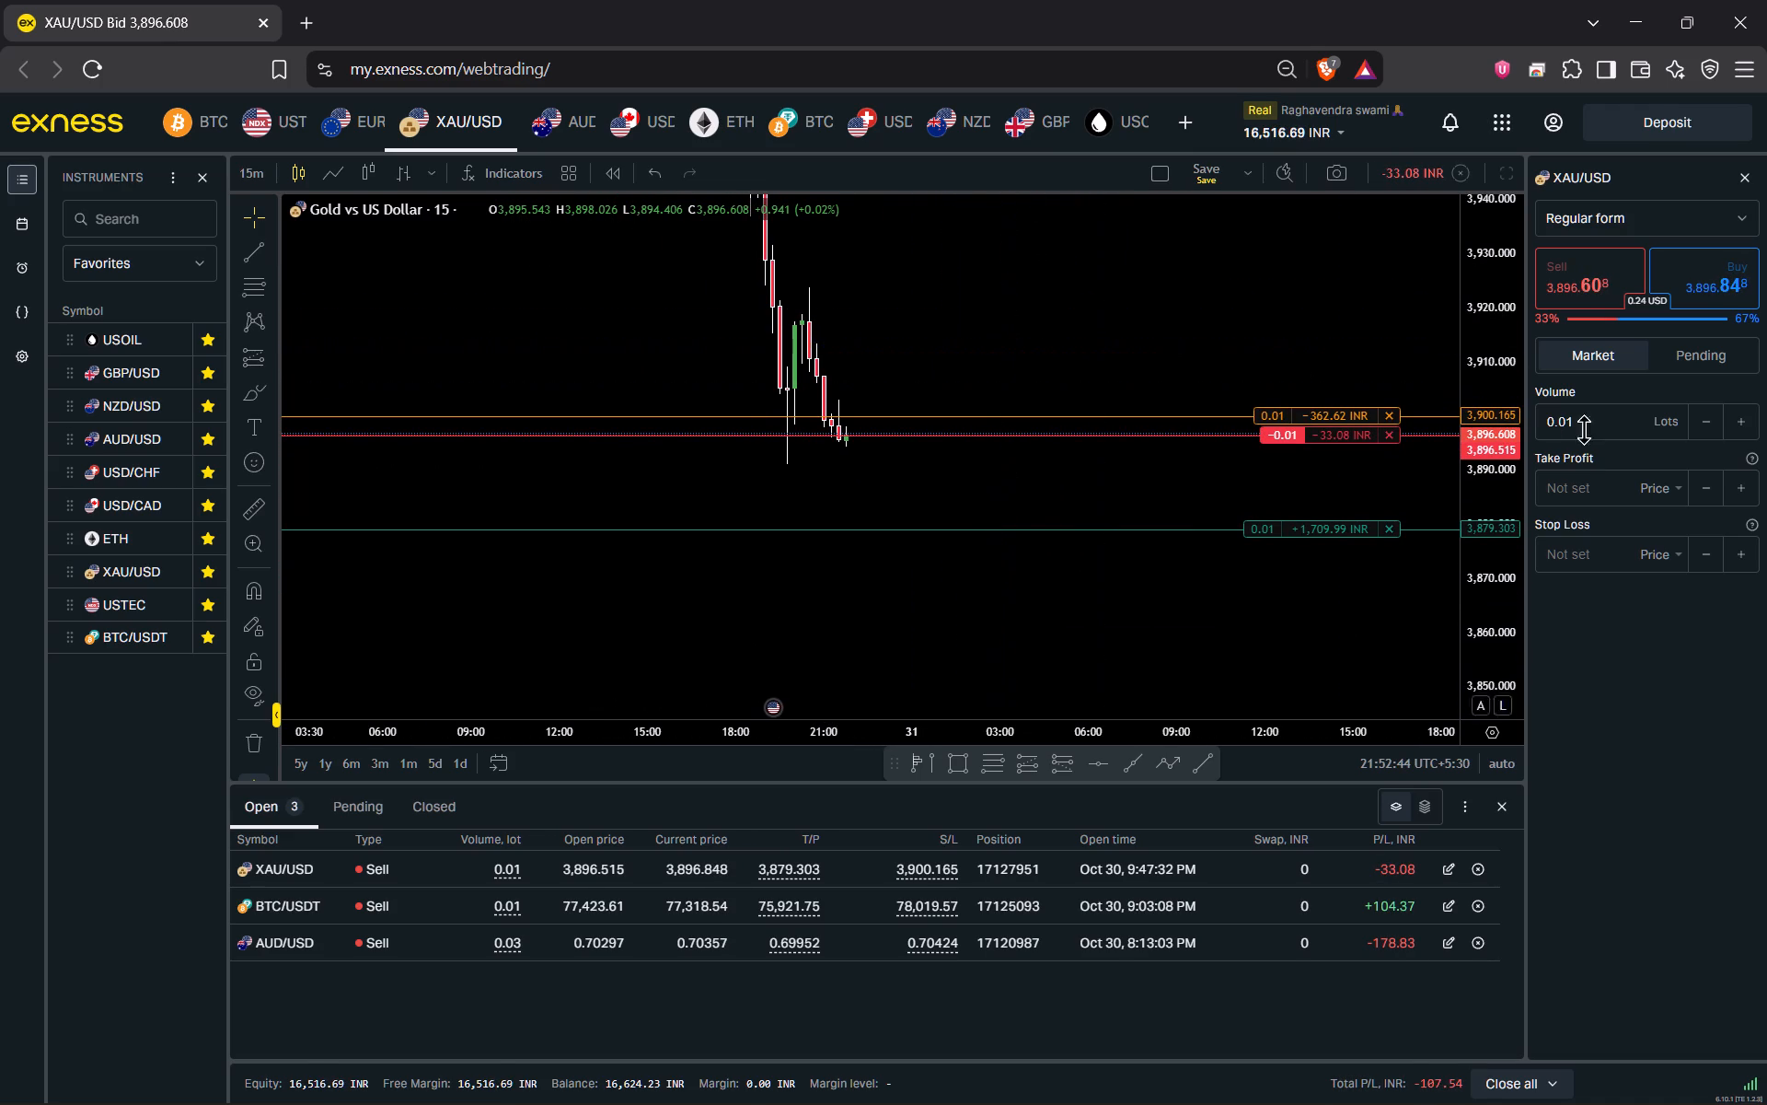
pyautogui.moveTo(1483, 566); pyautogui.dragTo(1482, 289)
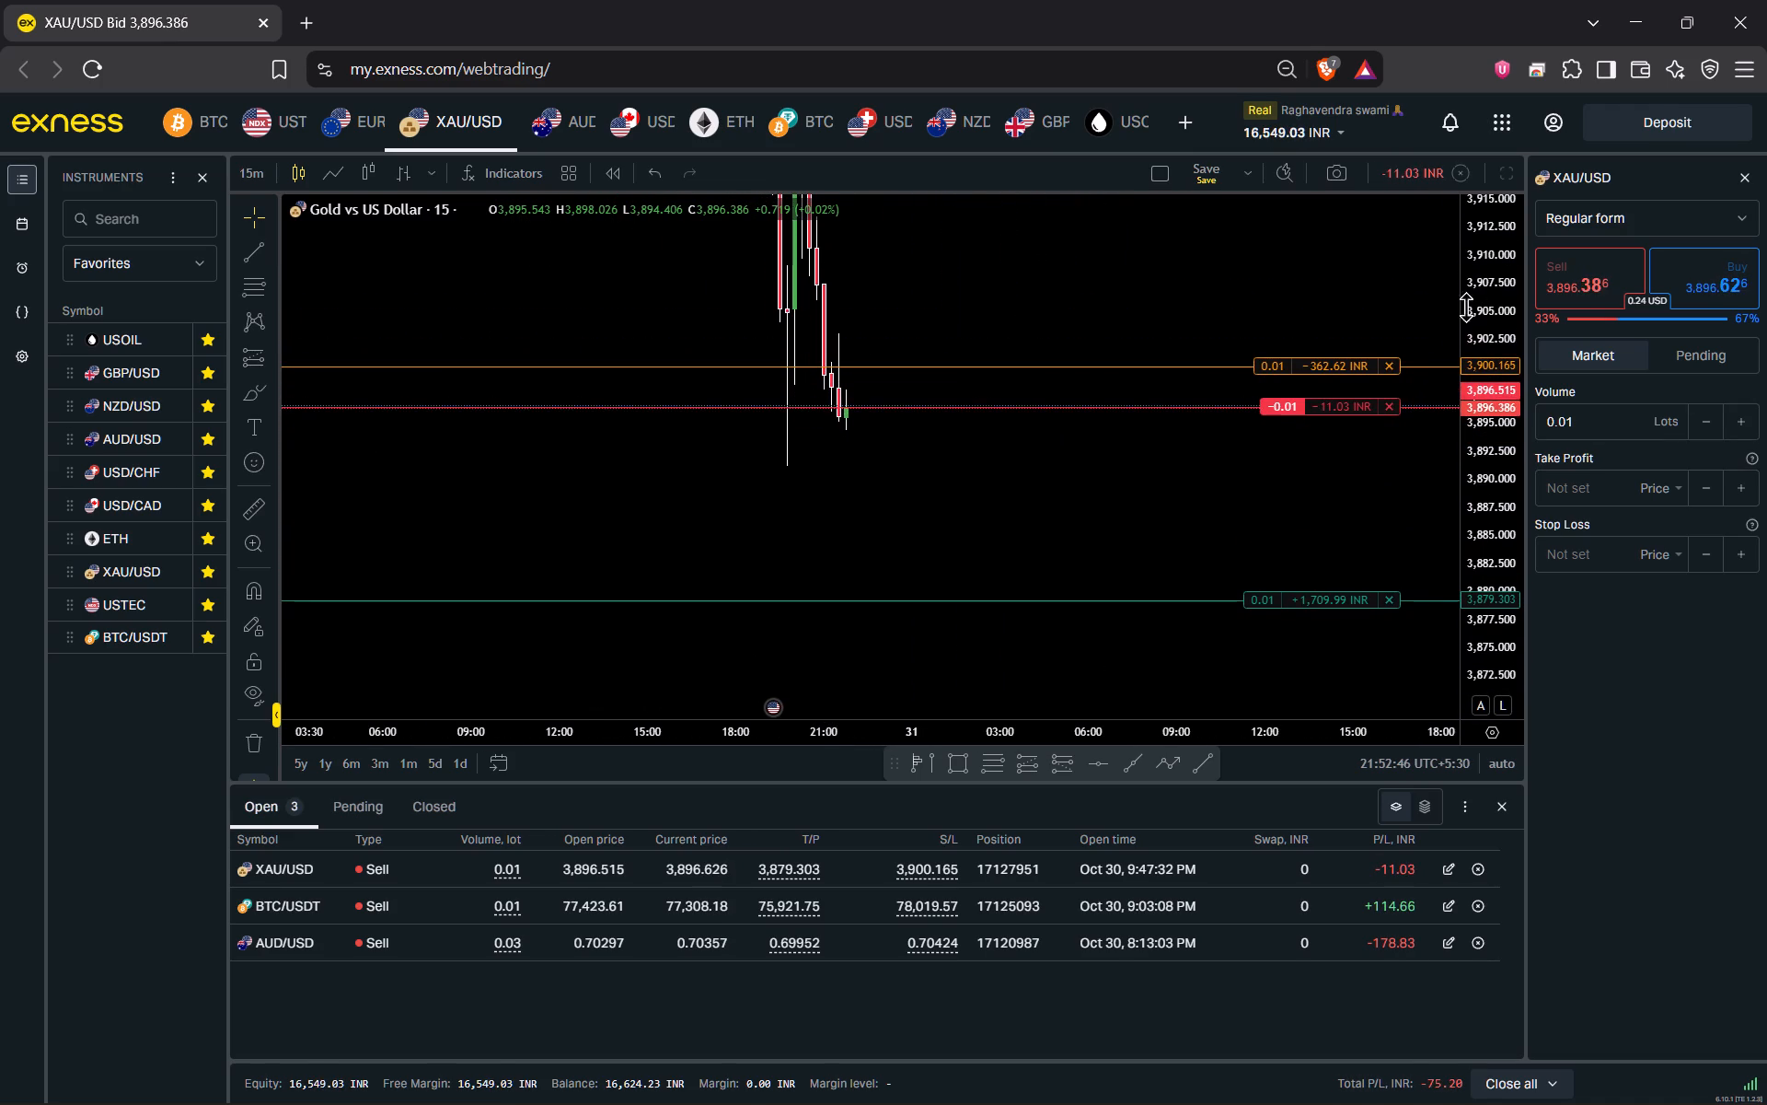
pyautogui.scroll(3, 1081, 494)
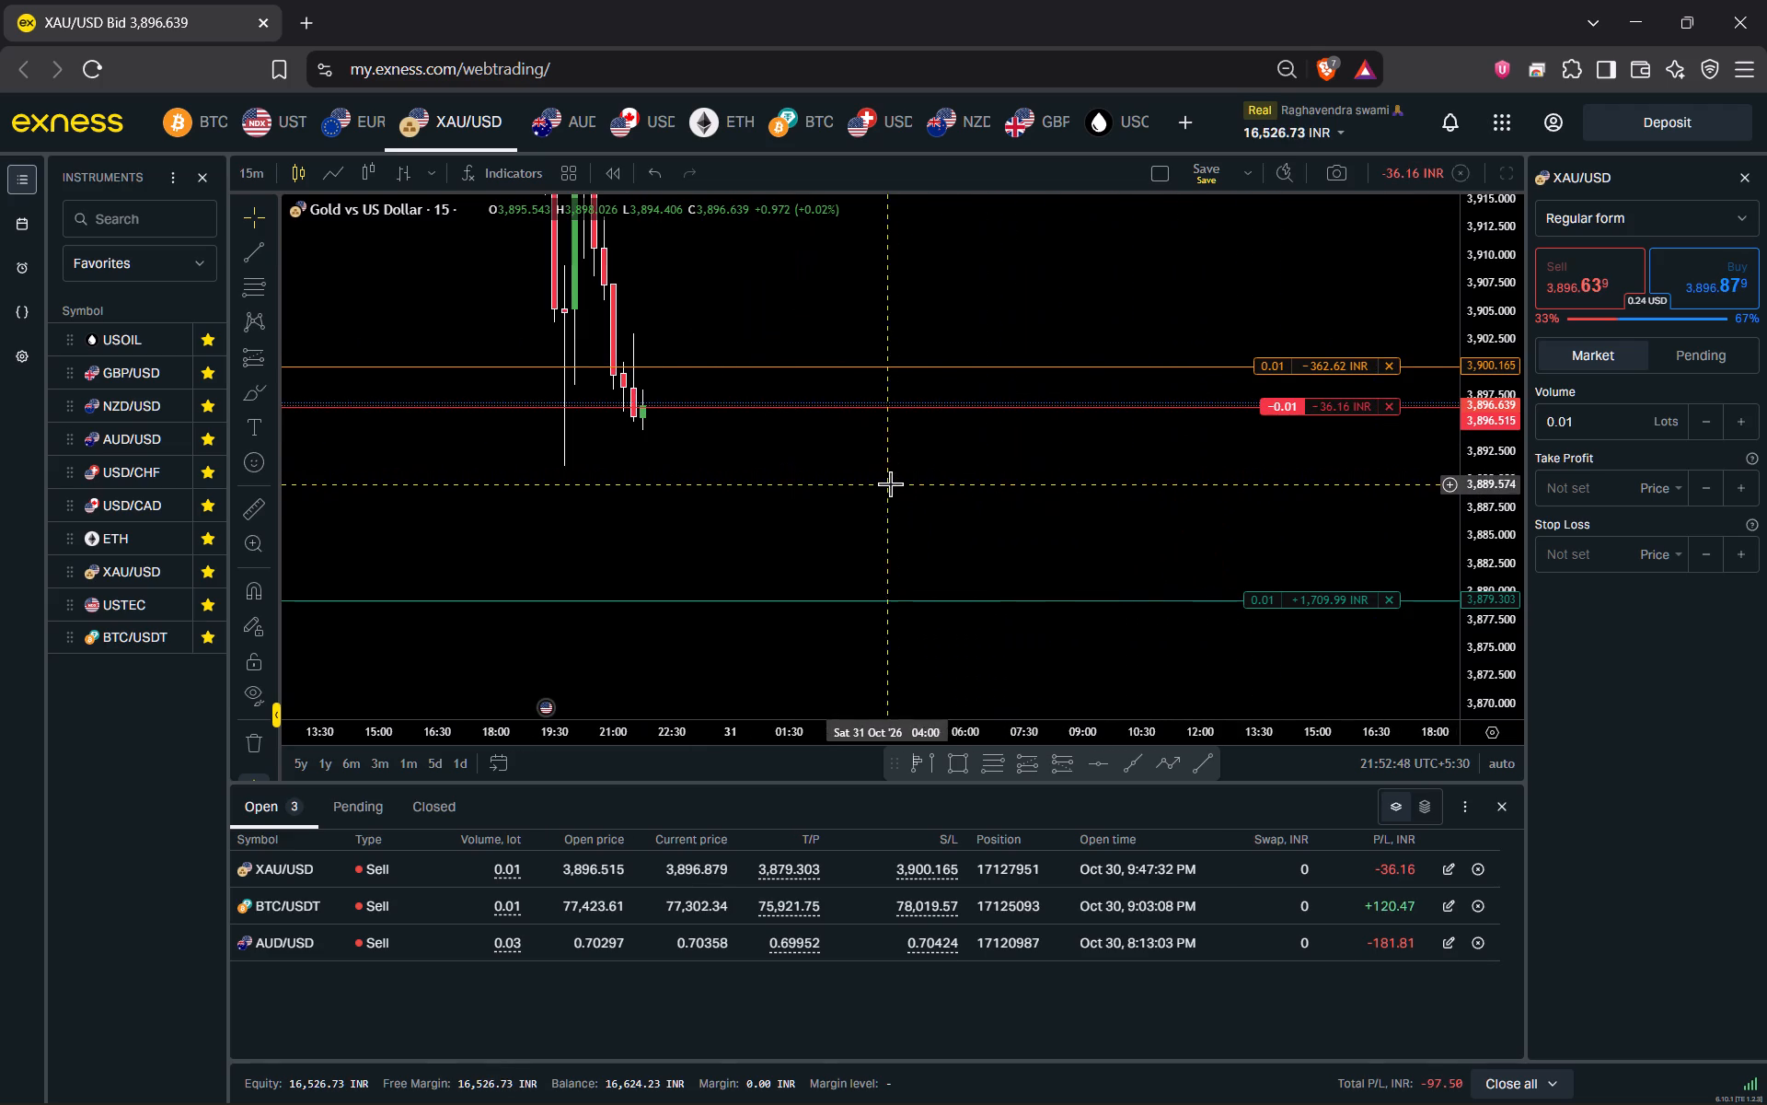
pyautogui.moveTo(890, 483); pyautogui.dragTo(1122, 478)
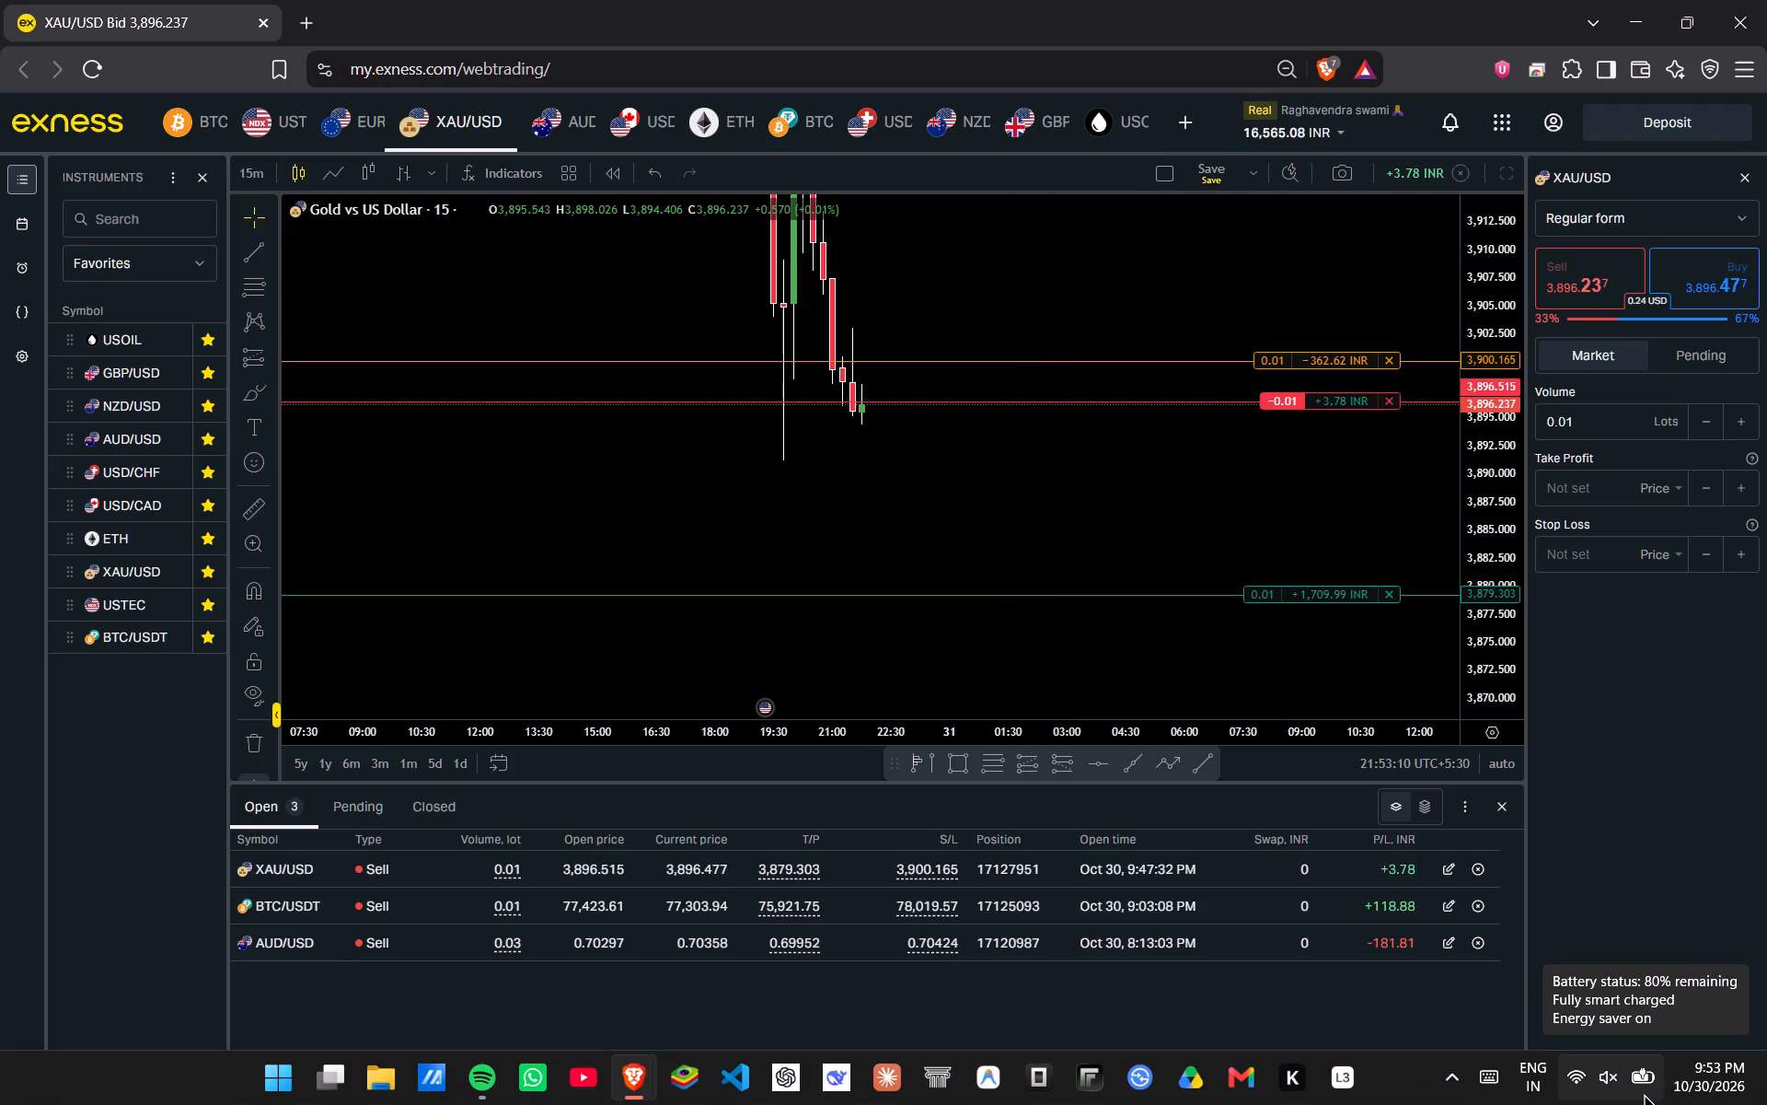
# In the Windows quick settings, toggle night light on and back off, and raise the screen brightness to maximum.
pyautogui.click(1644, 1093)
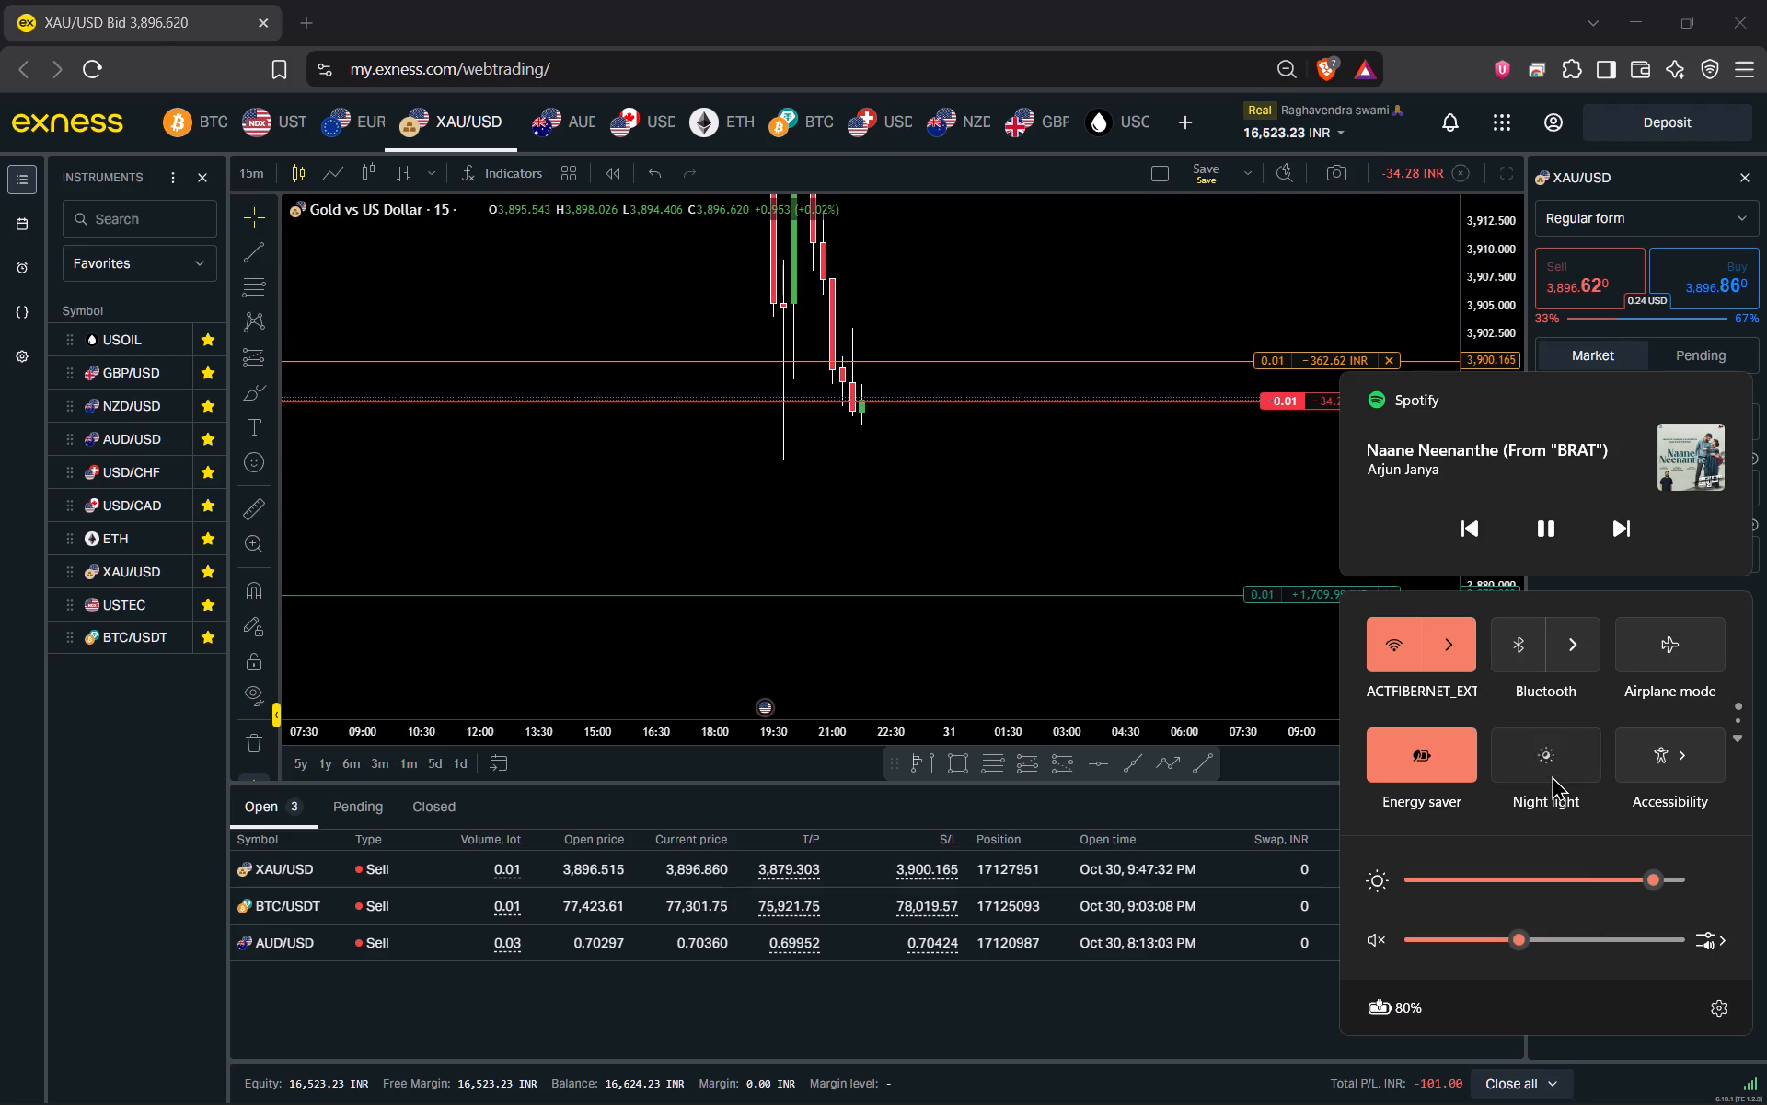
pyautogui.click(1552, 775)
pyautogui.click(1552, 775)
pyautogui.moveTo(1666, 881); pyautogui.dragTo(1738, 887)
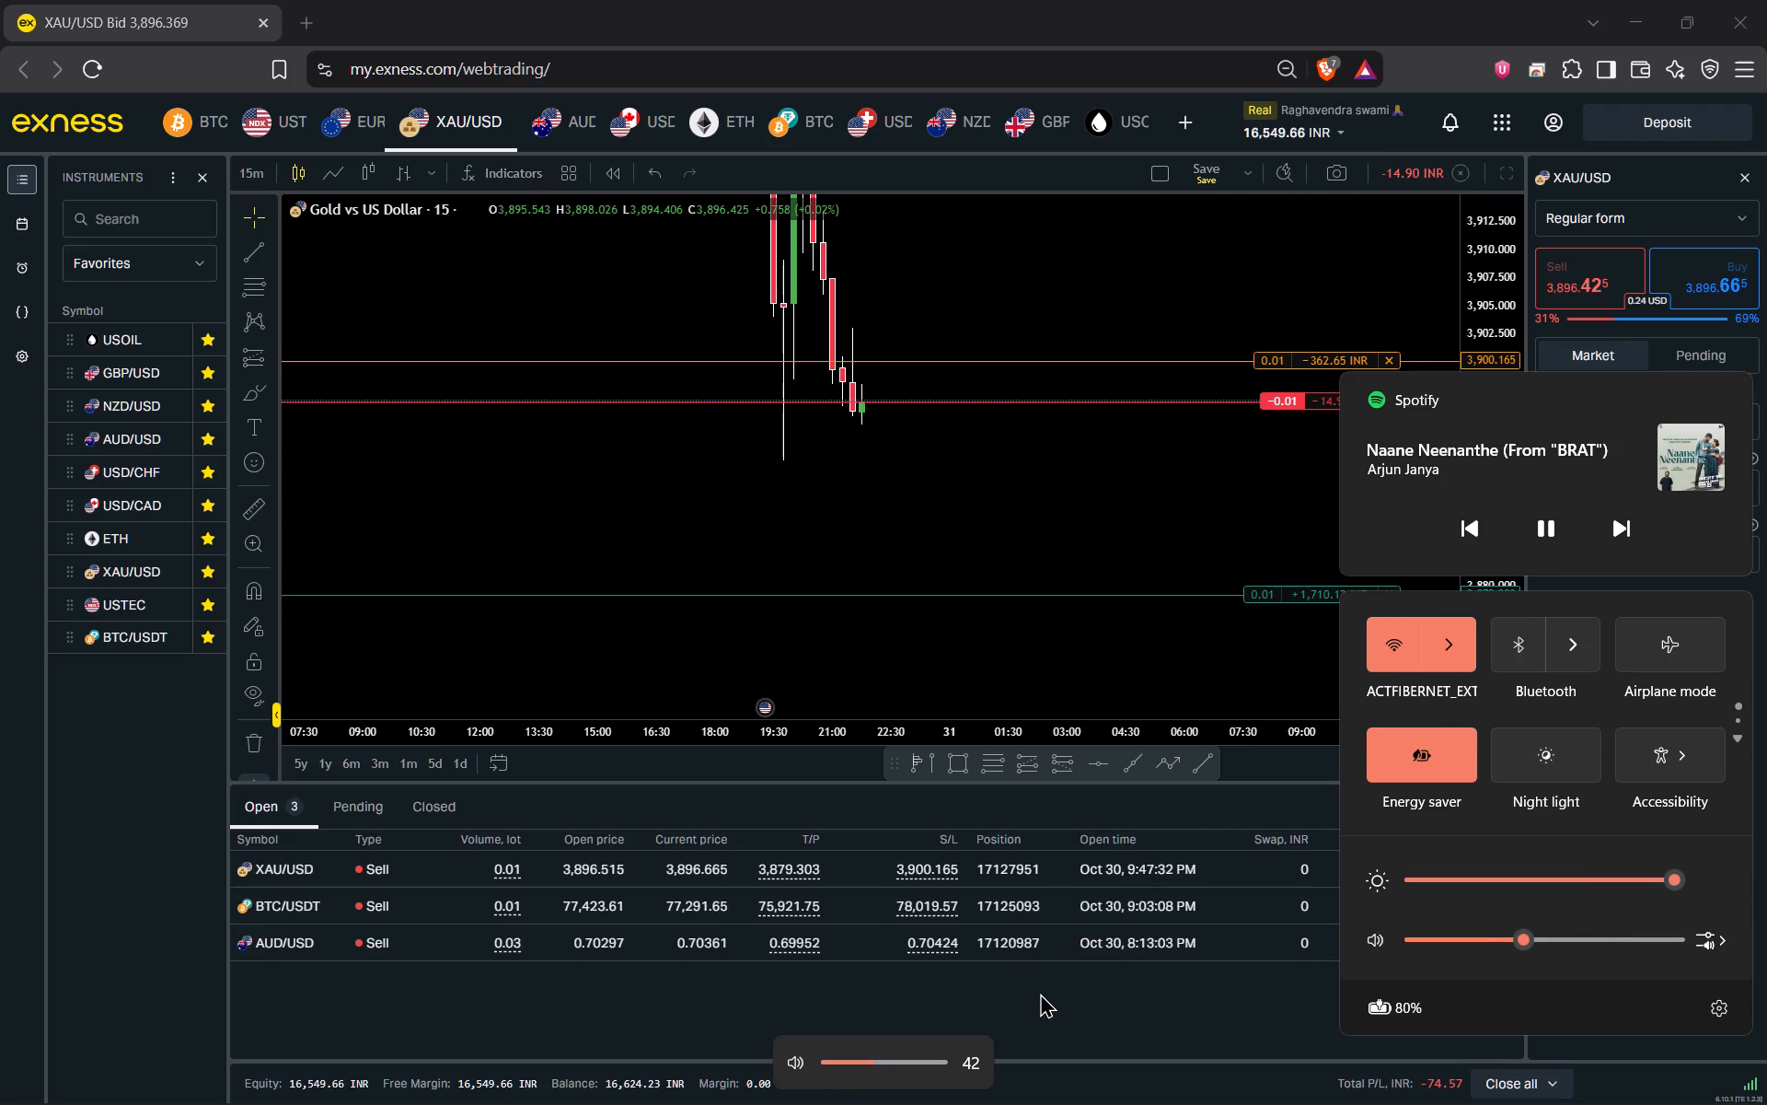
pyautogui.click(1045, 997)
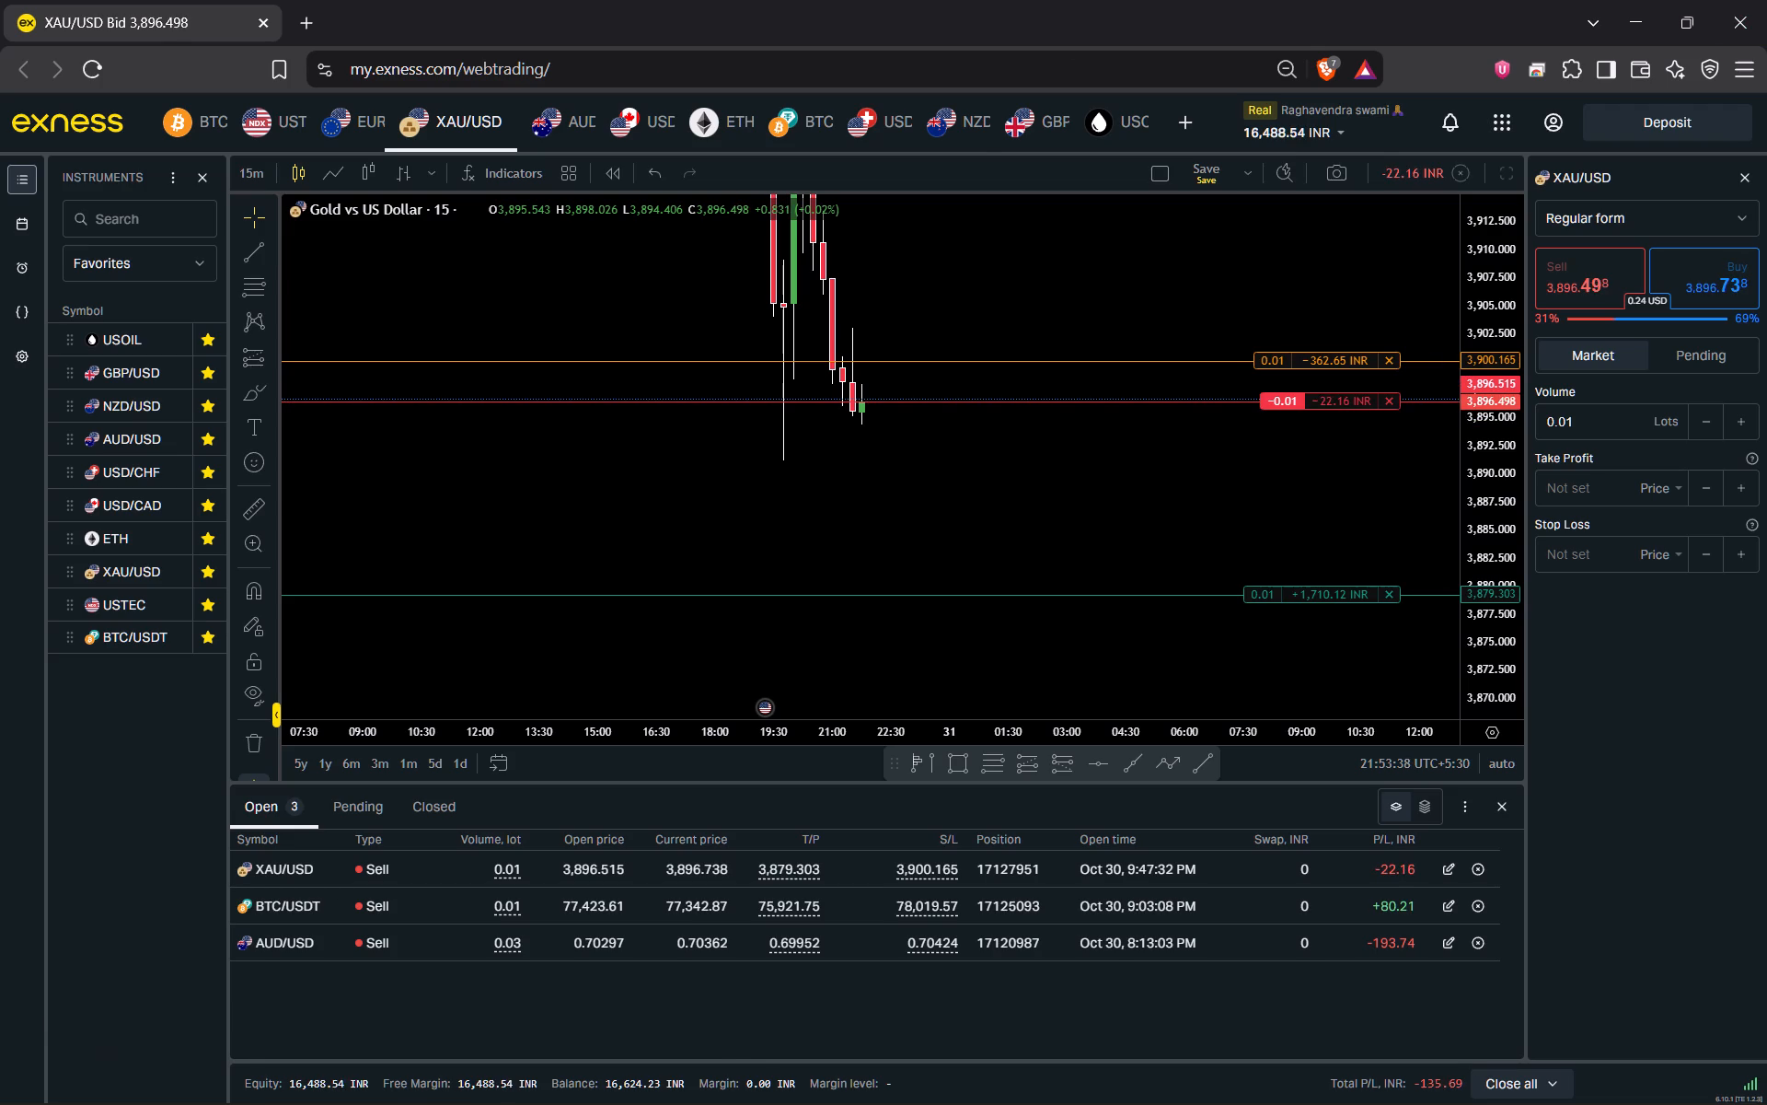
# Launch the K application outside the browser.
pyautogui.click(1290, 1079)
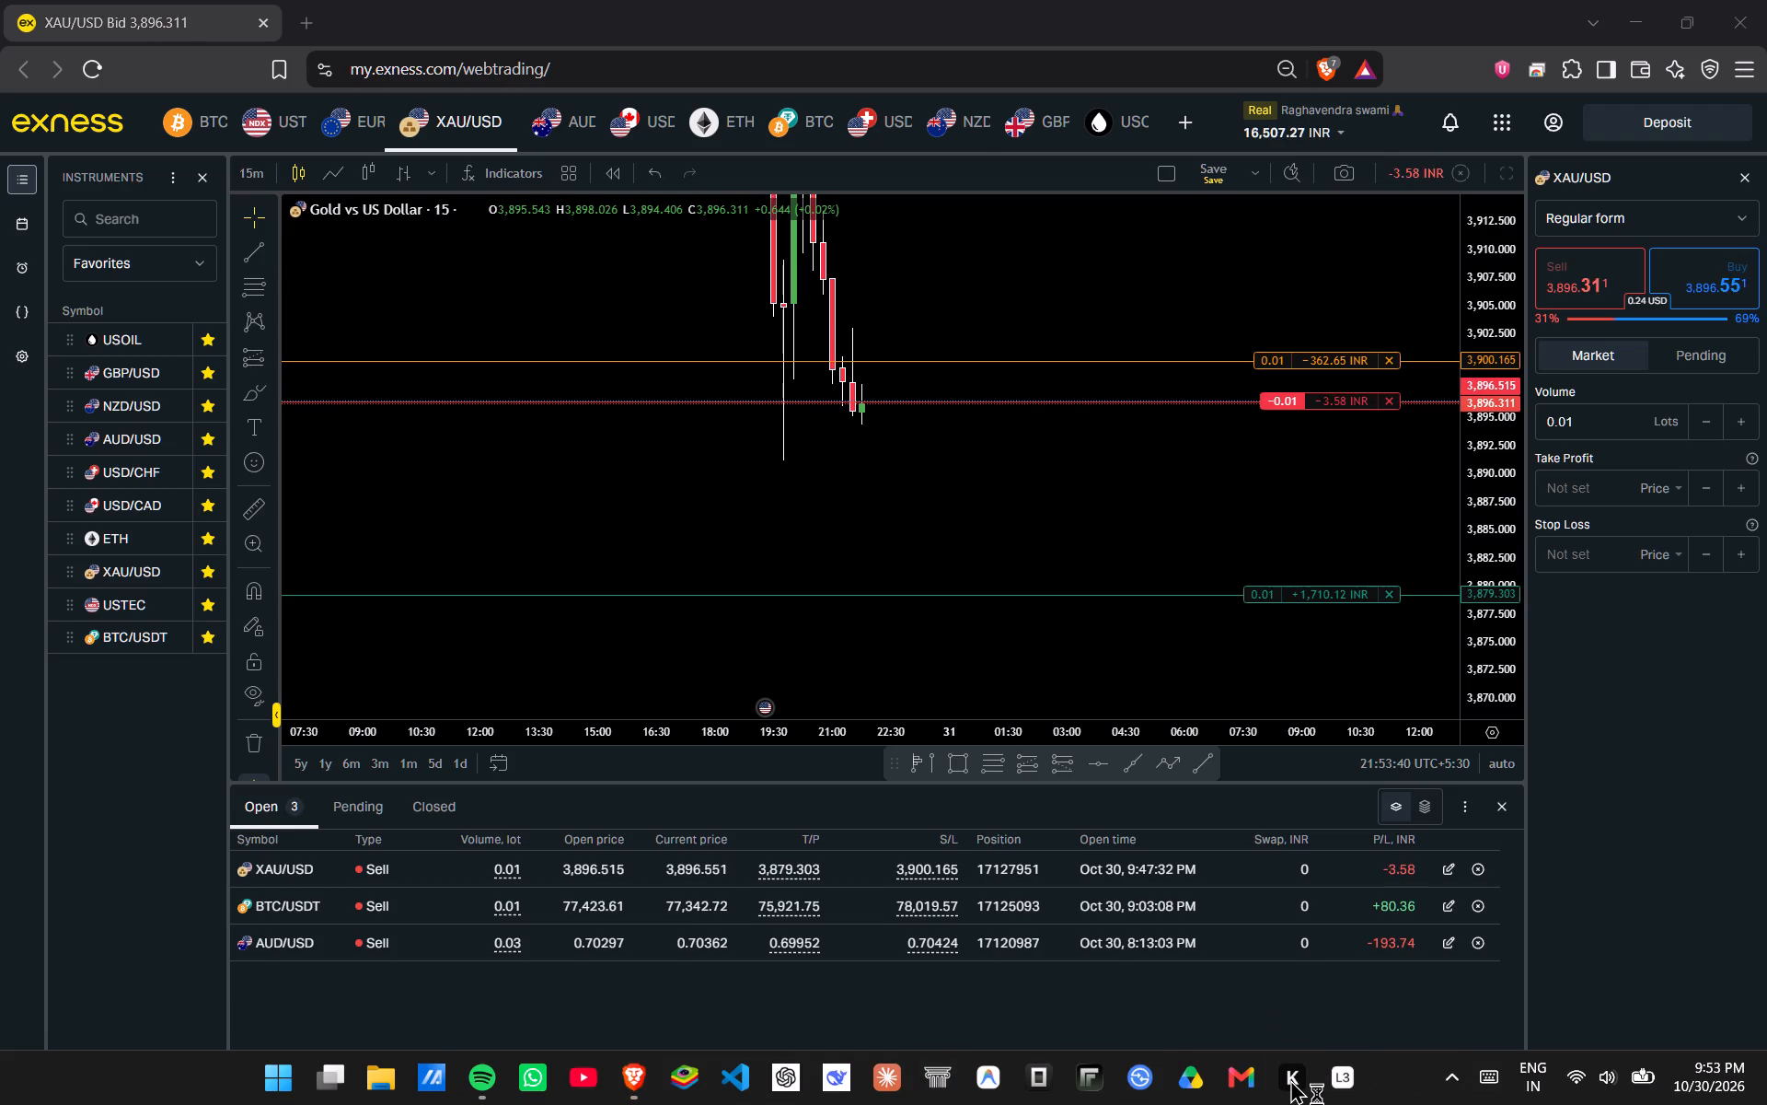
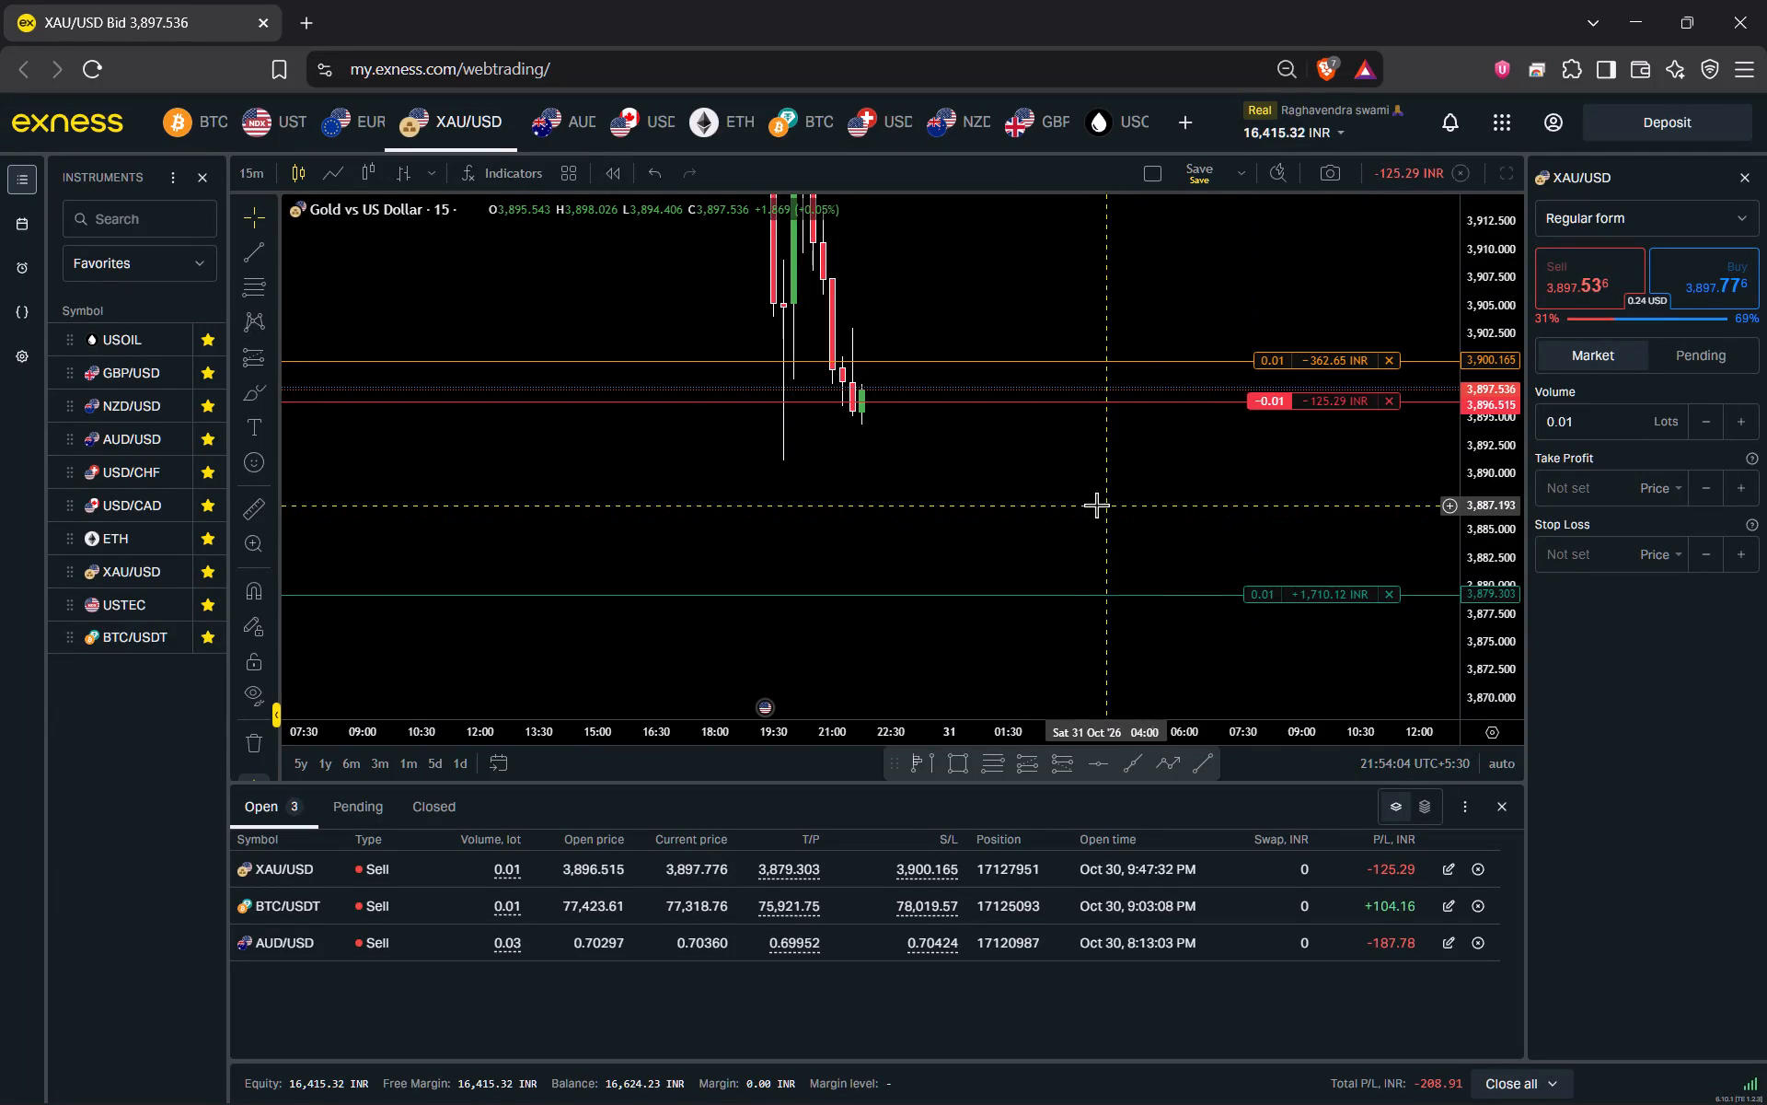
# Examine the latest XAU/USD 15-minute candles against the open short's entry, stop loss and take profit levels.
pyautogui.moveTo(1088, 483); pyautogui.dragTo(1136, 466)
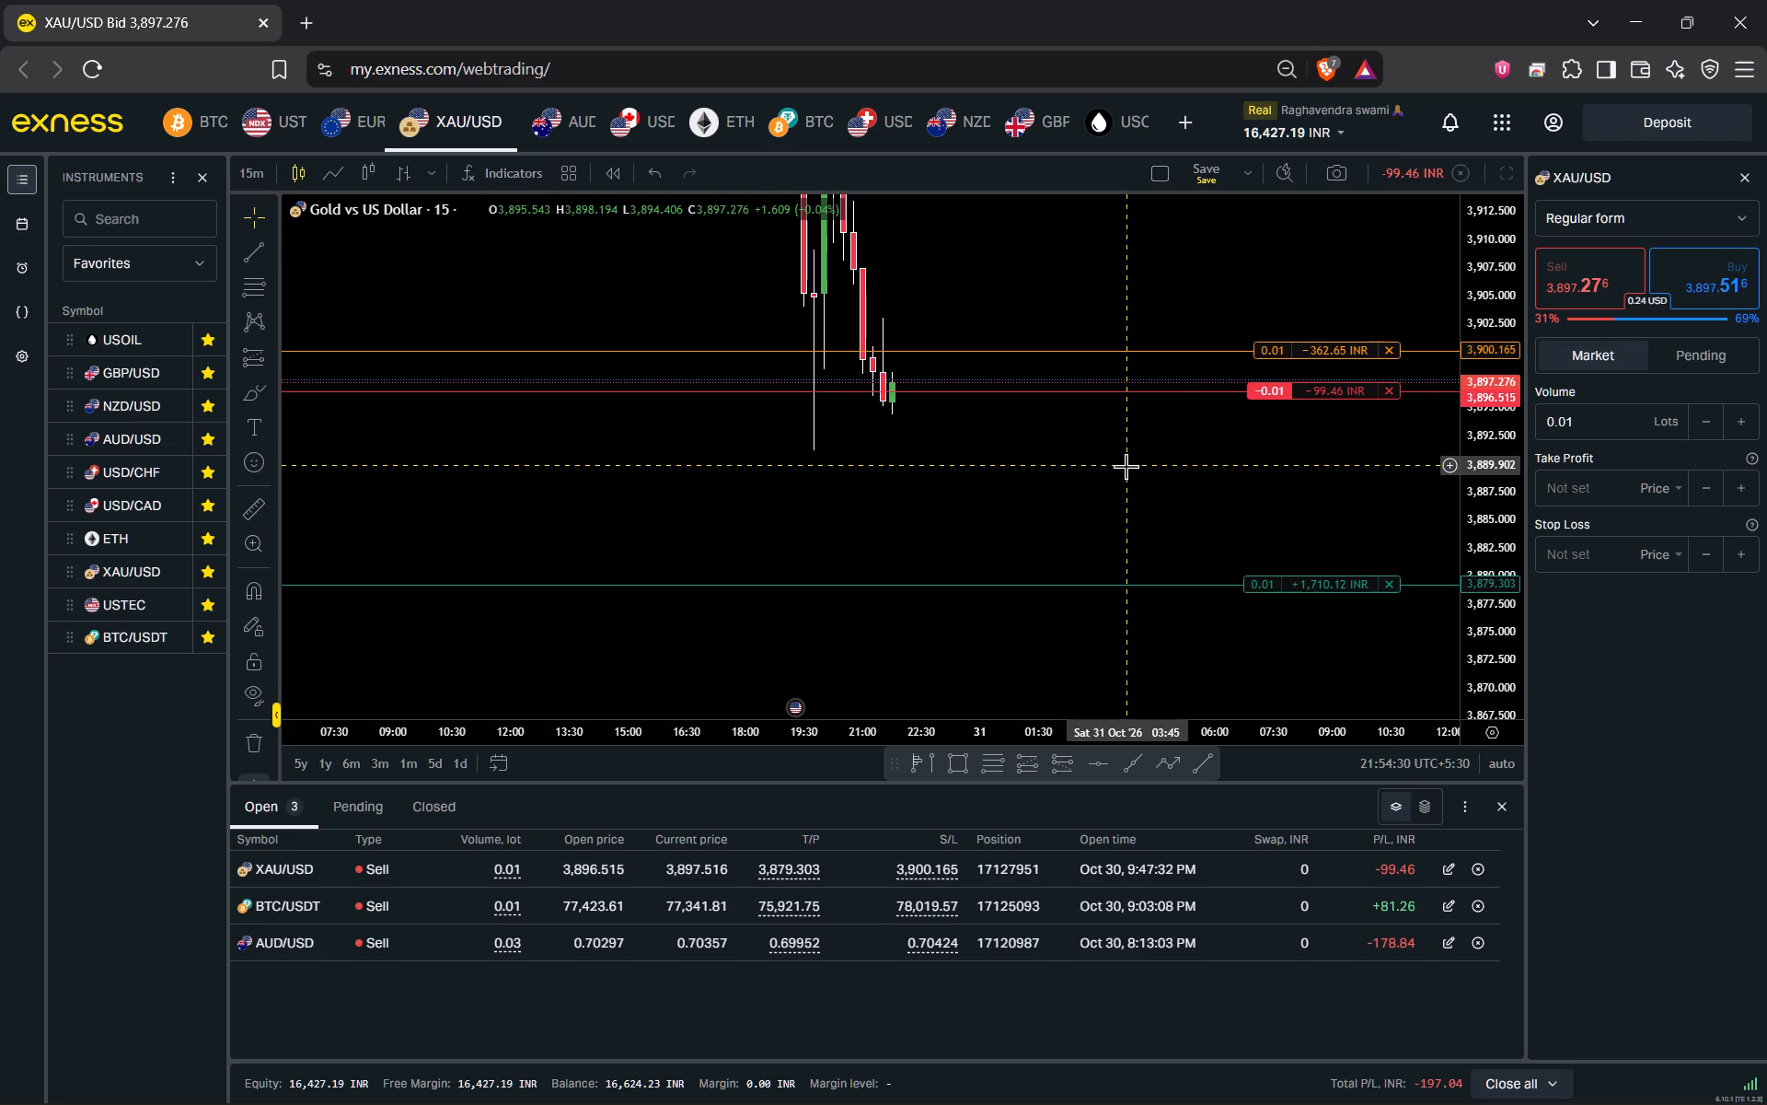
pyautogui.moveTo(1126, 466); pyautogui.dragTo(1104, 611)
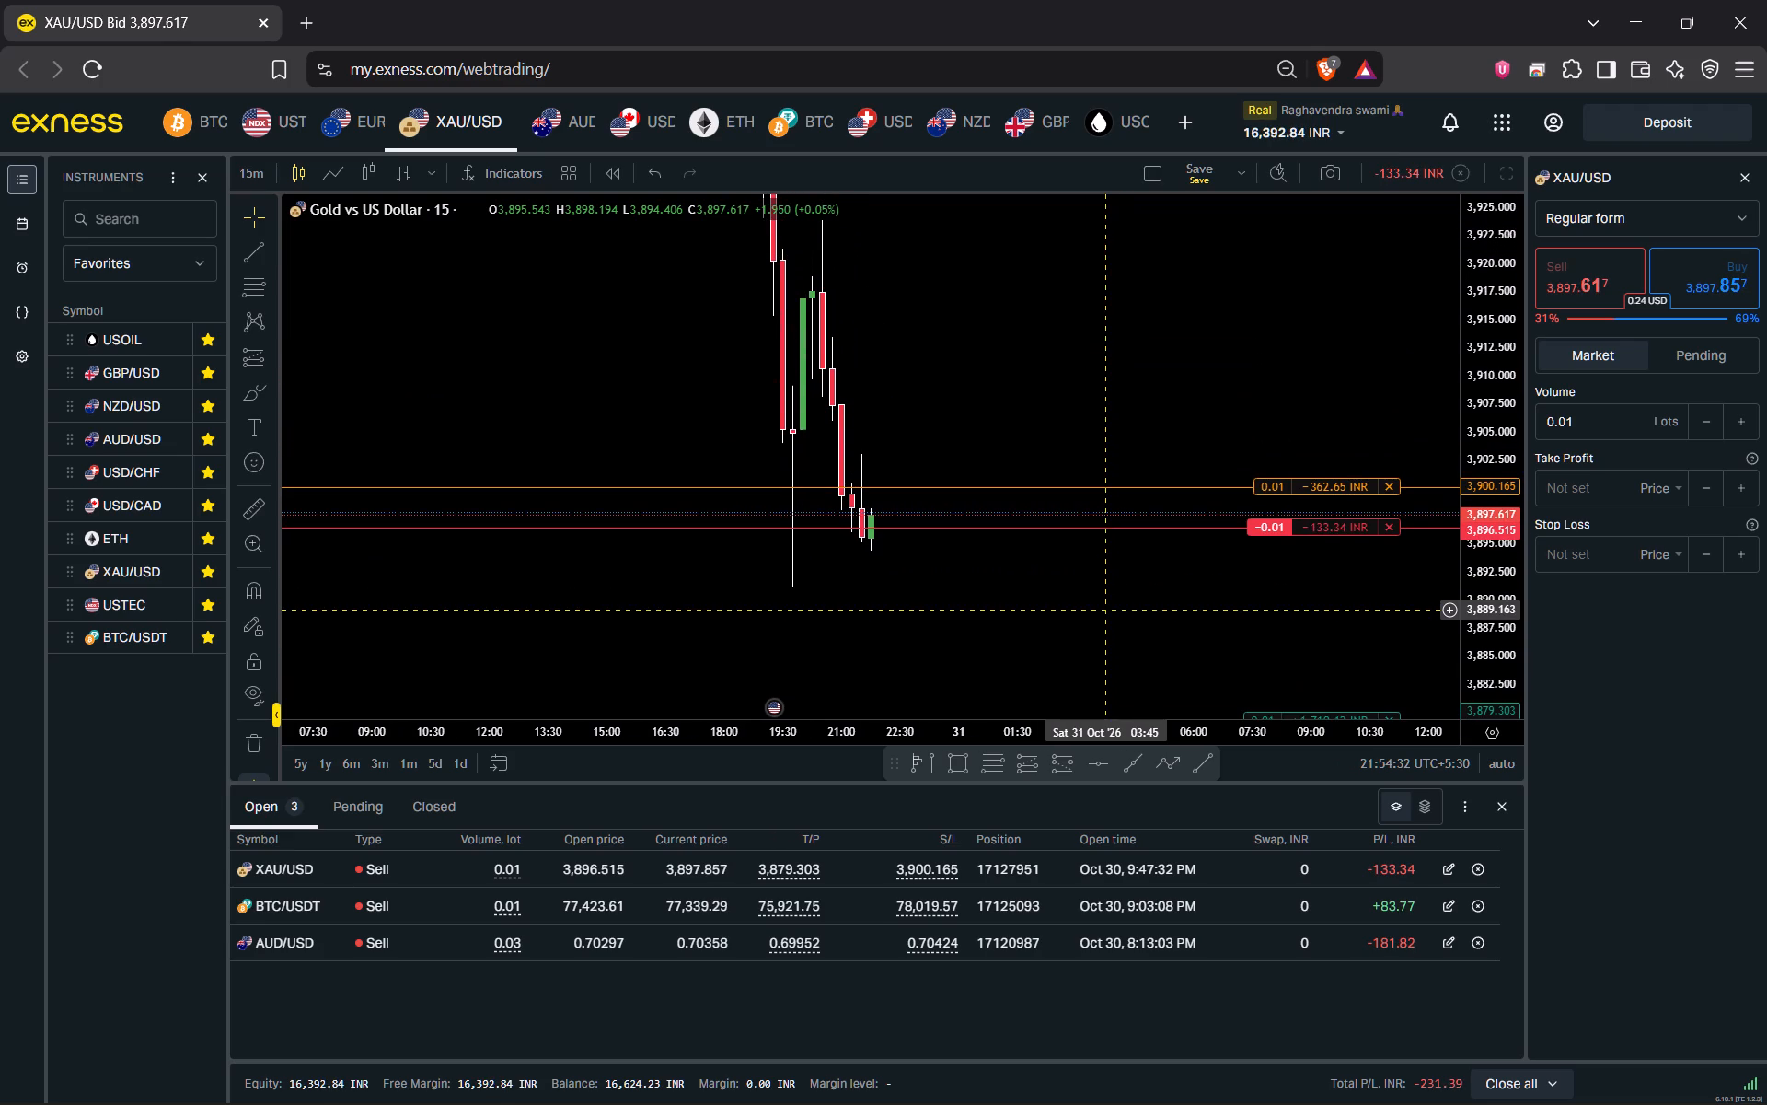
pyautogui.moveTo(1104, 611); pyautogui.dragTo(1104, 613)
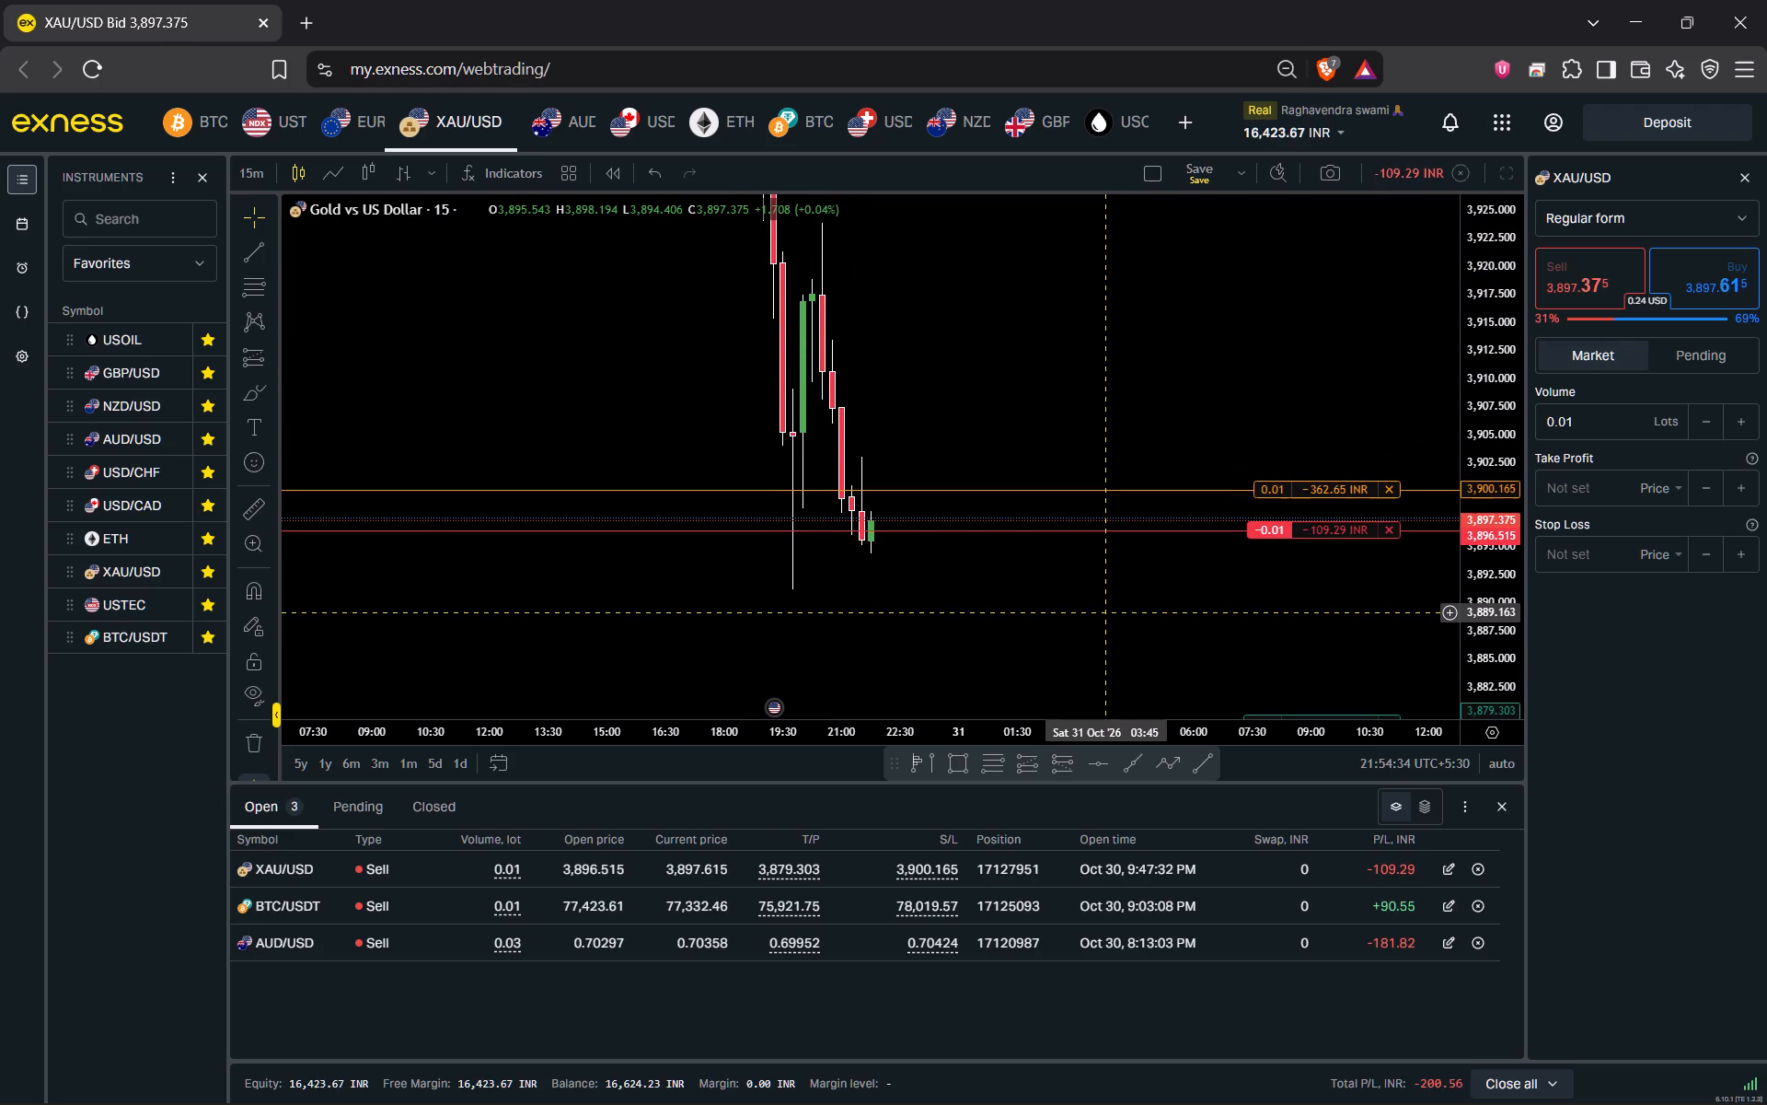
pyautogui.moveTo(1104, 613); pyautogui.dragTo(1106, 536)
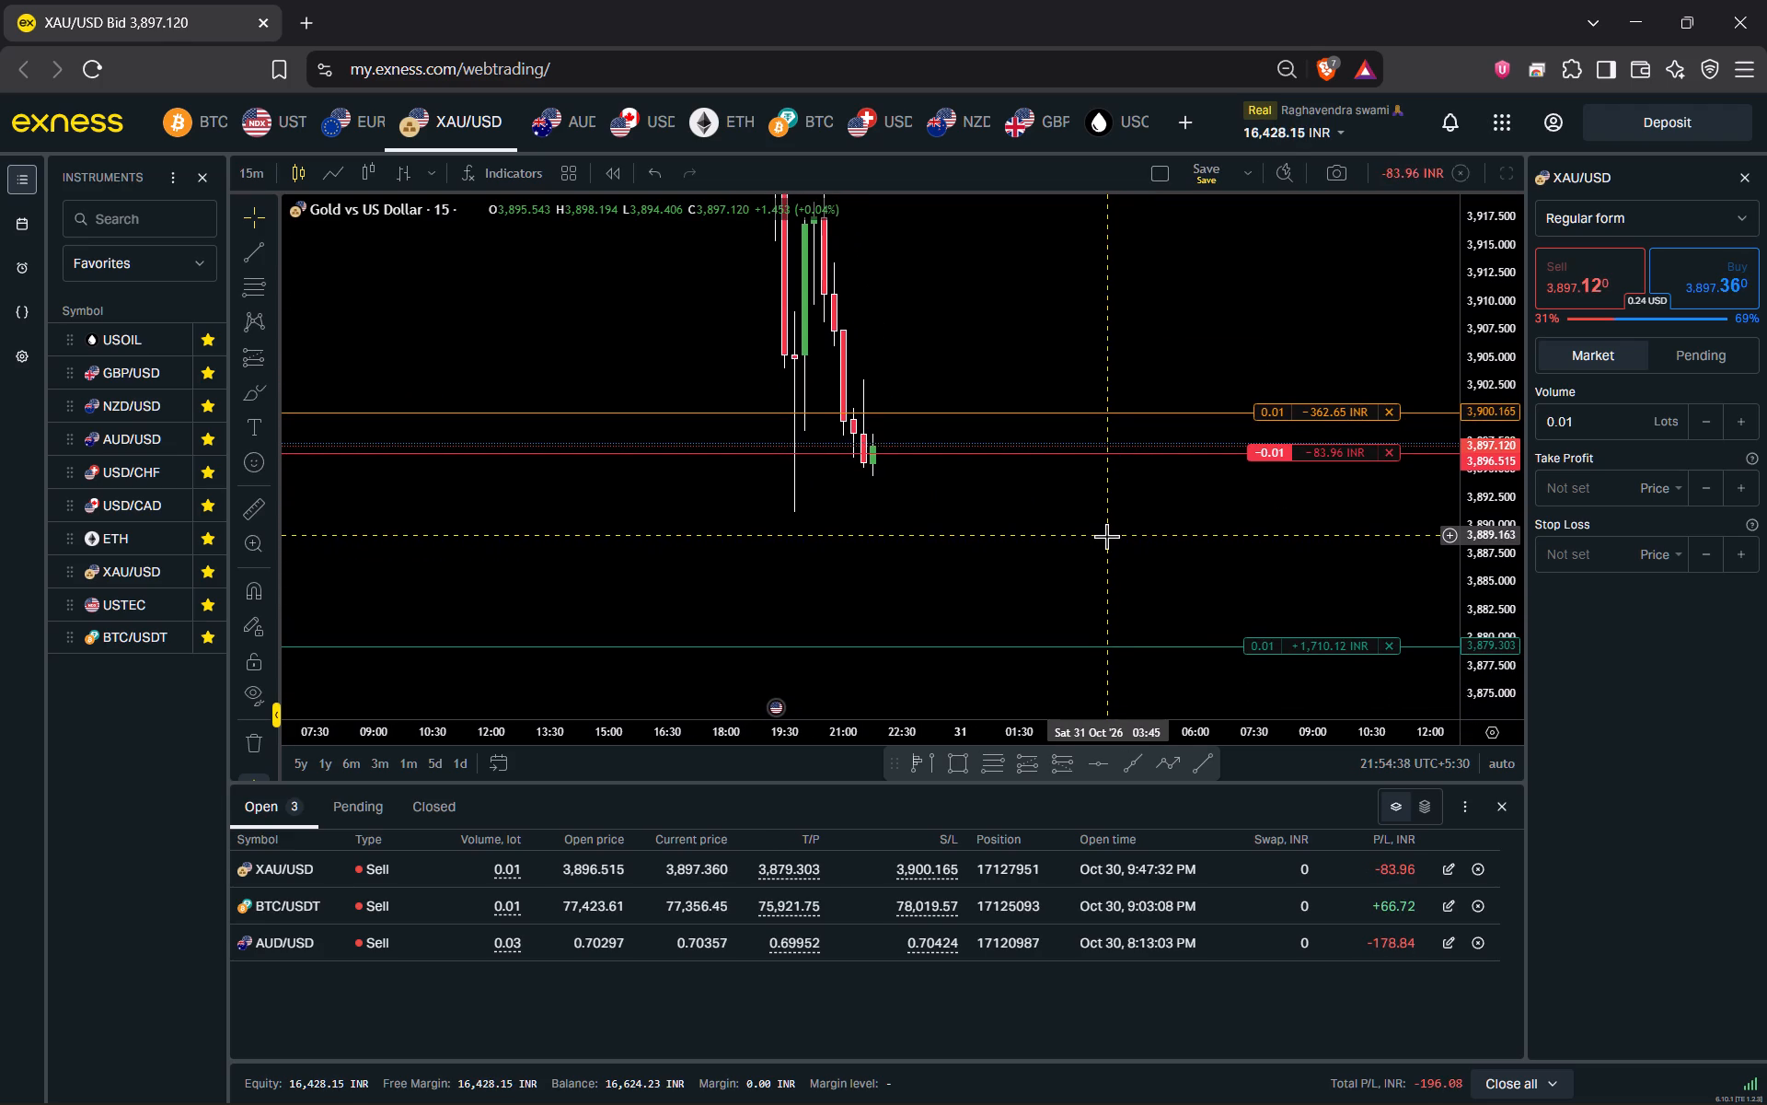
pyautogui.scroll(2, 1106, 536)
pyautogui.moveTo(1044, 529); pyautogui.dragTo(1082, 506)
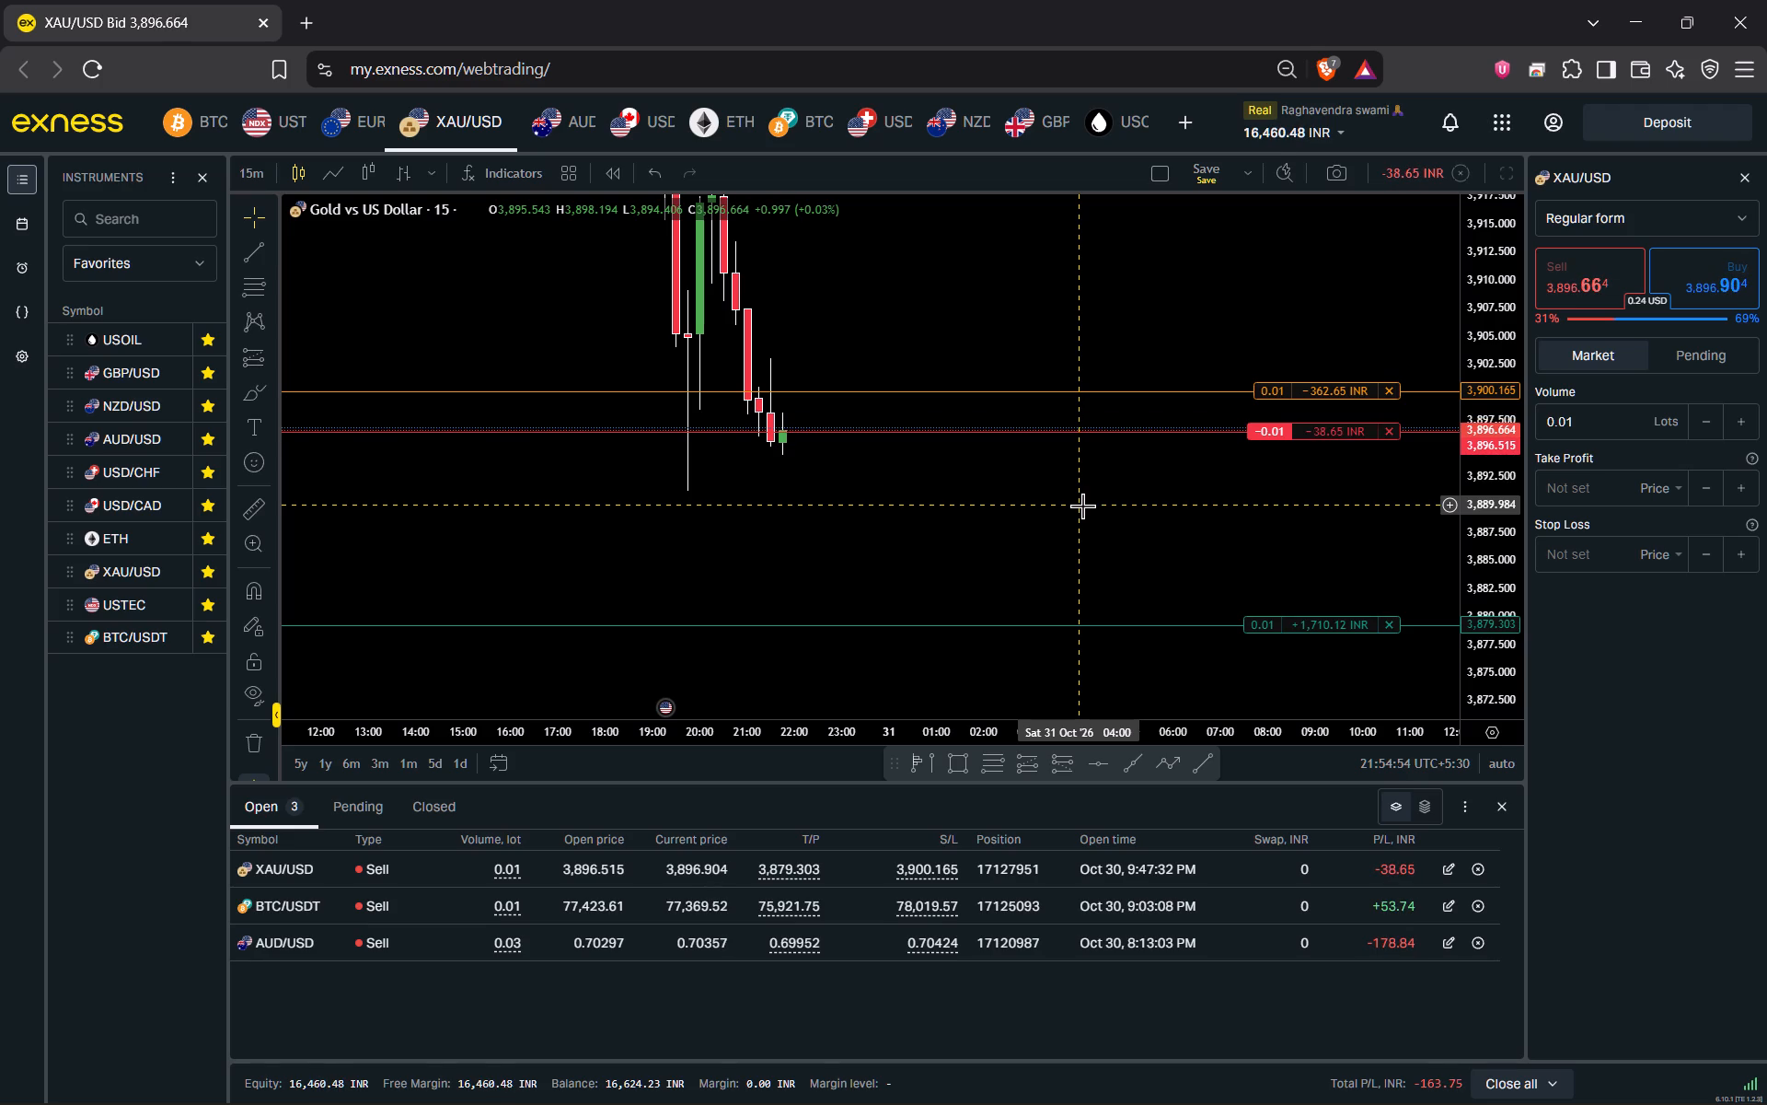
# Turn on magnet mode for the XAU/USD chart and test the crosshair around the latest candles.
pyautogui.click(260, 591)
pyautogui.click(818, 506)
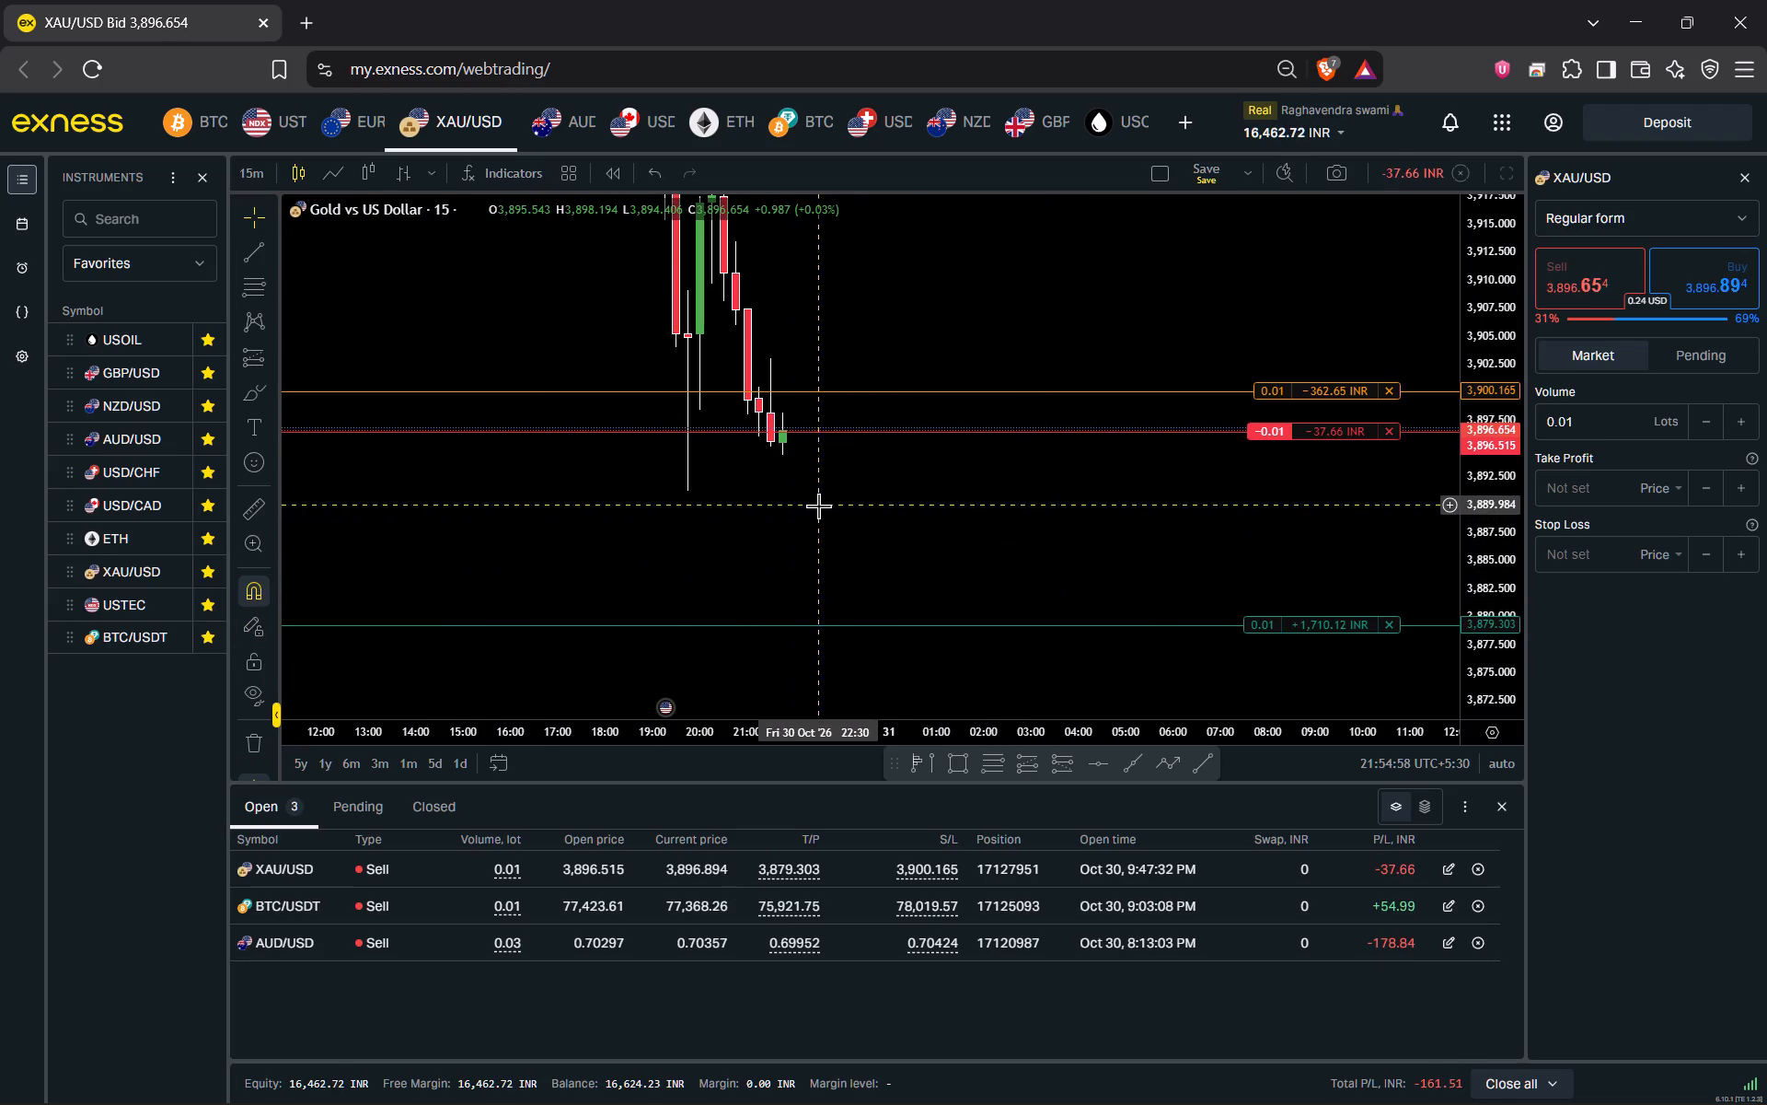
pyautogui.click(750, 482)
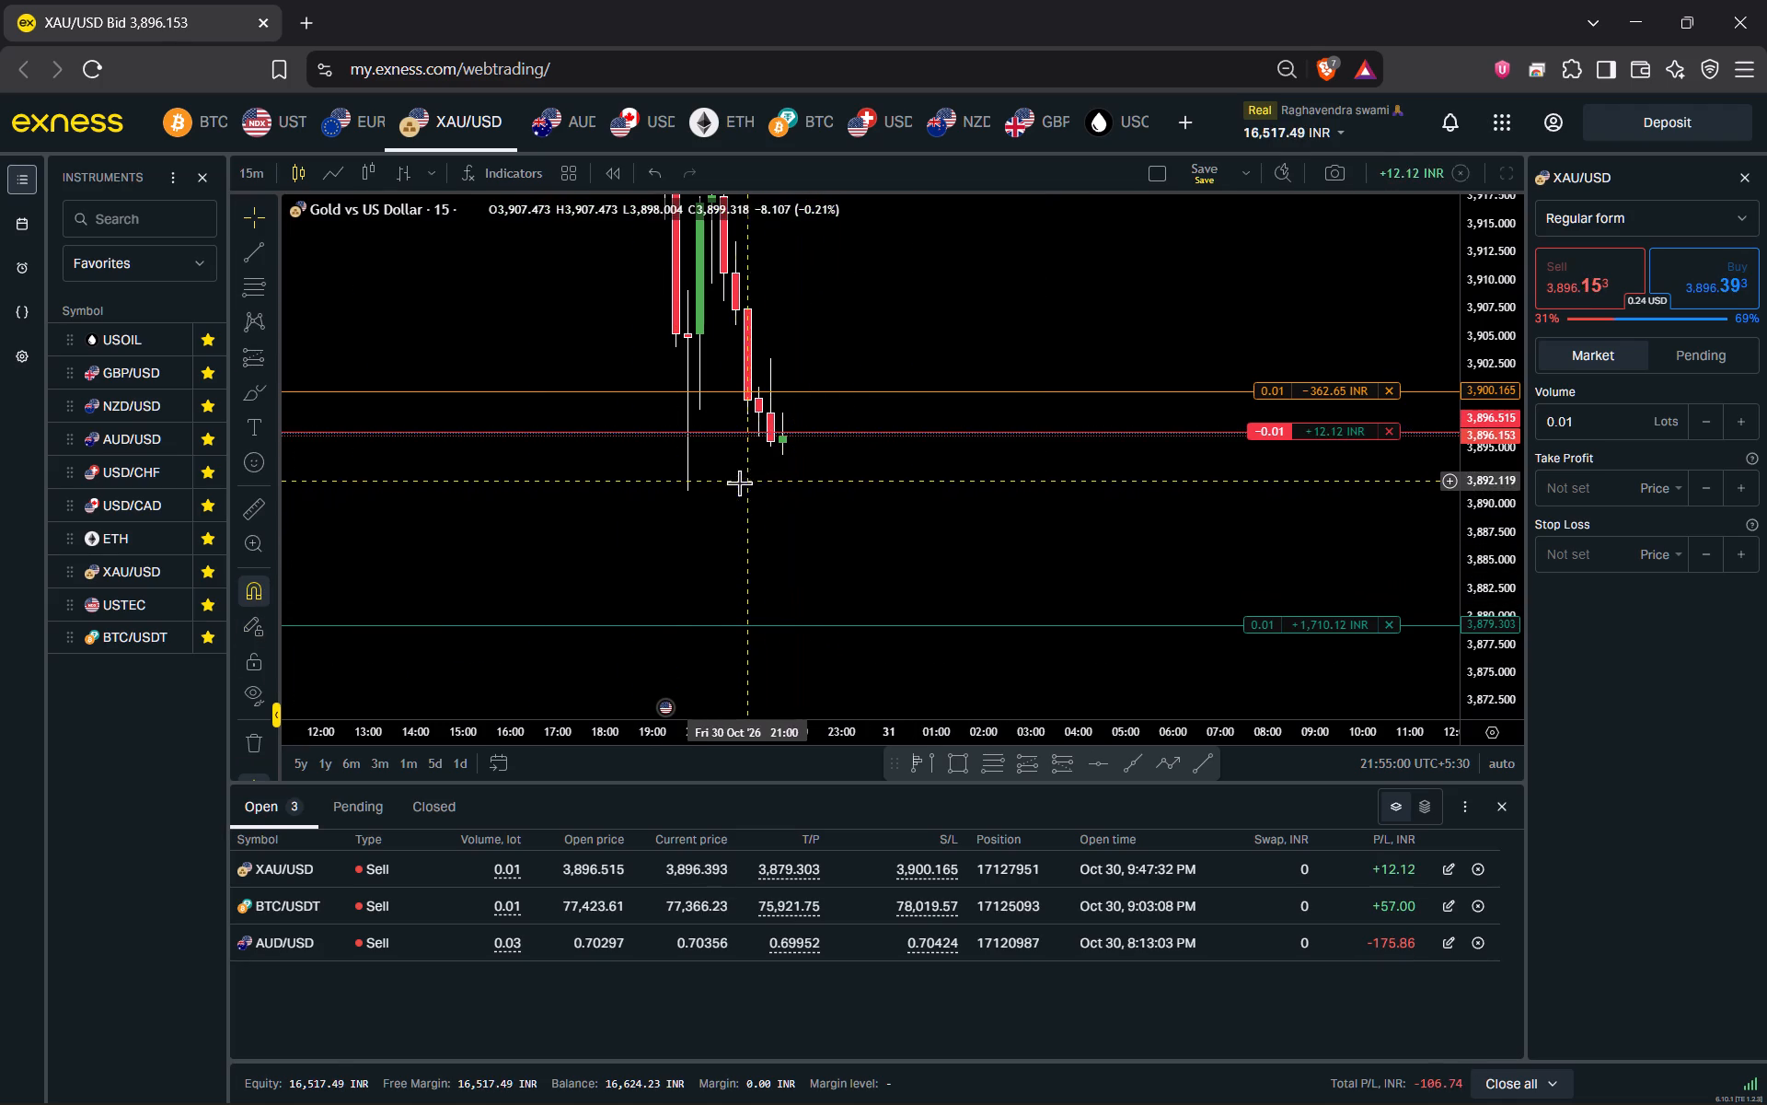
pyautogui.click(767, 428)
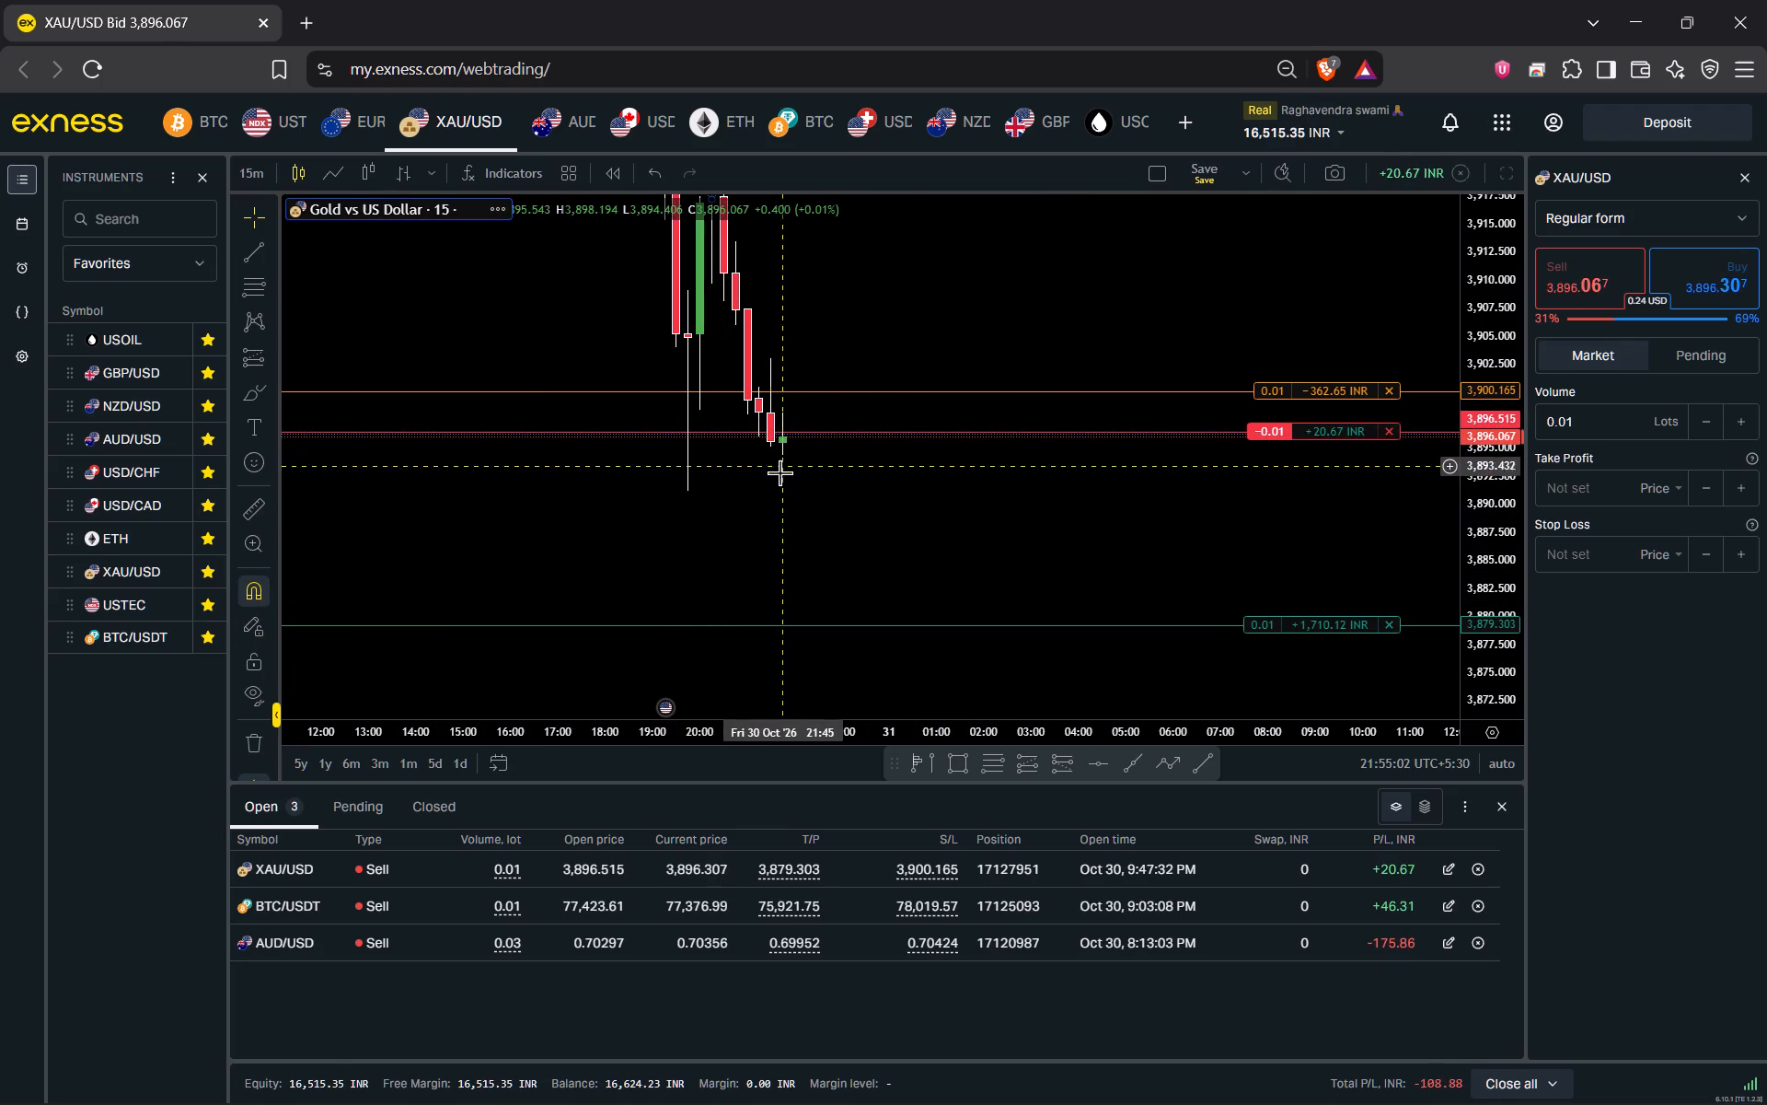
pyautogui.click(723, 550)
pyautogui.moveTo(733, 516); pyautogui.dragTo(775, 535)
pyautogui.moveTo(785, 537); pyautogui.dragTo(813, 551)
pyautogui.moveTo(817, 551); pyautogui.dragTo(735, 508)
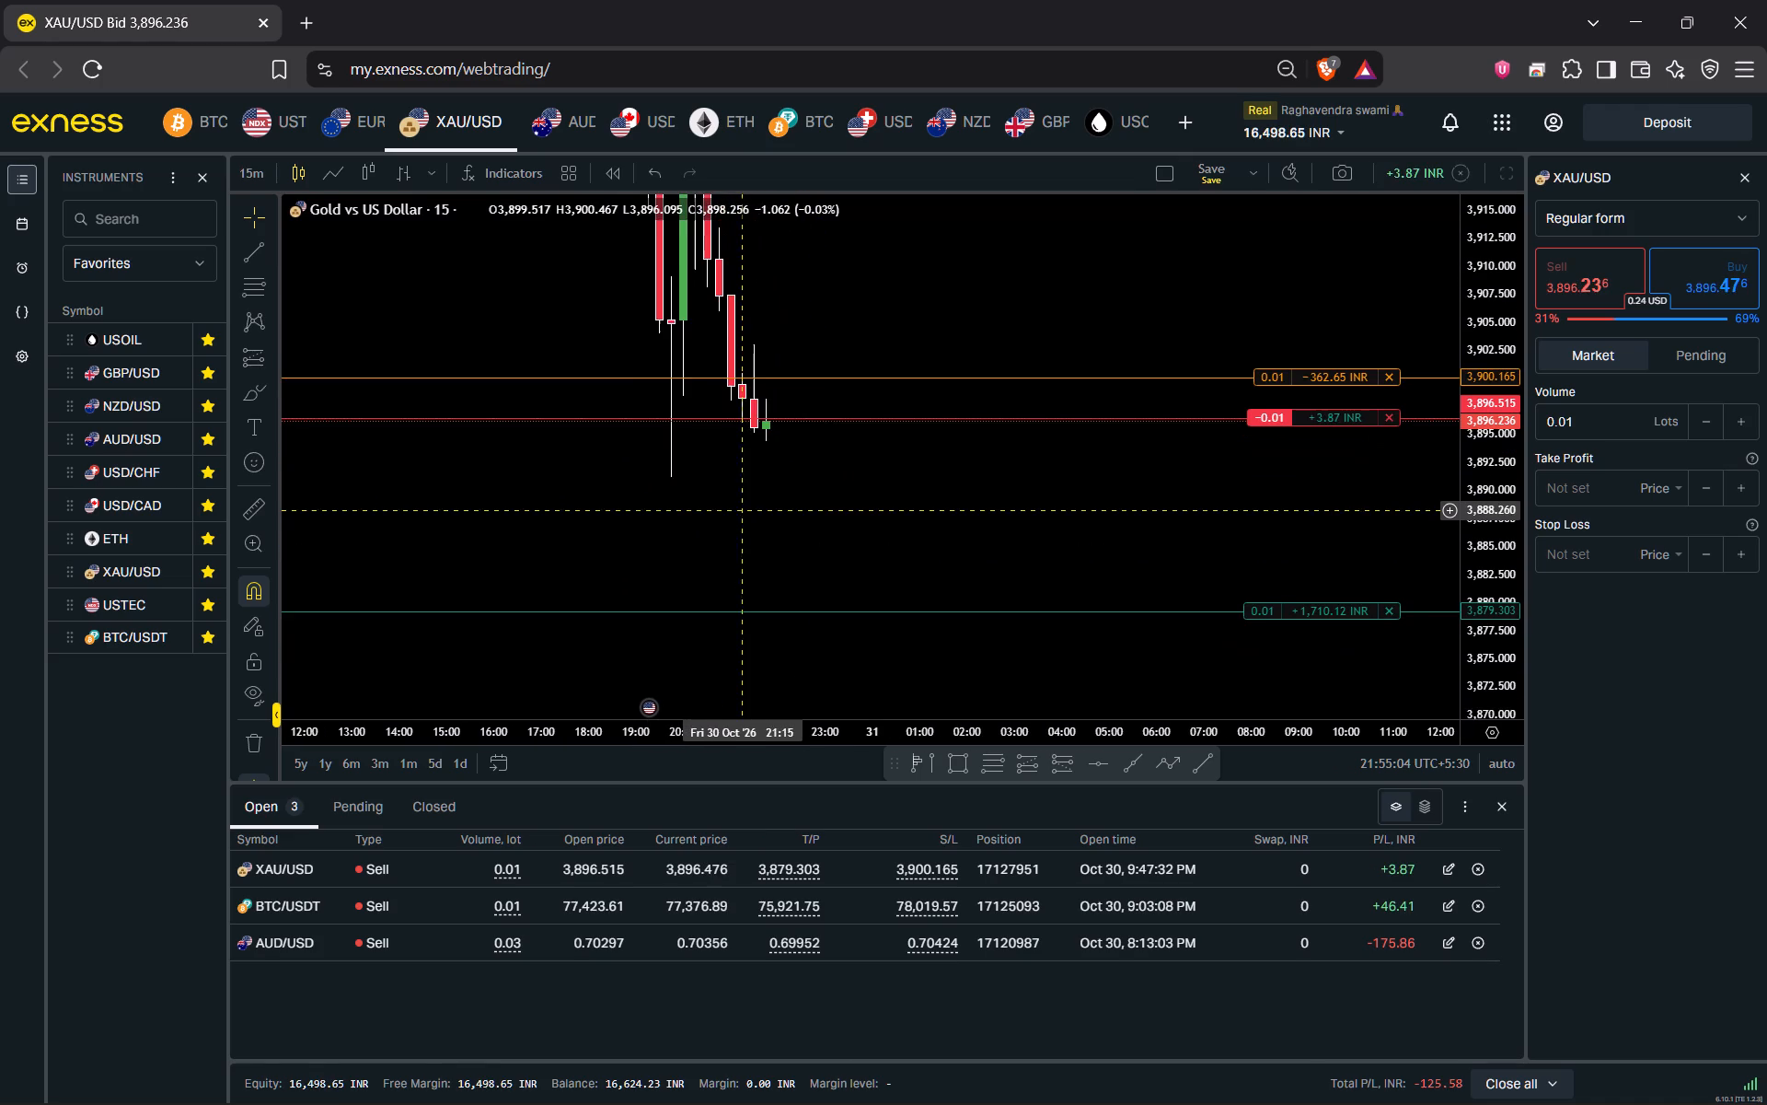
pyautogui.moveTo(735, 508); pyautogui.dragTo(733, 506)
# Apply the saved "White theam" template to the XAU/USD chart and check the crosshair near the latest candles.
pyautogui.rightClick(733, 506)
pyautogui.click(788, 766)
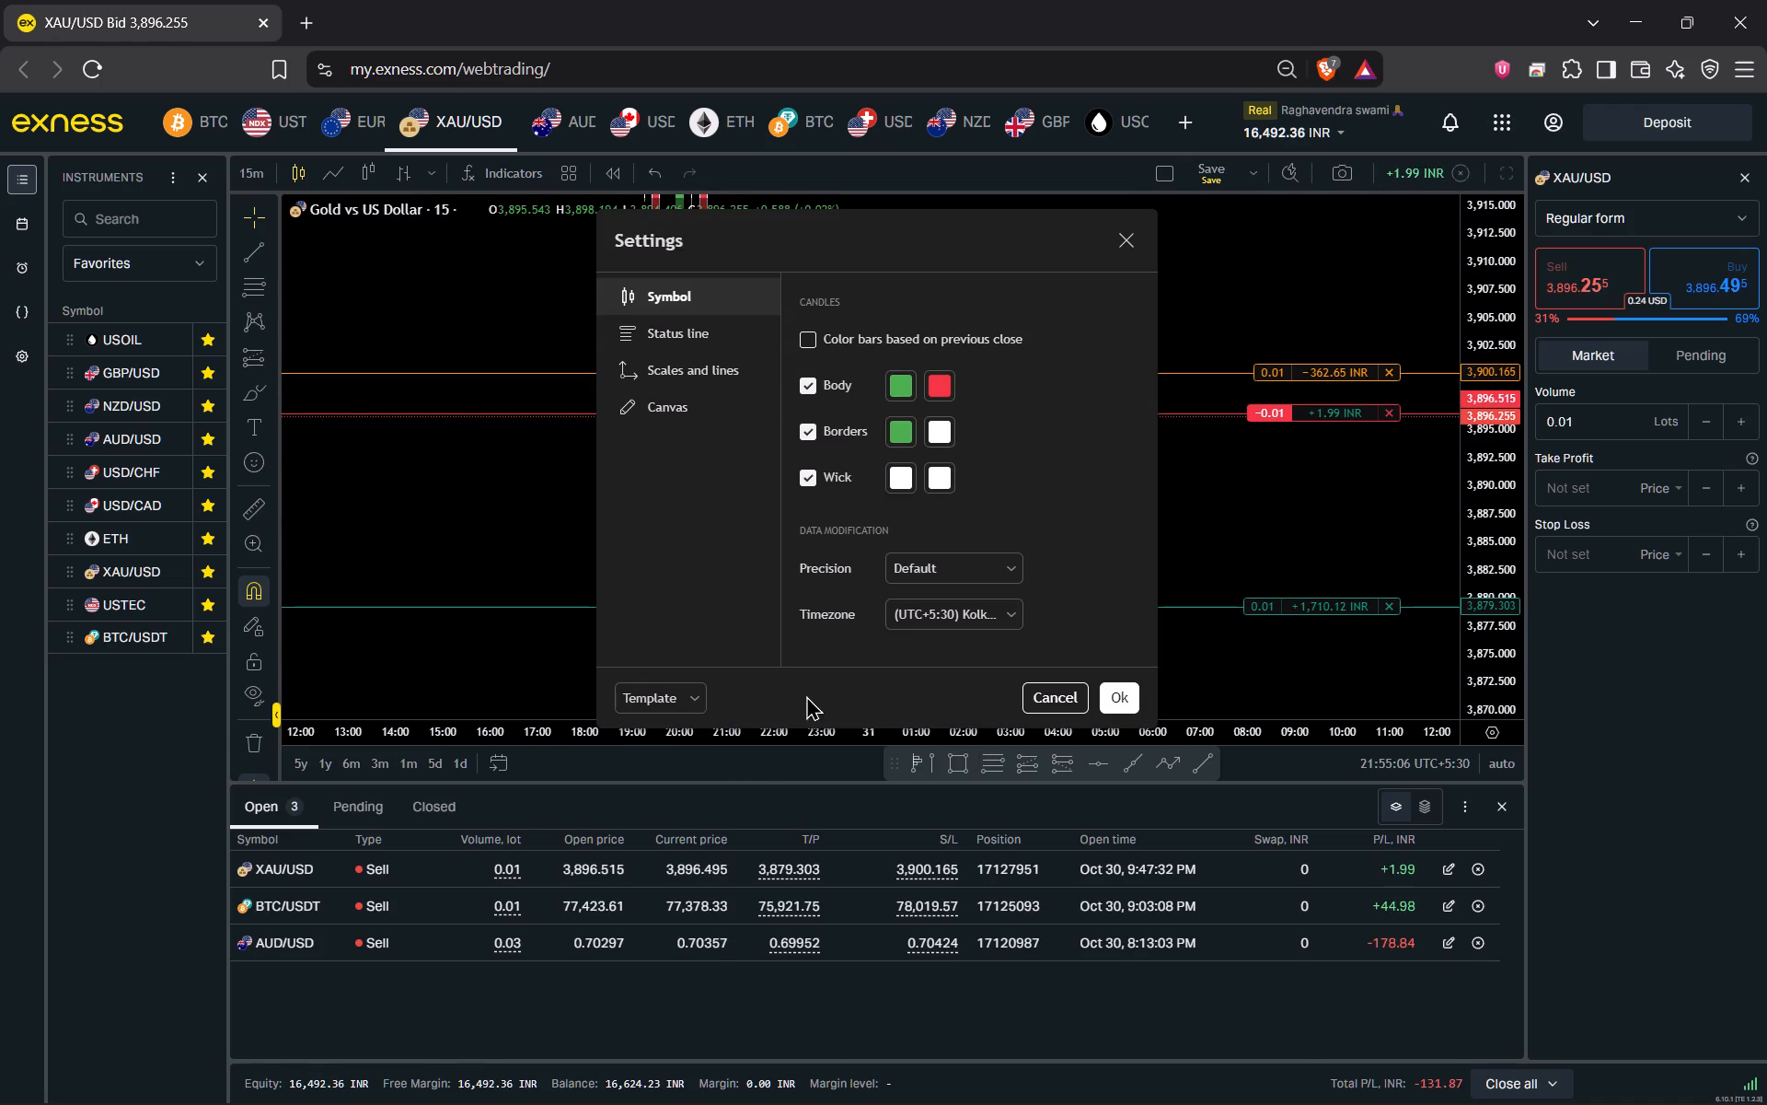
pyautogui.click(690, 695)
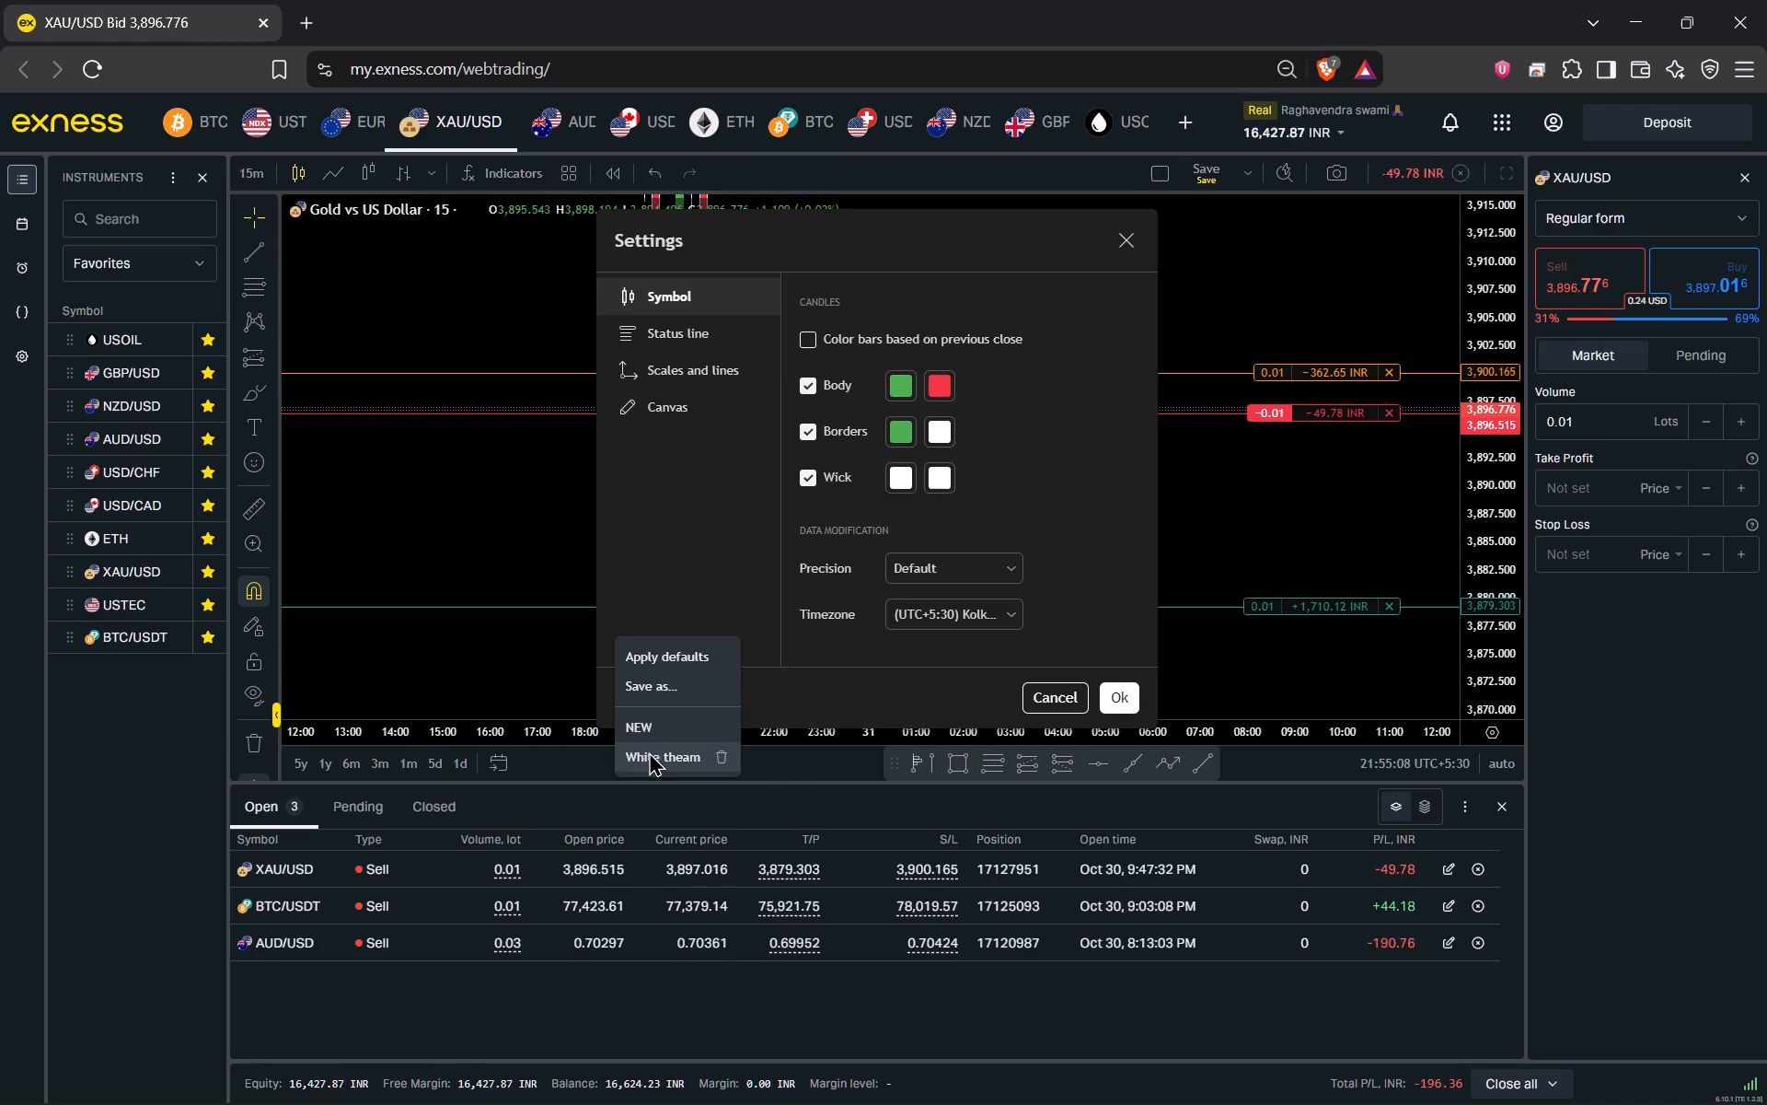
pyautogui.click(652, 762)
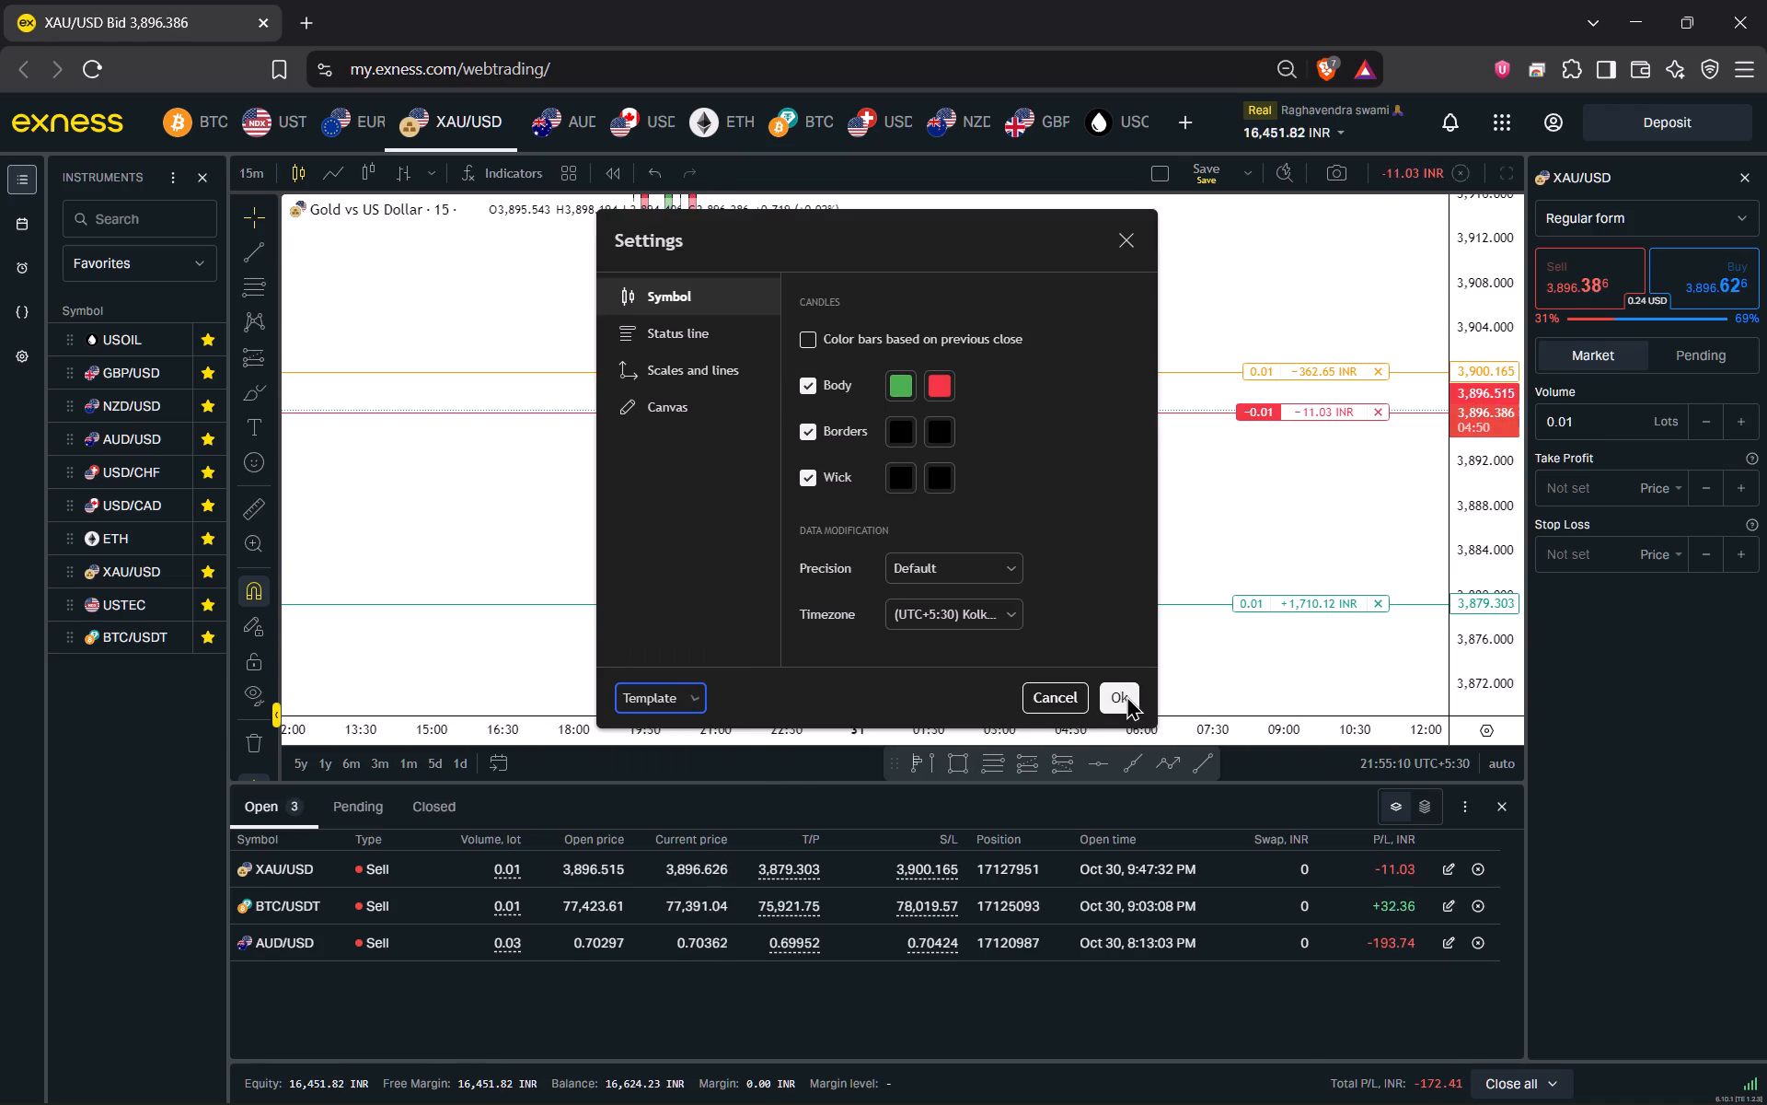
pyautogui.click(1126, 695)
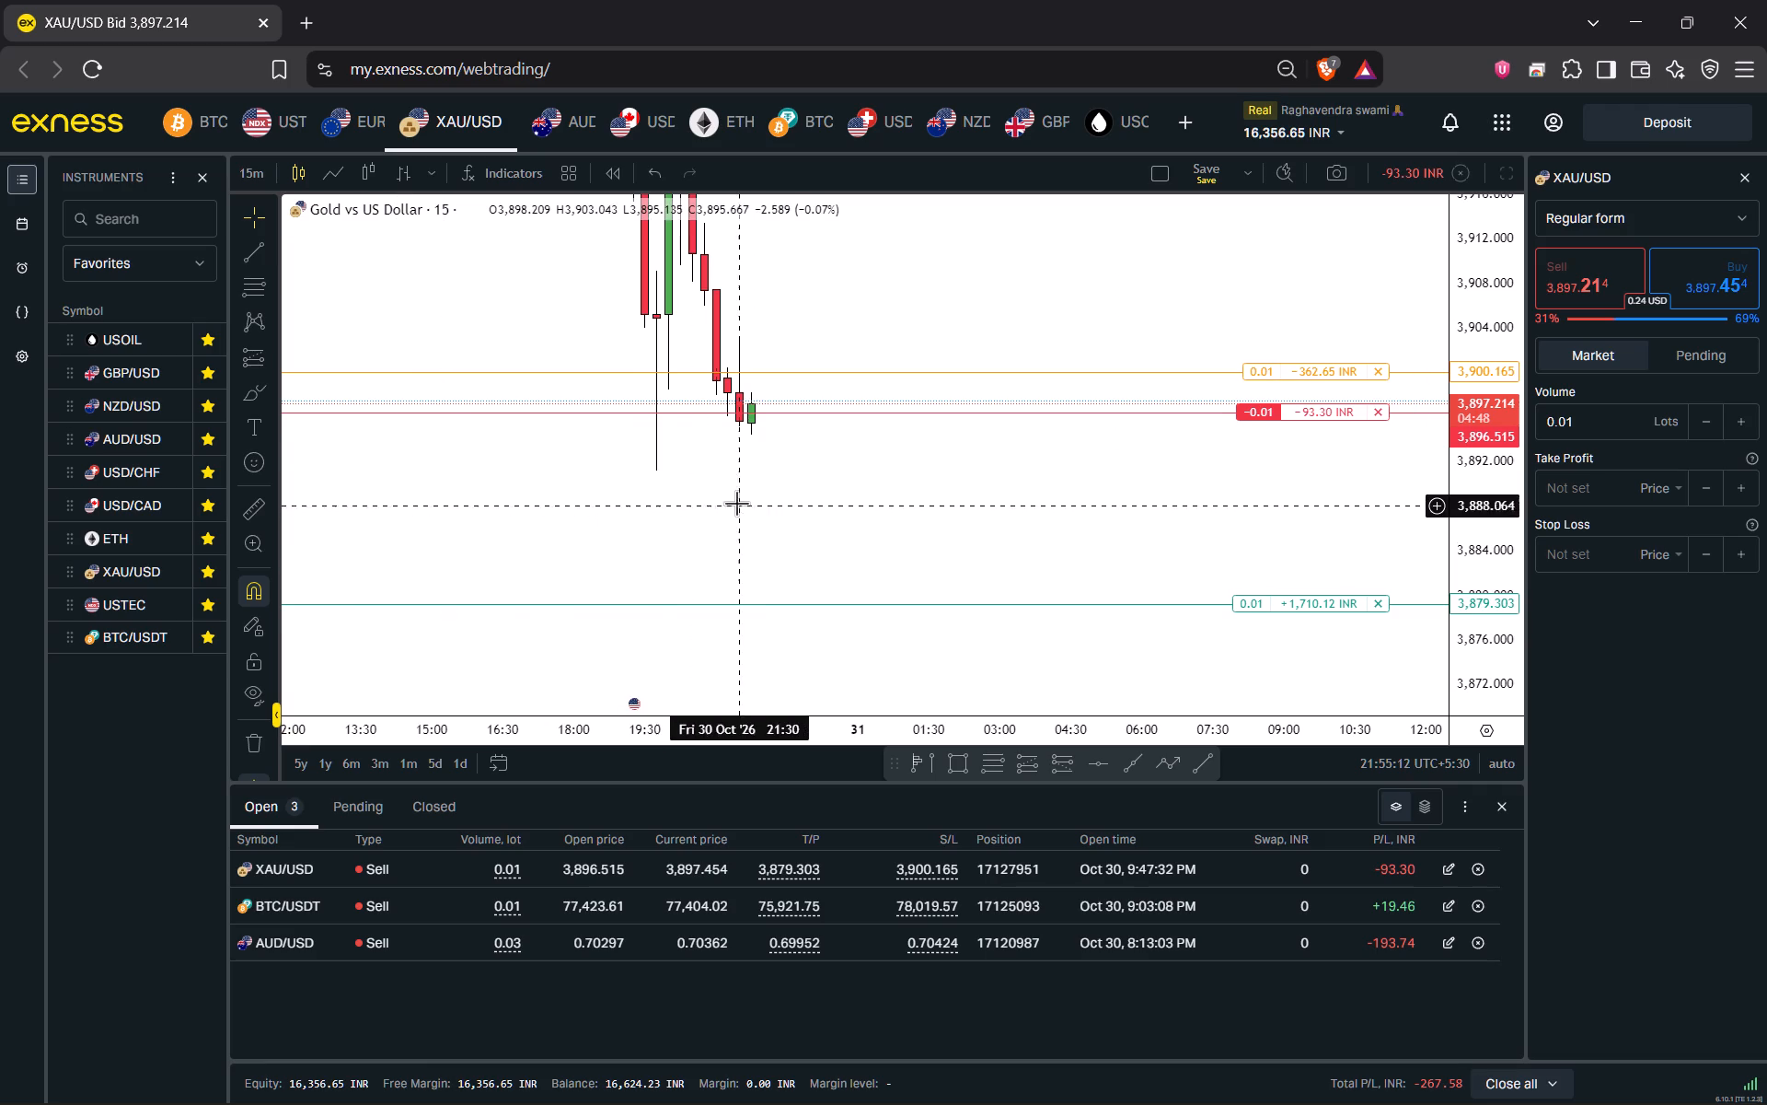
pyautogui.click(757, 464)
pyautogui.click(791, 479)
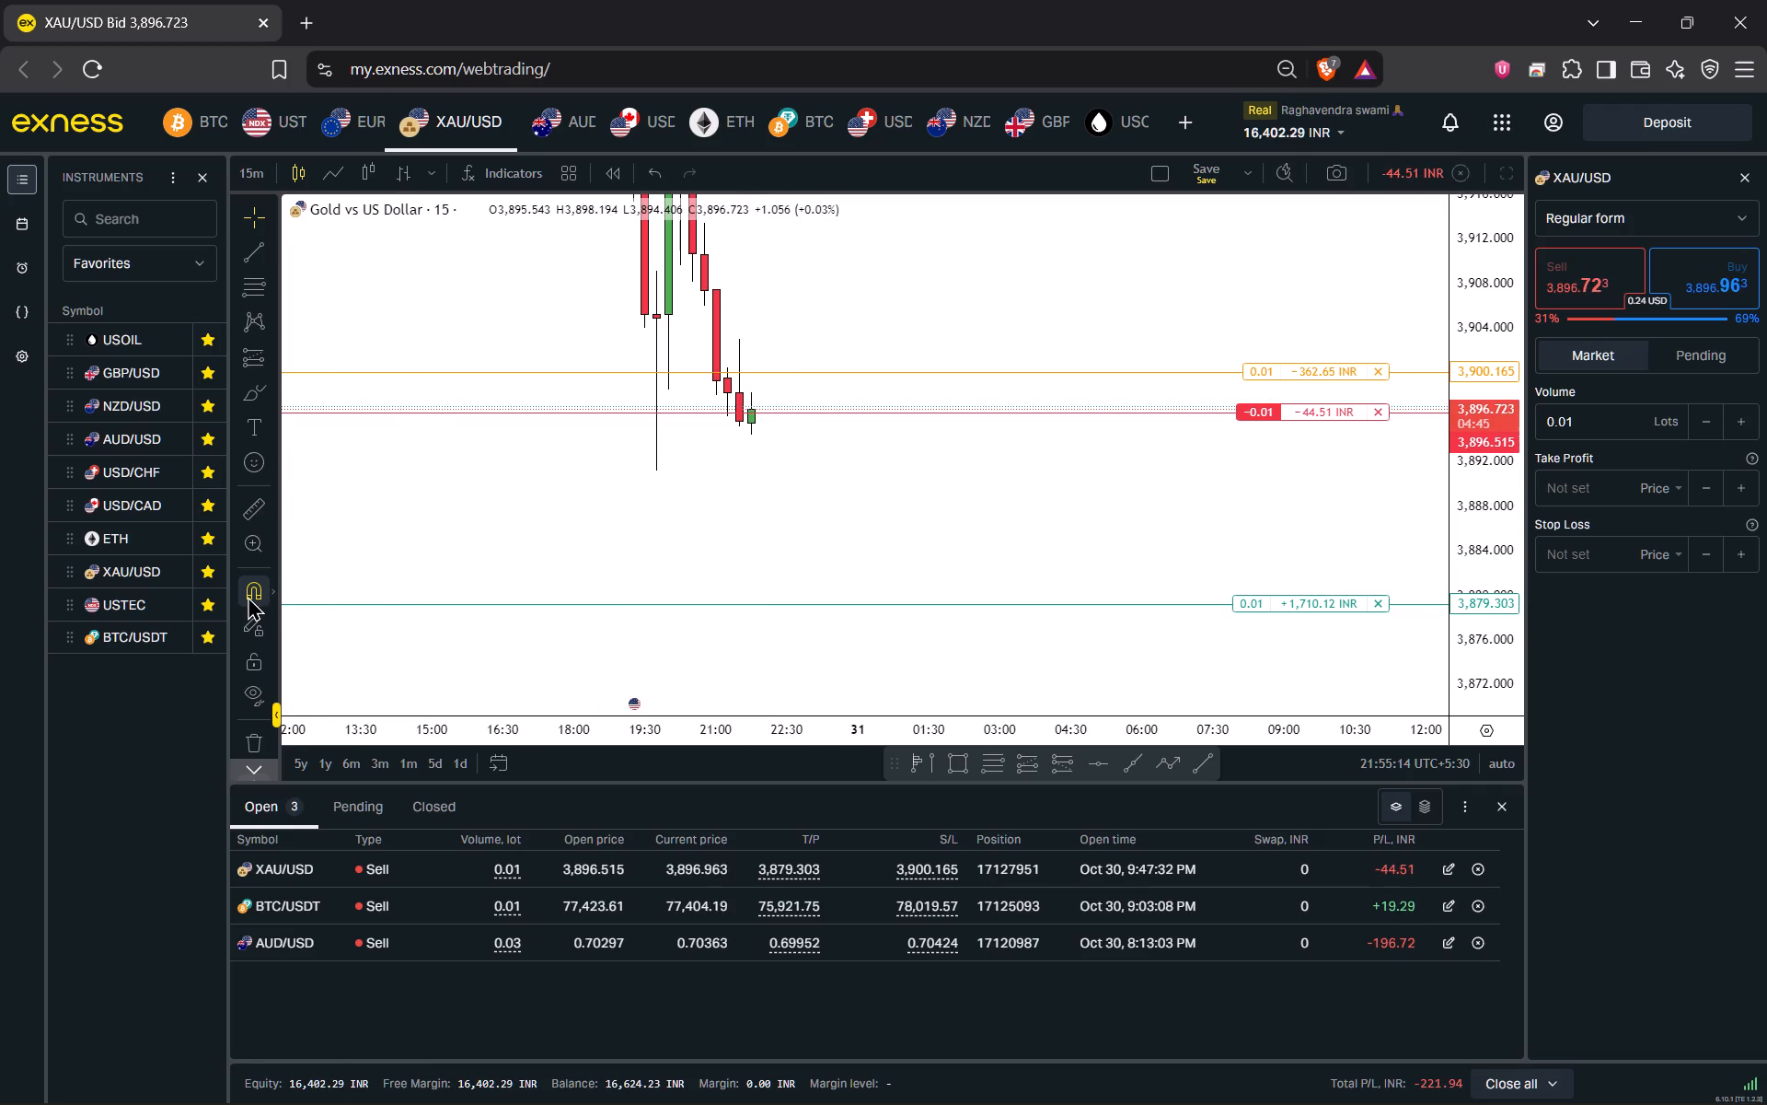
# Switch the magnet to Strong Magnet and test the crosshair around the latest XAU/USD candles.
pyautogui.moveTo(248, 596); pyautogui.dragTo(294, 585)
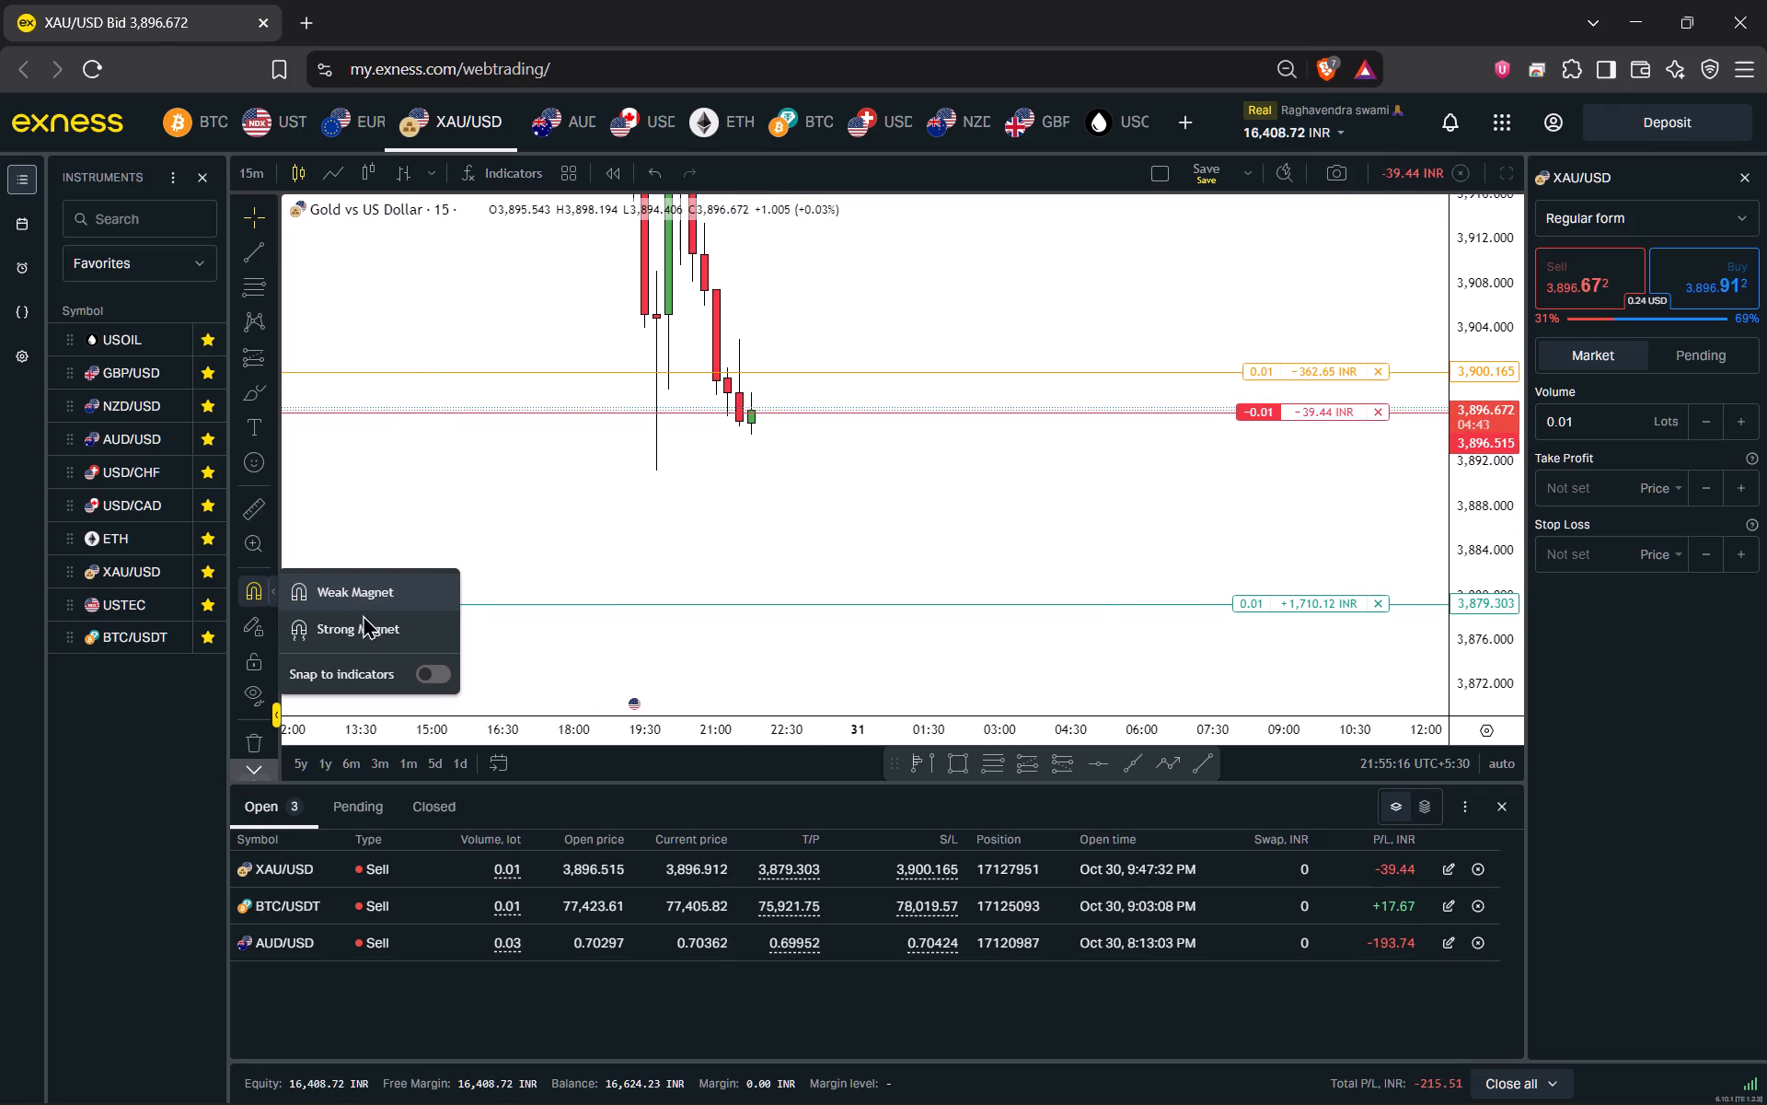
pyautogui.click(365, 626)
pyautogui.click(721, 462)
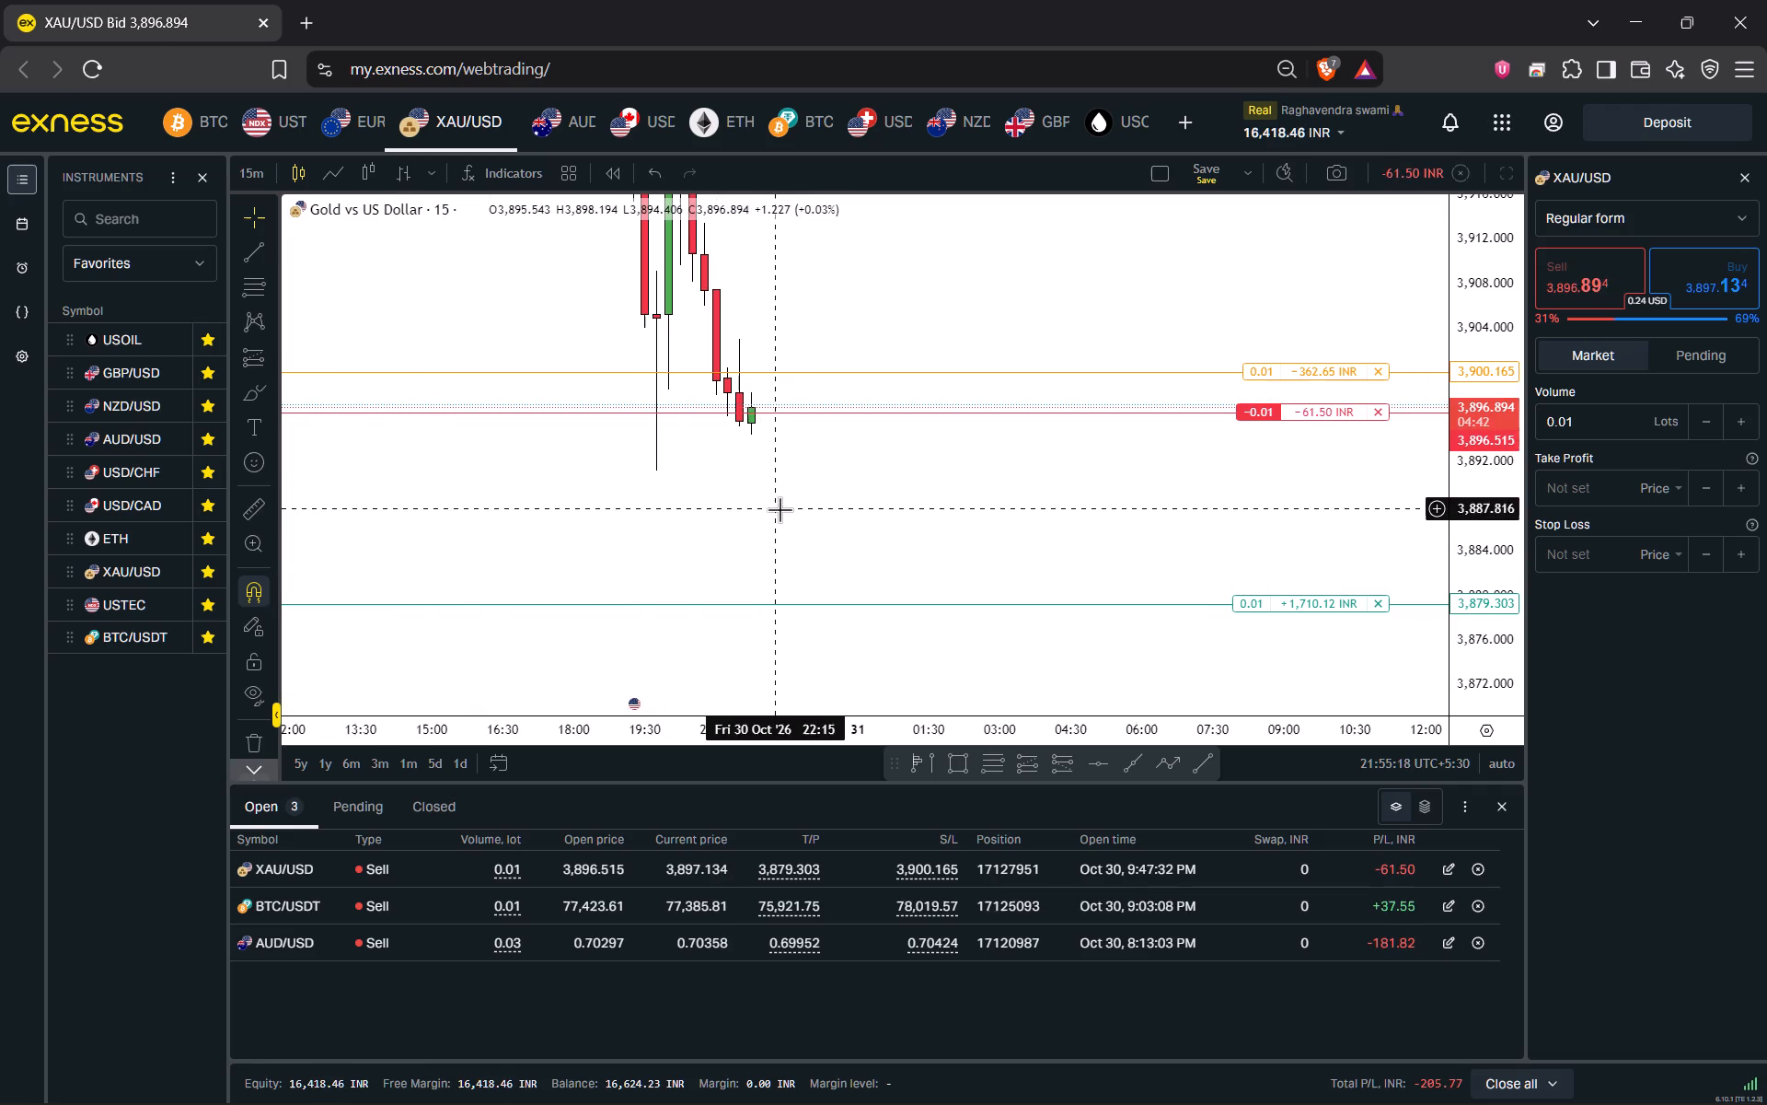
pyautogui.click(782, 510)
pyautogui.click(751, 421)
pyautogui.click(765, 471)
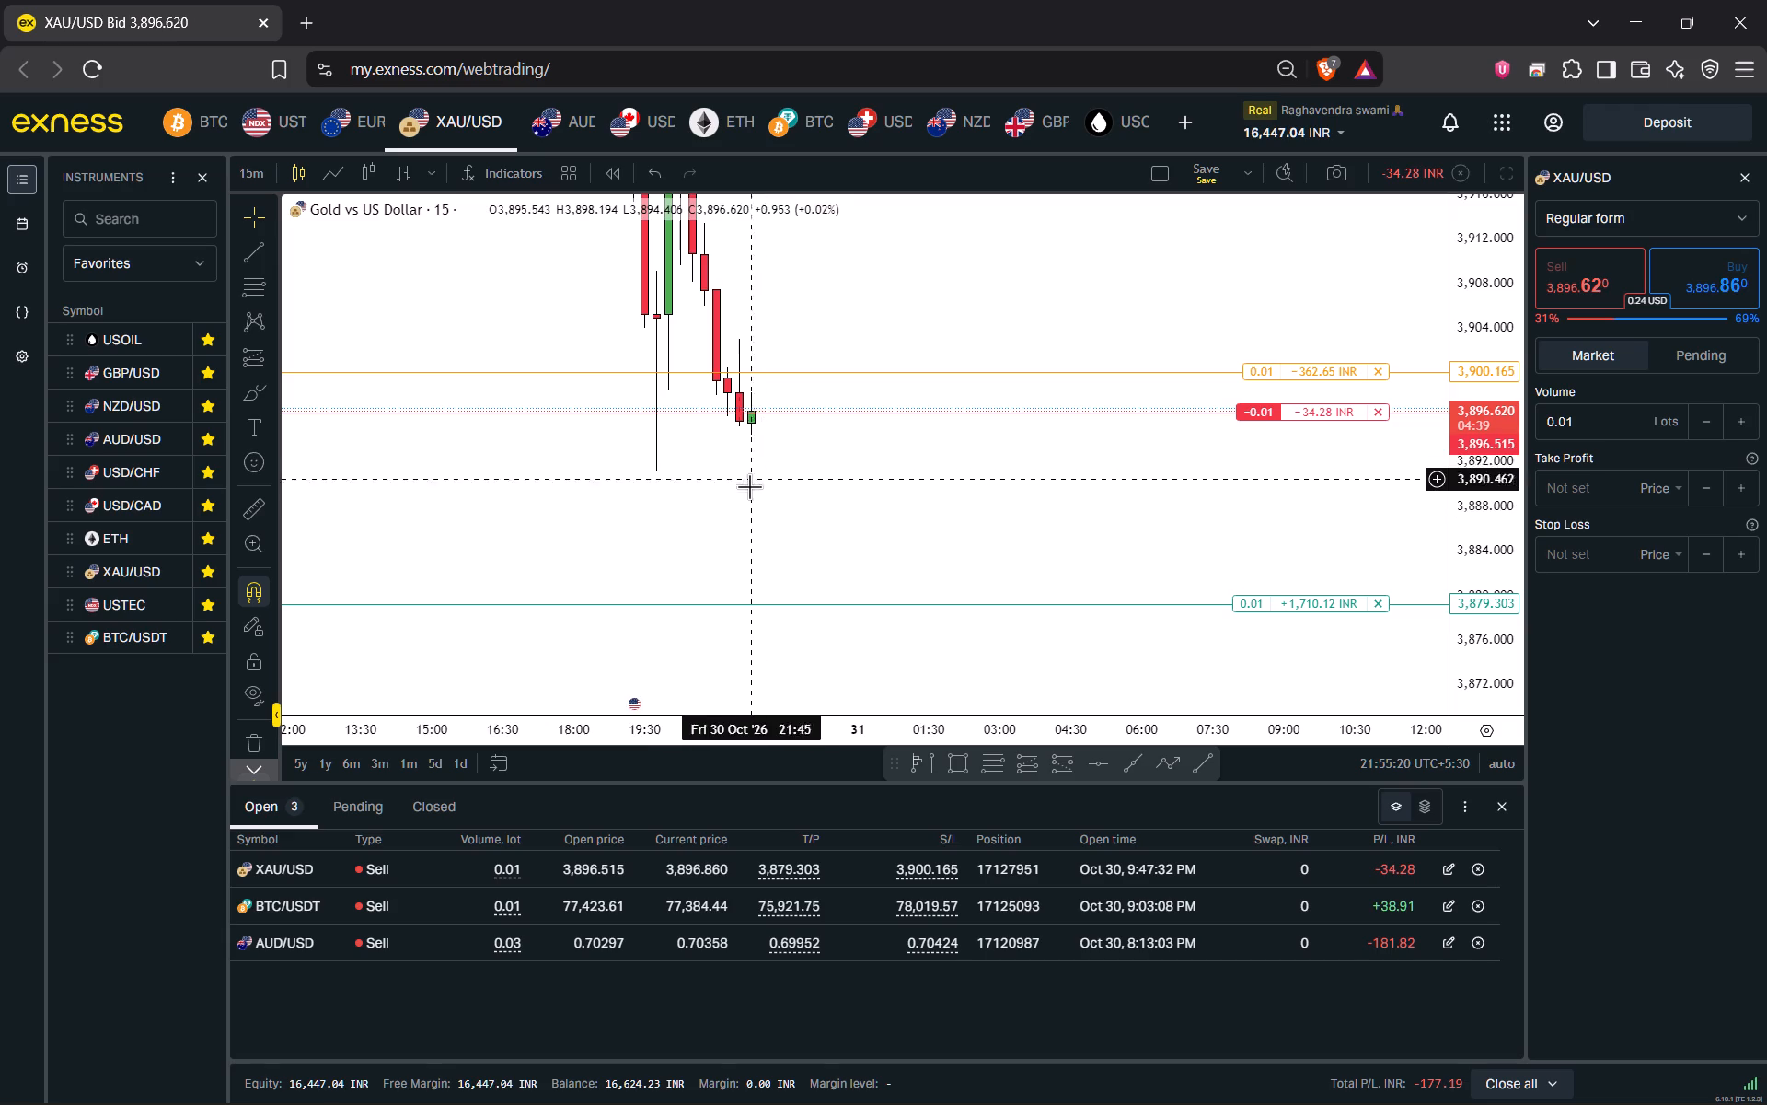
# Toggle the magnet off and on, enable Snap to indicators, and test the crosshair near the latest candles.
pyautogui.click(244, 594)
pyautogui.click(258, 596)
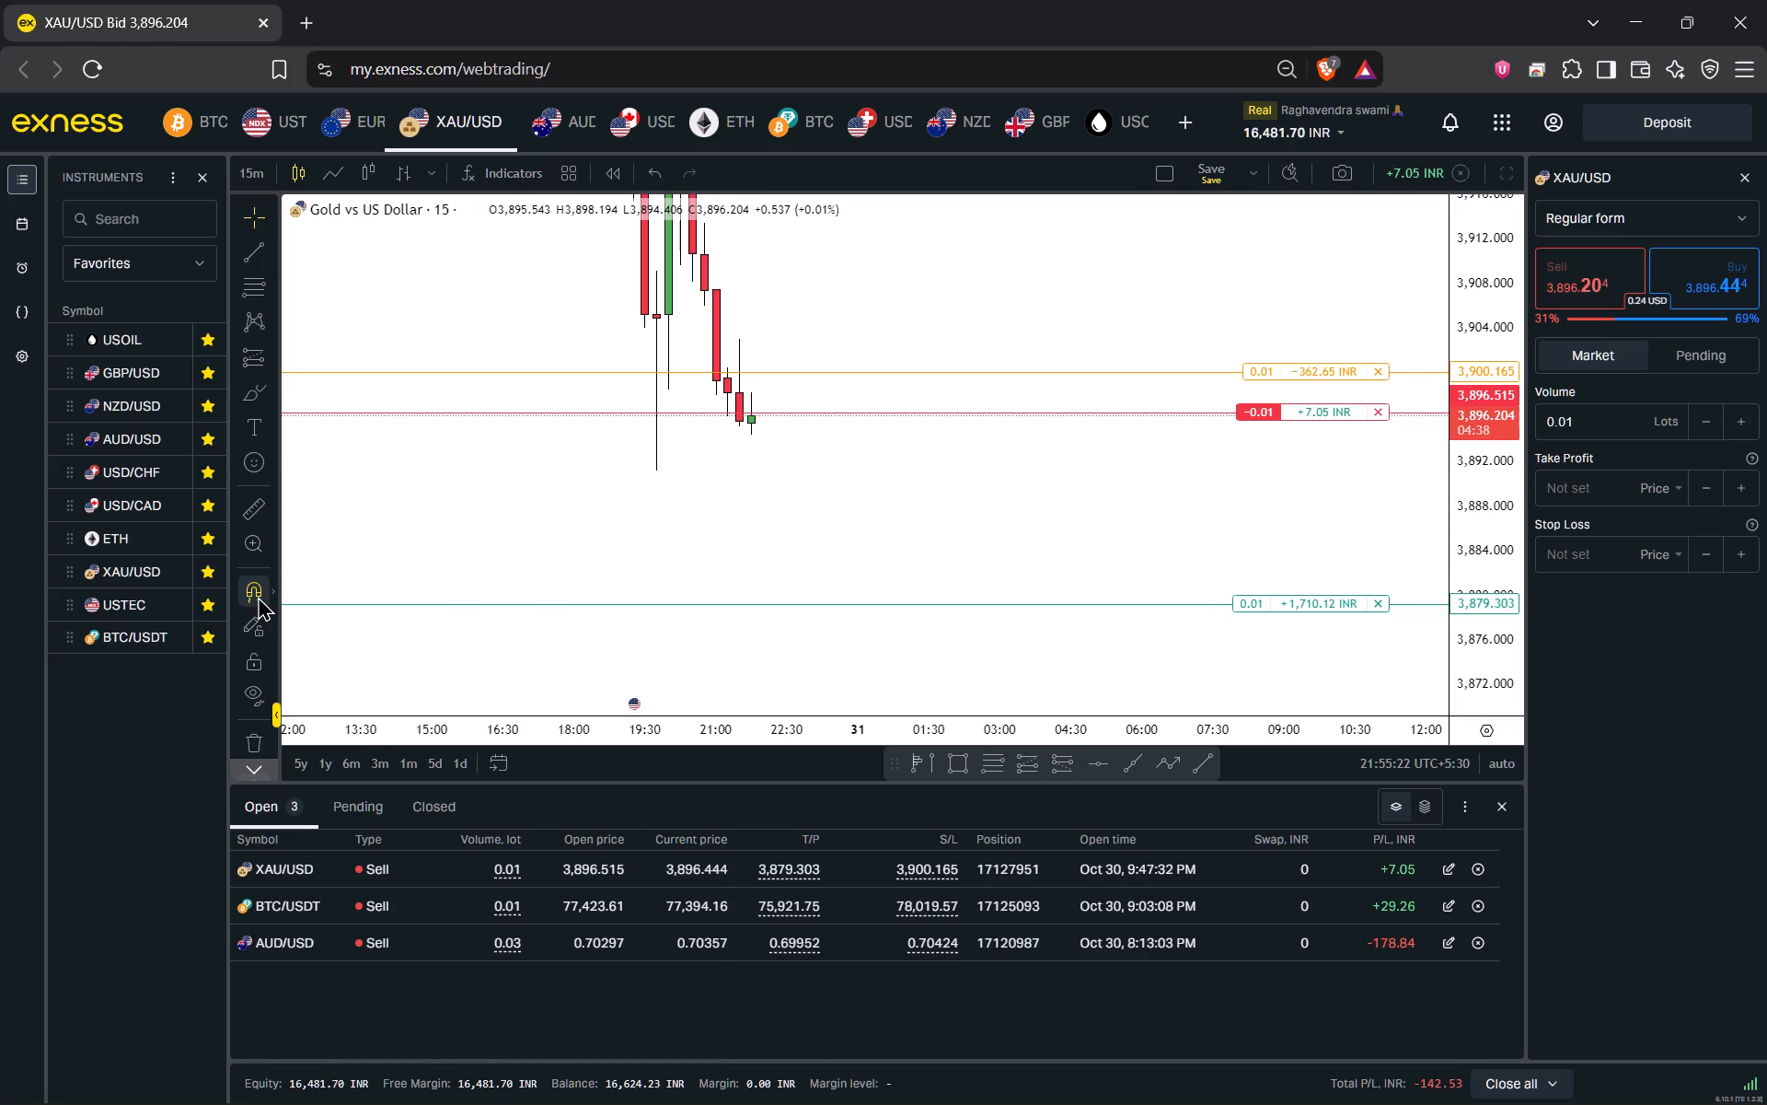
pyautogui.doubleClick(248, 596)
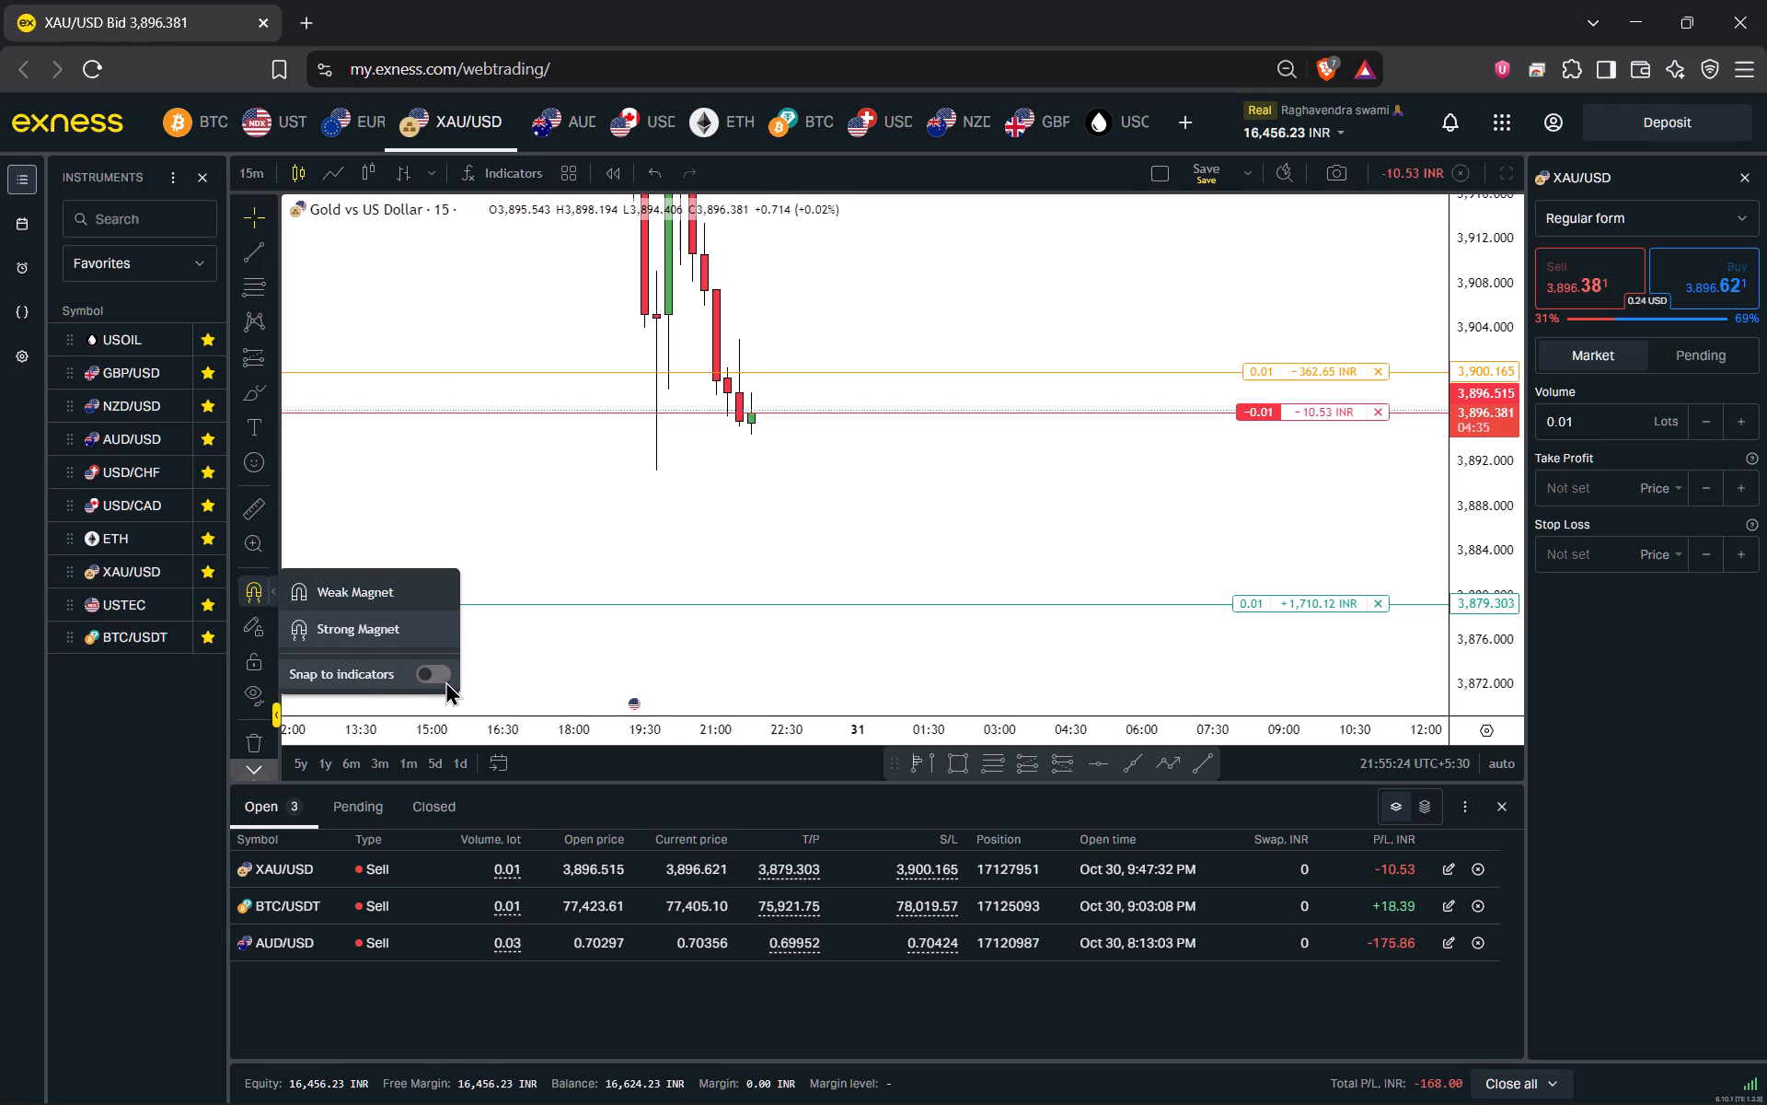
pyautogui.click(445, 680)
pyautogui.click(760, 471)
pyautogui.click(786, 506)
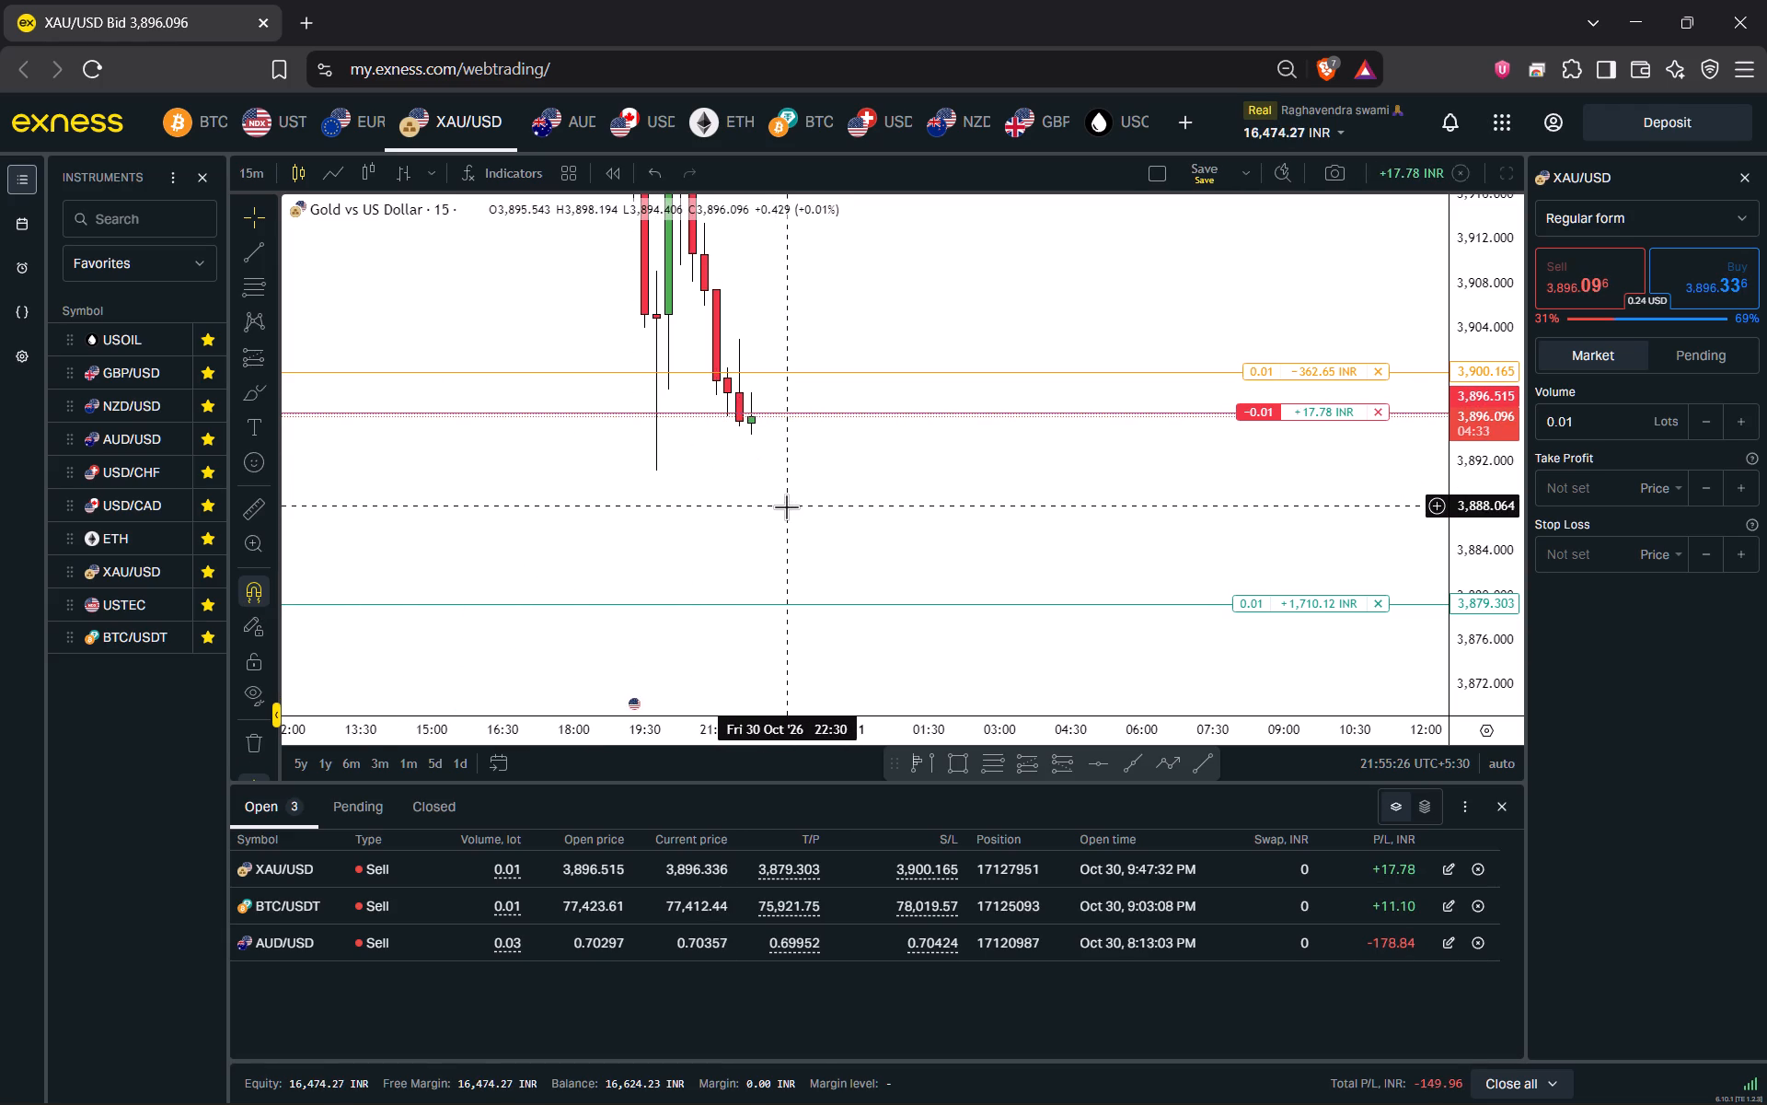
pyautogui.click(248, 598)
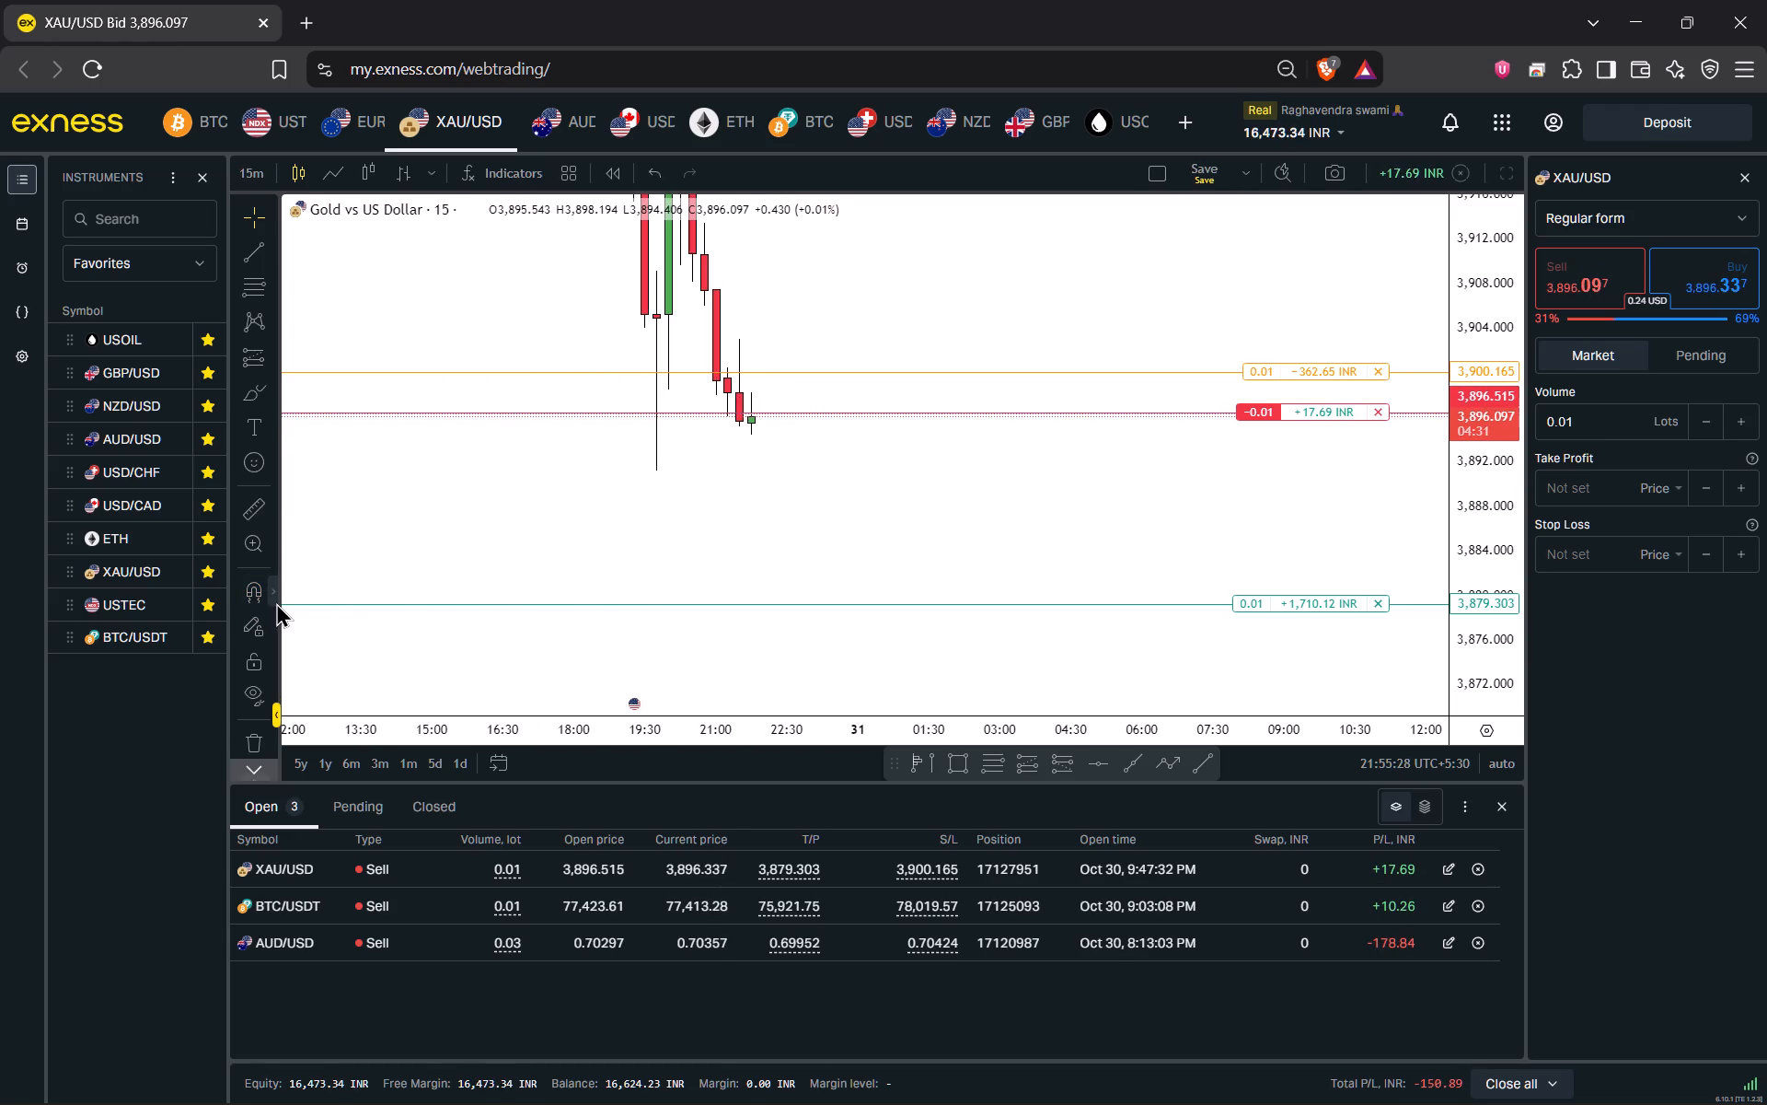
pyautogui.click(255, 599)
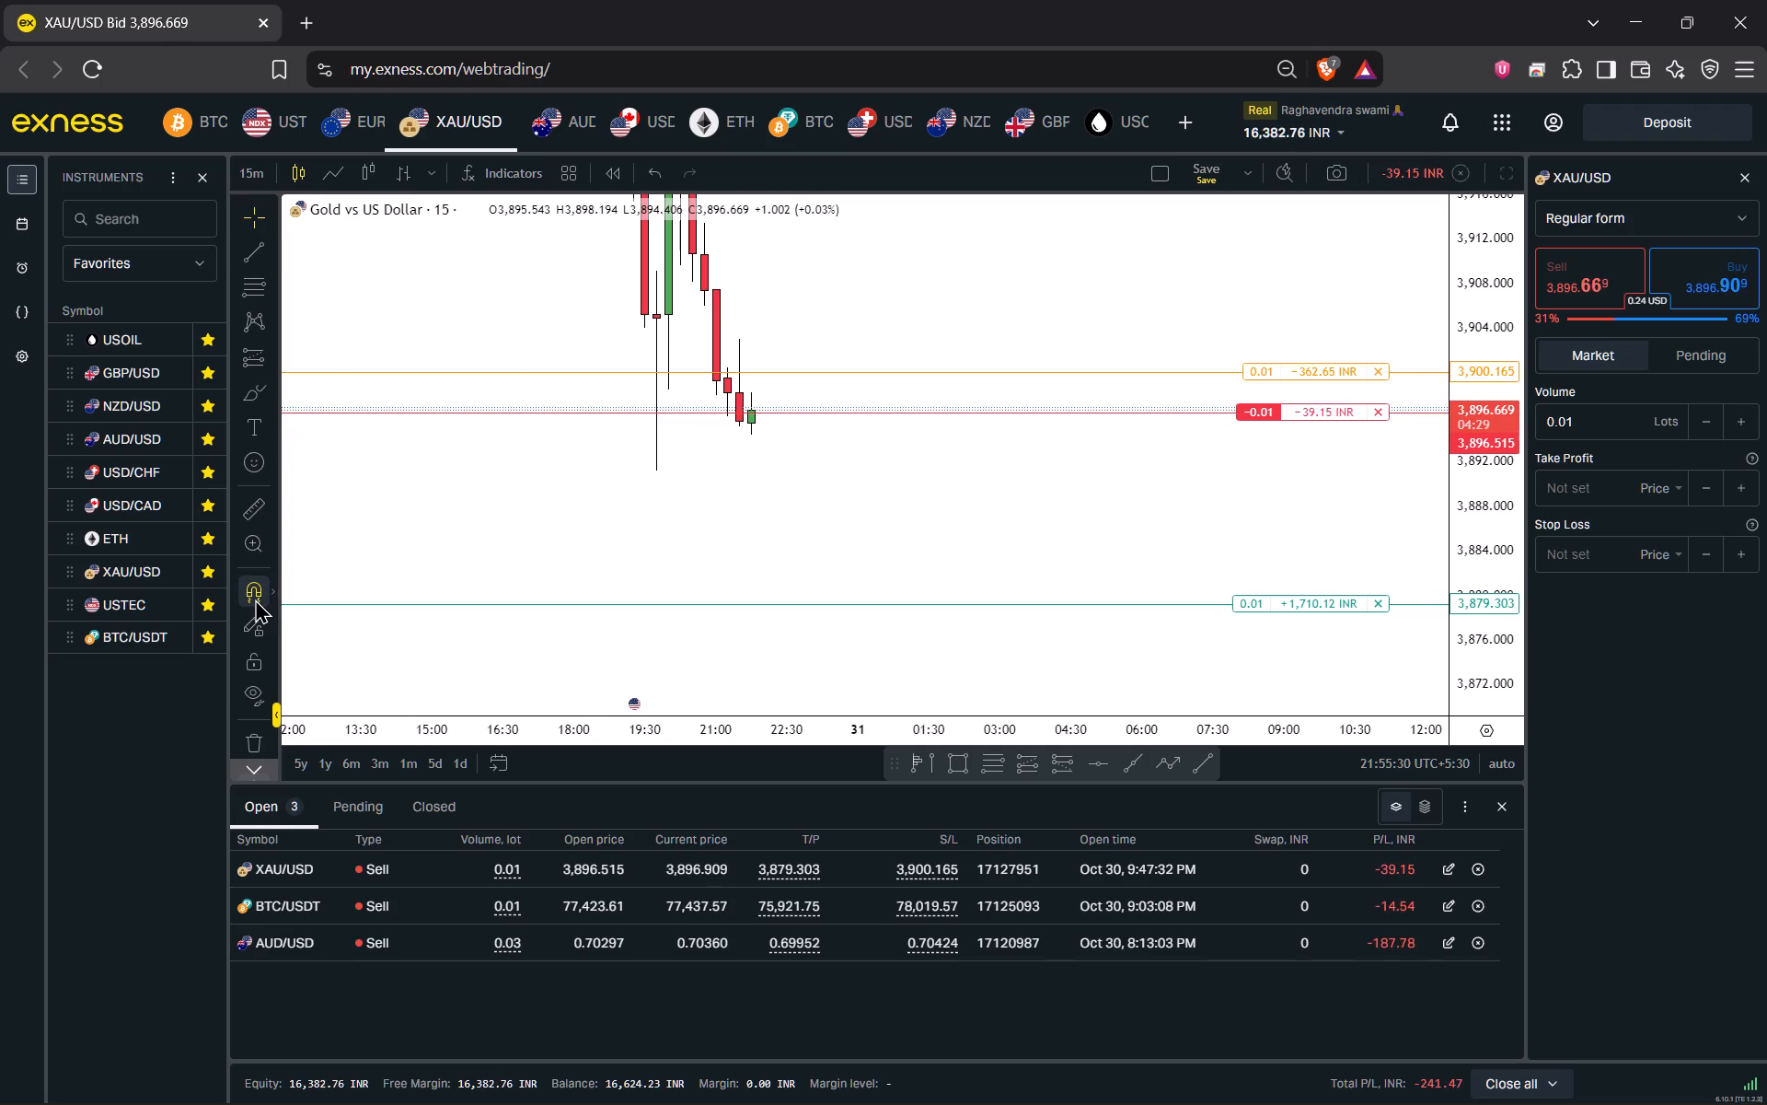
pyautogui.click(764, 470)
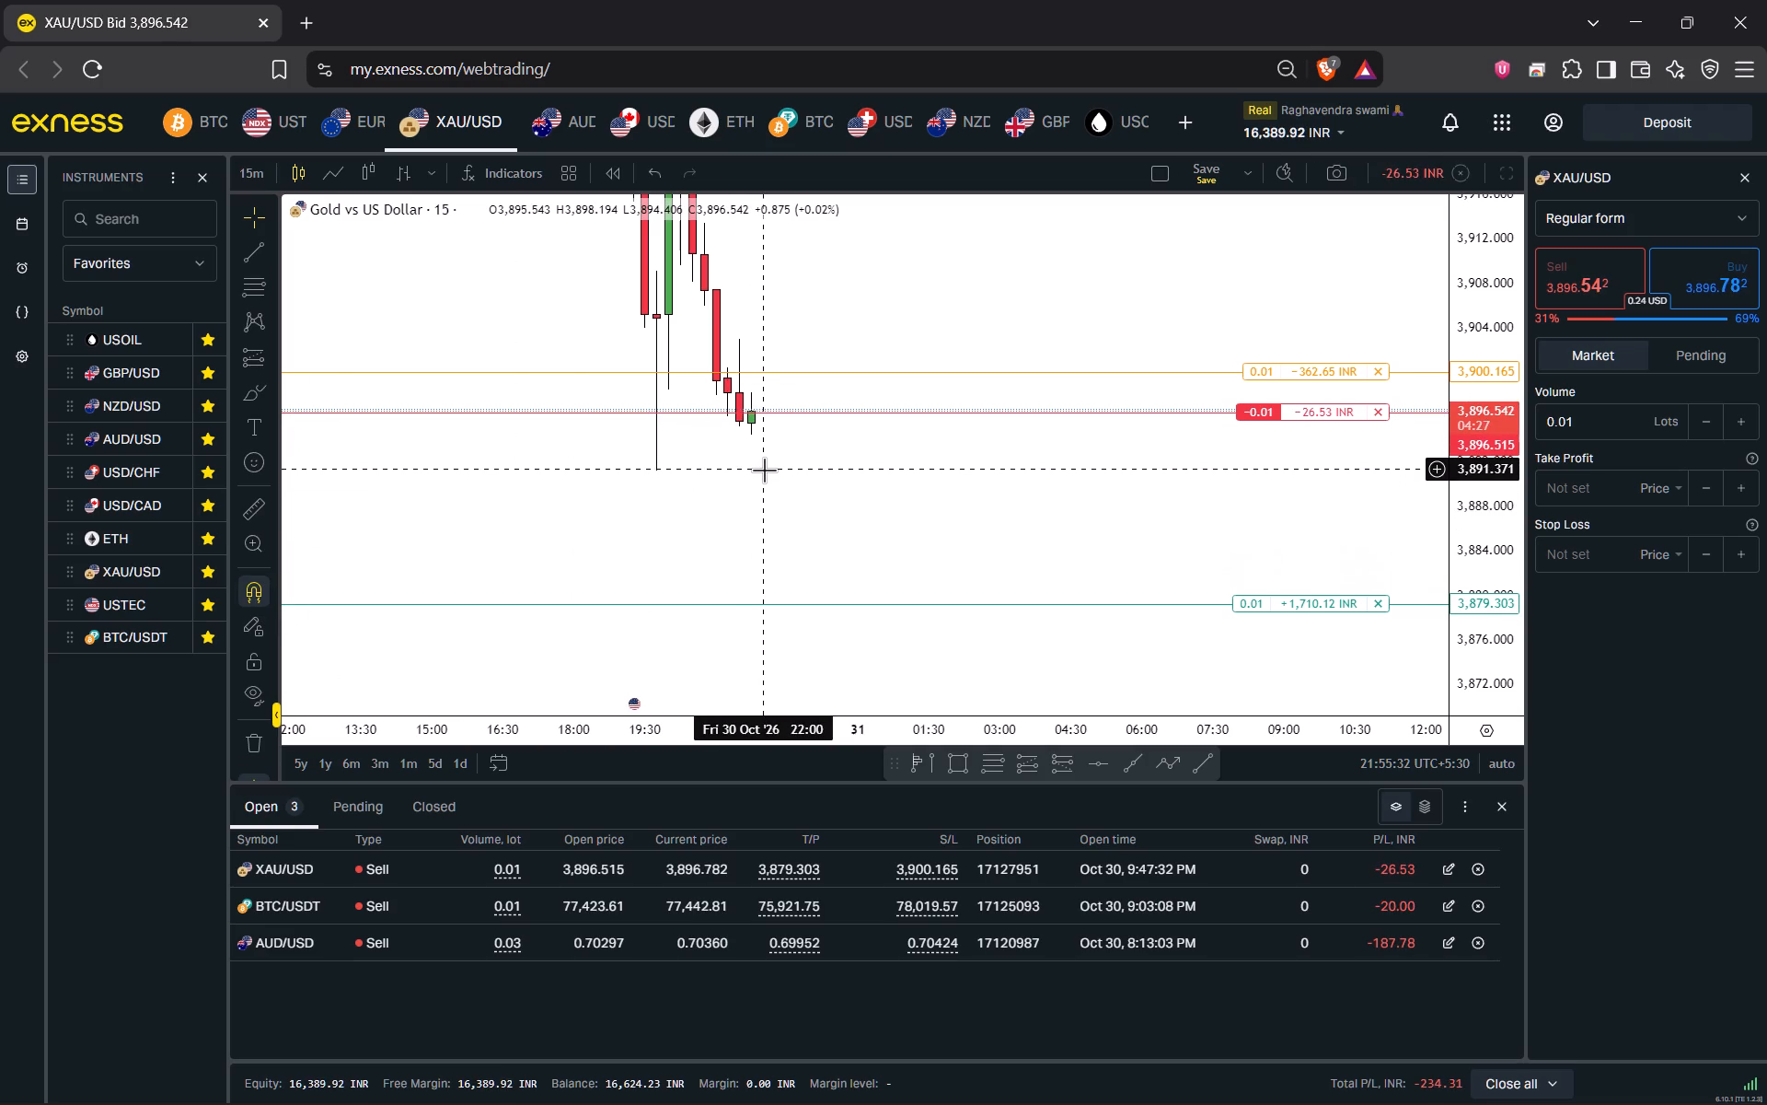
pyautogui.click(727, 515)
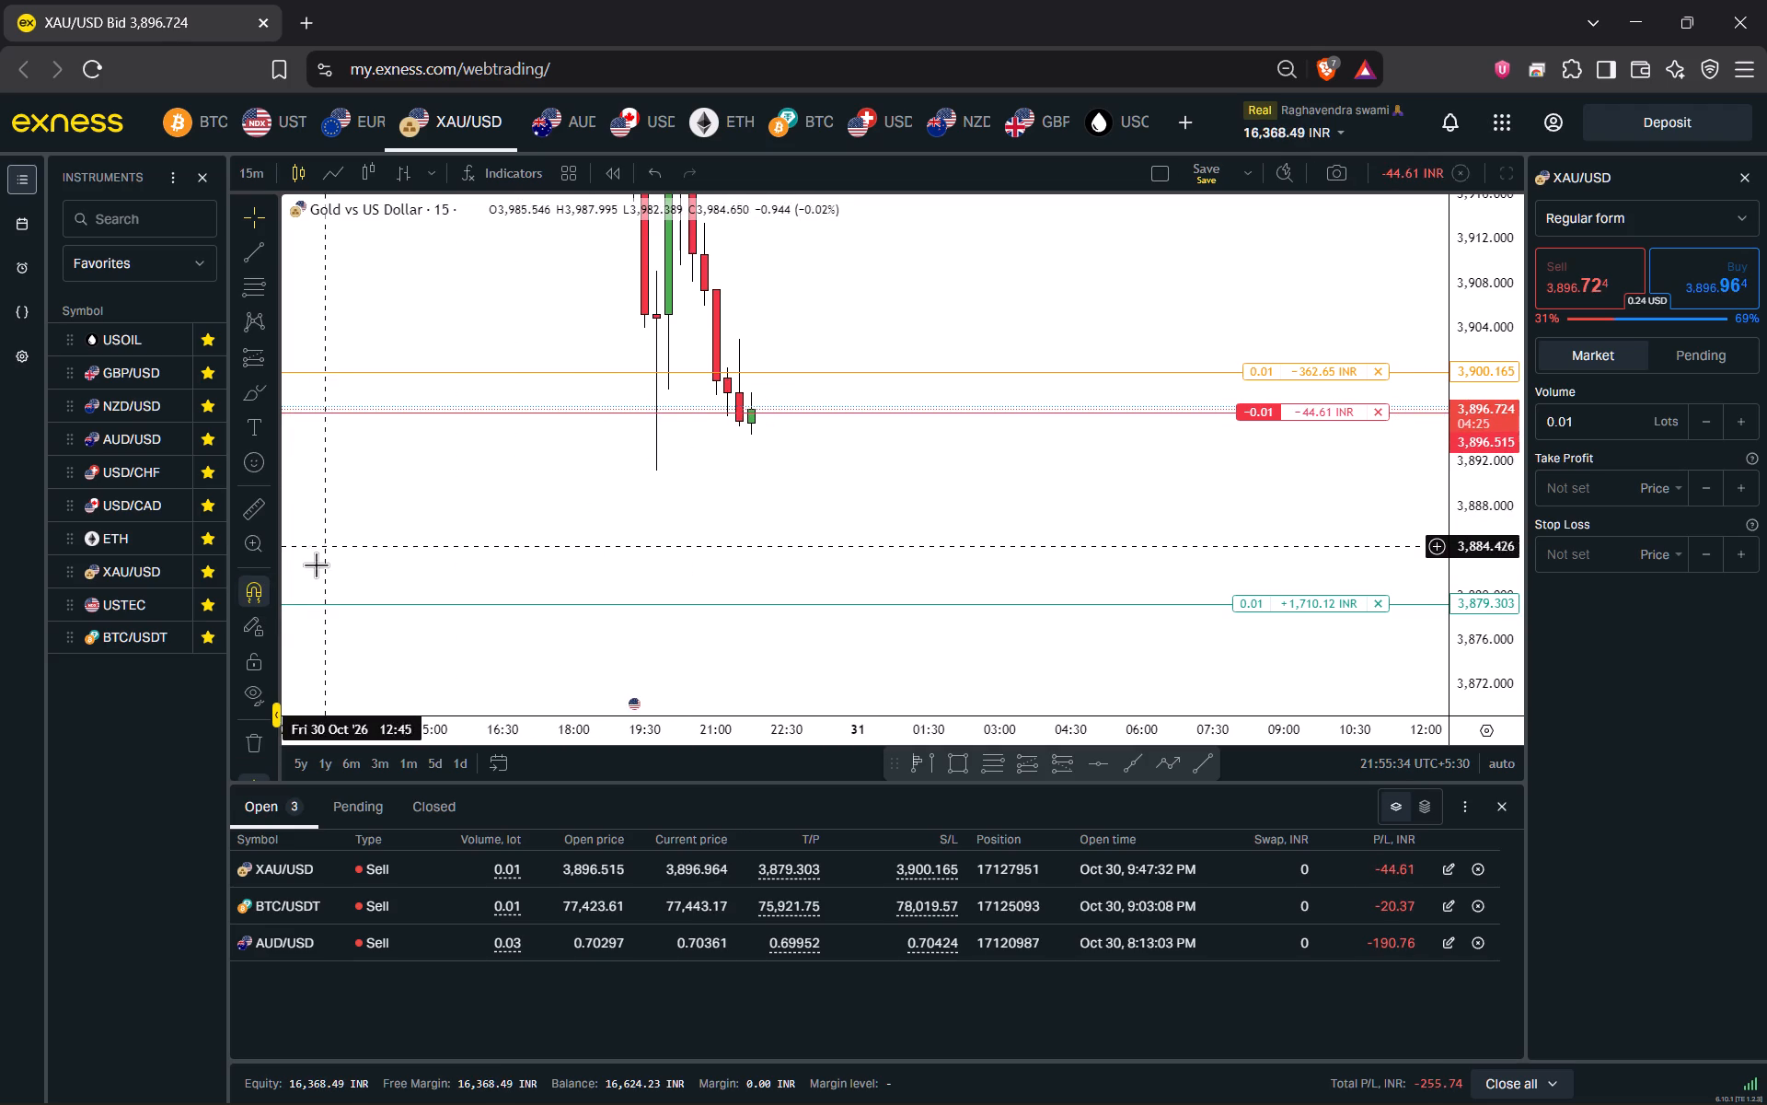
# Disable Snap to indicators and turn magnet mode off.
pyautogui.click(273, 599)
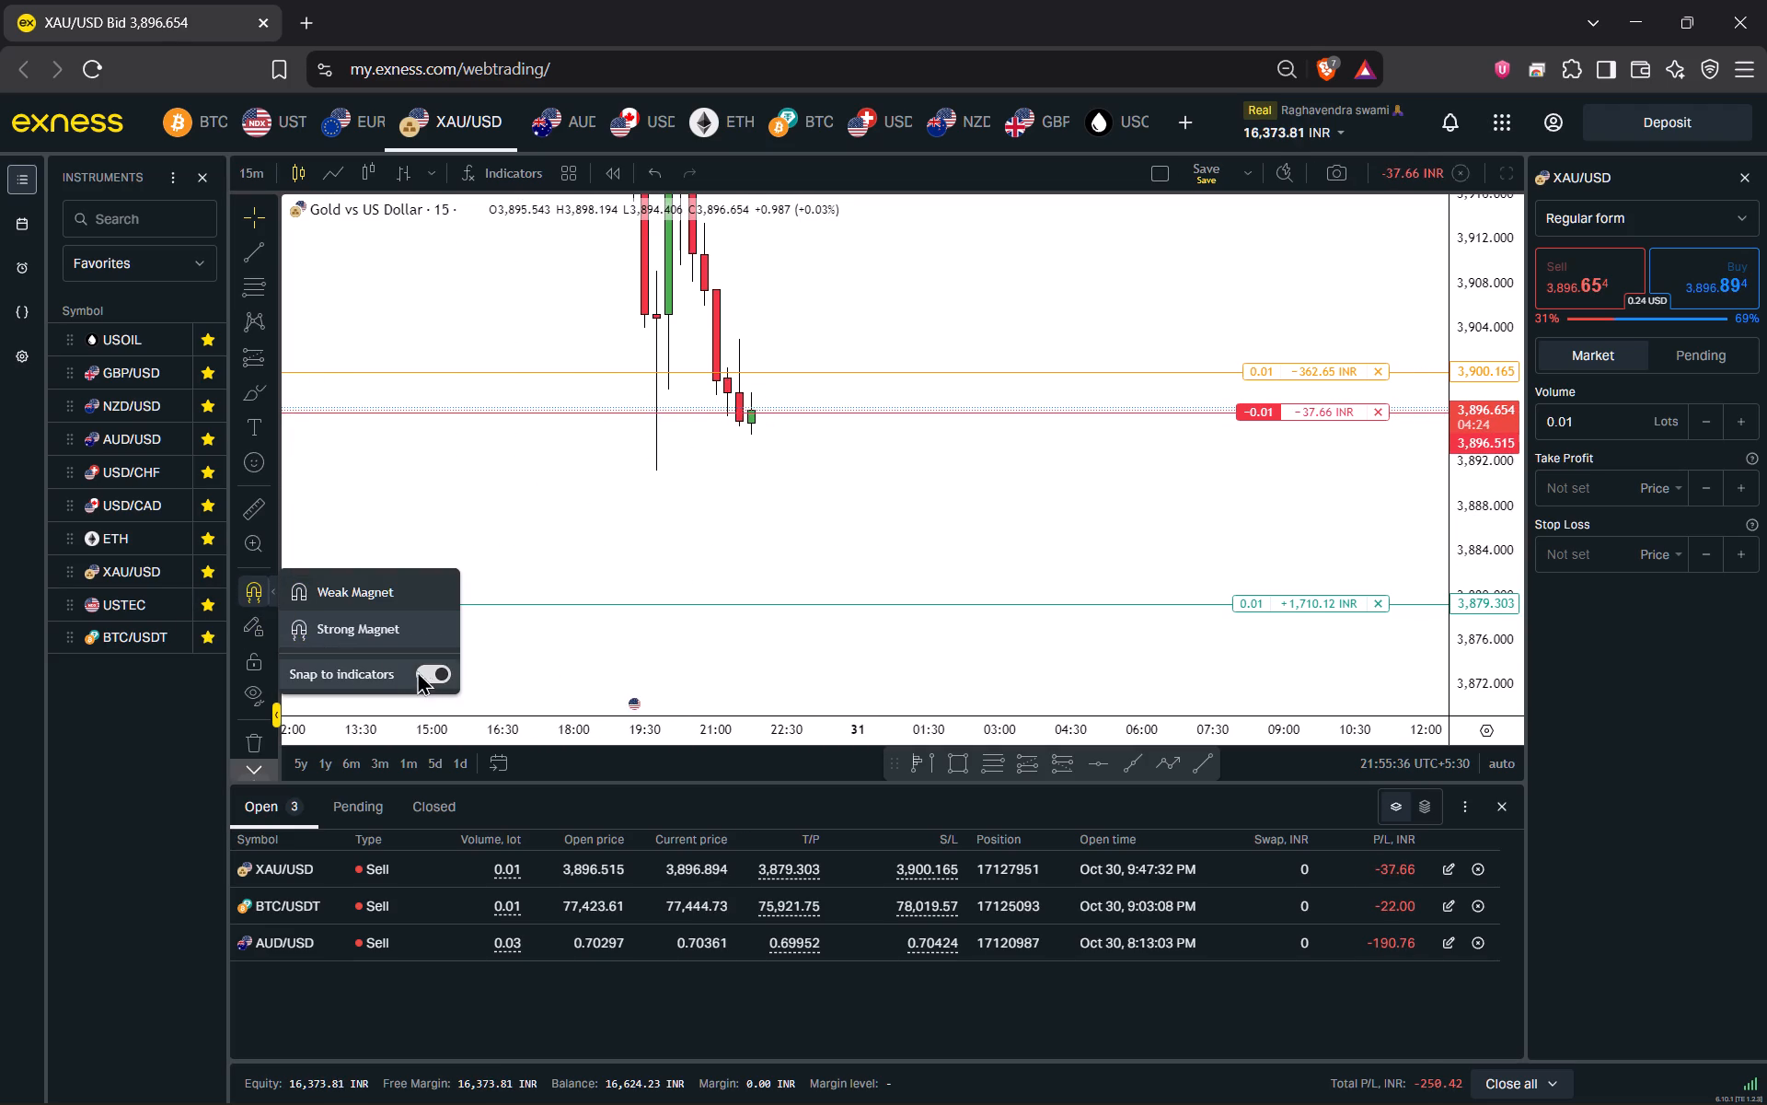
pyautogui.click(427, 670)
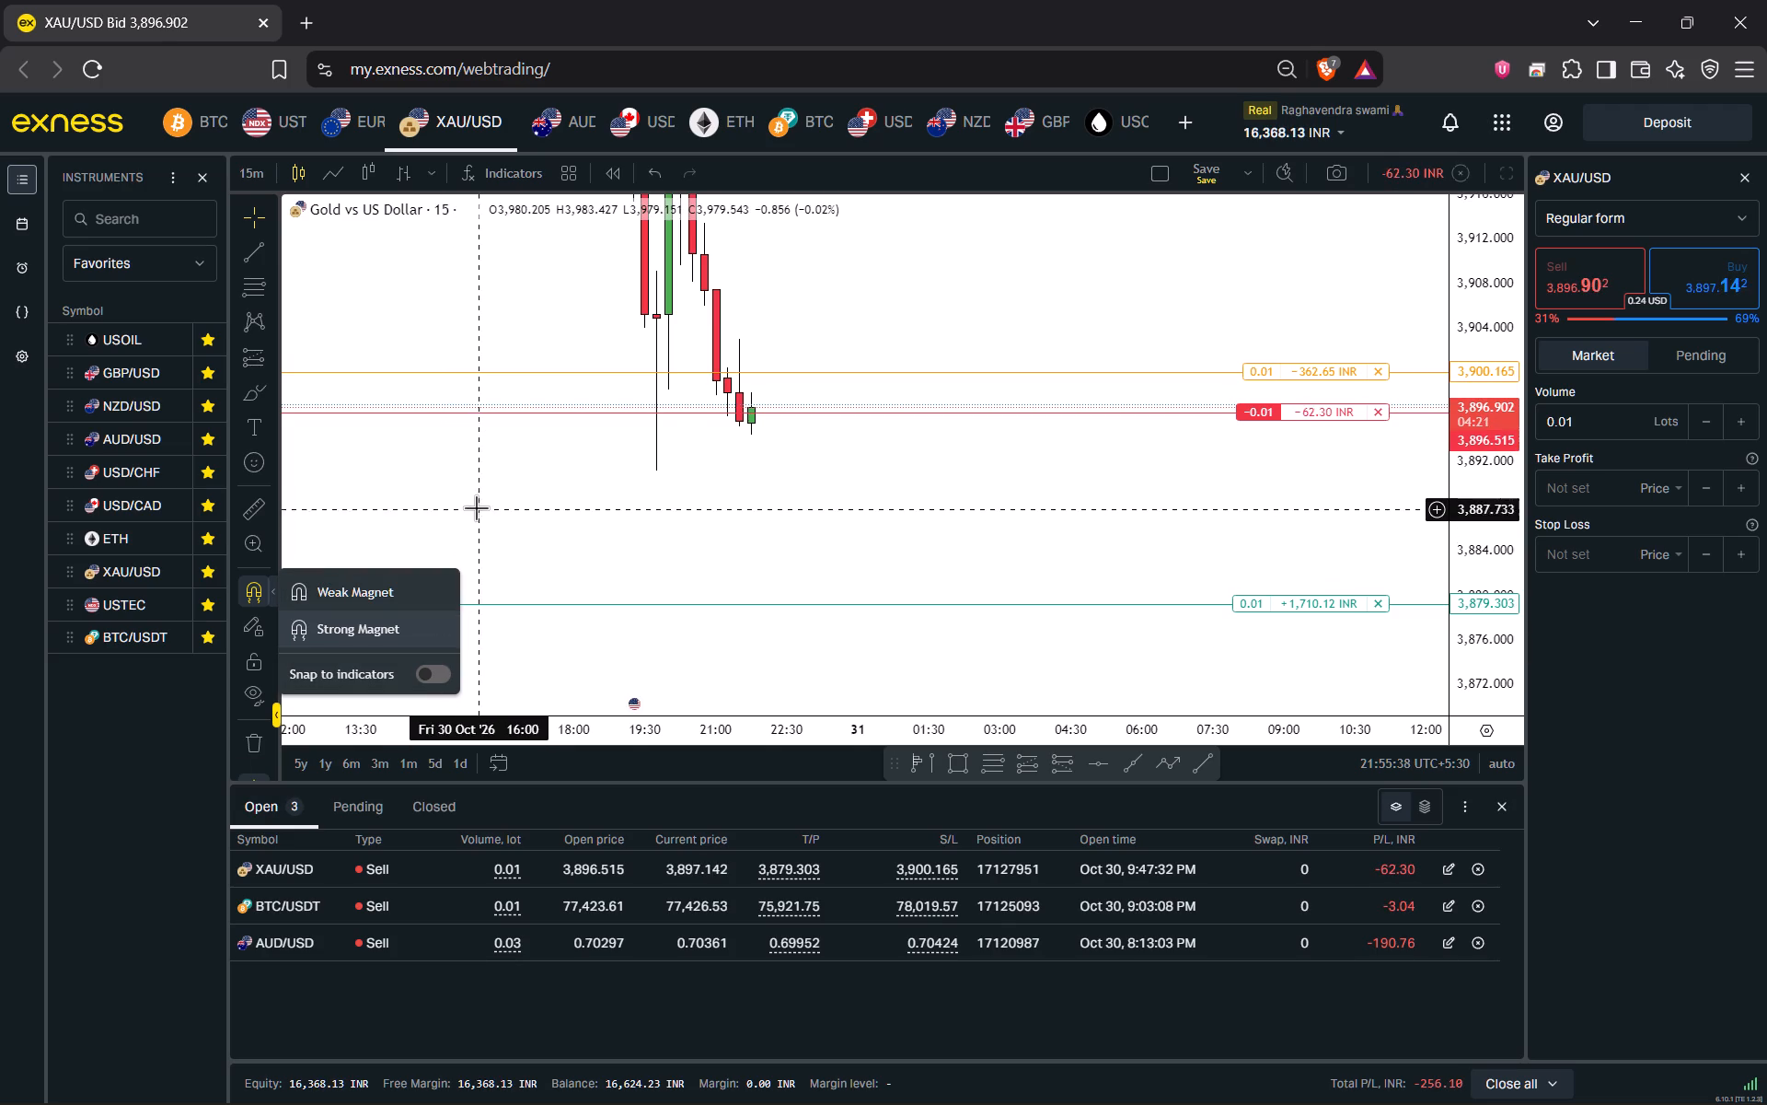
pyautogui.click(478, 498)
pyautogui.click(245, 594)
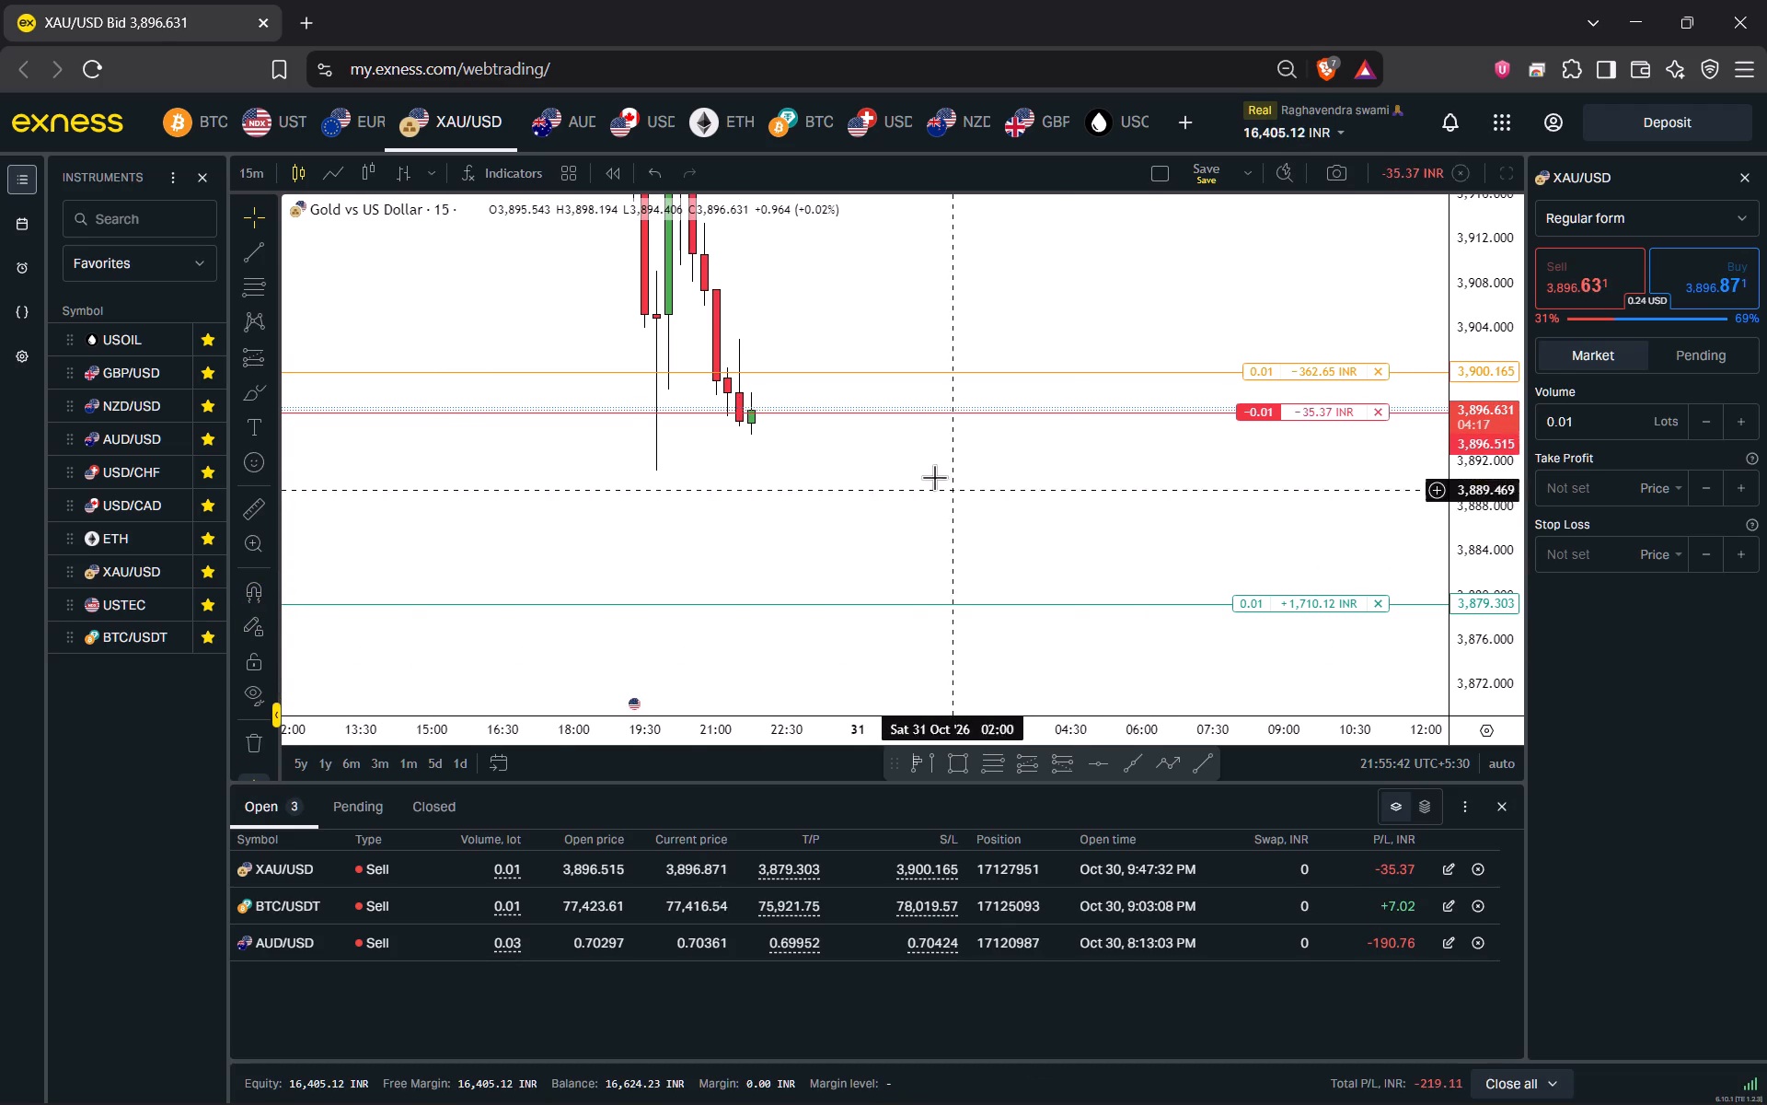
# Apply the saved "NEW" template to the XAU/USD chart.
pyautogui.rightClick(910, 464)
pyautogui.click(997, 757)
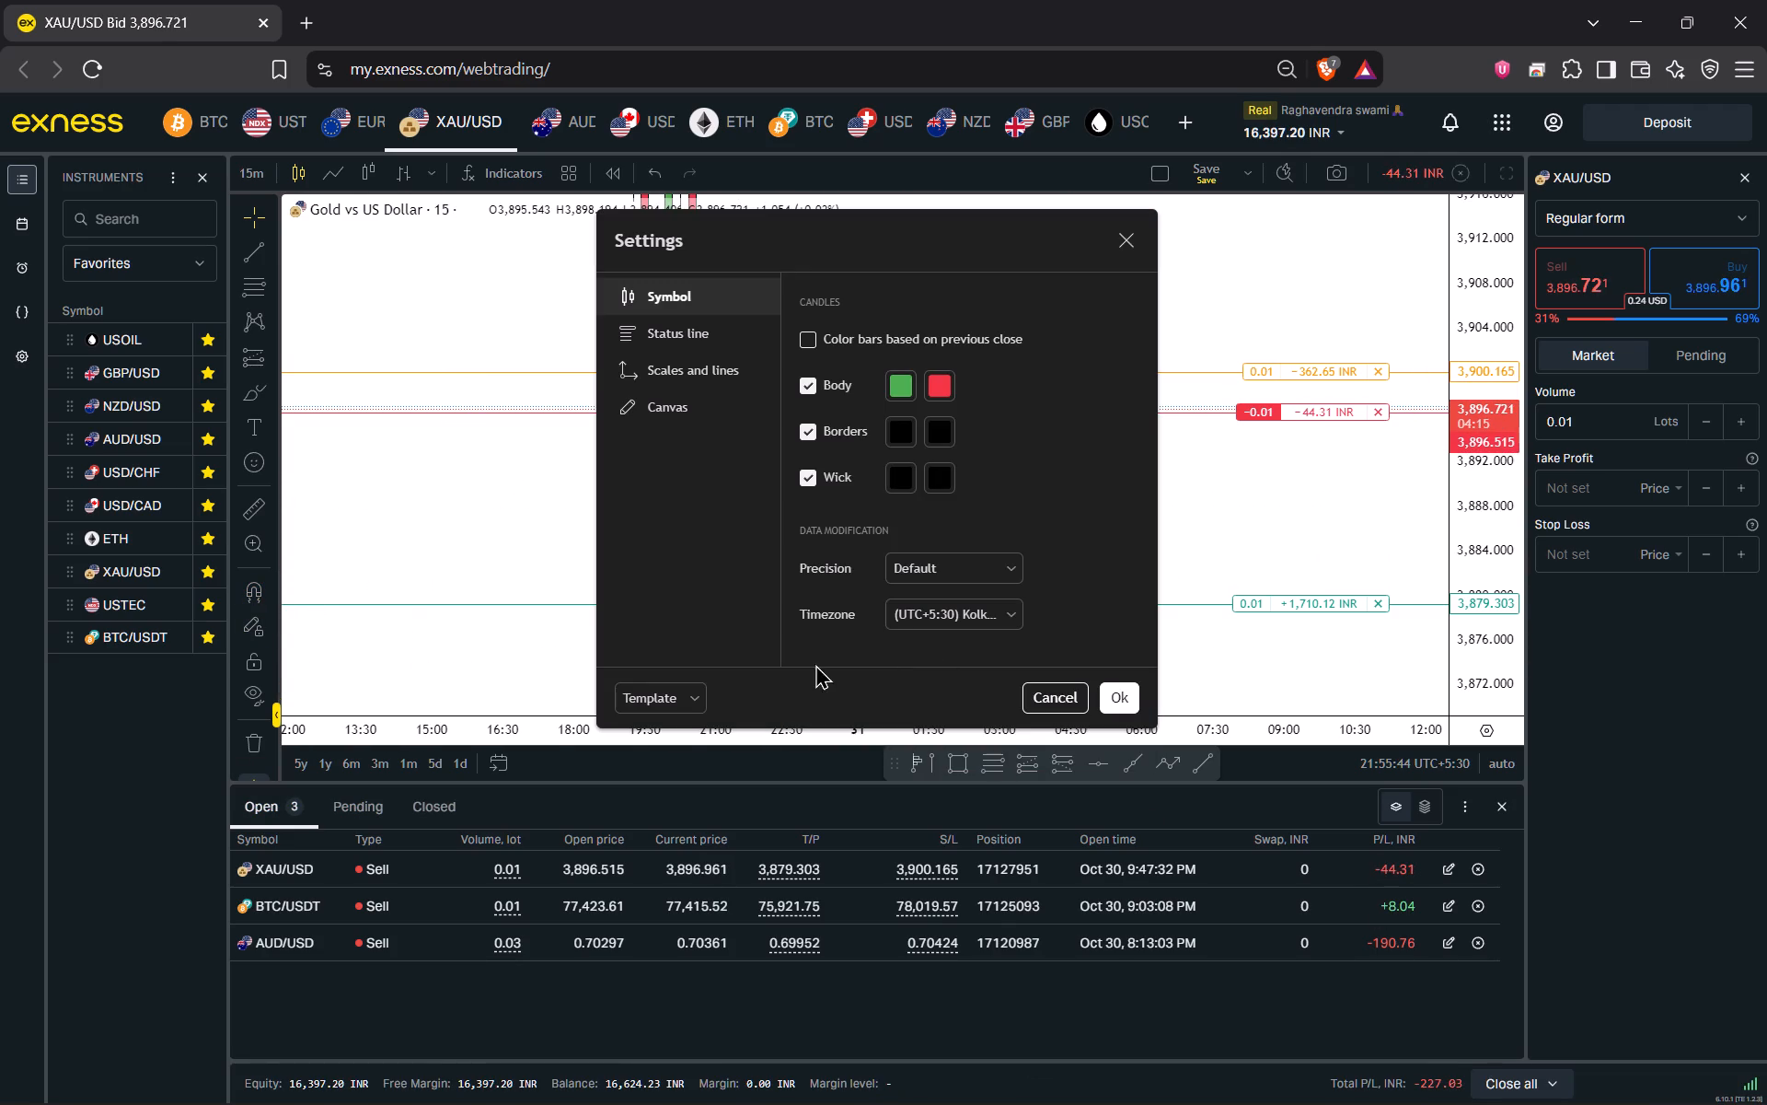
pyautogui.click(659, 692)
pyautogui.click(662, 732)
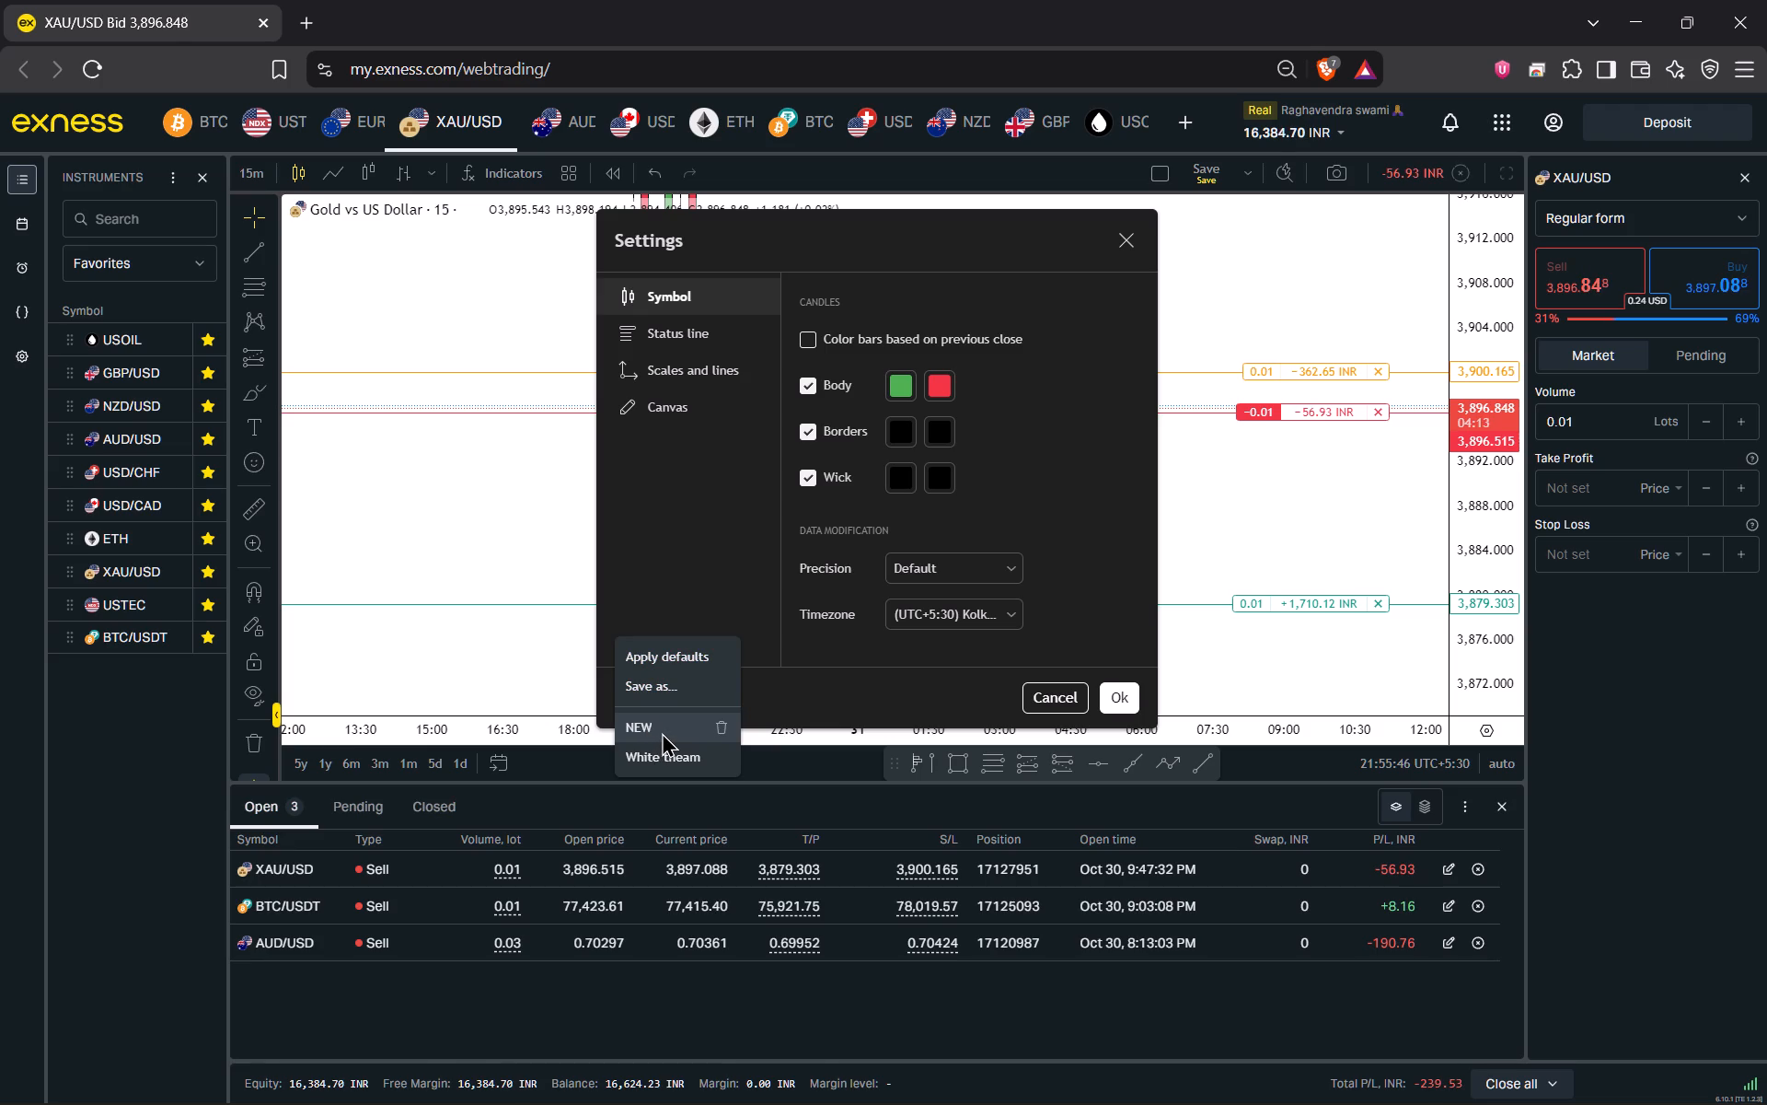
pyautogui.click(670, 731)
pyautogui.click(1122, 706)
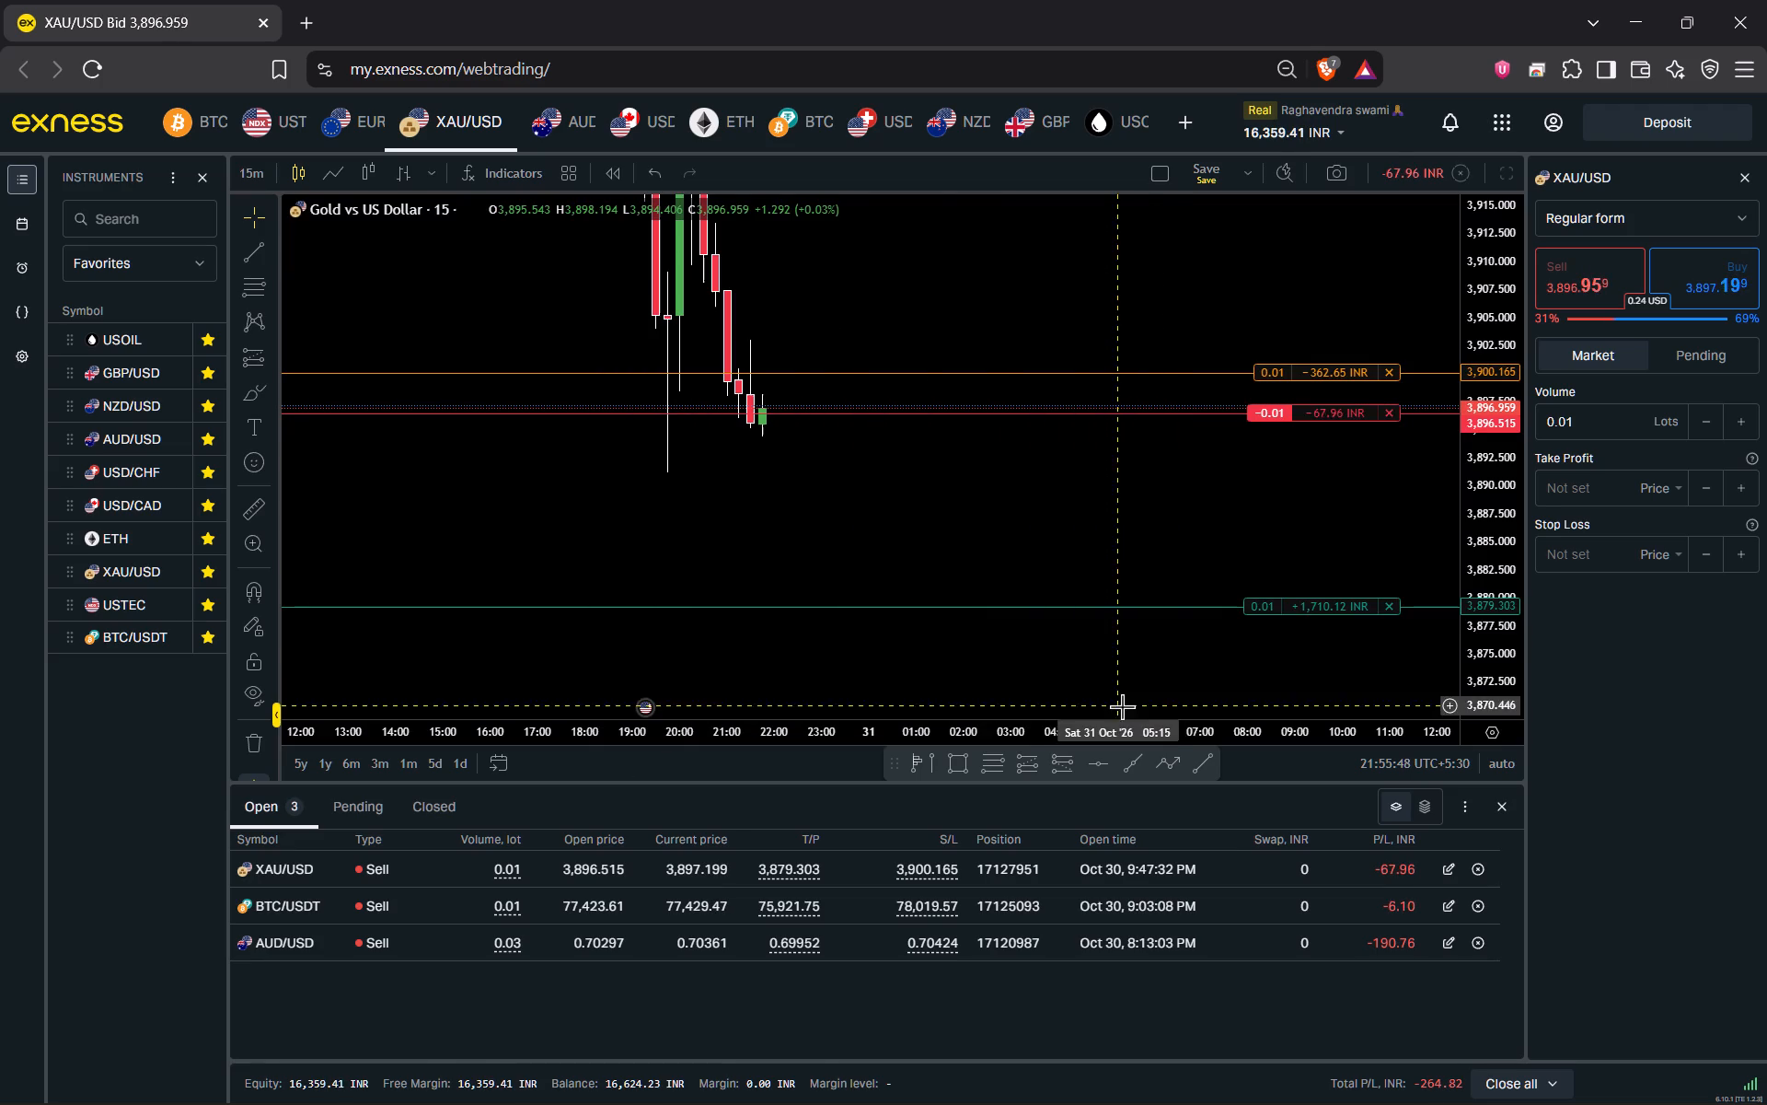
# Inspect the latest XAU/USD candles at a larger price scale against the short's entry and stop loss.
pyautogui.moveTo(1082, 536); pyautogui.dragTo(1117, 583)
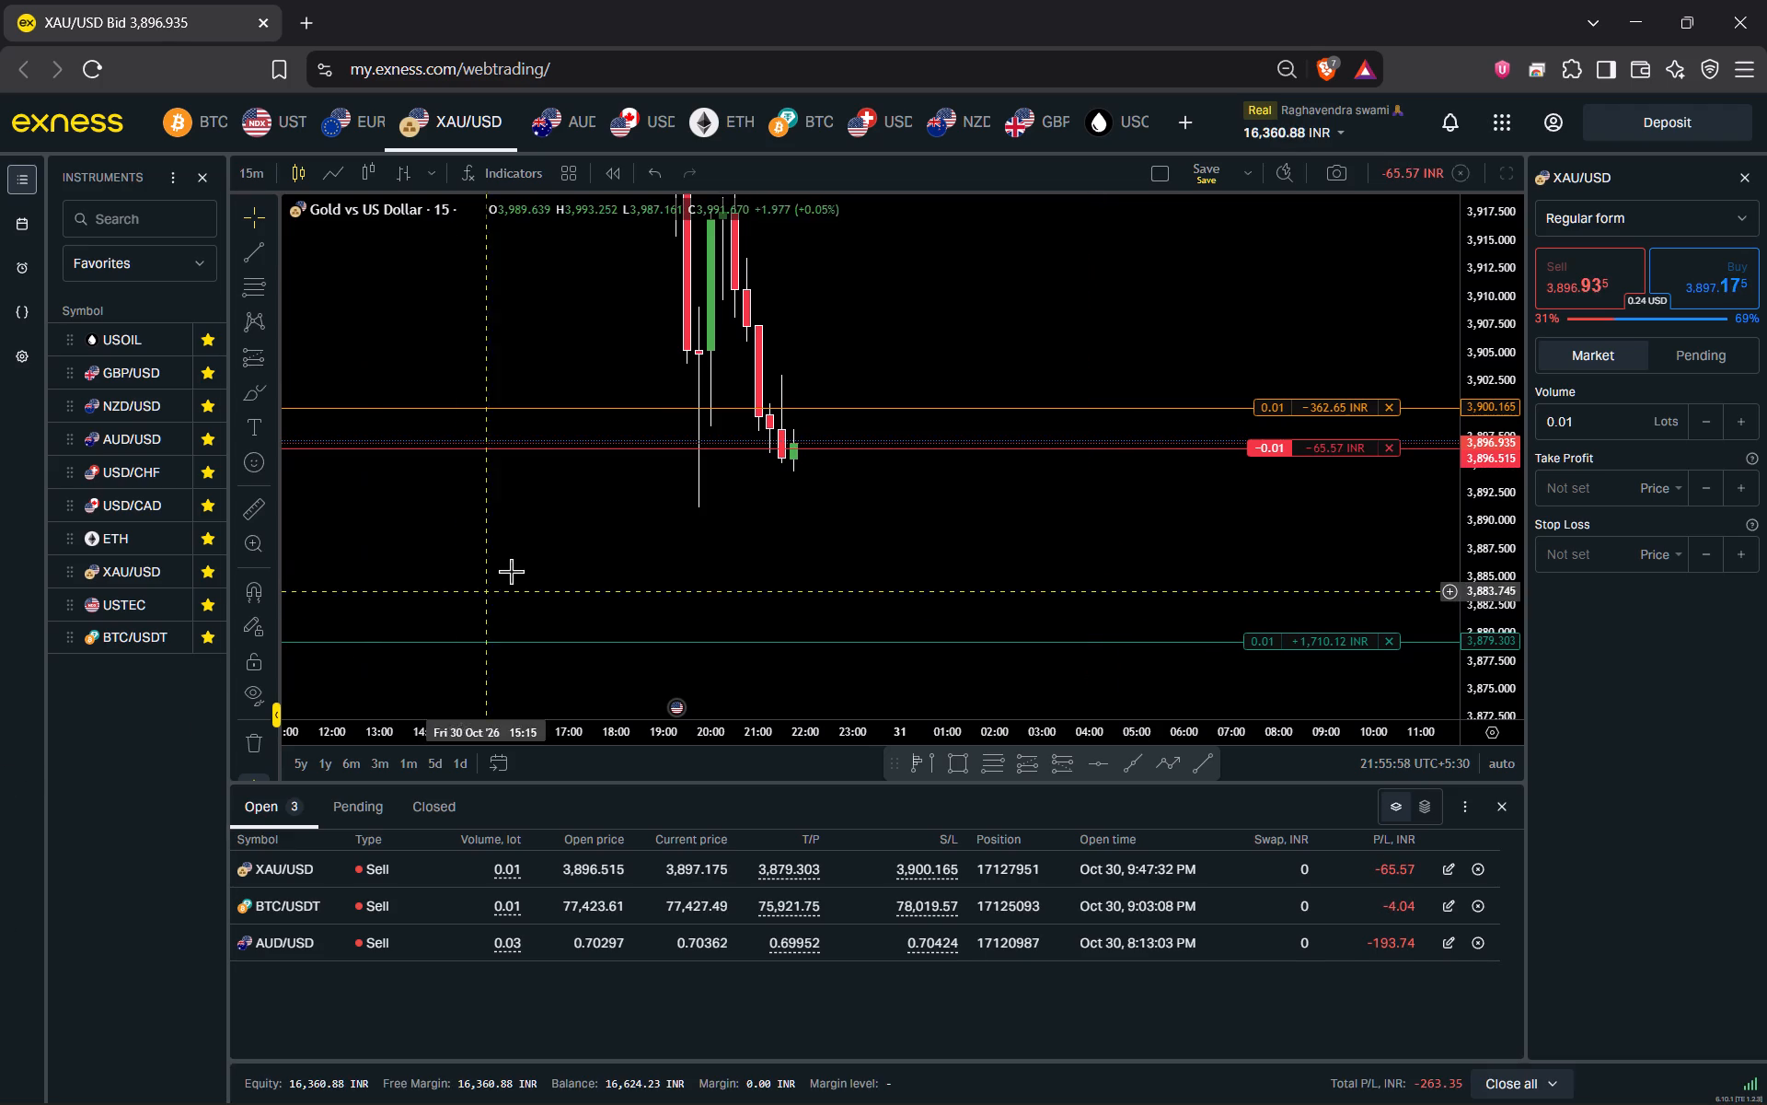
pyautogui.scroll(-6, 273, 682)
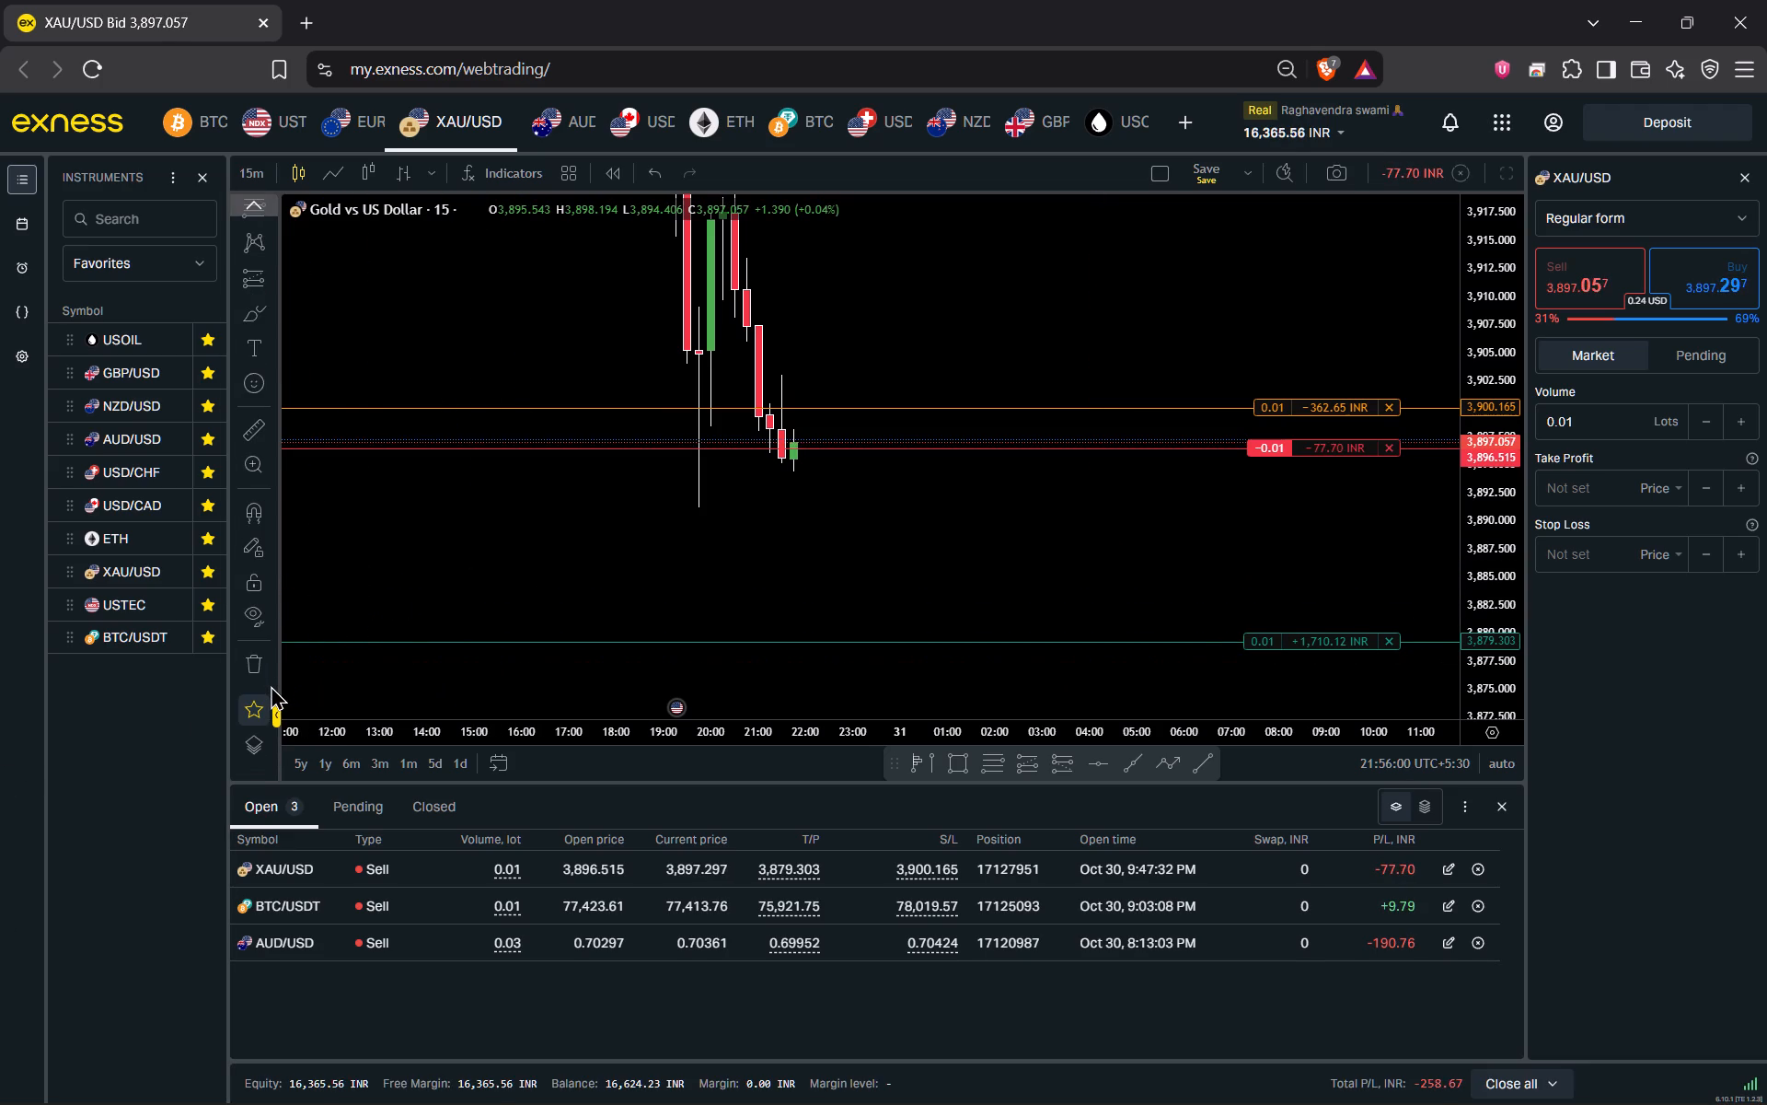
pyautogui.scroll(4, 271, 685)
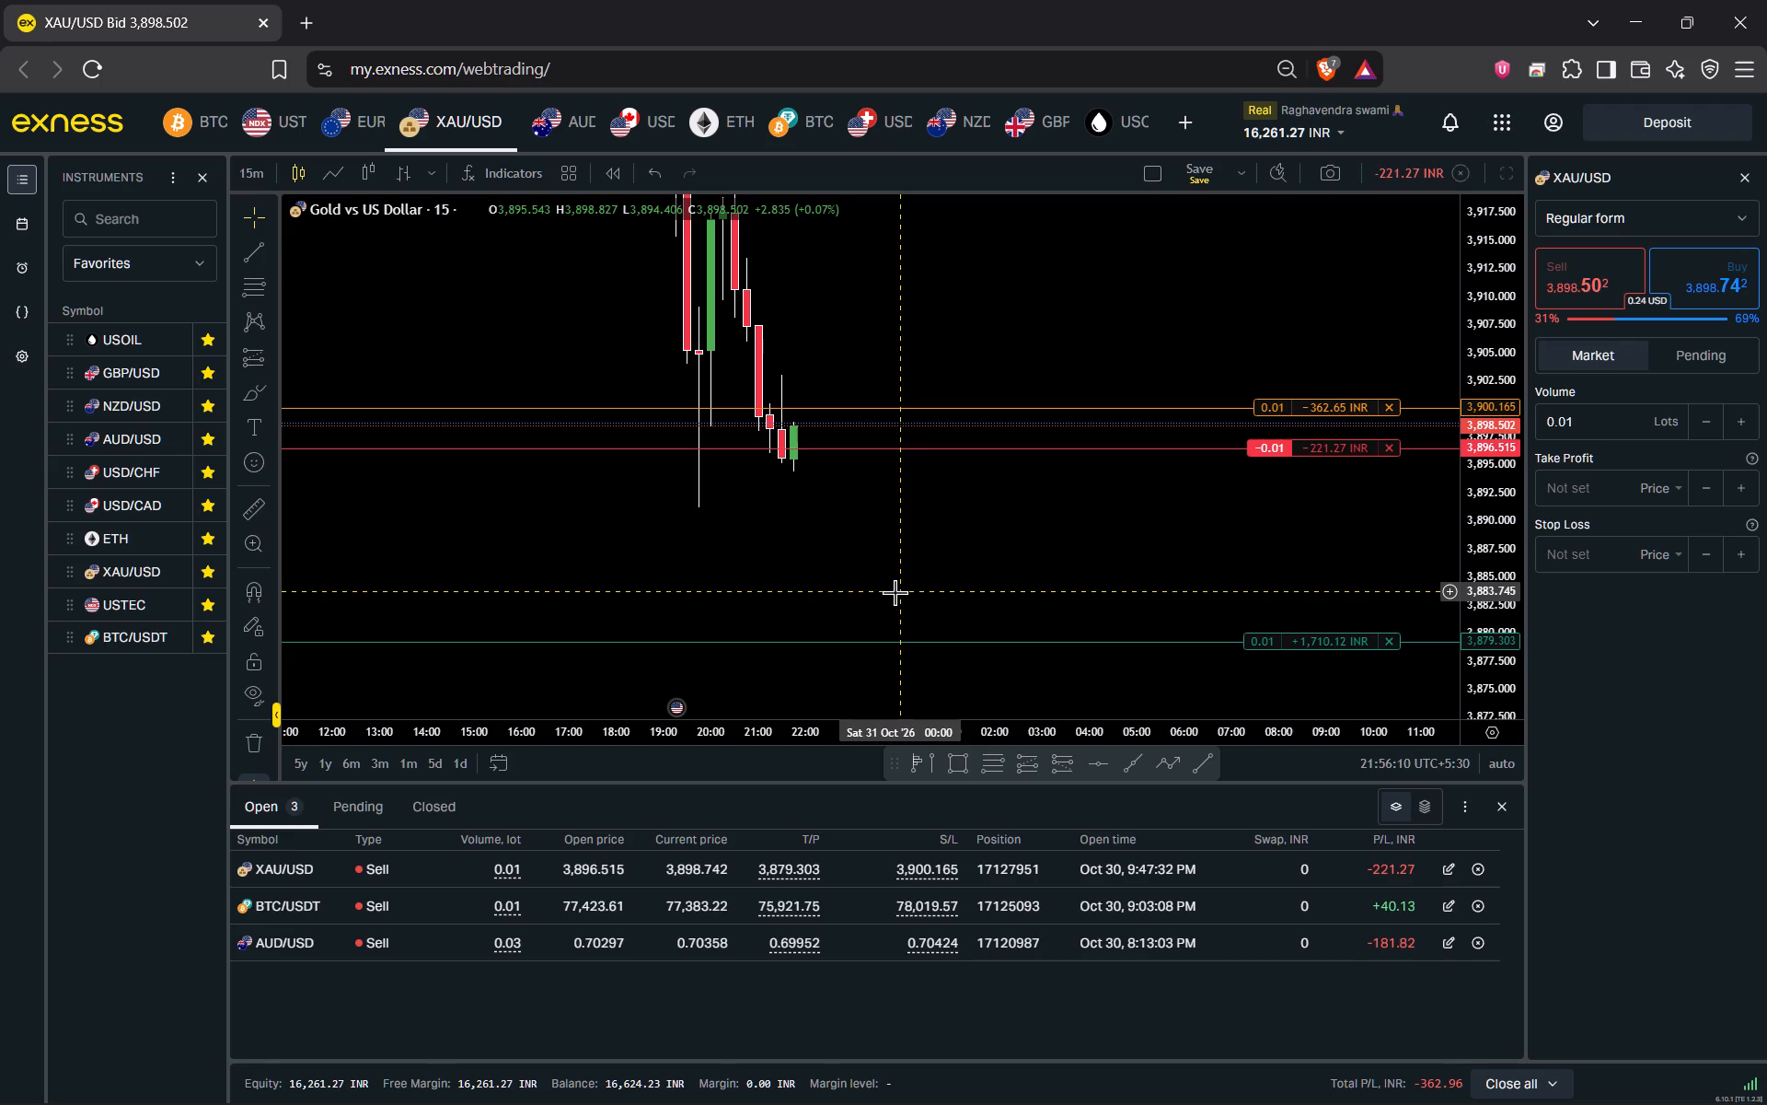
pyautogui.moveTo(1479, 545); pyautogui.dragTo(1473, 499)
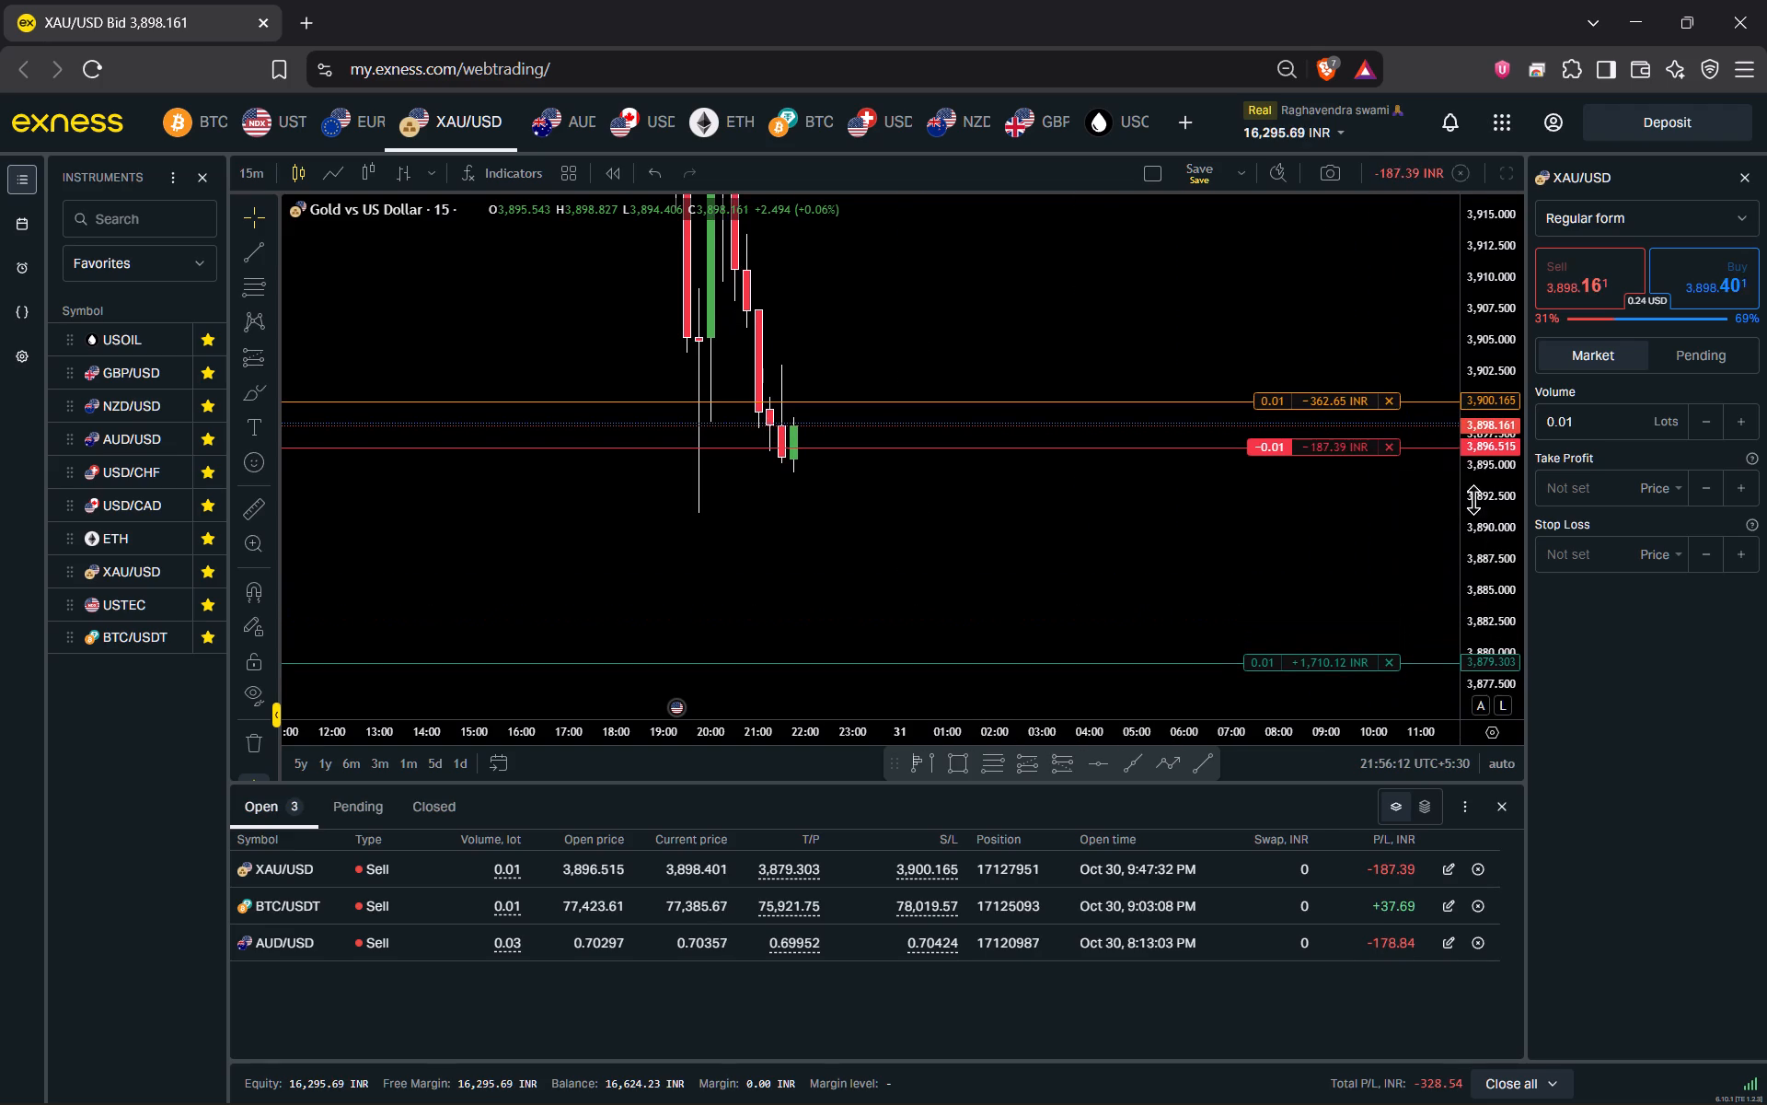
pyautogui.moveTo(1473, 499); pyautogui.dragTo(1492, 364)
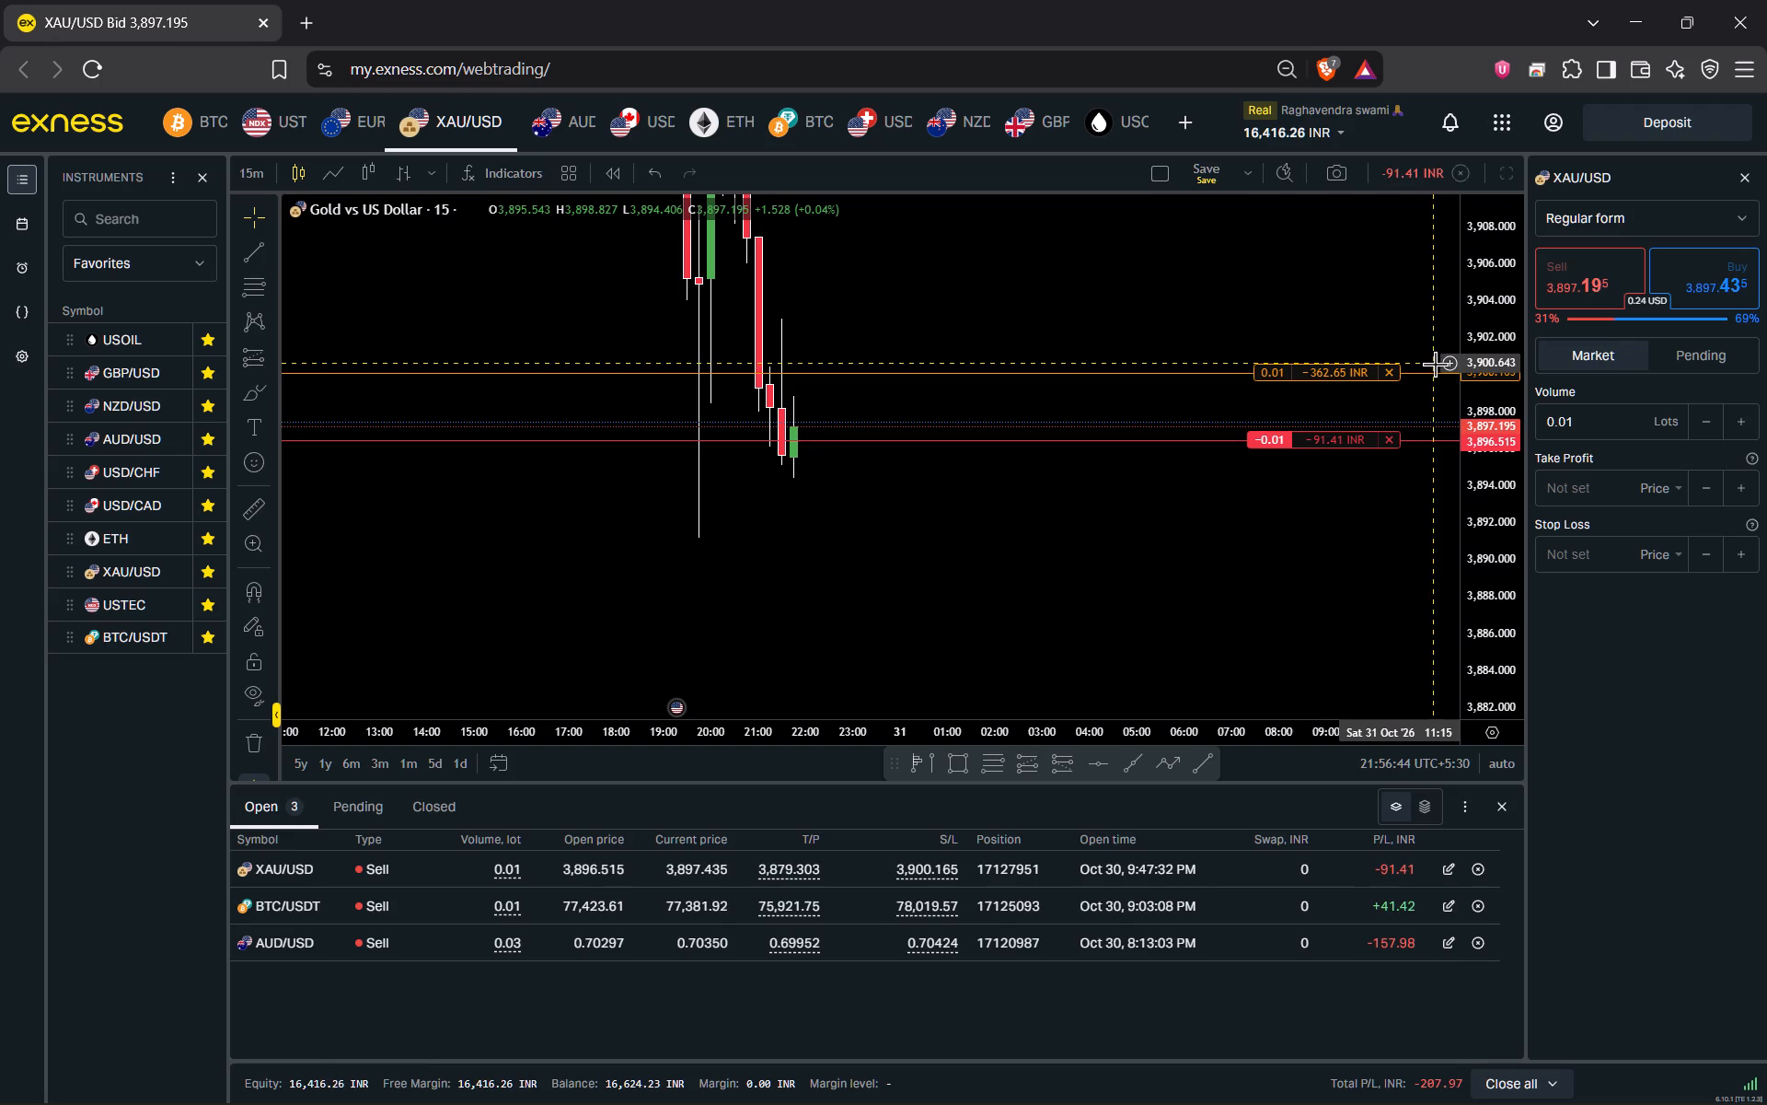
# Open the USTEC 15-minute chart and examine its latest candles with empty space ahead of them.
pyautogui.click(123, 607)
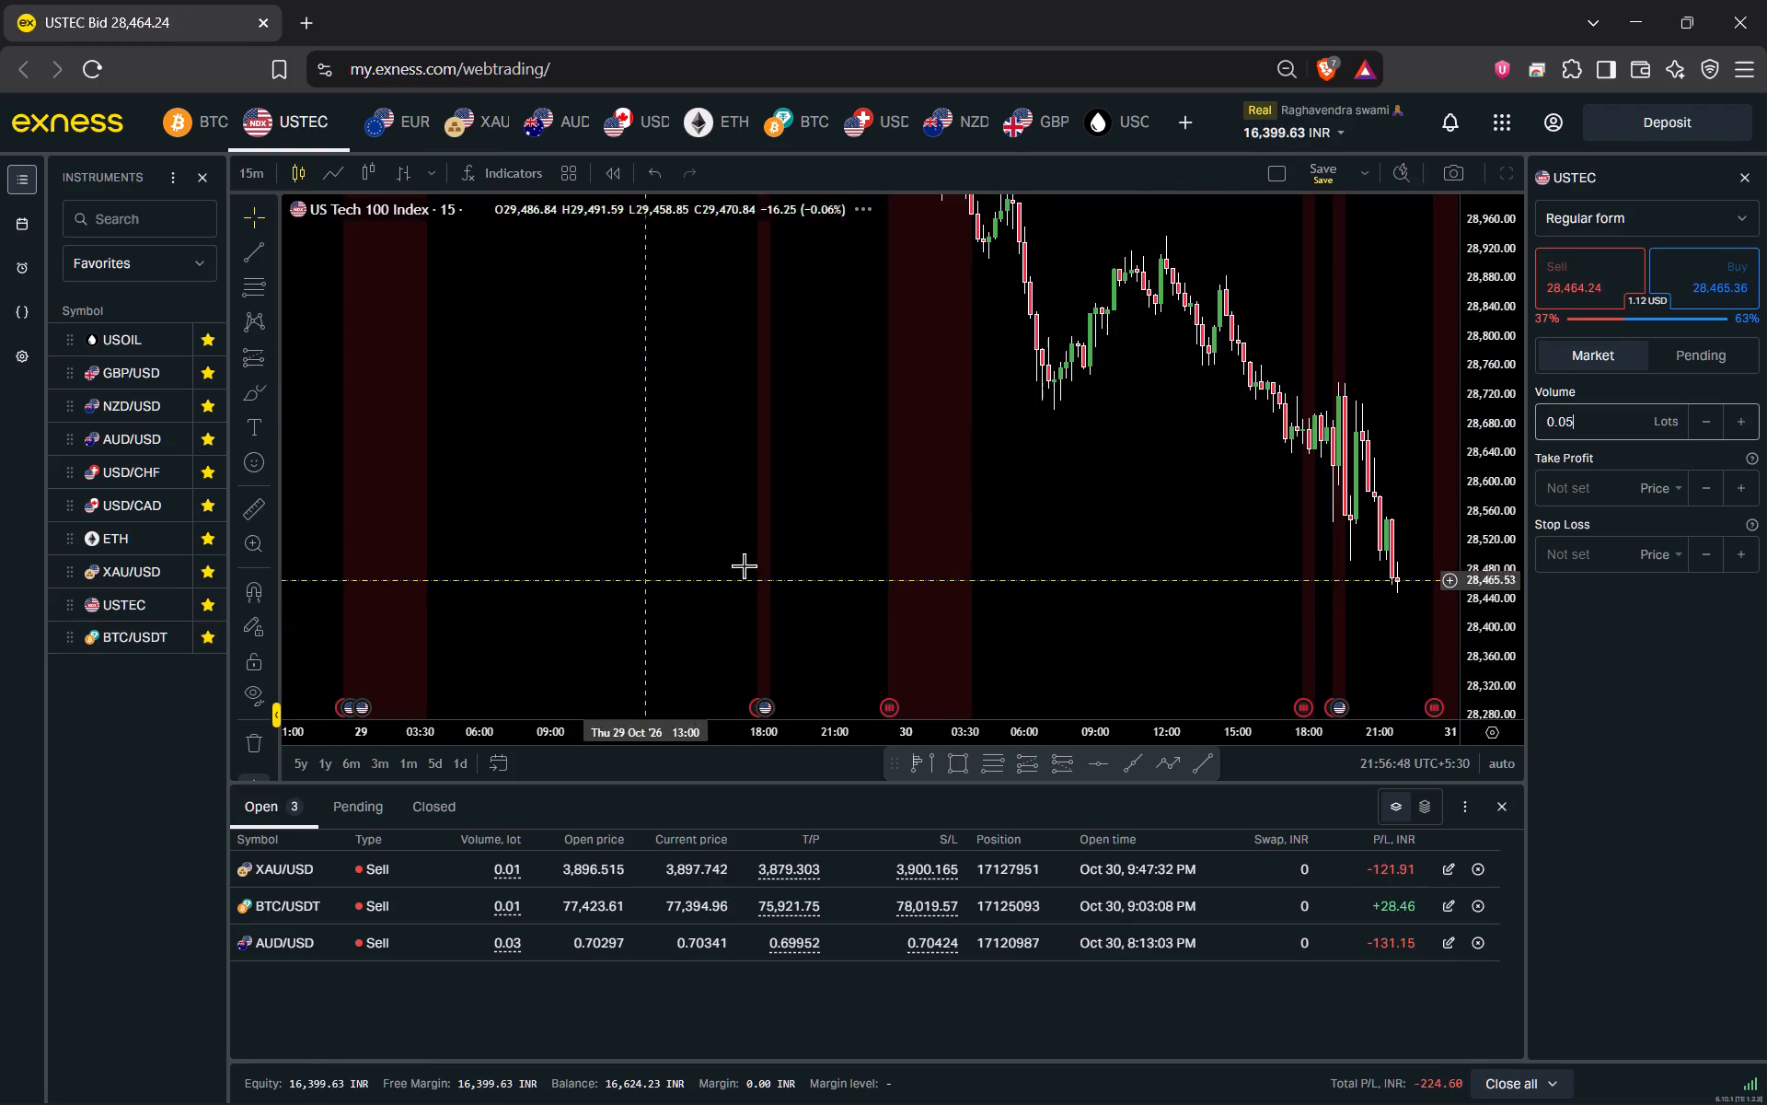
pyautogui.moveTo(995, 522); pyautogui.dragTo(631, 438)
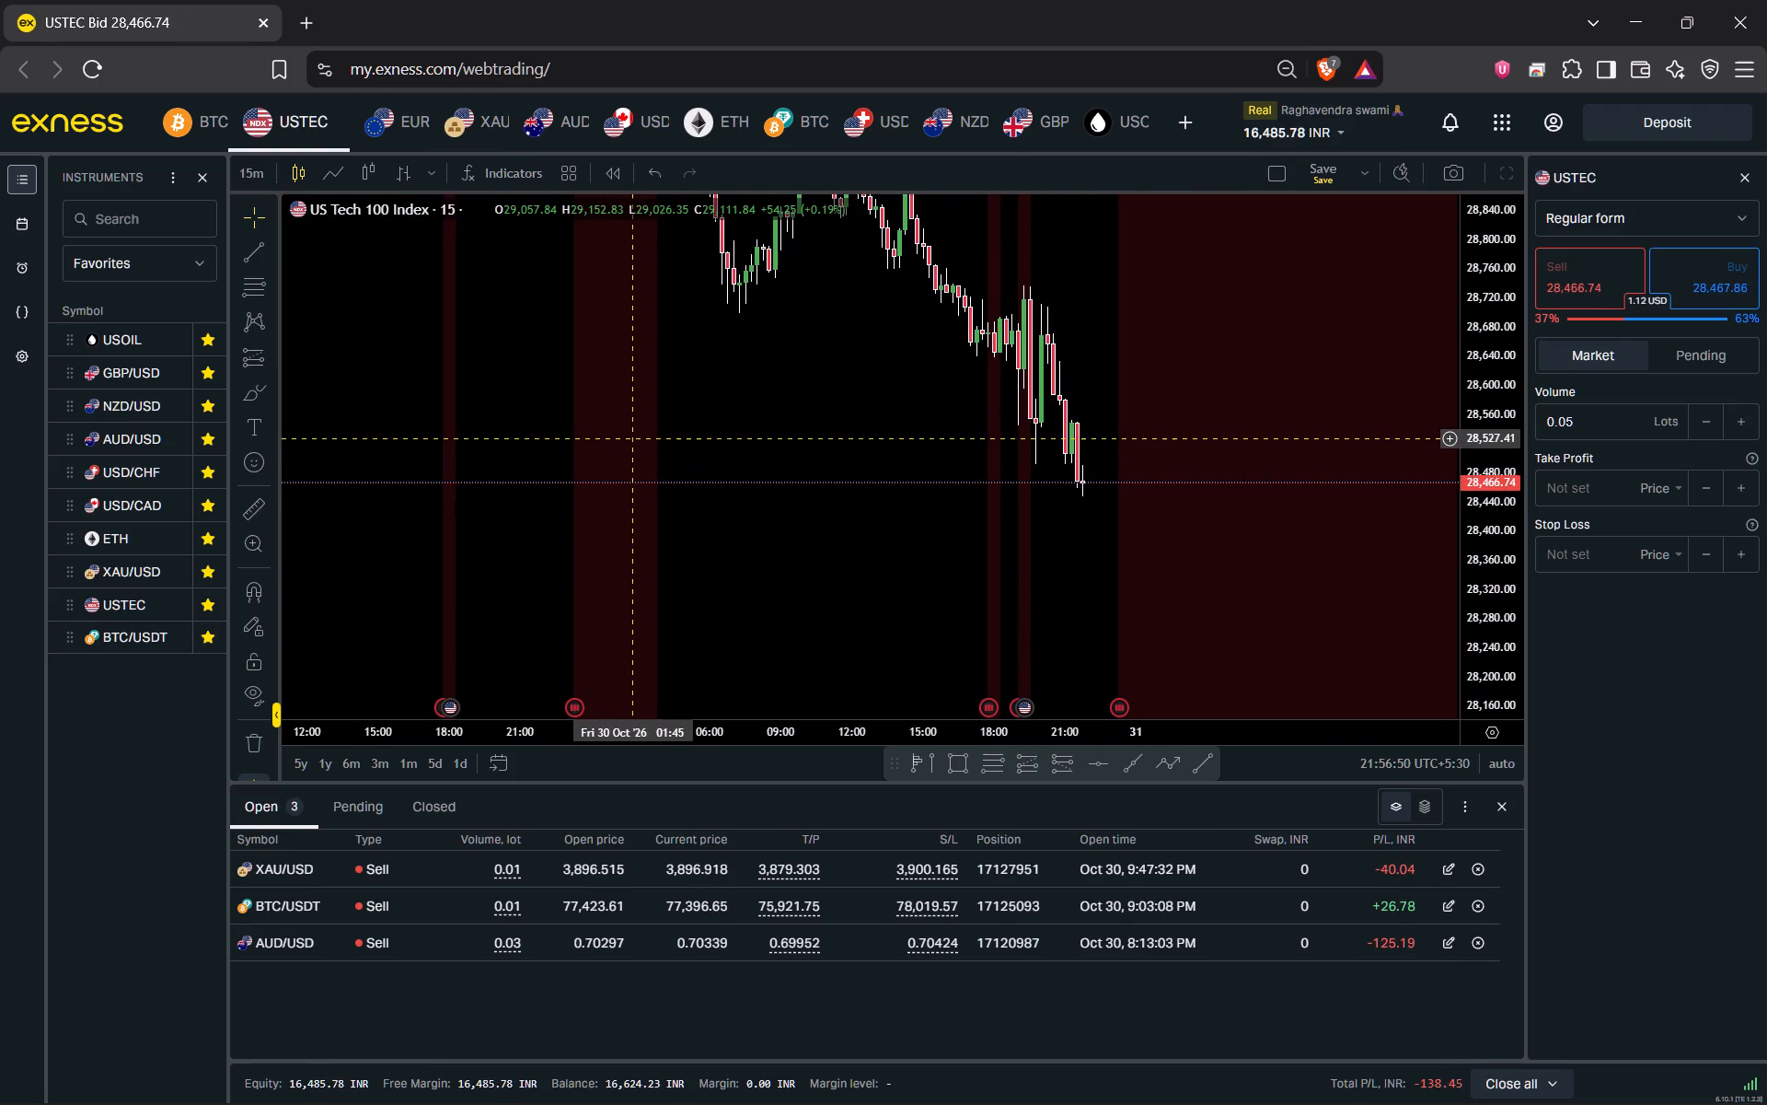
pyautogui.moveTo(631, 438); pyautogui.dragTo(631, 429)
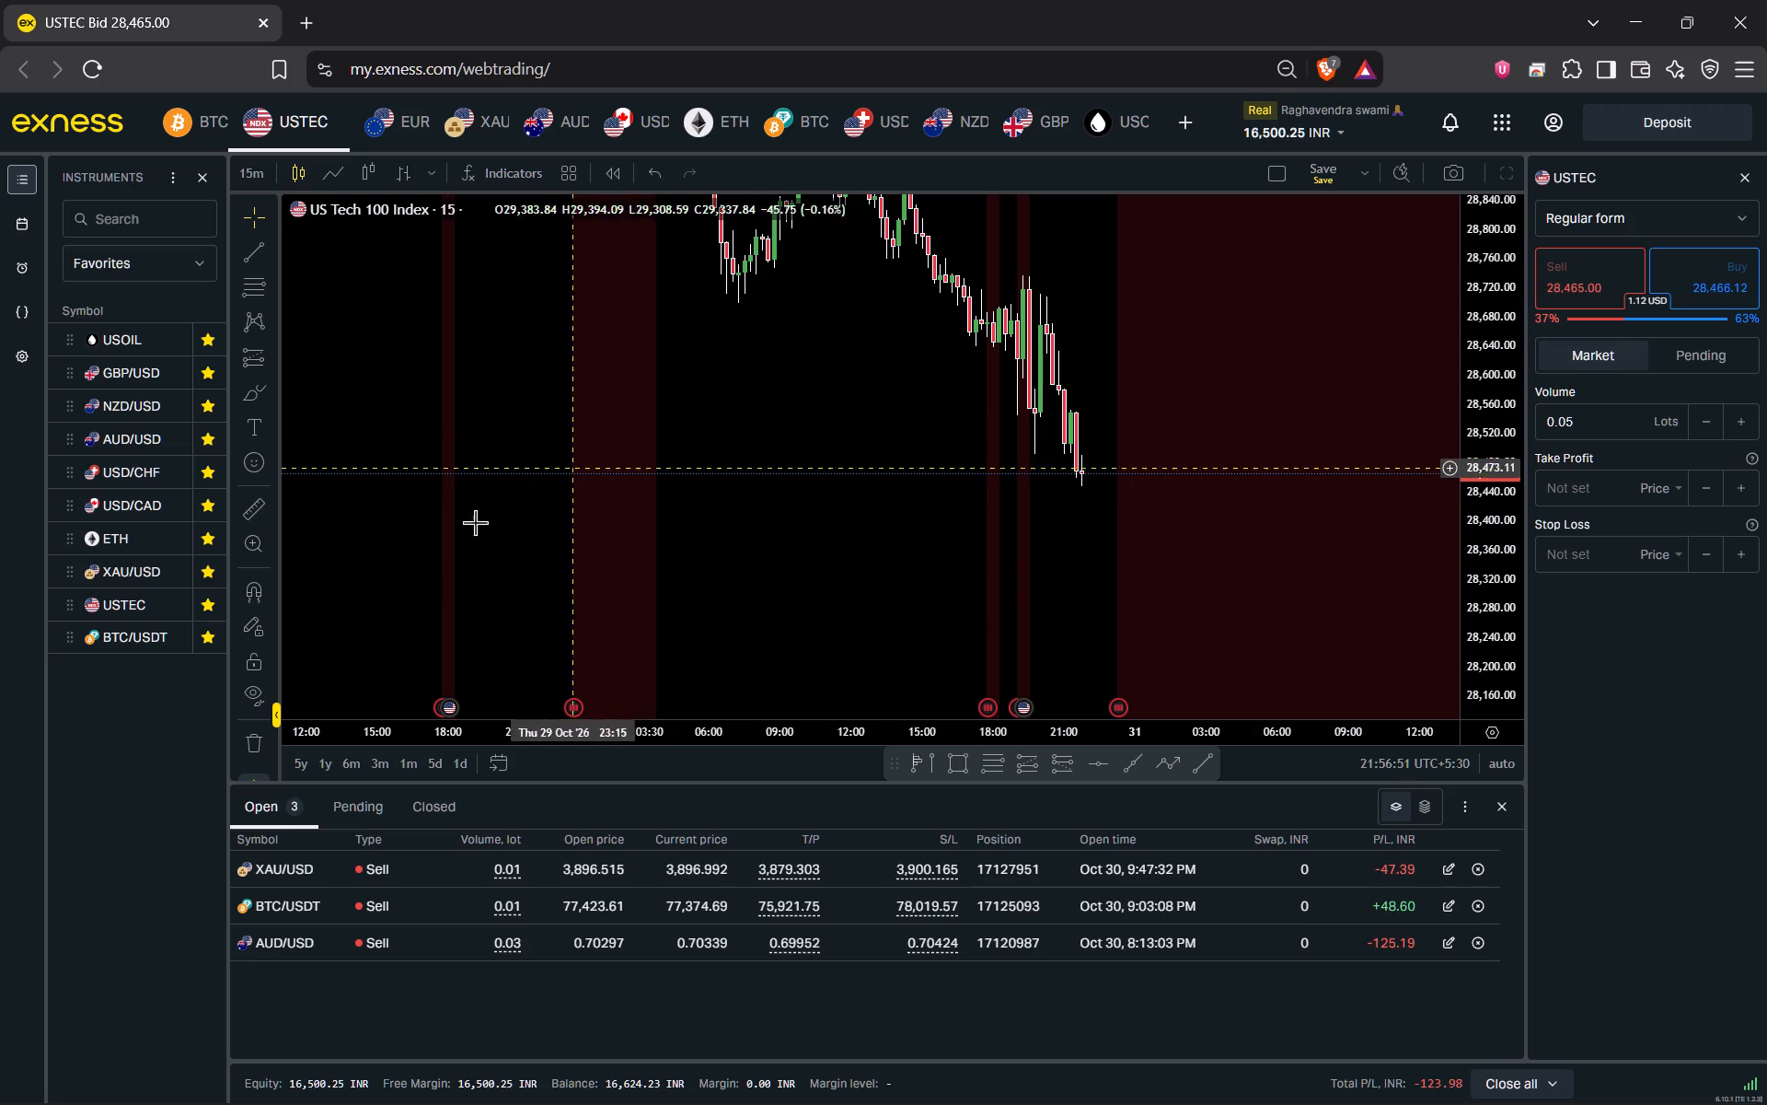
# Check the open BTC/USDT short and then the AUD/USD short on their charts against entry, stop loss and take profit.
pyautogui.click(109, 639)
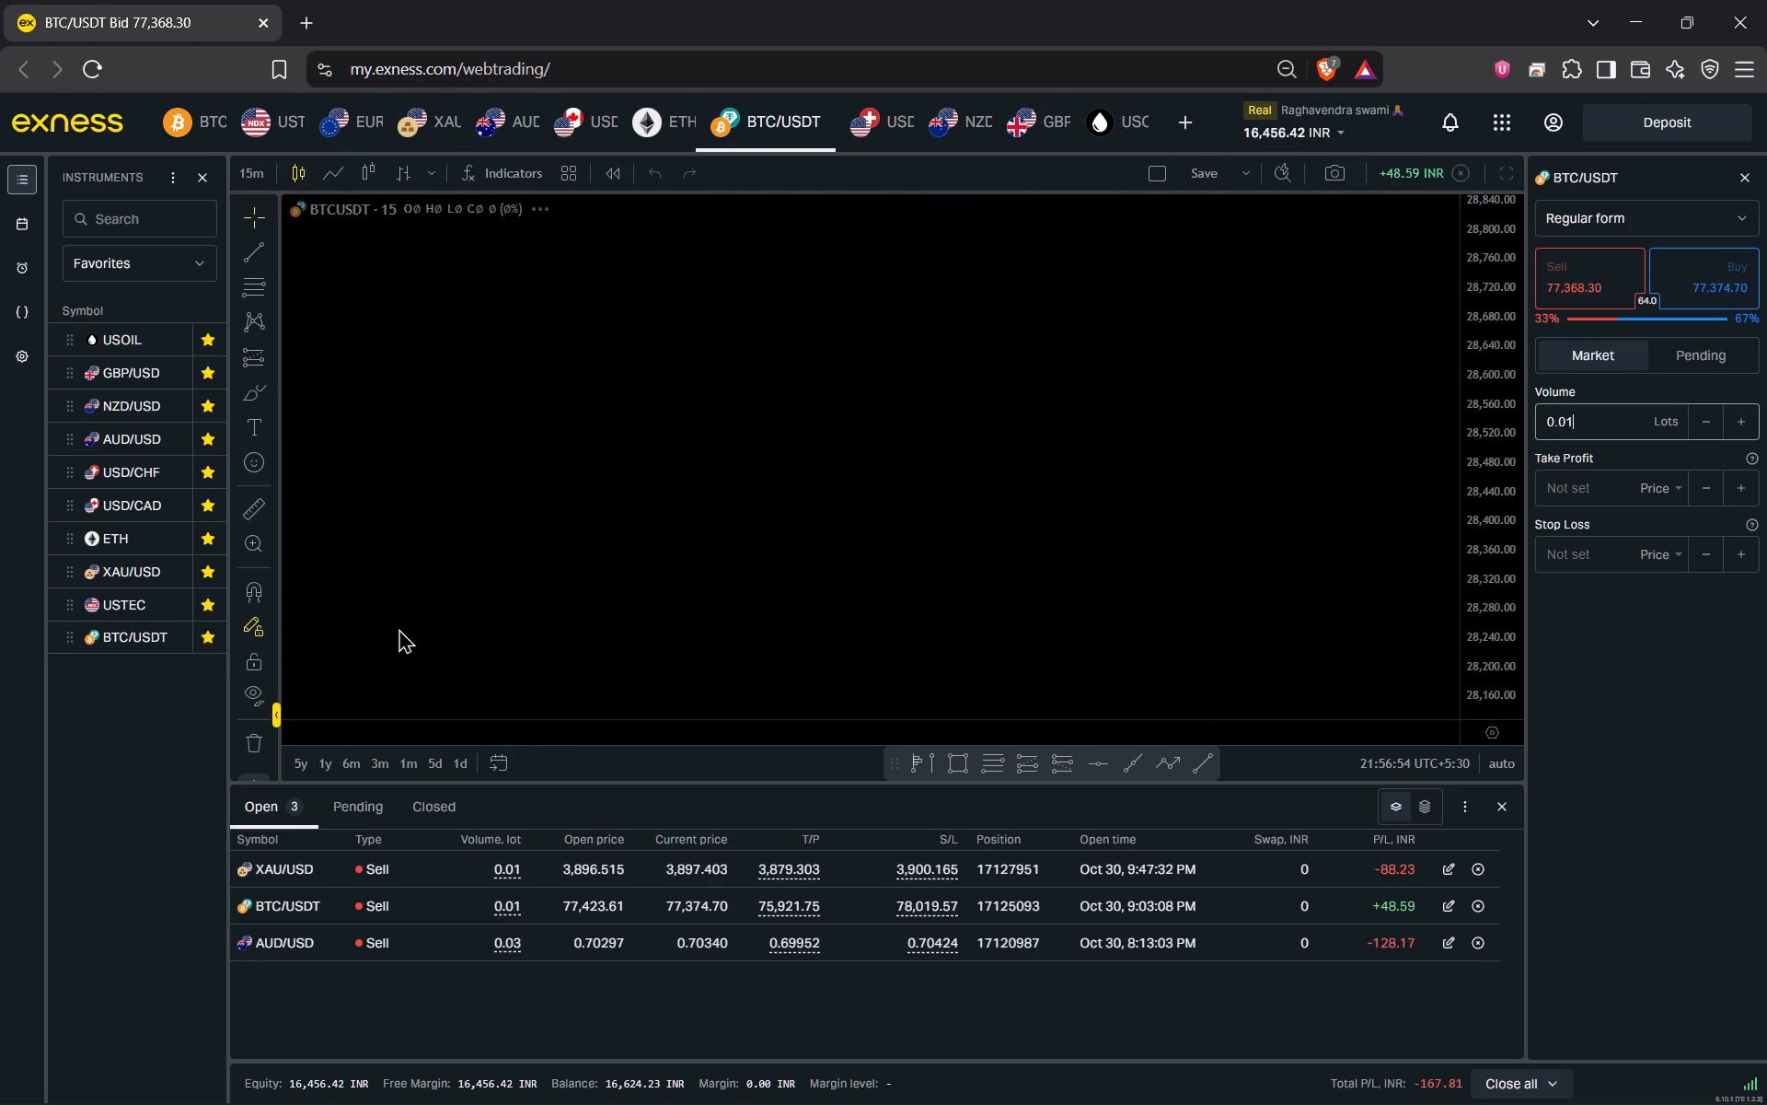
pyautogui.moveTo(1020, 552); pyautogui.dragTo(687, 565)
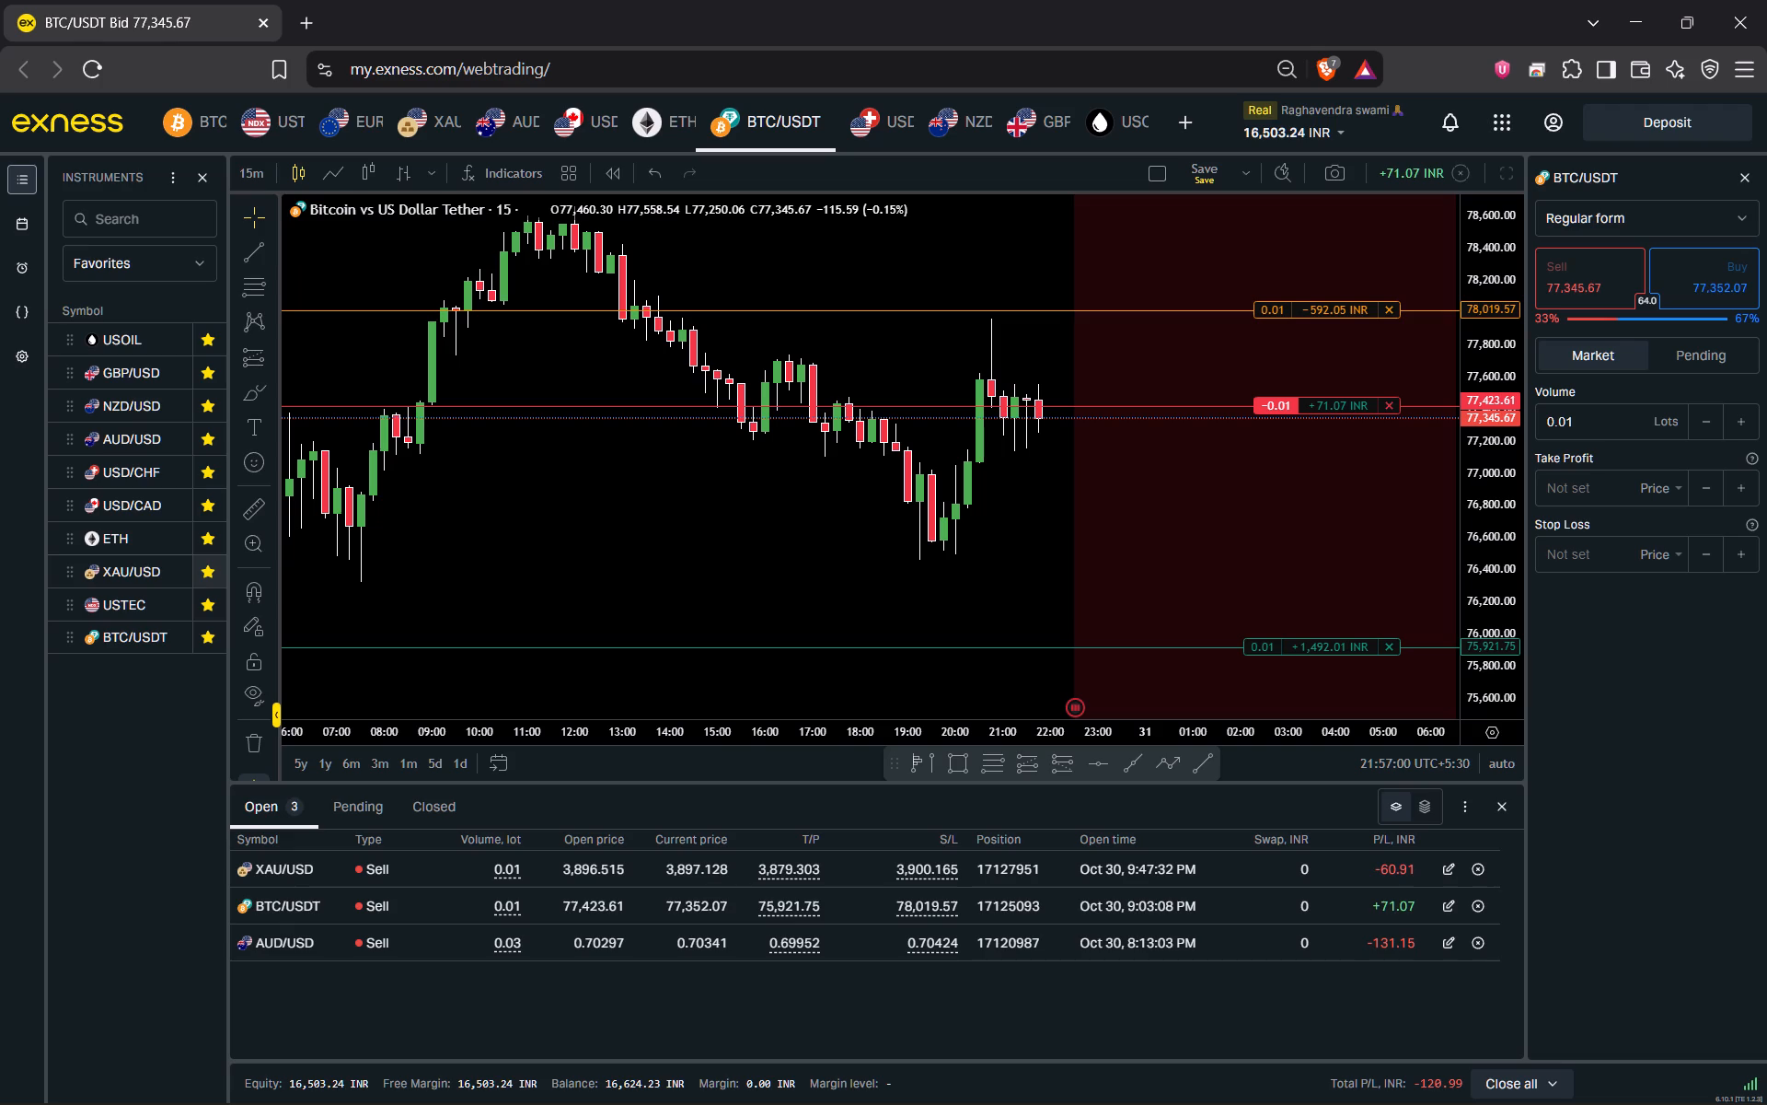
pyautogui.click(301, 948)
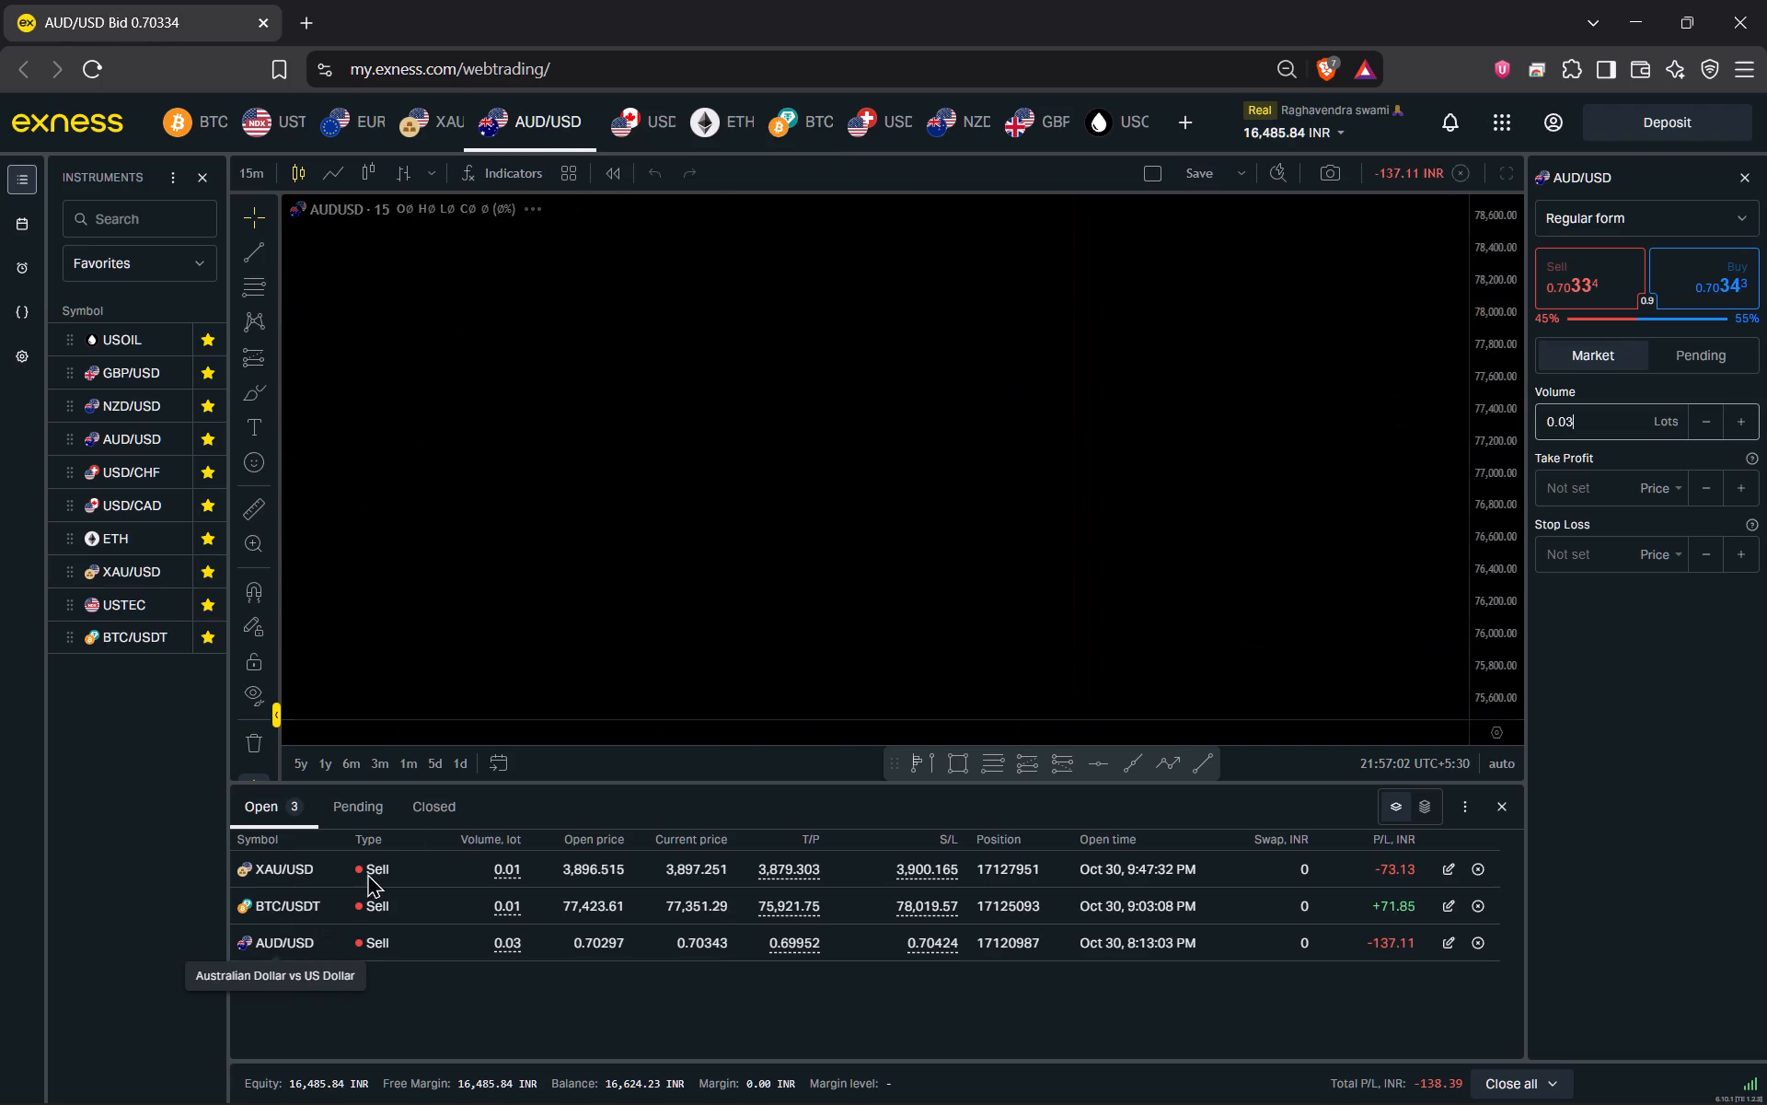
pyautogui.moveTo(1008, 571); pyautogui.dragTo(595, 562)
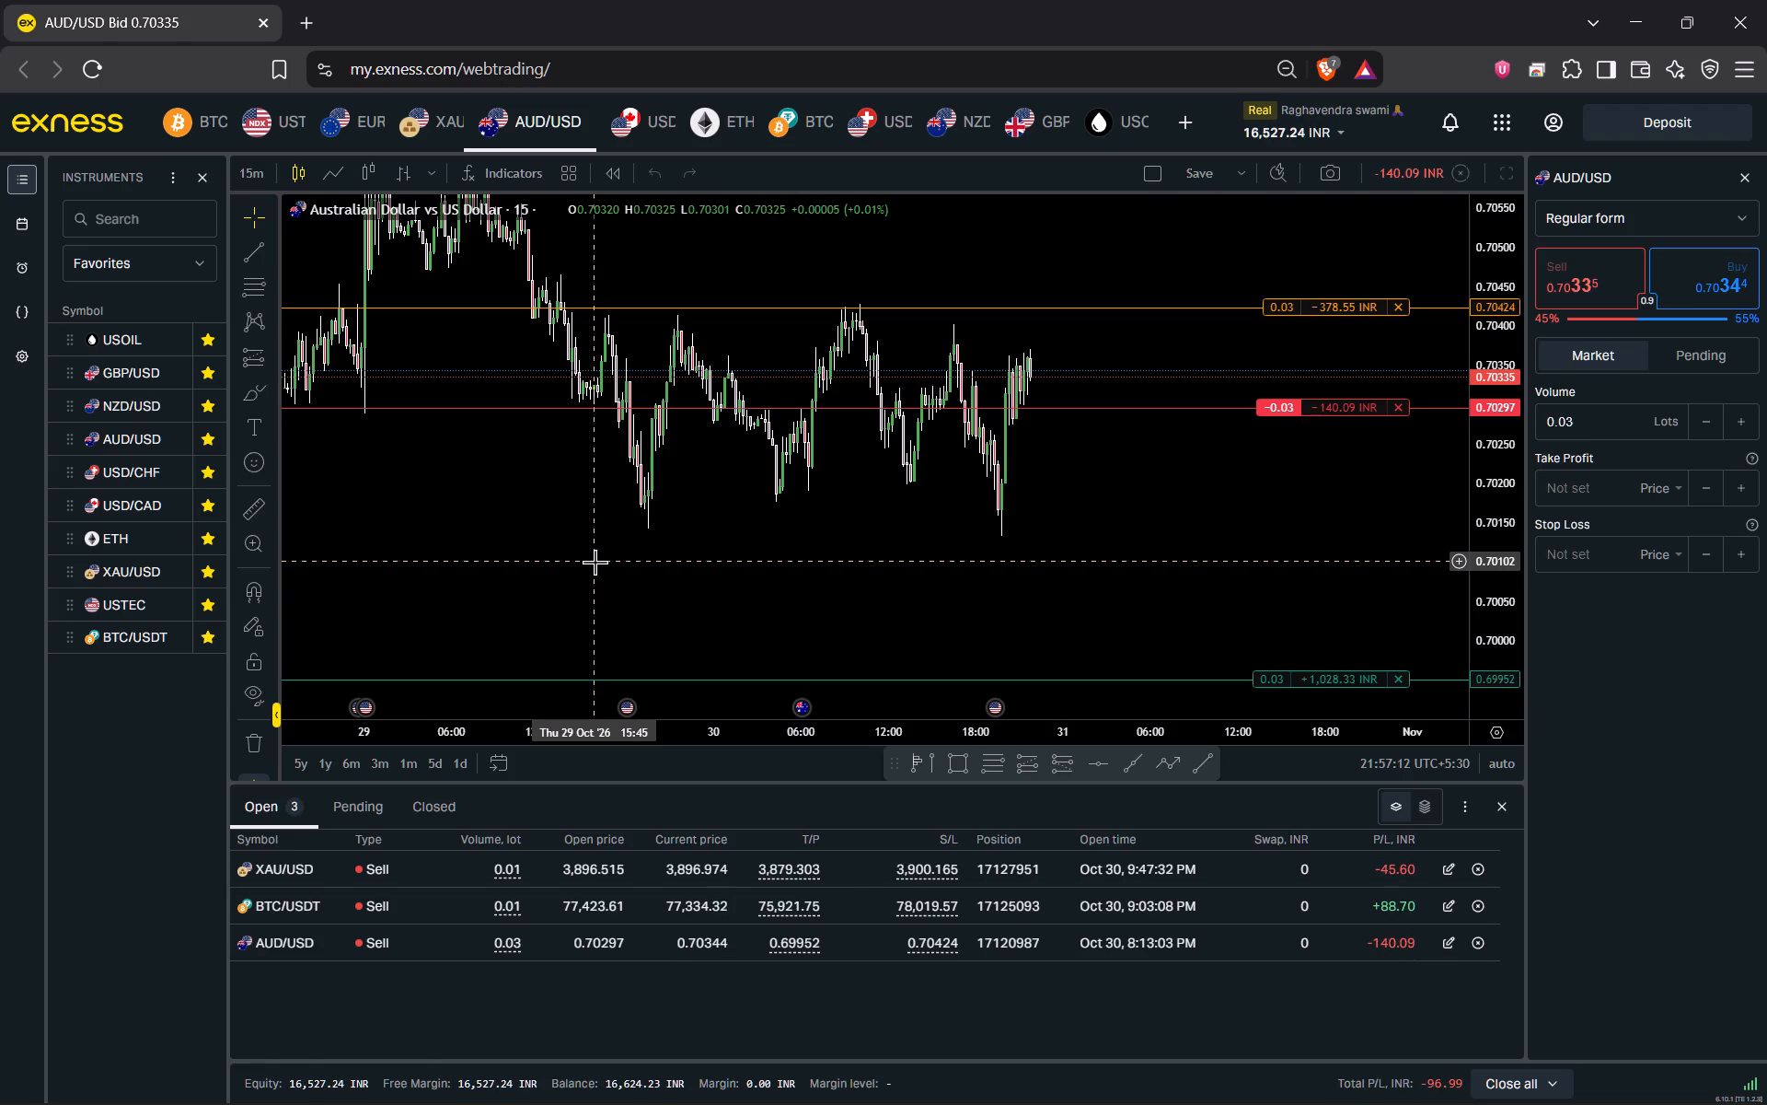
# Return to the XAU/USD chart from the open positions and examine the latest candles against the short's stop loss and take profit.
pyautogui.click(296, 880)
pyautogui.click(289, 857)
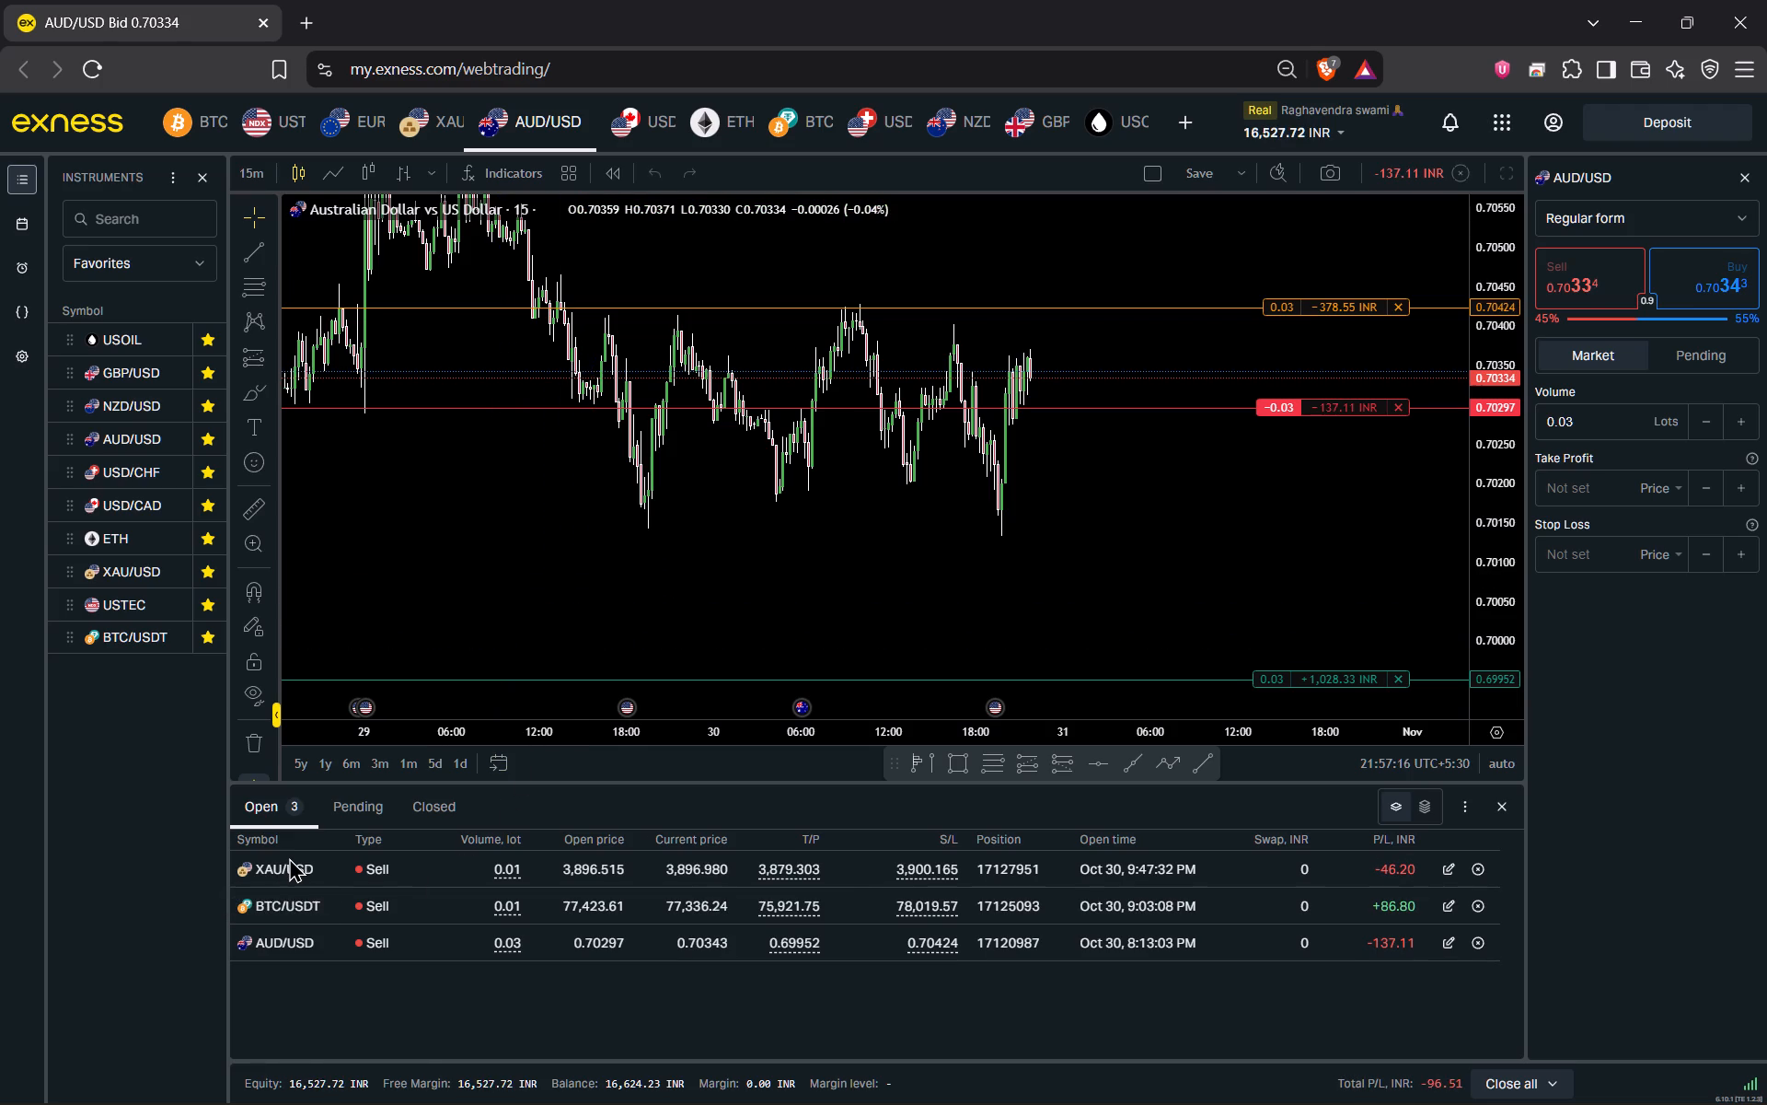
pyautogui.click(293, 859)
pyautogui.click(293, 868)
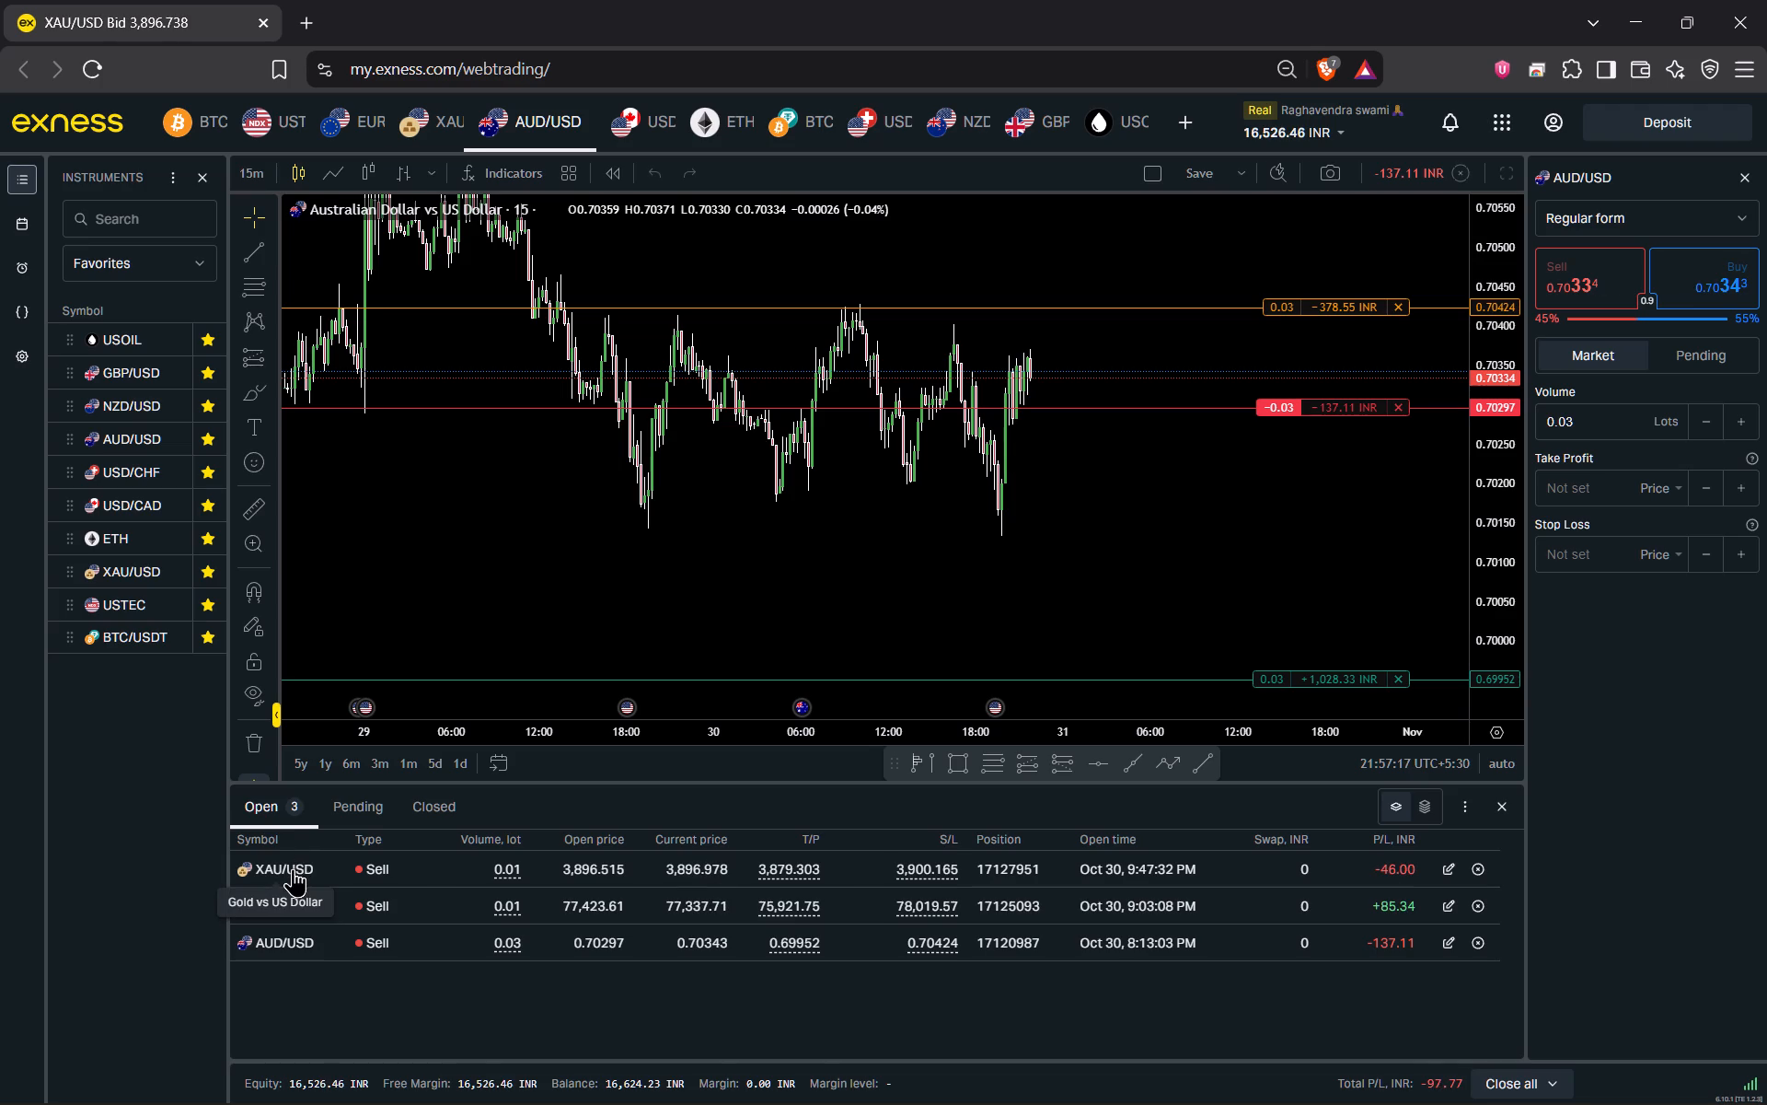
pyautogui.moveTo(1157, 595); pyautogui.dragTo(763, 520)
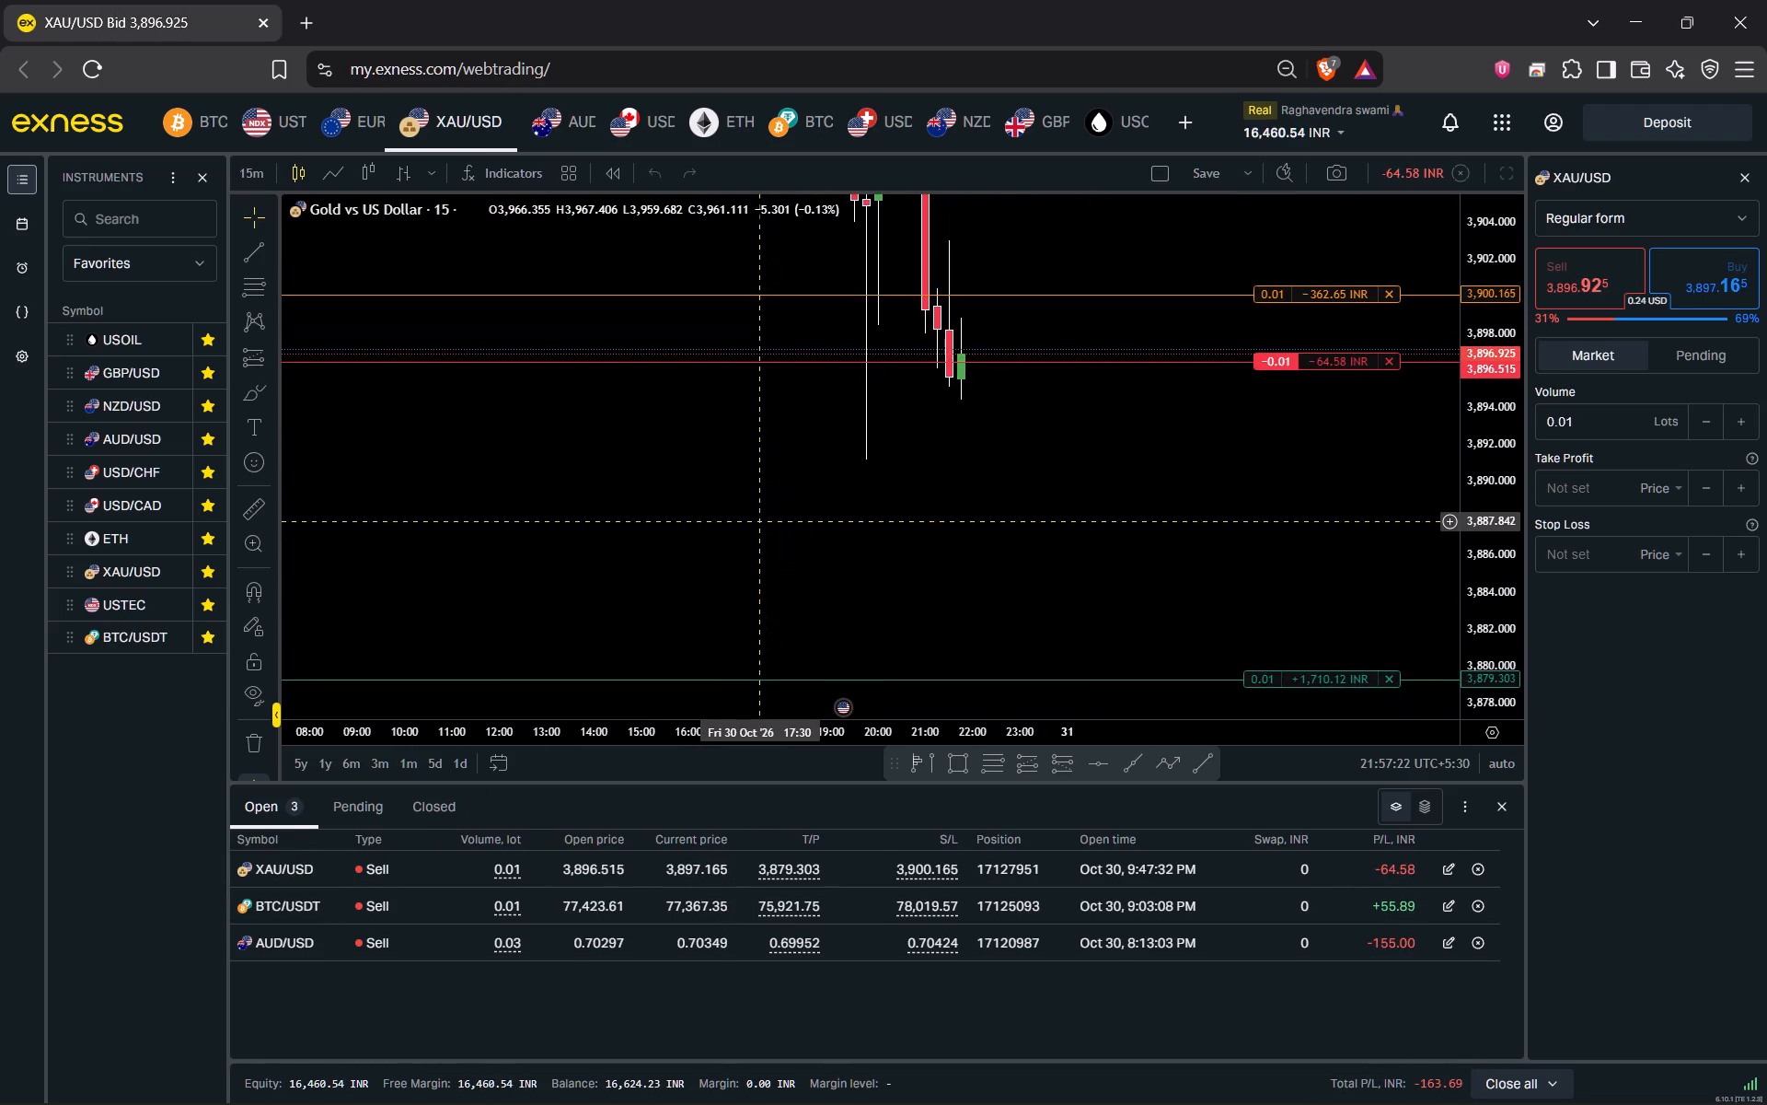
pyautogui.moveTo(763, 520); pyautogui.dragTo(758, 508)
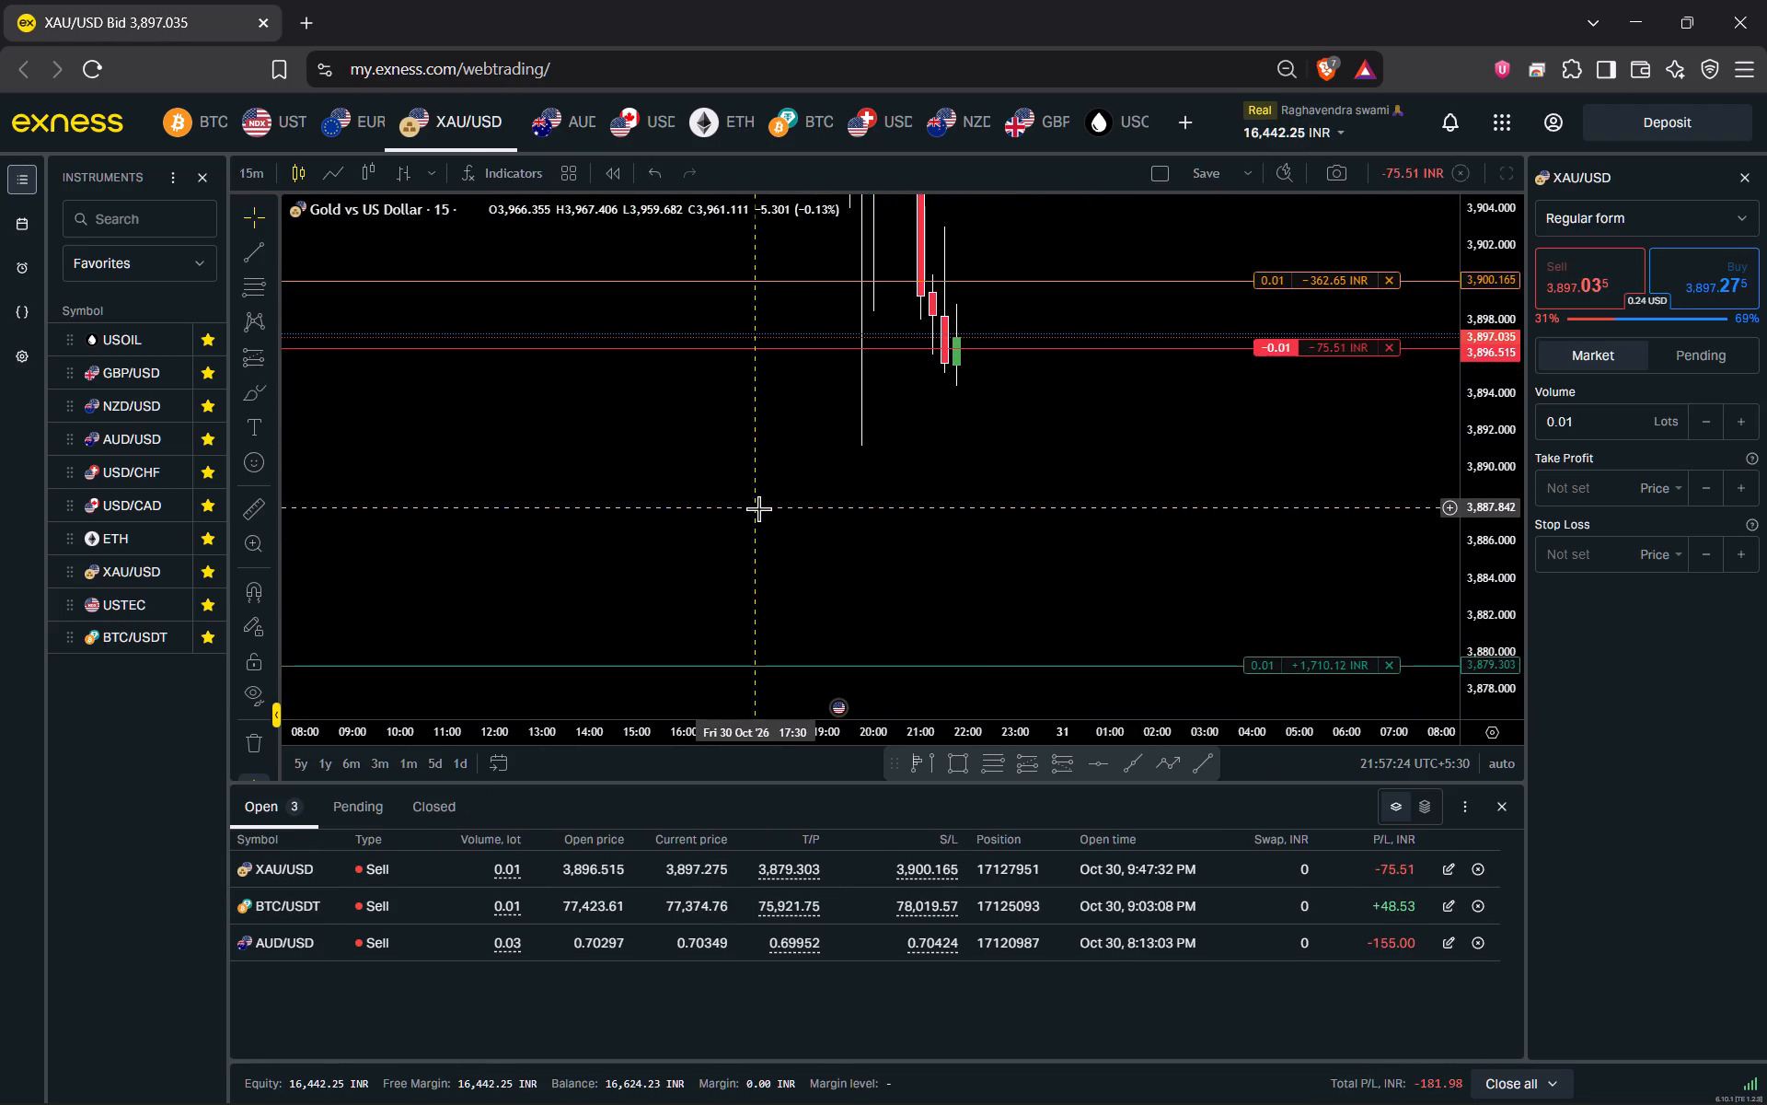
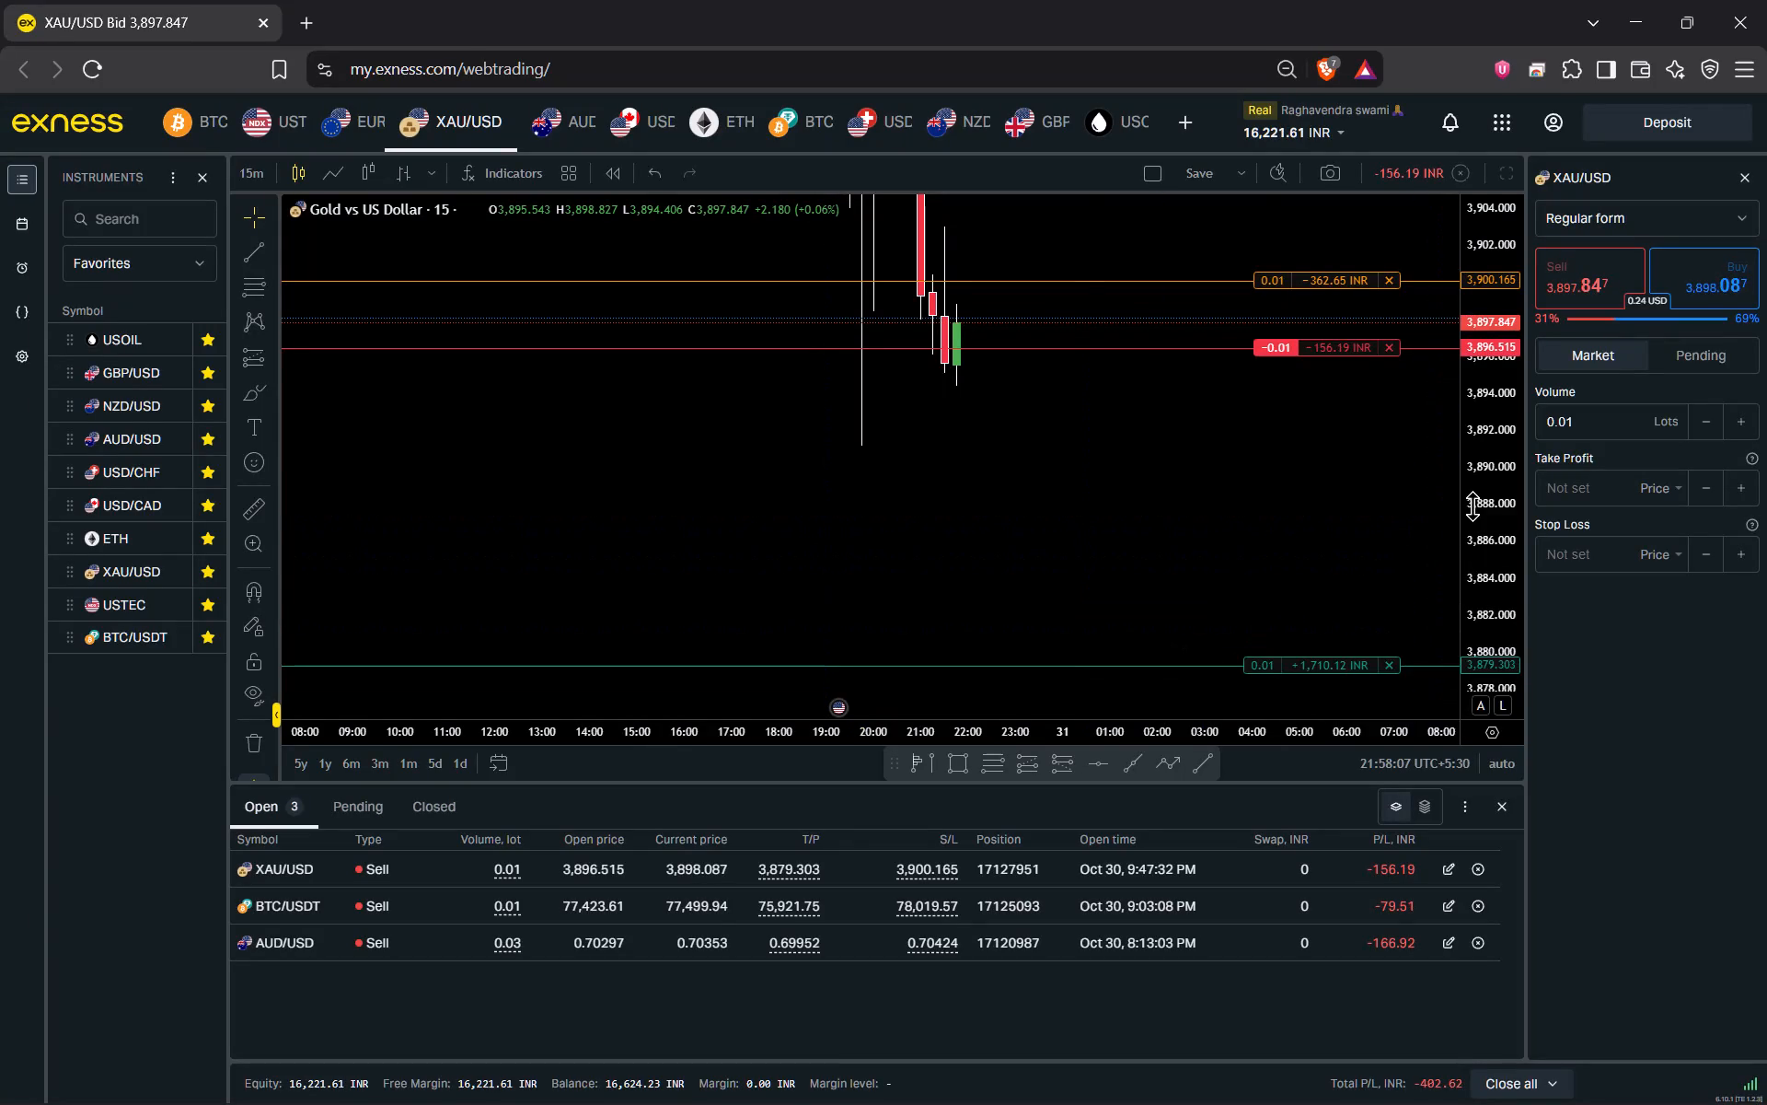
# Enable the countdown to bar close for the price scale in the XAU/USD chart settings.
pyautogui.rightClick(1472, 505)
pyautogui.click(1385, 764)
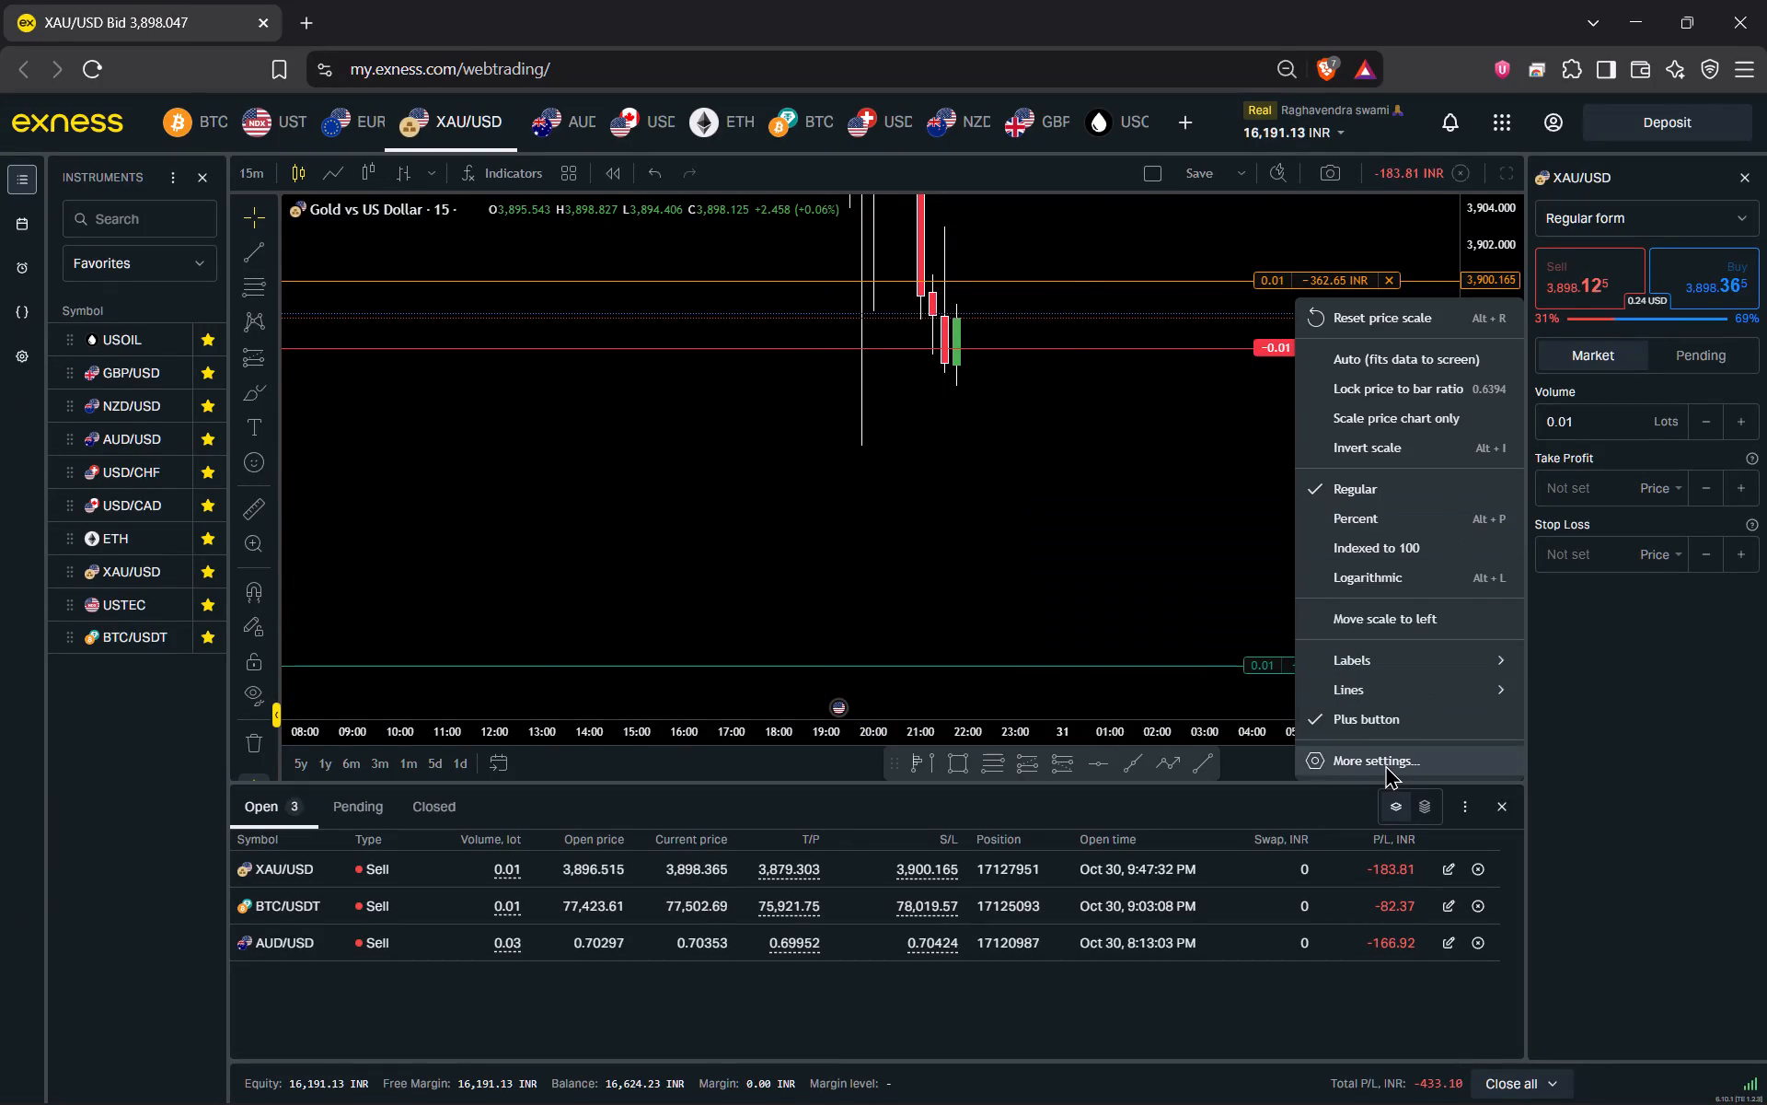
pyautogui.click(618, 375)
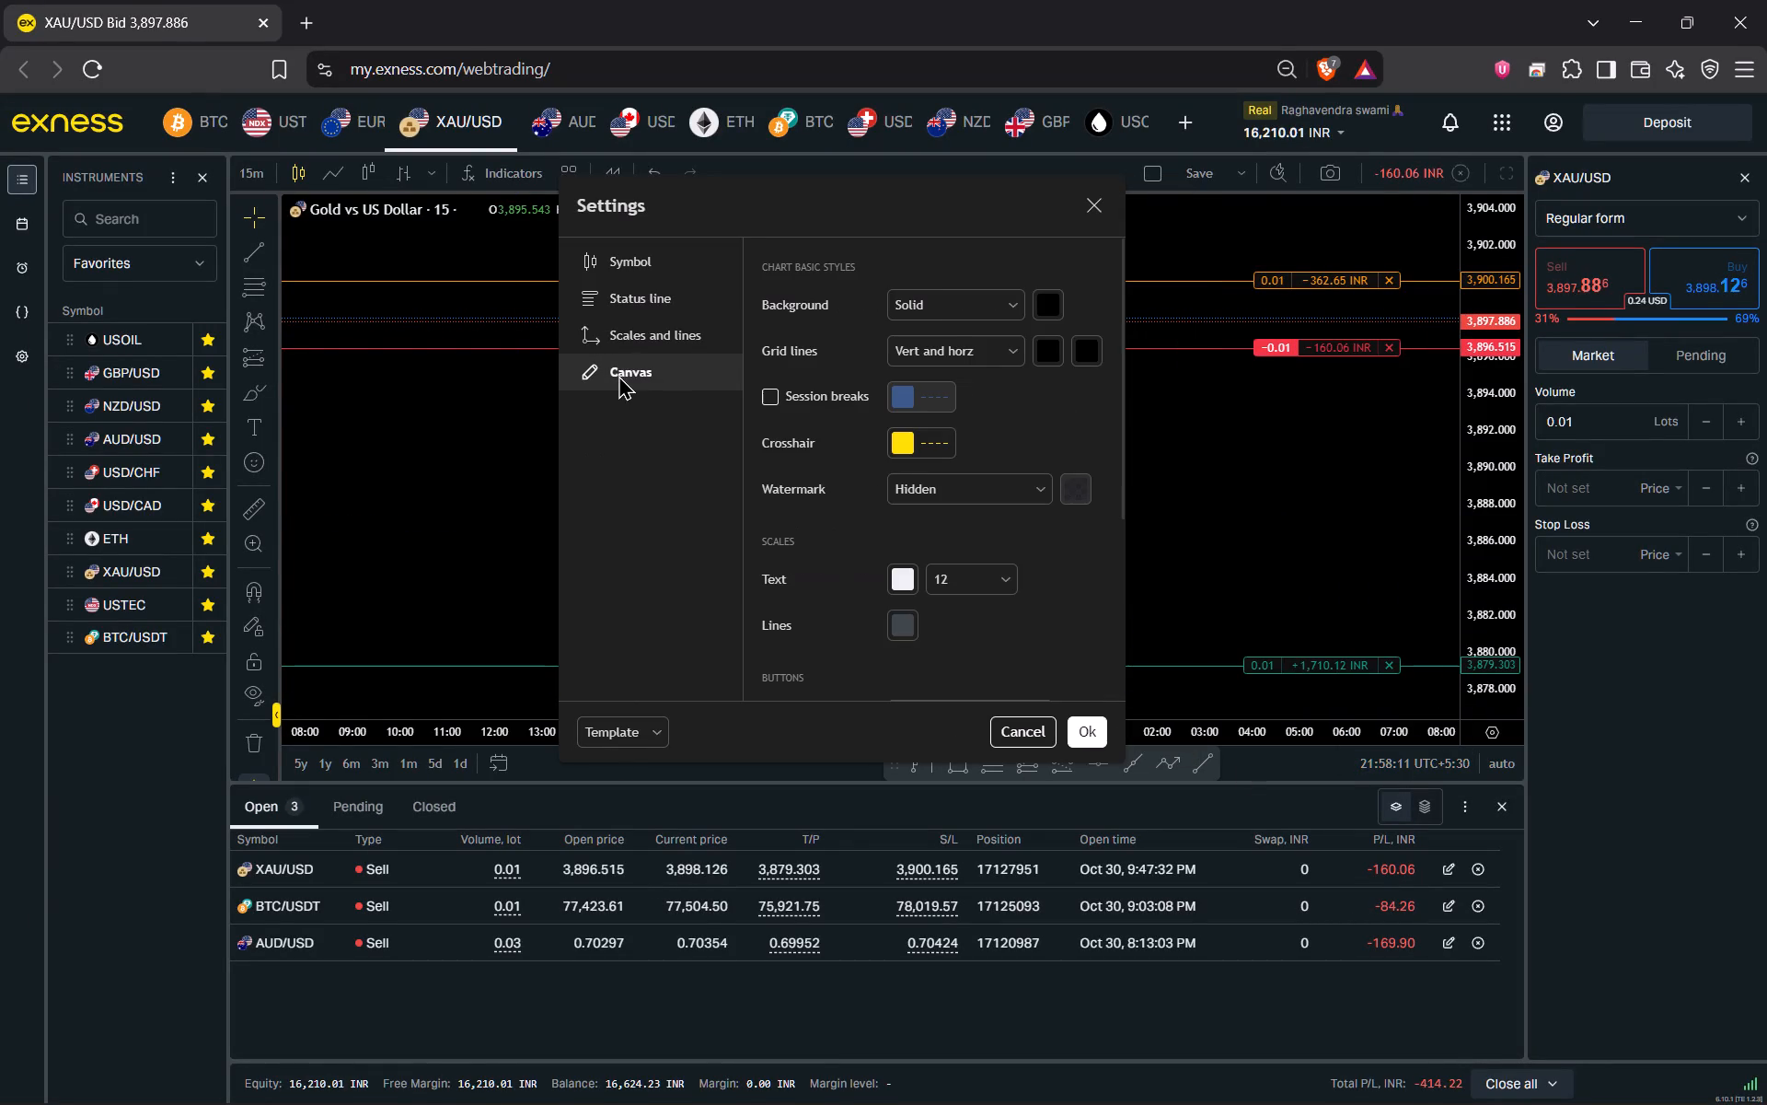
pyautogui.scroll(-2, 834, 399)
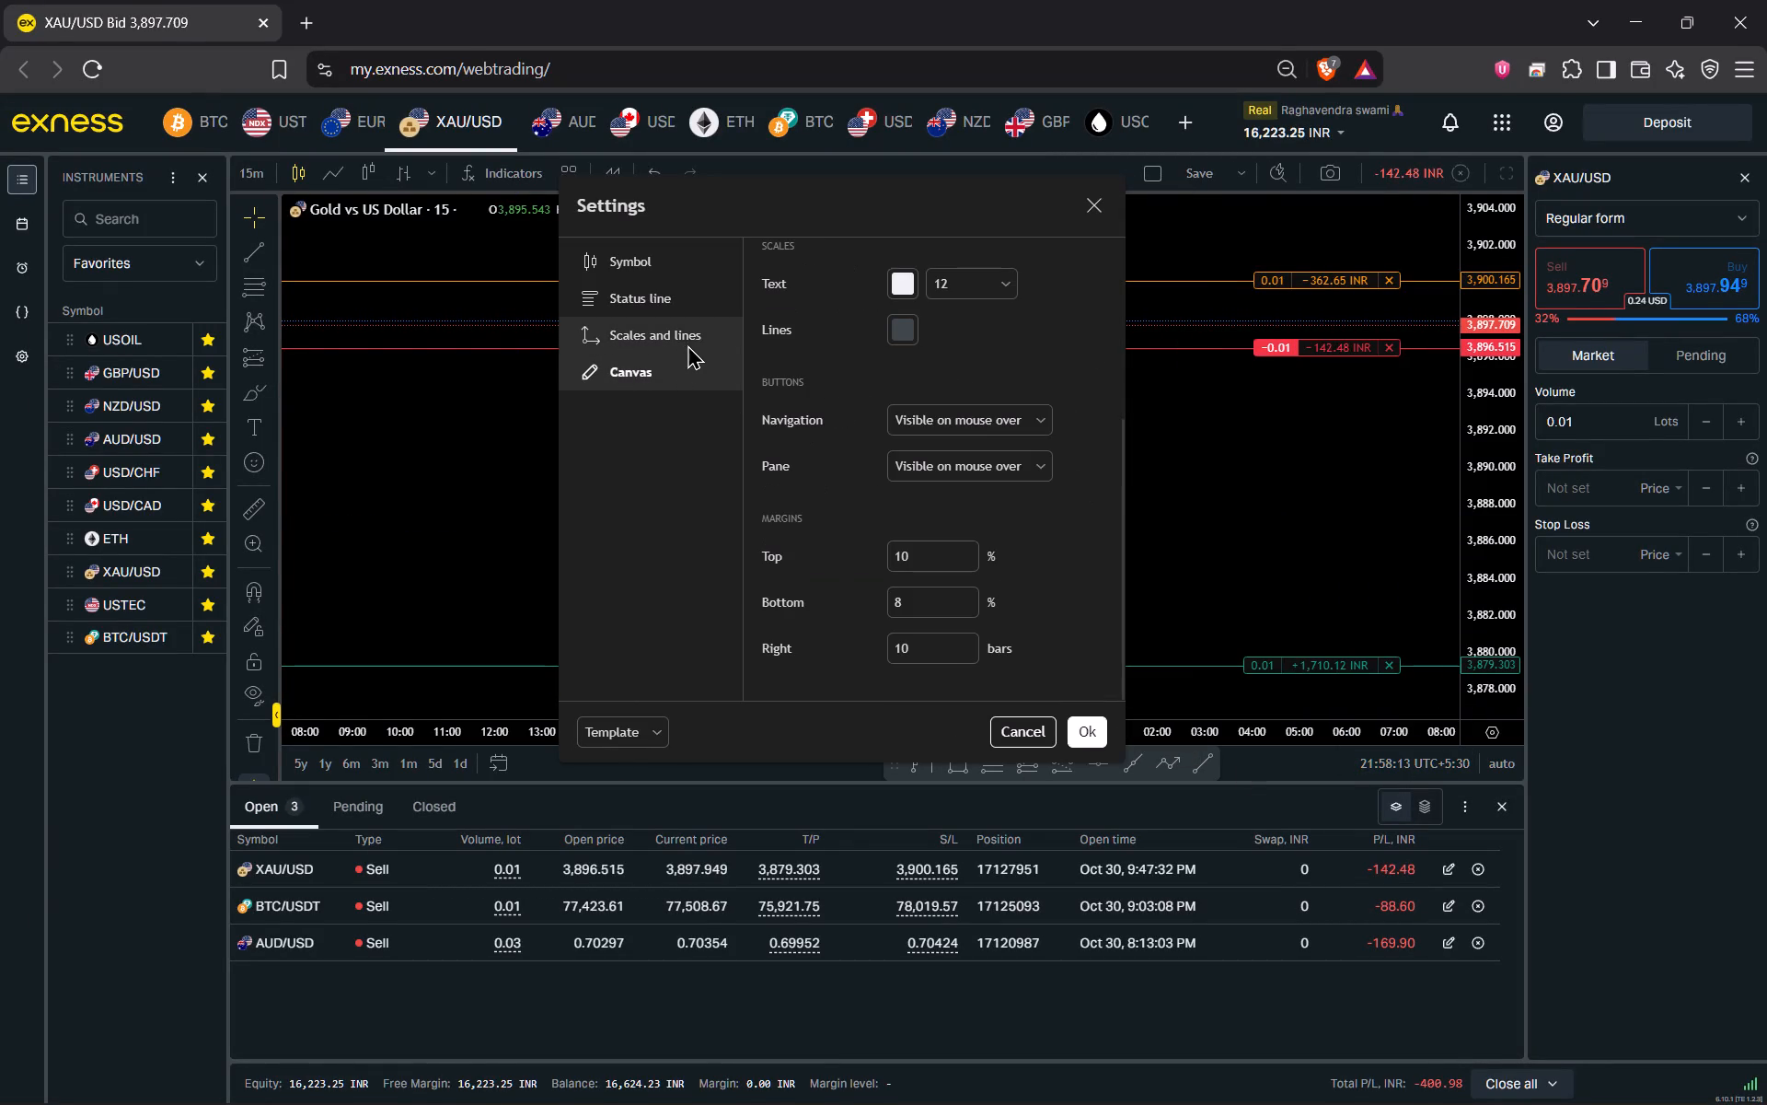
pyautogui.click(687, 343)
pyautogui.scroll(-3, 937, 423)
pyautogui.scroll(3, 872, 413)
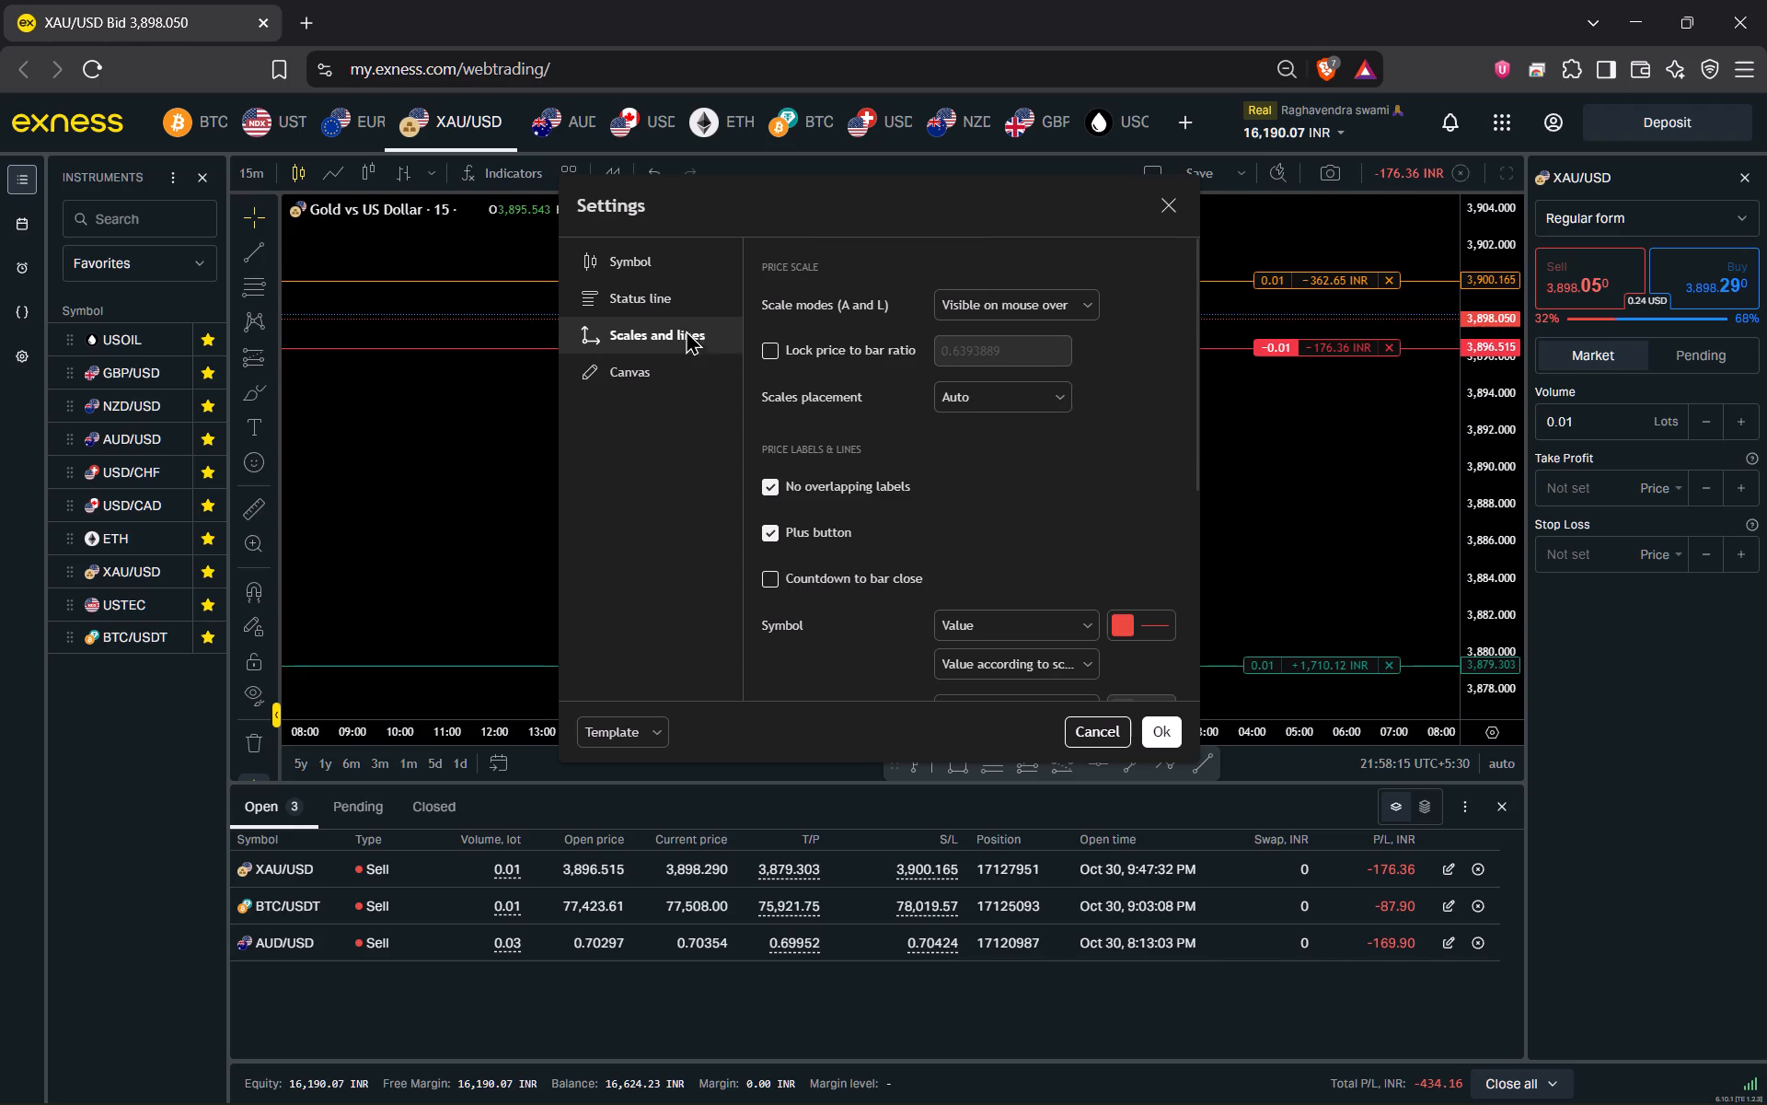
pyautogui.click(682, 285)
pyautogui.click(644, 274)
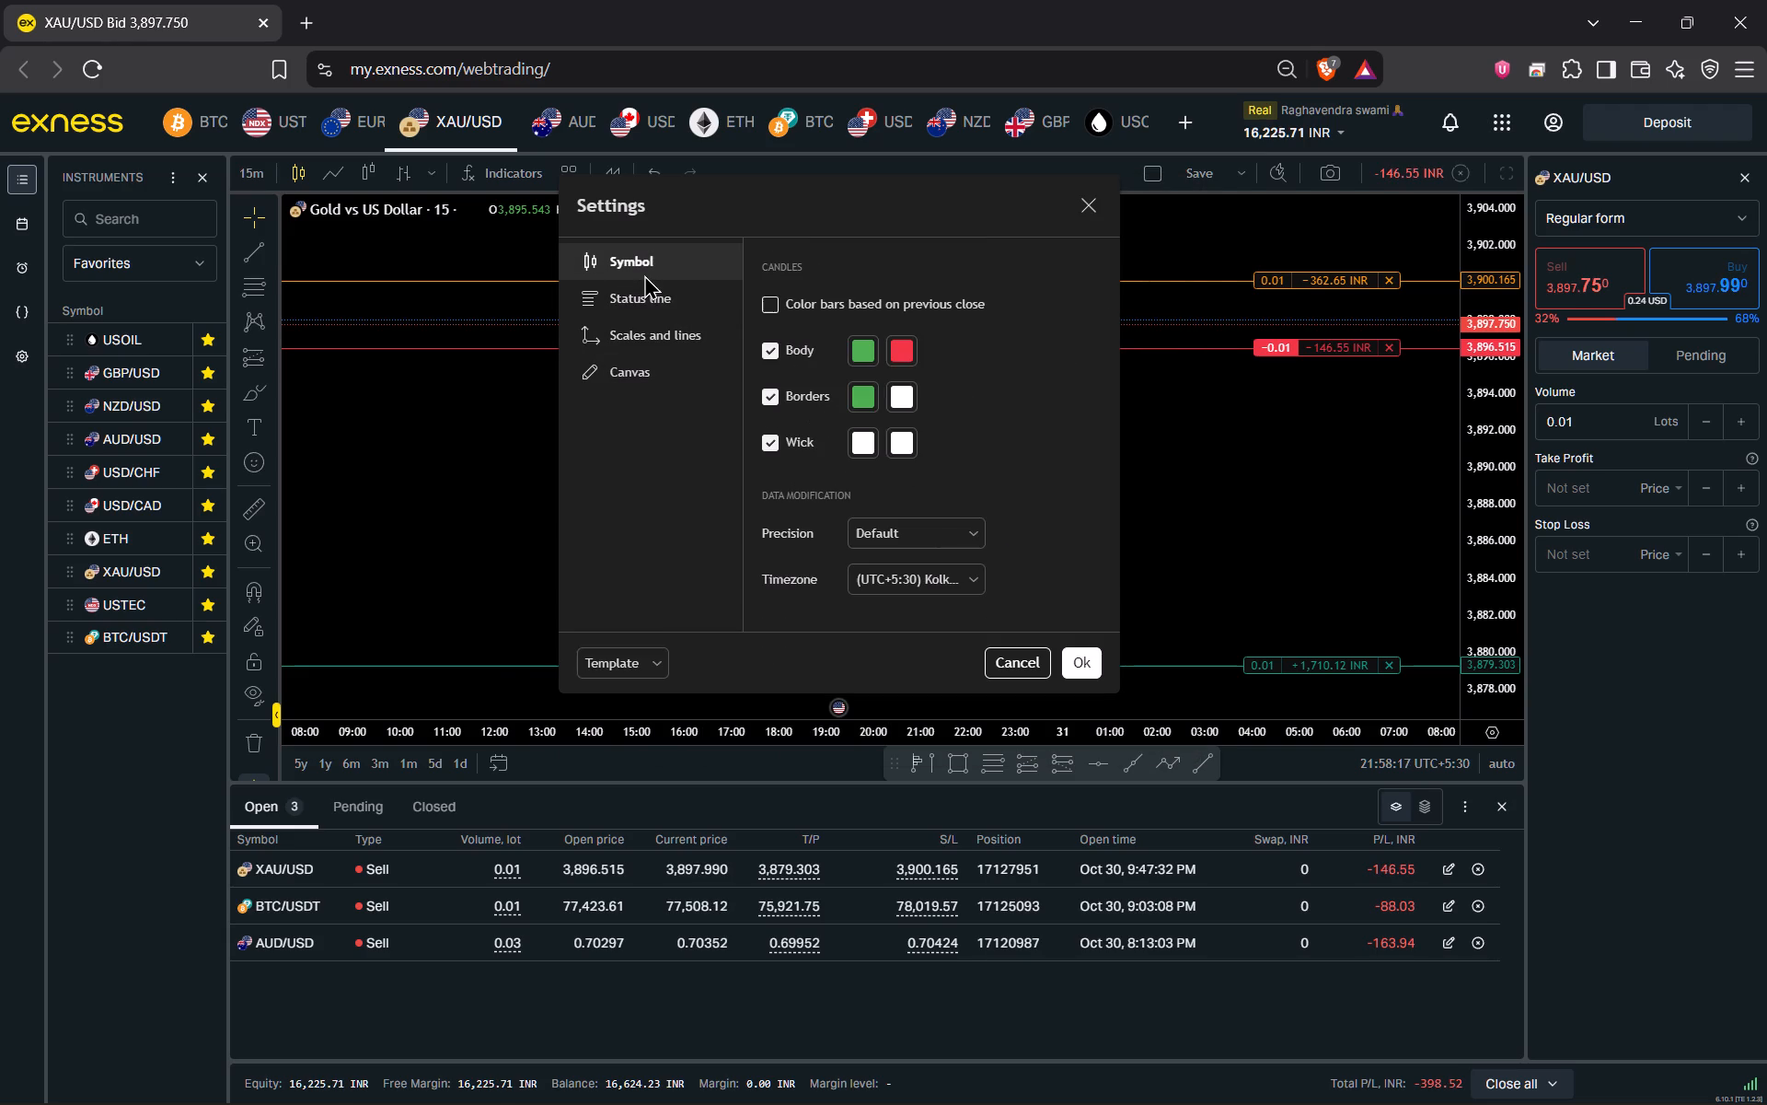
pyautogui.scroll(-1, 803, 425)
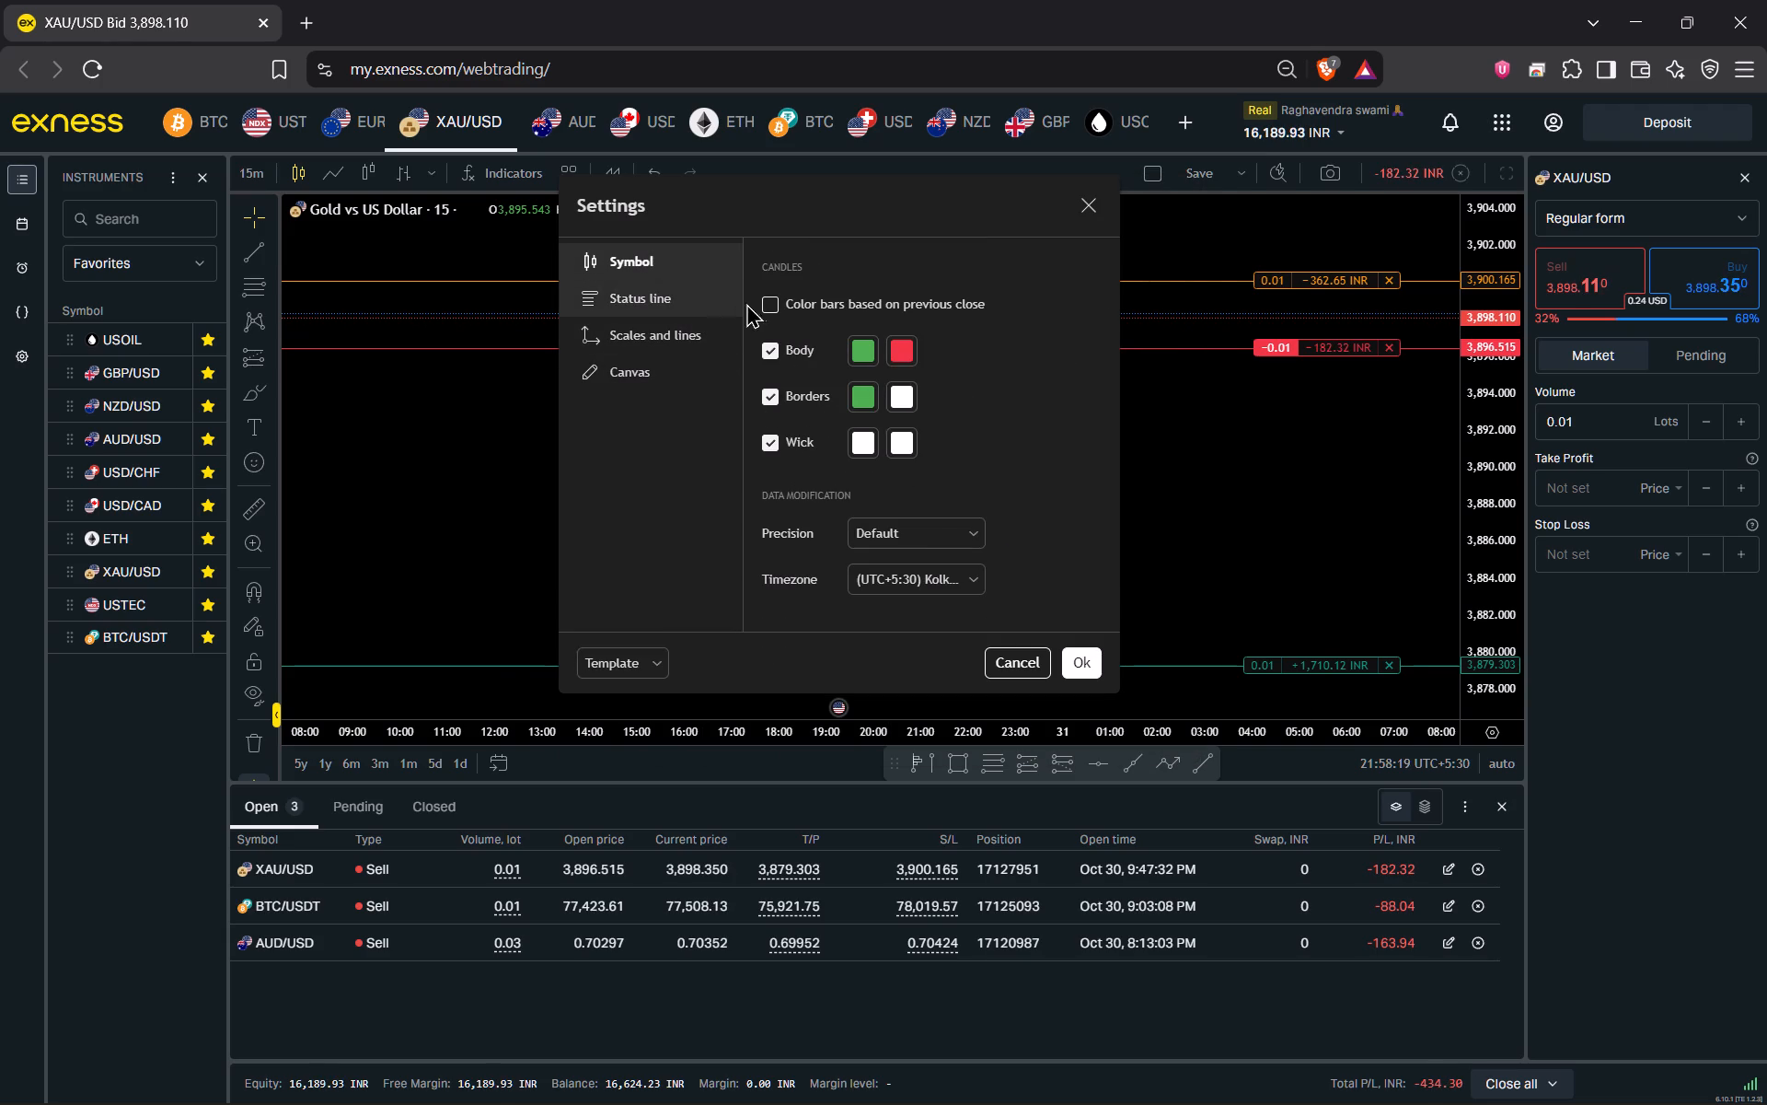
pyautogui.click(787, 308)
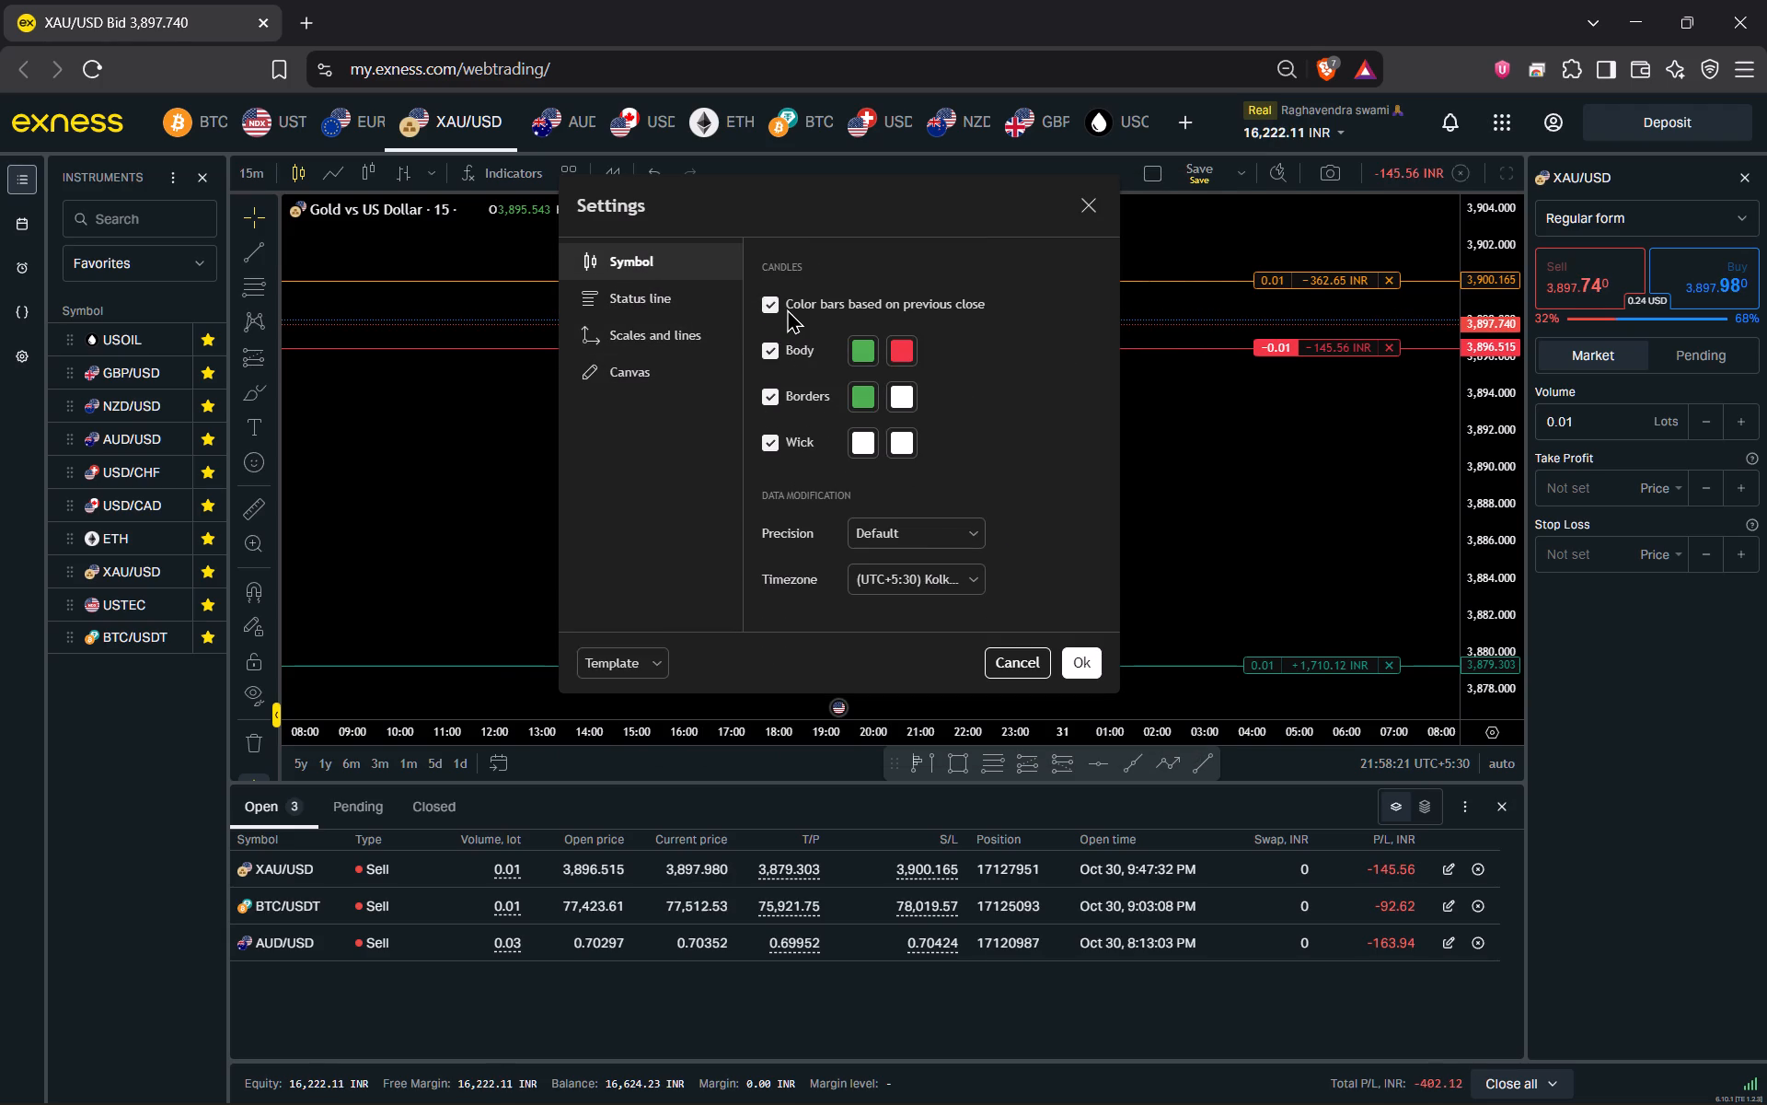
pyautogui.click(787, 308)
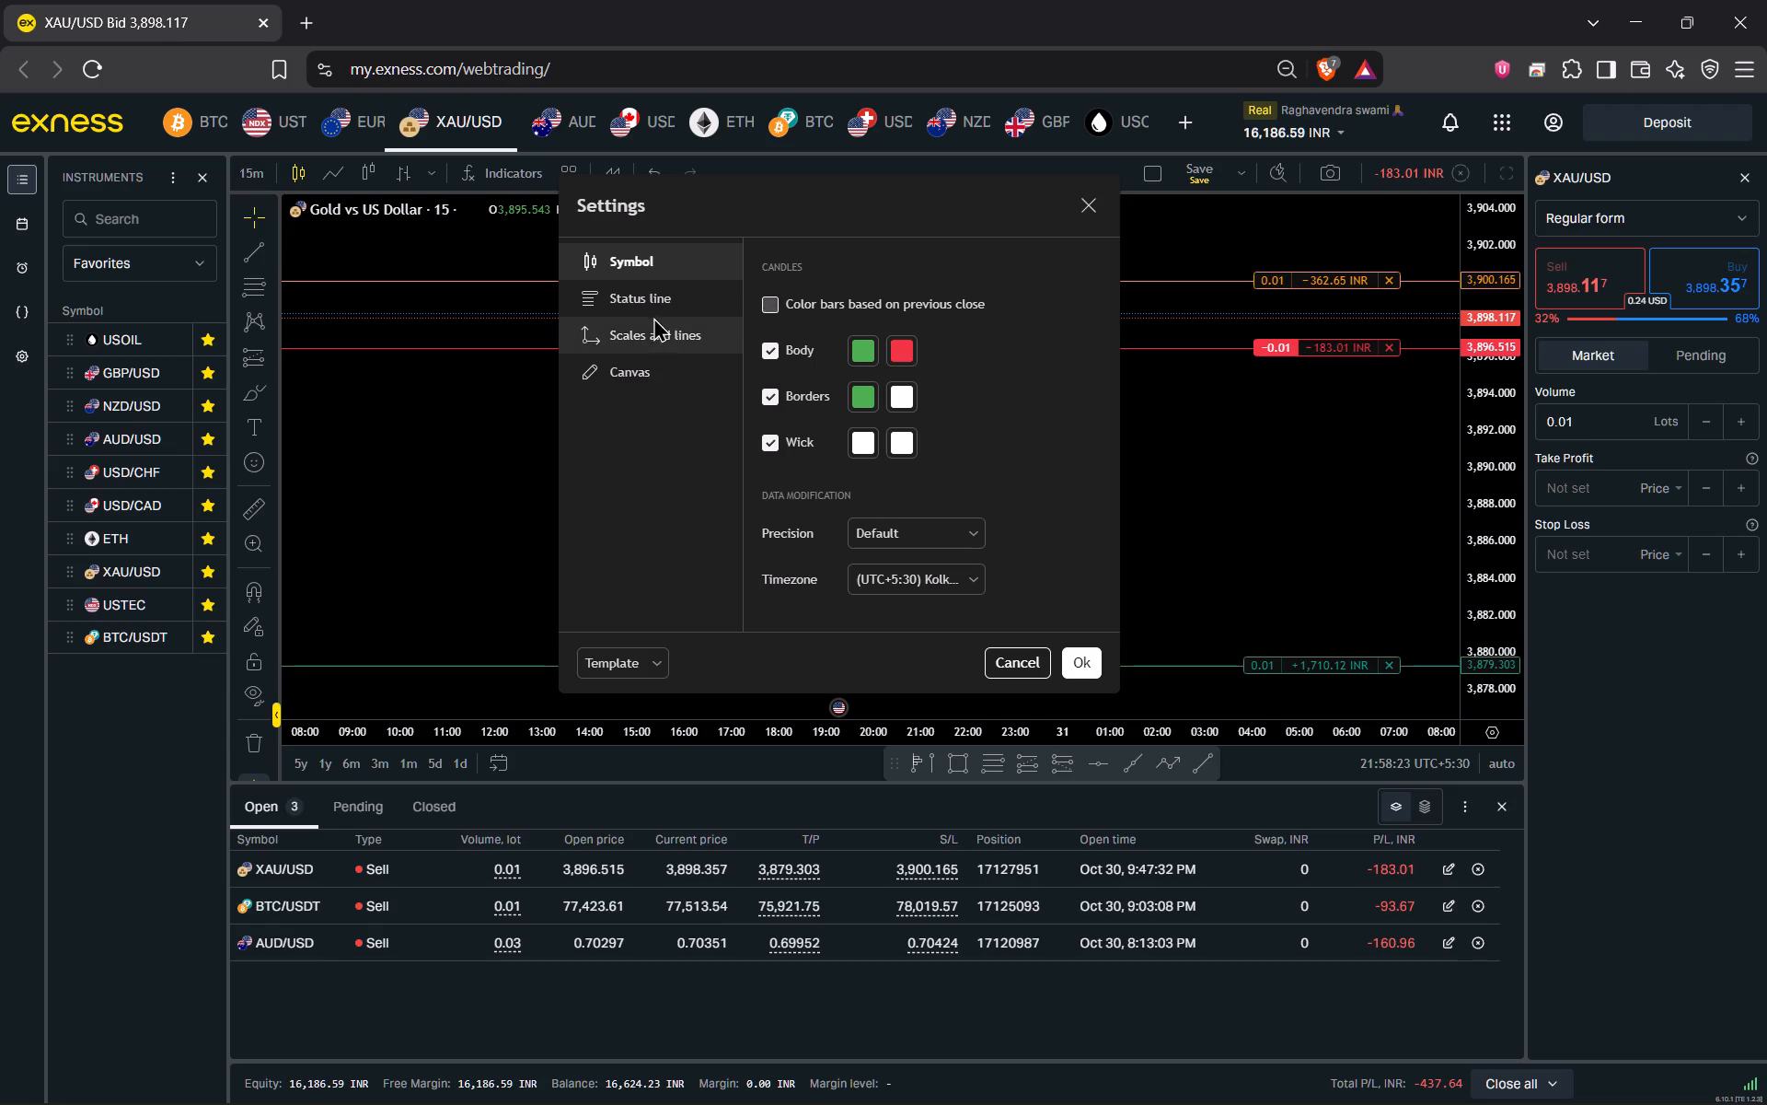
pyautogui.click(657, 298)
pyautogui.click(677, 332)
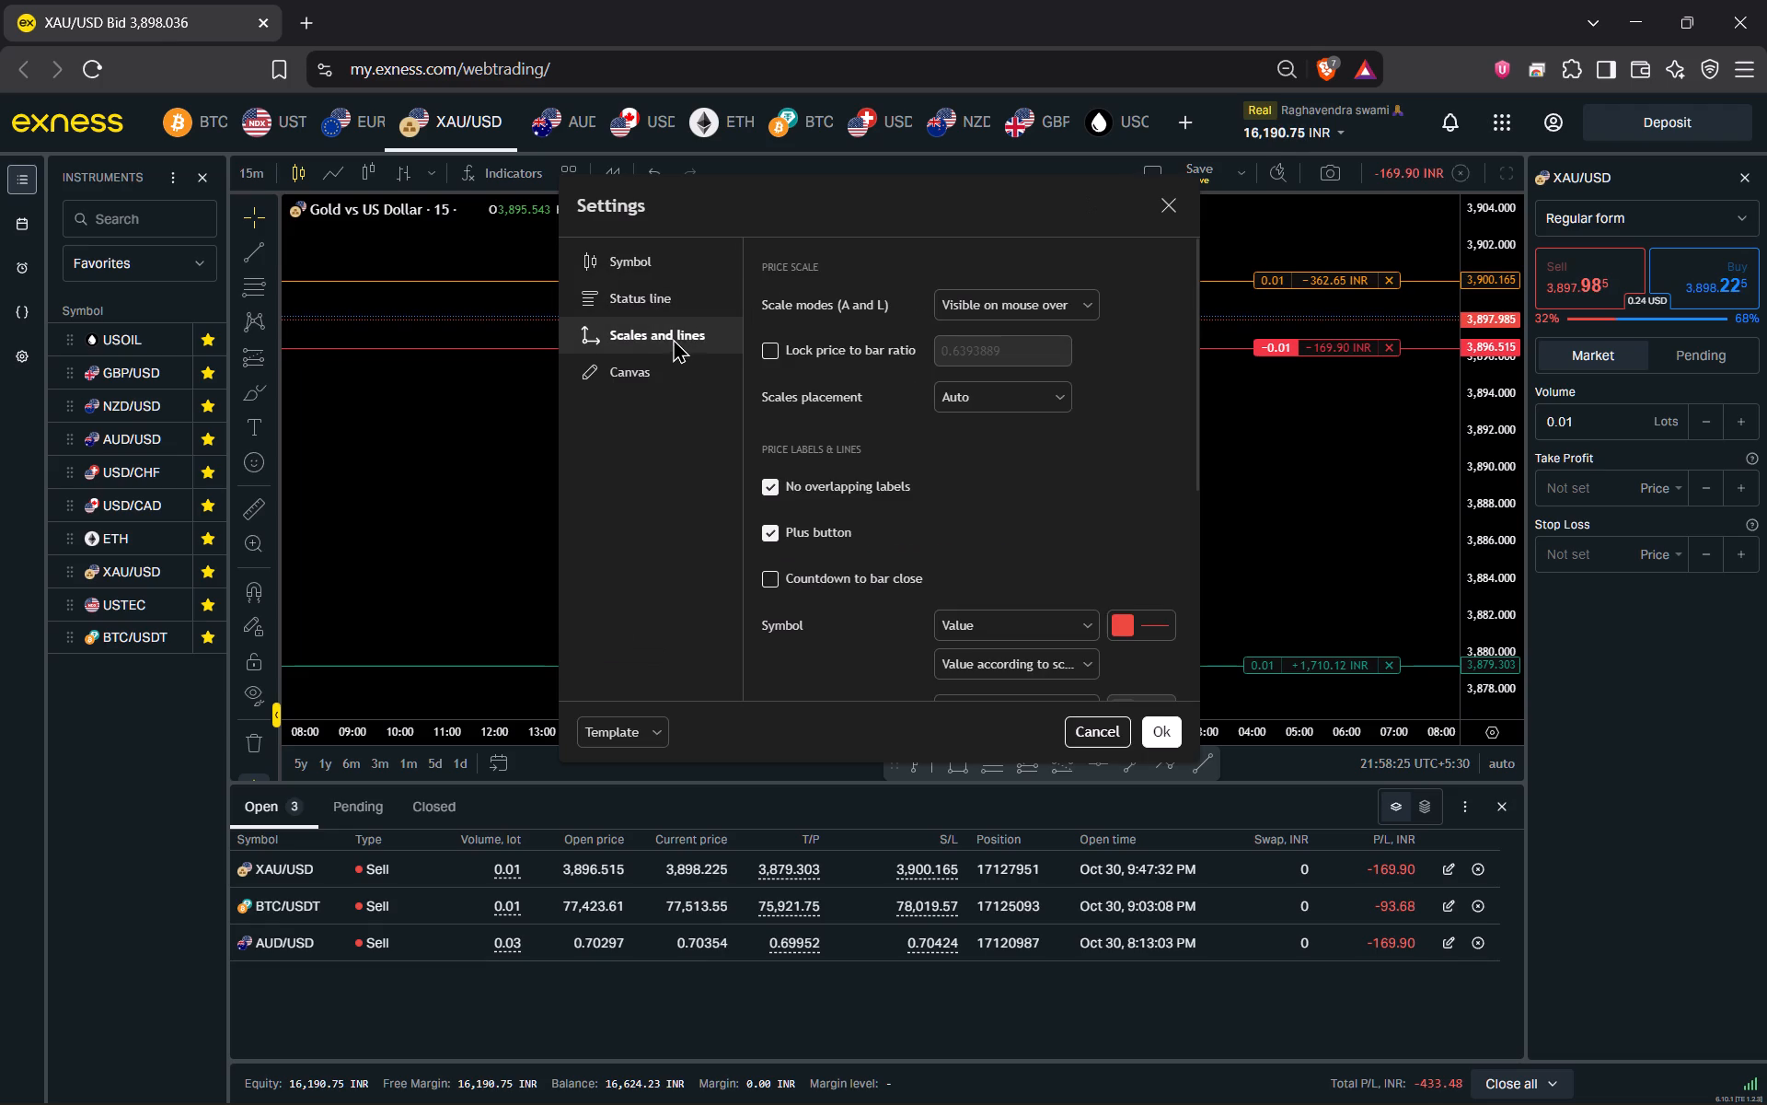
pyautogui.click(791, 579)
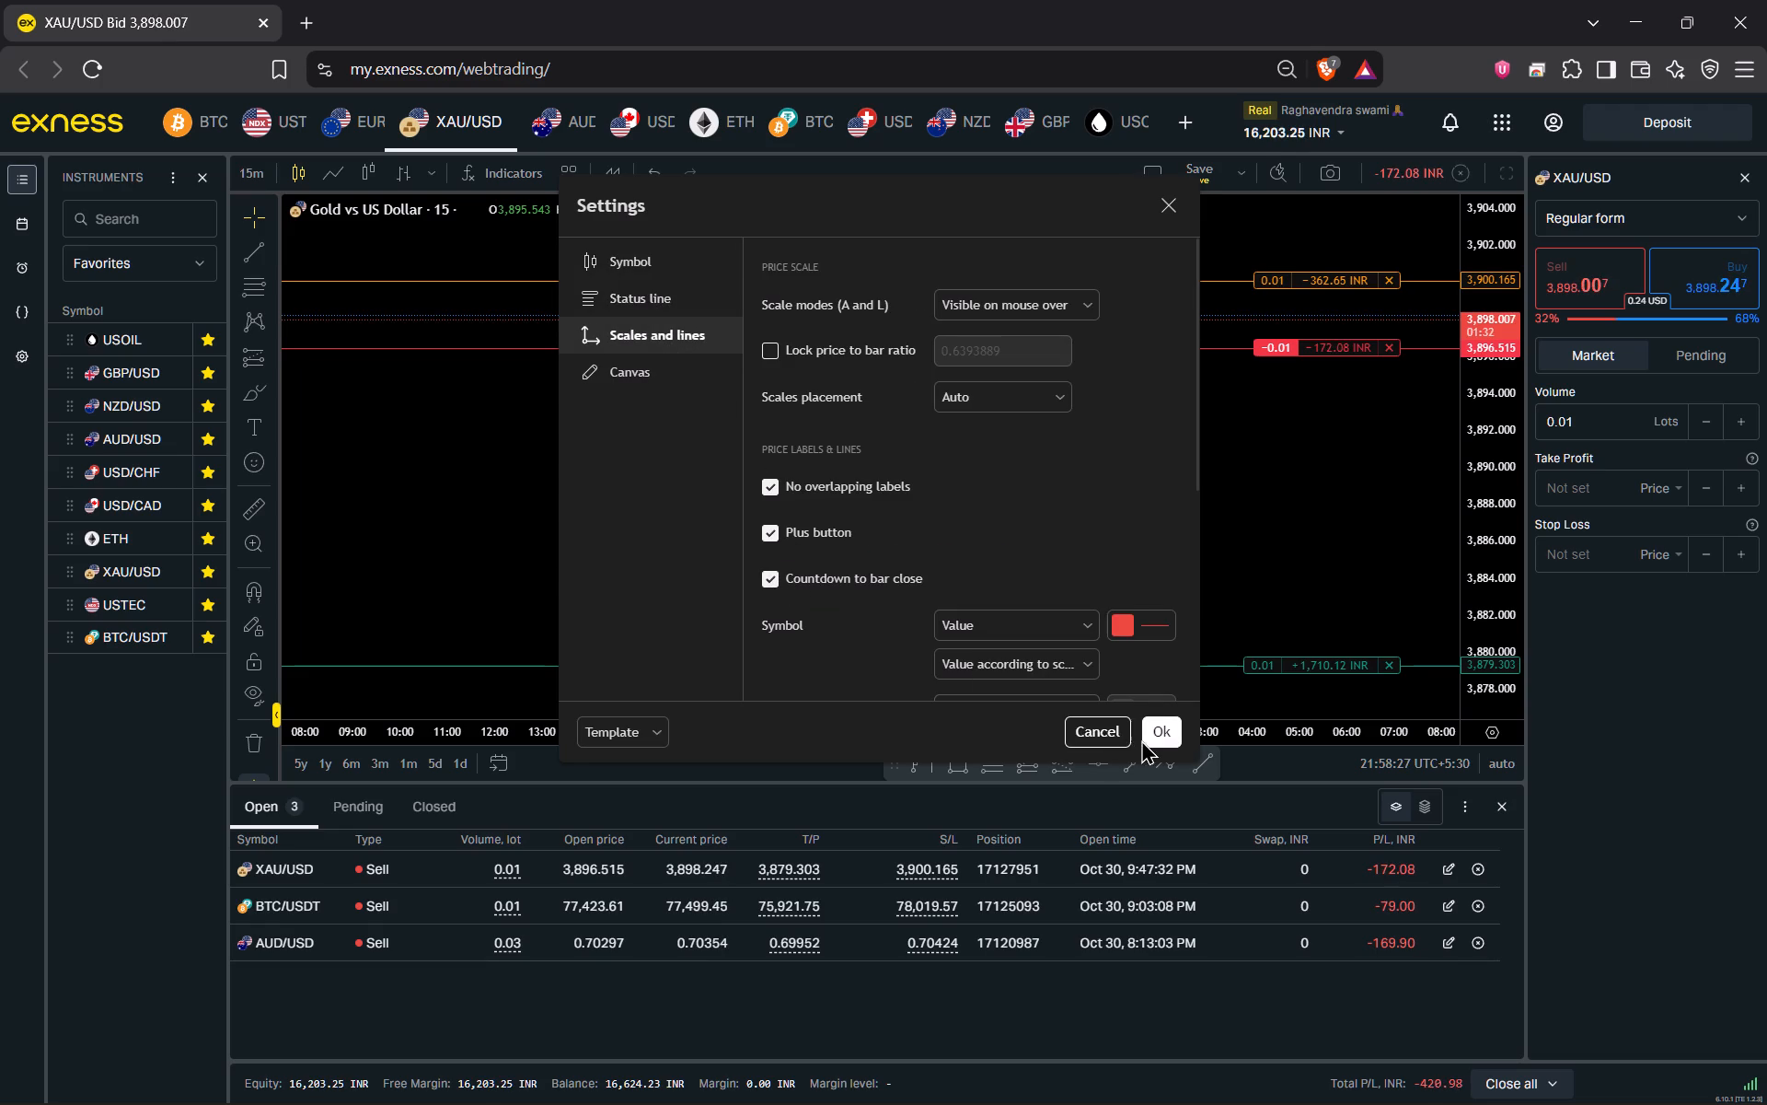
pyautogui.click(1151, 739)
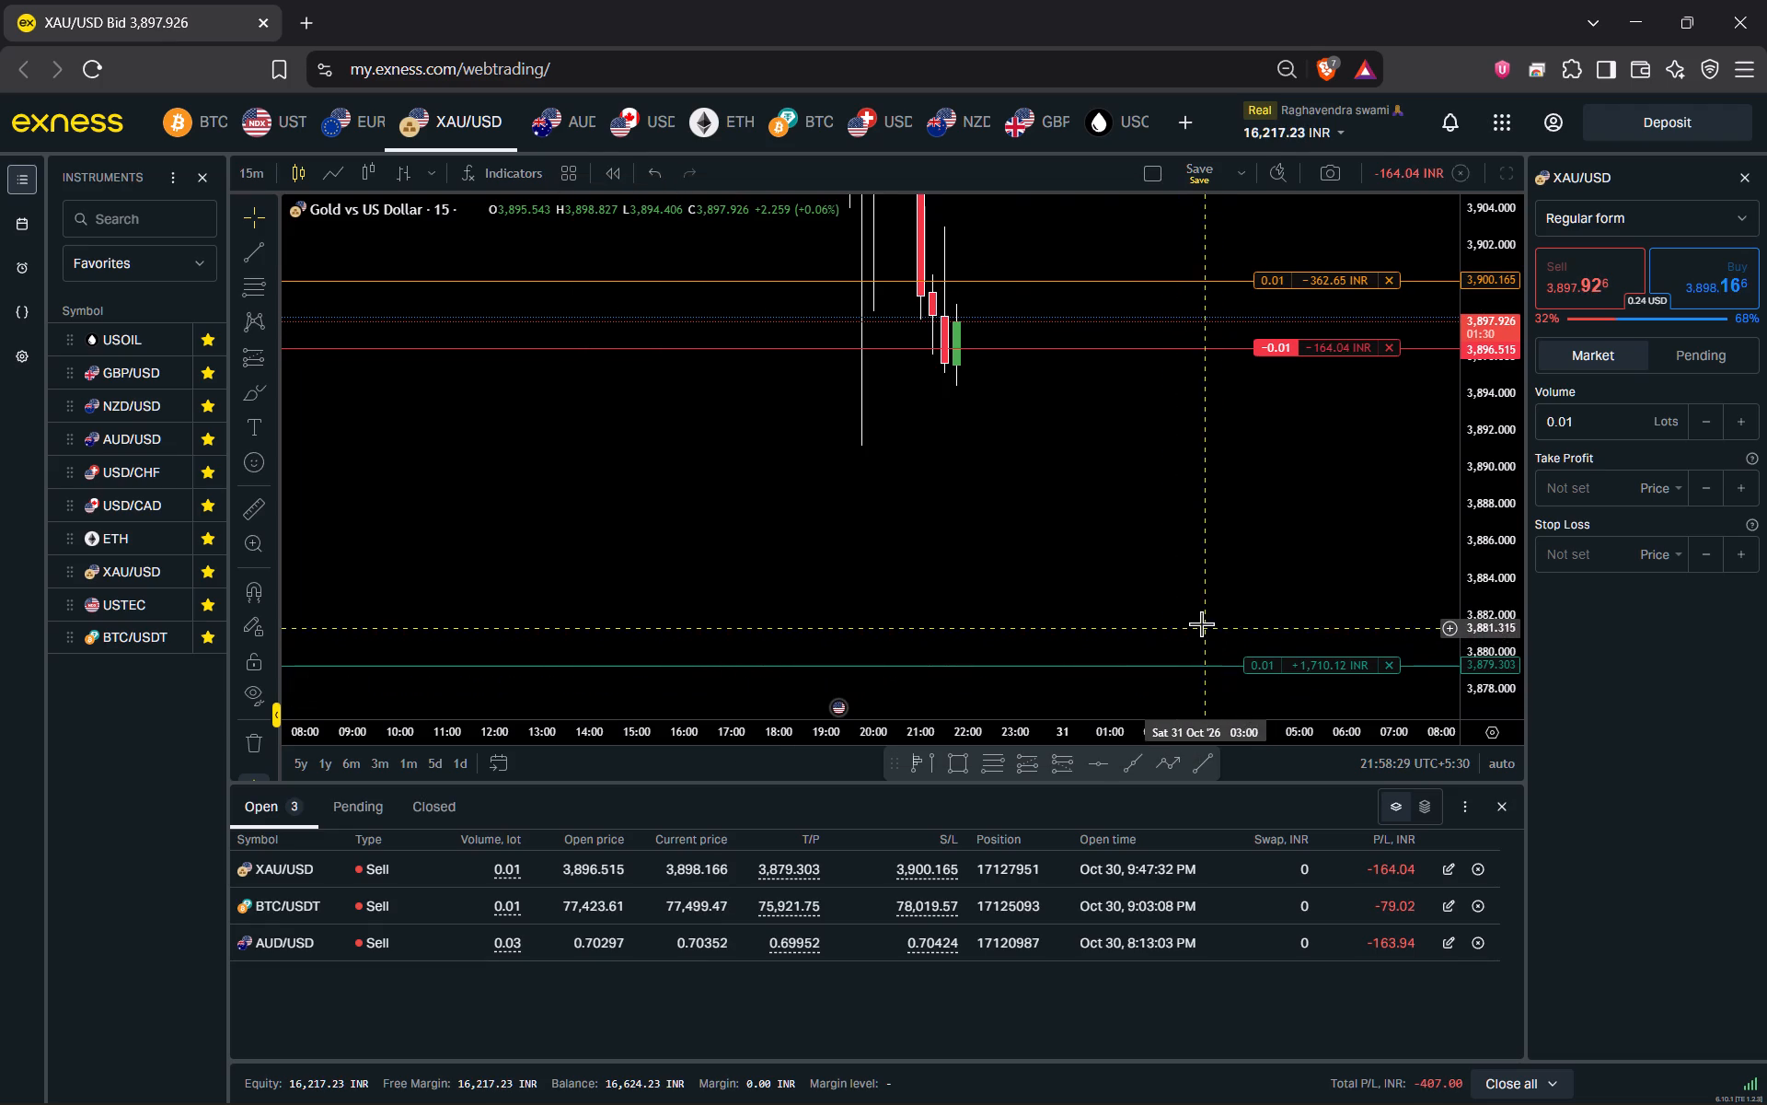
# Move the stop loss of the open XAU/USD short up to 3,900.894 and apply the modification to the position.
pyautogui.moveTo(1058, 466); pyautogui.dragTo(1116, 601)
pyautogui.scroll(1, 1116, 601)
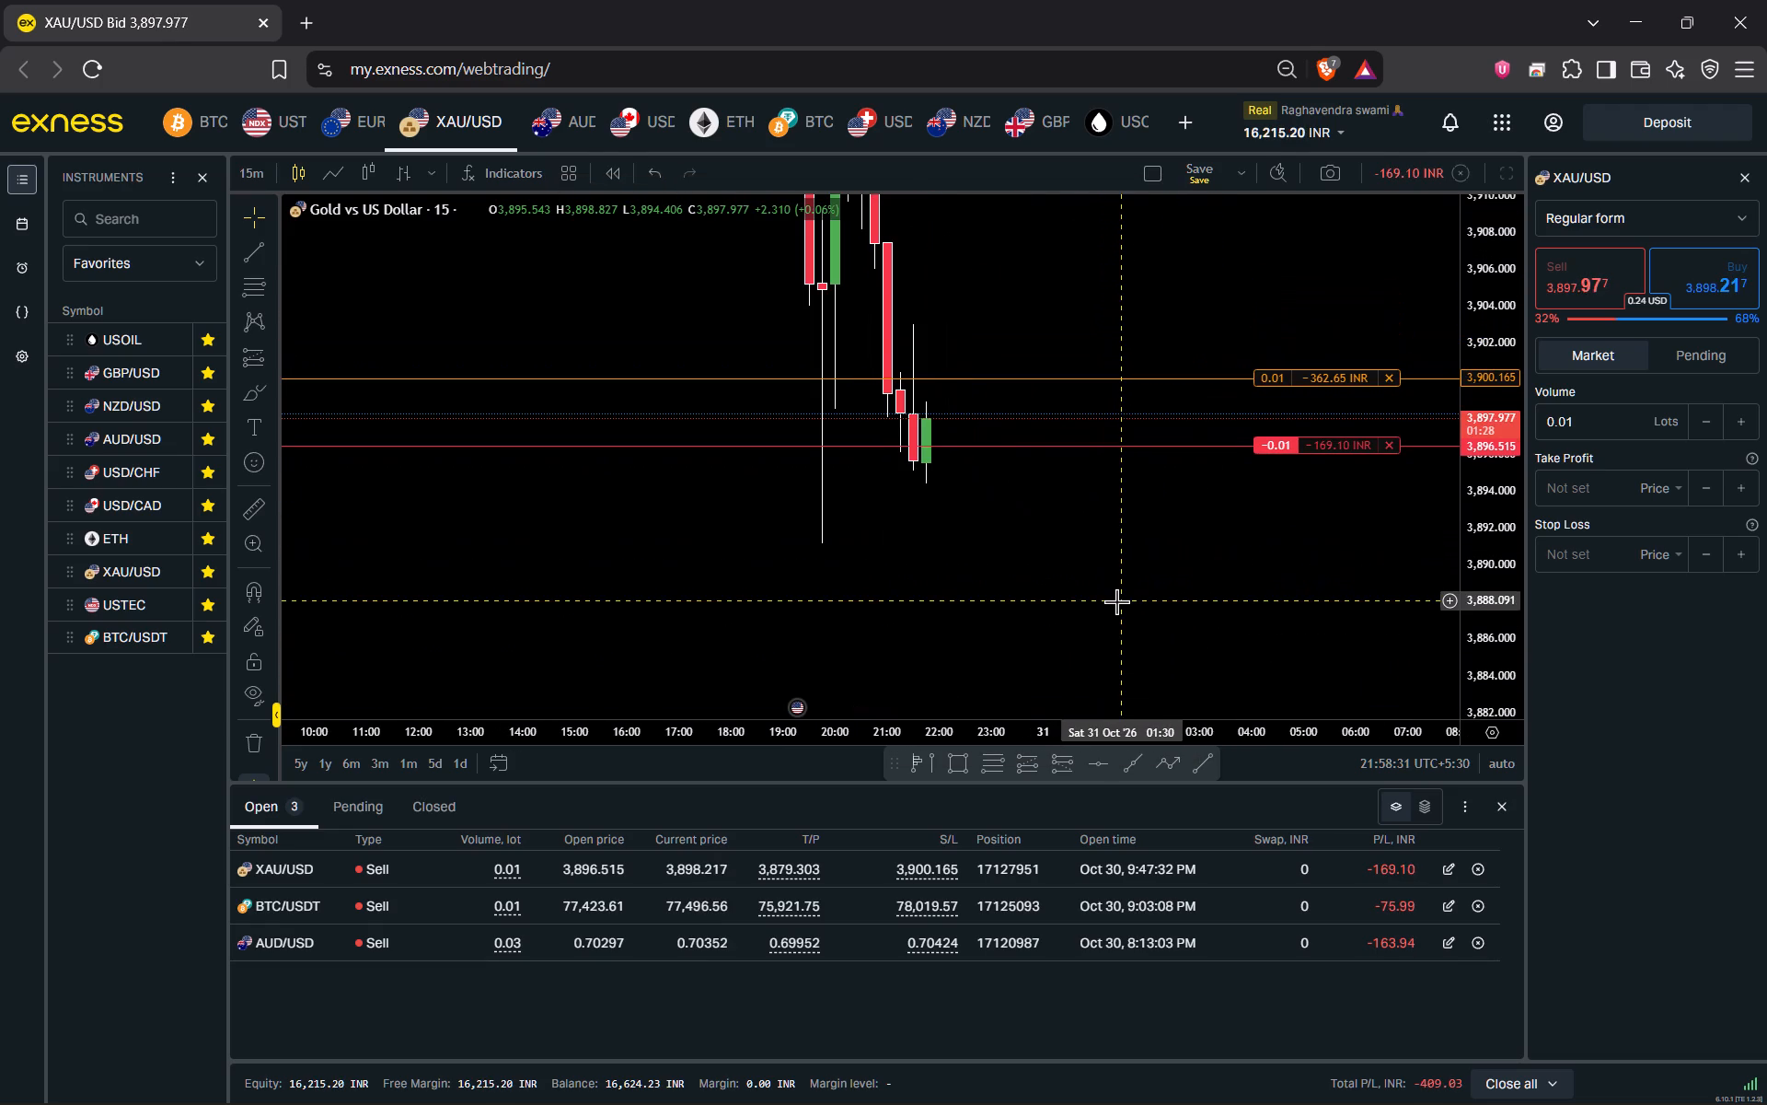
pyautogui.moveTo(1134, 544); pyautogui.dragTo(1118, 461)
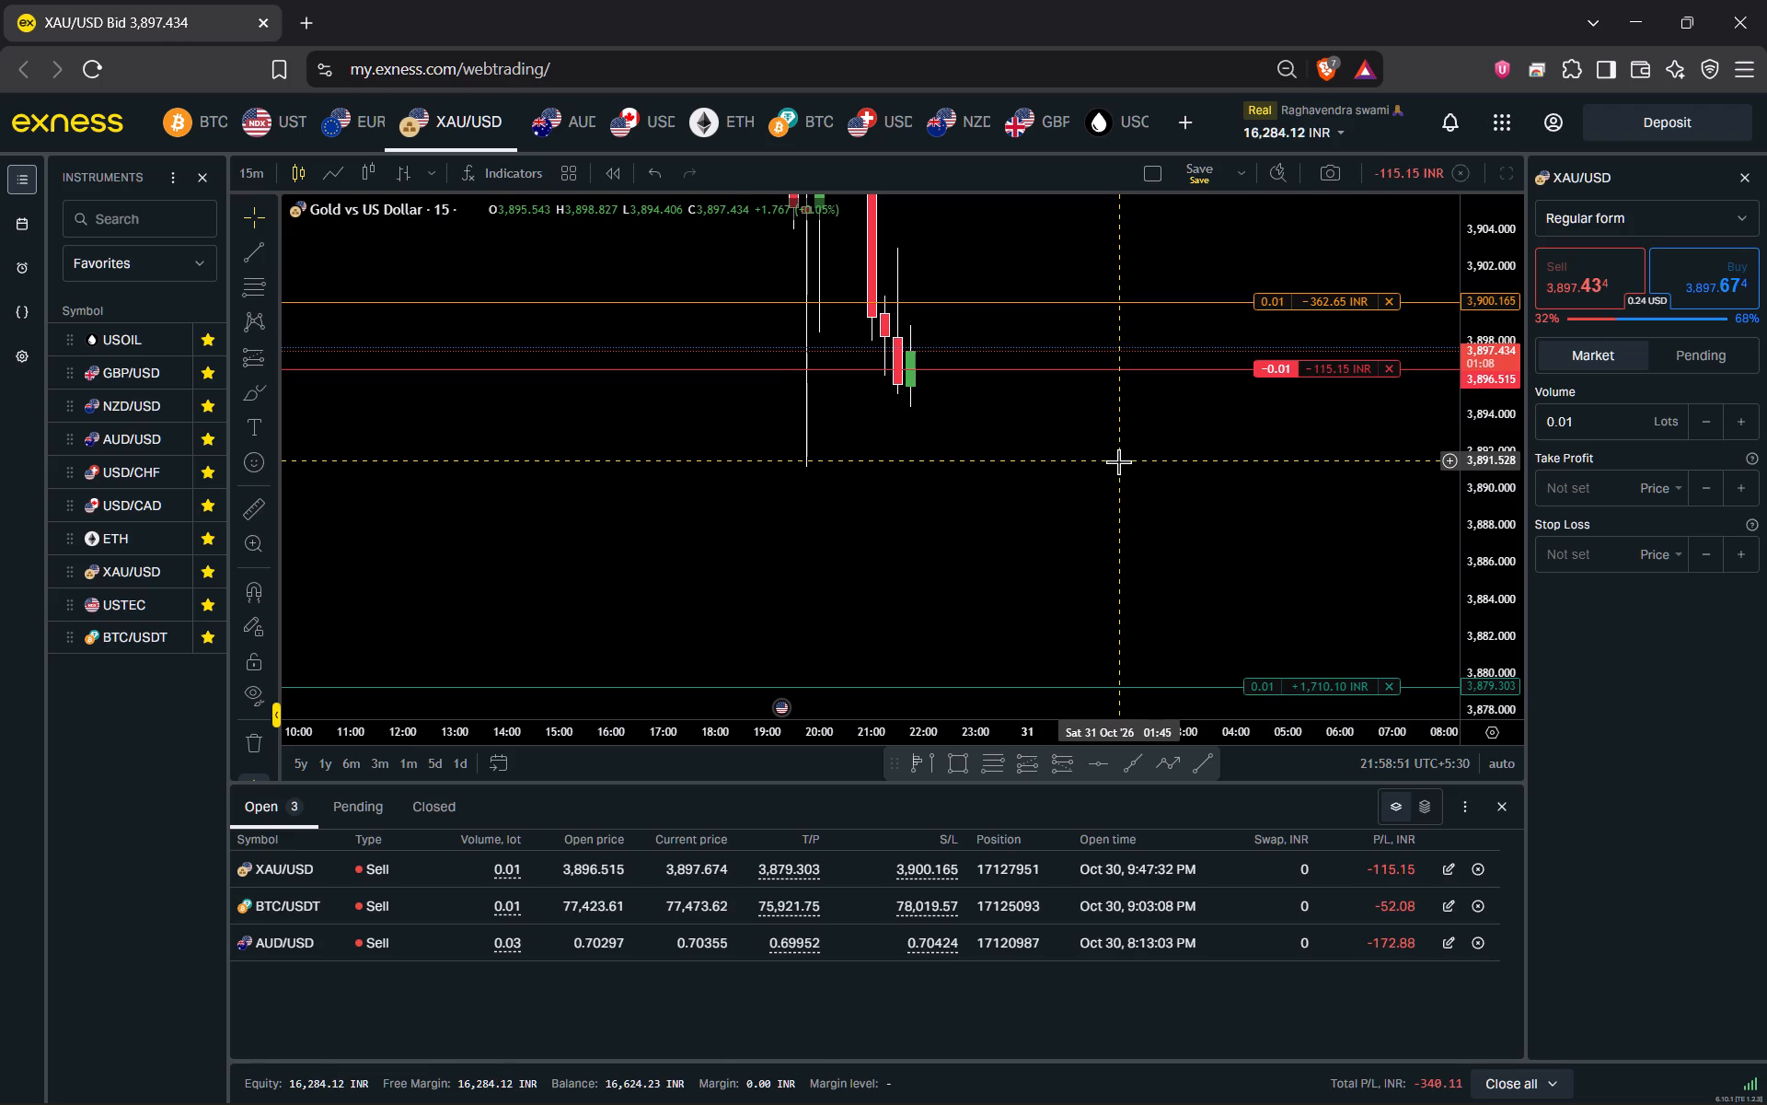
pyautogui.moveTo(1299, 307); pyautogui.dragTo(1299, 304)
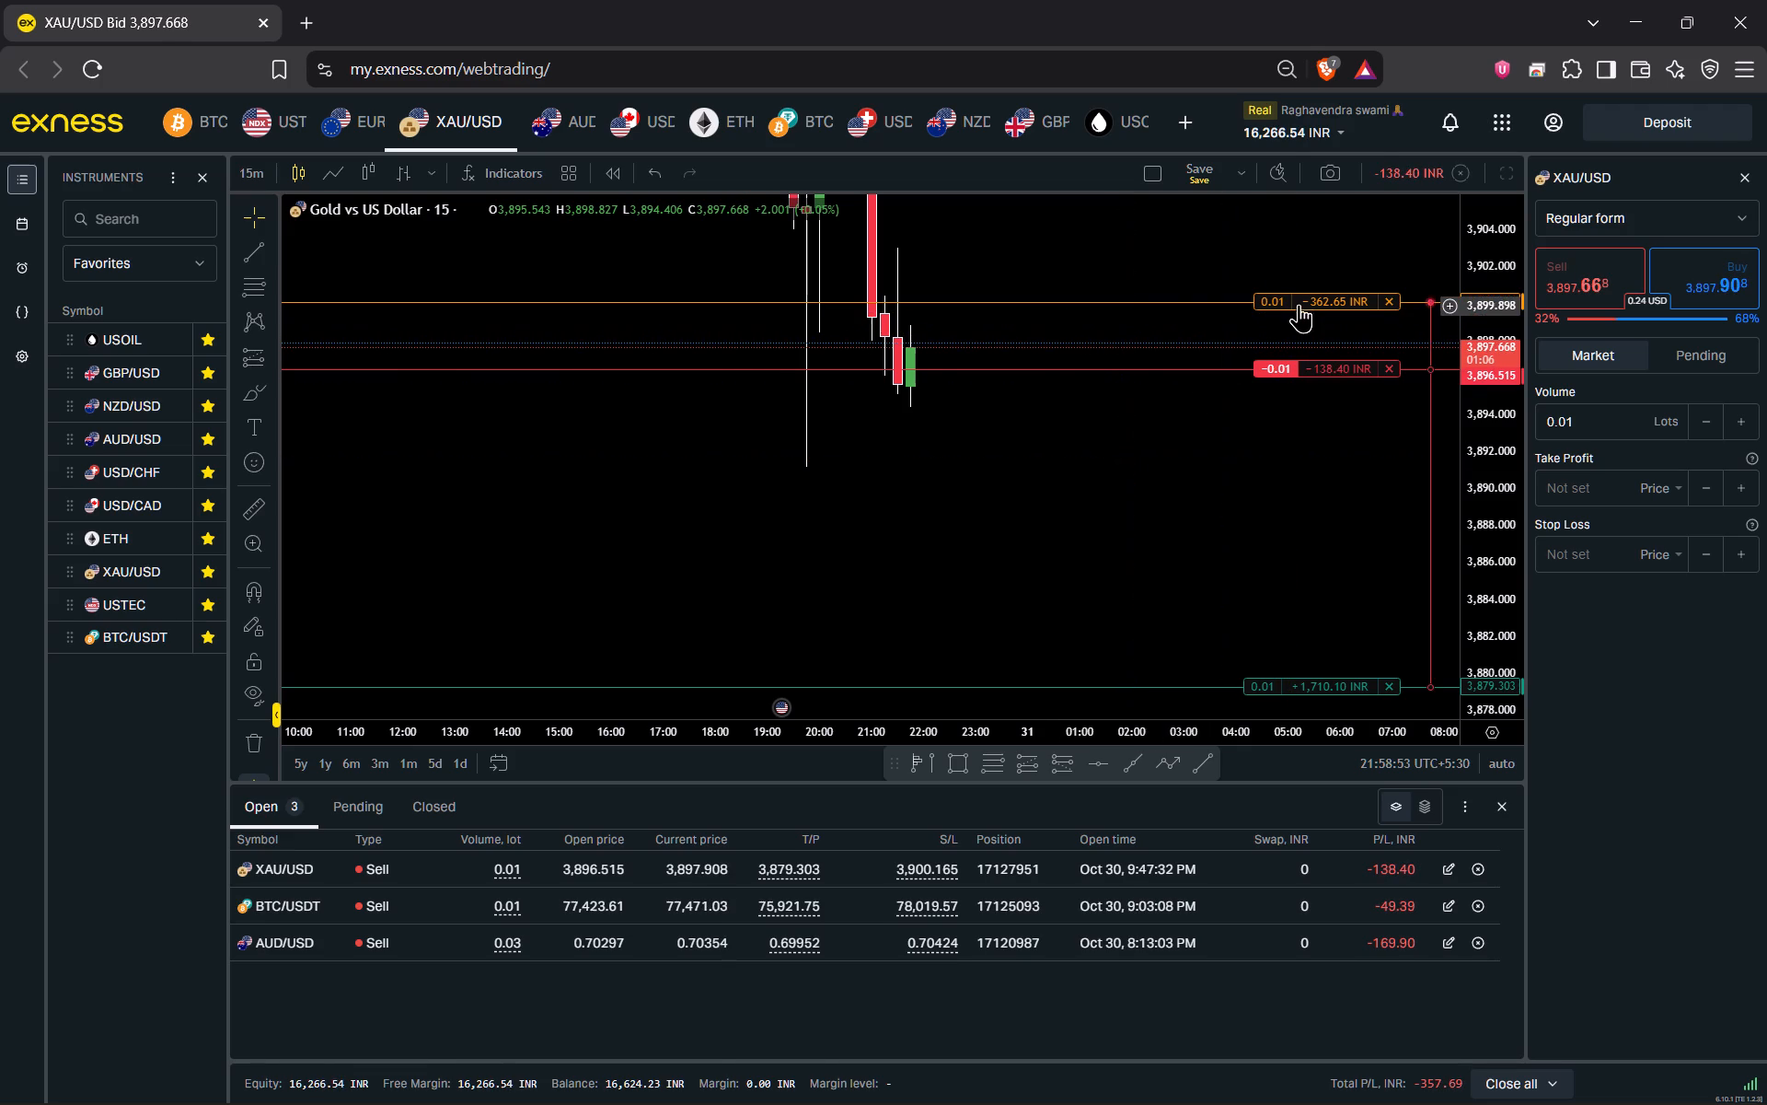
pyautogui.moveTo(1299, 304); pyautogui.dragTo(1294, 288)
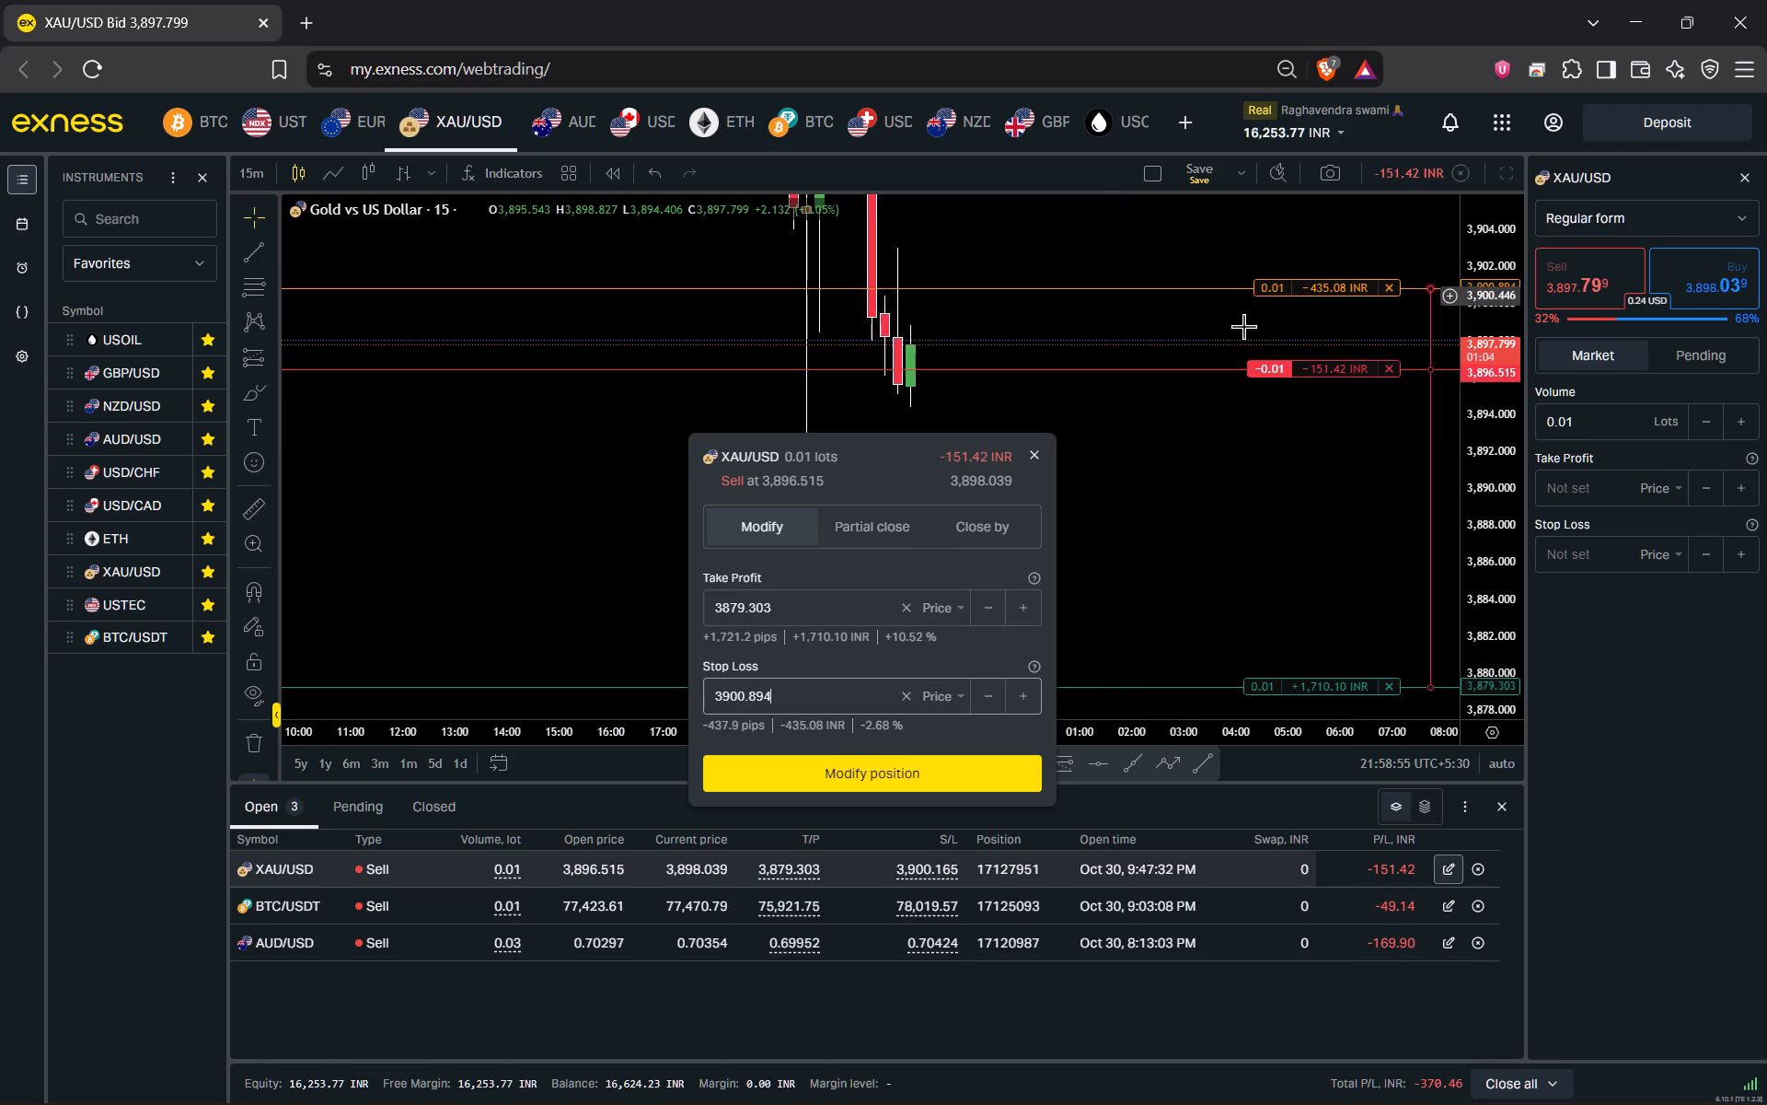
pyautogui.click(923, 784)
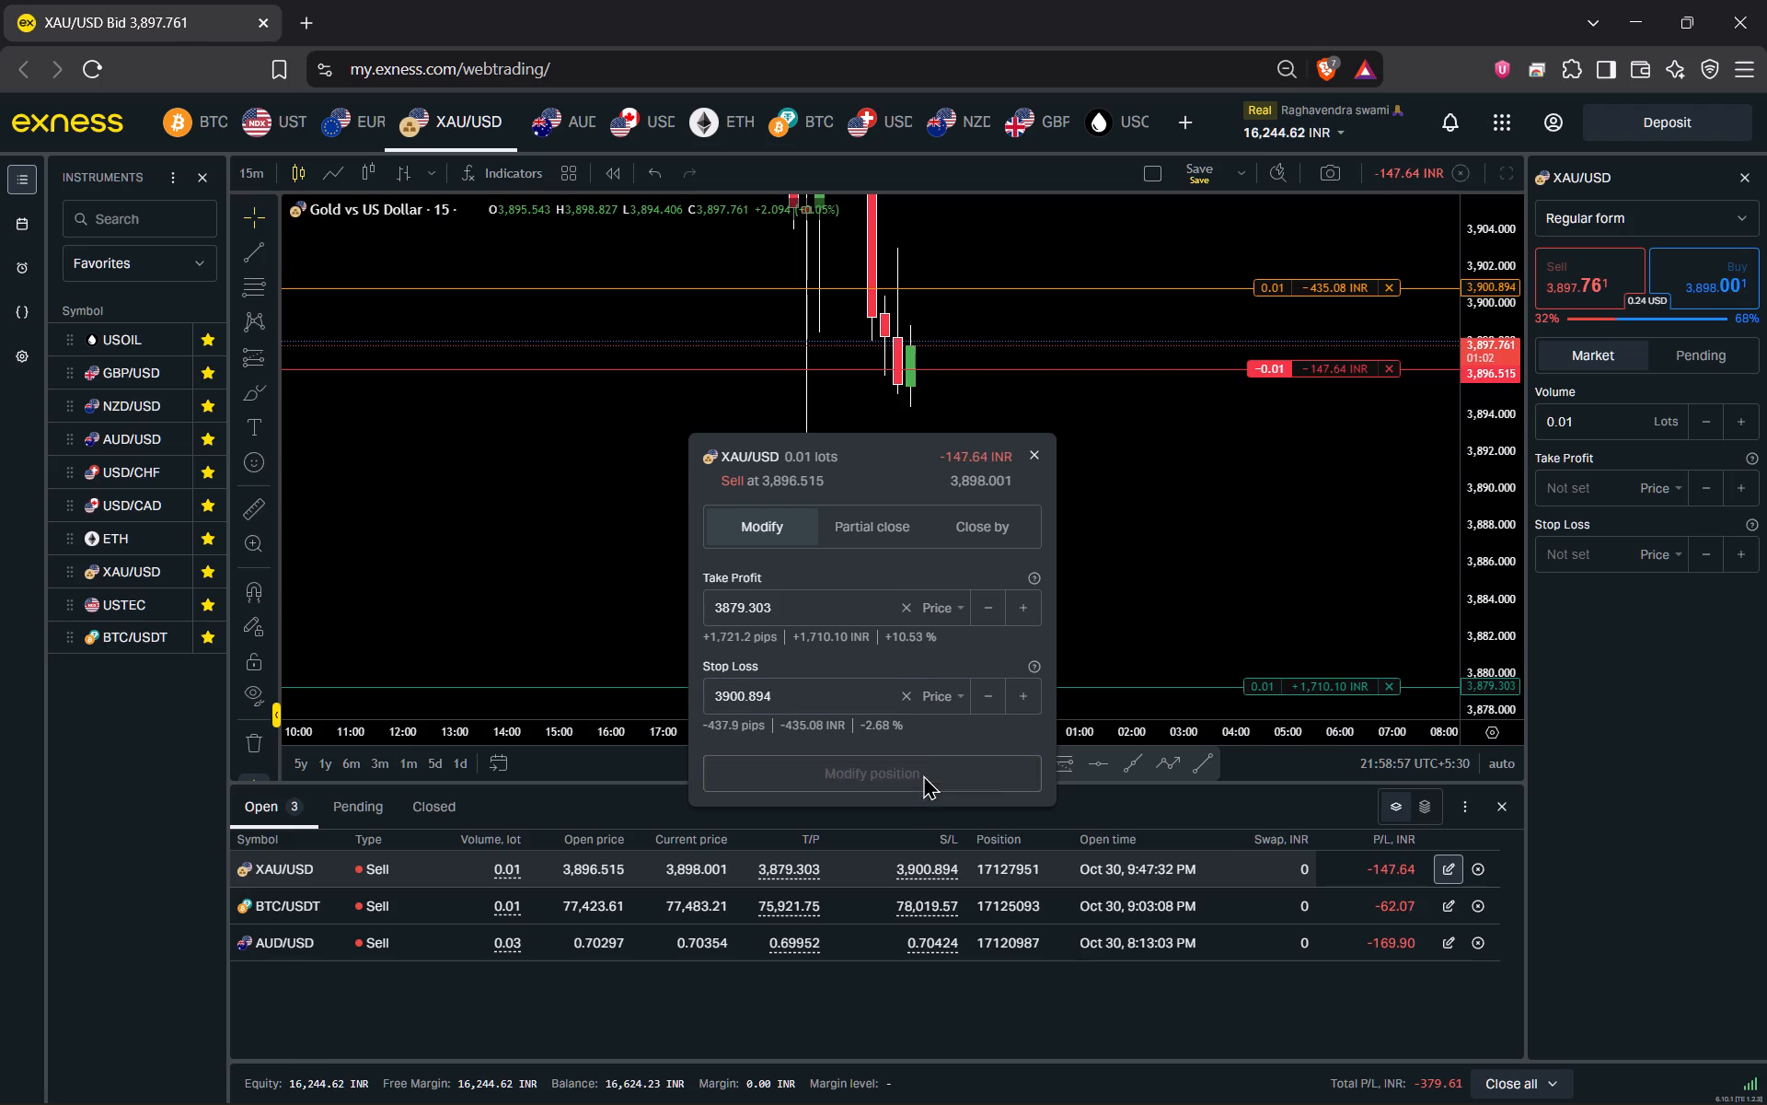
pyautogui.moveTo(1030, 577); pyautogui.dragTo(1009, 565)
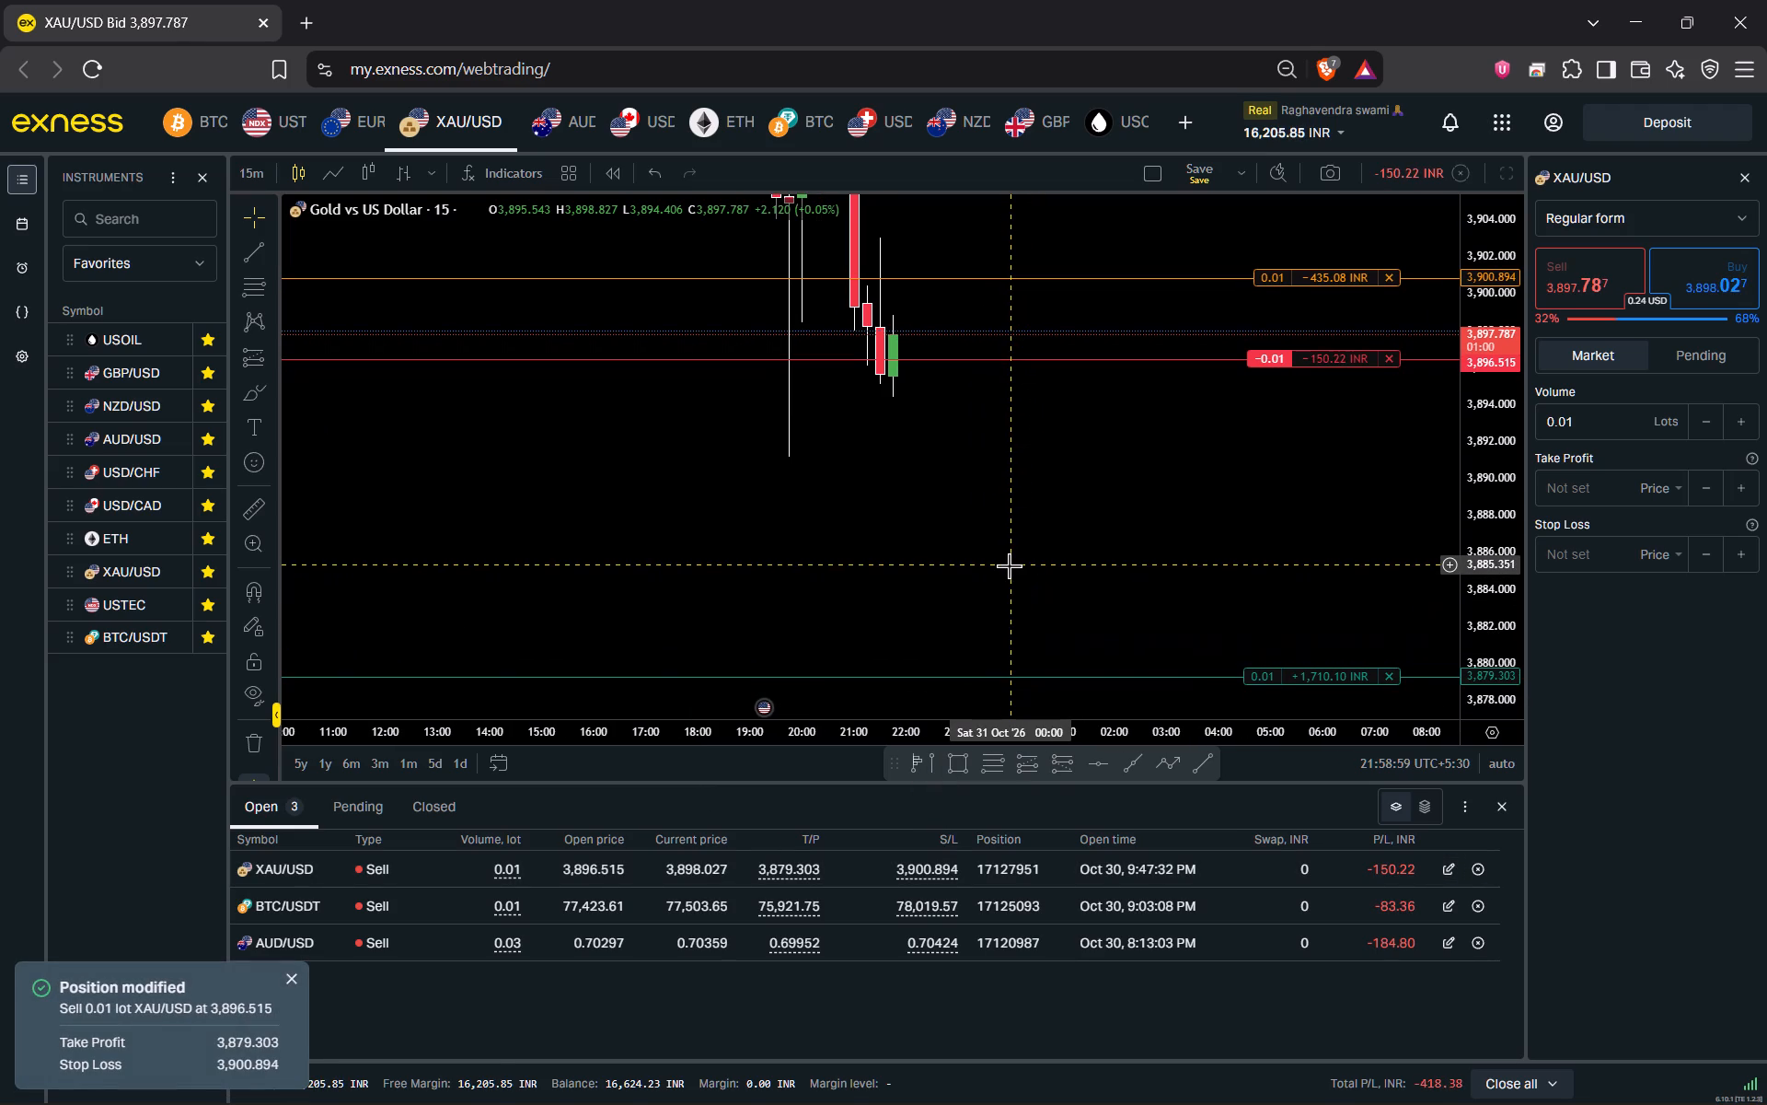
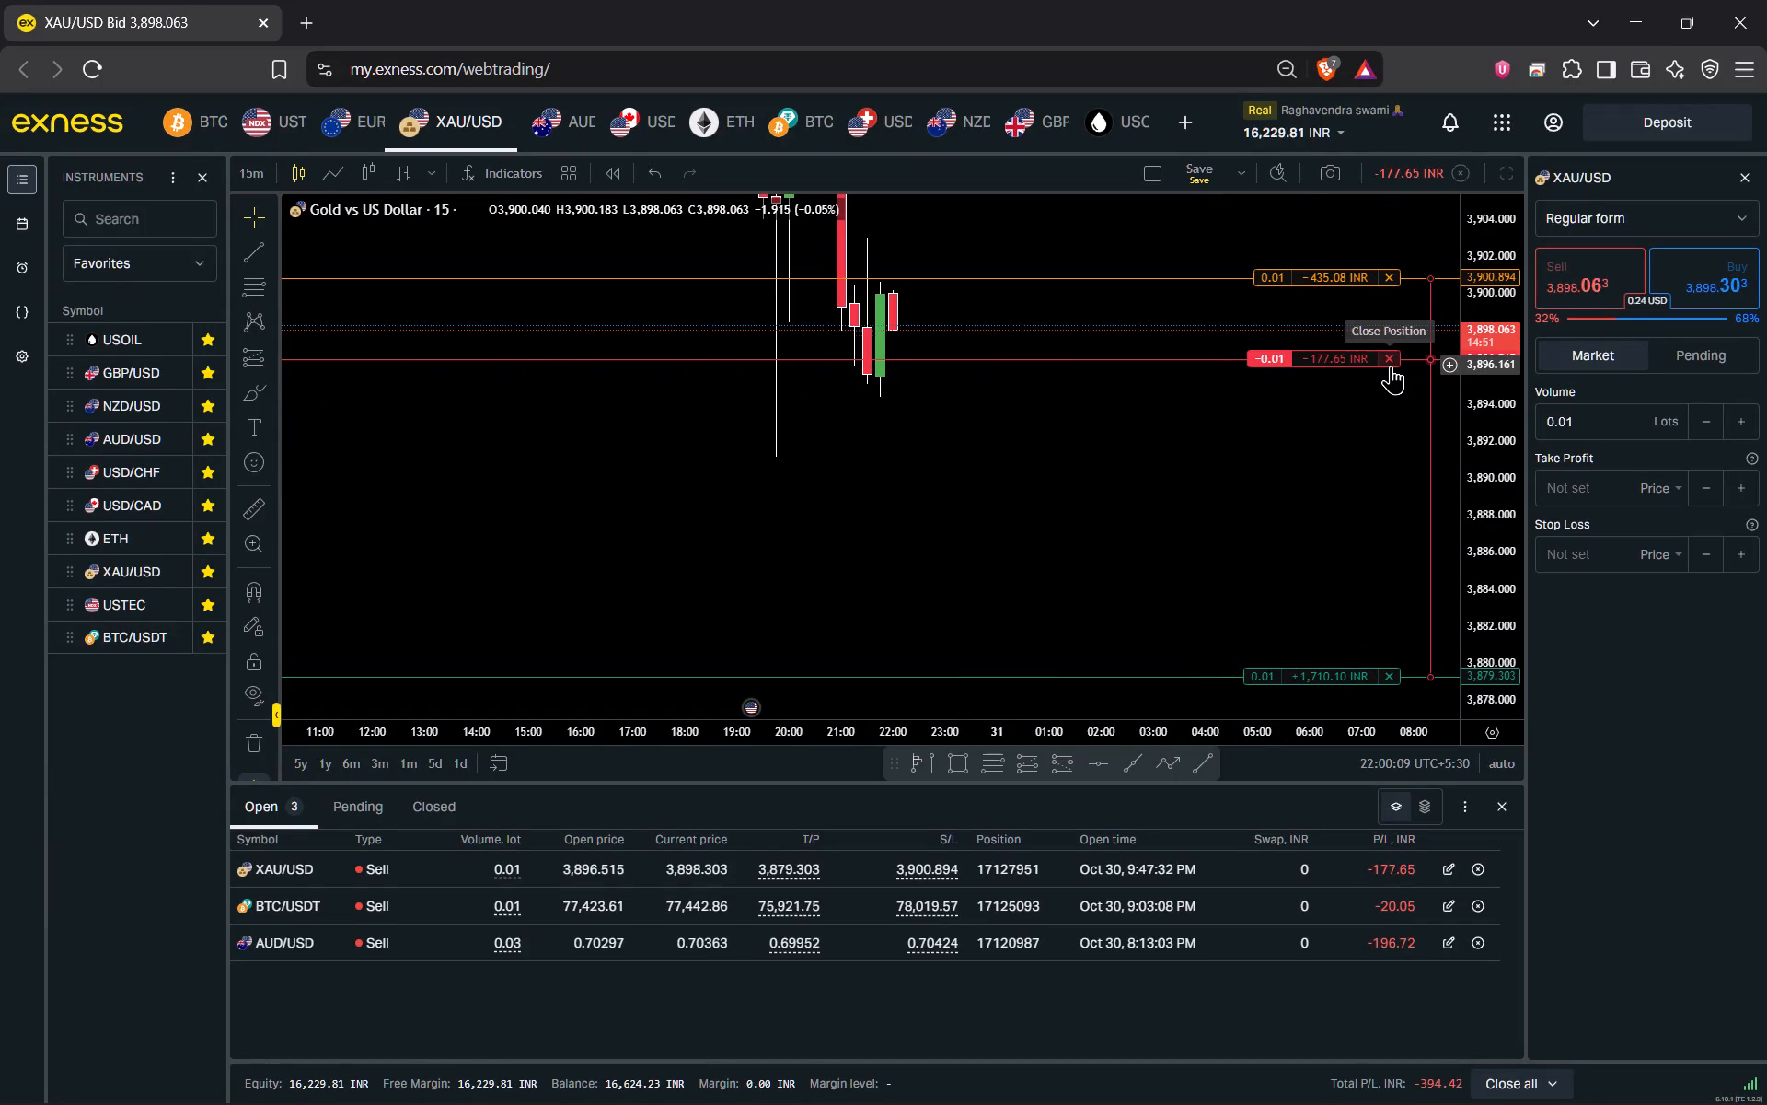
# Examine the latest 15-minute XAU/USD candles against the short position's entry, stop-loss and take-profit lines.
pyautogui.moveTo(1334, 438); pyautogui.dragTo(1314, 459)
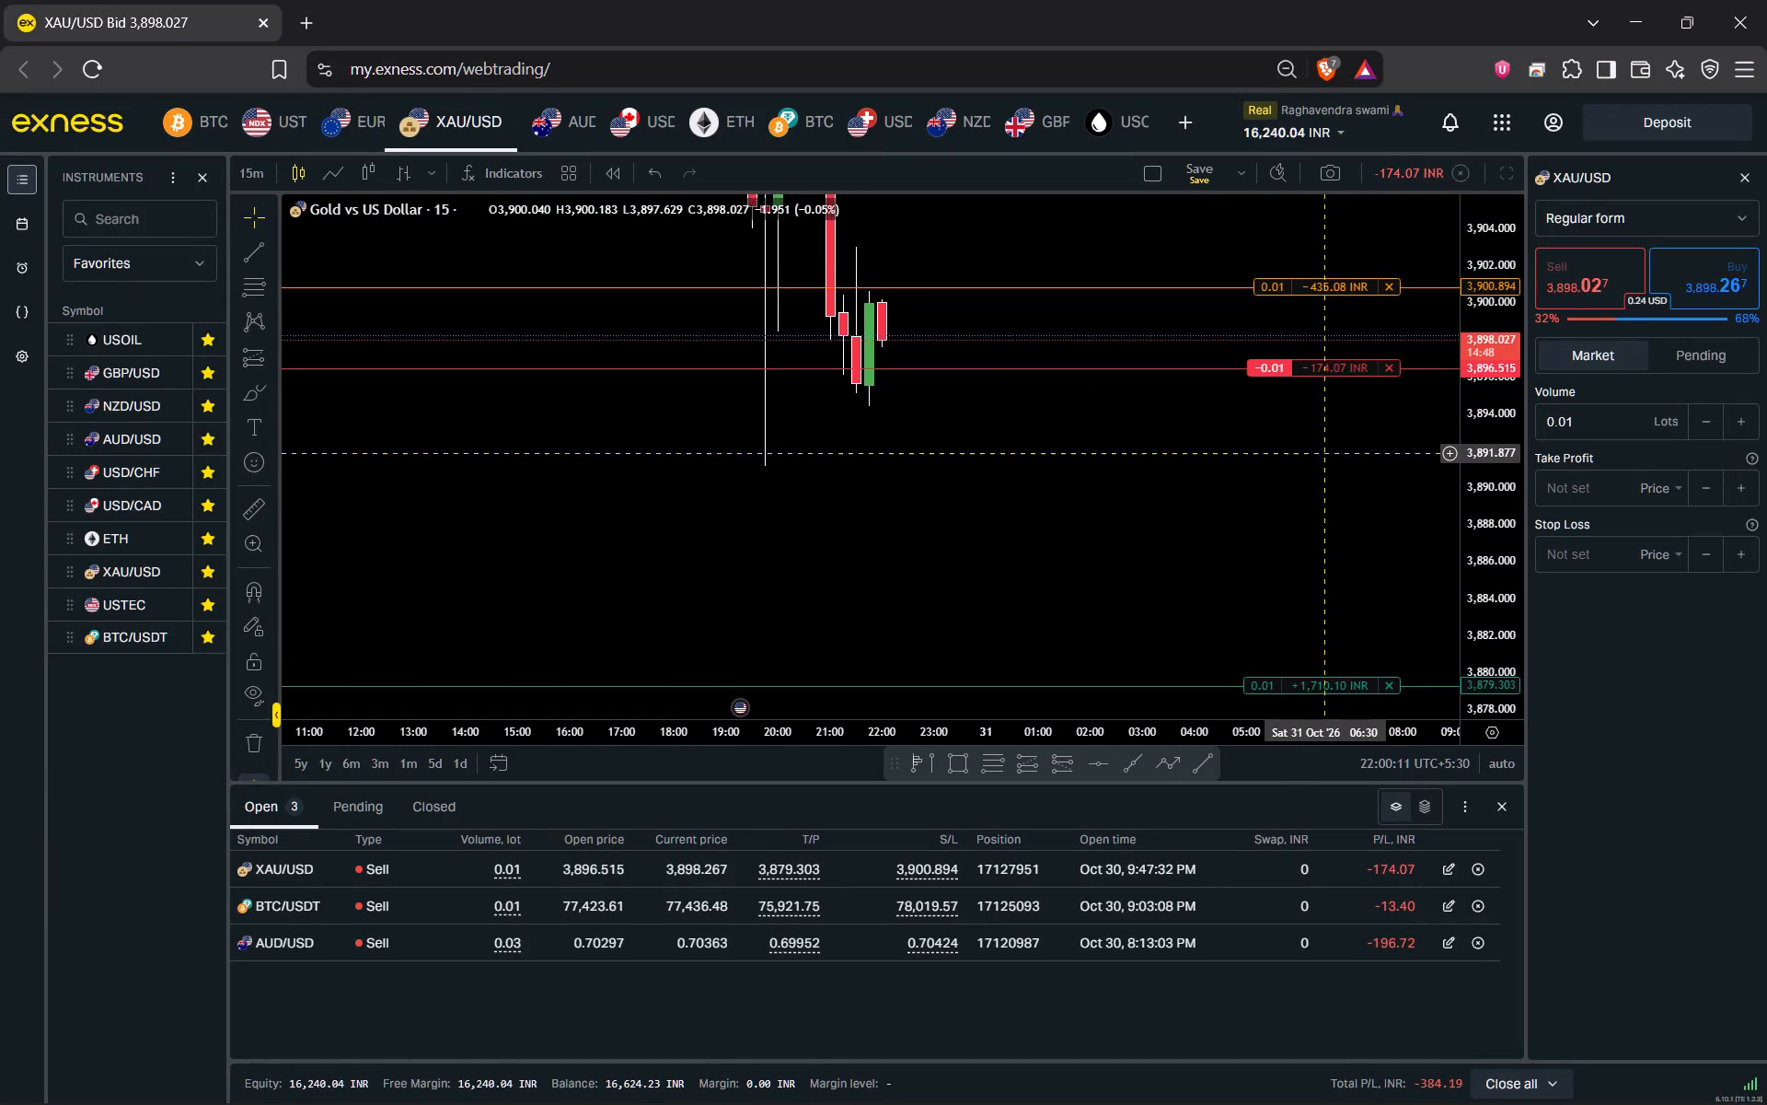
pyautogui.moveTo(1314, 459); pyautogui.dragTo(1305, 469)
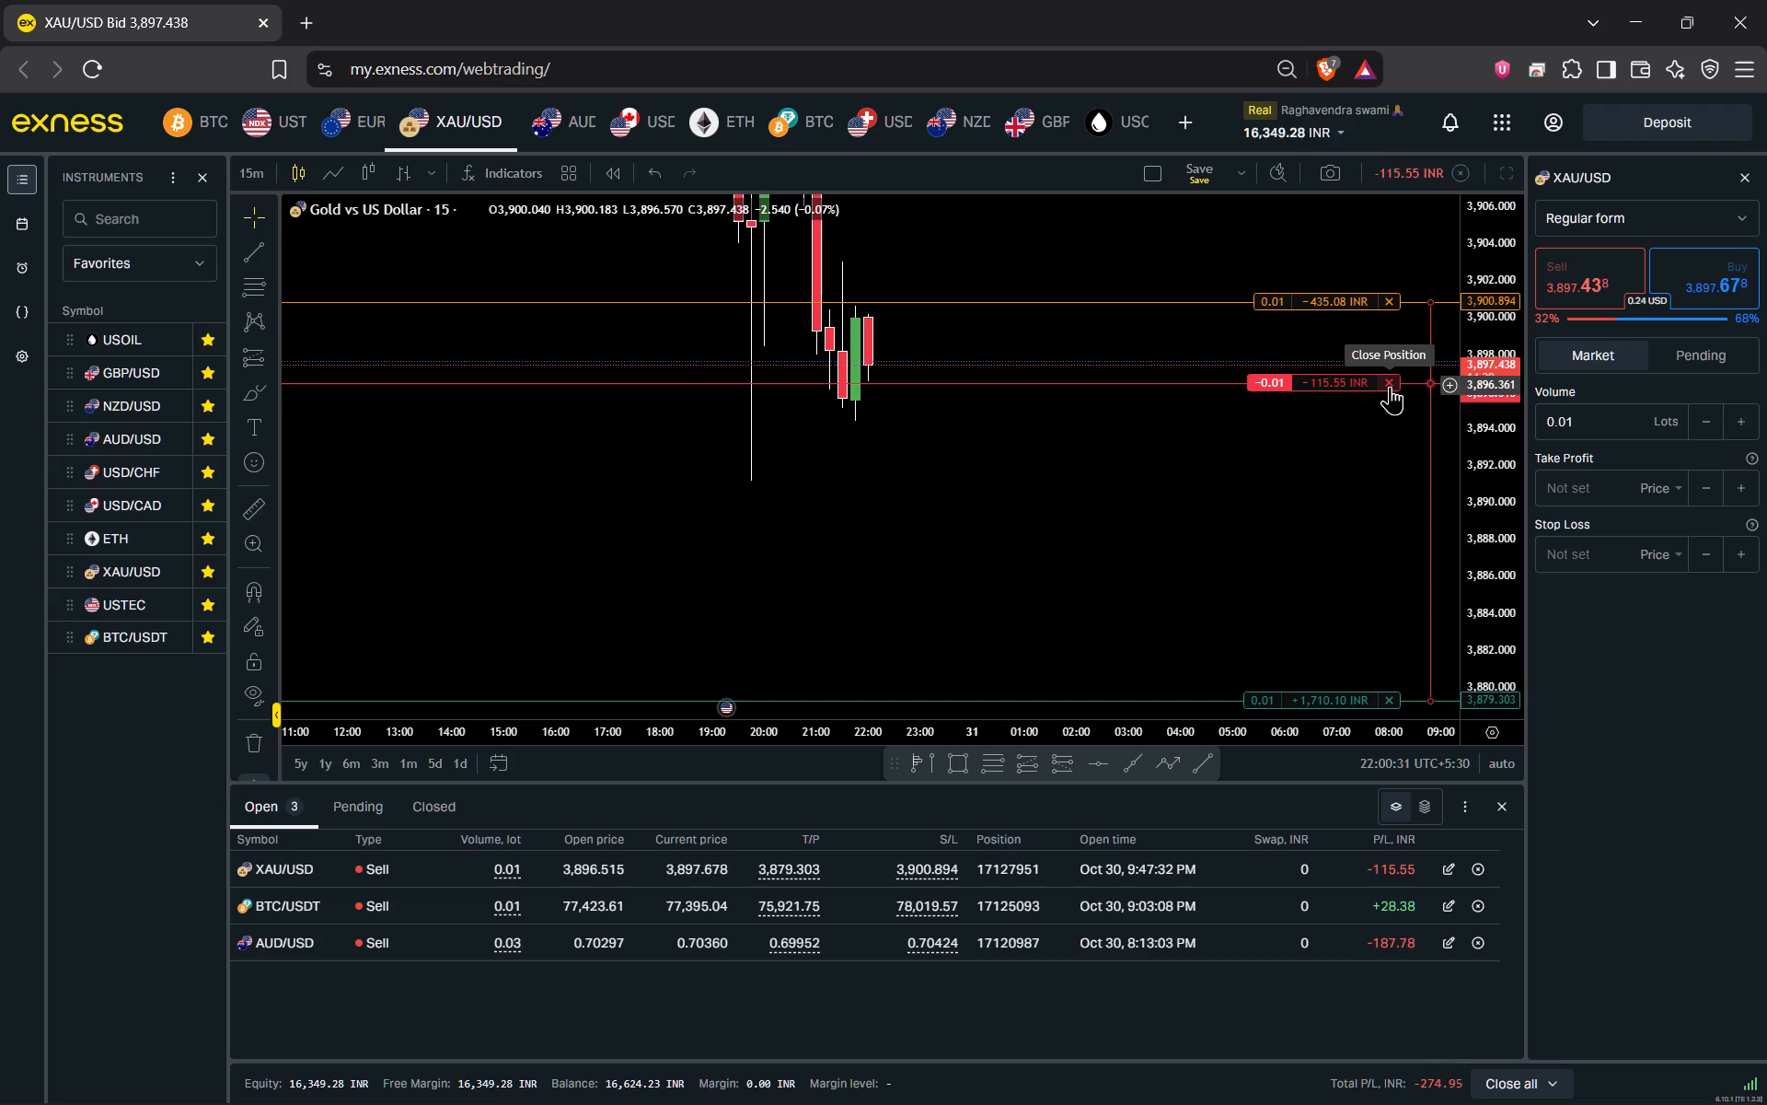
pyautogui.moveTo(1291, 475); pyautogui.dragTo(1230, 556)
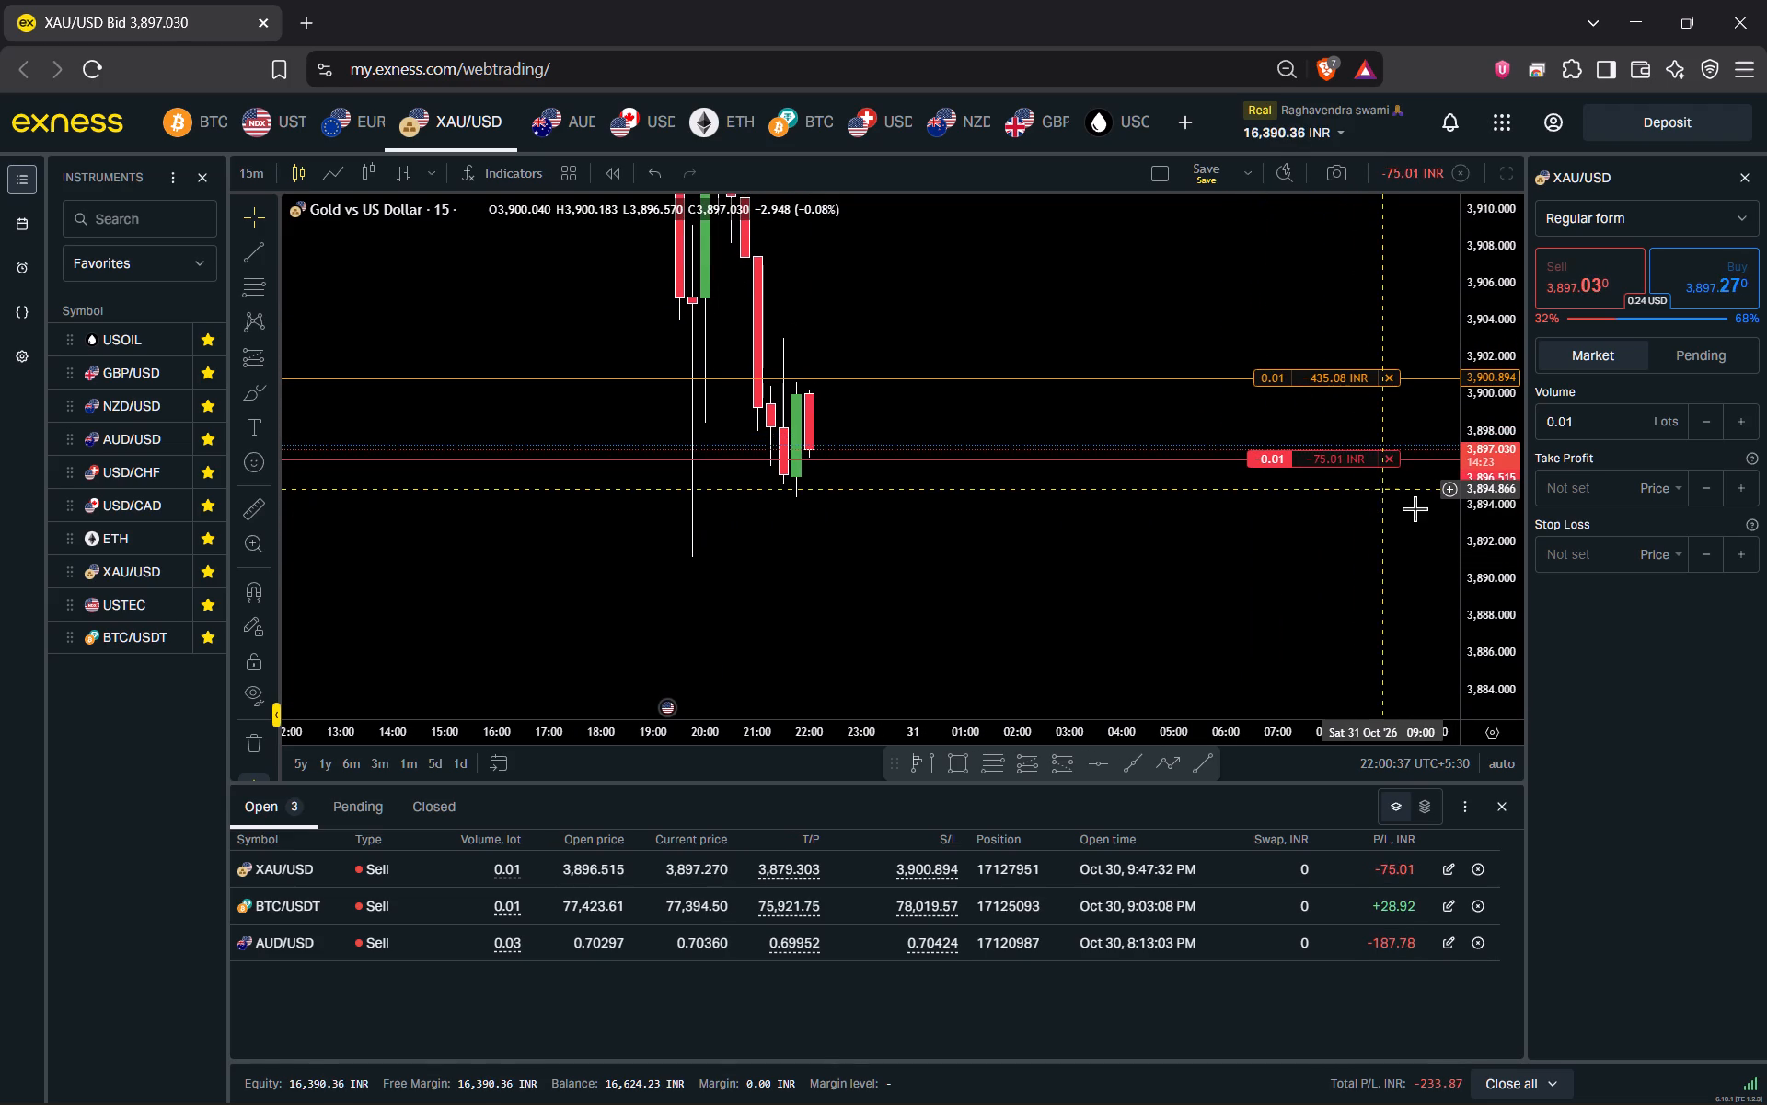
pyautogui.moveTo(1481, 532); pyautogui.dragTo(1495, 650)
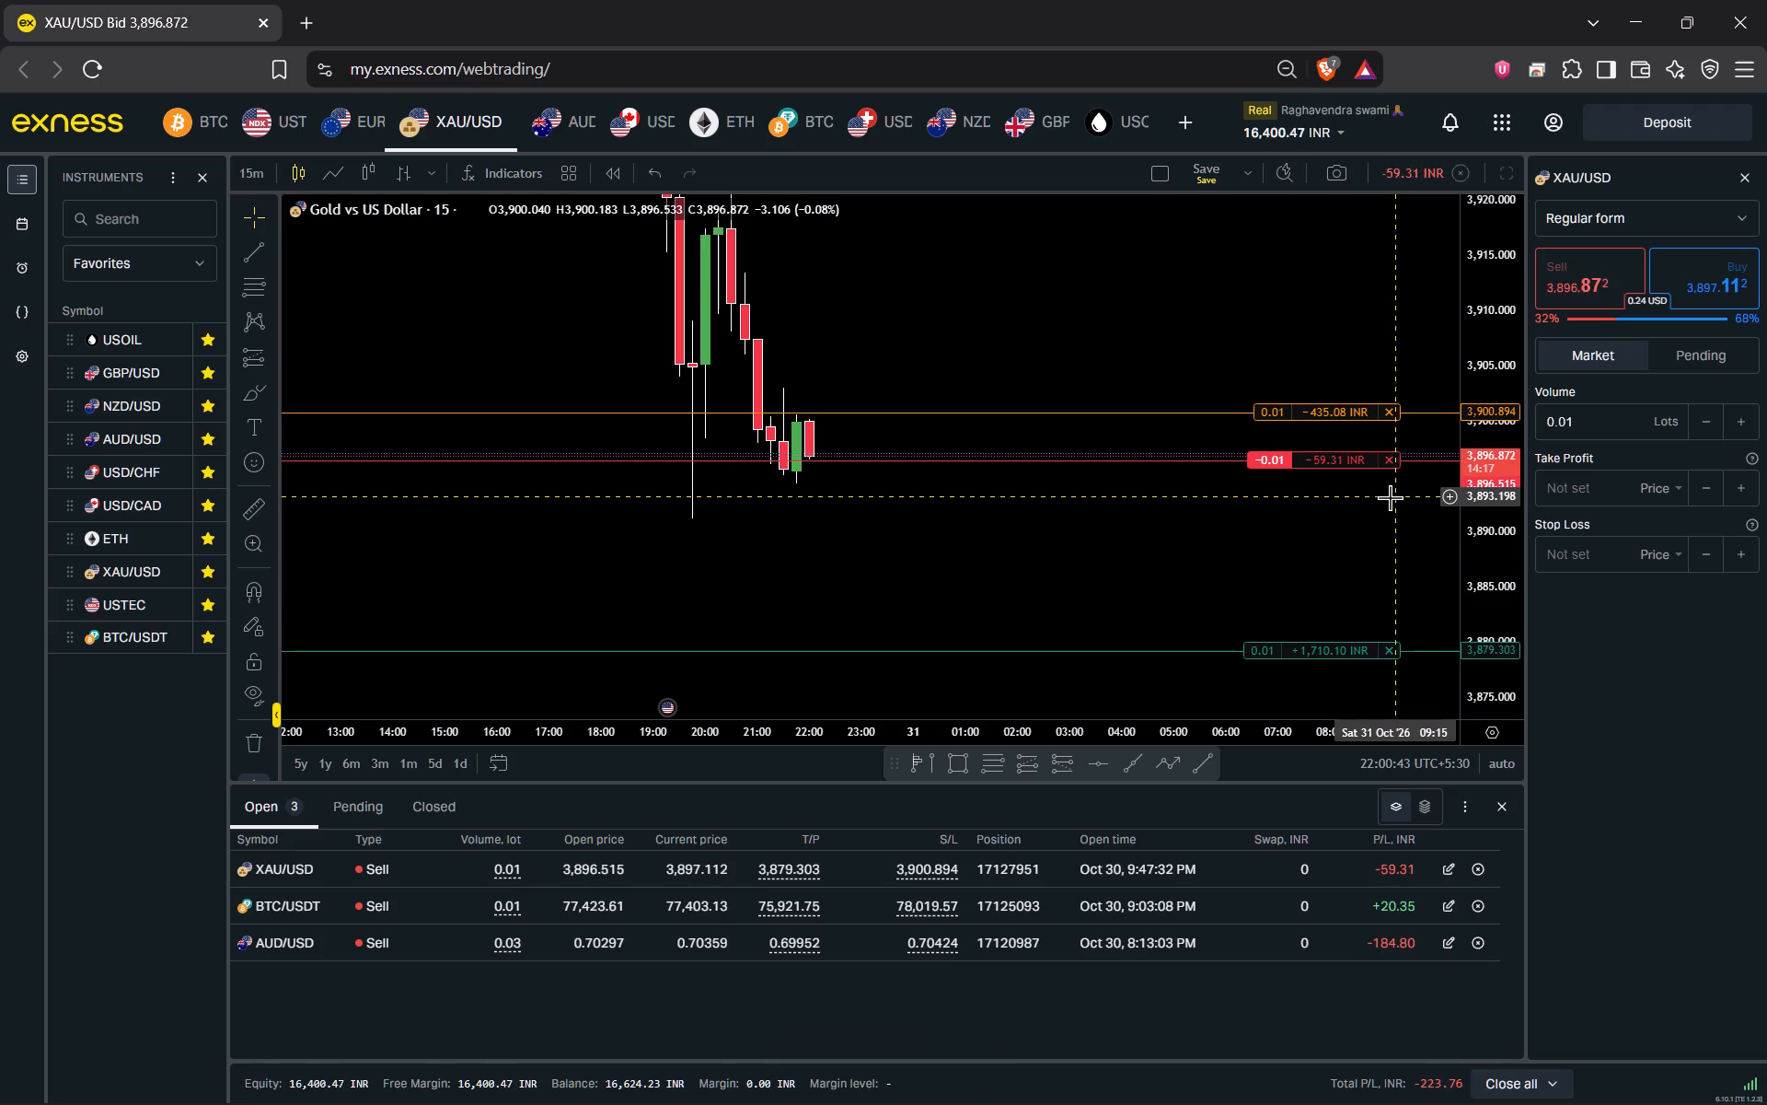
pyautogui.moveTo(1482, 576); pyautogui.dragTo(1484, 447)
pyautogui.moveTo(1388, 560); pyautogui.dragTo(1389, 535)
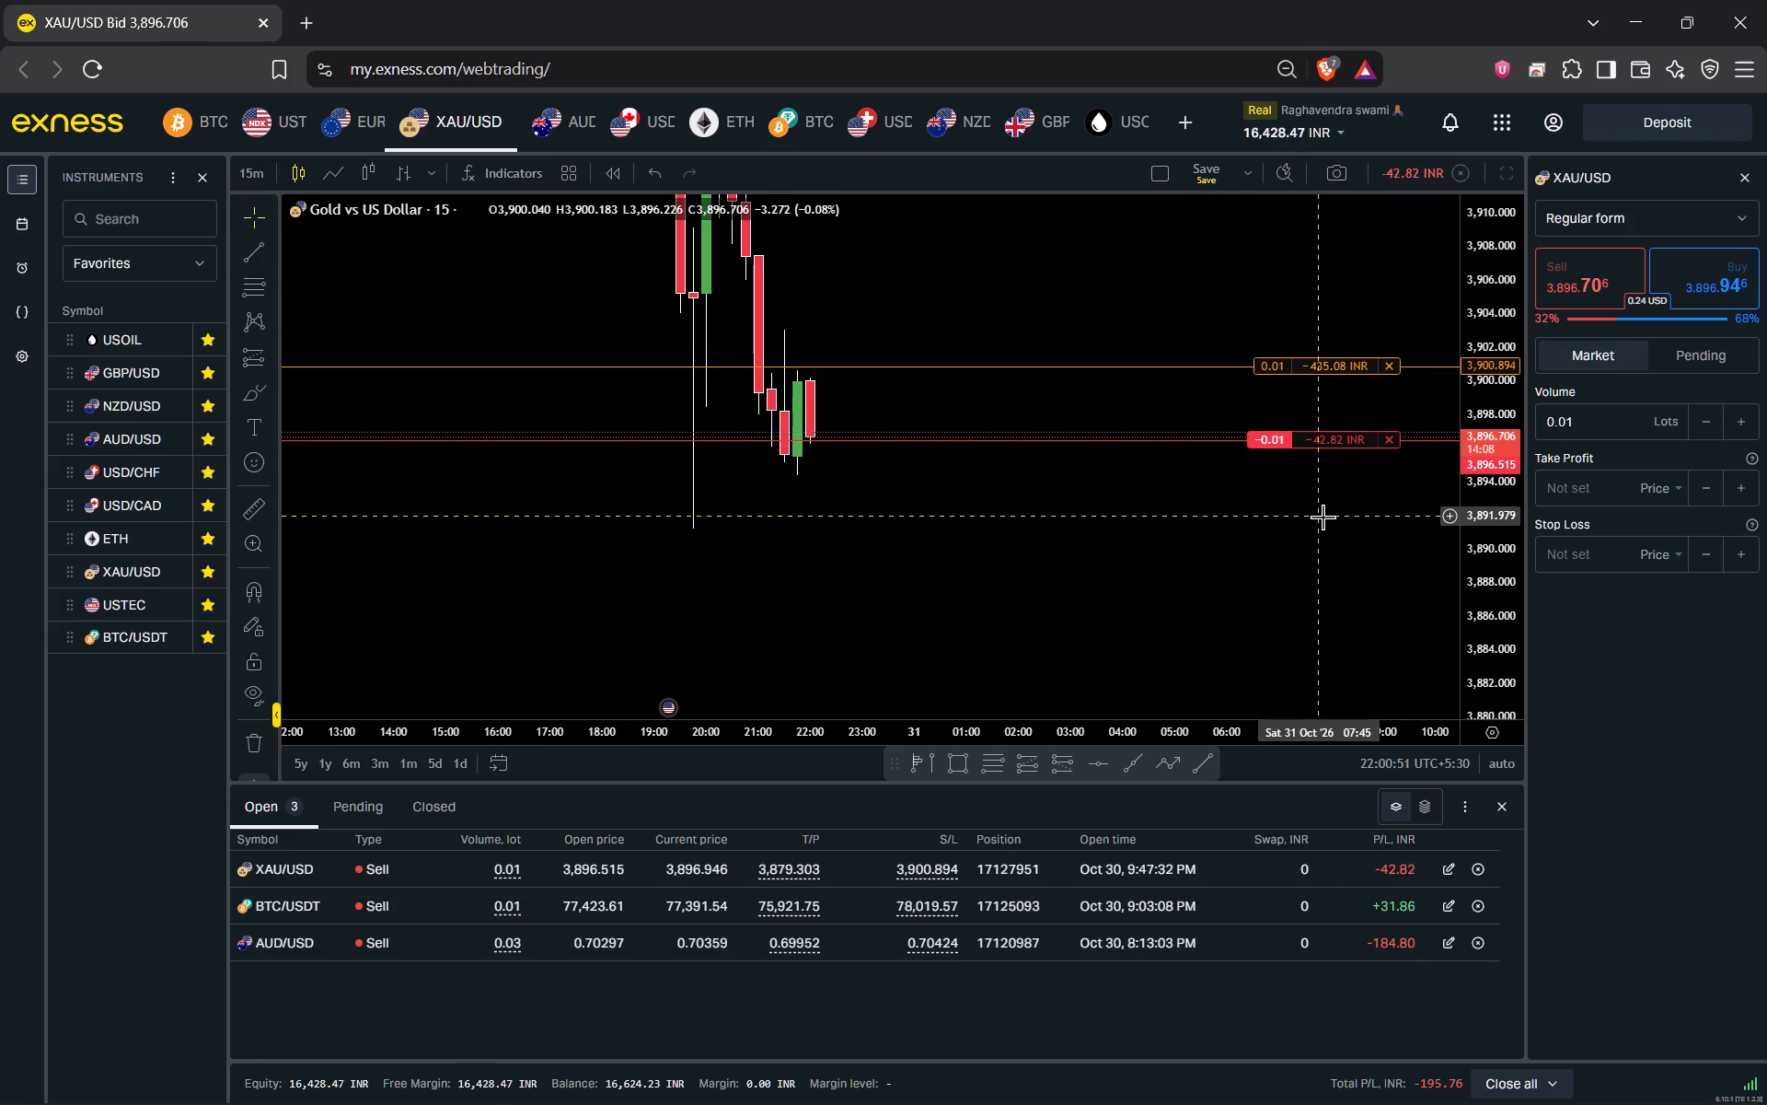
pyautogui.scroll(-1, 1347, 566)
pyautogui.scroll(-3, 1466, 580)
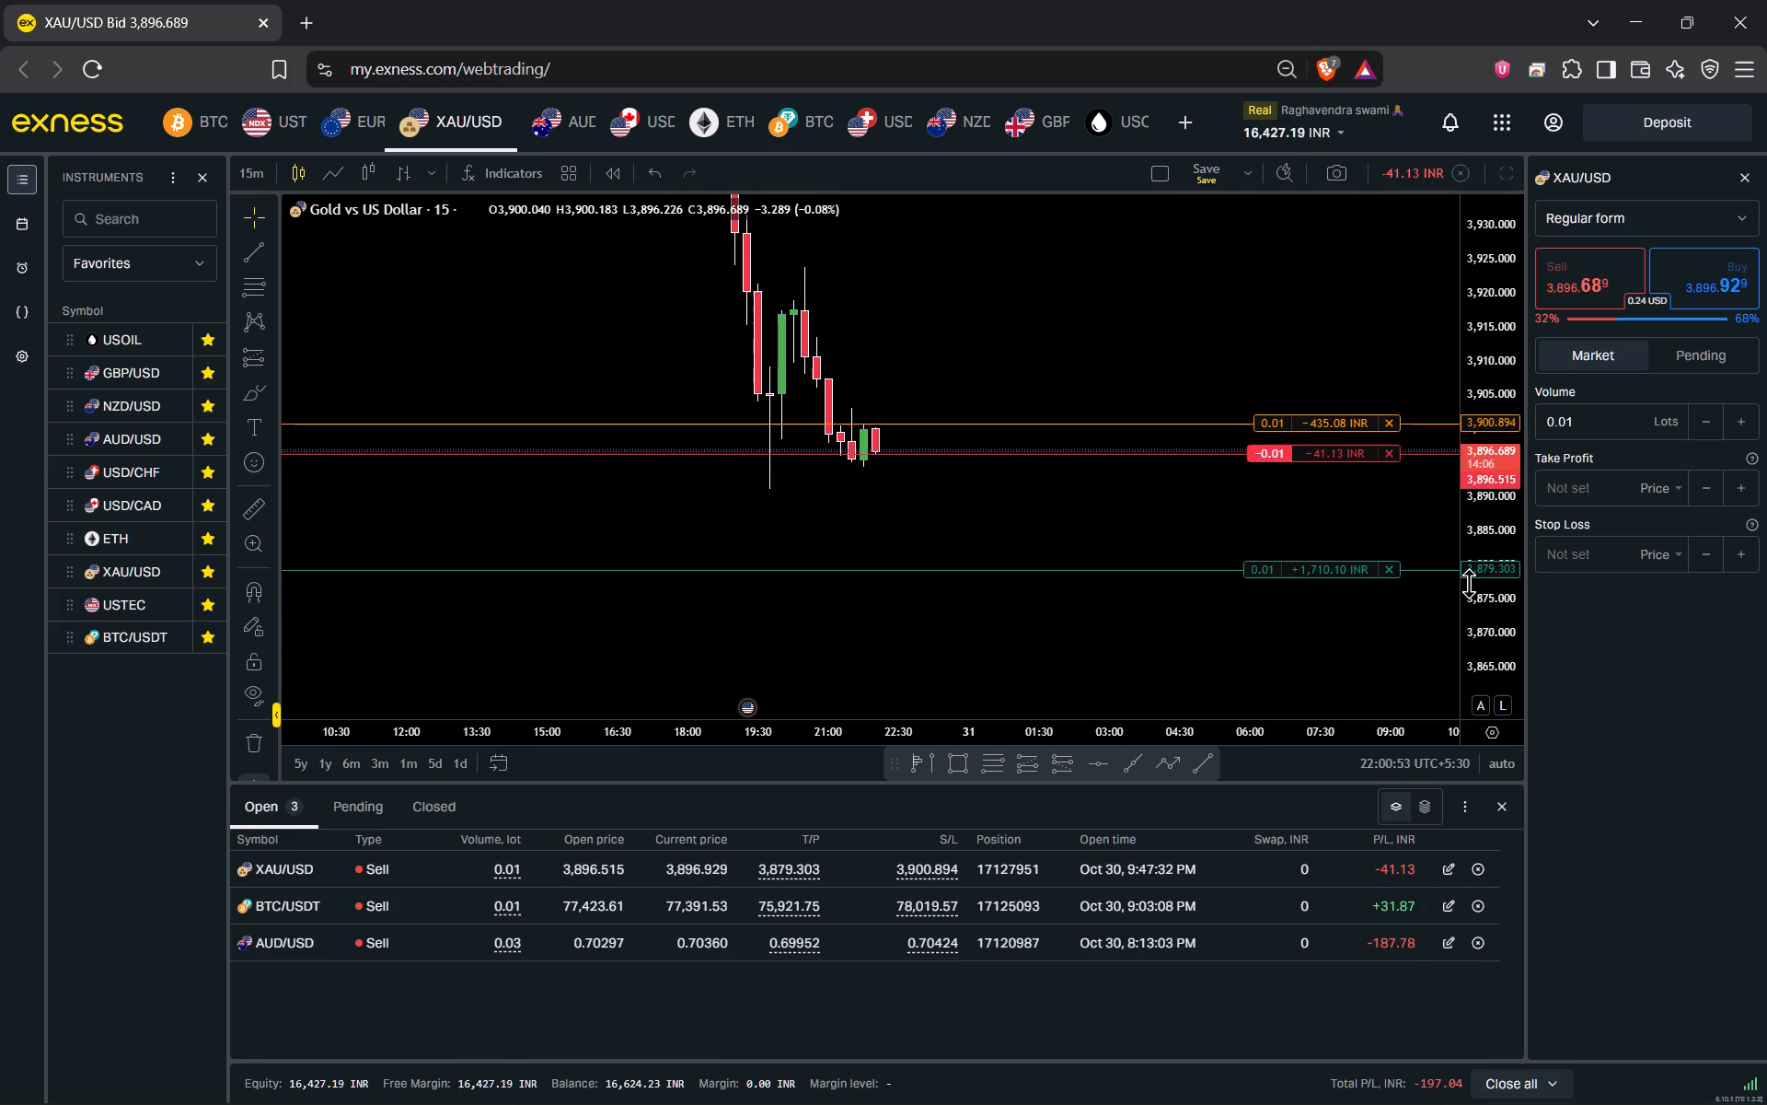
pyautogui.scroll(2, 1480, 582)
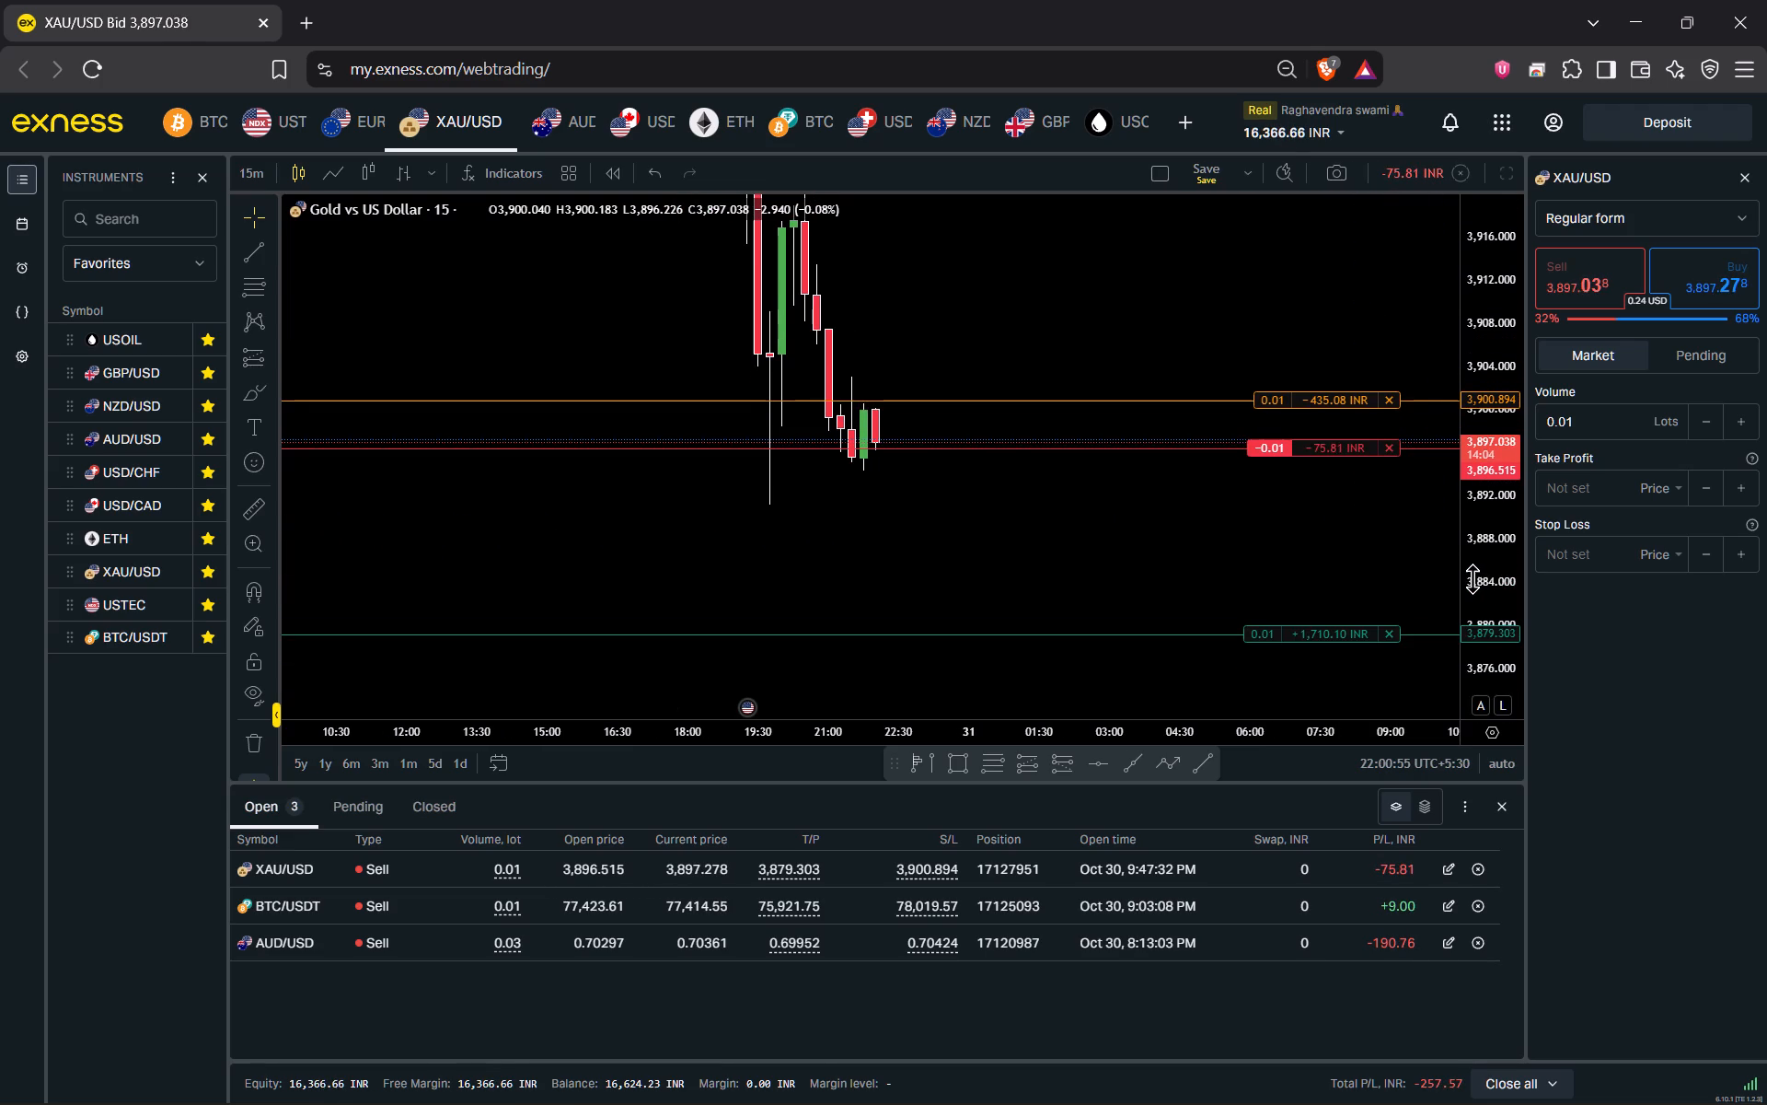
pyautogui.scroll(3, 1473, 575)
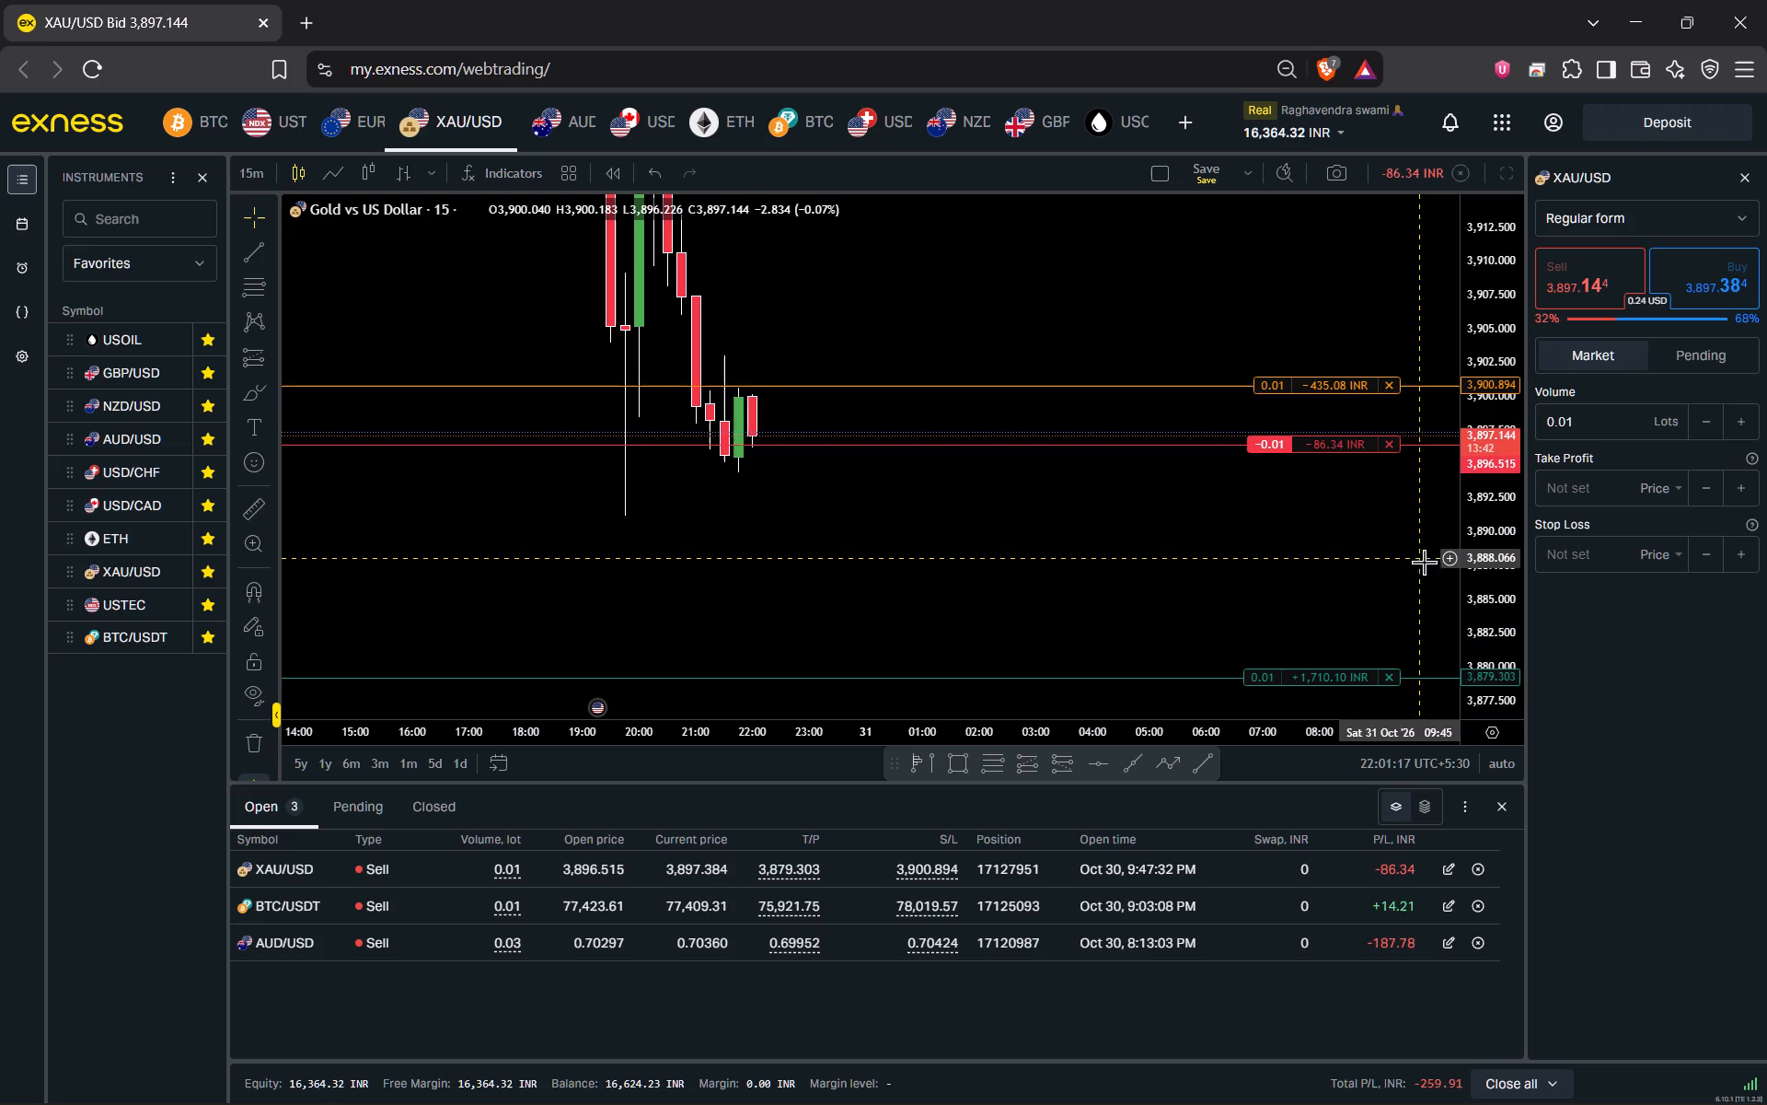
pyautogui.scroll(-3, 1479, 577)
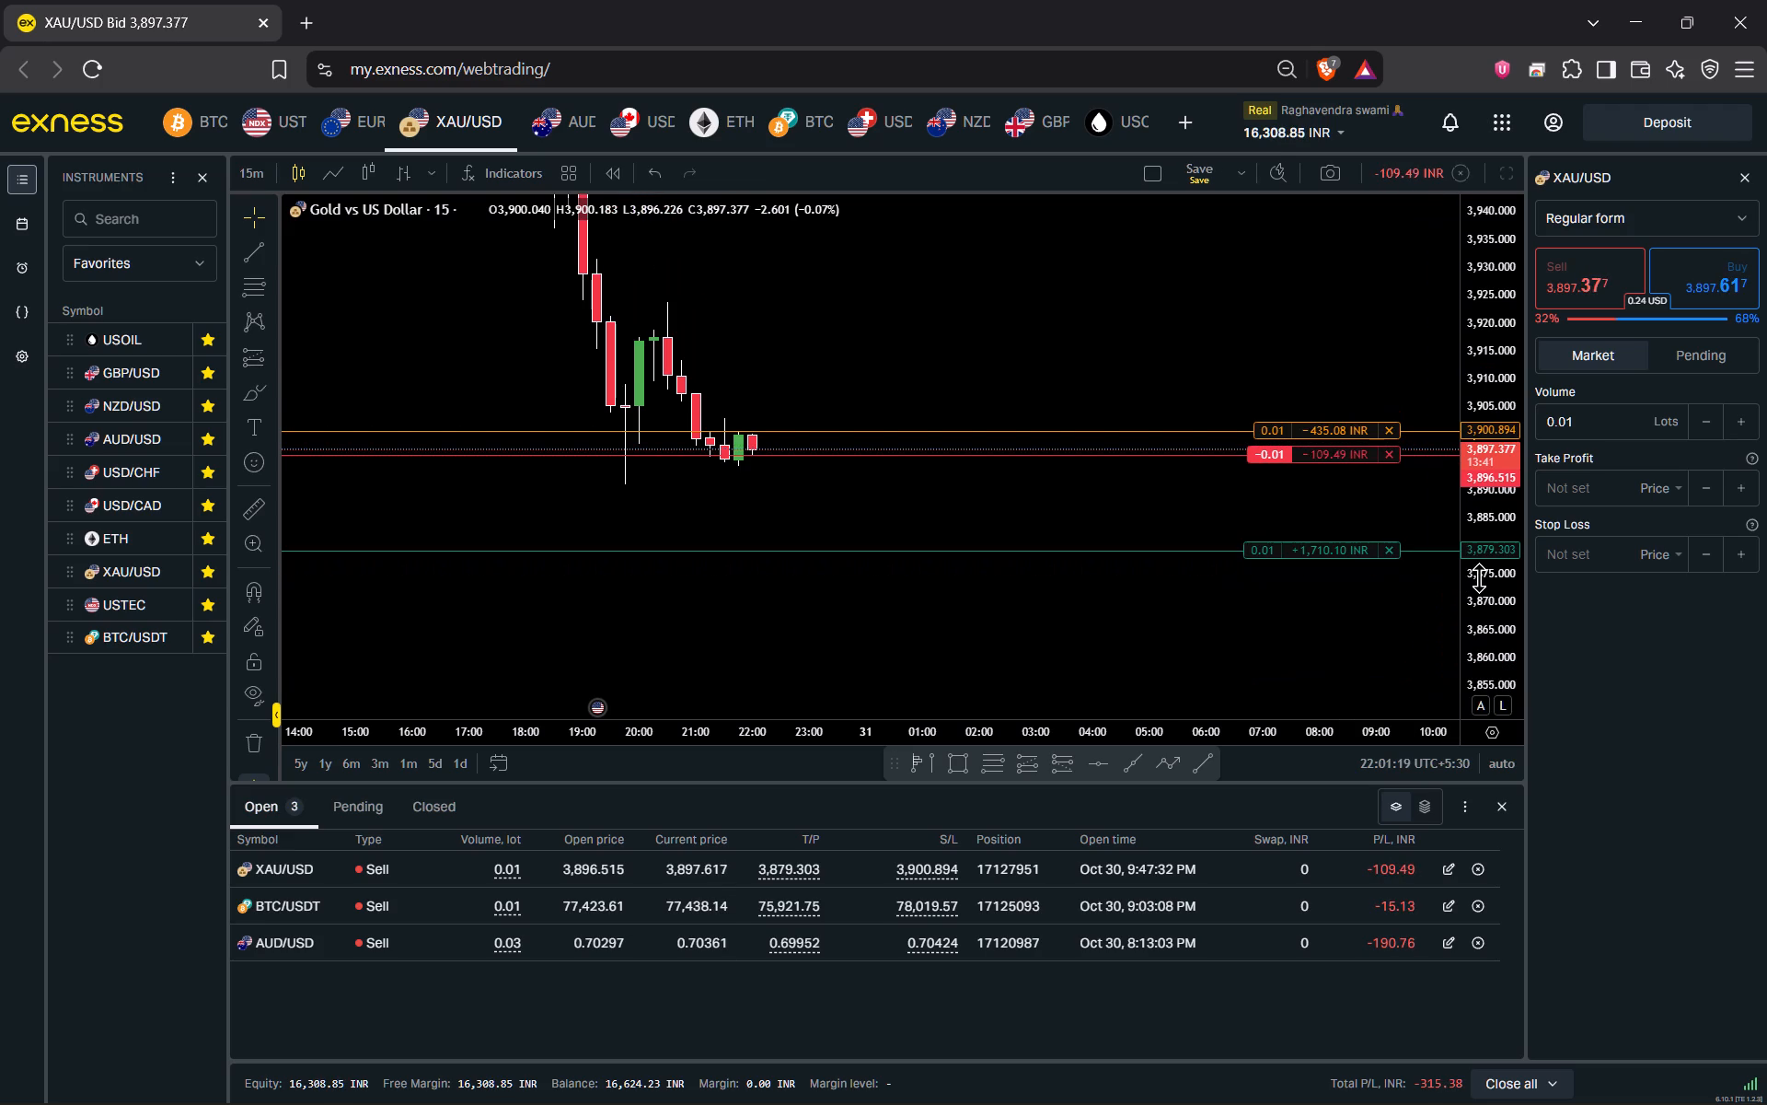
pyautogui.scroll(1, 1479, 577)
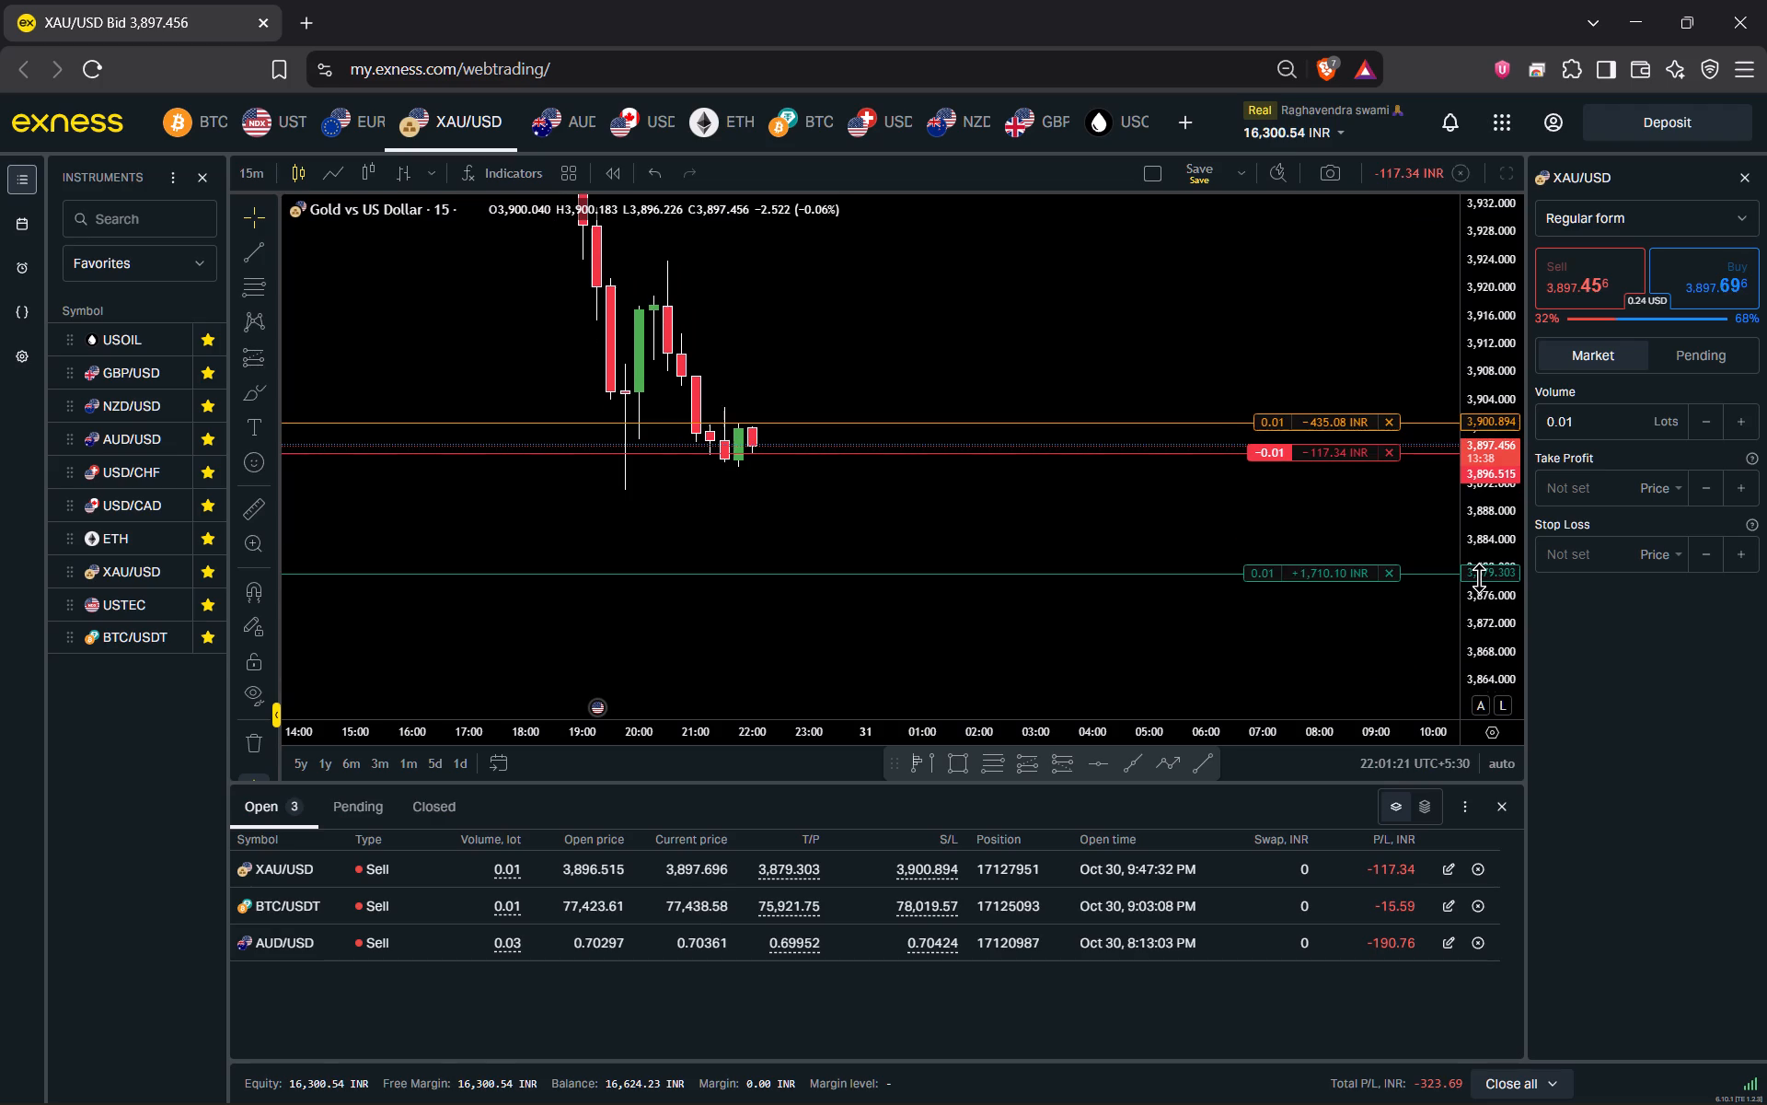
pyautogui.scroll(2, 1479, 577)
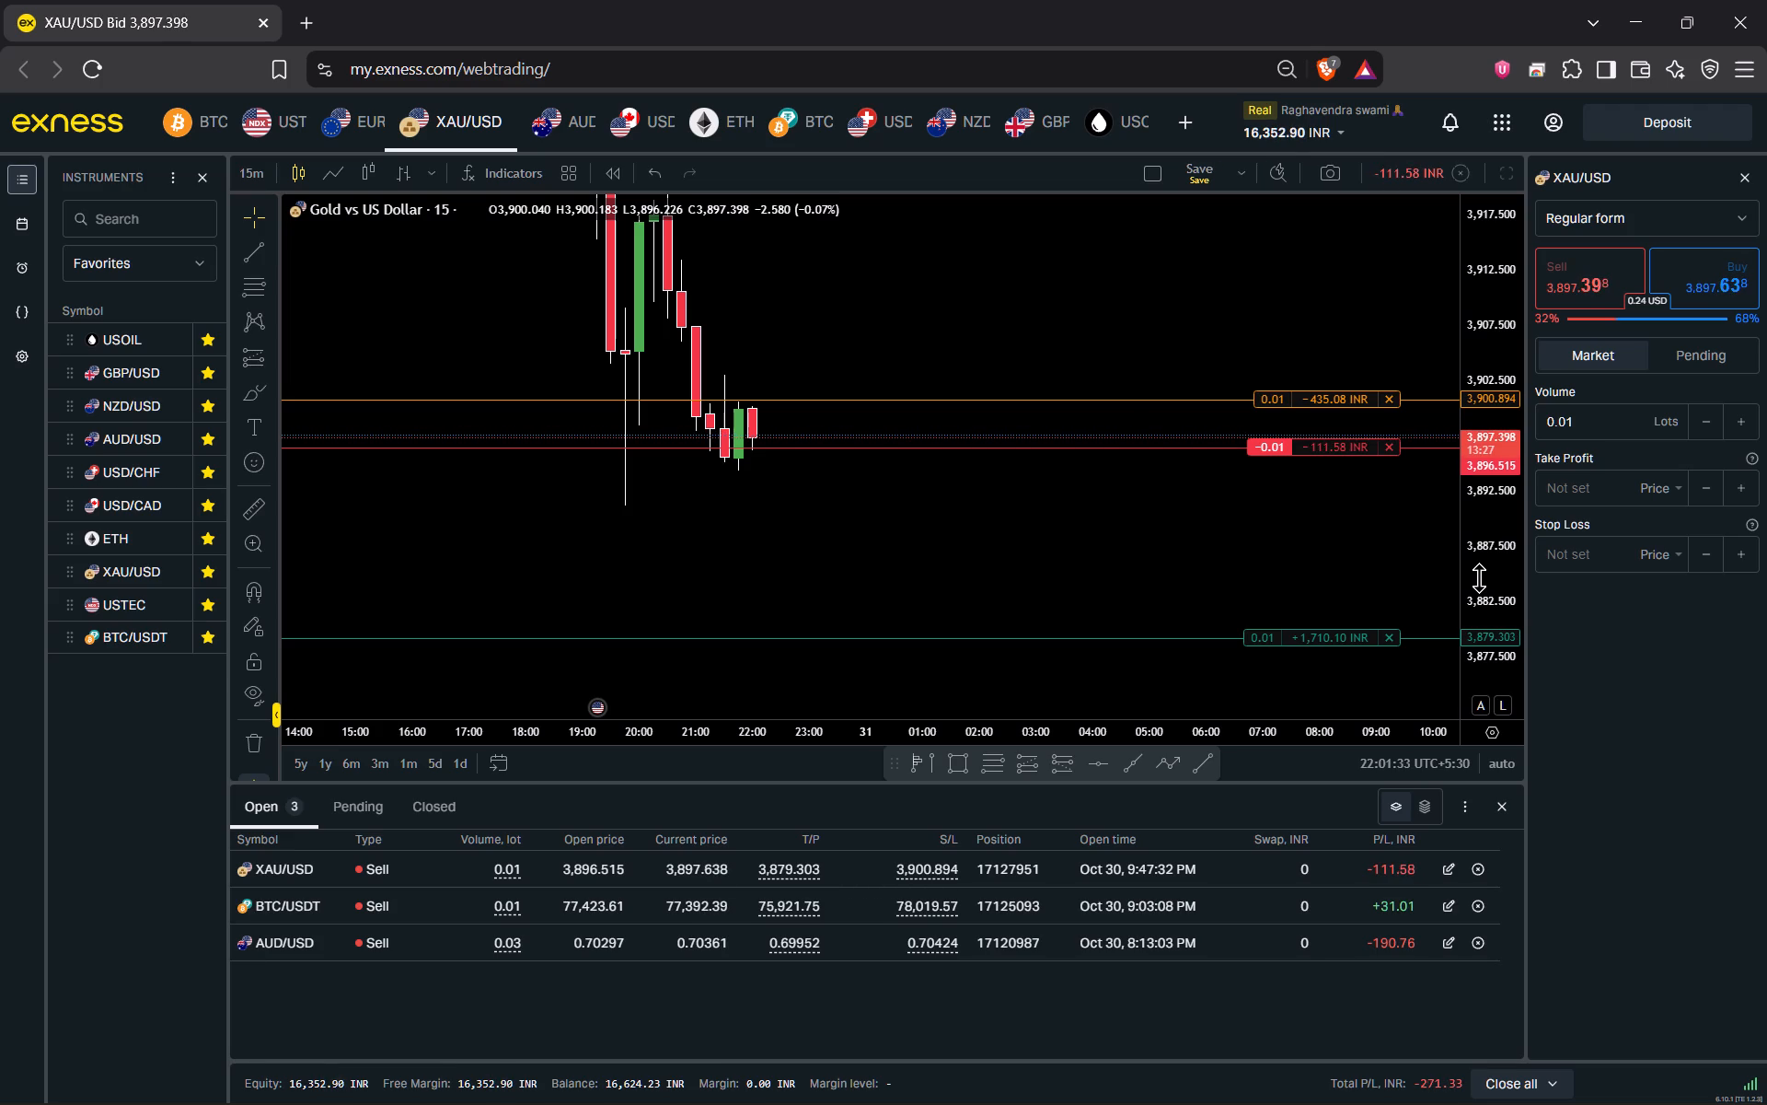
pyautogui.scroll(1, 1479, 577)
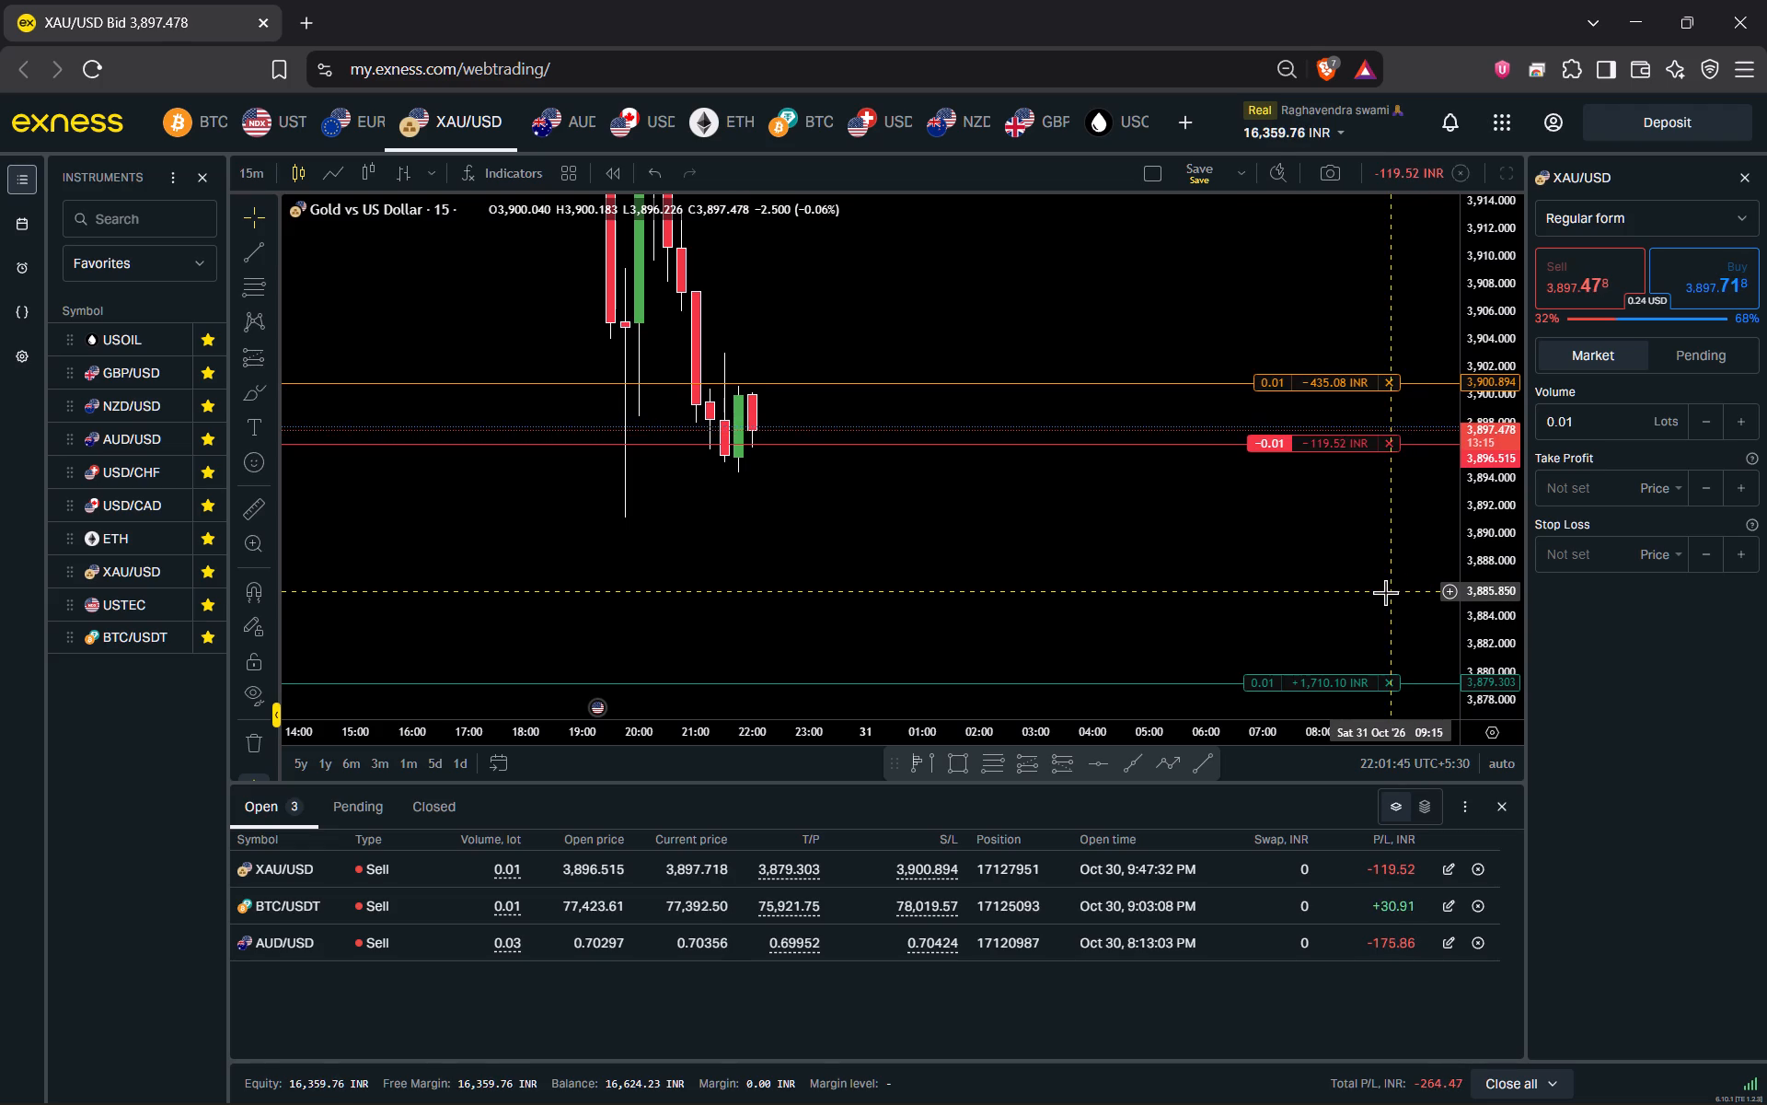
# Examine the multi-day XAU/USD price trend on the 15-minute chart, and reset the chart to its default view.
pyautogui.scroll(-4, 1496, 607)
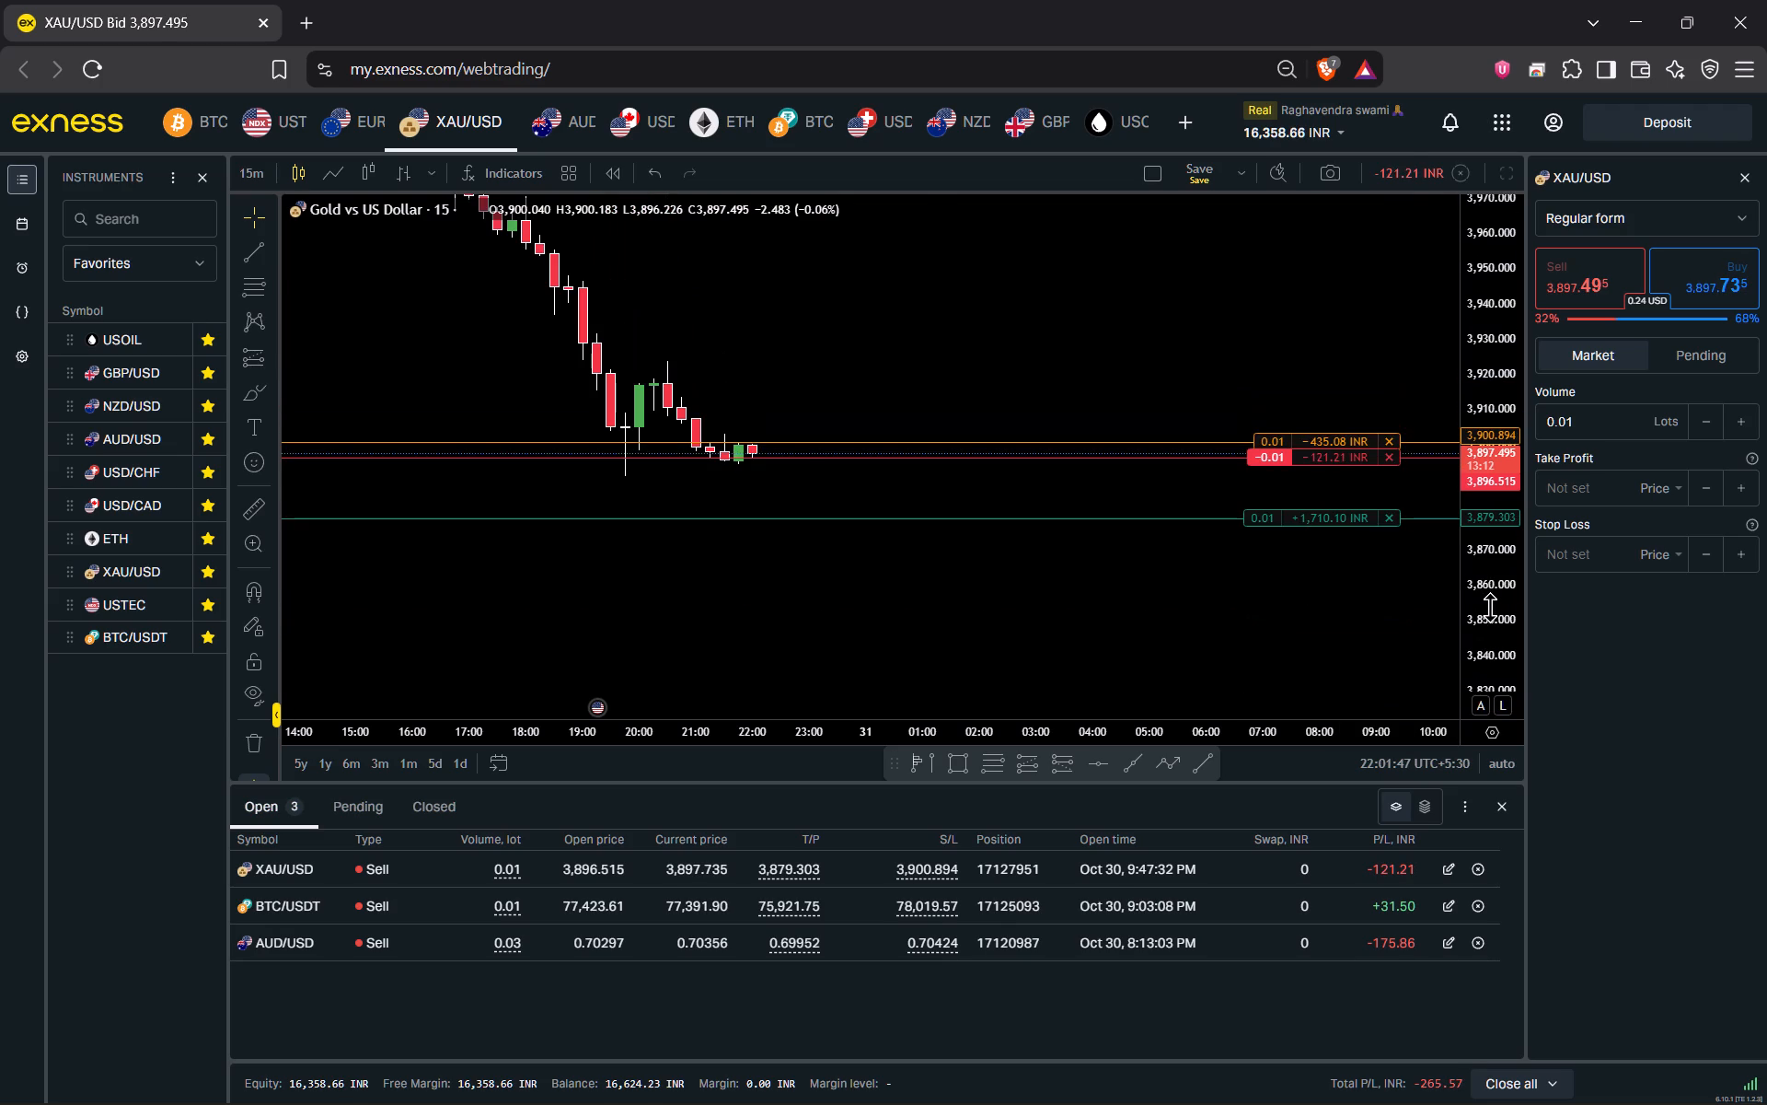
pyautogui.scroll(-5, 1383, 619)
pyautogui.scroll(-5, 1488, 615)
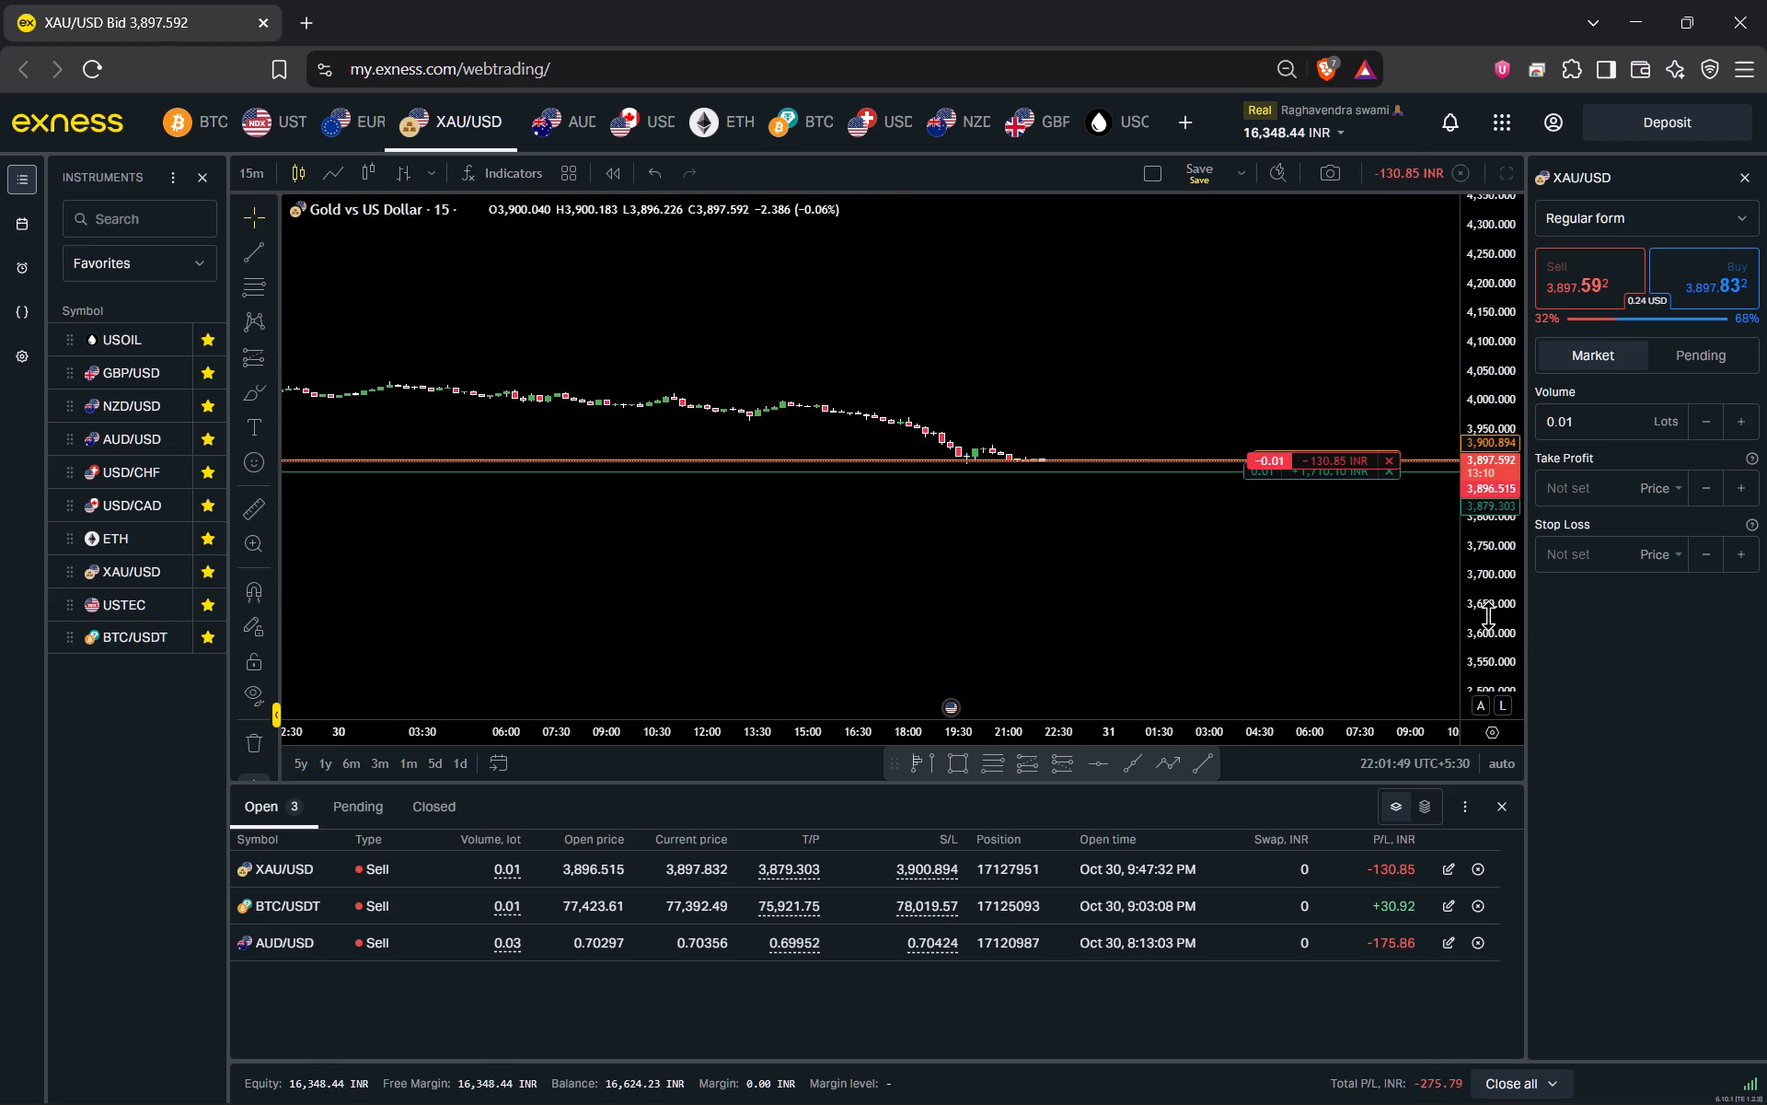
pyautogui.scroll(-16, 1281, 619)
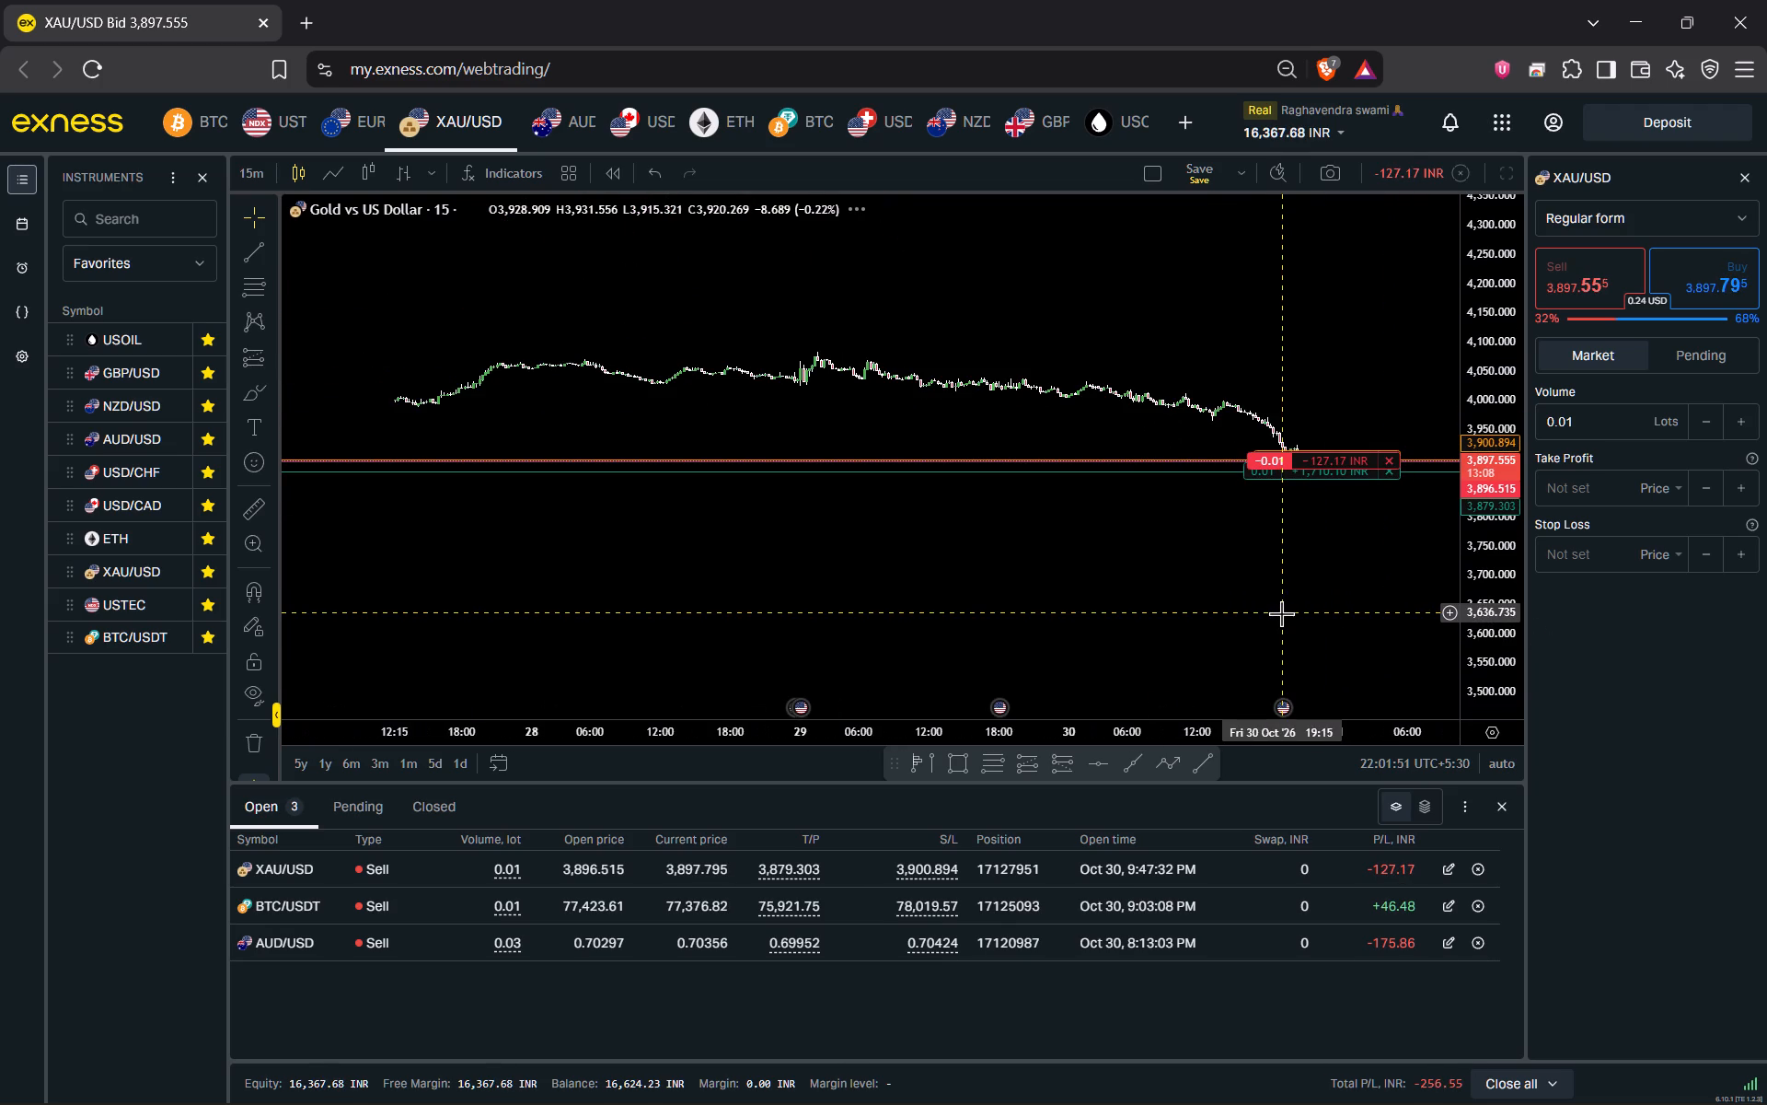
pyautogui.click(949, 675)
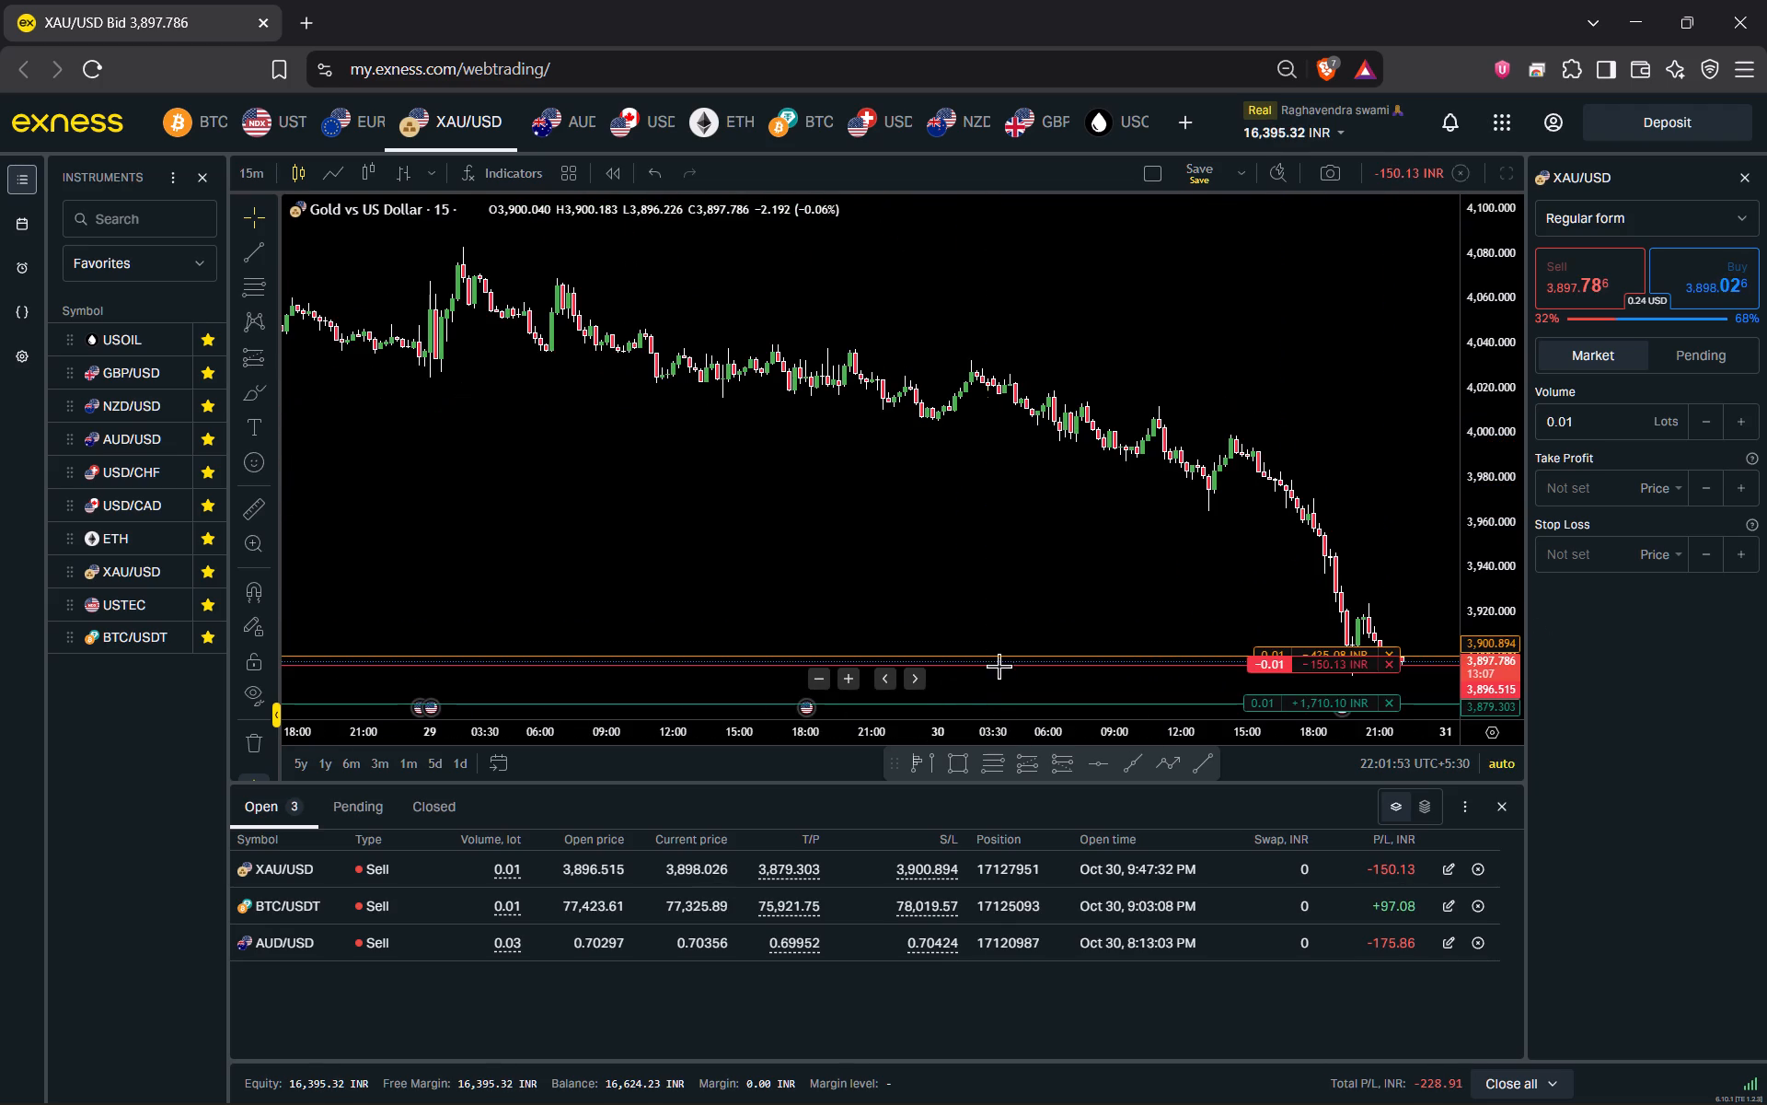
# Examine the recent XAU/USD decline and current candle close up, keeping the short's entry, stop-loss and take-profit levels in view.
pyautogui.moveTo(1353, 504); pyautogui.dragTo(827, 497)
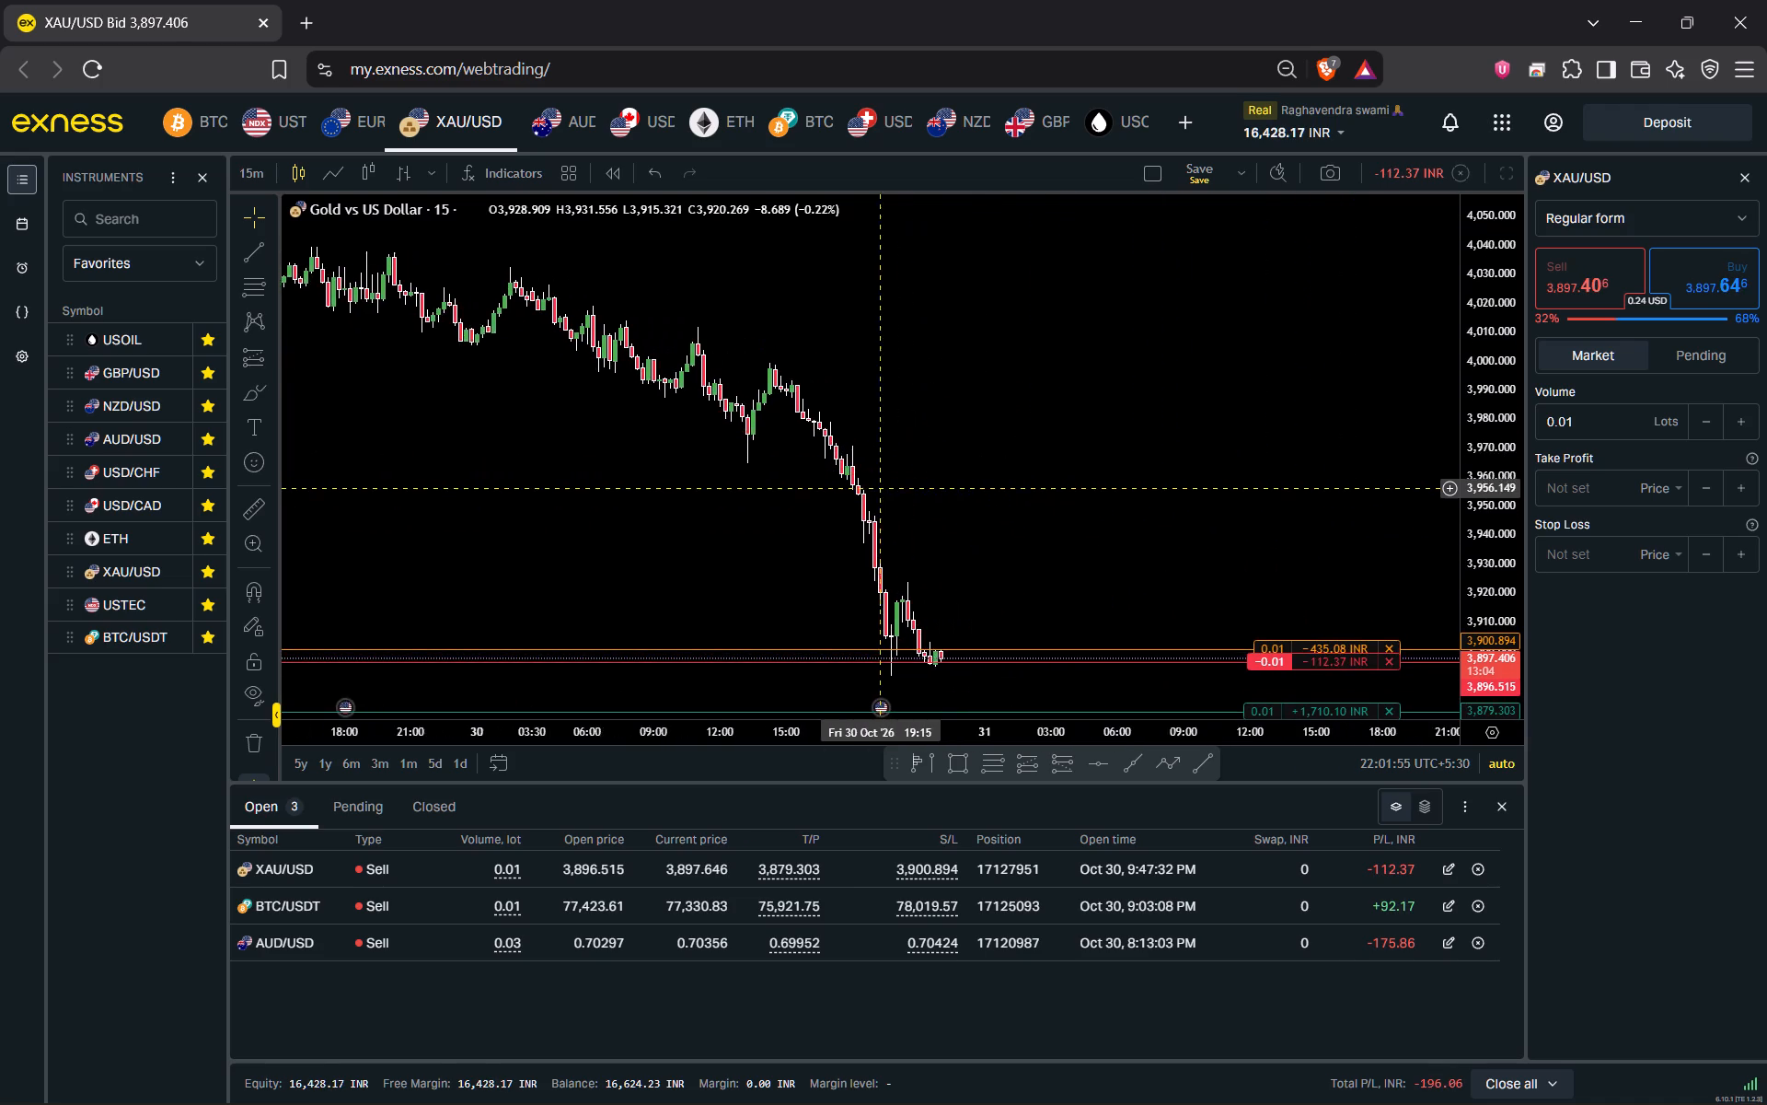
pyautogui.moveTo(827, 497); pyautogui.dragTo(547, 596)
pyautogui.moveTo(1480, 654); pyautogui.dragTo(1473, 640)
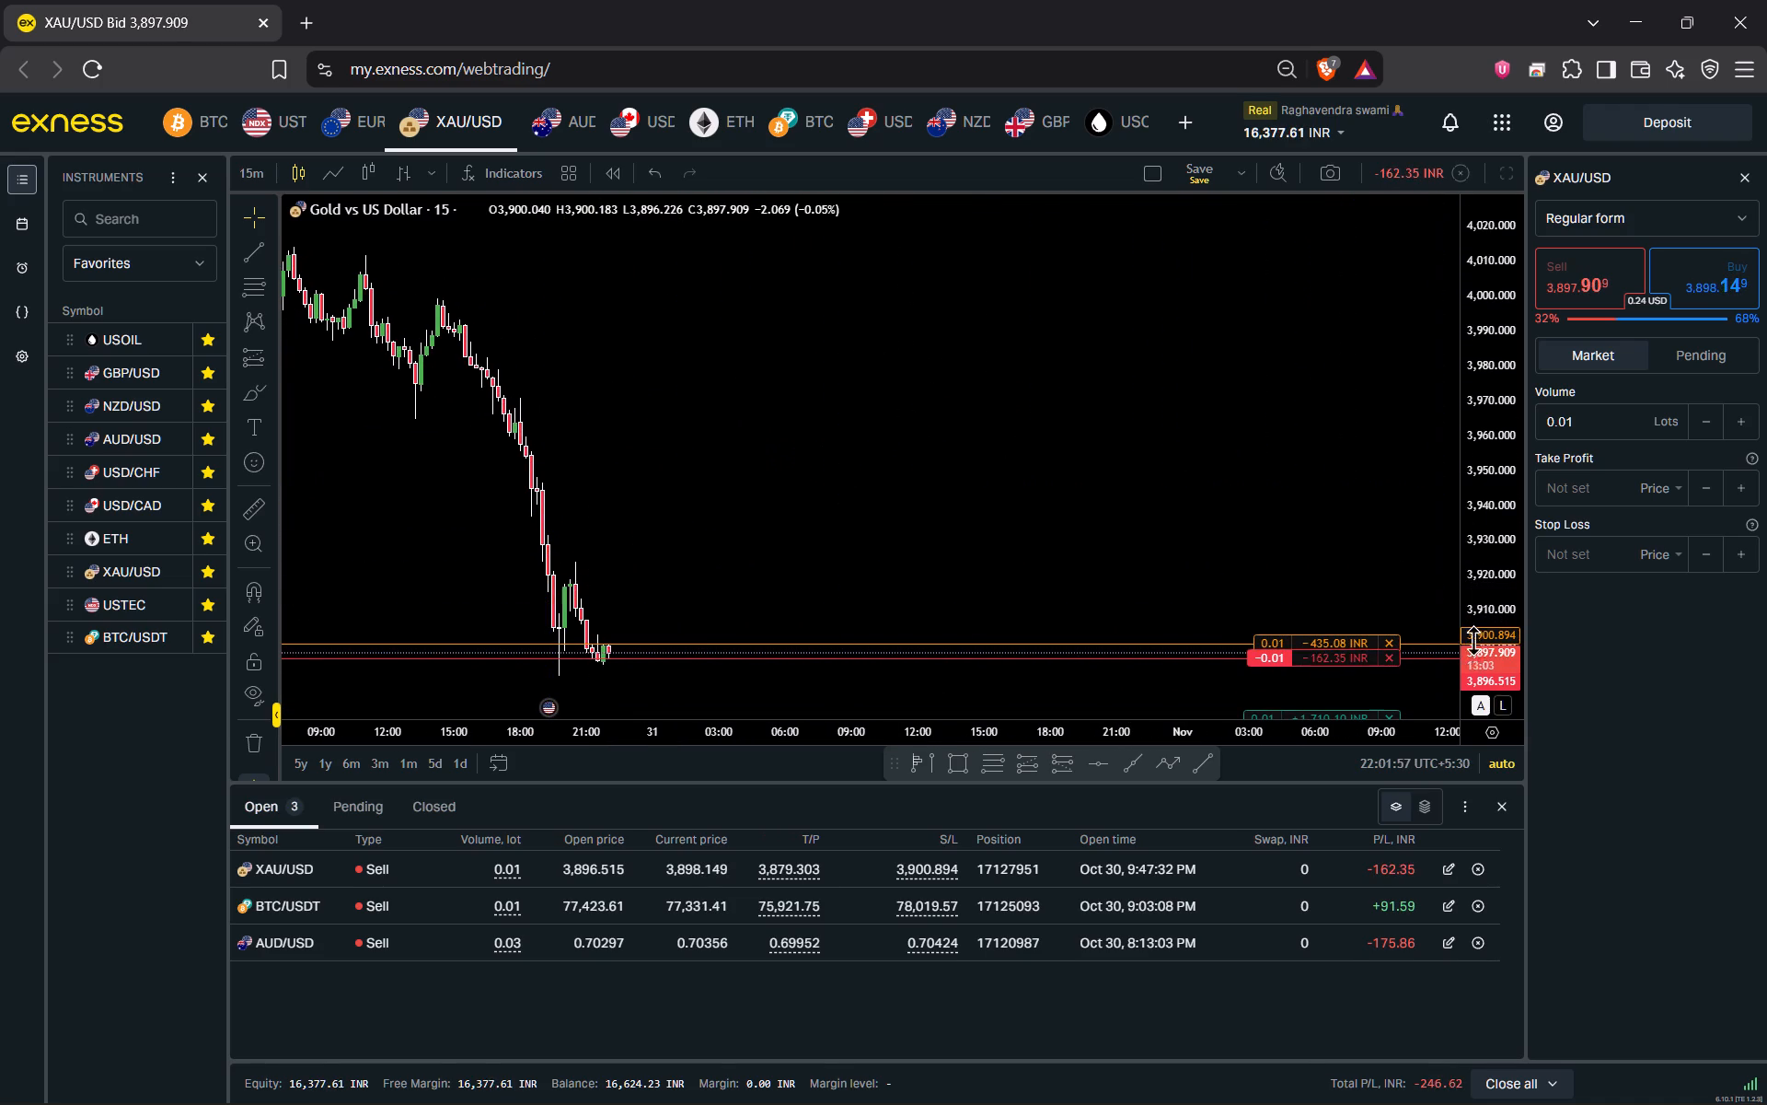
pyautogui.moveTo(1473, 640); pyautogui.dragTo(1440, 462)
pyautogui.moveTo(1162, 633); pyautogui.dragTo(1172, 316)
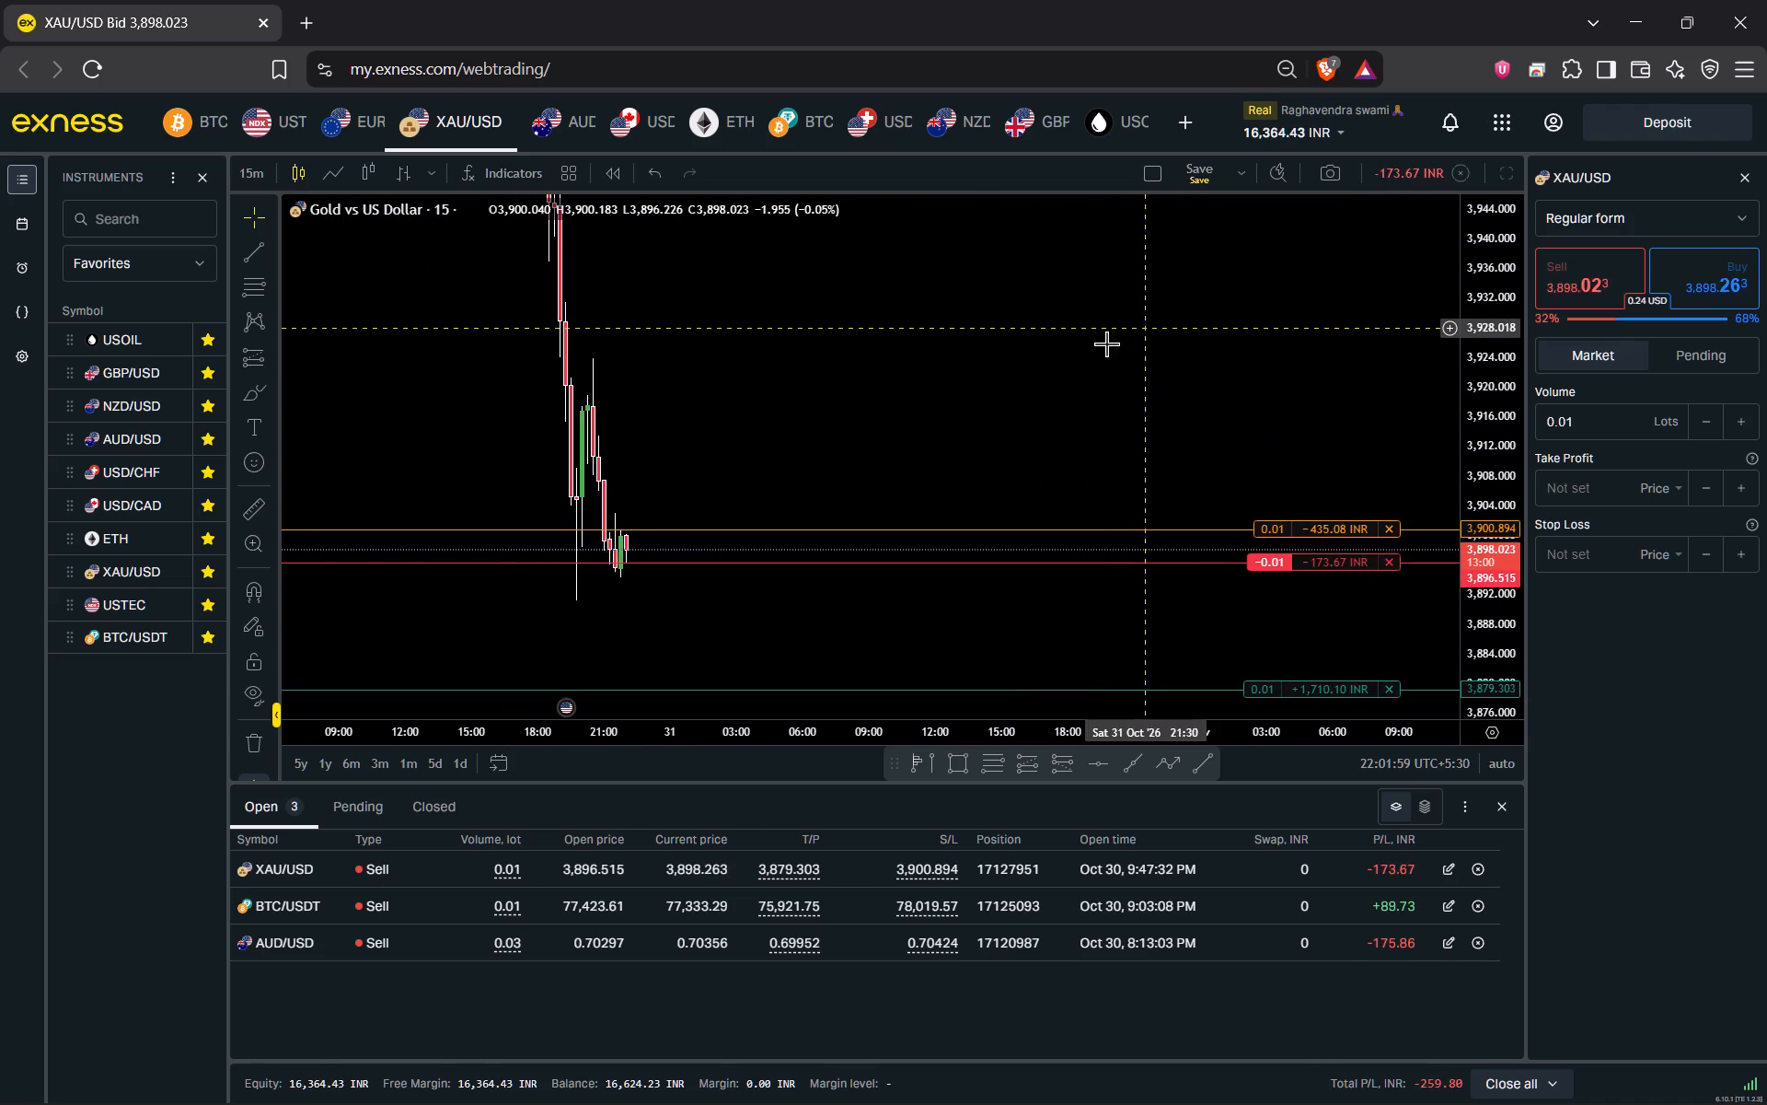
pyautogui.scroll(4, 1024, 366)
pyautogui.moveTo(870, 415); pyautogui.dragTo(1172, 339)
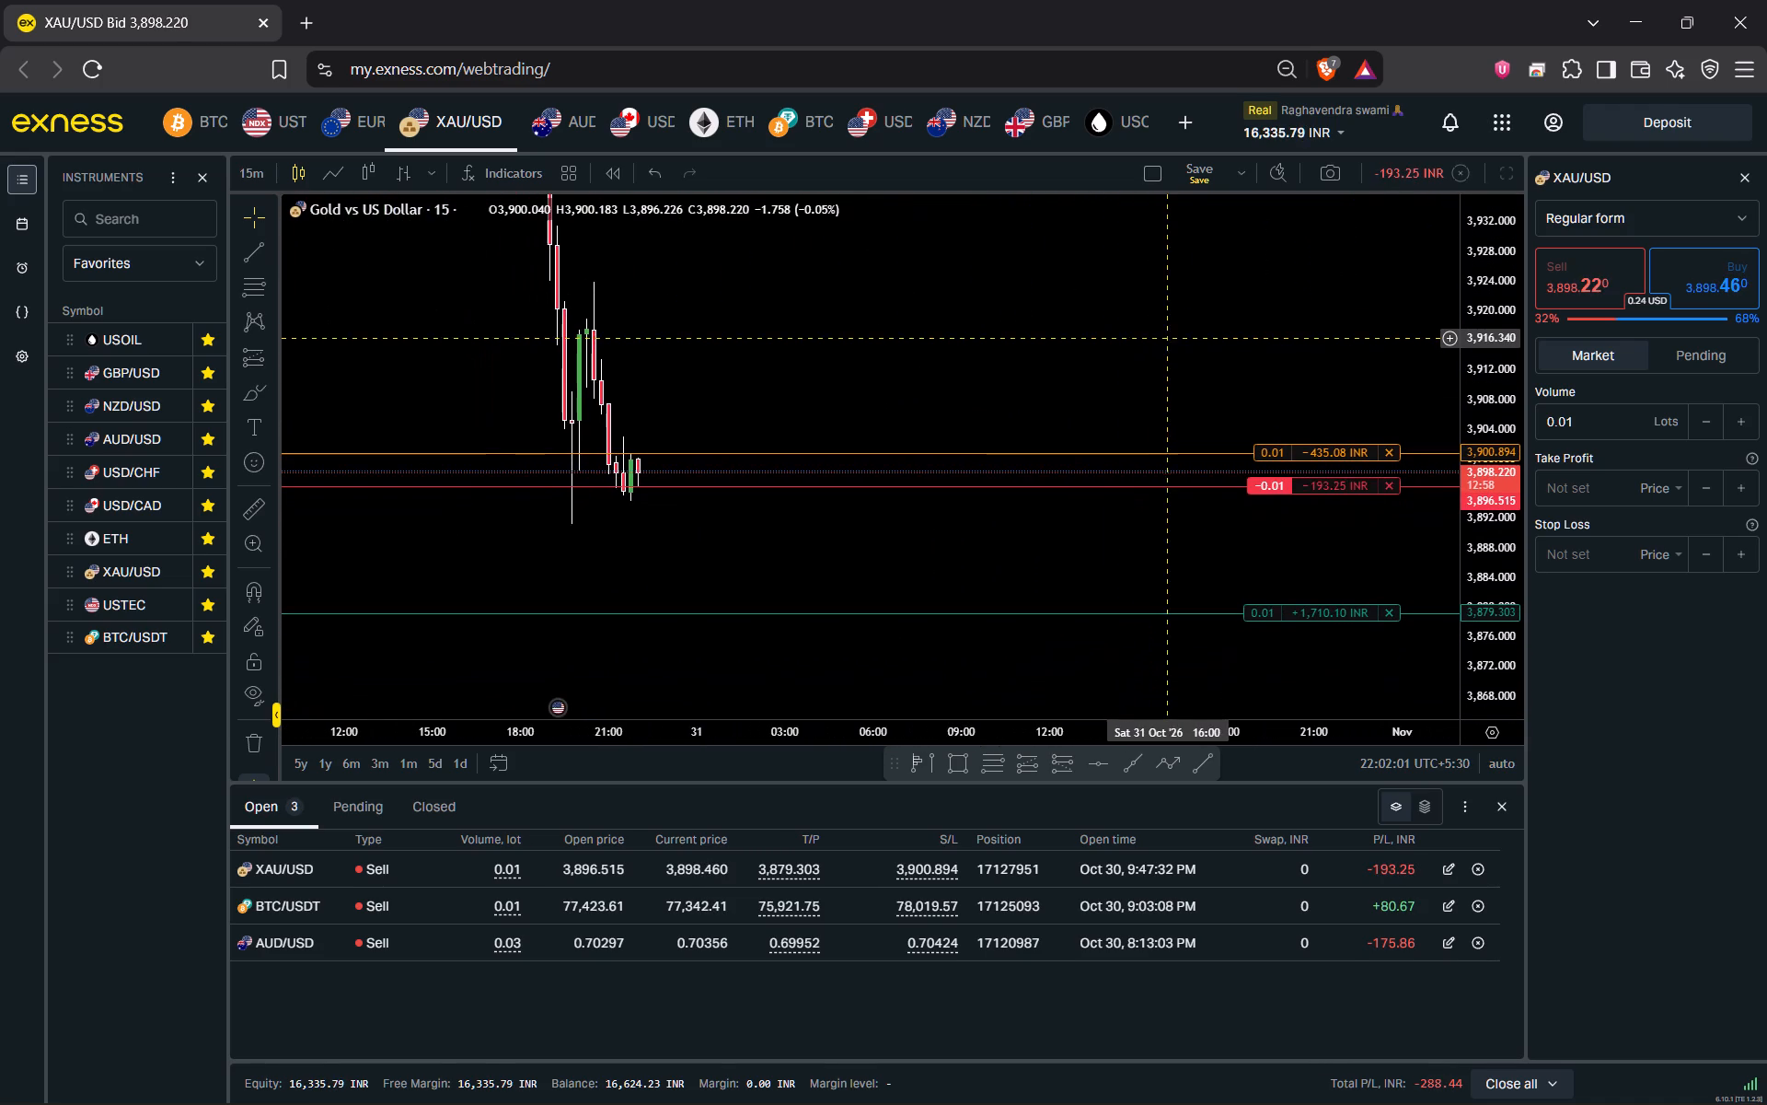
pyautogui.moveTo(1172, 339); pyautogui.dragTo(1172, 338)
pyautogui.moveTo(1172, 338); pyautogui.dragTo(1219, 349)
pyautogui.moveTo(1501, 576); pyautogui.dragTo(1473, 511)
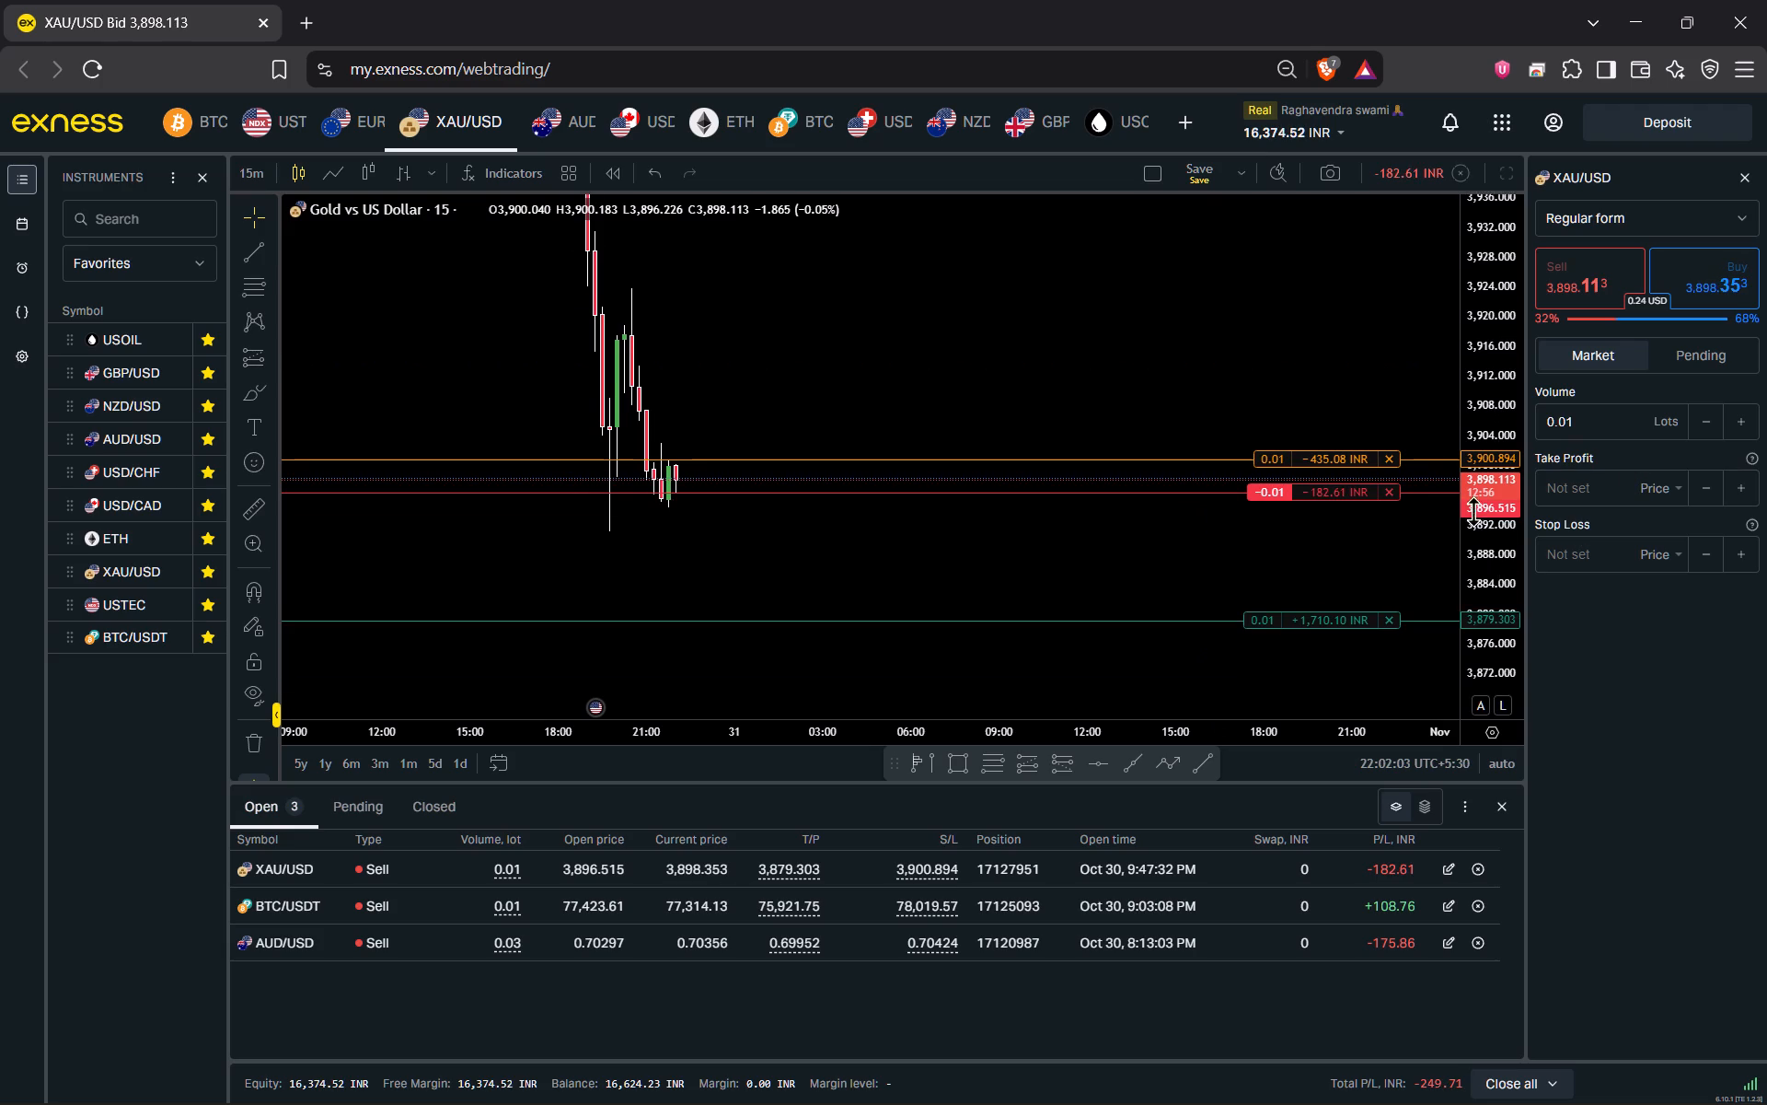
pyautogui.moveTo(1473, 511); pyautogui.dragTo(1479, 347)
pyautogui.moveTo(1171, 368); pyautogui.dragTo(1276, 266)
pyautogui.scroll(4, 1050, 328)
pyautogui.moveTo(880, 308); pyautogui.dragTo(941, 311)
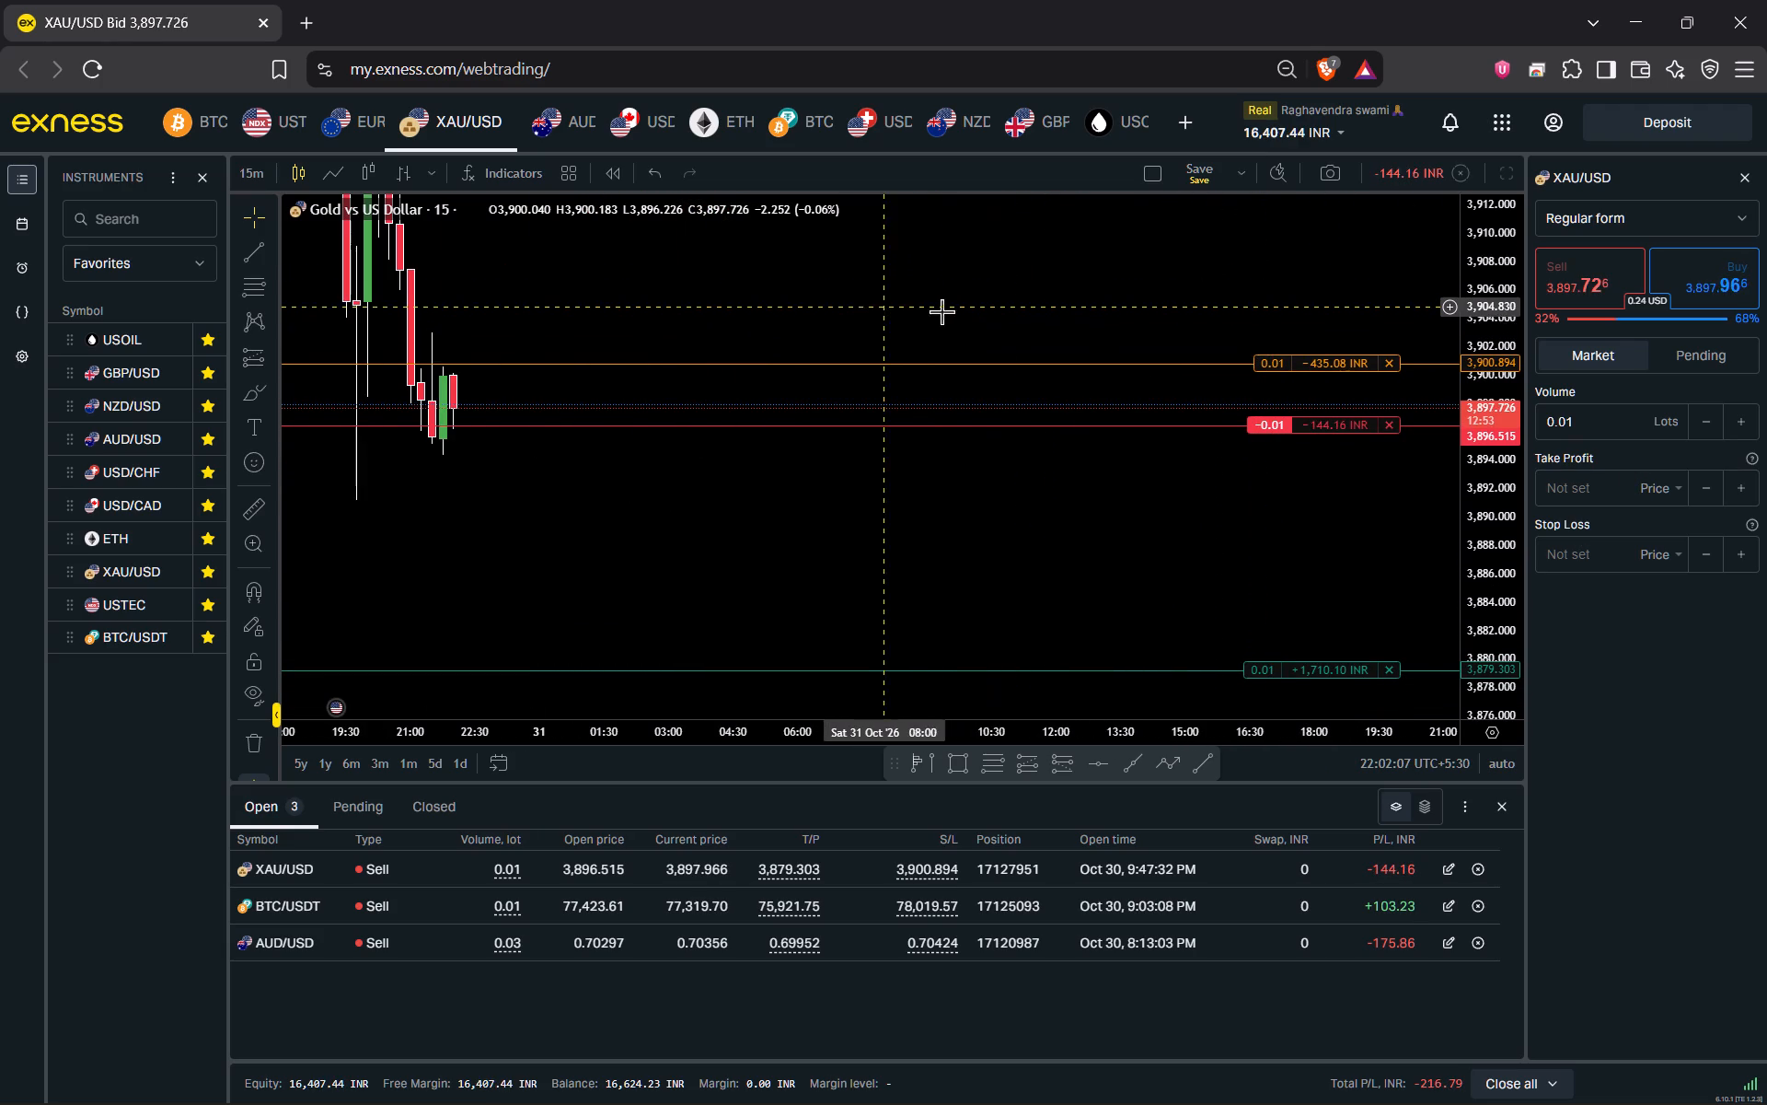
pyautogui.moveTo(941, 311); pyautogui.dragTo(1099, 300)
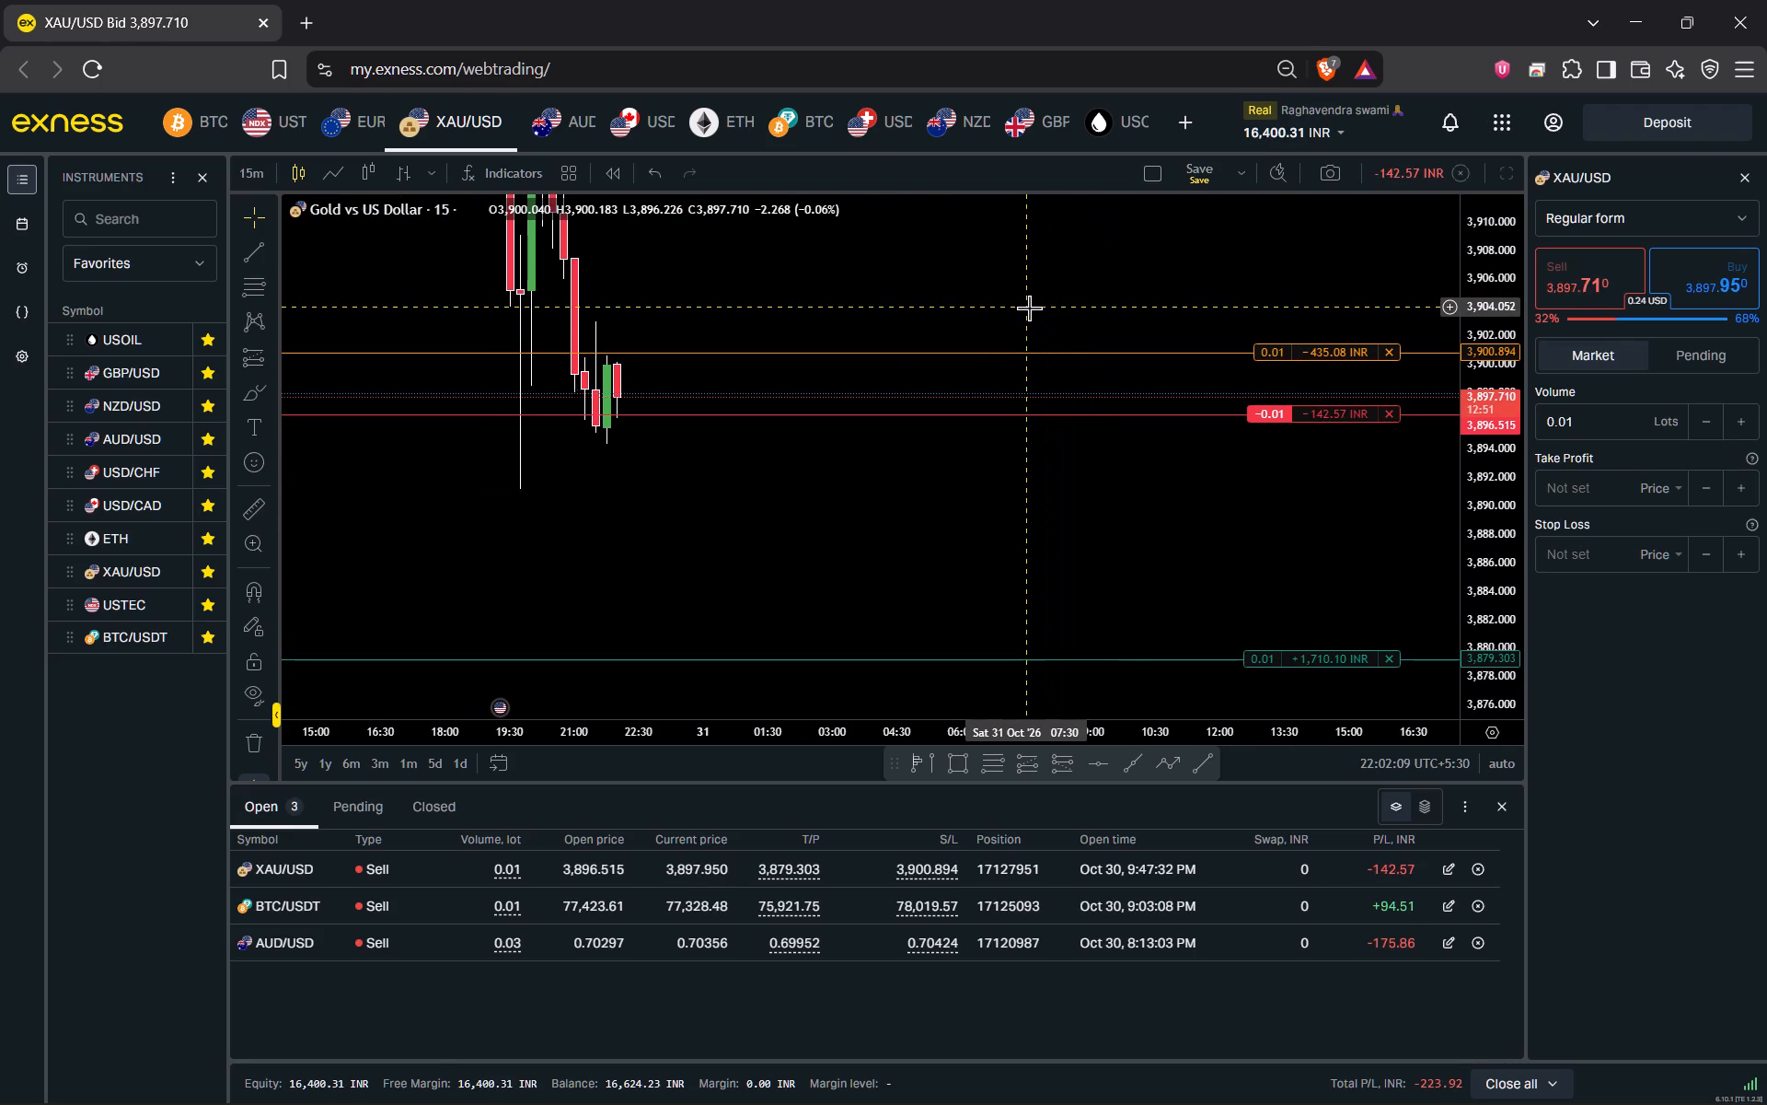
pyautogui.moveTo(1029, 308); pyautogui.dragTo(1053, 308)
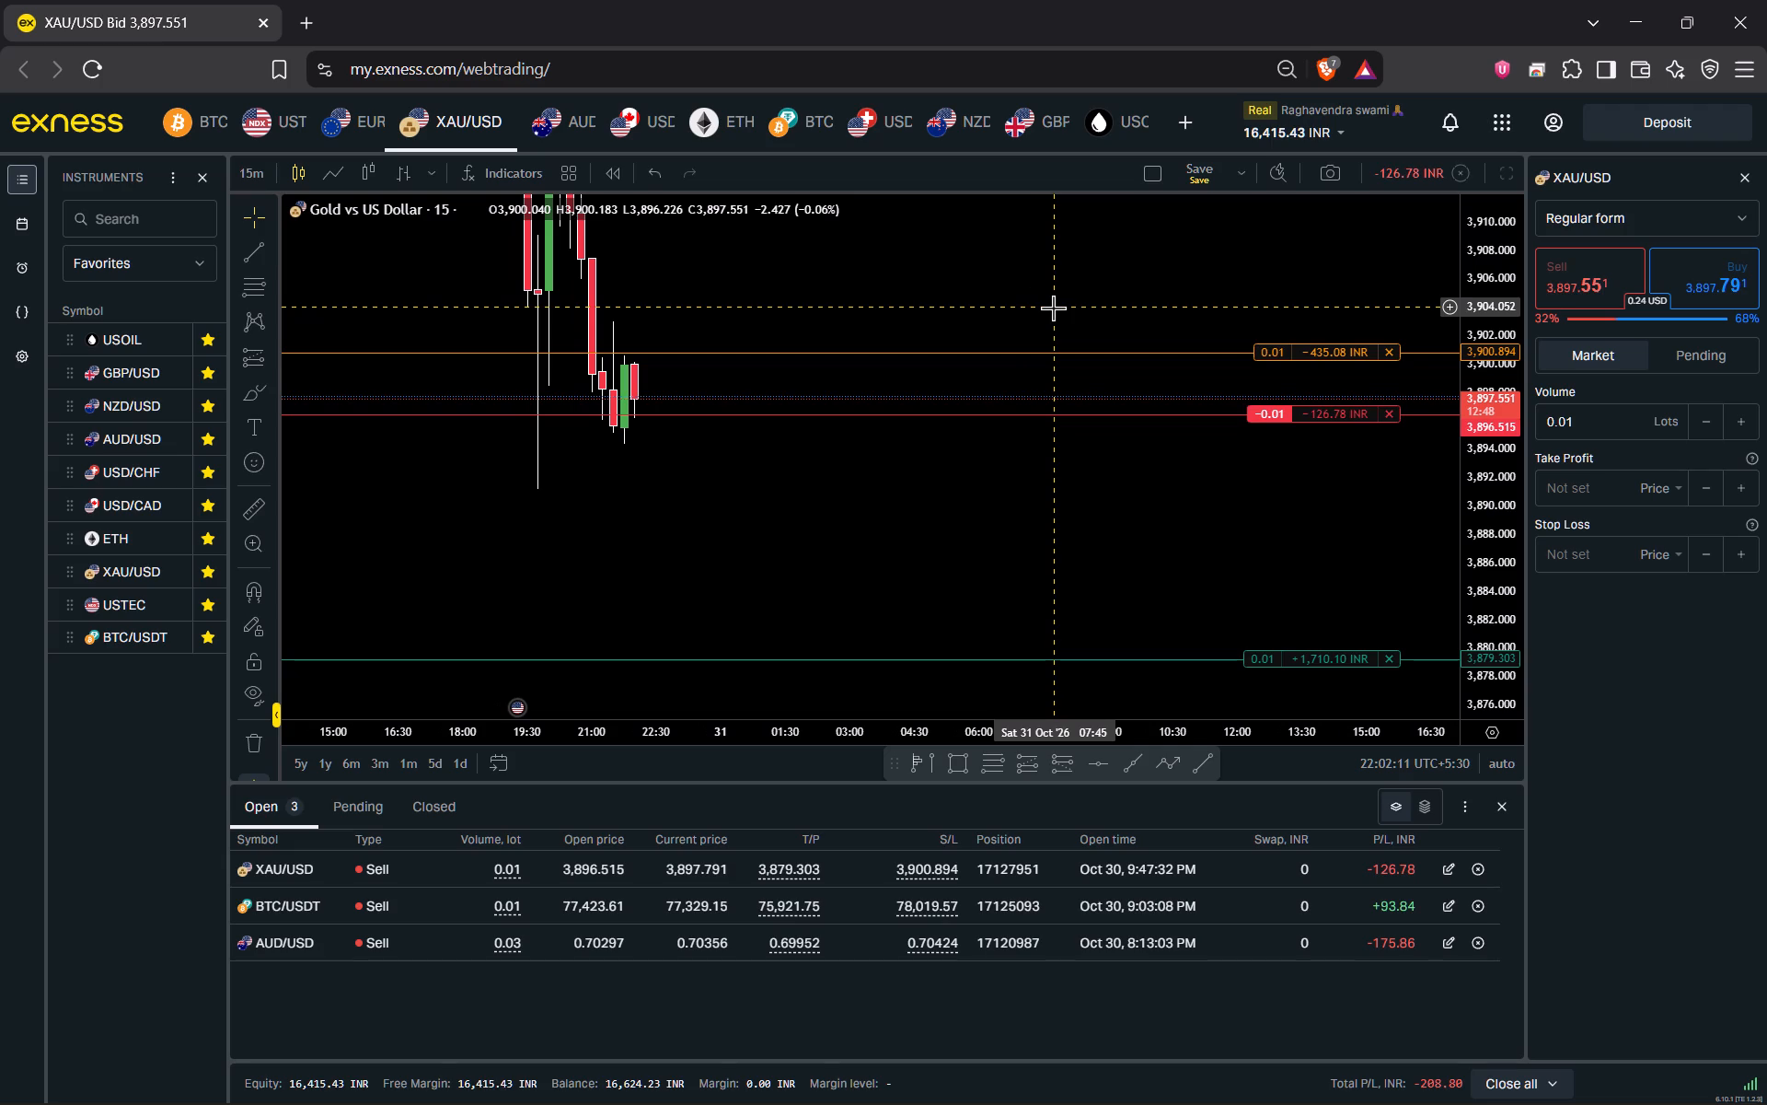
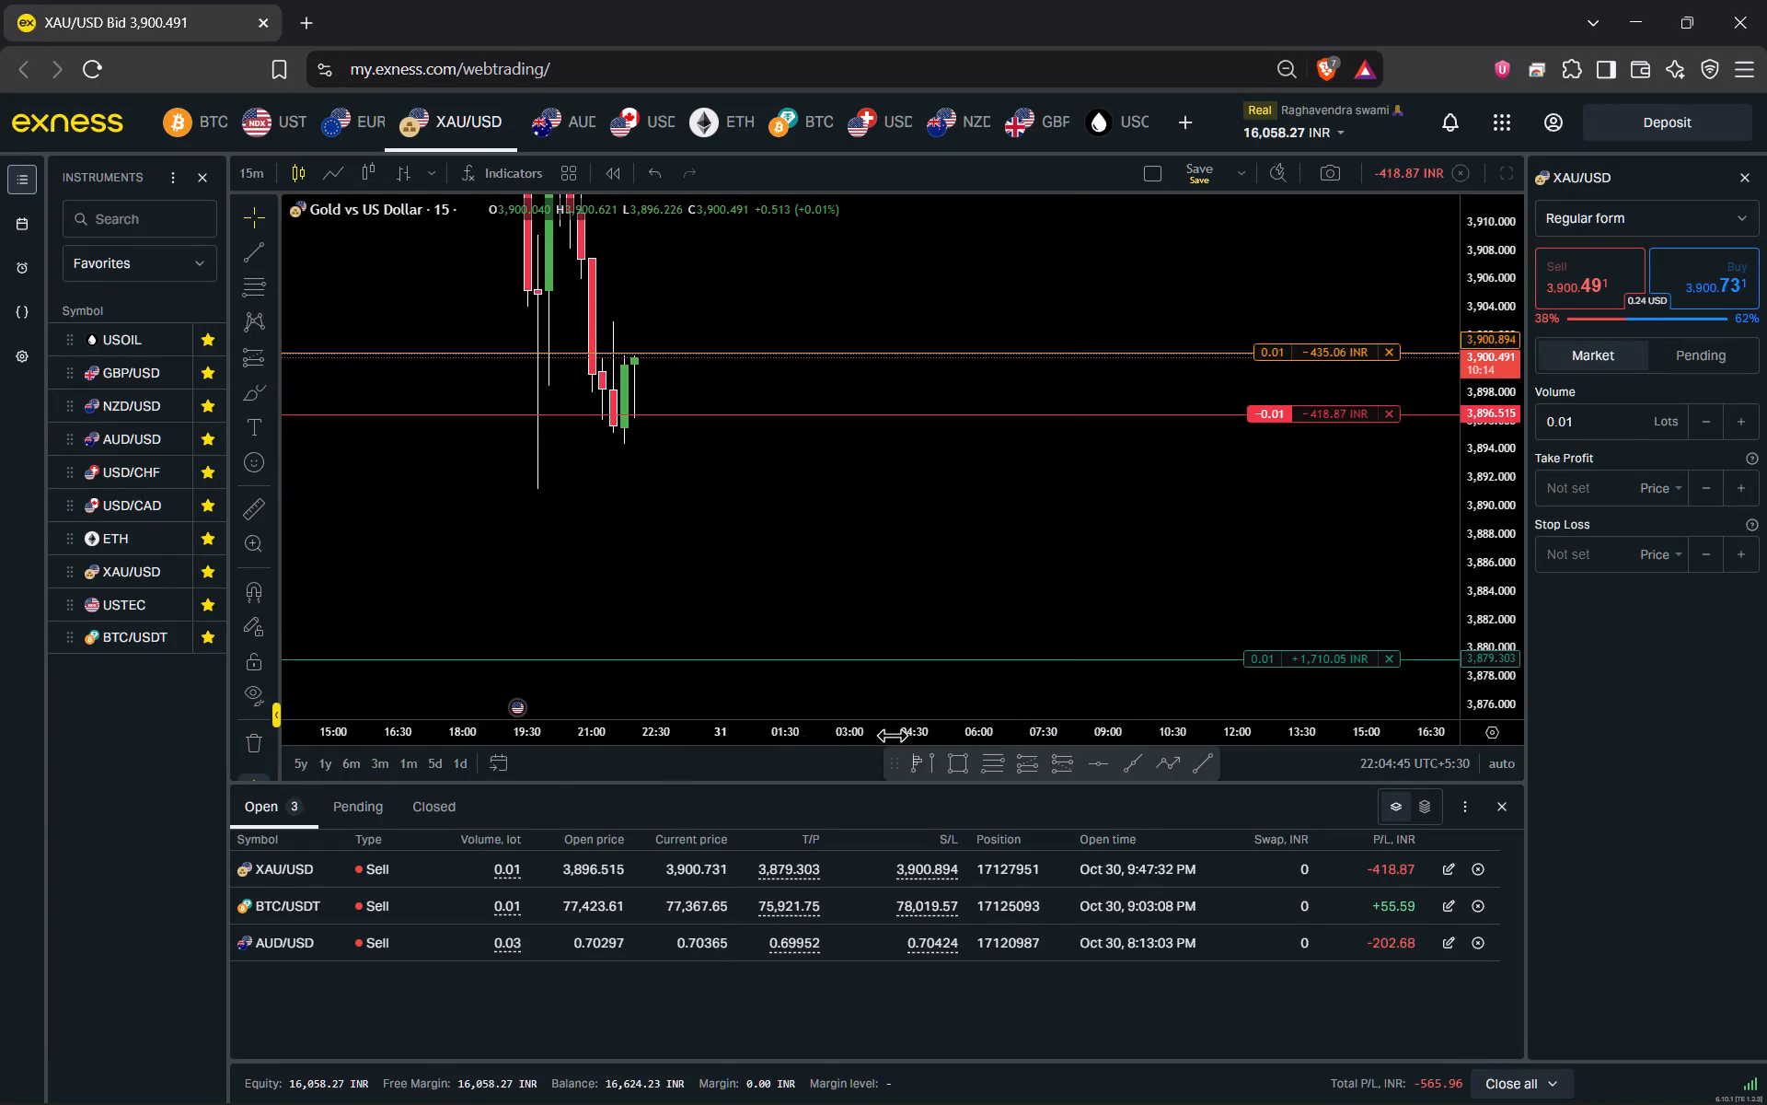
# Watch the current XAU/USD candle at a closer price scale against the short position's stop-loss line.
pyautogui.moveTo(1501, 588); pyautogui.dragTo(1500, 537)
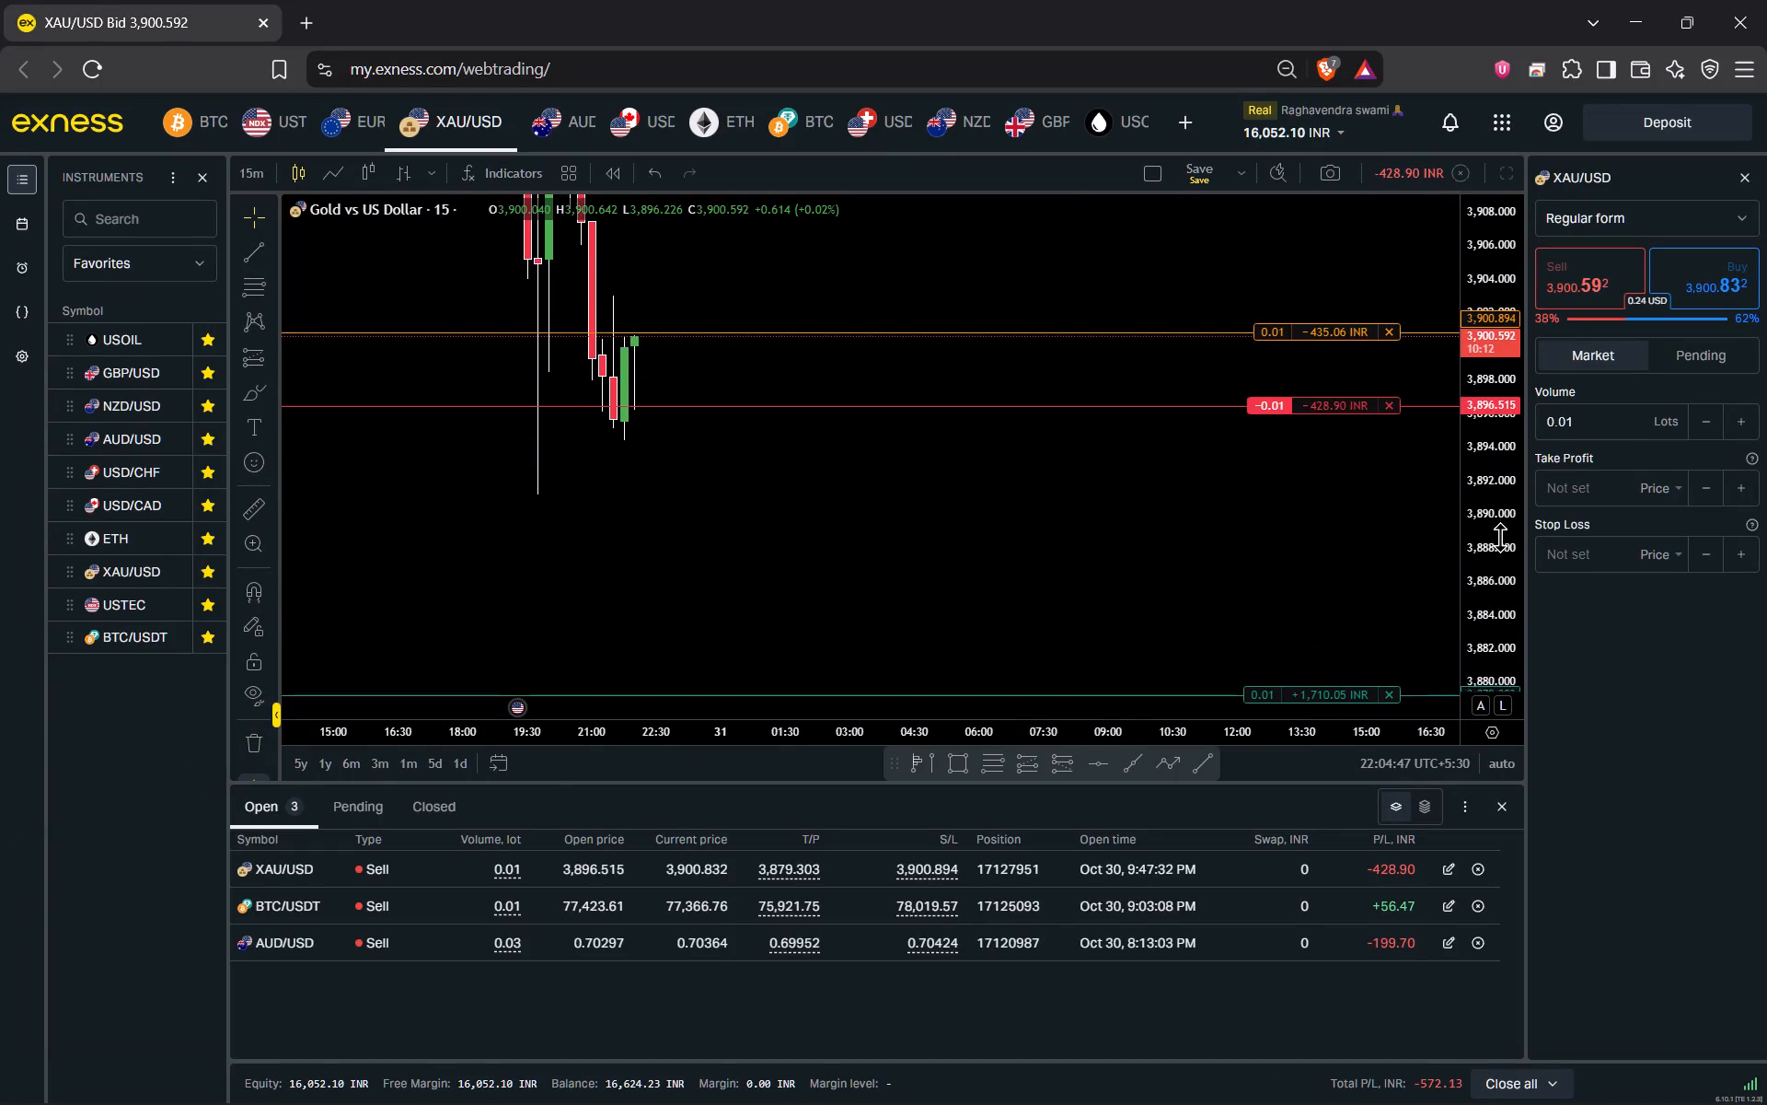
pyautogui.moveTo(1500, 537); pyautogui.dragTo(1496, 471)
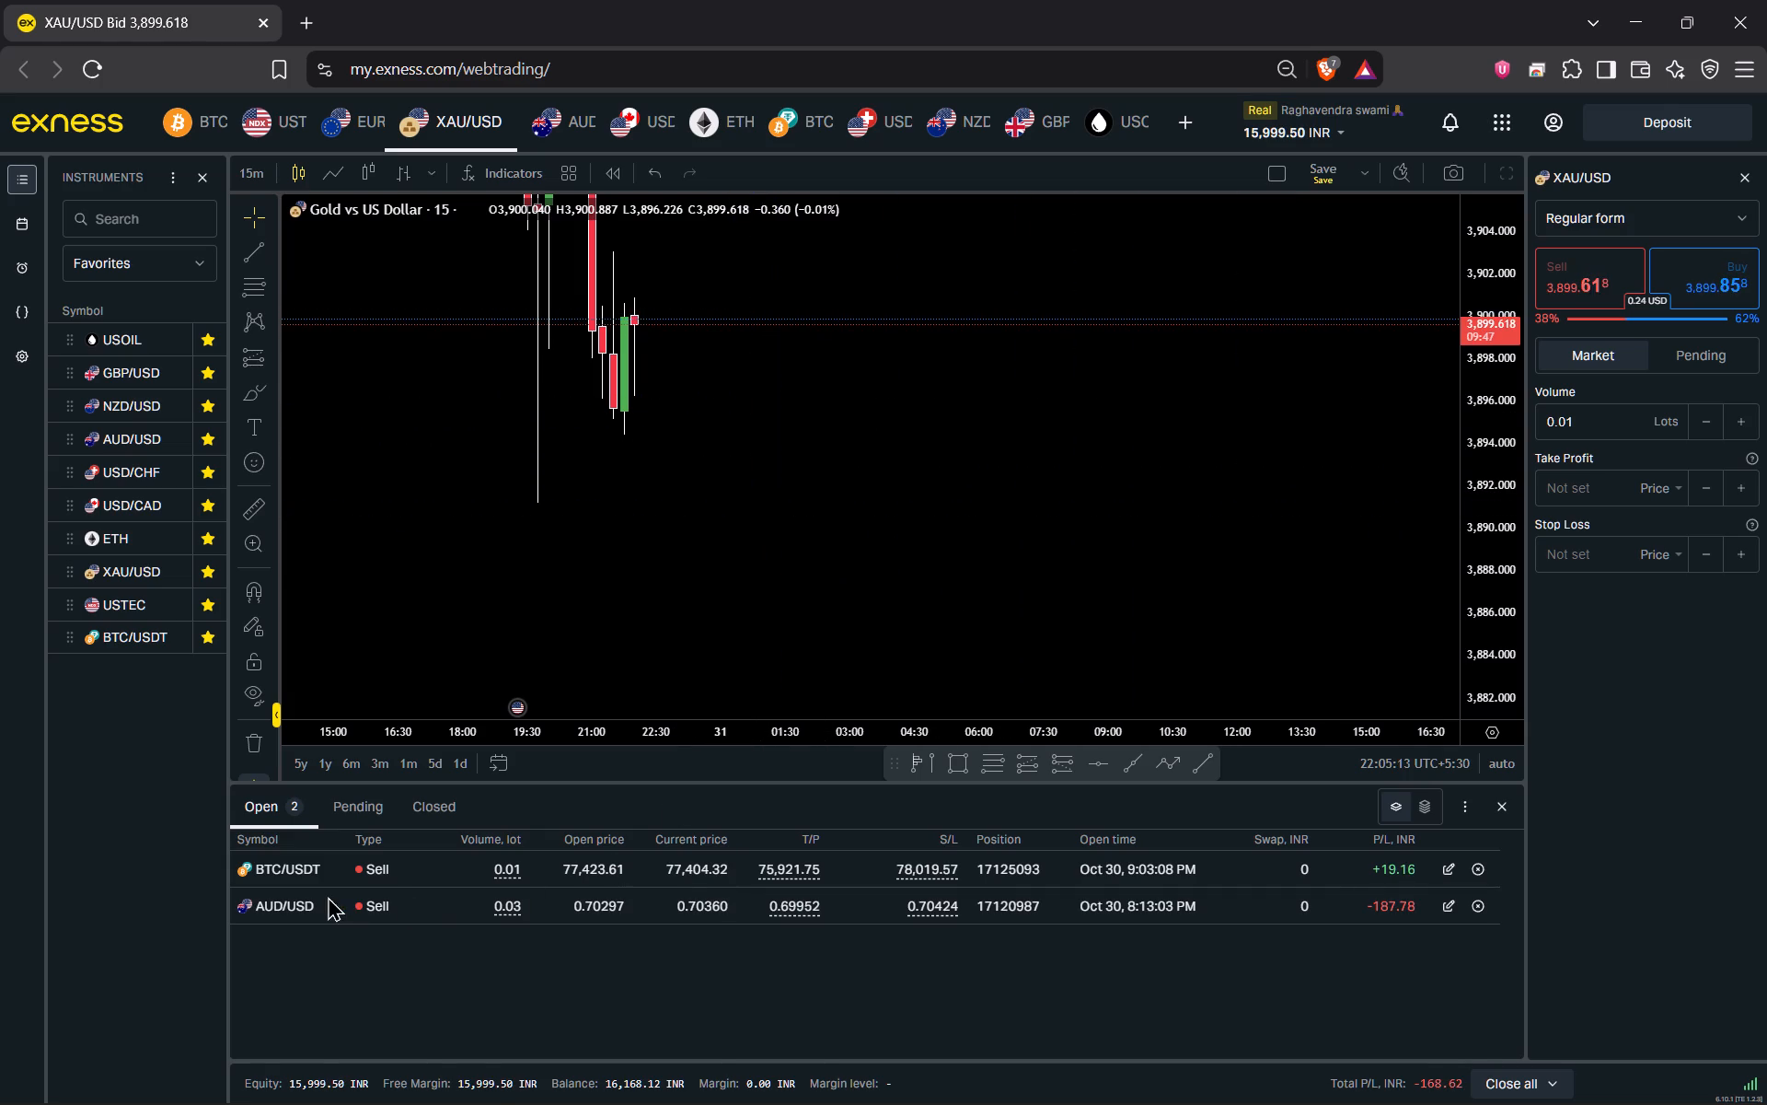
# Examine the 15-minute BTC/USDT and AUD/USD charts against the entry, stop-loss and take-profit lines of their open shorts.
pyautogui.click(308, 876)
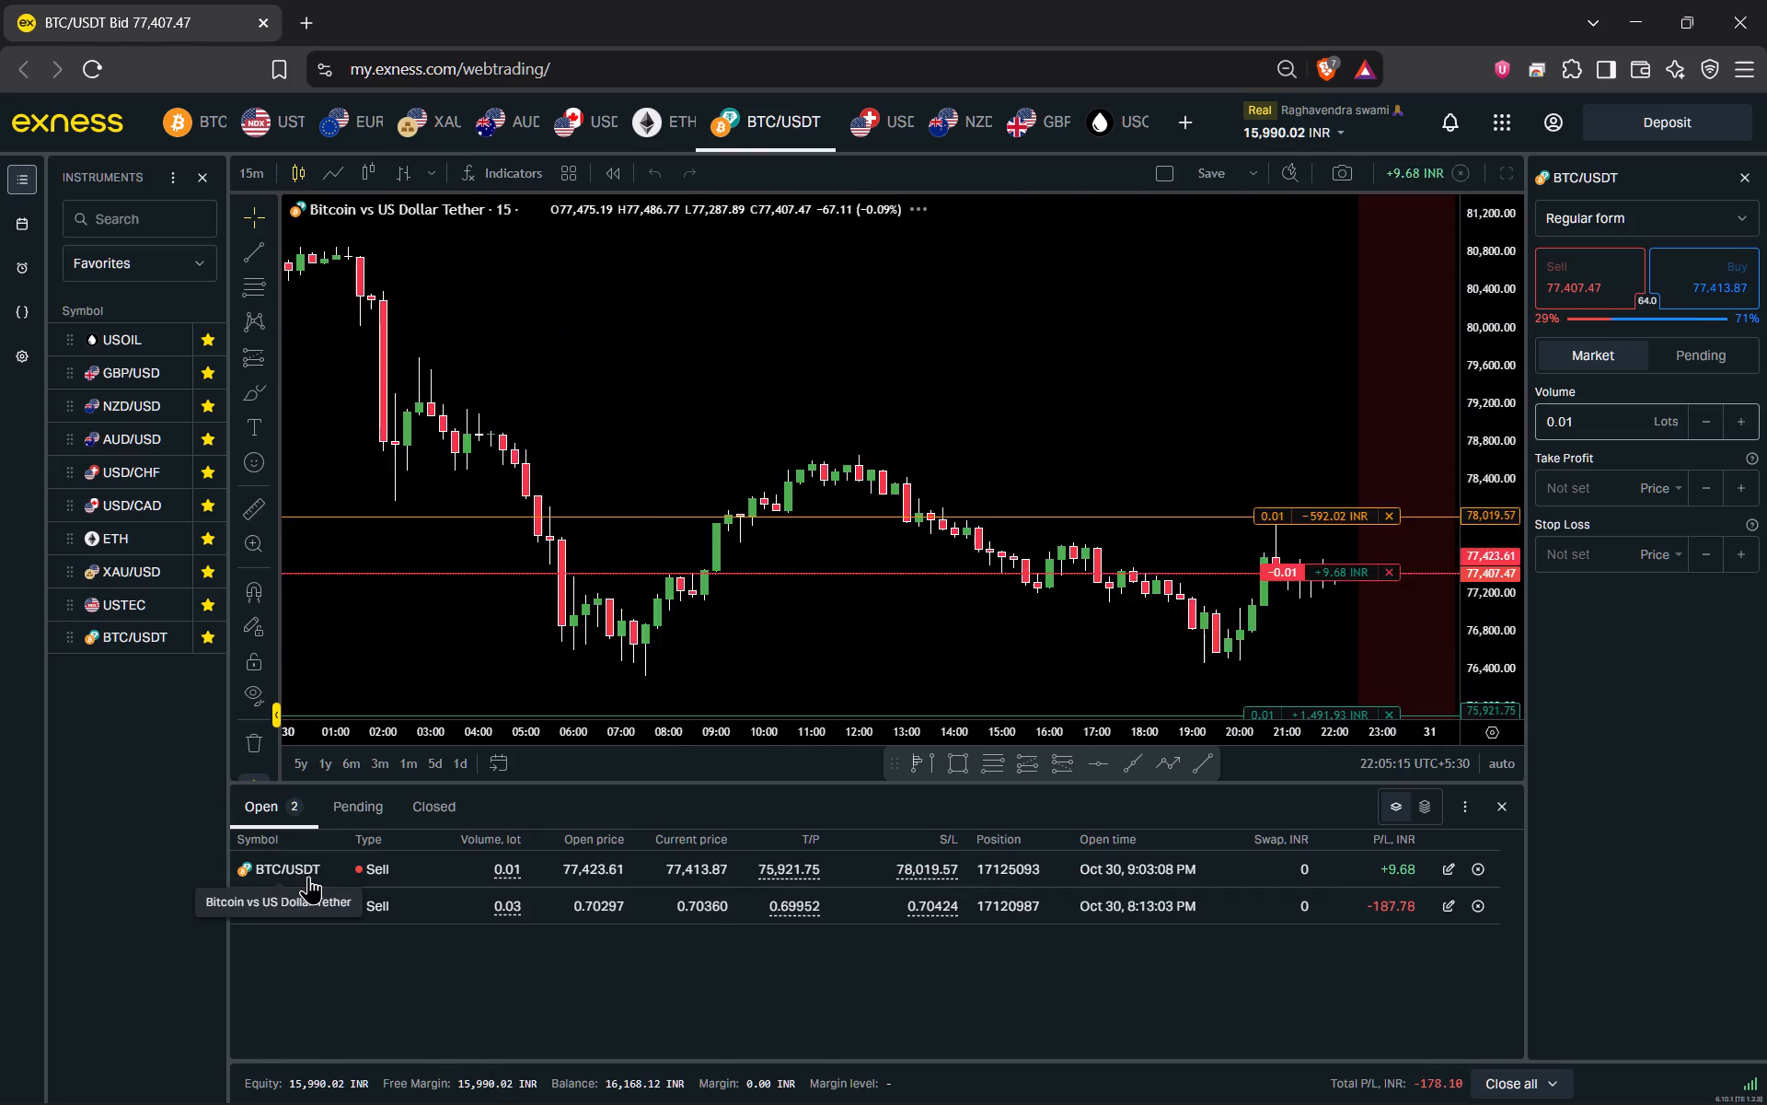
pyautogui.moveTo(1232, 541); pyautogui.dragTo(877, 557)
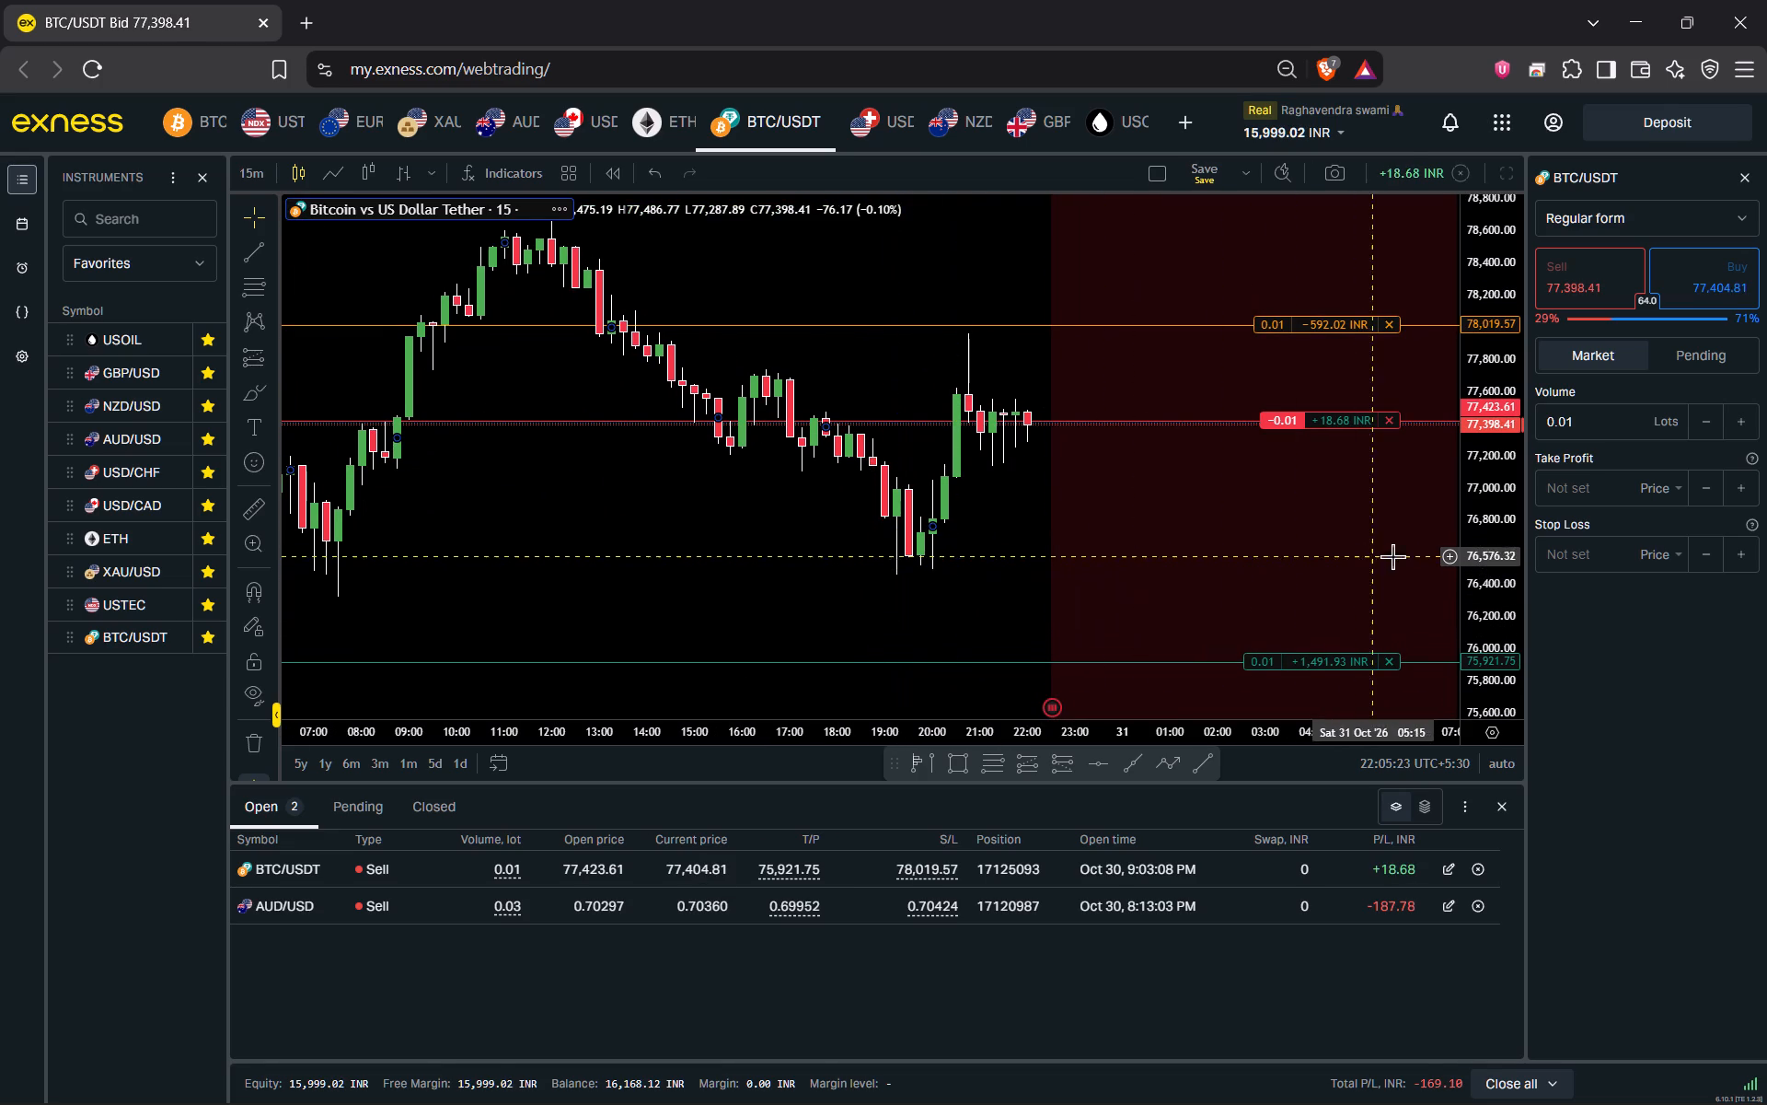
pyautogui.click(288, 911)
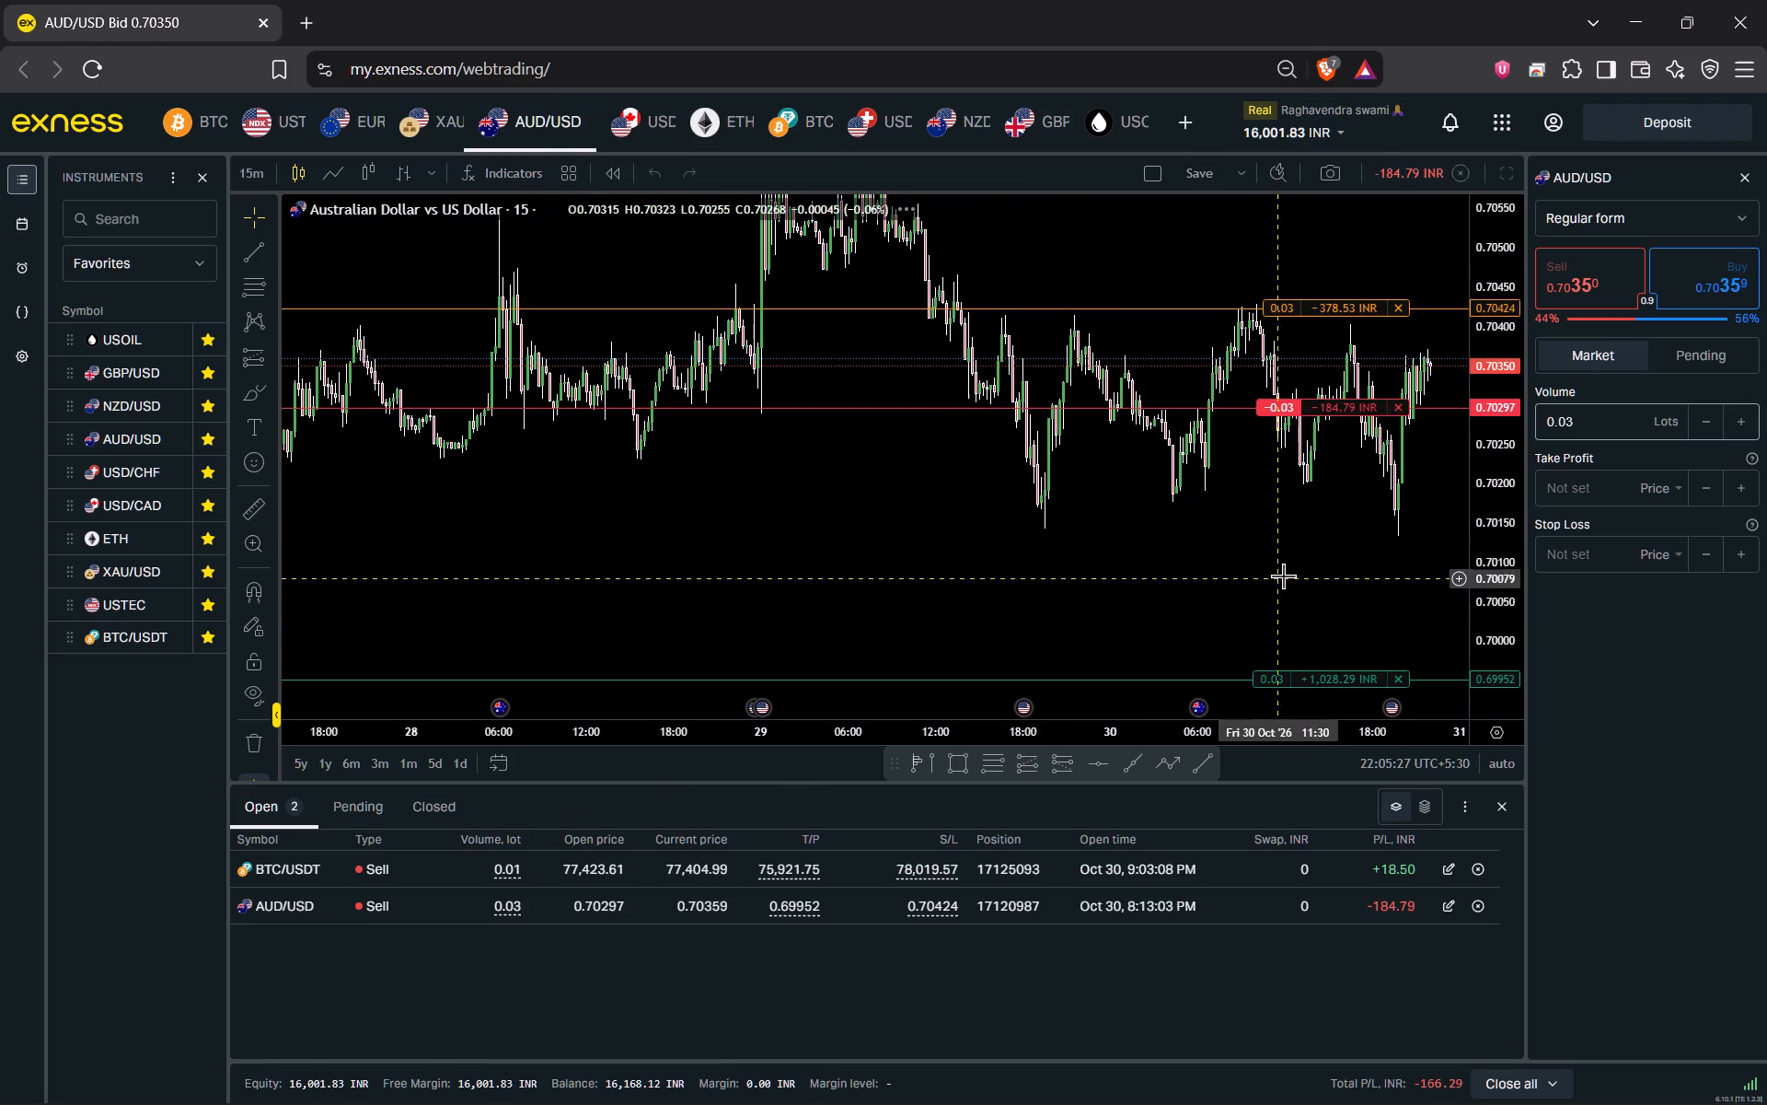
pyautogui.moveTo(1206, 563); pyautogui.dragTo(715, 560)
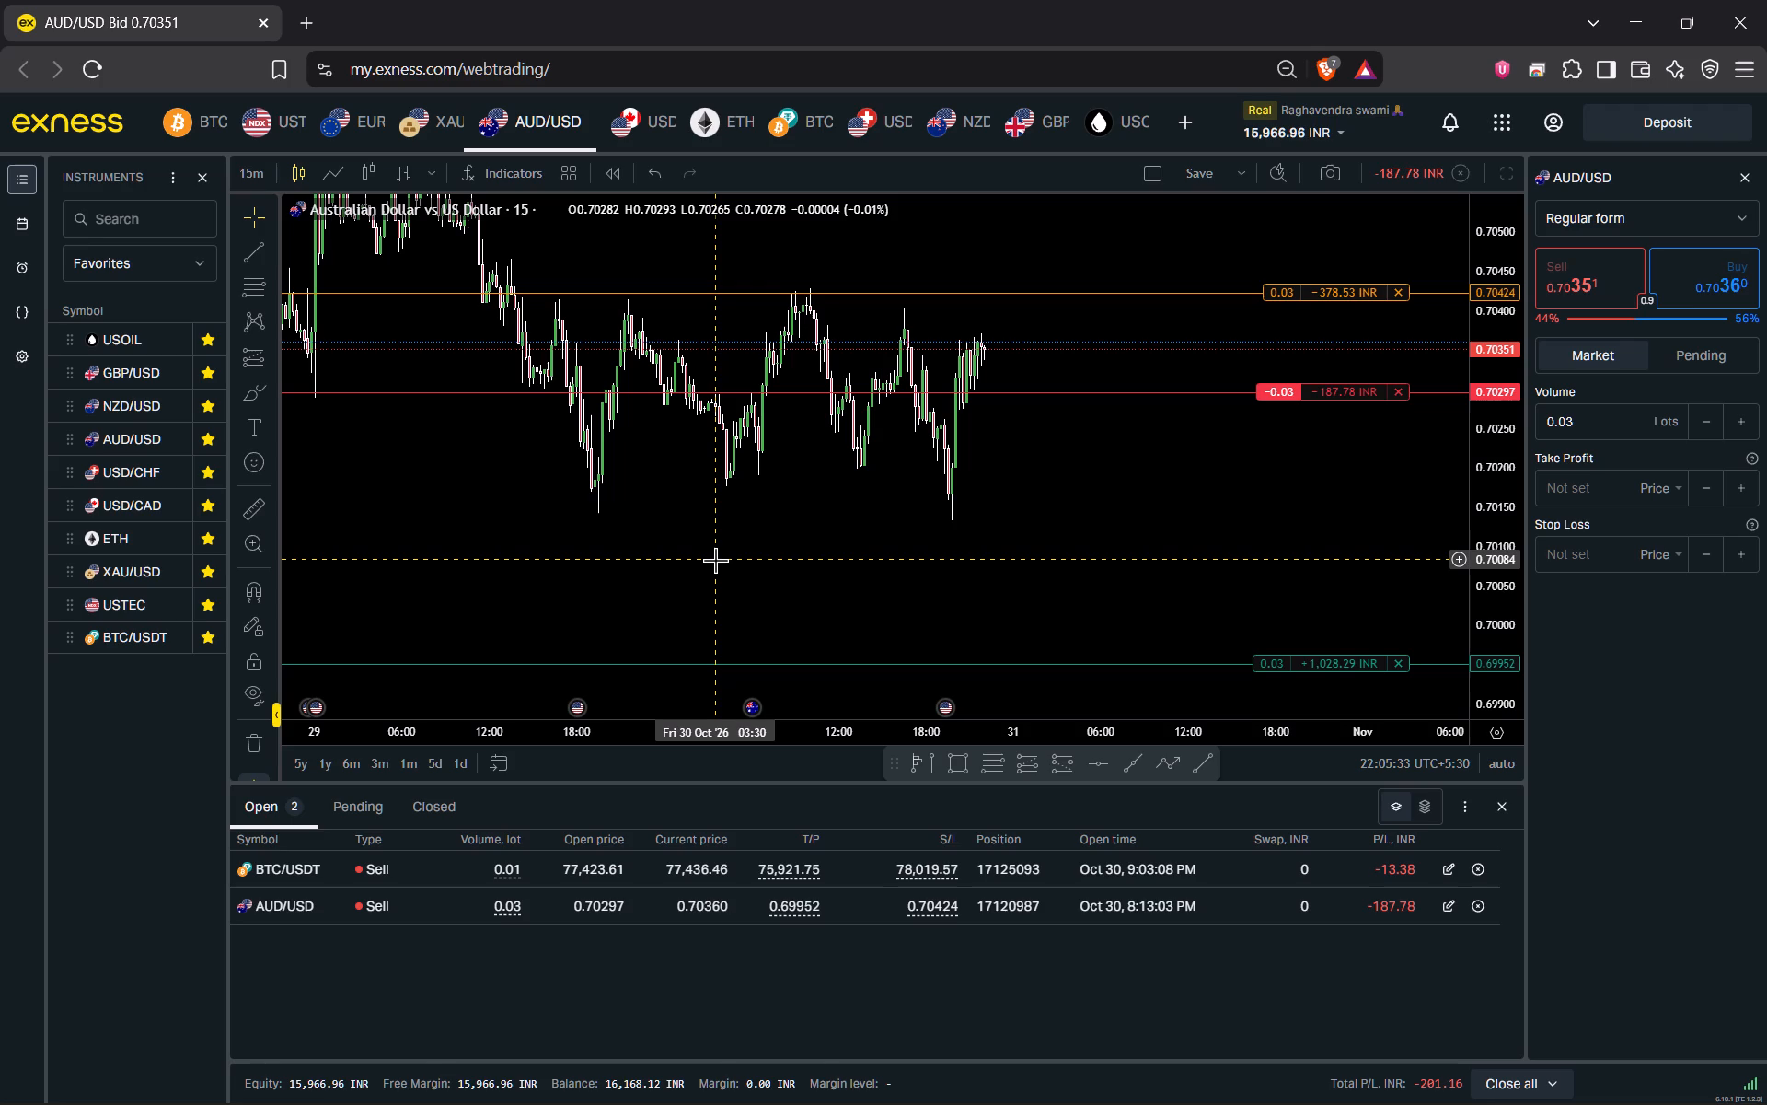
# Examine the recent 15-minute price action on the USOIL chart, from the wider trend to the latest candles.
pyautogui.click(135, 353)
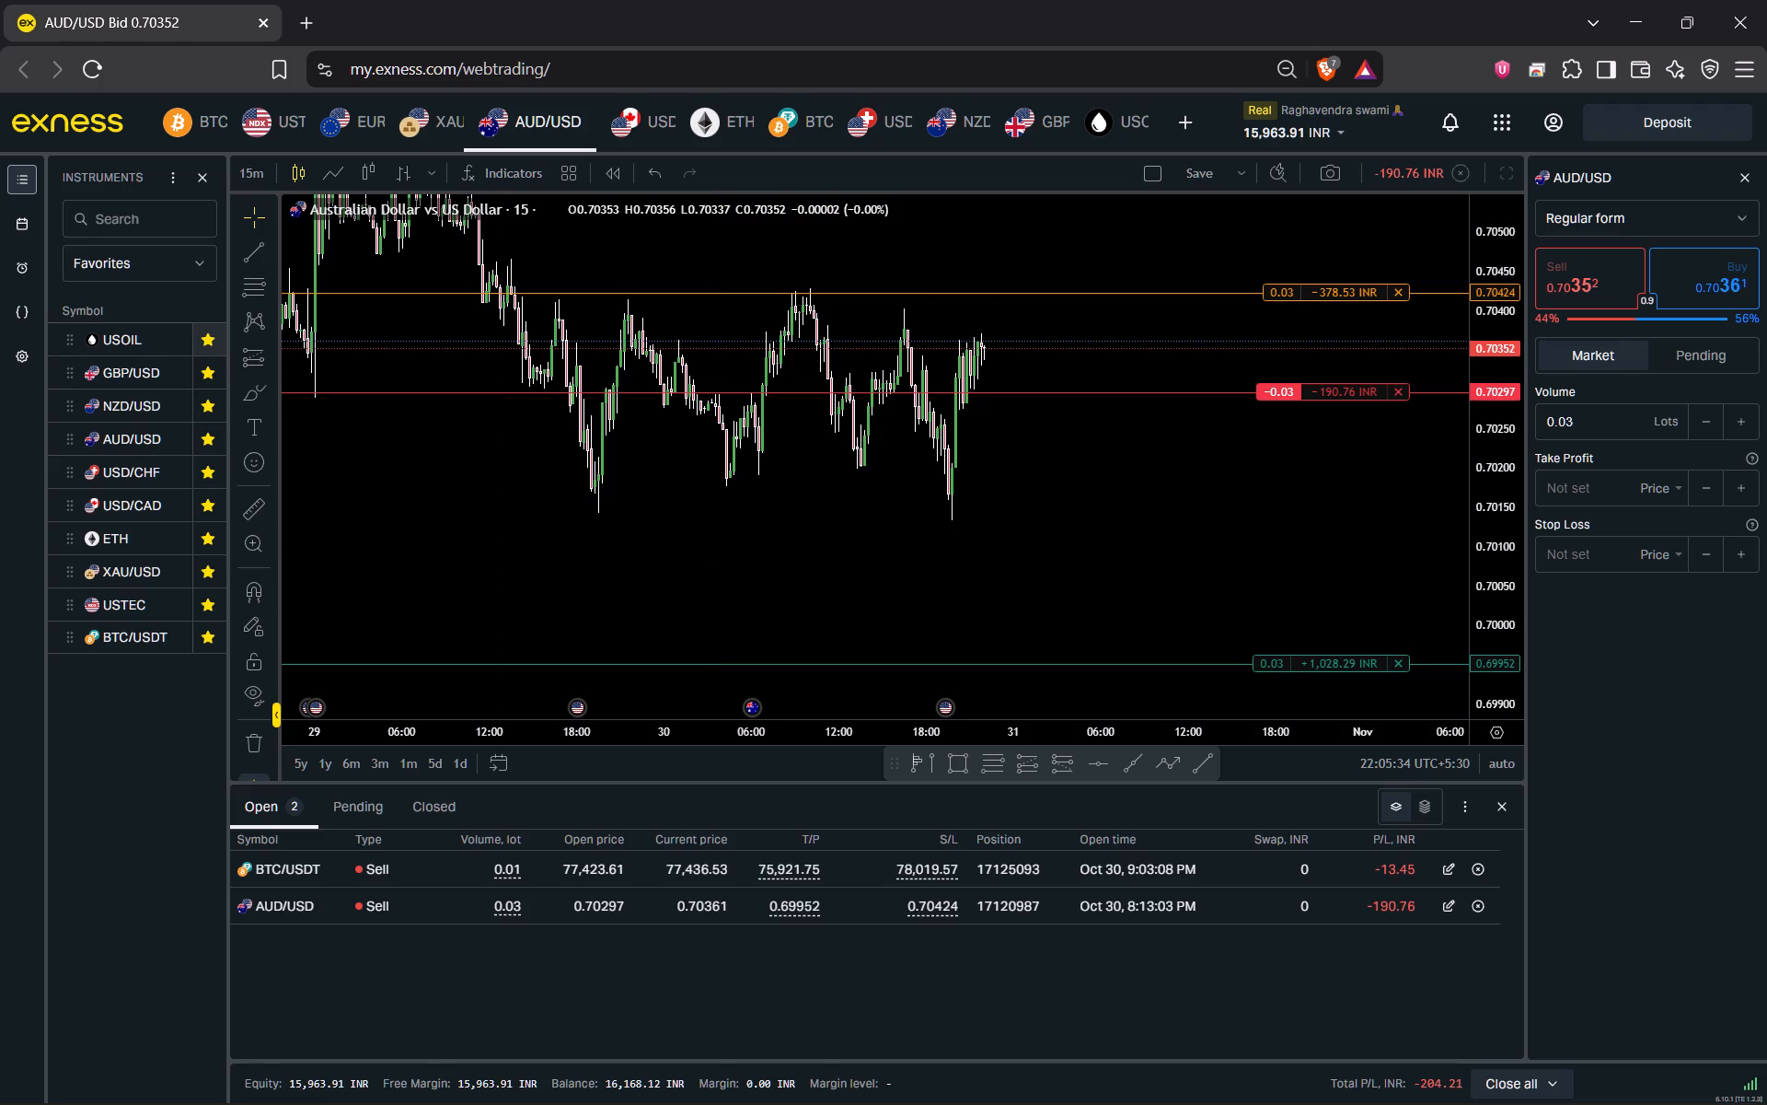
pyautogui.moveTo(1108, 512); pyautogui.dragTo(905, 520)
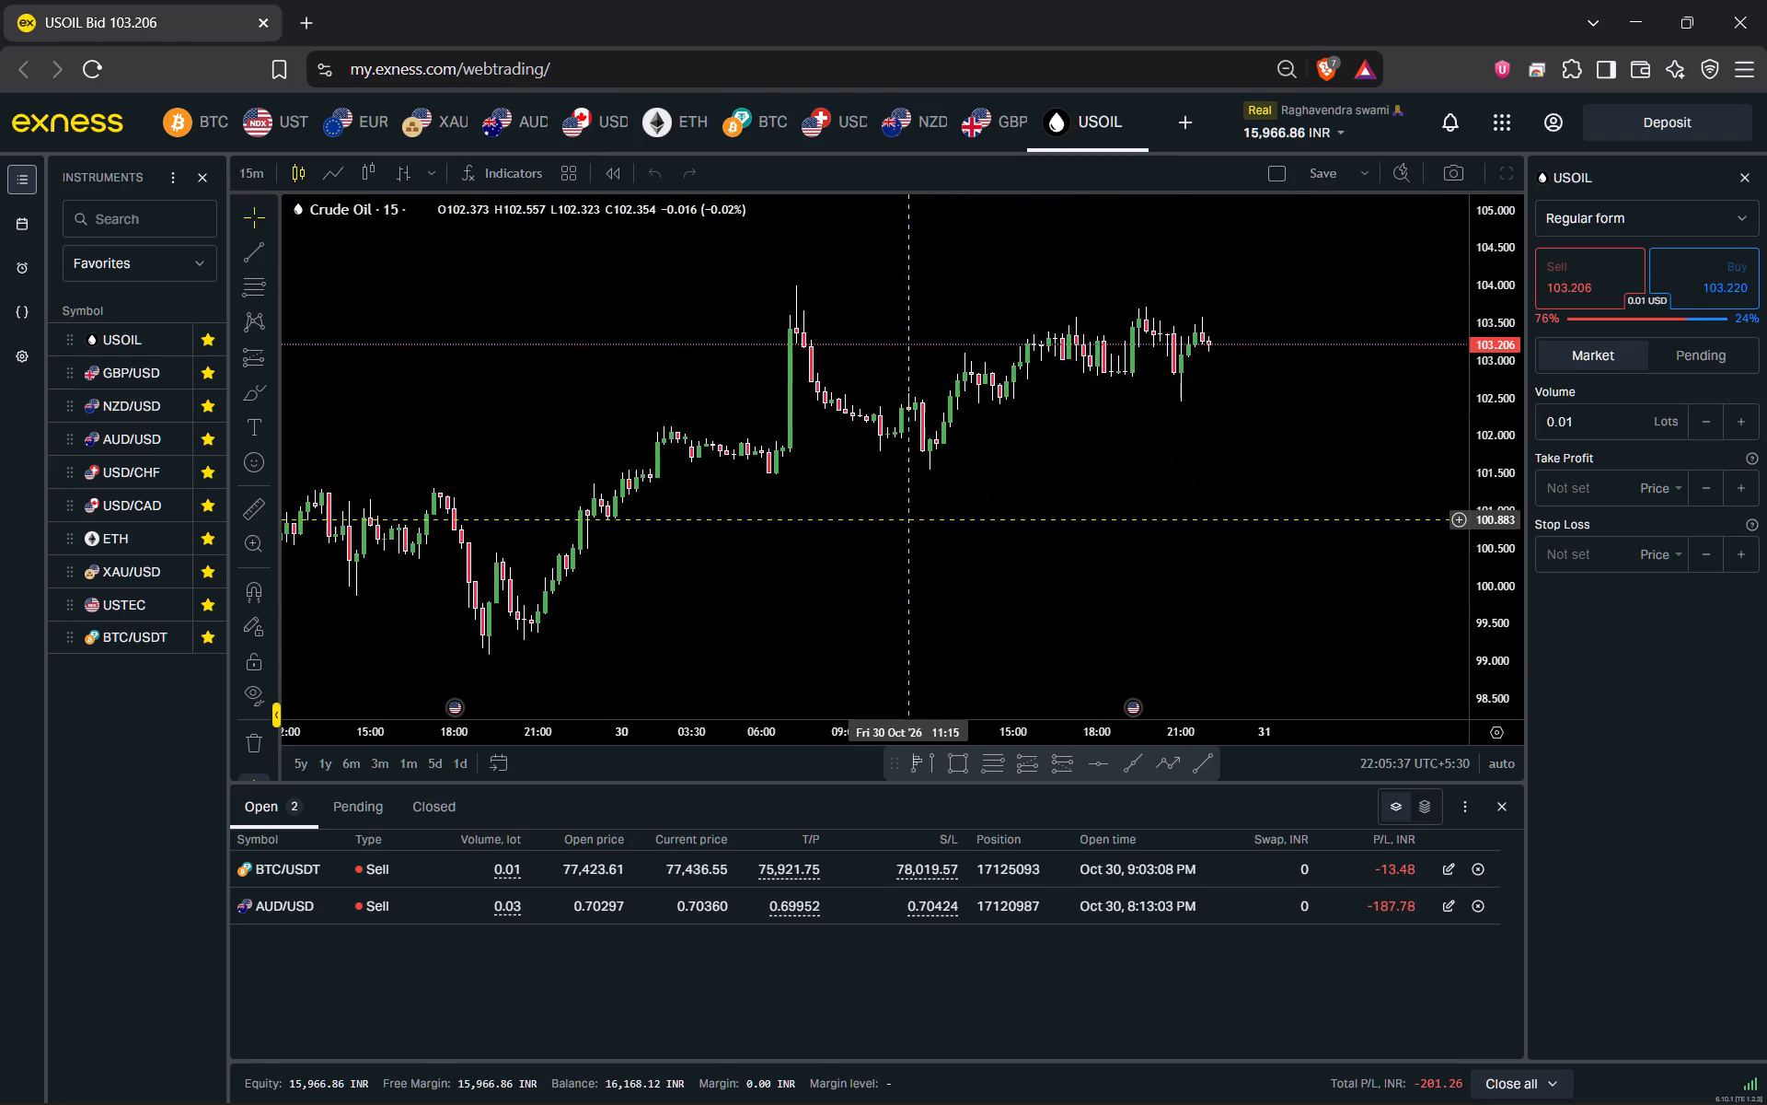
pyautogui.moveTo(905, 520); pyautogui.dragTo(901, 521)
pyautogui.scroll(-5, 1494, 599)
pyautogui.scroll(7, 1489, 588)
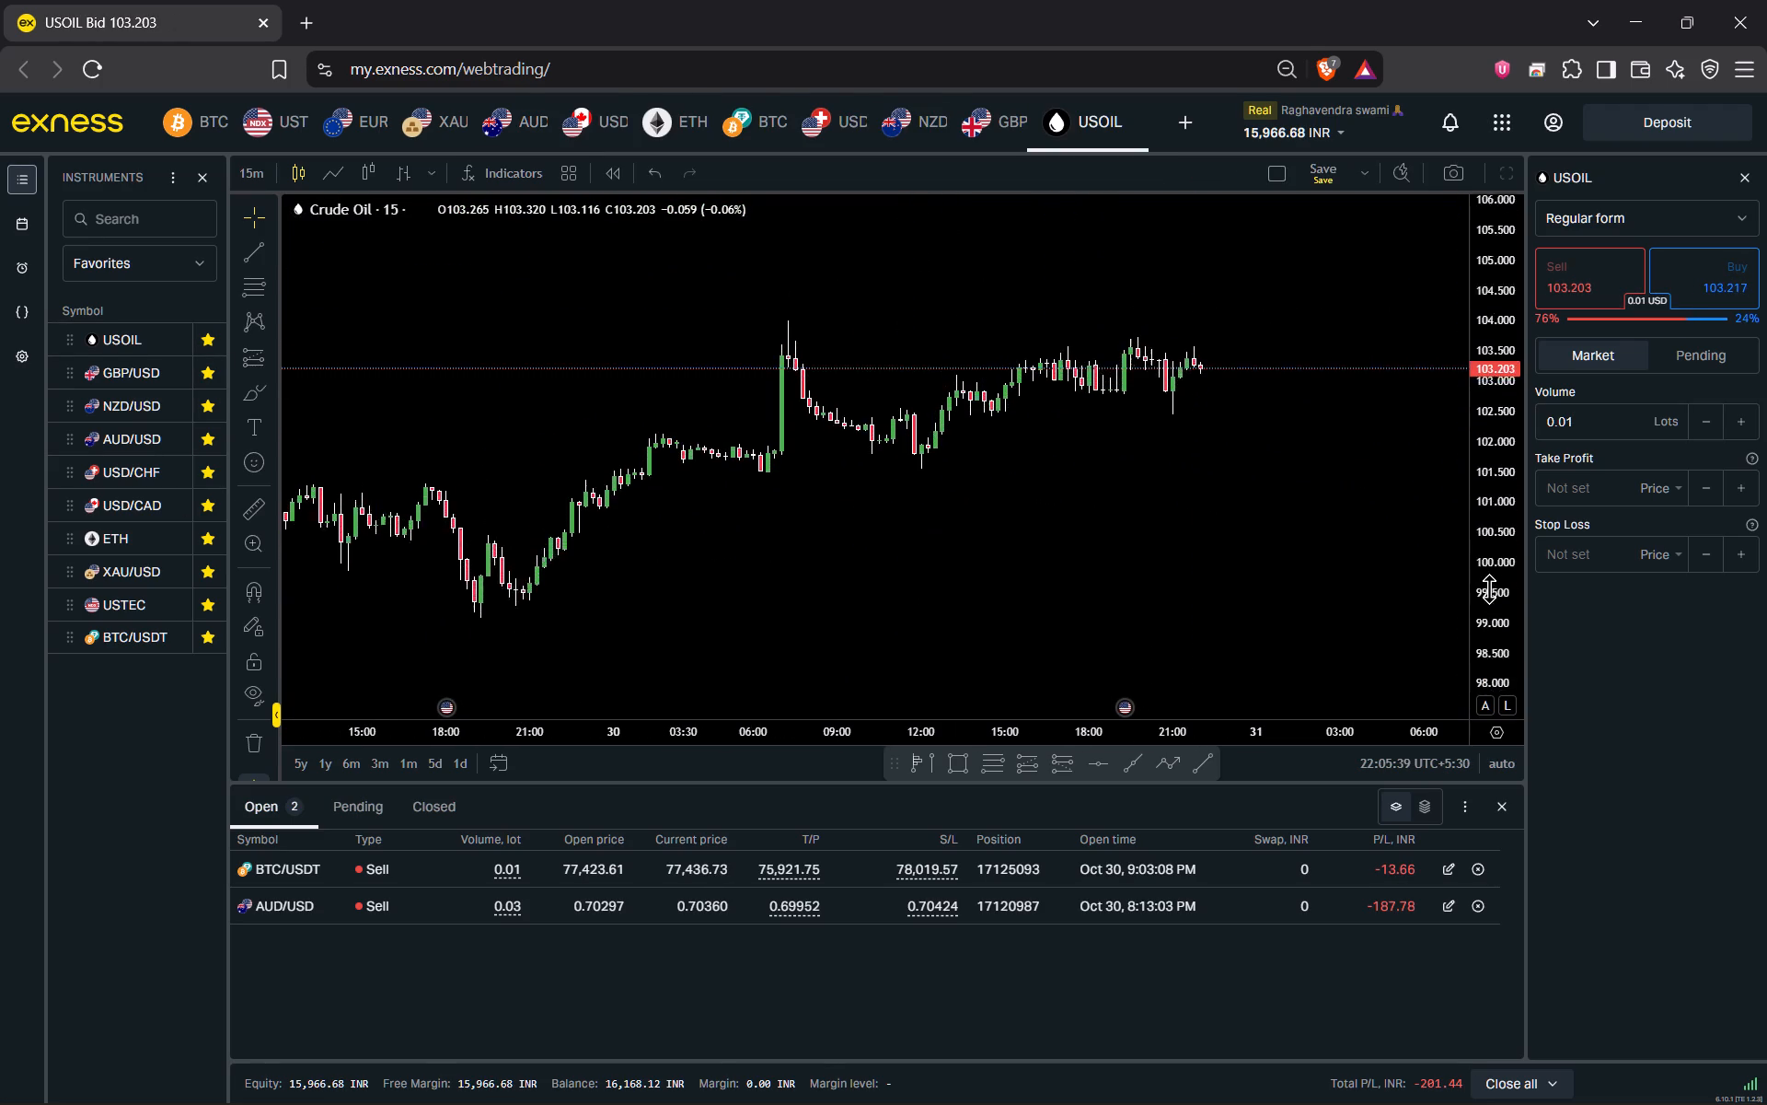
pyautogui.scroll(2, 1489, 588)
pyautogui.moveTo(1357, 557); pyautogui.dragTo(1276, 655)
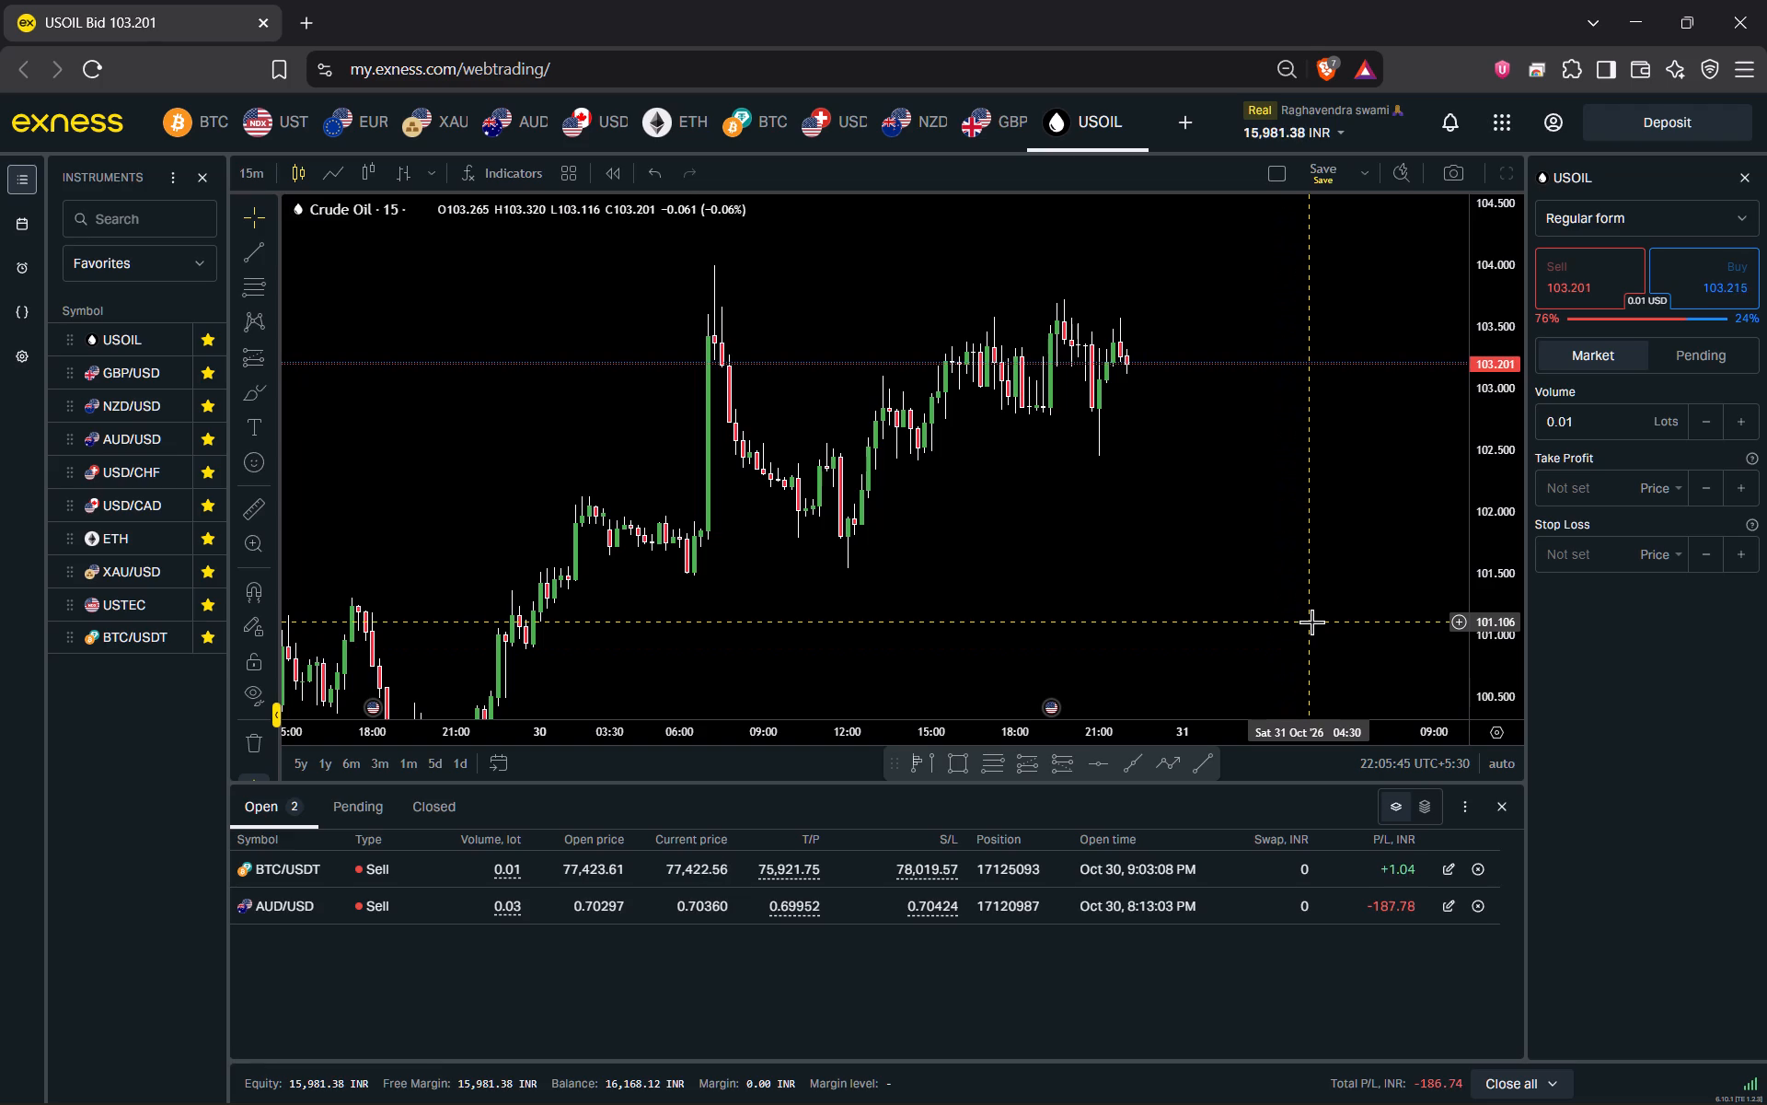
# Review the history of closed positions from the latest XAU/USD short to the oldest trade, and return to the open positions.
pyautogui.click(438, 809)
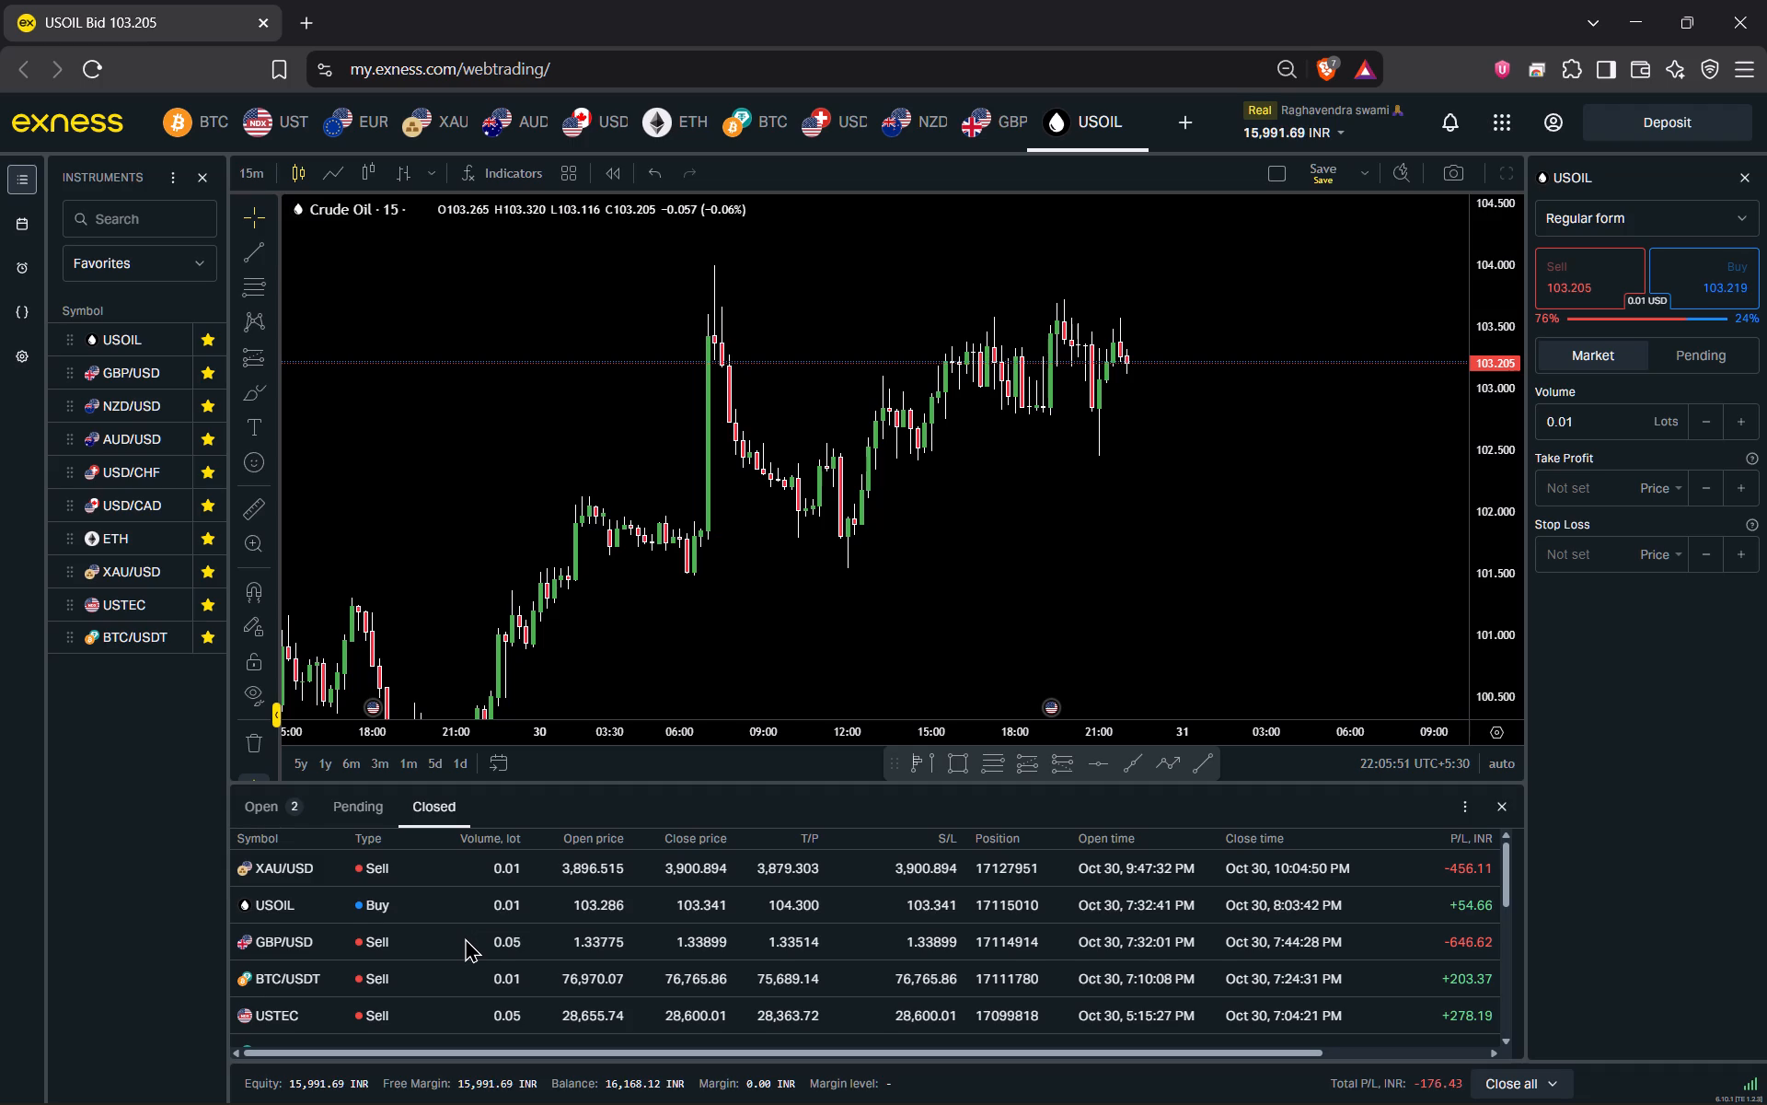
pyautogui.scroll(-2, 465, 937)
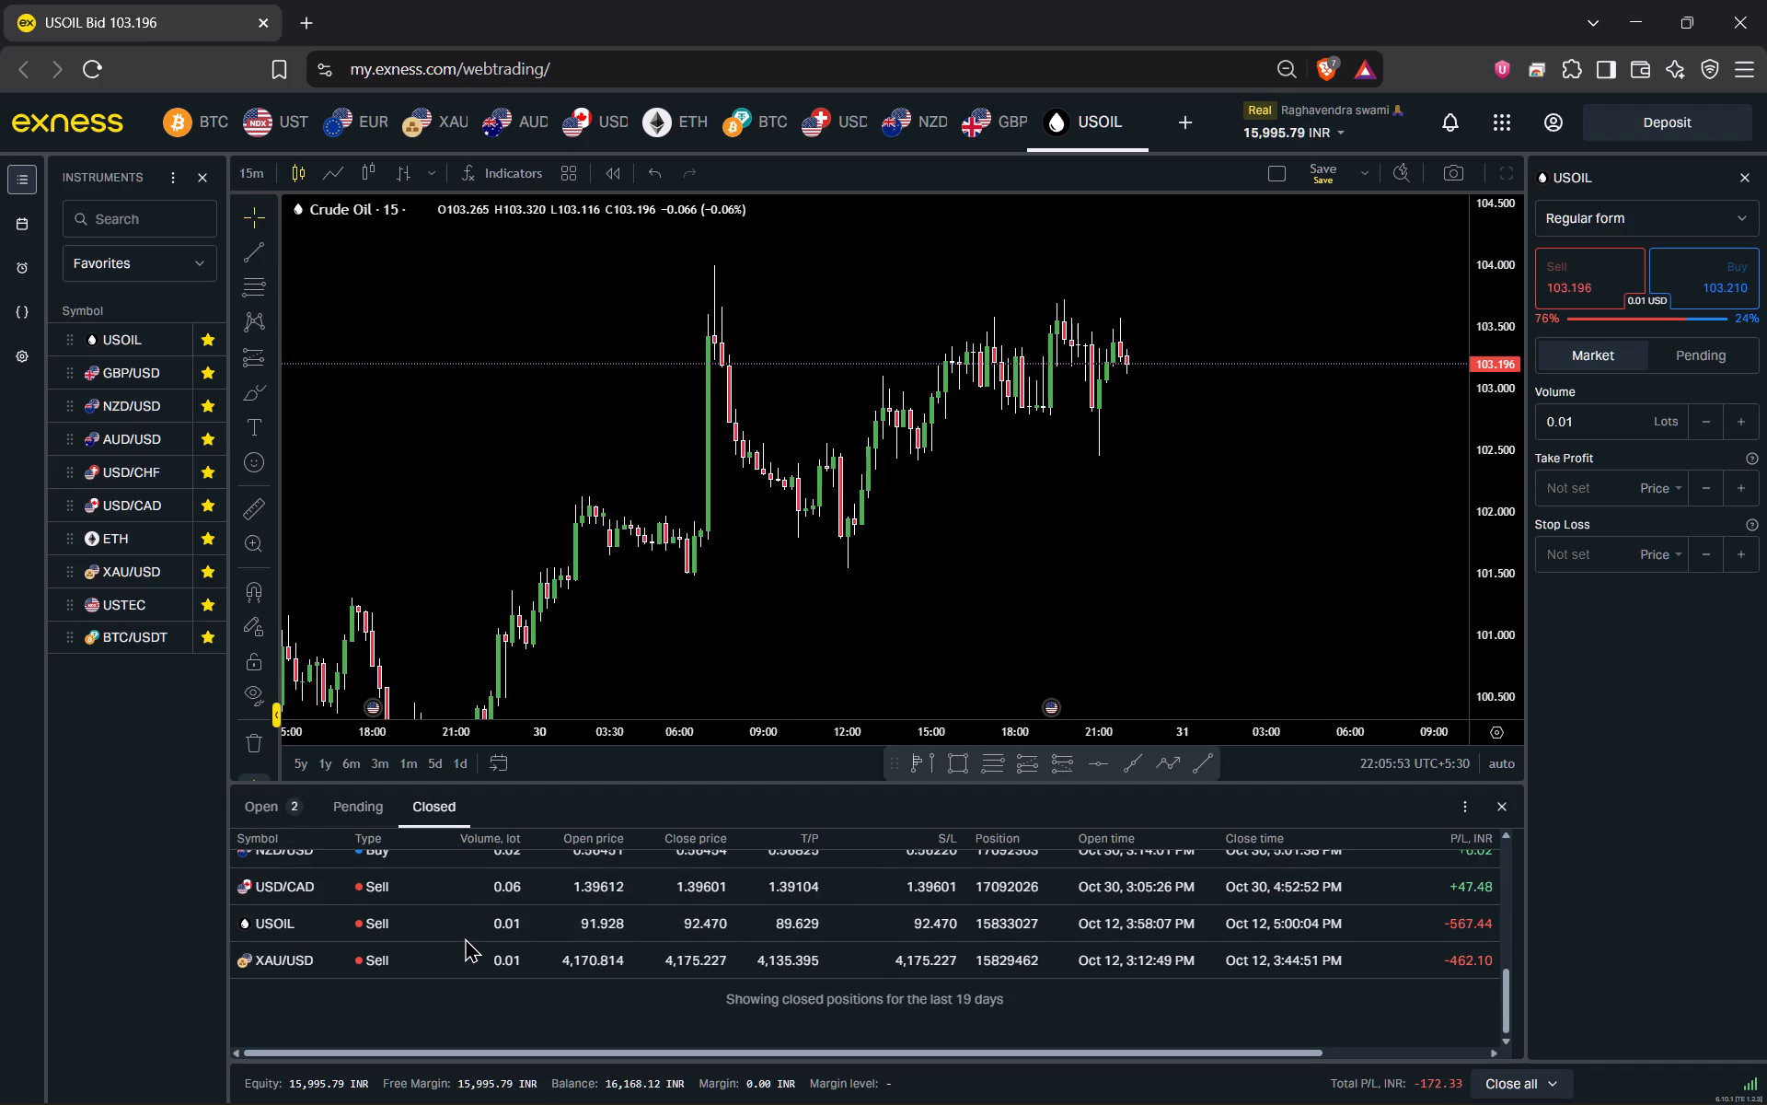
pyautogui.scroll(4, 465, 937)
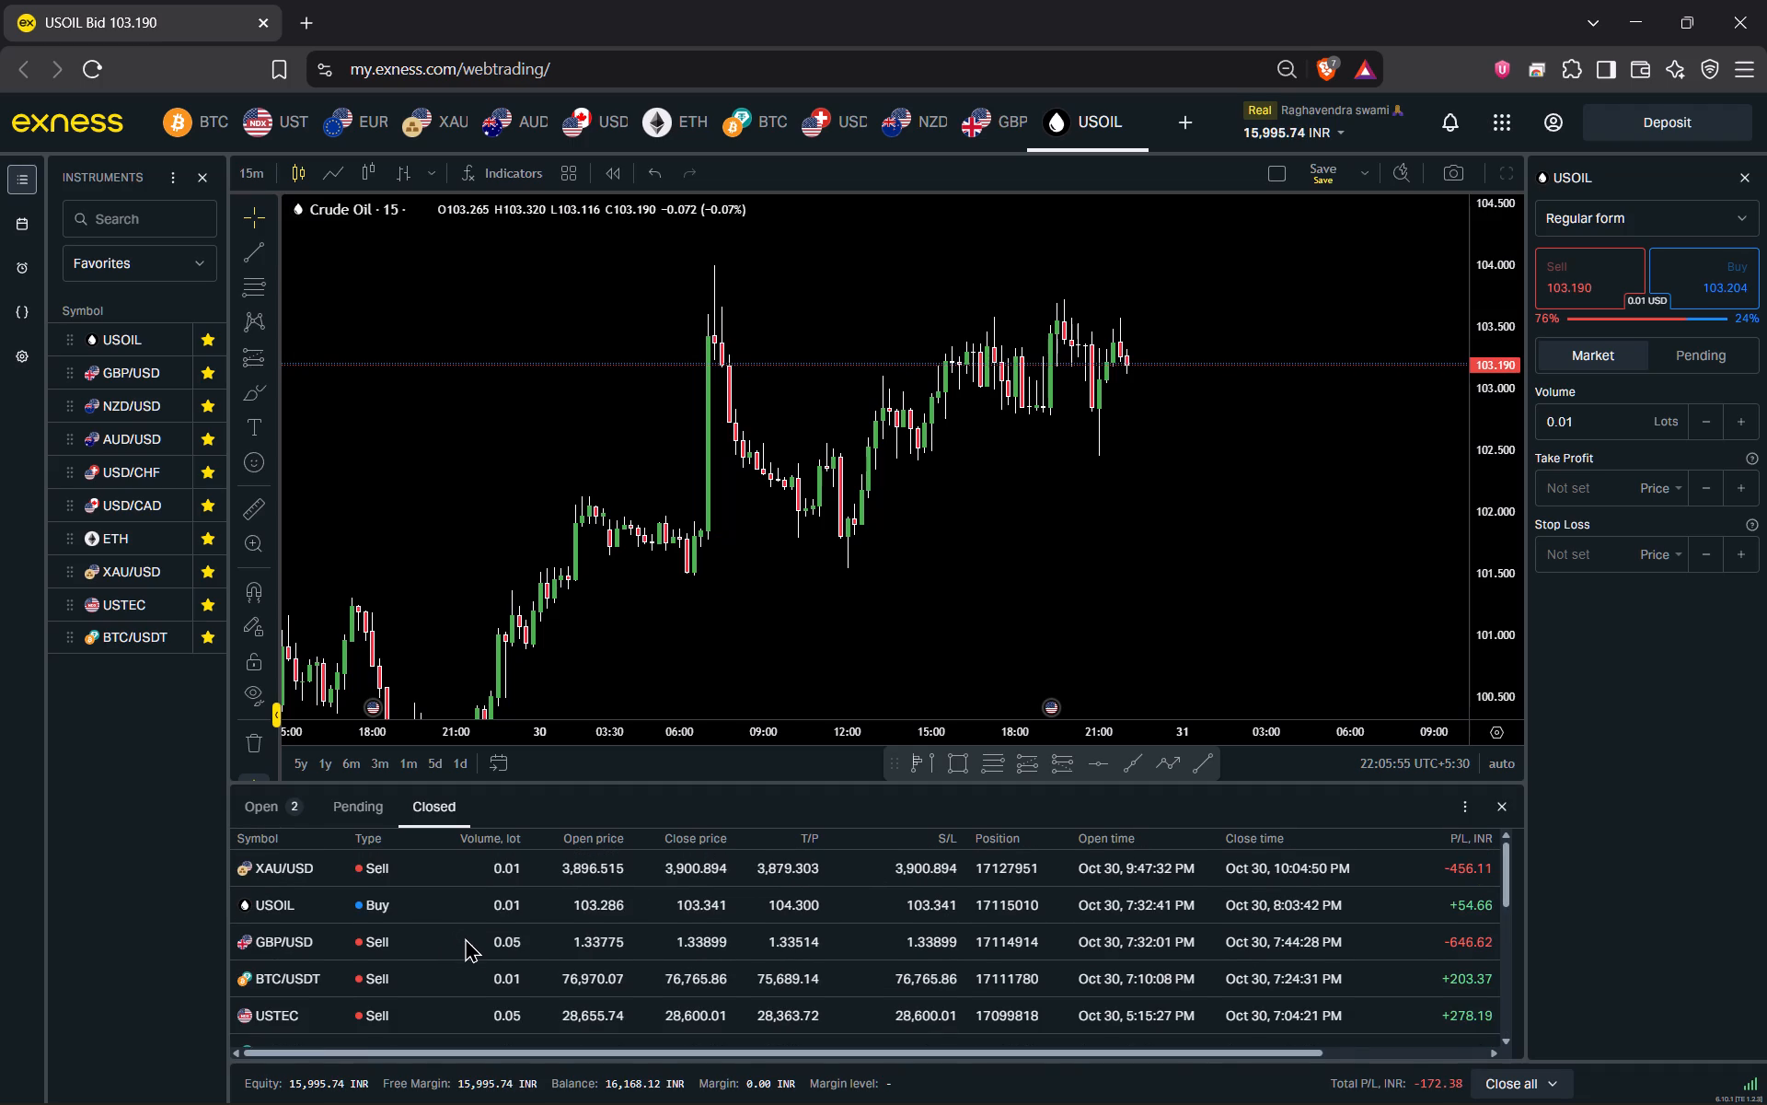
pyautogui.click(272, 810)
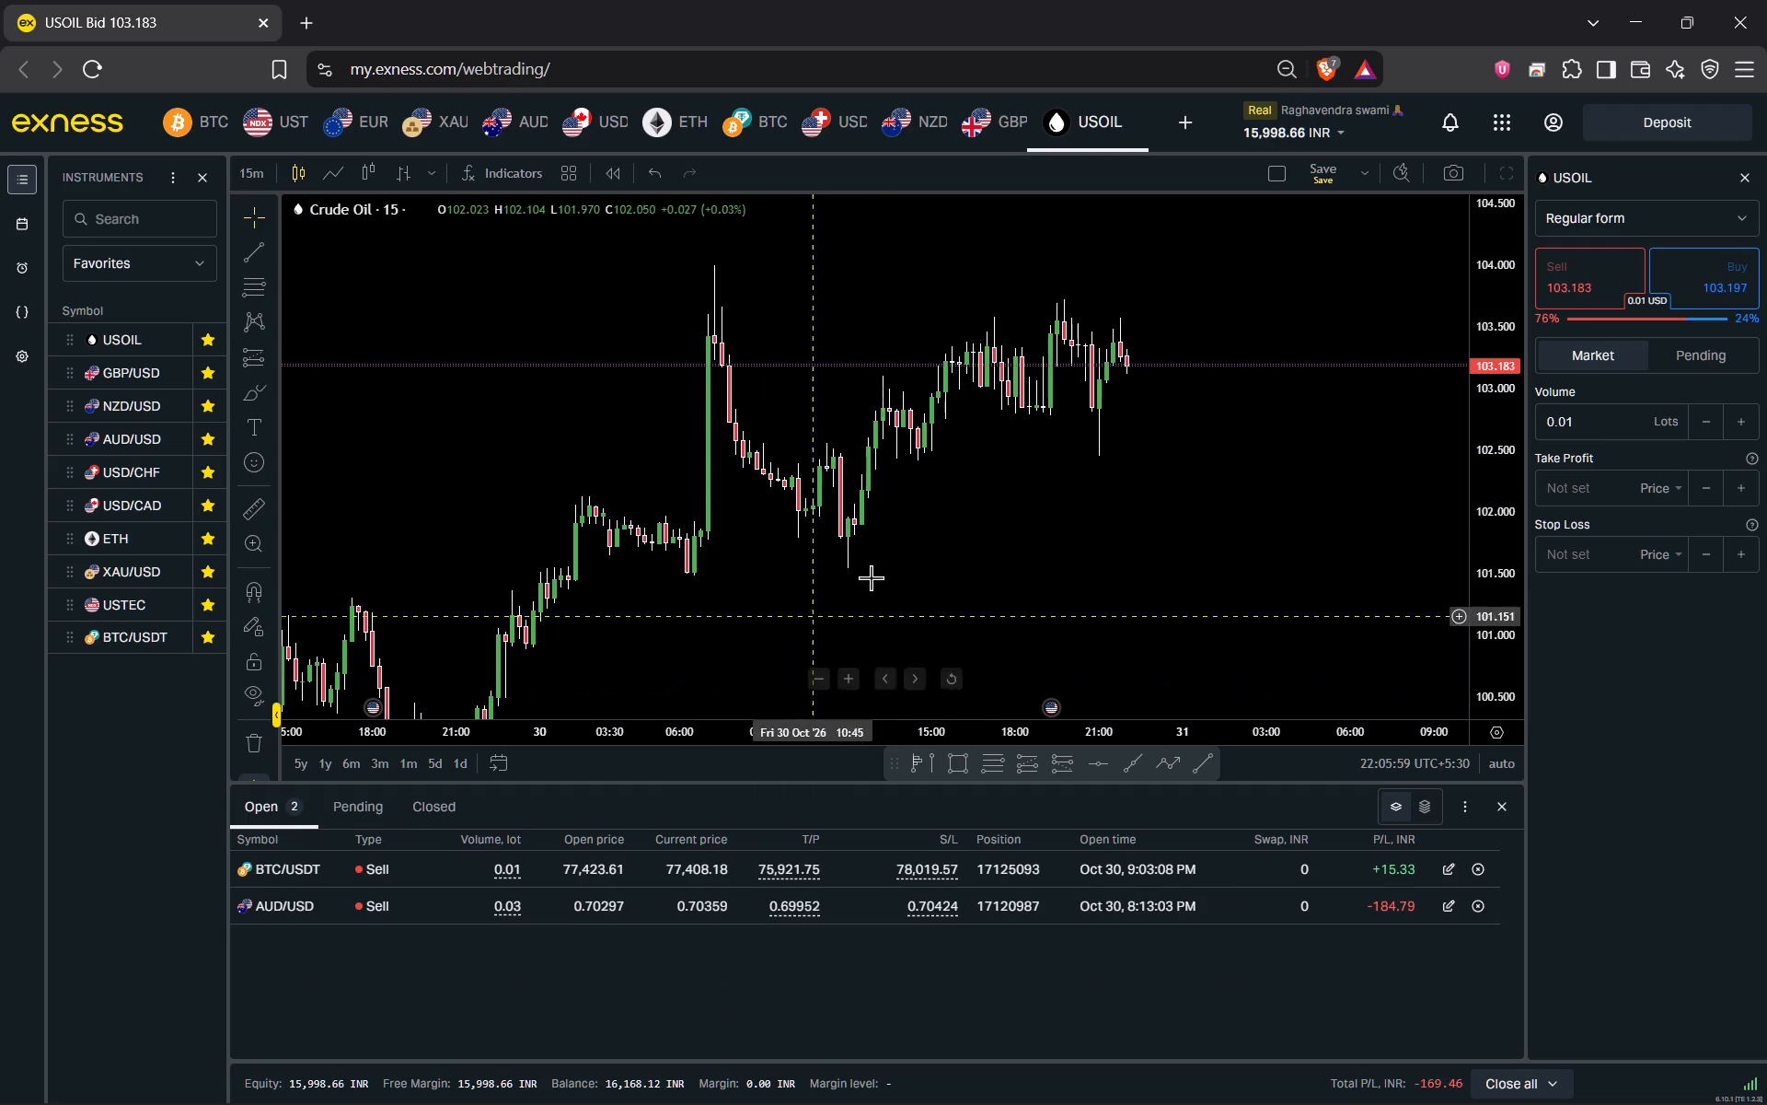
# Tile the Exness window side by side with the TradingView XAUUSD chart window.
pyautogui.moveTo(1110, 492); pyautogui.dragTo(1102, 600)
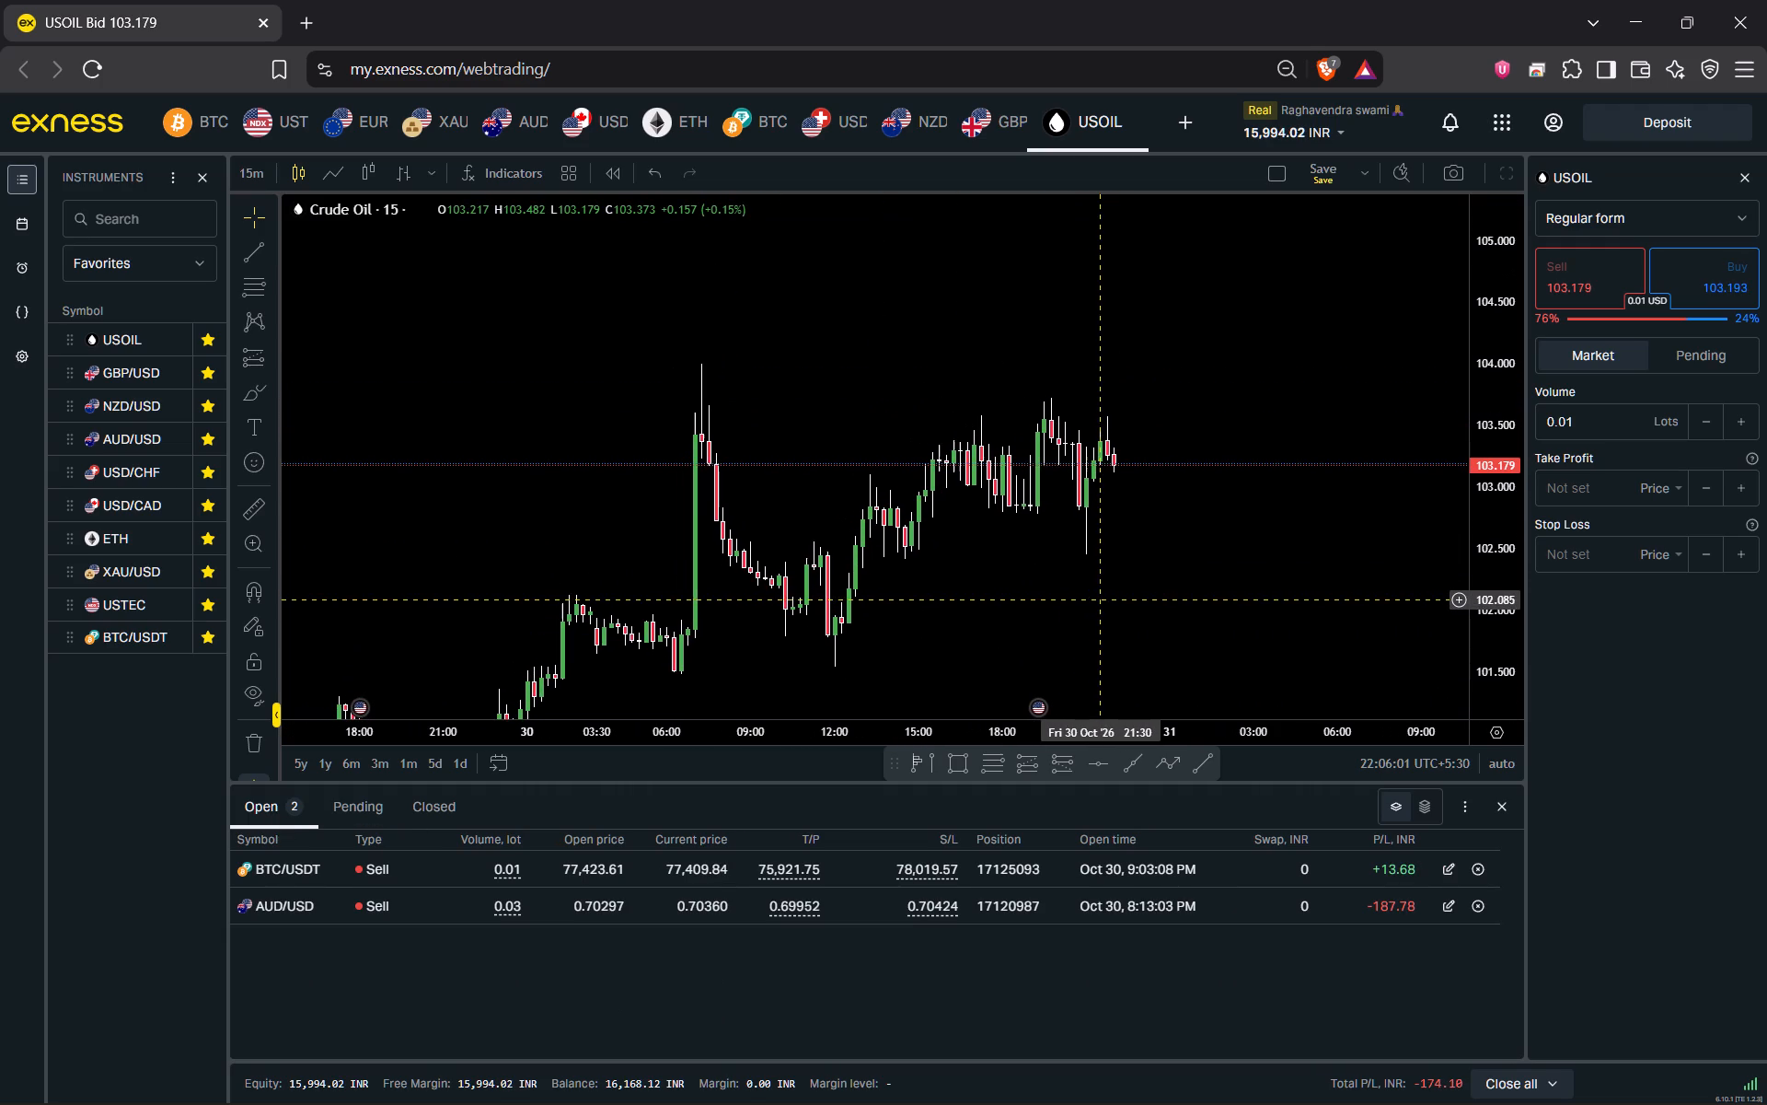
pyautogui.moveTo(1102, 600); pyautogui.dragTo(1103, 600)
pyautogui.moveTo(1072, 0); pyautogui.dragTo(1766, 350)
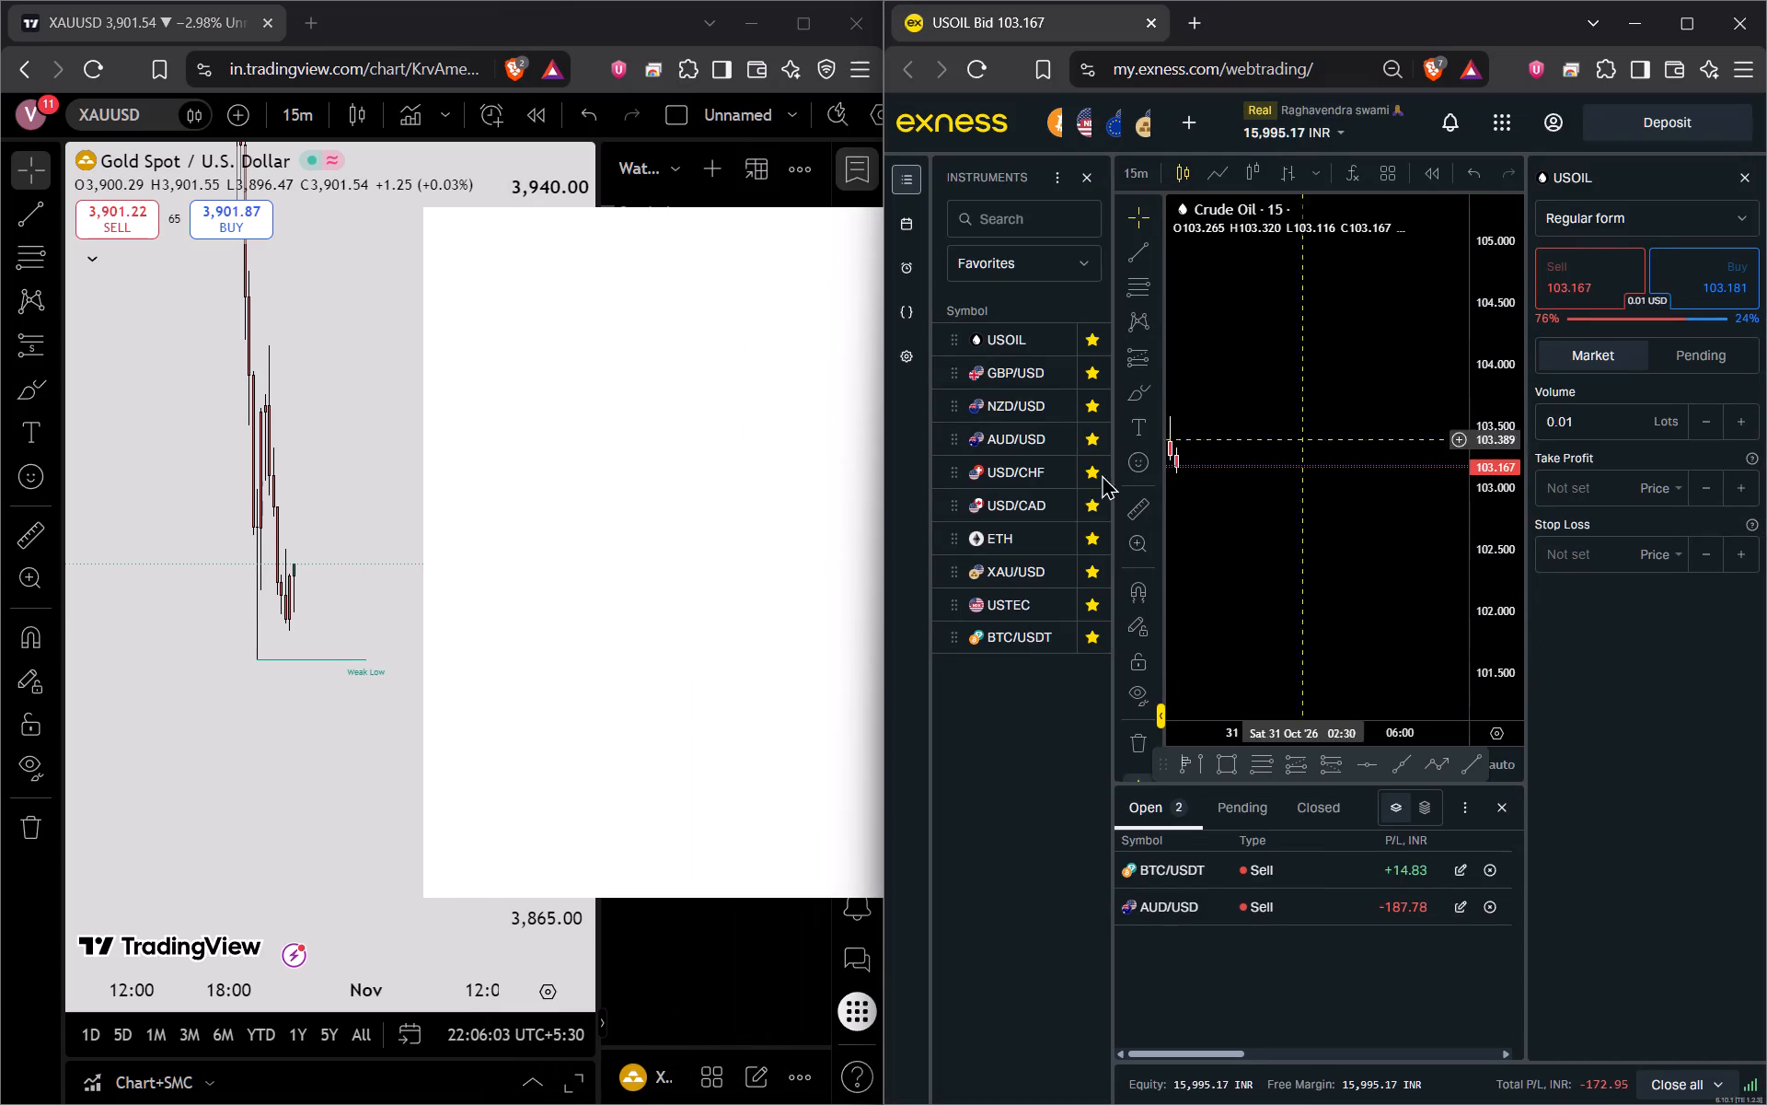
pyautogui.click(360, 731)
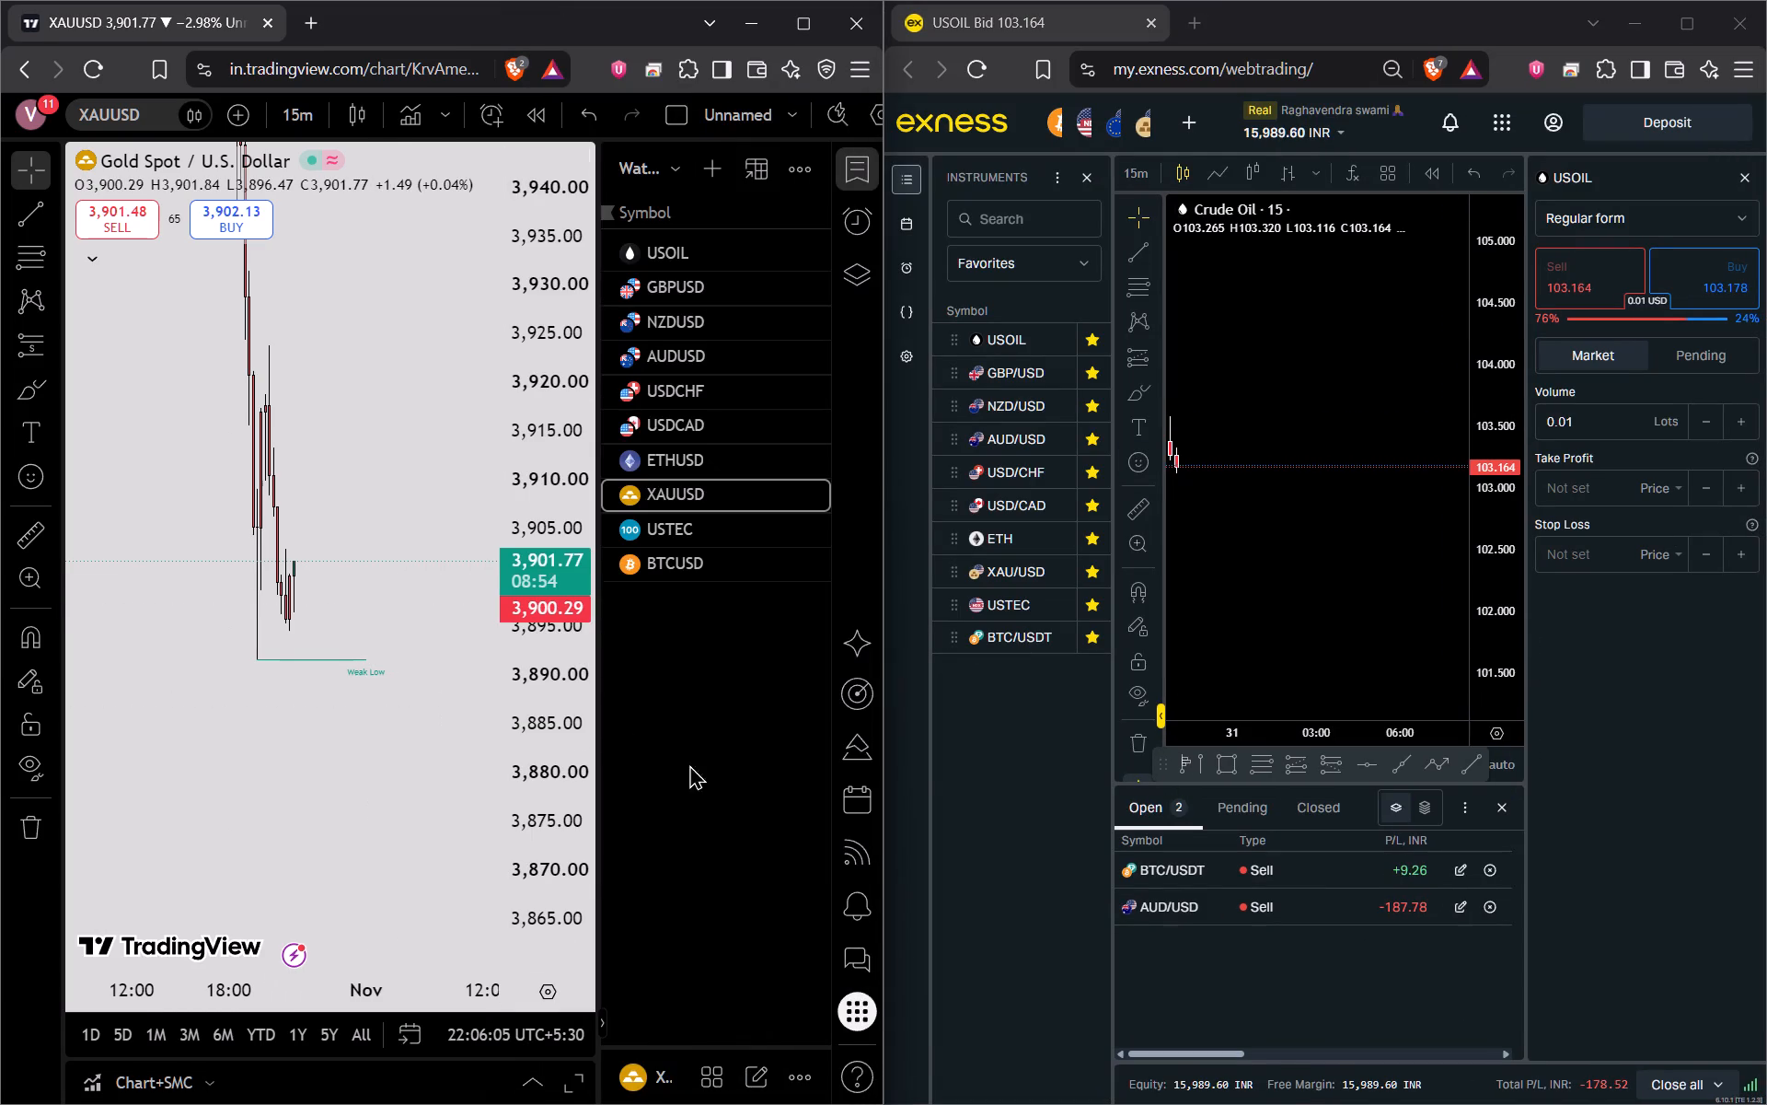
# Close the Kuro app's window.
pyautogui.rightClick(1281, 1088)
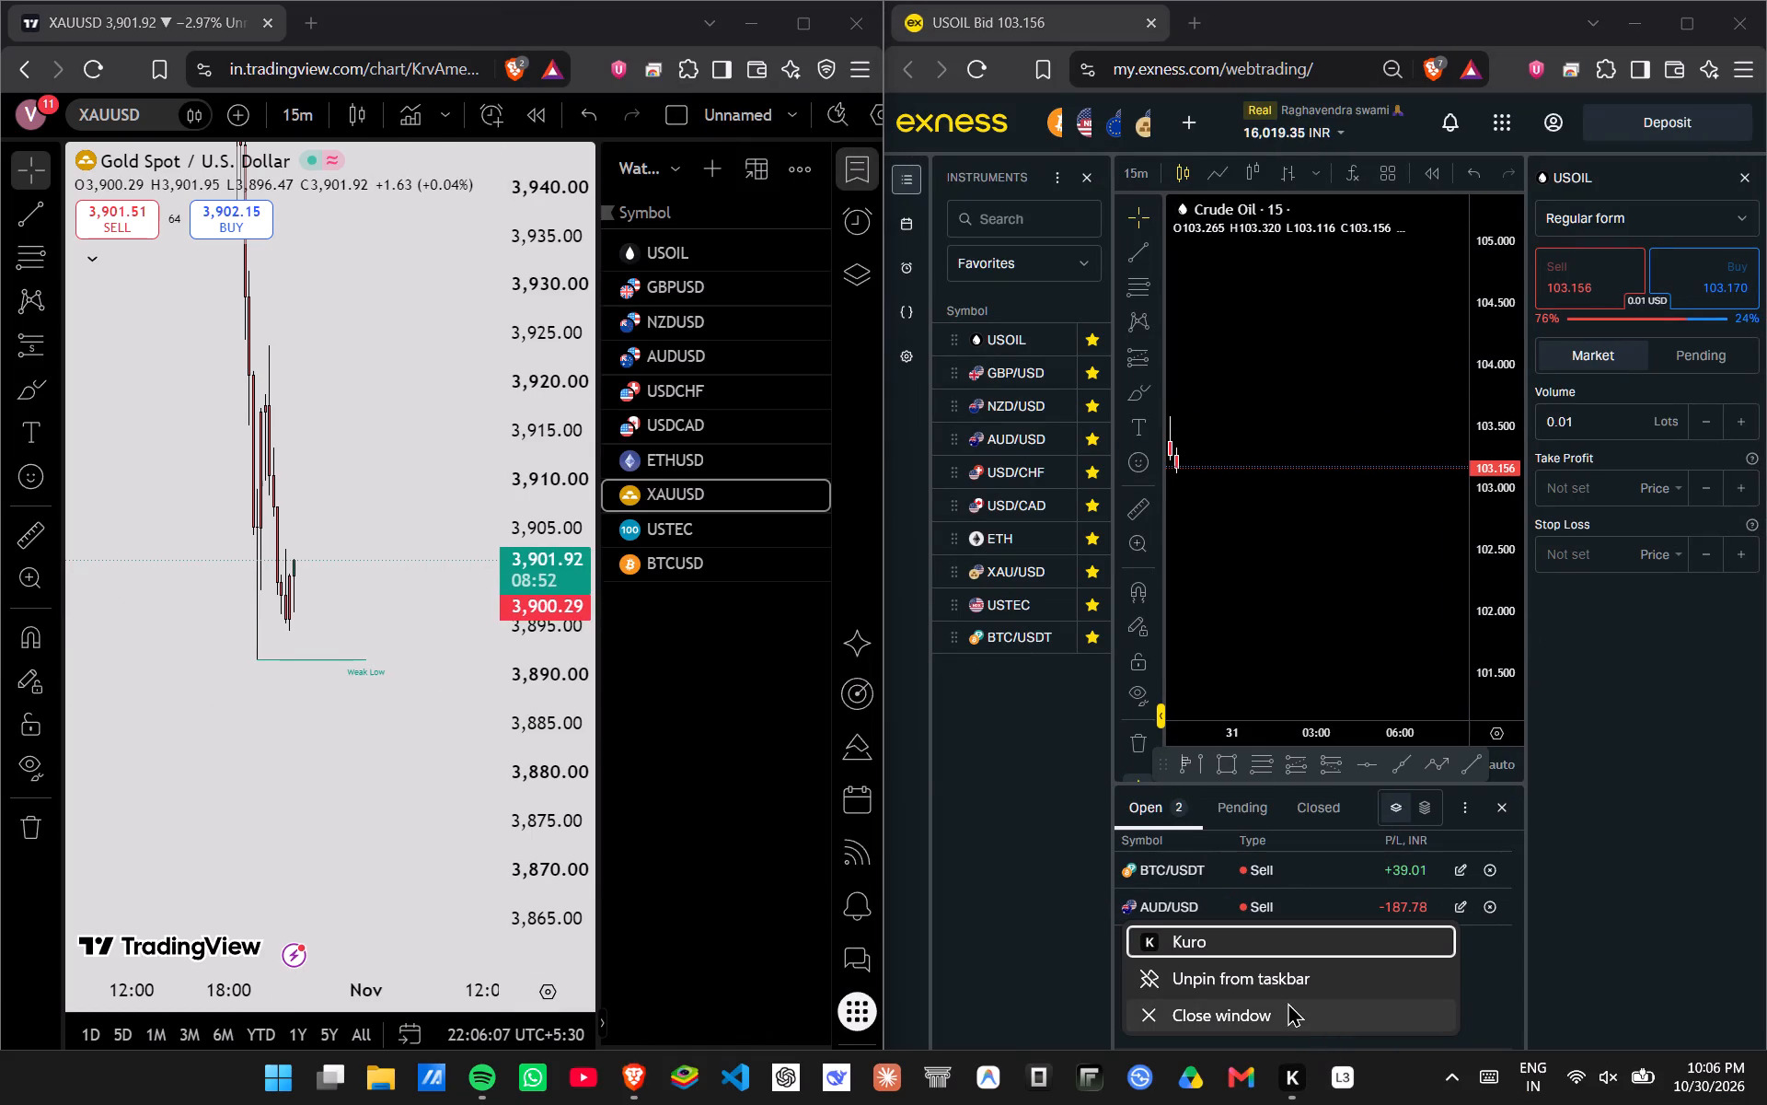
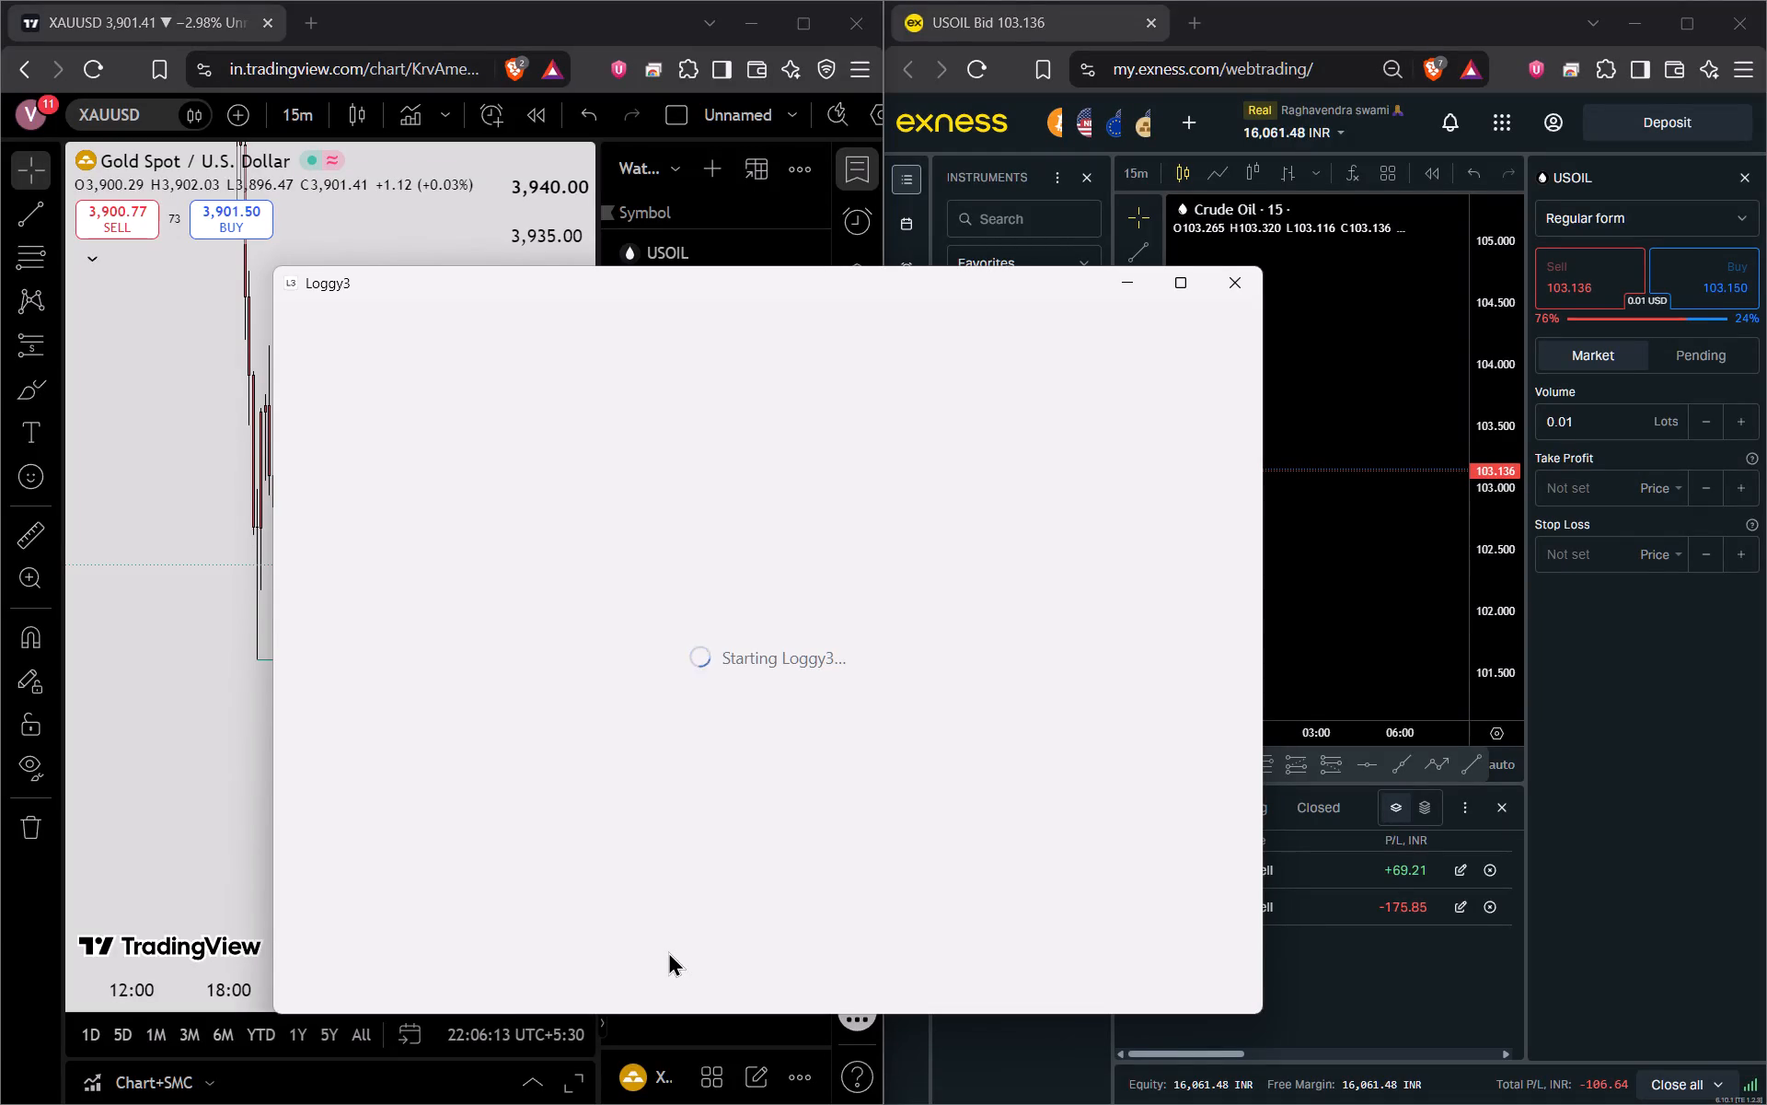
# Start a new recording session in Loggy3.
pyautogui.click(320, 980)
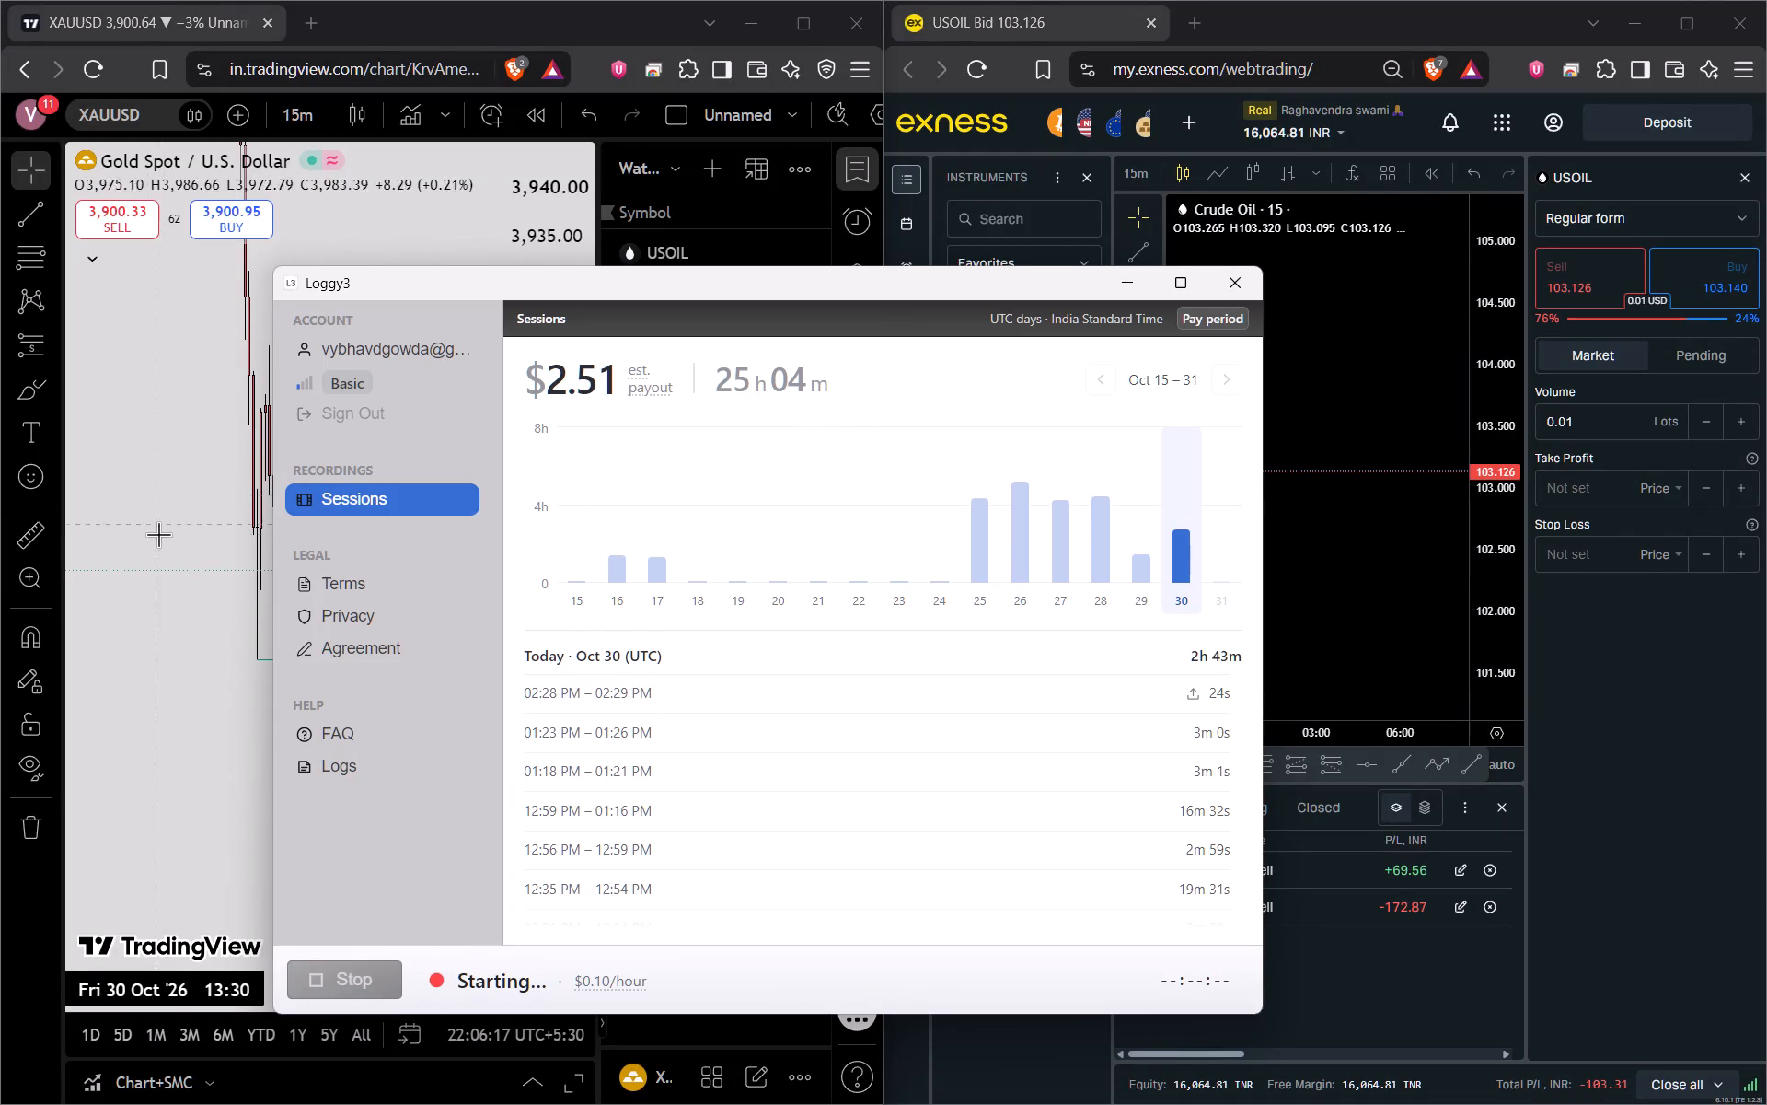
# Show USOIL on the TradingView chart and examine its 15-minute price action against the blue demand zone and marked levels.
pyautogui.click(179, 576)
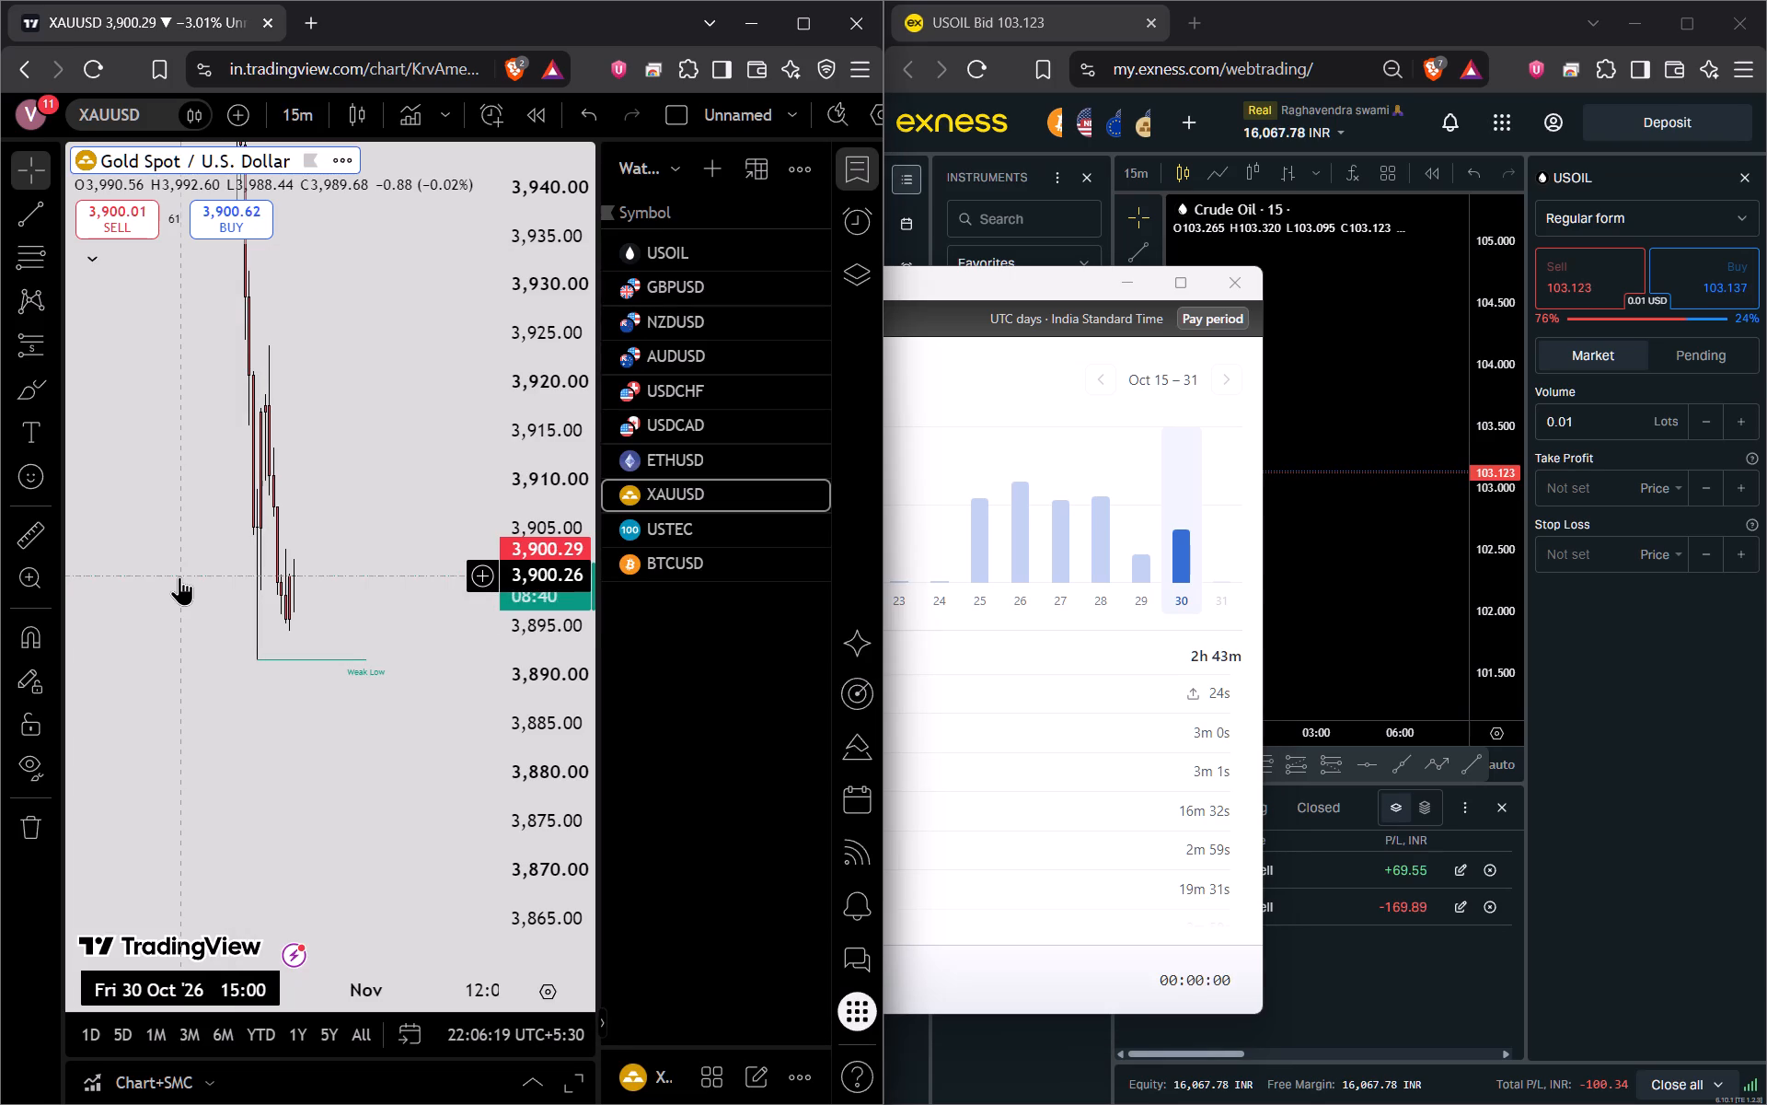
pyautogui.click(673, 251)
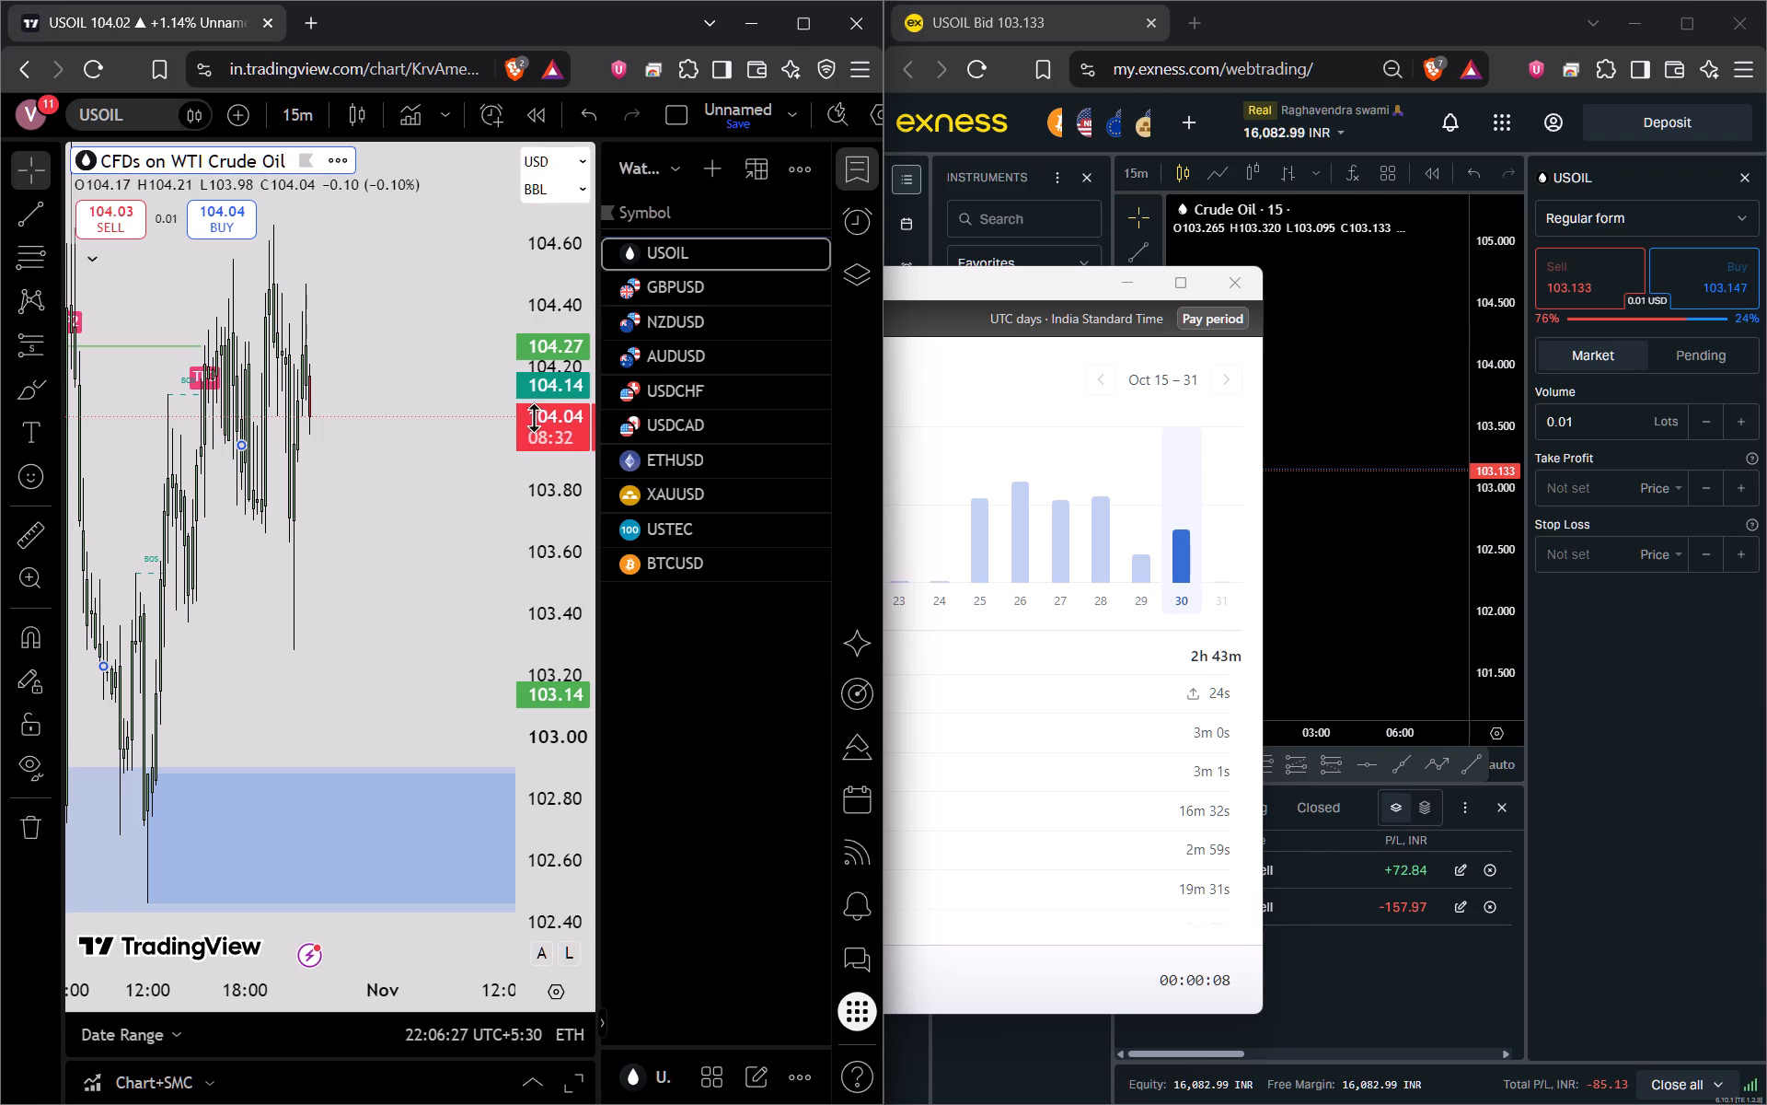
pyautogui.moveTo(560, 527); pyautogui.dragTo(572, 696)
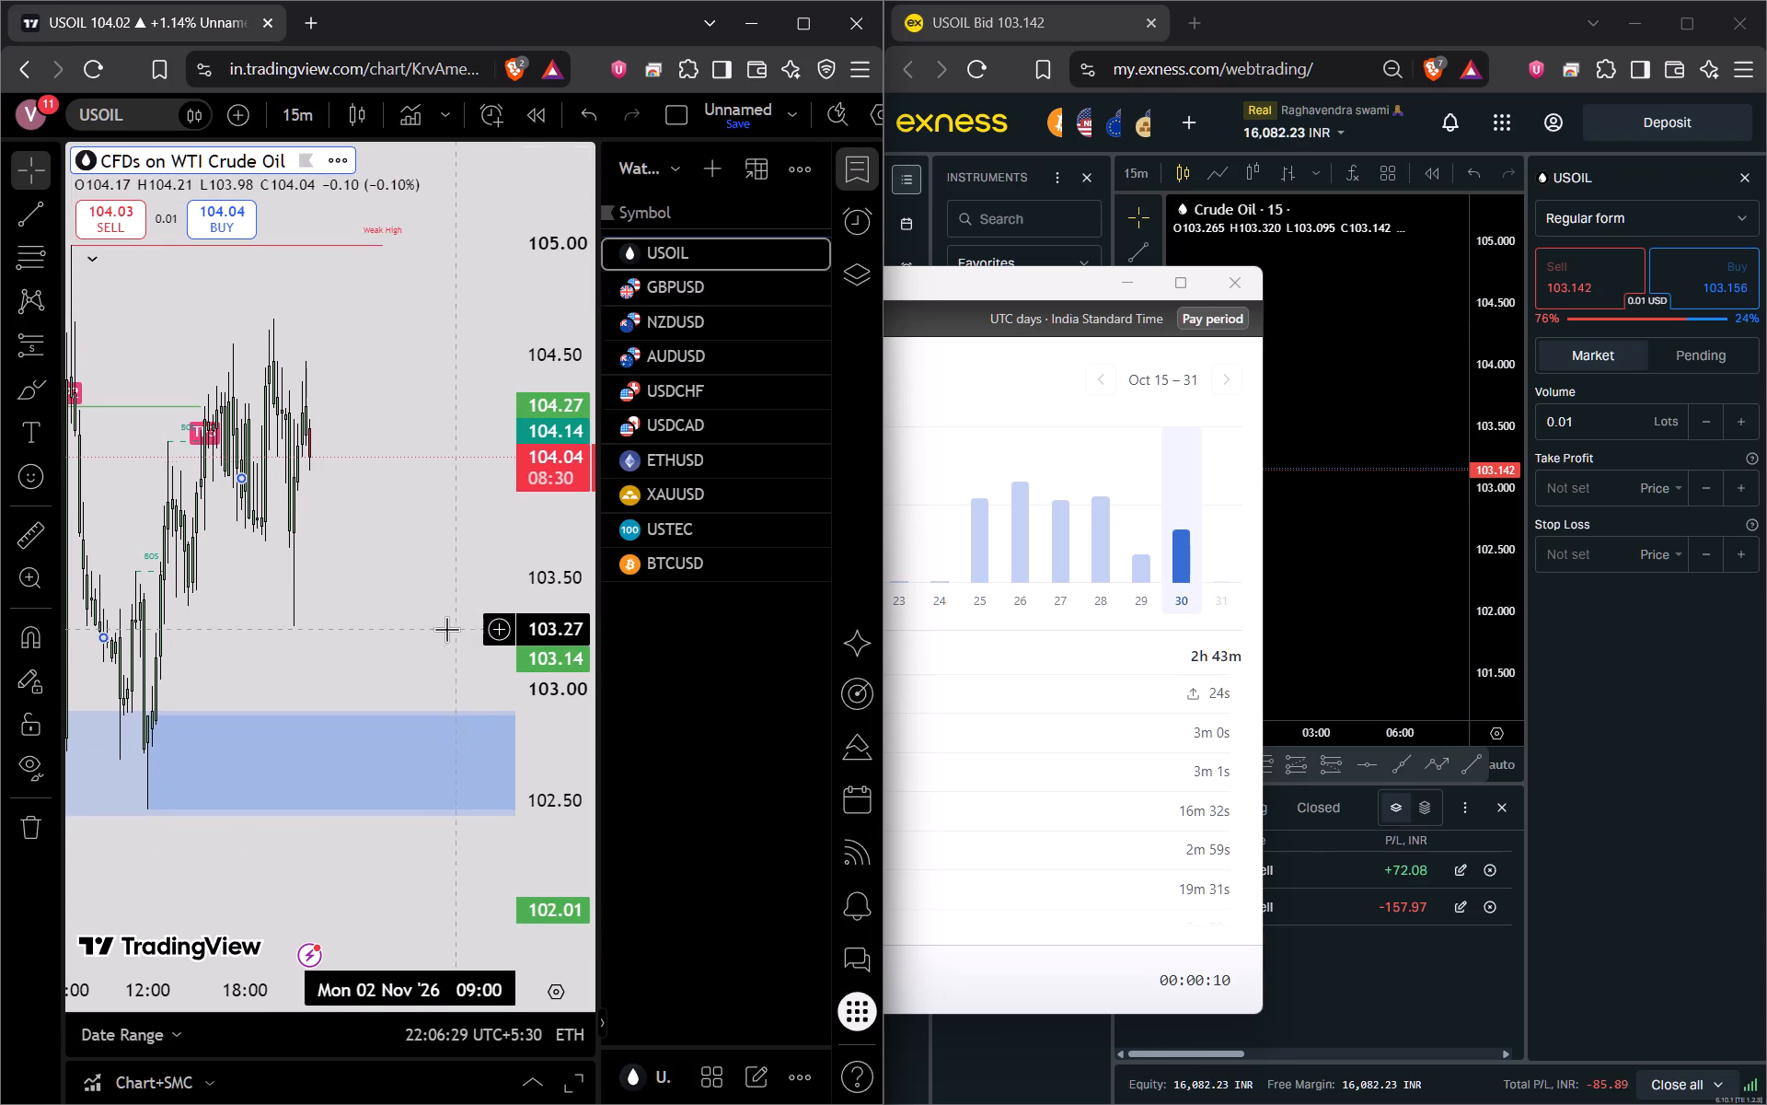
pyautogui.moveTo(377, 620); pyautogui.dragTo(468, 678)
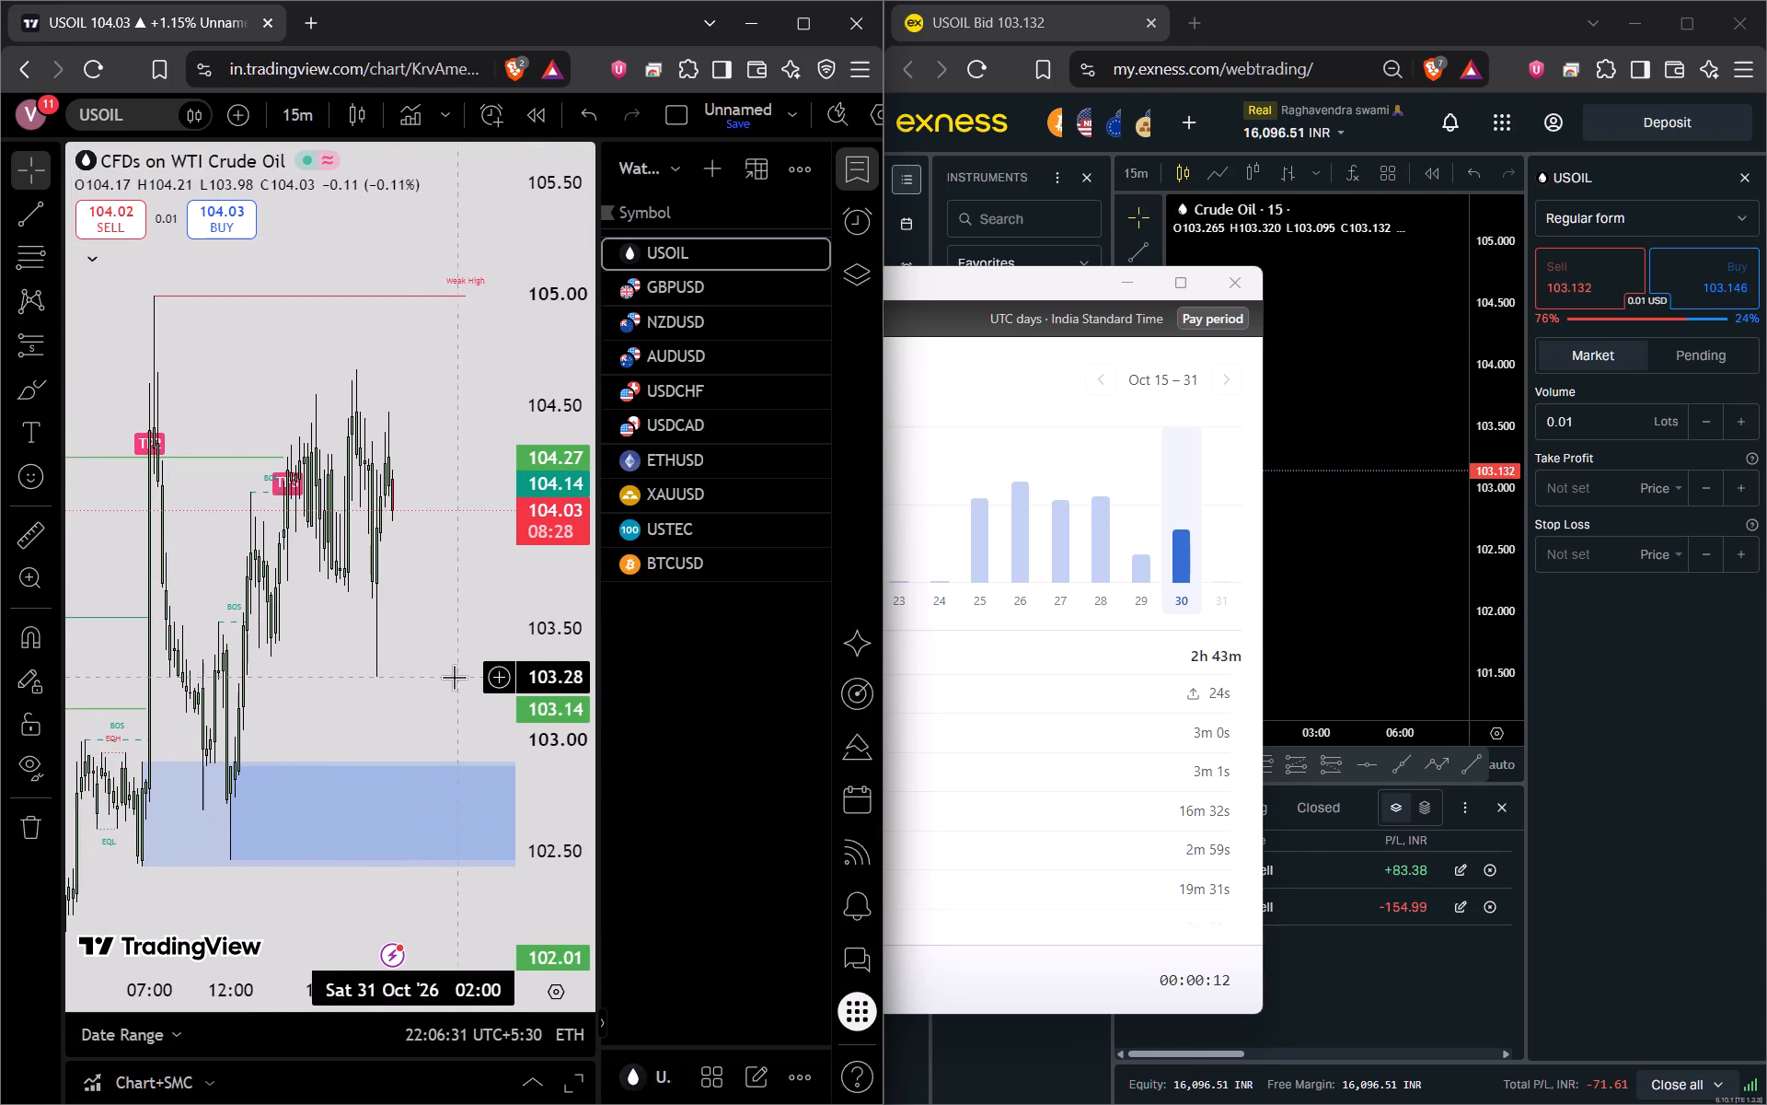
pyautogui.scroll(6, 454, 677)
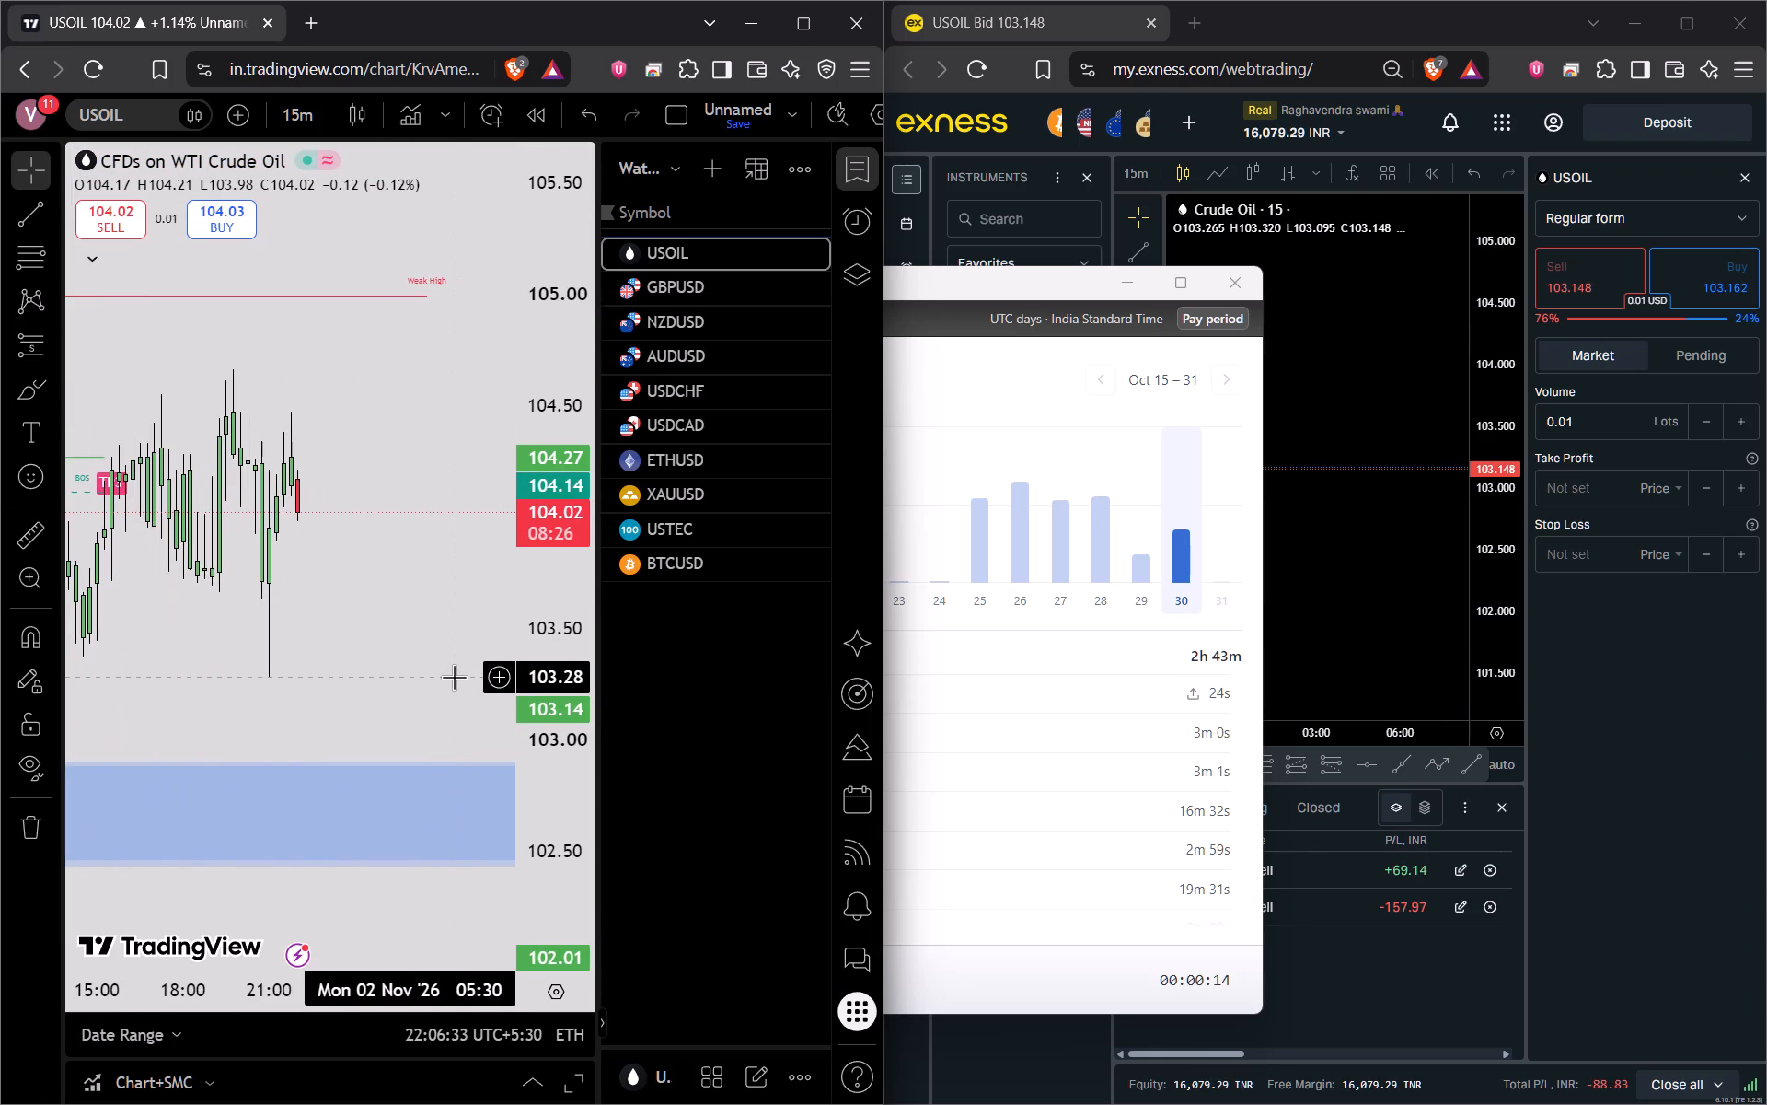
pyautogui.scroll(-9, 454, 677)
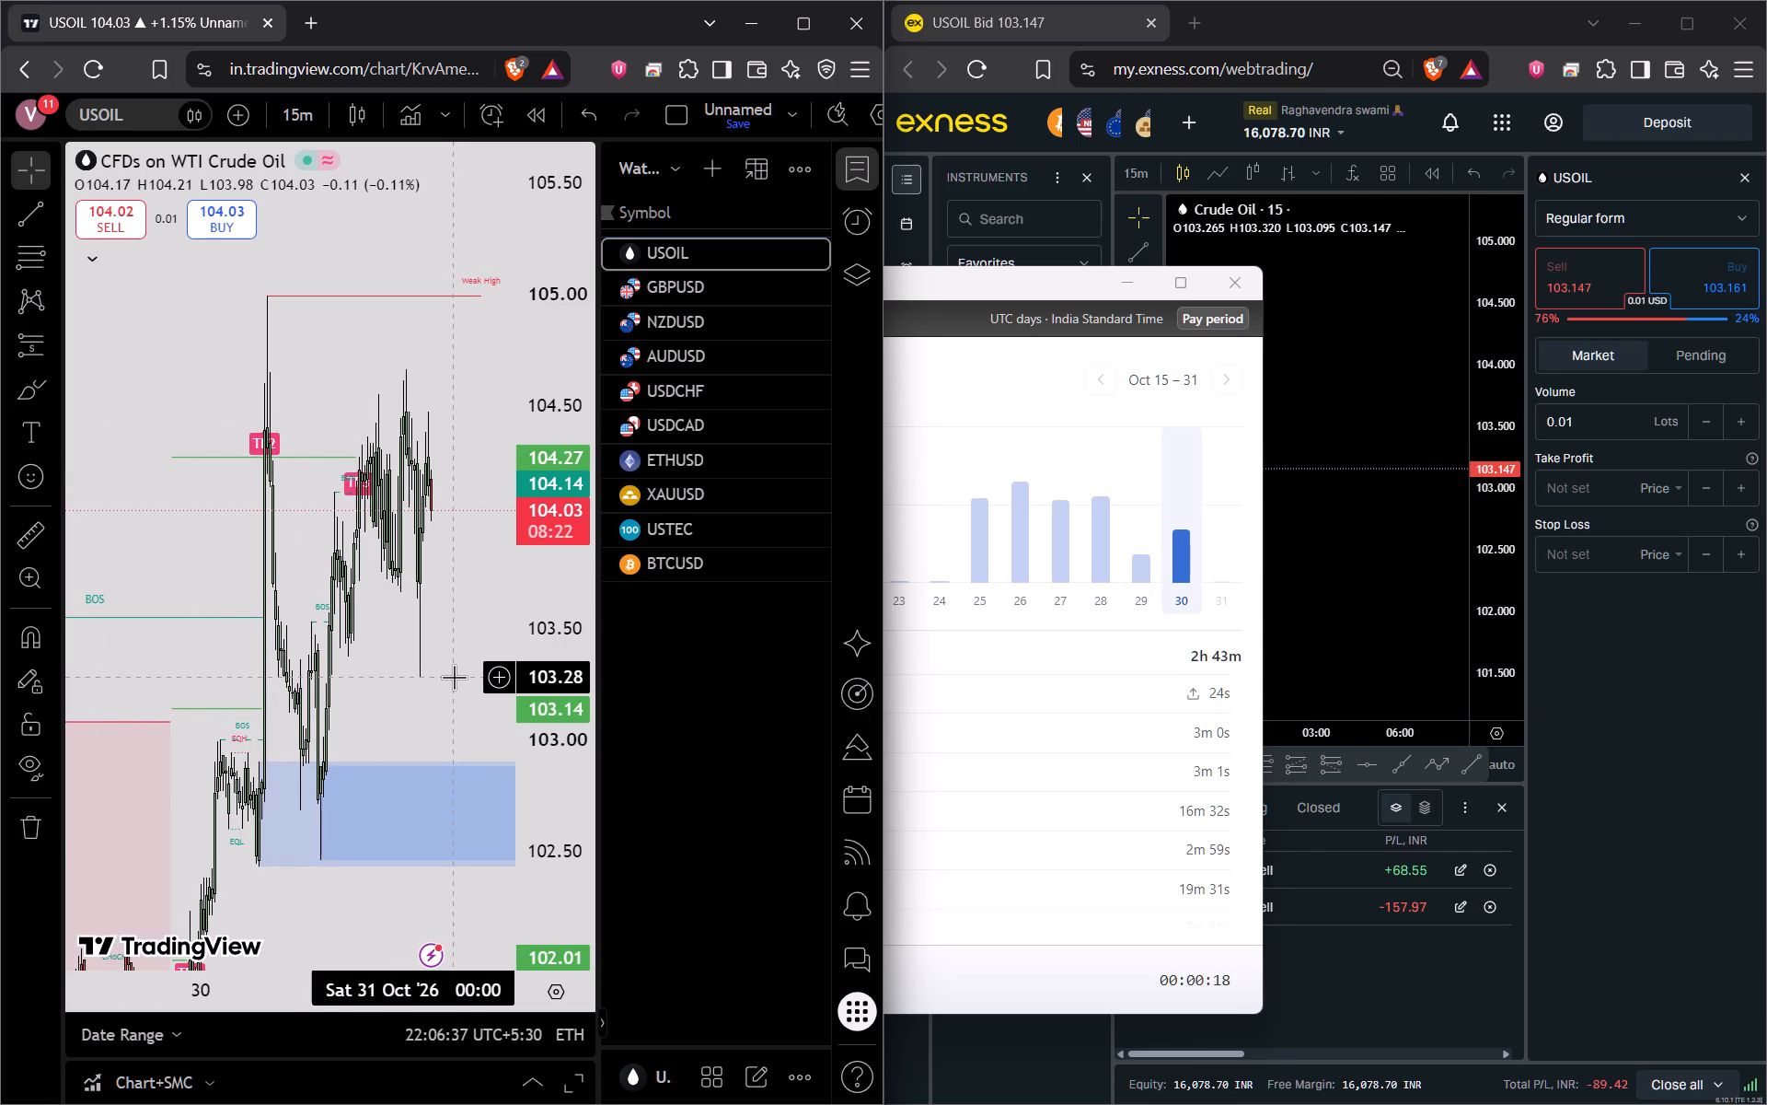
pyautogui.scroll(2, 454, 677)
pyautogui.scroll(-1, 454, 677)
pyautogui.scroll(6, 454, 677)
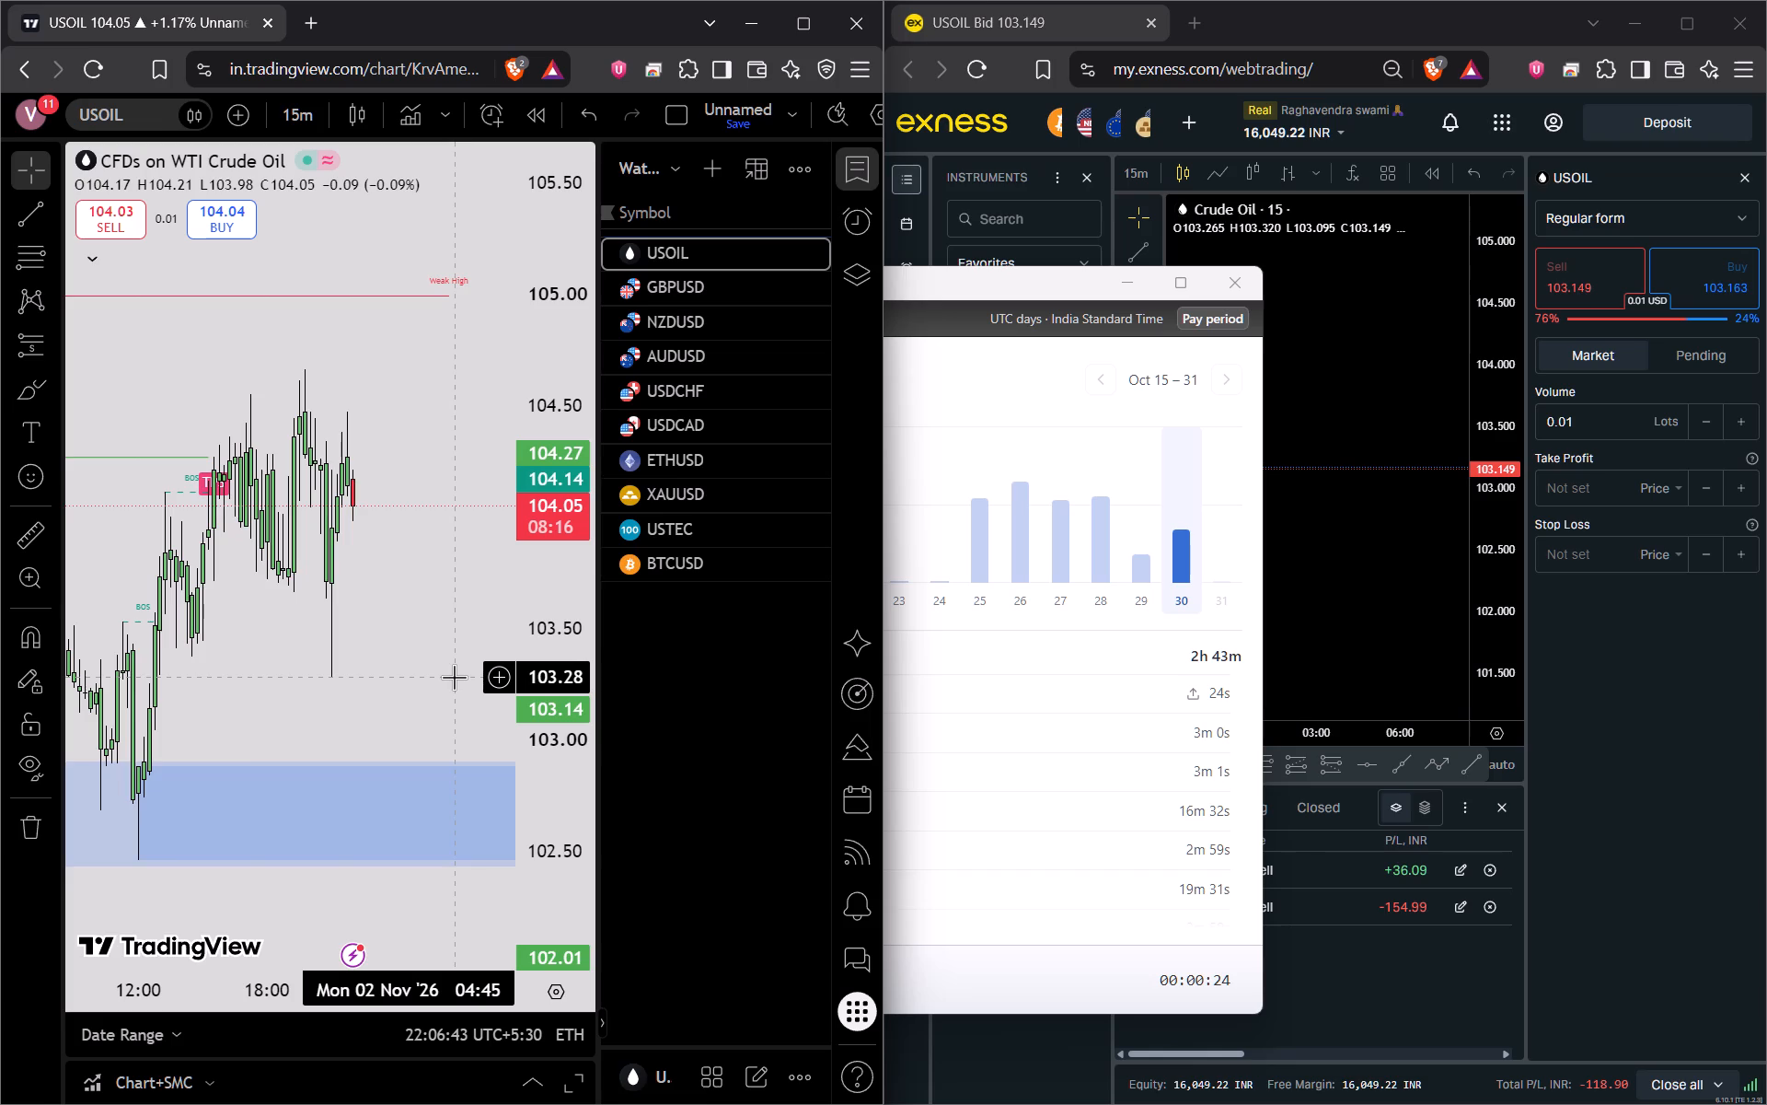
pyautogui.scroll(-5, 454, 677)
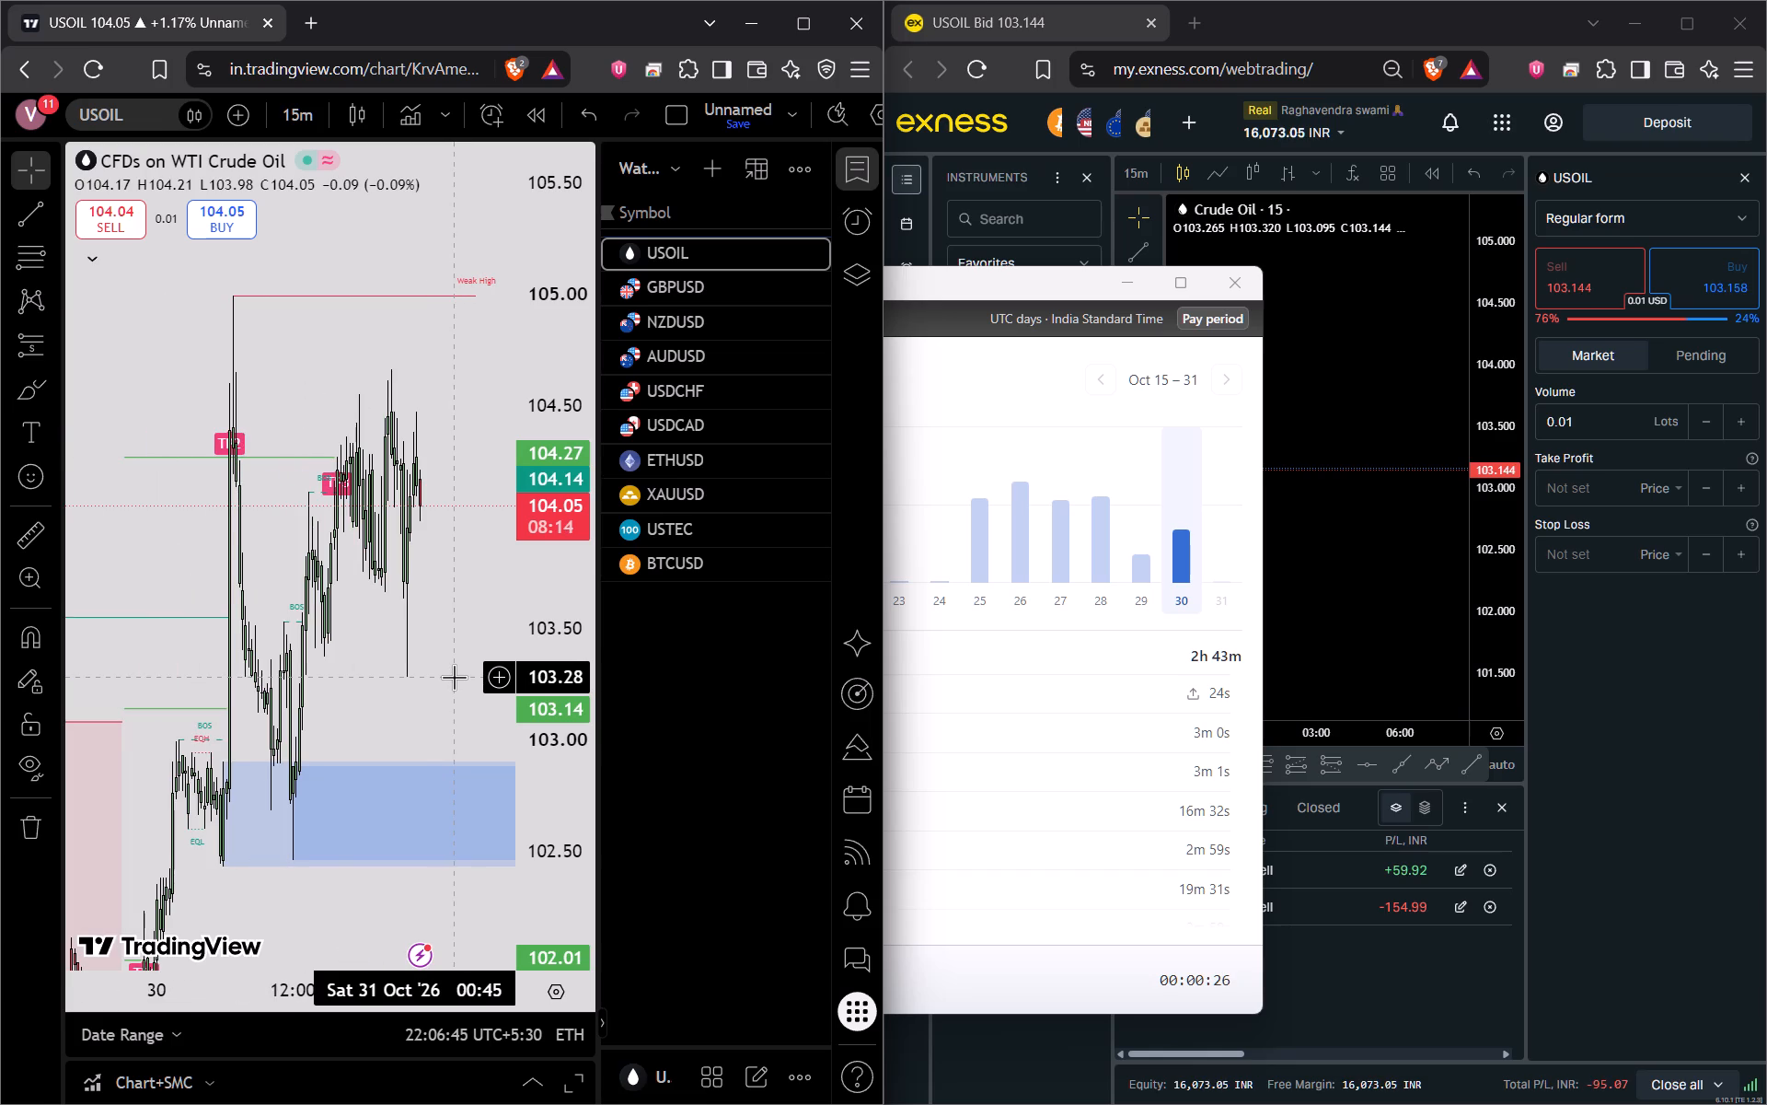
pyautogui.scroll(5, 454, 677)
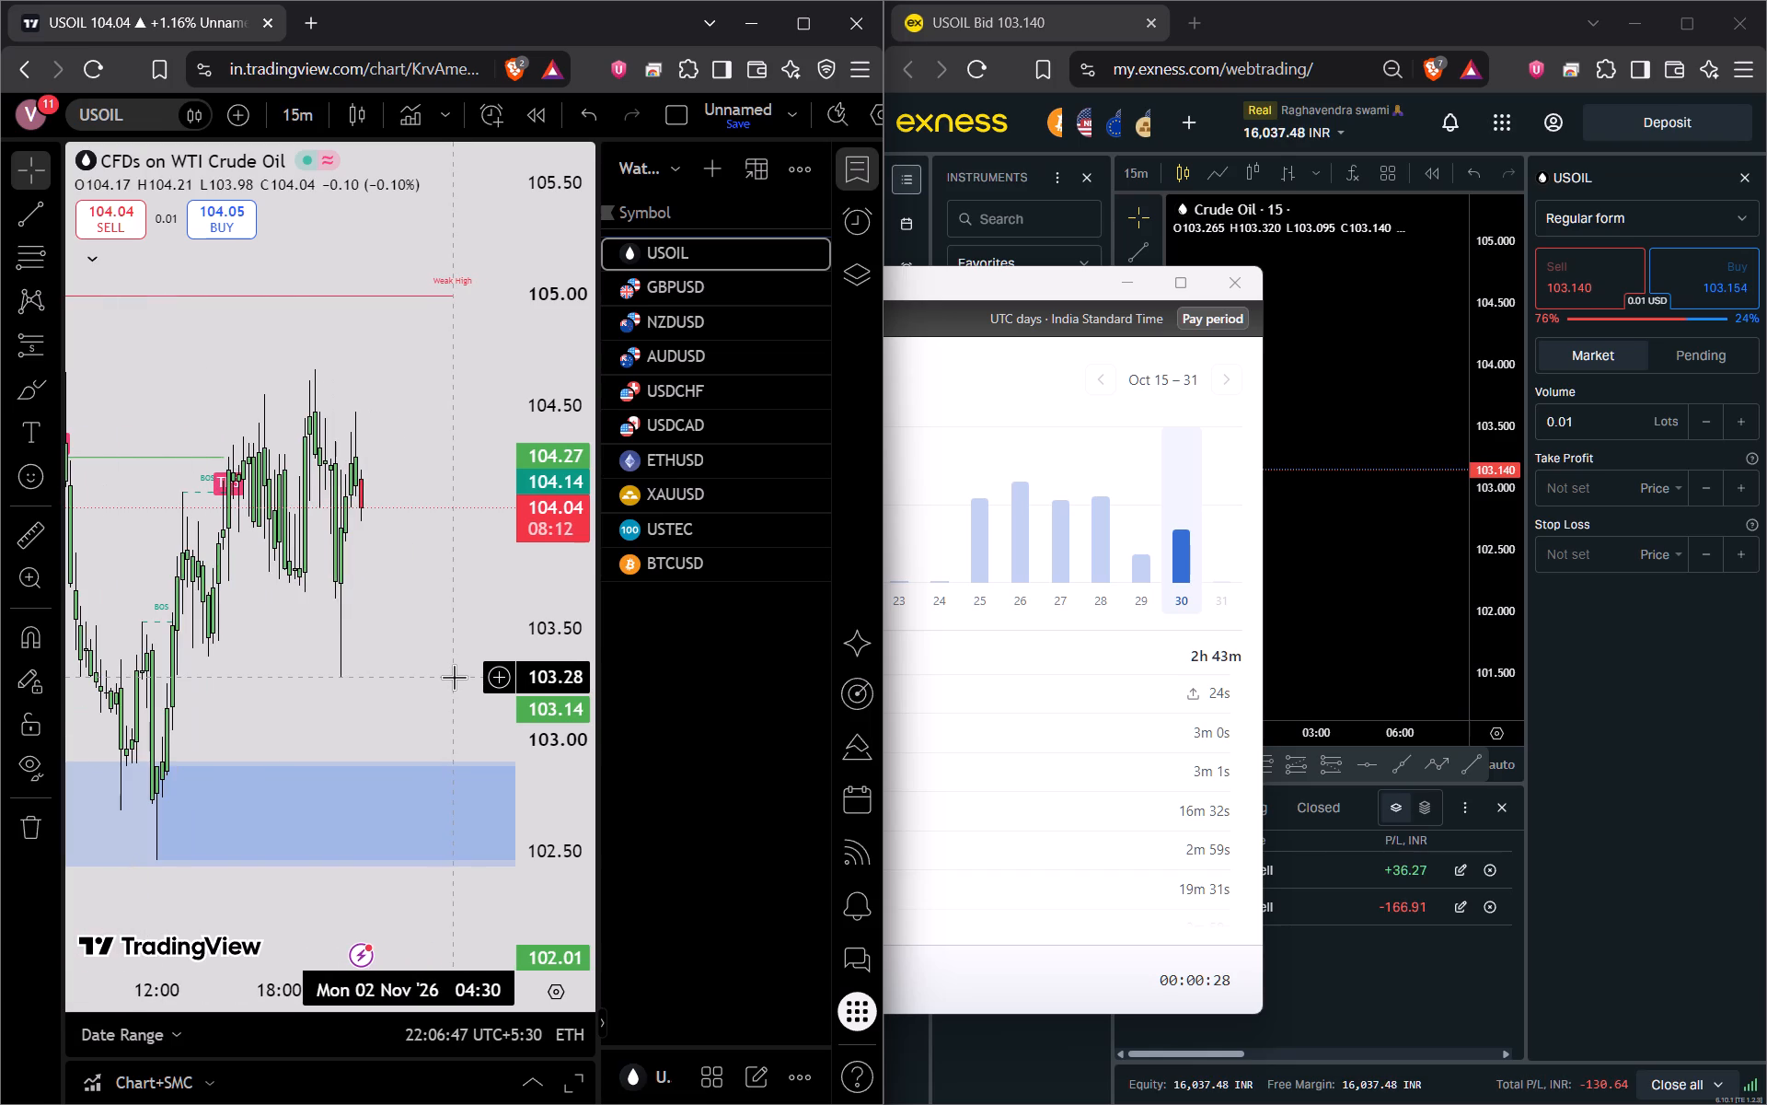
# Switch the TradingView chart to GBPUSD and examine the latest short signal with its entry, stop and target levels.
pyautogui.click(666, 292)
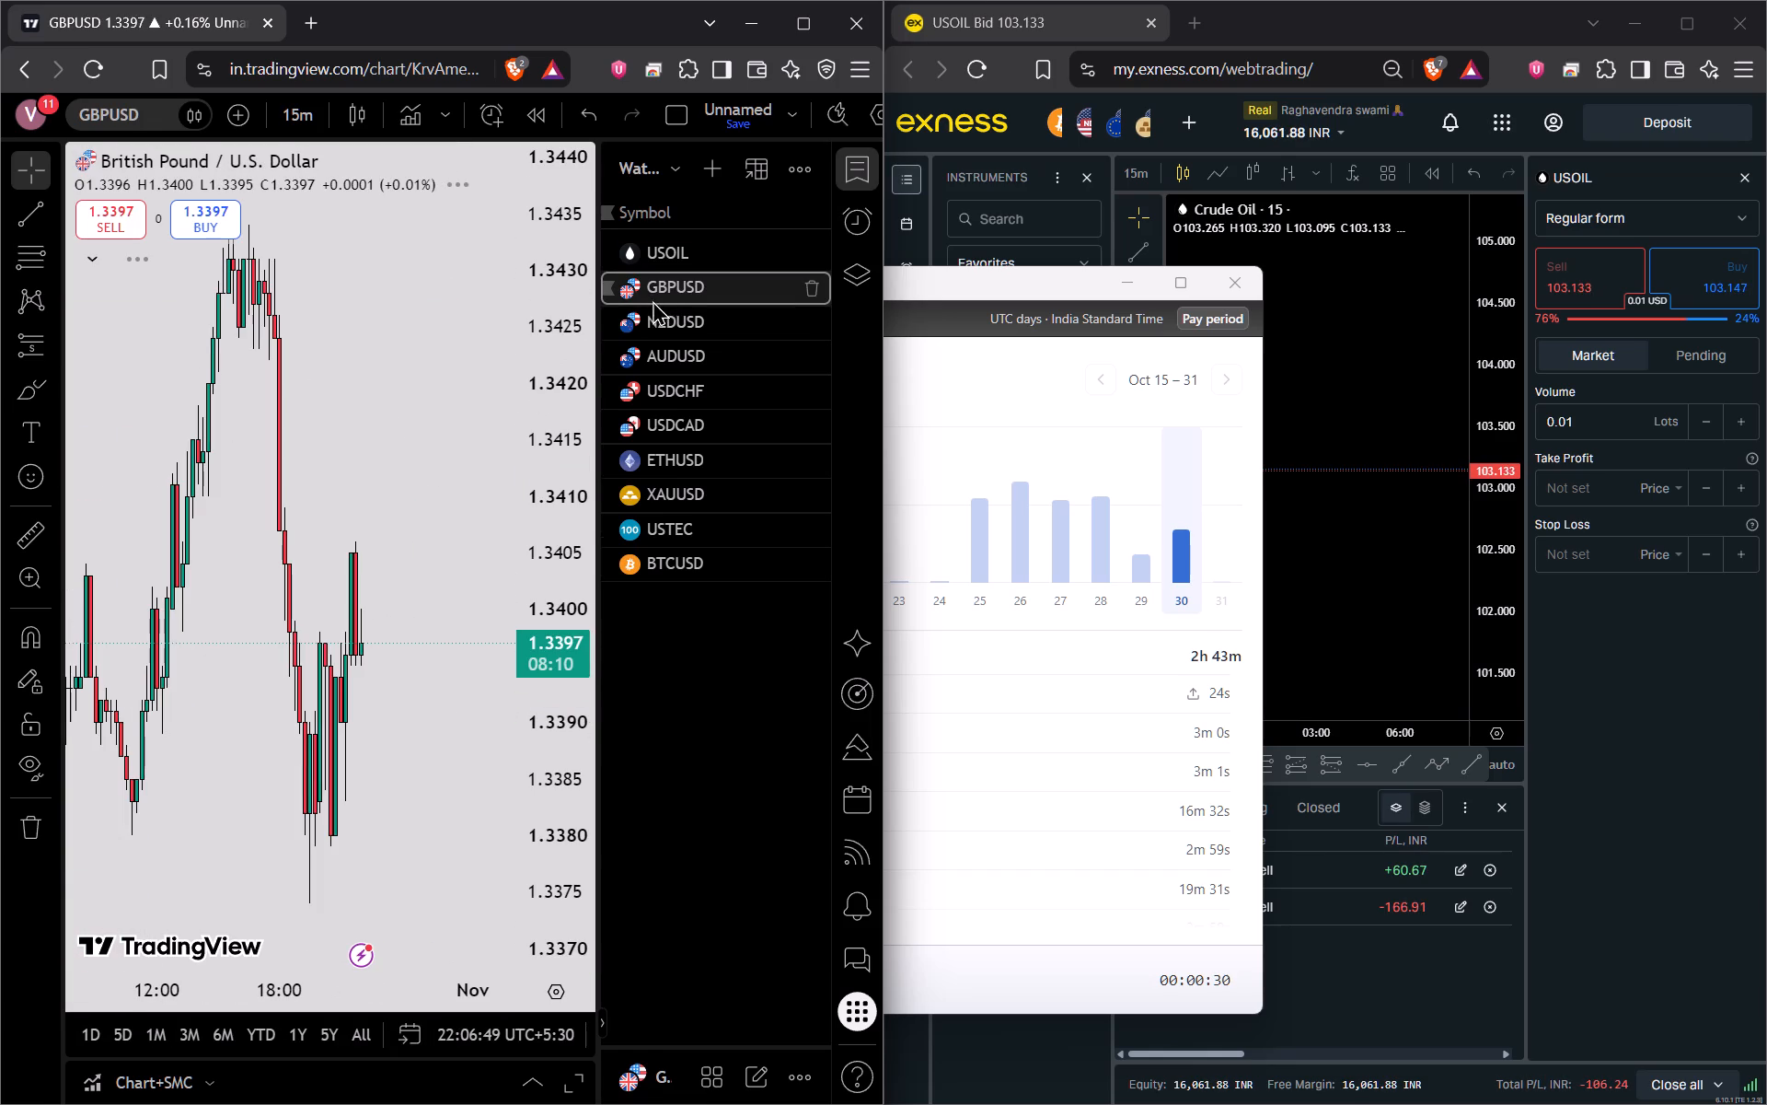
pyautogui.scroll(-3, 643, 612)
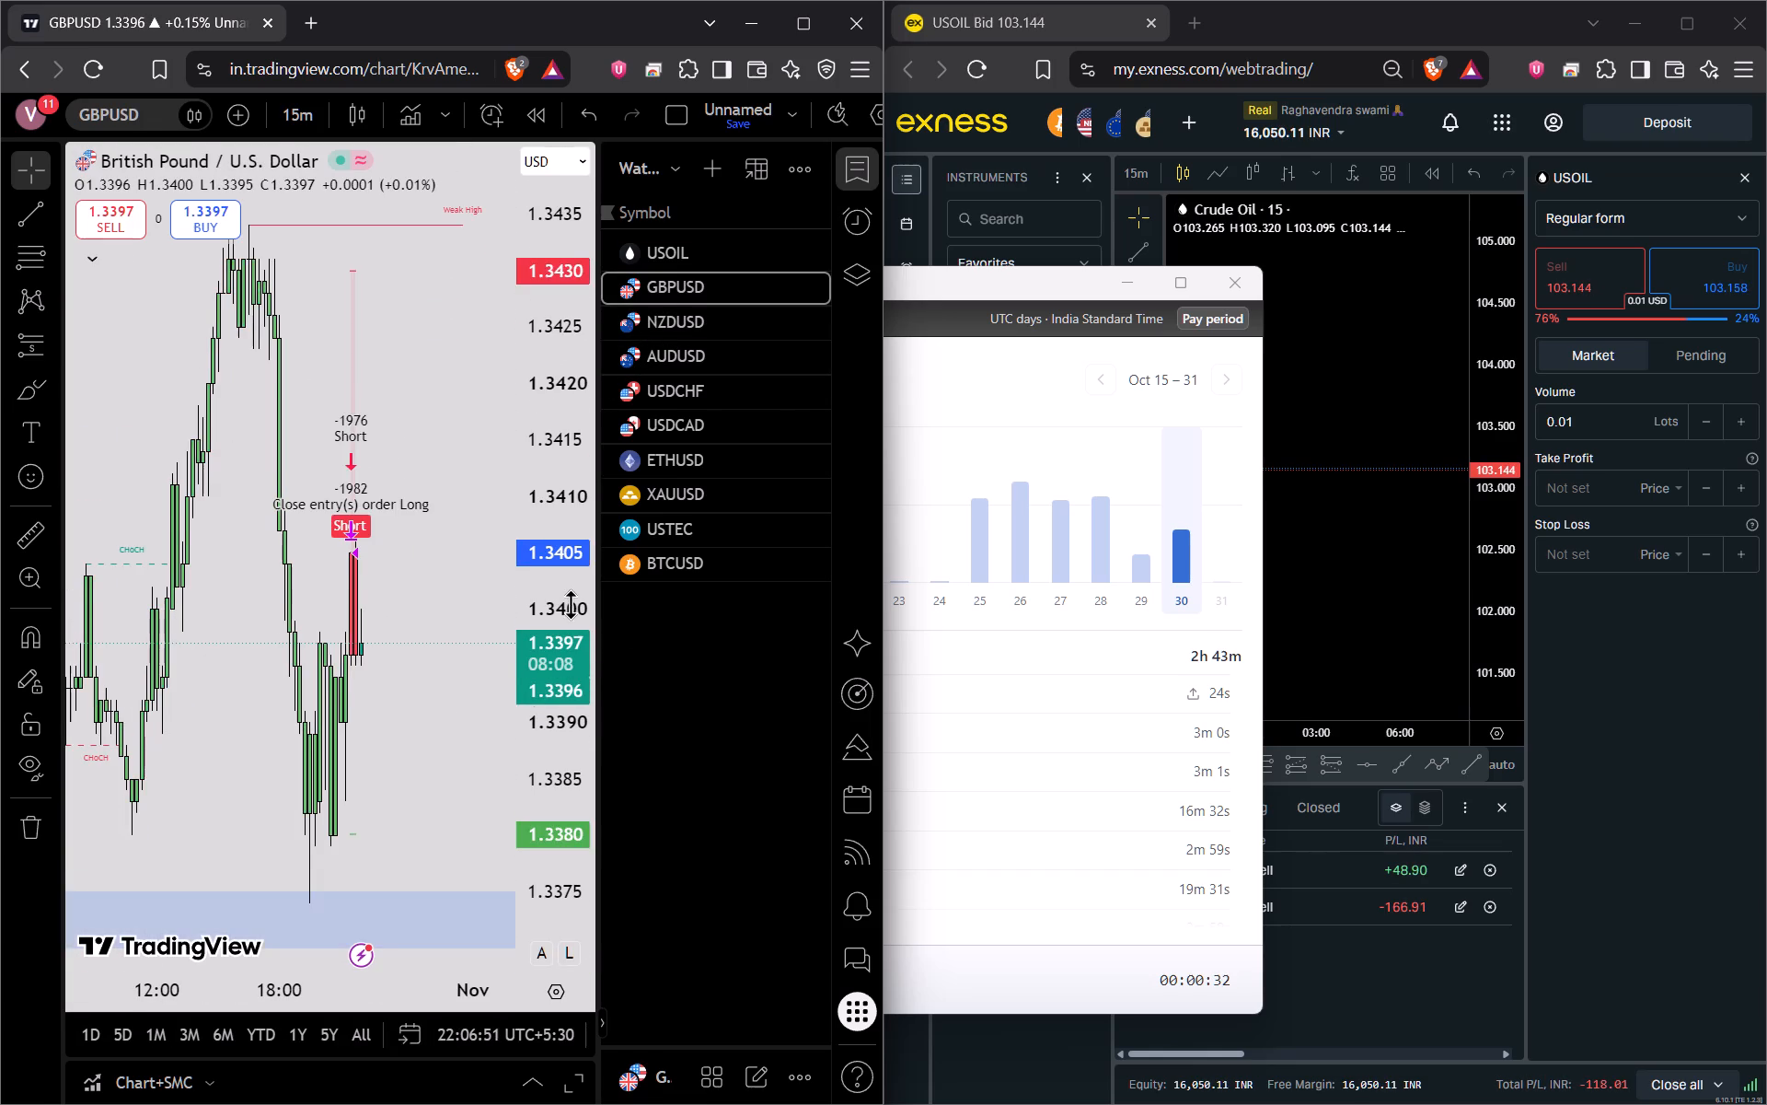
pyautogui.scroll(-4, 571, 604)
pyautogui.scroll(4, 430, 622)
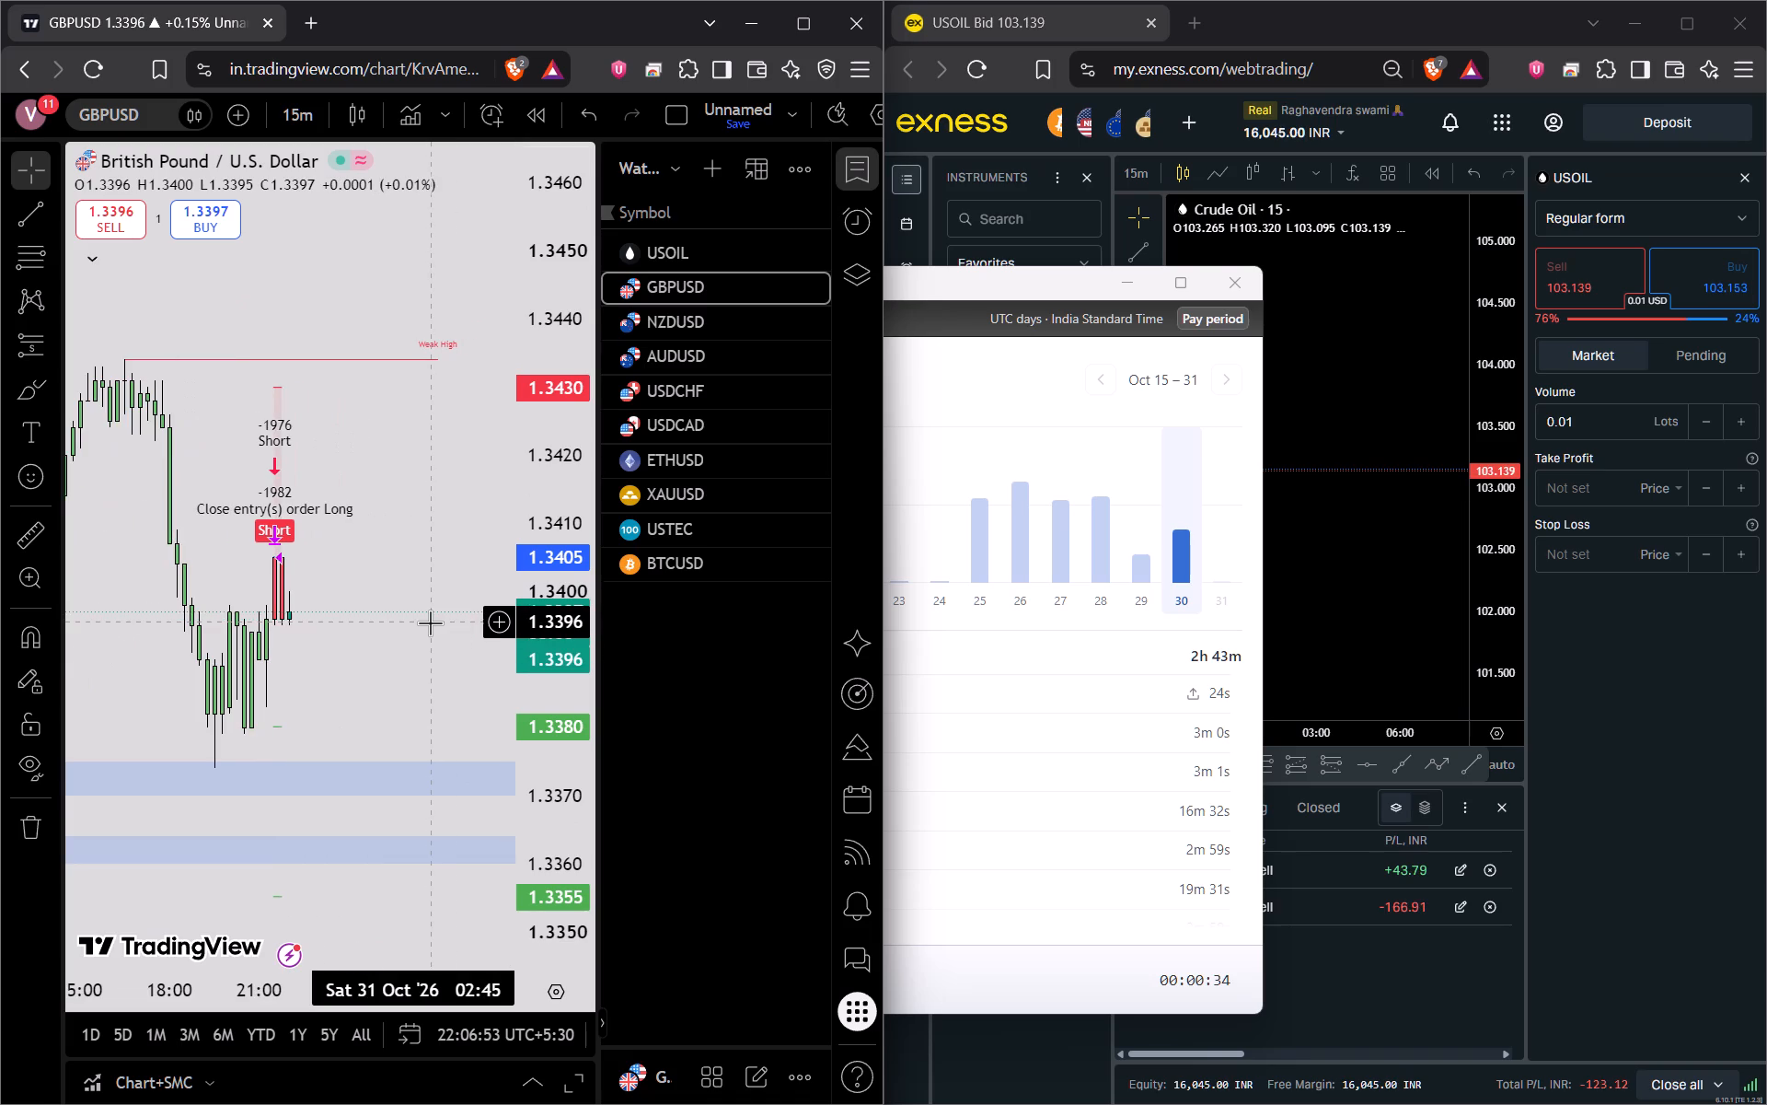
pyautogui.scroll(3, 430, 622)
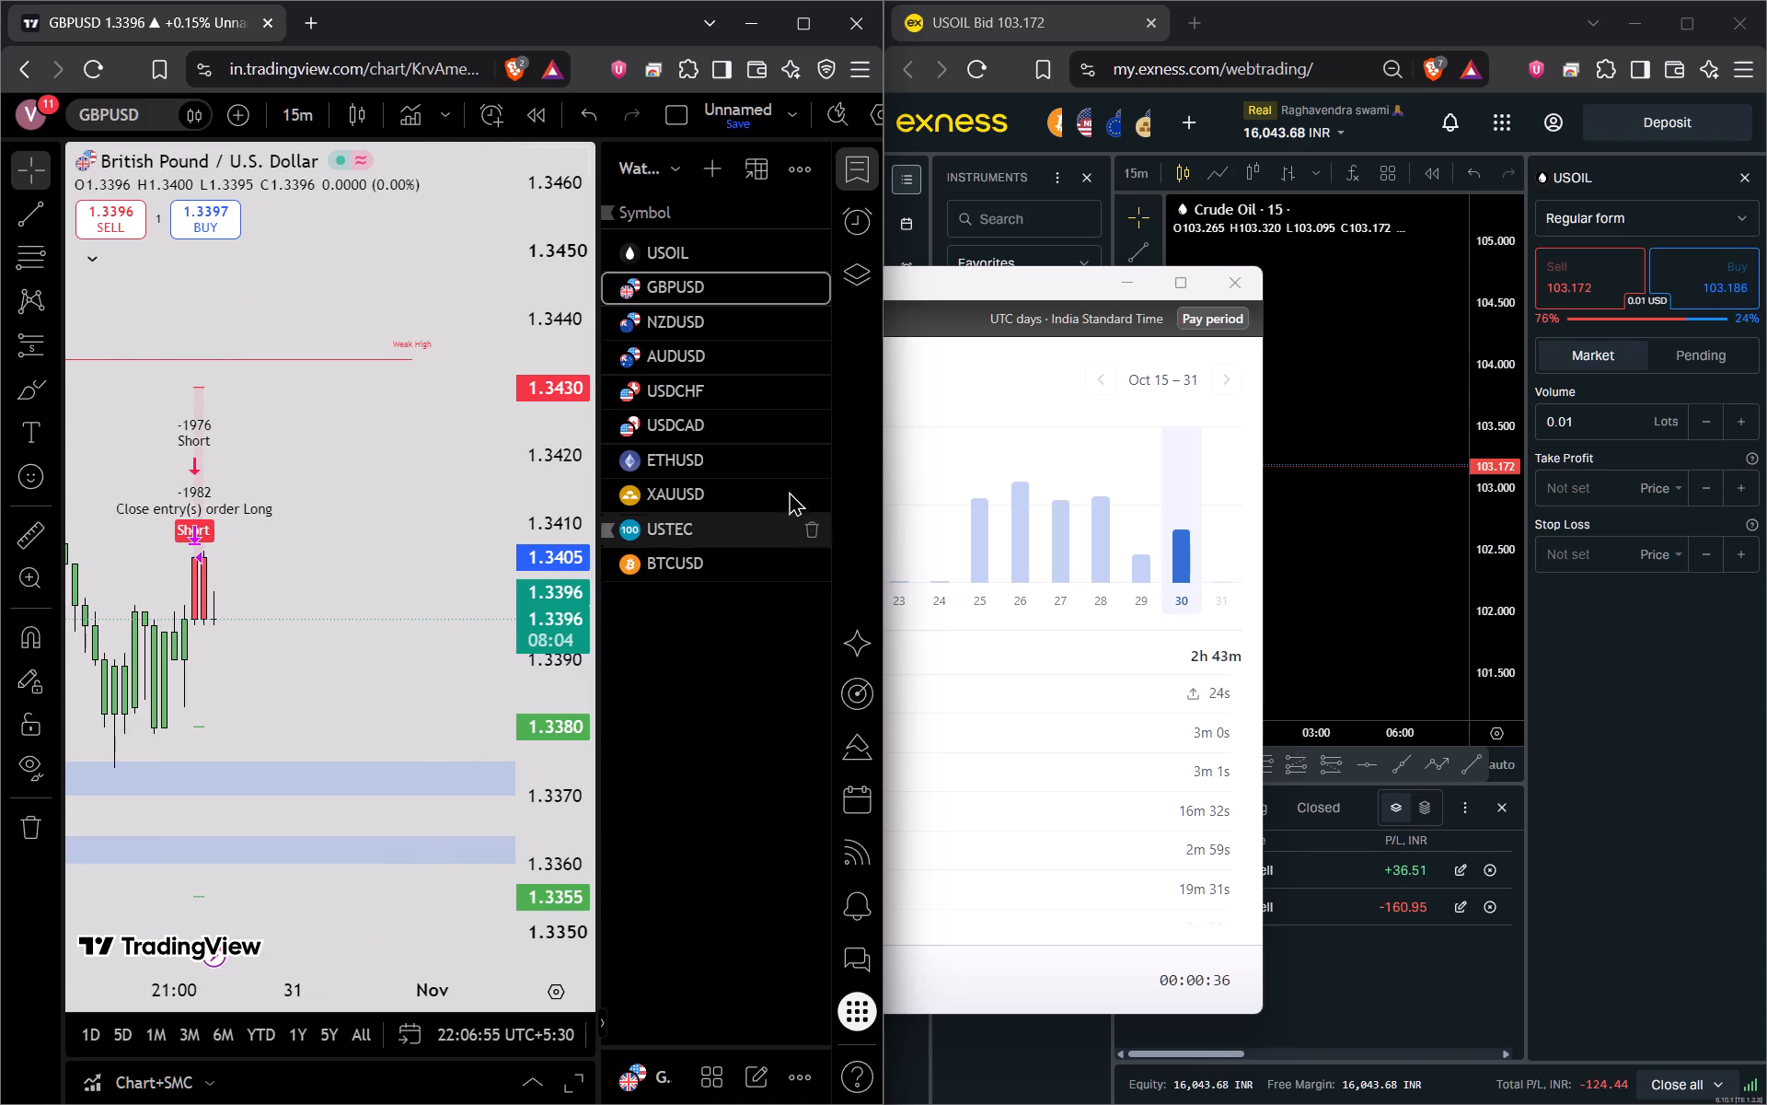
# Minimize the Loggy3 window and open the GBP/USD chart and order form in Exness.
pyautogui.click(1142, 286)
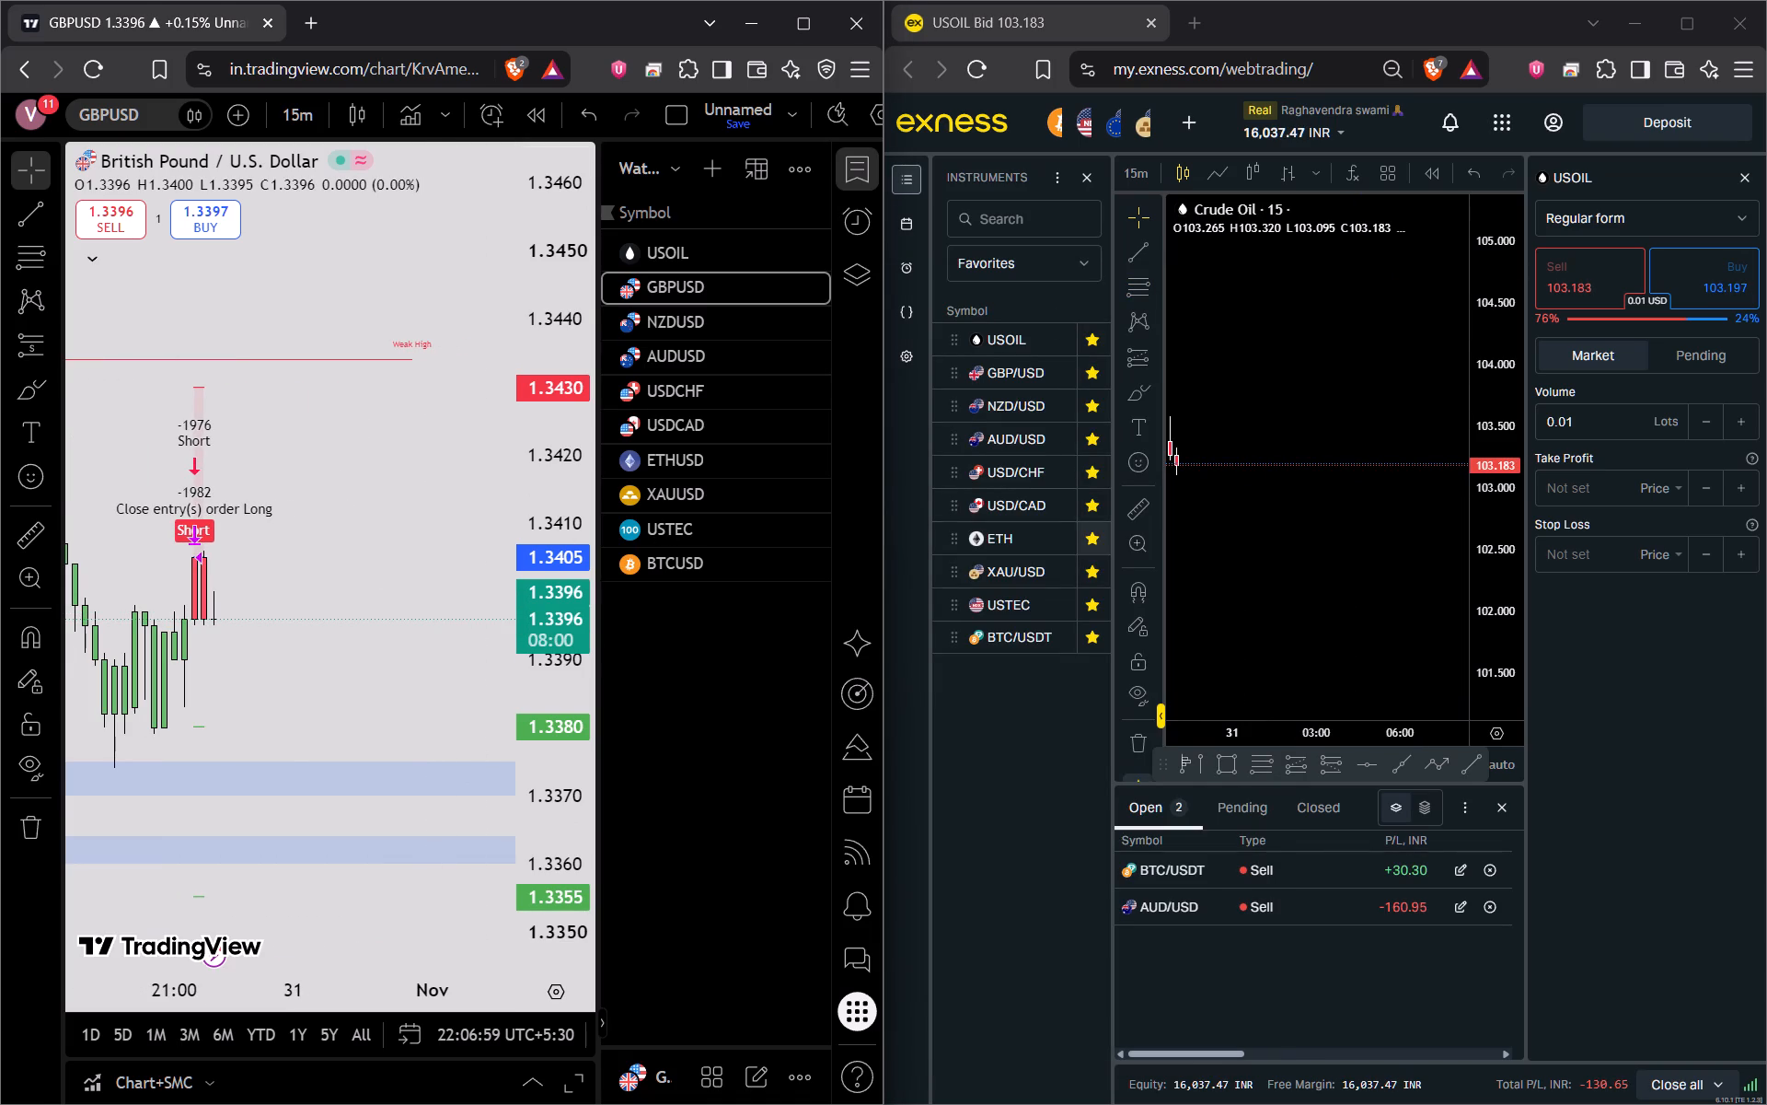
pyautogui.click(1030, 387)
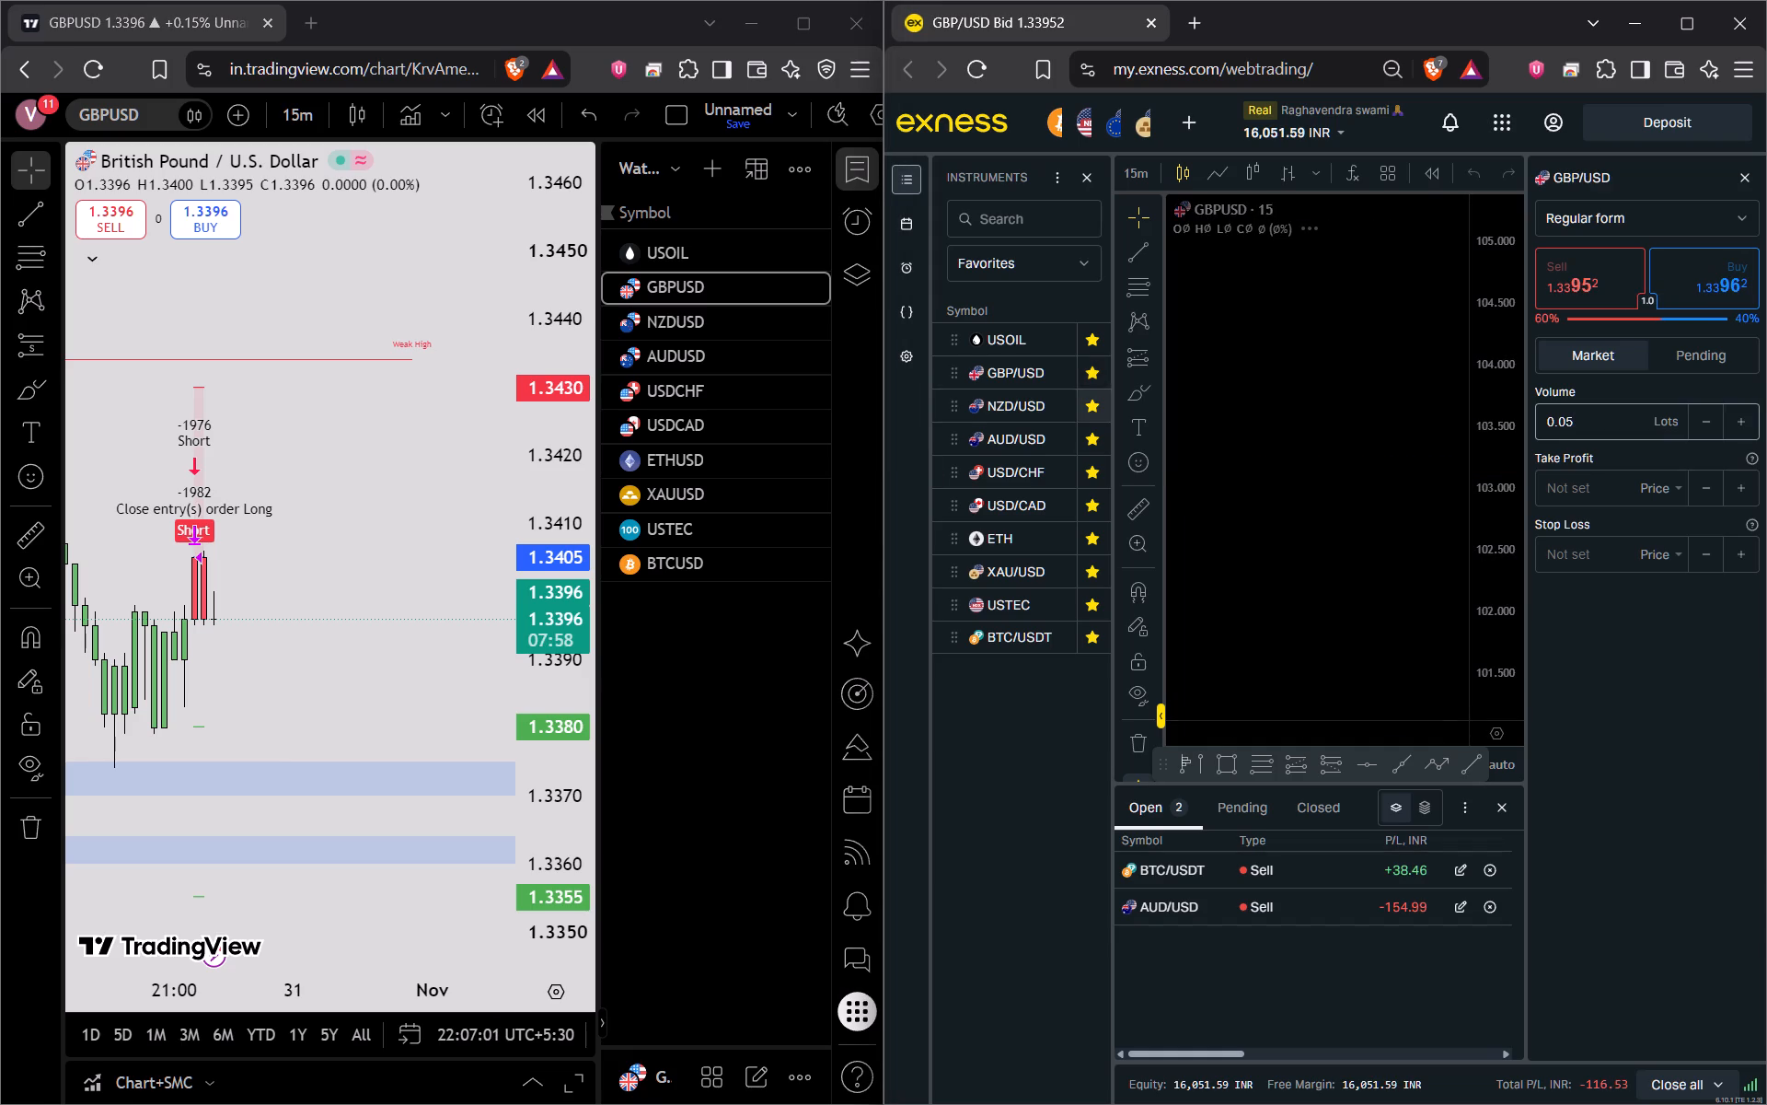
pyautogui.moveTo(438, 622); pyautogui.dragTo(379, 736)
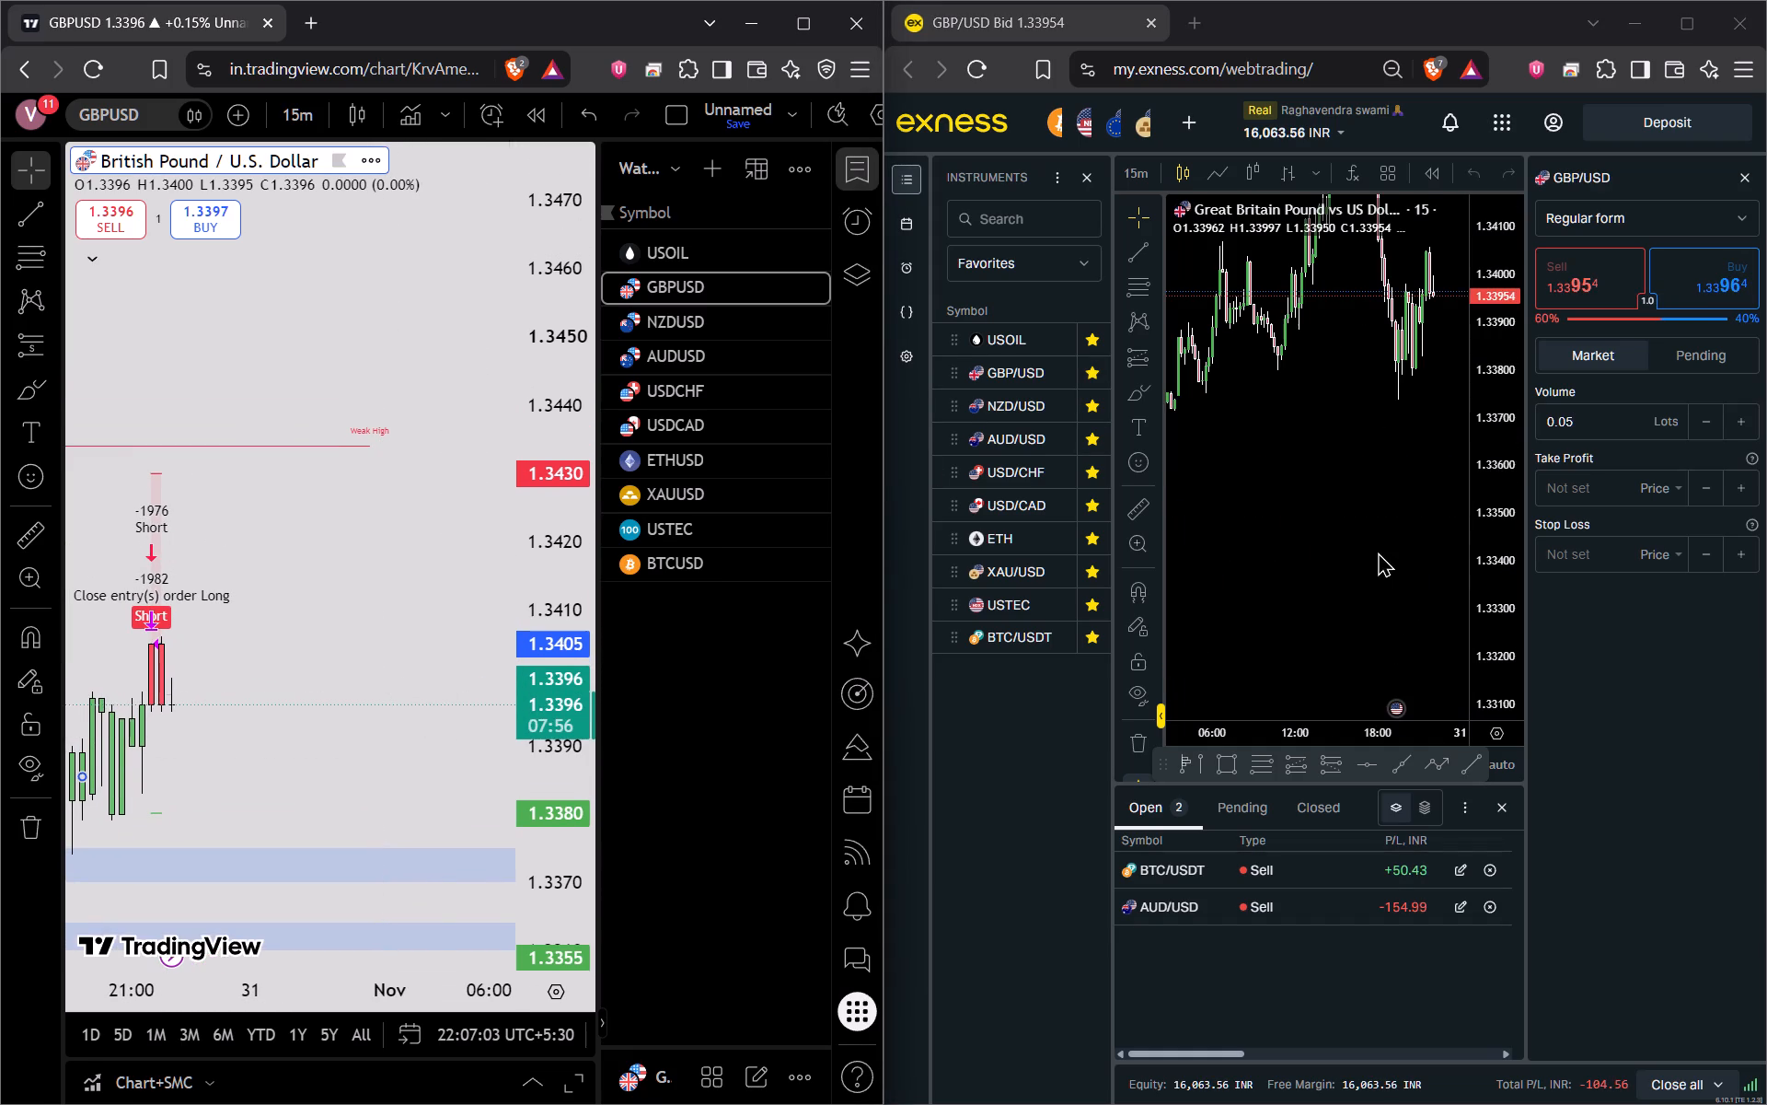
pyautogui.moveTo(1374, 529); pyautogui.dragTo(1296, 680)
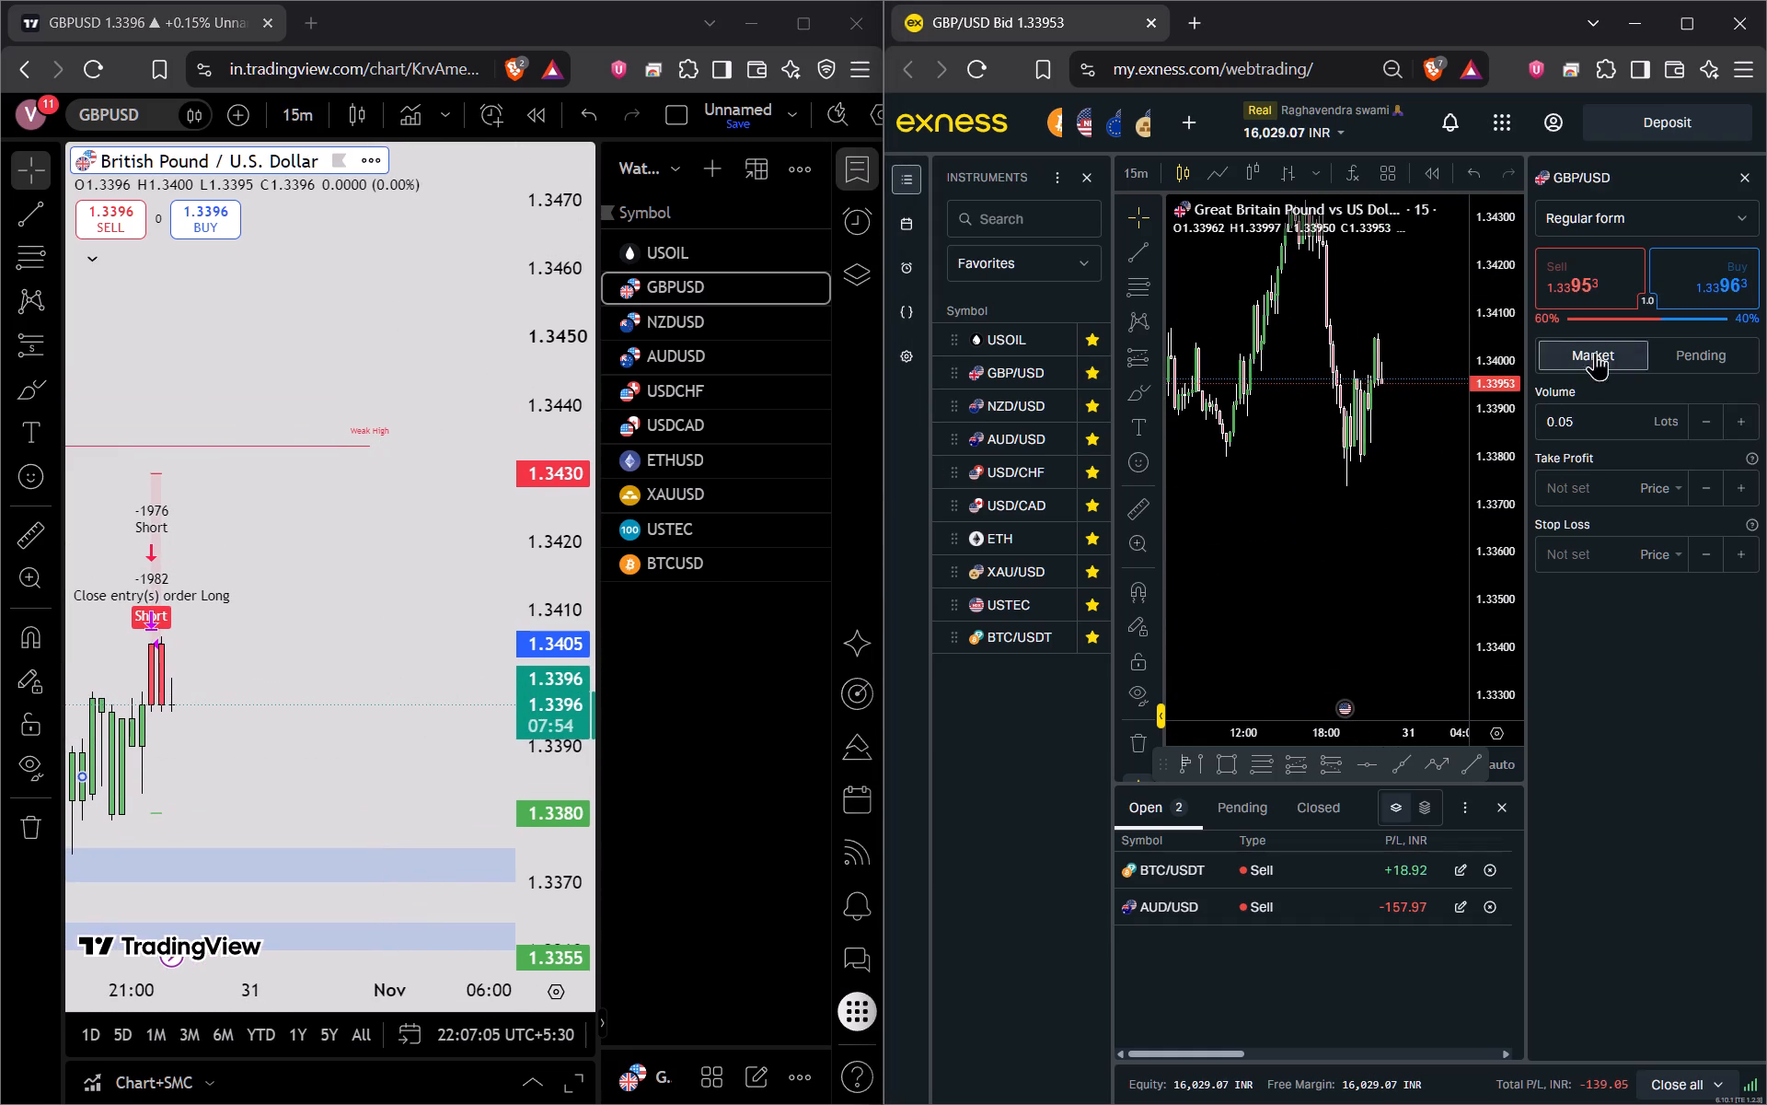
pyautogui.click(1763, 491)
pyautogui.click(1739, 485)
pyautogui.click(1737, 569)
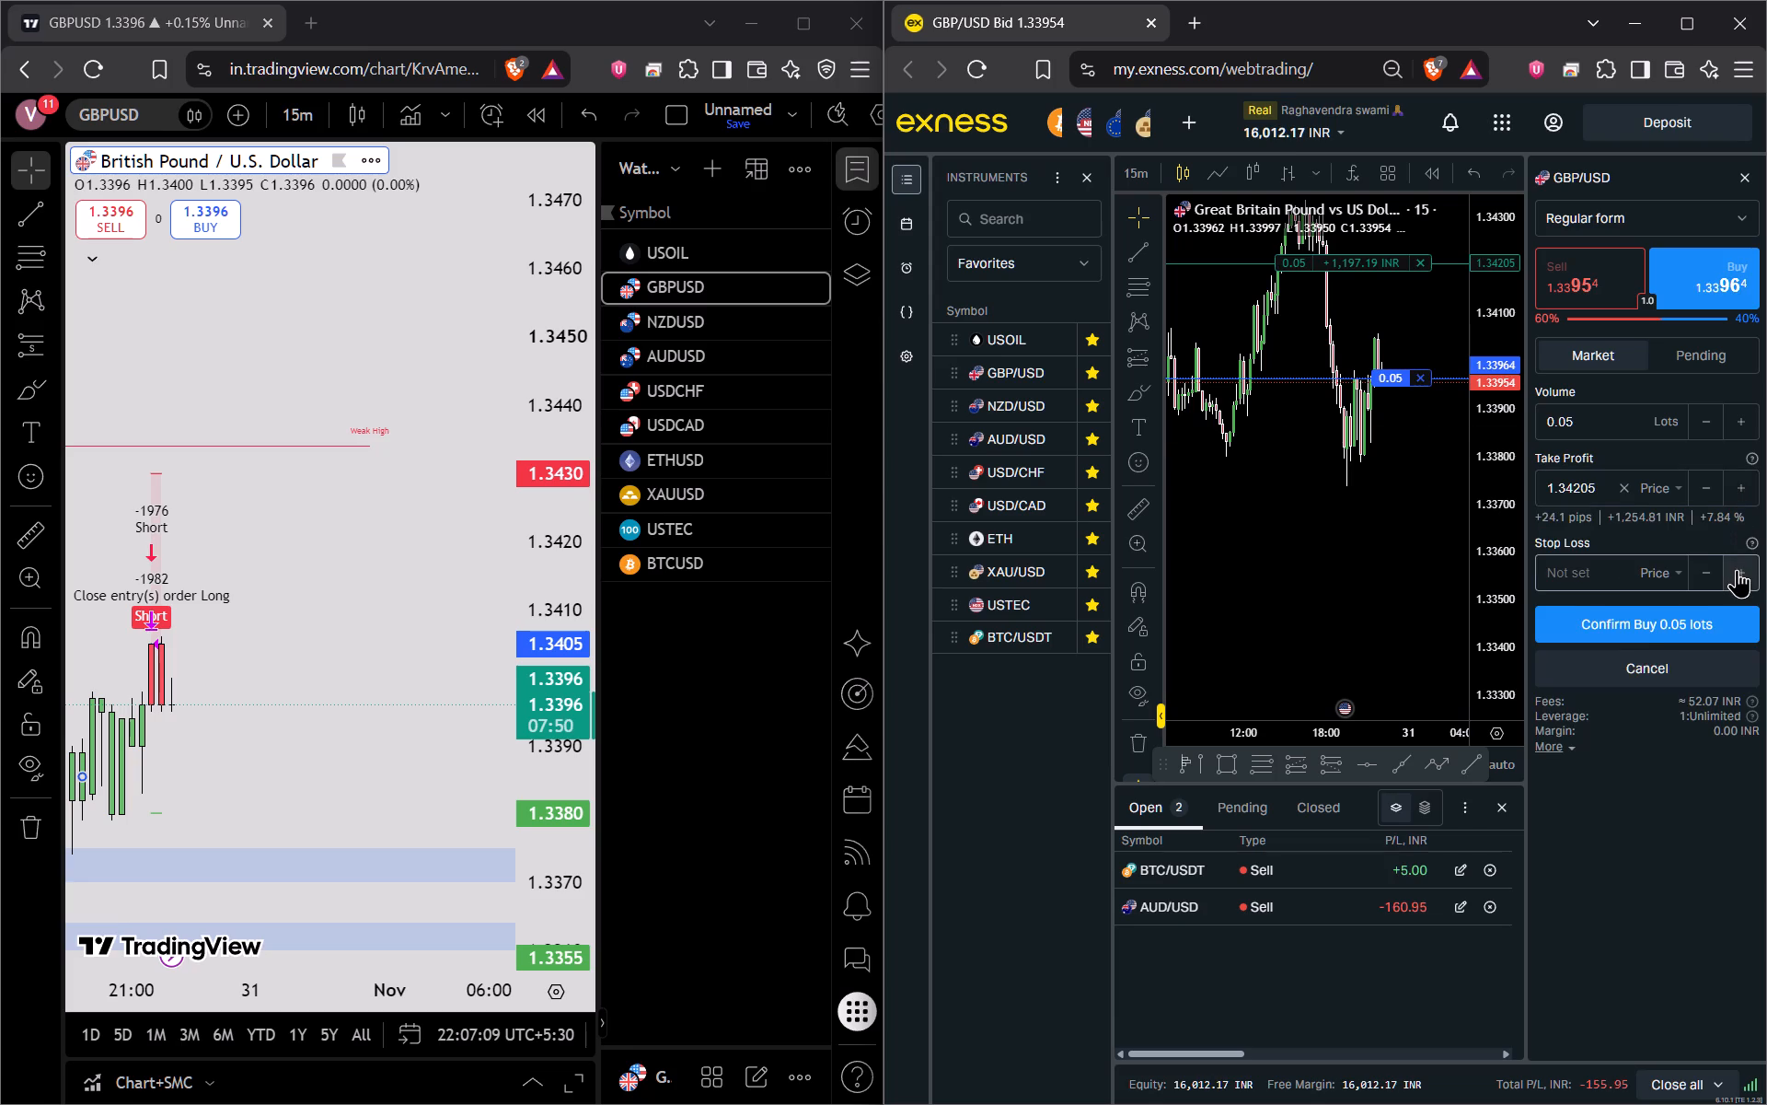
# Prepare a market sell order for 0.05 lots of GBP/USD with the default take profit and stop loss added.
pyautogui.click(1600, 294)
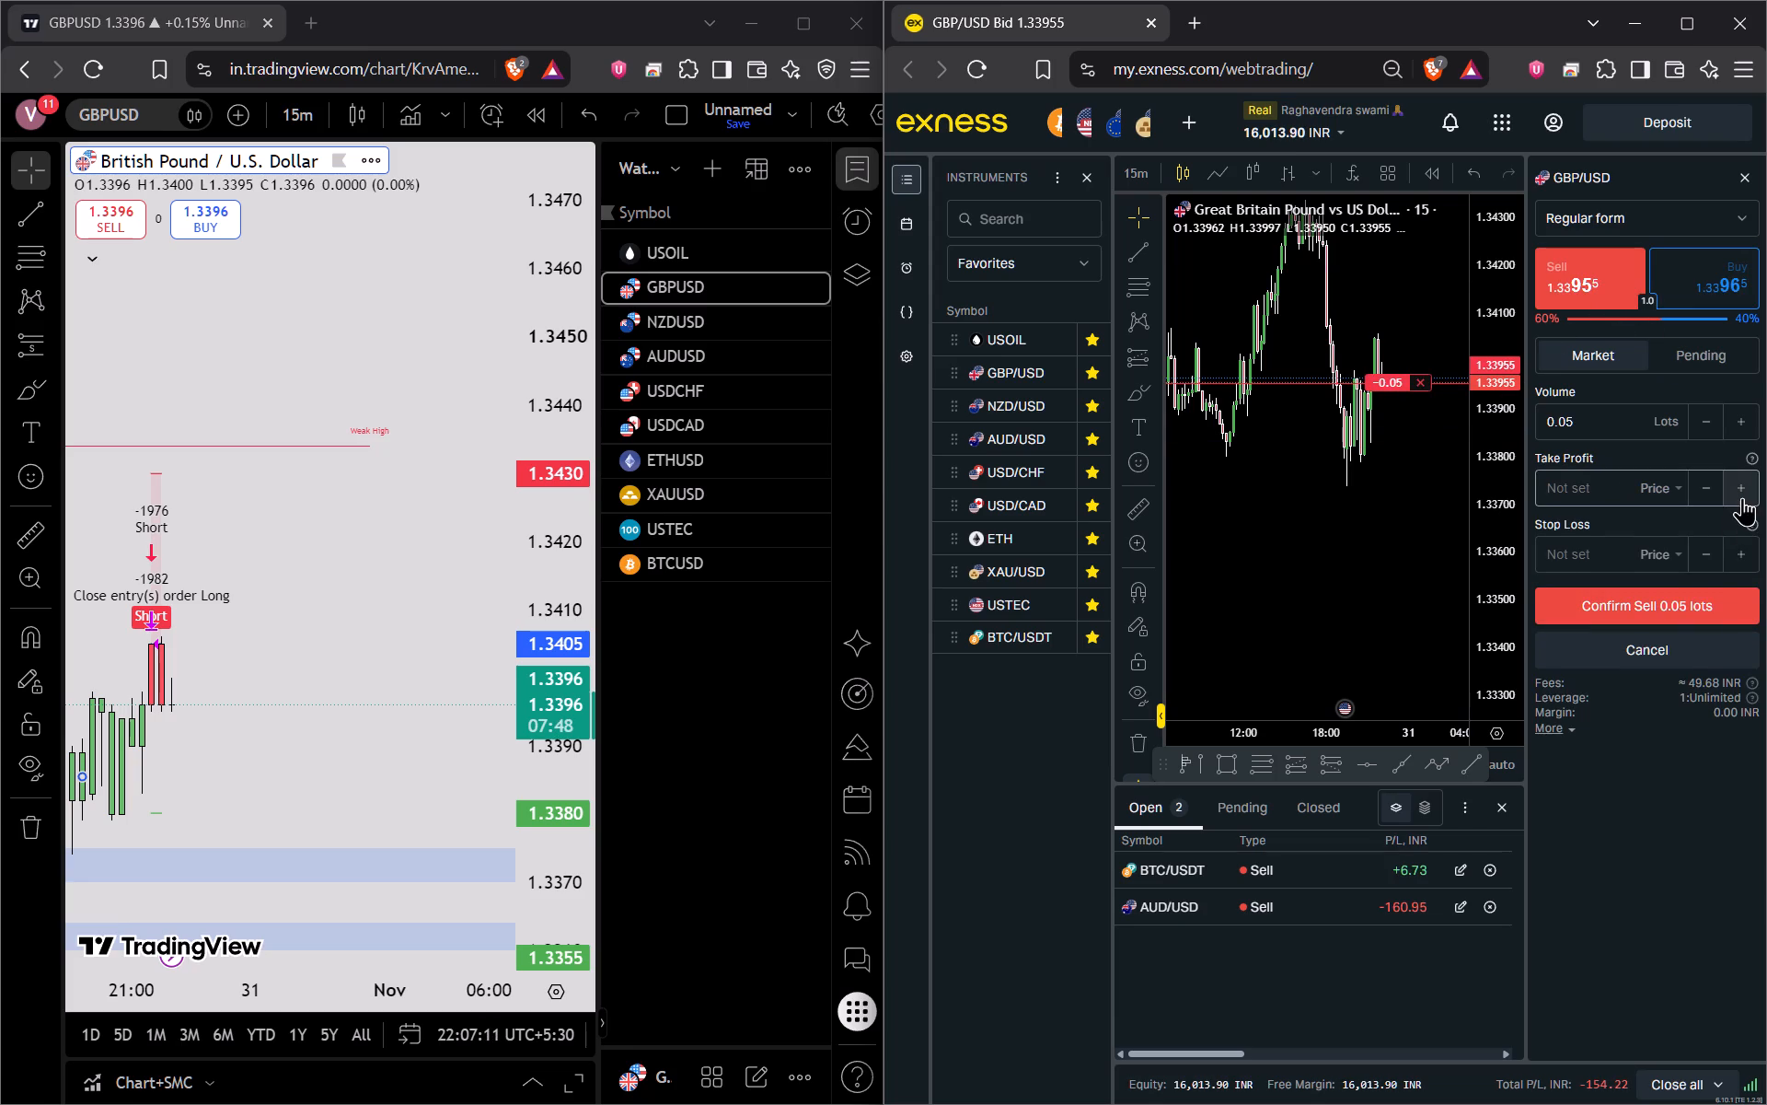
pyautogui.click(1742, 496)
pyautogui.click(1732, 561)
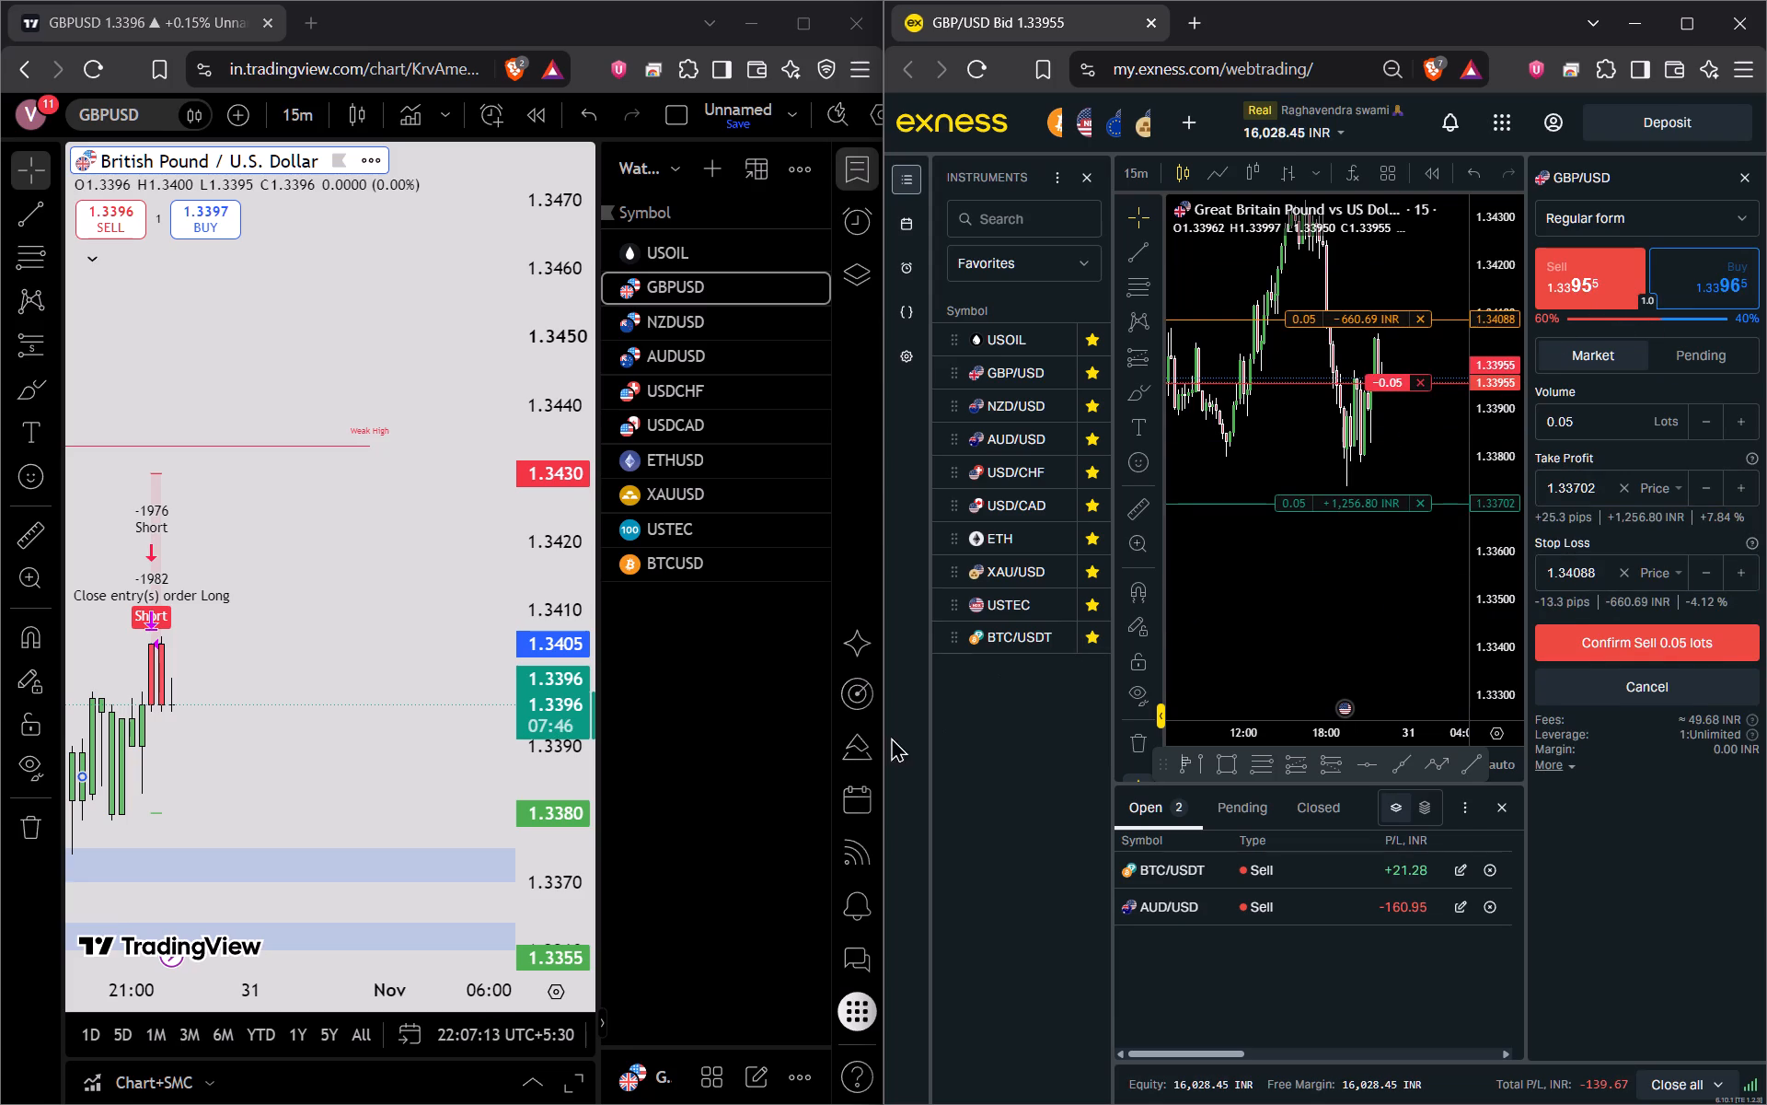
# Copy the lowest target price, 1.3330, from the TradingView GBPUSD chart and set it as the sell order's take profit.
pyautogui.moveTo(344, 759); pyautogui.dragTo(364, 416)
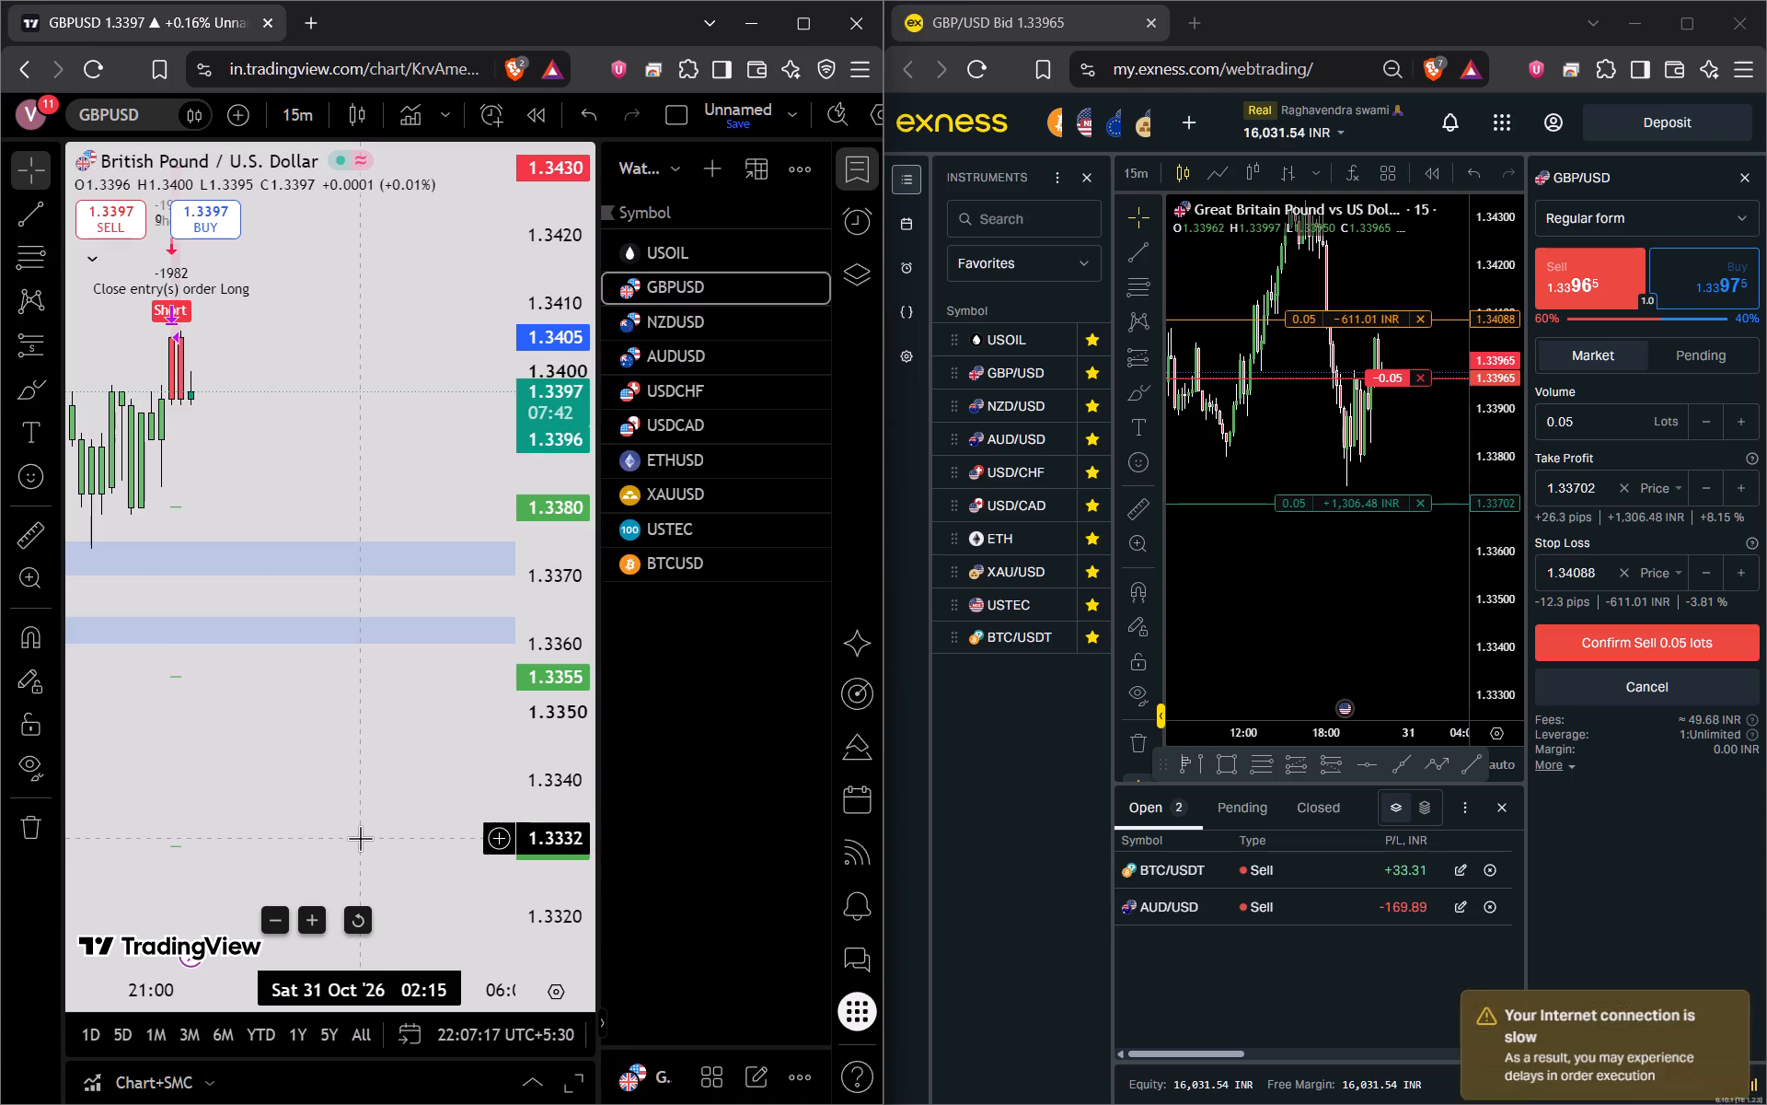
pyautogui.rightClick(360, 846)
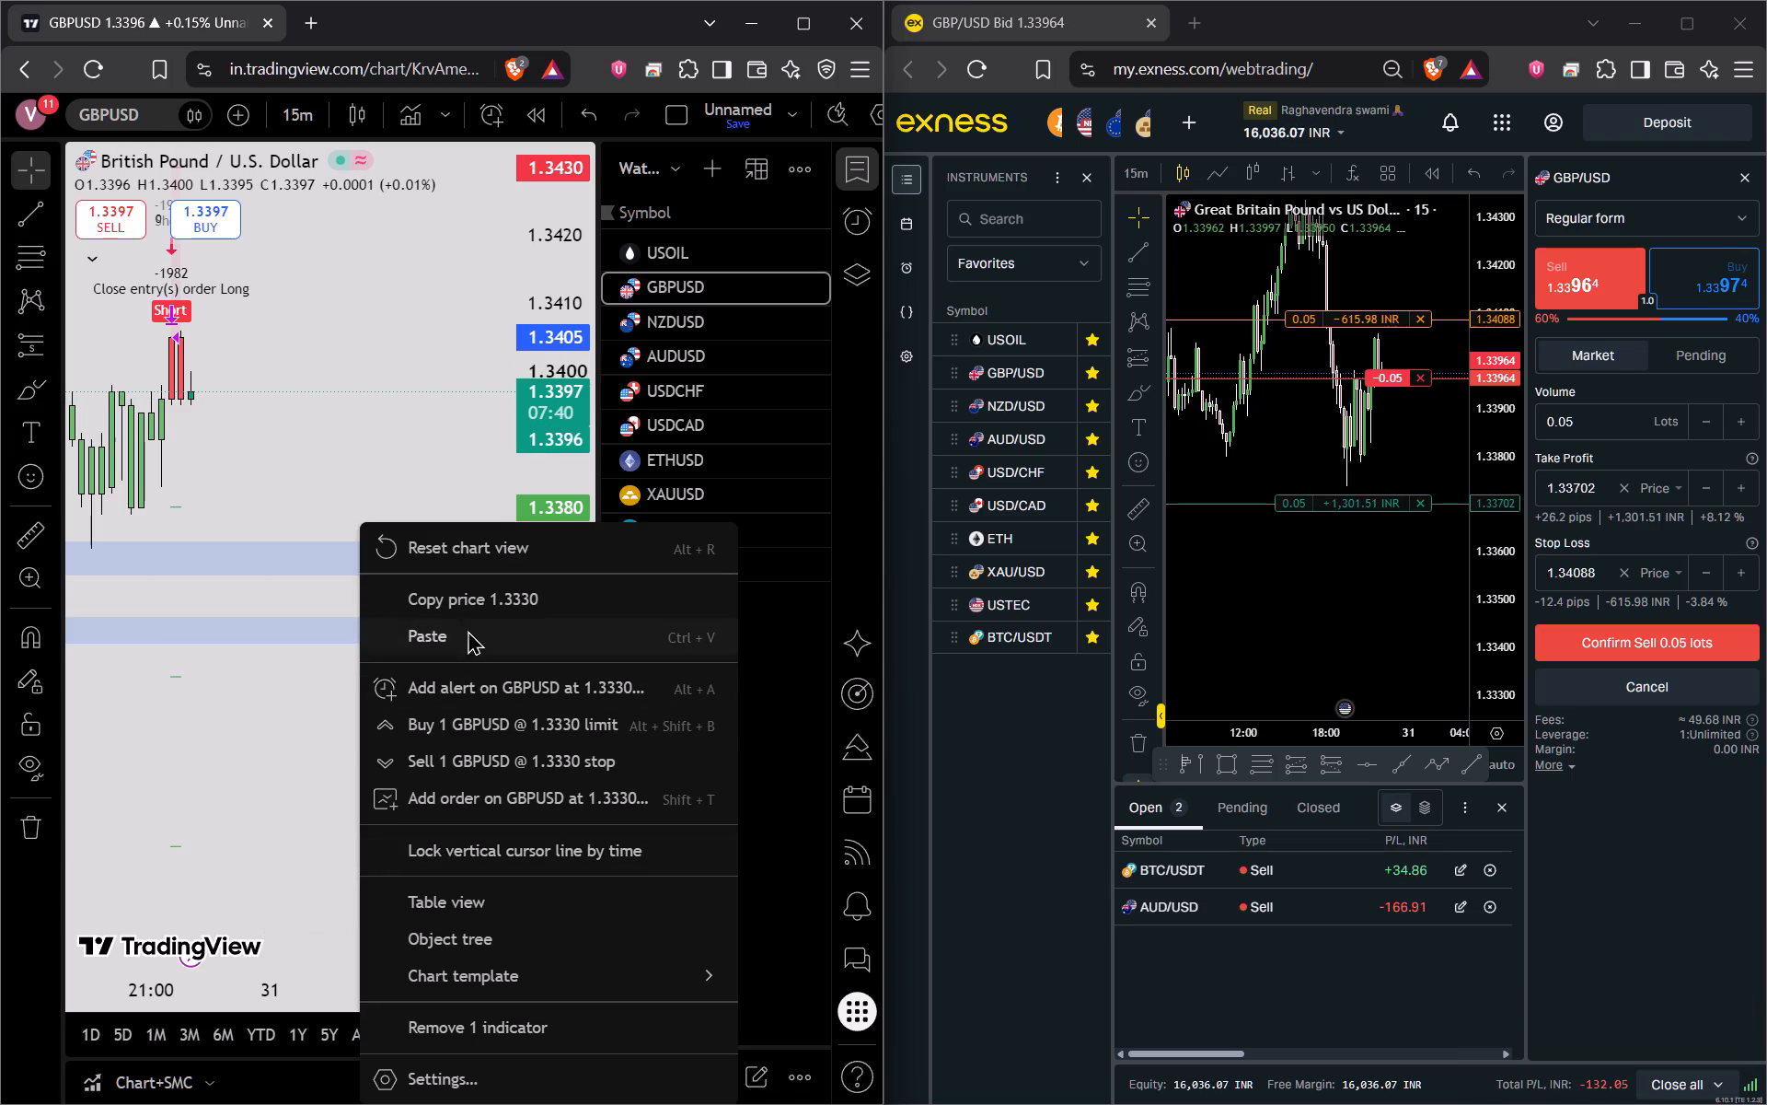
pyautogui.click(483, 603)
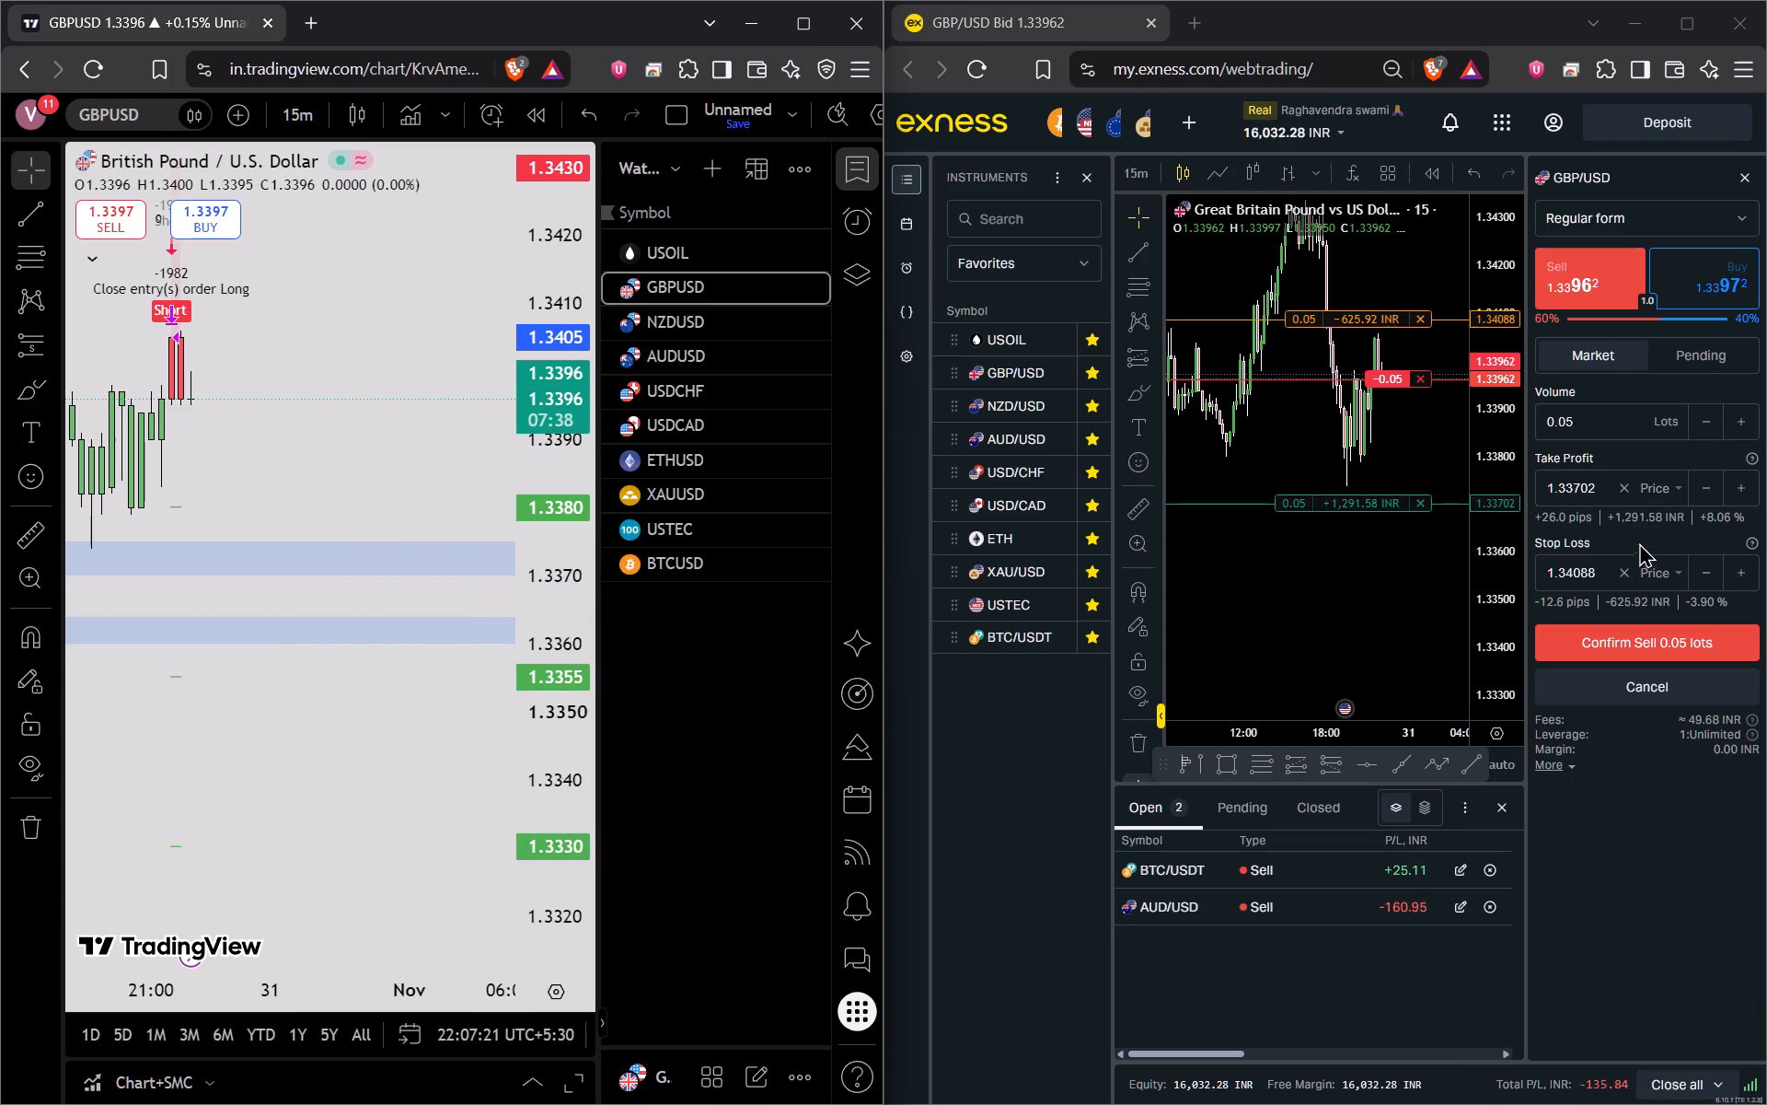
pyautogui.click(1634, 489)
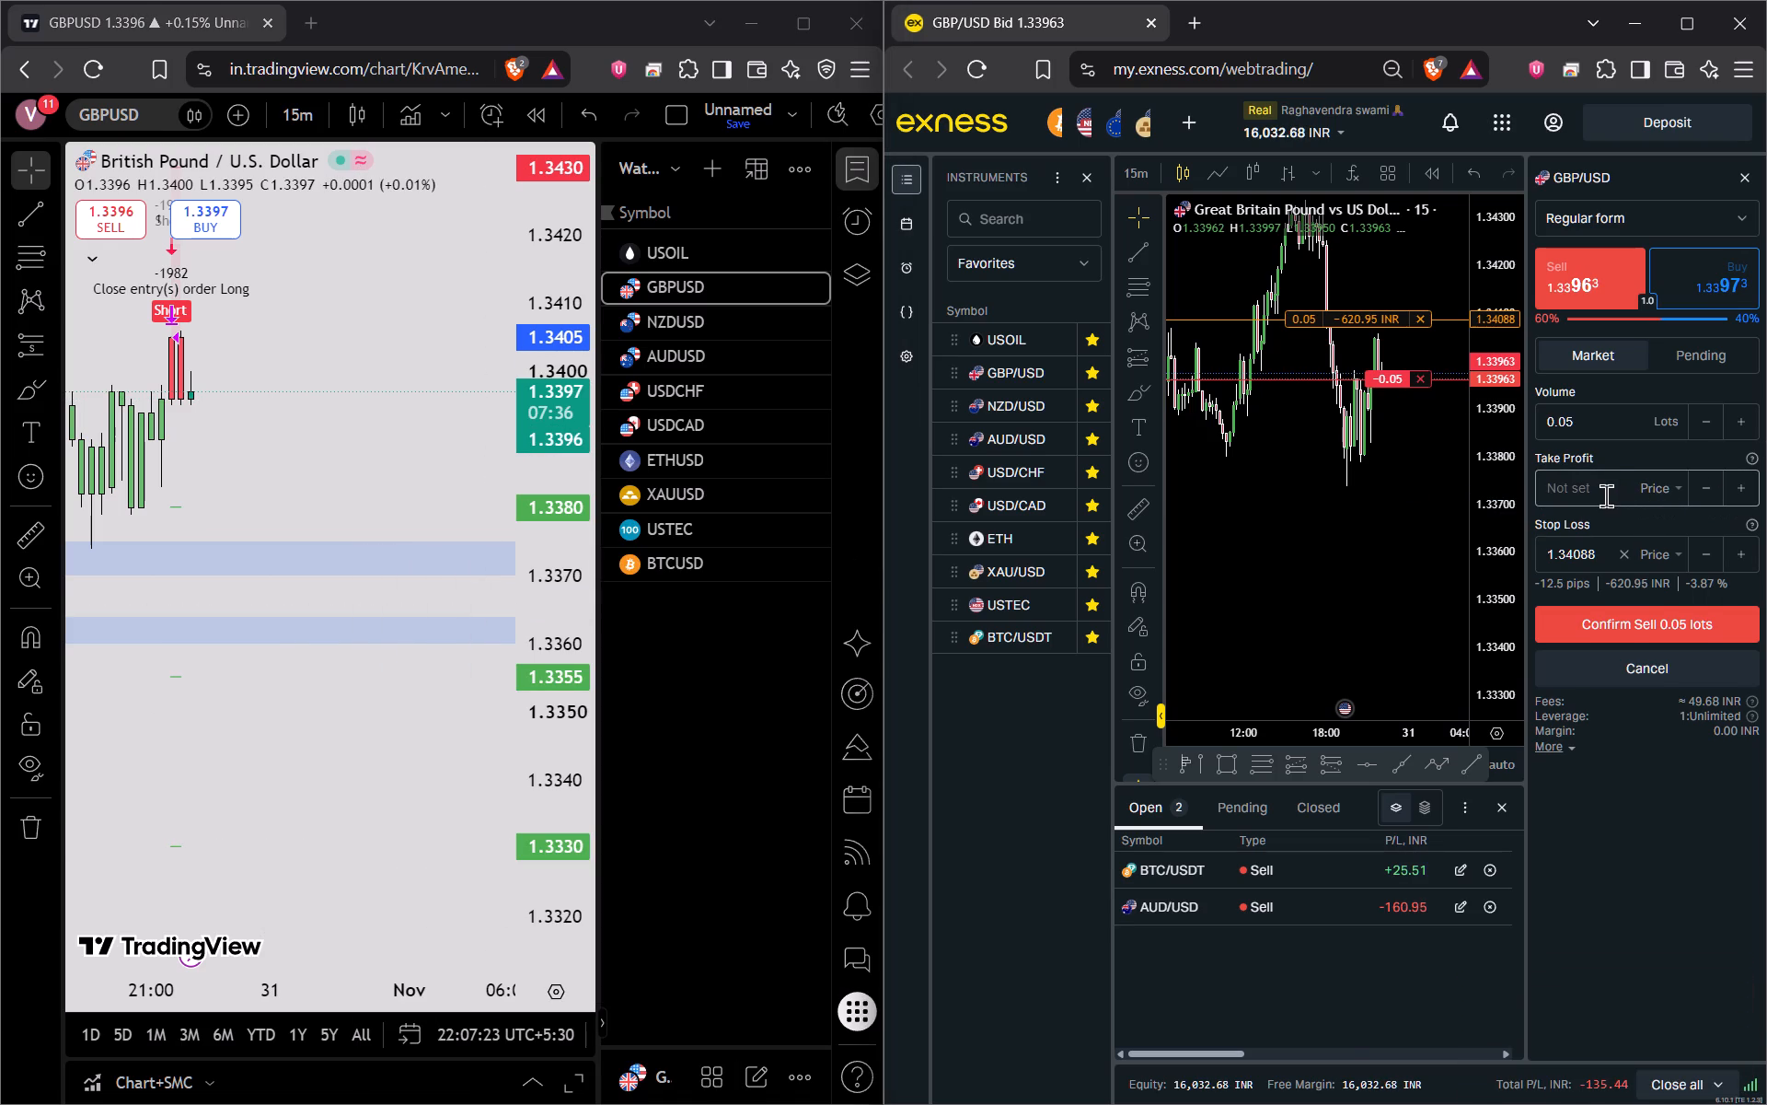
pyautogui.click(1591, 493)
pyautogui.rightClick(1591, 493)
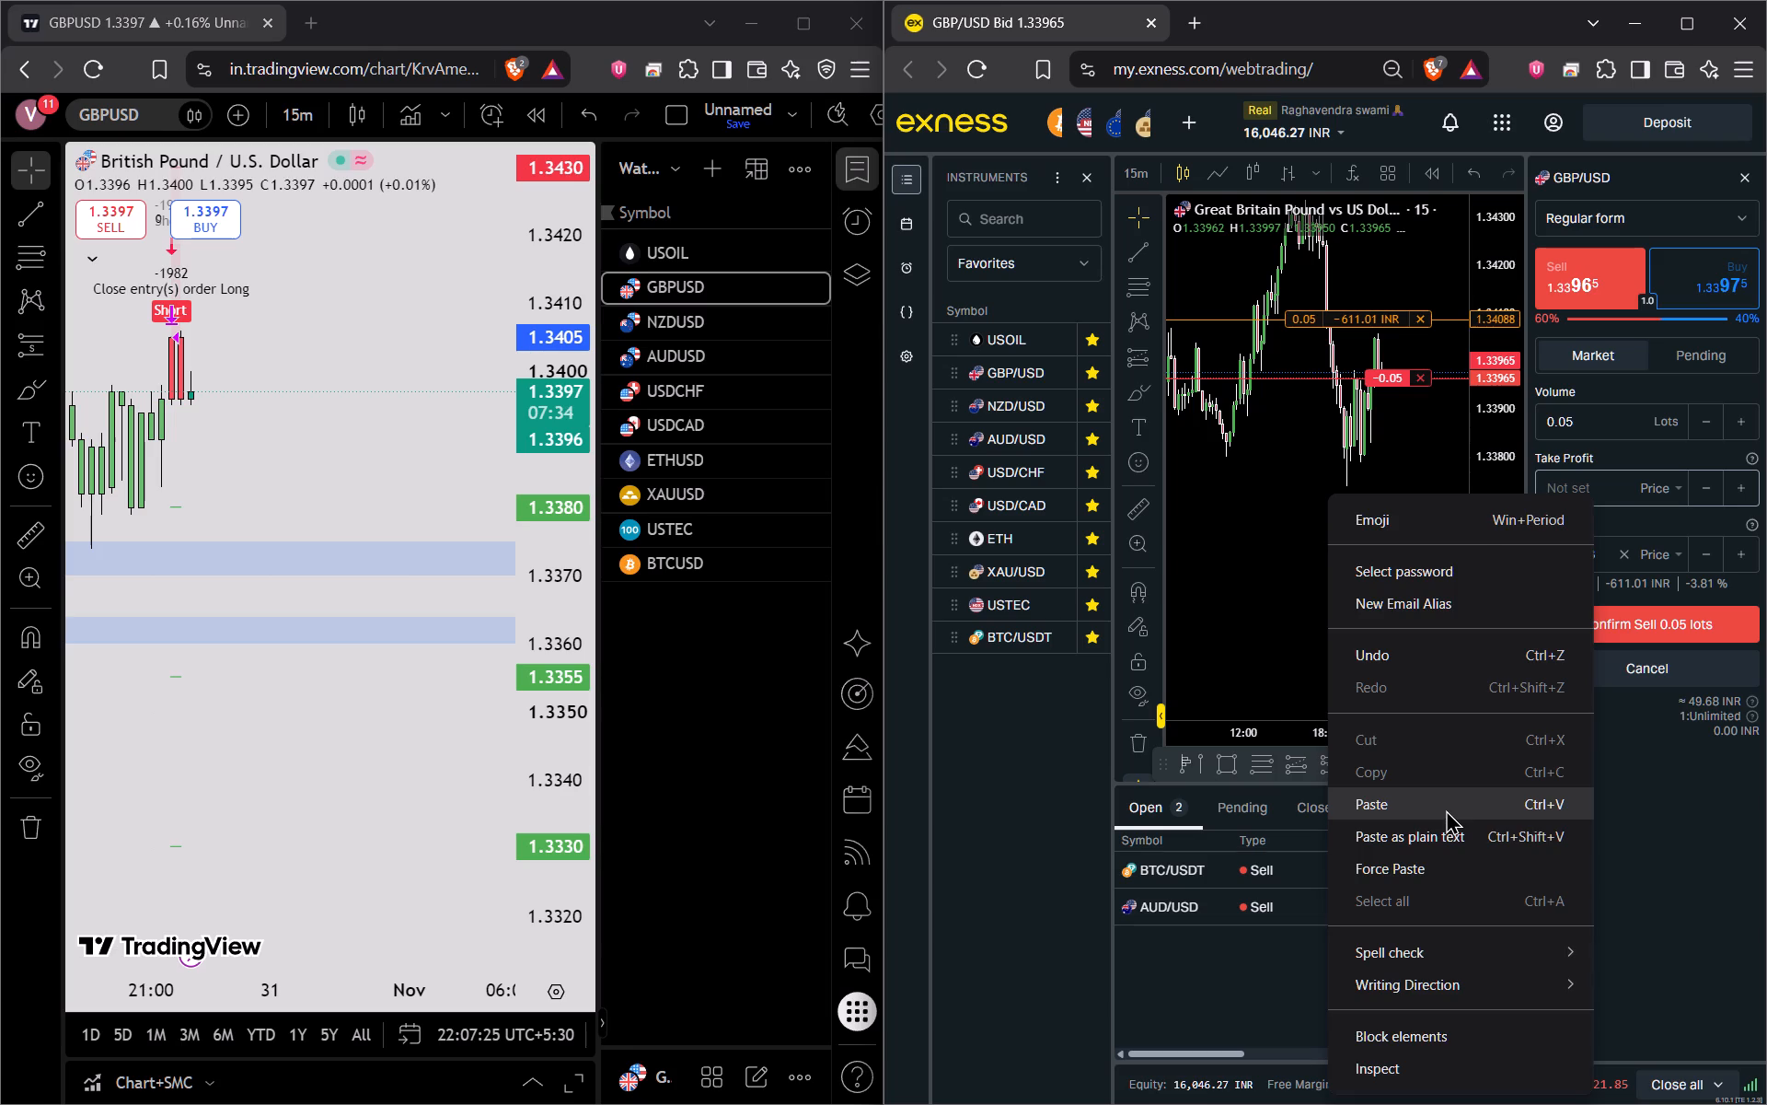
pyautogui.click(1446, 809)
# Copy the stop level price, 1.3430, from the TradingView GBPUSD chart and set it as the sell order's stop loss.
pyautogui.moveTo(336, 333); pyautogui.dragTo(320, 537)
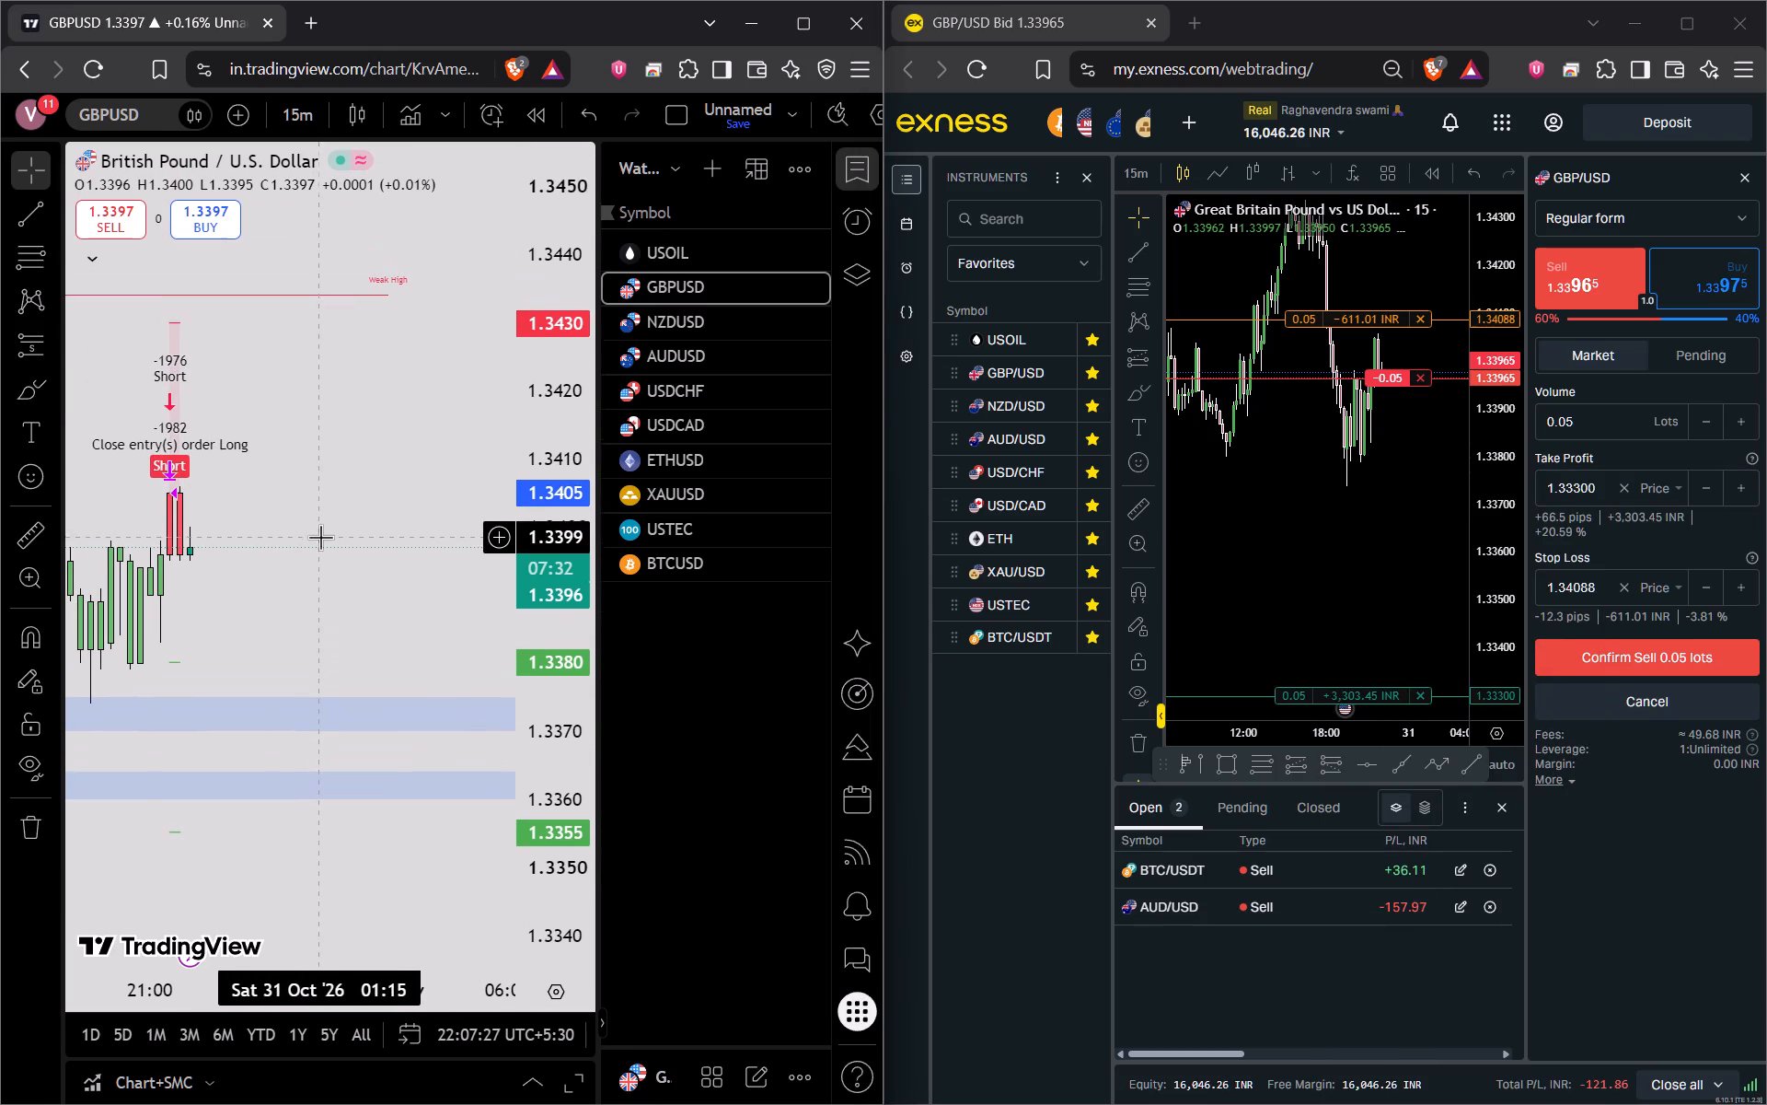
pyautogui.rightClick(329, 321)
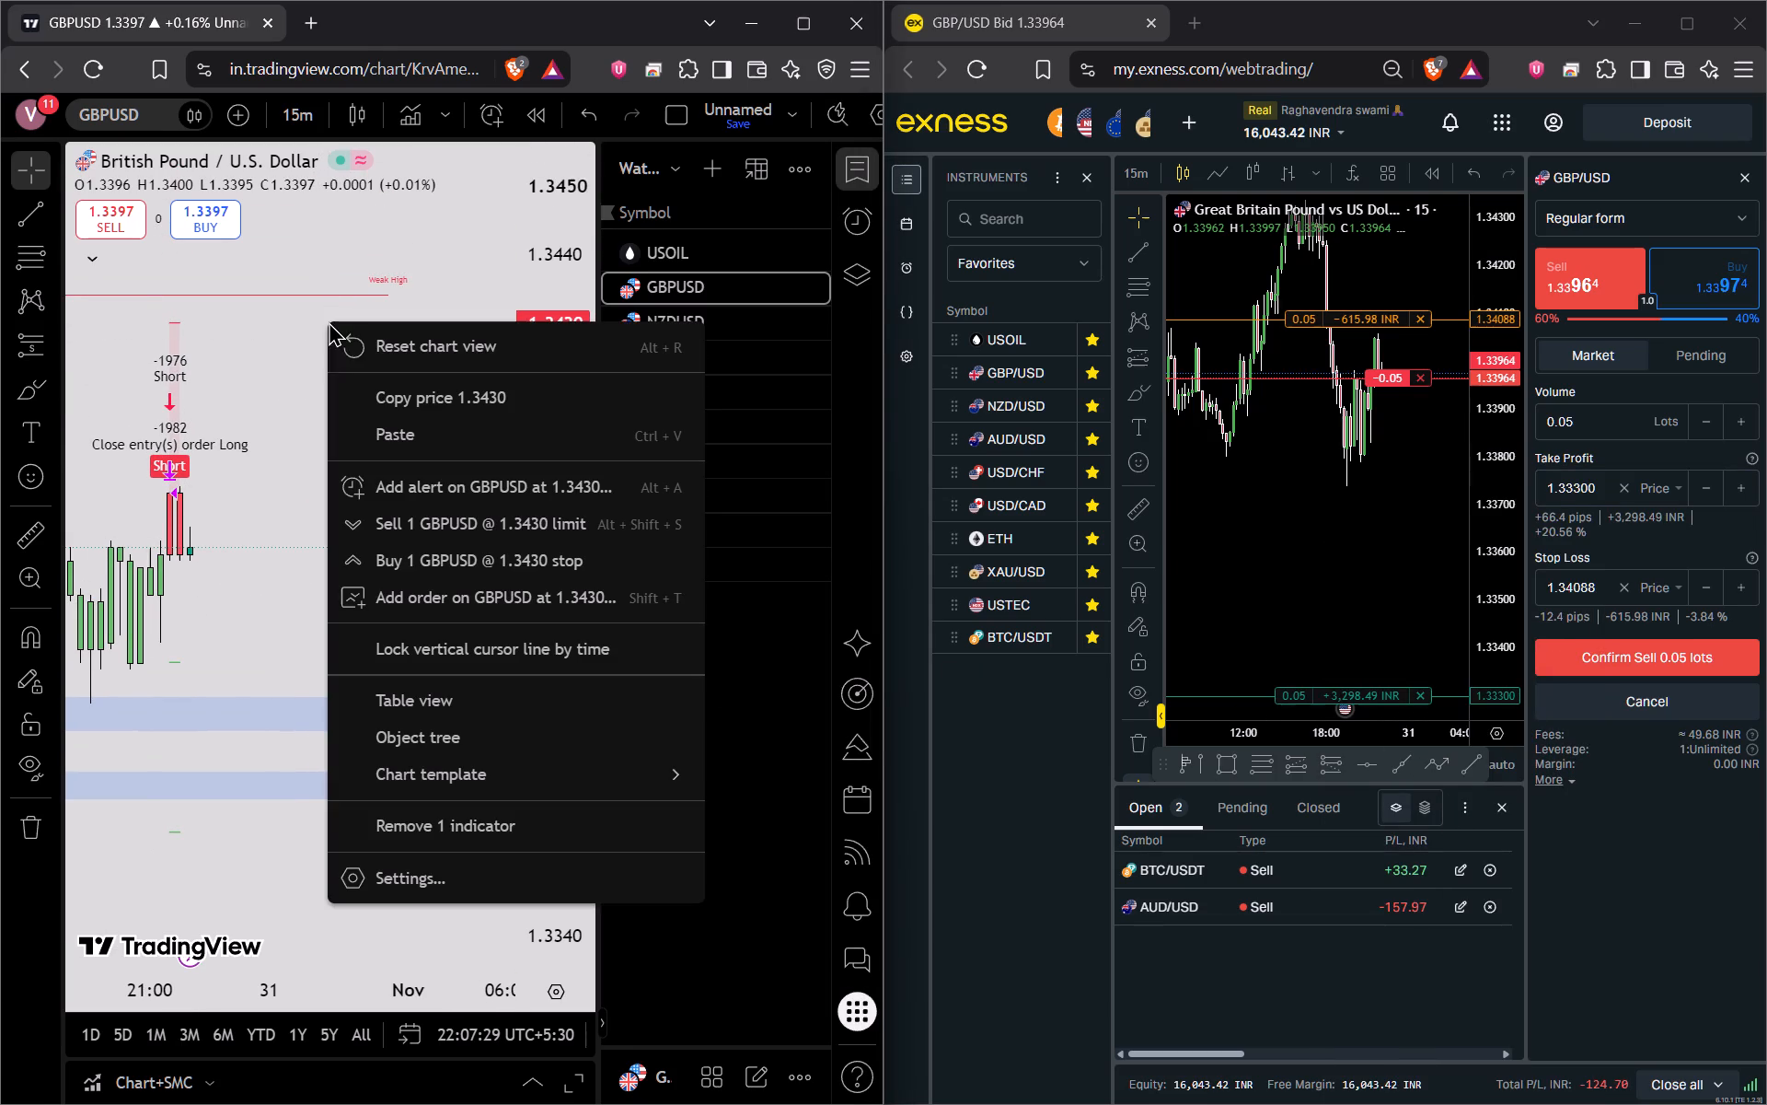
pyautogui.click(403, 401)
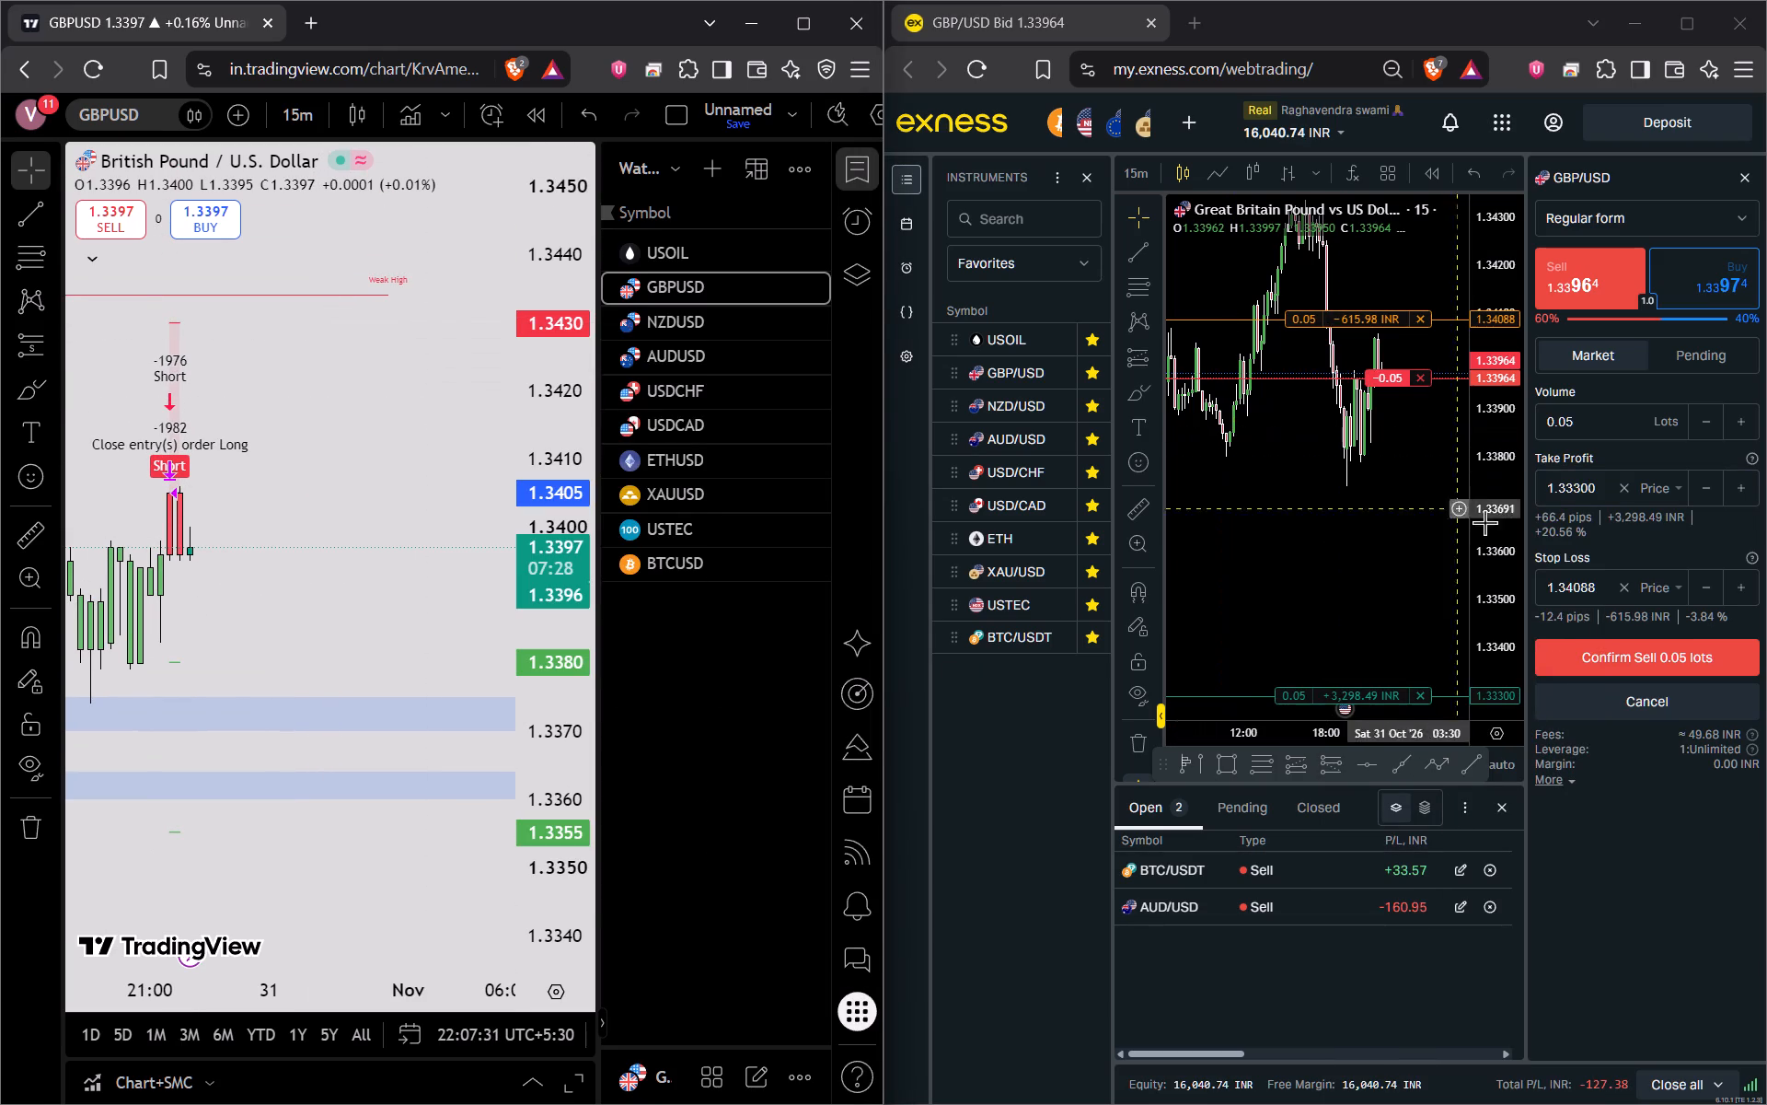
pyautogui.click(1622, 591)
pyautogui.click(1597, 591)
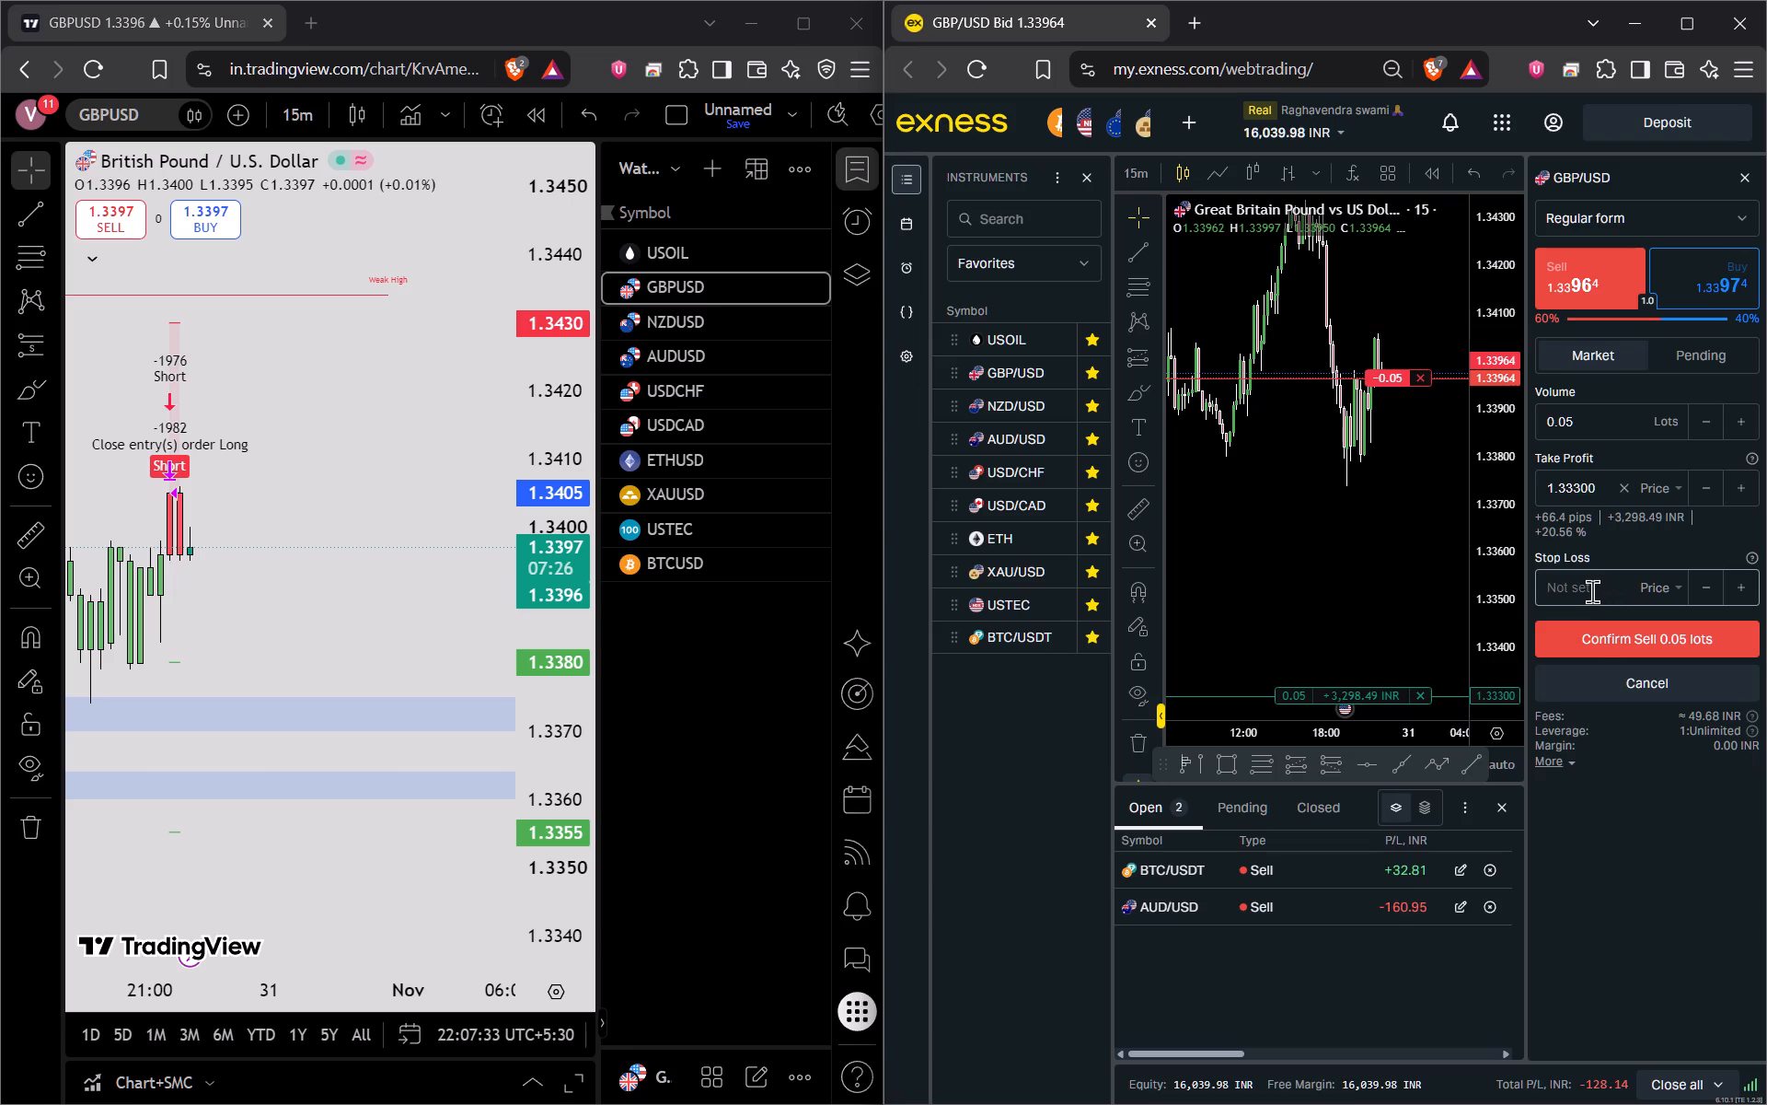
pyautogui.rightClick(1592, 591)
pyautogui.click(1417, 808)
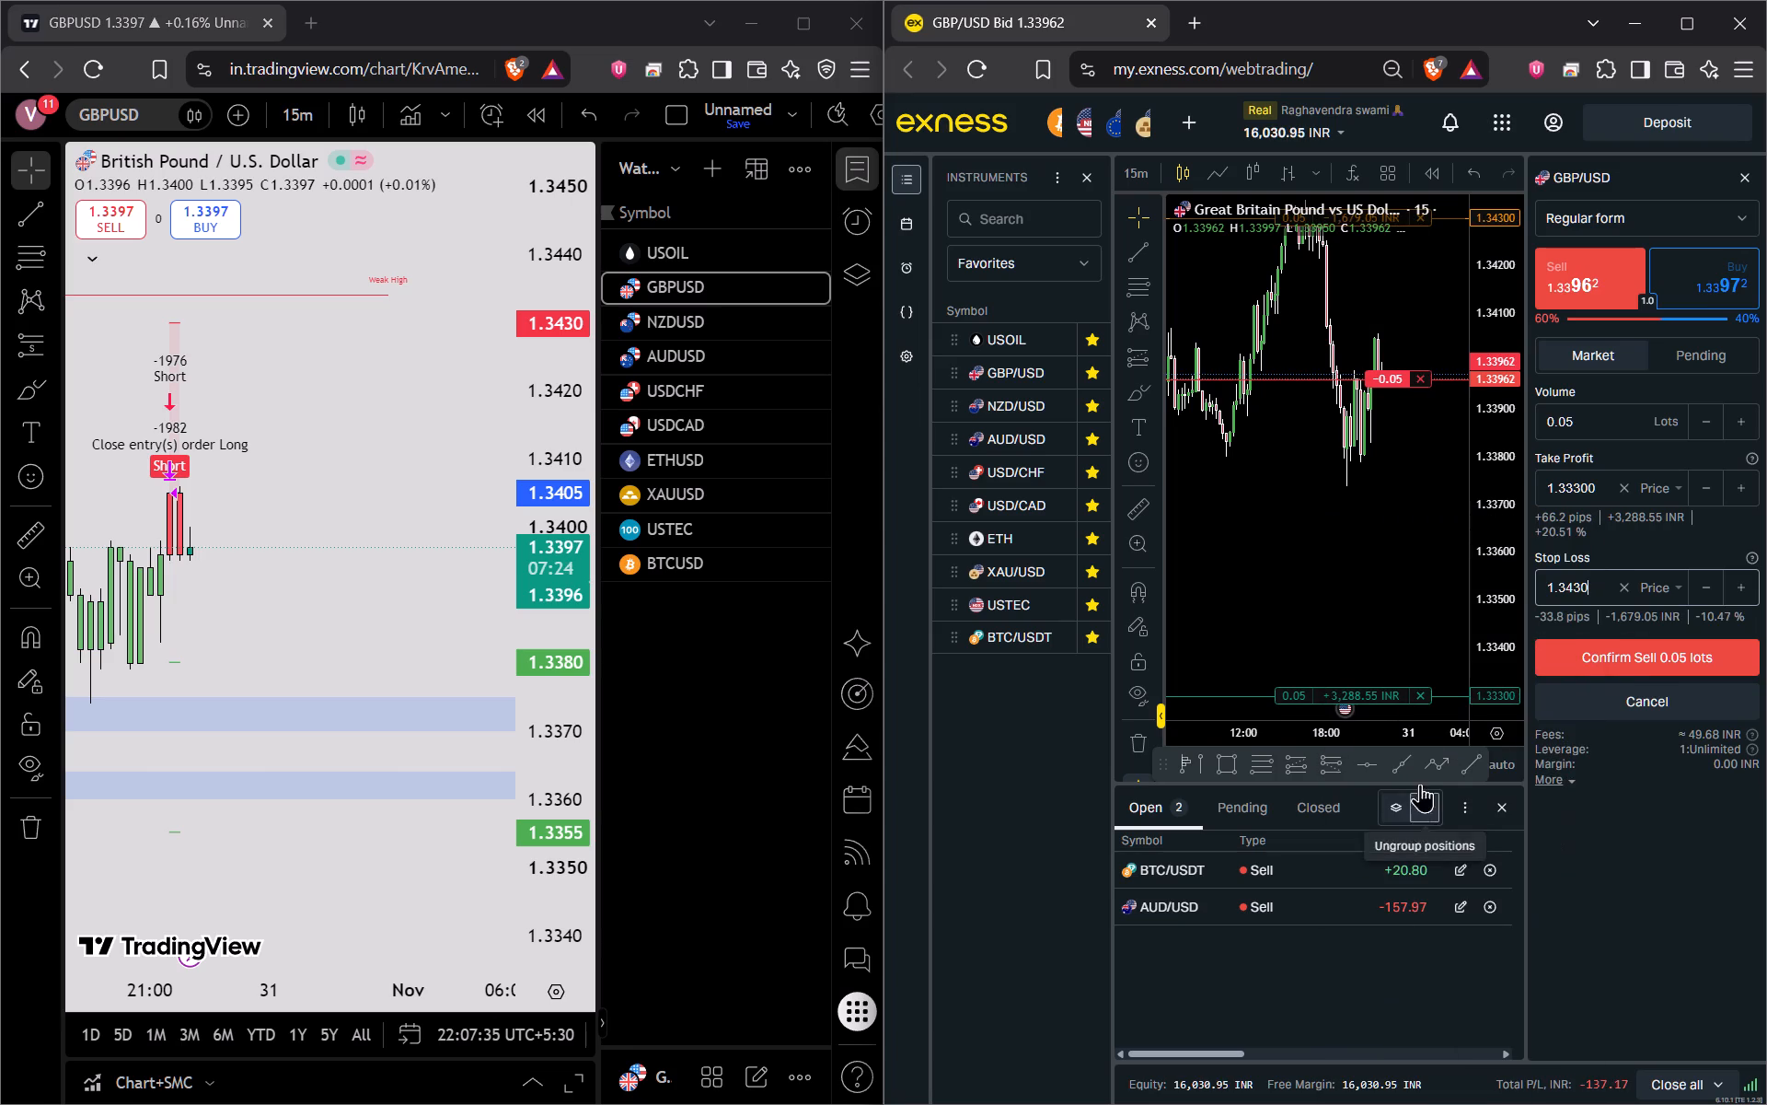
# Examine the GBP/USD sell order's entry, stop loss and take profit lines on the Exness chart.
pyautogui.moveTo(1394, 549); pyautogui.dragTo(1420, 538)
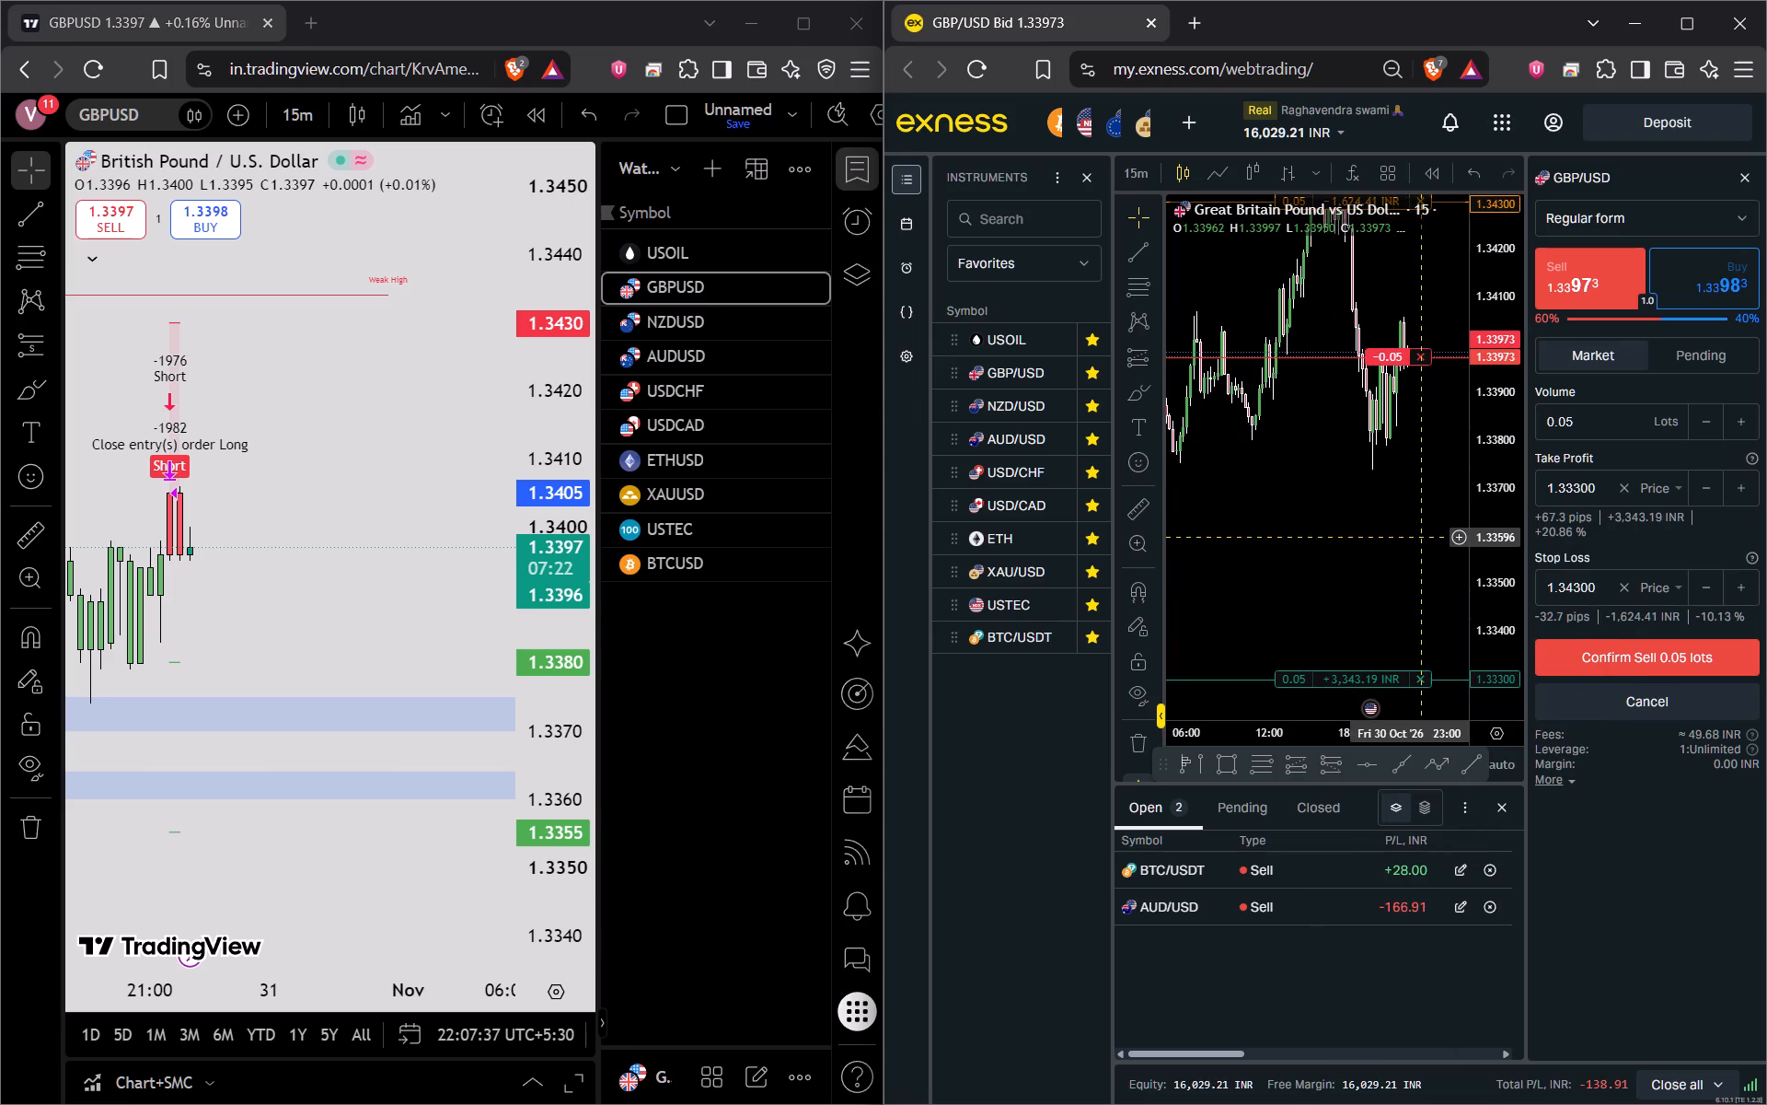
pyautogui.moveTo(1420, 538); pyautogui.dragTo(1368, 645)
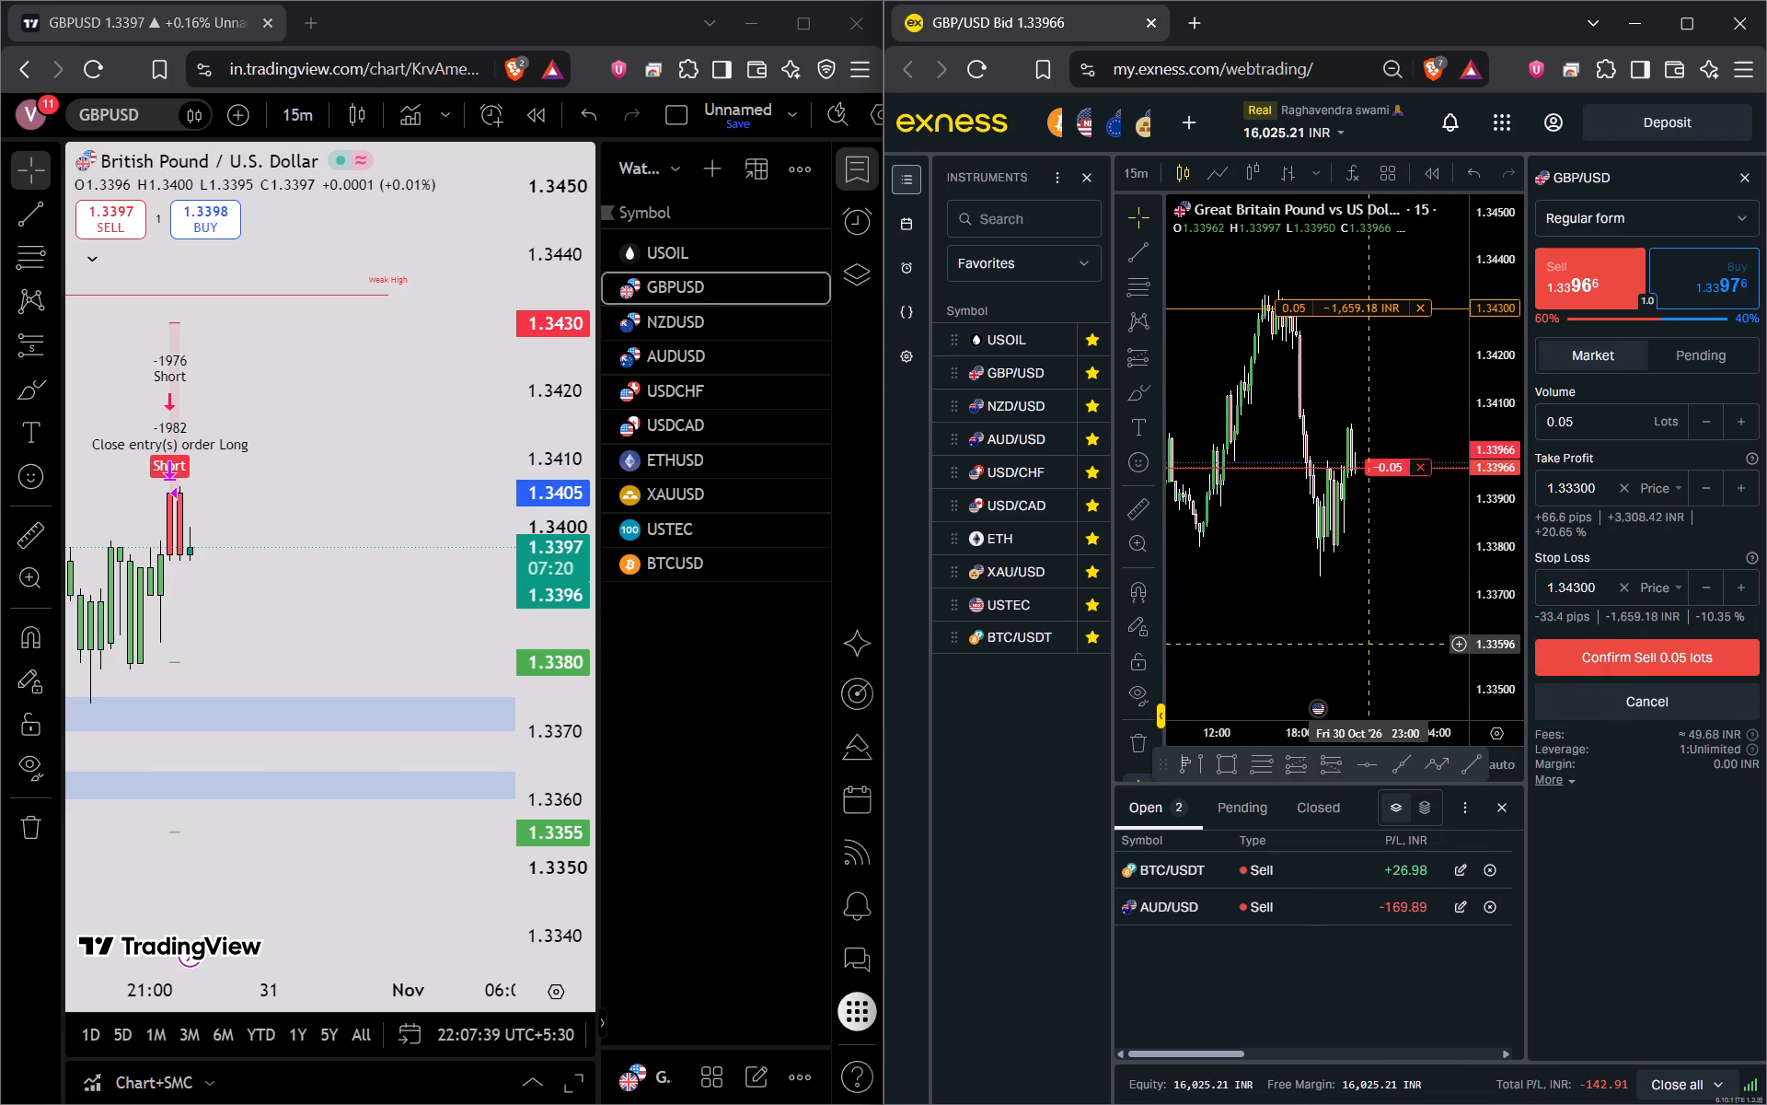
pyautogui.moveTo(1368, 645); pyautogui.dragTo(1311, 517)
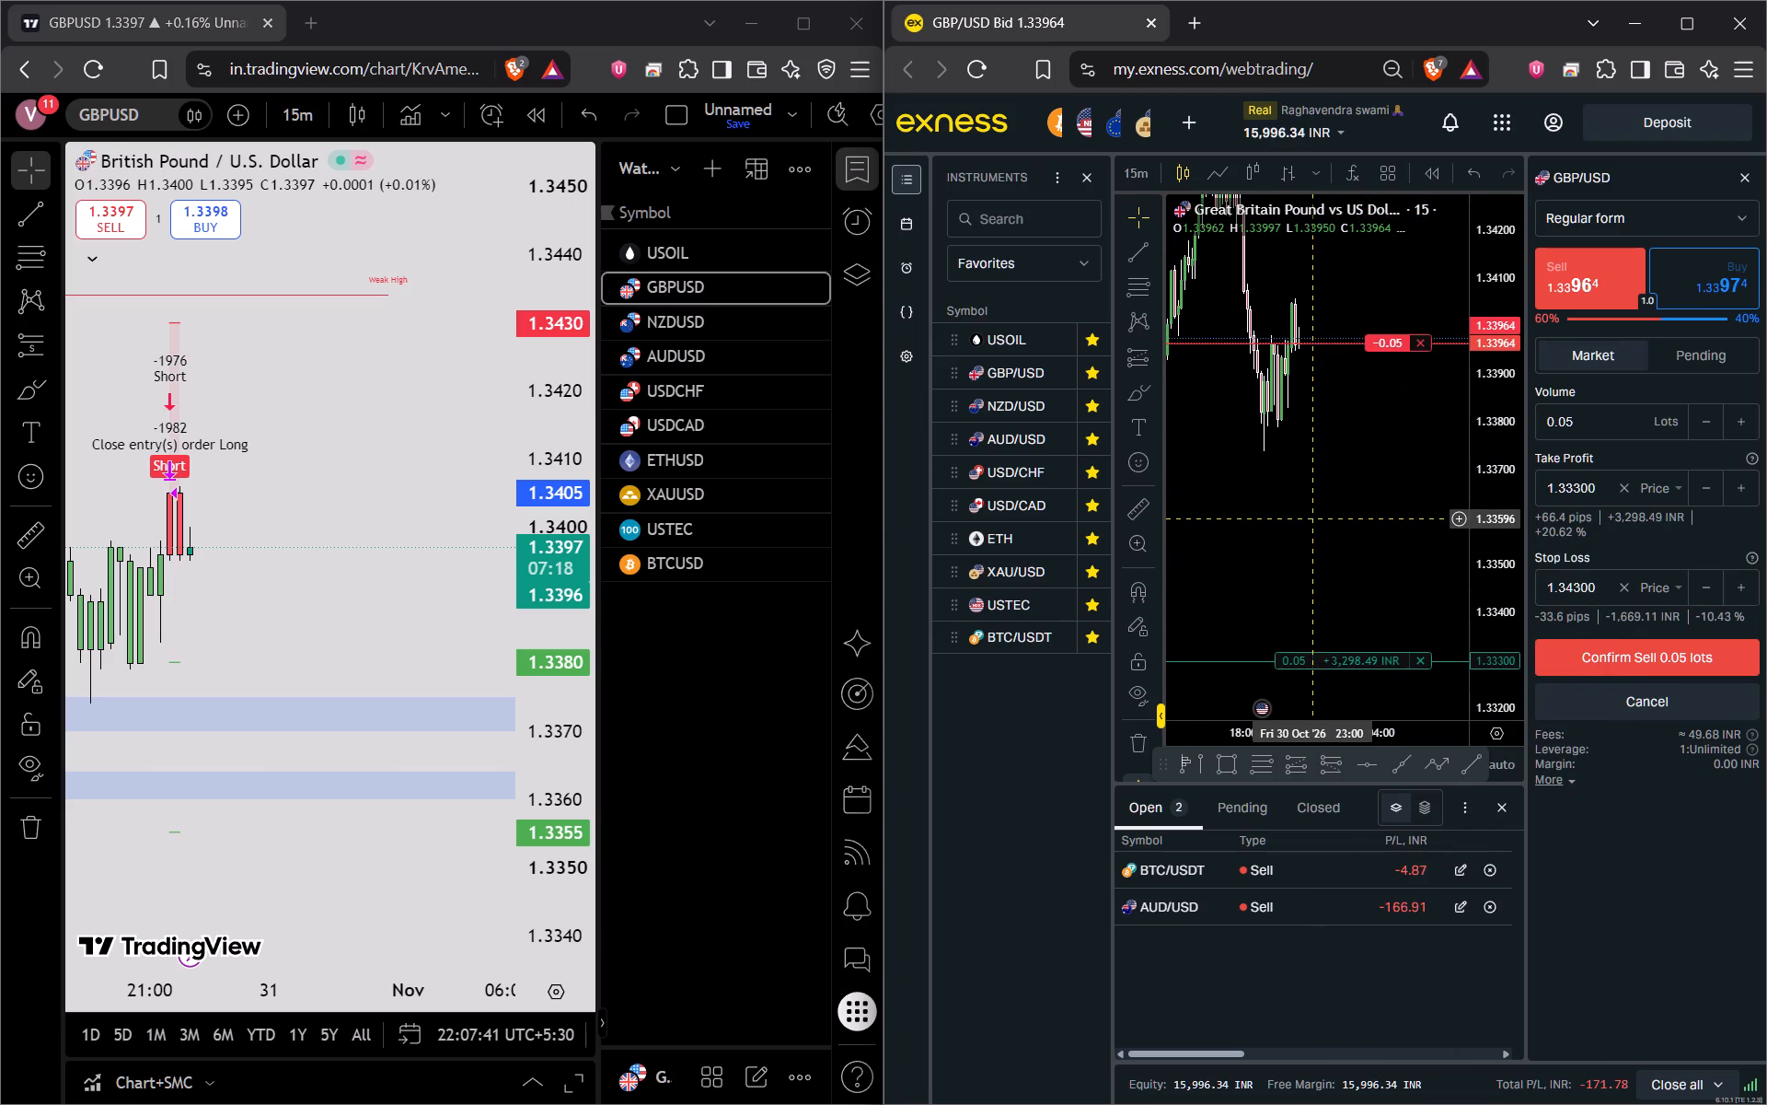
pyautogui.moveTo(1311, 517); pyautogui.dragTo(1311, 512)
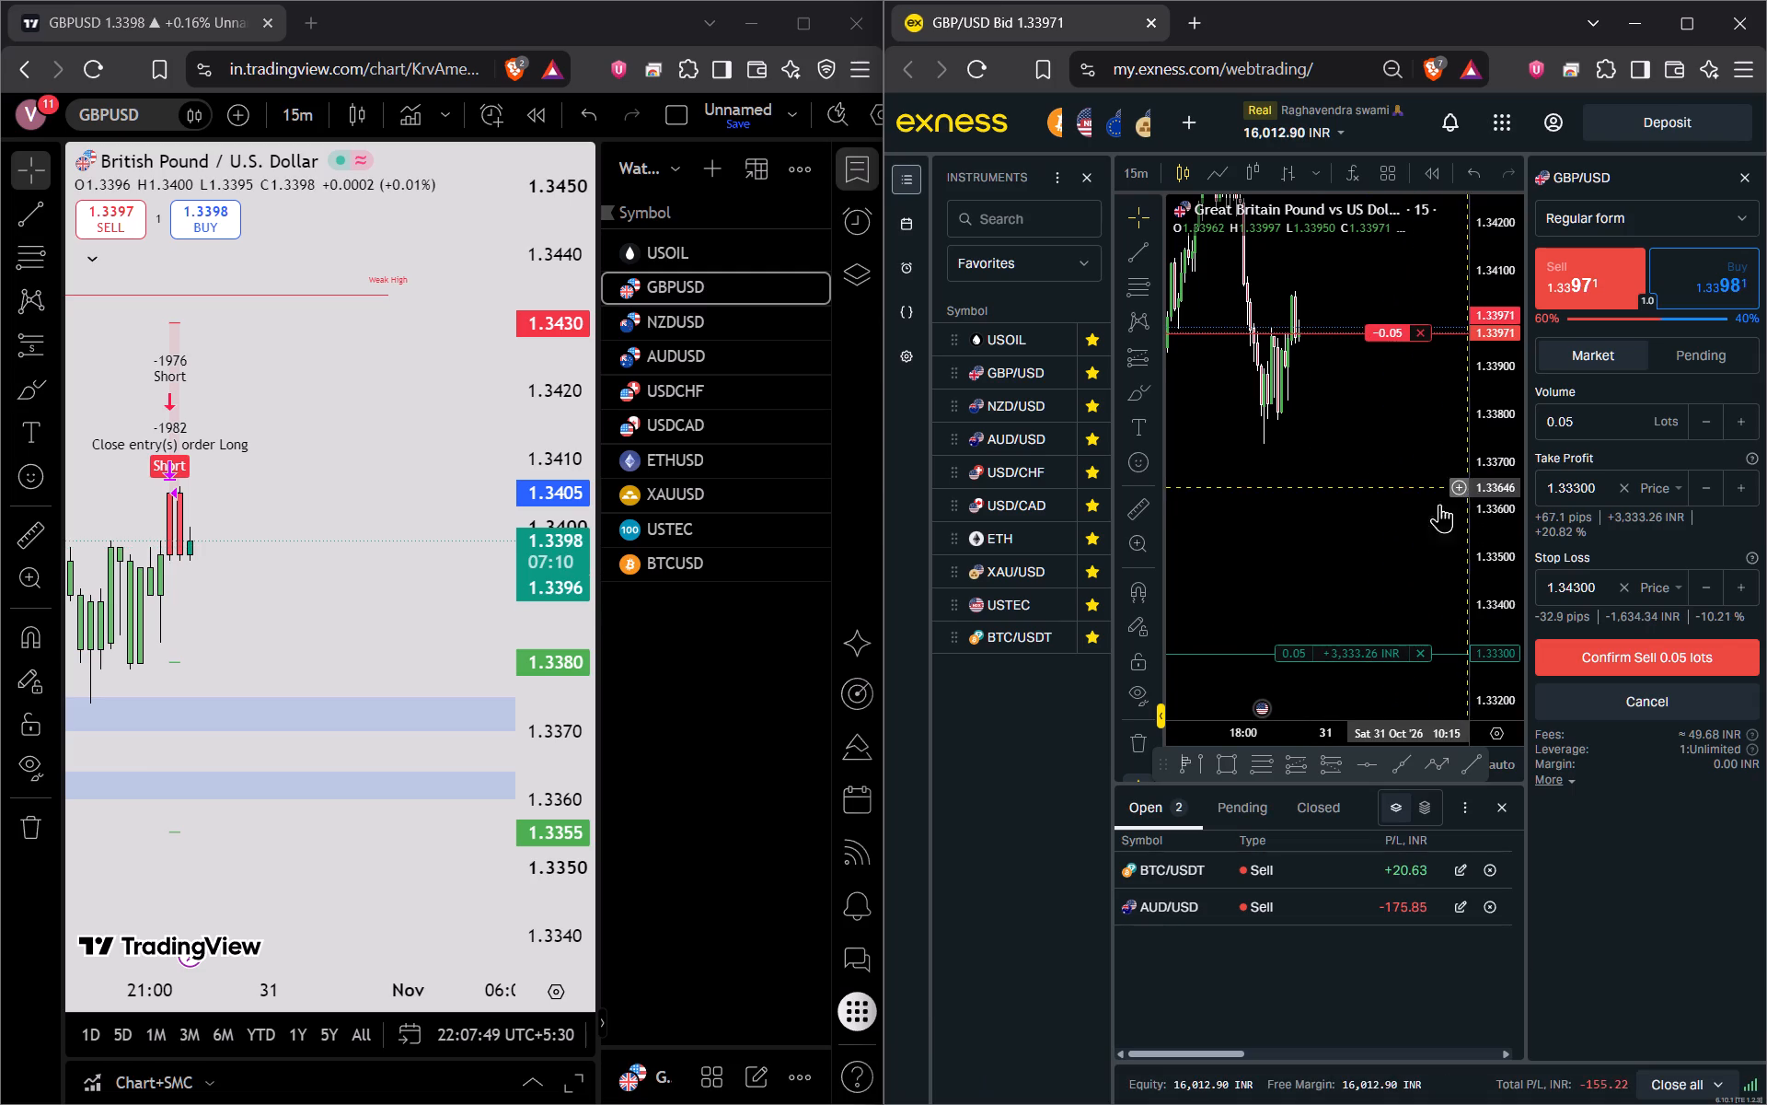
# Examine the latest short signal with its stop and target levels on the TradingView GBPUSD chart.
pyautogui.scroll(-15, 463, 627)
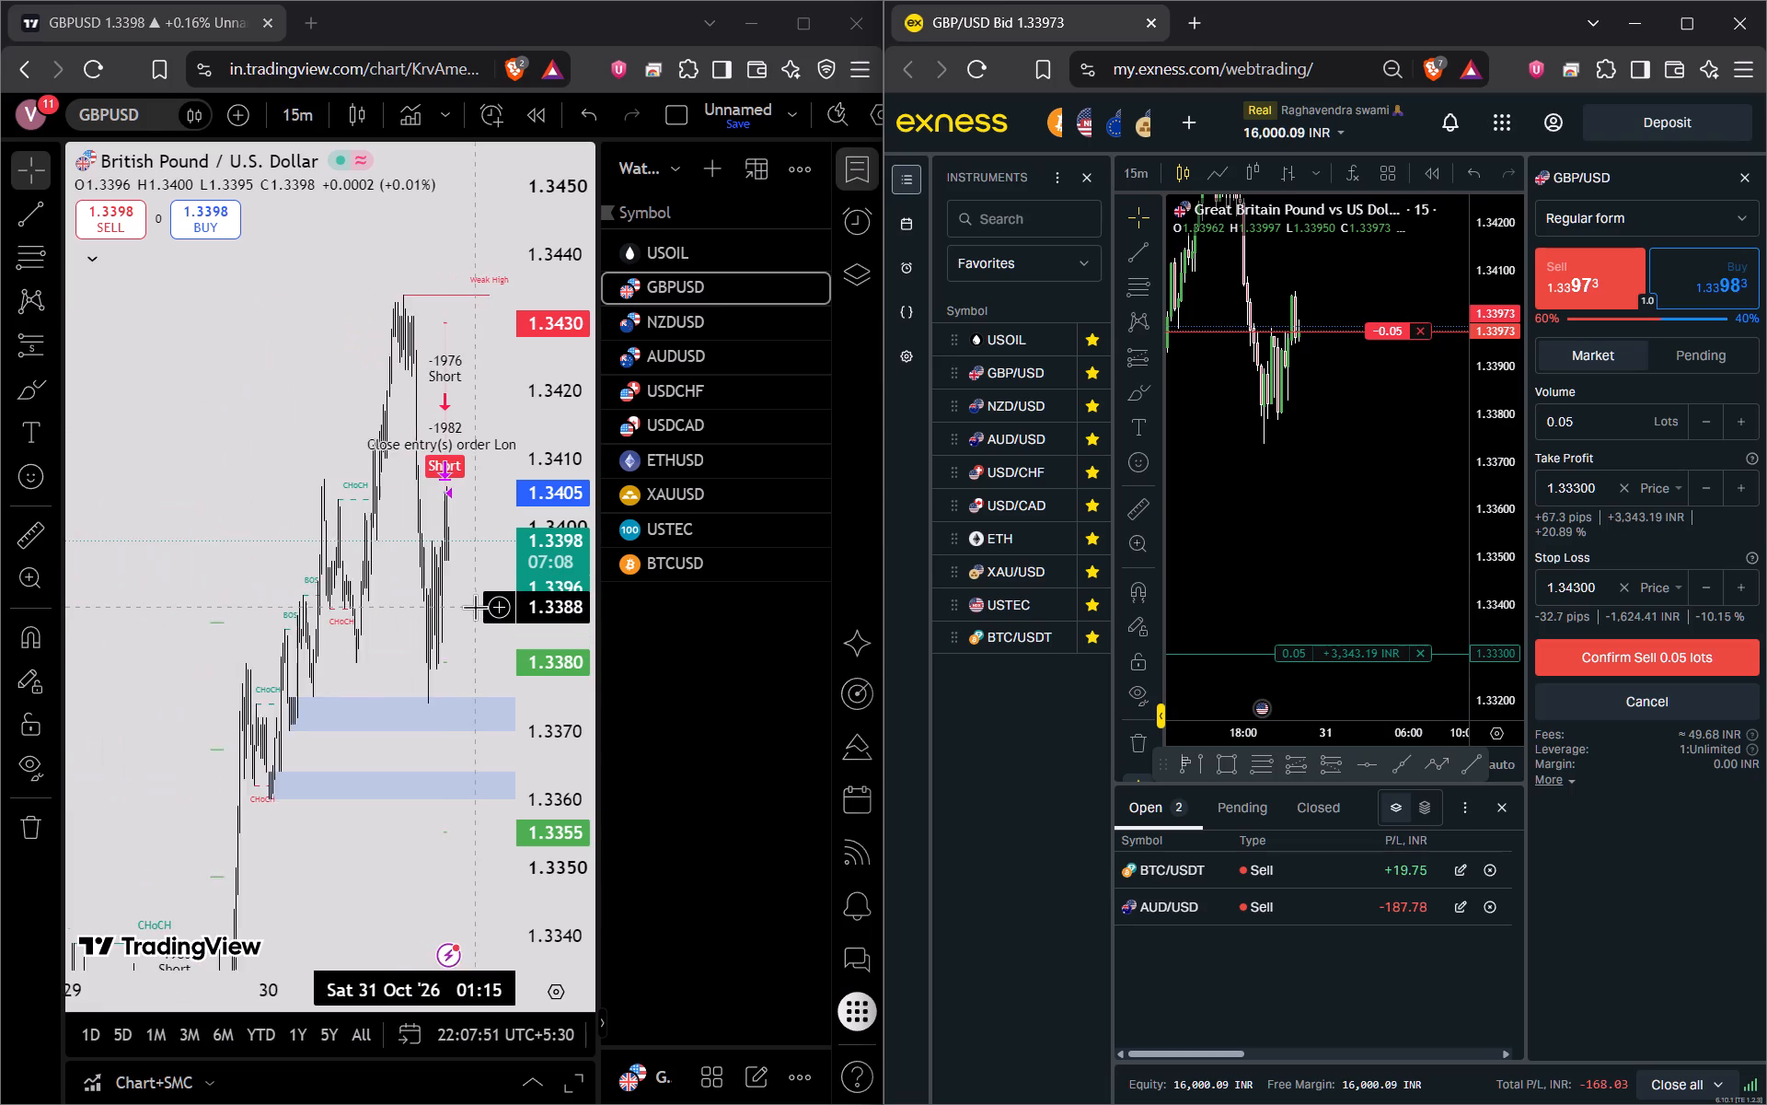
pyautogui.scroll(-6, 475, 607)
pyautogui.scroll(-5, 557, 549)
pyautogui.scroll(6, 453, 583)
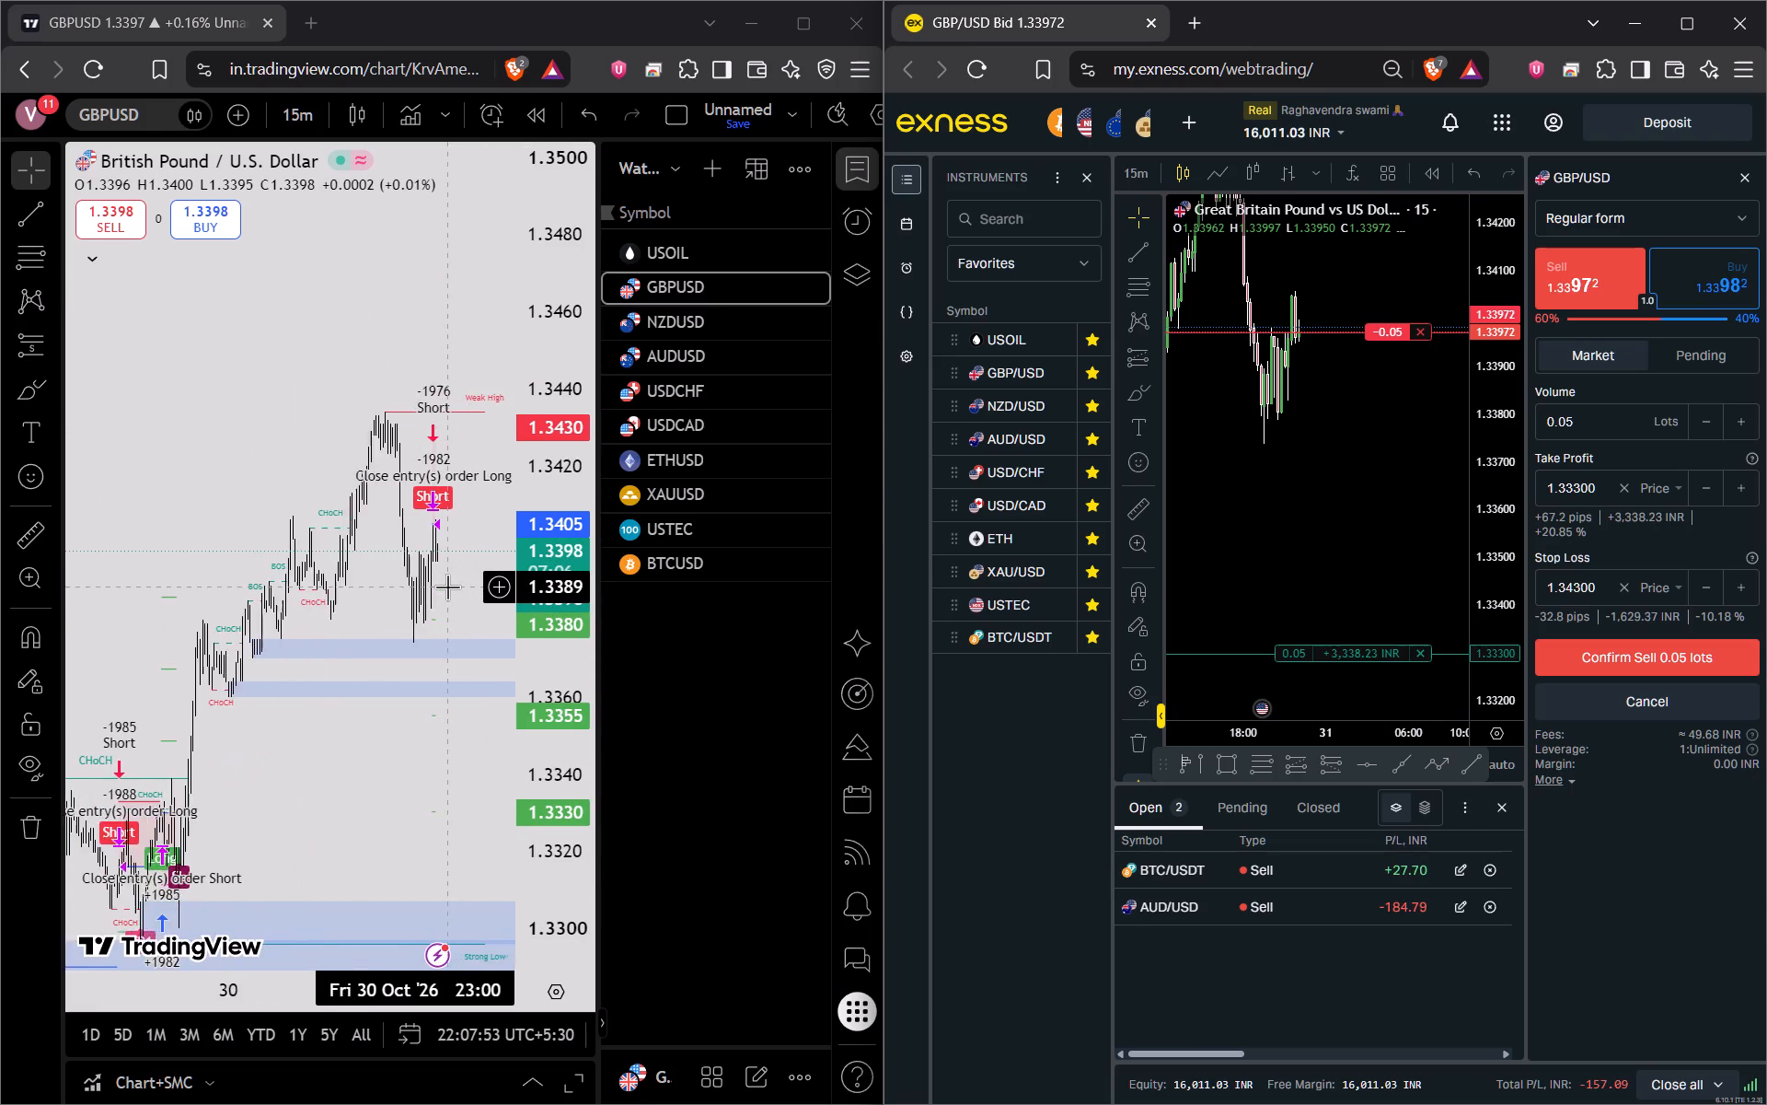
pyautogui.scroll(5, 446, 587)
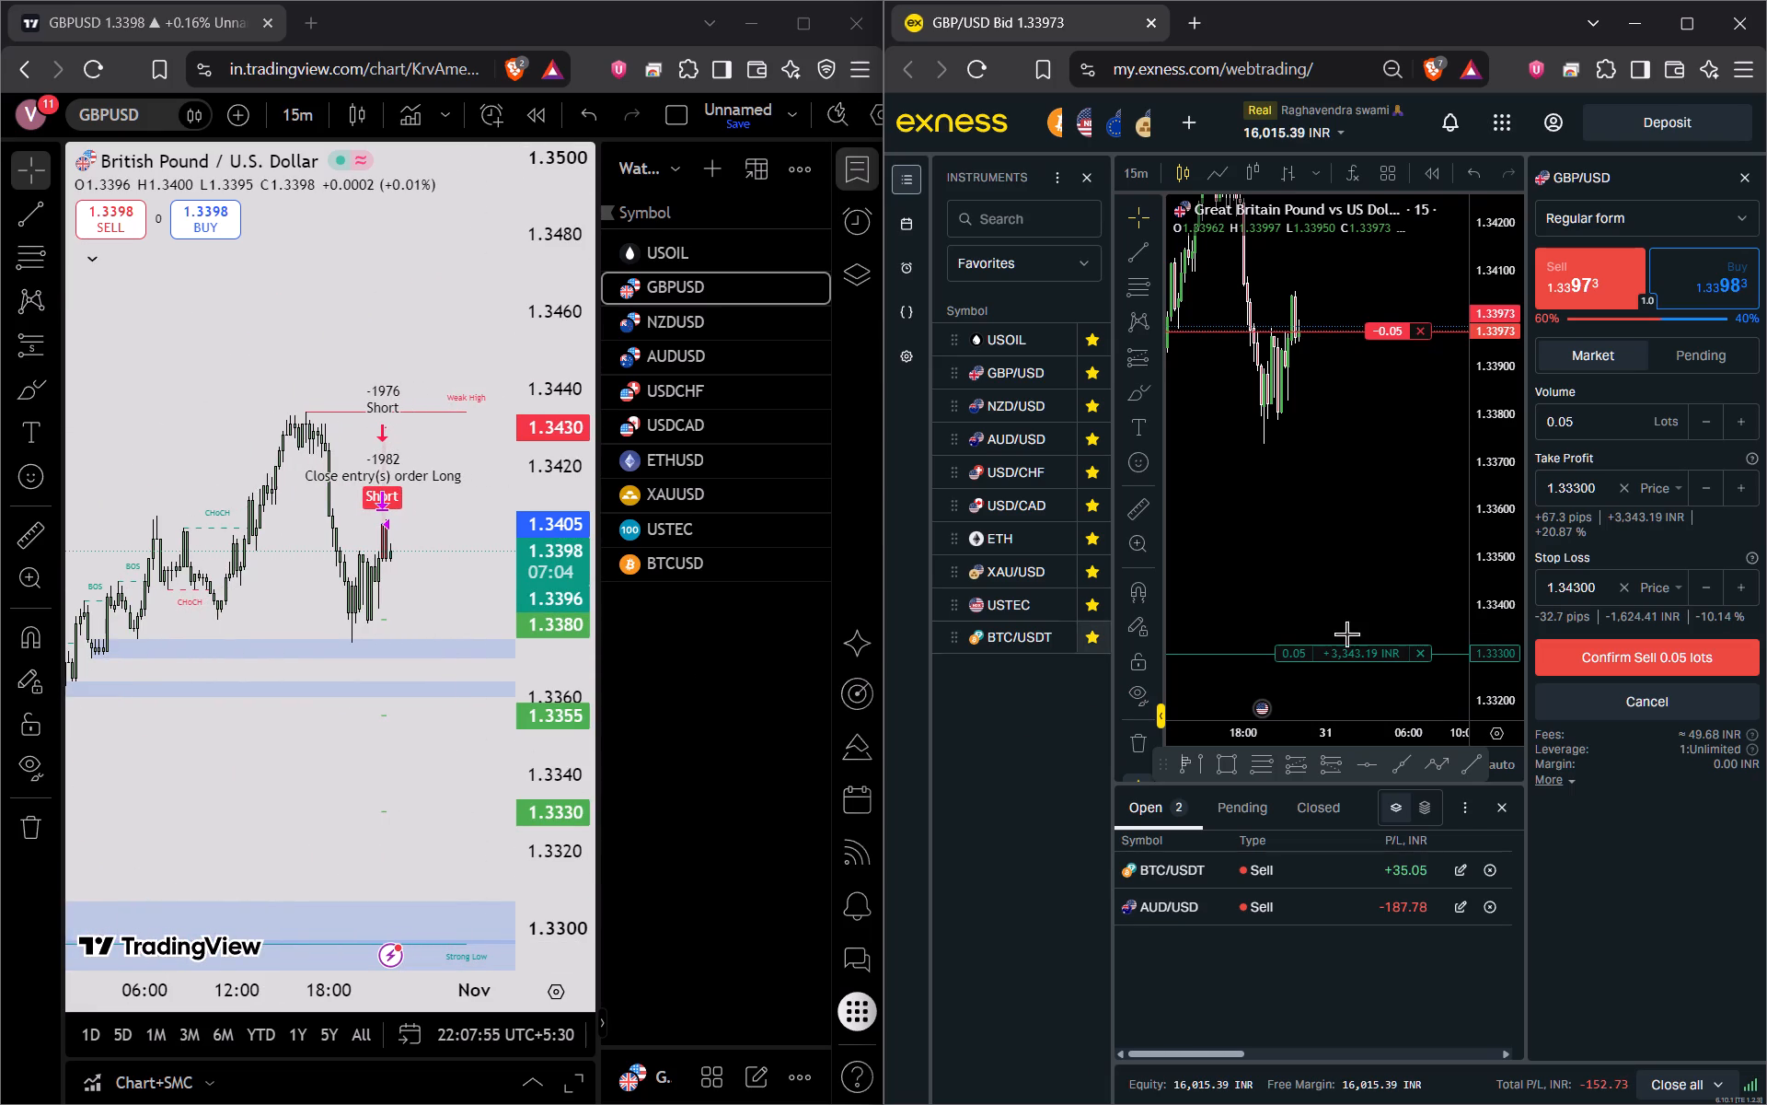
# Reduce the GBP/USD sell order's volume to 0.03 lots in Exness.
pyautogui.click(1701, 426)
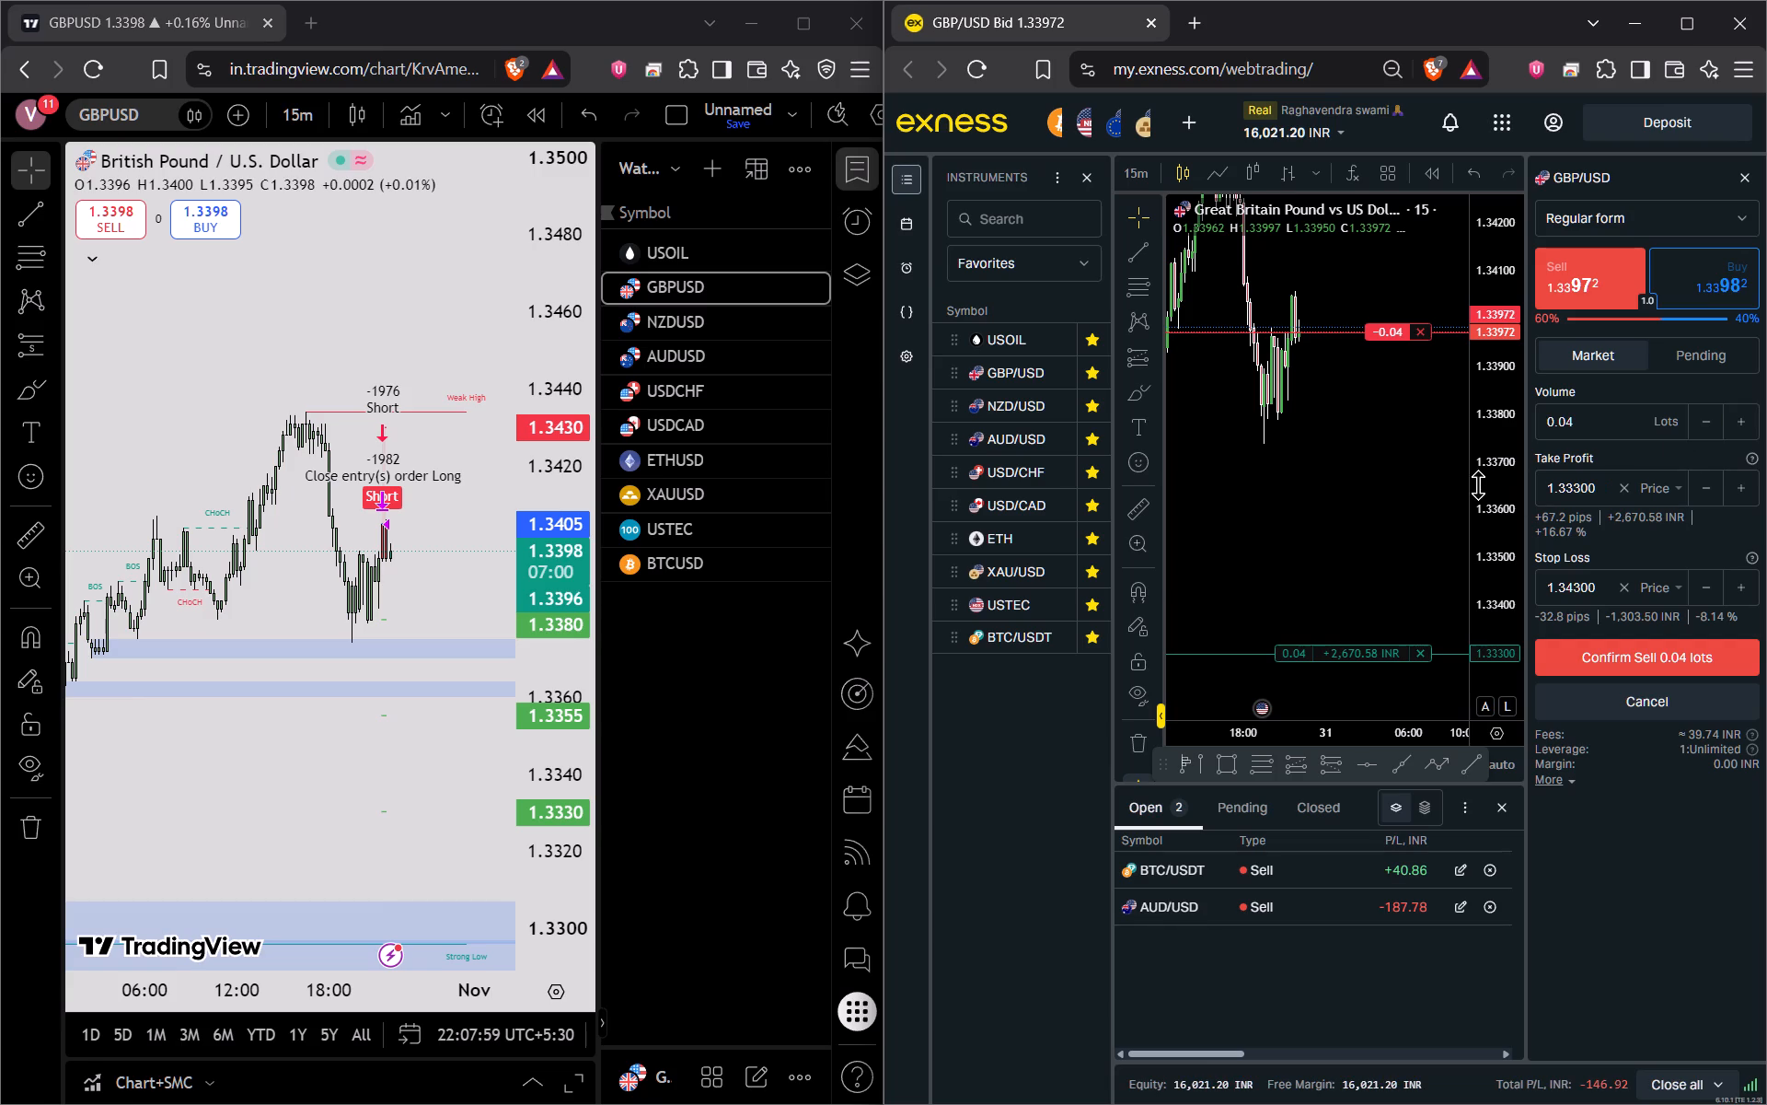
pyautogui.moveTo(1523, 426); pyautogui.dragTo(1519, 563)
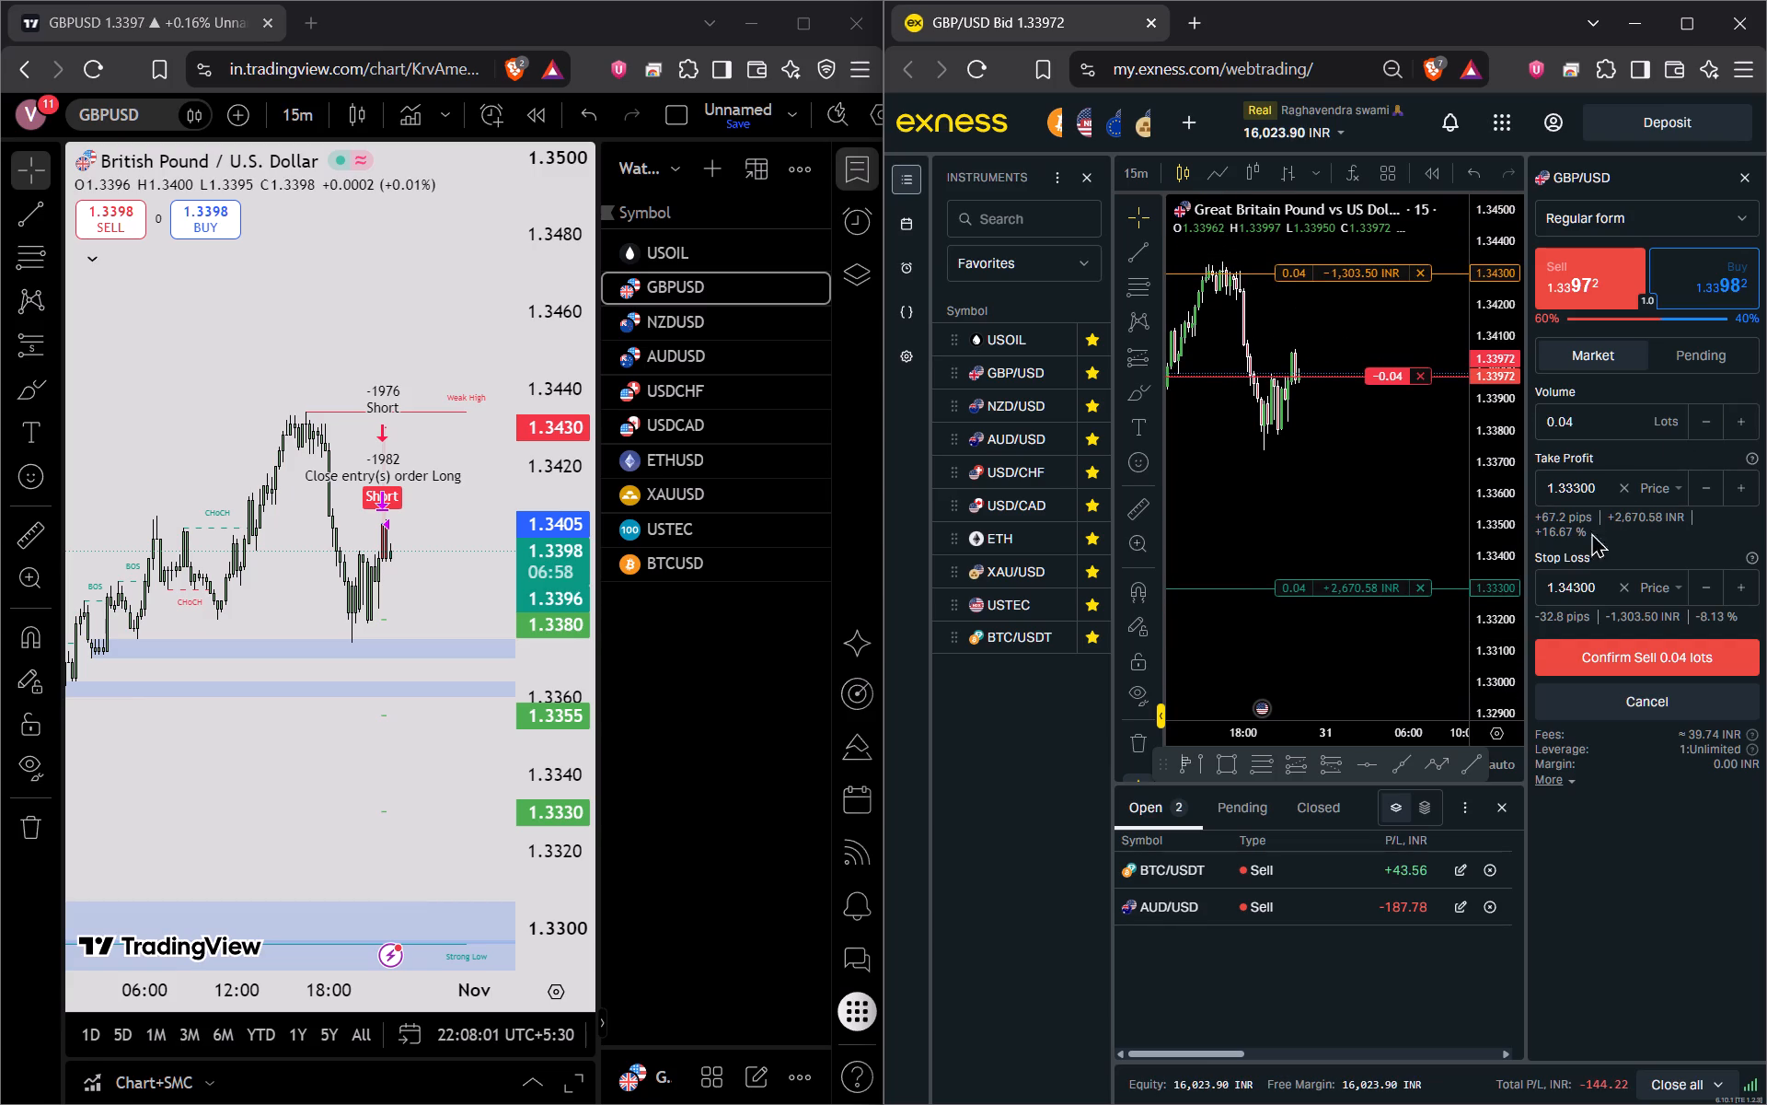
pyautogui.click(1717, 435)
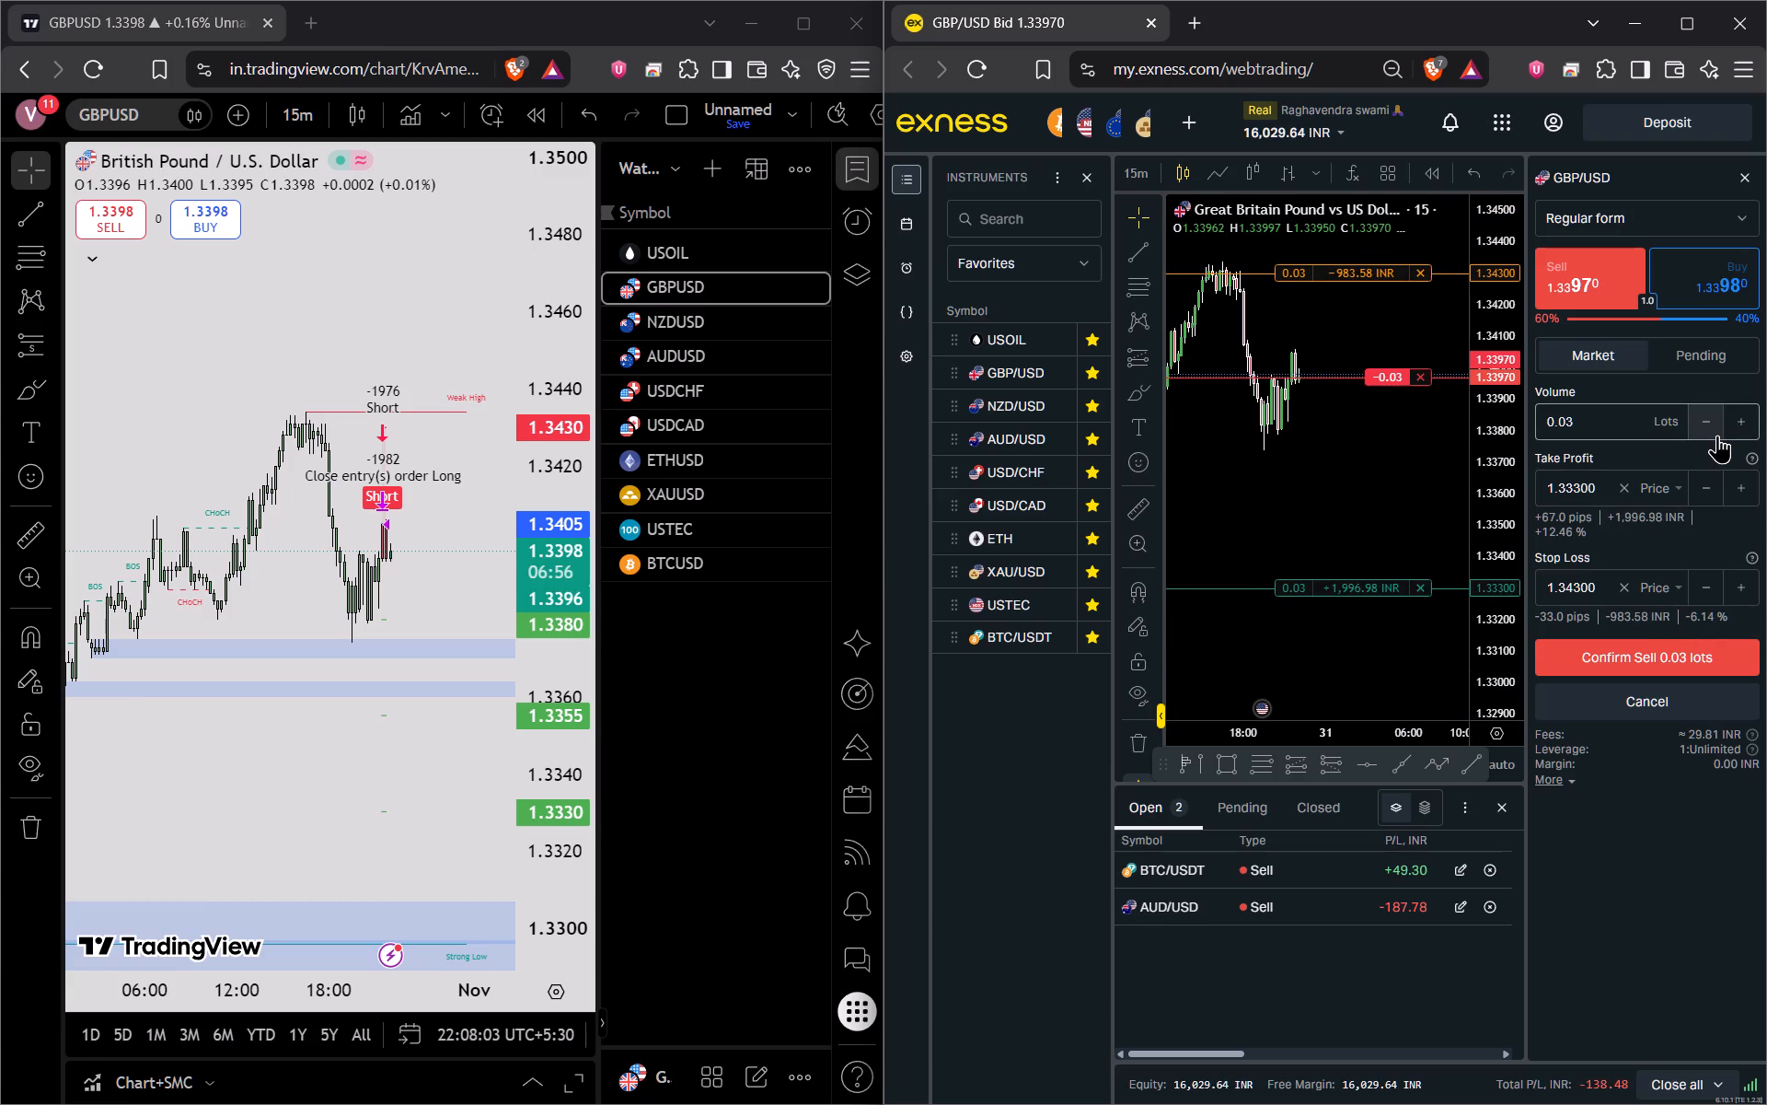
pyautogui.click(1717, 435)
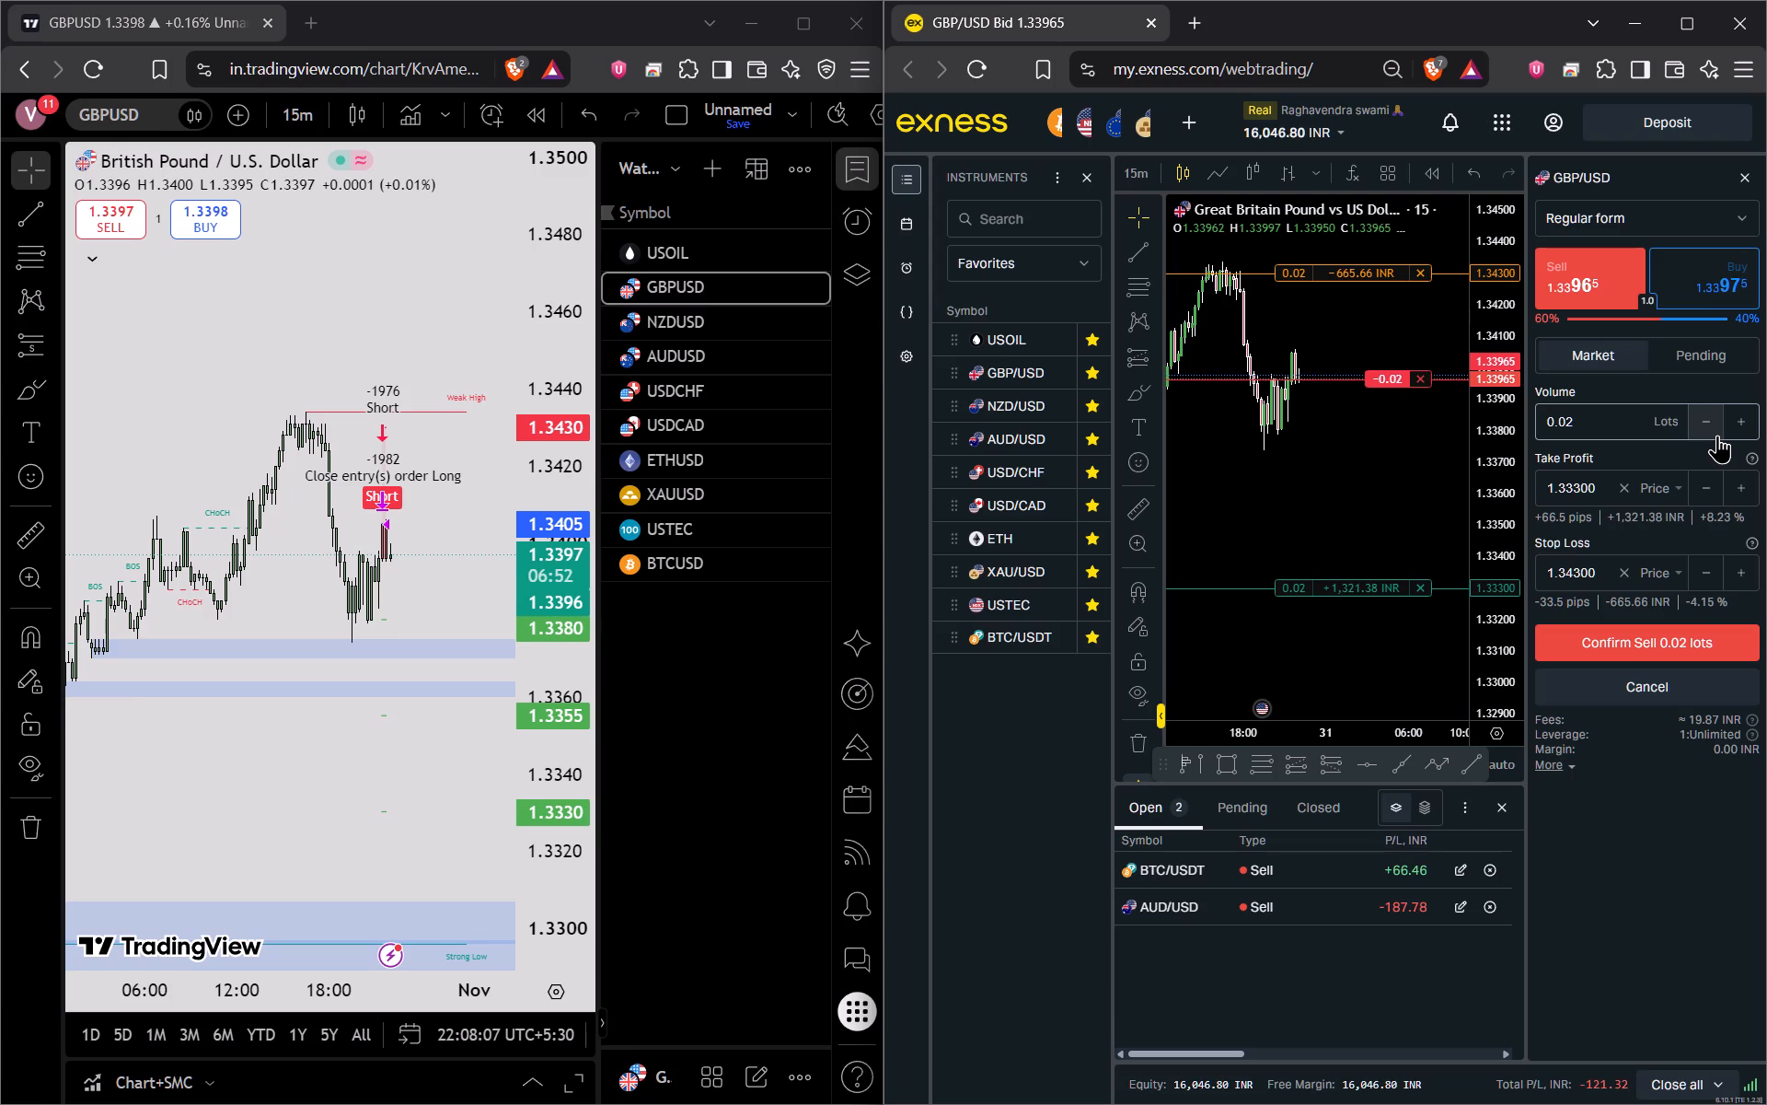
pyautogui.click(1754, 433)
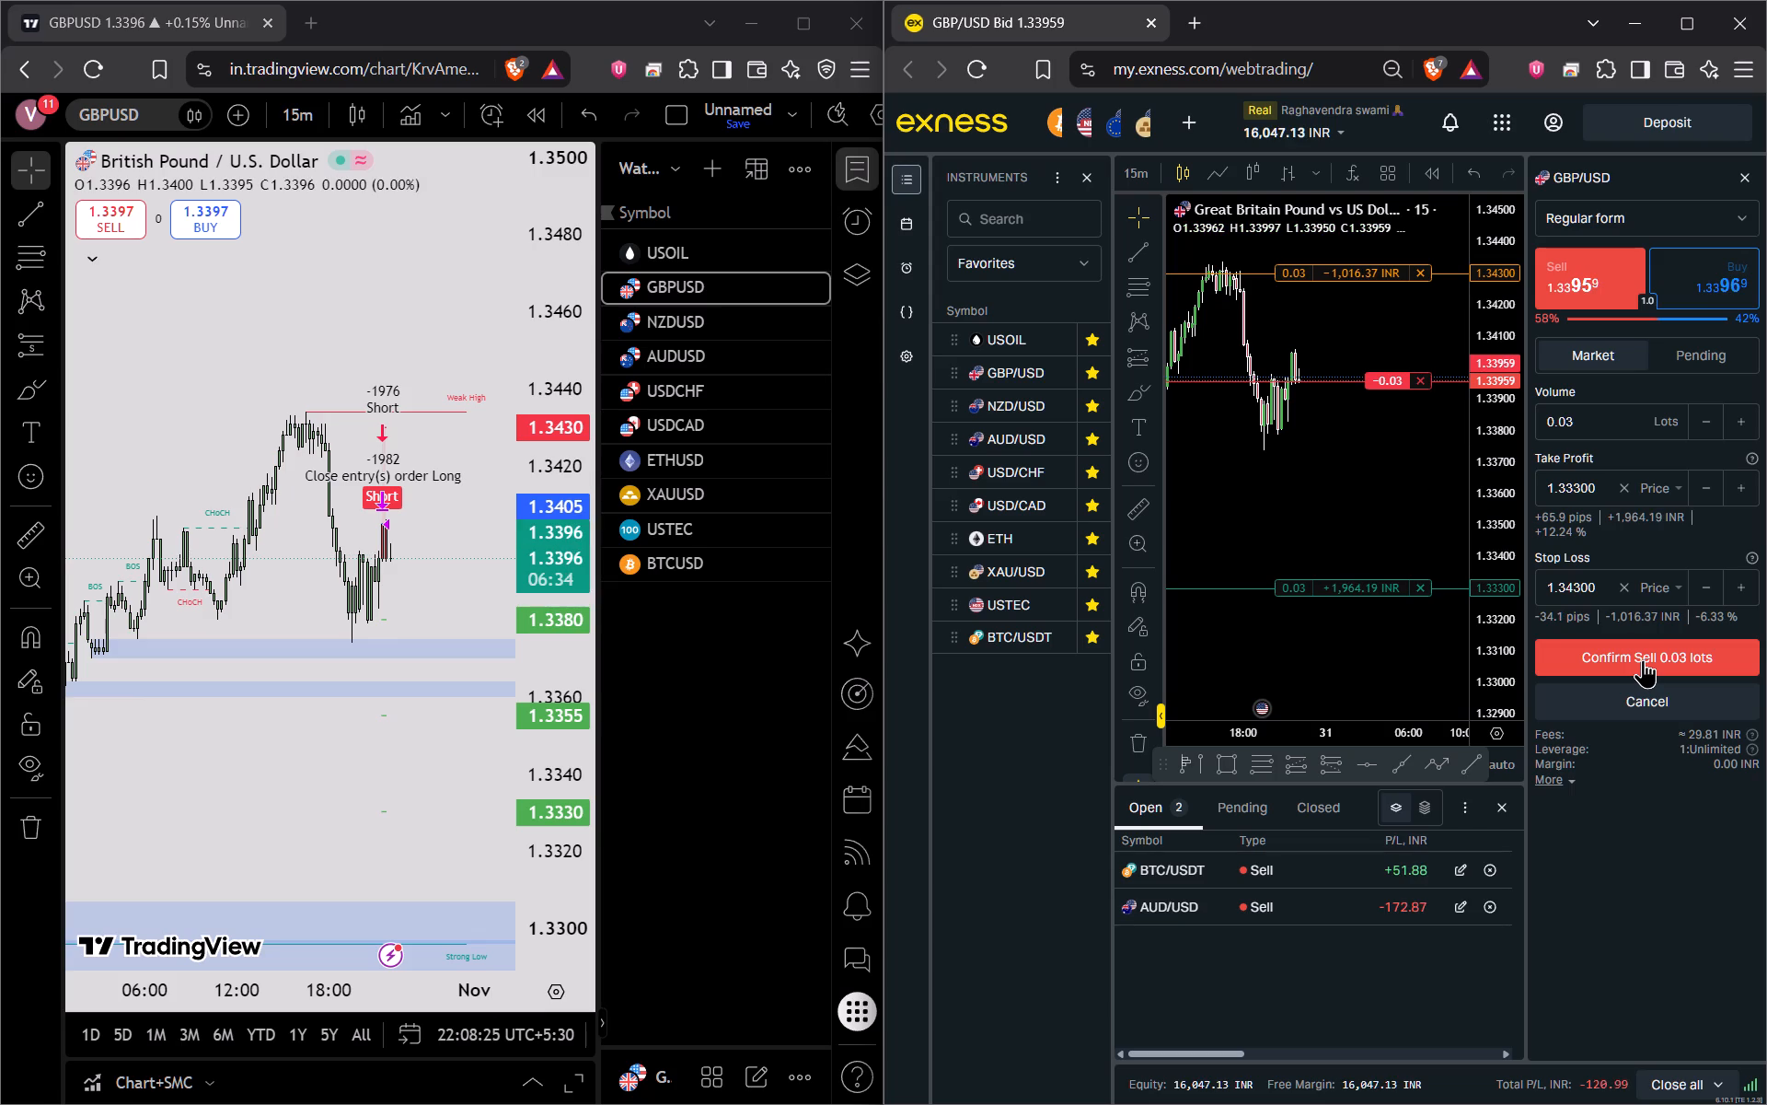
# Place the 0.03-lot GBP/USD market sell order with its take profit and stop loss.
pyautogui.click(1643, 659)
pyautogui.moveTo(1379, 517); pyautogui.dragTo(1365, 523)
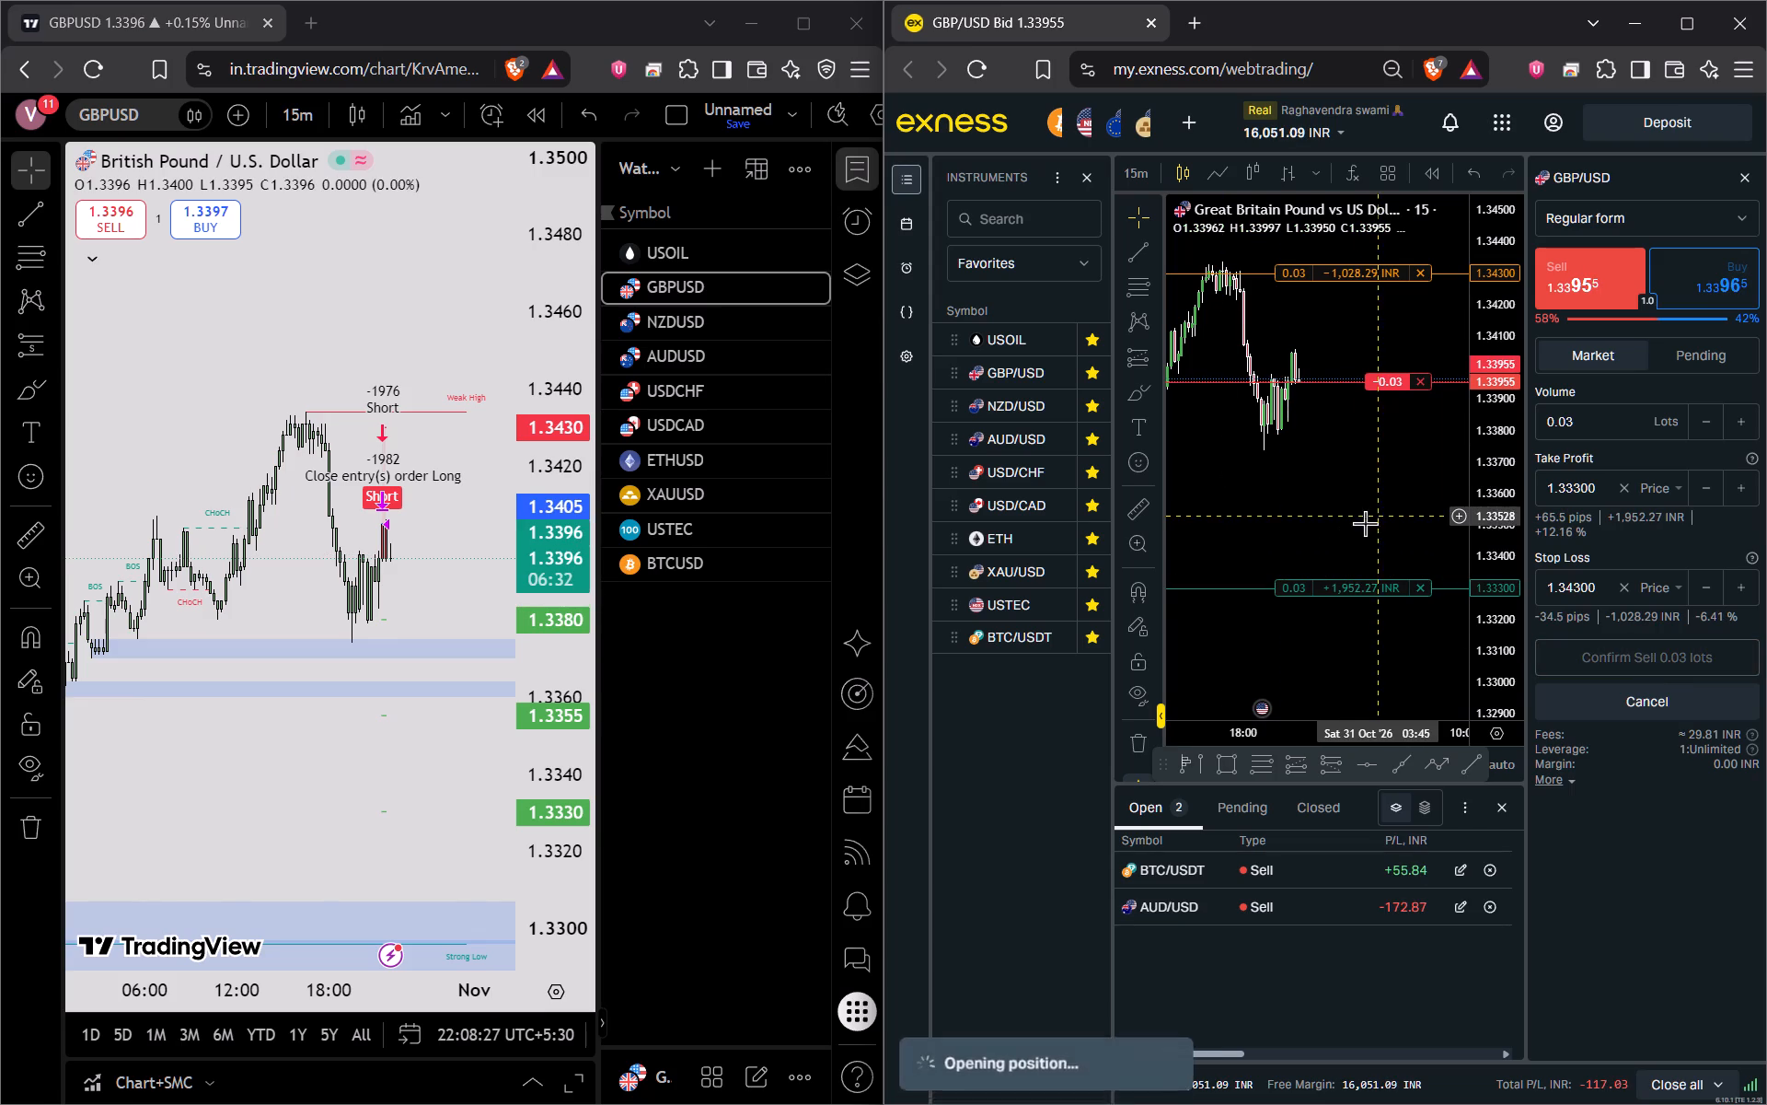
pyautogui.moveTo(1365, 523); pyautogui.dragTo(1331, 533)
pyautogui.scroll(1, 1349, 538)
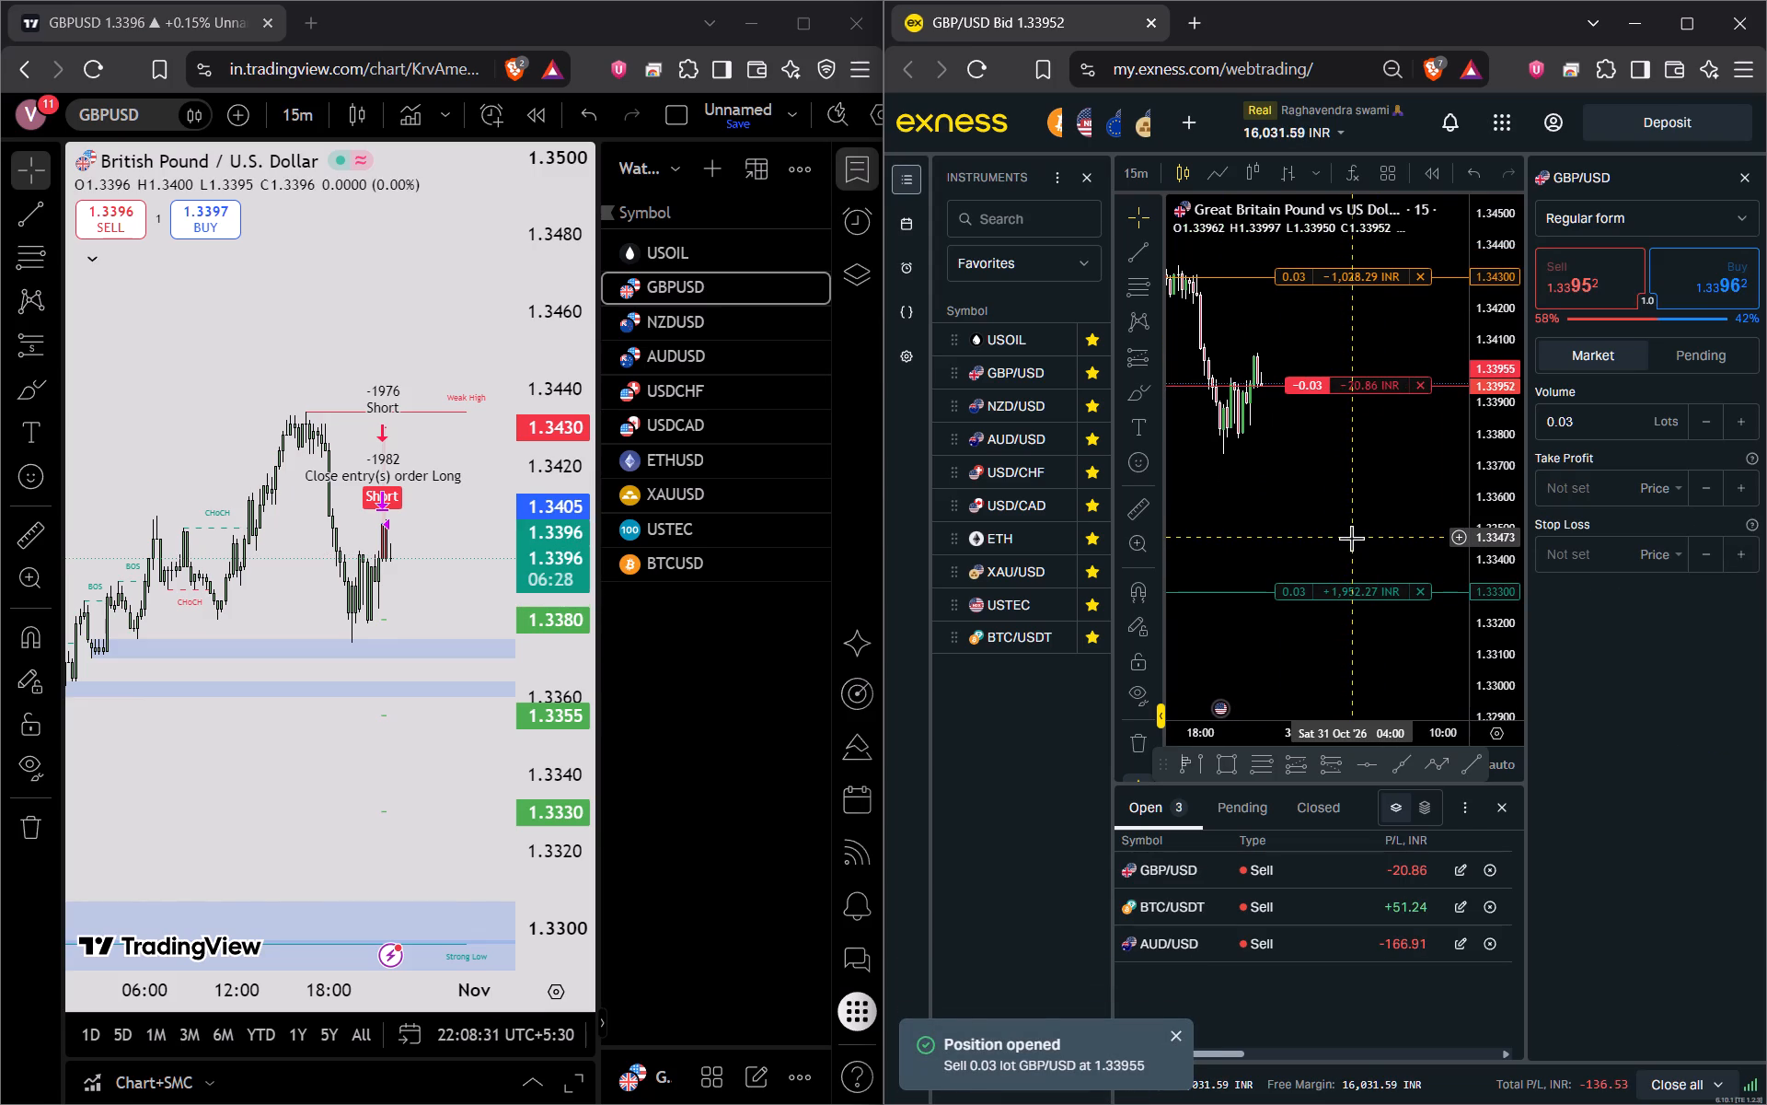
# Draw a short position on the TradingView GBPUSD chart with entry at about 1.3397 and target at about 1.3331.
pyautogui.click(669, 322)
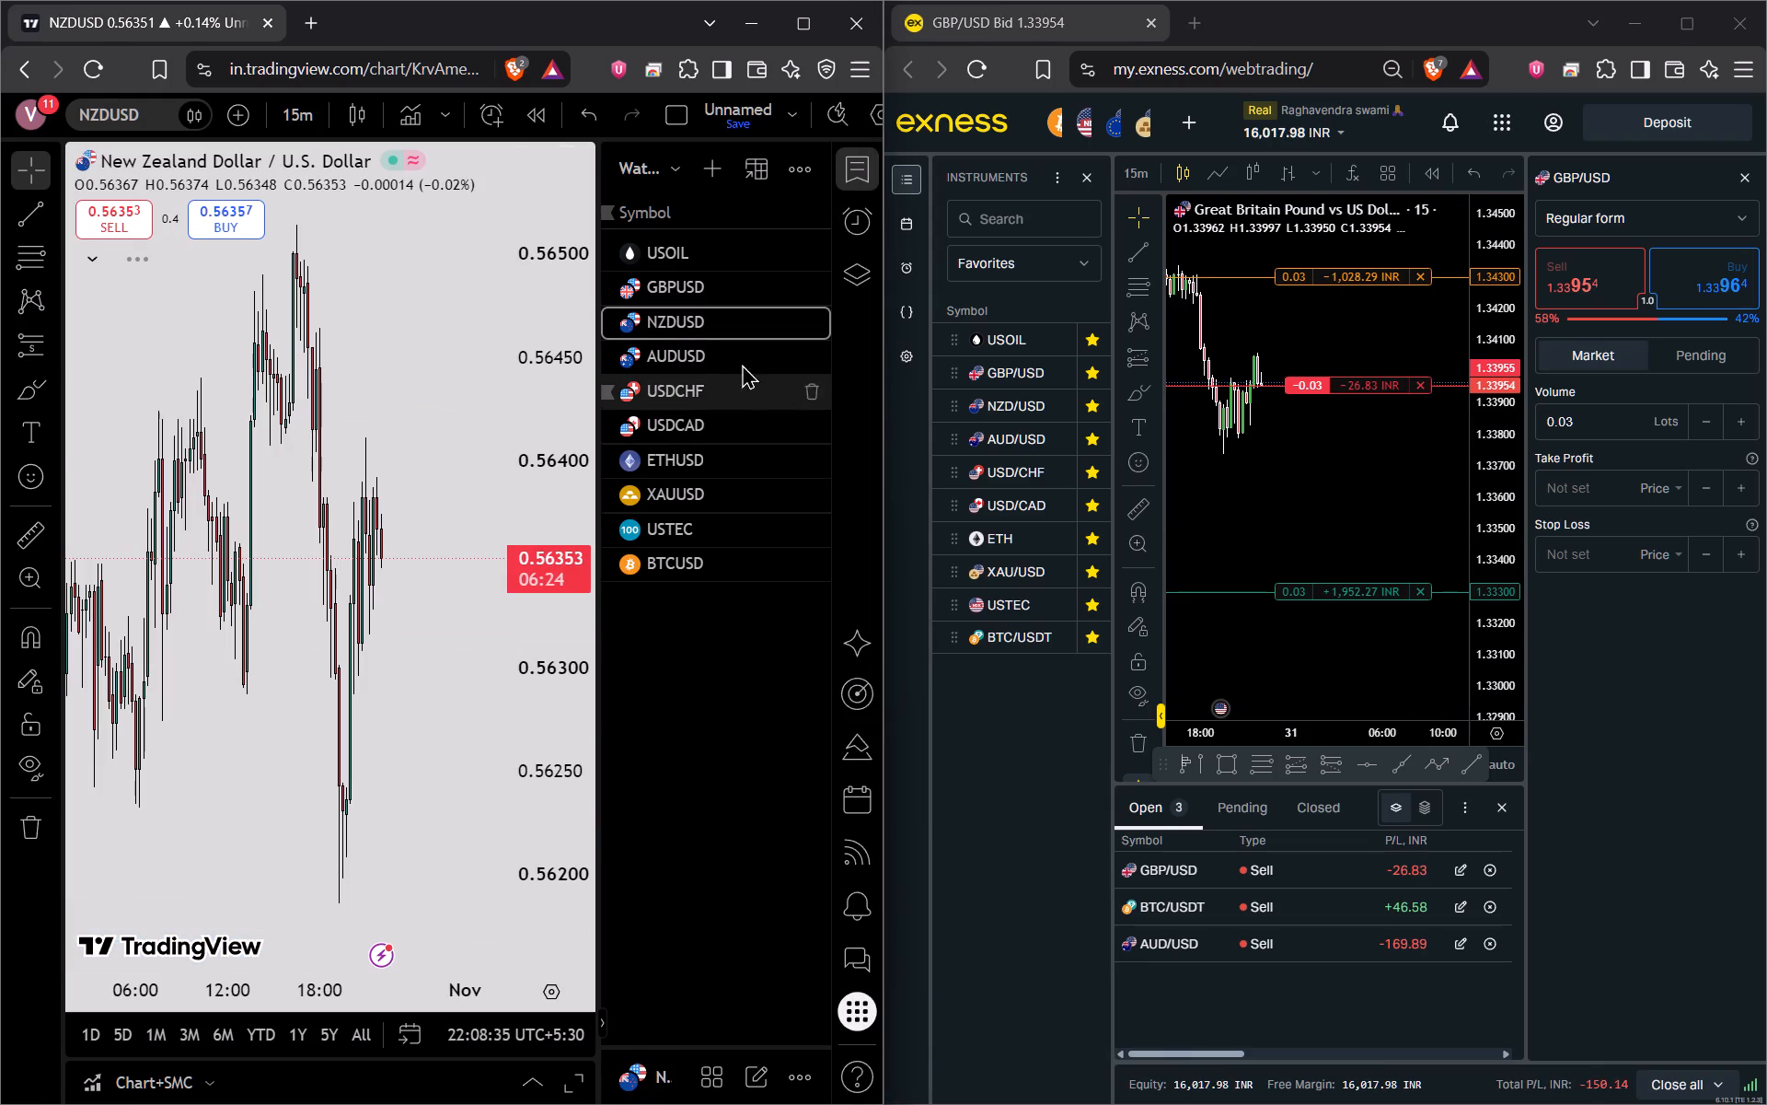
pyautogui.click(688, 291)
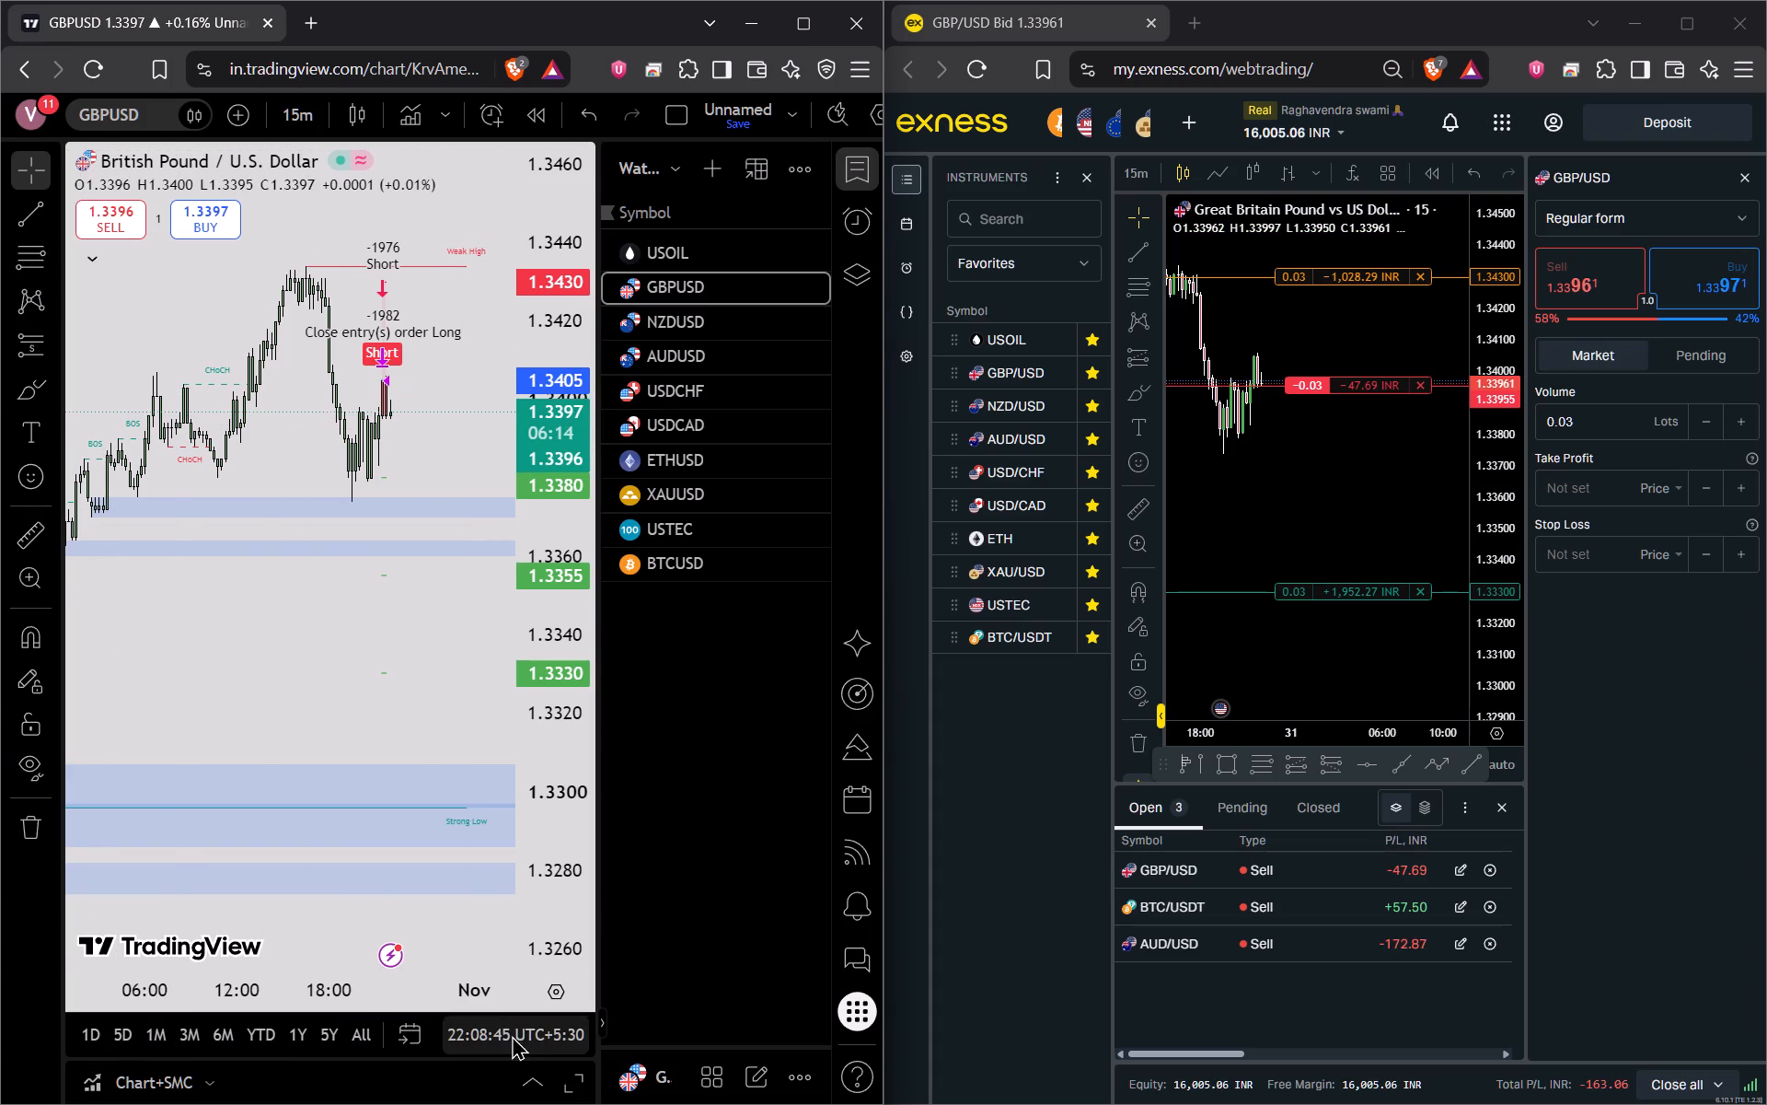
pyautogui.click(58, 261)
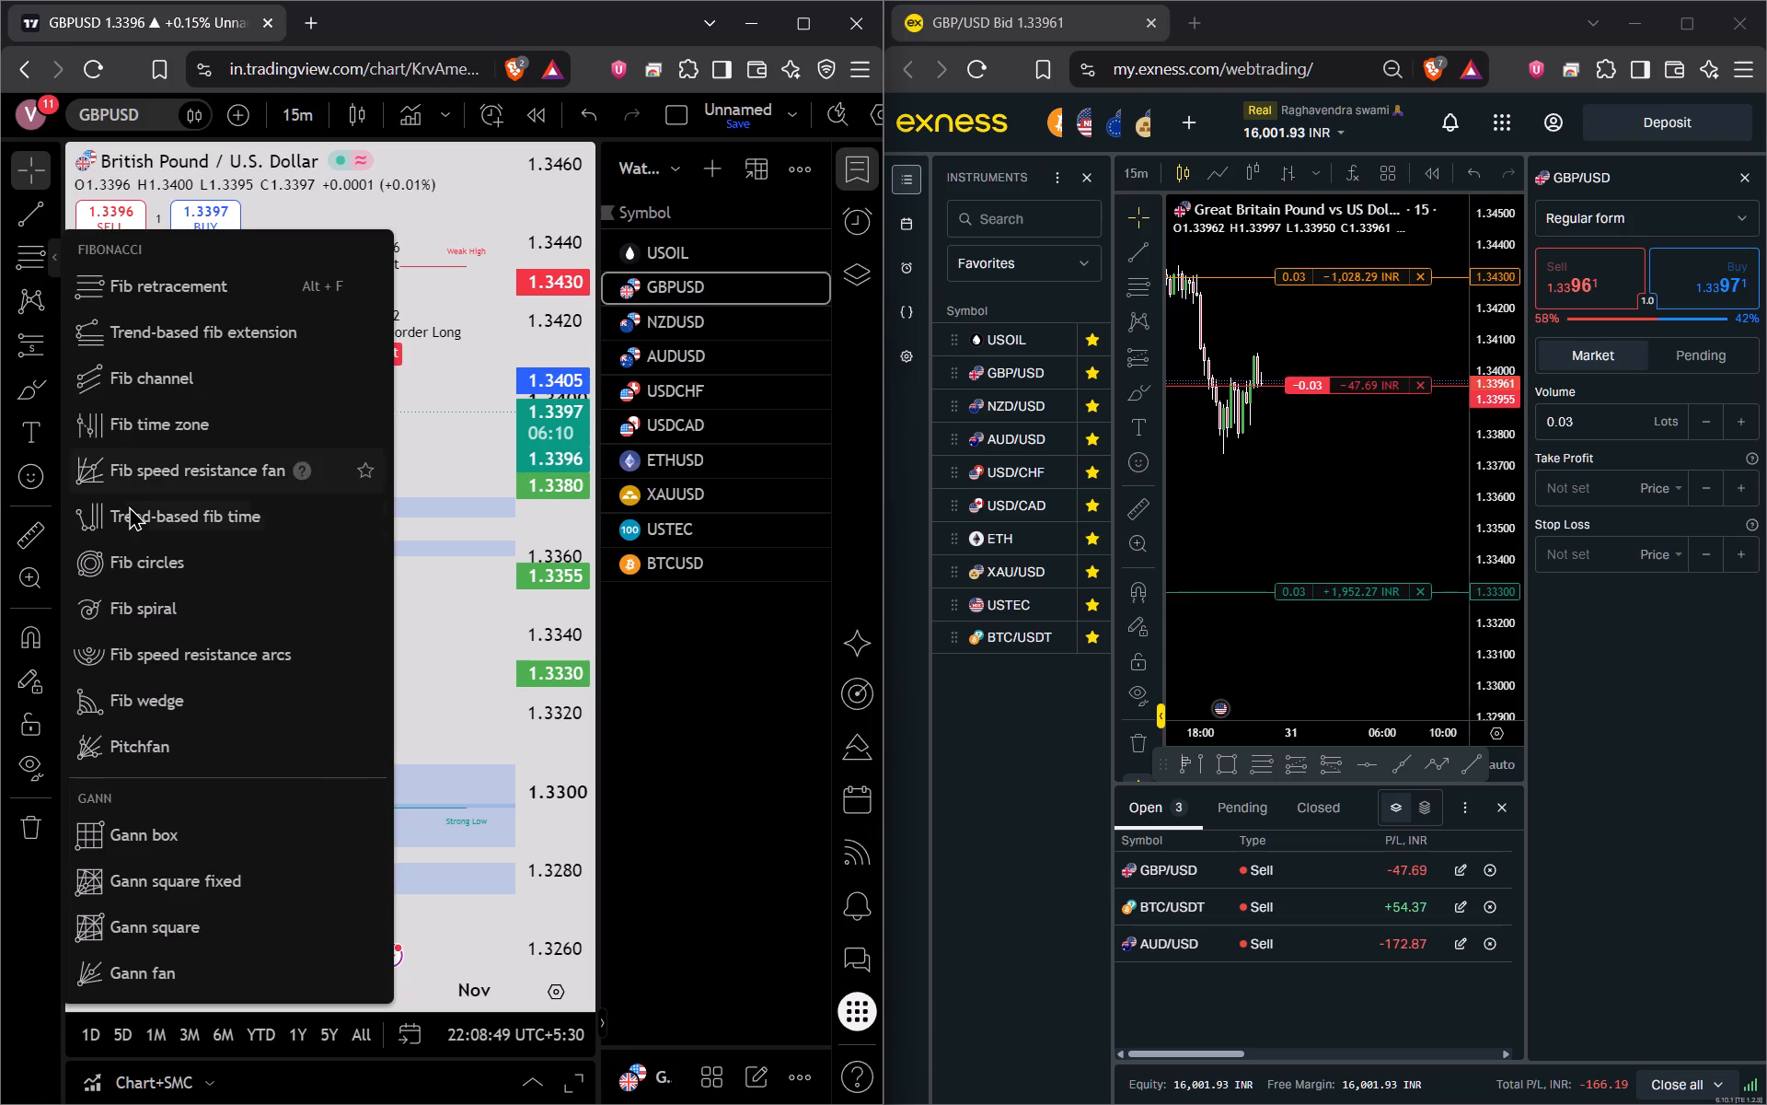
pyautogui.click(22, 262)
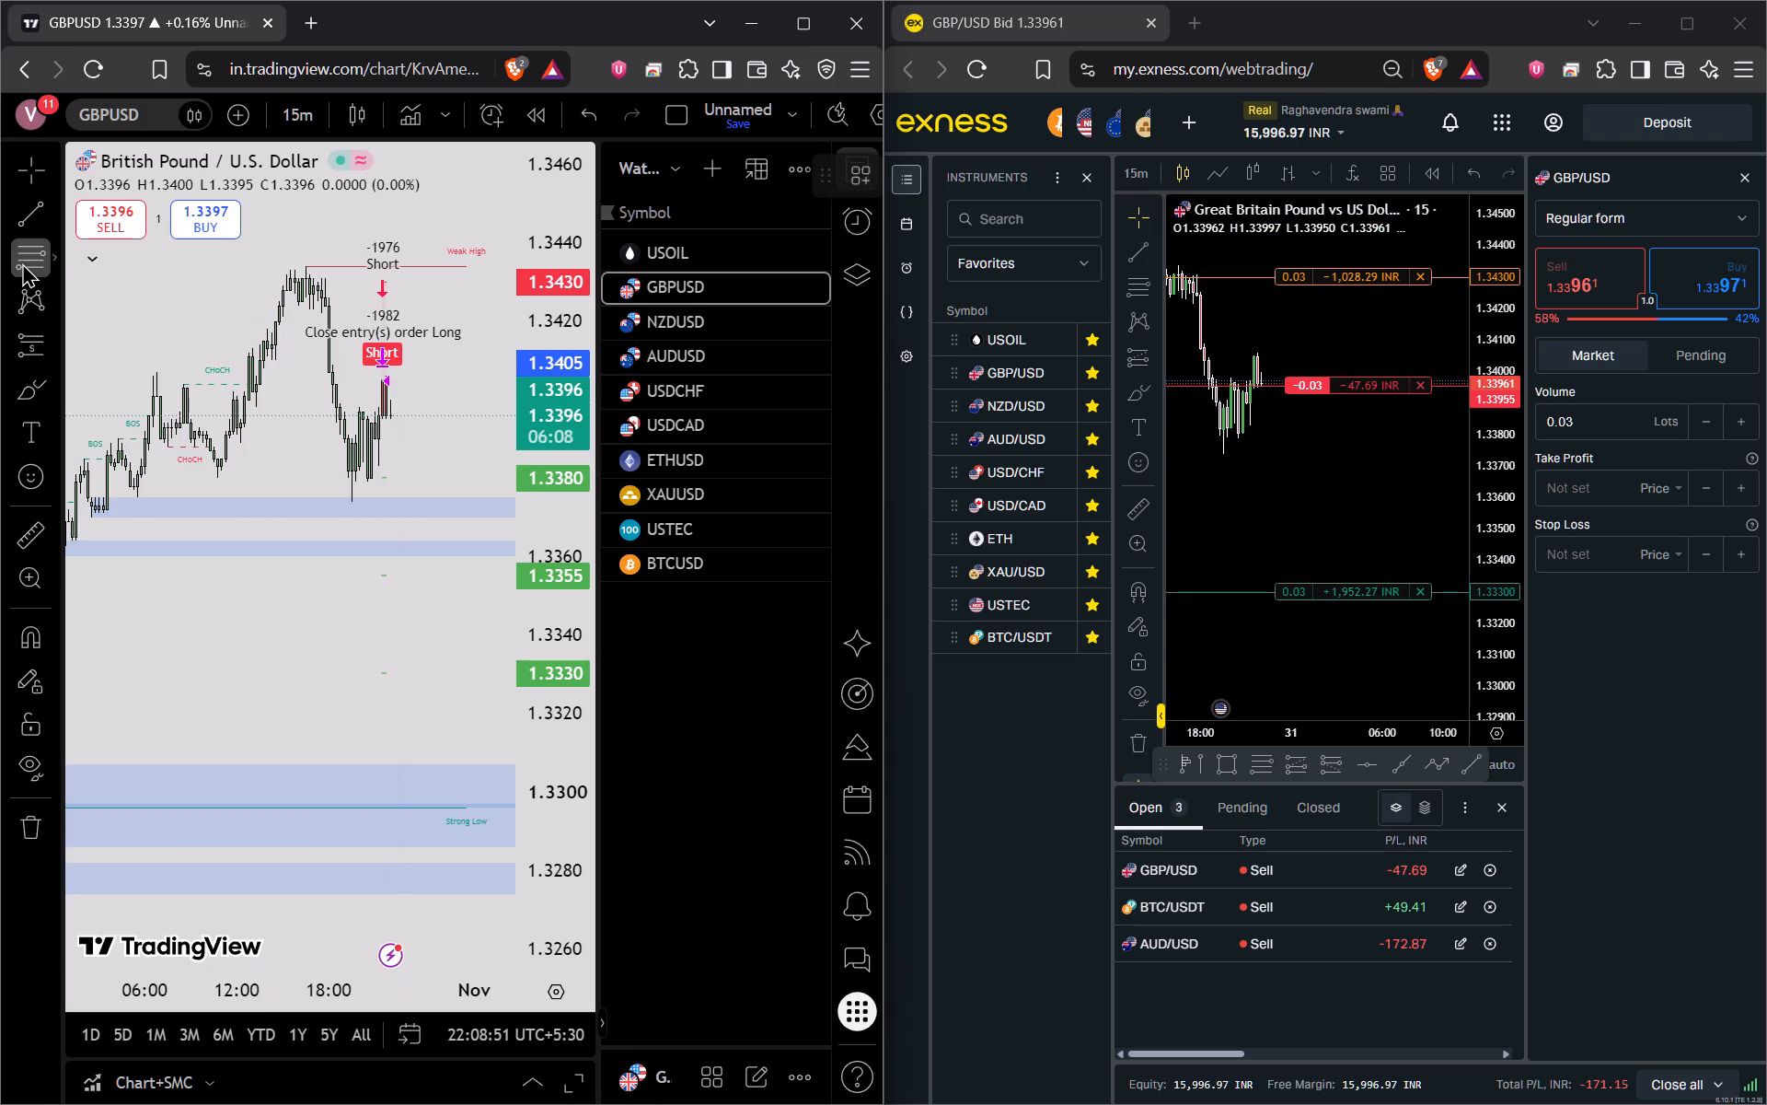
pyautogui.click(22, 262)
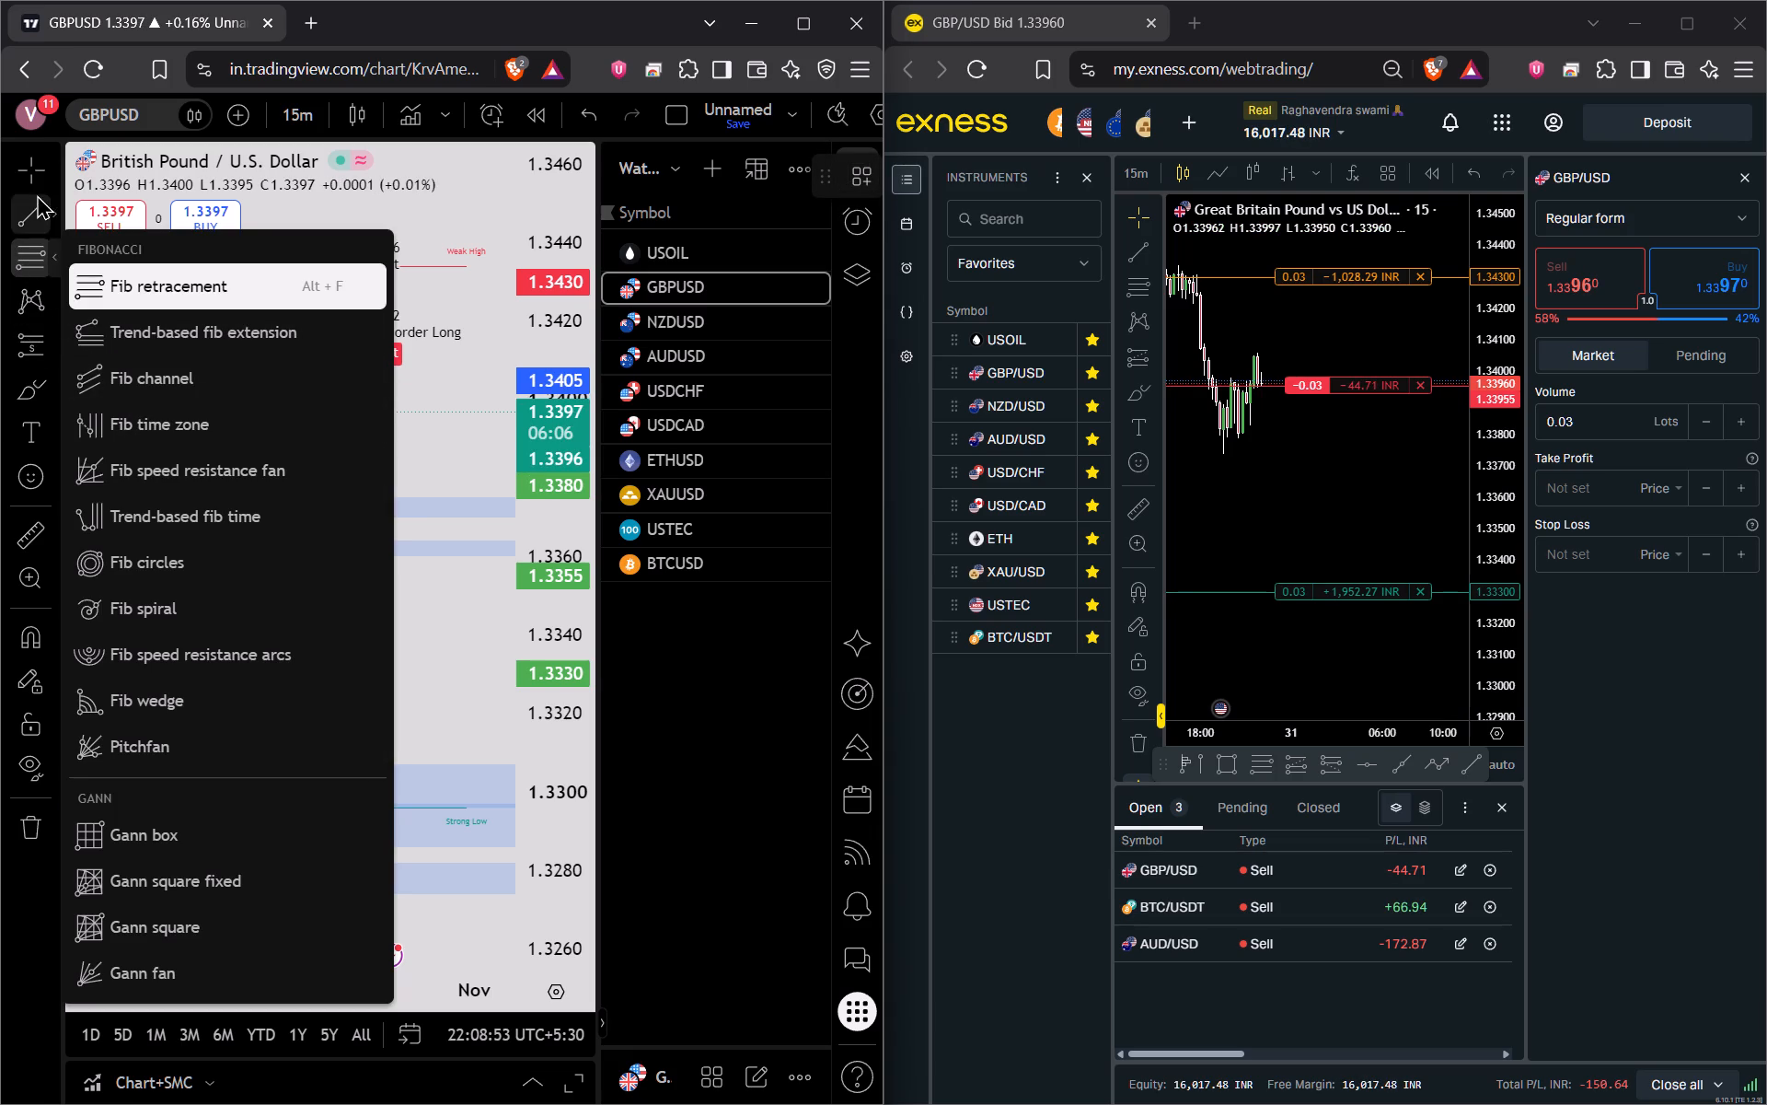
pyautogui.click(37, 194)
pyautogui.click(32, 210)
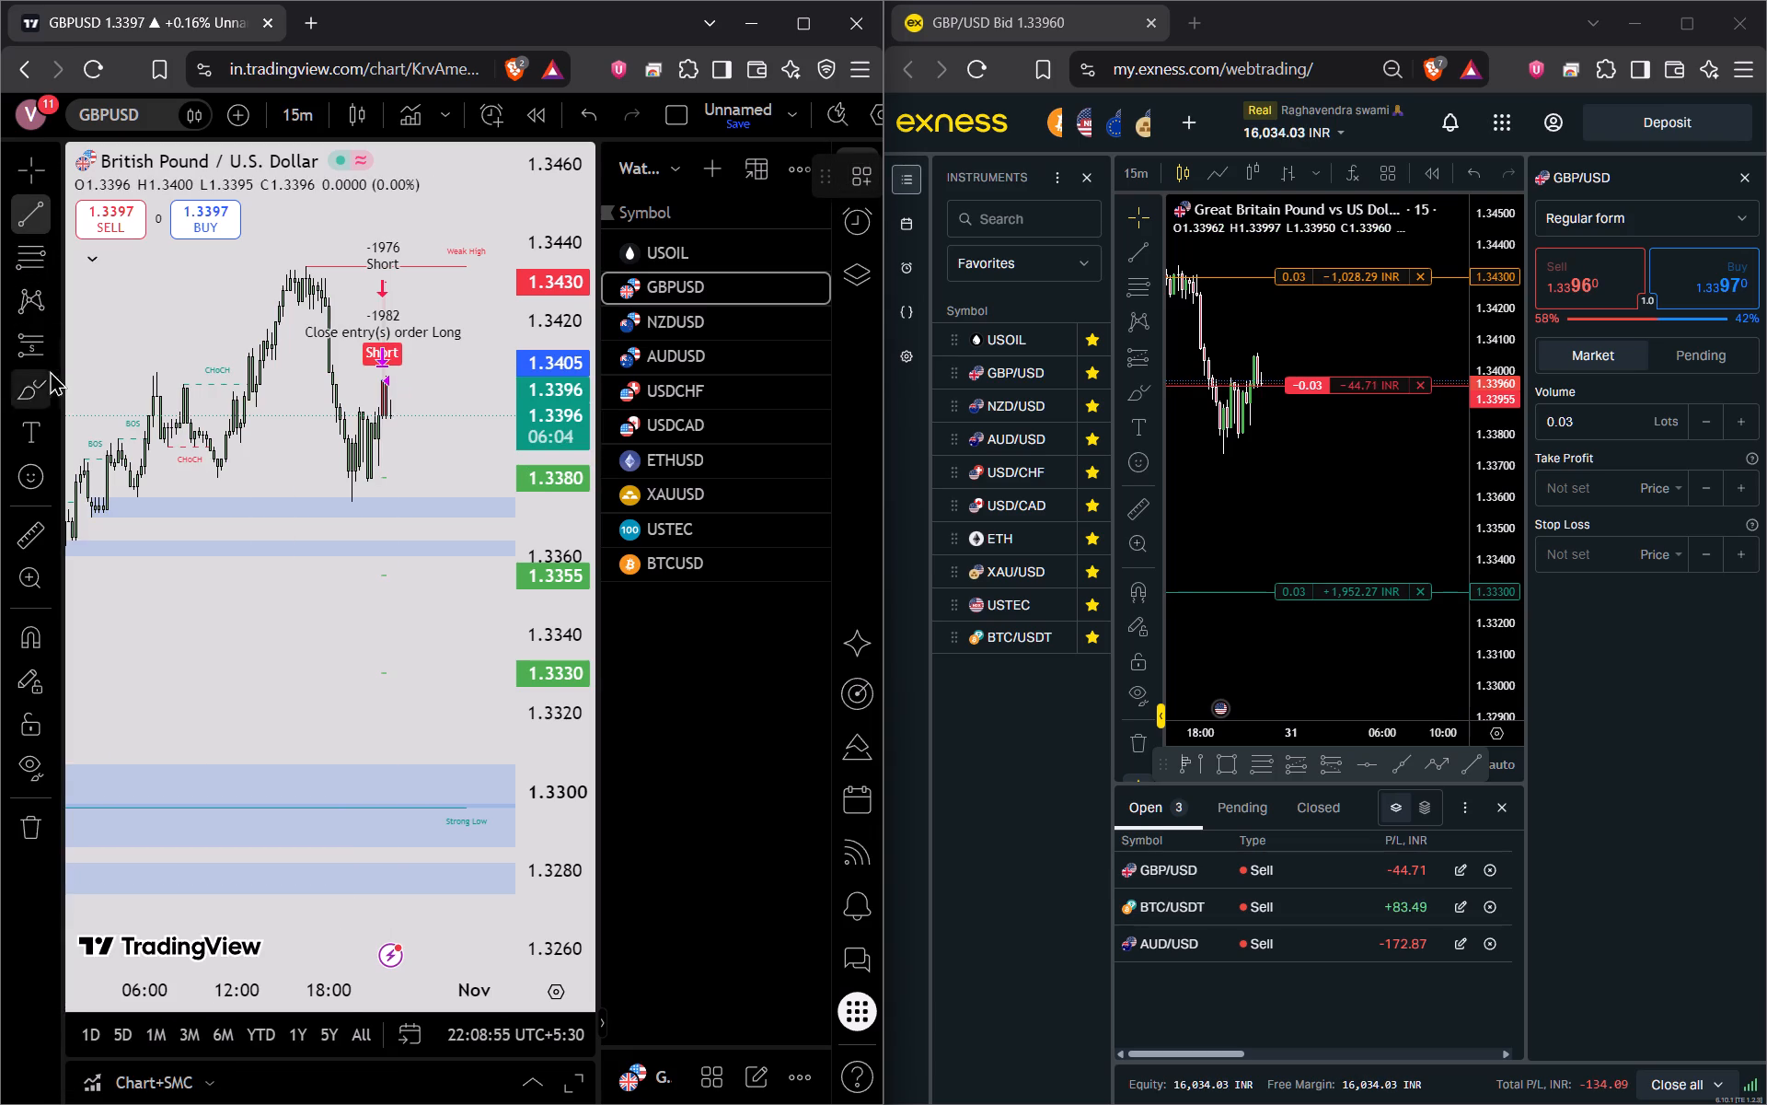
pyautogui.click(29, 344)
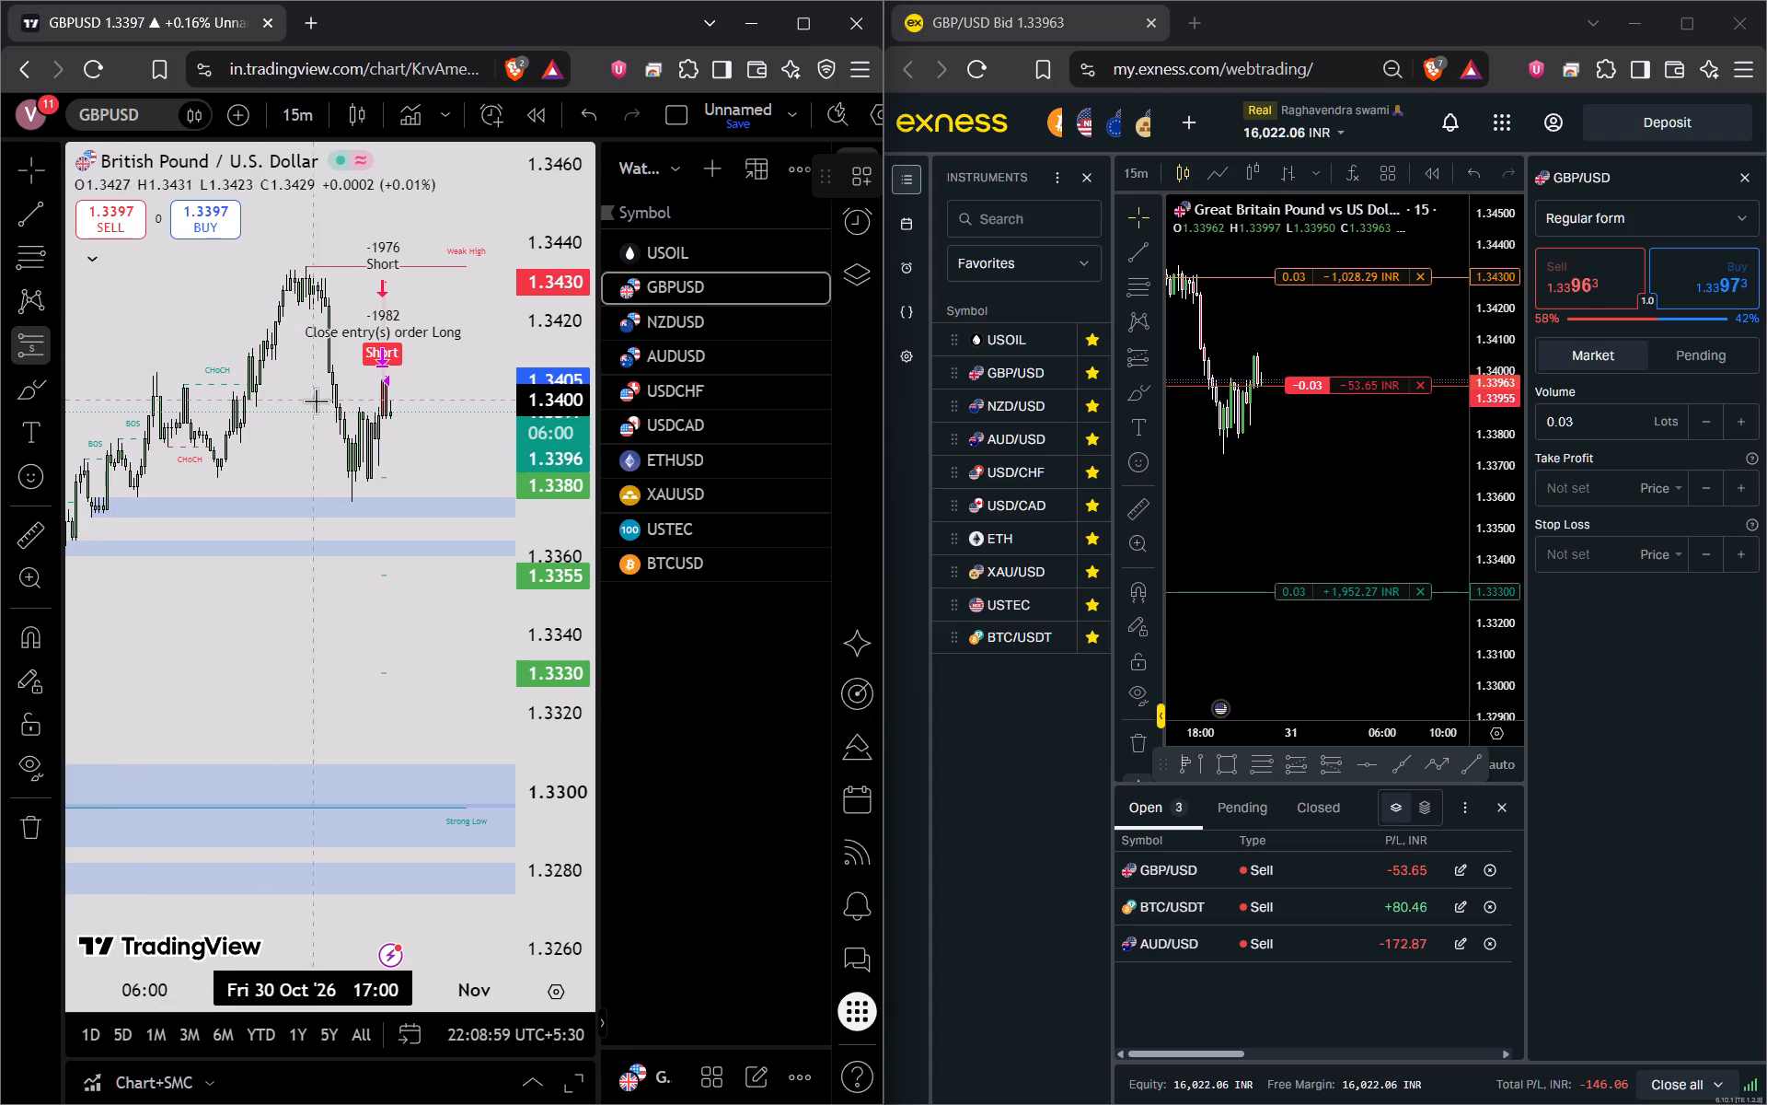
pyautogui.click(387, 412)
pyautogui.moveTo(381, 464); pyautogui.dragTo(449, 671)
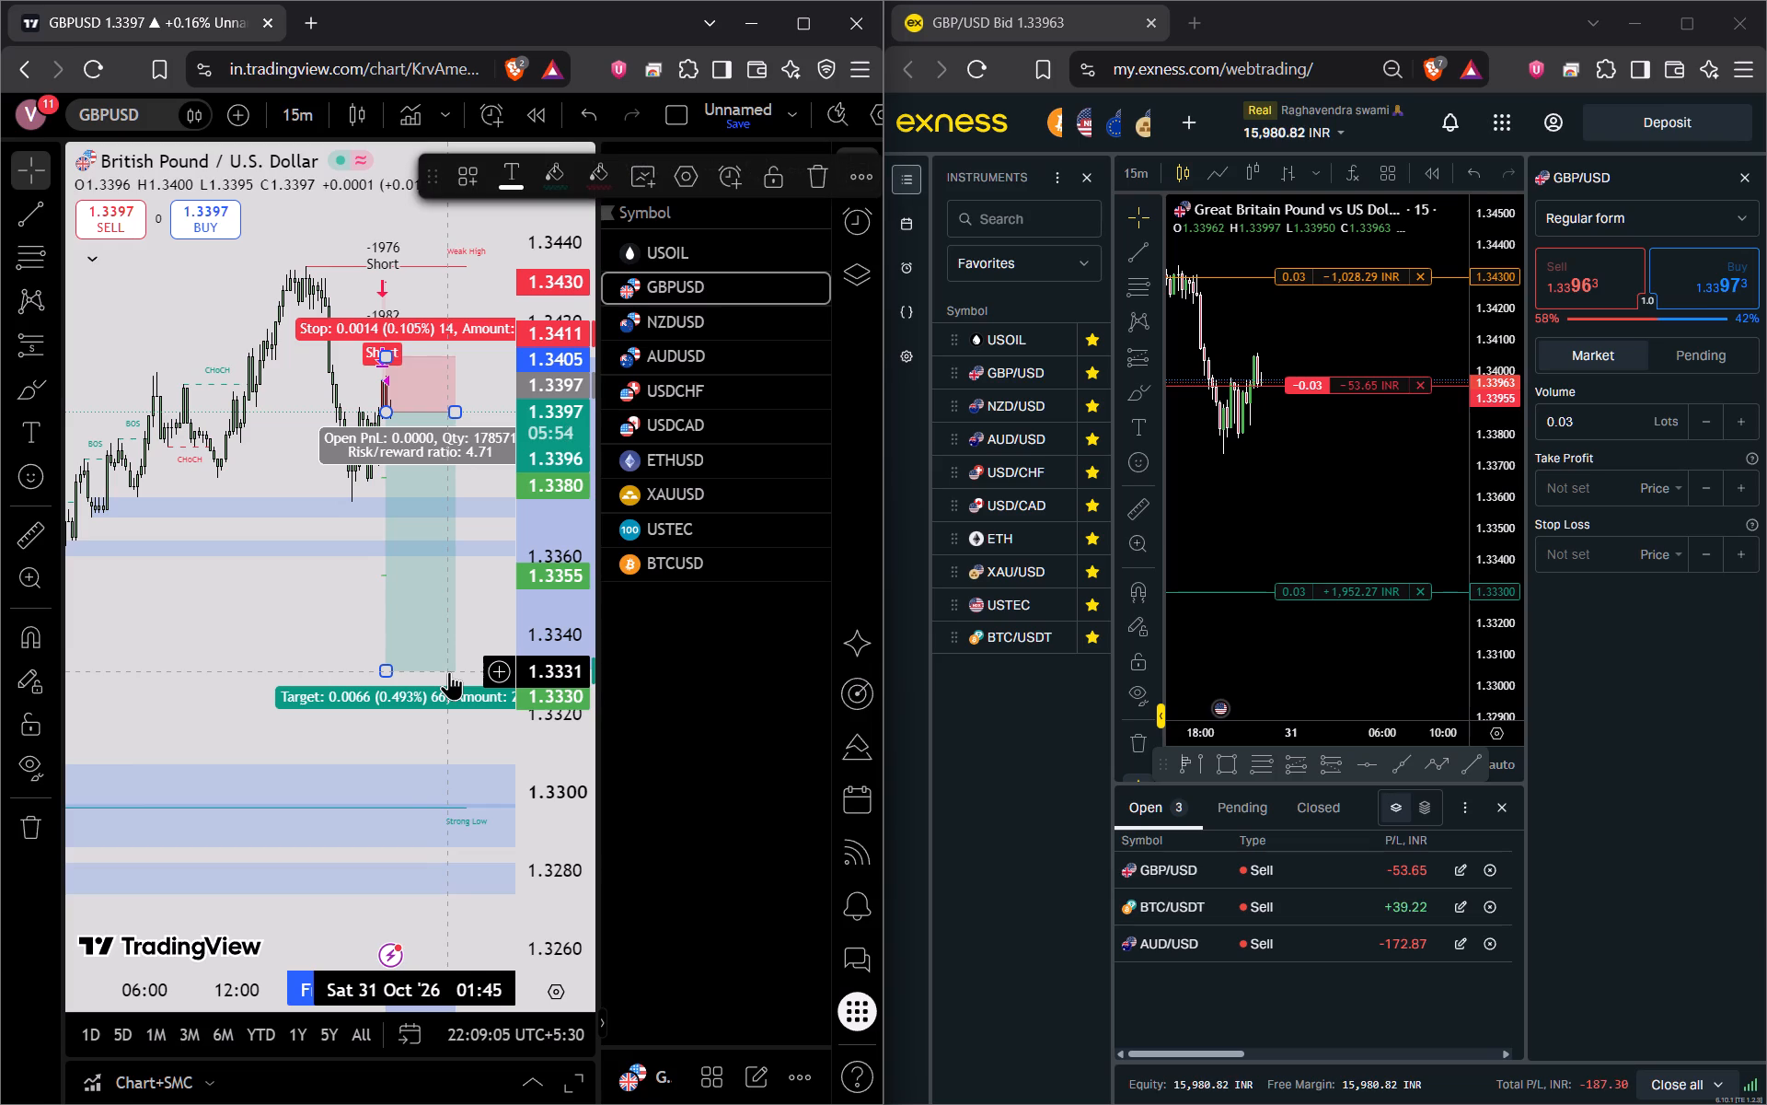
# Raise the stop level of the drawn GBPUSD short position to about 1.3427.
pyautogui.moveTo(253, 404); pyautogui.dragTo(190, 476)
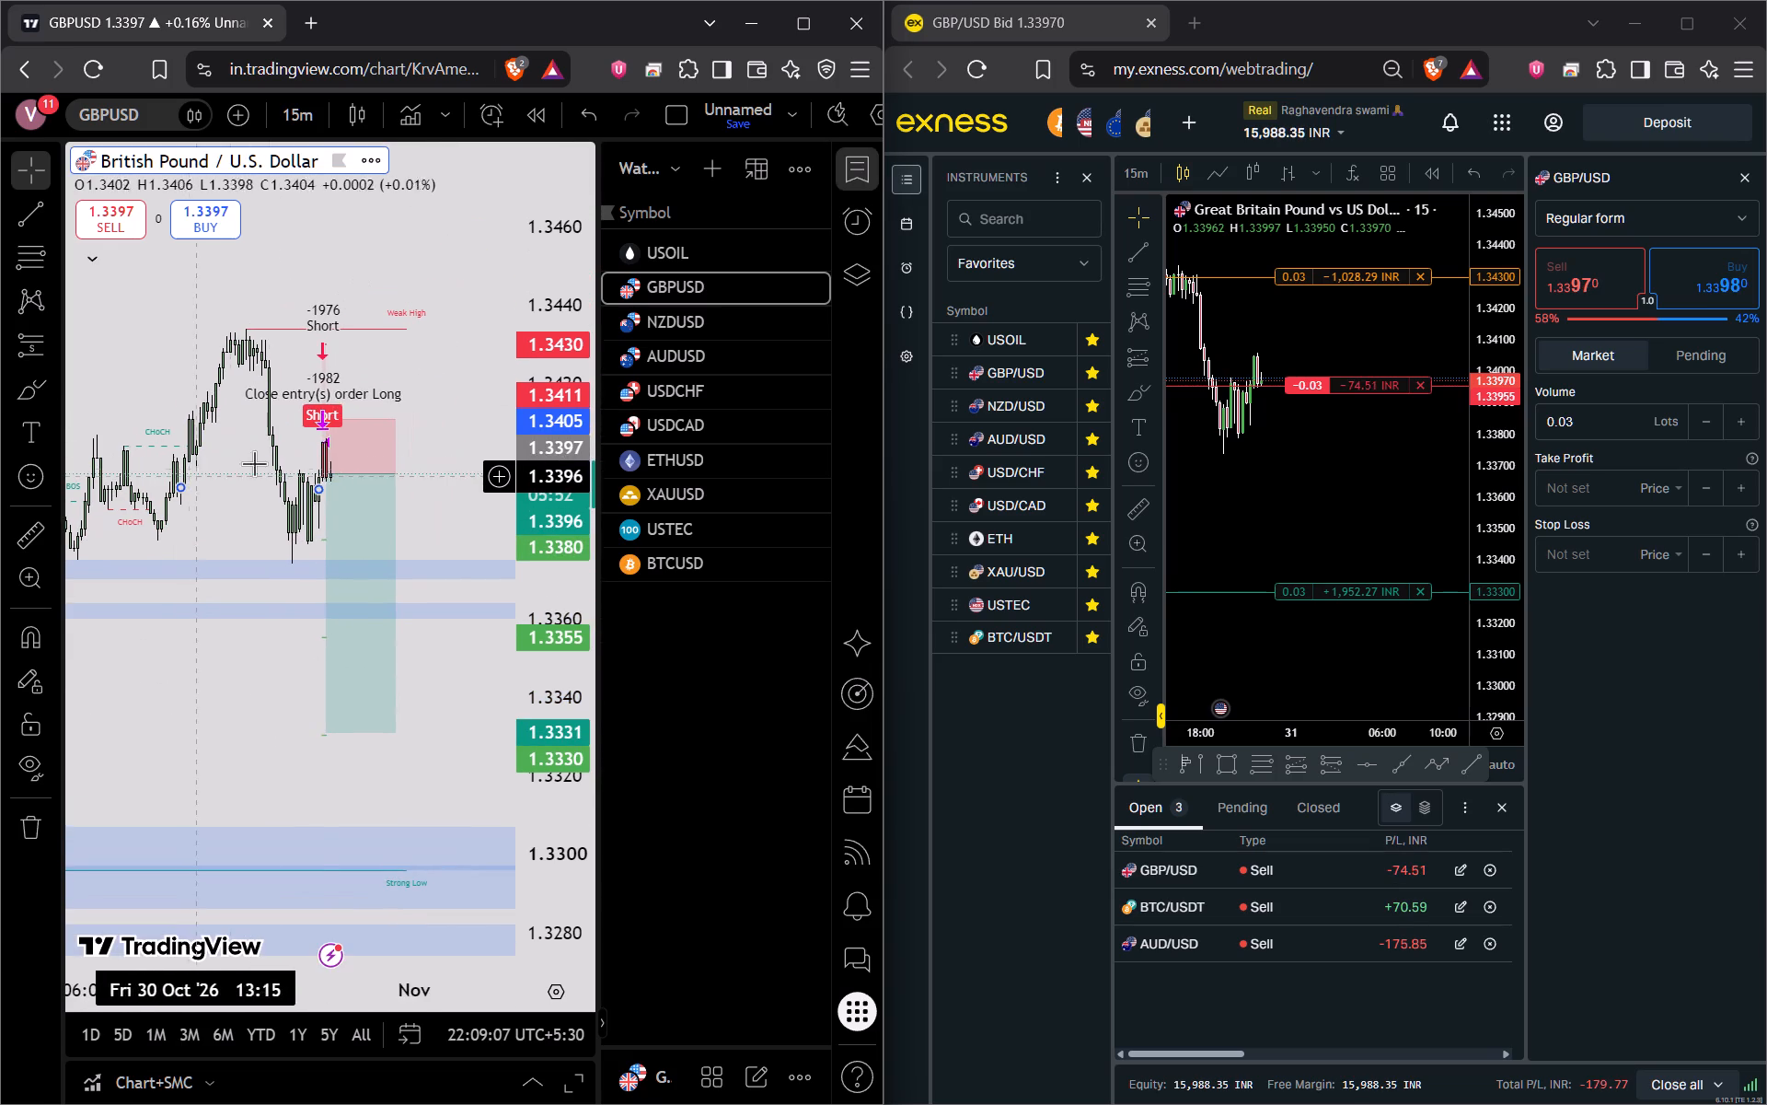
pyautogui.moveTo(323, 419); pyautogui.dragTo(375, 355)
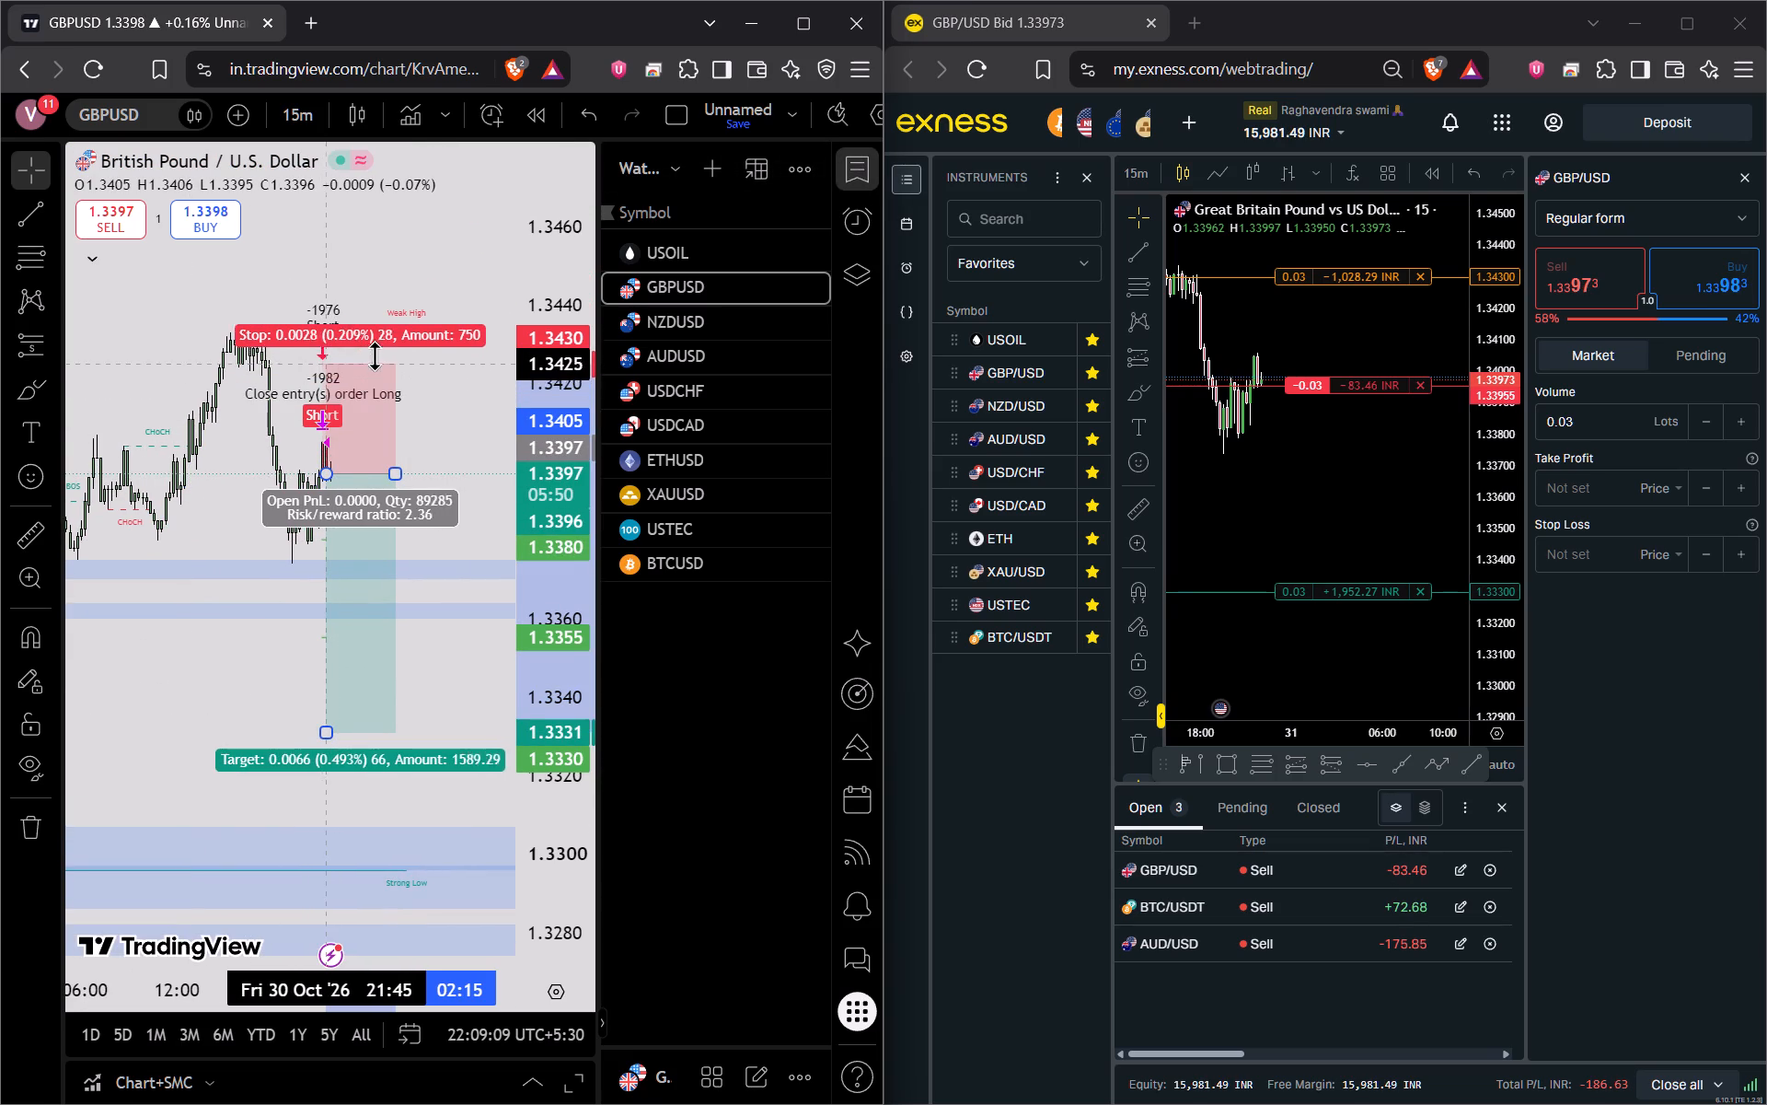
pyautogui.moveTo(375, 355); pyautogui.dragTo(429, 425)
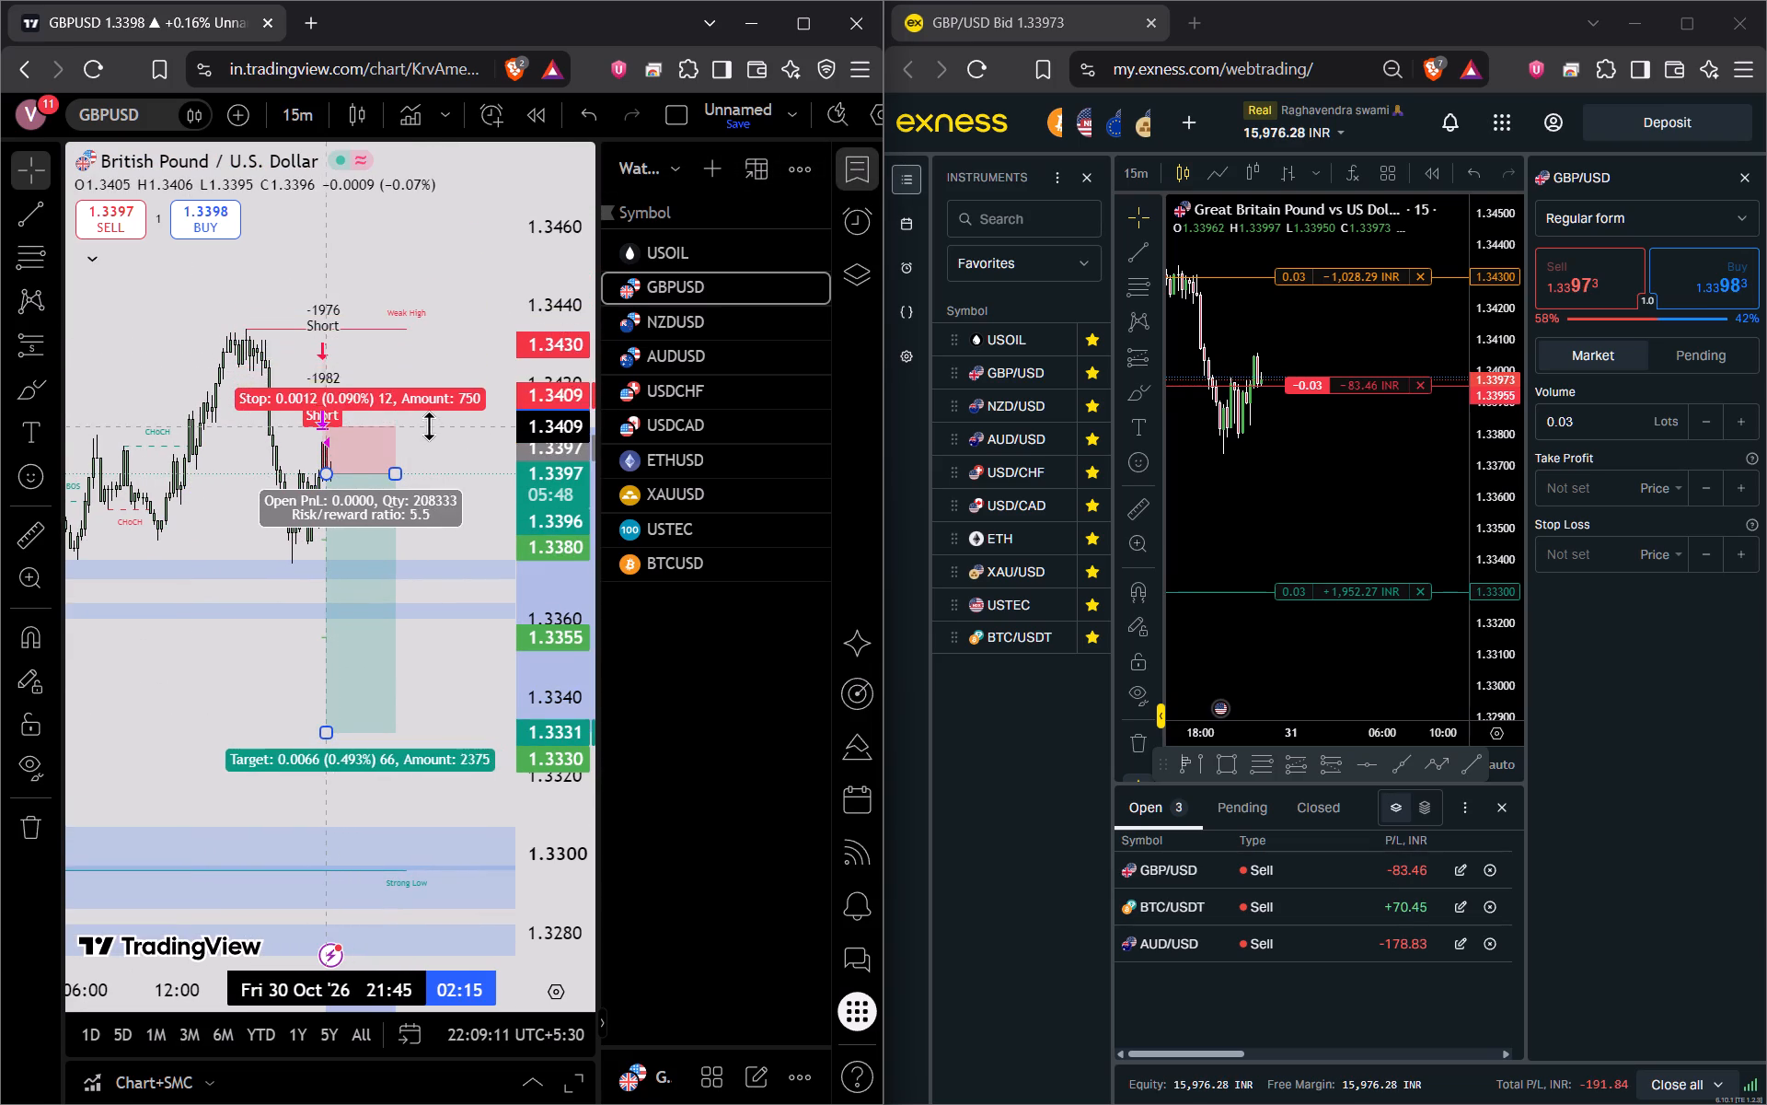
pyautogui.moveTo(429, 425); pyautogui.dragTo(424, 357)
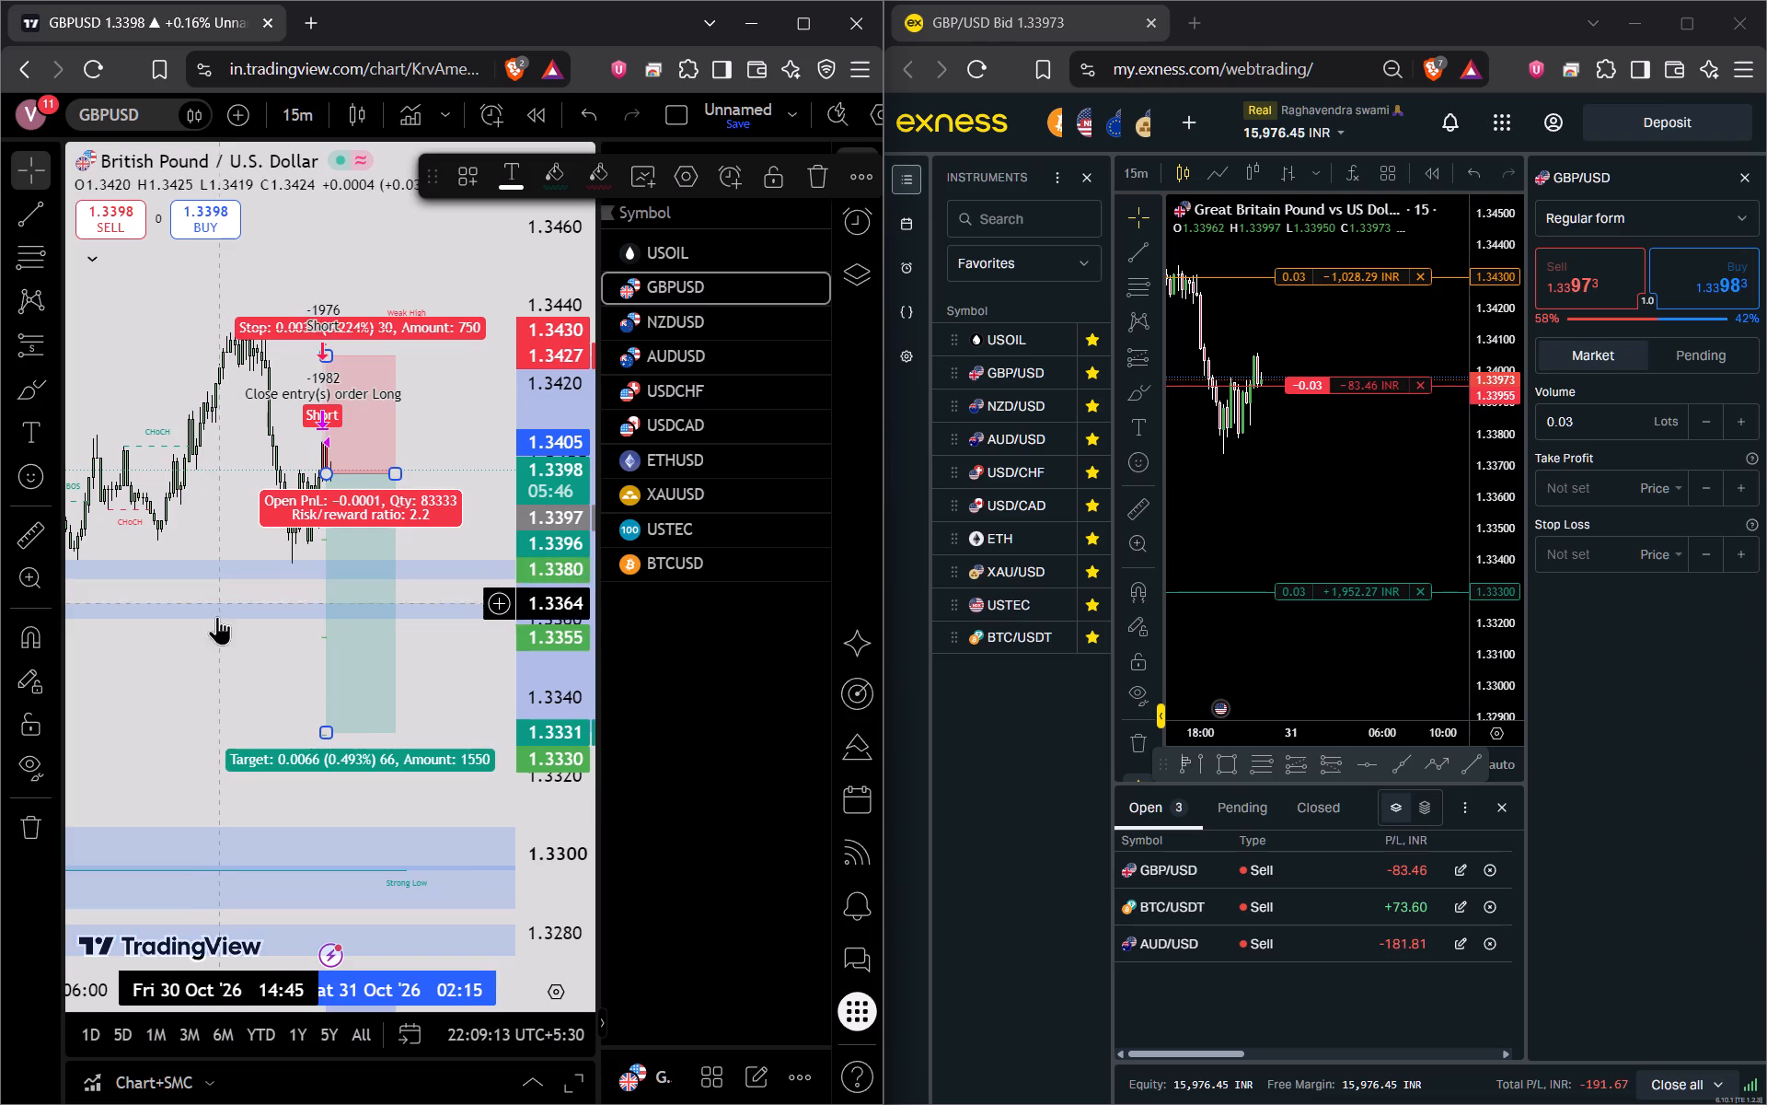
pyautogui.click(214, 621)
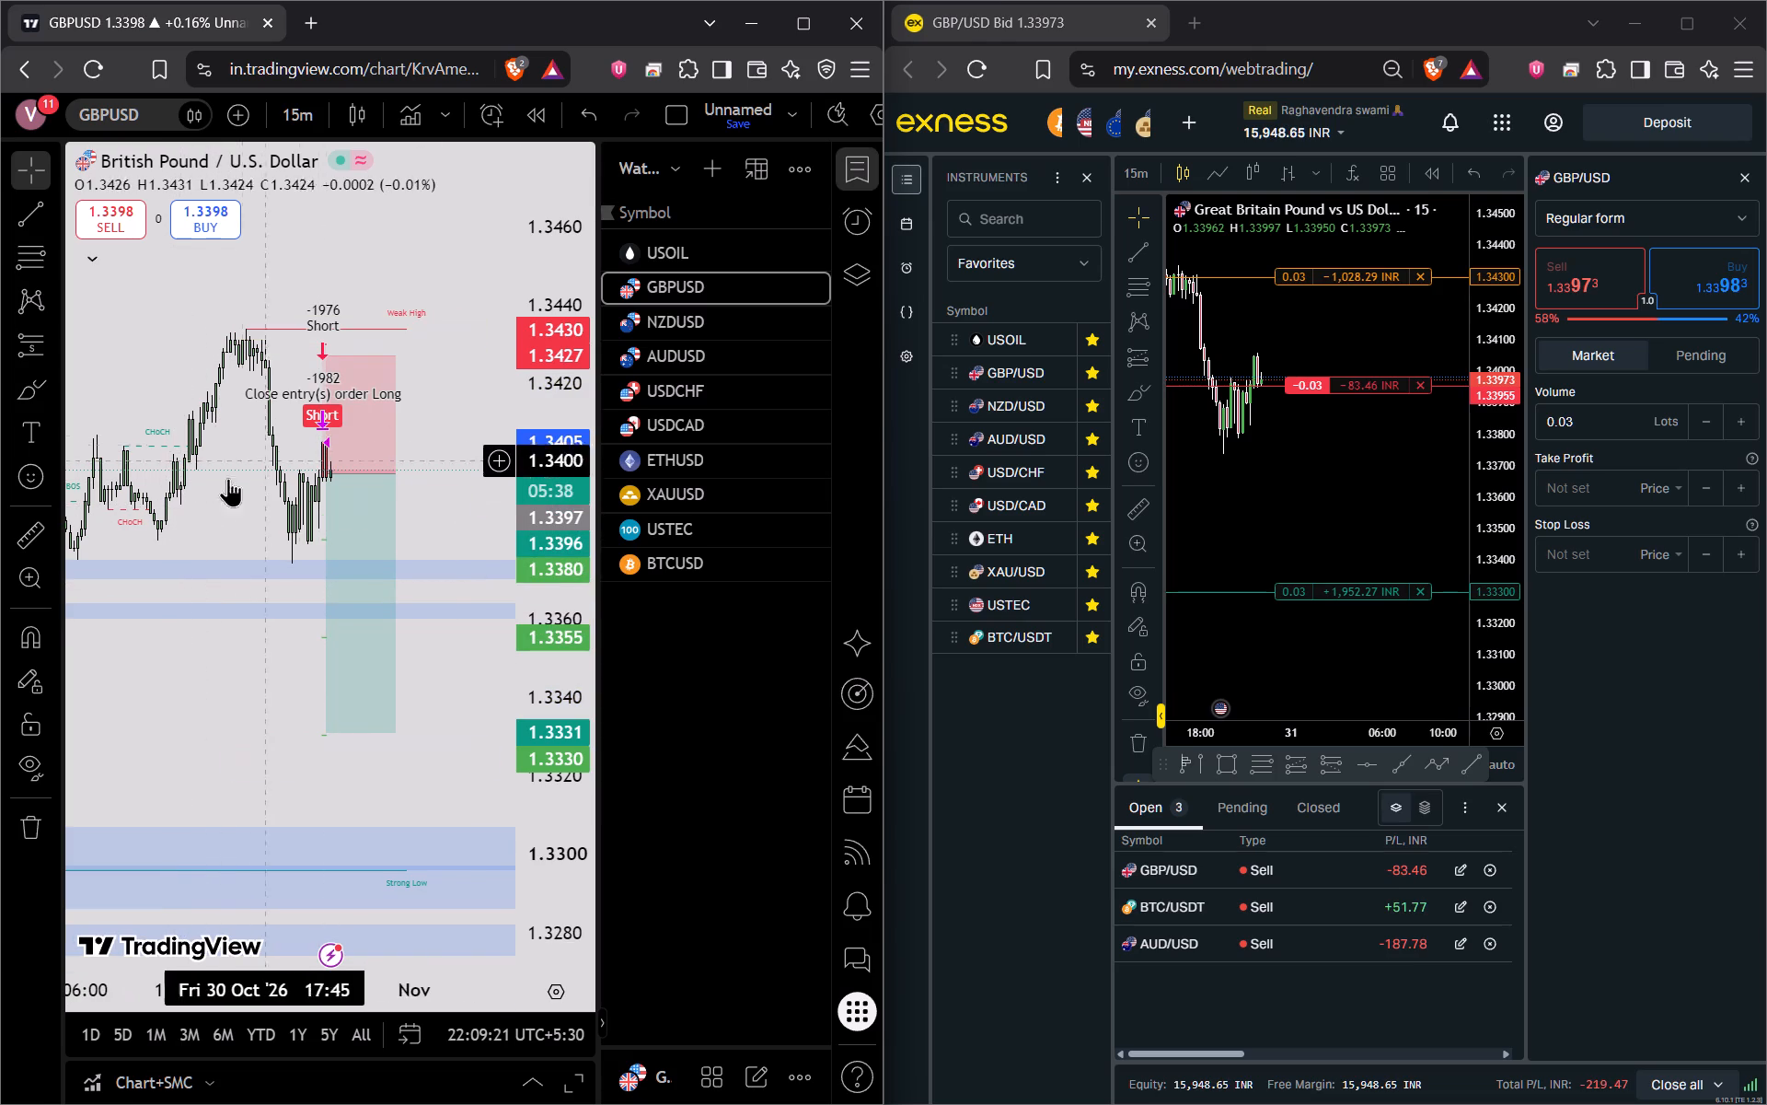
# Review the signals and price levels on the TradingView NZDUSD and AUDUSD 15-minute charts.
pyautogui.click(712, 322)
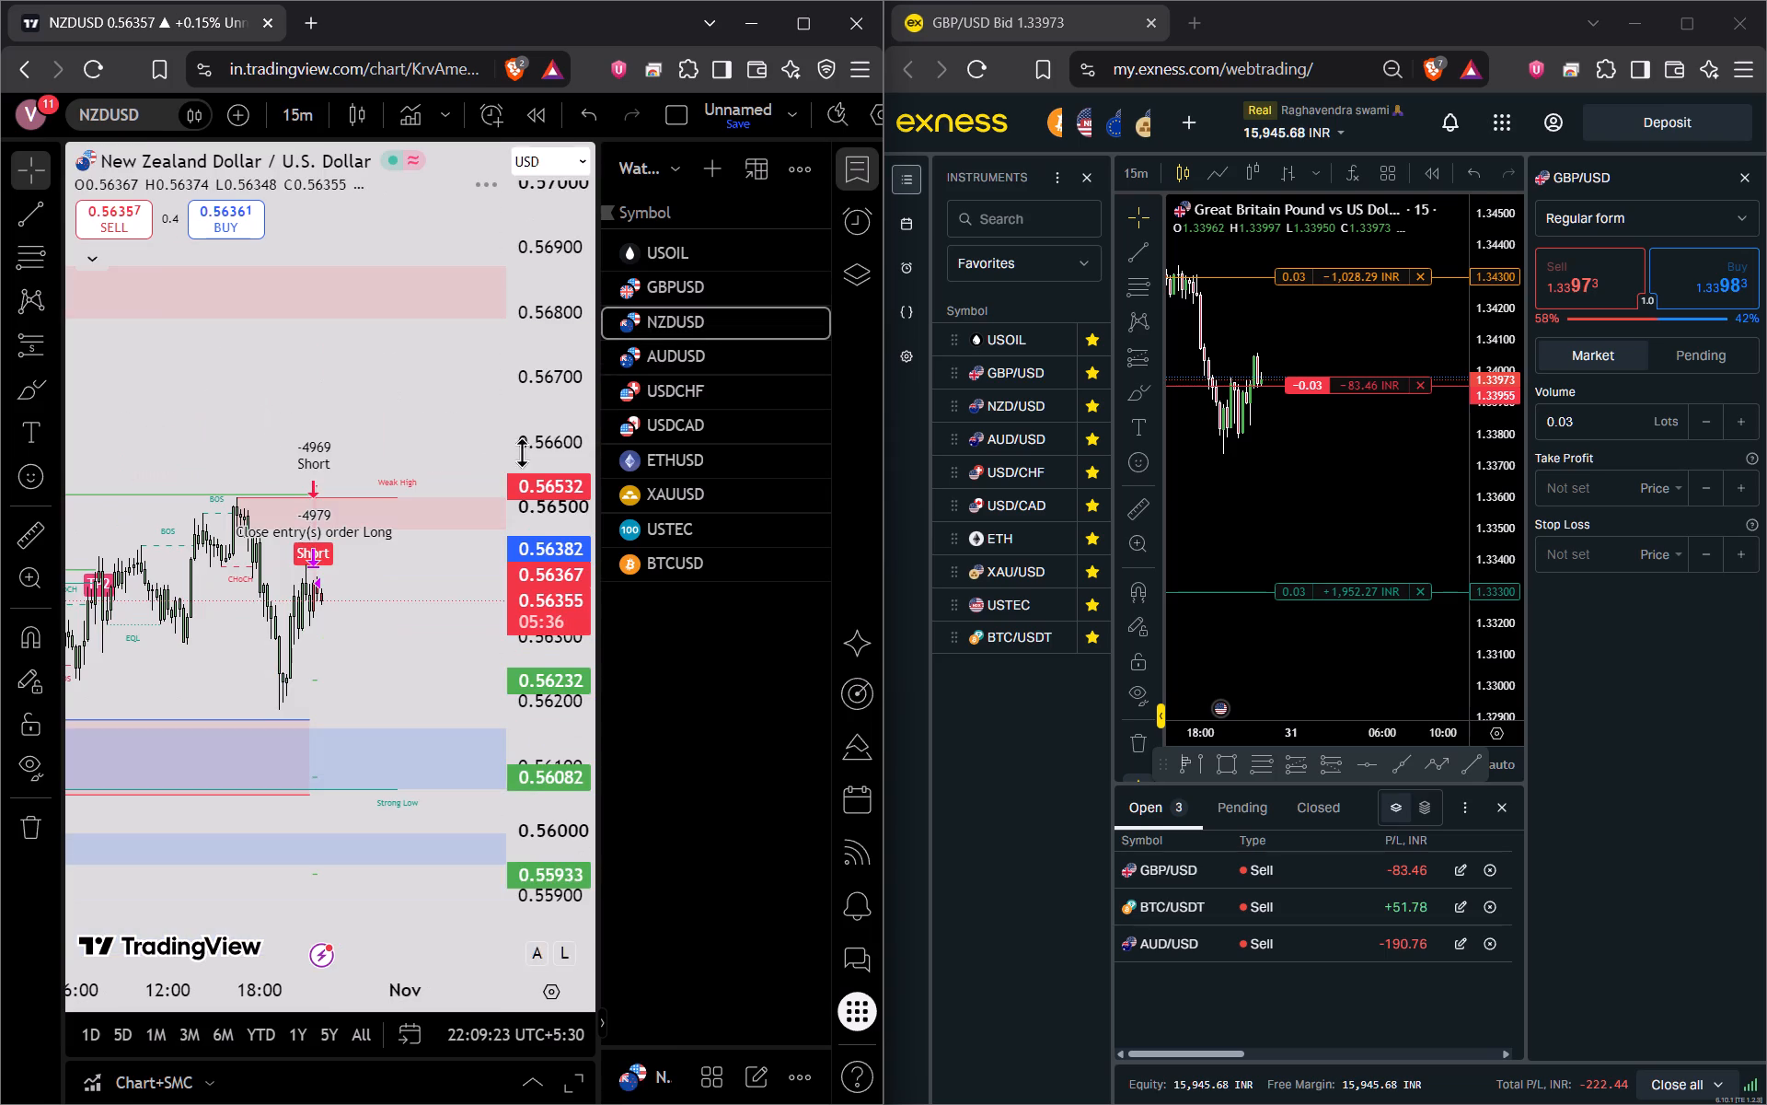
pyautogui.moveTo(410, 392); pyautogui.dragTo(358, 320)
pyautogui.click(673, 364)
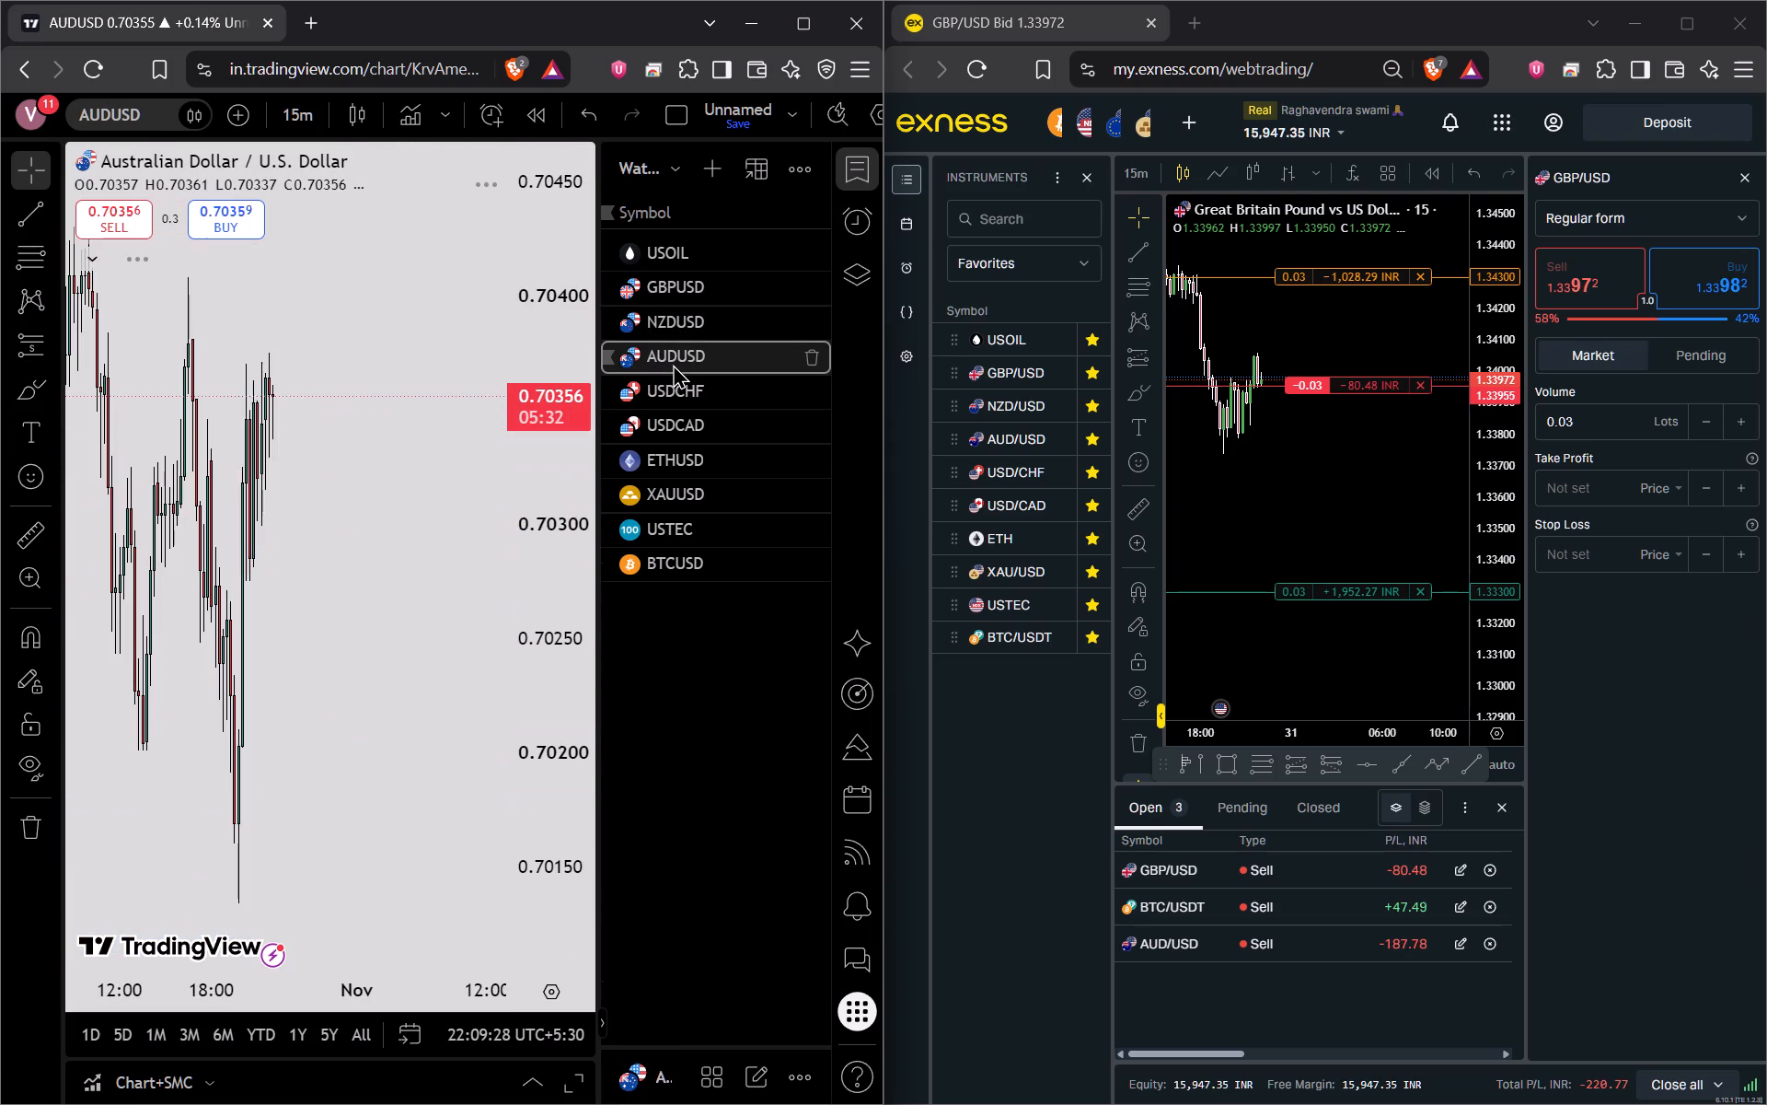
pyautogui.moveTo(543, 404); pyautogui.dragTo(553, 557)
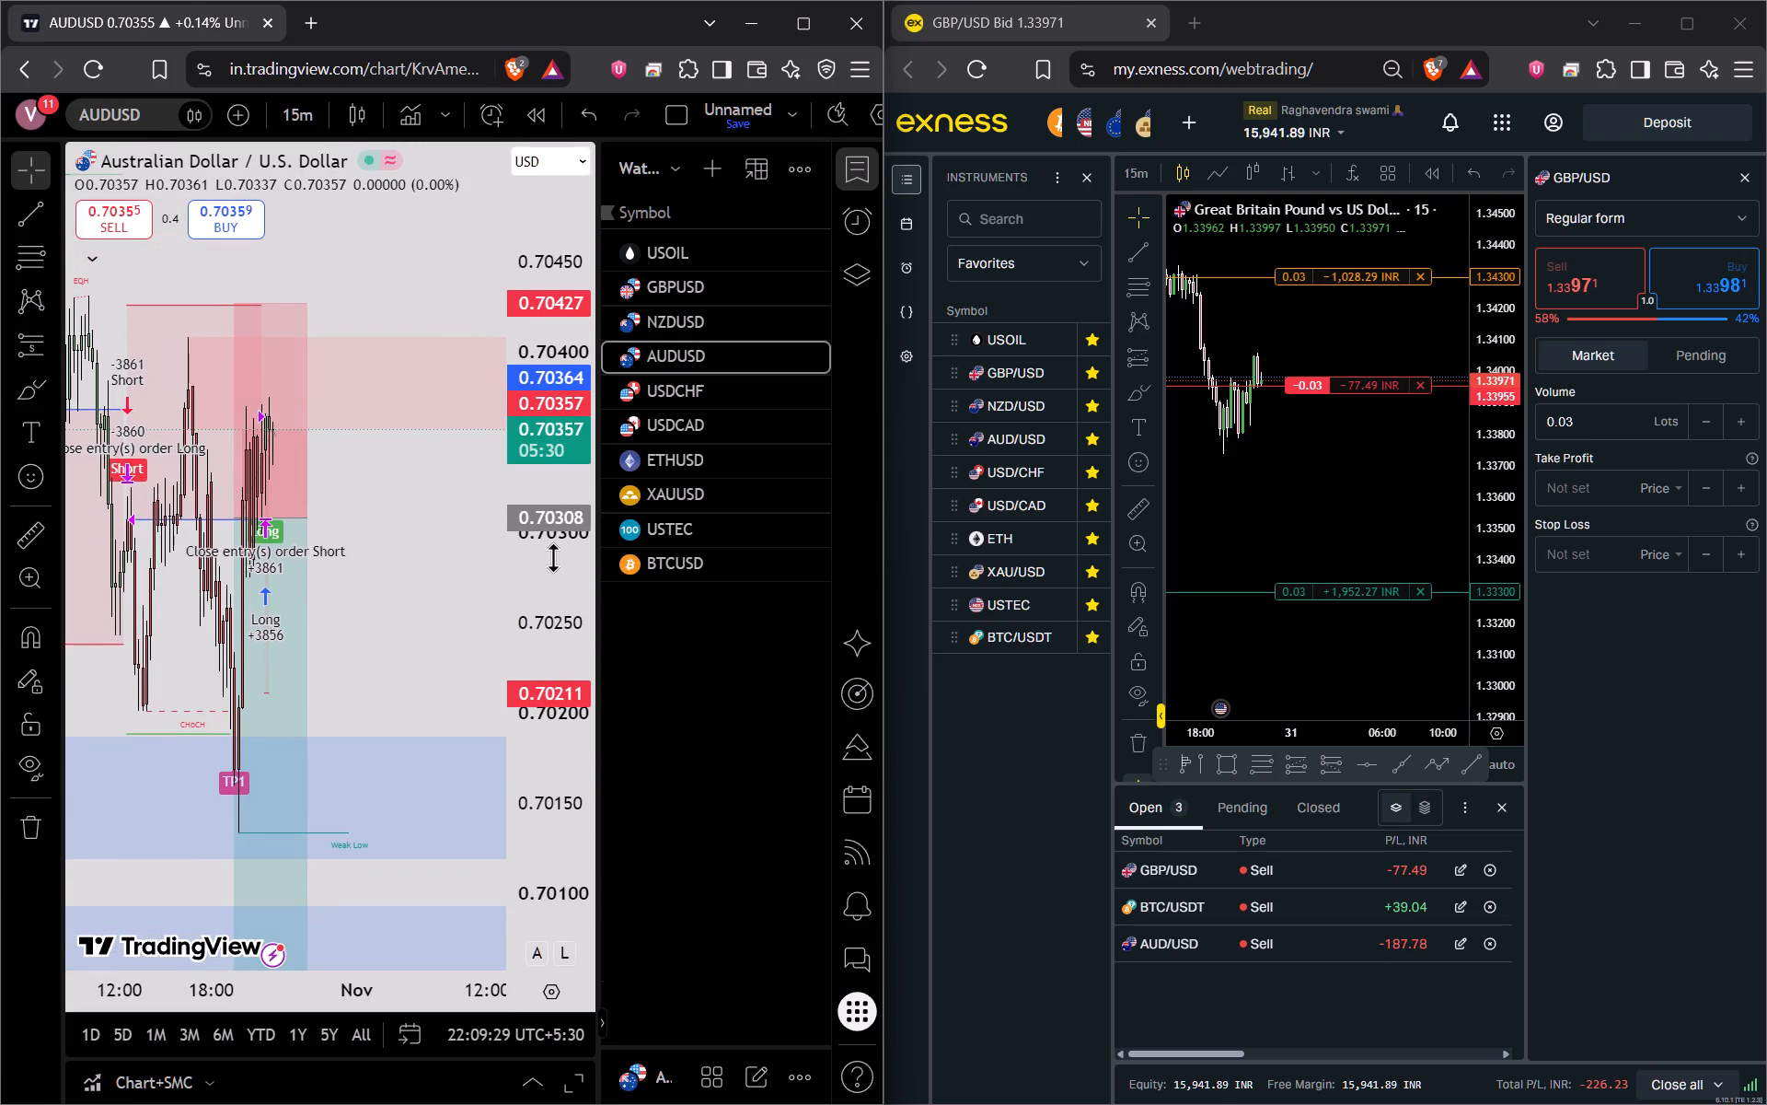
pyautogui.moveTo(376, 529); pyautogui.dragTo(457, 487)
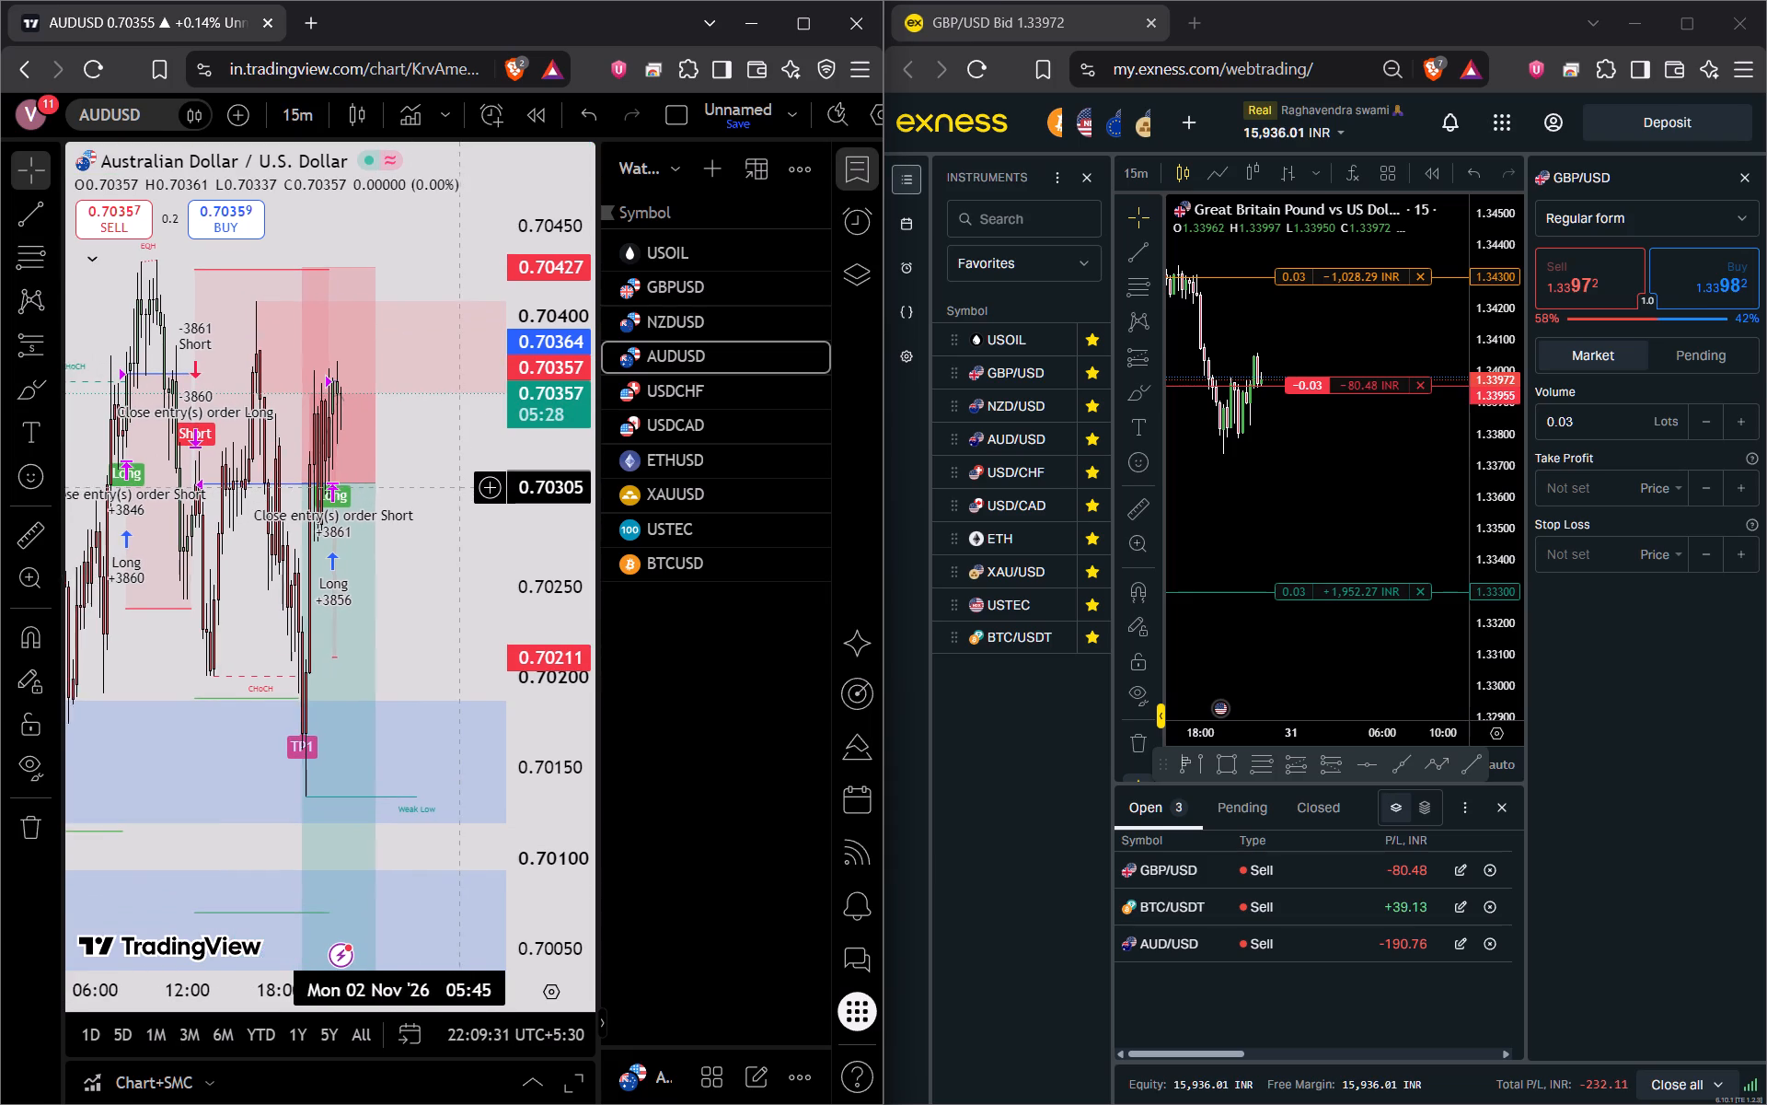
pyautogui.moveTo(457, 487); pyautogui.dragTo(449, 485)
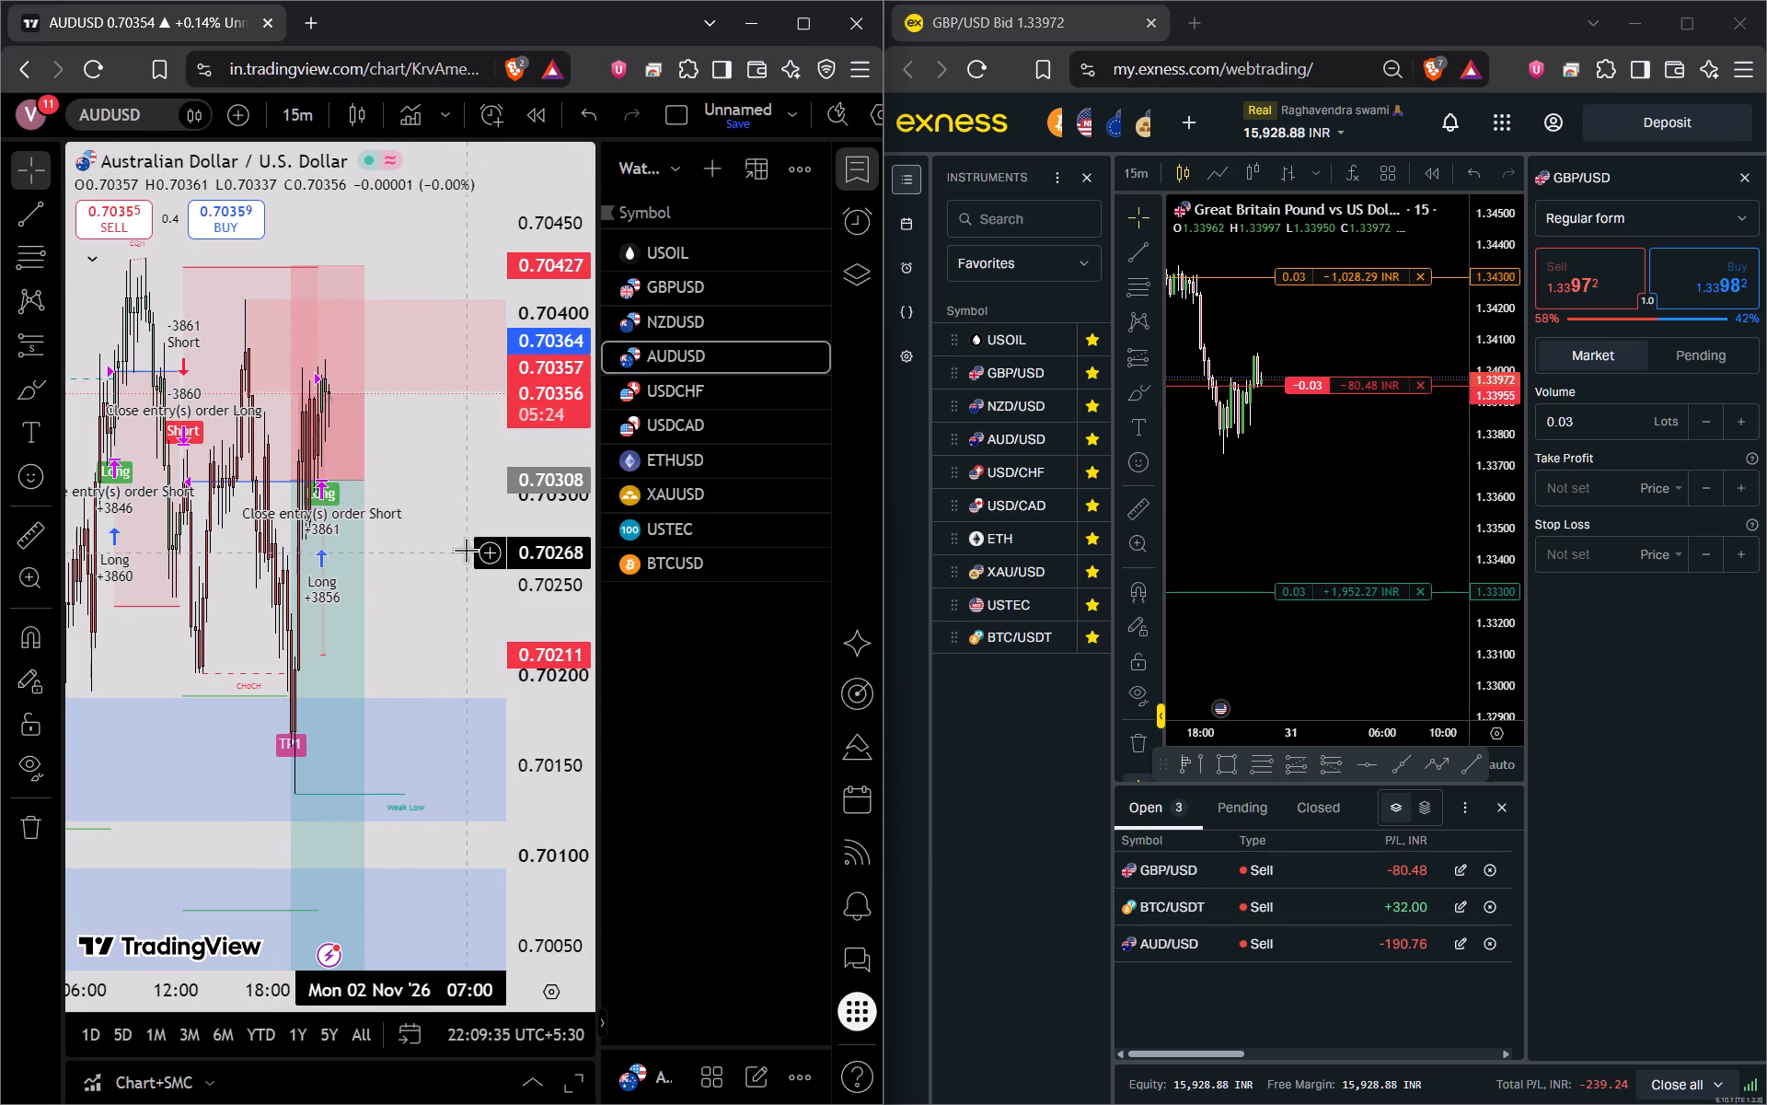
pyautogui.moveTo(463, 541); pyautogui.dragTo(426, 397)
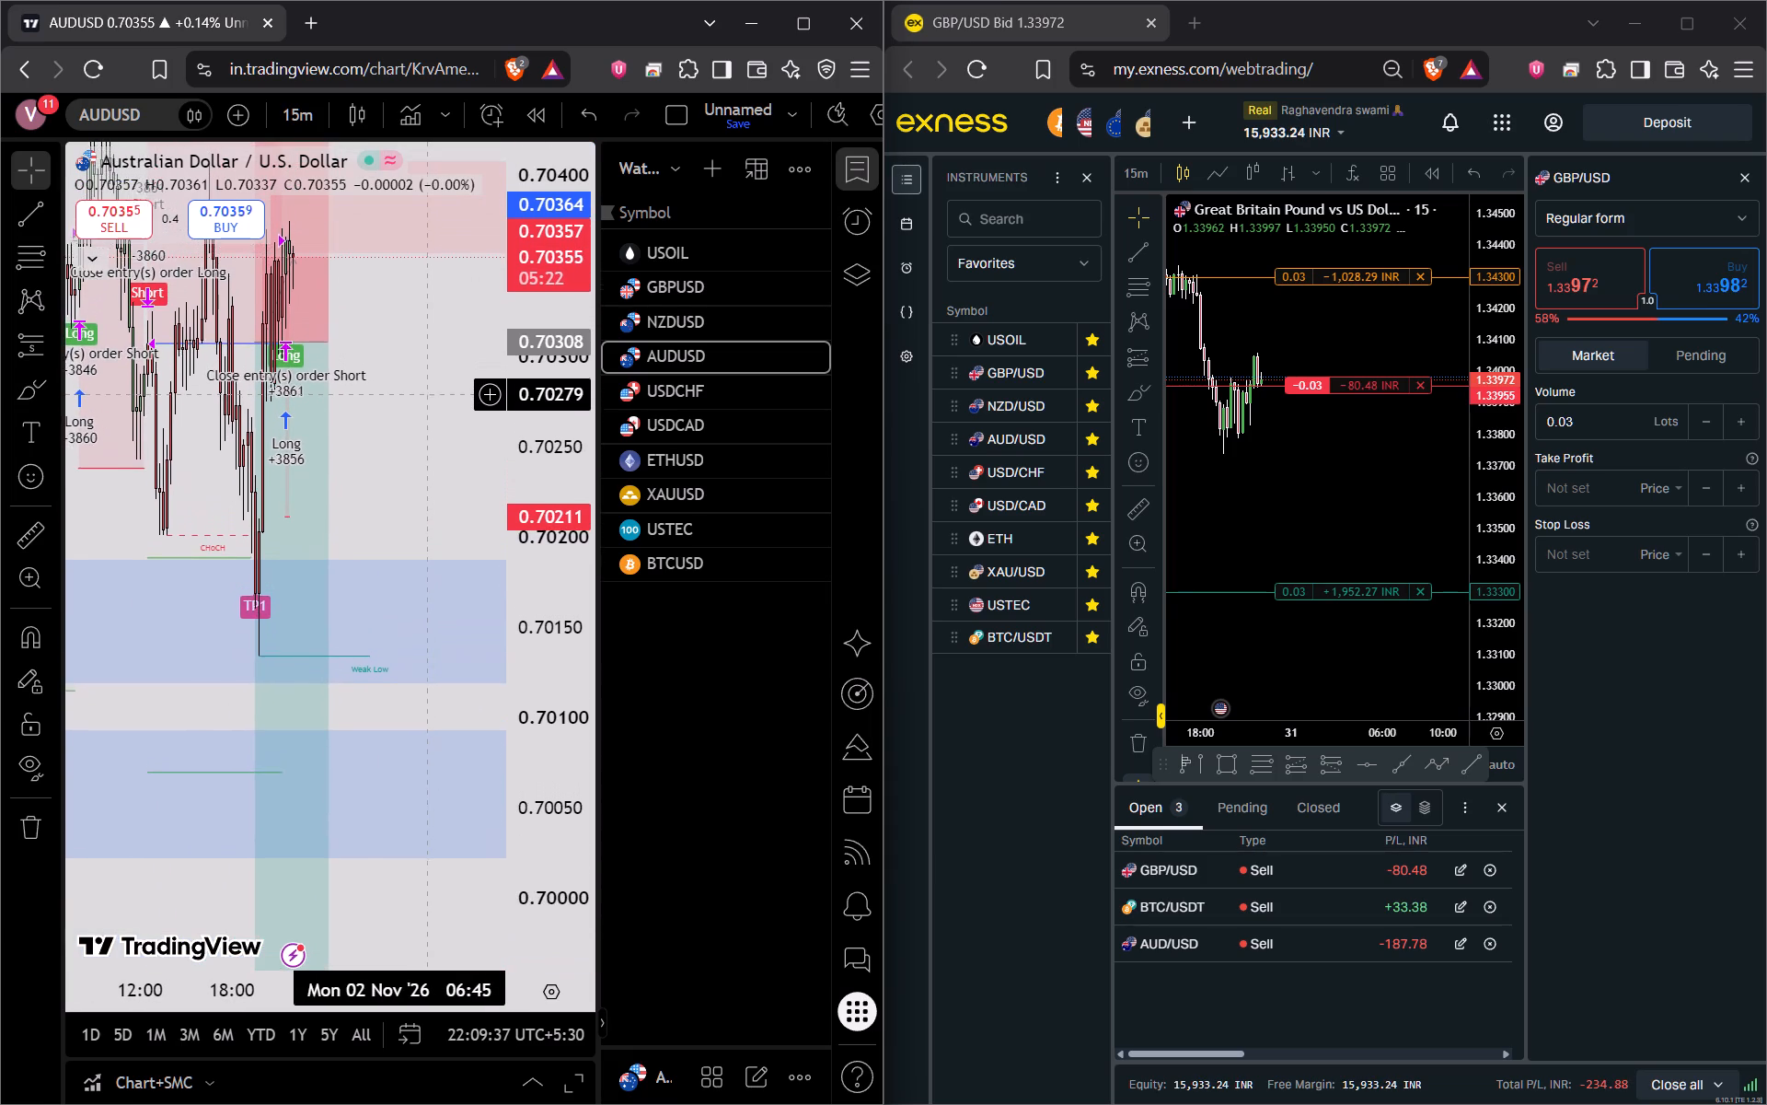
pyautogui.moveTo(426, 397); pyautogui.dragTo(430, 422)
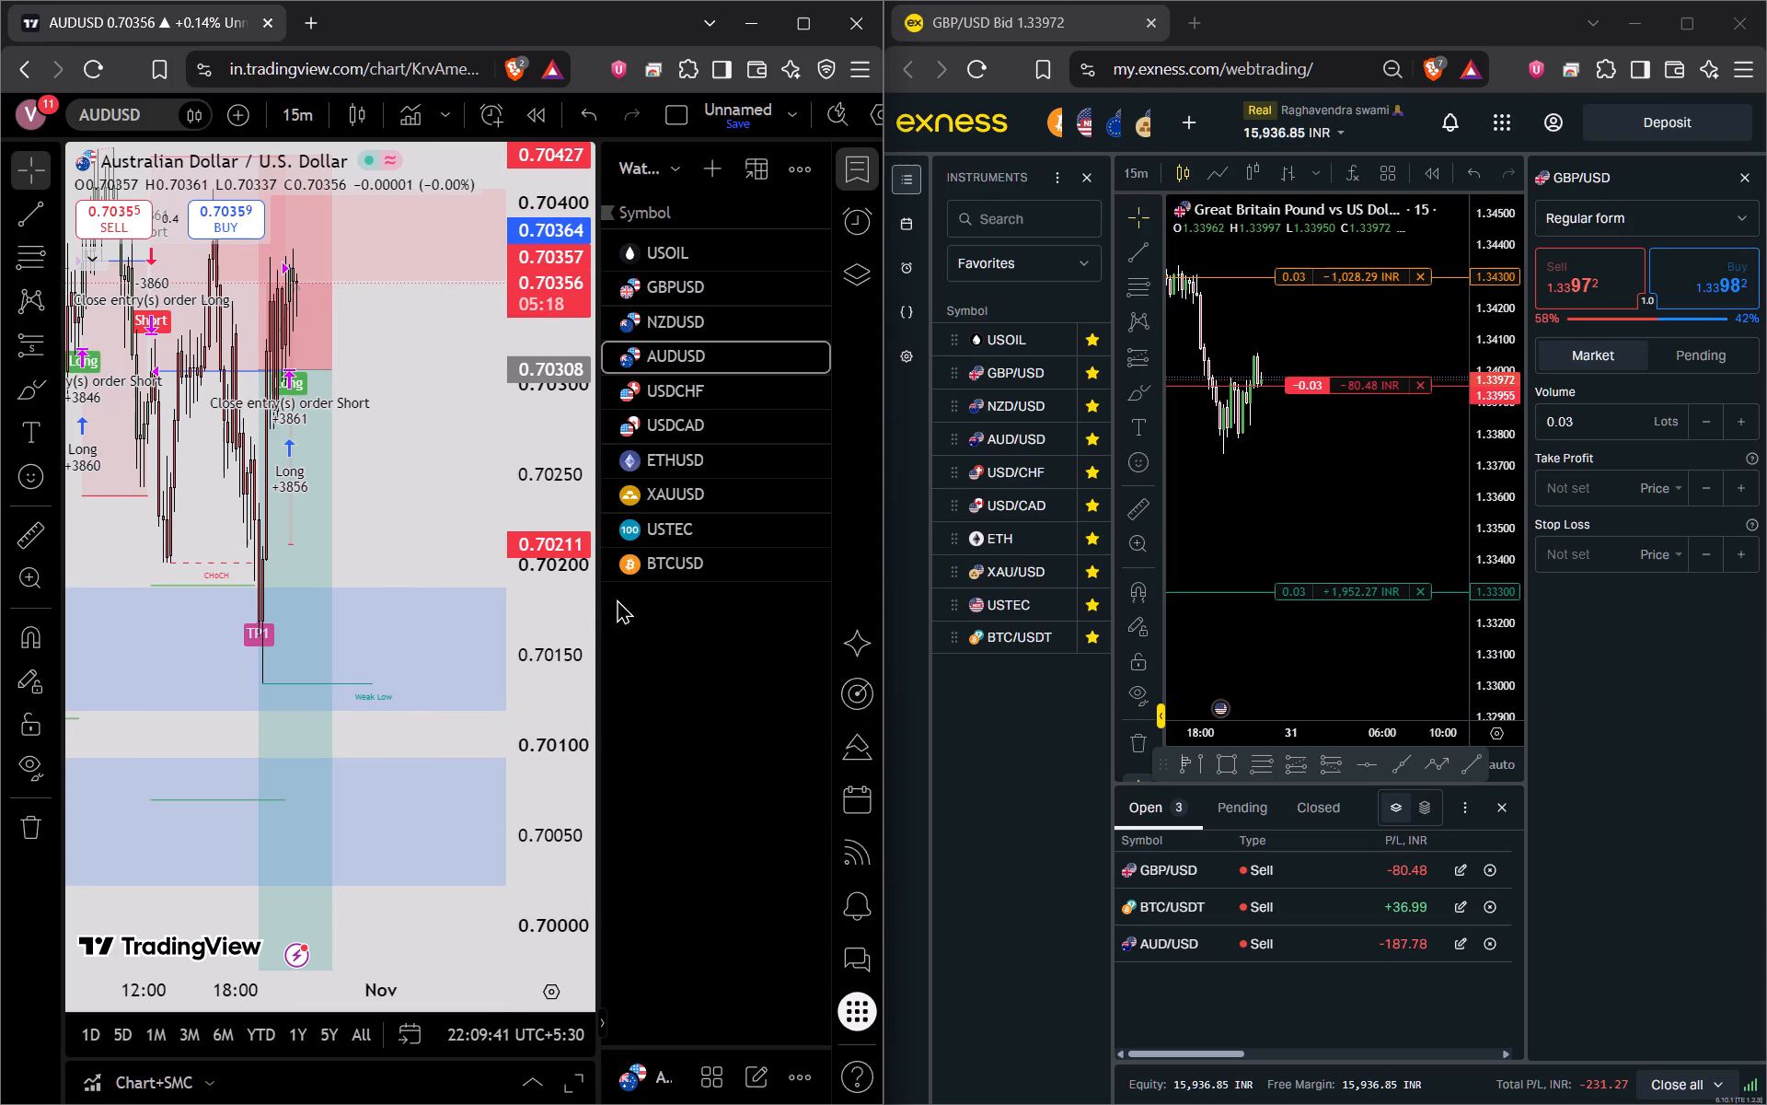
pyautogui.moveTo(532, 463); pyautogui.dragTo(525, 541)
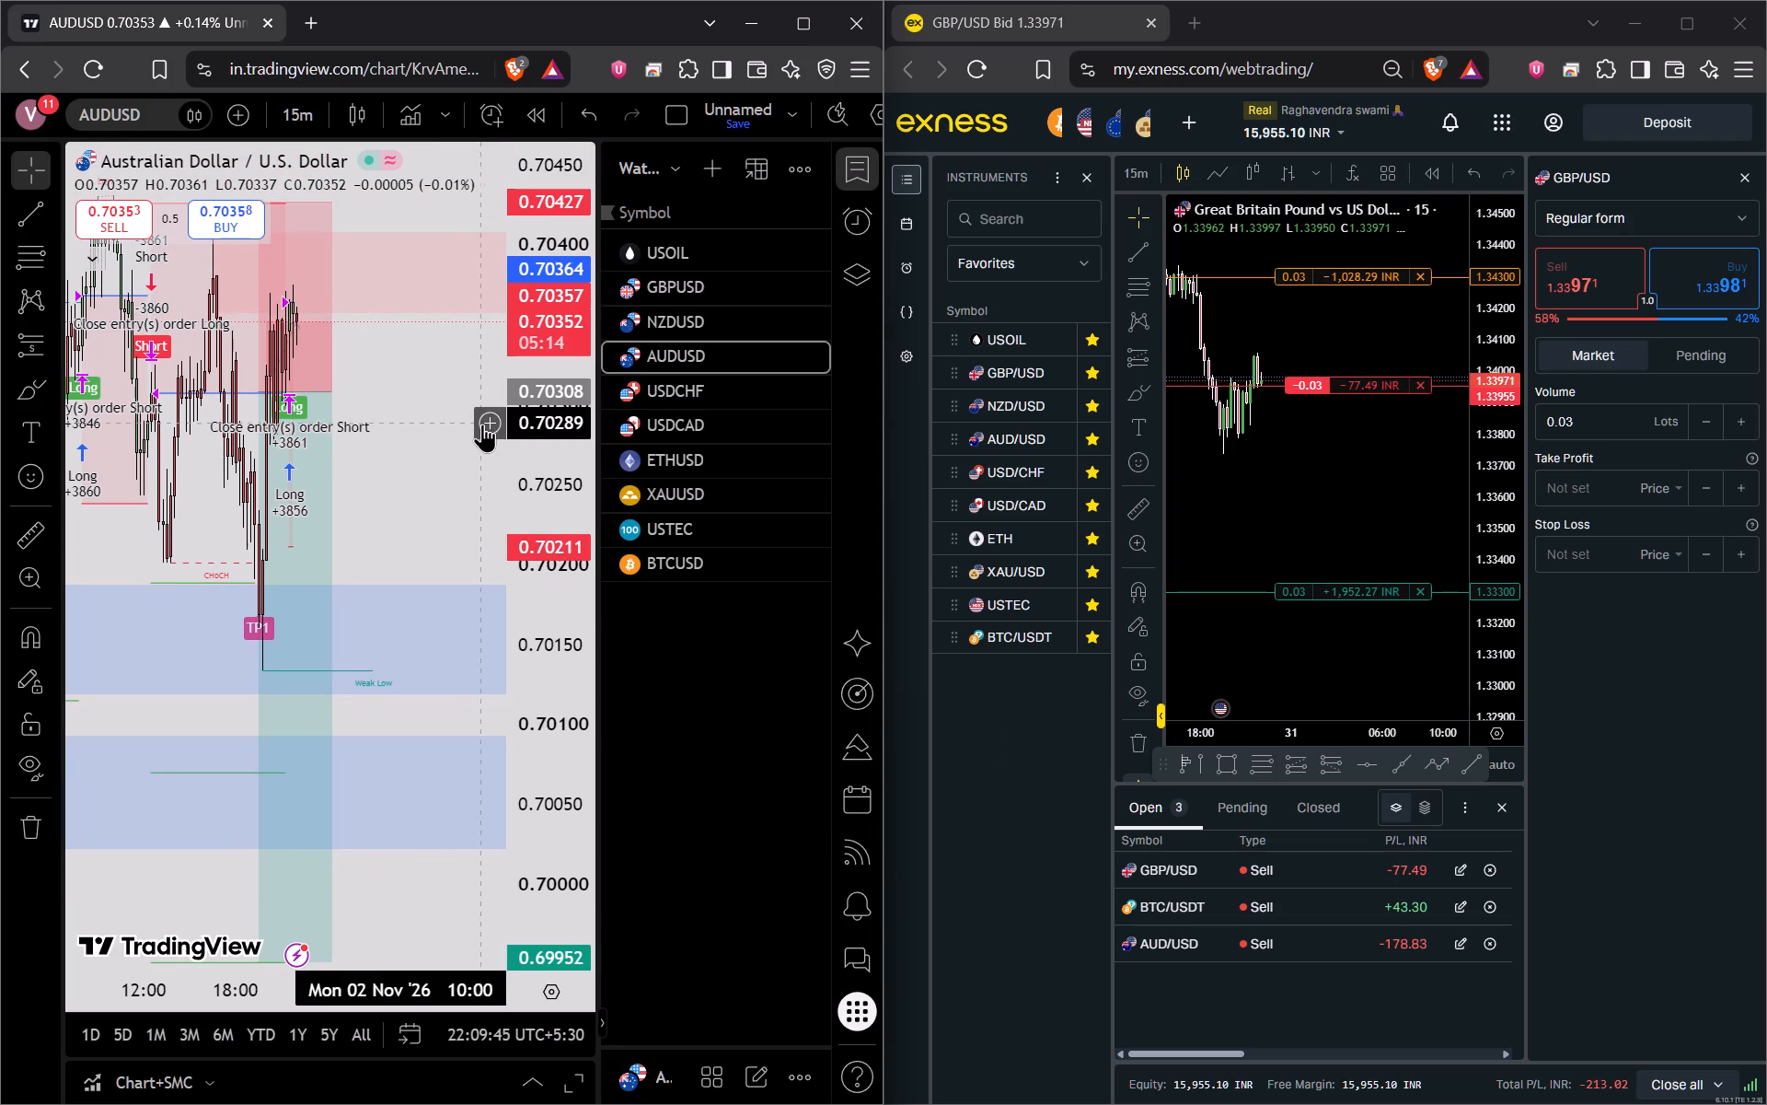
pyautogui.scroll(5, 482, 424)
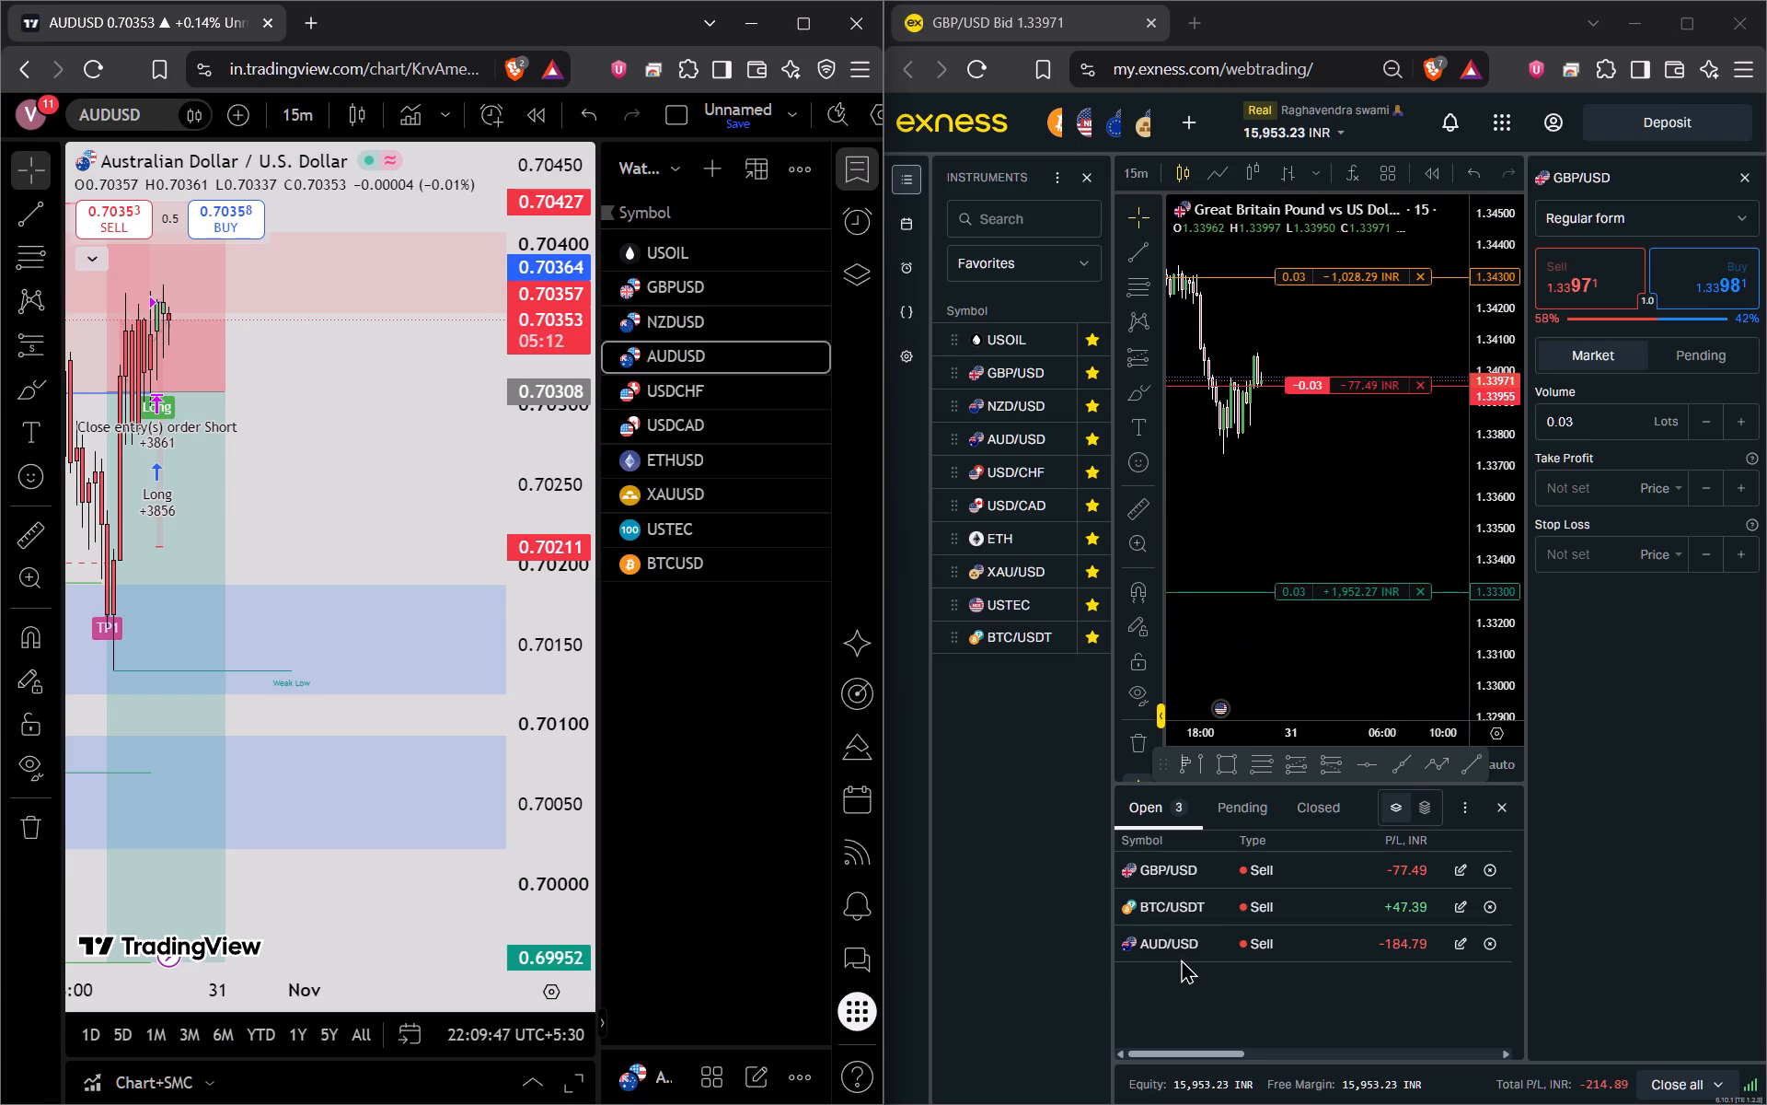
# Open the AUD/USD short's chart in Exness in a maximized window and examine its entry, stop loss and take profit lines.
pyautogui.click(1176, 942)
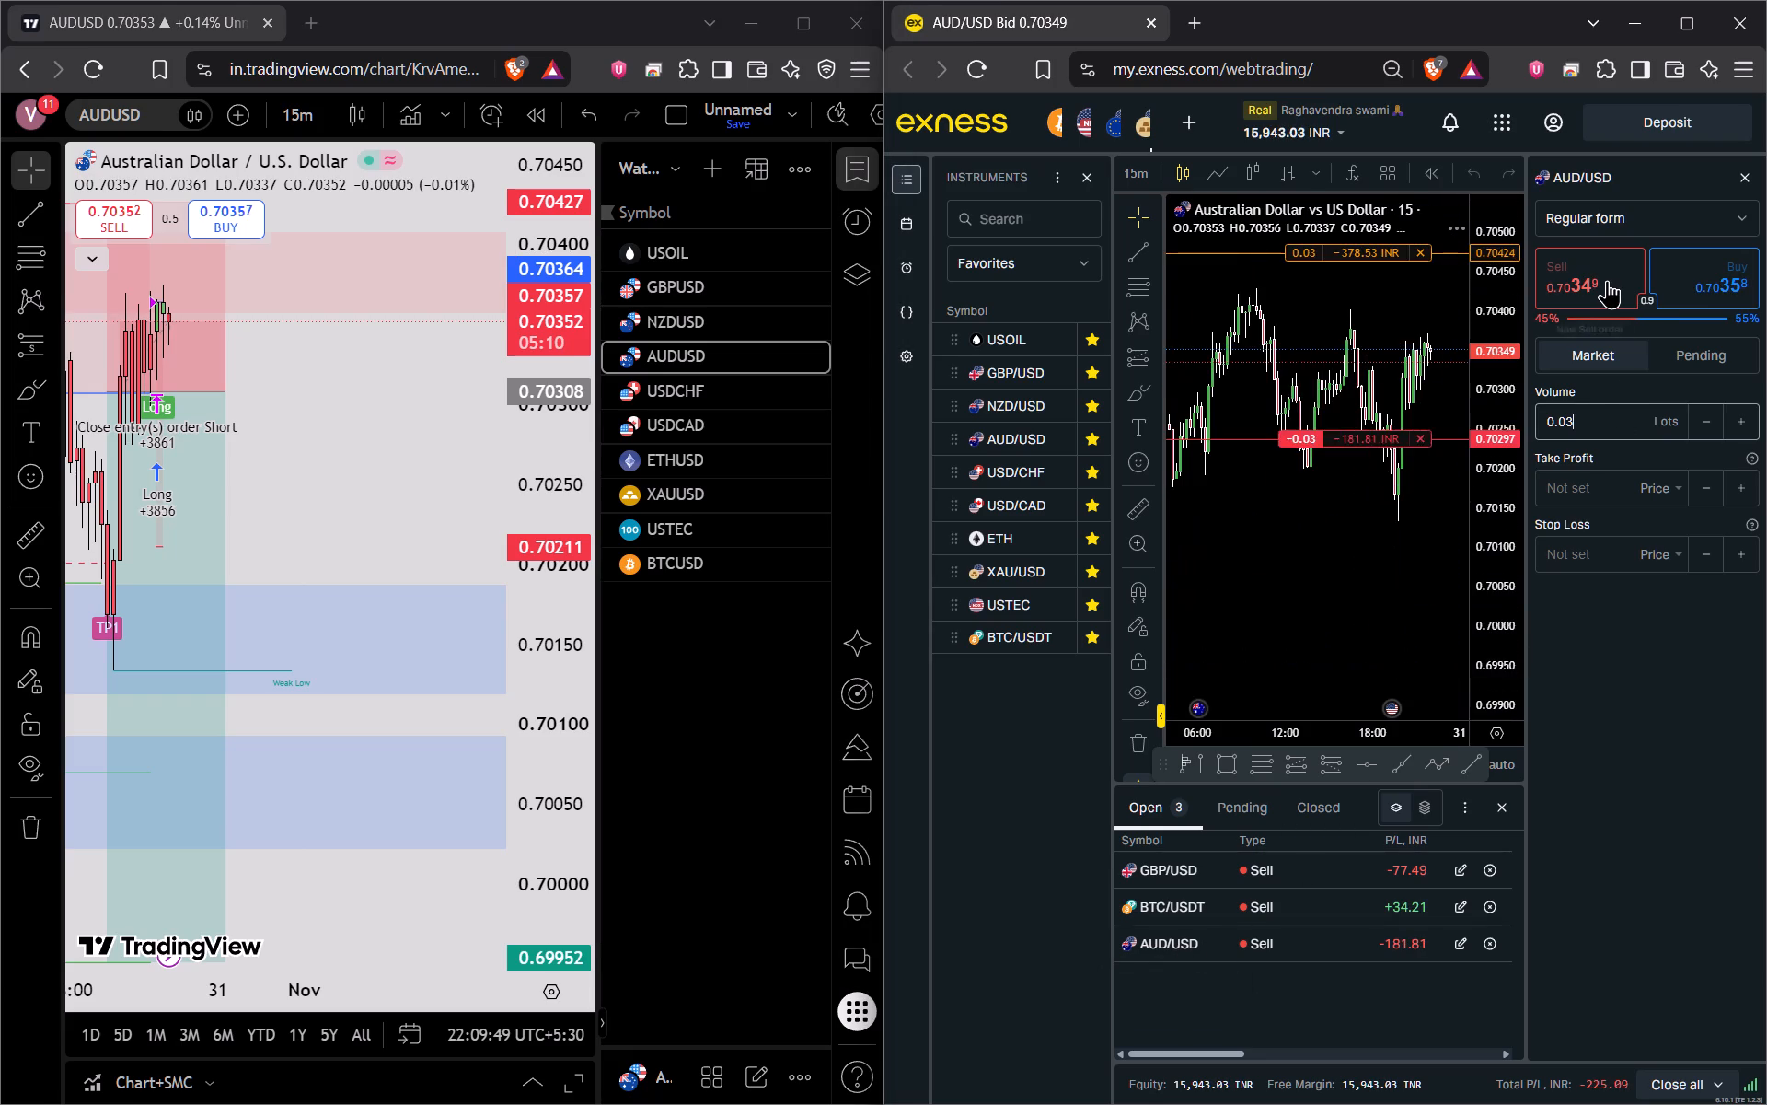
pyautogui.click(1695, 37)
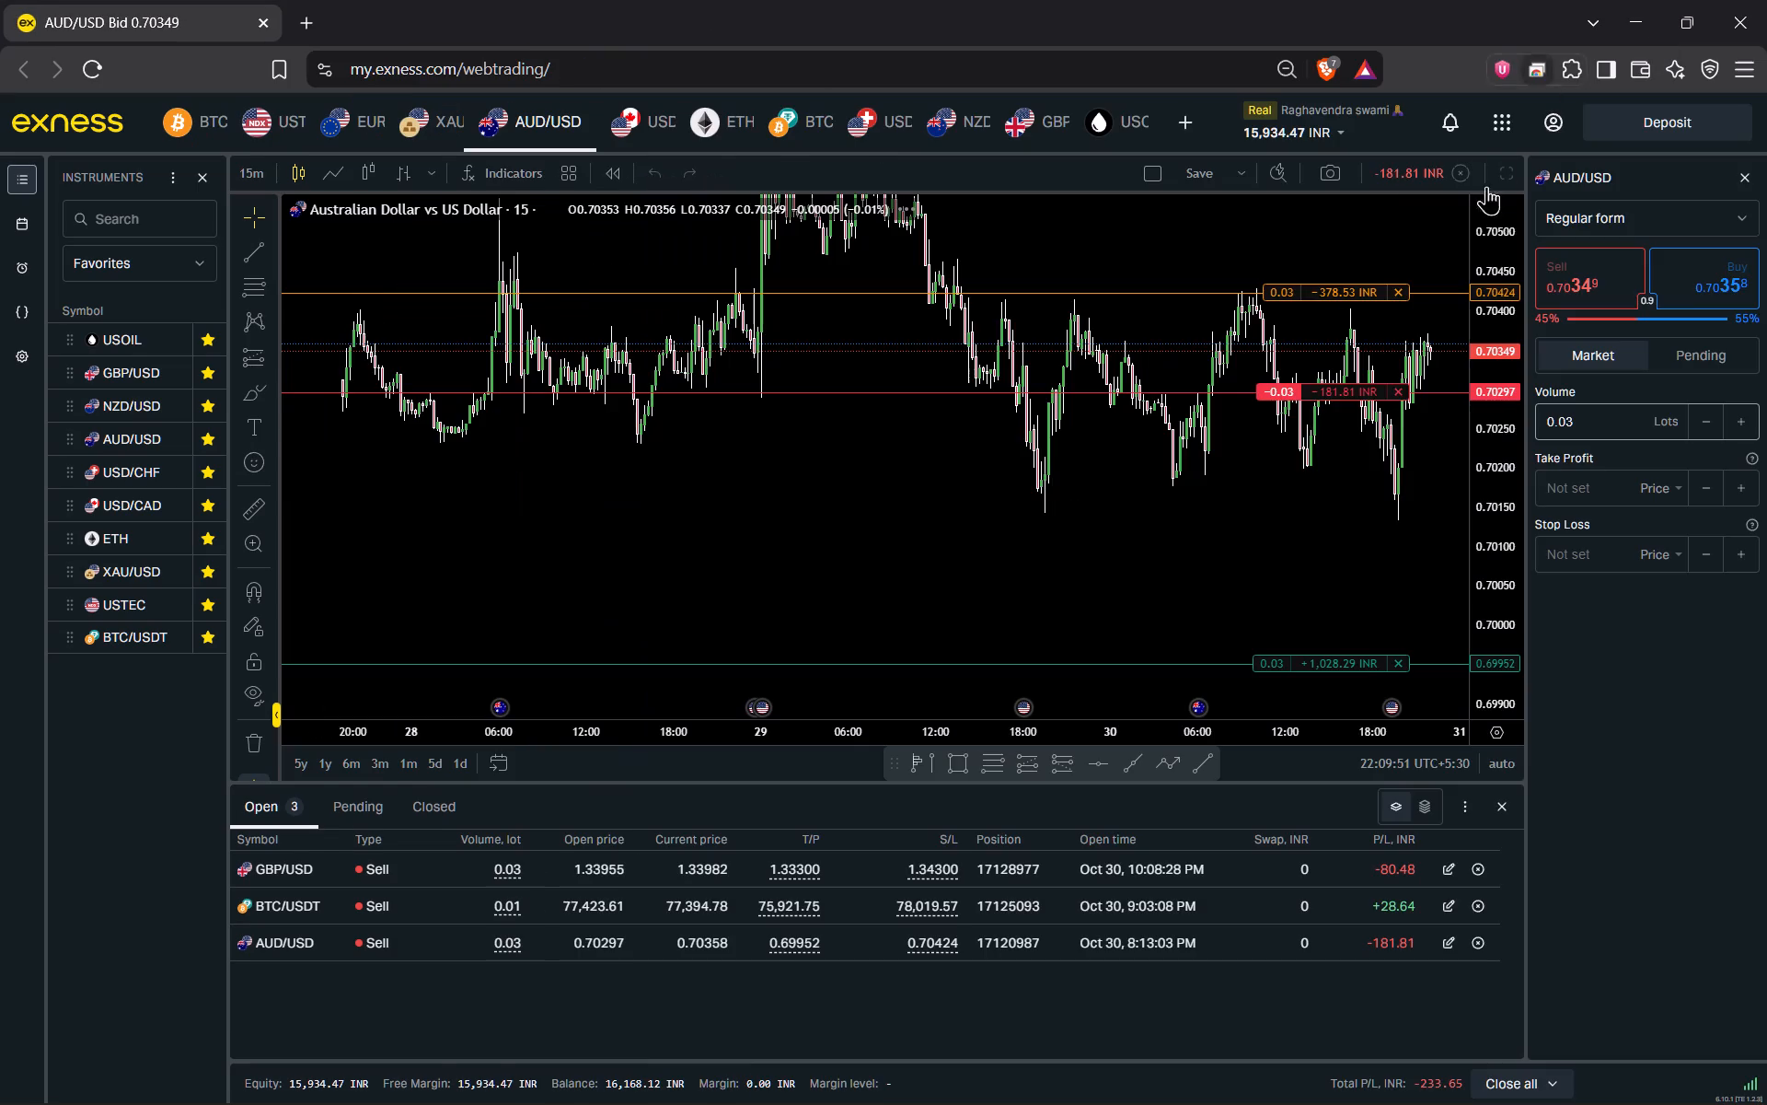
pyautogui.moveTo(1232, 496); pyautogui.dragTo(654, 612)
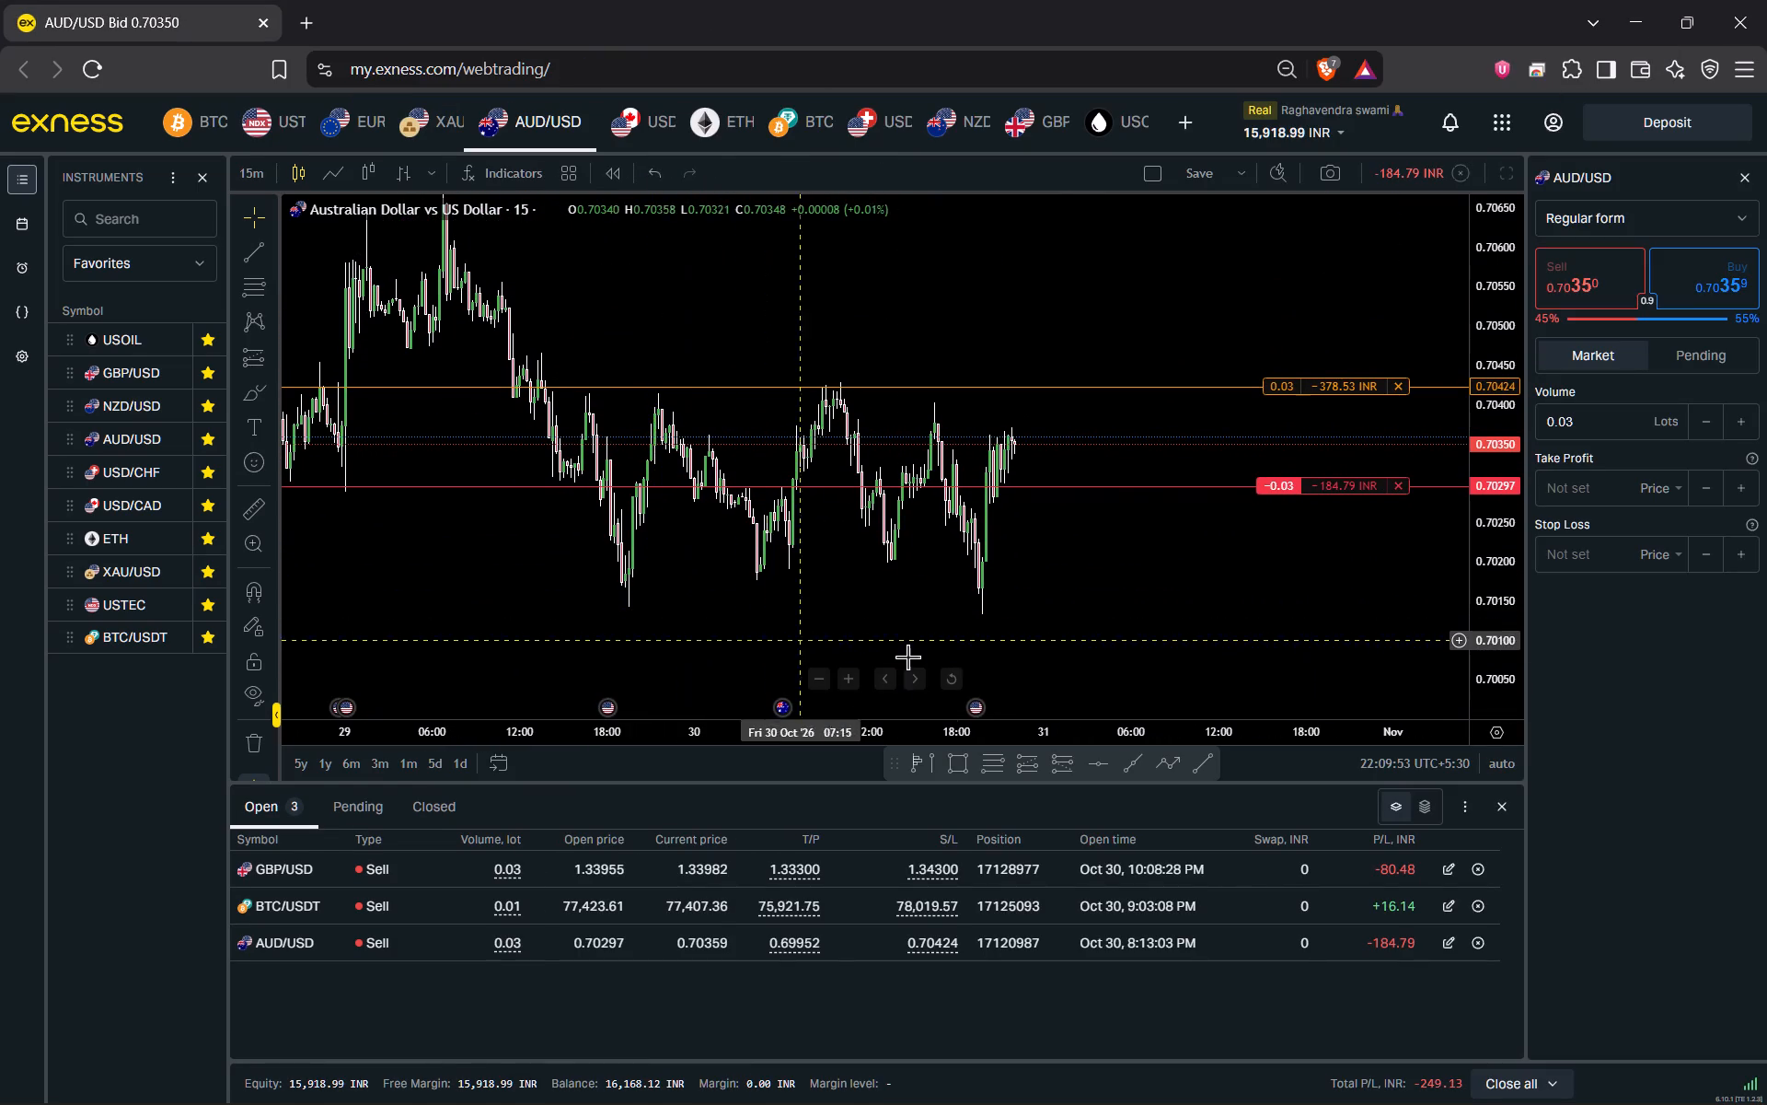
# Lower the open AUD/USD short's stop loss to 0.70385 and apply the change to the position.
pyautogui.moveTo(1263, 609); pyautogui.dragTo(1214, 438)
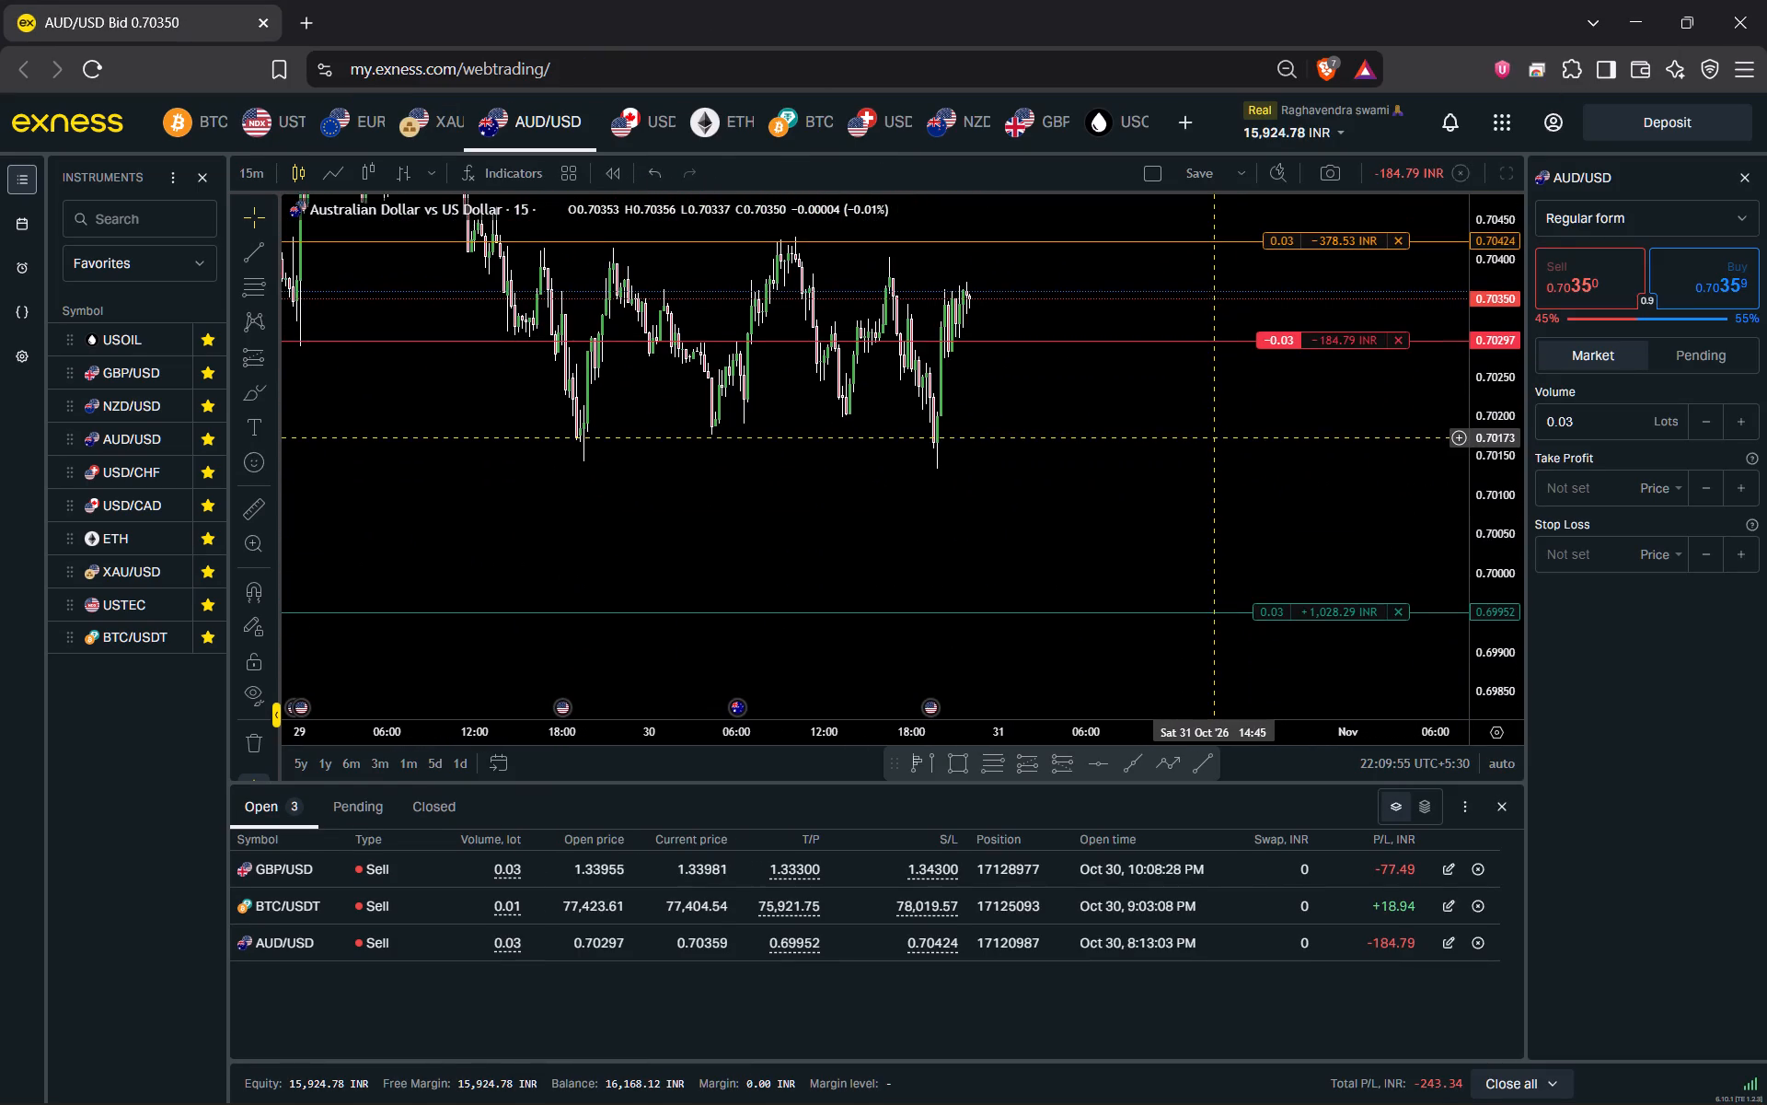
pyautogui.moveTo(1214, 438); pyautogui.dragTo(1209, 448)
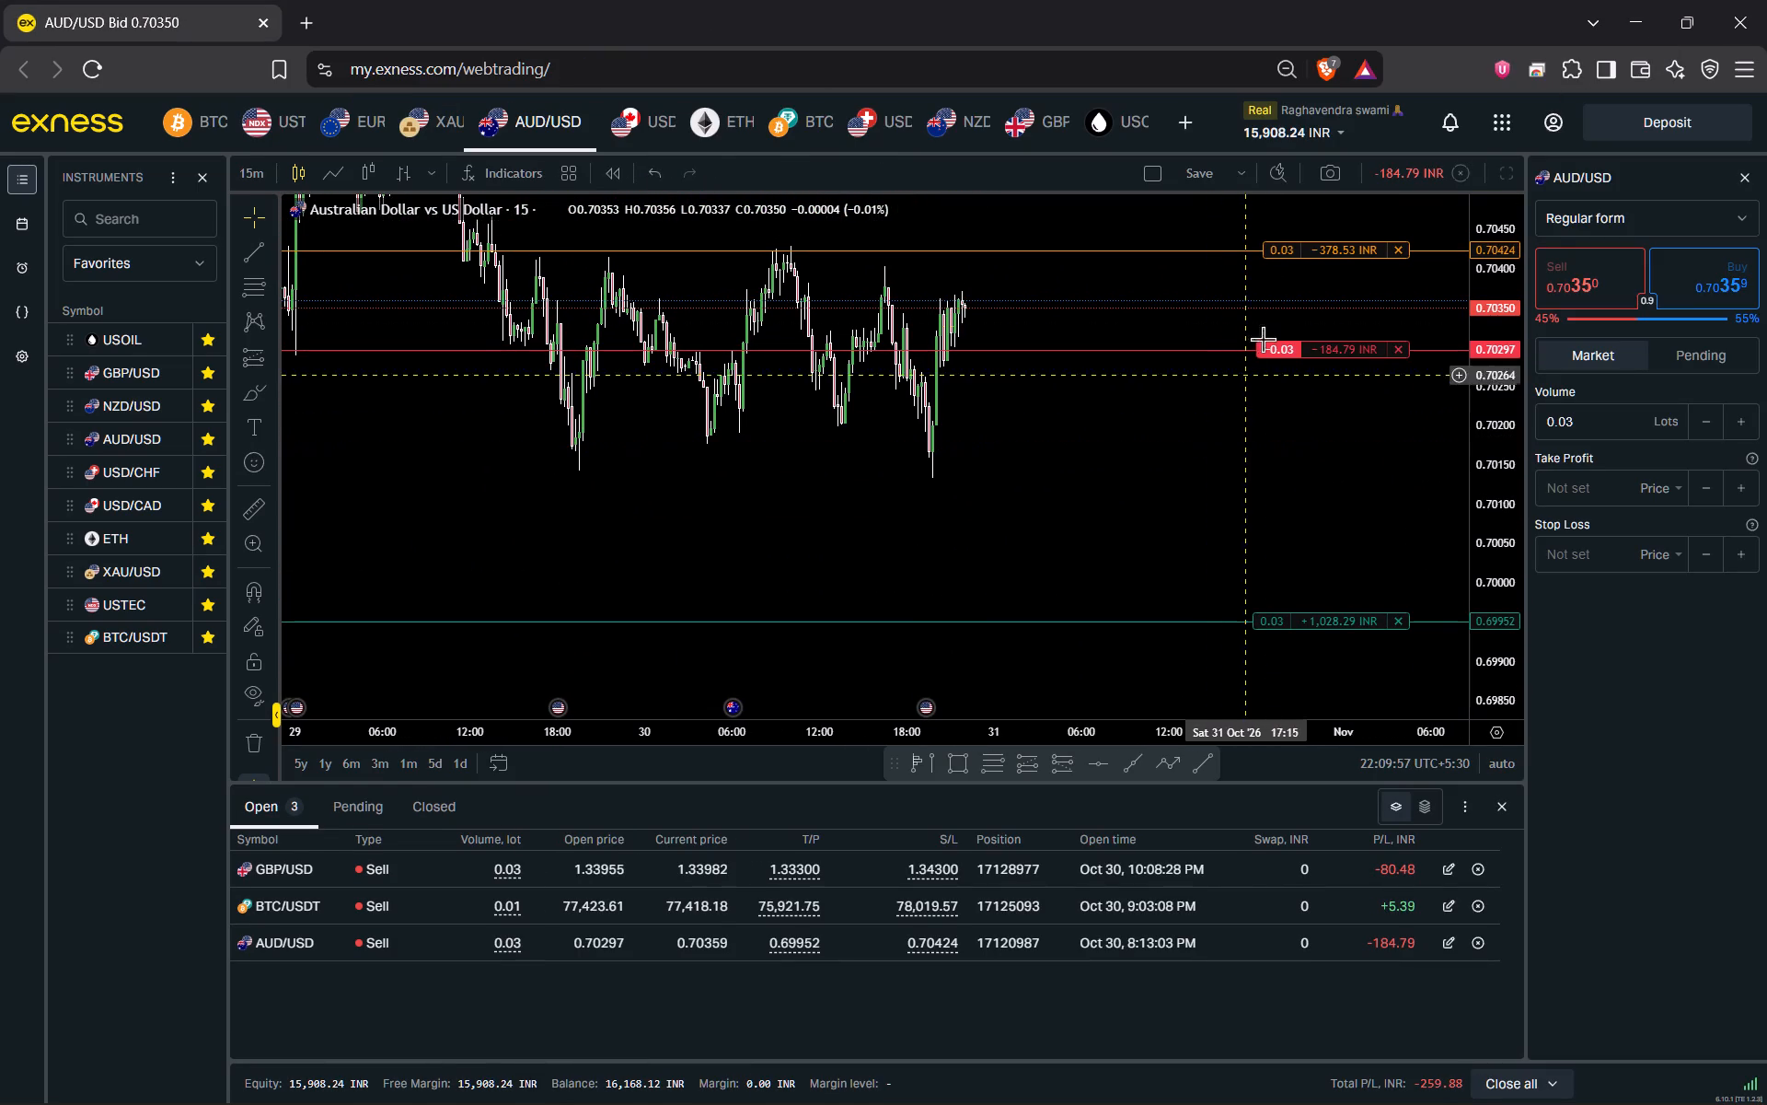
pyautogui.moveTo(1276, 245); pyautogui.dragTo(1286, 273)
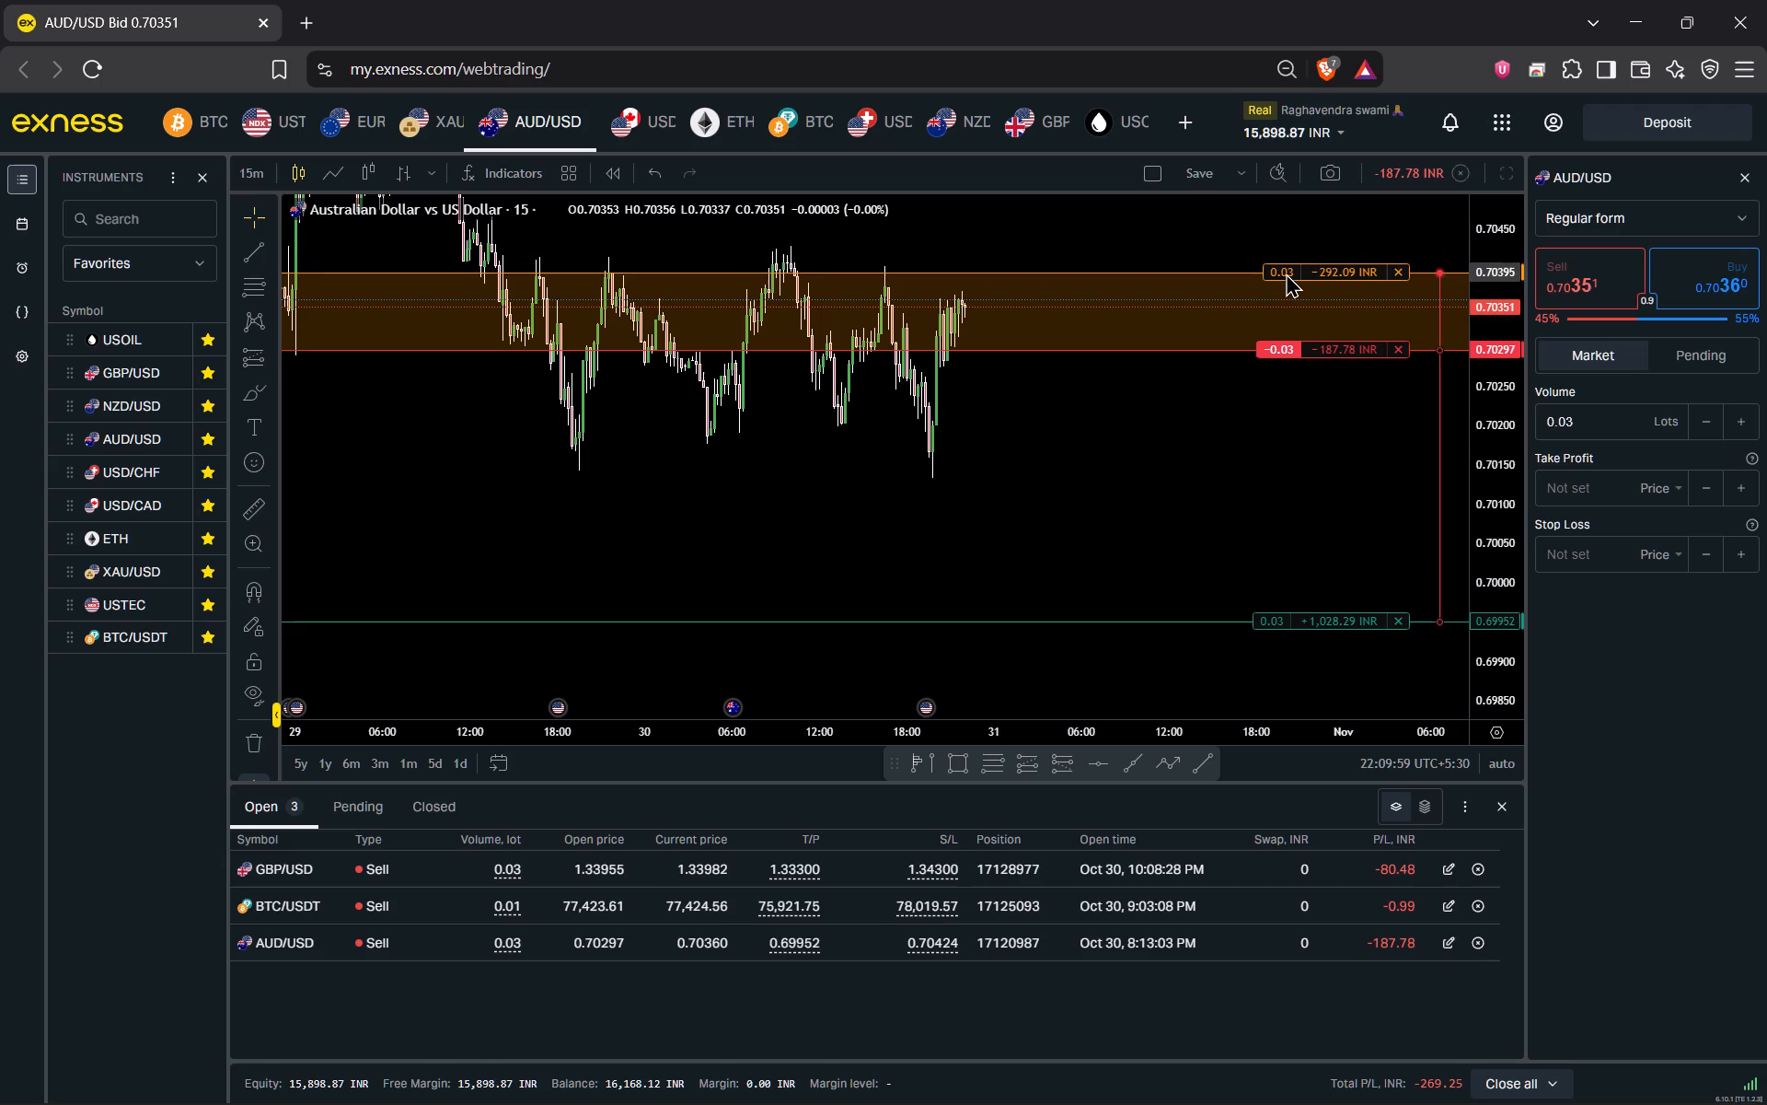
pyautogui.moveTo(1286, 273); pyautogui.dragTo(1286, 279)
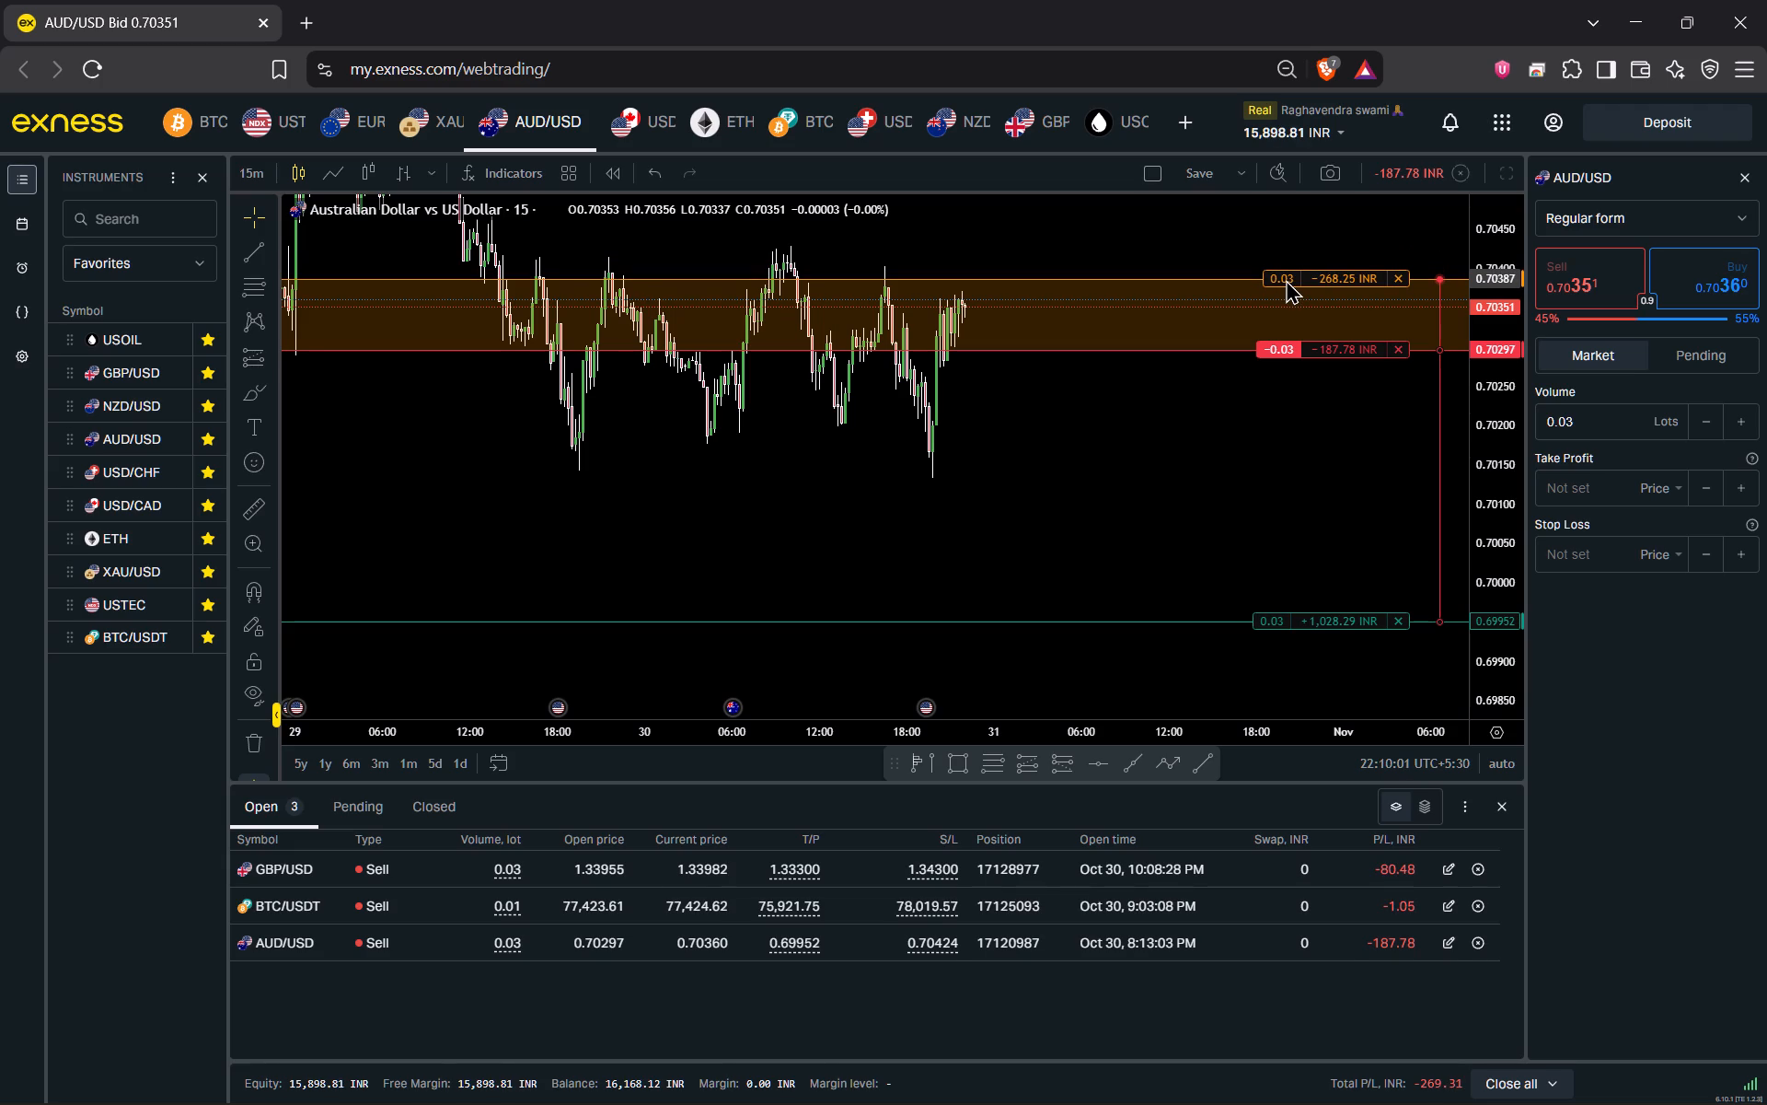
pyautogui.moveTo(1286, 279); pyautogui.dragTo(1298, 286)
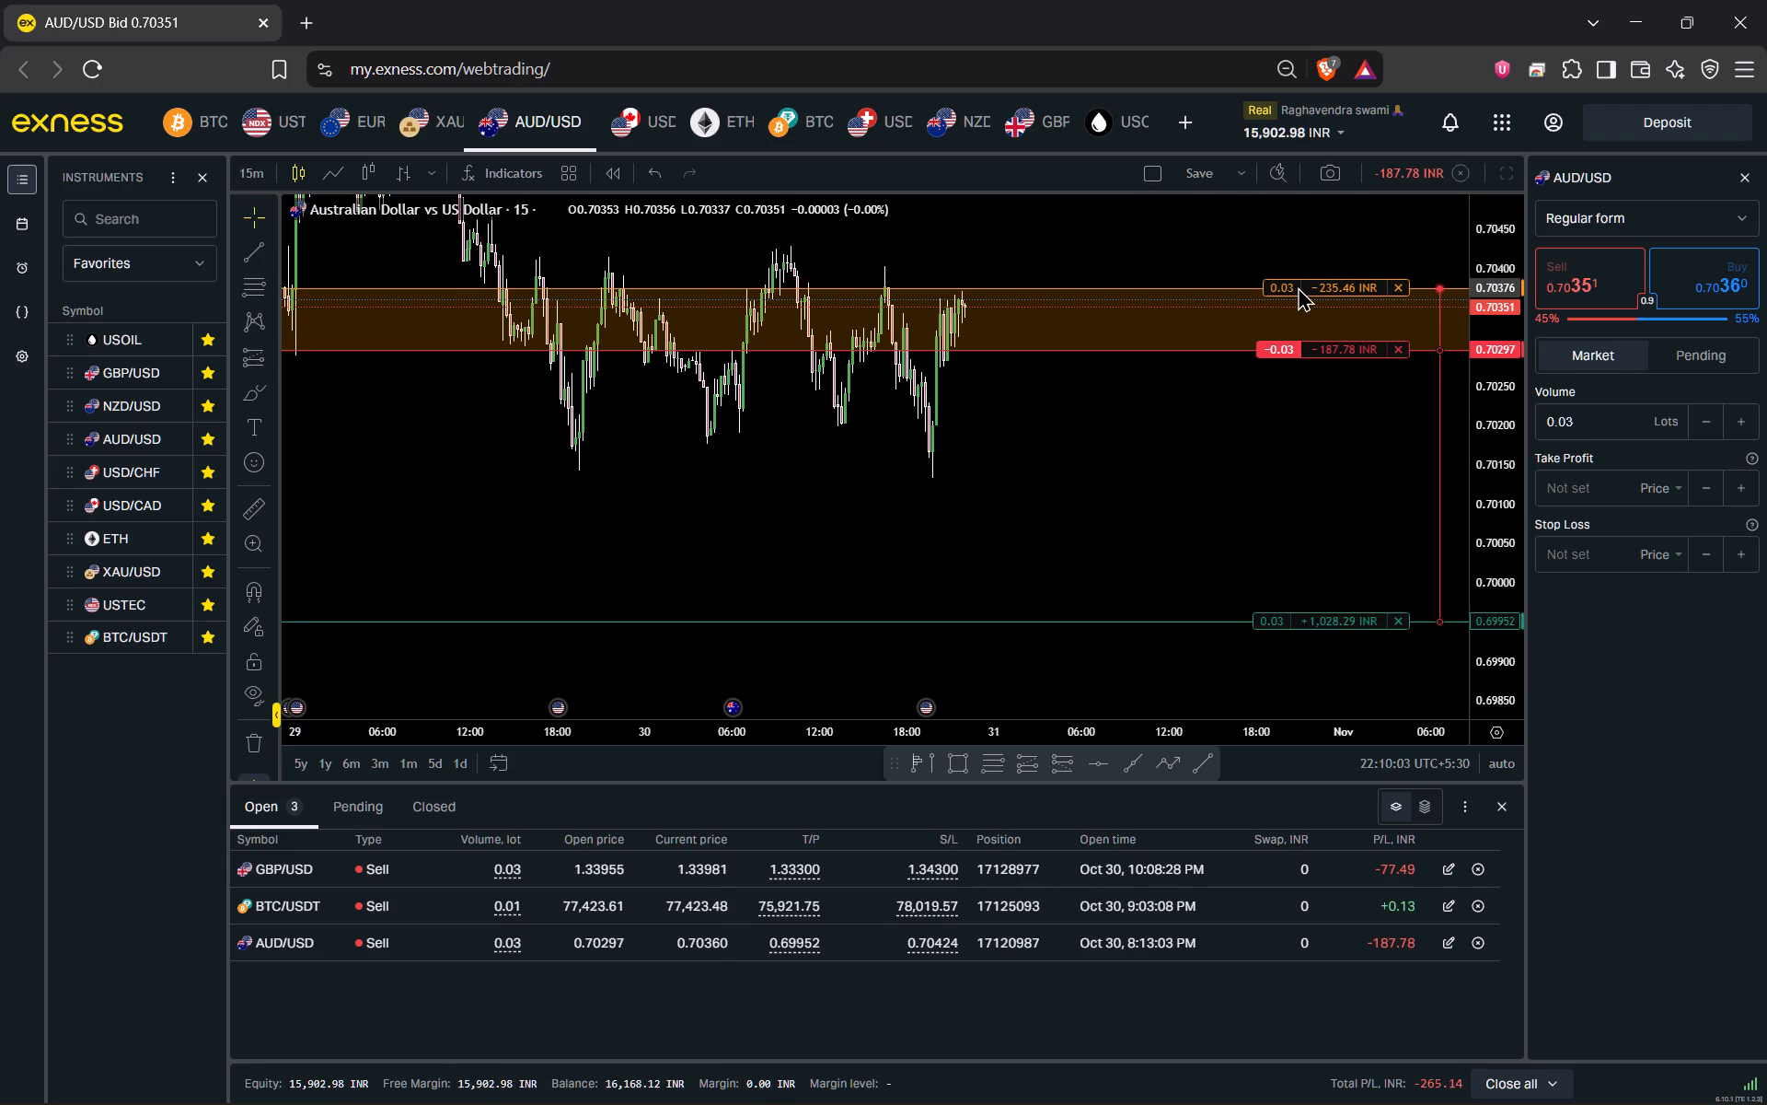
pyautogui.moveTo(1298, 286); pyautogui.dragTo(1296, 281)
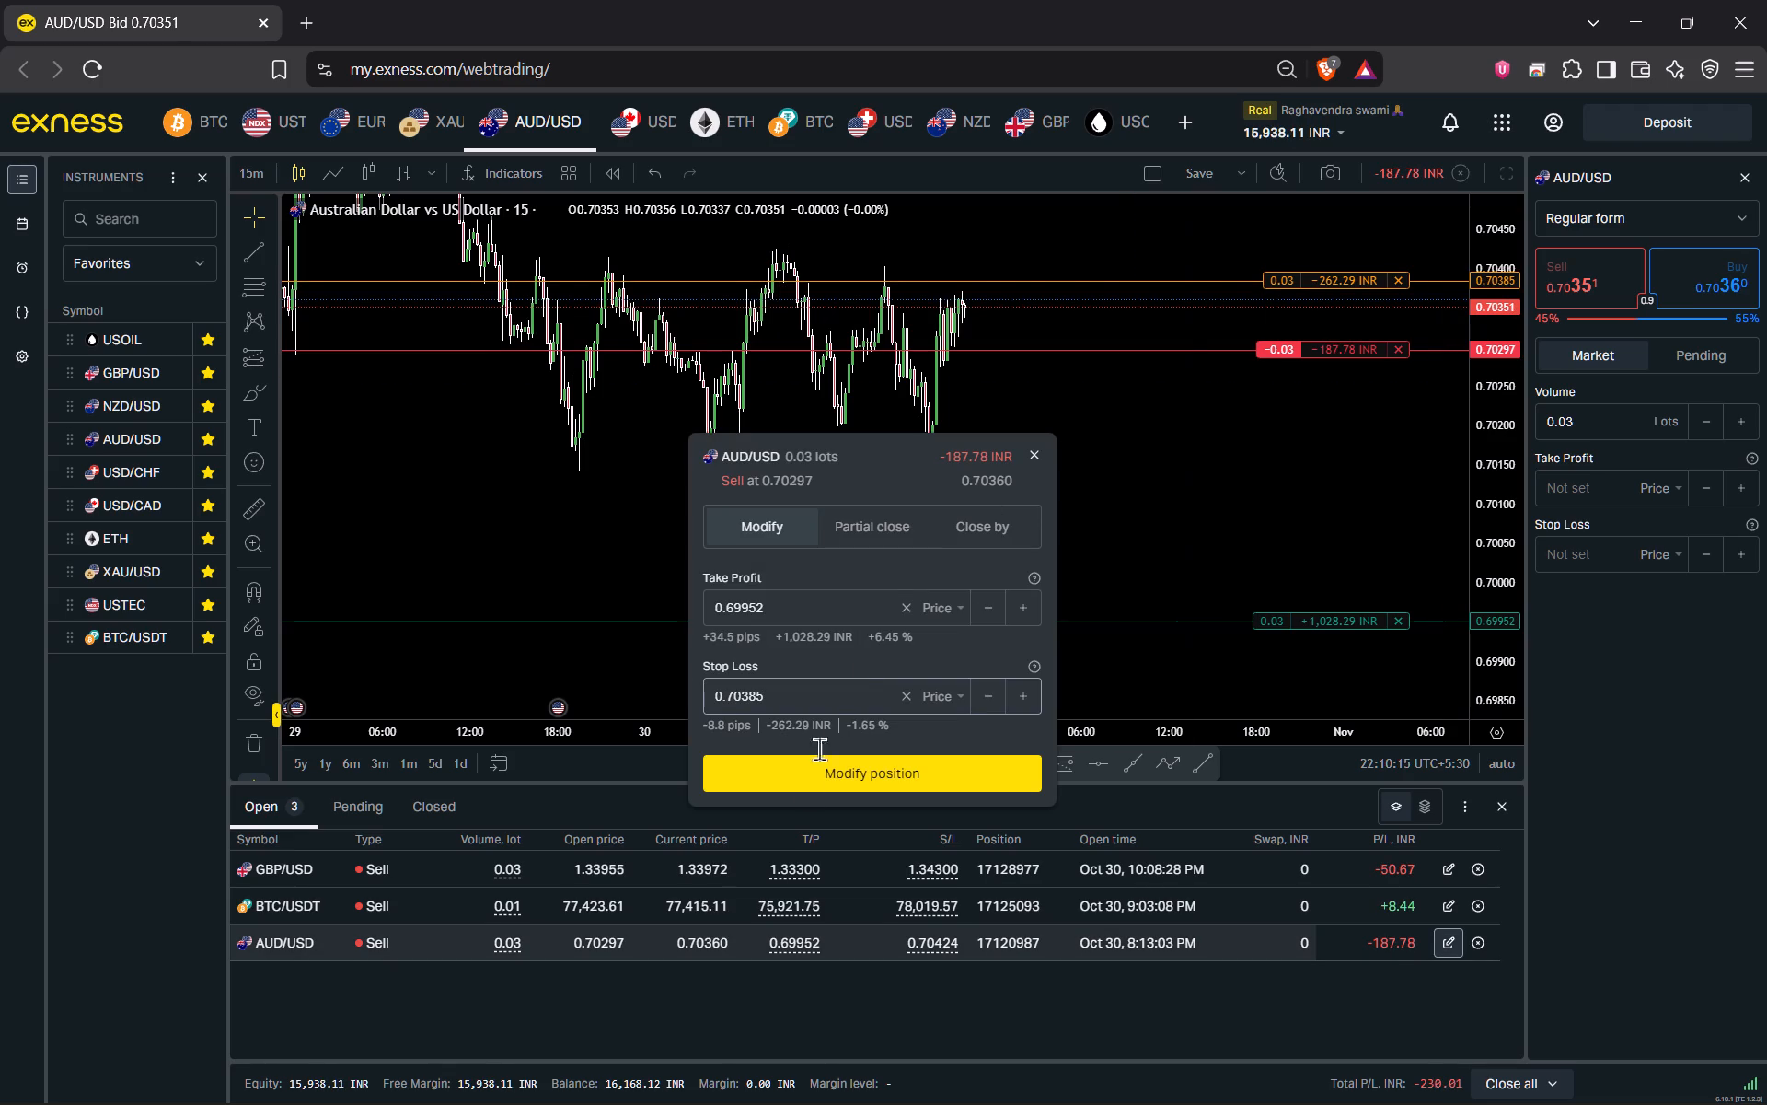
pyautogui.click(838, 776)
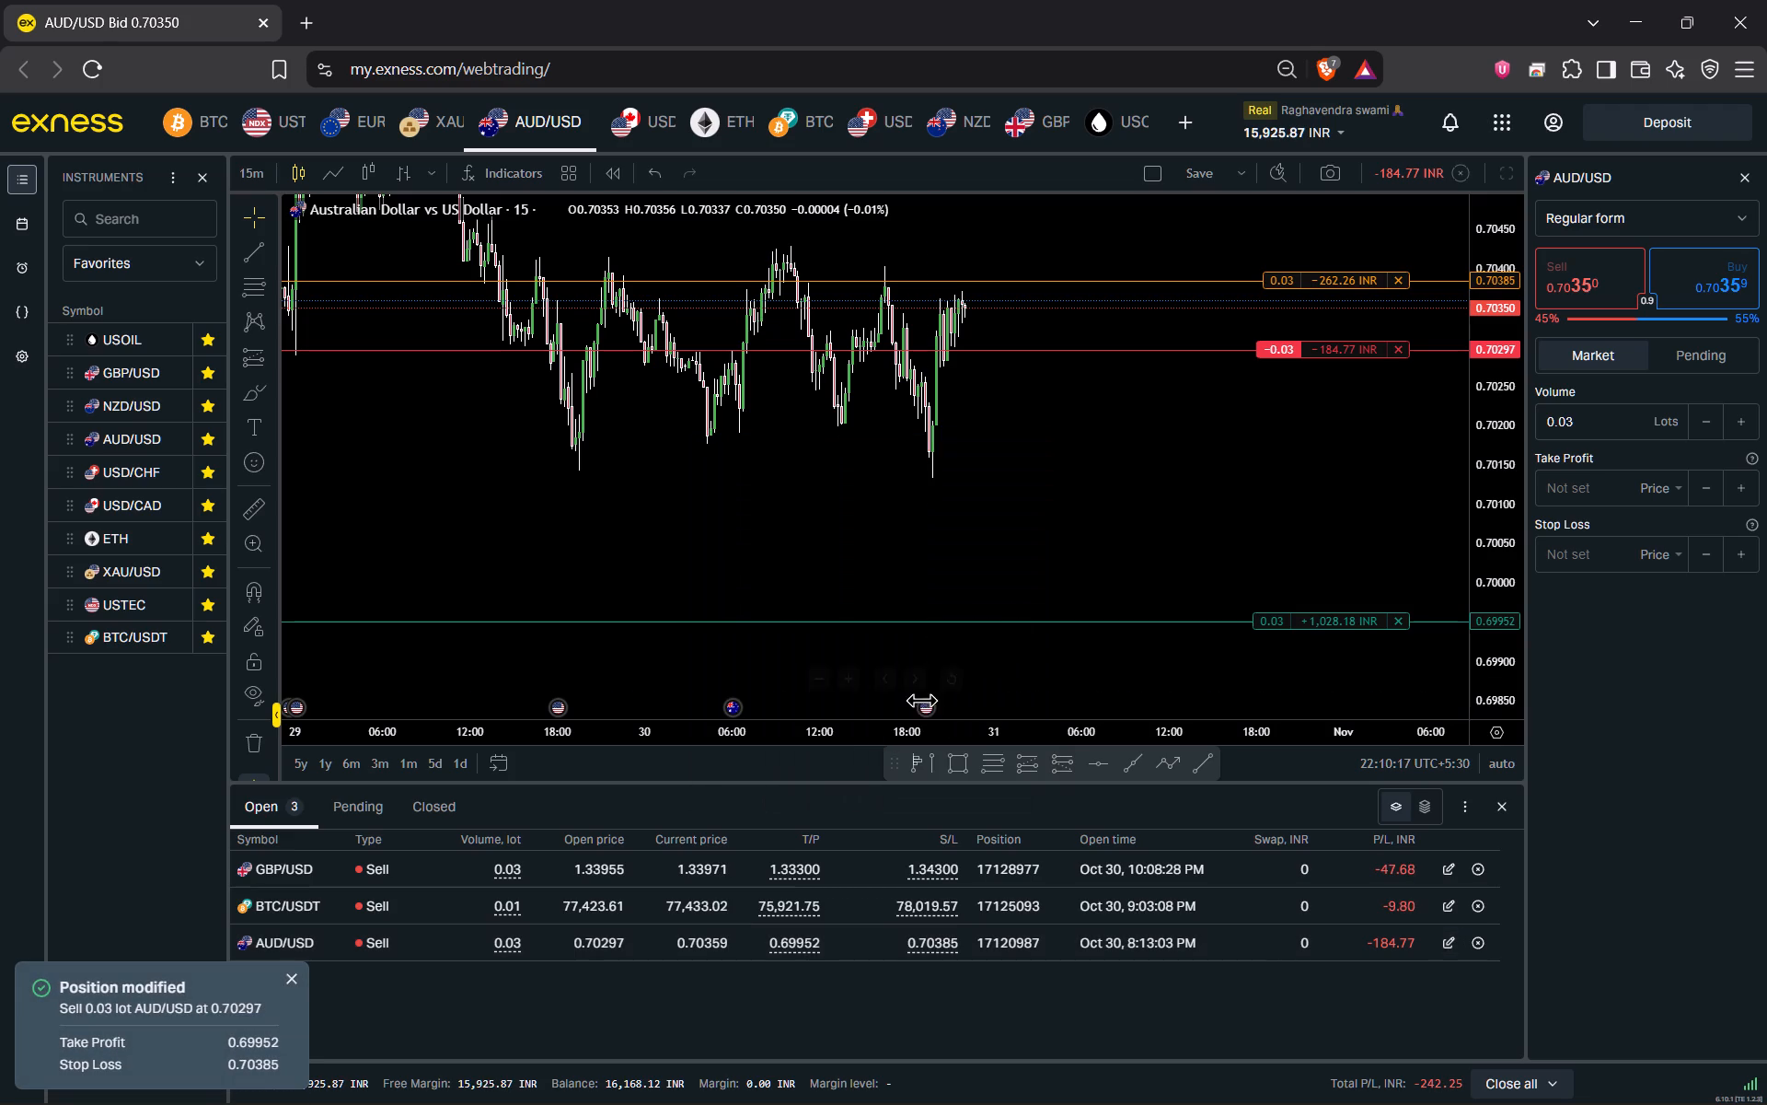
# Put Exness back beside TradingView and review the signals and levels on the USDCHF, NZDUSD, AUDUSD and USDCAD 15-minute charts.
pyautogui.moveTo(984, 0); pyautogui.dragTo(1766, 490)
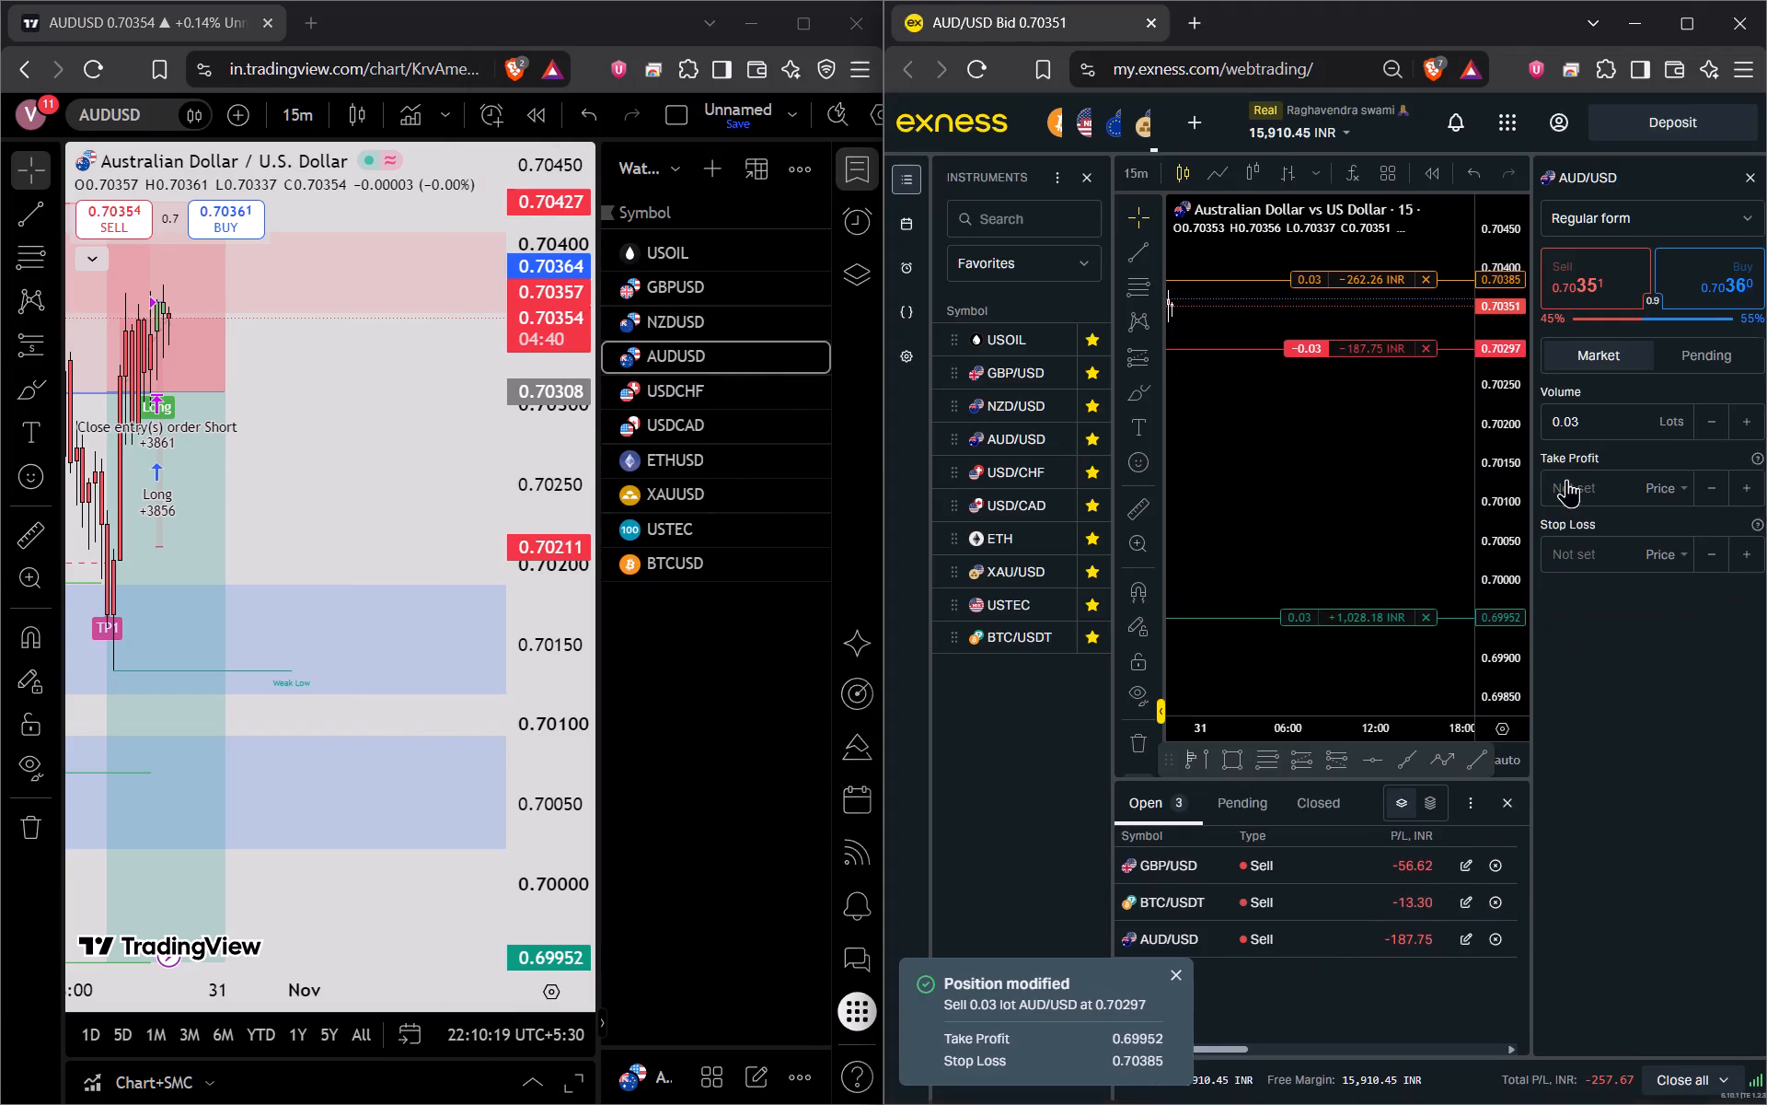
pyautogui.click(669, 395)
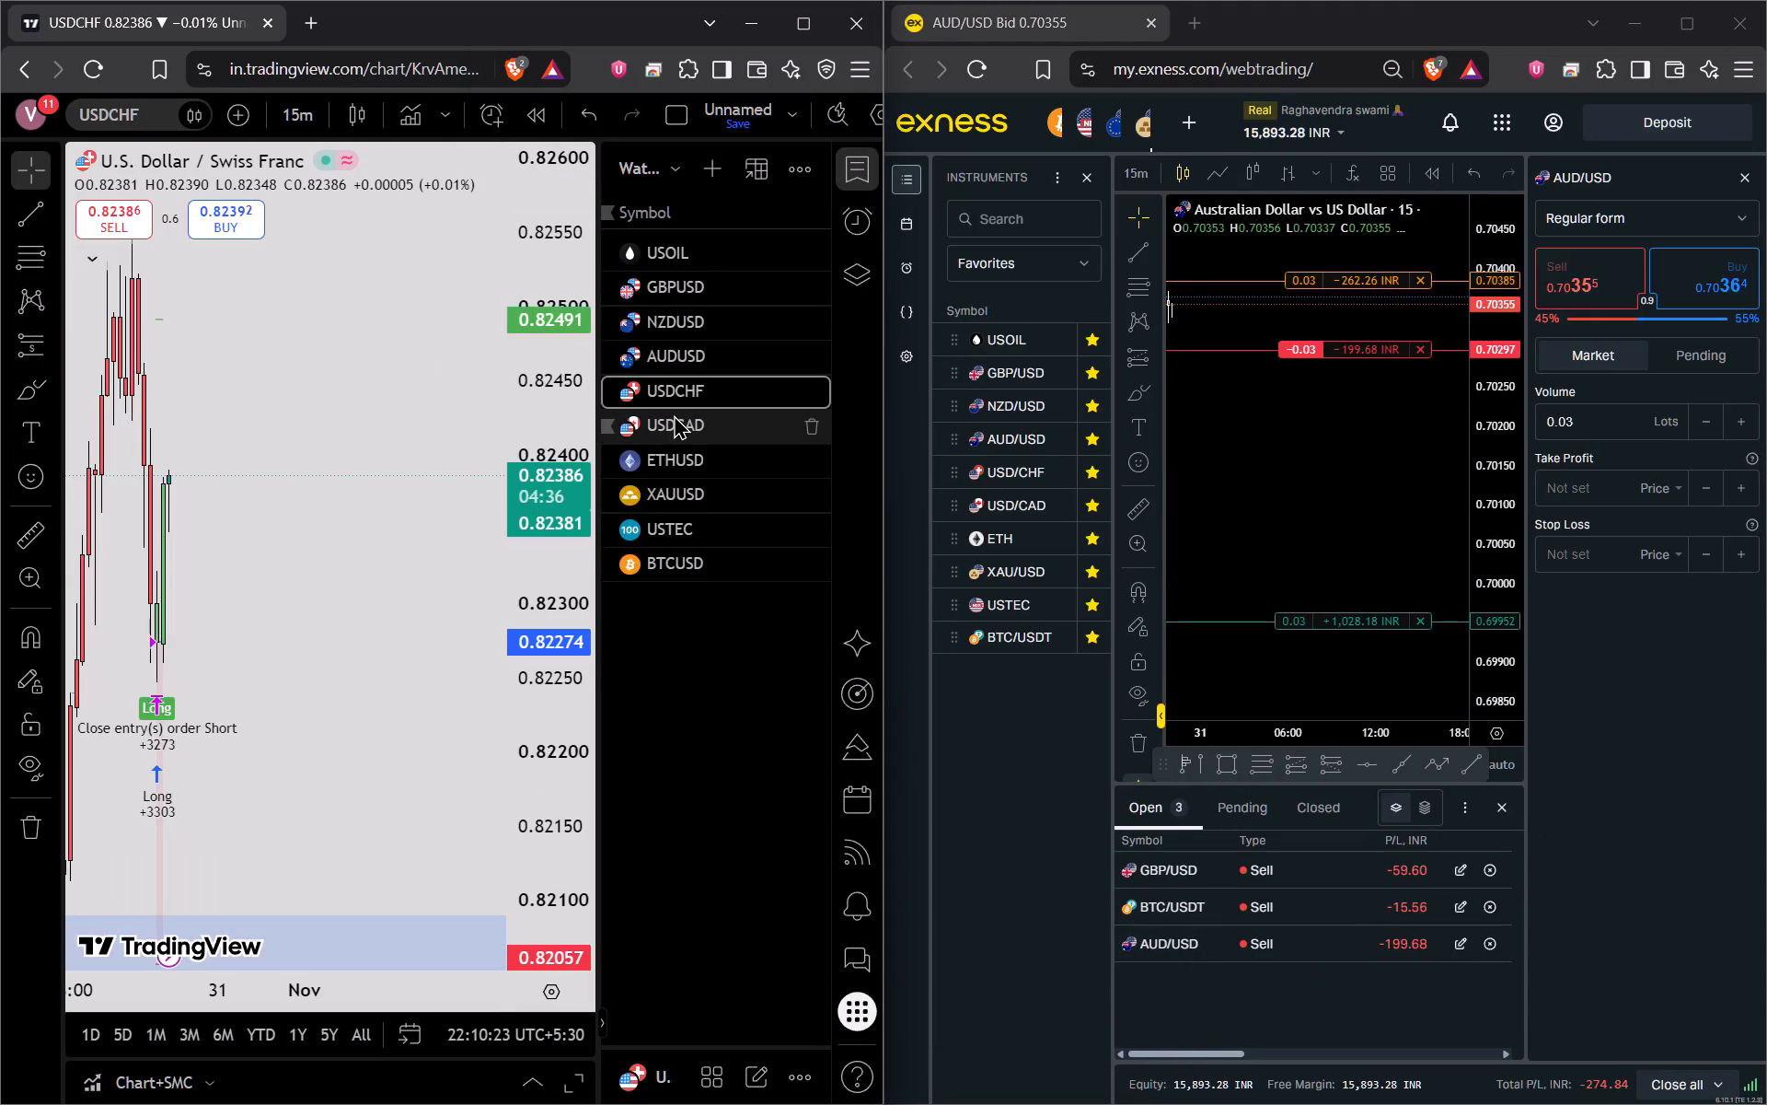
pyautogui.click(679, 335)
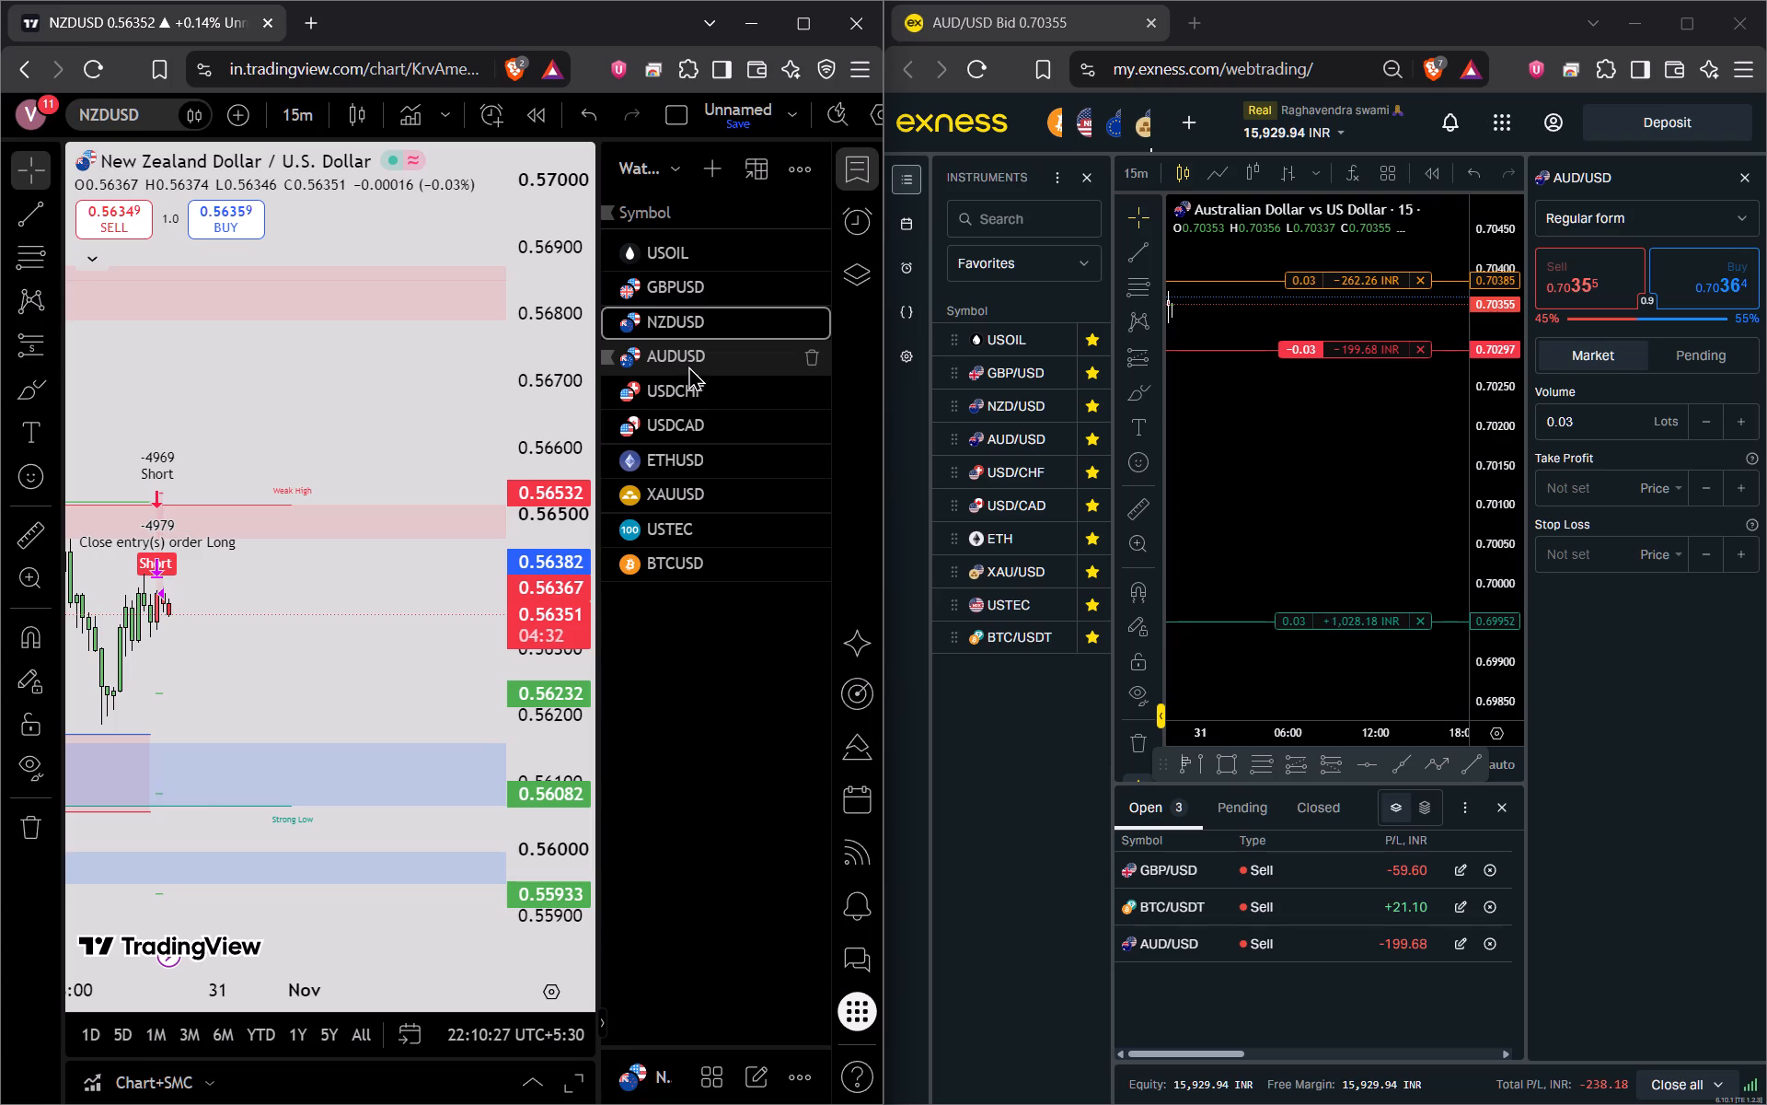
pyautogui.click(688, 361)
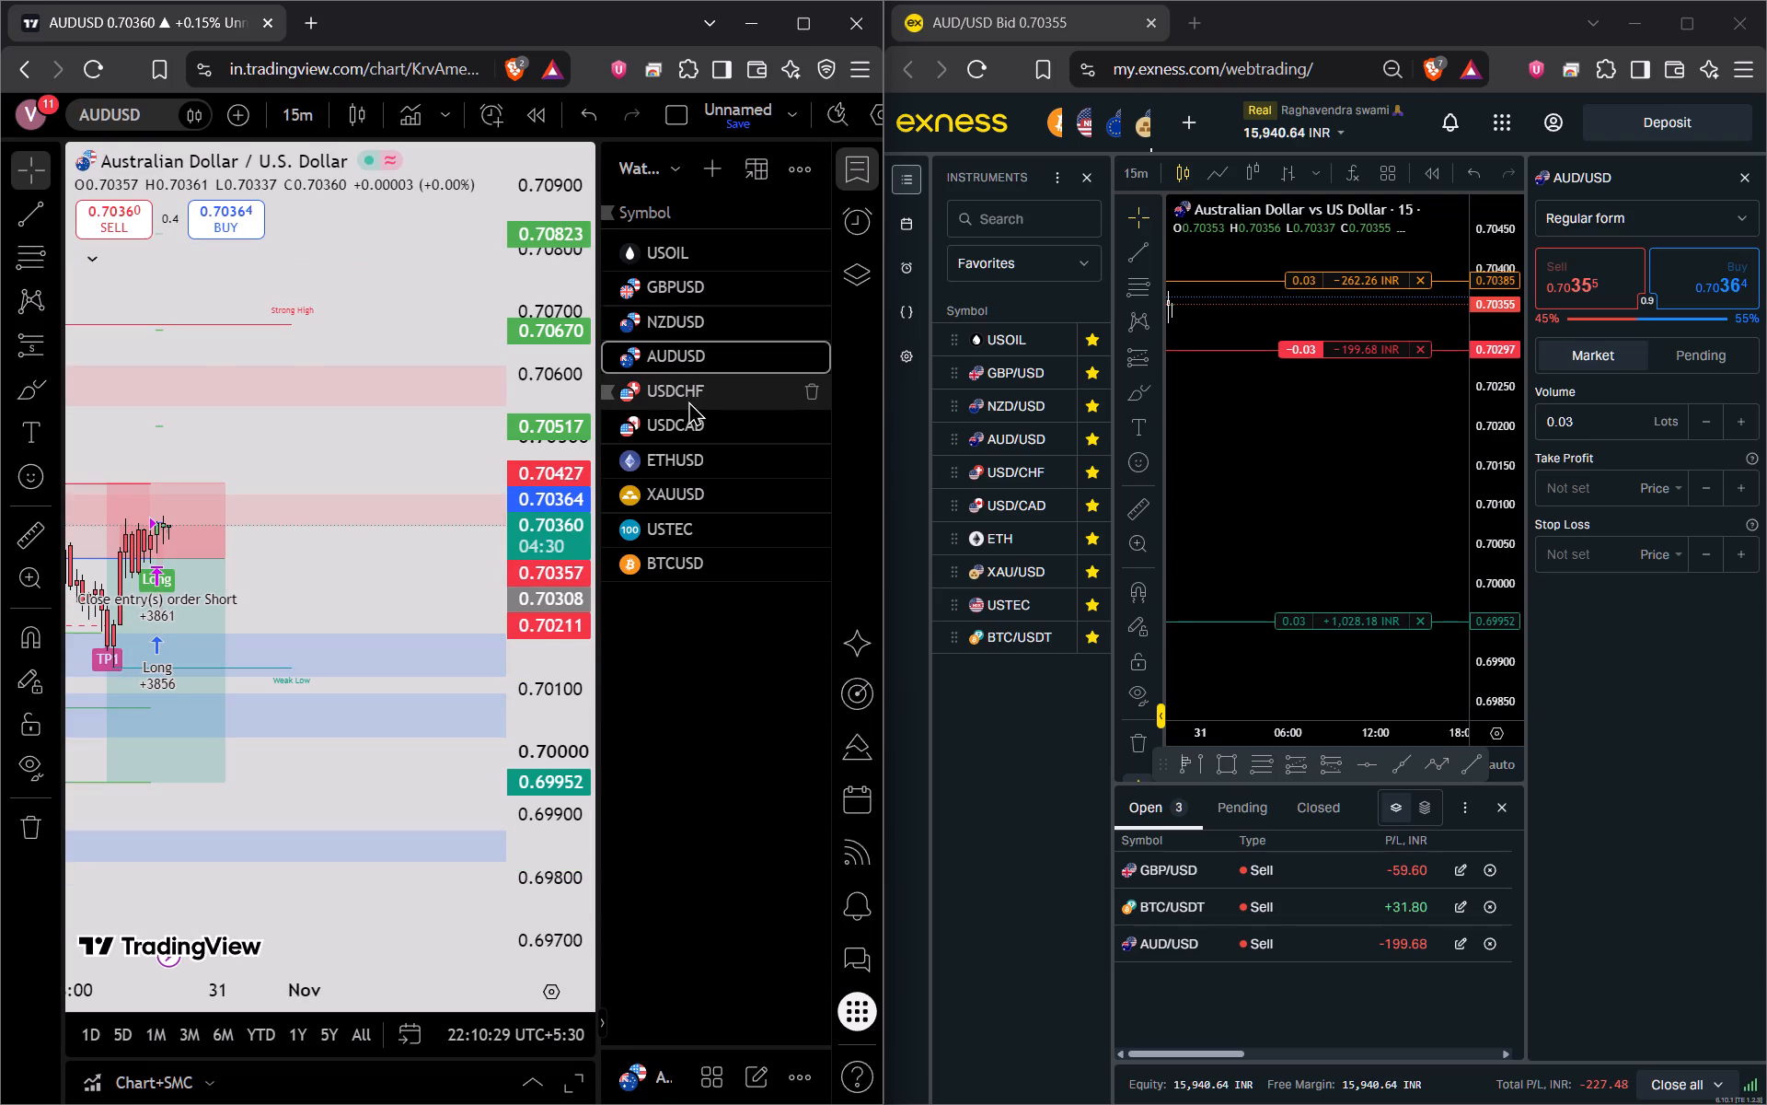
pyautogui.click(688, 401)
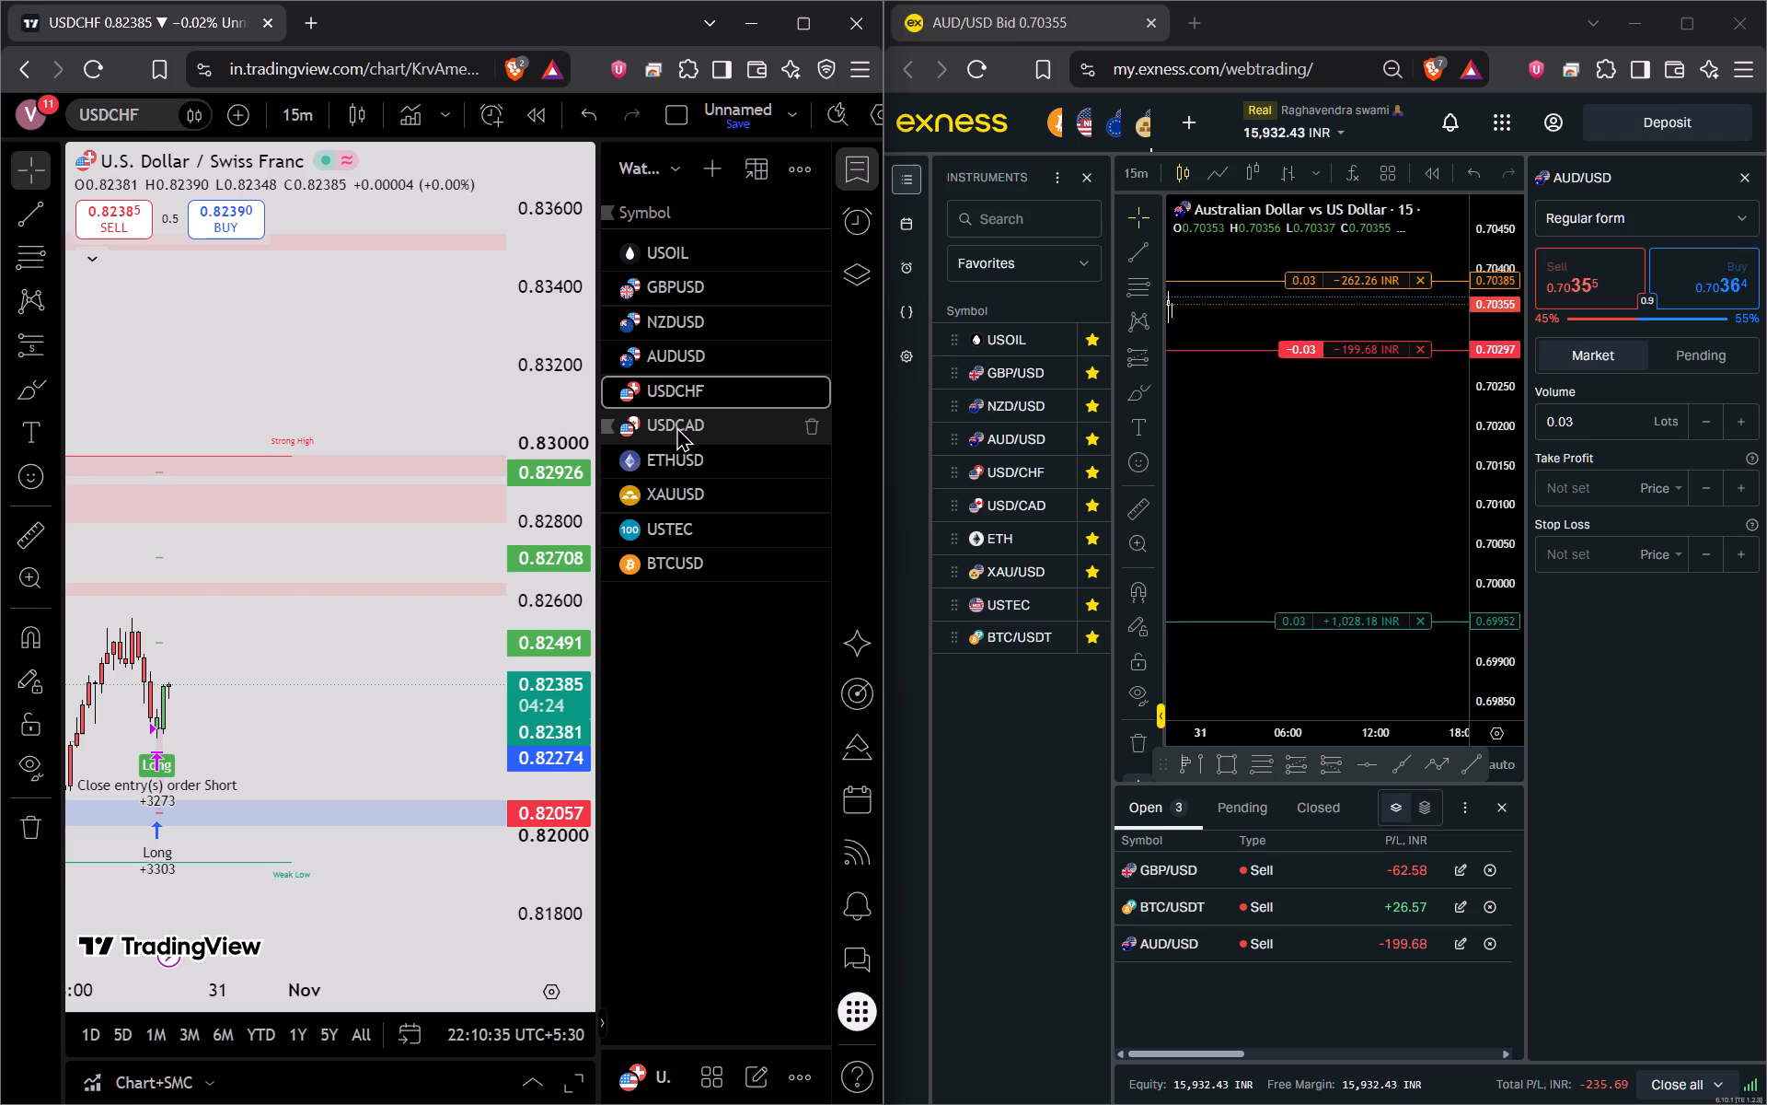
pyautogui.click(676, 426)
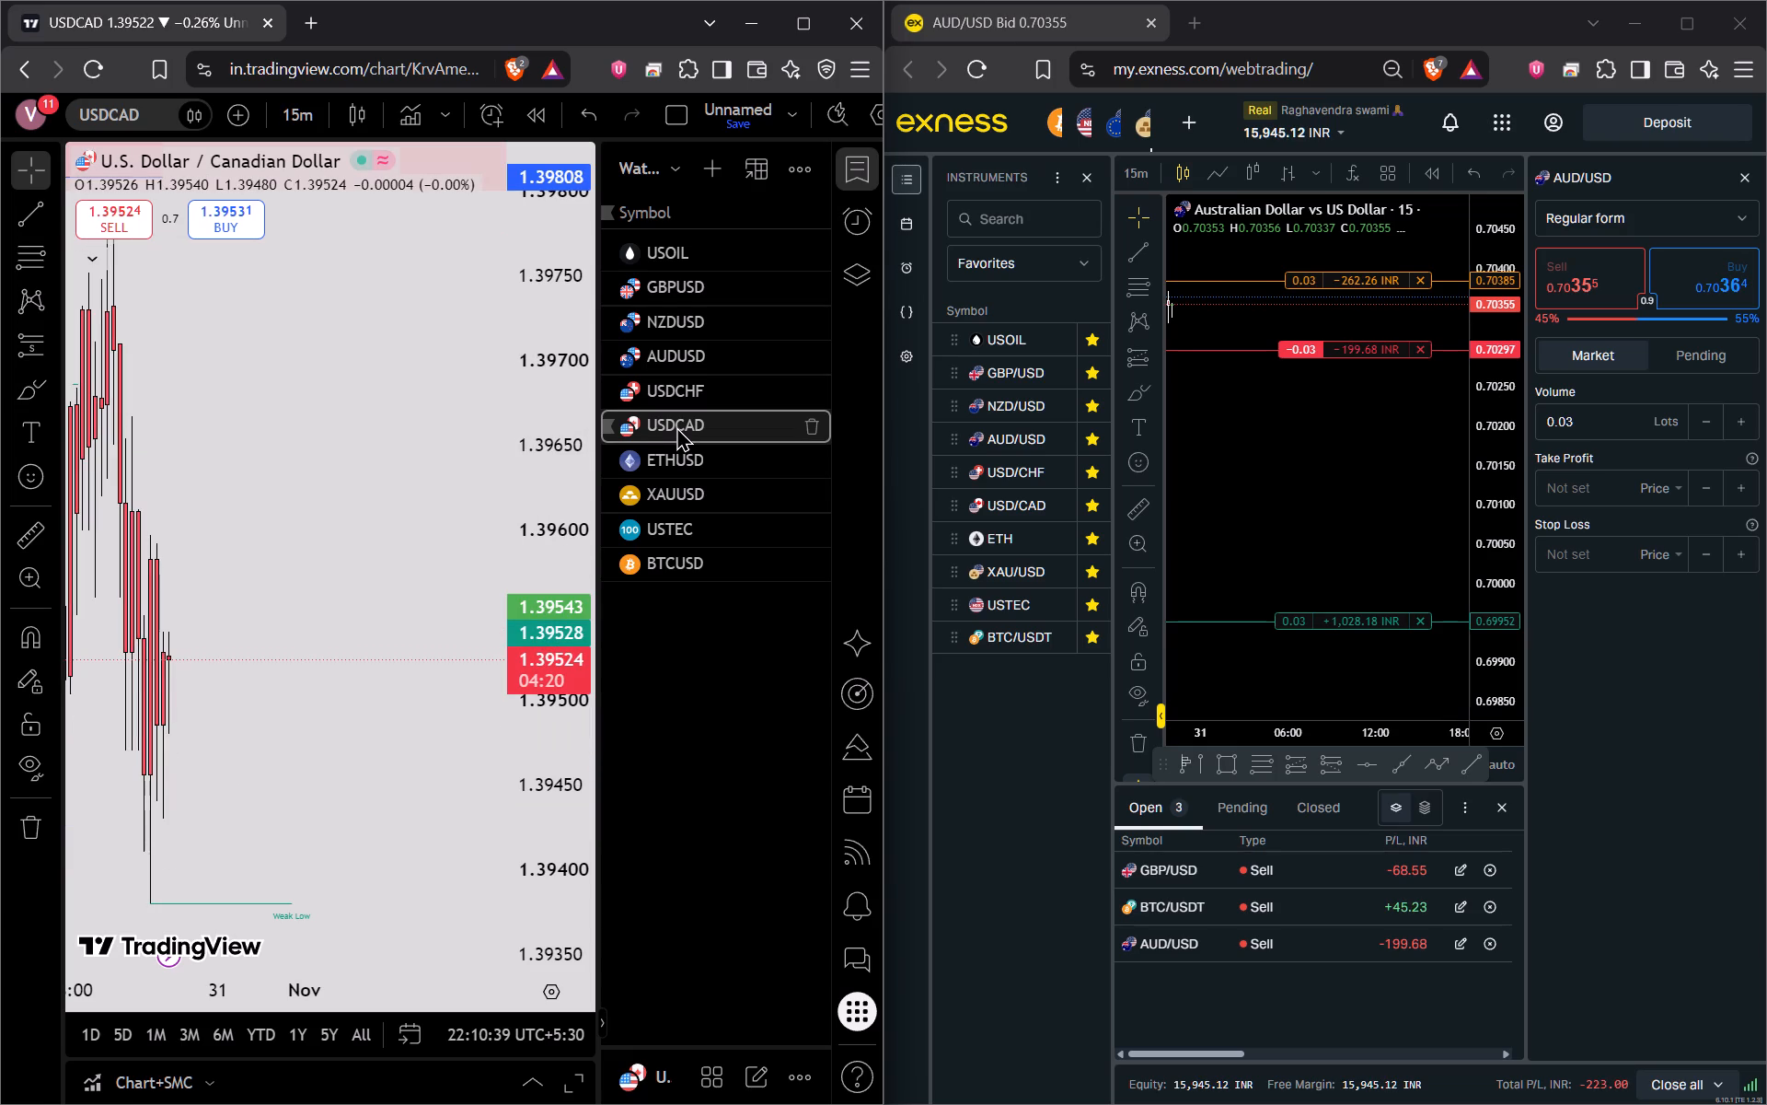
pyautogui.scroll(-4, 564, 481)
pyautogui.scroll(-2, 419, 547)
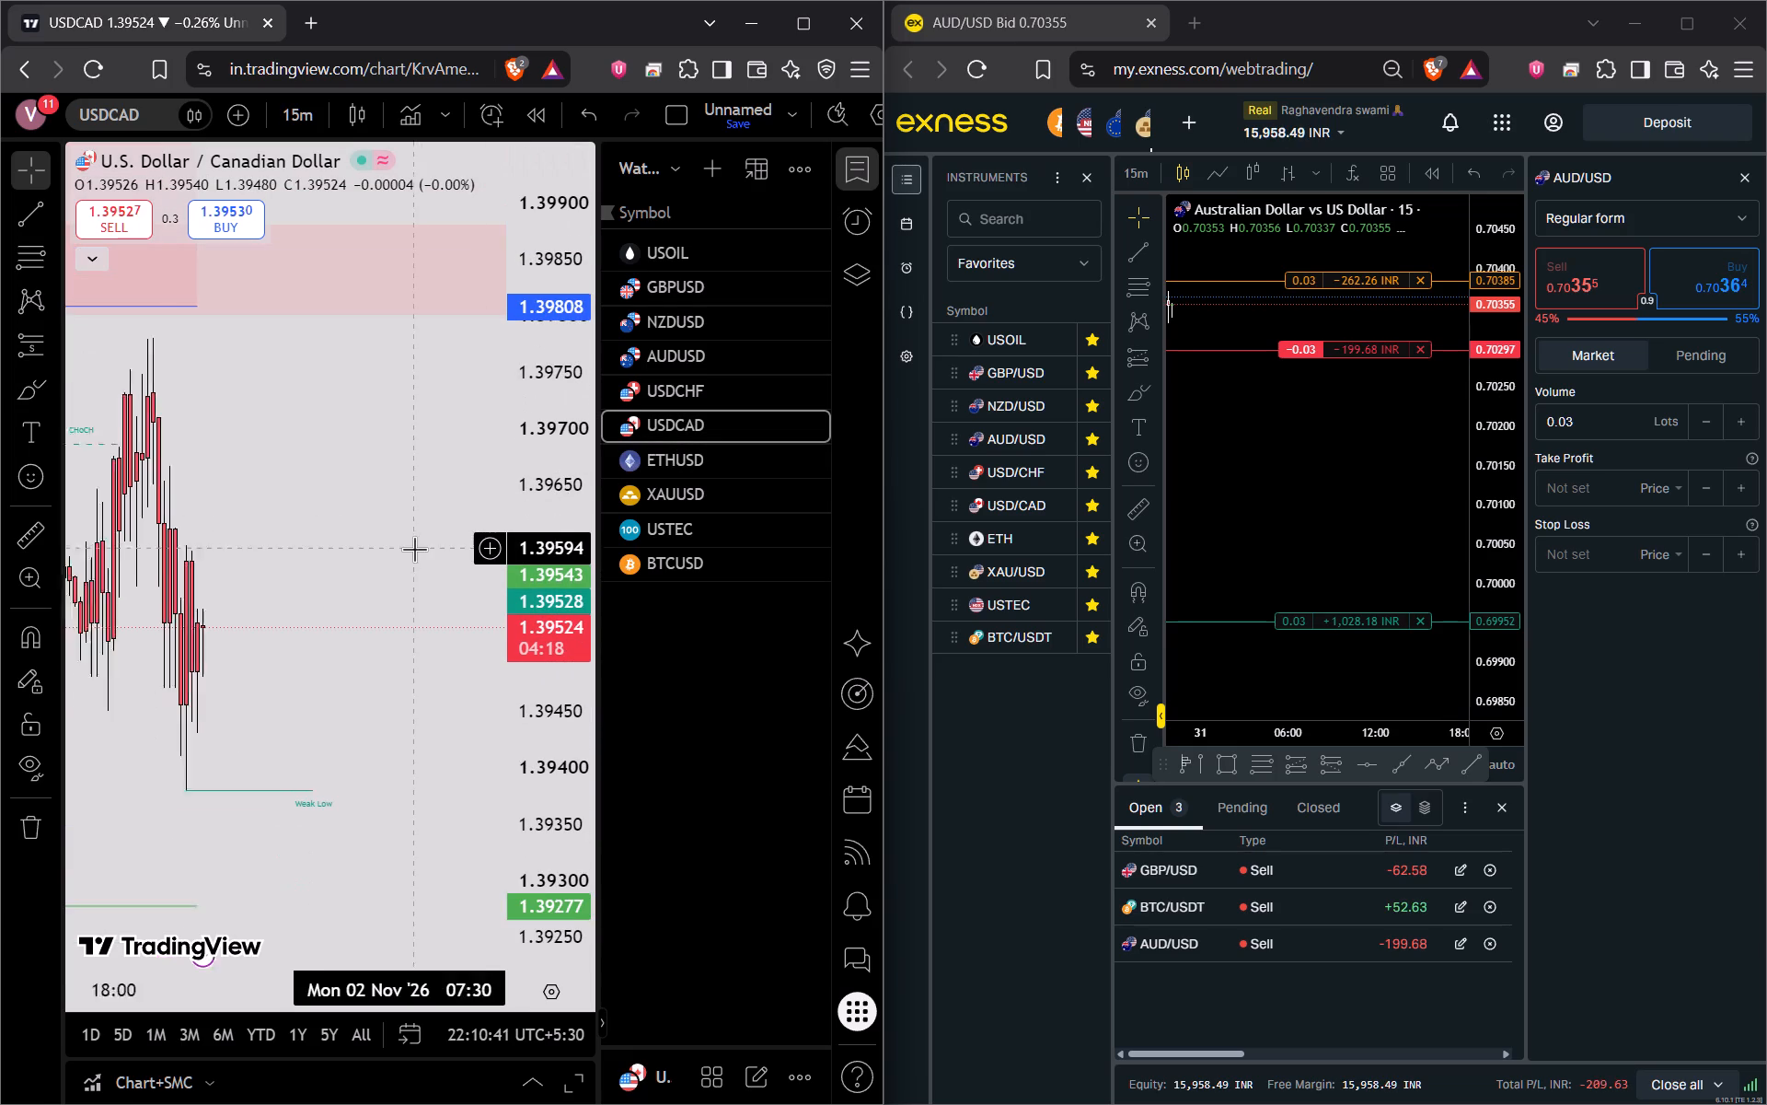
pyautogui.scroll(-3, 414, 549)
pyautogui.scroll(-4, 510, 494)
pyautogui.scroll(3, 449, 522)
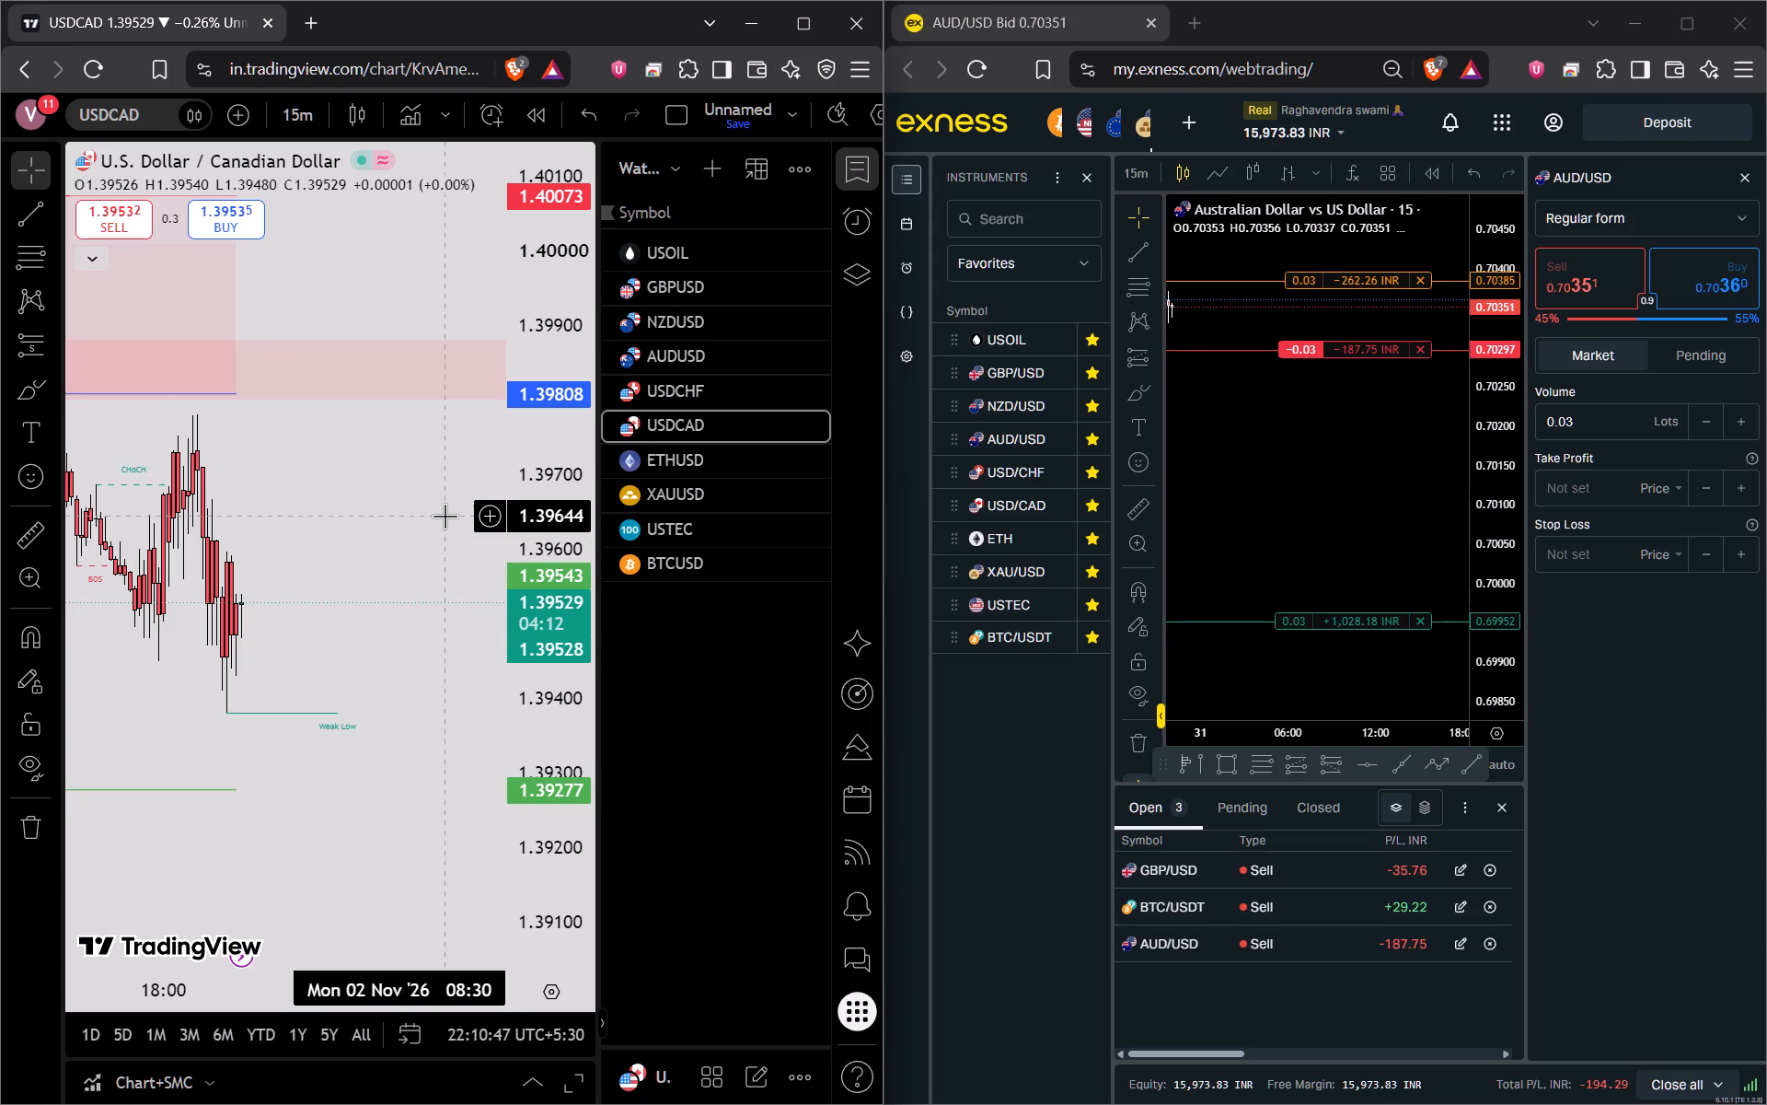
pyautogui.scroll(-4, 548, 464)
pyautogui.scroll(-5, 412, 508)
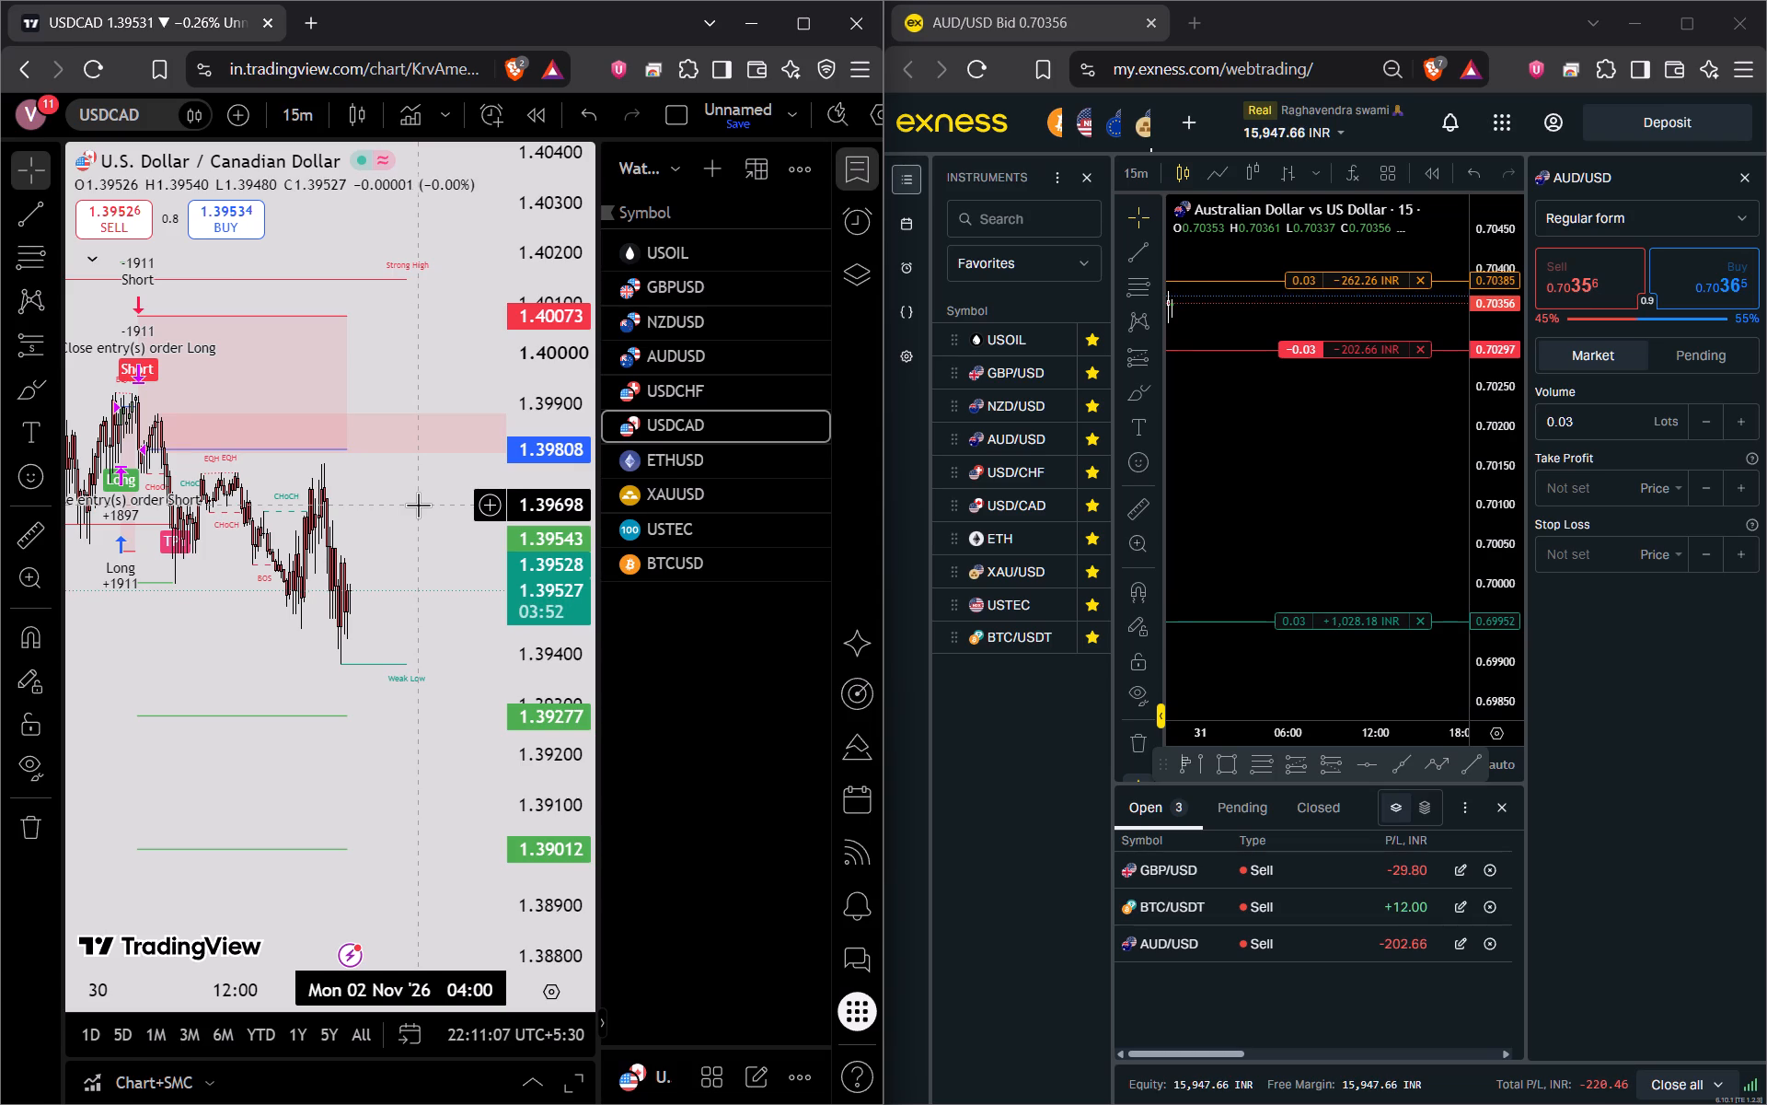
# Review the signals and price levels on the TradingView ETHUSD, XAUUSD, USTEC and BTCUSD 15-minute charts.
pyautogui.click(671, 463)
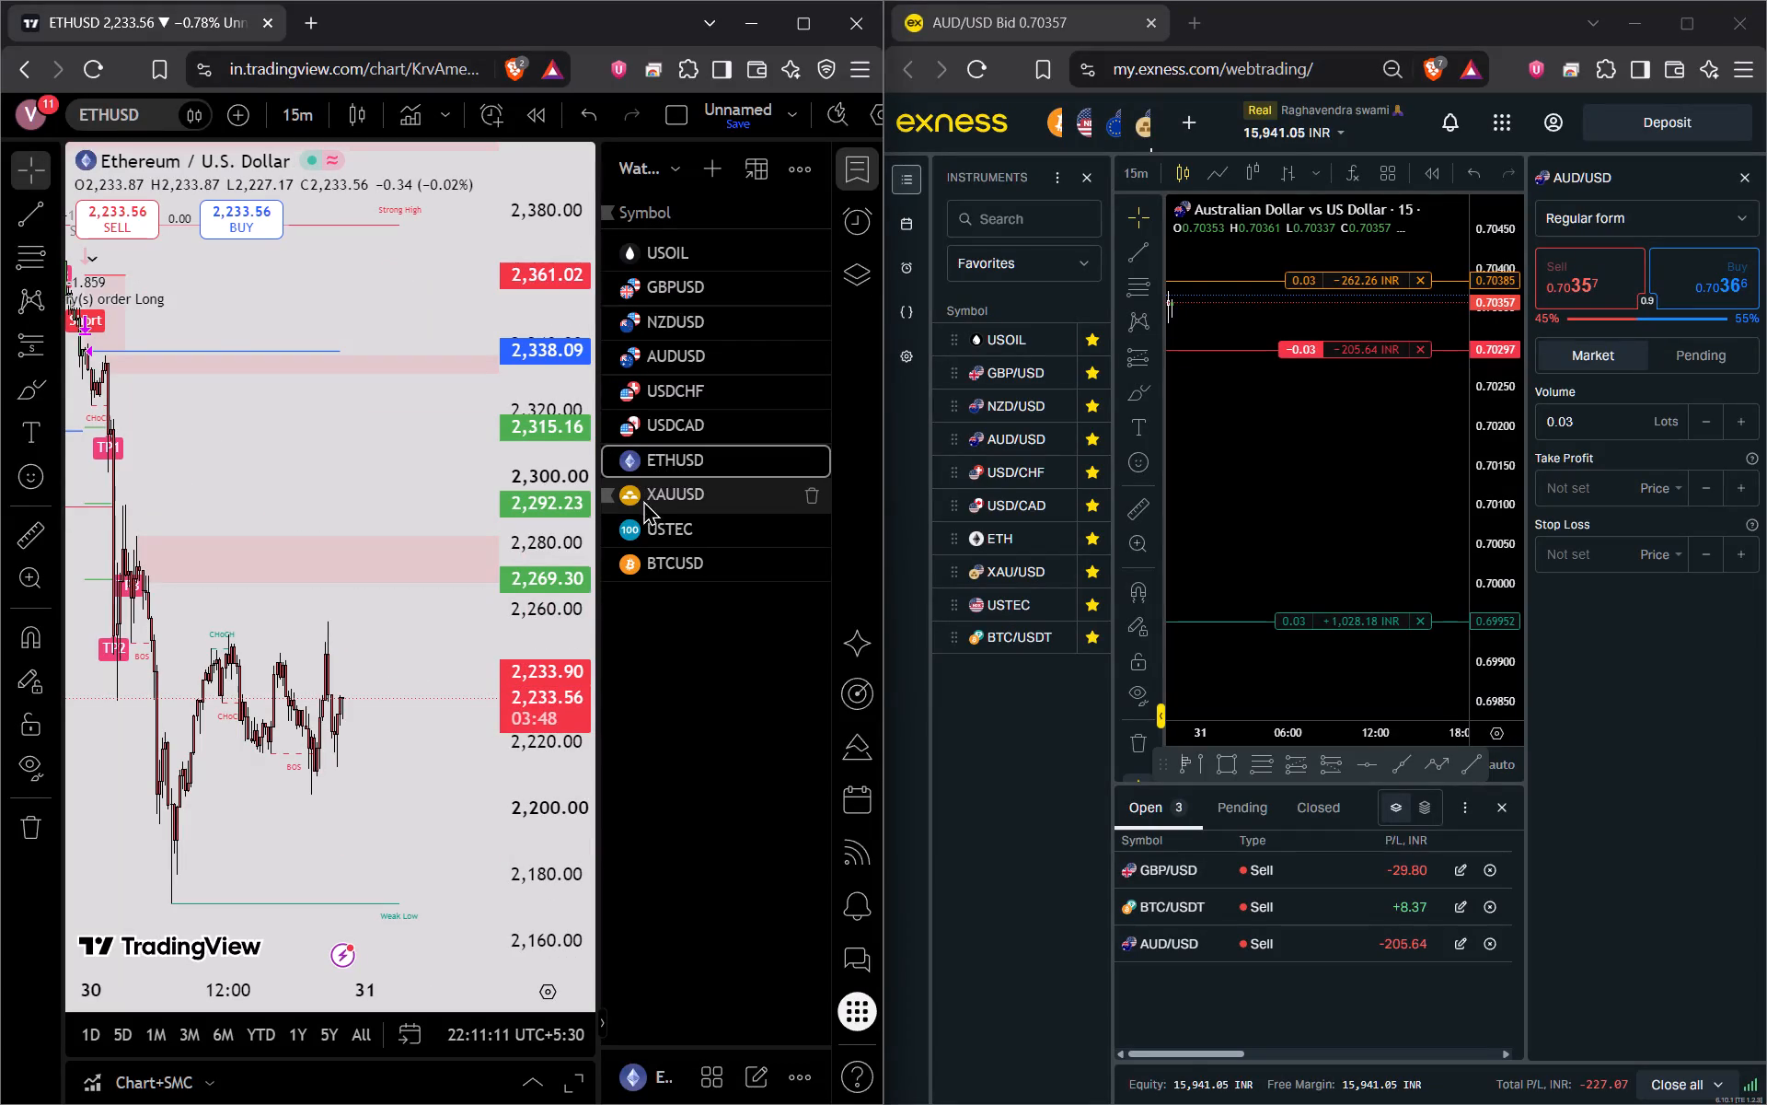
pyautogui.click(653, 497)
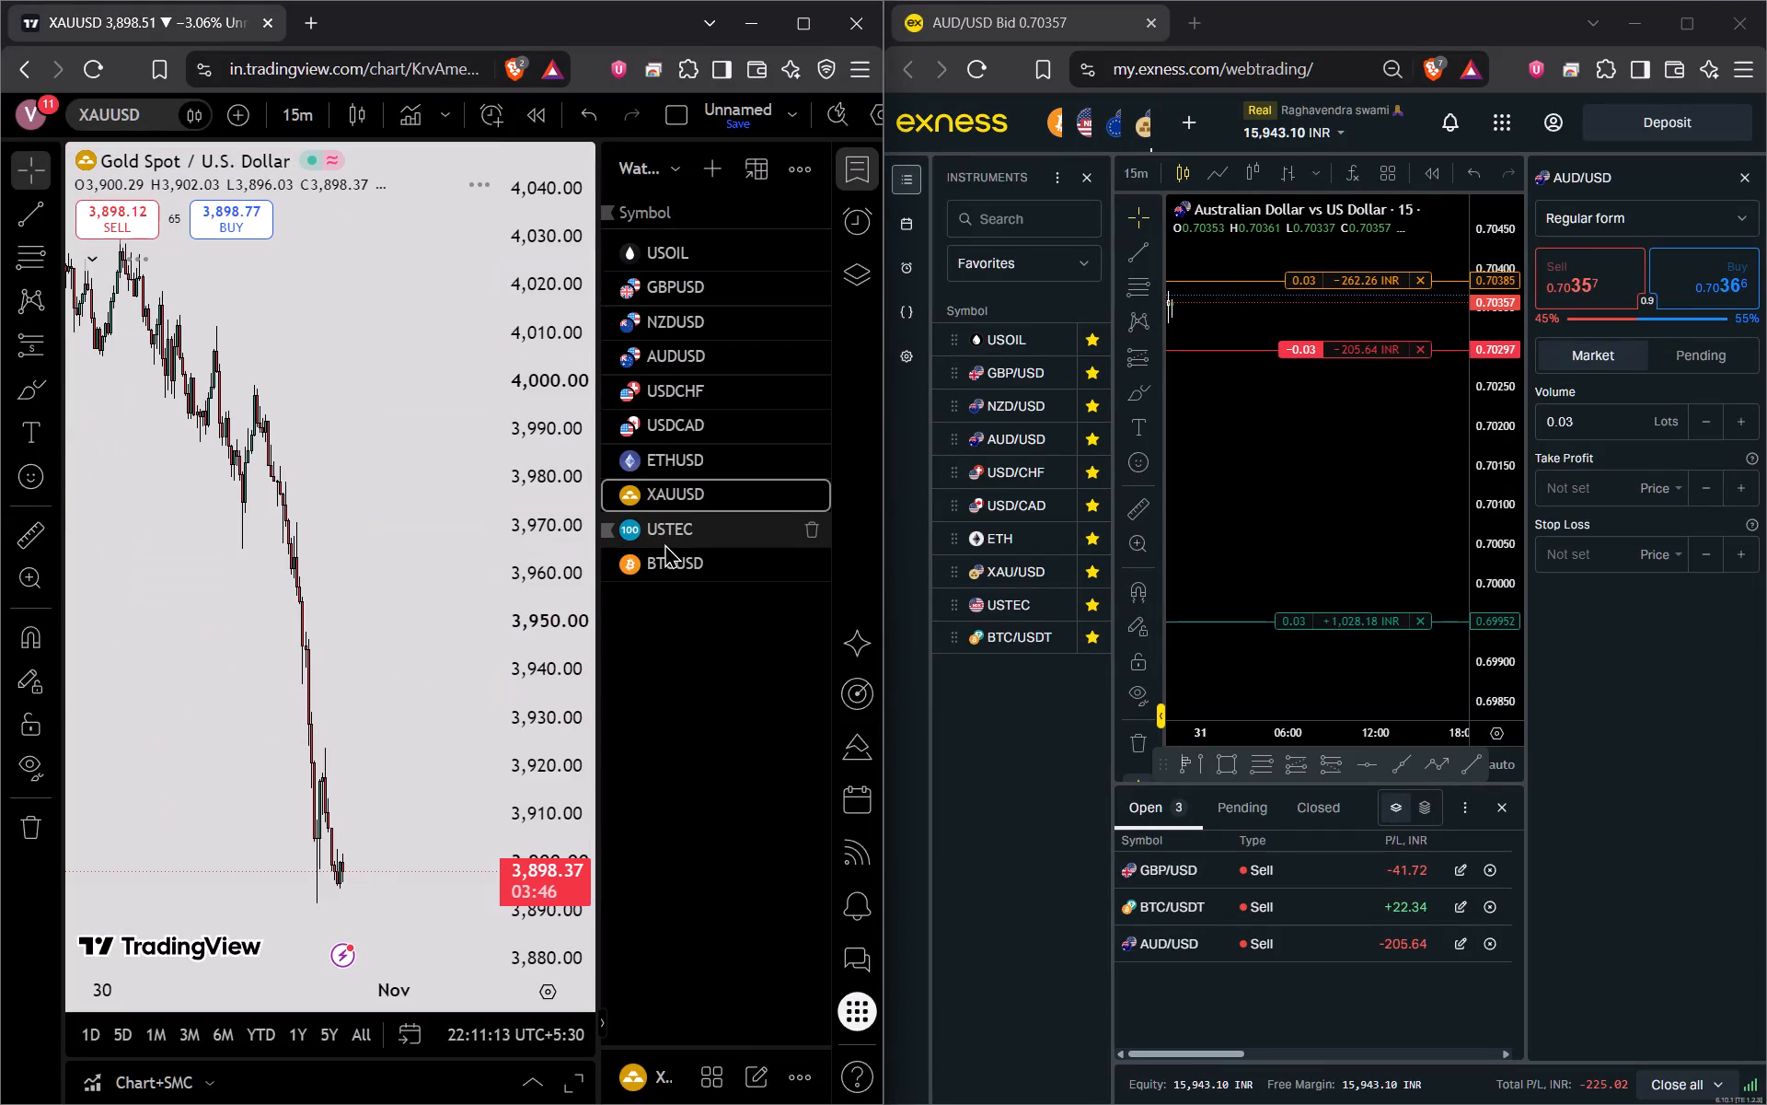
pyautogui.scroll(5, 416, 734)
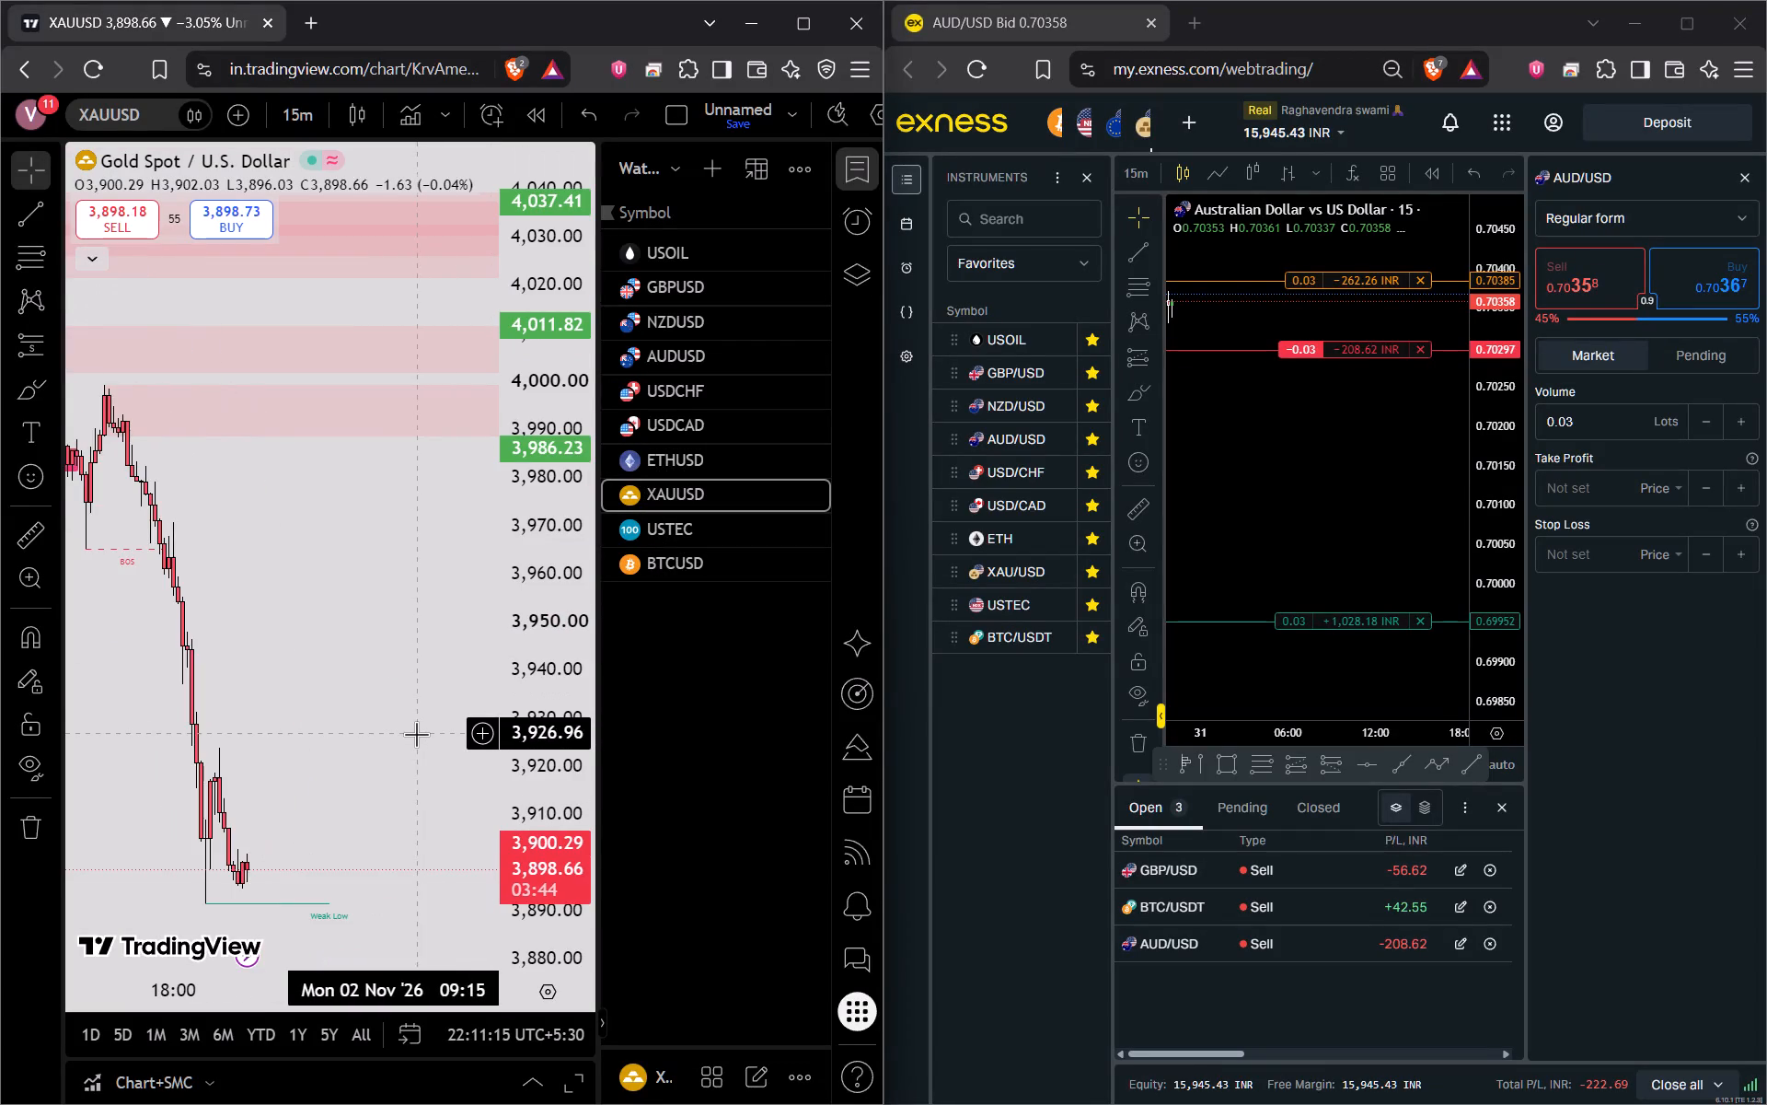
pyautogui.scroll(2, 416, 734)
pyautogui.moveTo(374, 756); pyautogui.dragTo(443, 660)
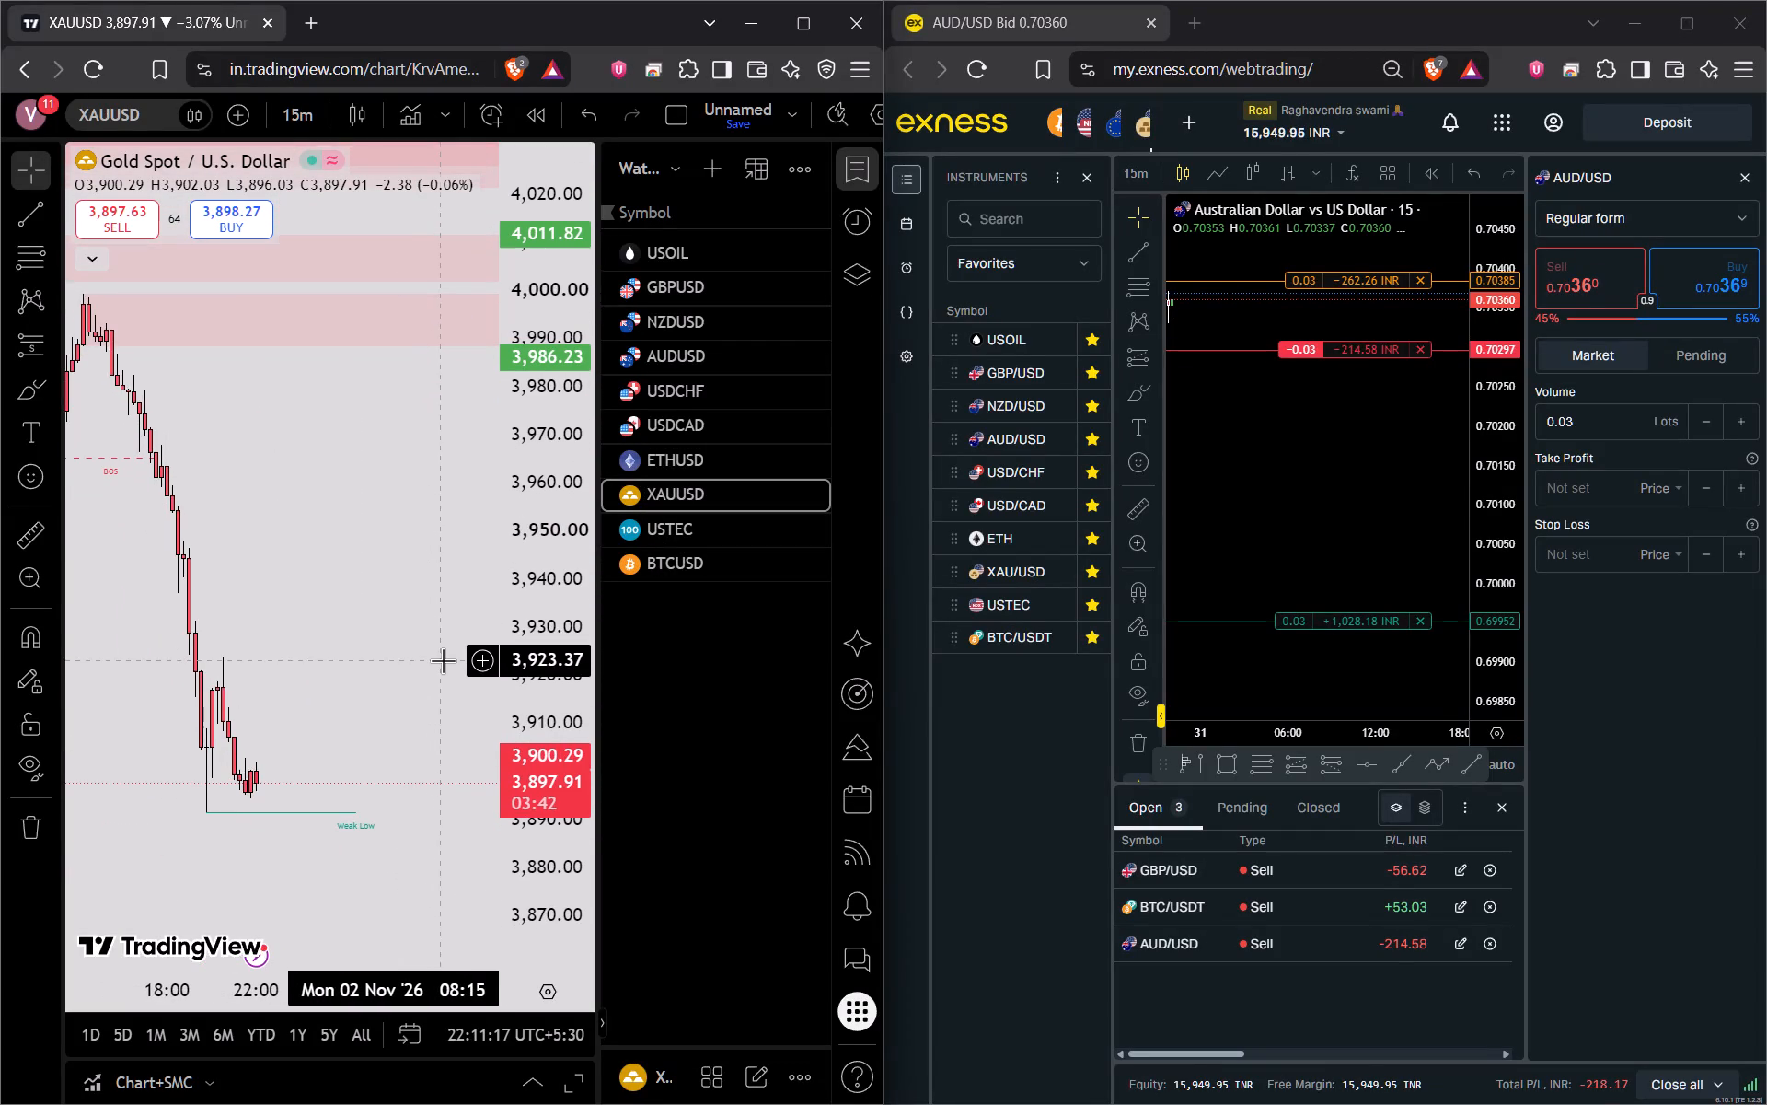
pyautogui.click(674, 546)
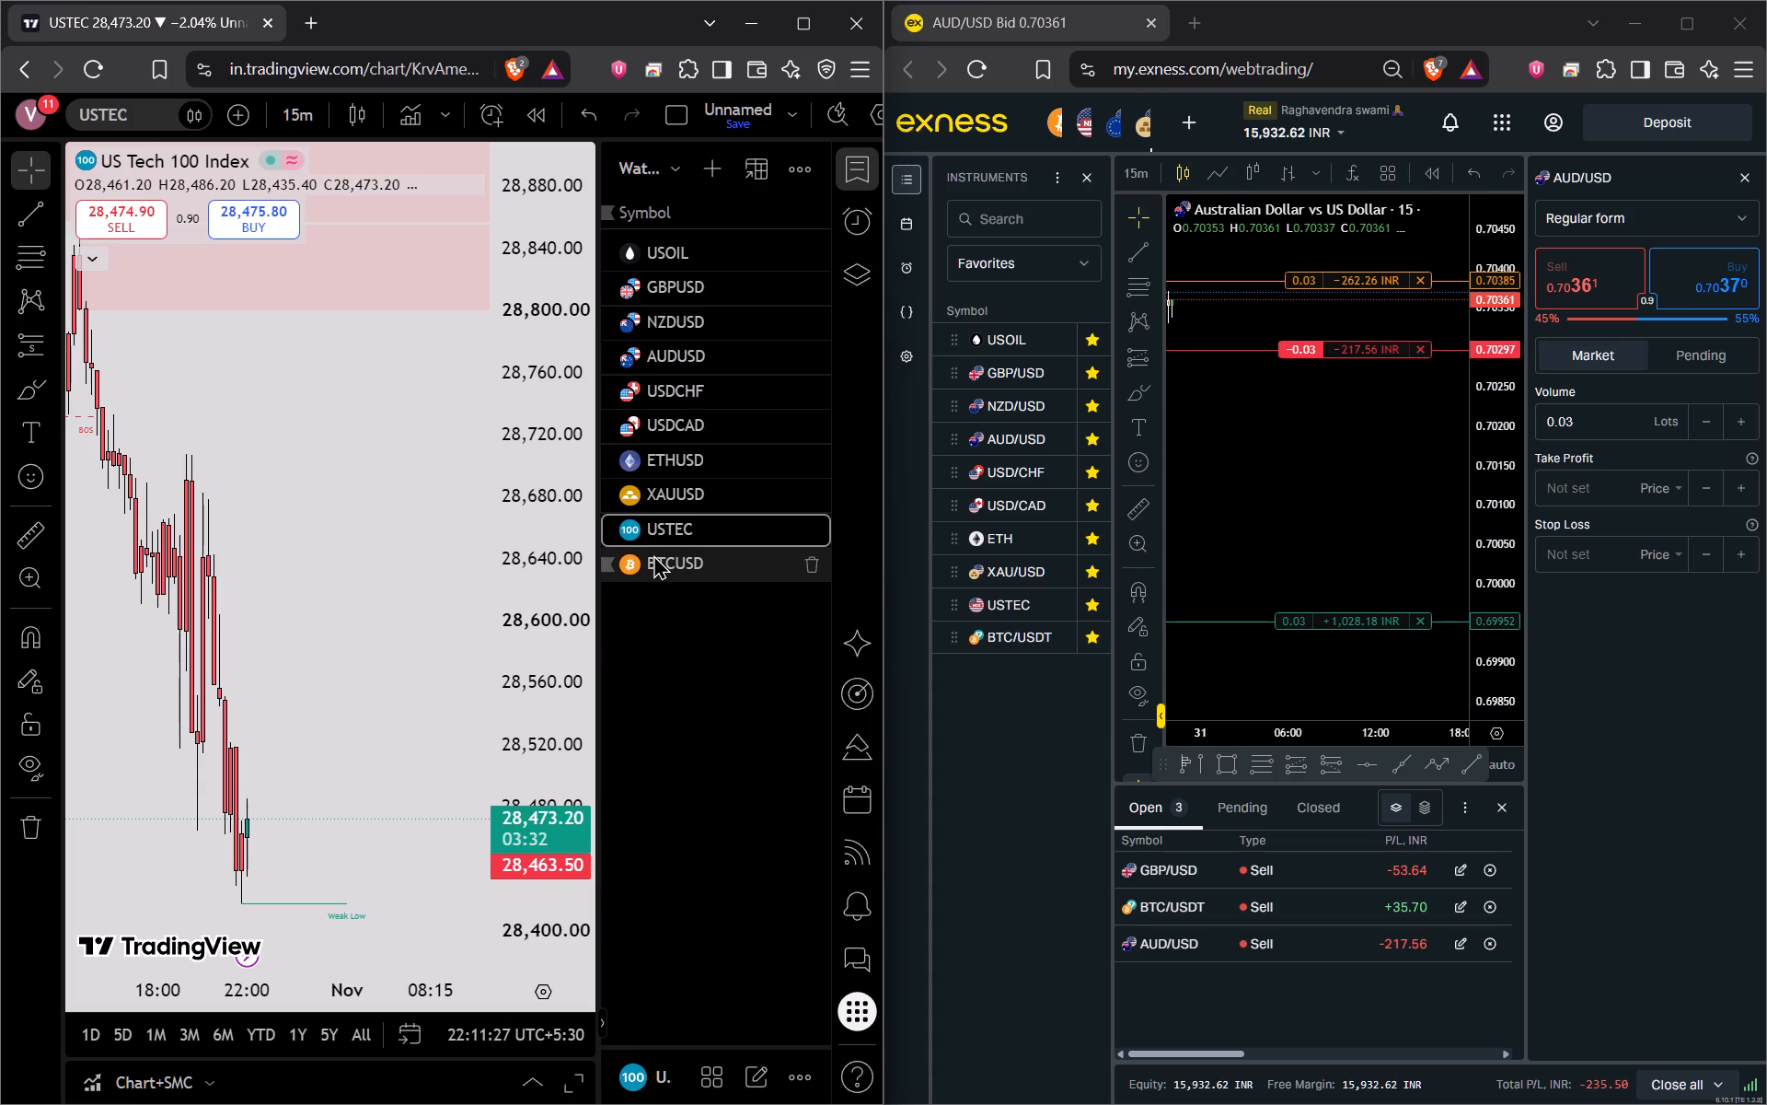
pyautogui.click(653, 554)
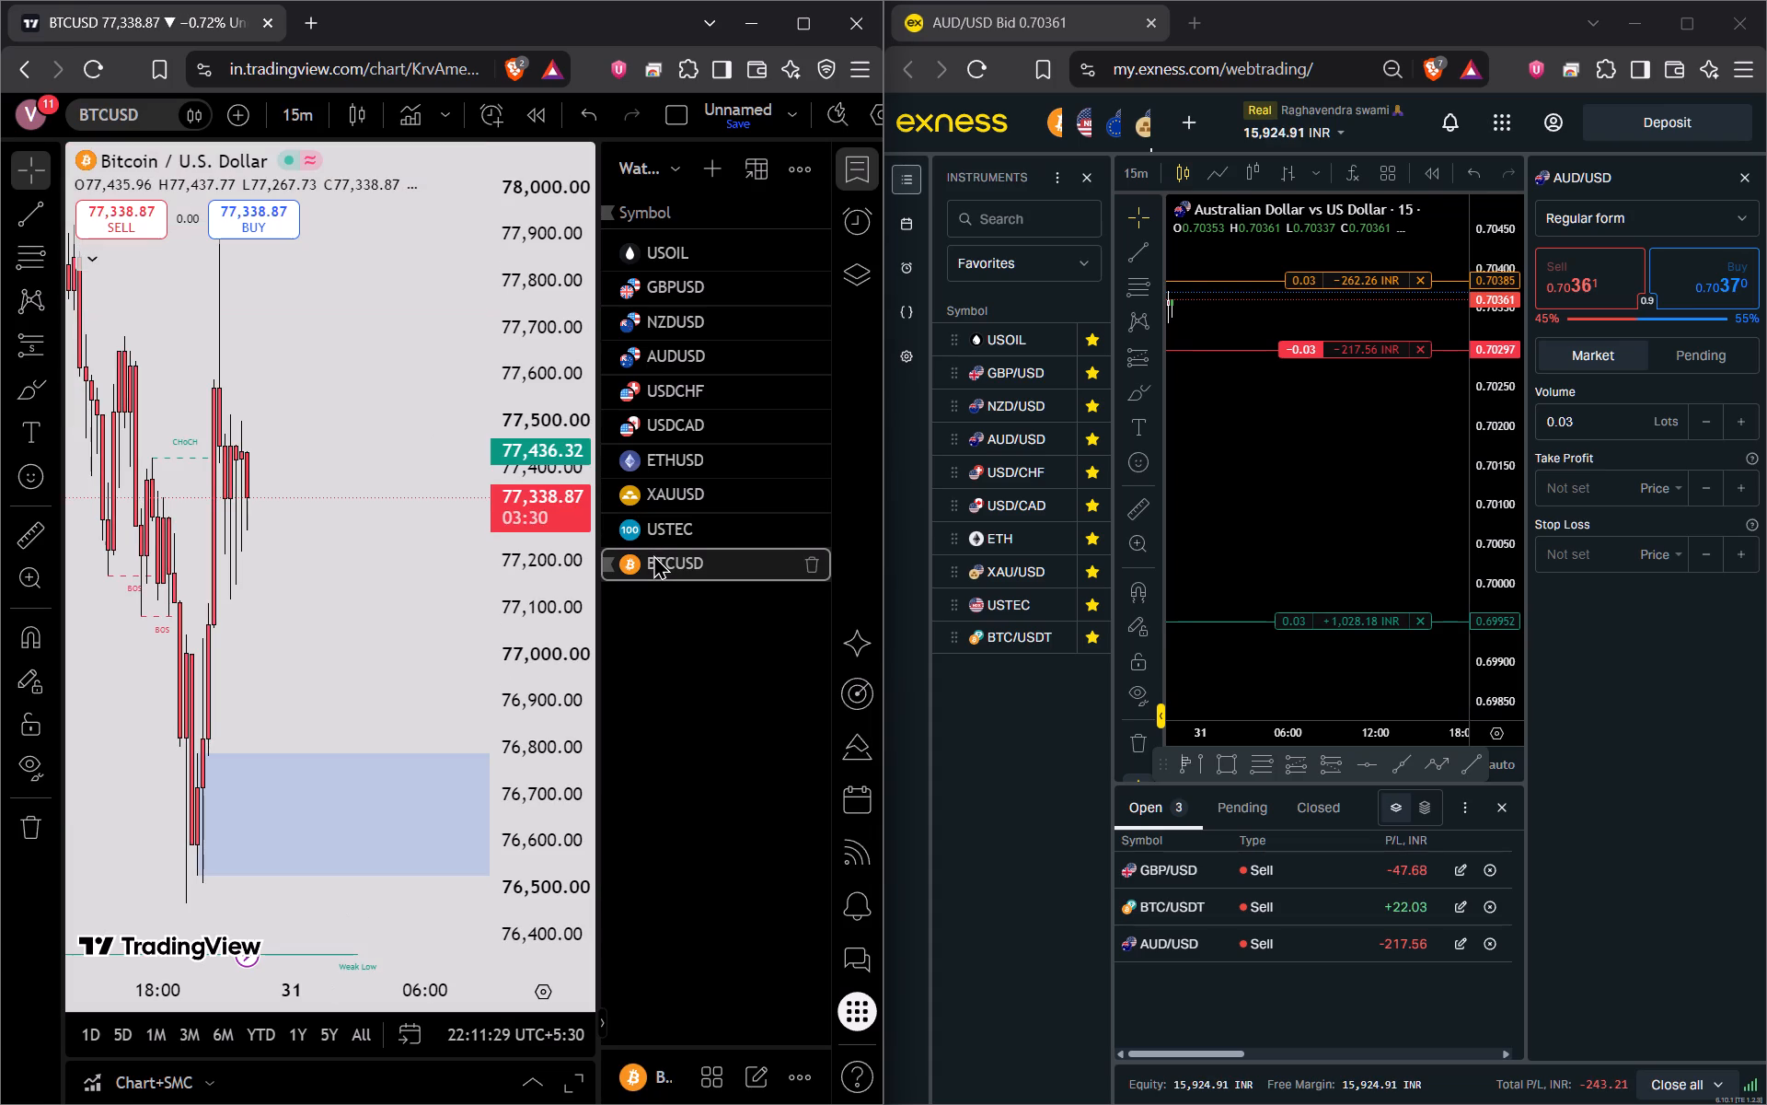
pyautogui.moveTo(572, 630); pyautogui.dragTo(596, 794)
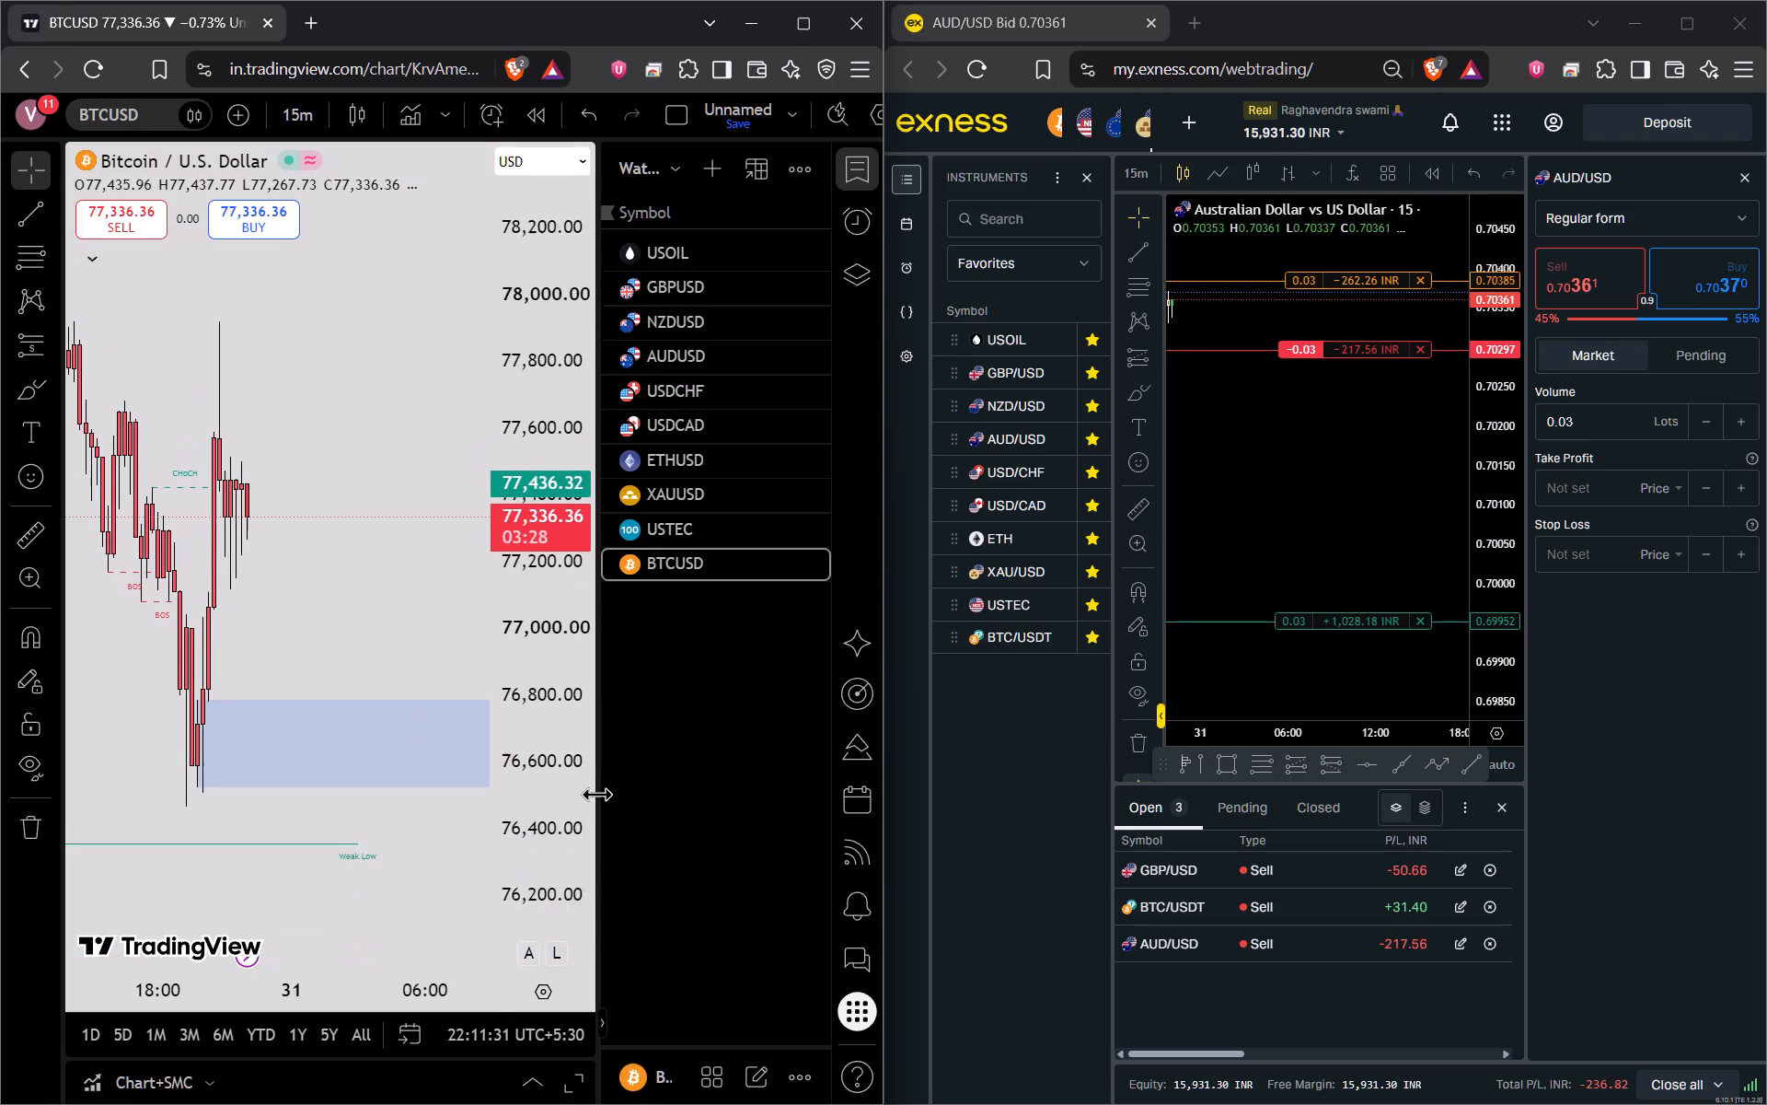
pyautogui.moveTo(596, 794); pyautogui.dragTo(596, 797)
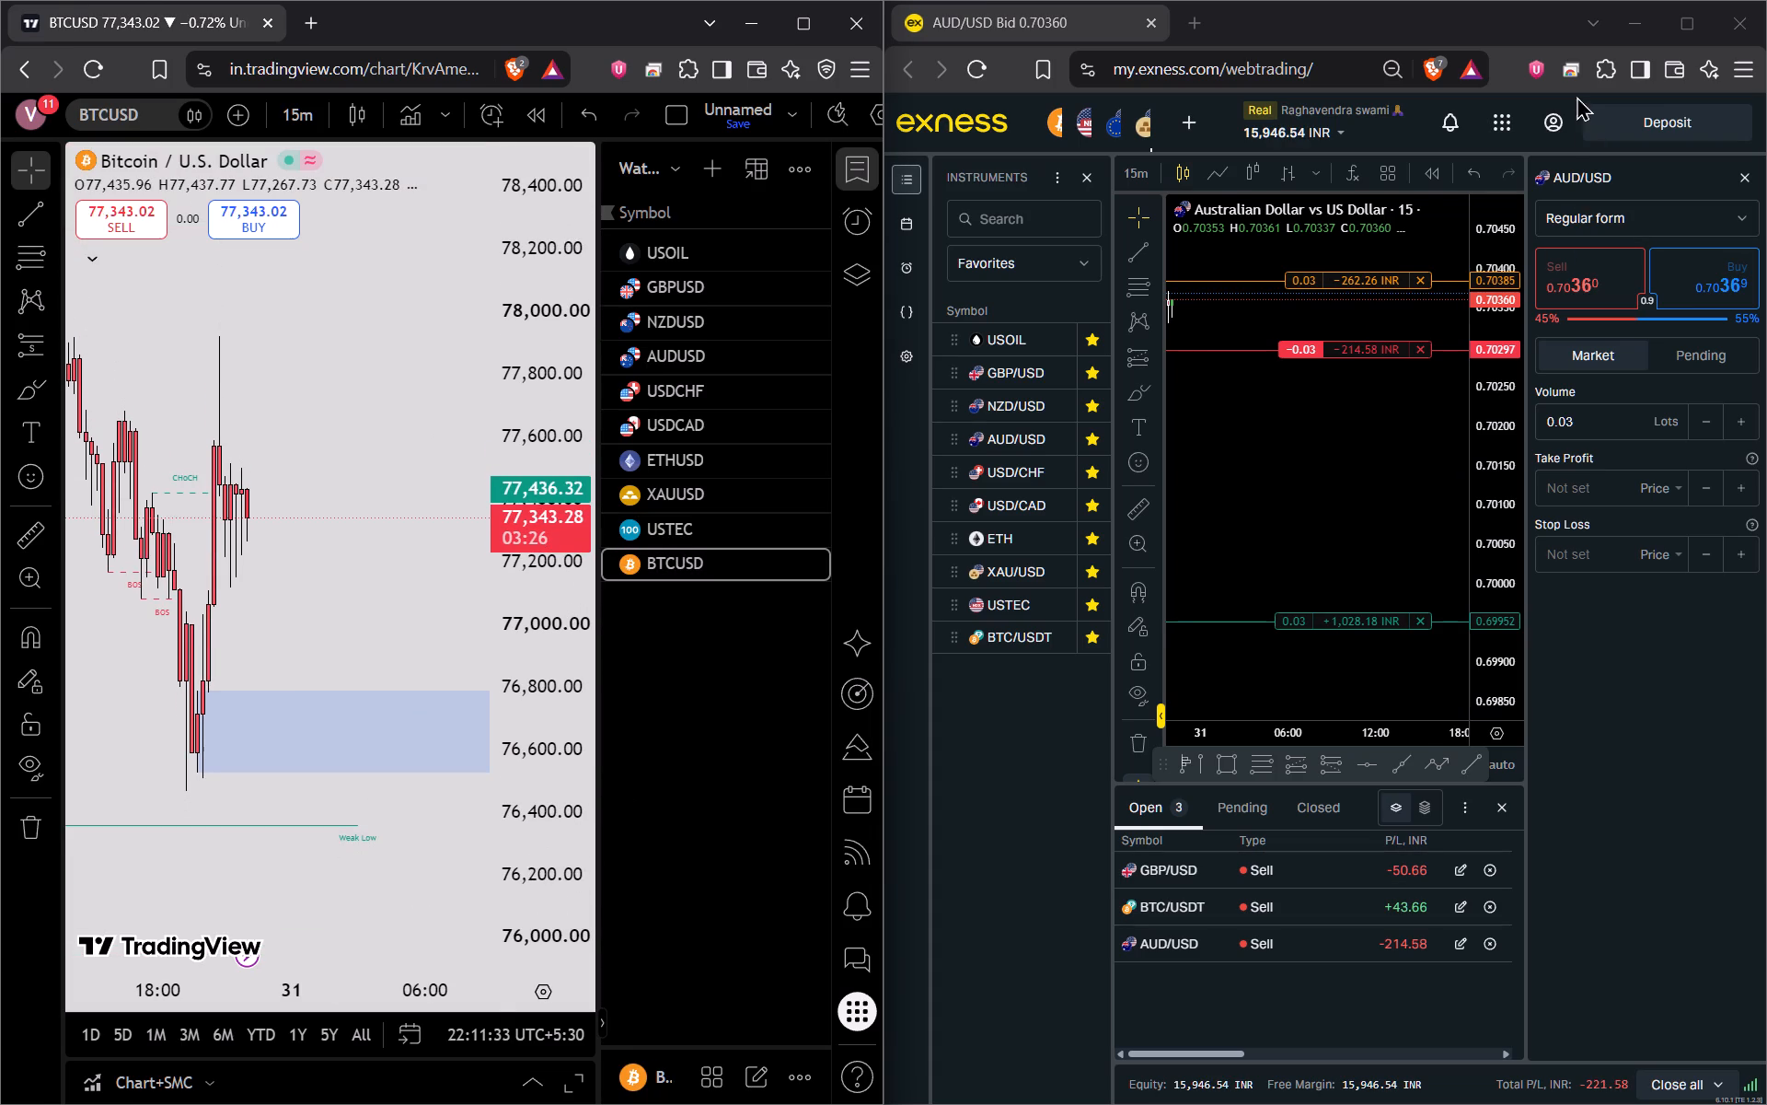
# Maximize the Exness window and close all open instrument charts except BTC.
pyautogui.click(1681, 29)
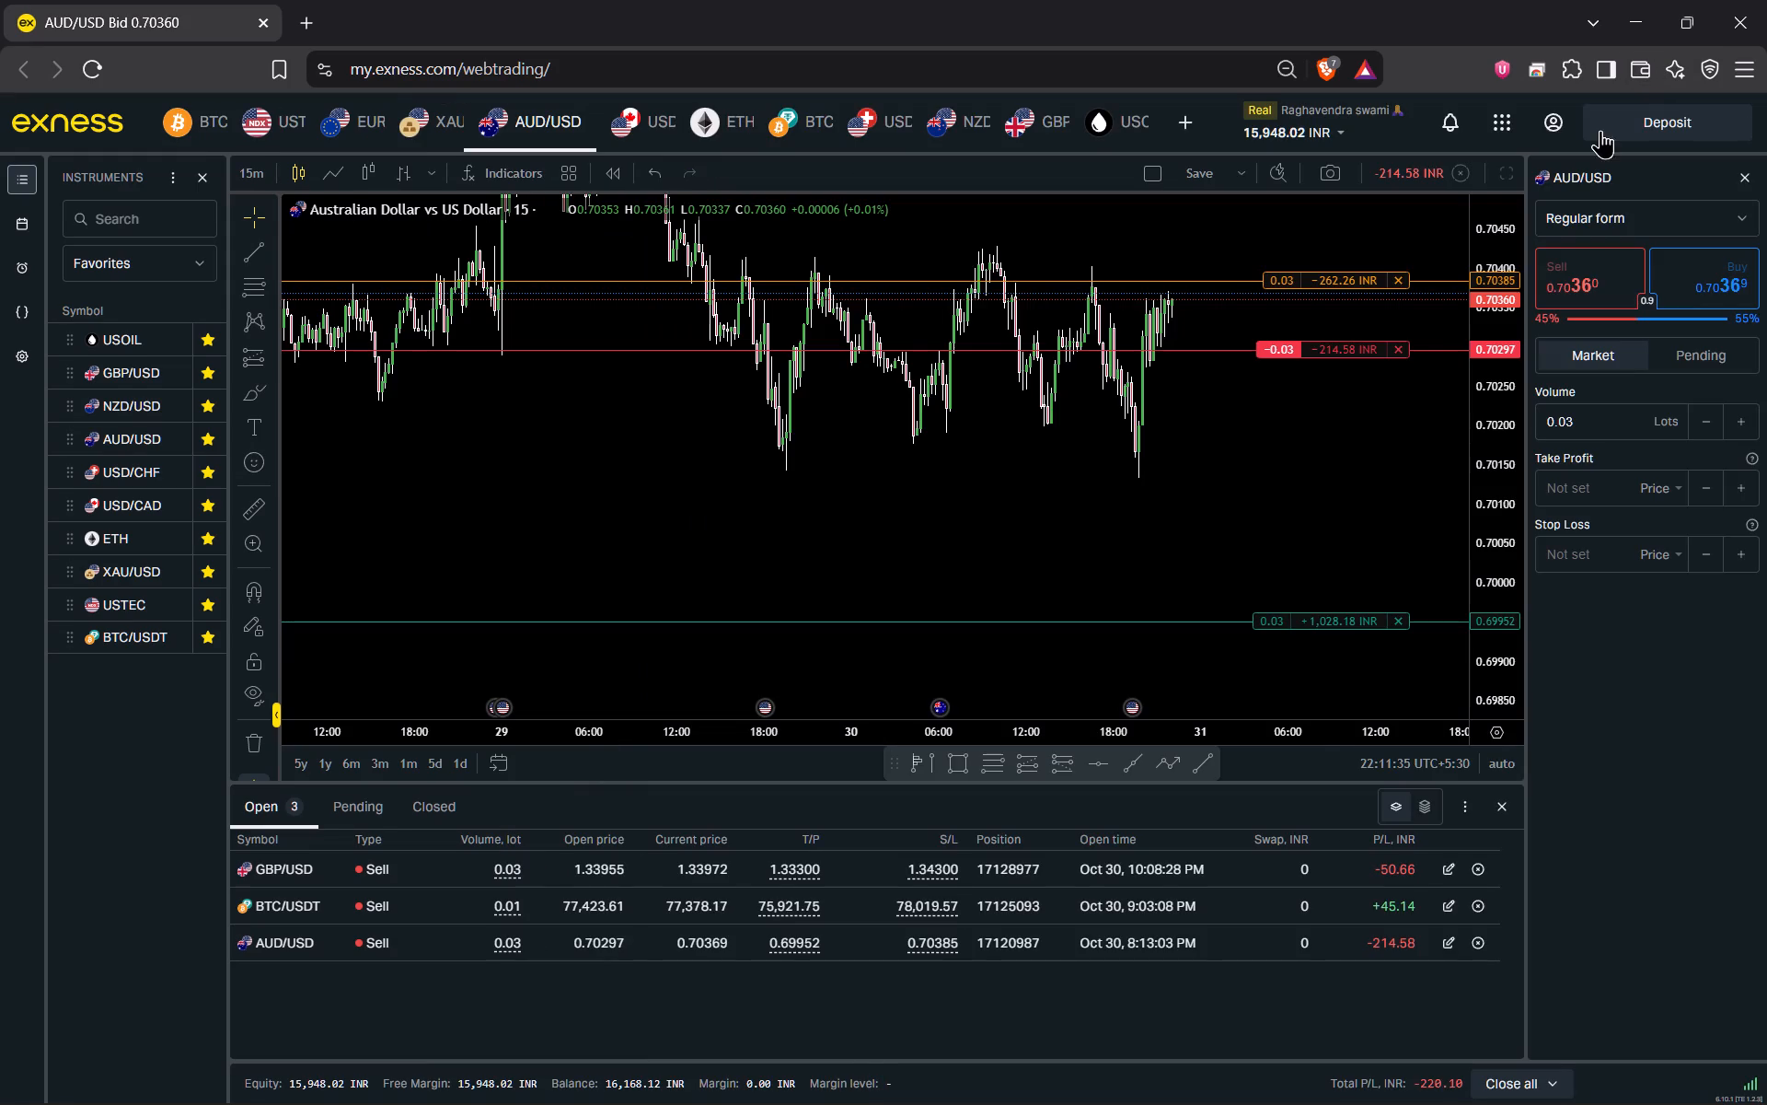
pyautogui.moveTo(1344, 450); pyautogui.dragTo(1158, 503)
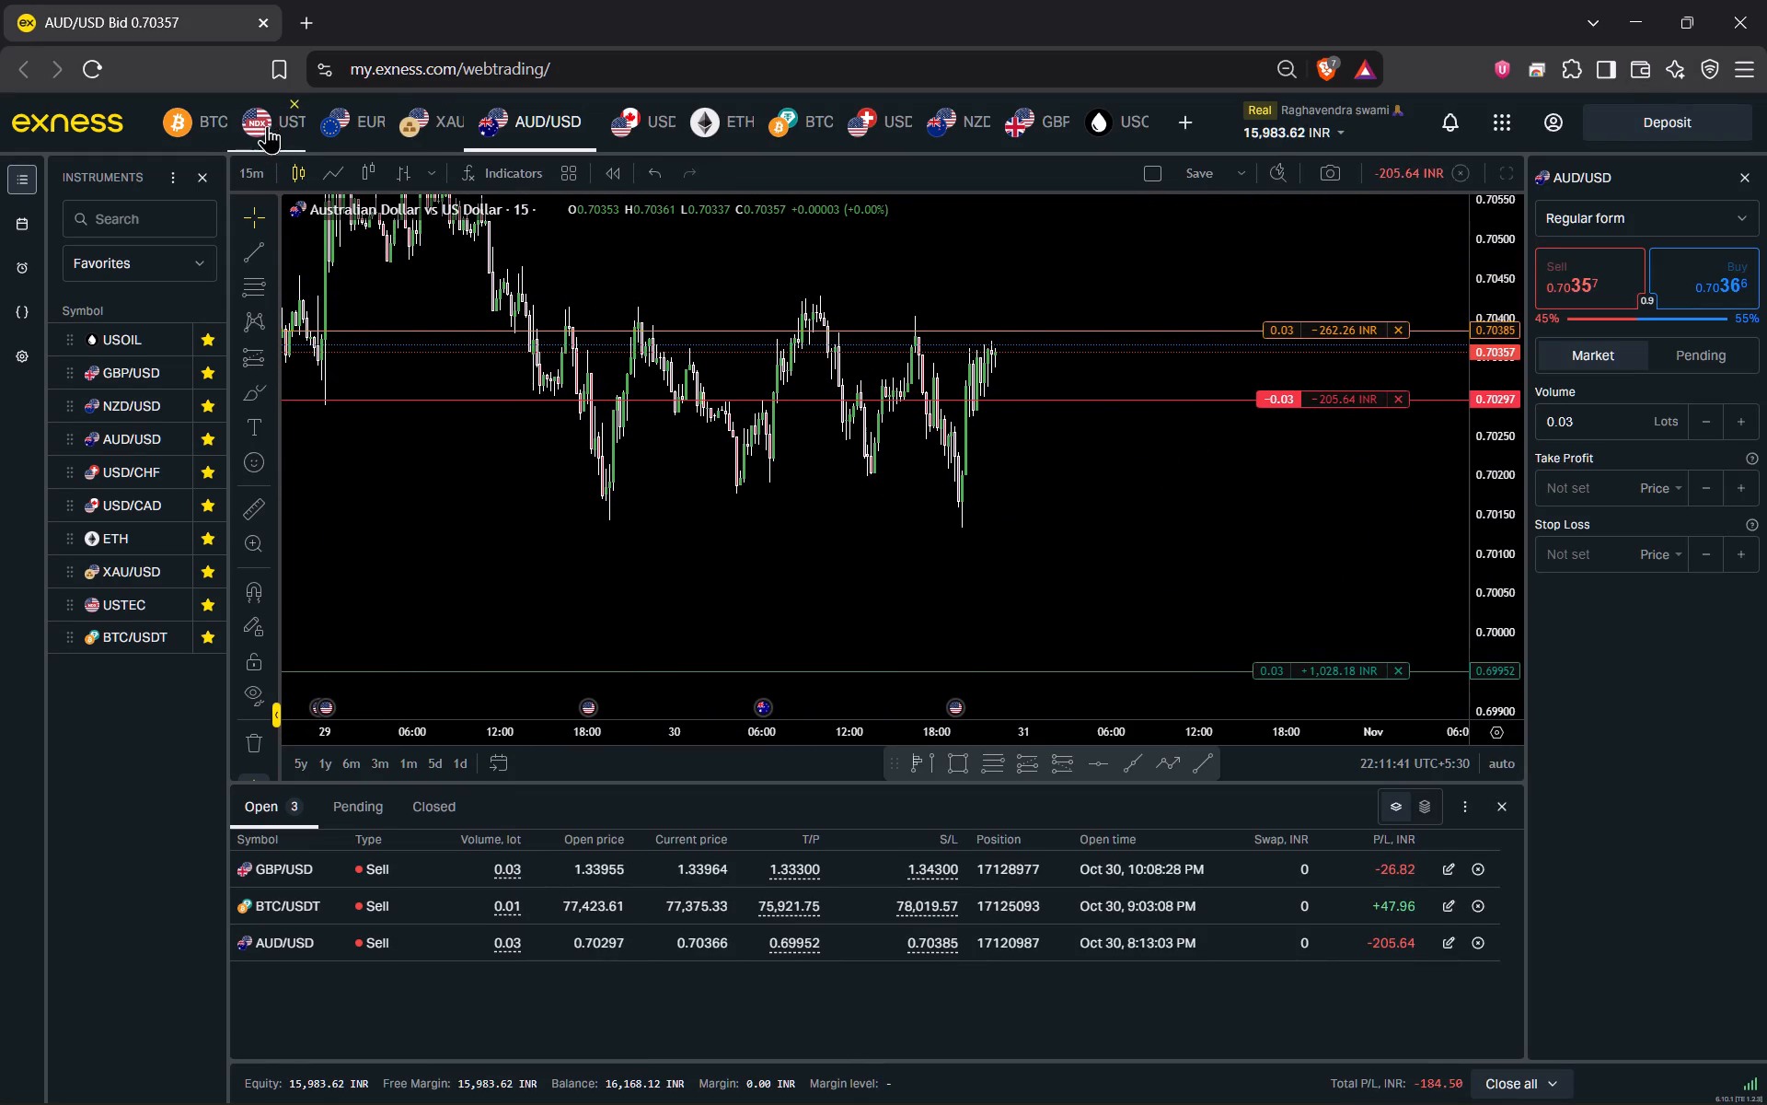
pyautogui.click(291, 110)
pyautogui.click(291, 104)
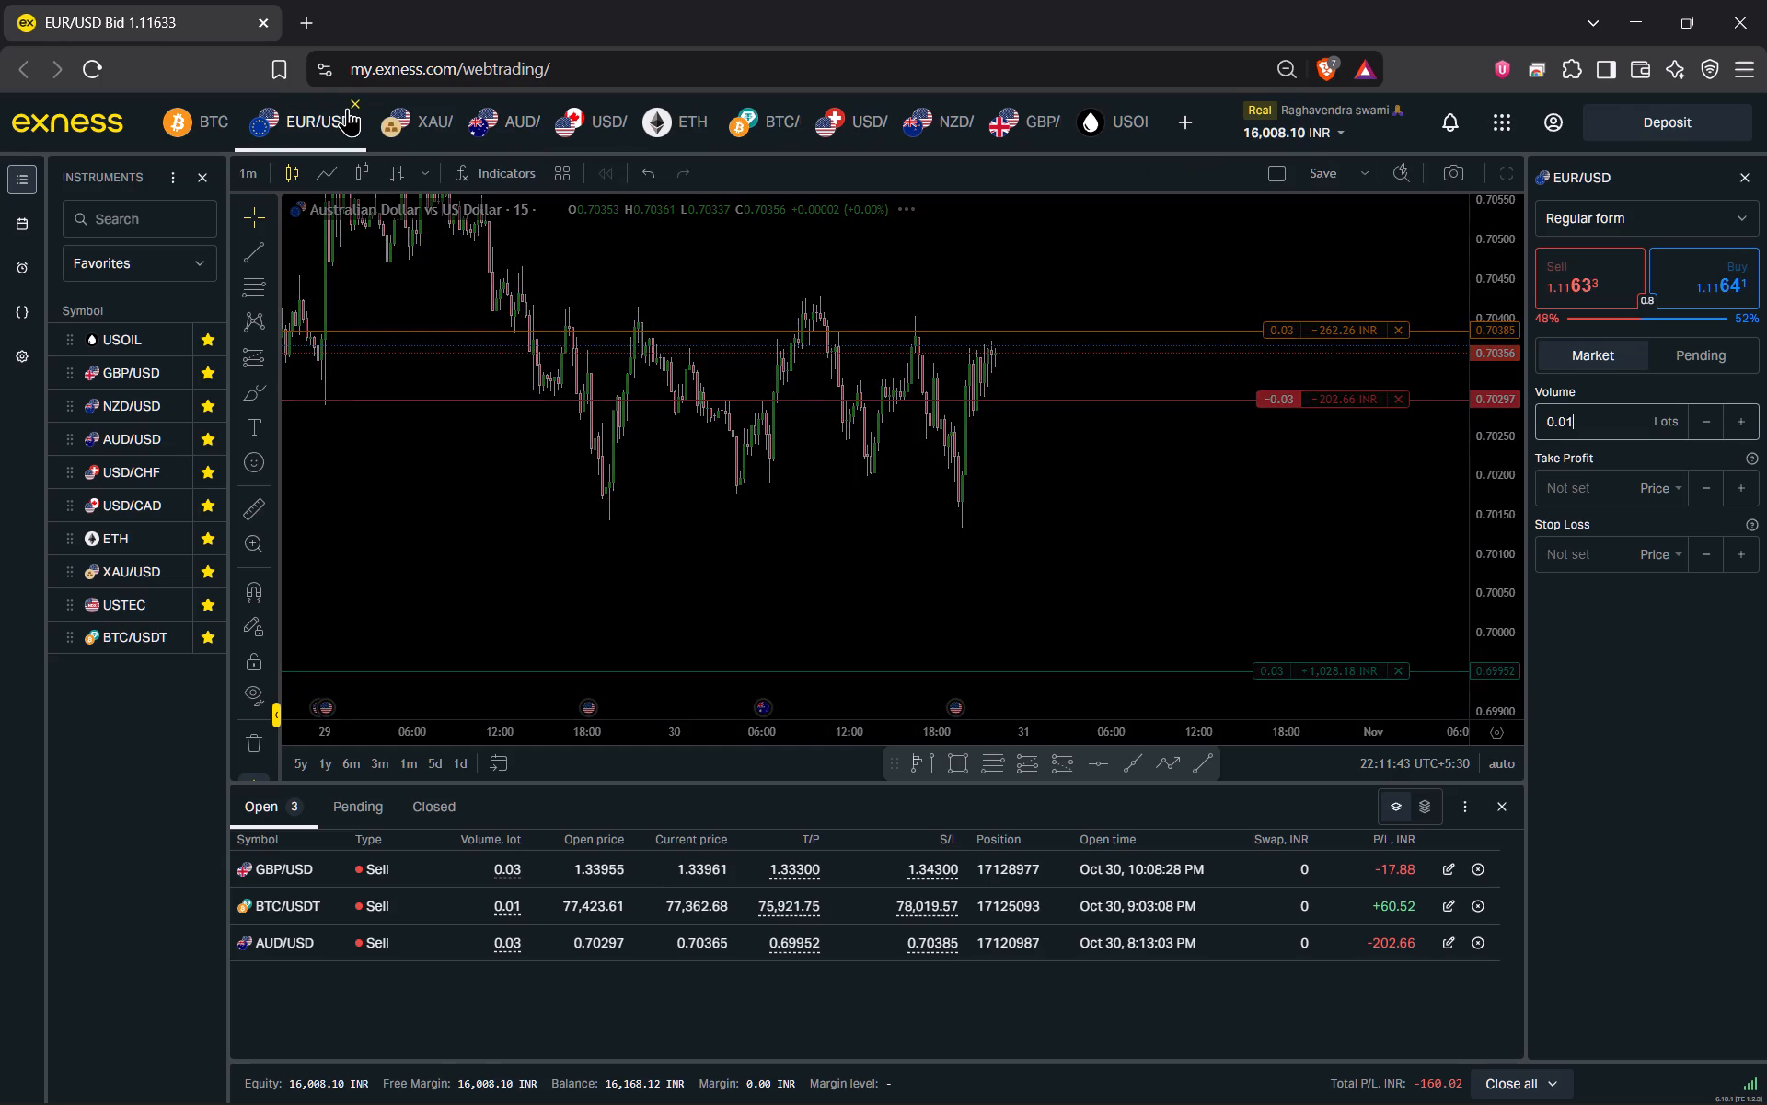
pyautogui.click(347, 108)
pyautogui.click(347, 108)
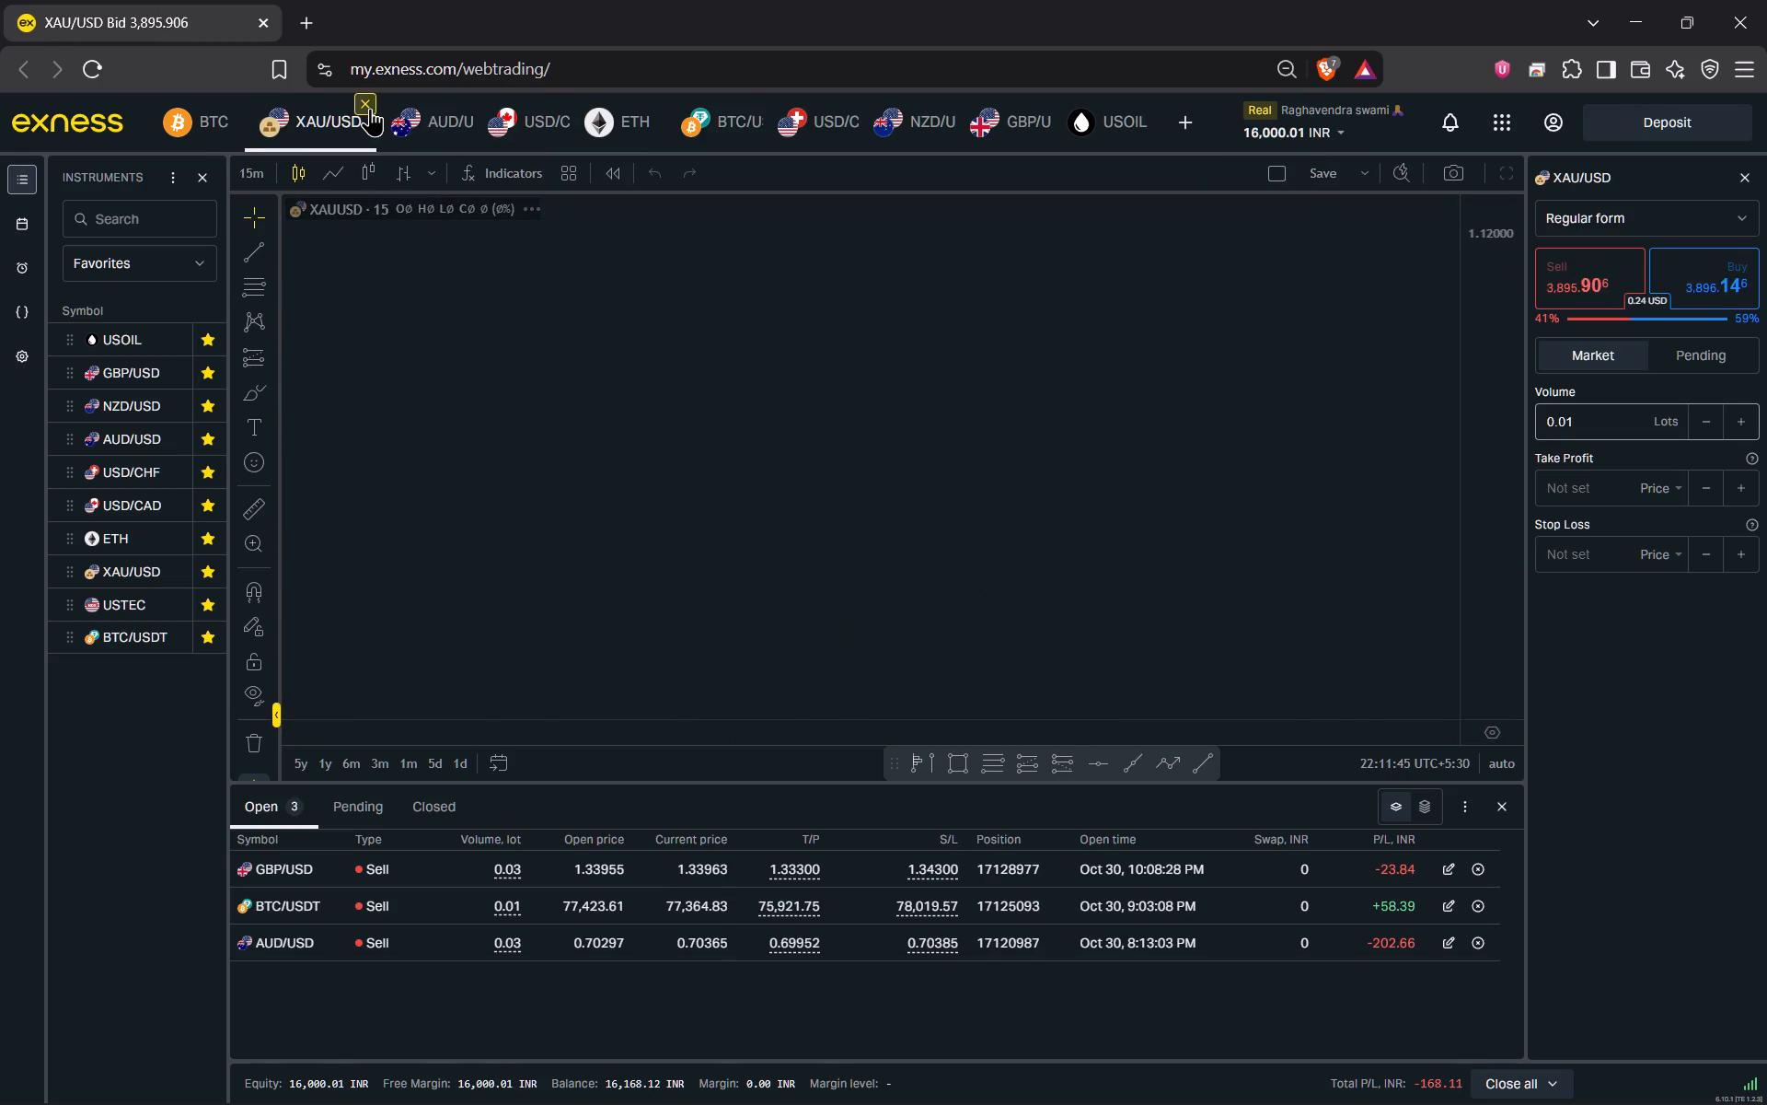
pyautogui.click(370, 108)
pyautogui.click(370, 108)
pyautogui.click(402, 104)
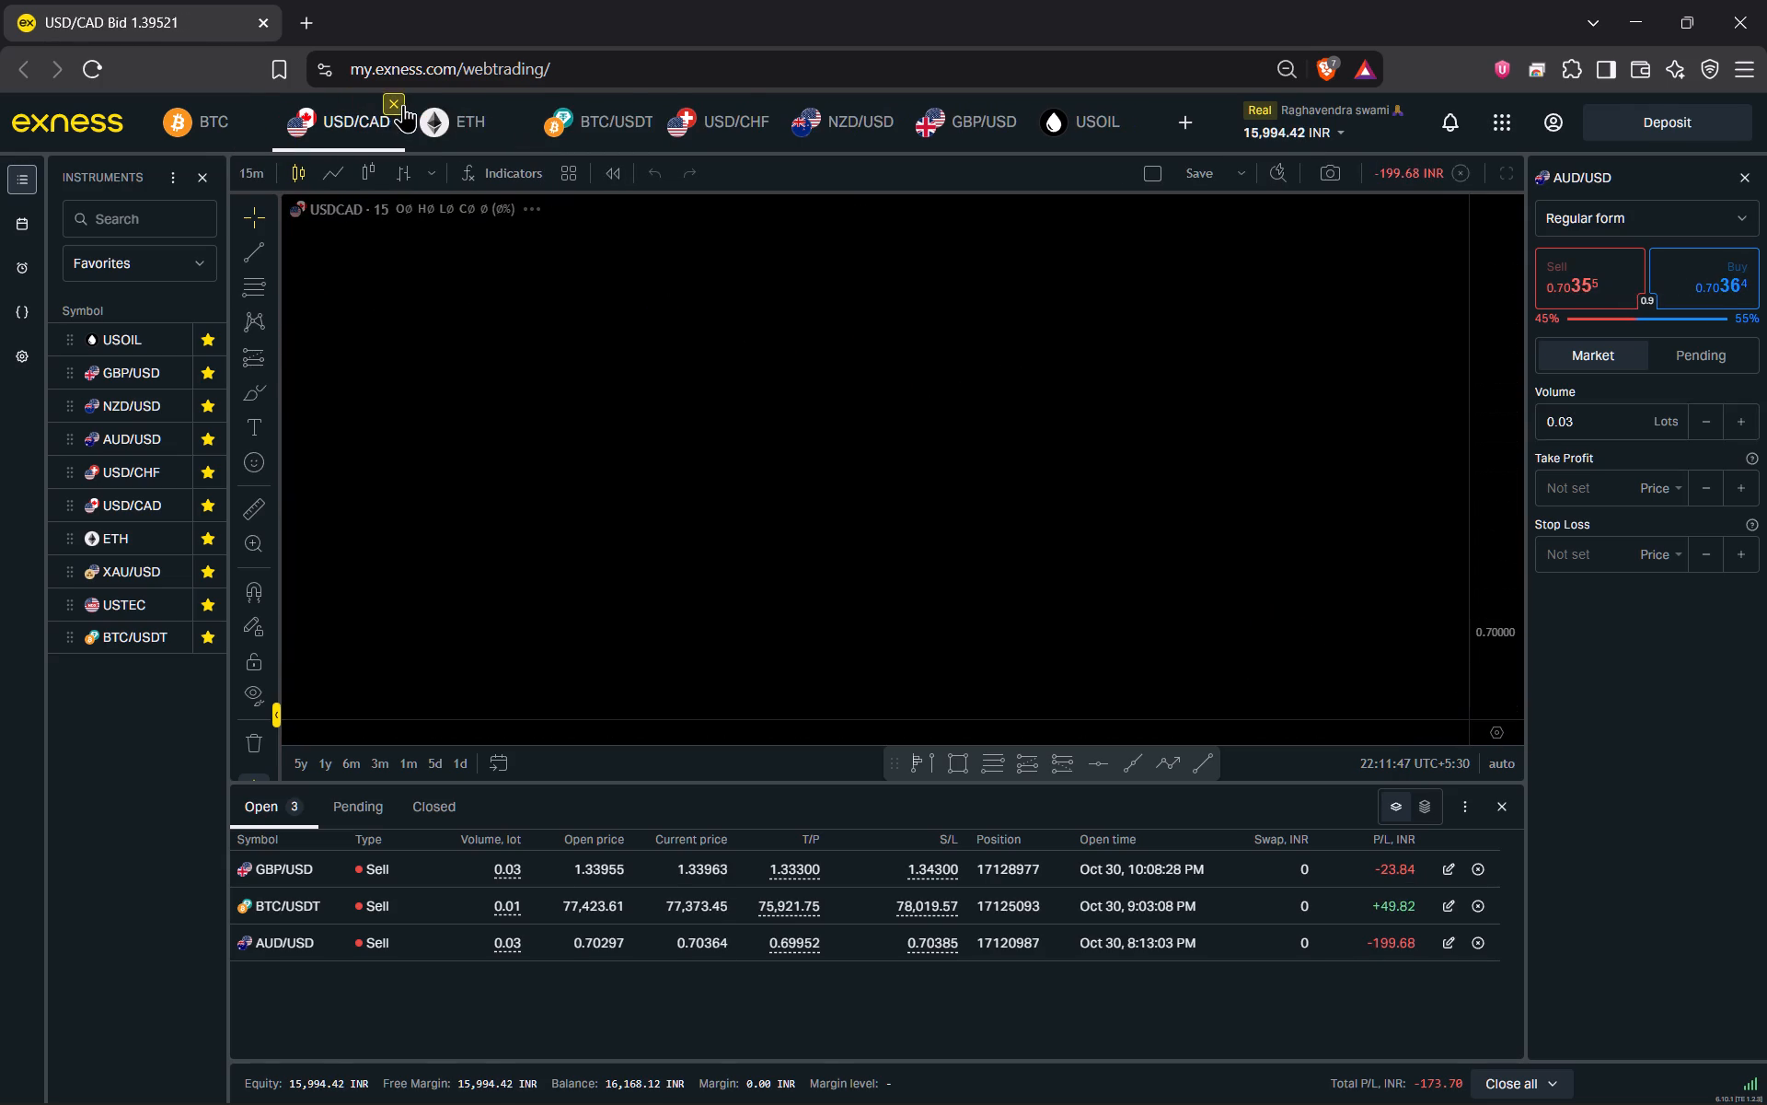
pyautogui.click(430, 104)
pyautogui.moveTo(462, 104); pyautogui.dragTo(472, 104)
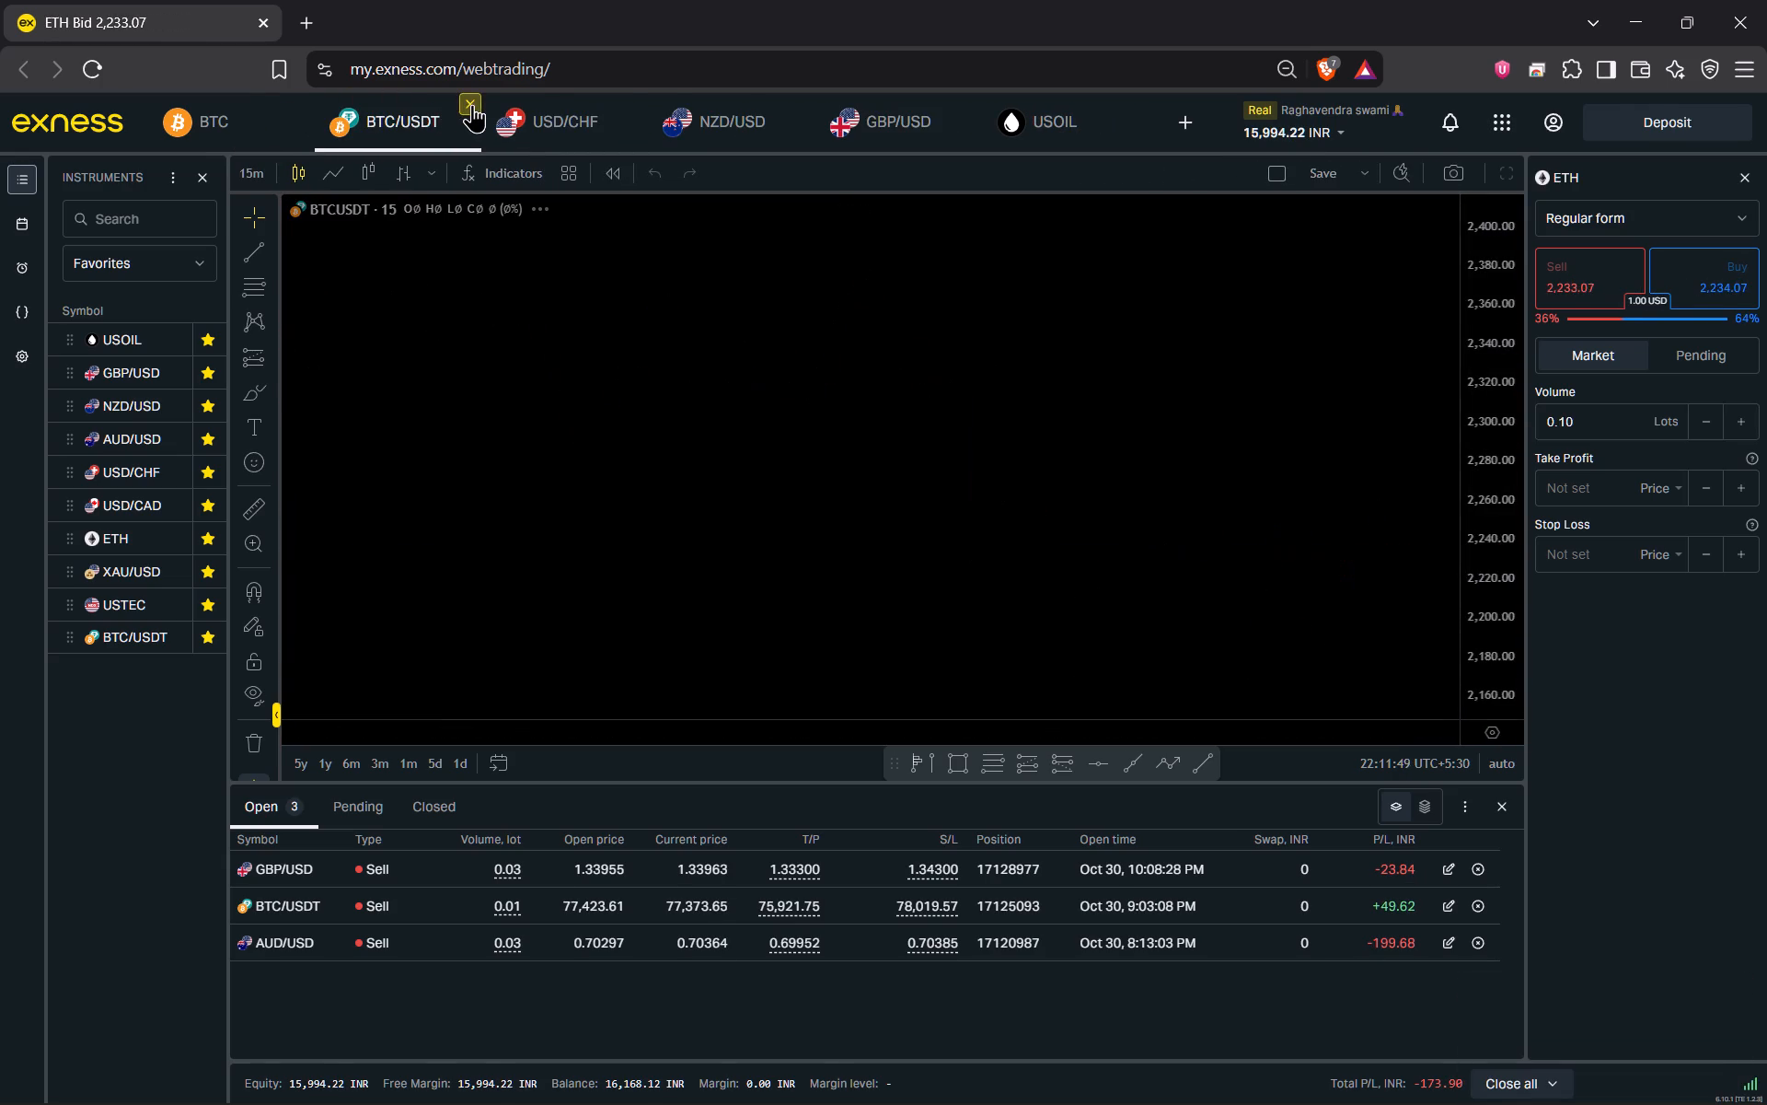
pyautogui.click(472, 104)
pyautogui.click(523, 109)
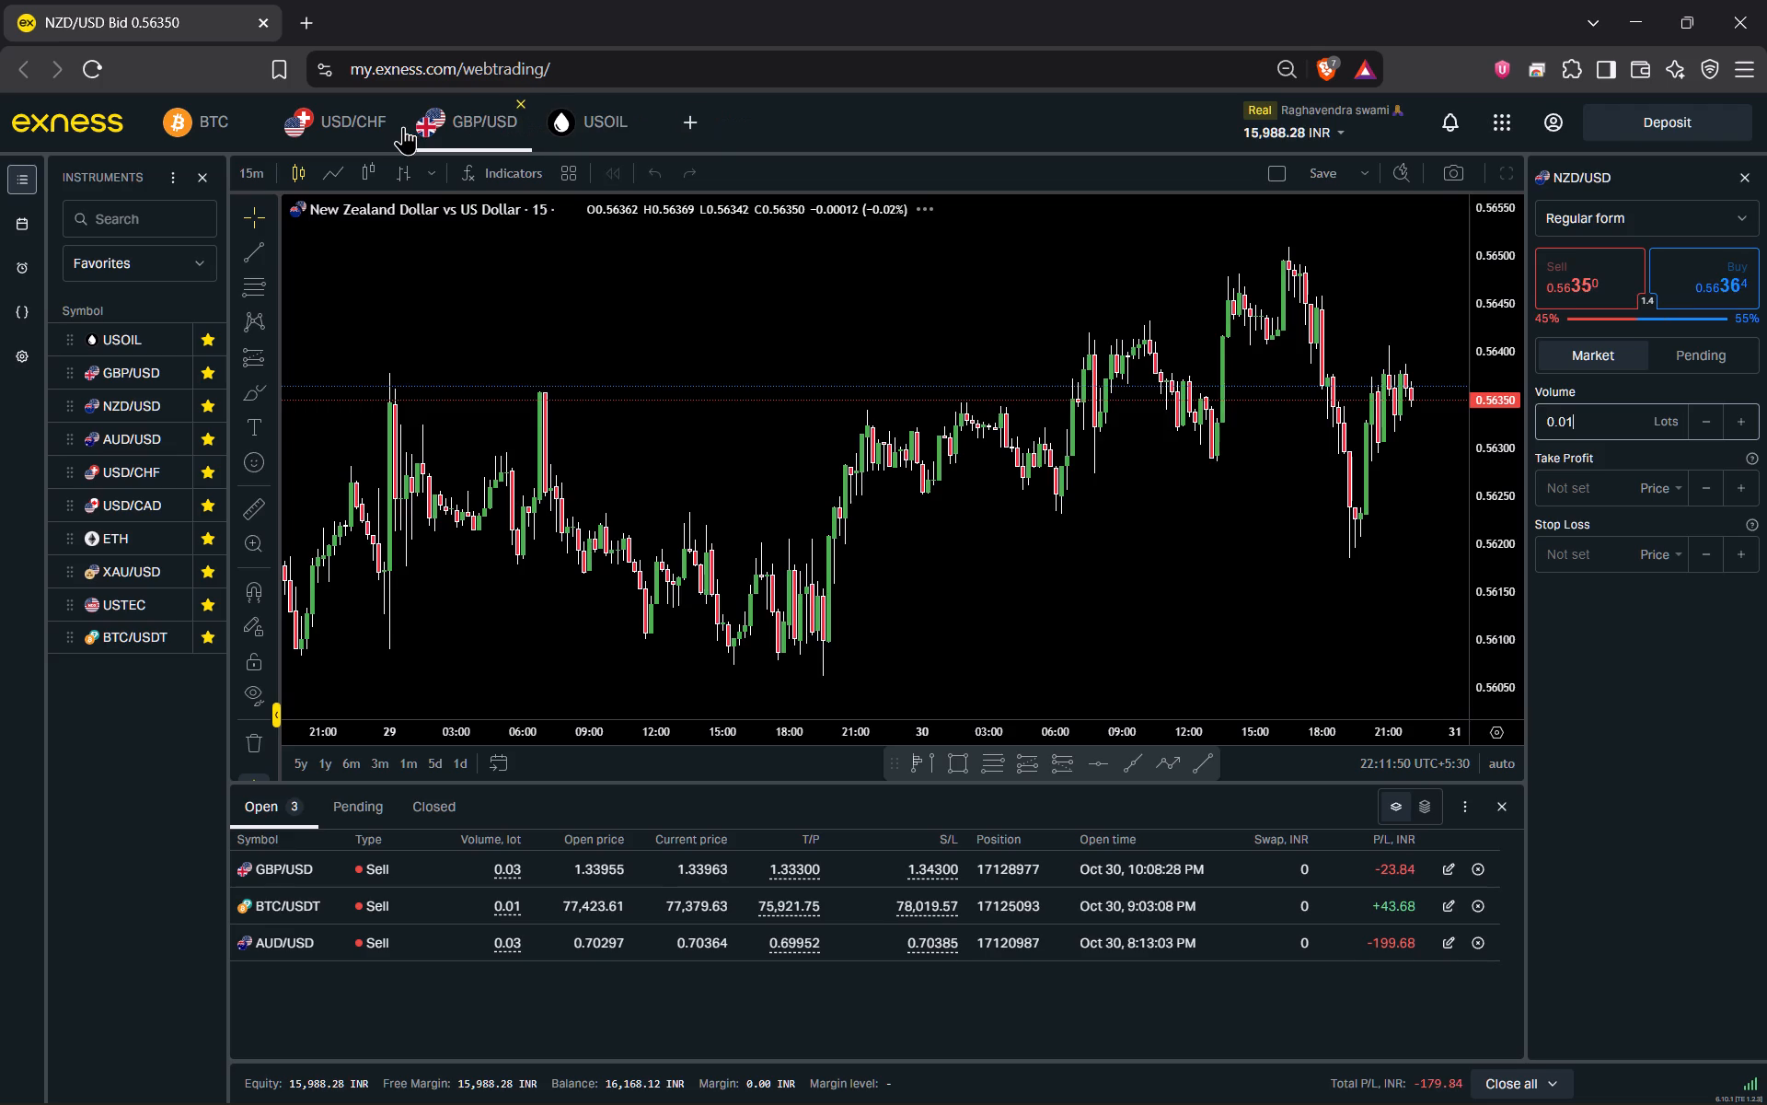
pyautogui.click(395, 111)
pyautogui.click(395, 111)
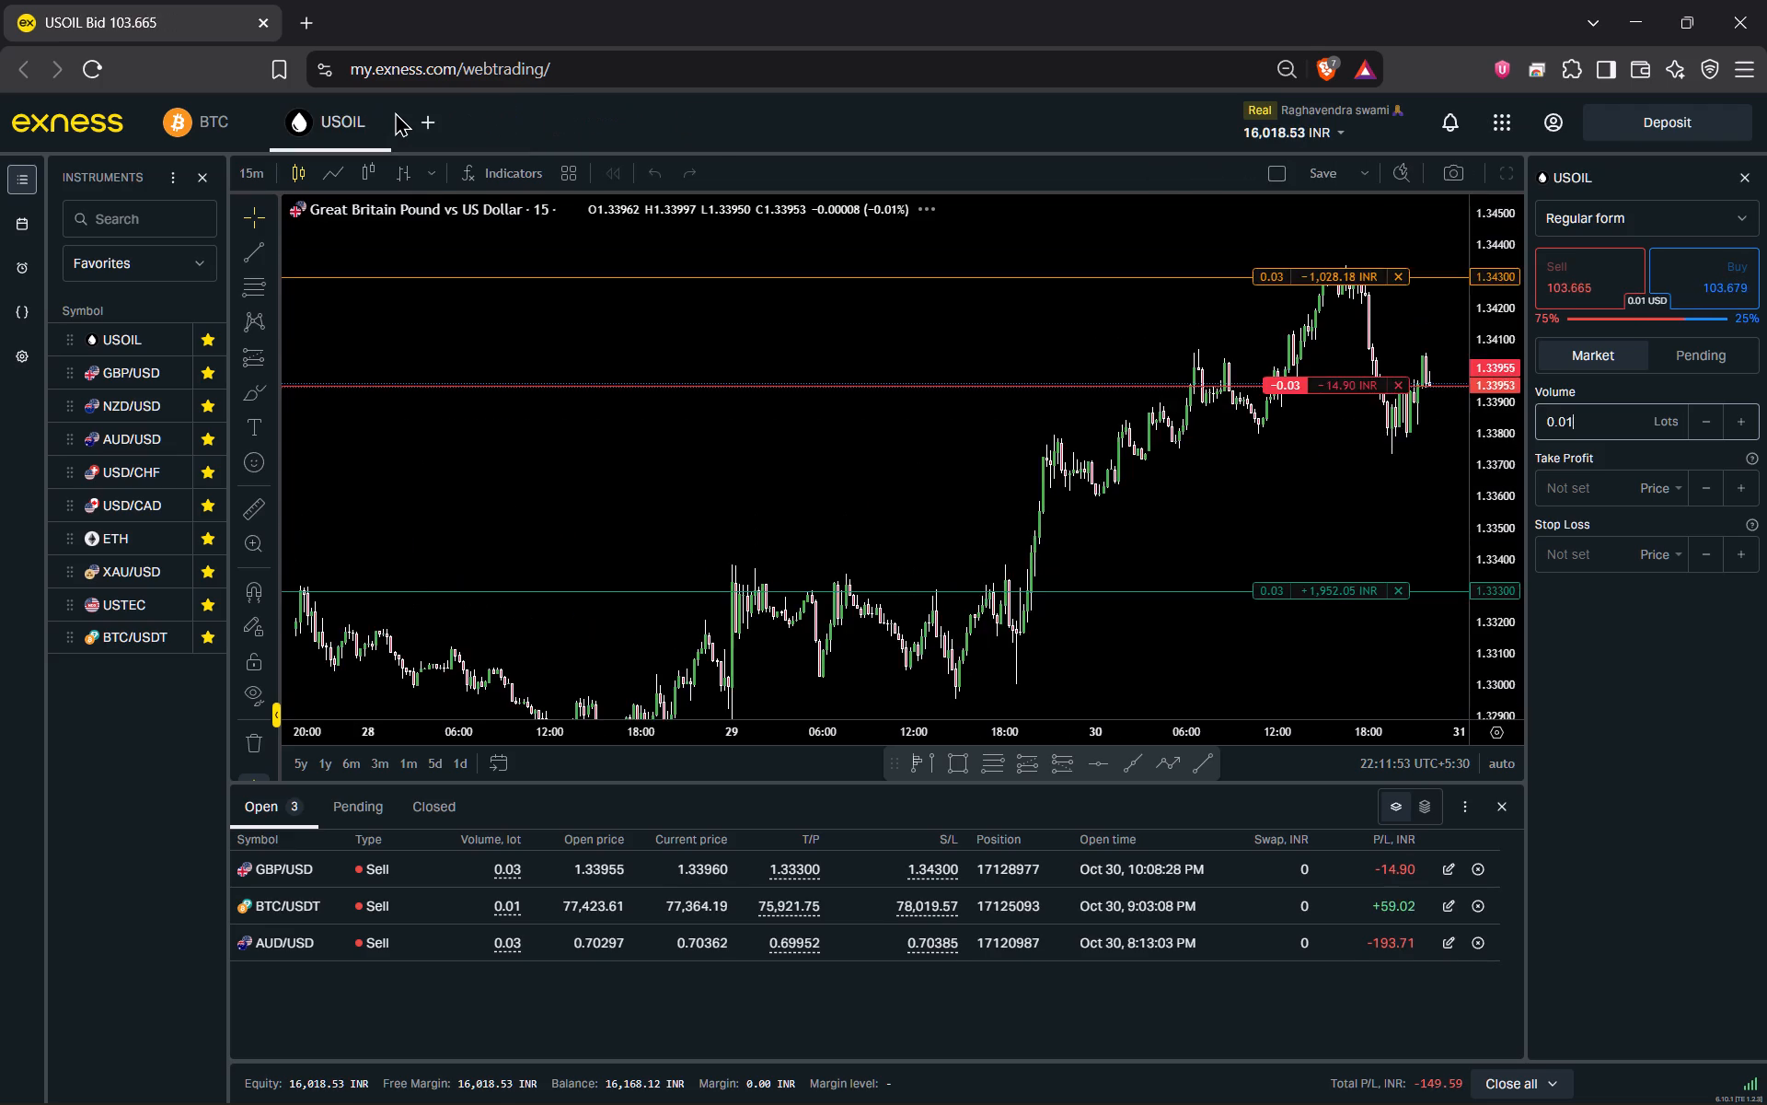
pyautogui.click(395, 111)
pyautogui.click(379, 112)
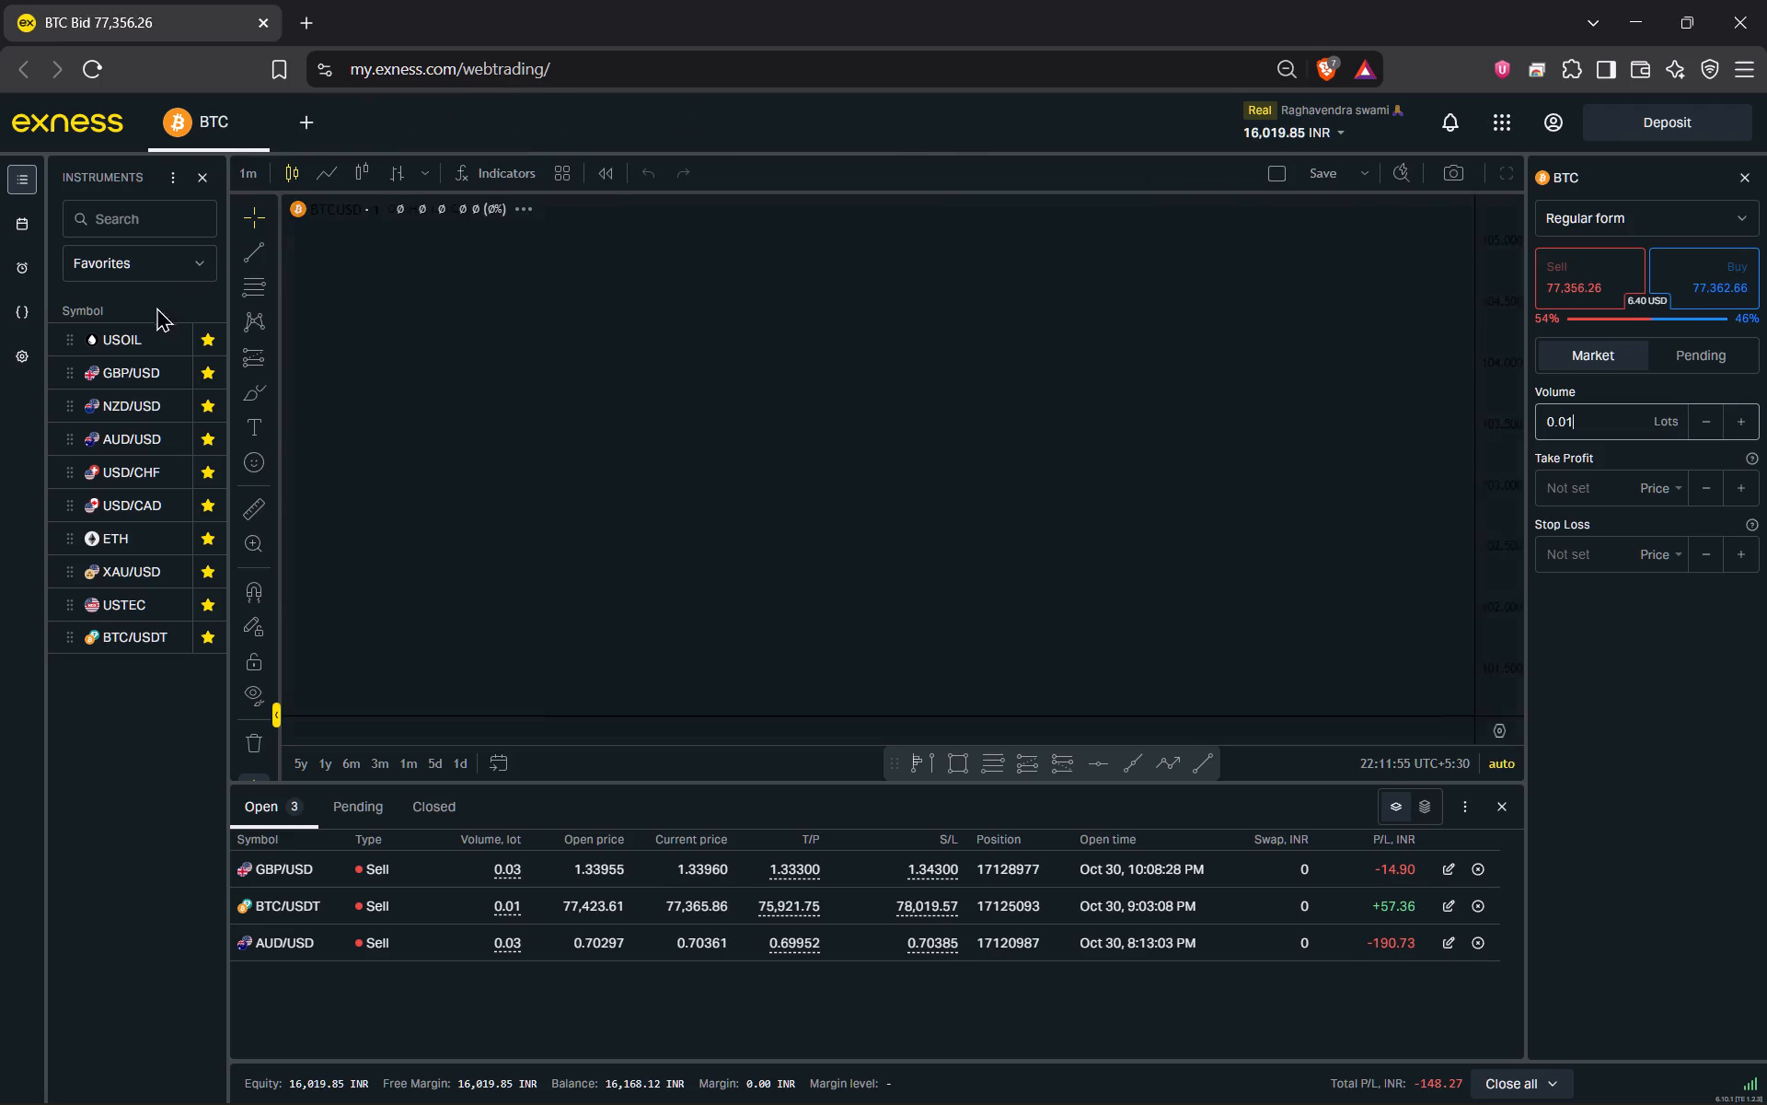
# Open the USOIL chart from the favourite instruments and place it ahead of BTC in the open-instrument order.
pyautogui.click(125, 343)
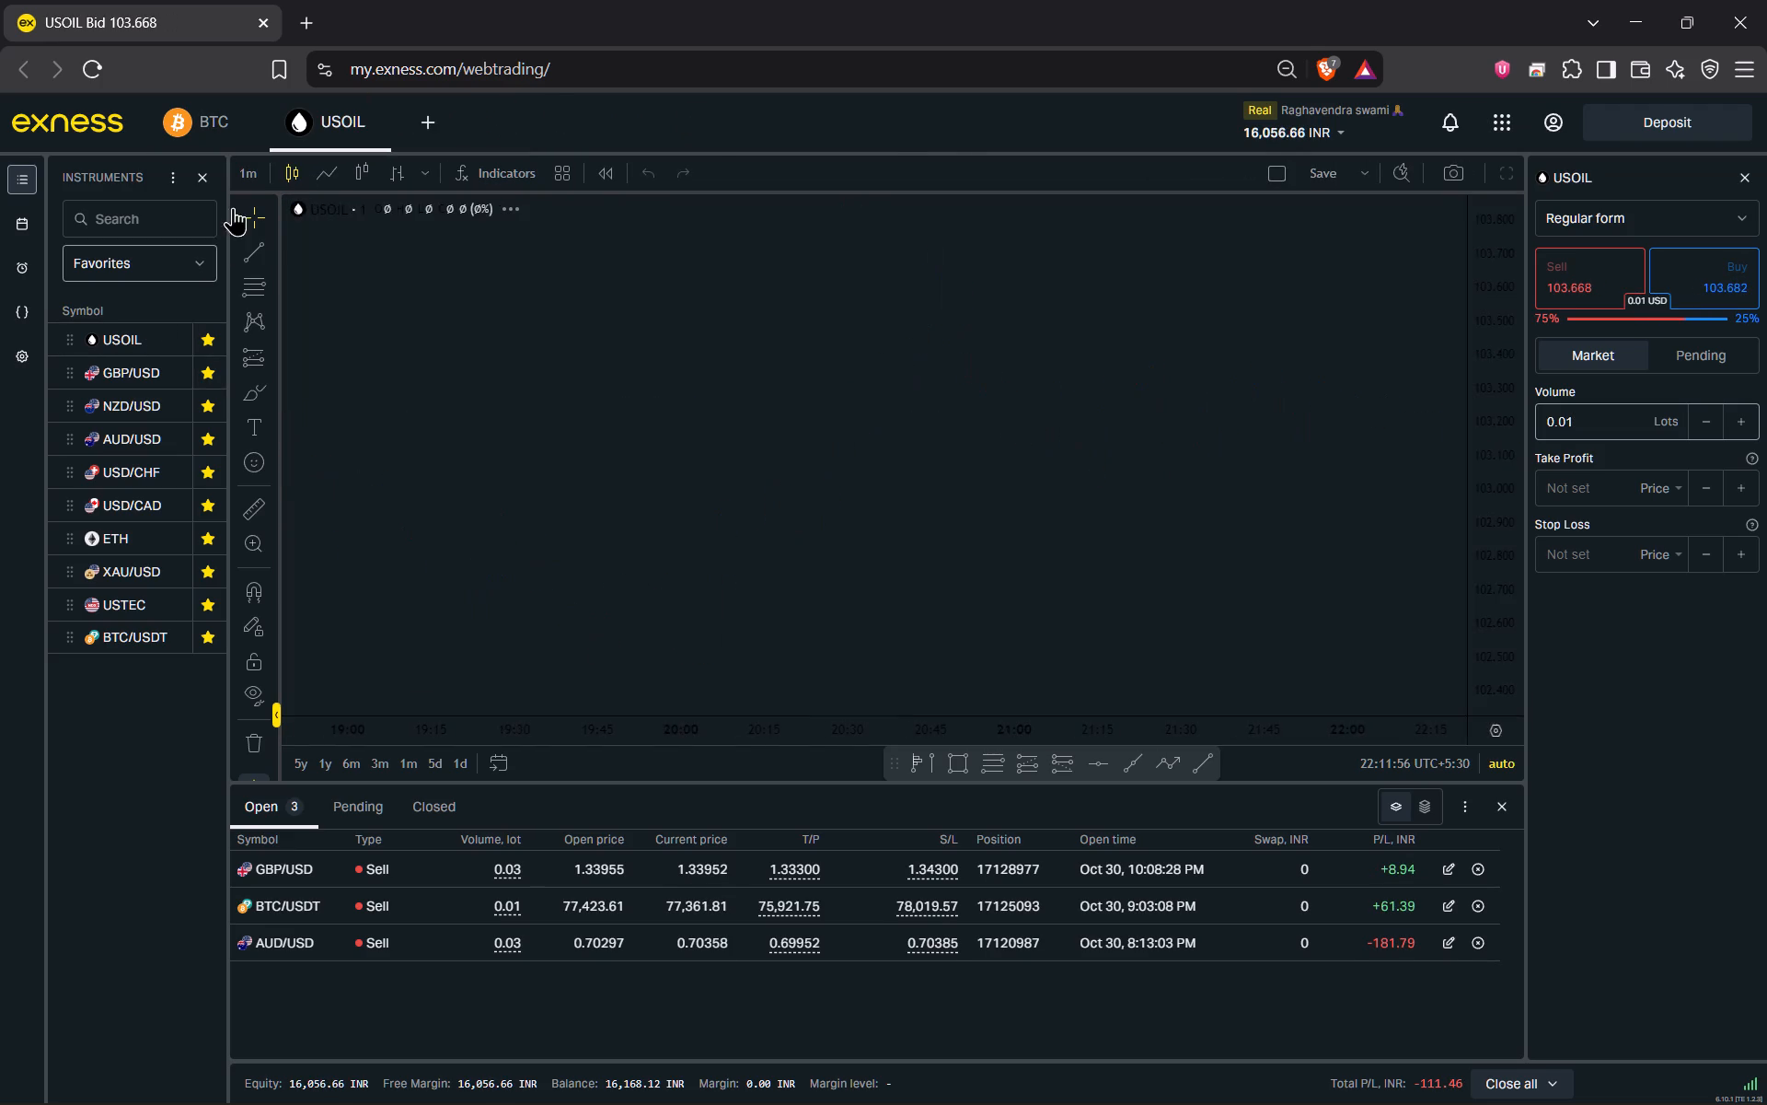
pyautogui.moveTo(329, 120); pyautogui.dragTo(197, 128)
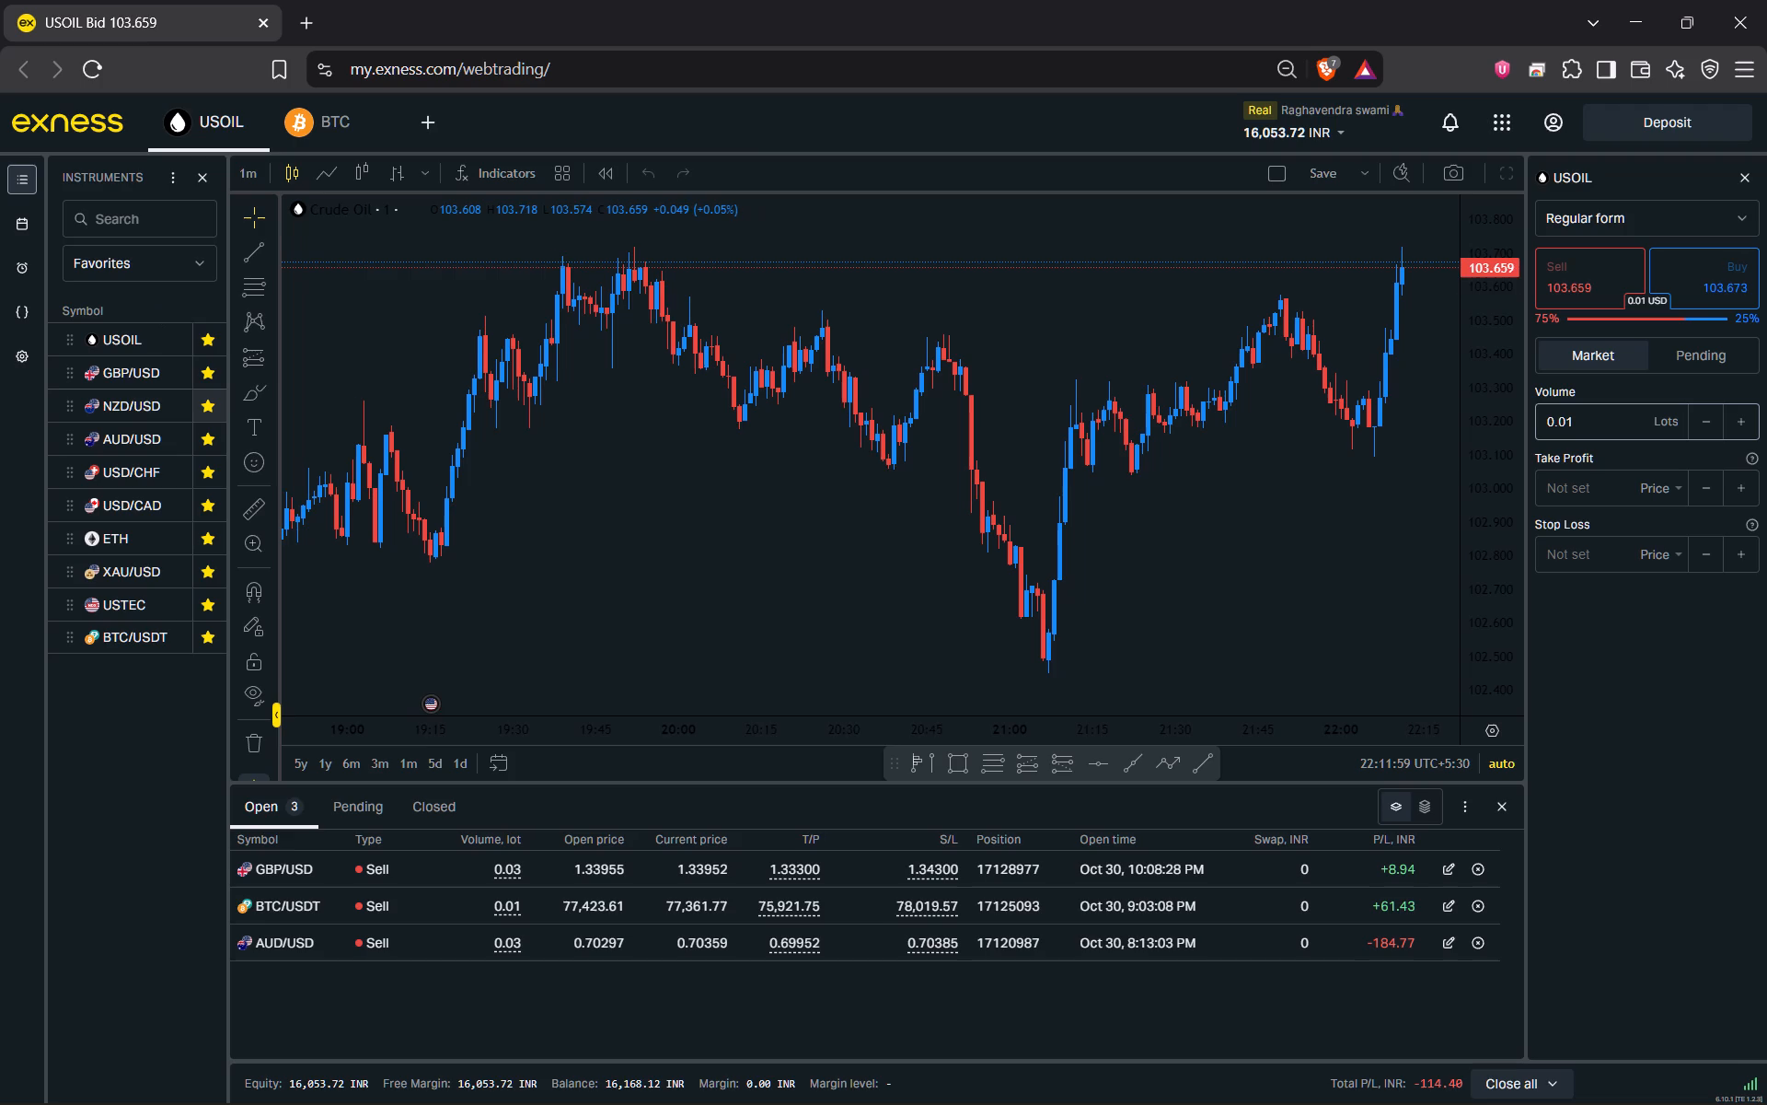
# Close the BTC chart and open the favourite instruments' charts in list order, from GBP/USD through BTC/USDT.
pyautogui.click(144, 378)
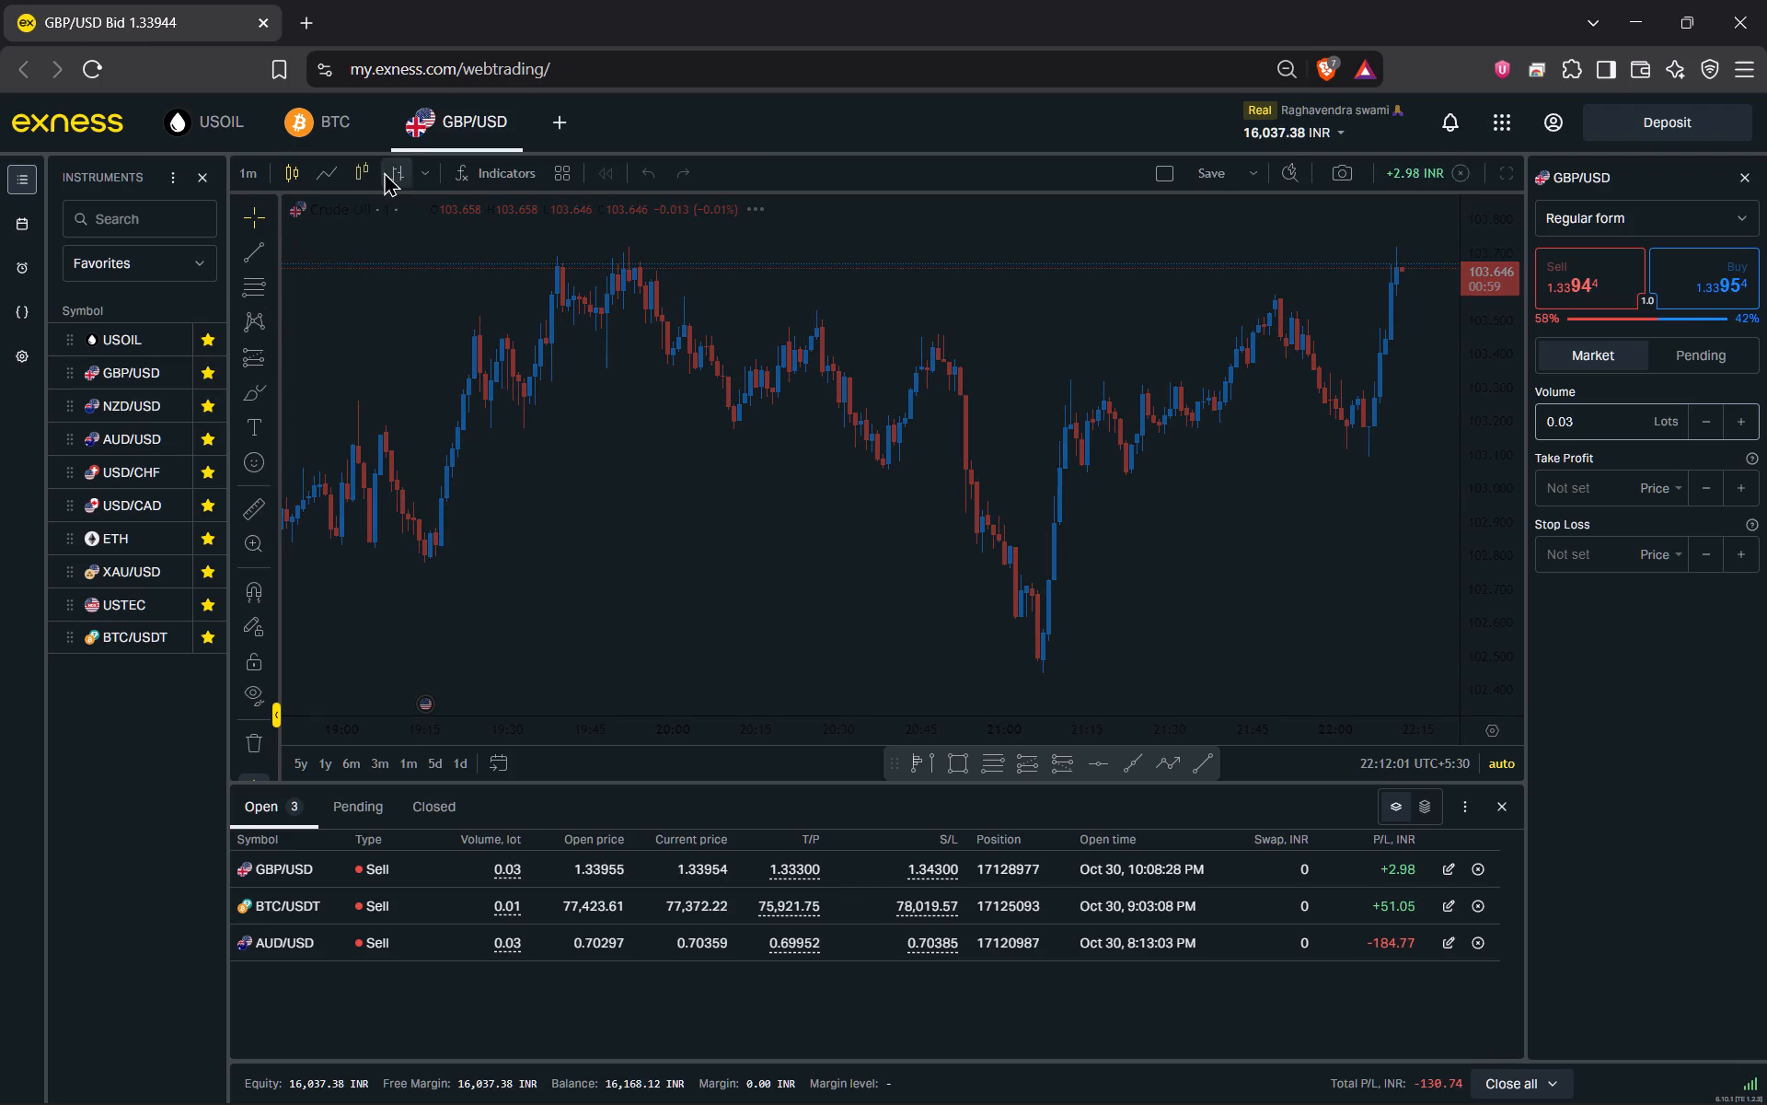
pyautogui.click(382, 112)
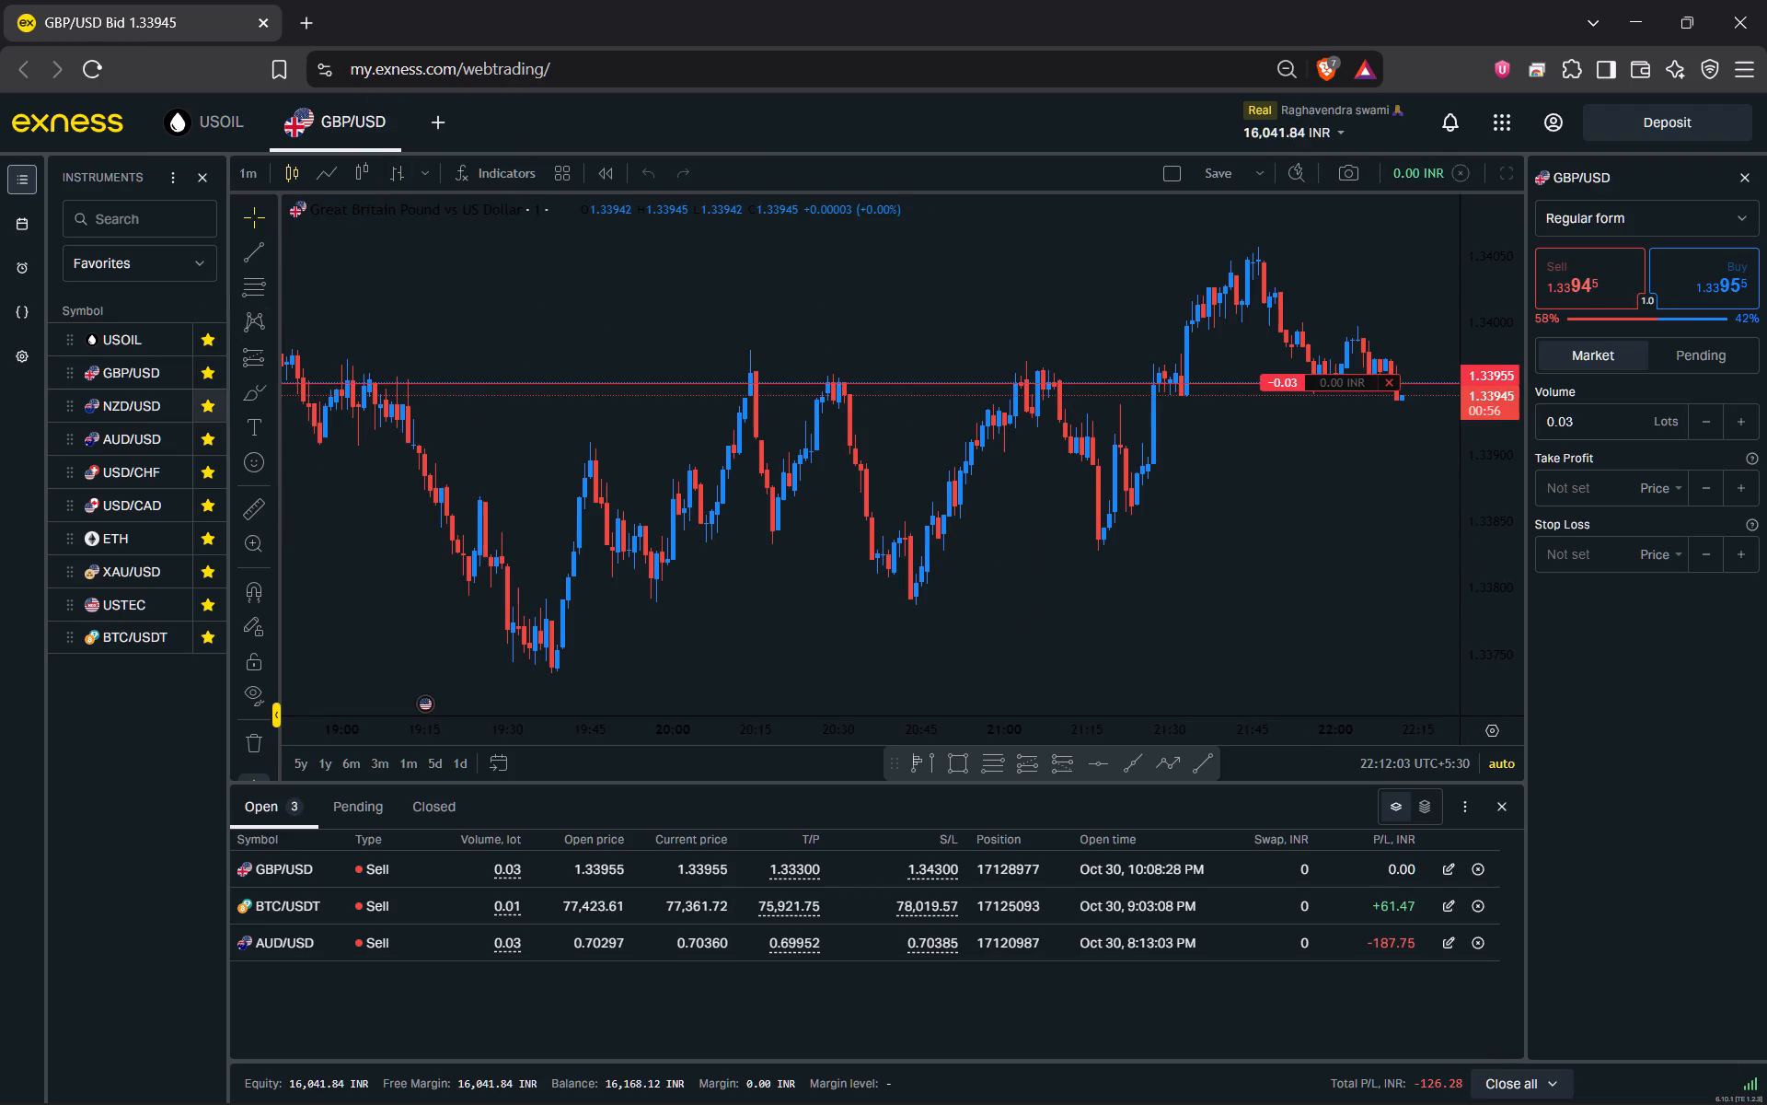
pyautogui.click(144, 414)
pyautogui.click(148, 439)
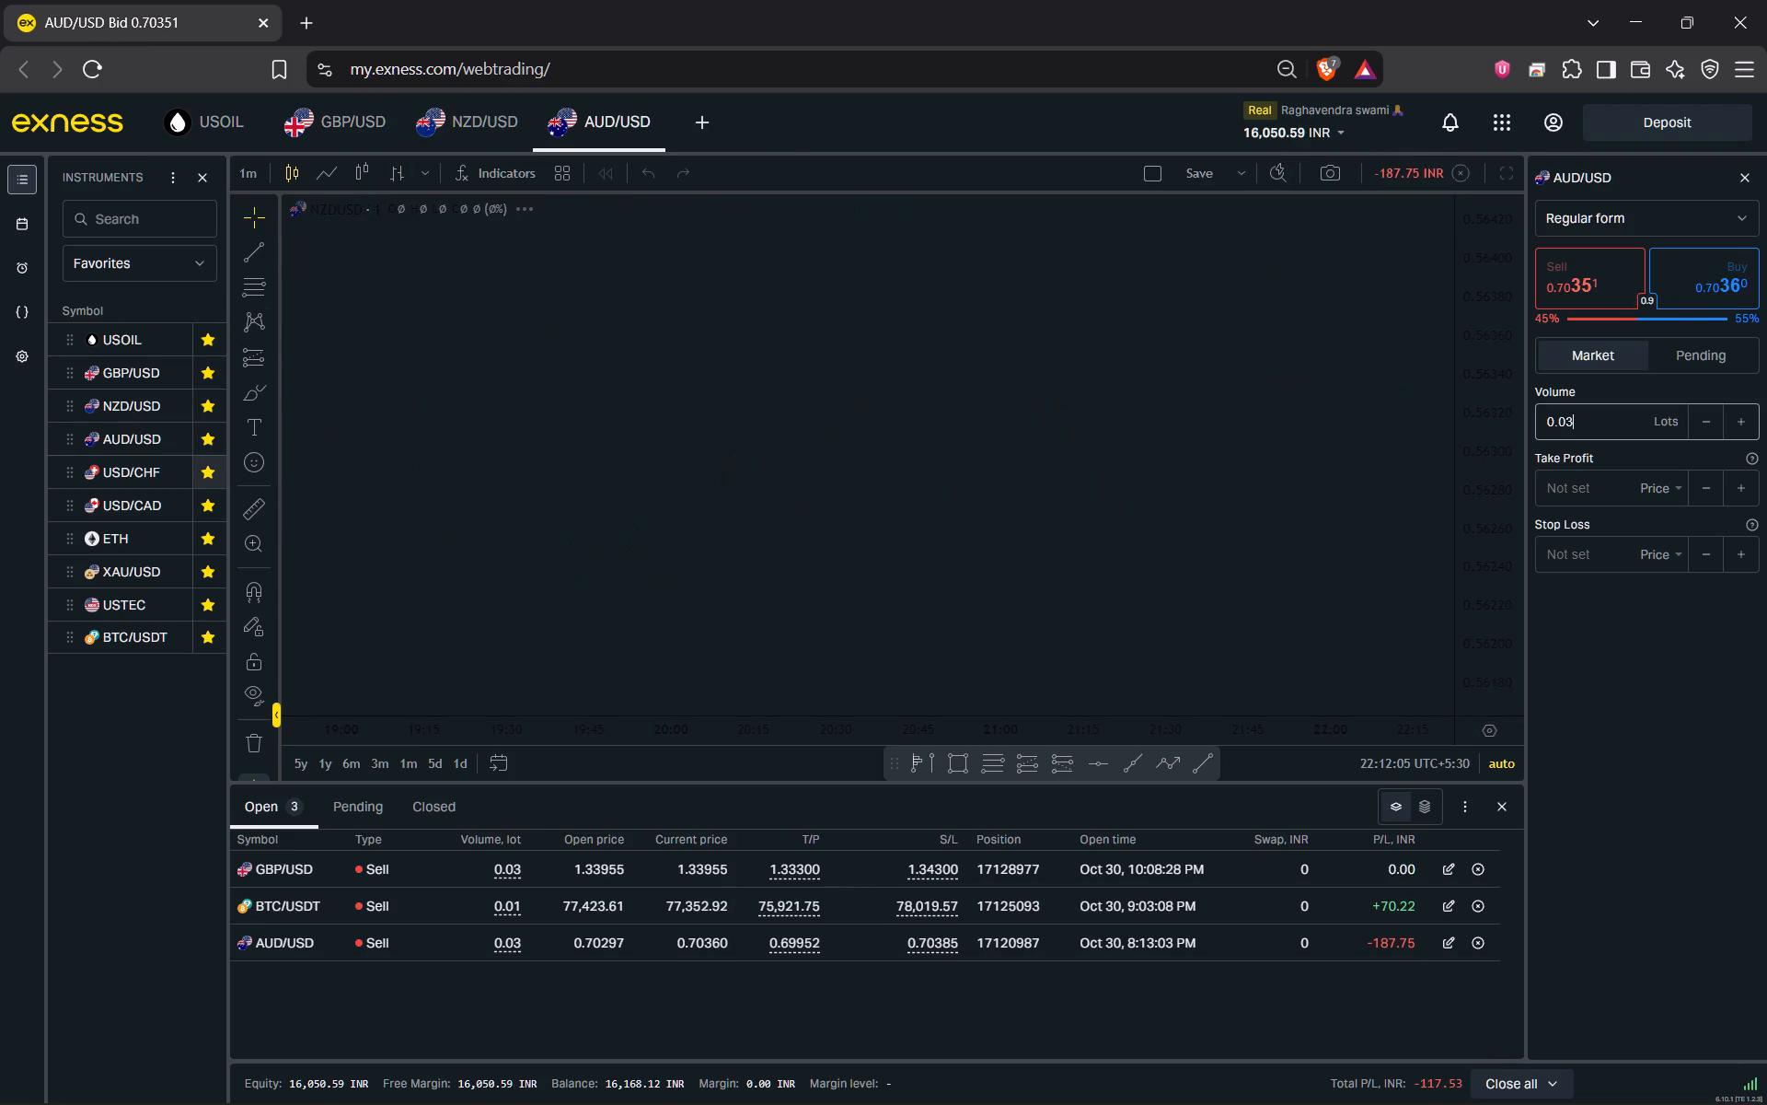
pyautogui.click(131, 474)
pyautogui.click(132, 508)
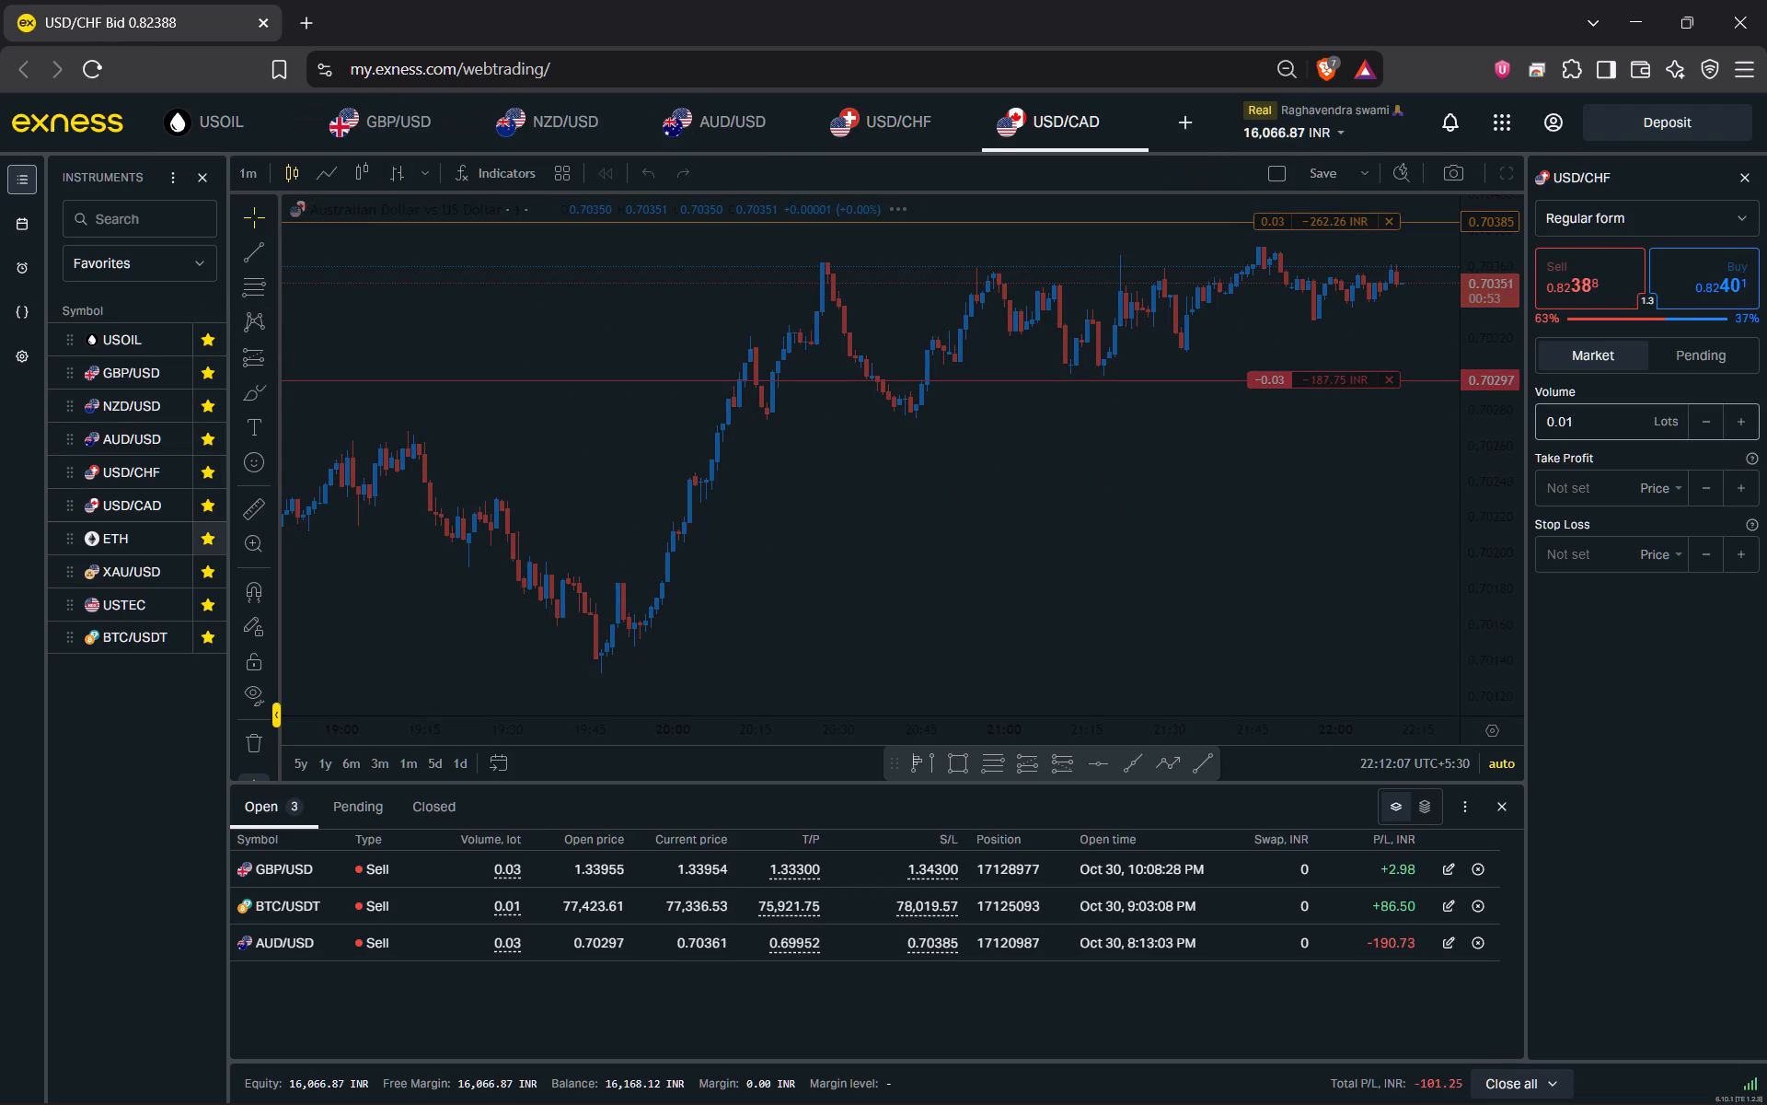
pyautogui.click(132, 546)
pyautogui.click(138, 576)
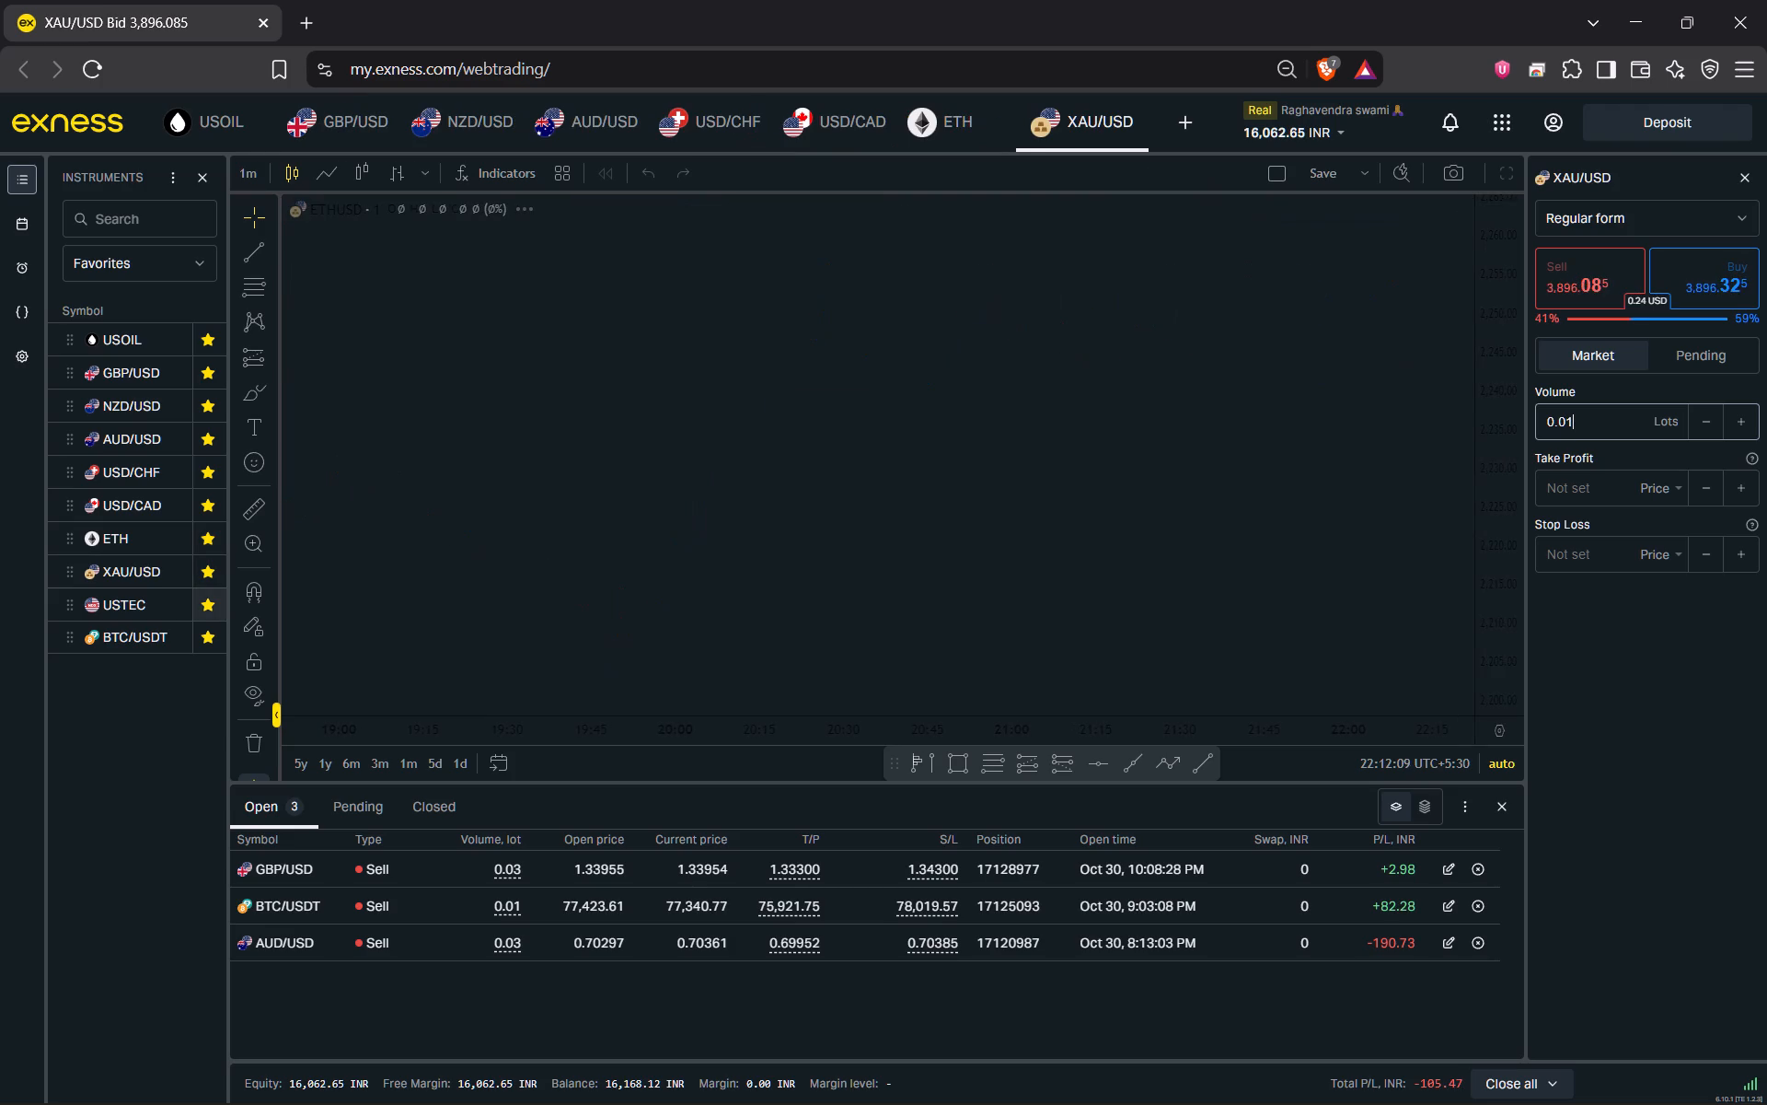
pyautogui.click(137, 619)
pyautogui.click(139, 646)
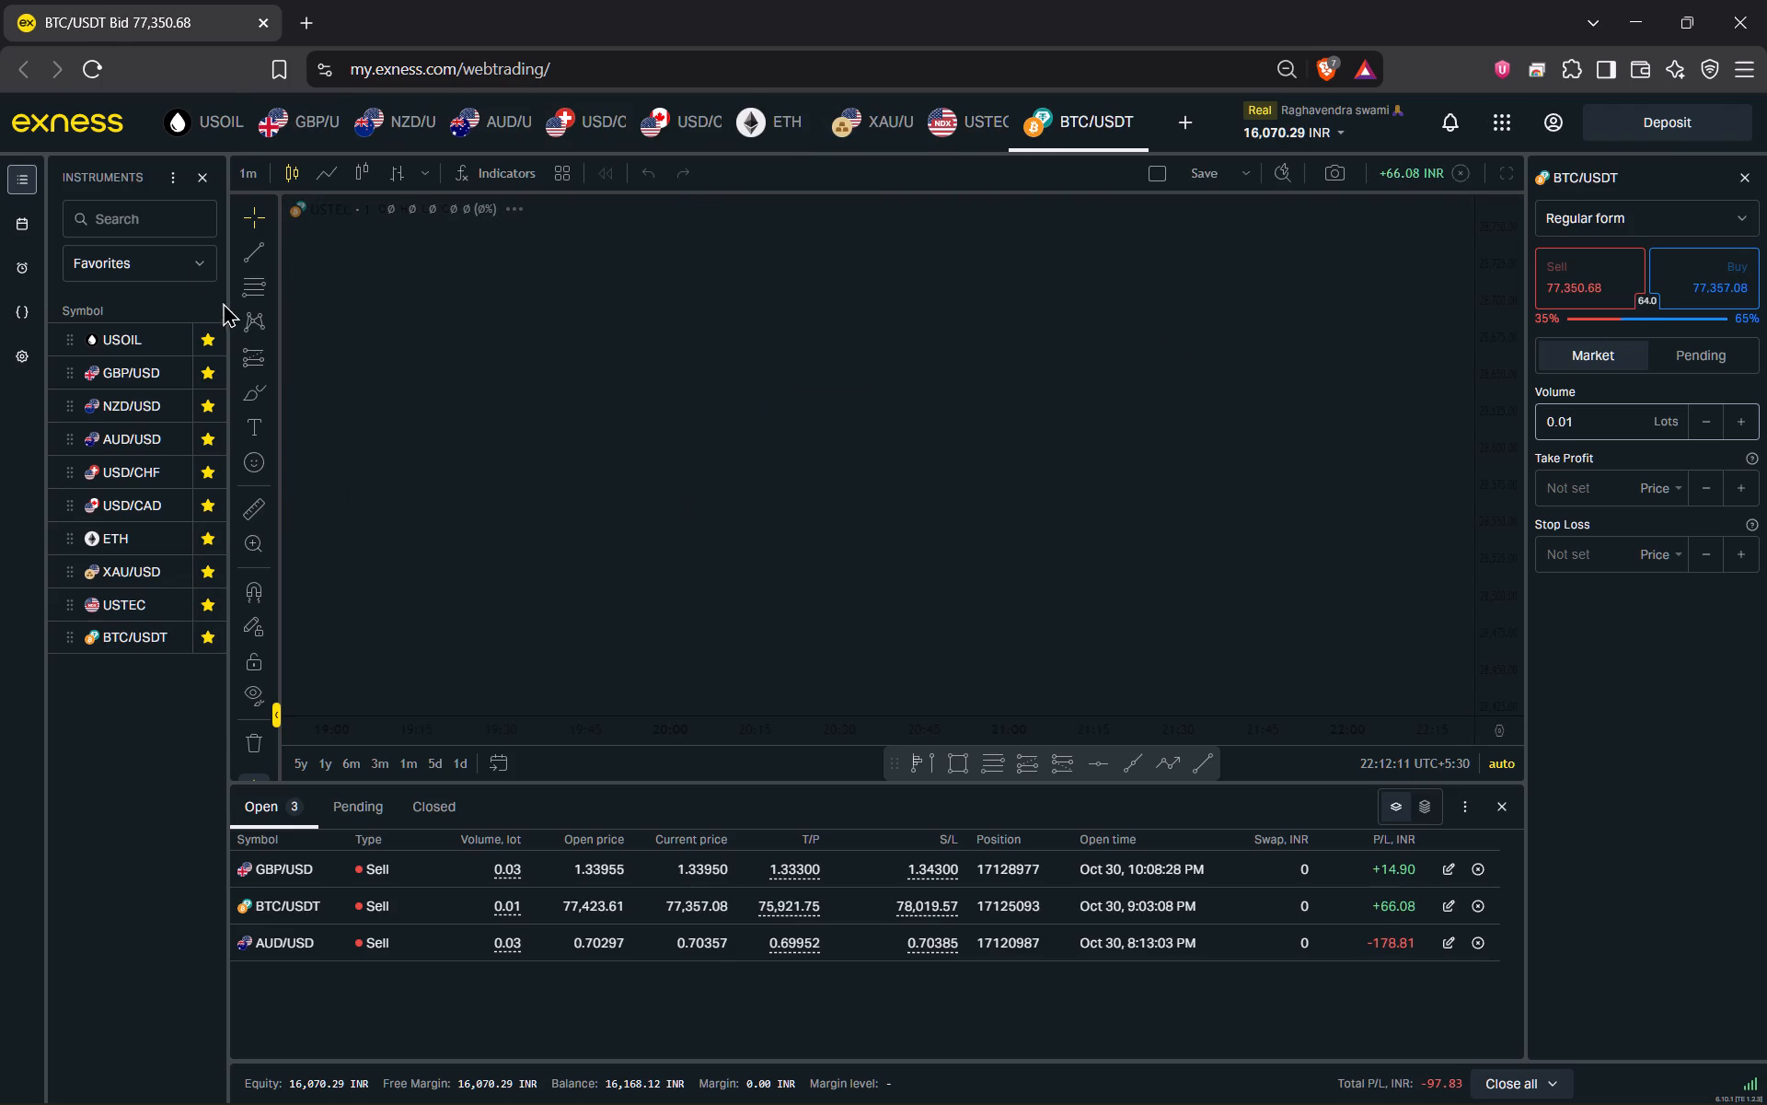
# Apply the saved NEW chart settings template to the USOIL chart.
pyautogui.click(200, 134)
pyautogui.rightClick(577, 363)
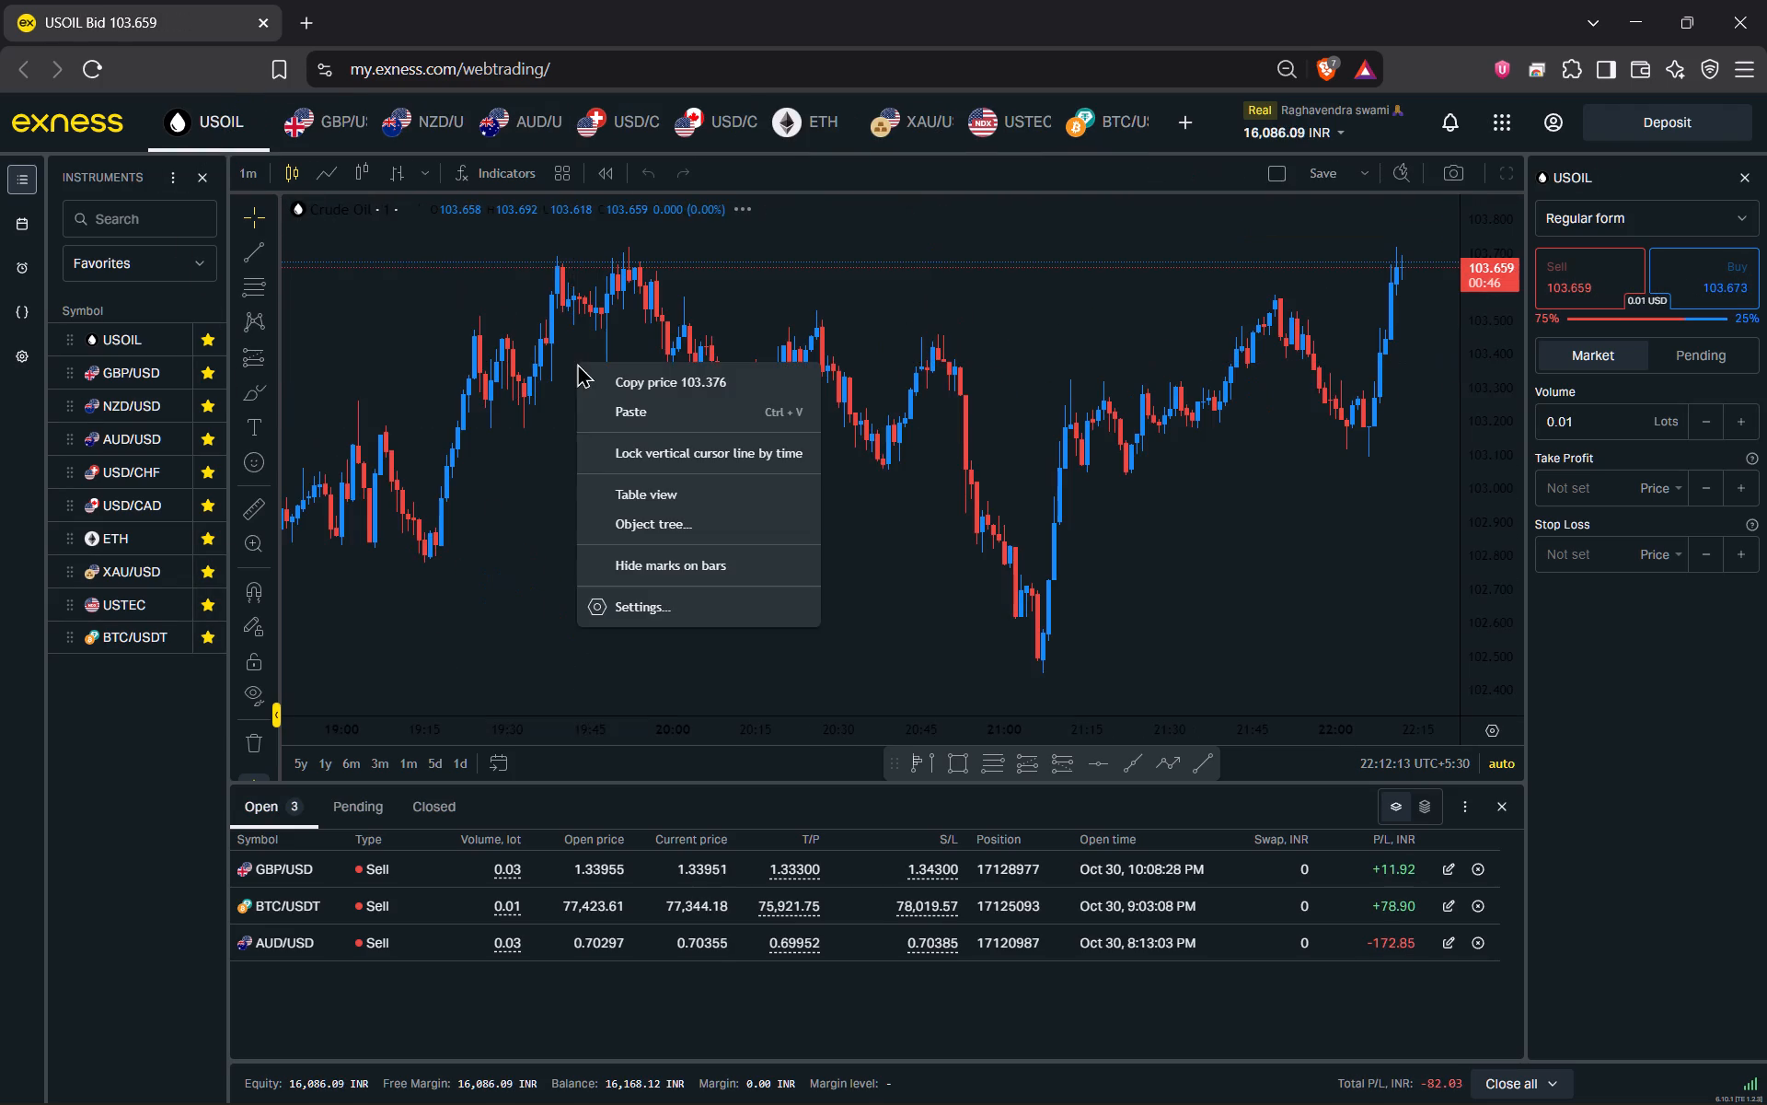
pyautogui.click(641, 607)
pyautogui.click(618, 729)
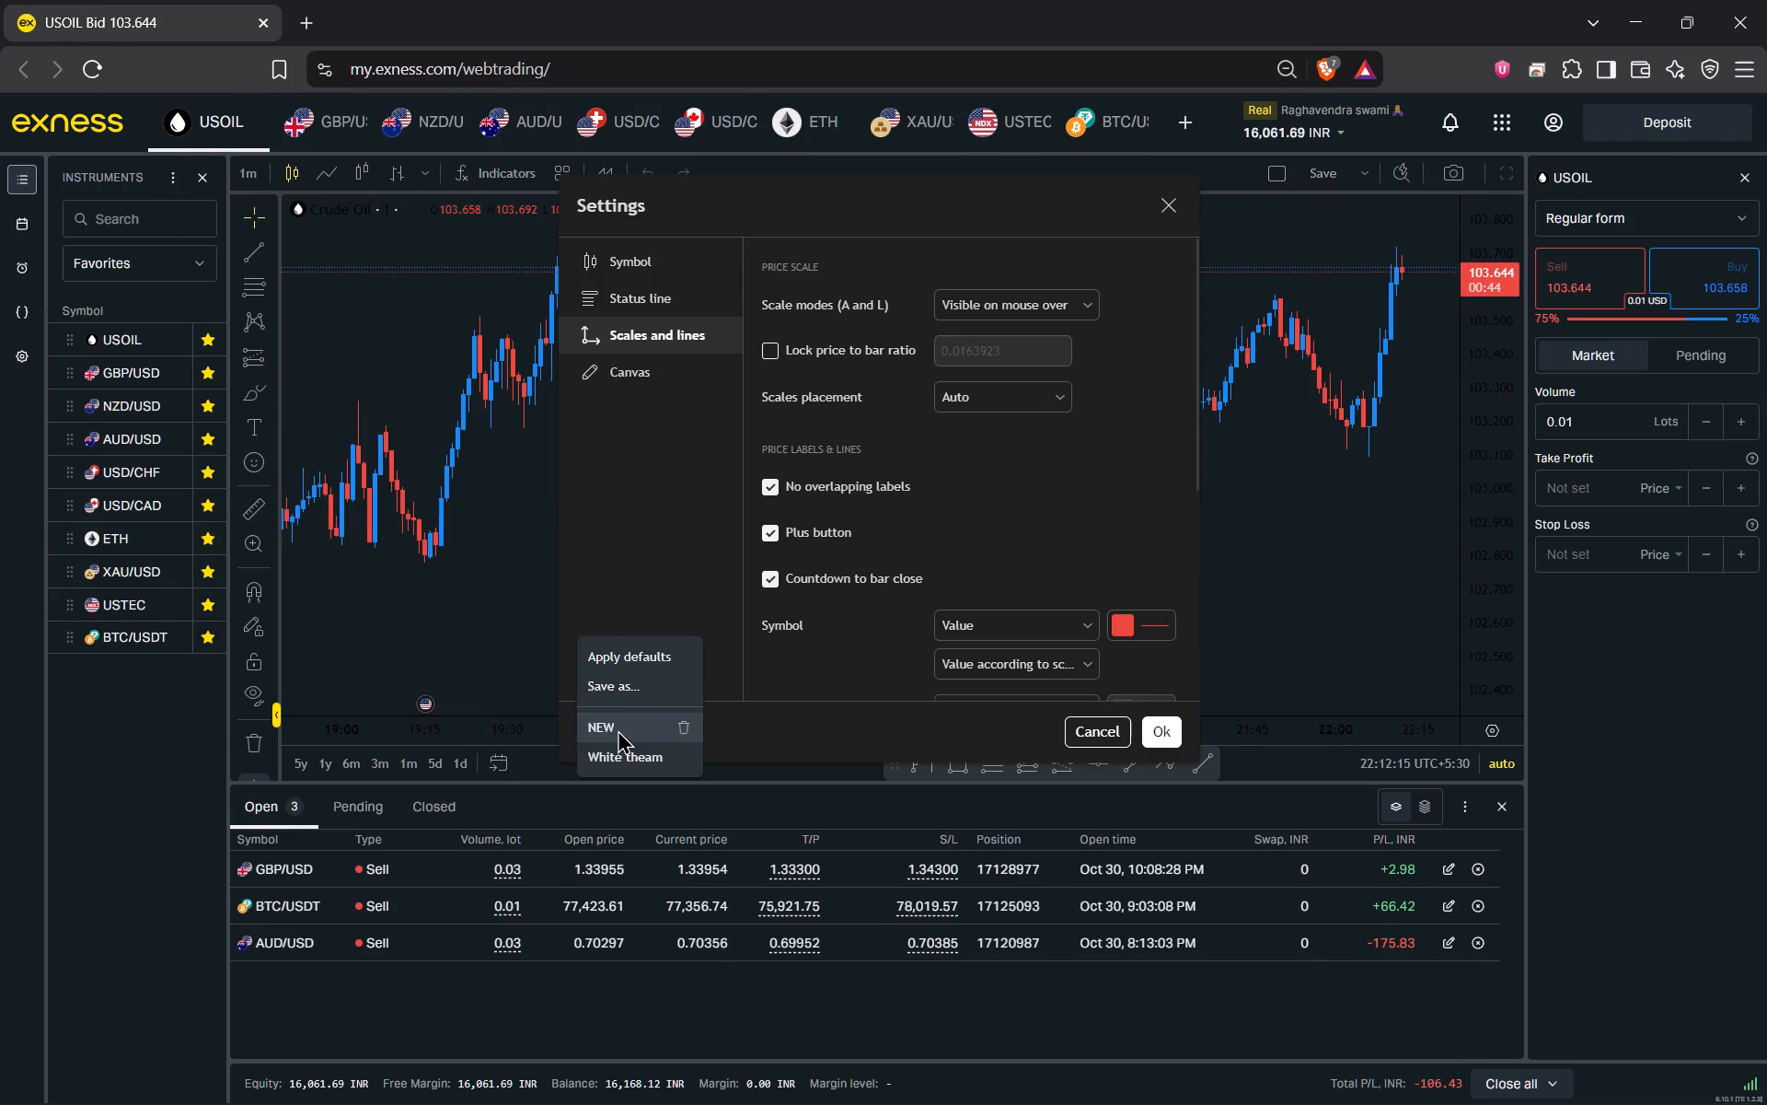
pyautogui.click(638, 730)
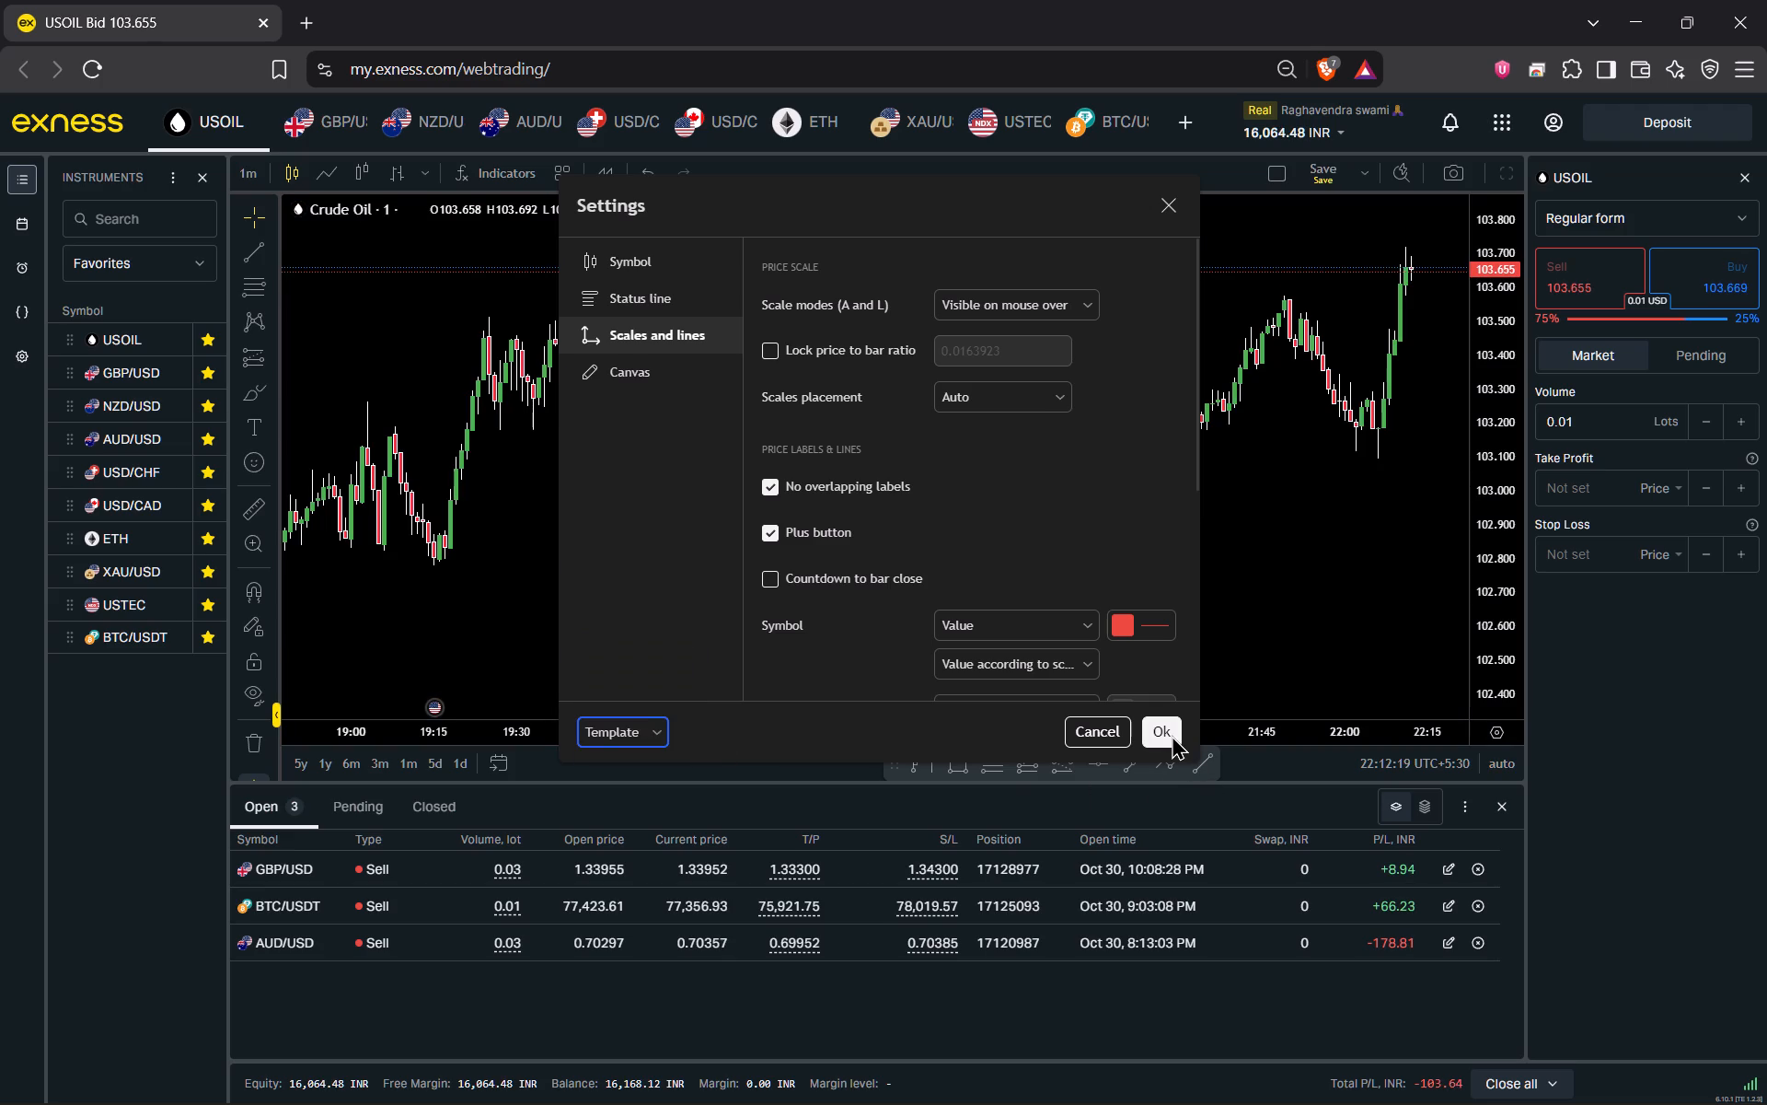
pyautogui.click(1172, 735)
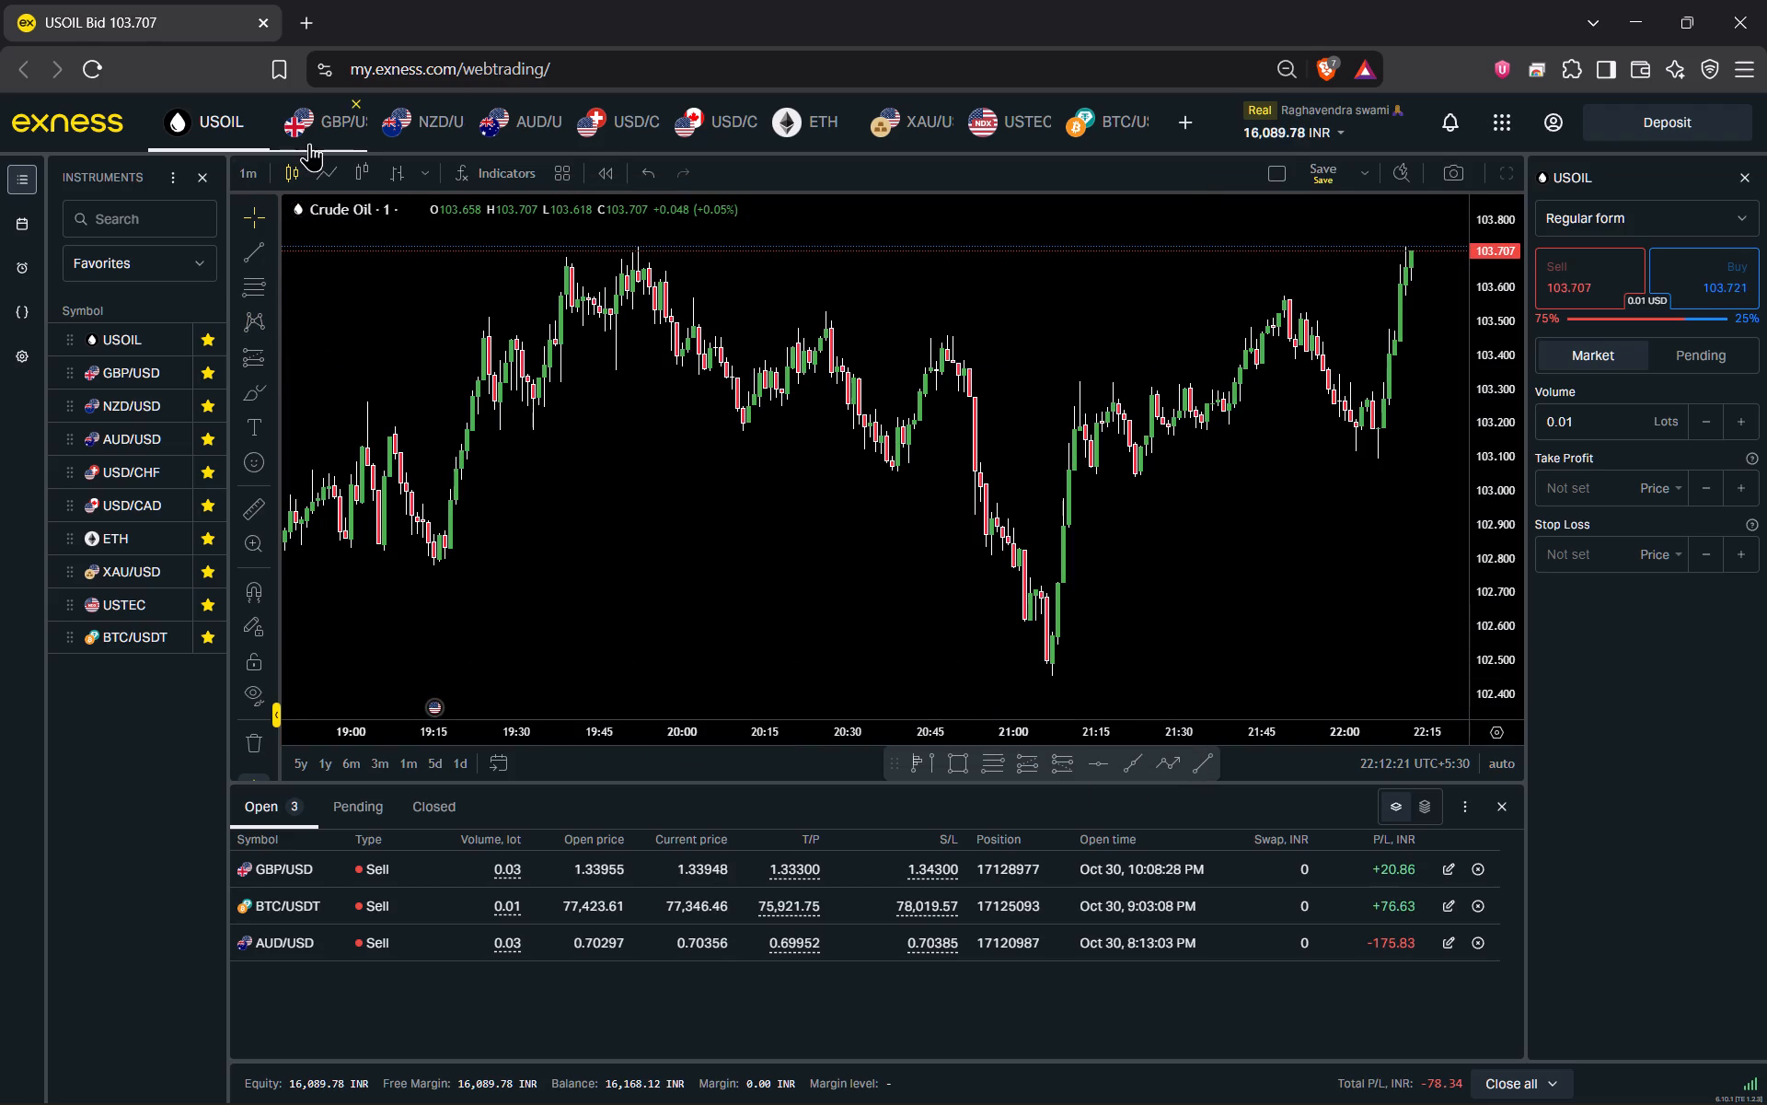
# Switch to the GBP/USD chart and apply the saved NEW settings template to it.
pyautogui.click(309, 143)
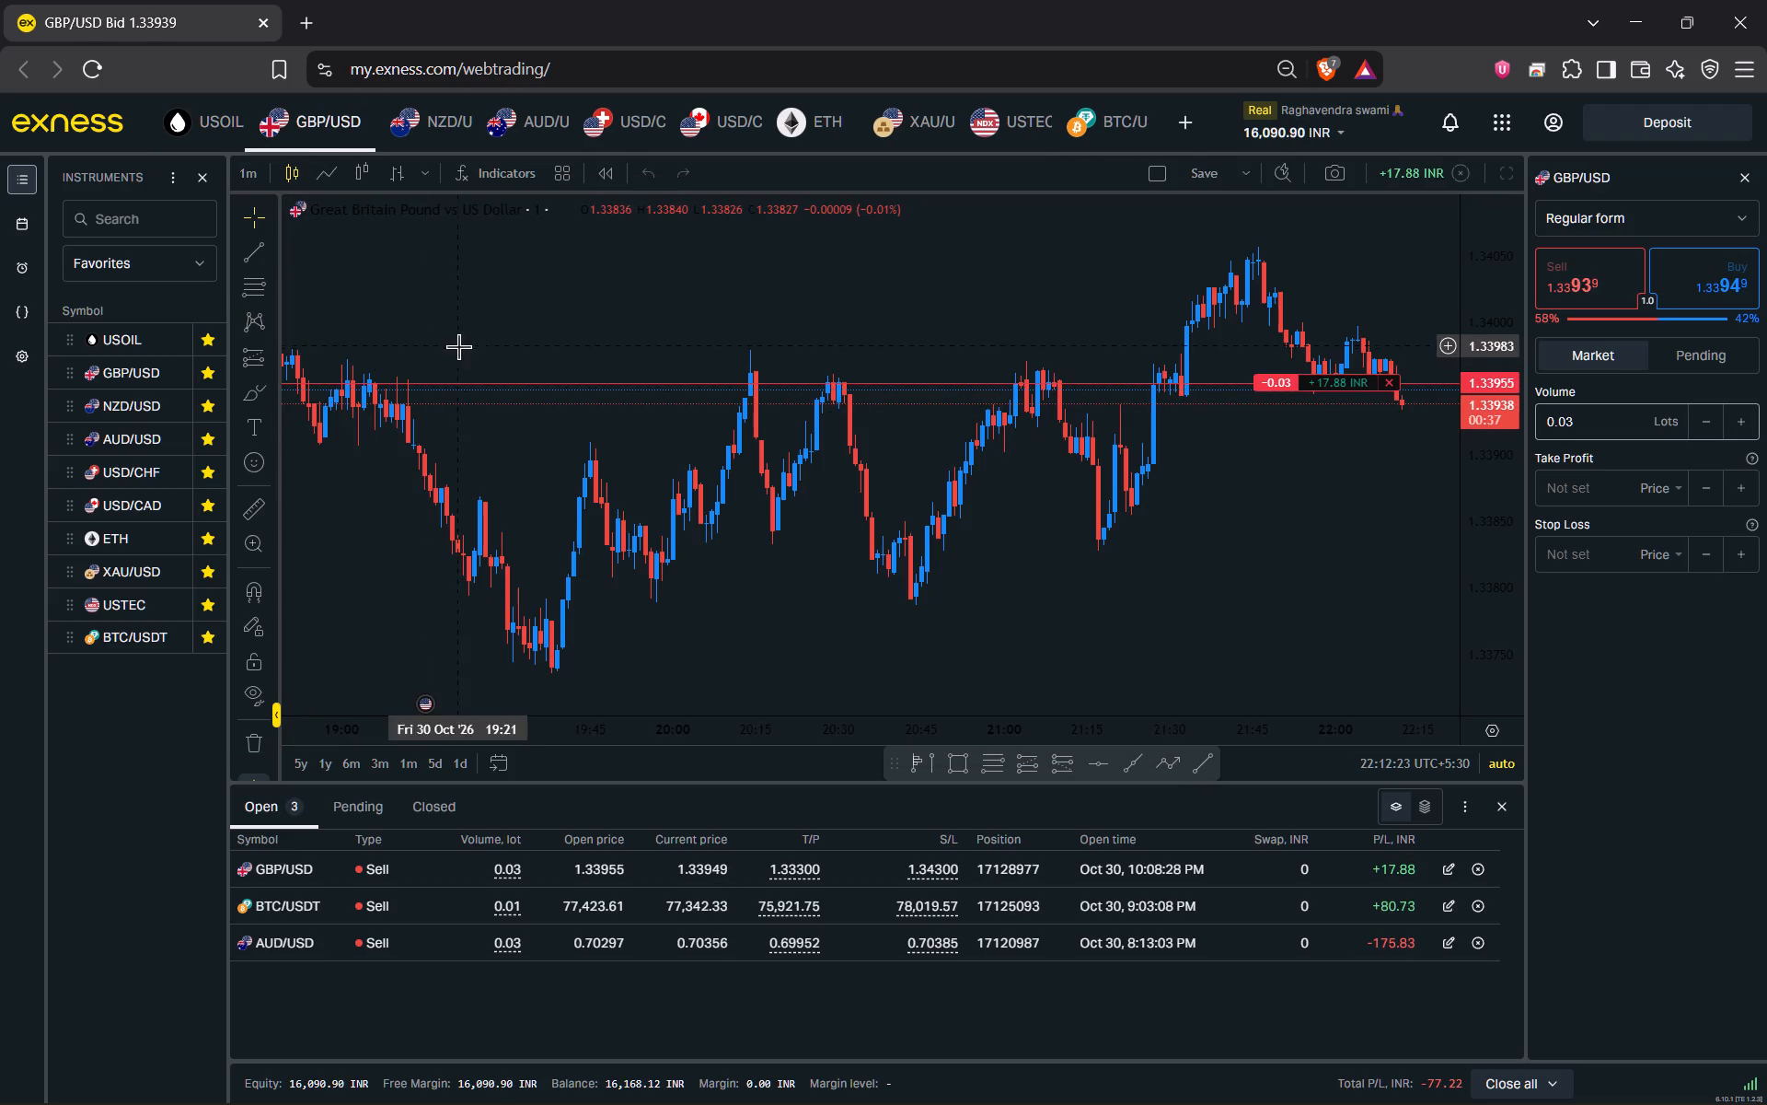
pyautogui.rightClick(458, 346)
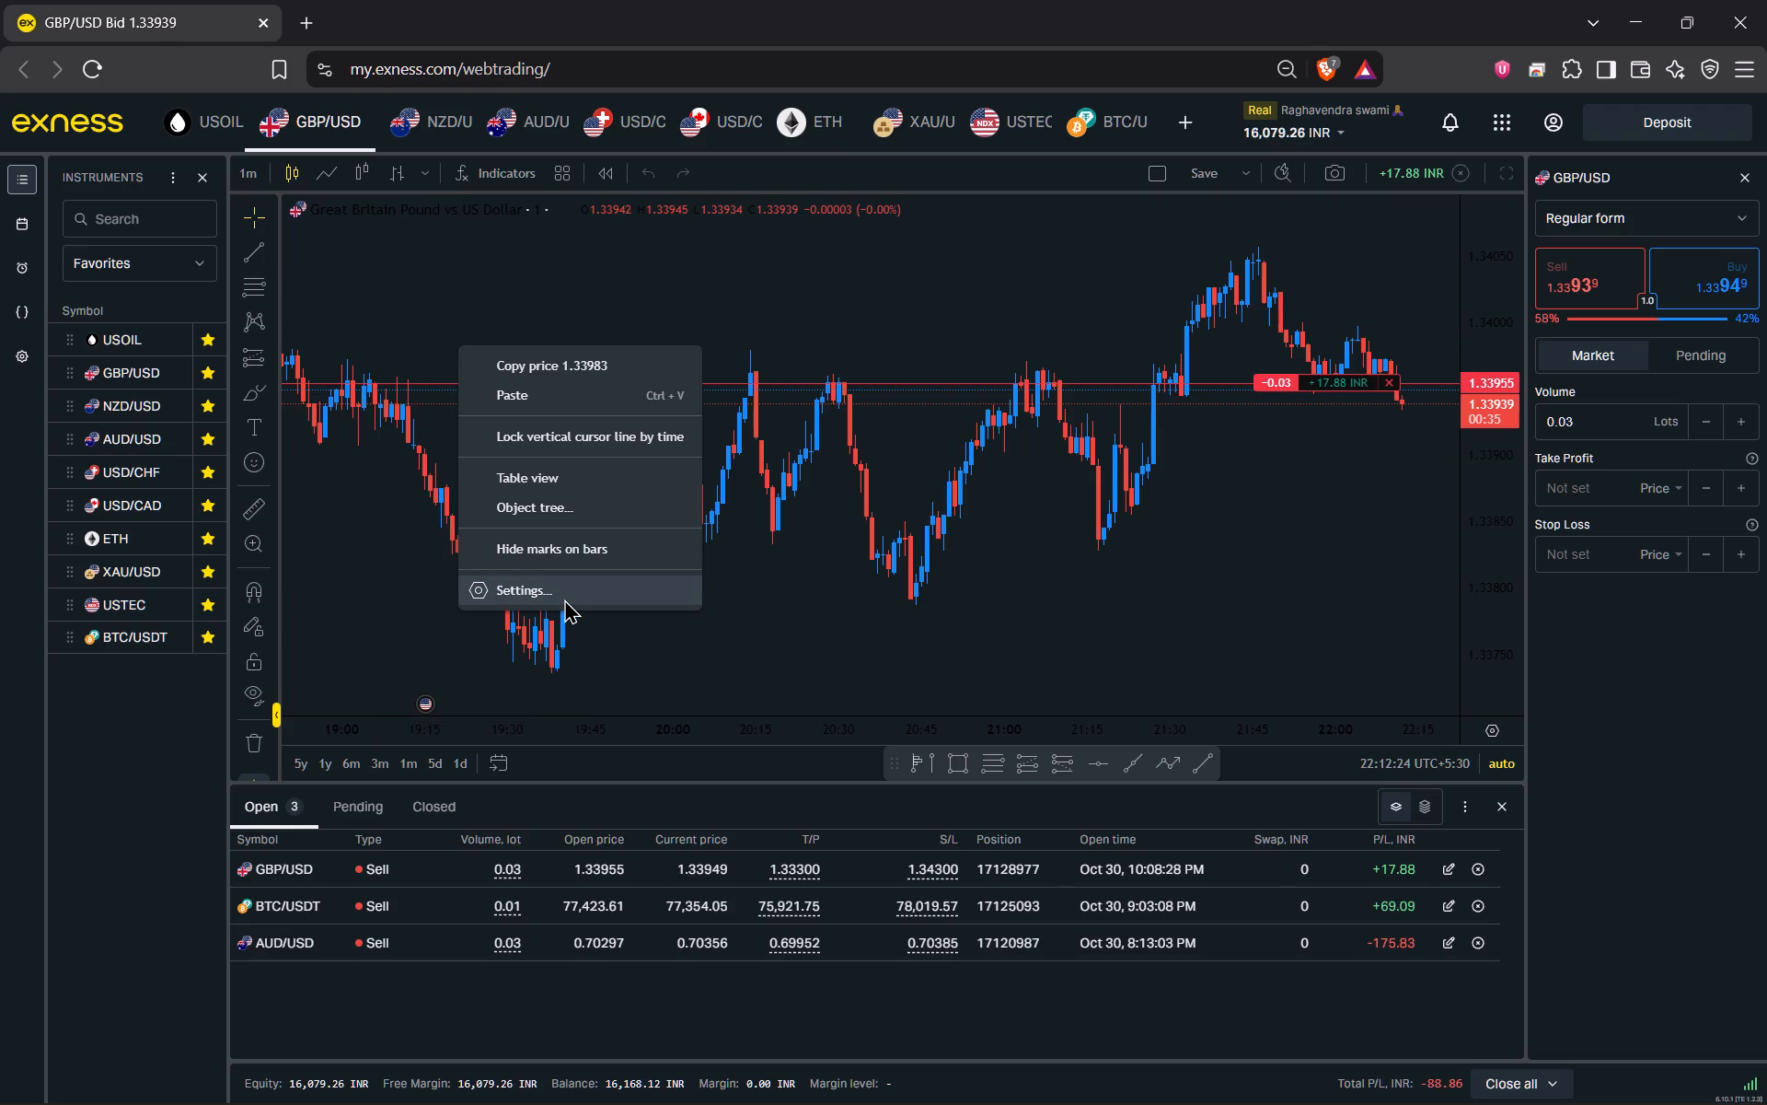
pyautogui.click(564, 599)
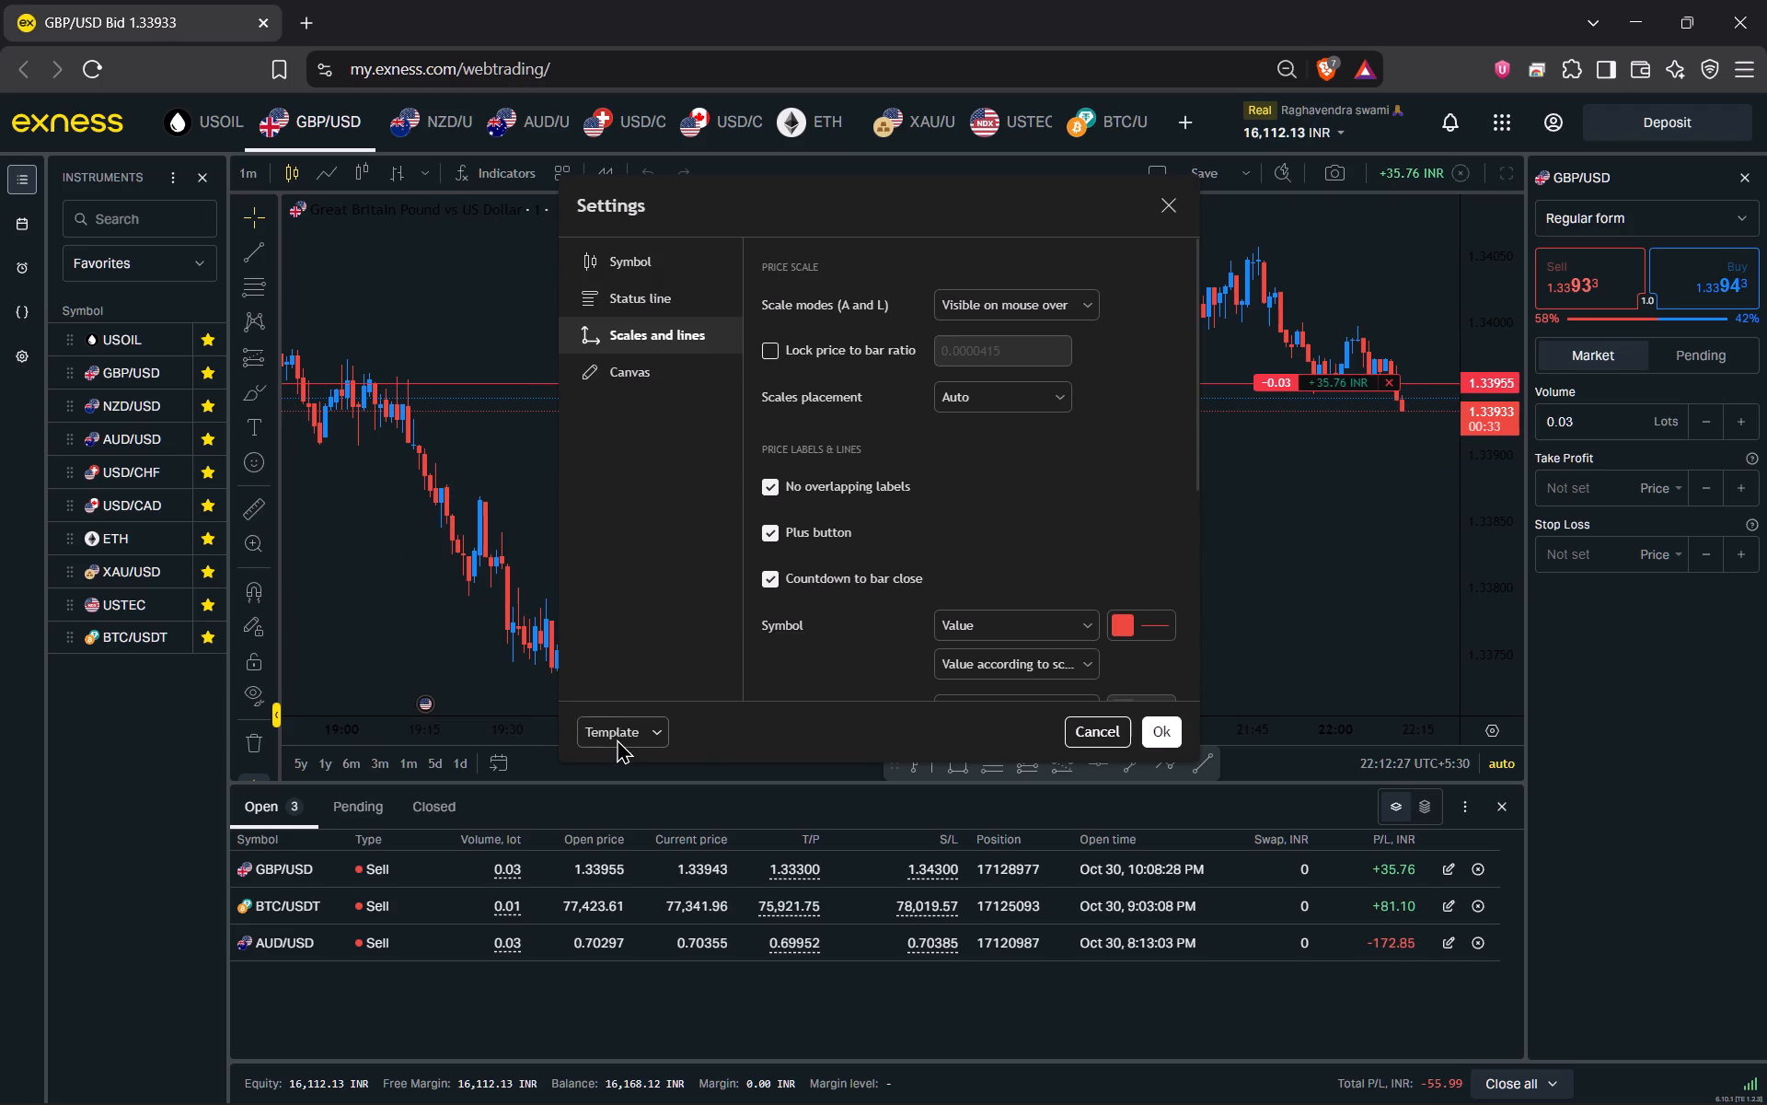
pyautogui.click(617, 739)
pyautogui.click(626, 724)
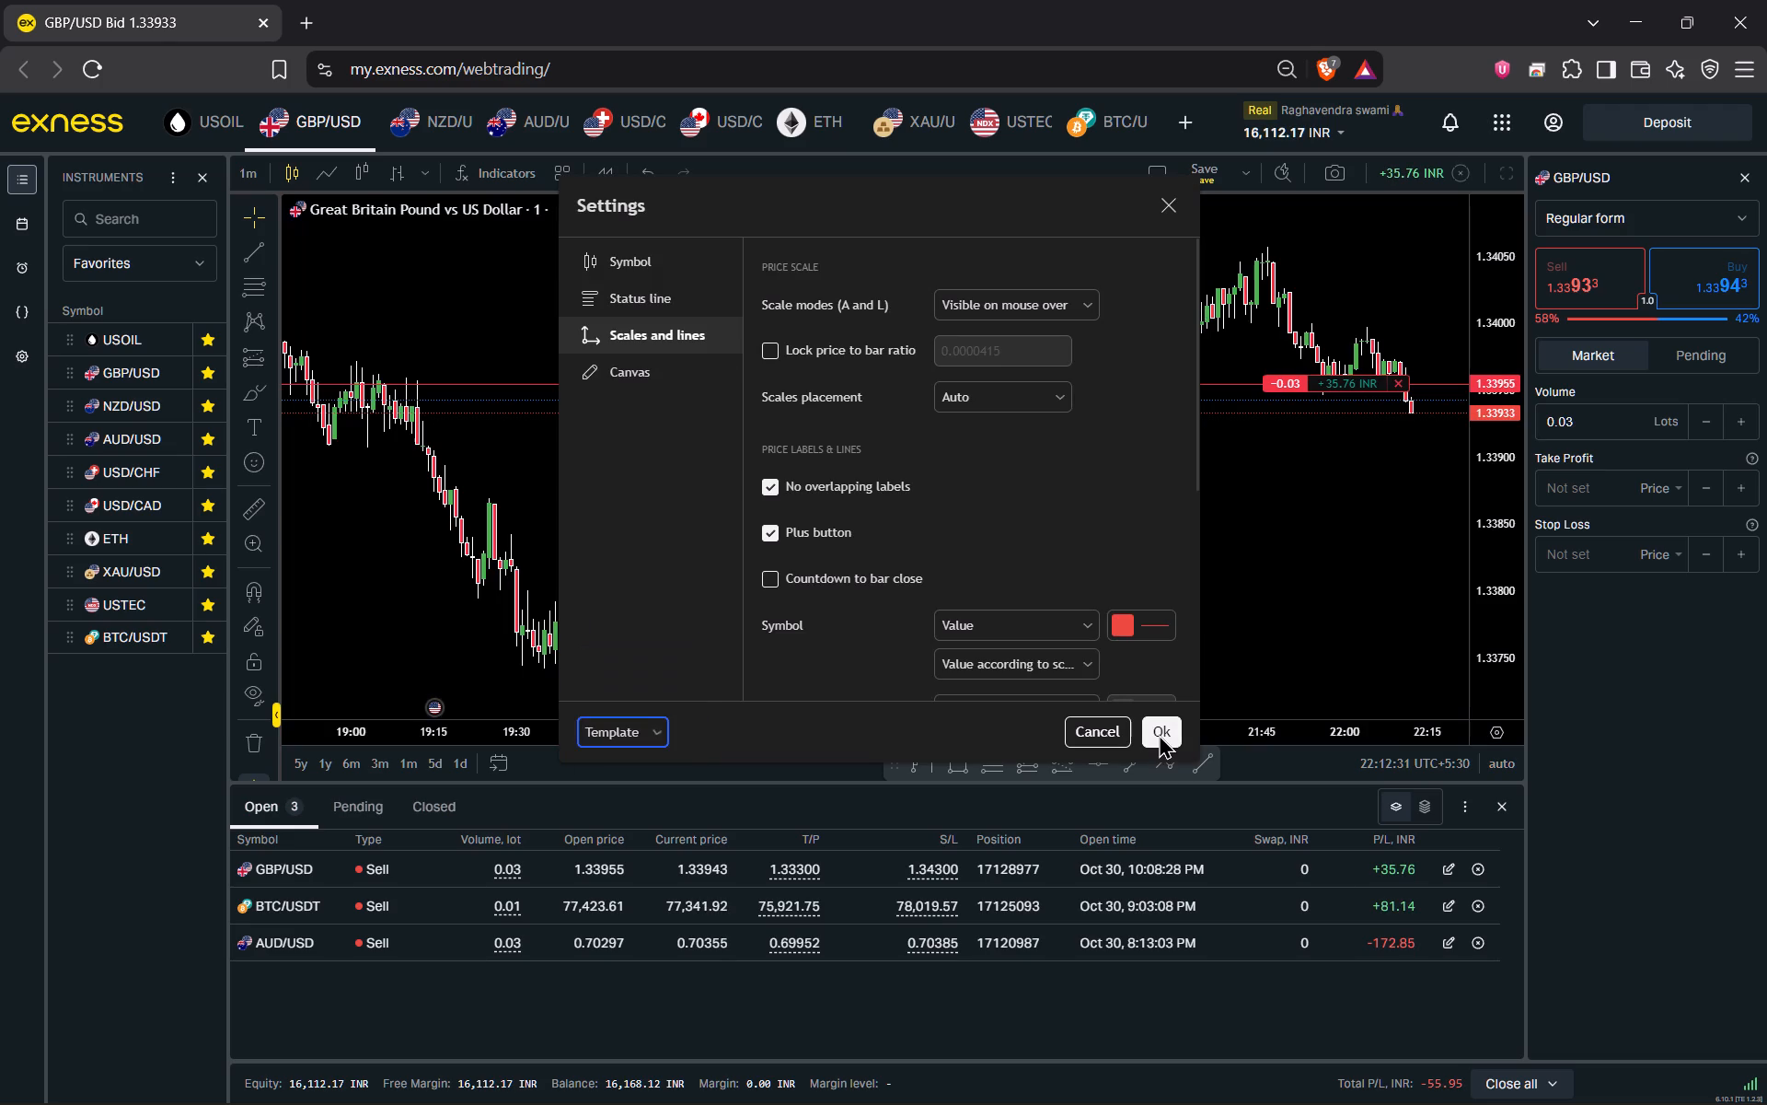
pyautogui.click(1159, 734)
# Switch to the NZD/USD chart and apply the saved NEW settings template to it.
pyautogui.click(411, 130)
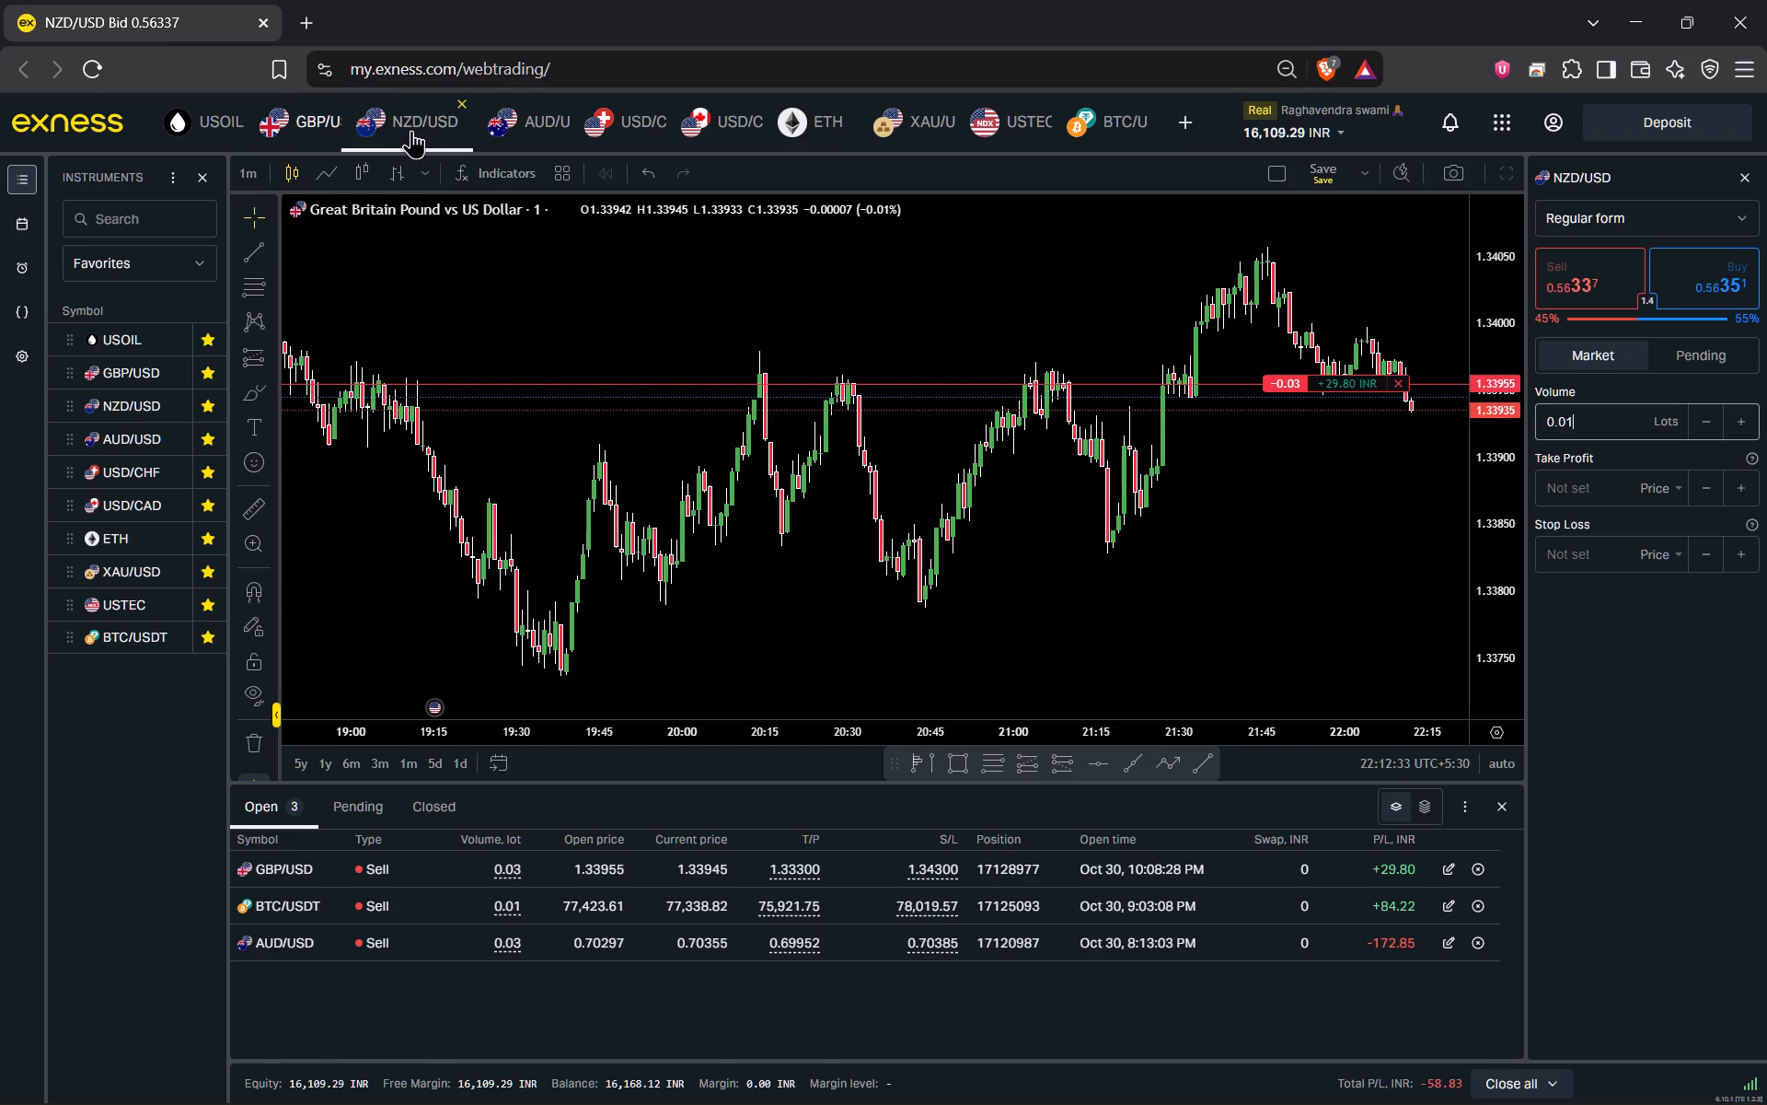
pyautogui.rightClick(525, 341)
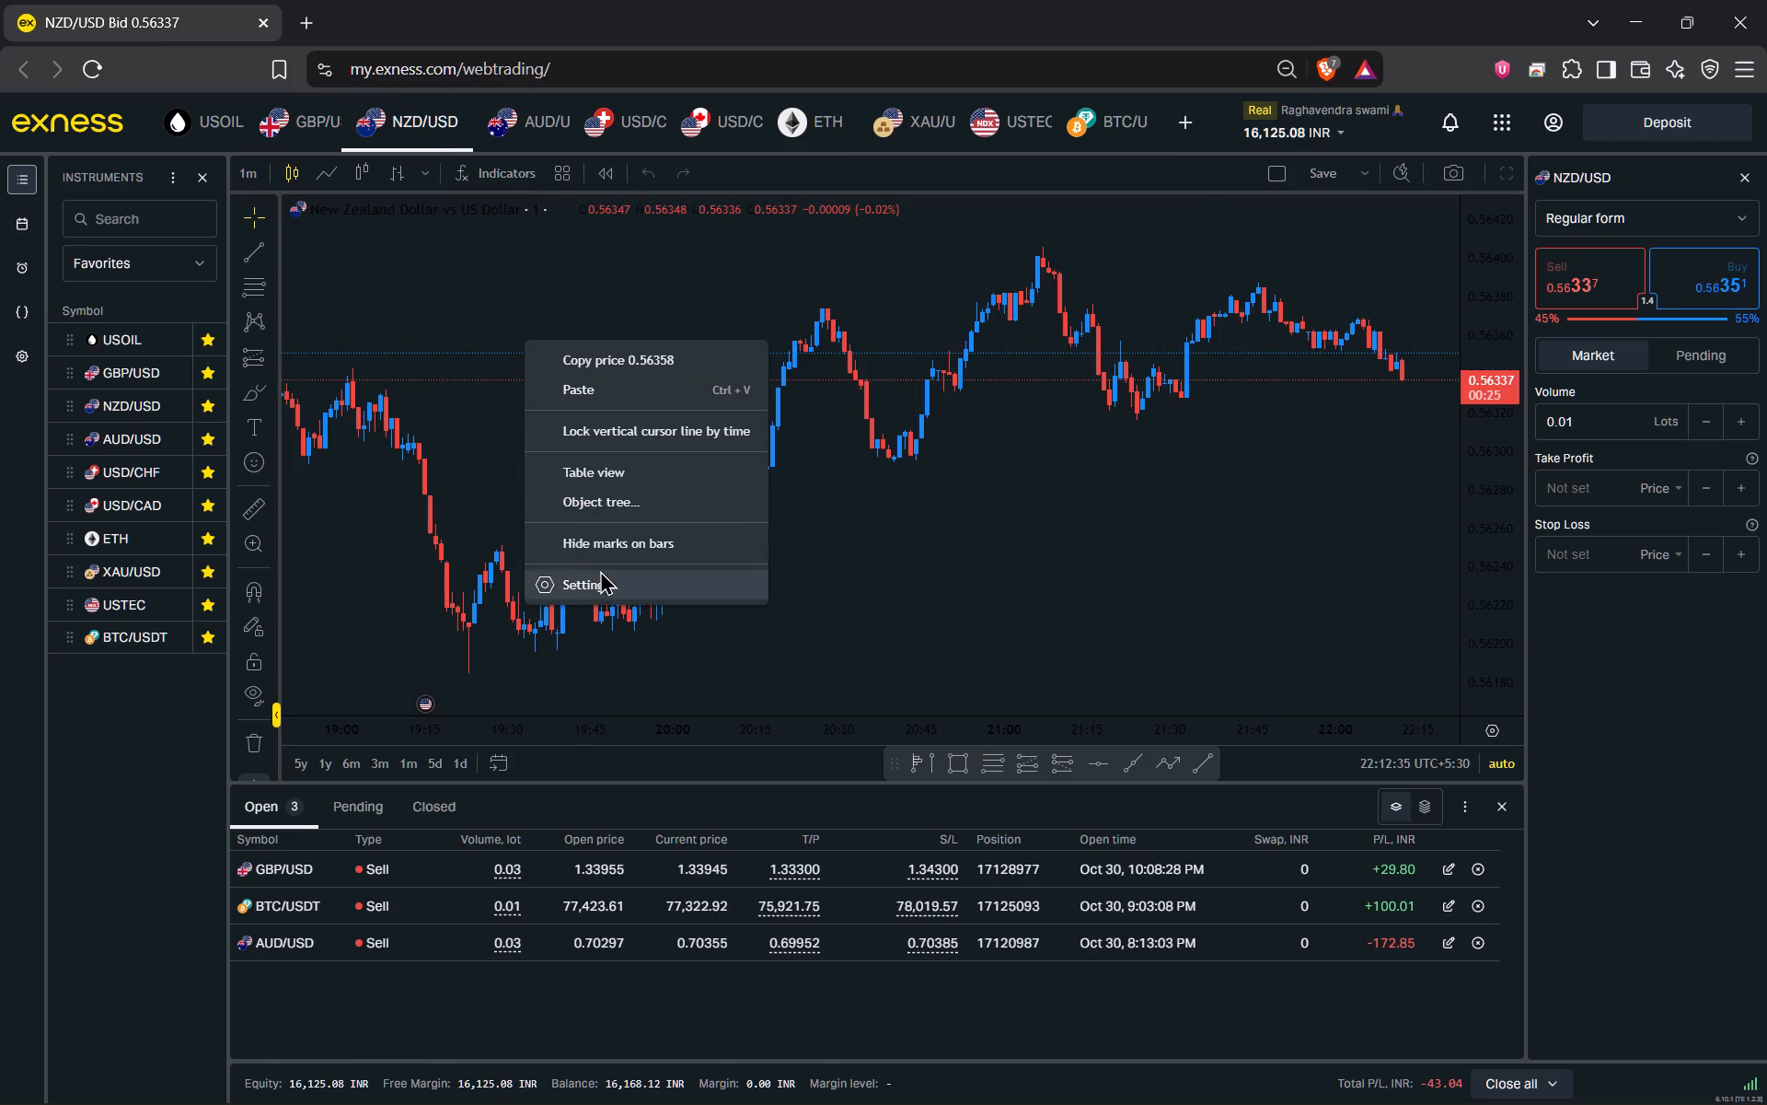
pyautogui.click(600, 570)
pyautogui.click(651, 716)
pyautogui.click(637, 737)
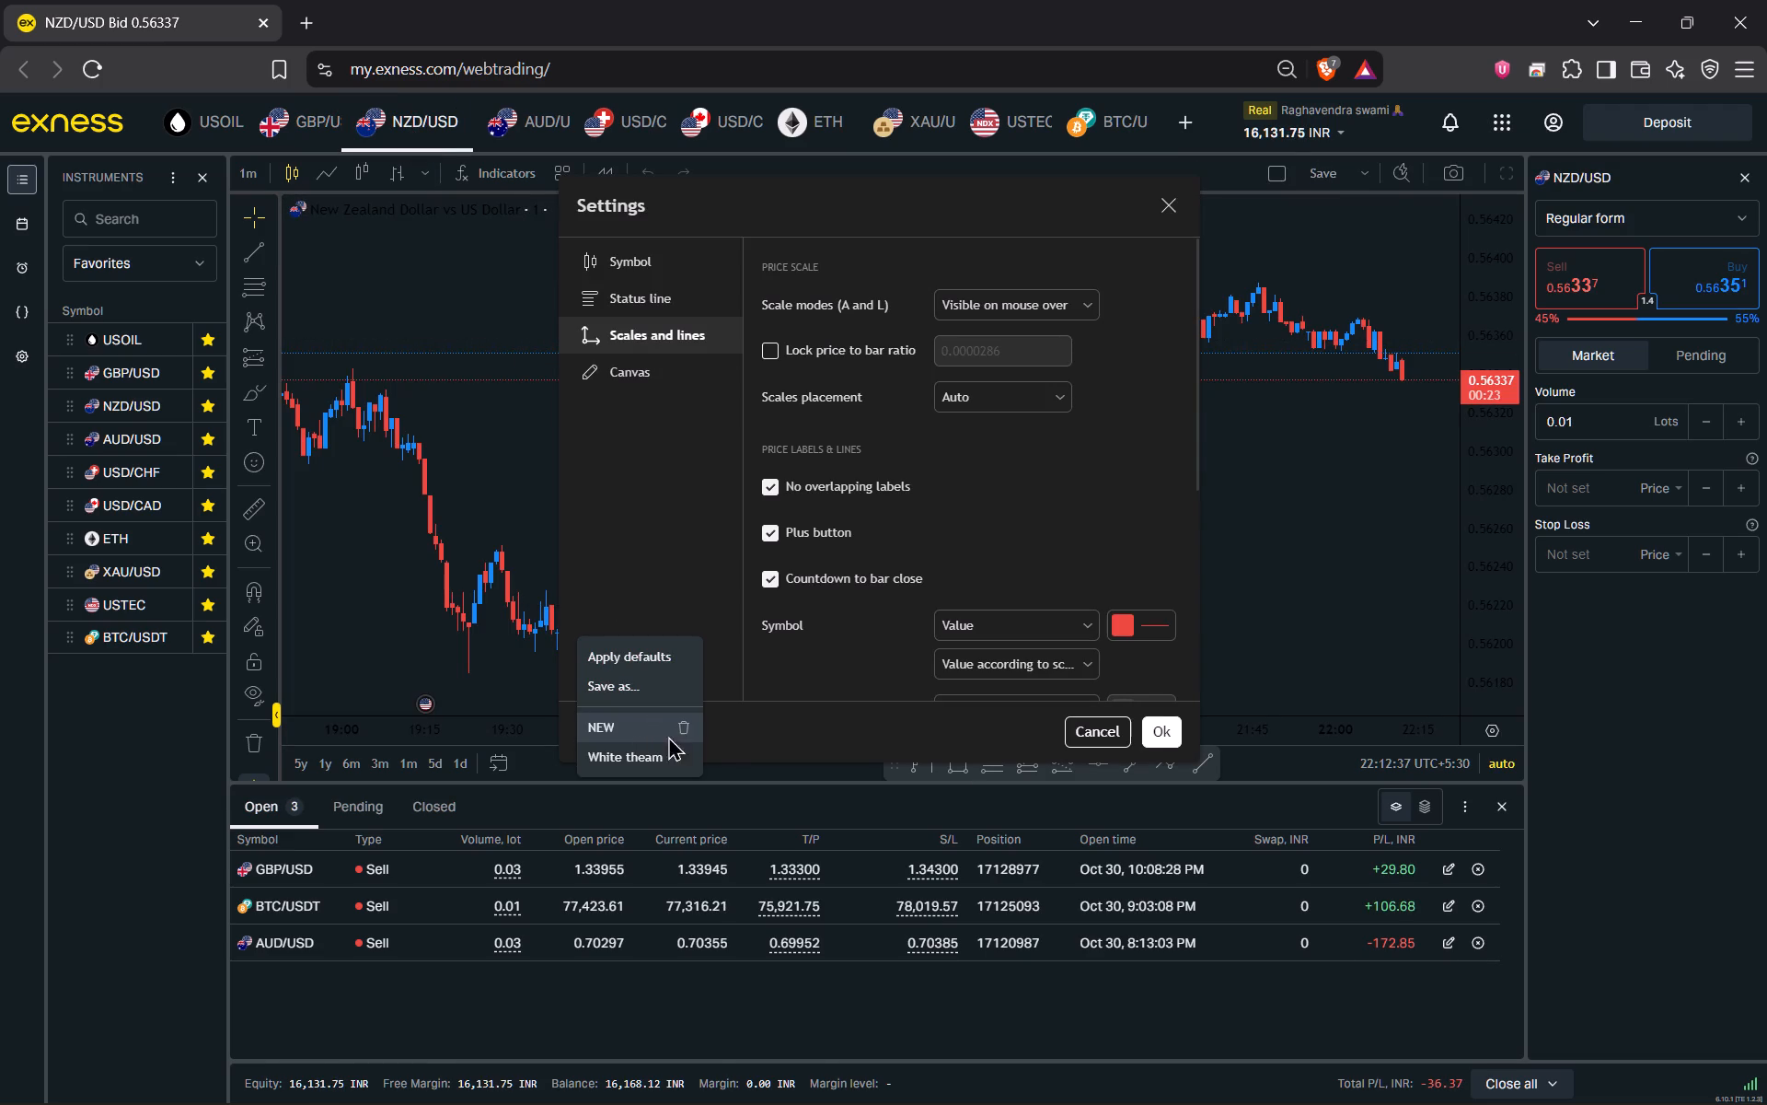
pyautogui.click(1161, 736)
# Switch to the AUD/USD chart and apply the saved NEW settings template to it.
pyautogui.click(496, 123)
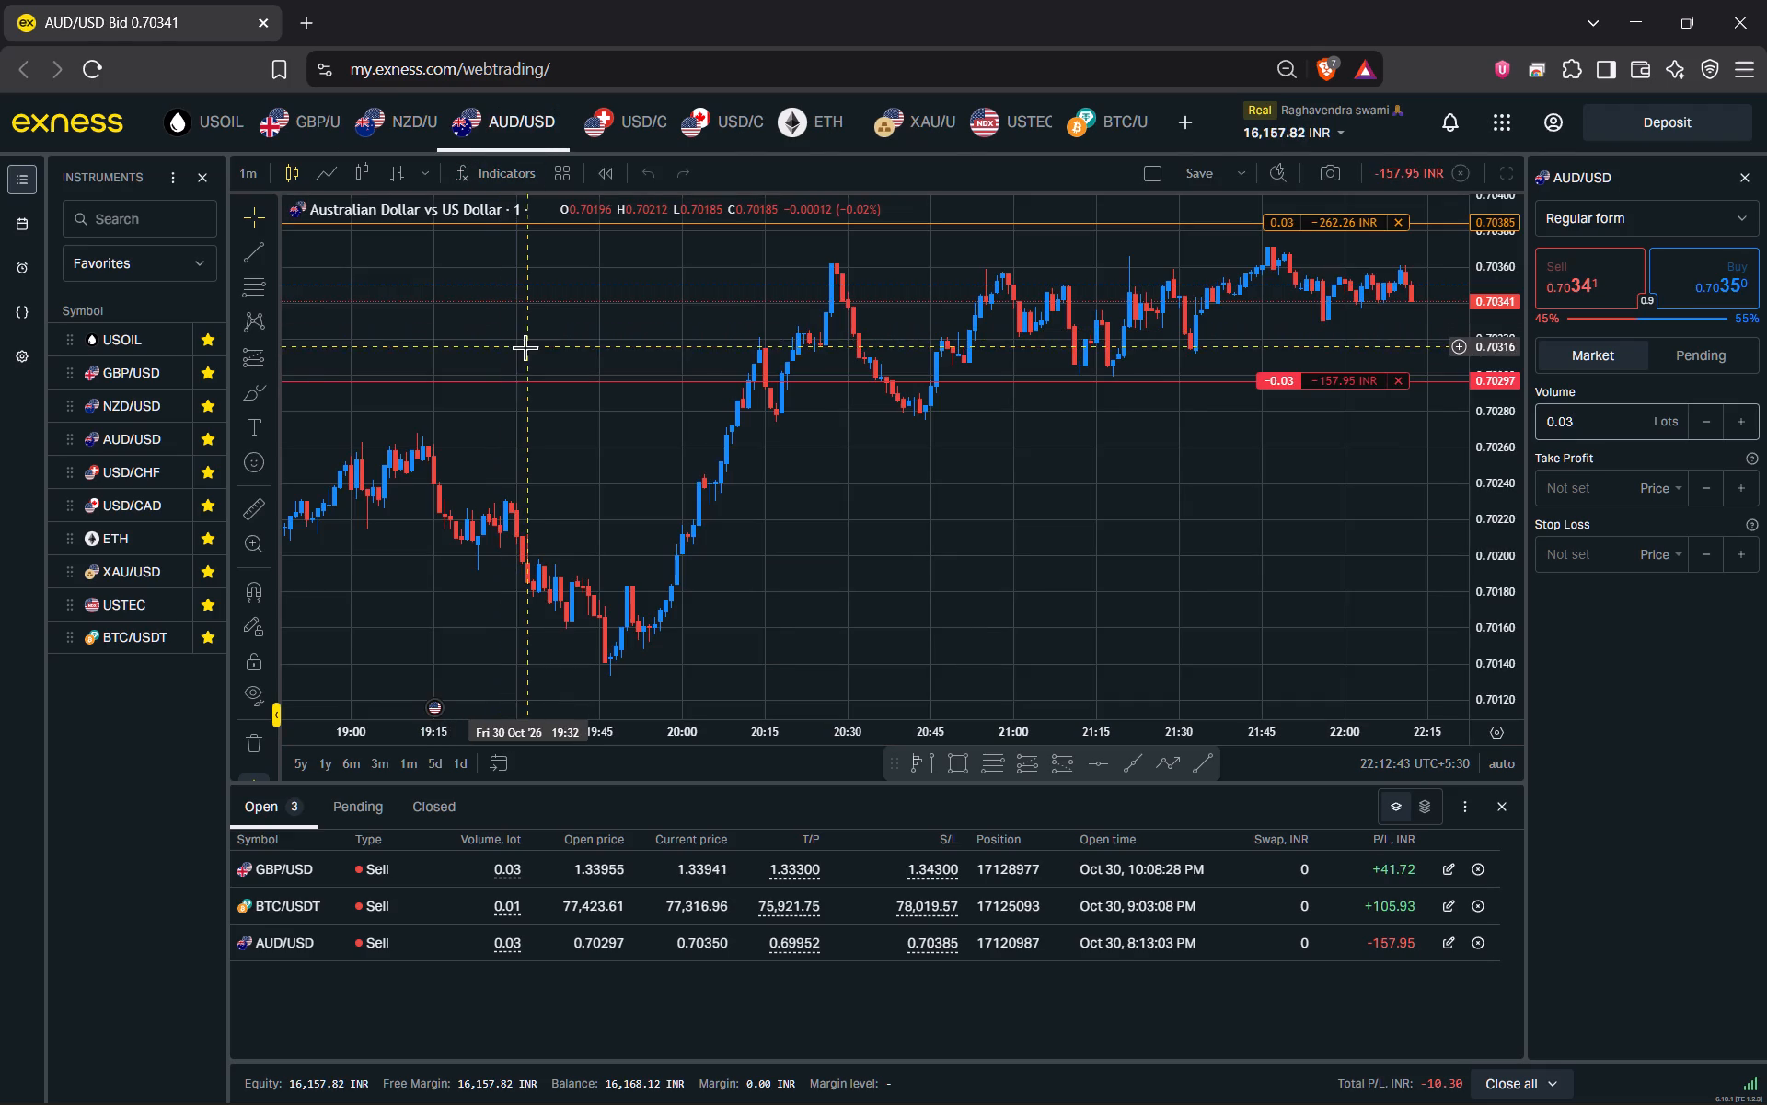
pyautogui.rightClick(531, 391)
pyautogui.click(606, 681)
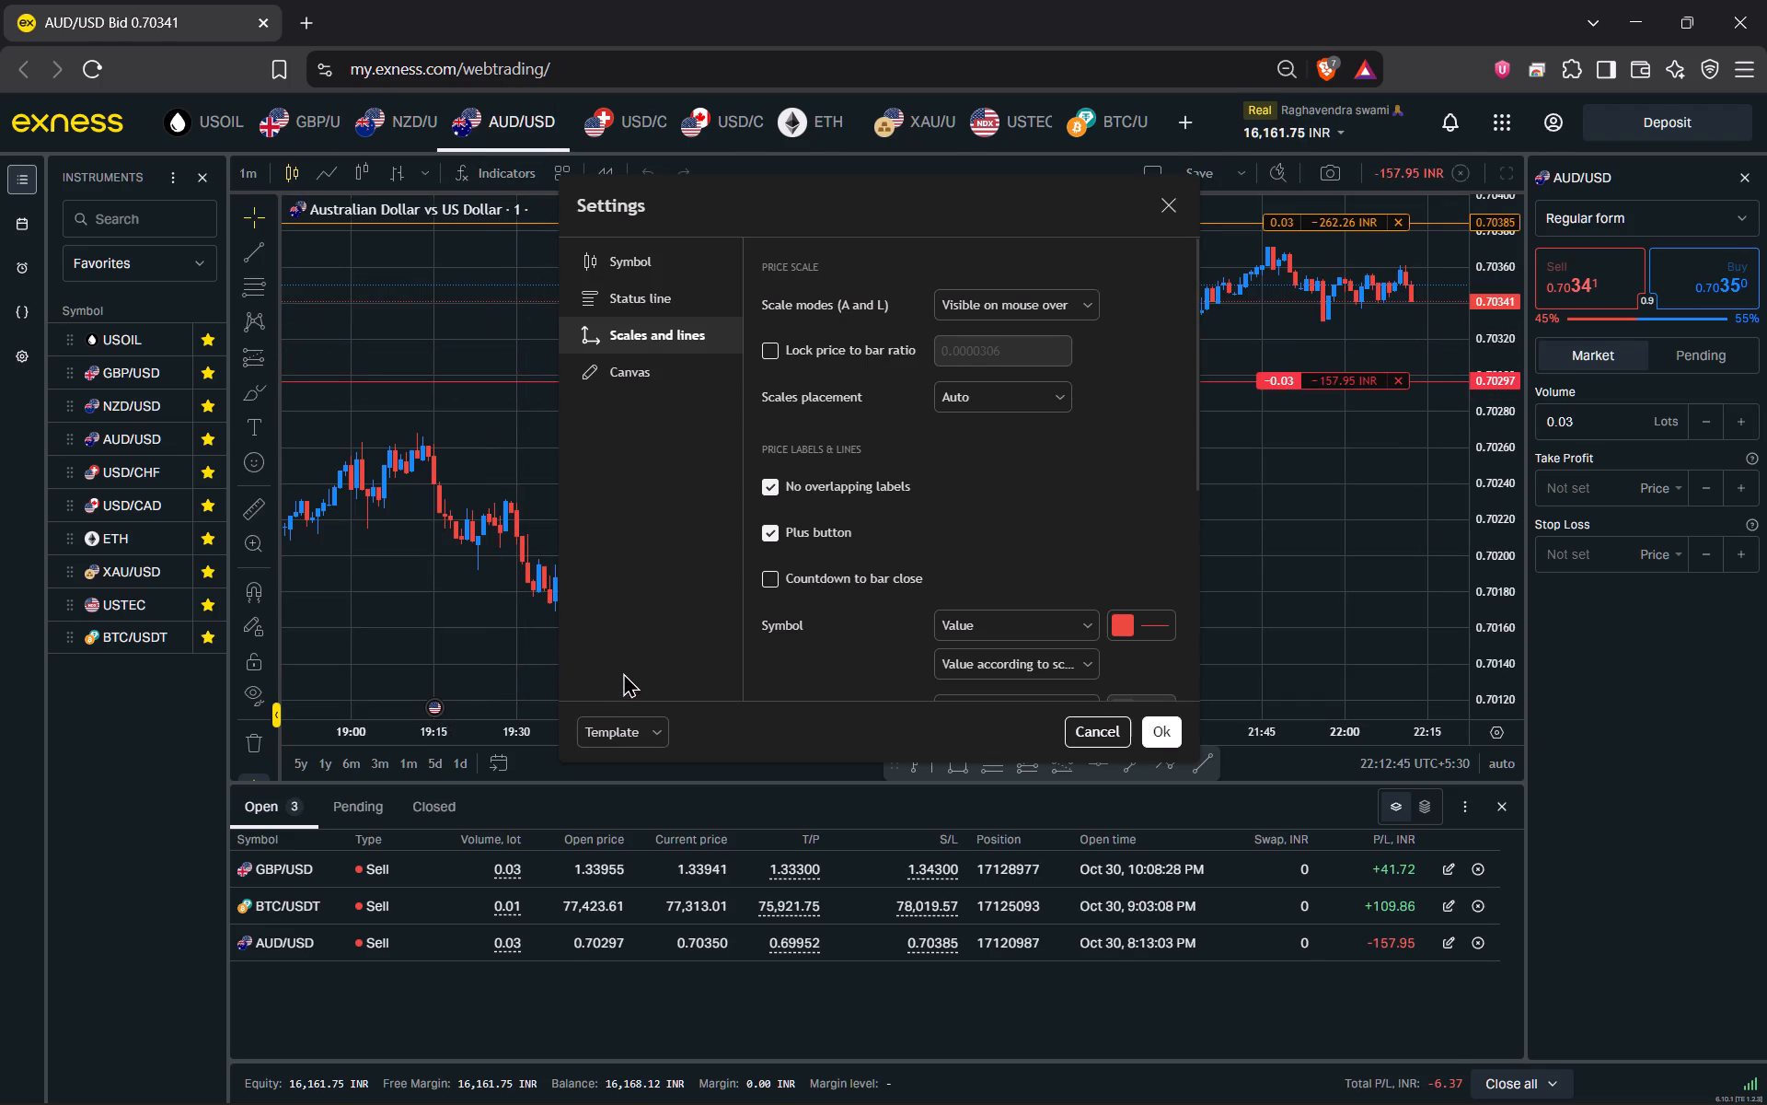
pyautogui.click(630, 727)
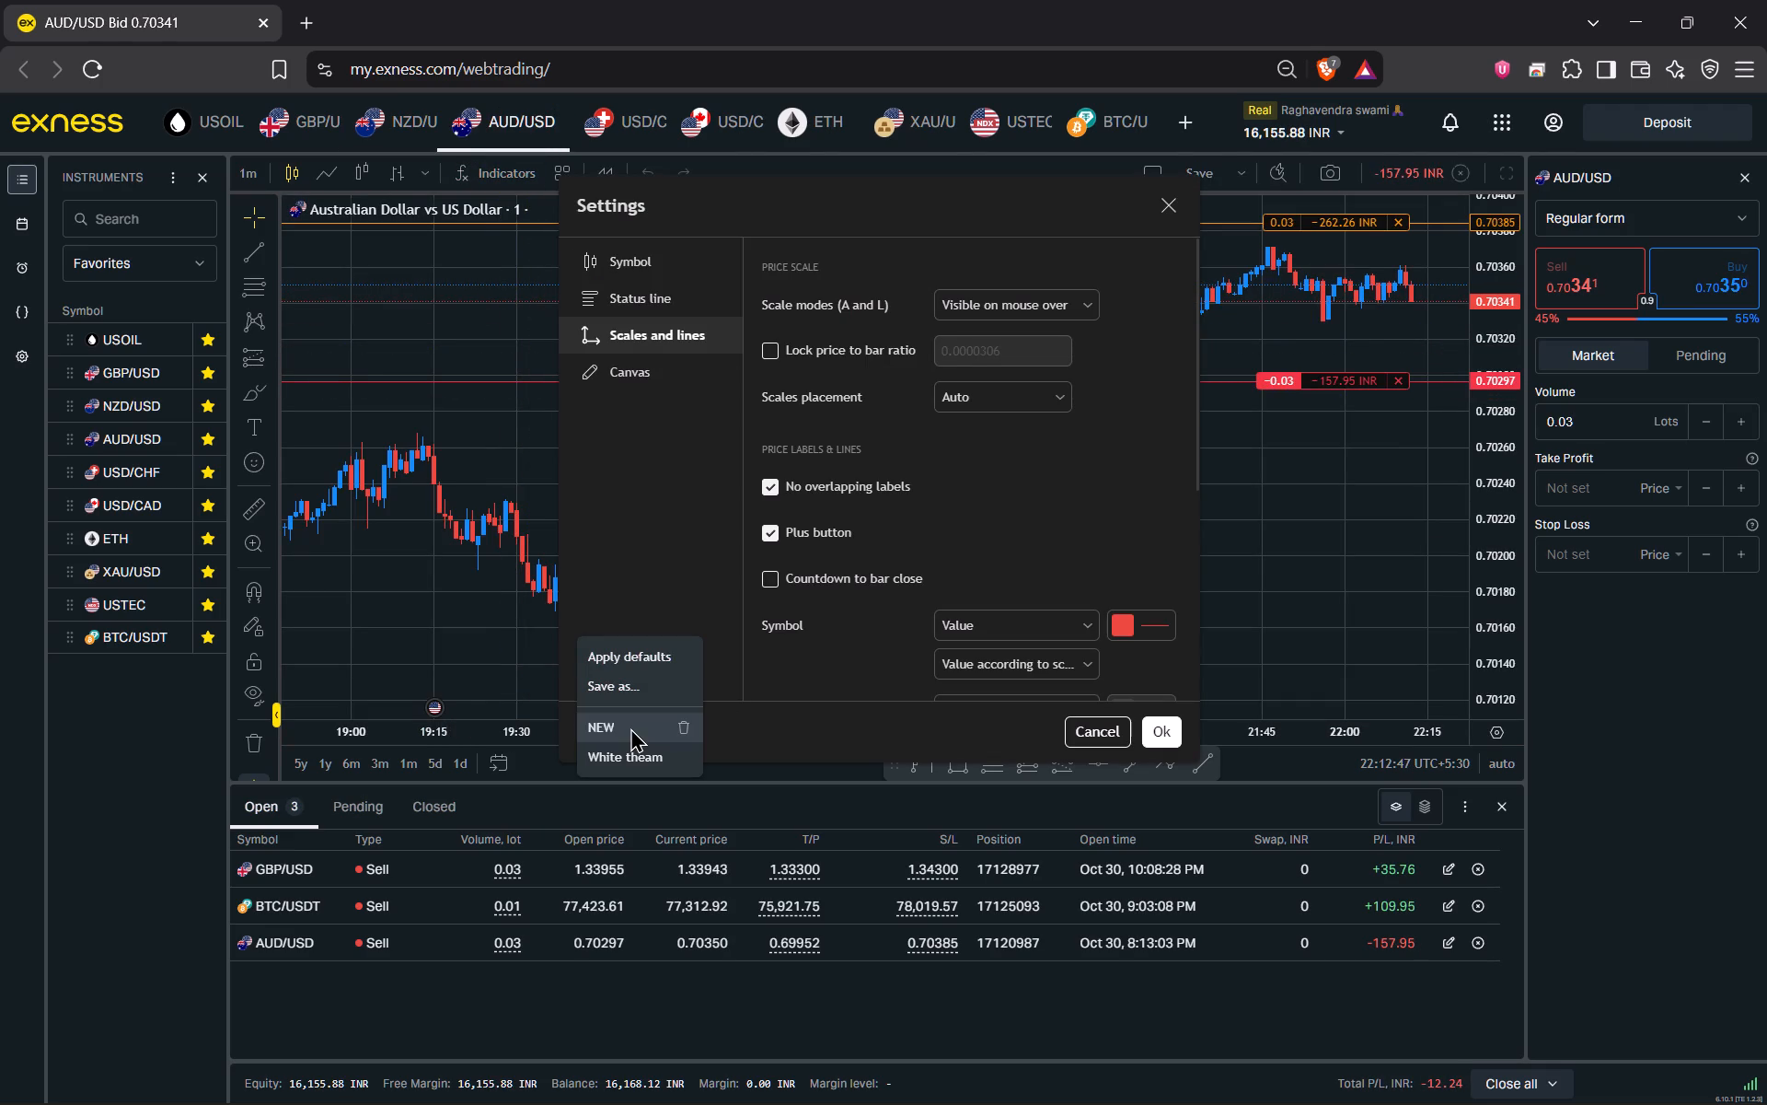
pyautogui.click(630, 727)
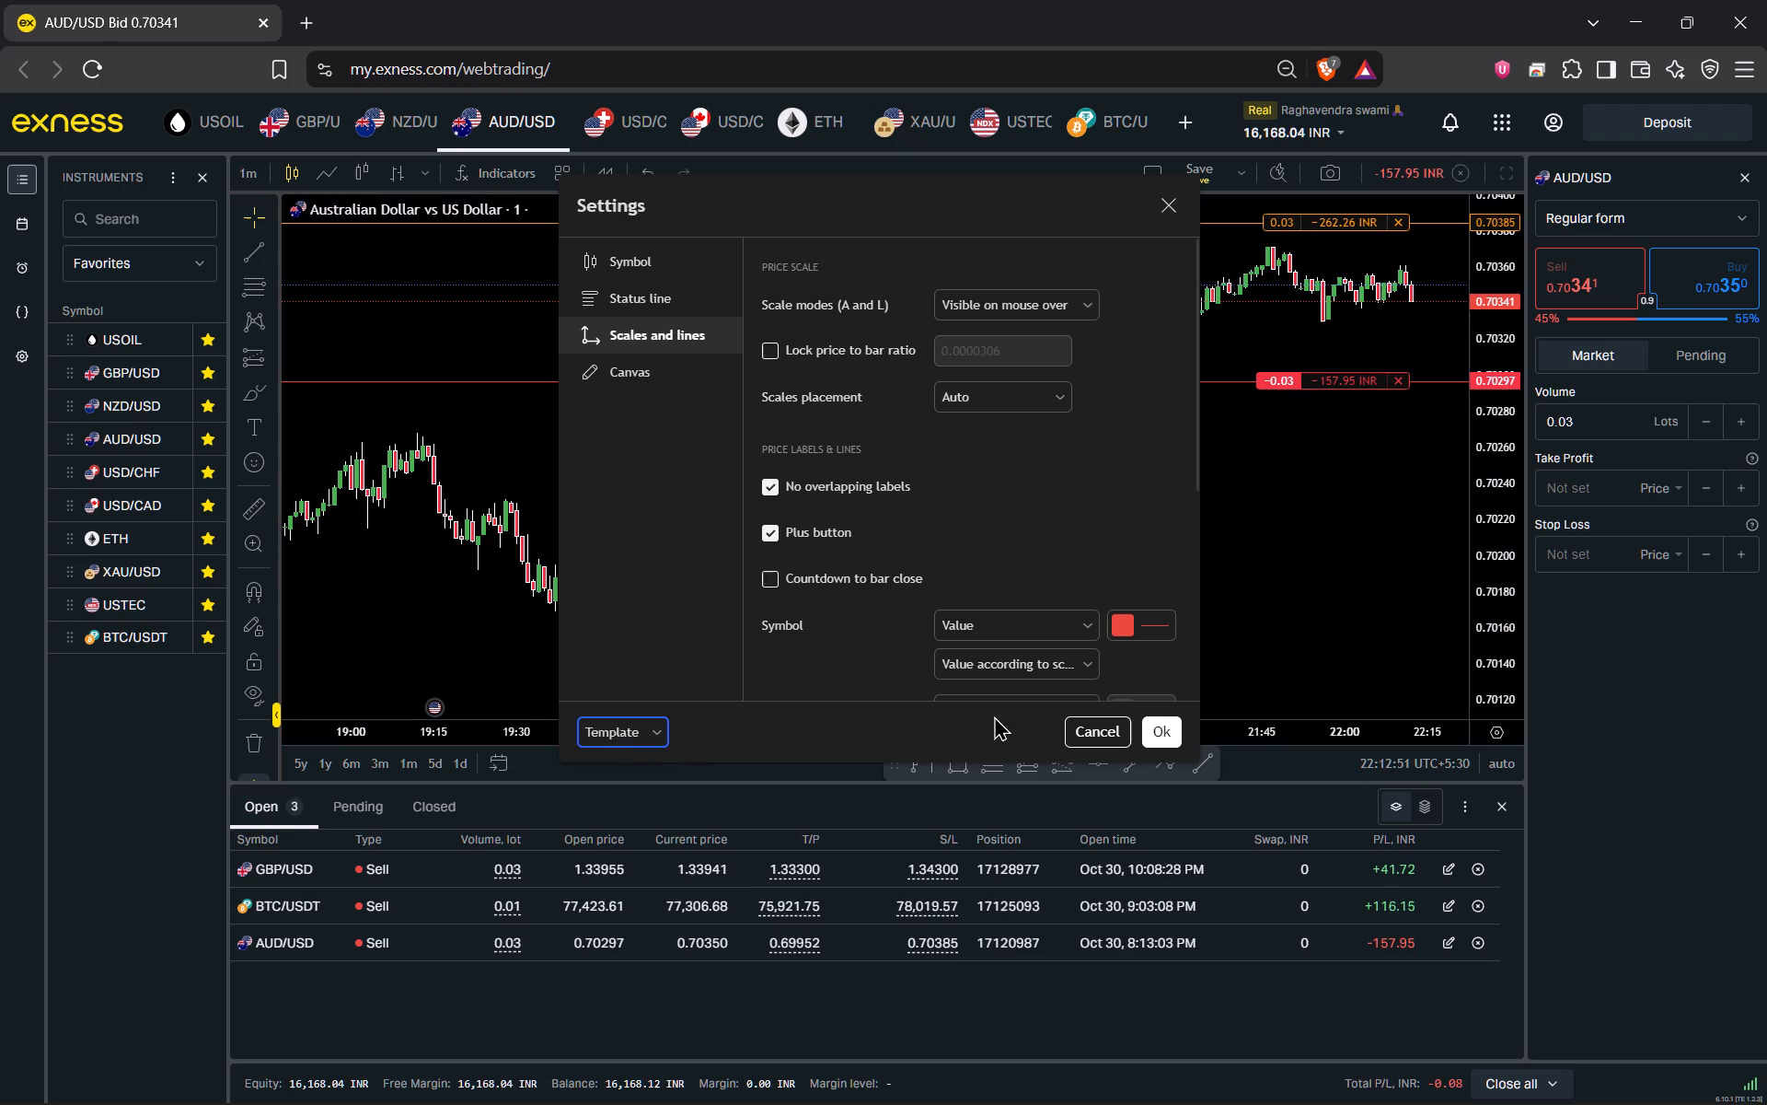
pyautogui.click(1166, 729)
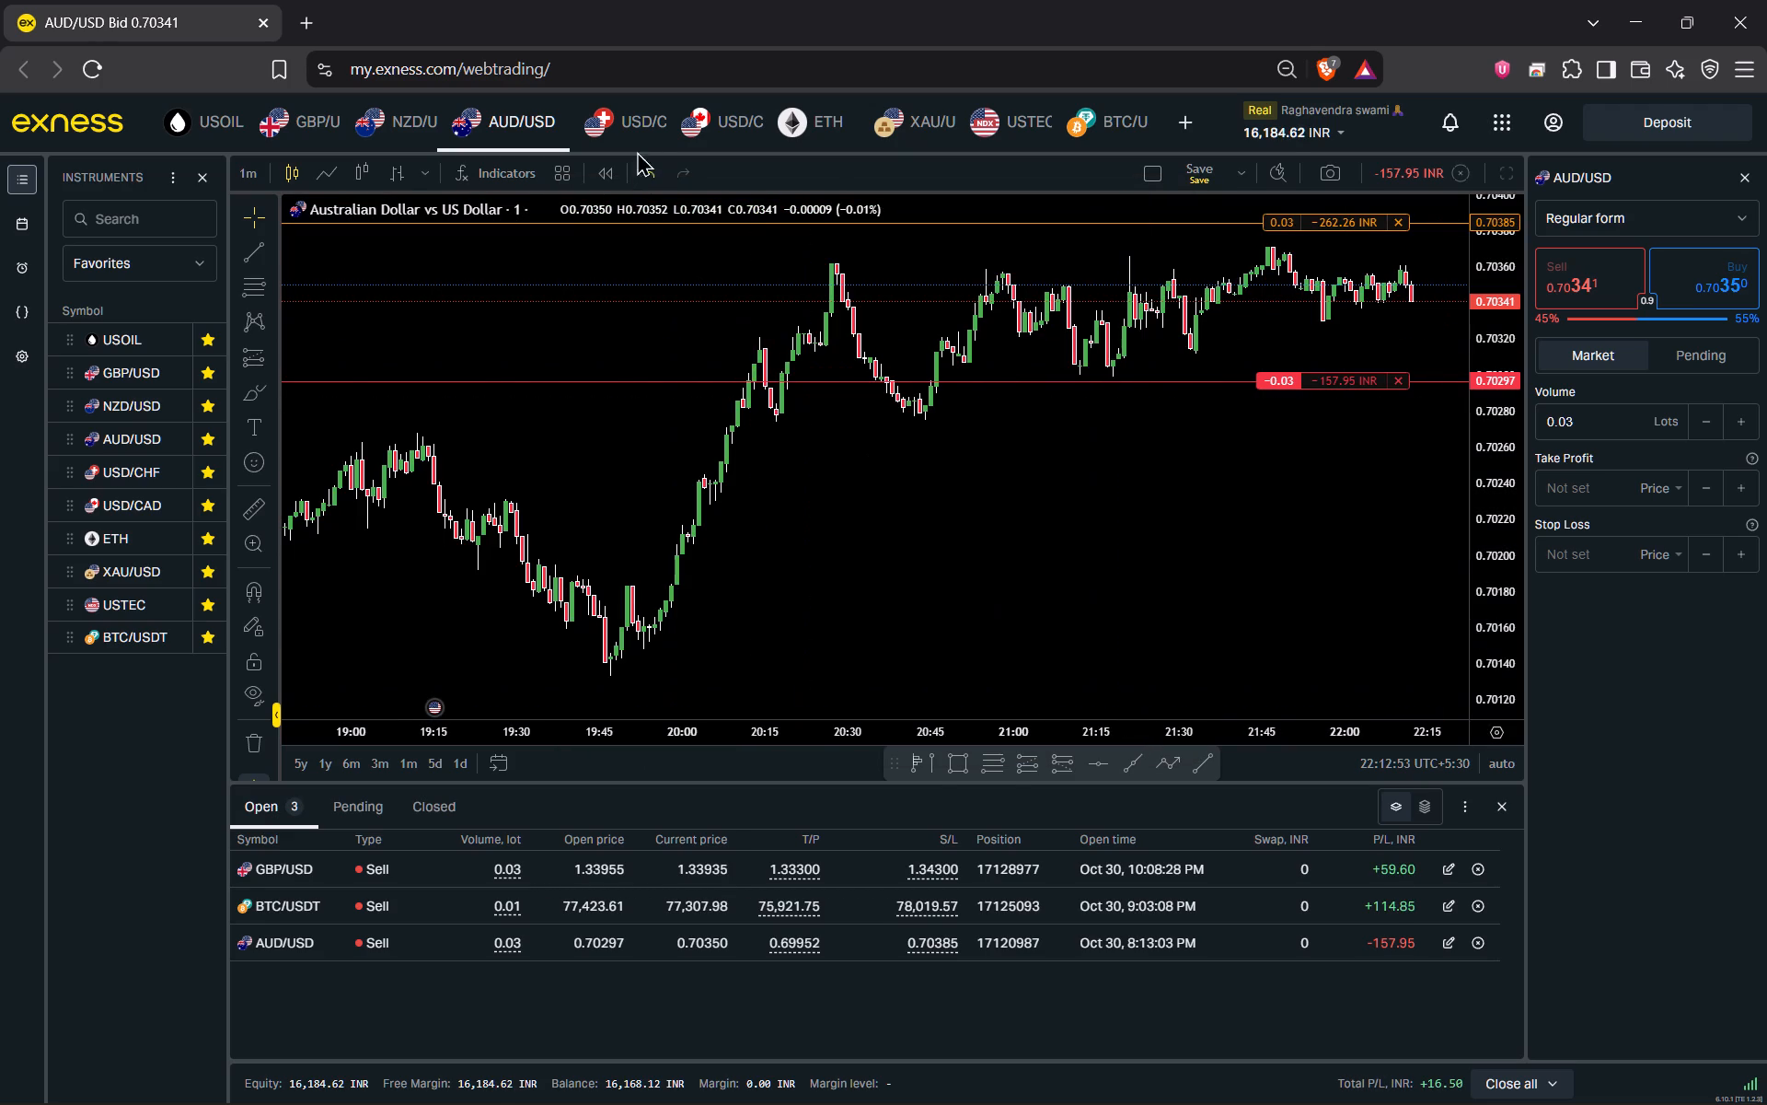
# Switch to the USD/CHF chart and apply the saved NEW settings template to it.
pyautogui.click(631, 134)
pyautogui.rightClick(564, 442)
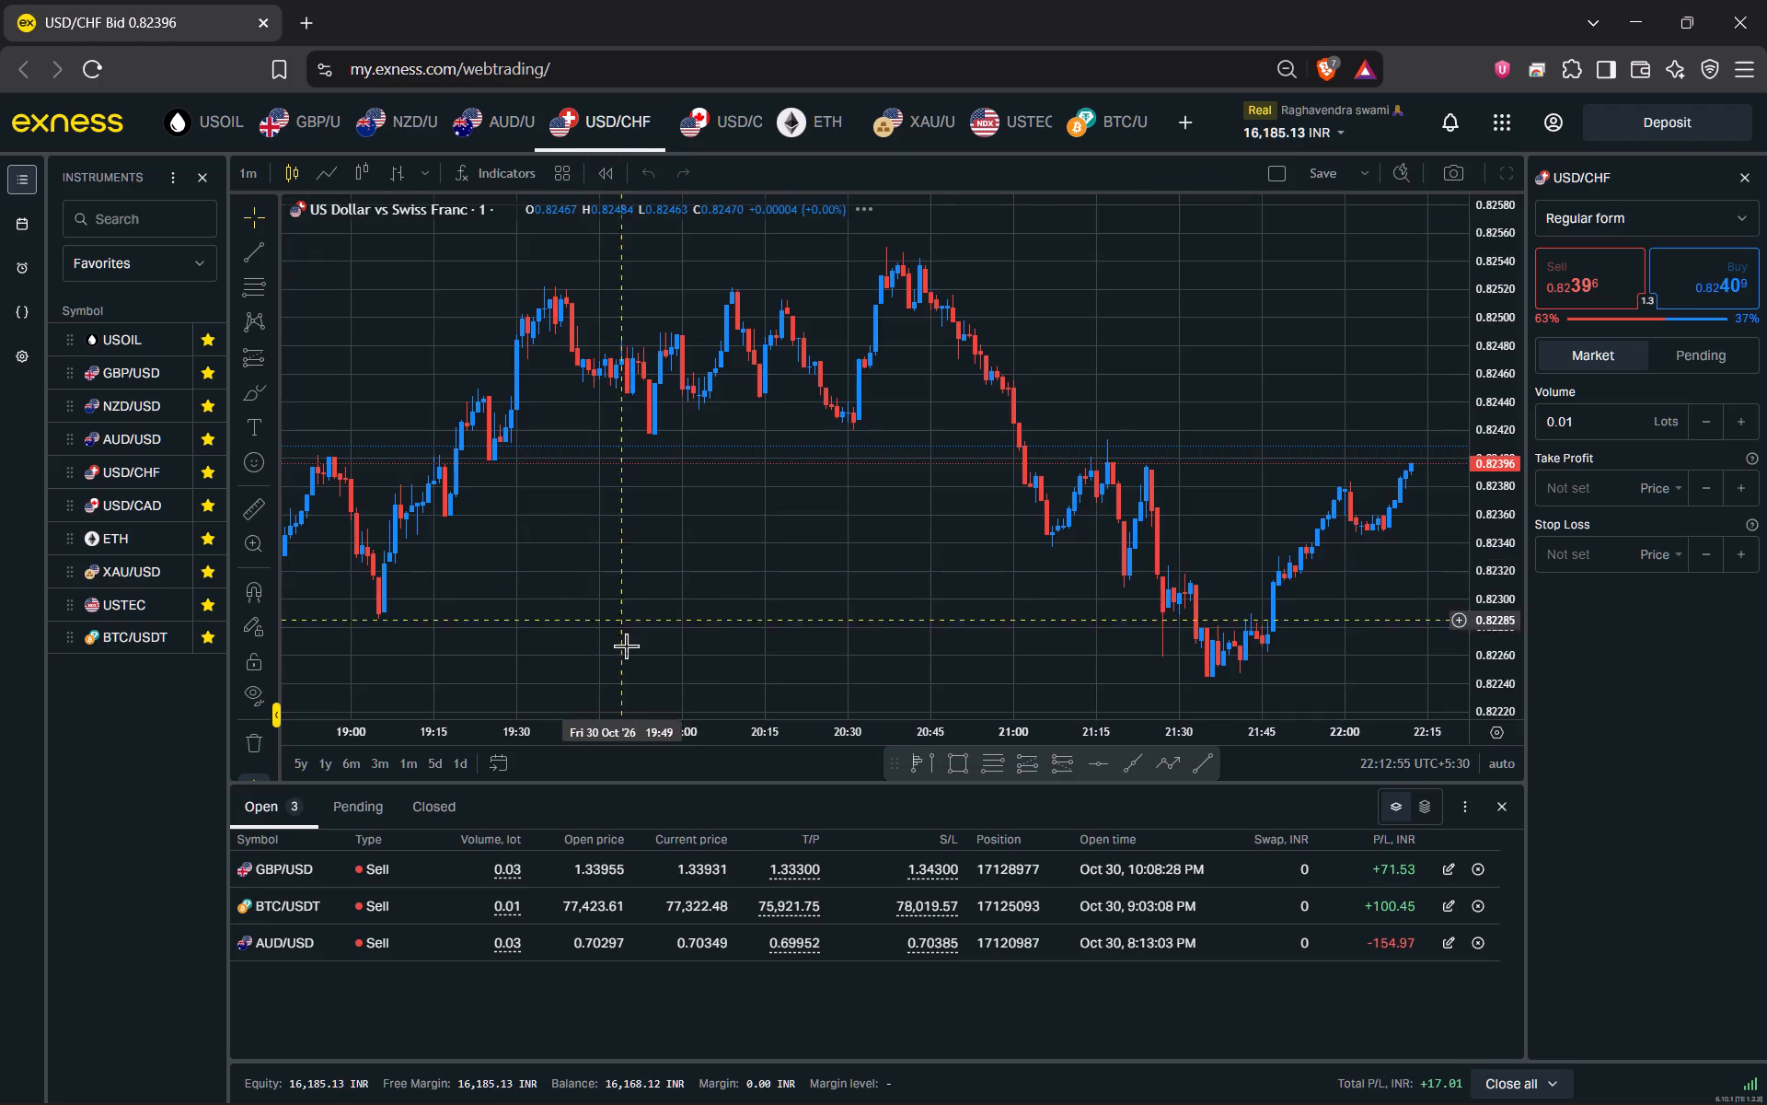
pyautogui.rightClick(637, 576)
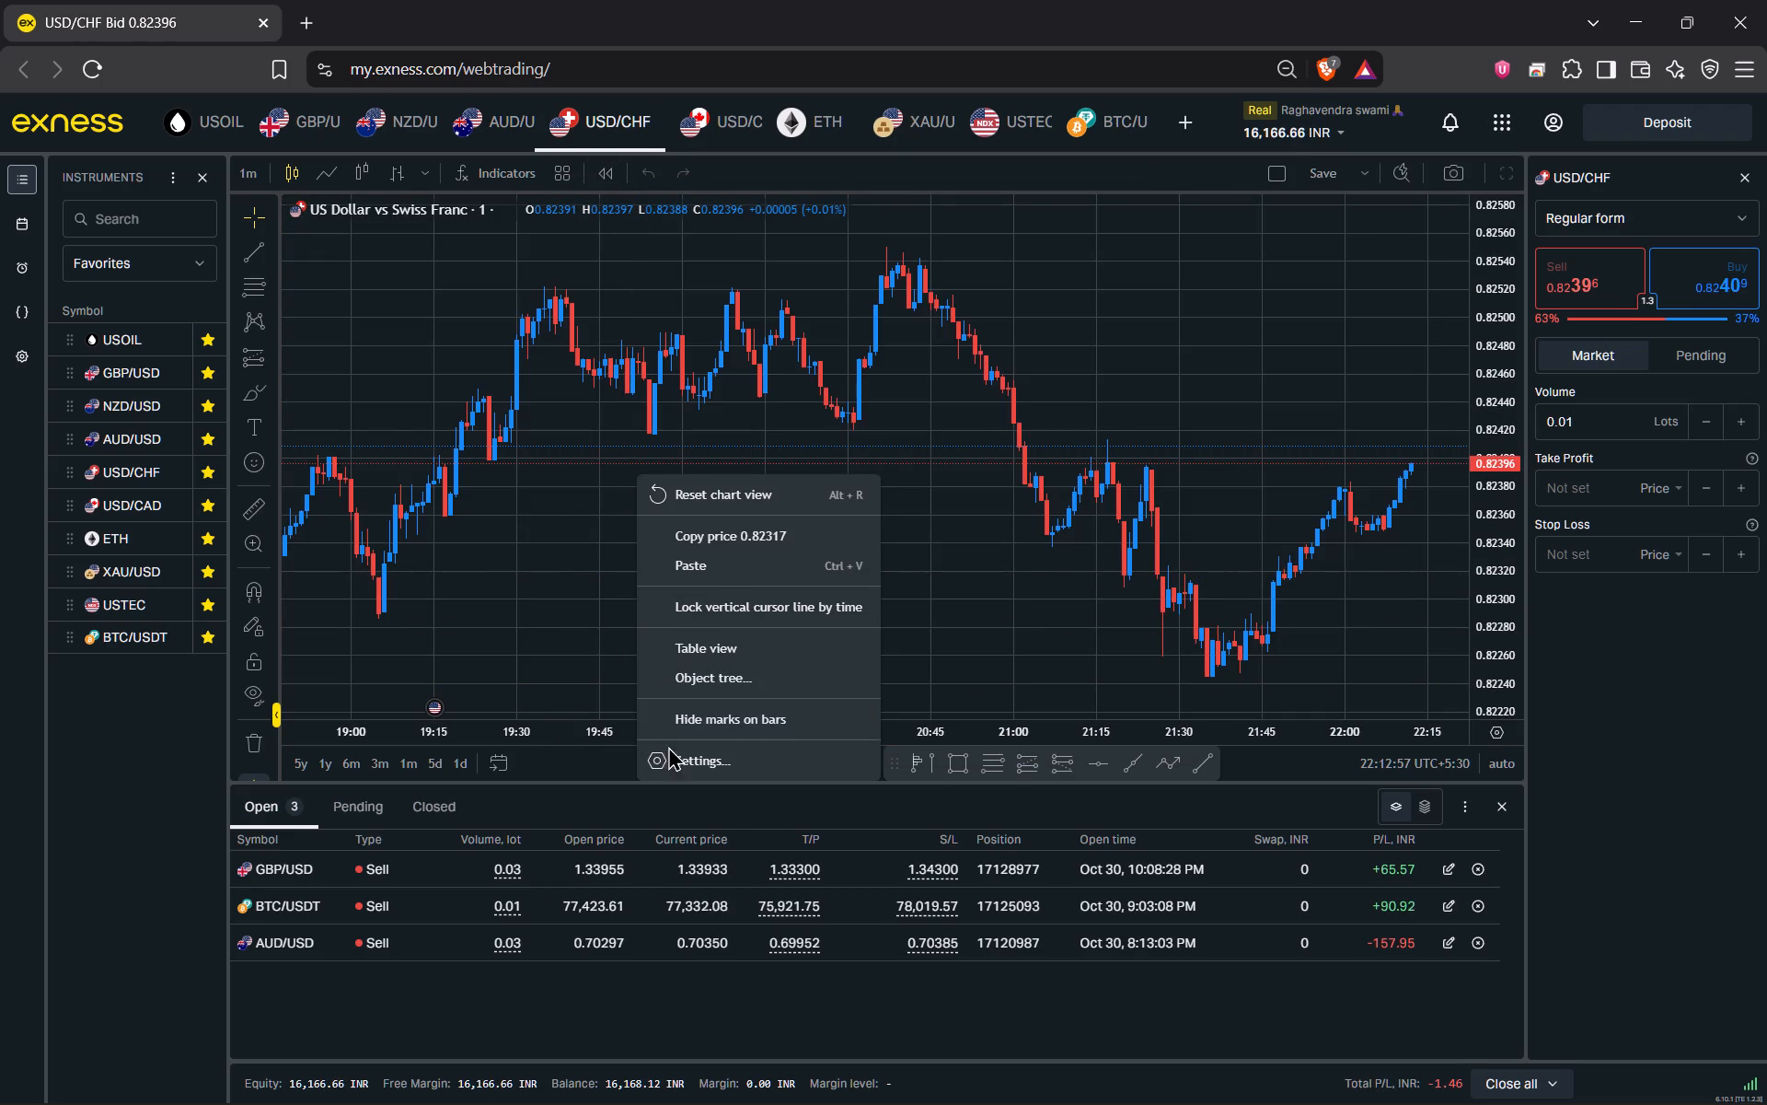
pyautogui.click(673, 756)
pyautogui.click(628, 735)
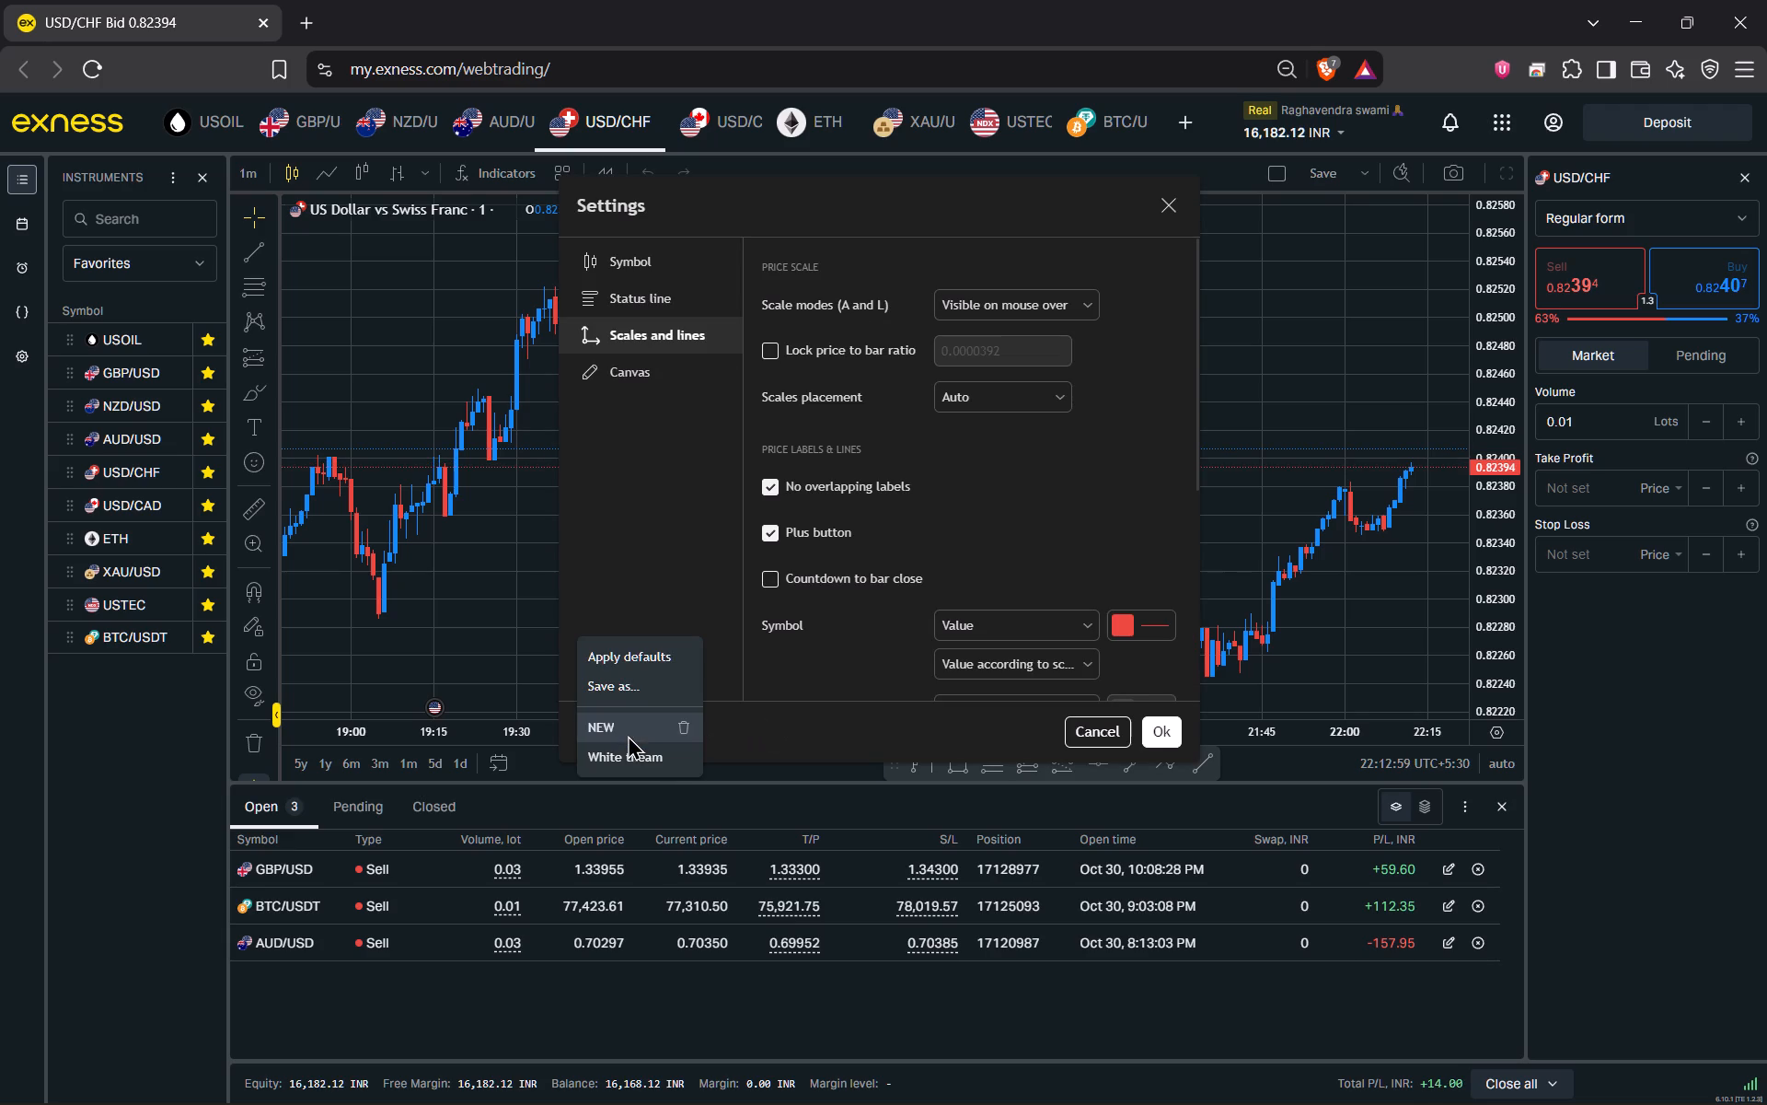
pyautogui.click(653, 733)
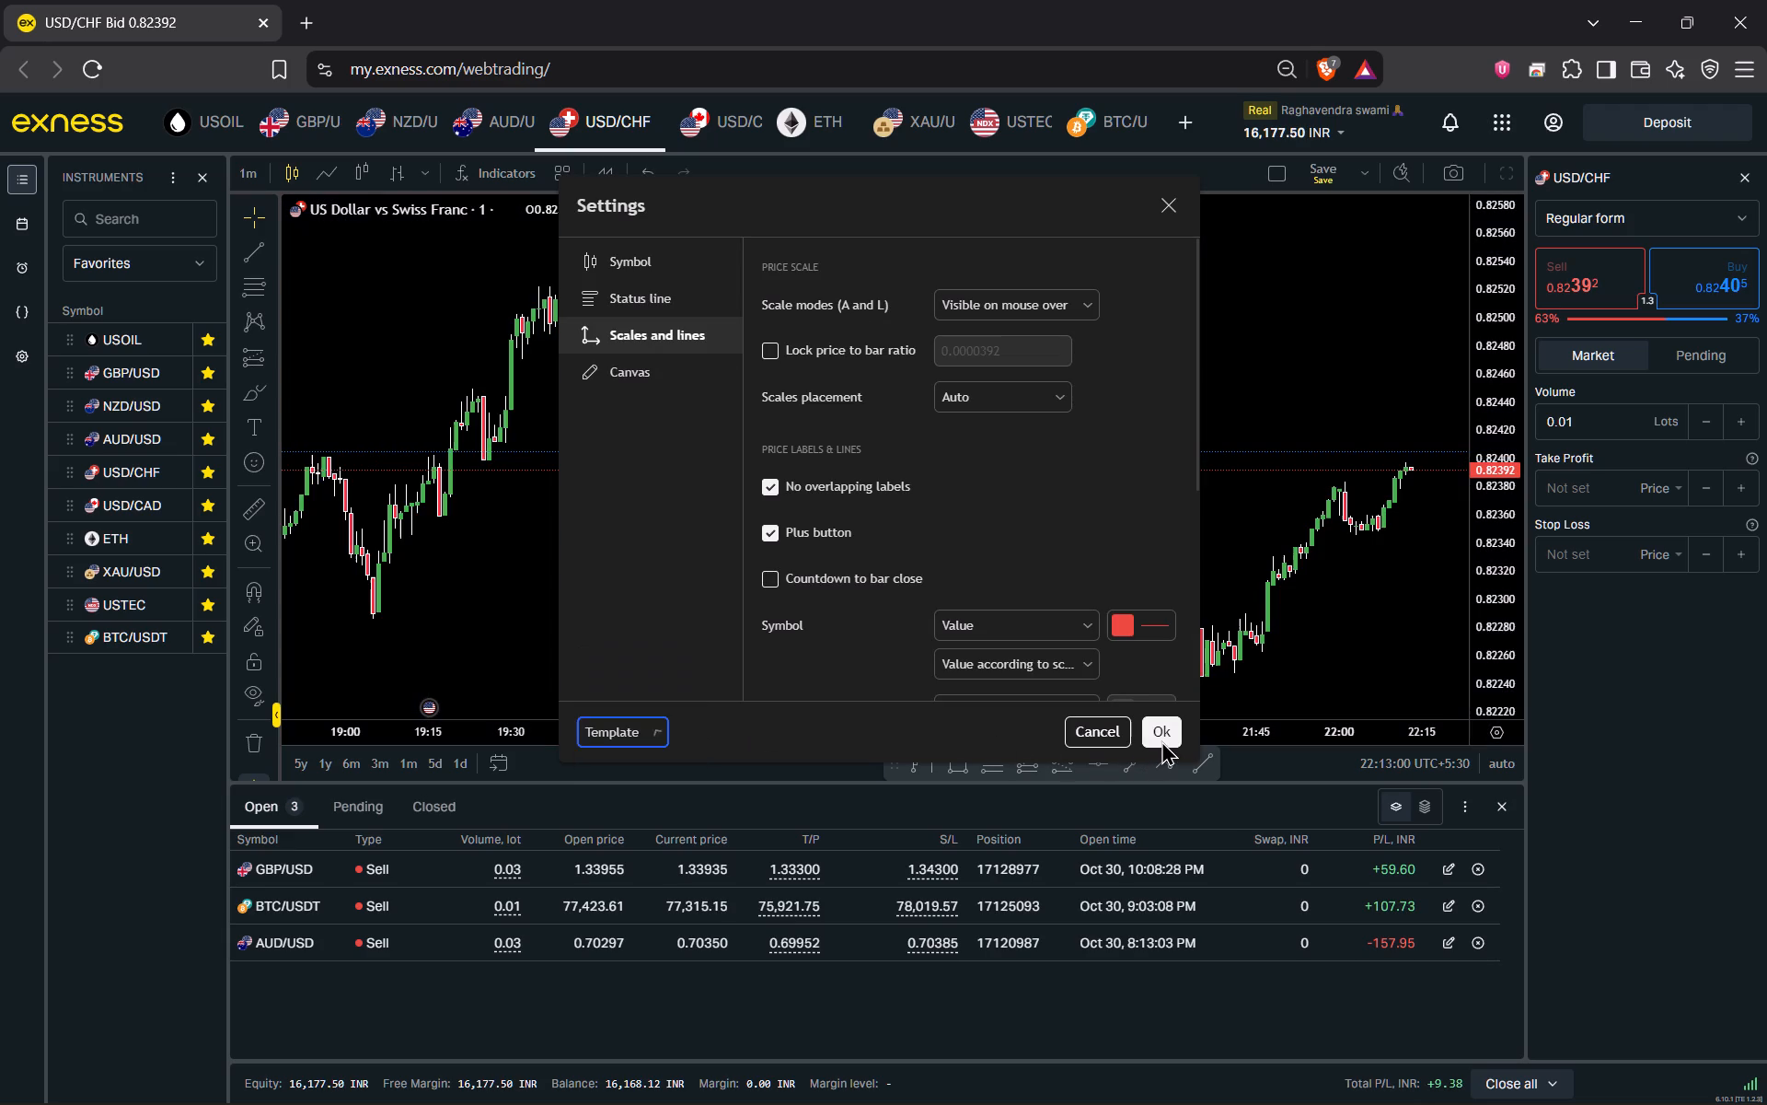
pyautogui.click(1161, 740)
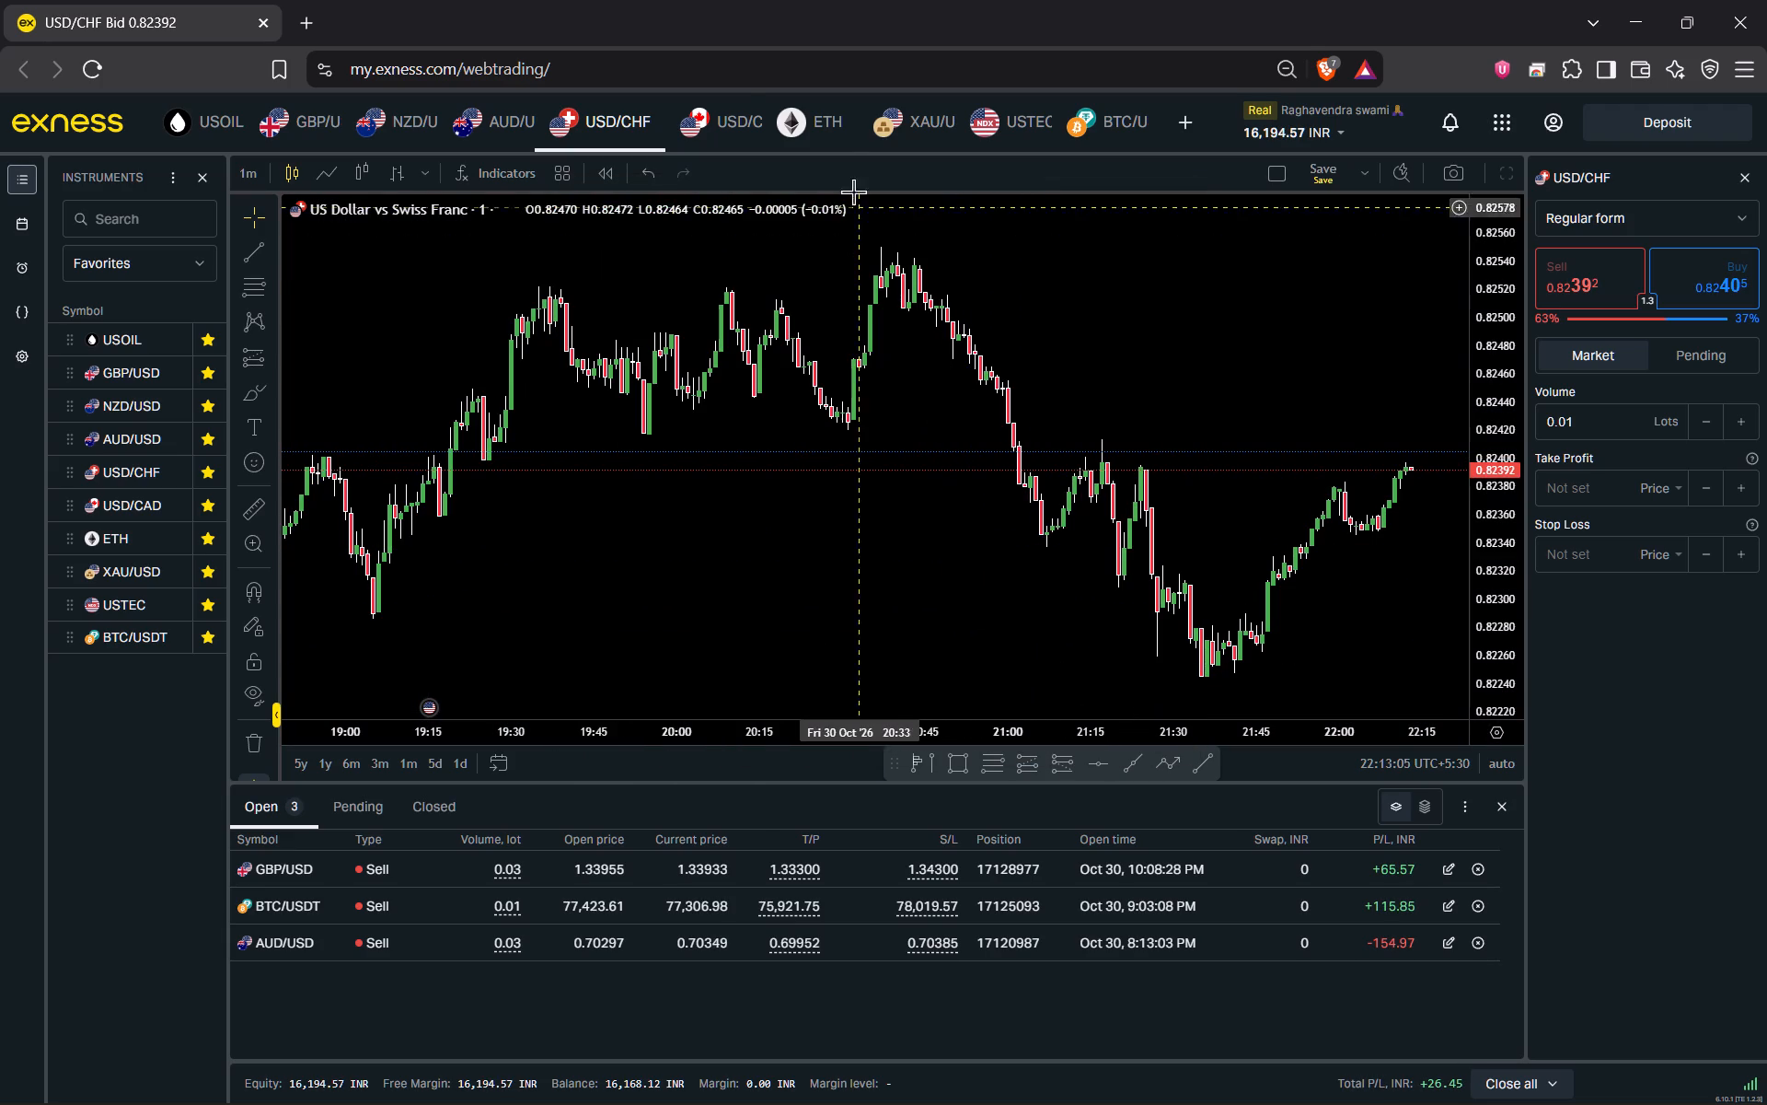
# Switch to the USD/CAD chart and apply the saved NEW settings template to it.
pyautogui.click(720, 134)
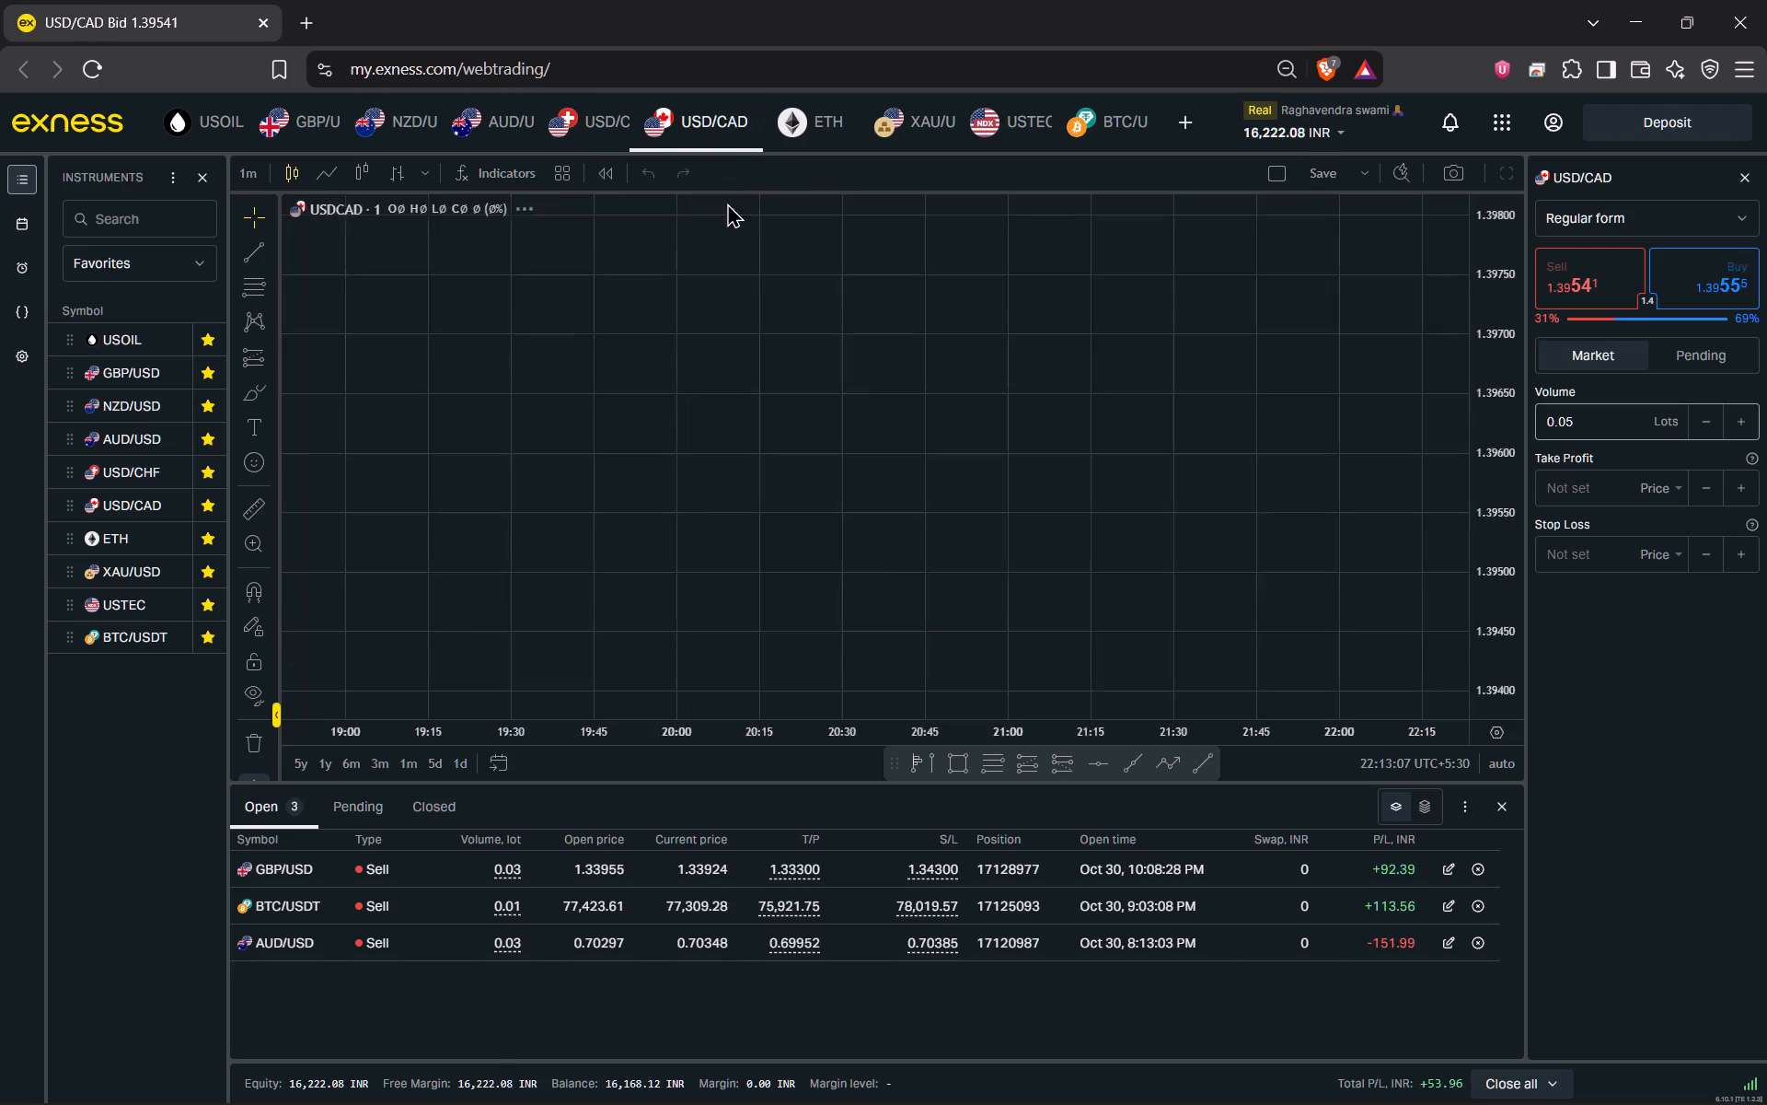
pyautogui.rightClick(783, 324)
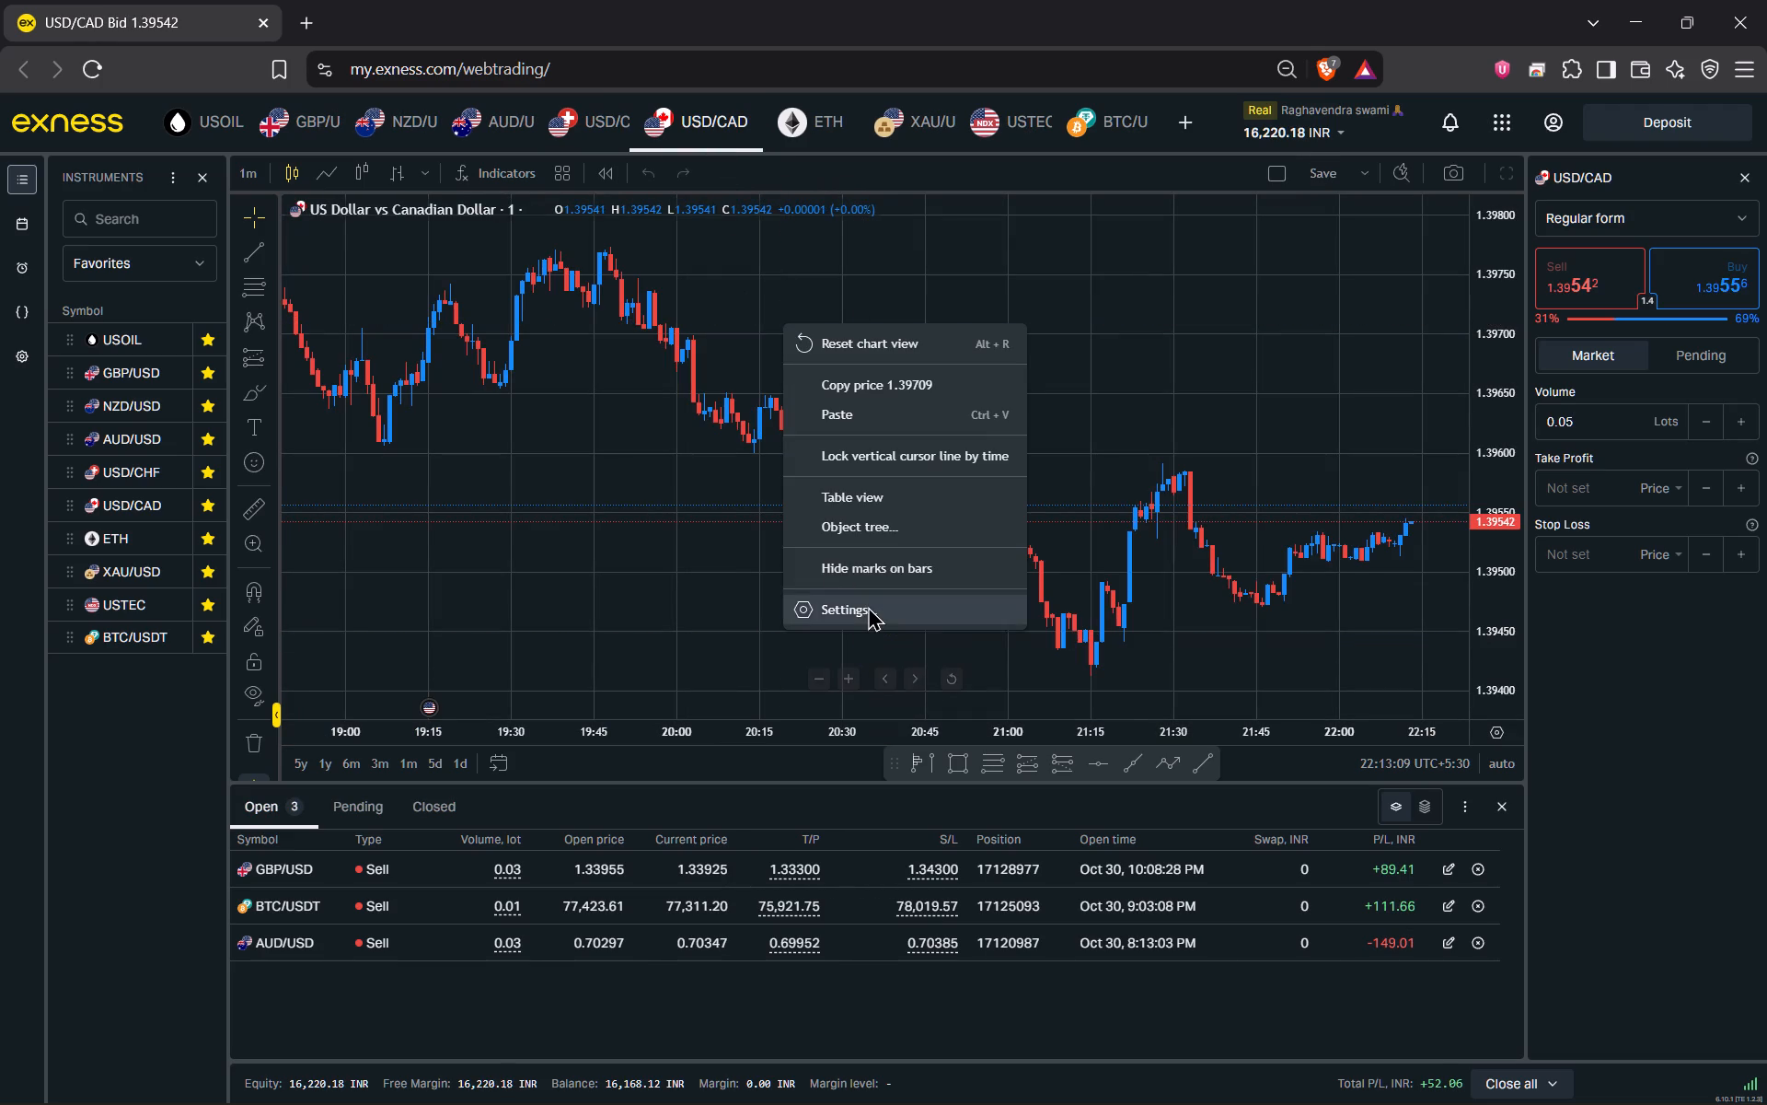
pyautogui.click(868, 606)
pyautogui.click(653, 729)
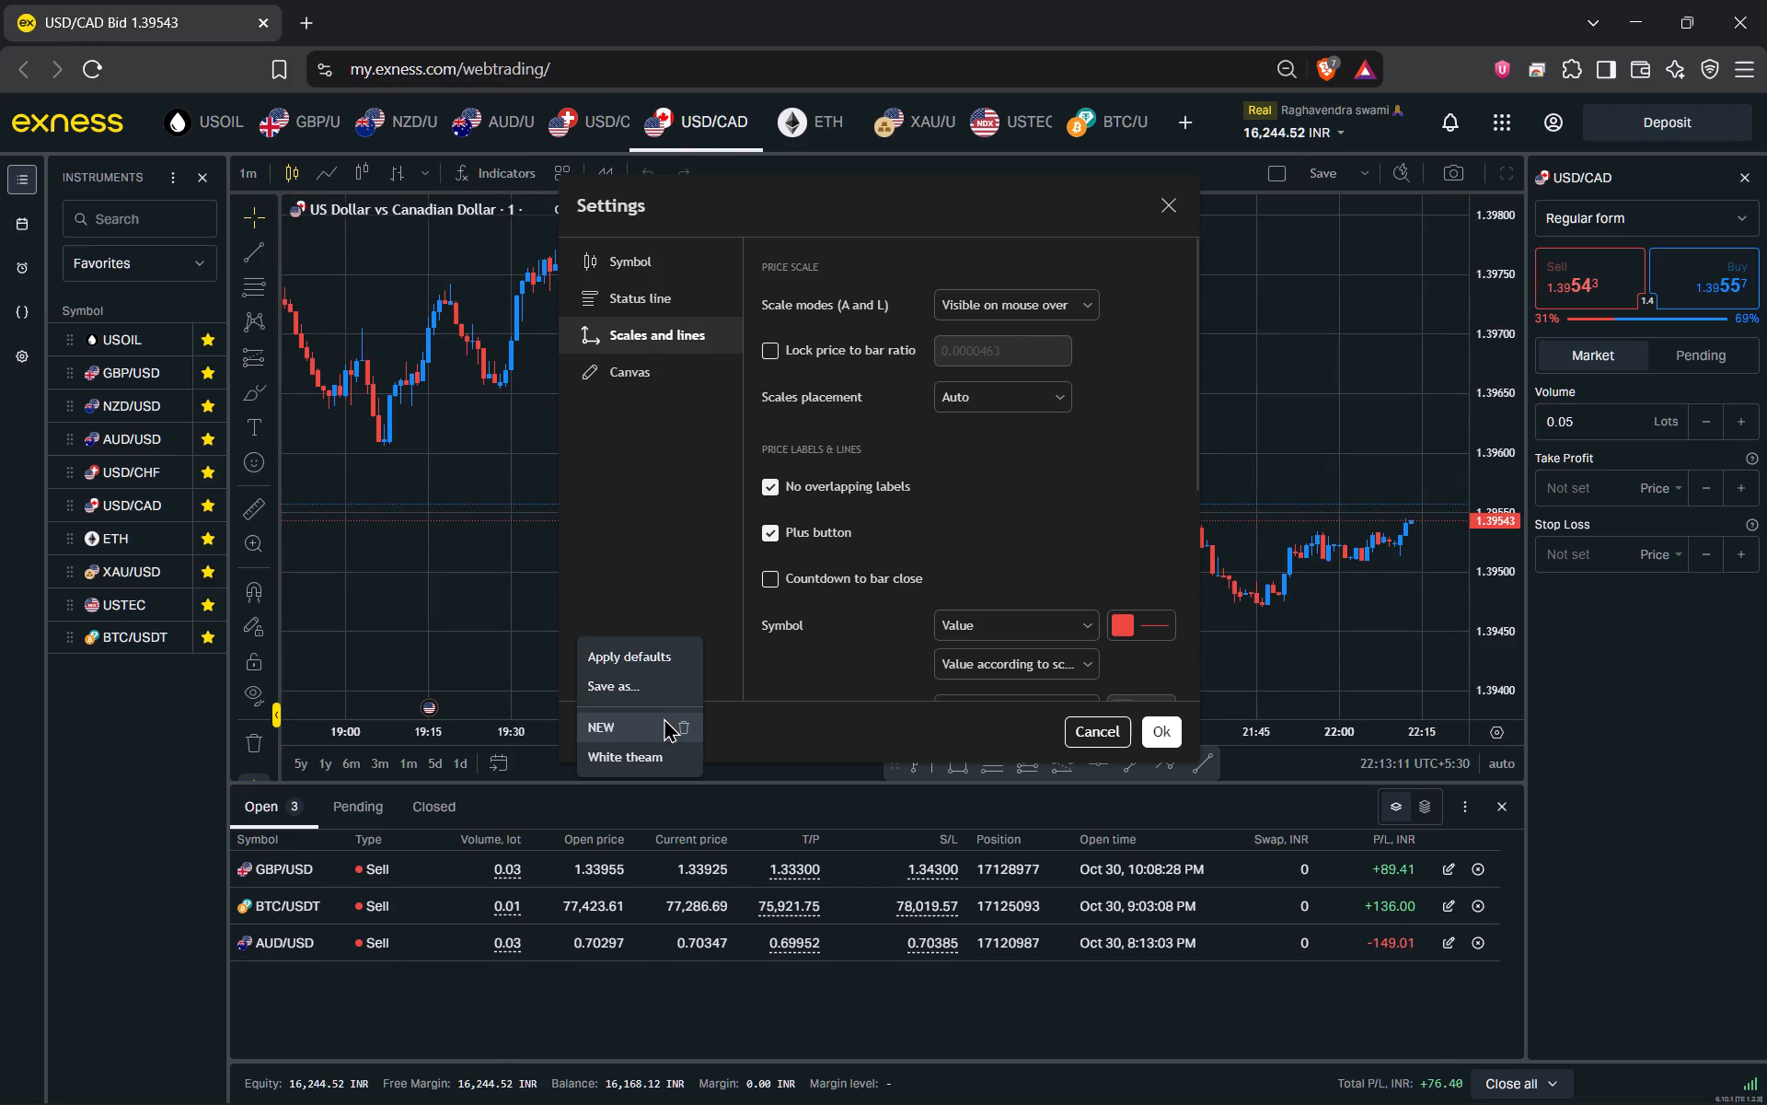
pyautogui.click(654, 717)
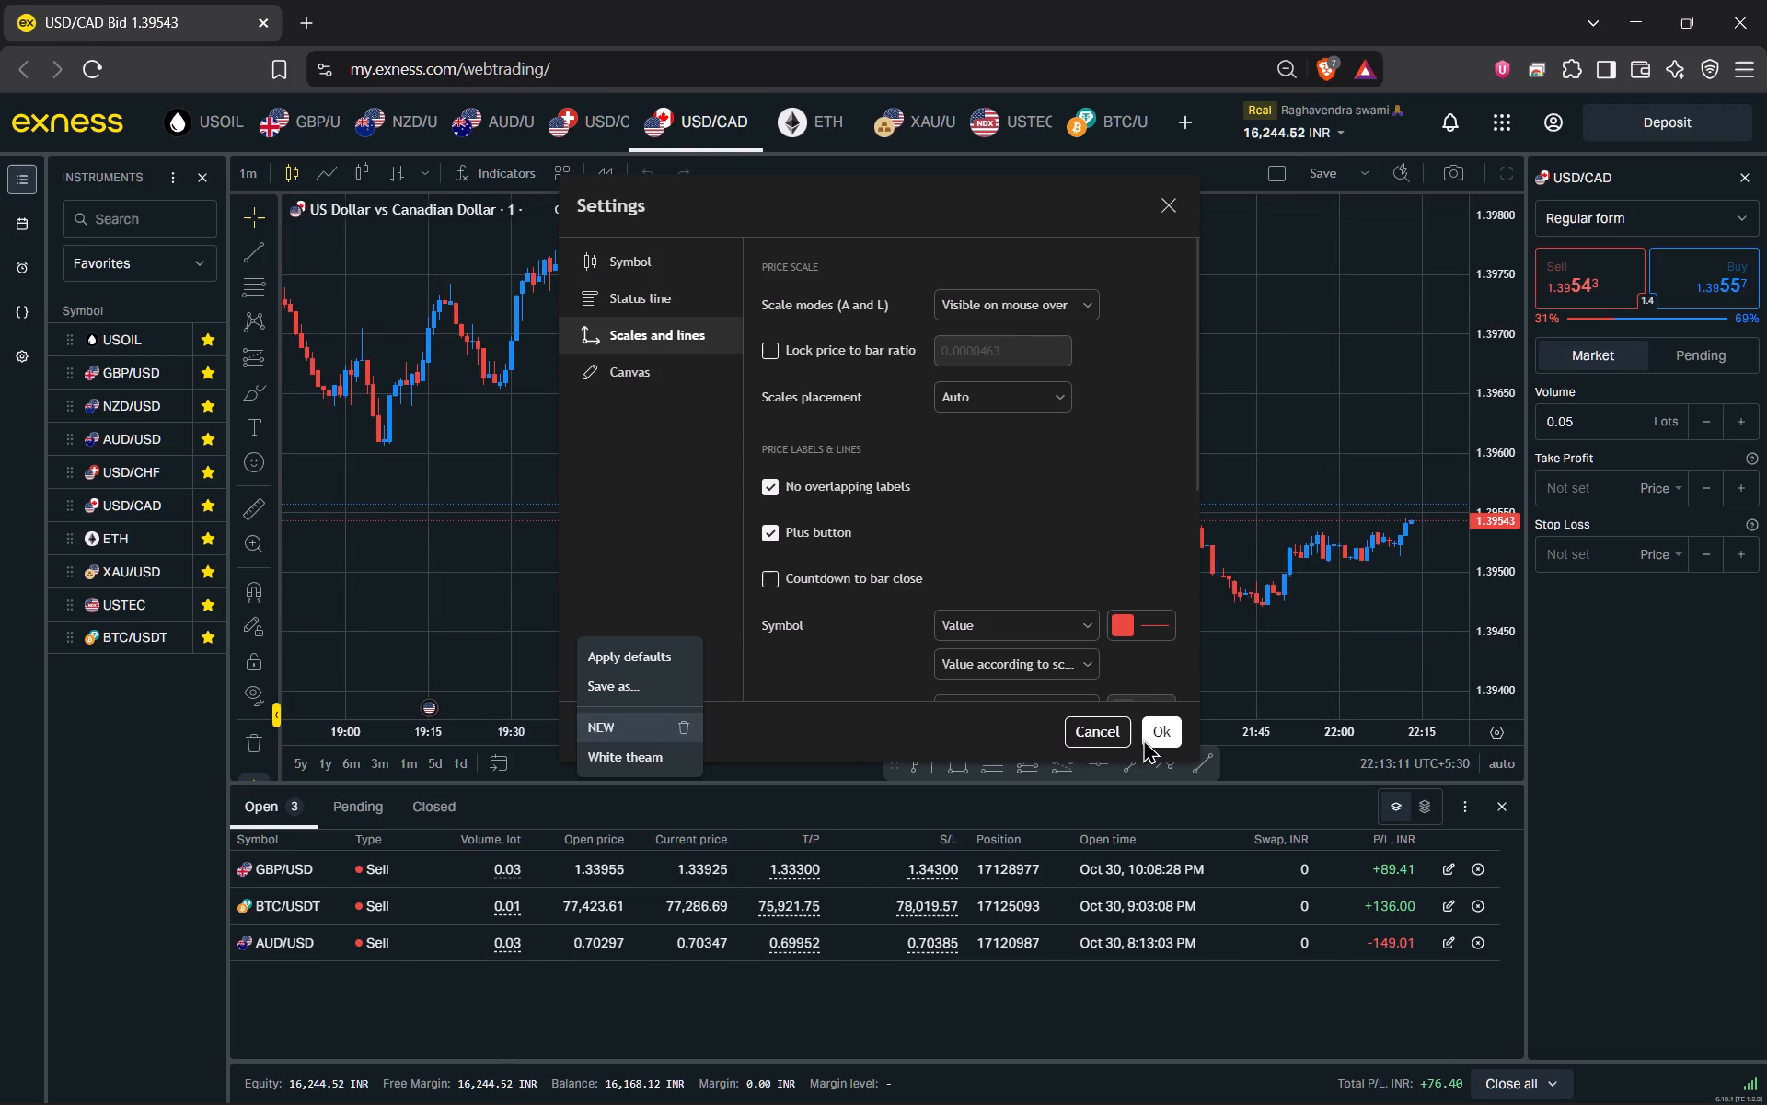
pyautogui.click(1166, 739)
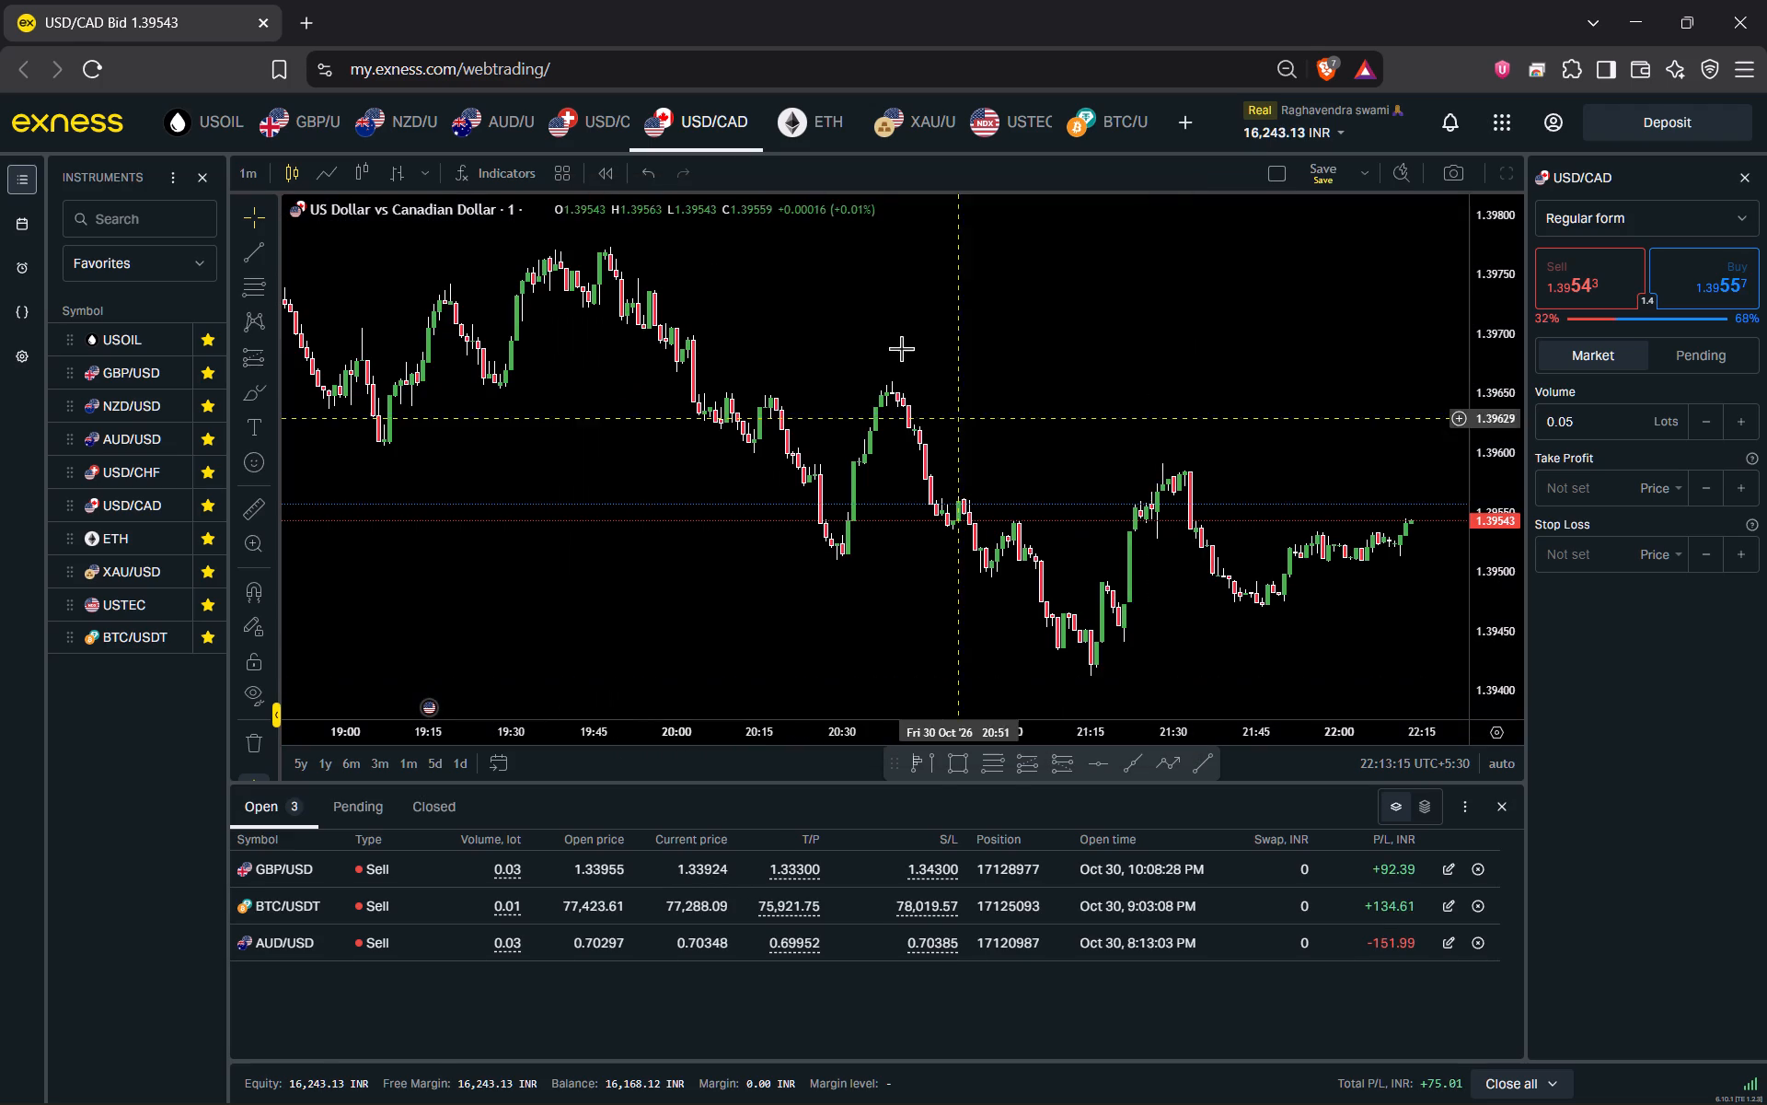
# Switch to the ETH chart and apply the saved NEW settings template to it.
pyautogui.click(799, 122)
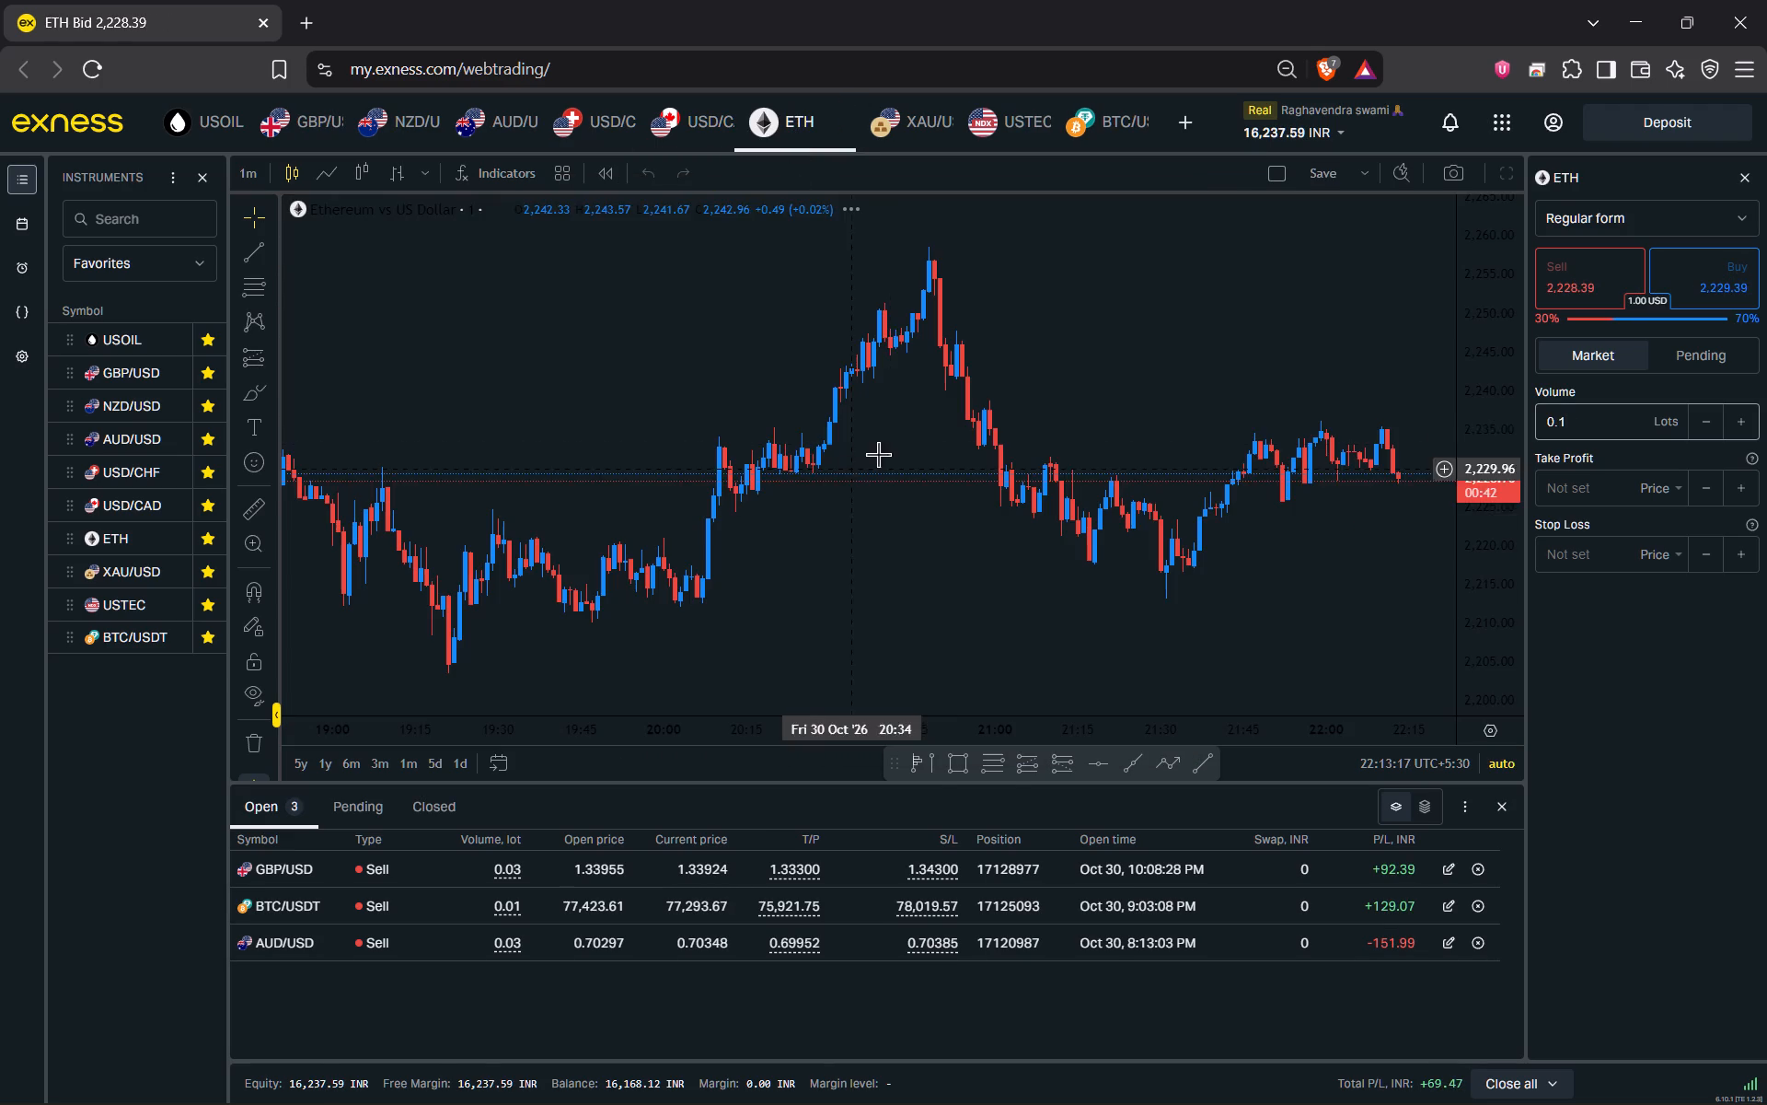
pyautogui.rightClick(884, 507)
pyautogui.click(938, 760)
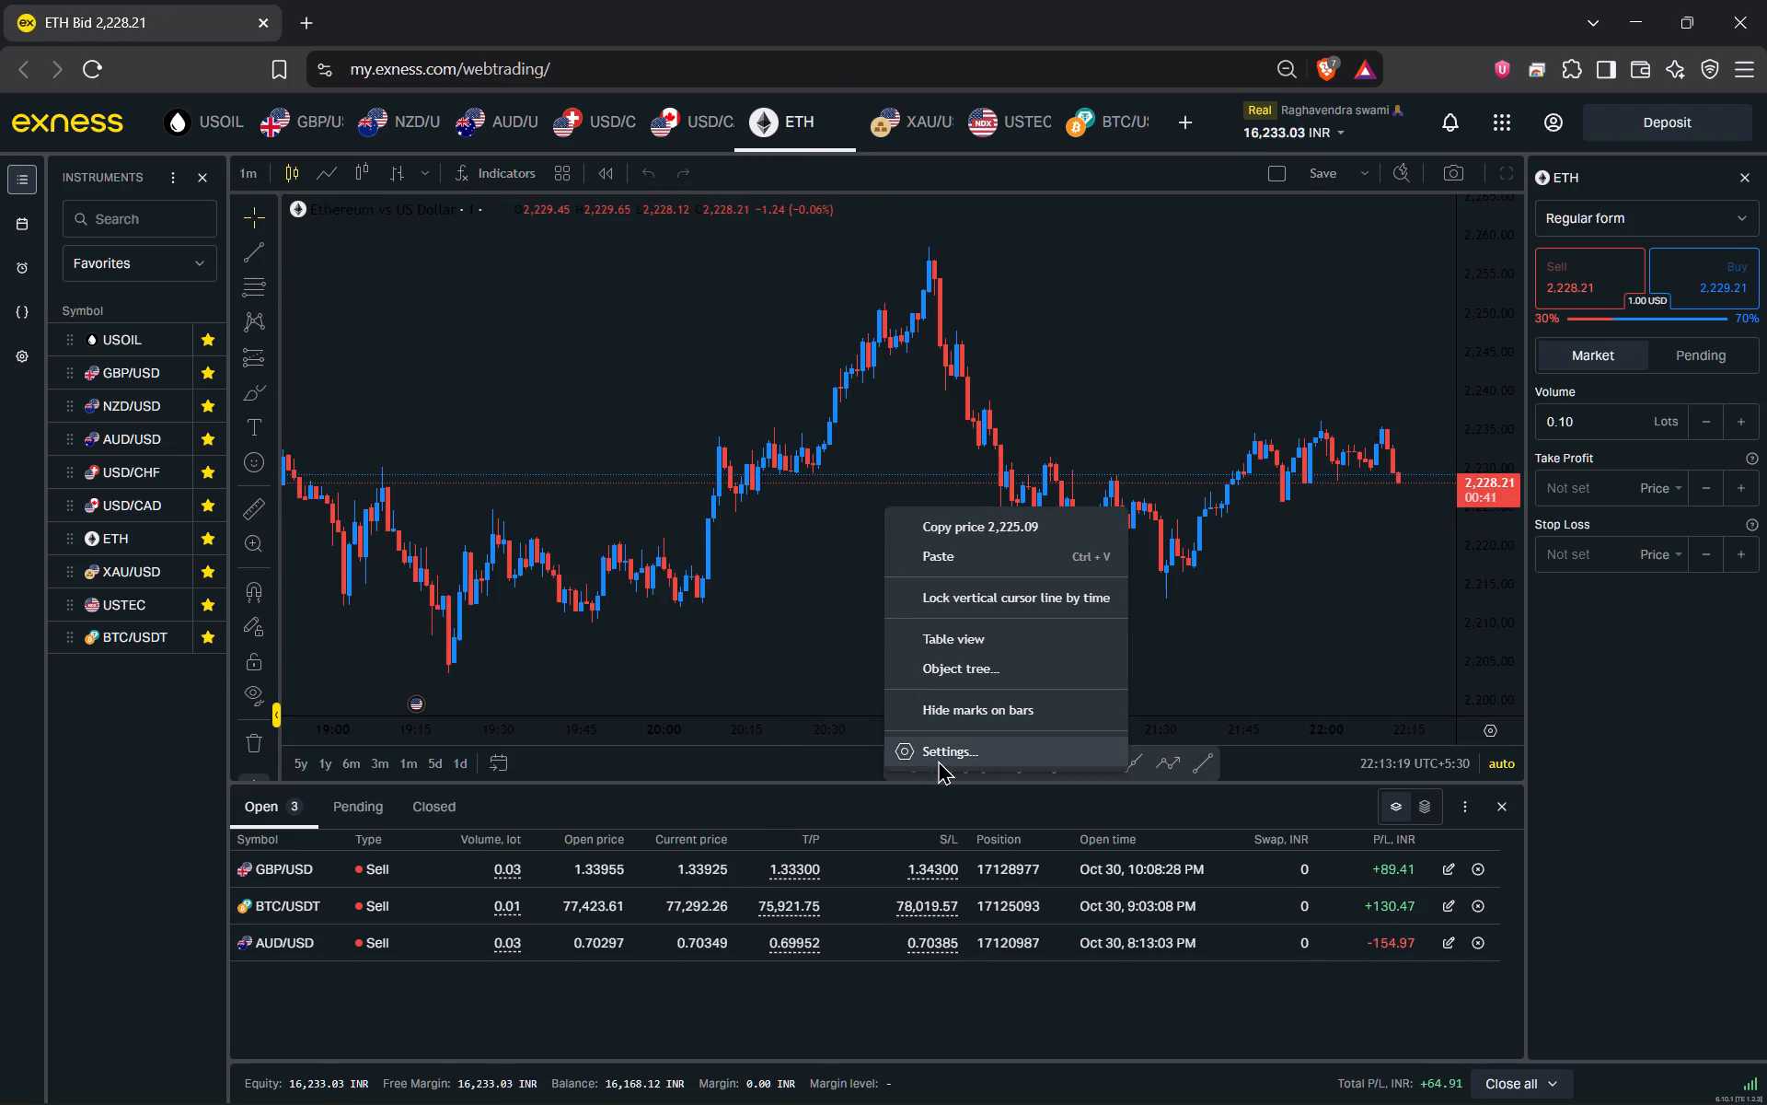
pyautogui.click(628, 735)
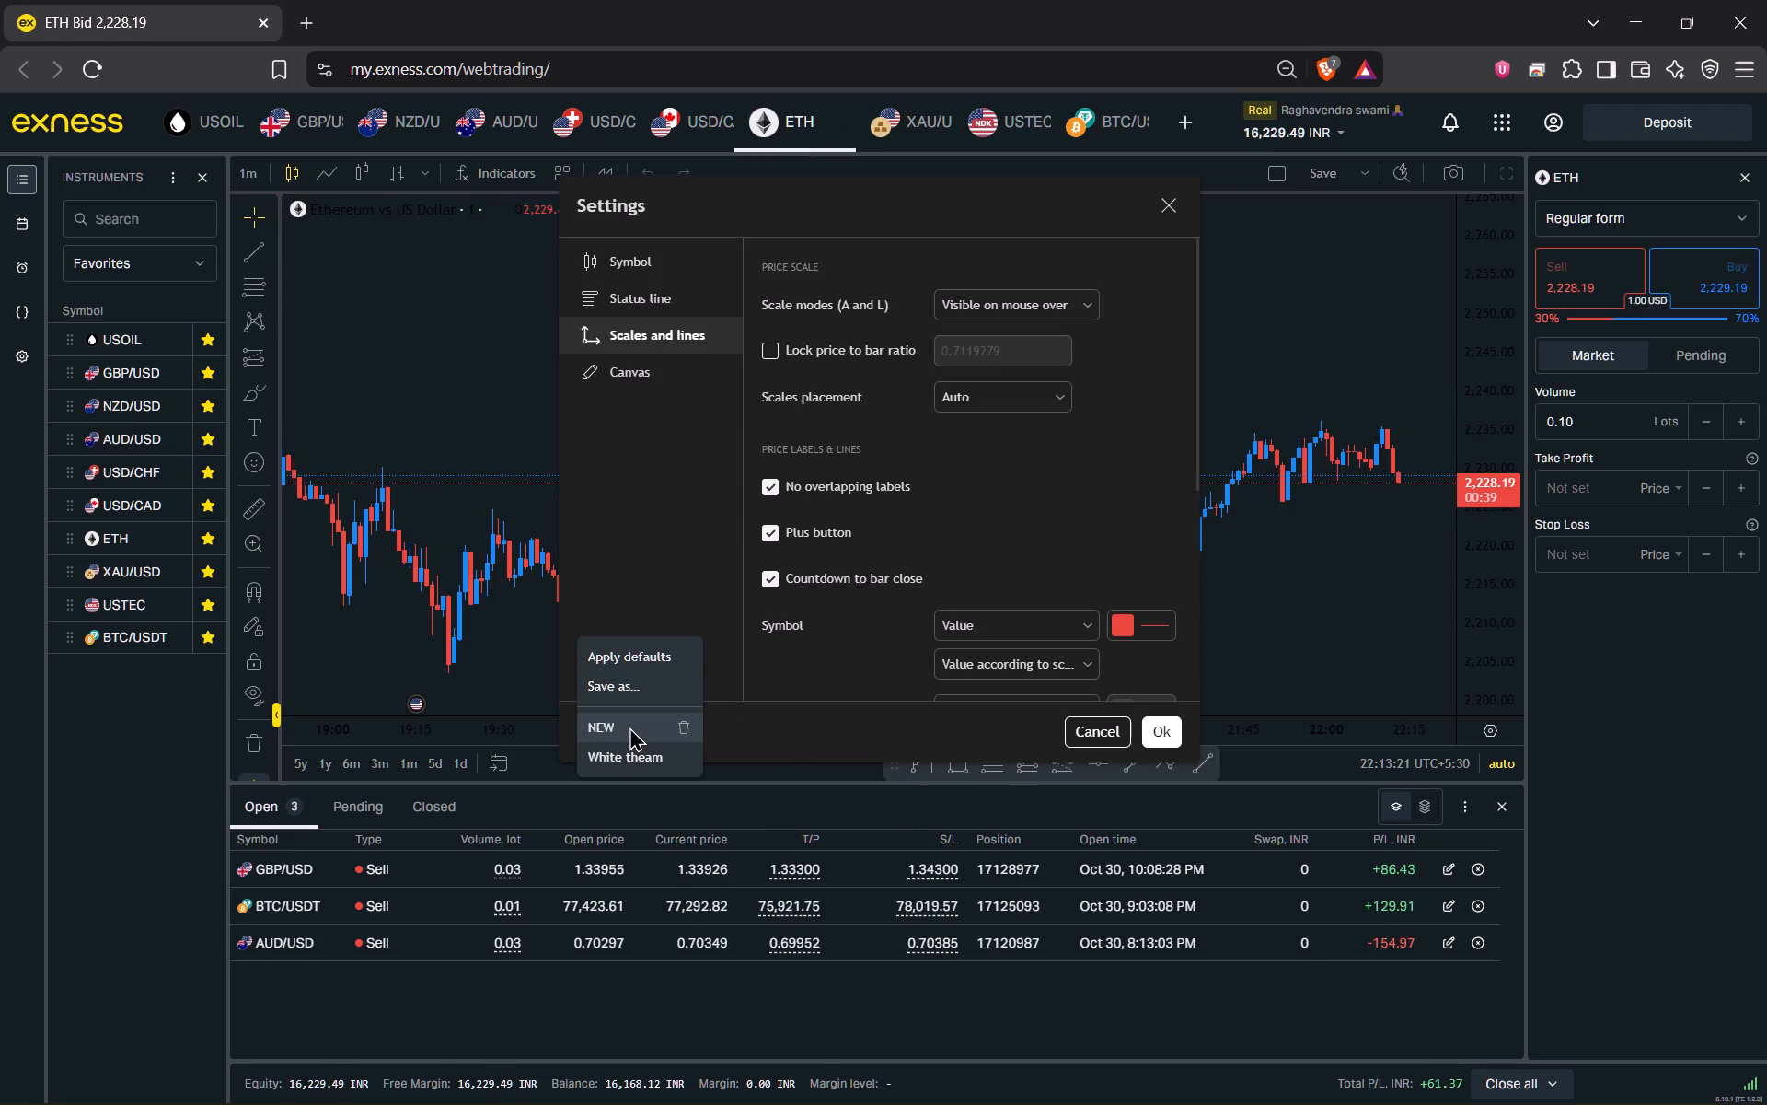
pyautogui.click(629, 727)
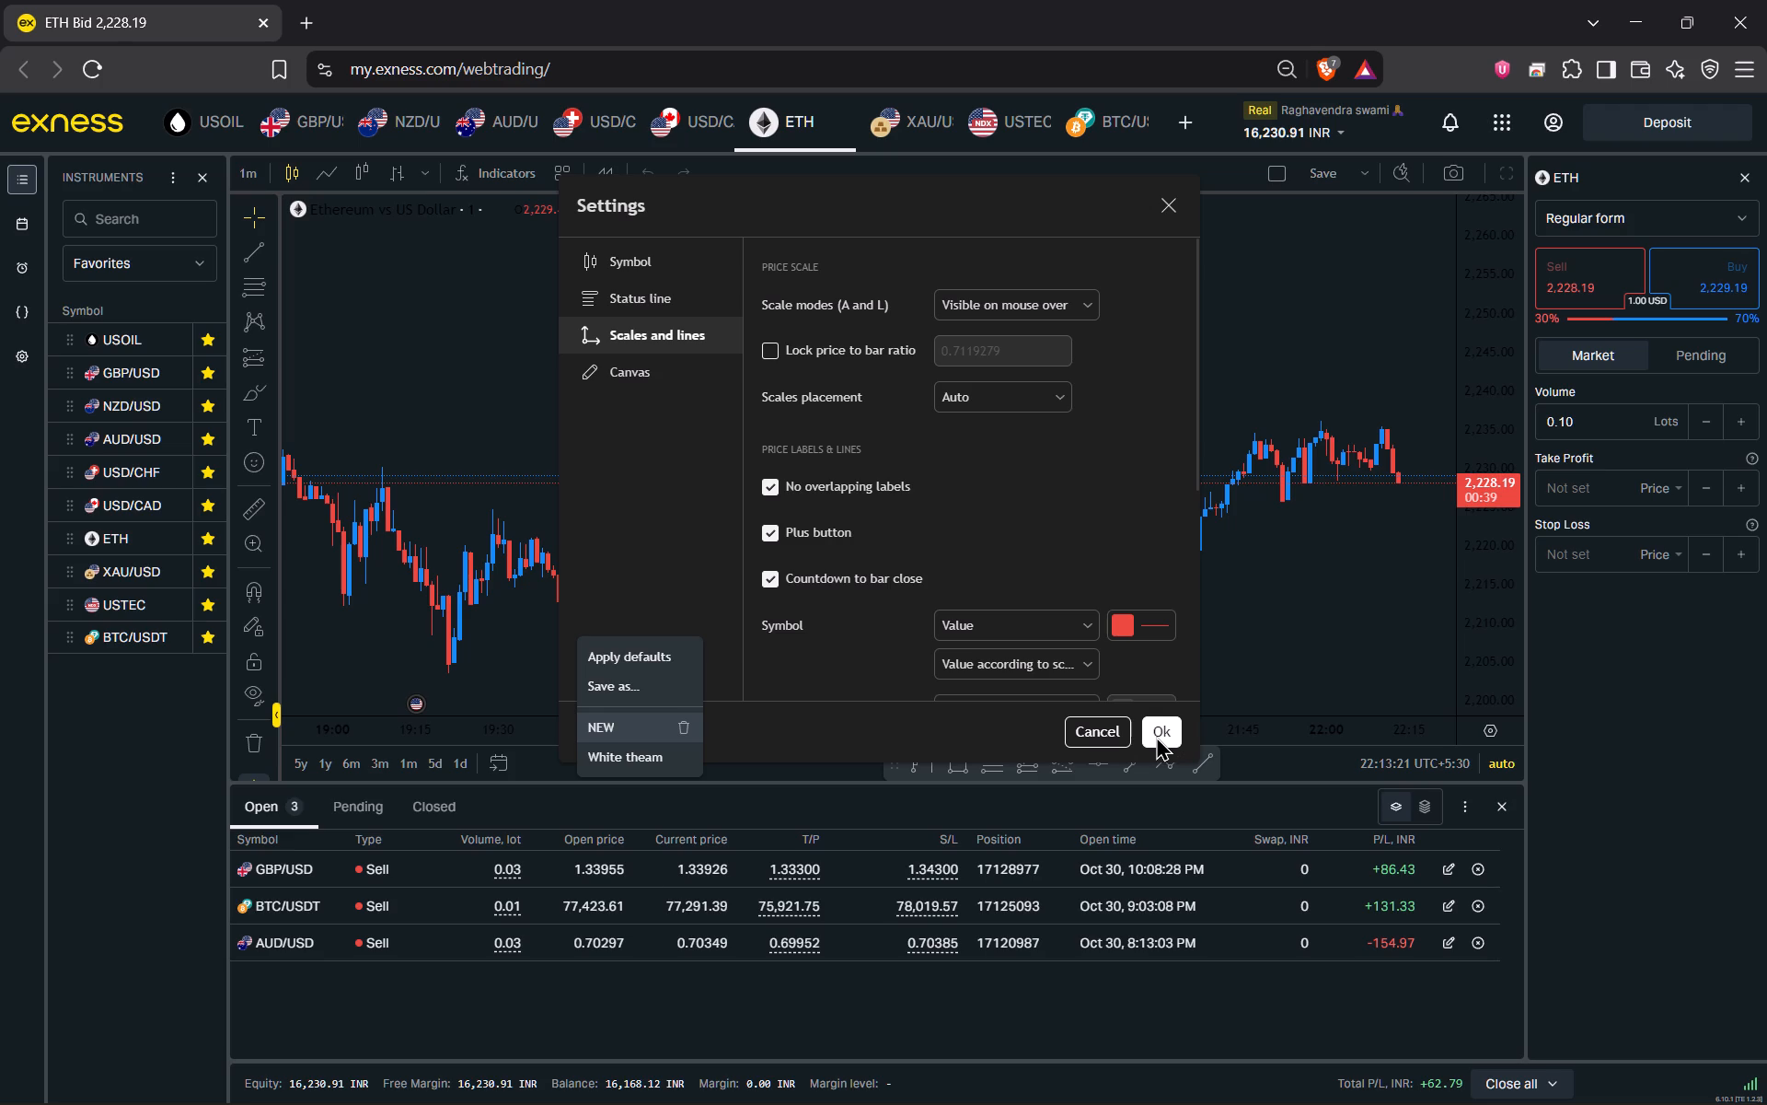
pyautogui.click(1164, 736)
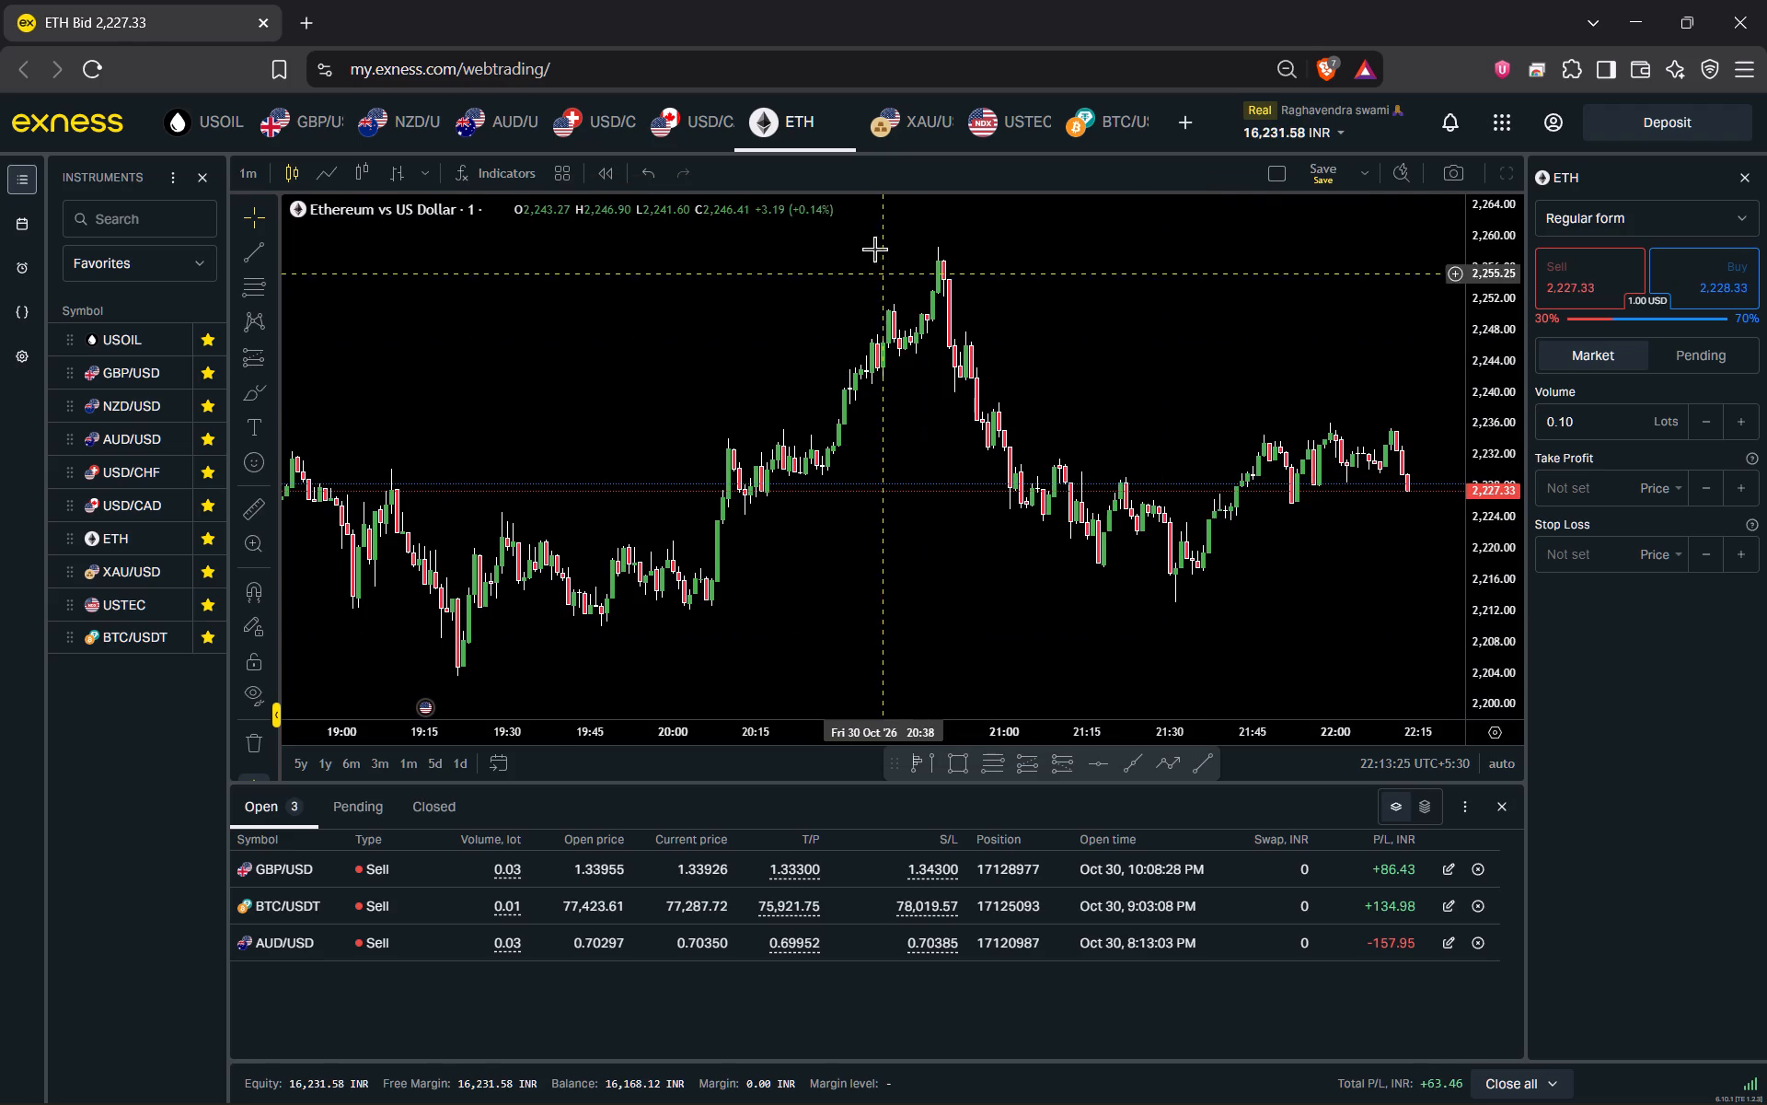
# Switch to the XAU/USD chart and apply the saved NEW settings template to it.
pyautogui.click(907, 127)
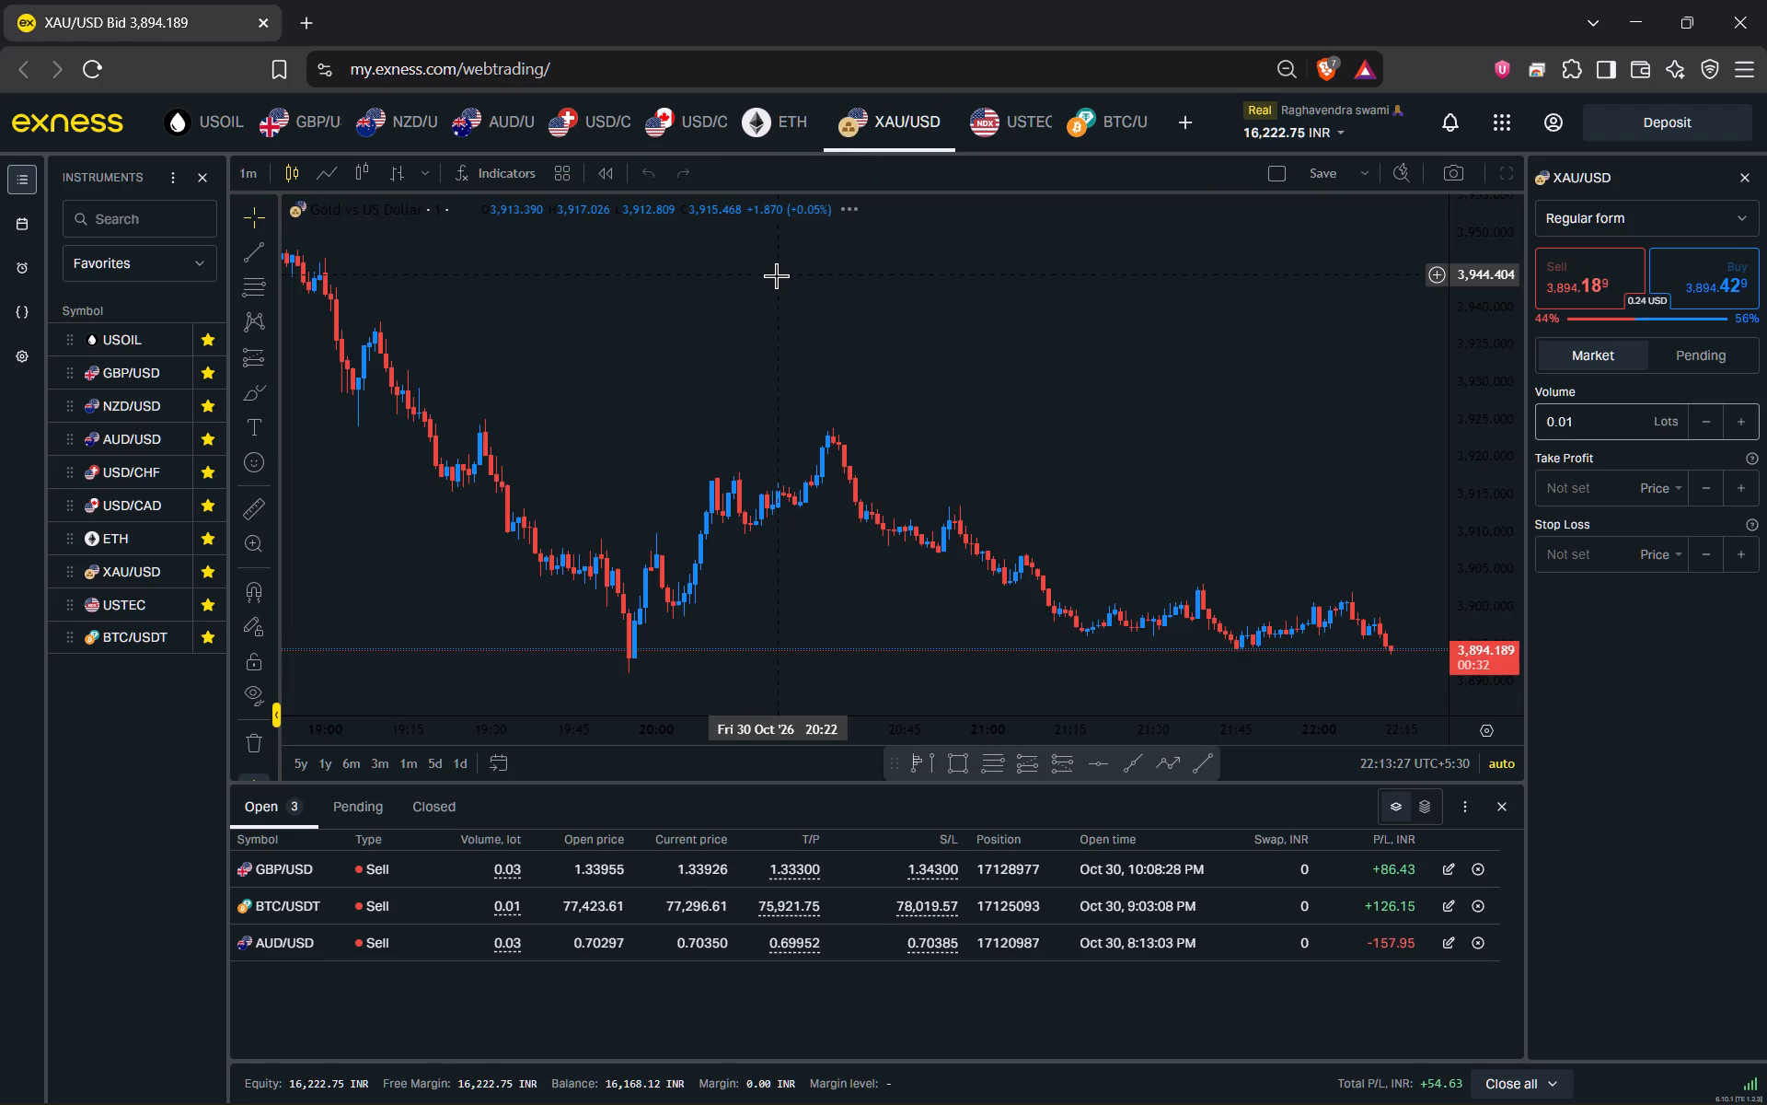
pyautogui.rightClick(776, 275)
pyautogui.click(877, 523)
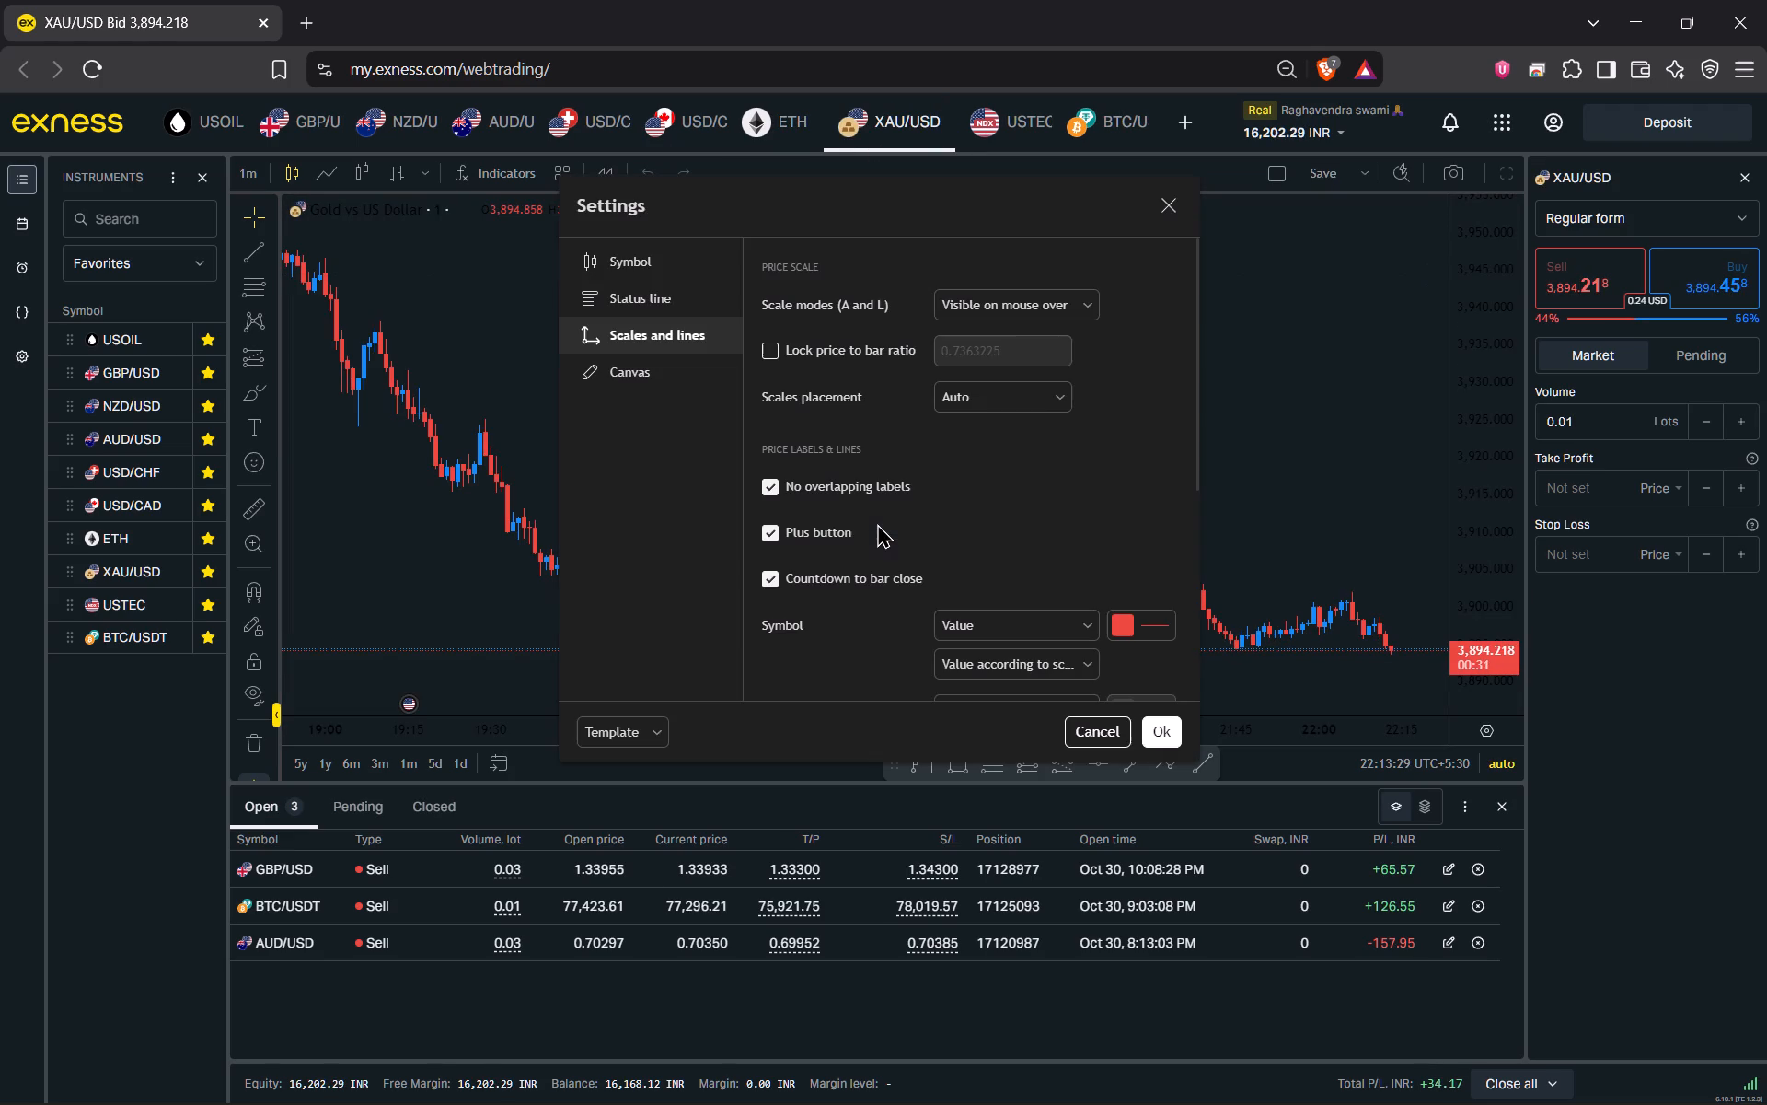
pyautogui.click(617, 717)
pyautogui.click(610, 727)
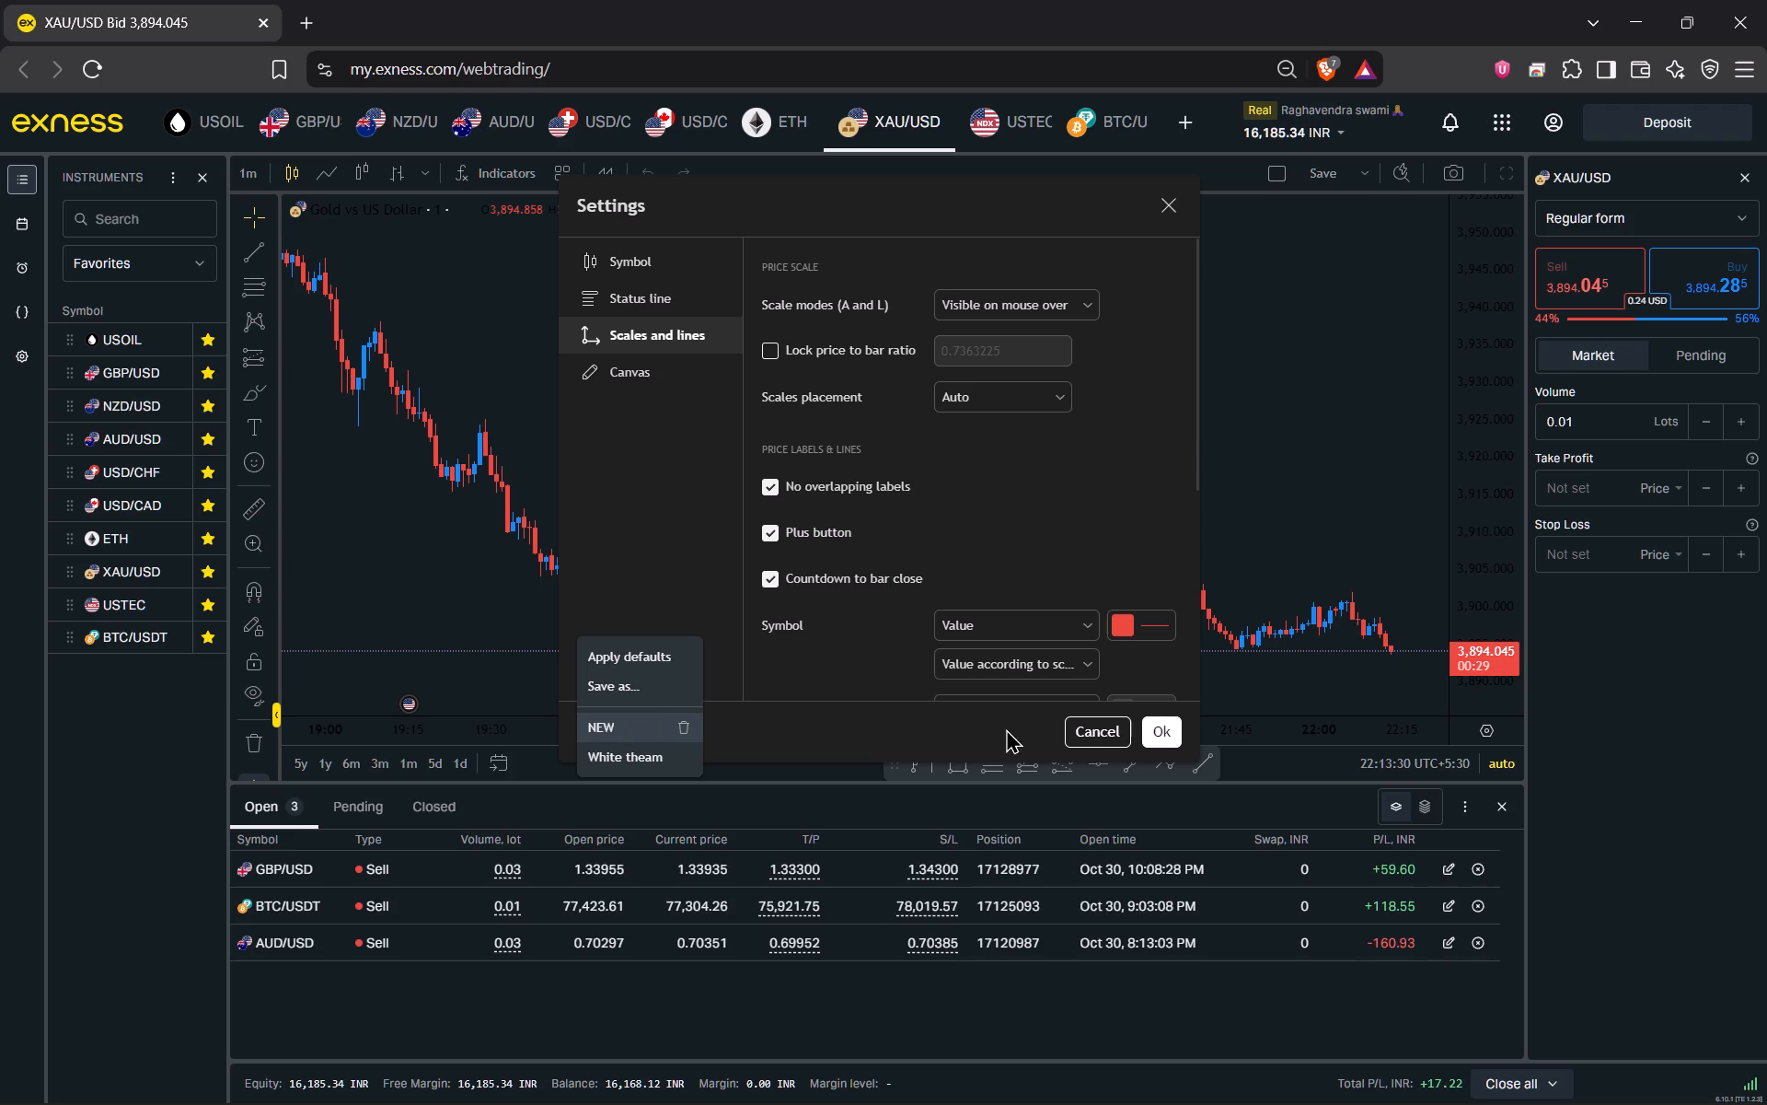
pyautogui.click(1161, 733)
# Switch to the USTEC chart and apply the saved NEW settings template to it.
pyautogui.click(989, 105)
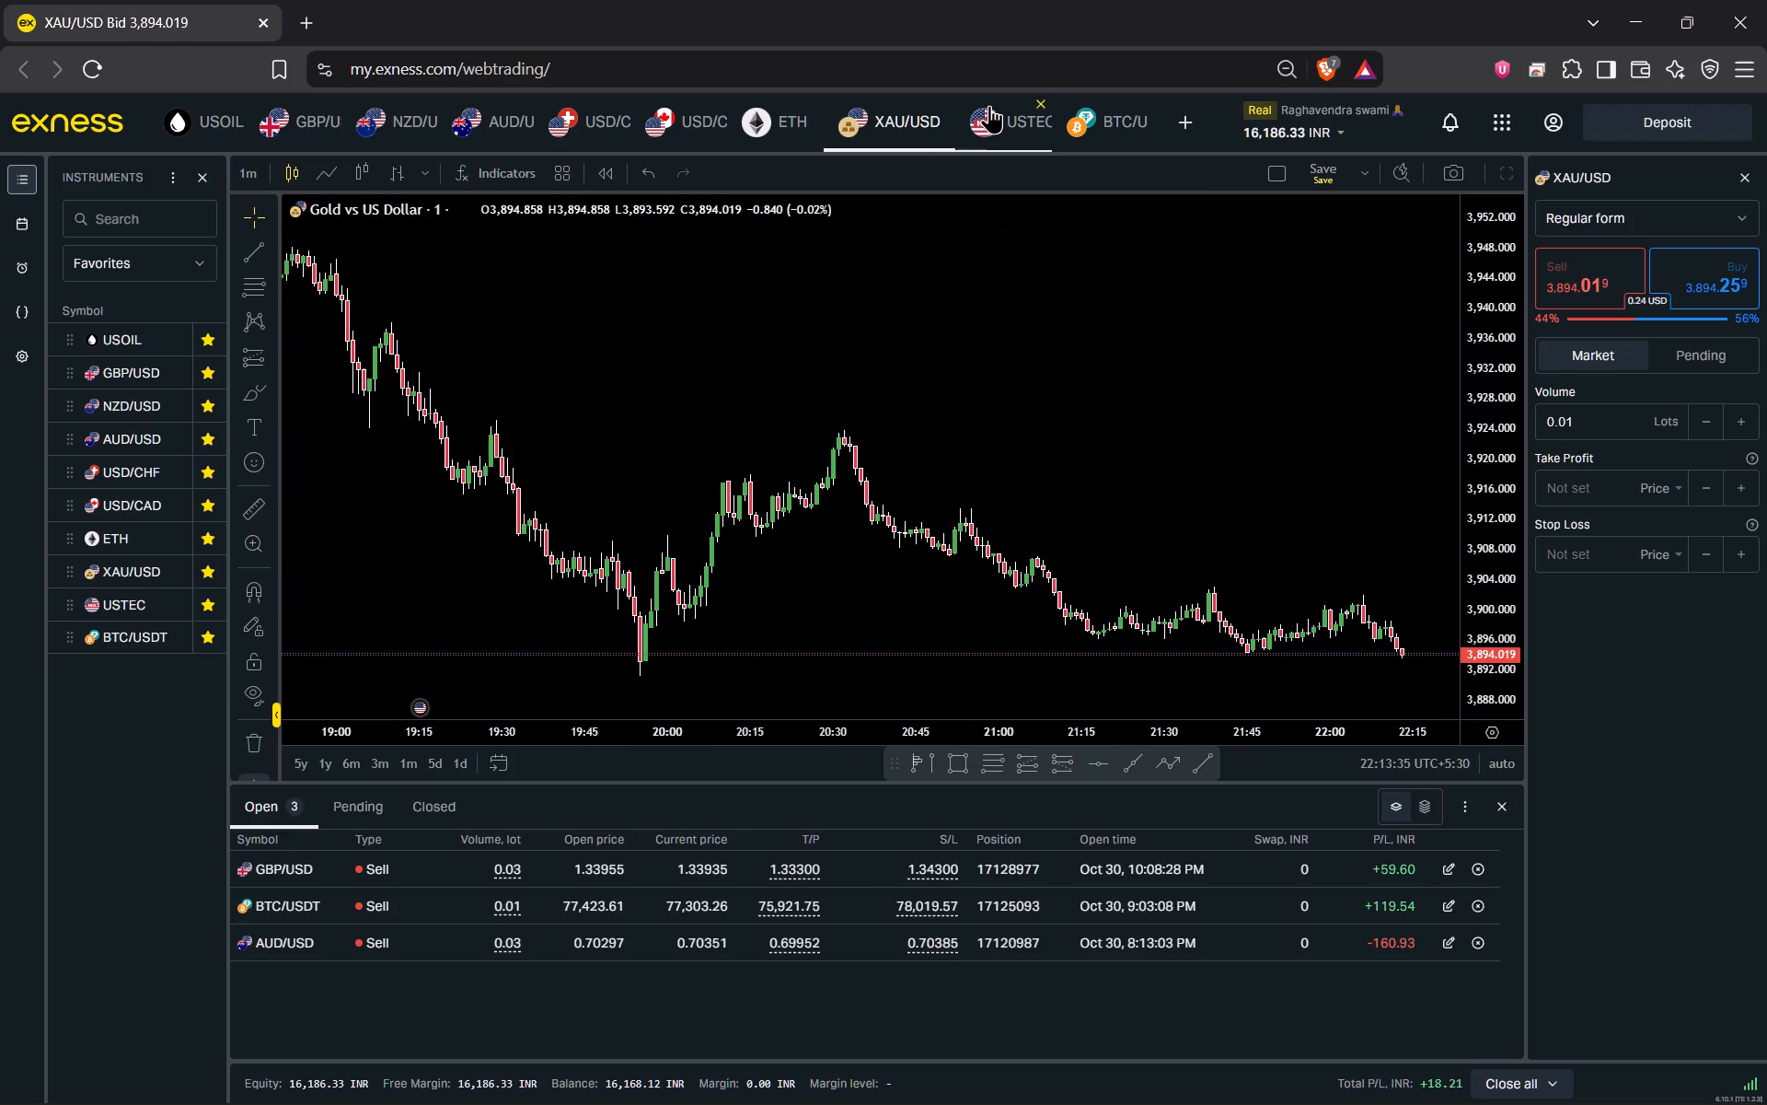
pyautogui.rightClick(975, 348)
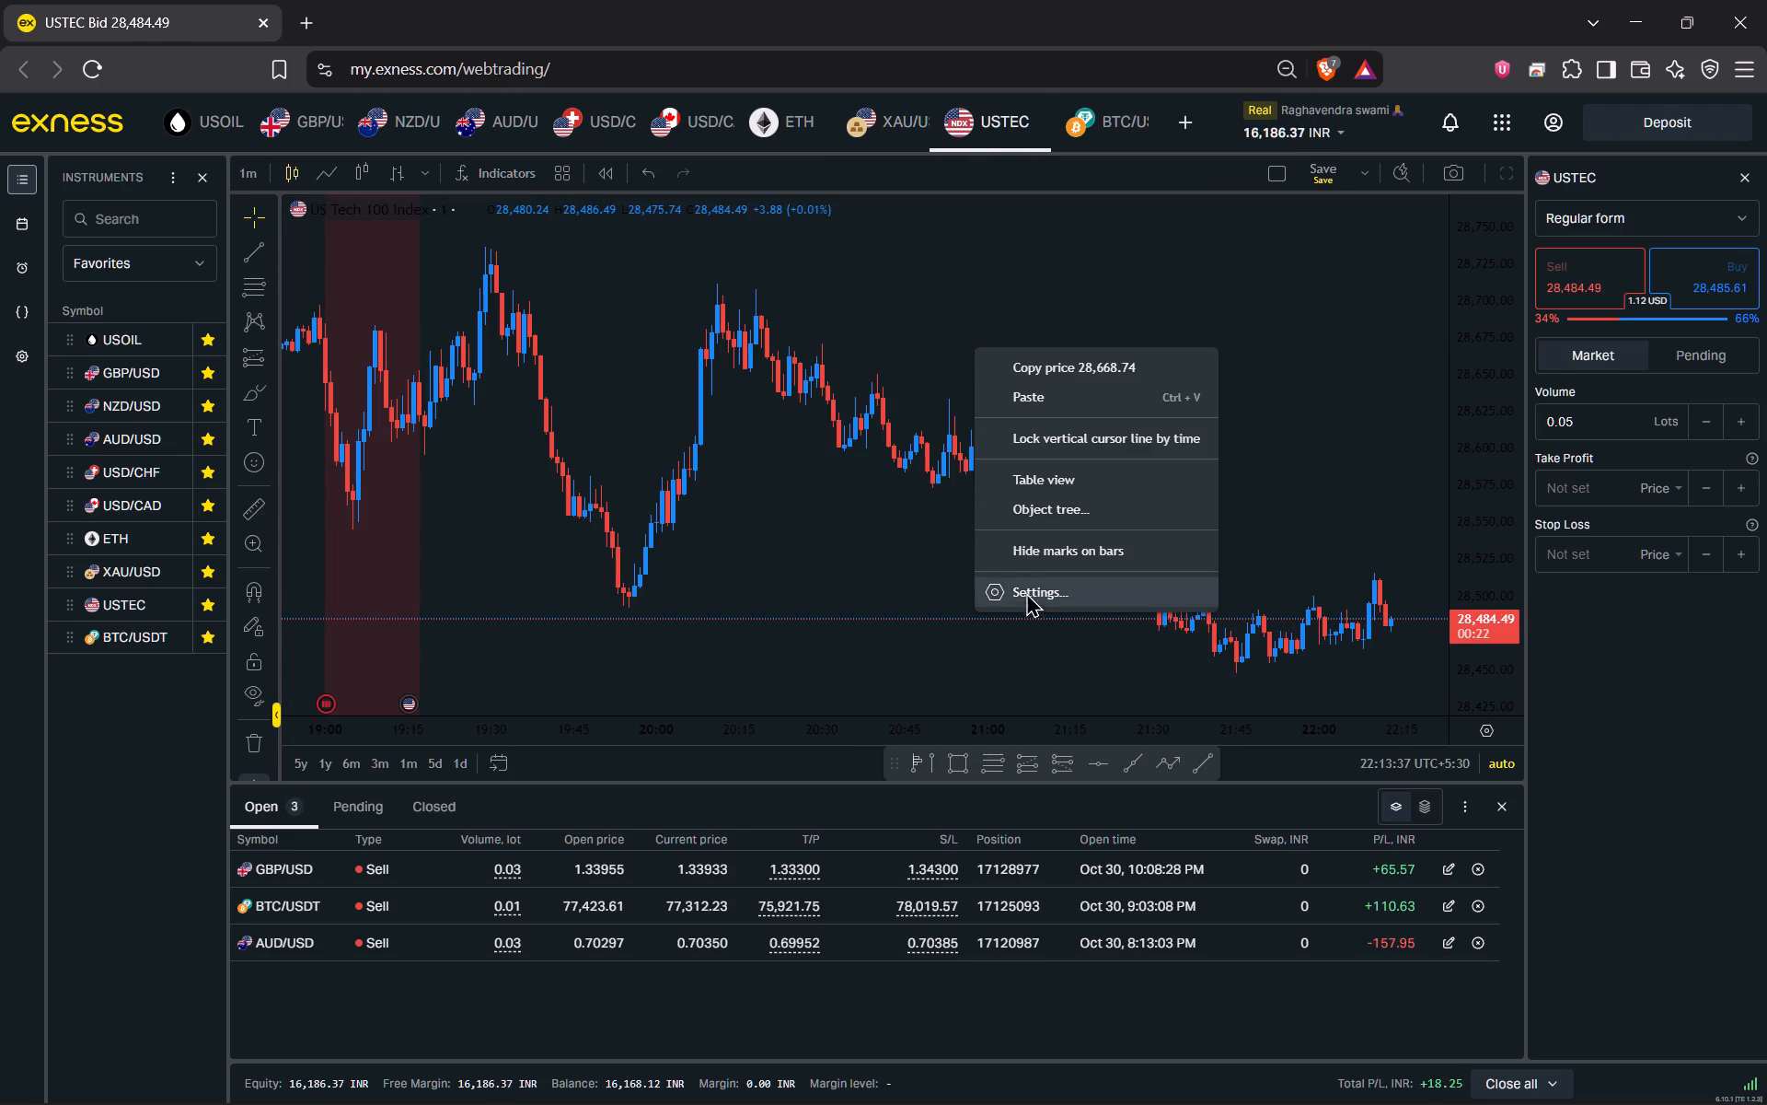
pyautogui.click(1029, 602)
pyautogui.click(624, 741)
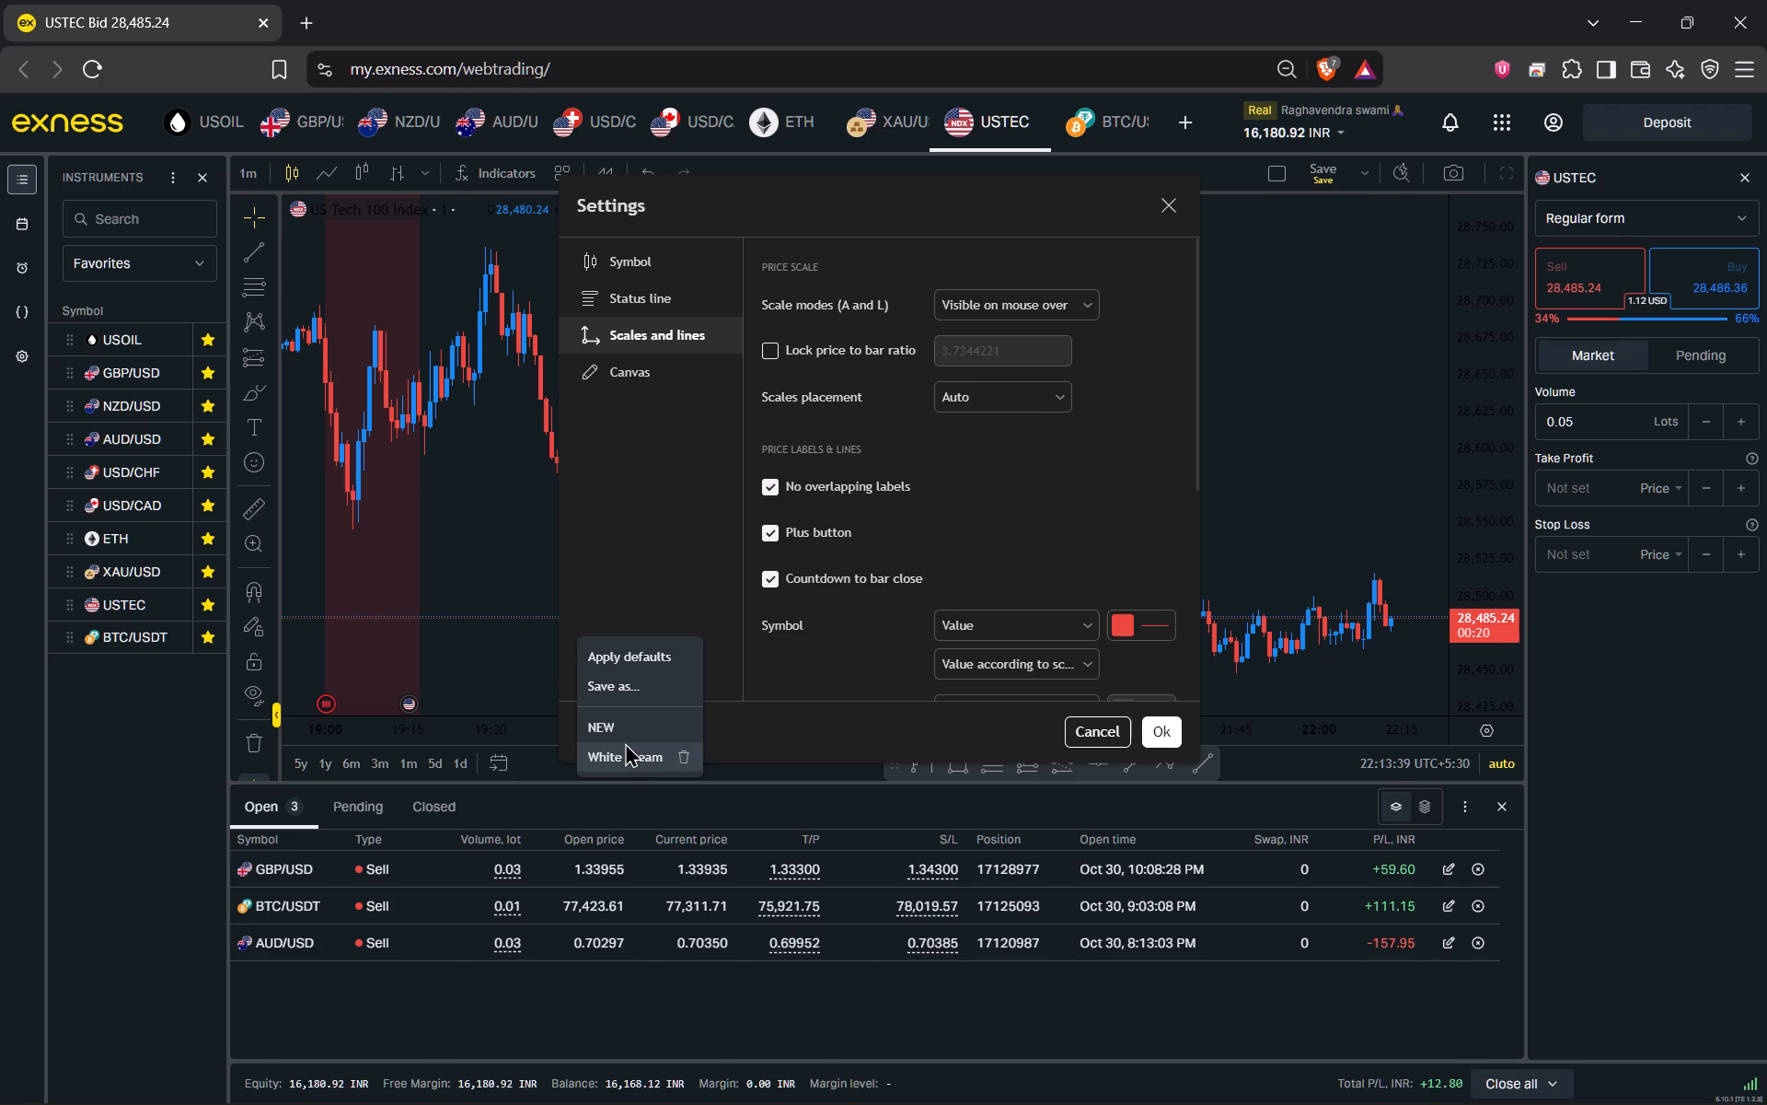
pyautogui.click(626, 739)
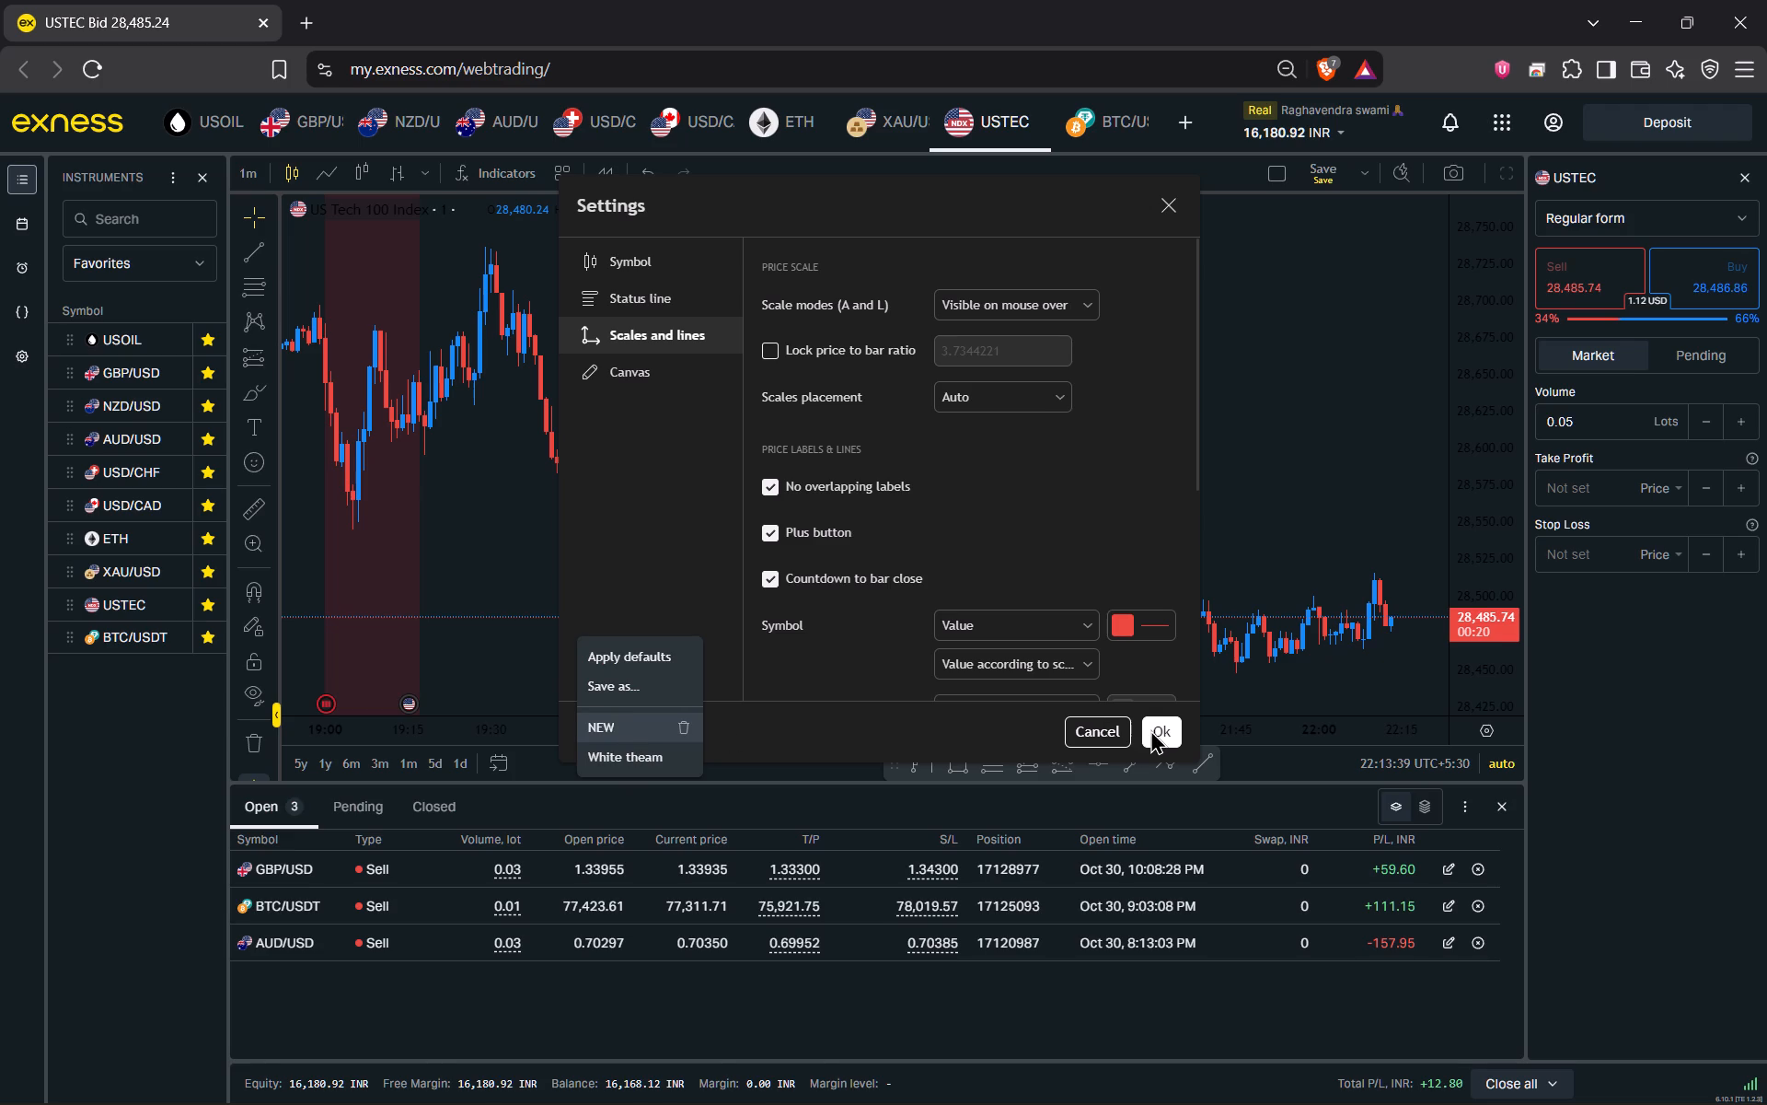
pyautogui.click(1159, 729)
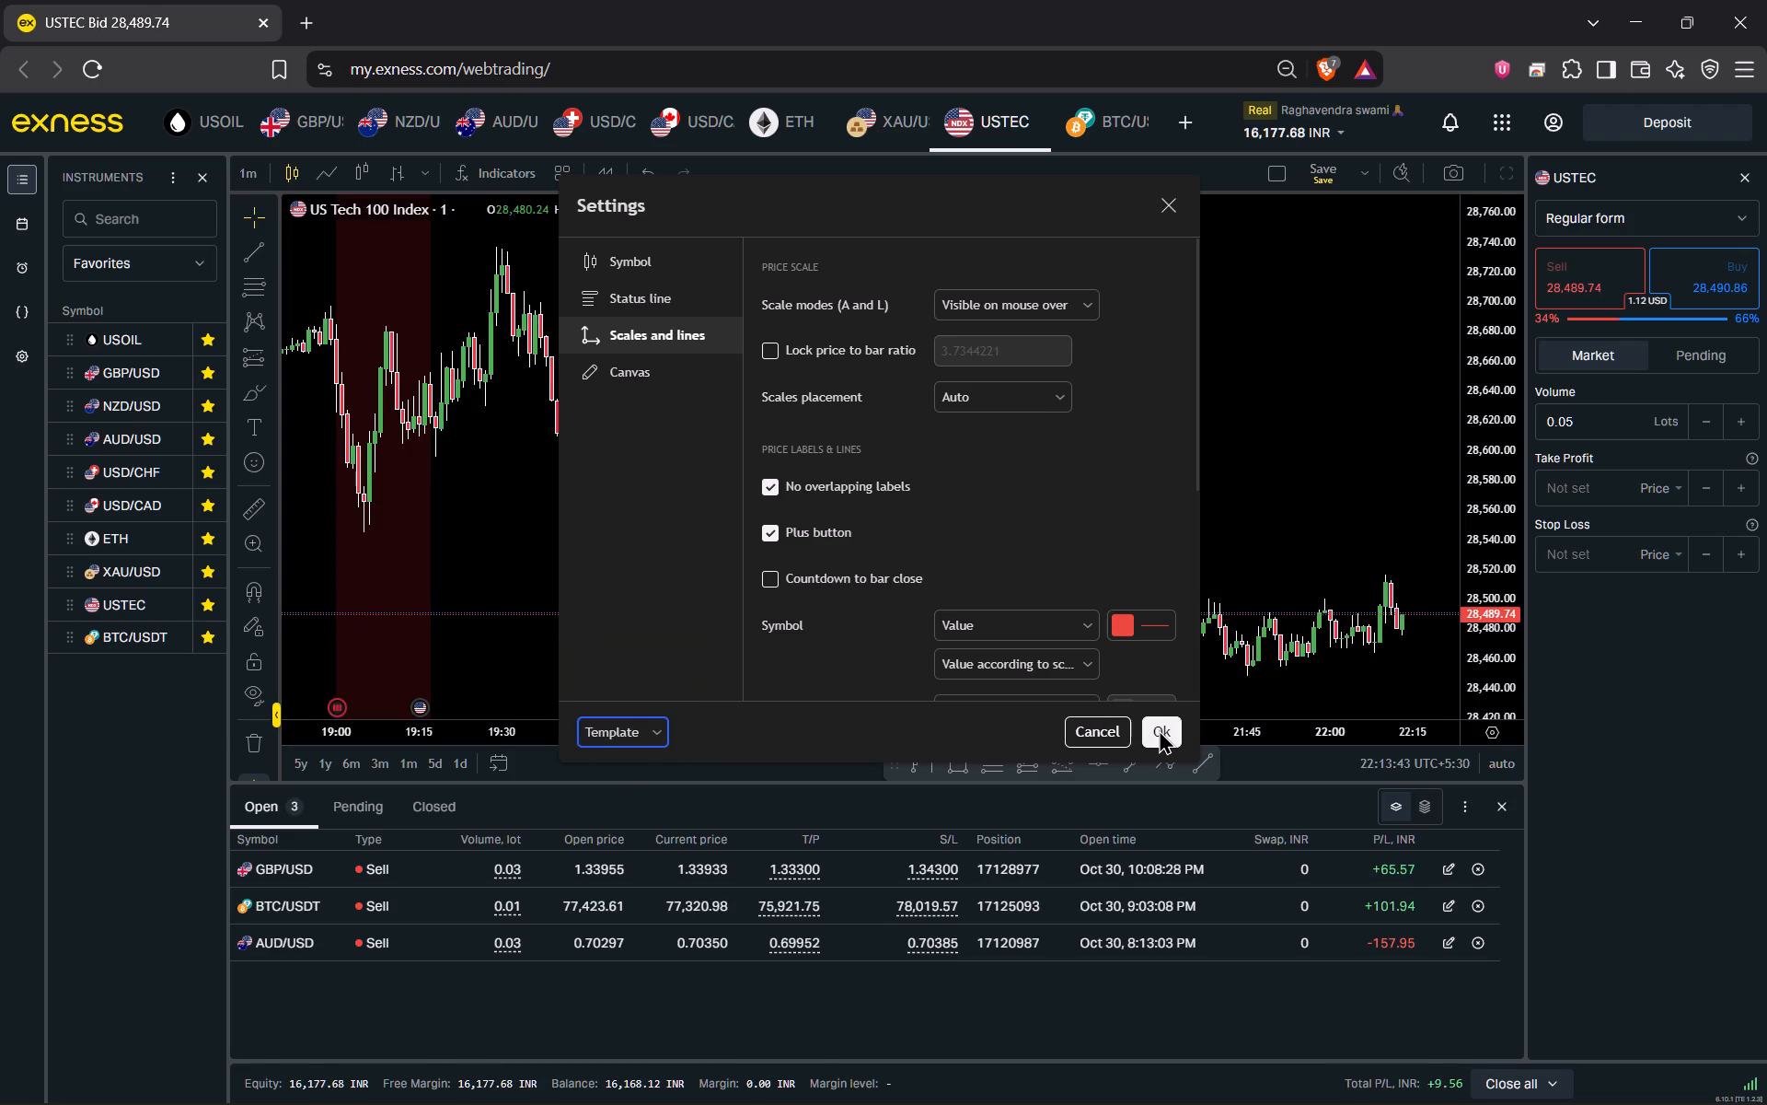
# Switch to the BTC/USDT chart and apply the saved NEW settings template to it.
pyautogui.click(1096, 119)
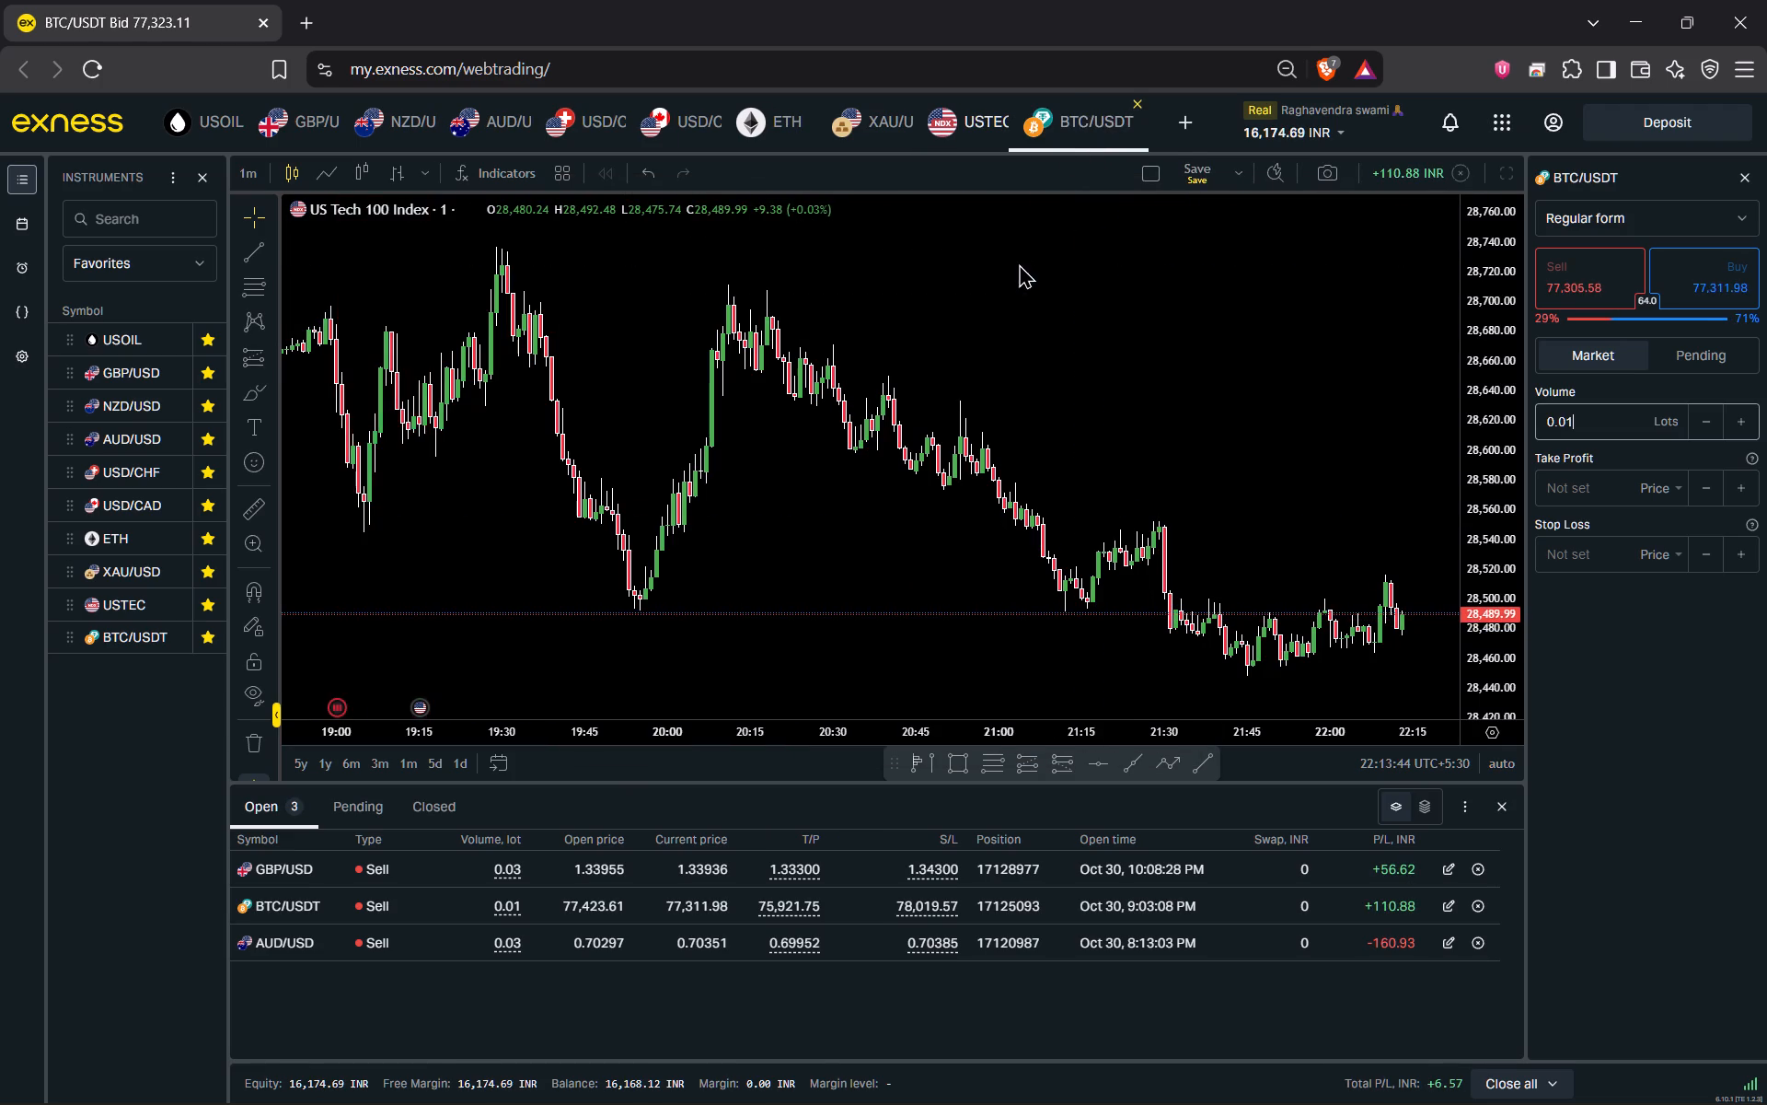
pyautogui.rightClick(1019, 263)
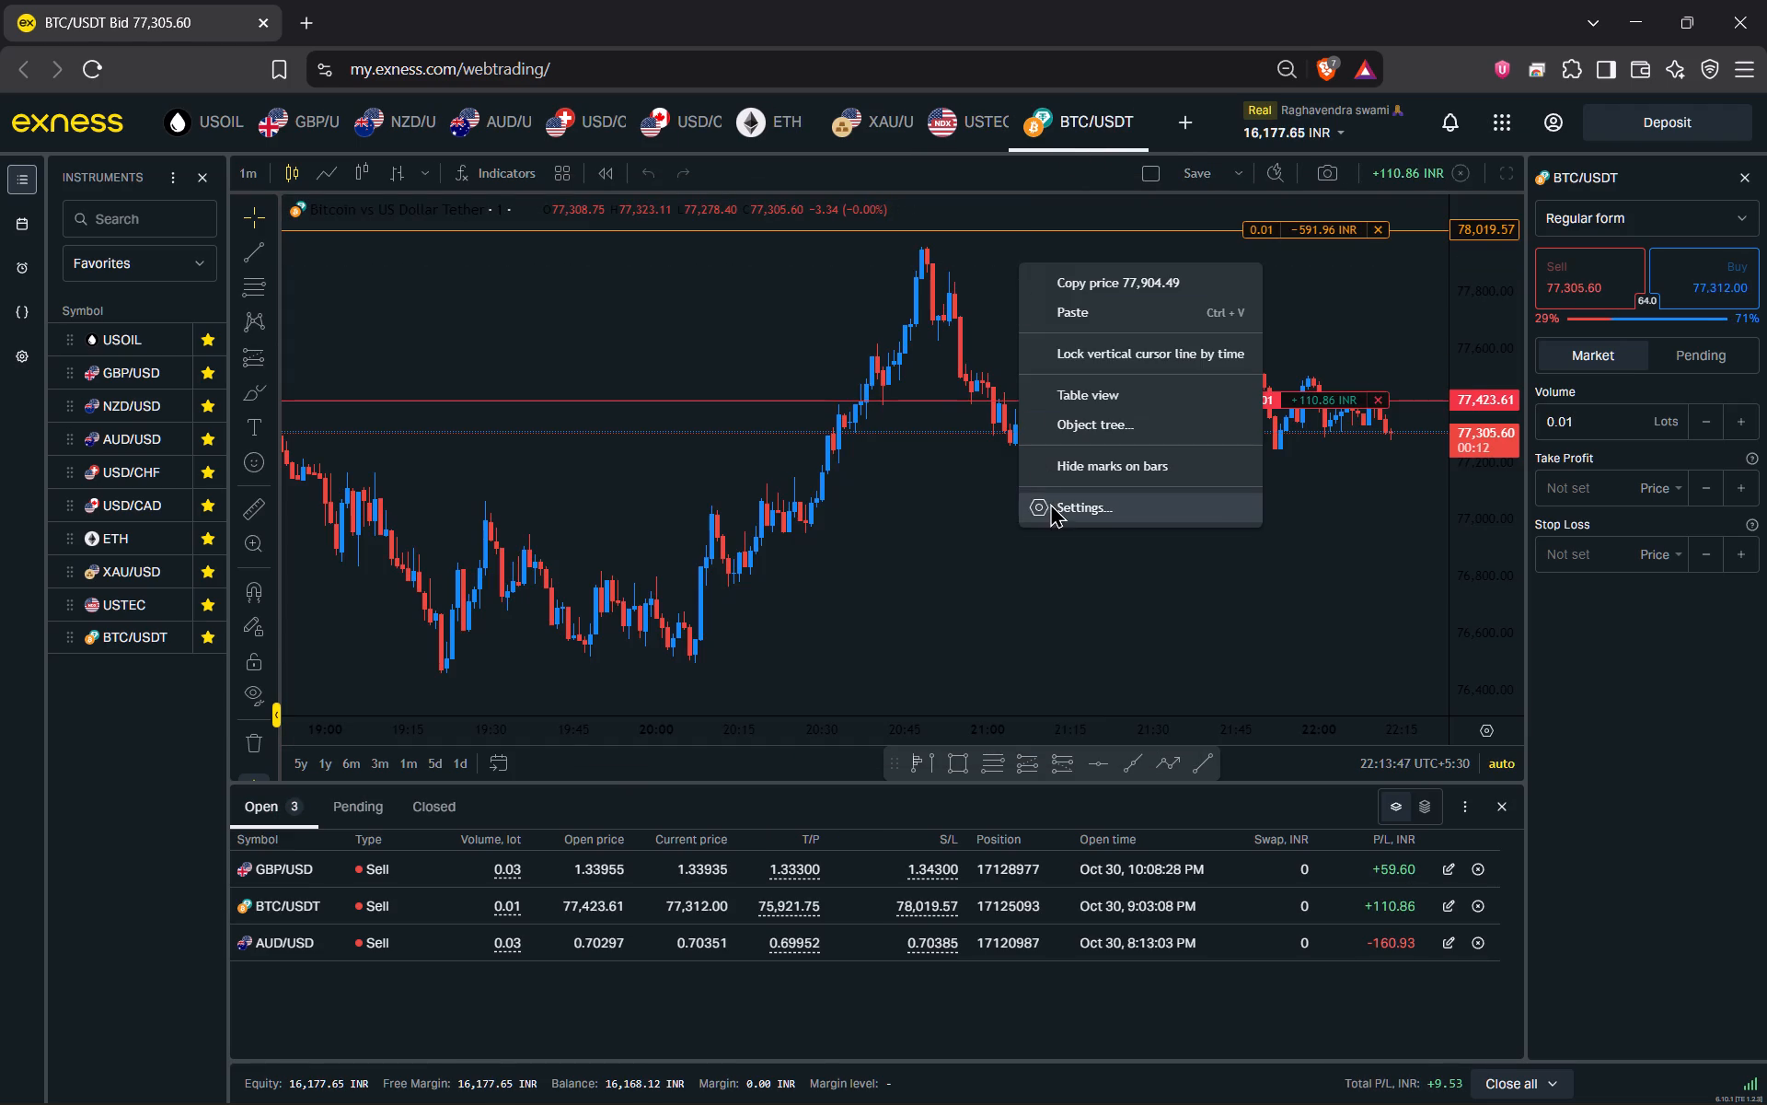
pyautogui.click(1050, 503)
pyautogui.click(578, 738)
pyautogui.click(603, 729)
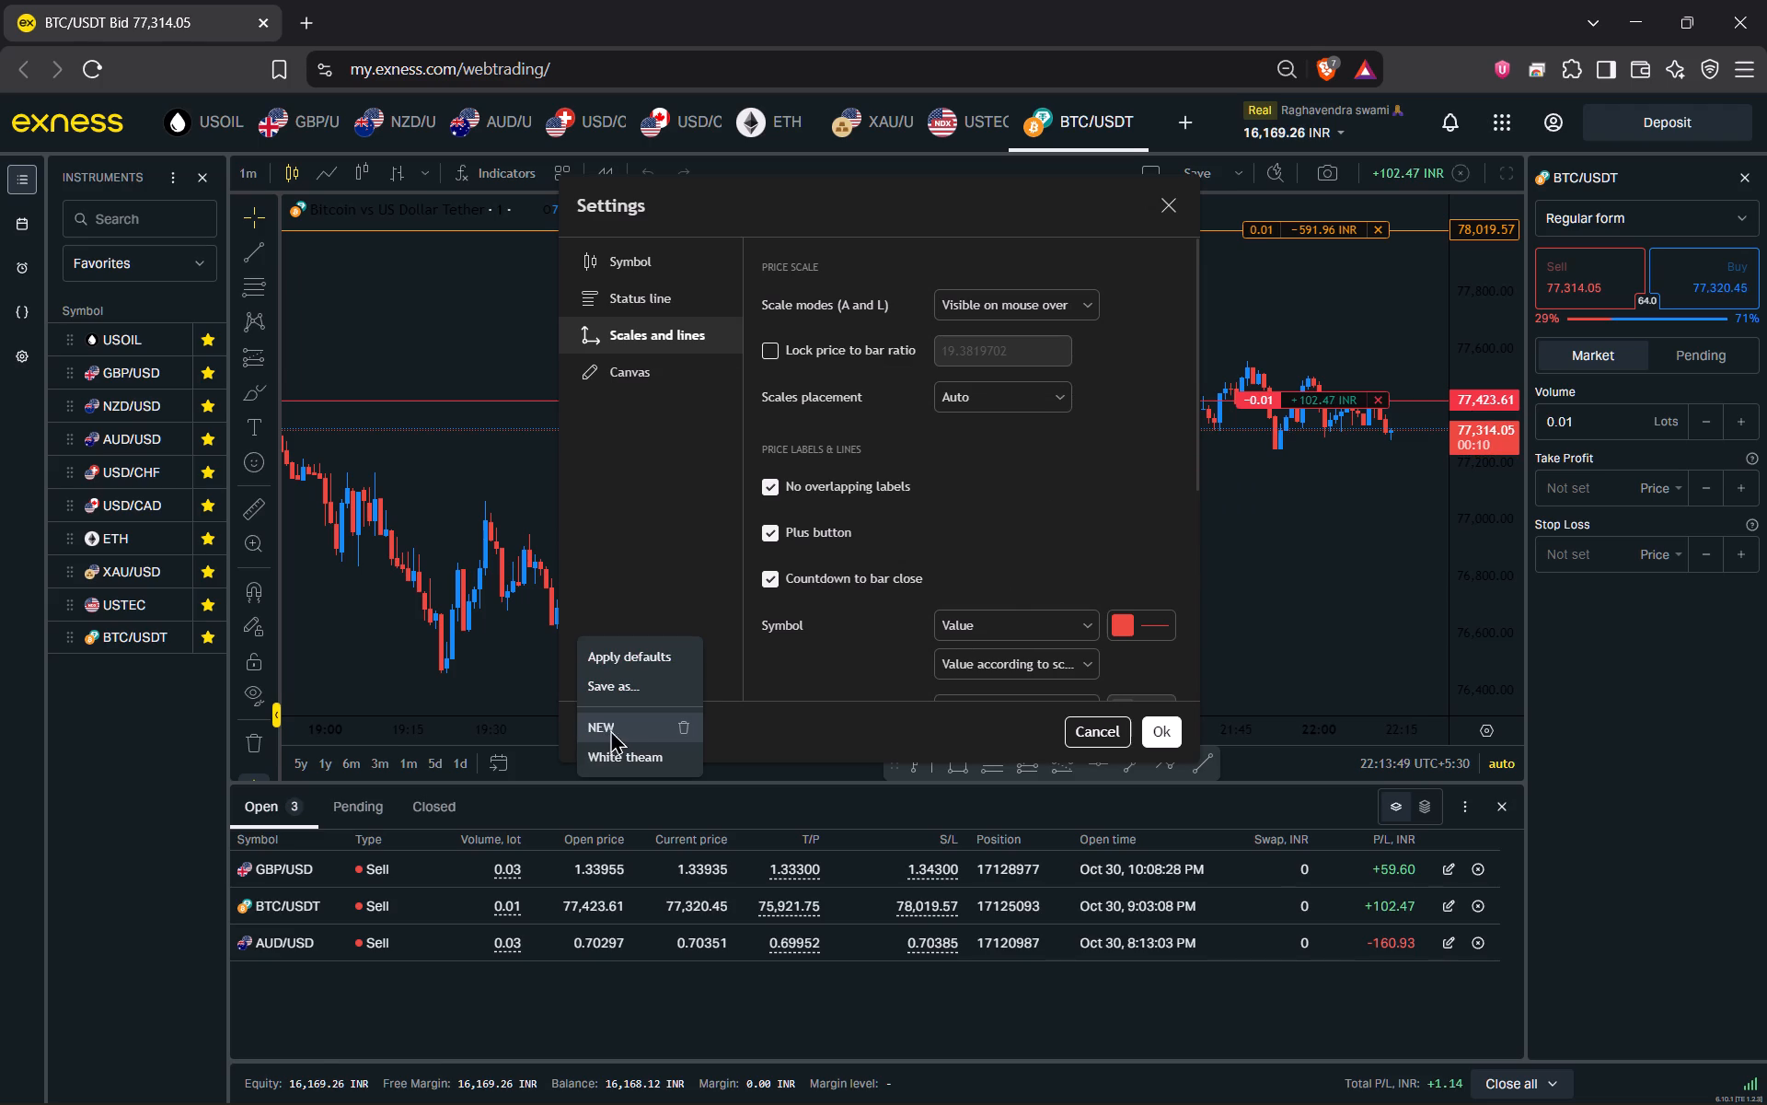
pyautogui.click(1172, 734)
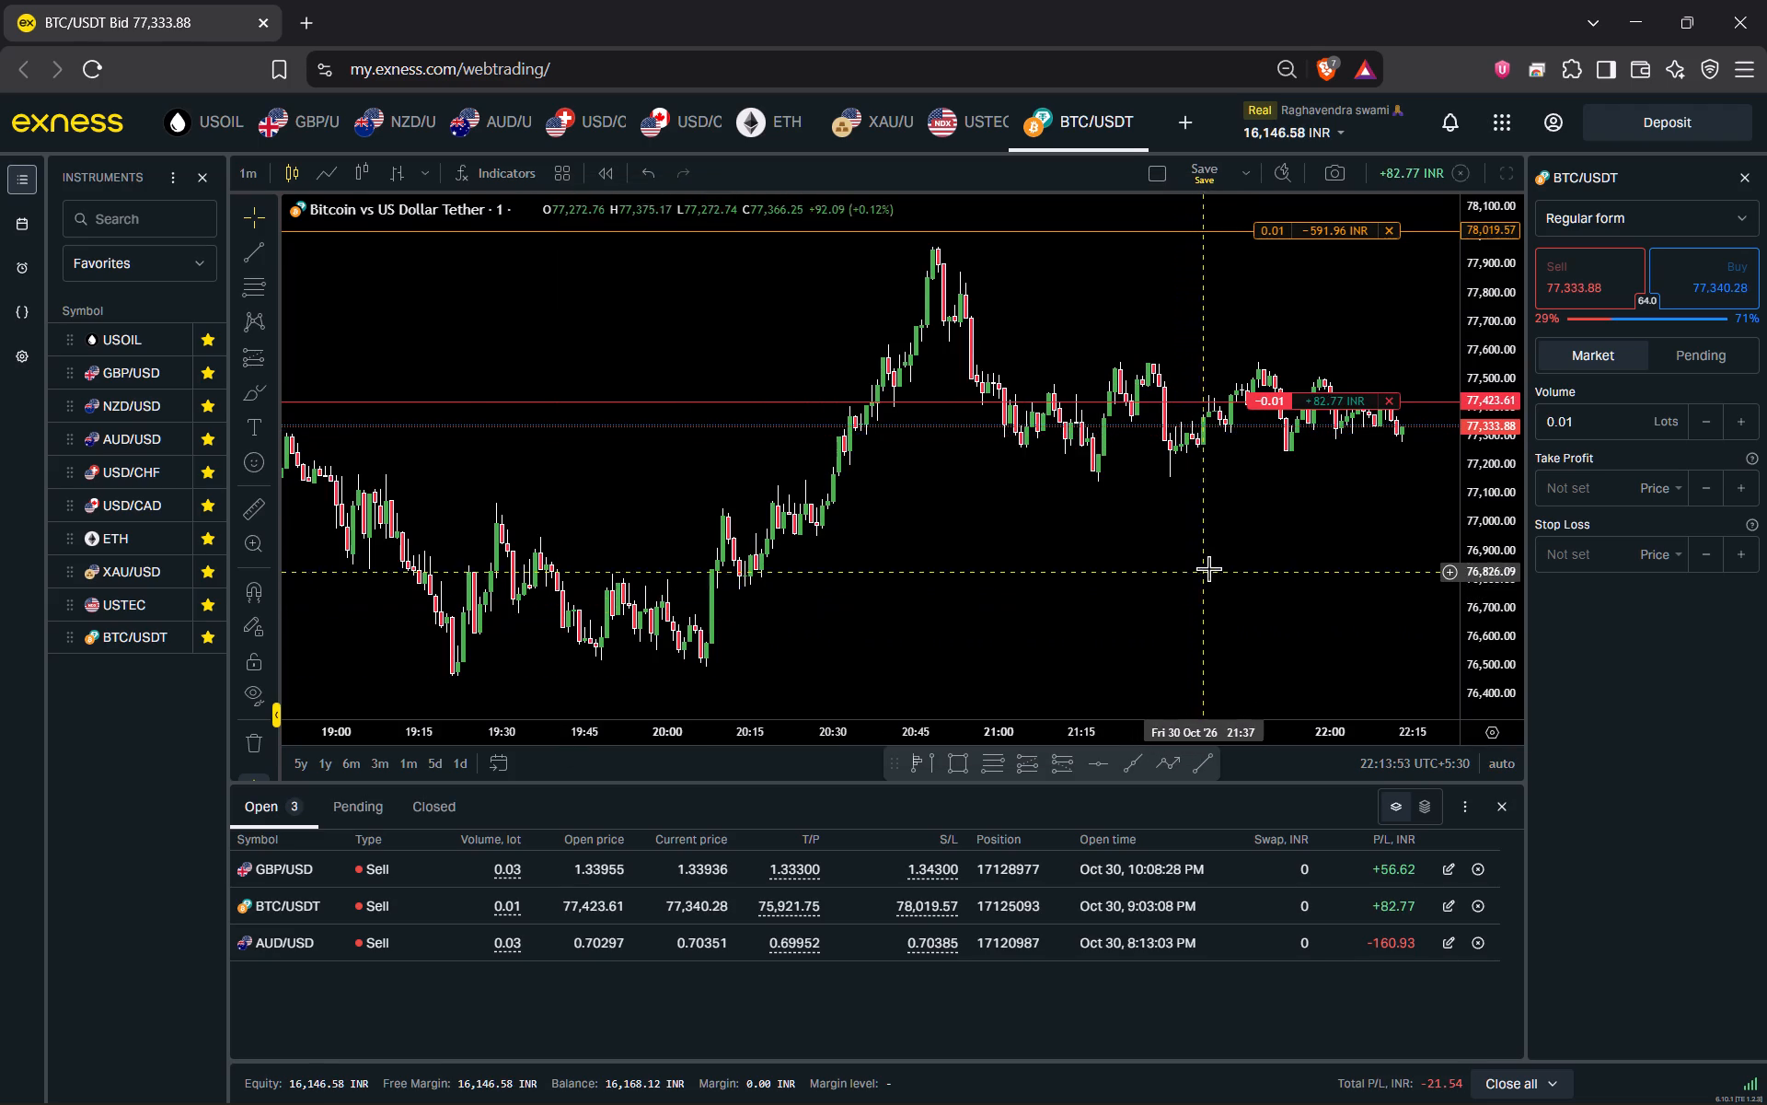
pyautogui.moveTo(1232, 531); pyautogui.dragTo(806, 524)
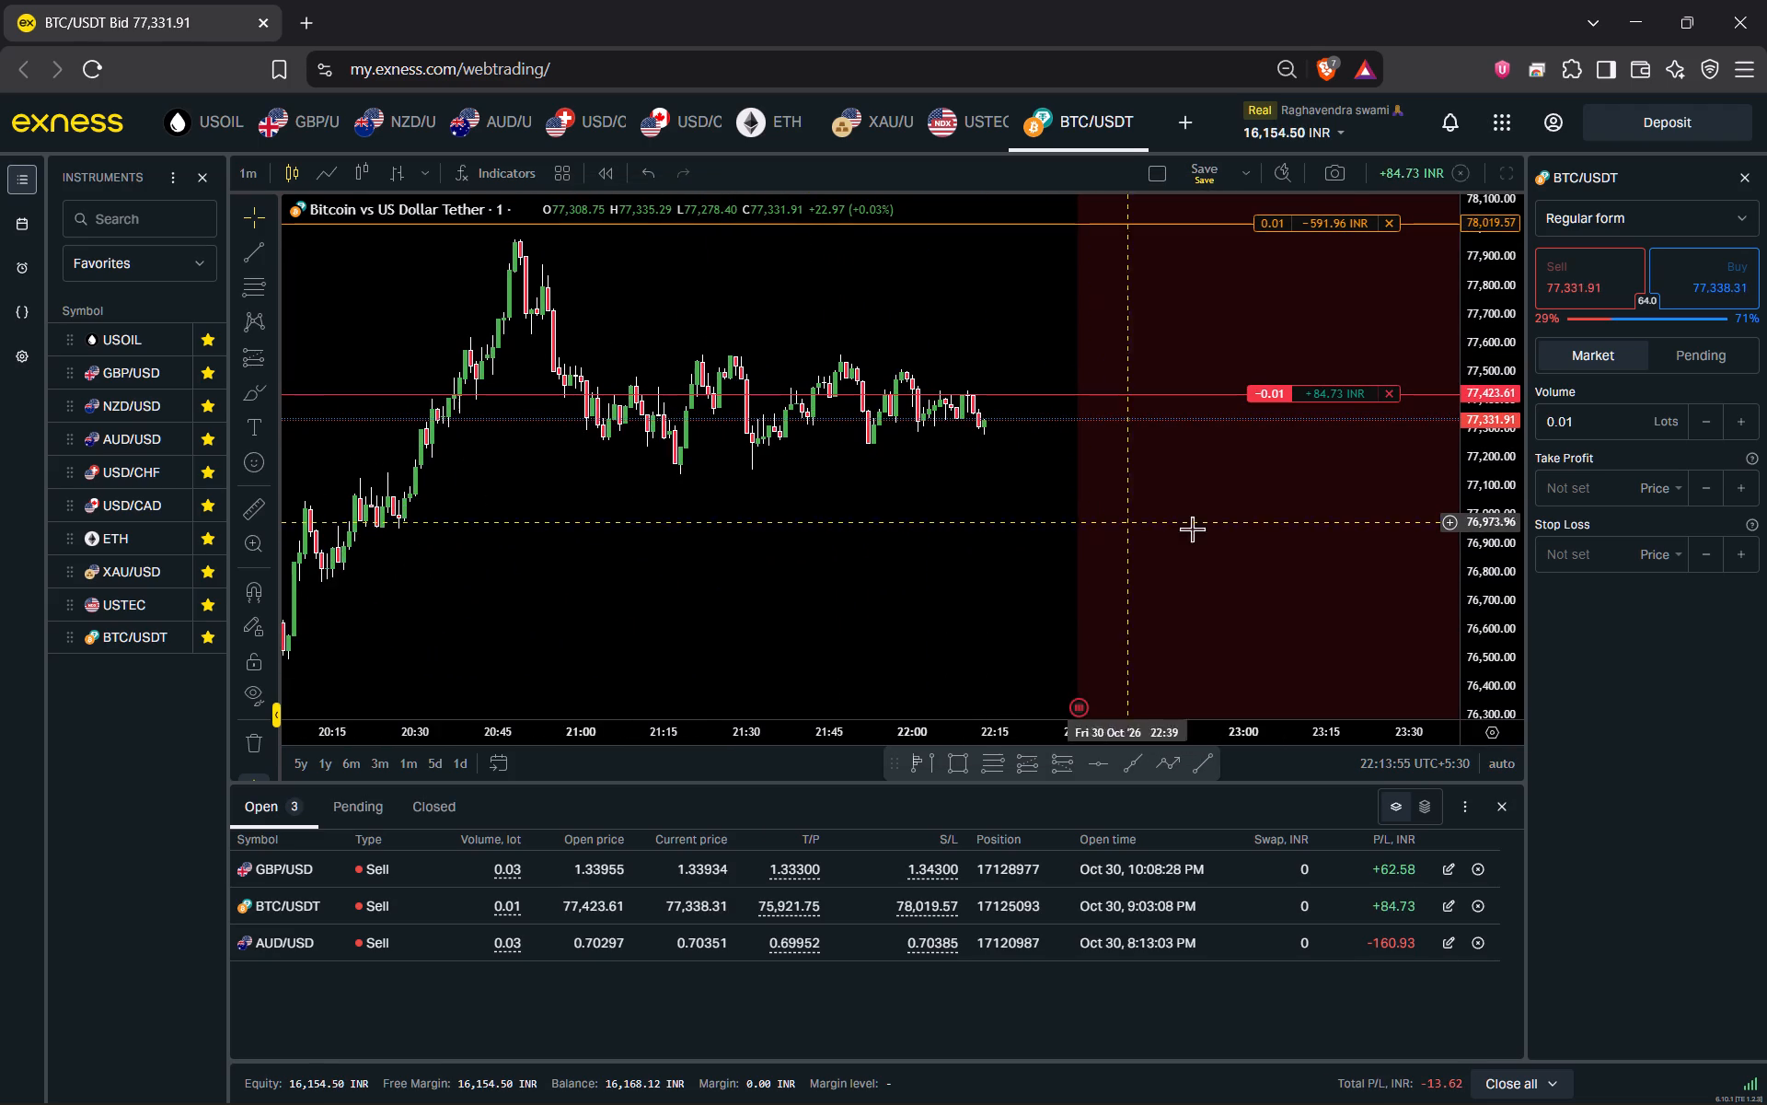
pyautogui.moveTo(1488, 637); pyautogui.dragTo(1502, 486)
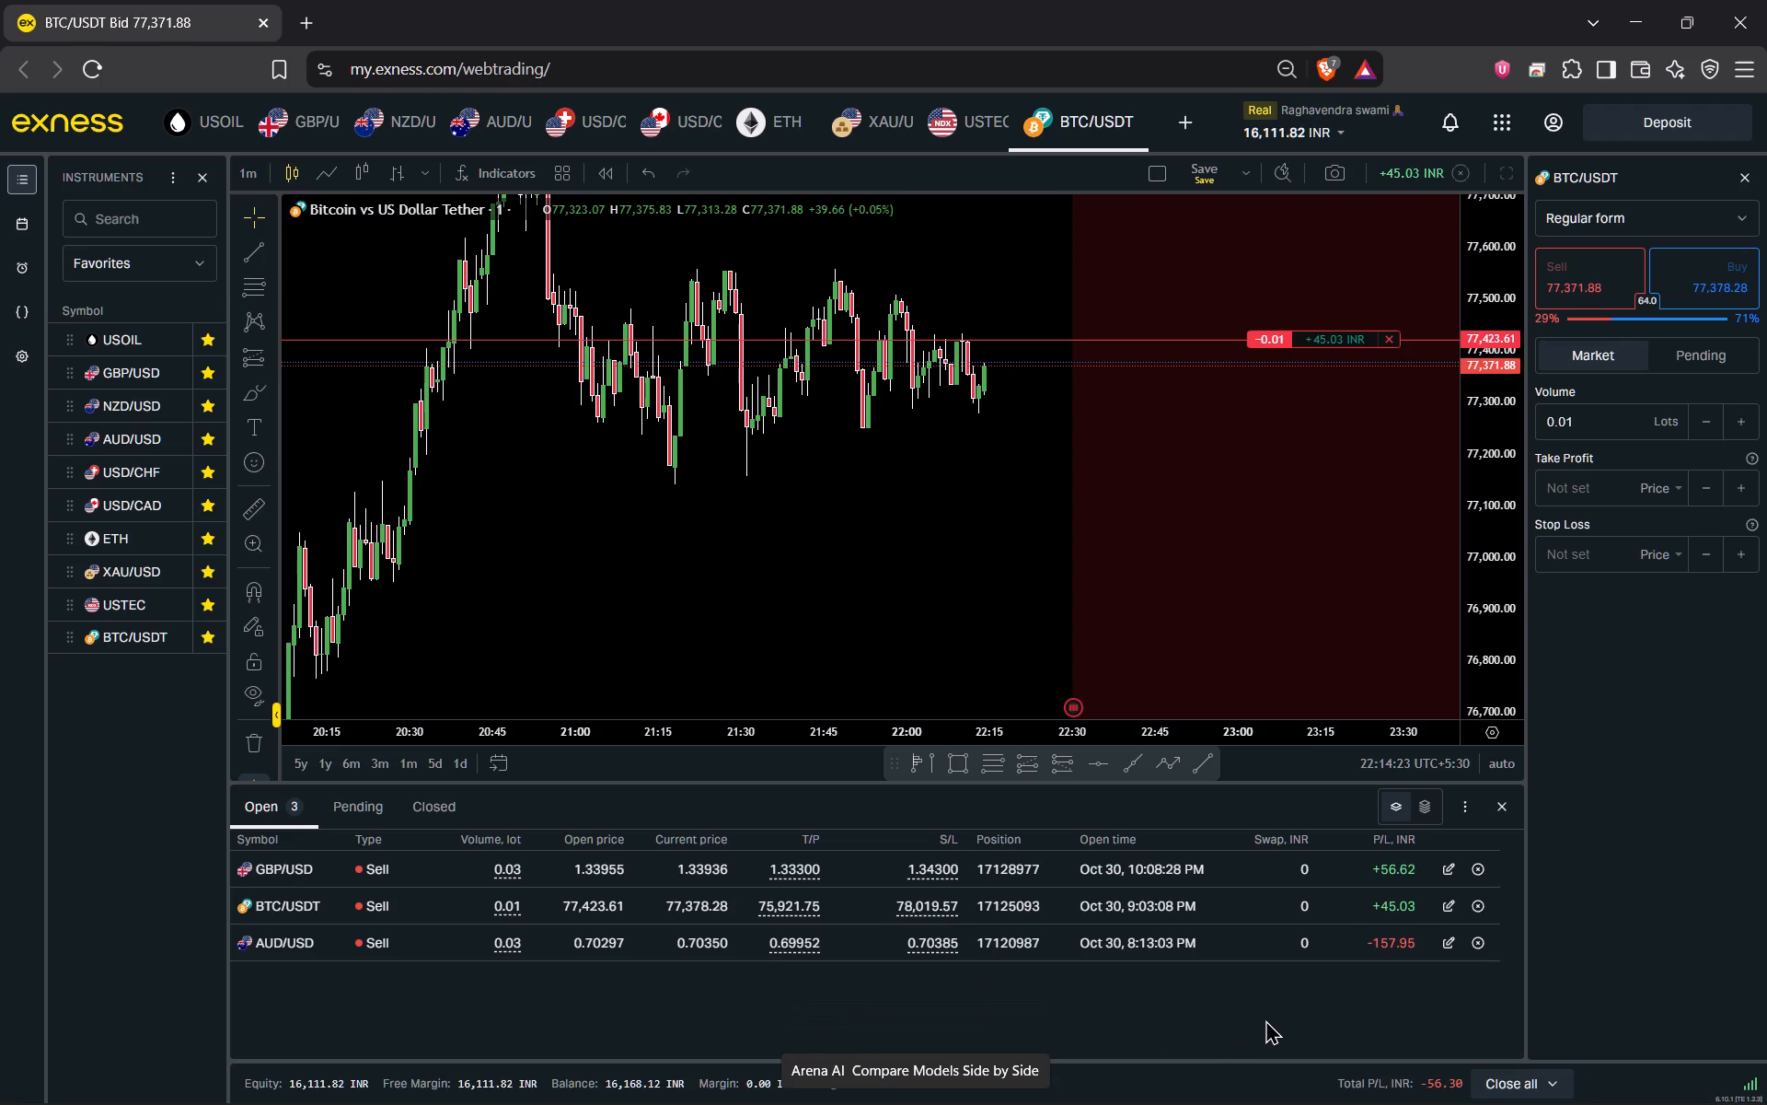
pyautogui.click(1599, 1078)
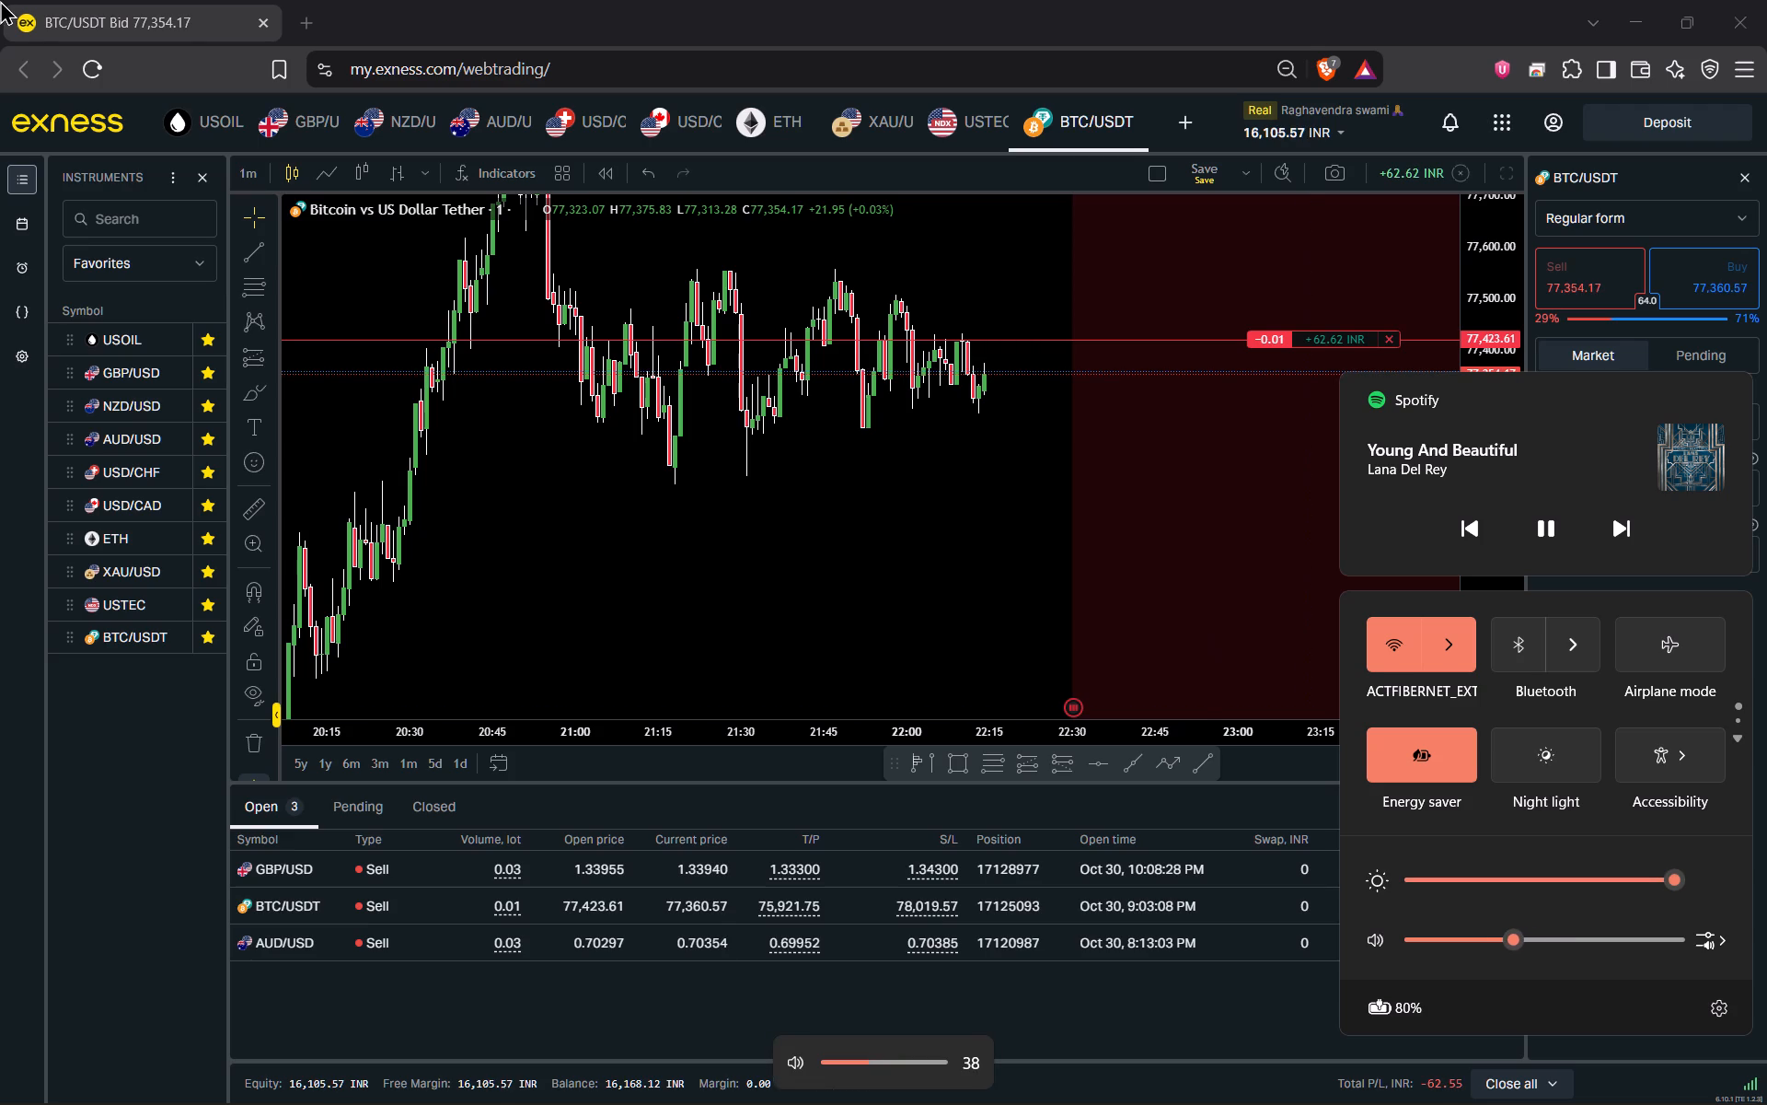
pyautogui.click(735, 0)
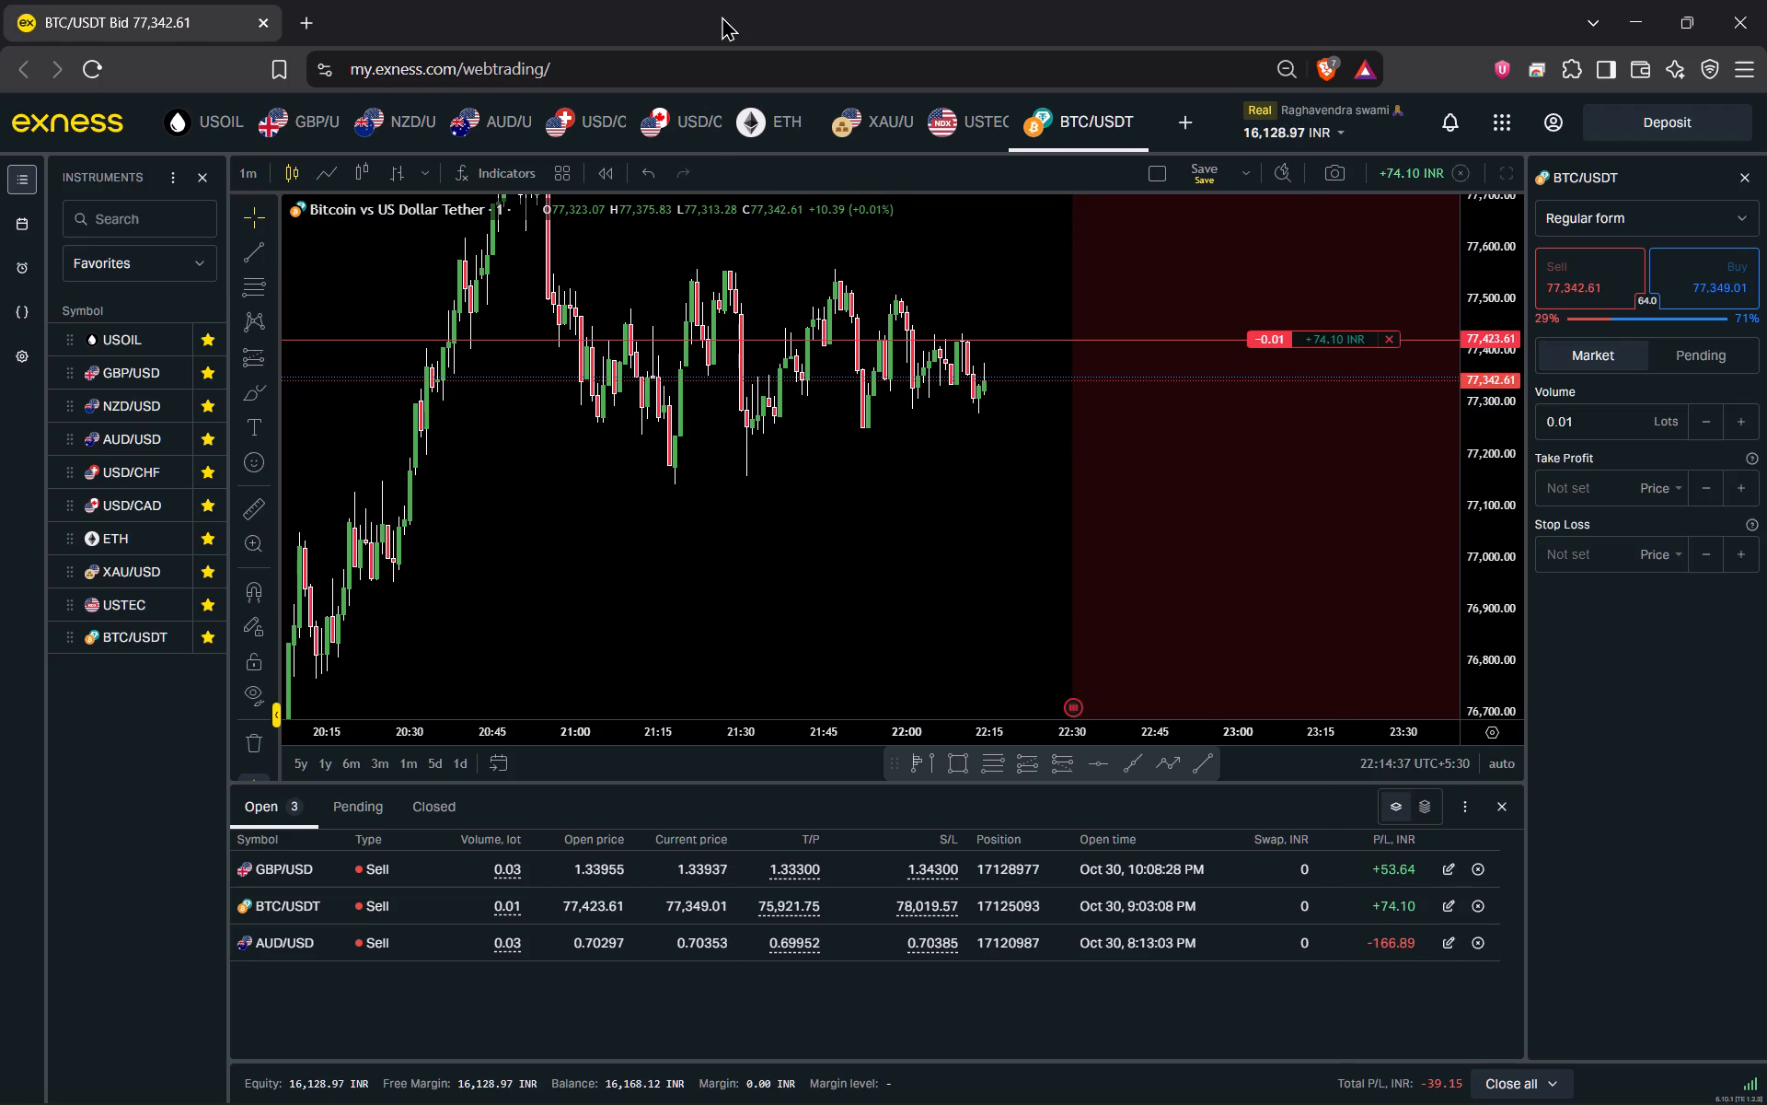
# Open the chart of the open AUD/USD sell position and place the Exness window side by side with TradingView.
pyautogui.click(300, 945)
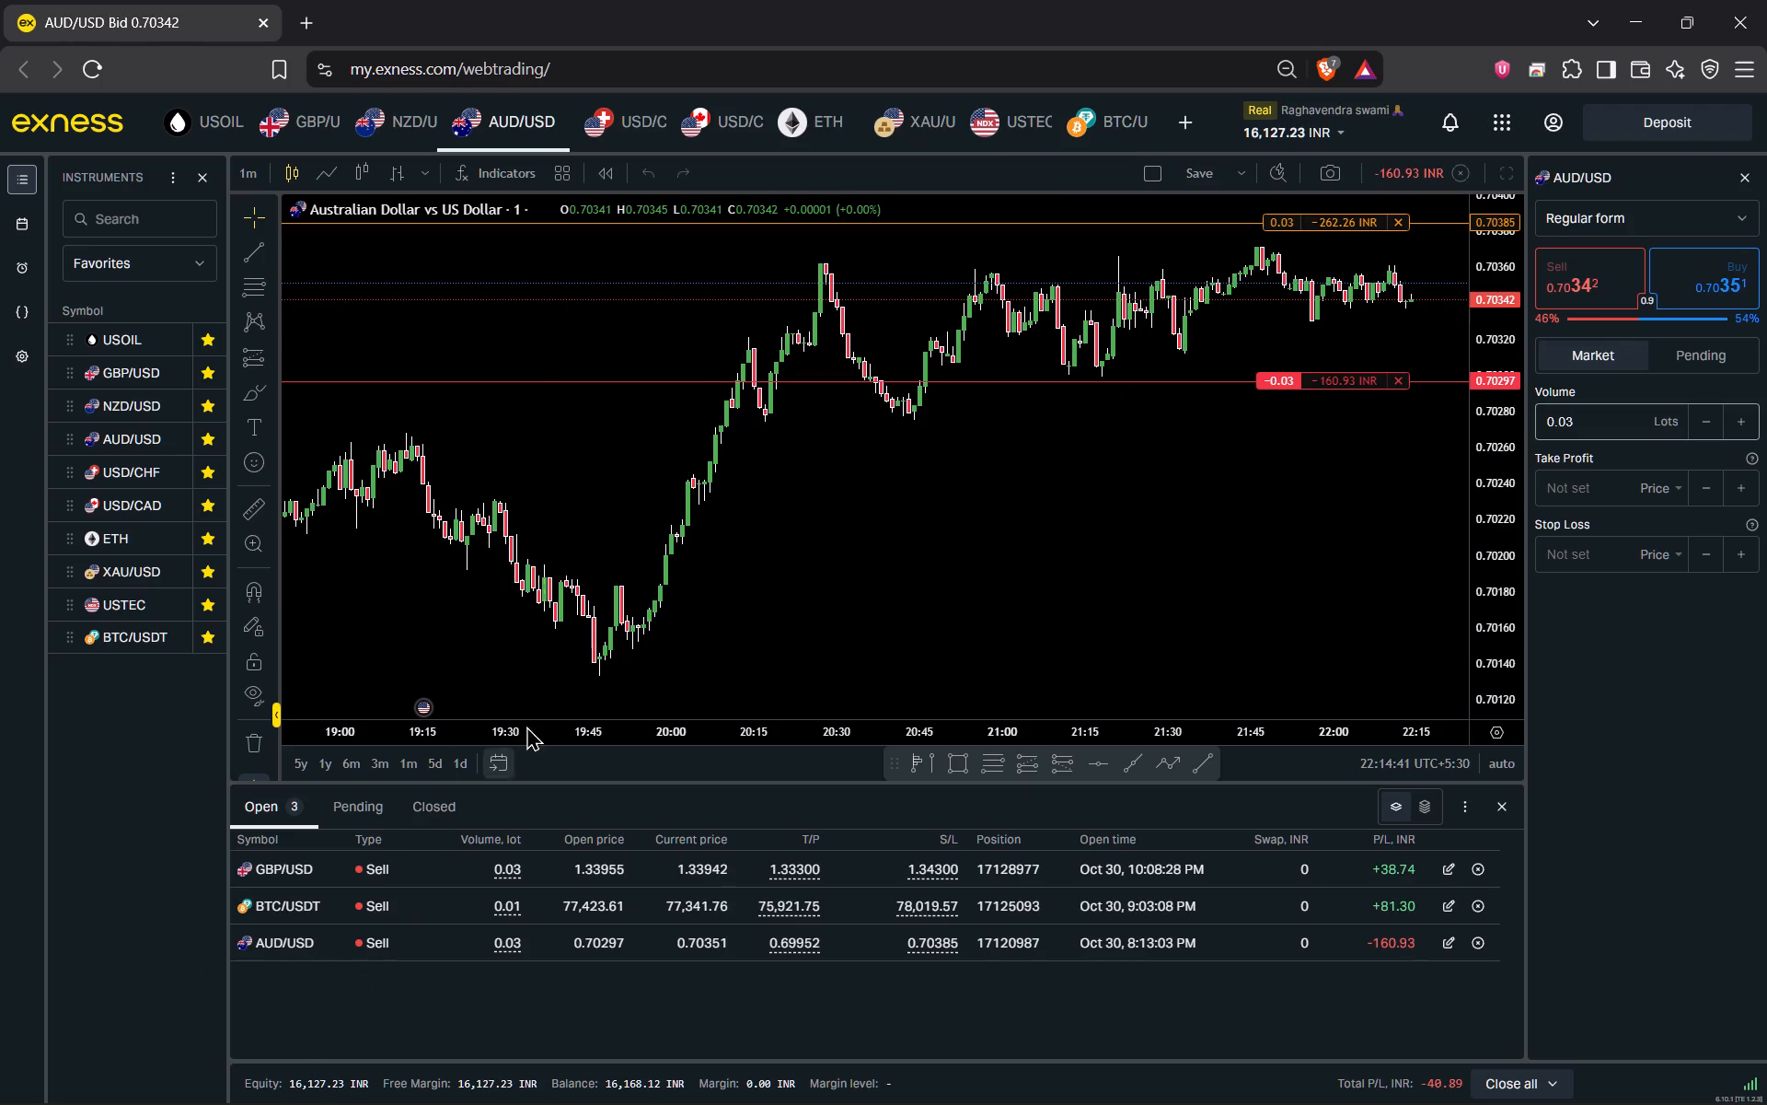
pyautogui.moveTo(1044, 518); pyautogui.dragTo(735, 641)
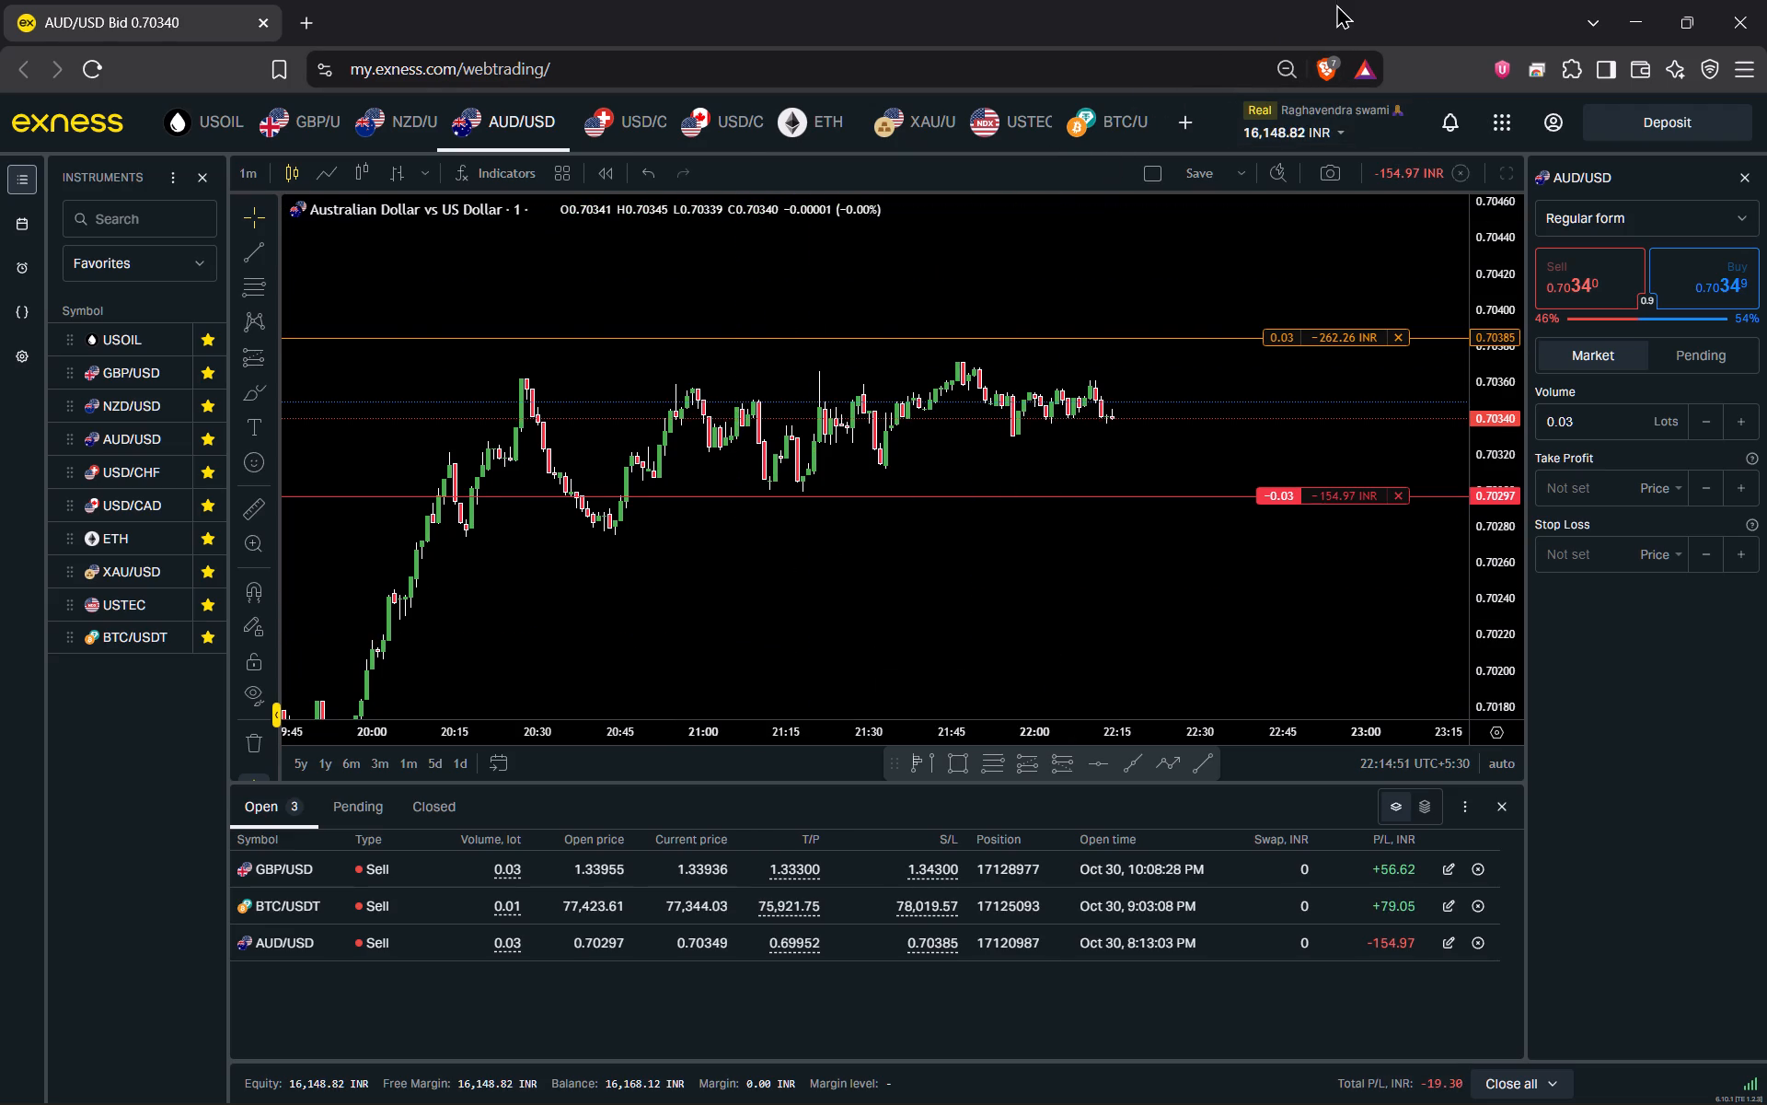
pyautogui.moveTo(1335, 18); pyautogui.dragTo(1766, 372)
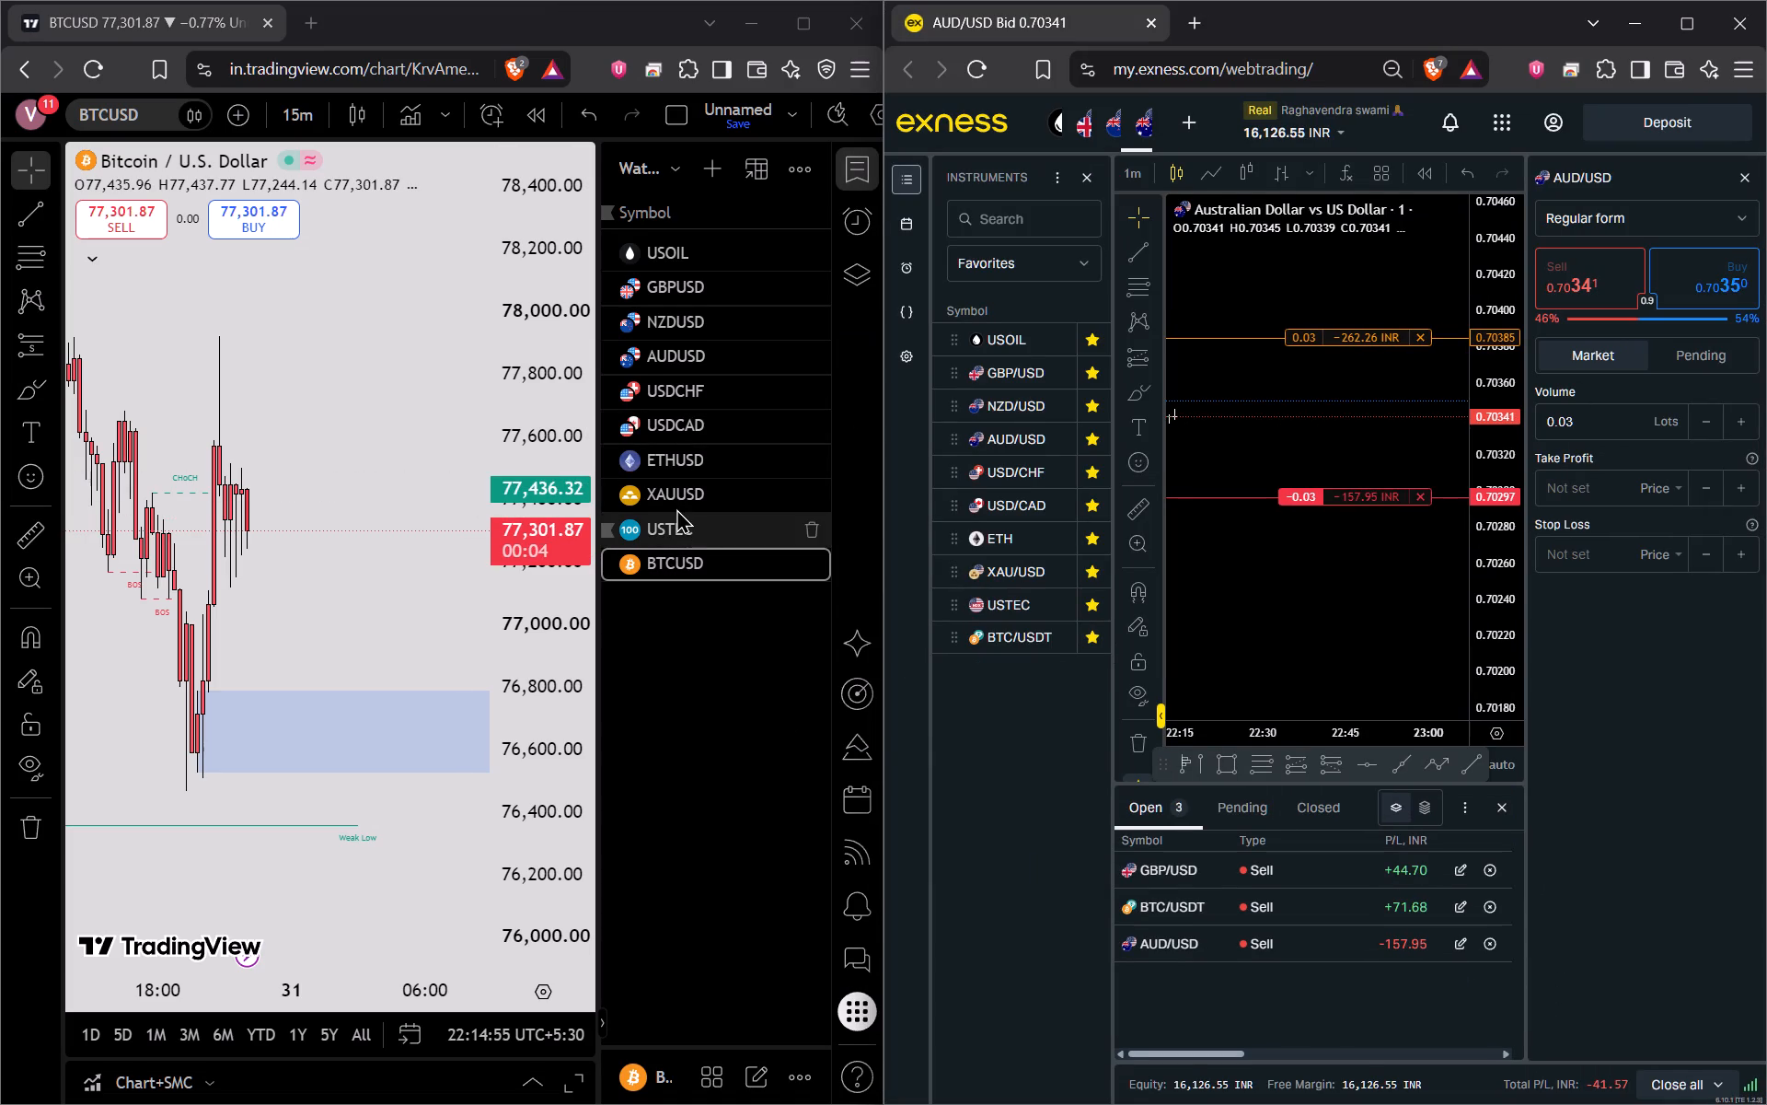
# Open AUDUSD from the TradingView watchlist and compare its short signal levels with the open AUD/USD sell position on the Exness chart.
pyautogui.click(674, 360)
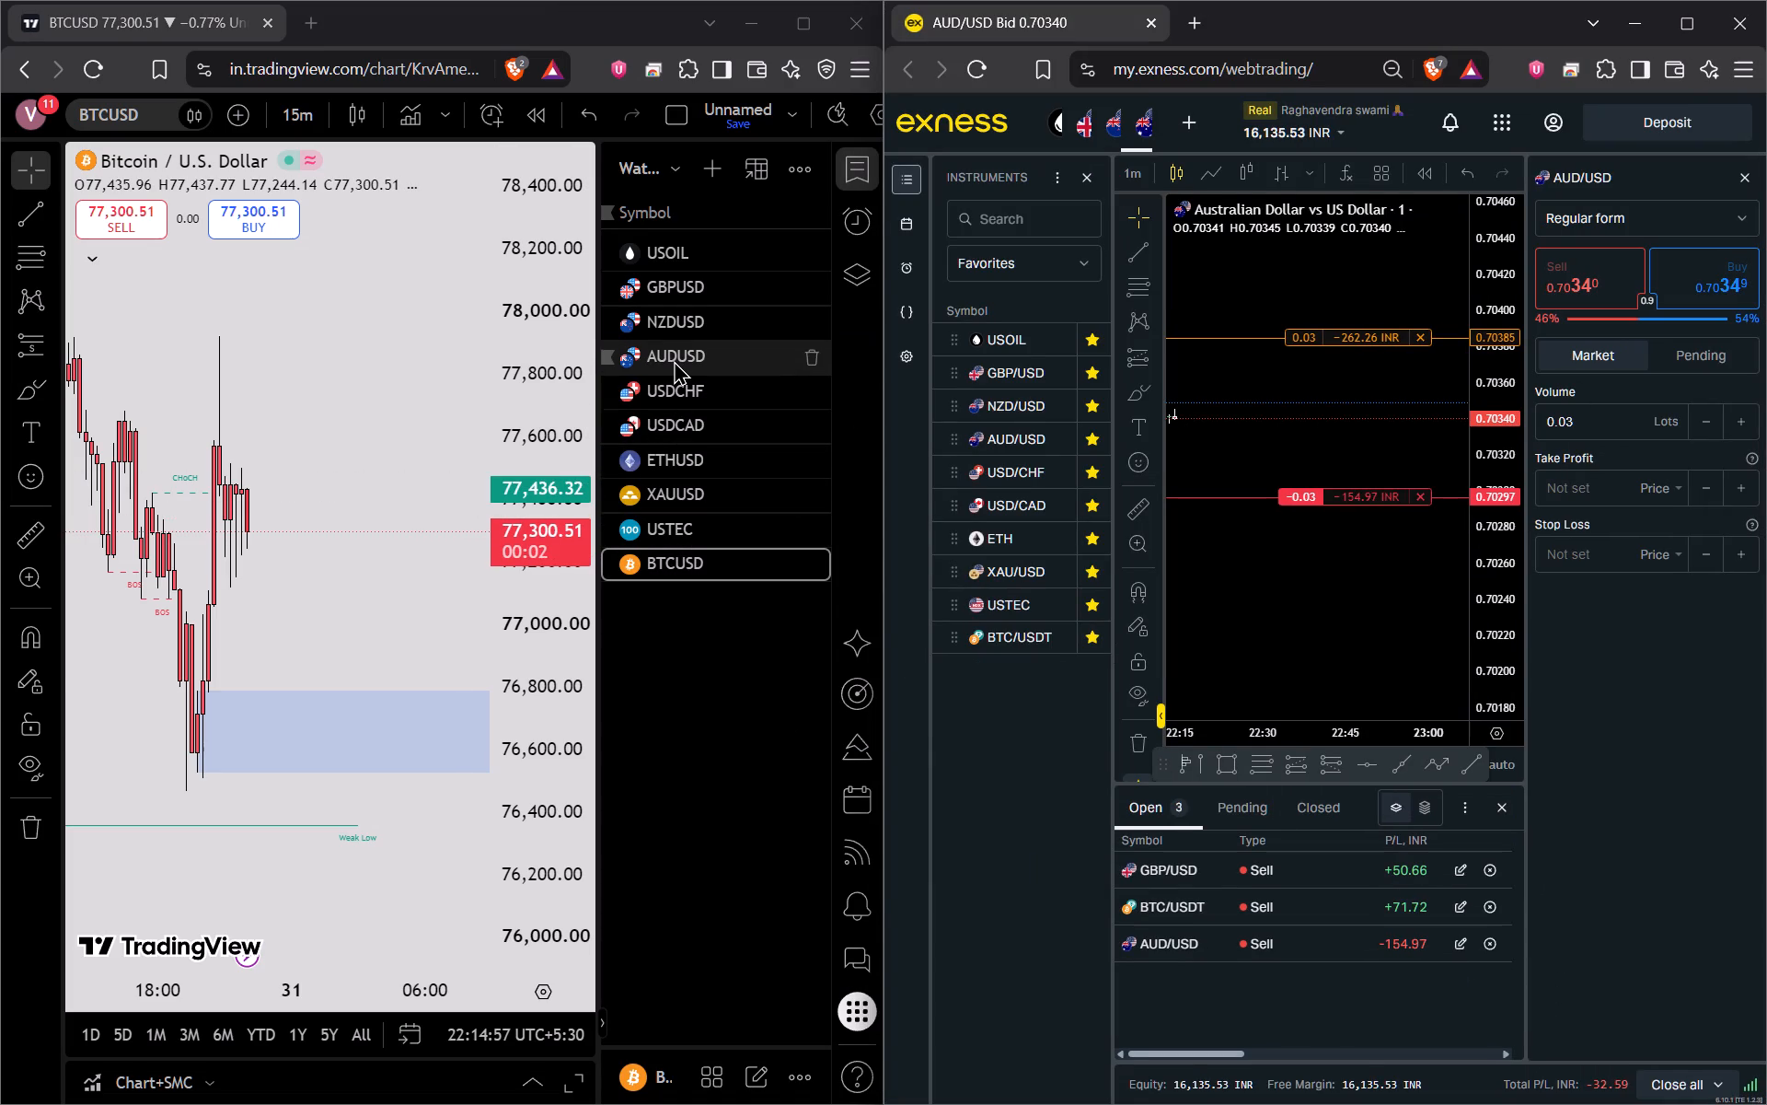
pyautogui.scroll(-5, 438, 423)
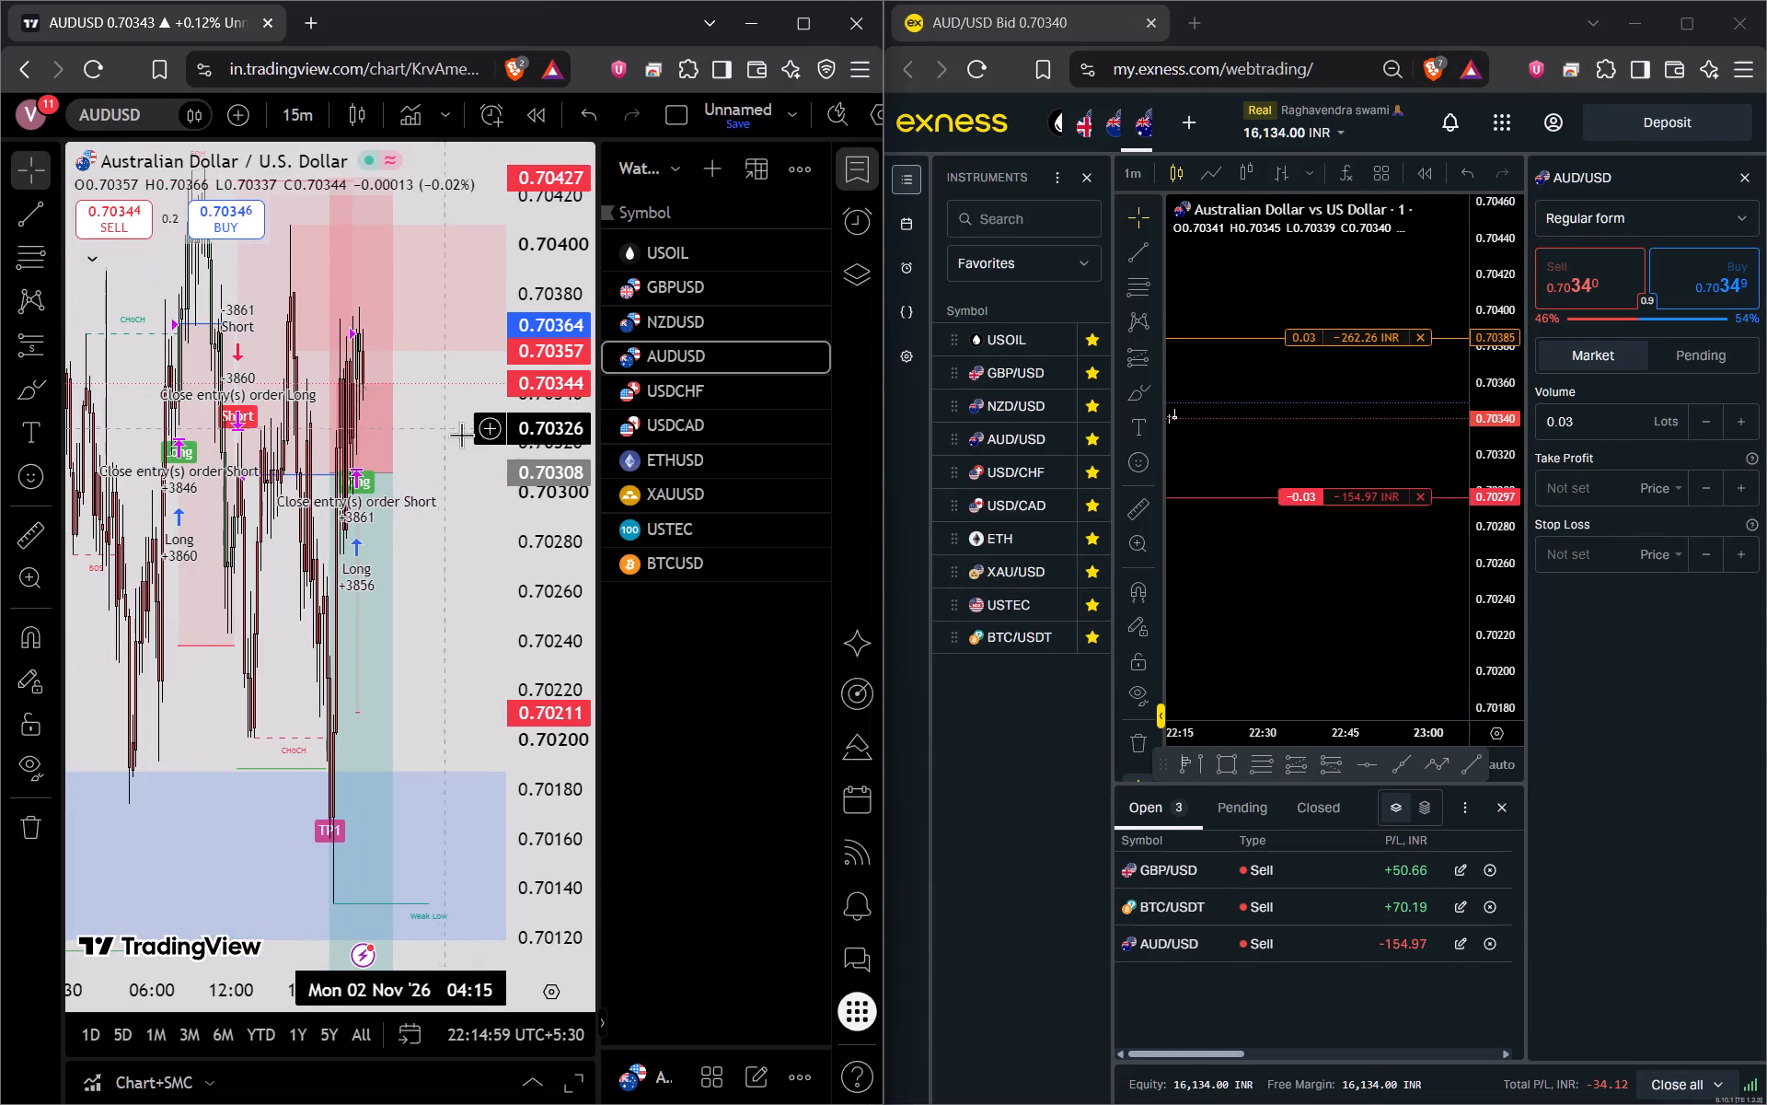
pyautogui.scroll(-7, 550, 505)
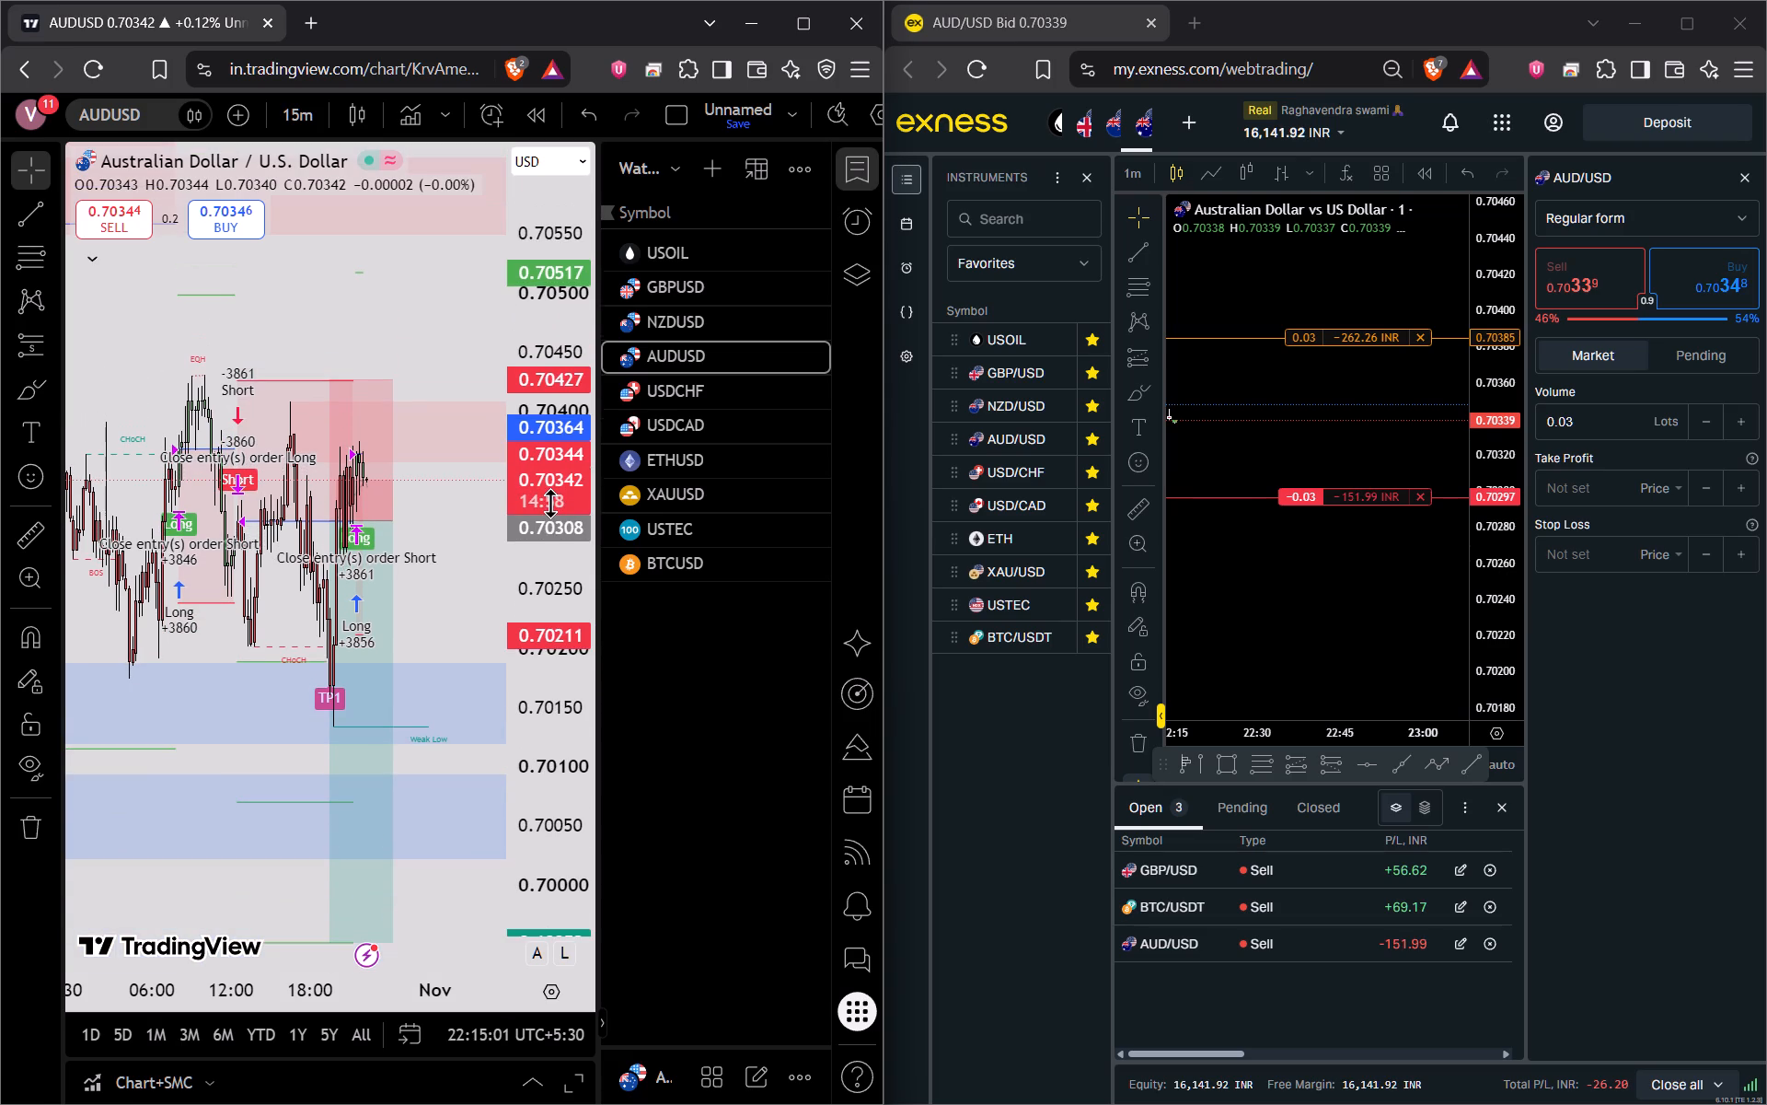
pyautogui.moveTo(1244, 608); pyautogui.dragTo(1300, 616)
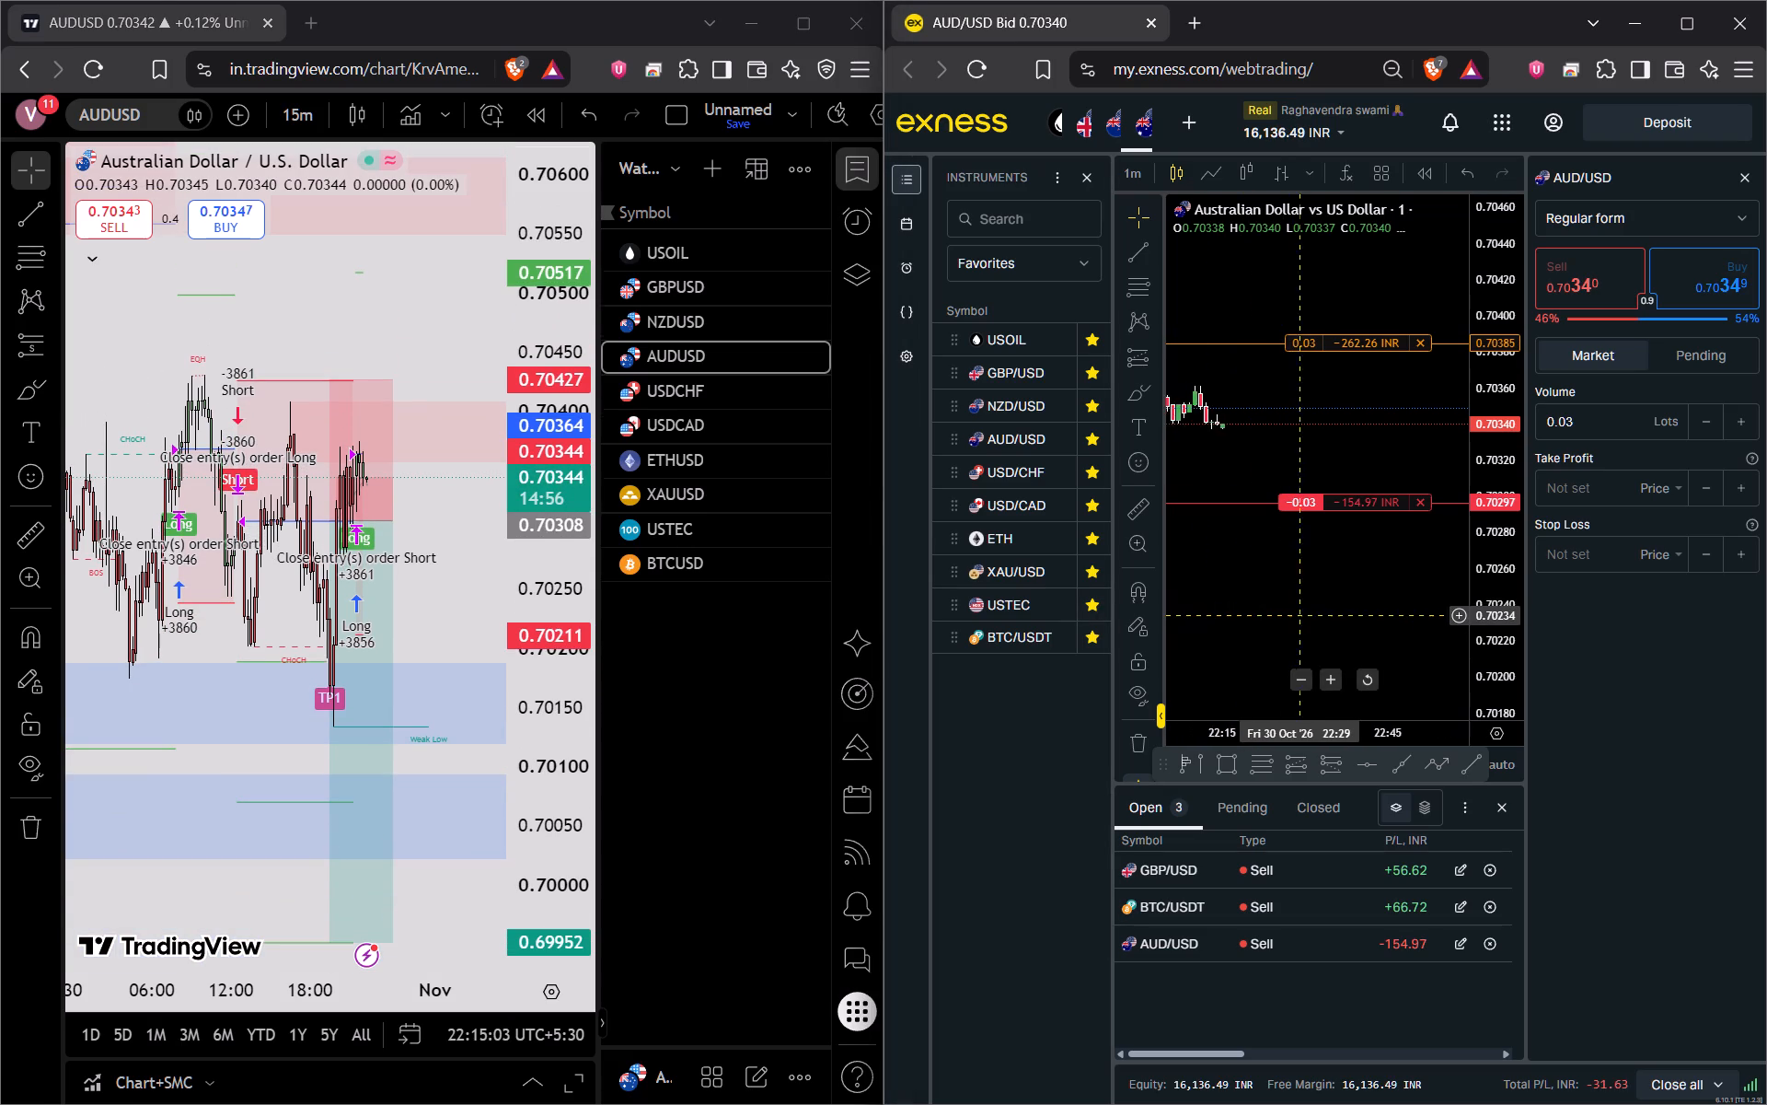
pyautogui.moveTo(1300, 616); pyautogui.dragTo(1334, 620)
pyautogui.moveTo(1264, 603); pyautogui.dragTo(1303, 611)
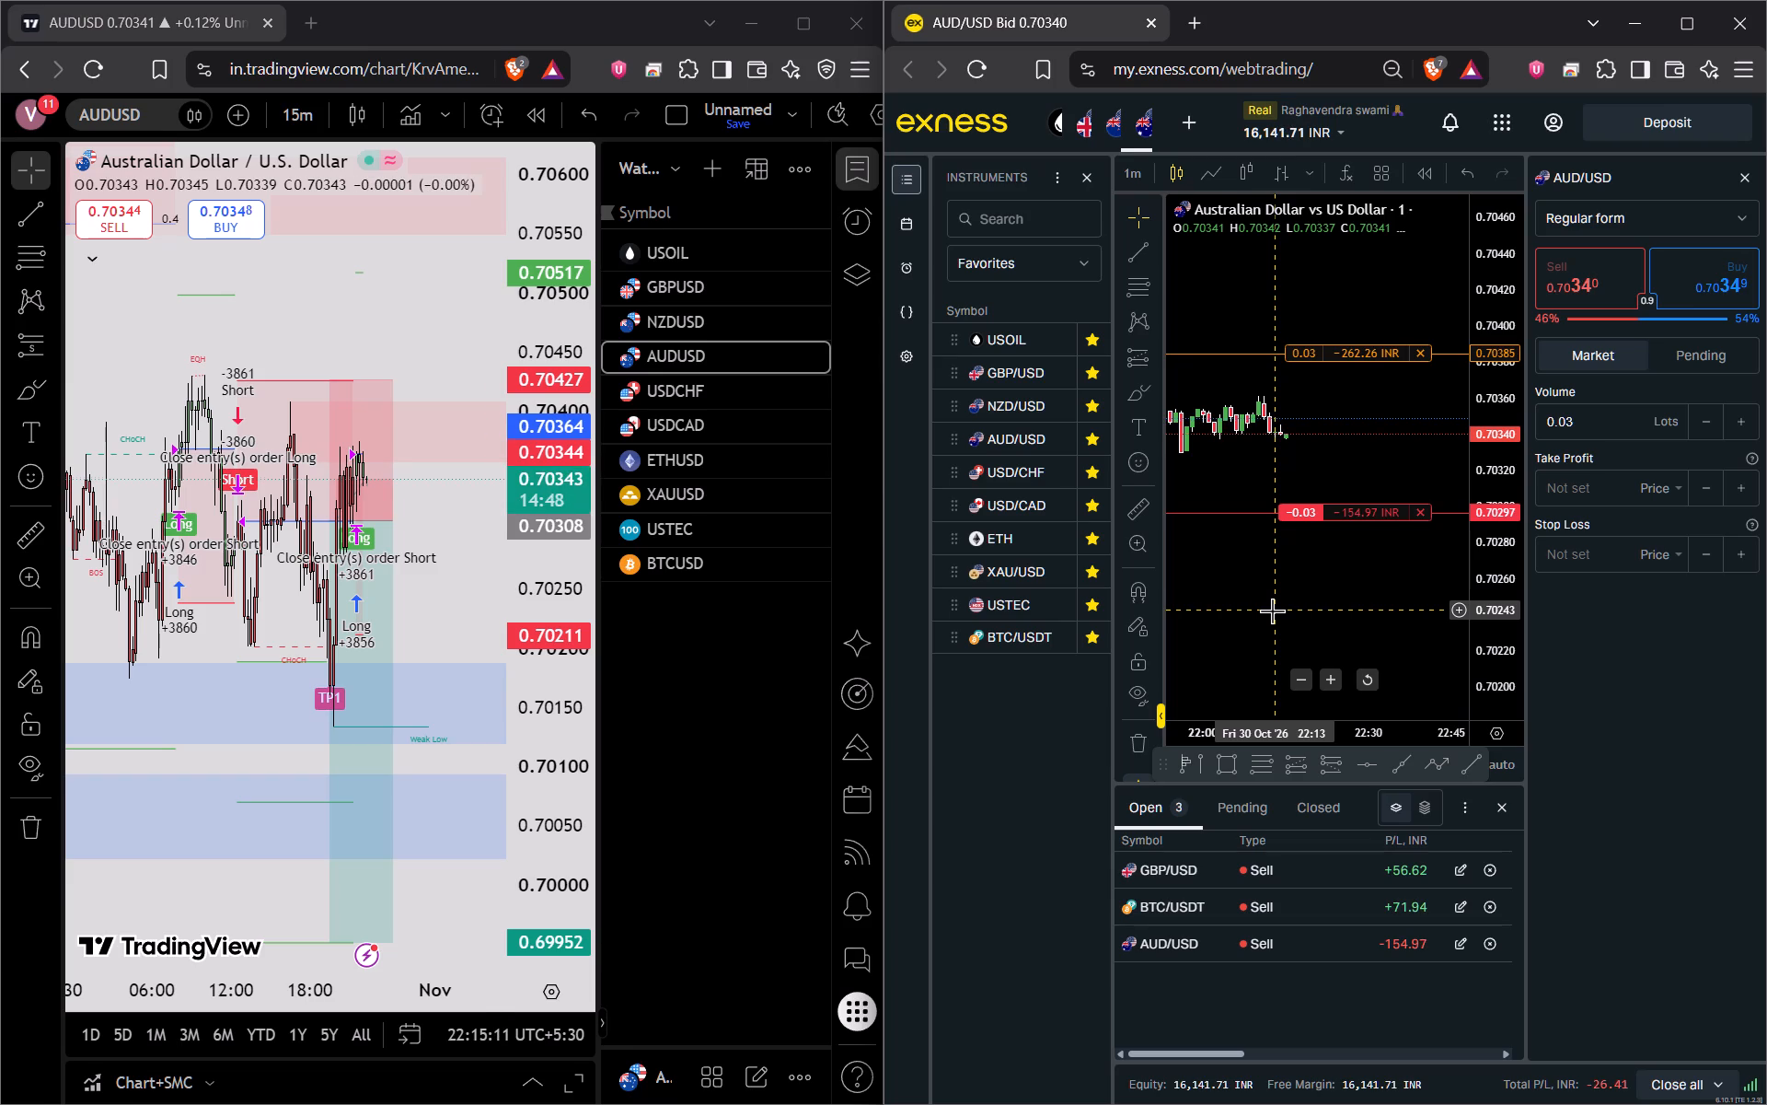
pyautogui.moveTo(445, 626); pyautogui.dragTo(400, 551)
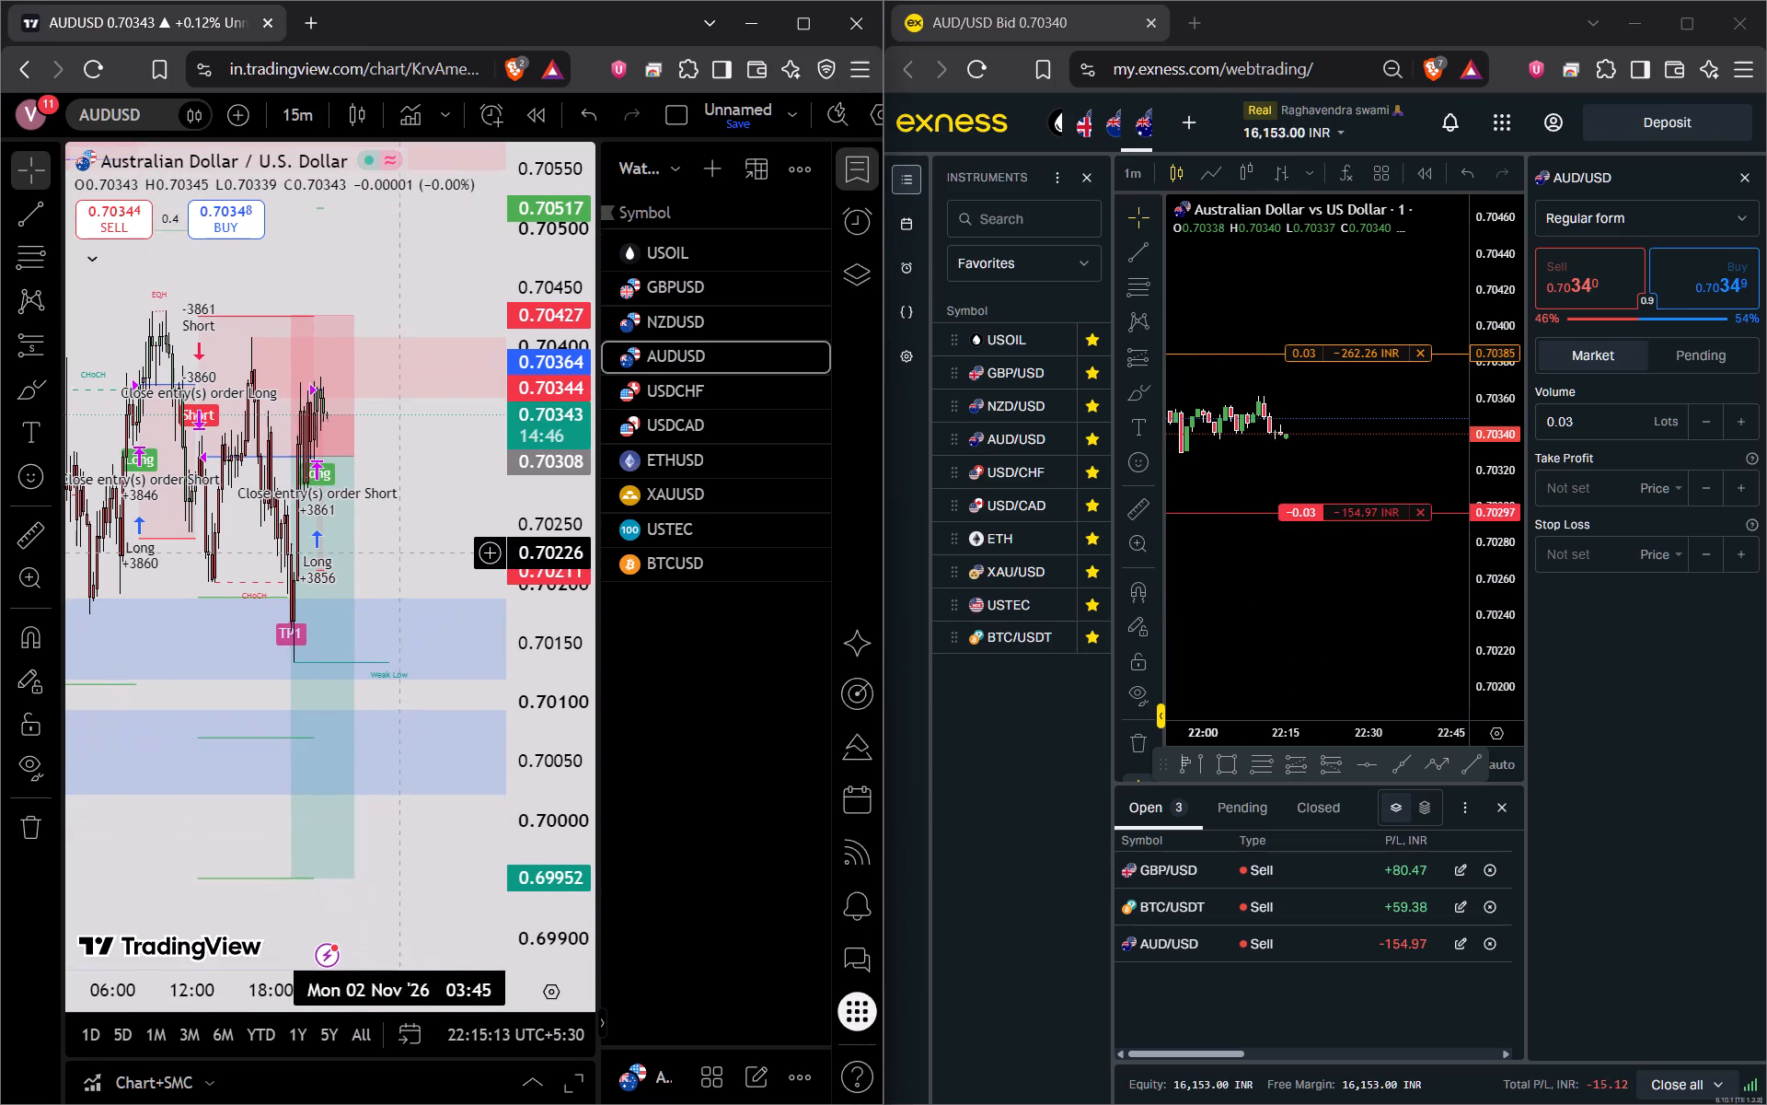
pyautogui.moveTo(400, 551); pyautogui.dragTo(403, 548)
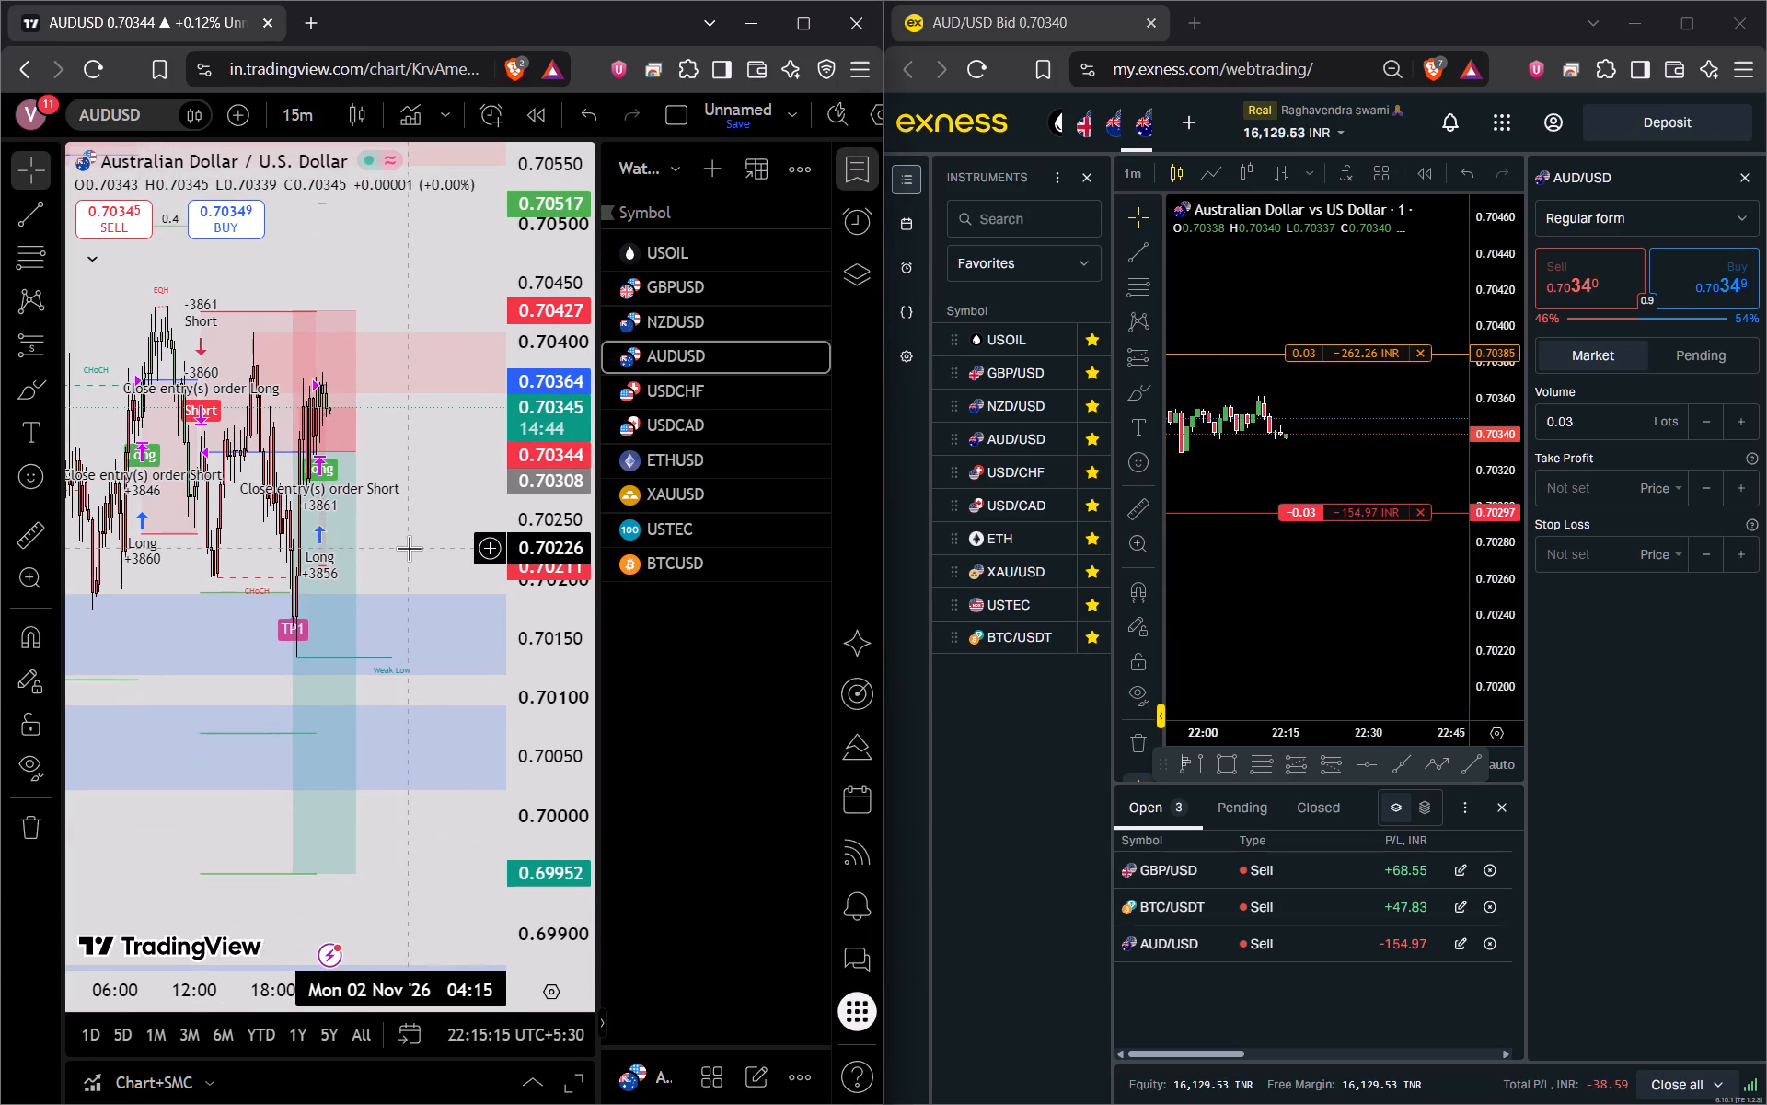
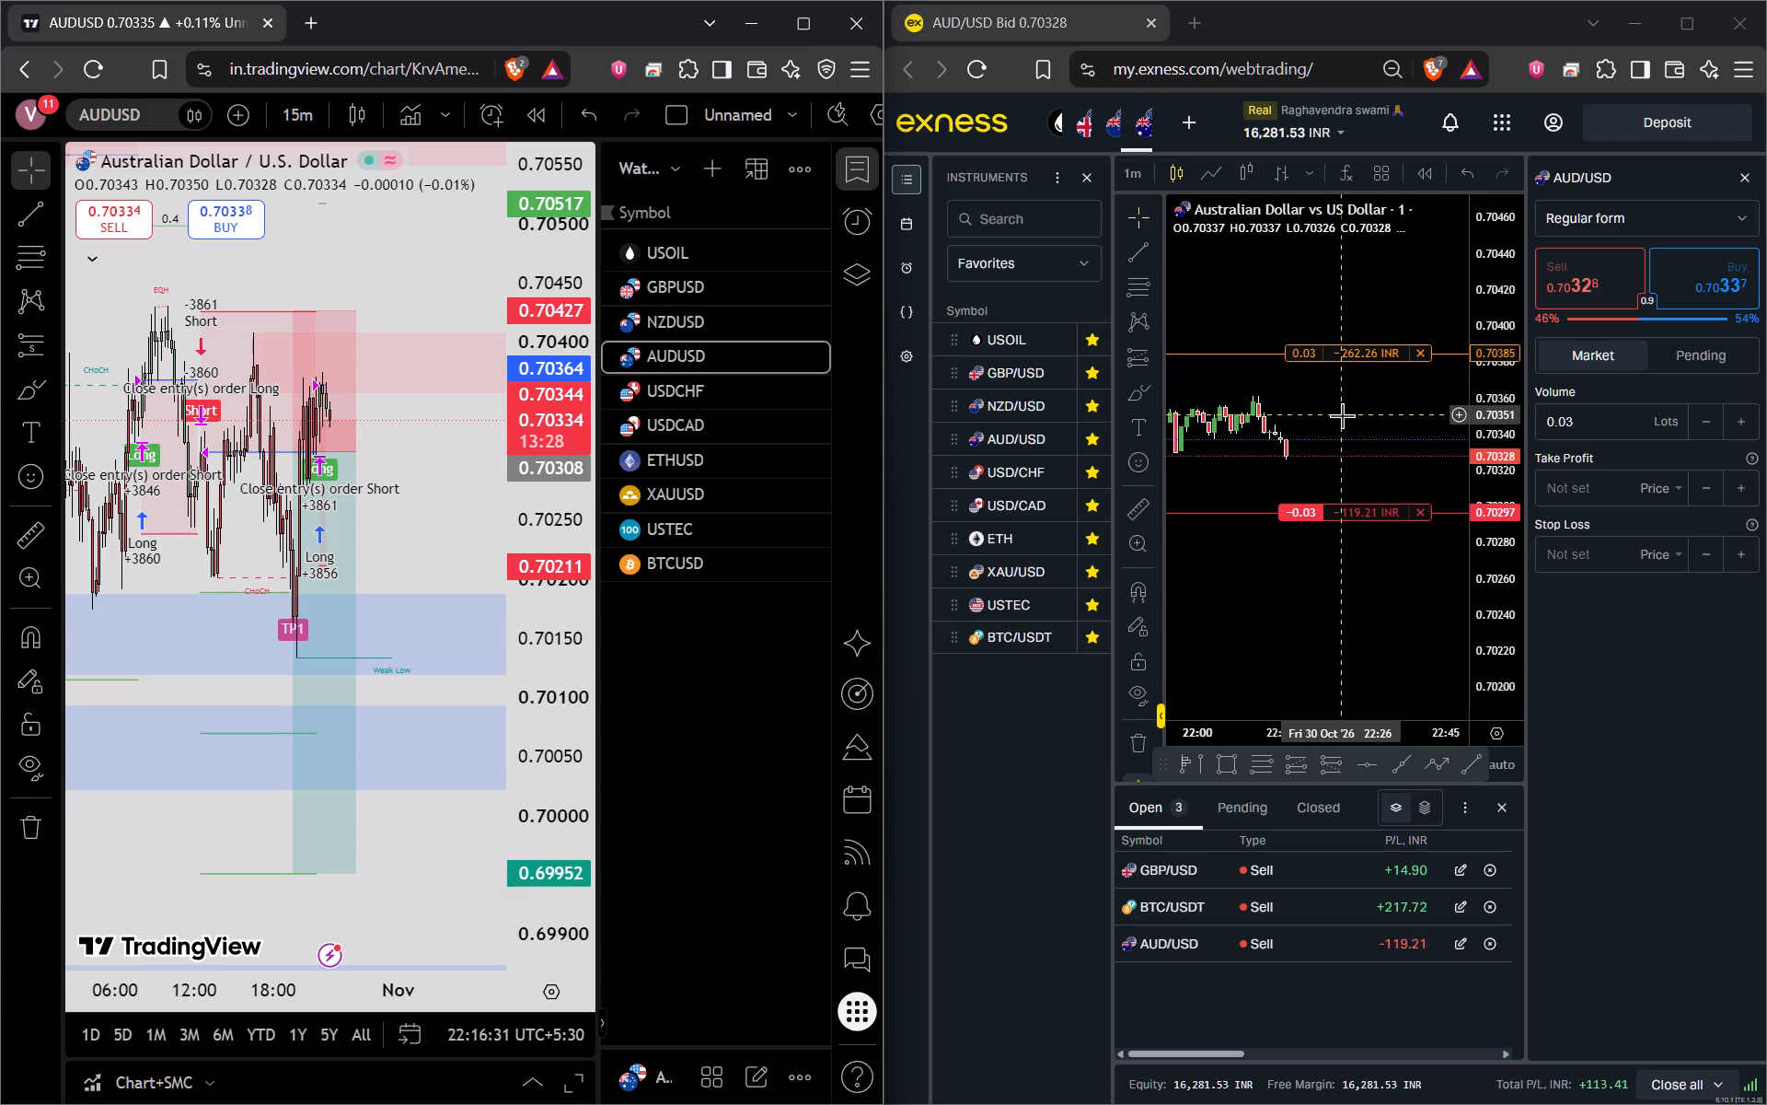
# Examine the recent 1-minute AUD/USD price history around the open sell position's entry and stop-loss levels.
pyautogui.scroll(-6, 1342, 415)
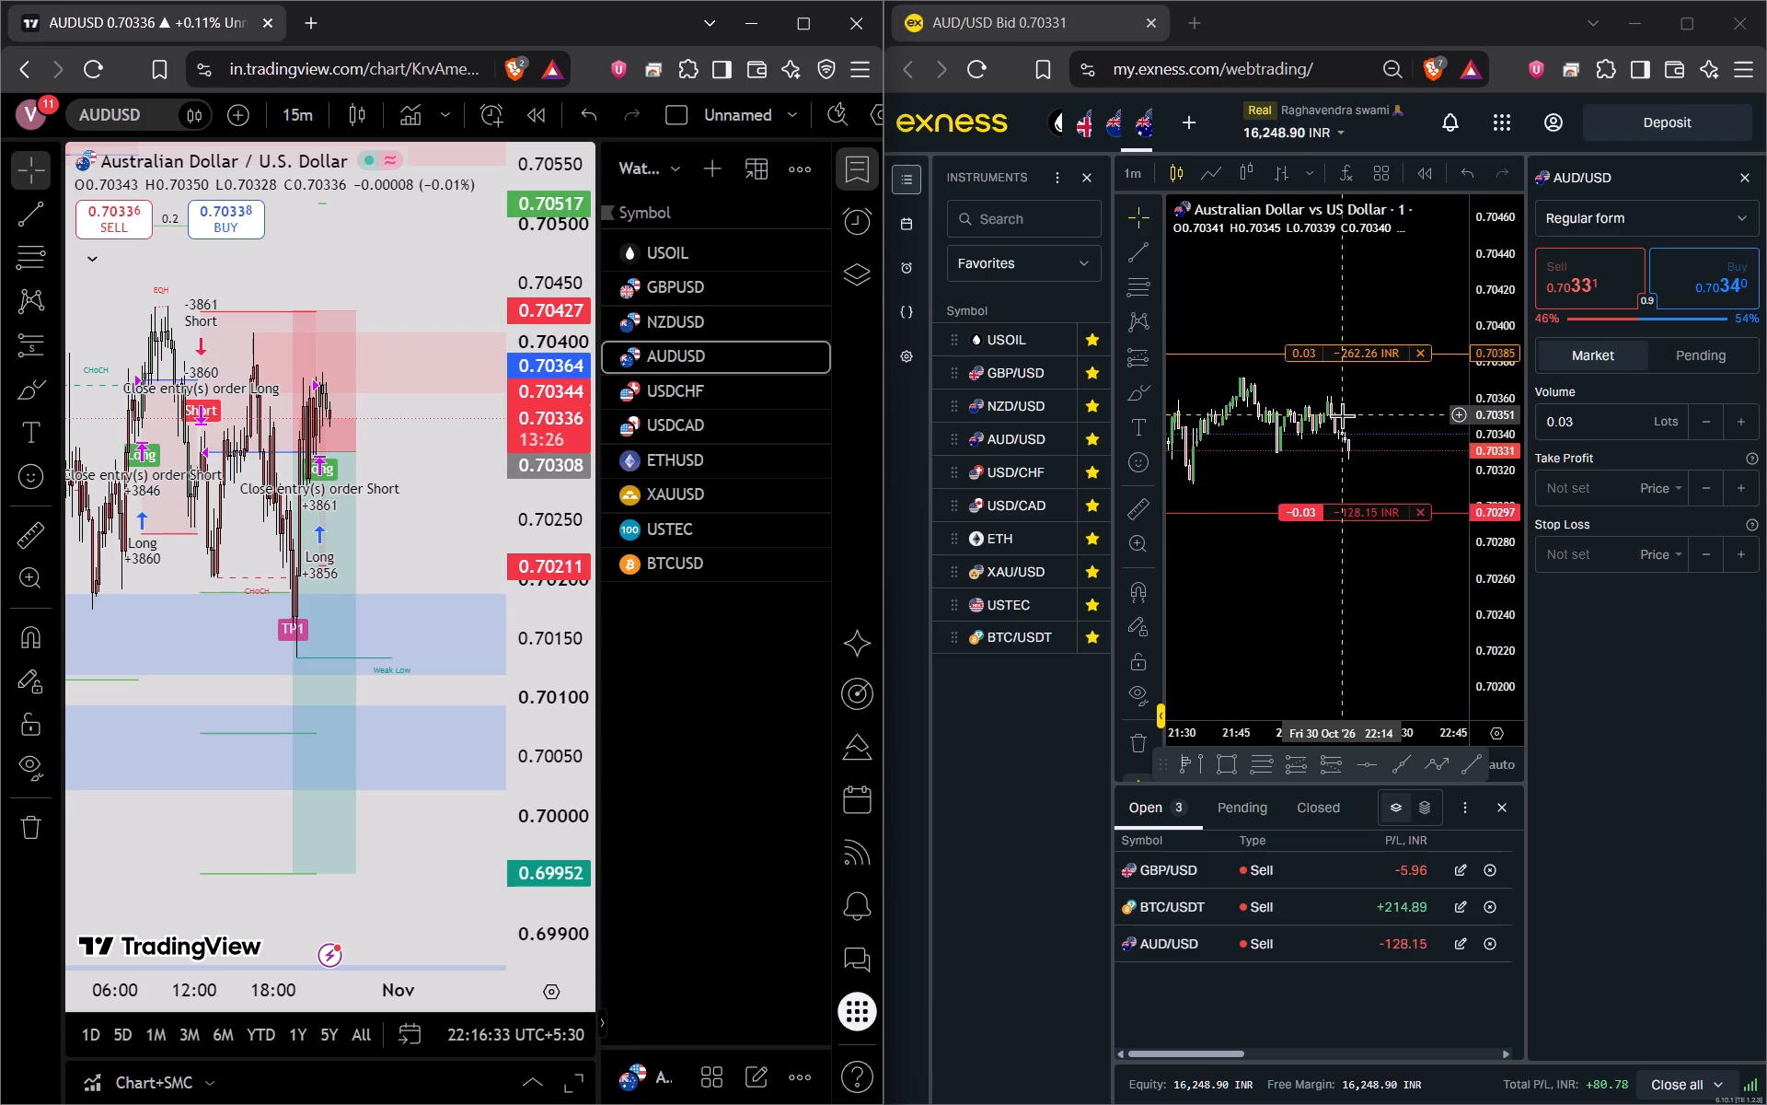
pyautogui.scroll(-6, 1342, 415)
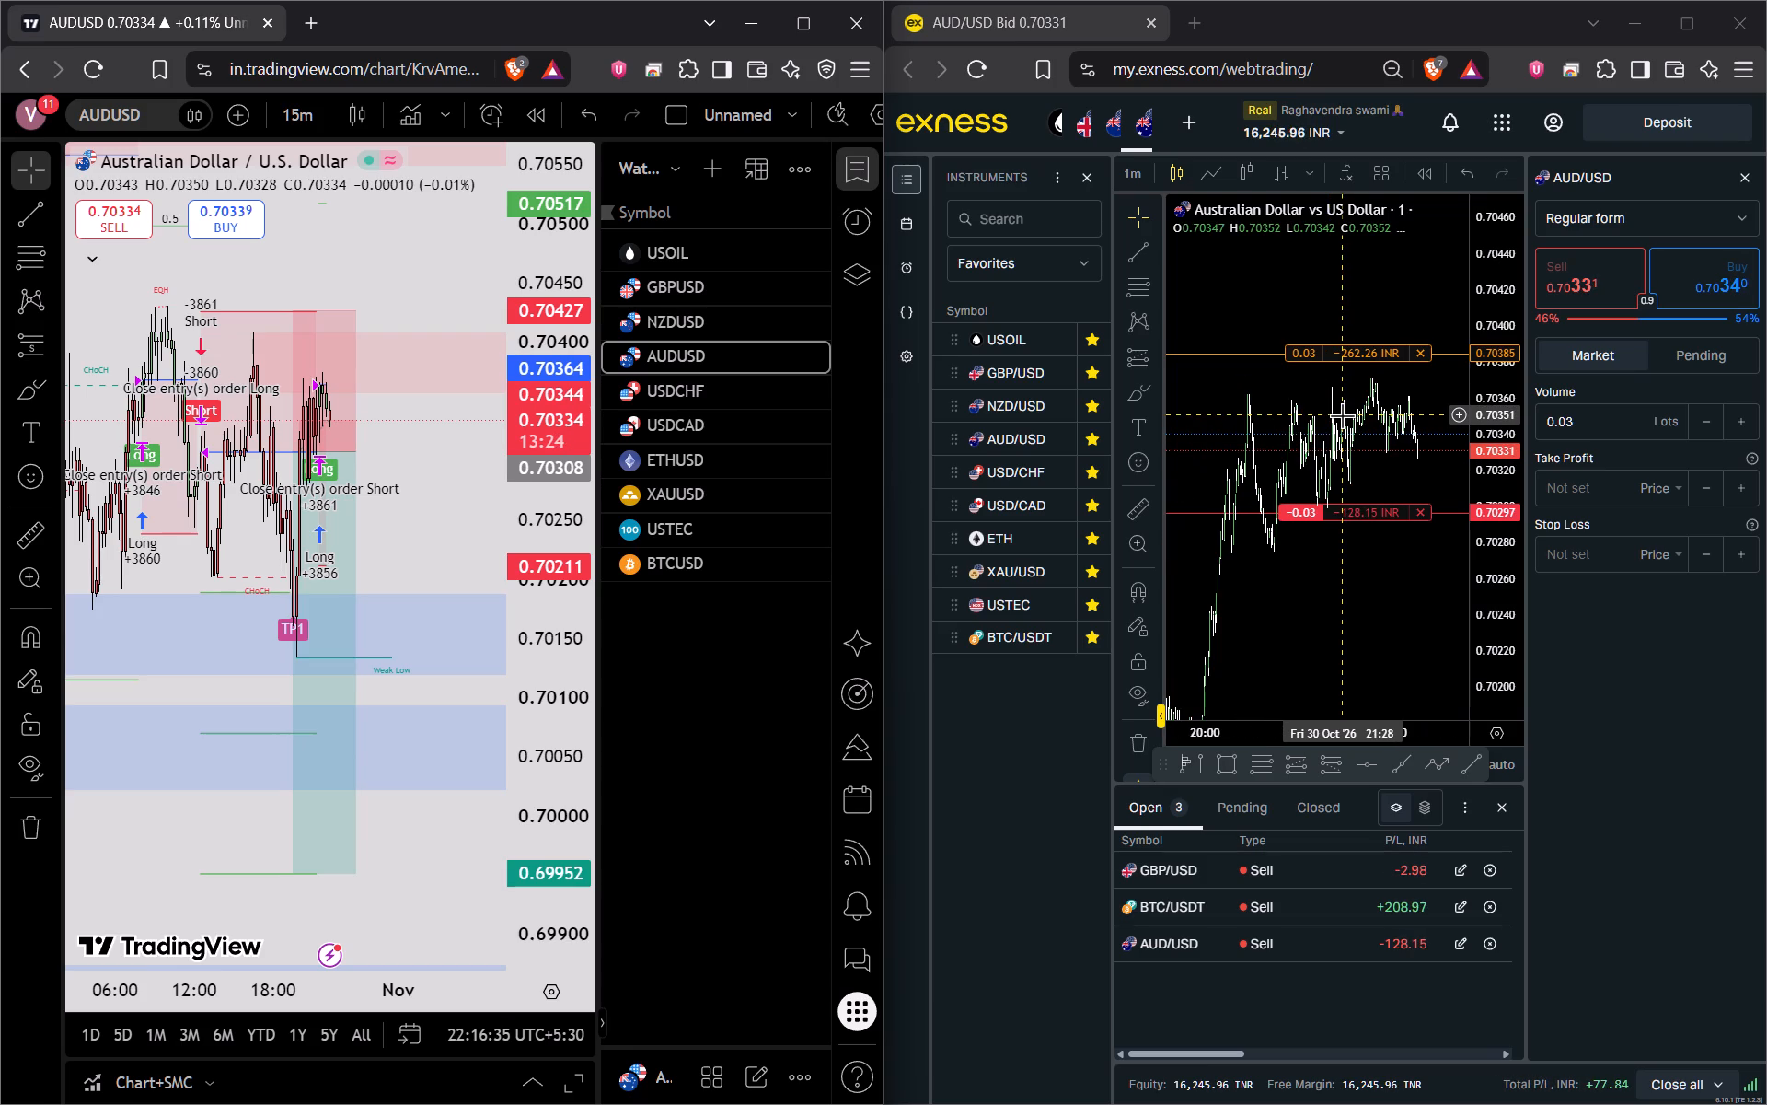
pyautogui.scroll(11, 1342, 415)
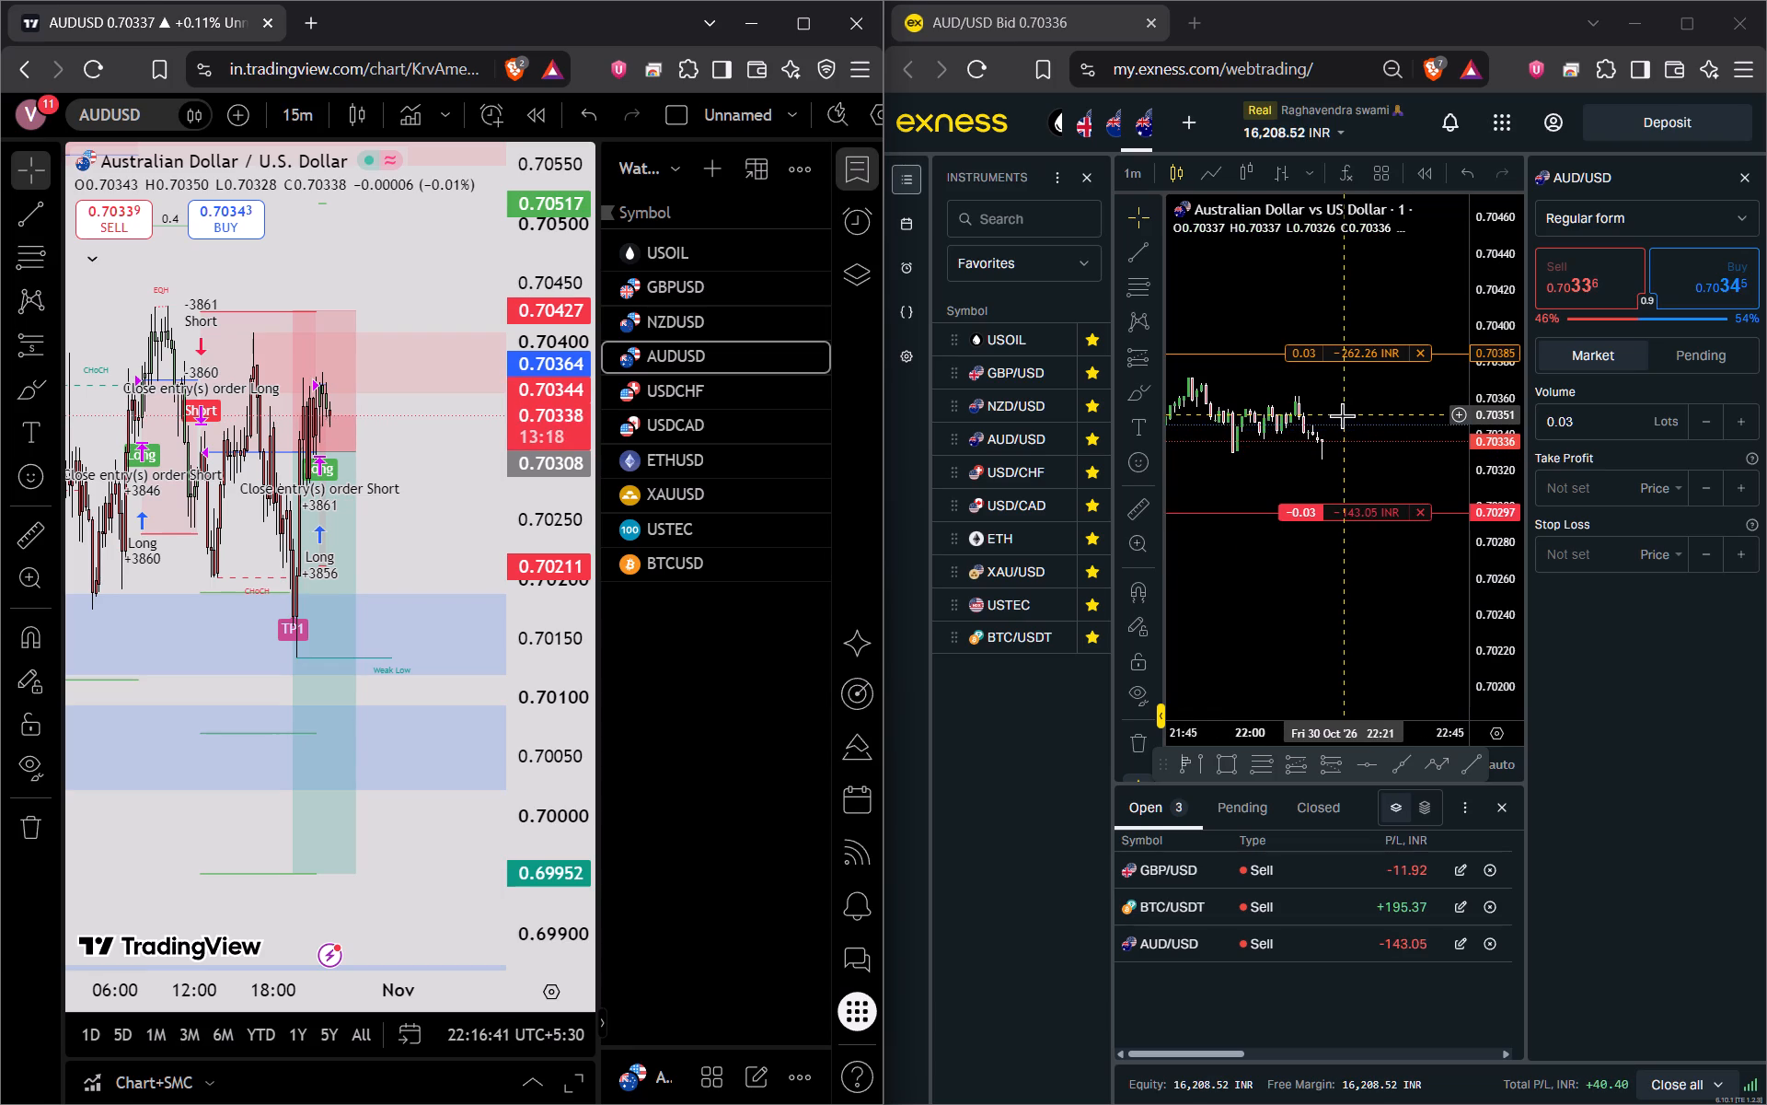
# Open the chart of the open GBP/USD sell position in a maximised Exness window and inspect its entry and stop-loss levels.
pyautogui.click(1194, 866)
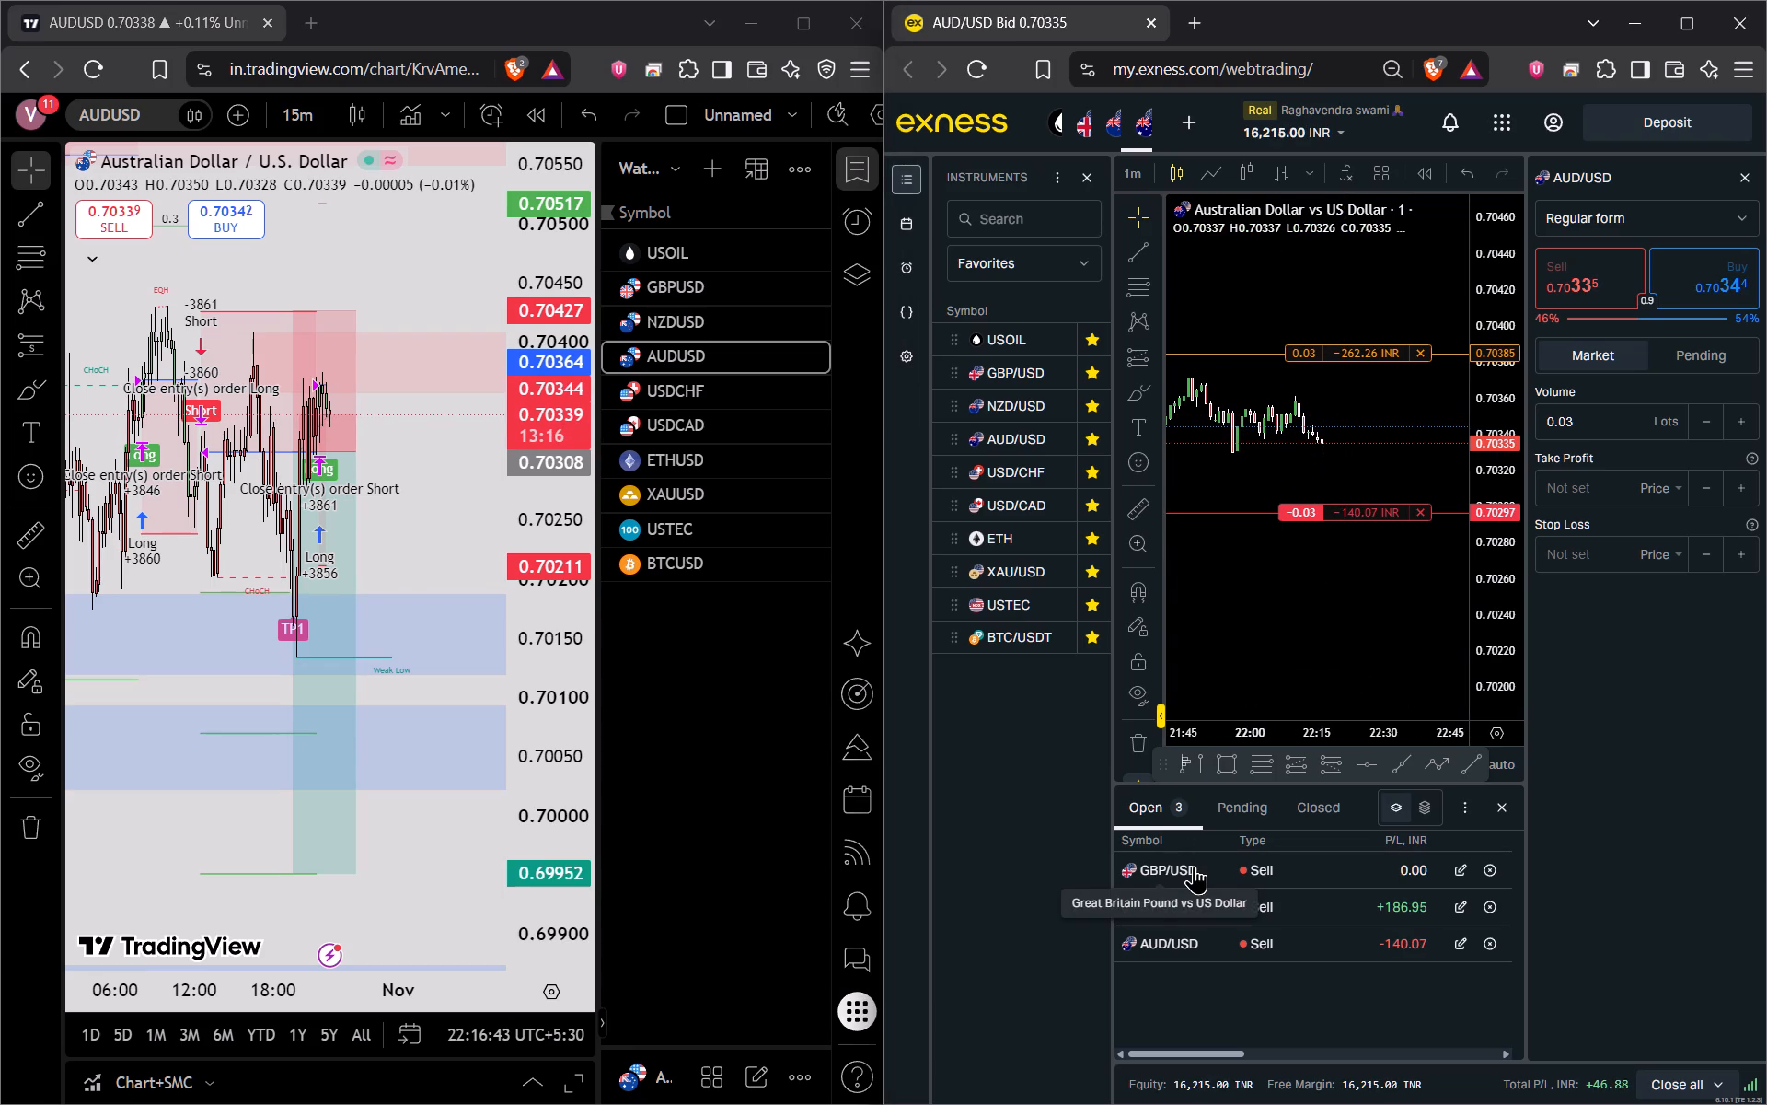
pyautogui.click(1686, 29)
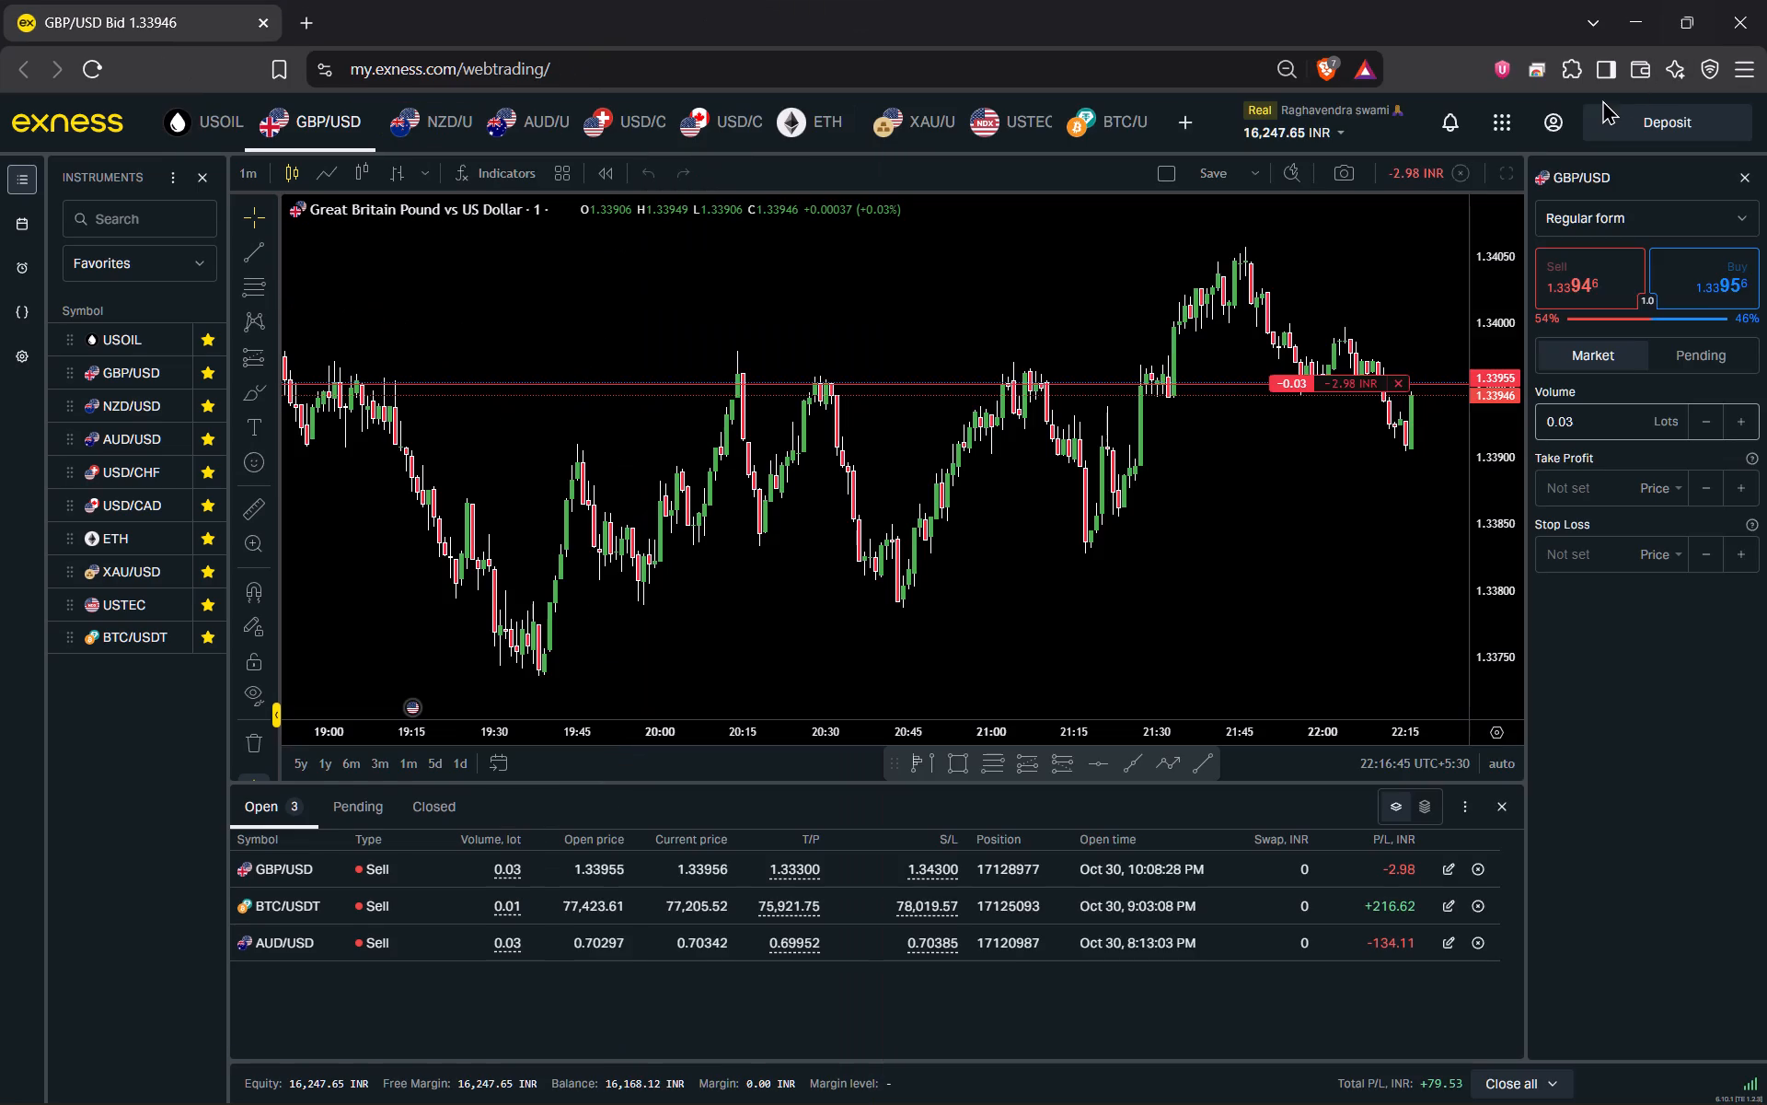
pyautogui.moveTo(1350, 601); pyautogui.dragTo(1011, 683)
pyautogui.moveTo(1494, 348); pyautogui.dragTo(1492, 422)
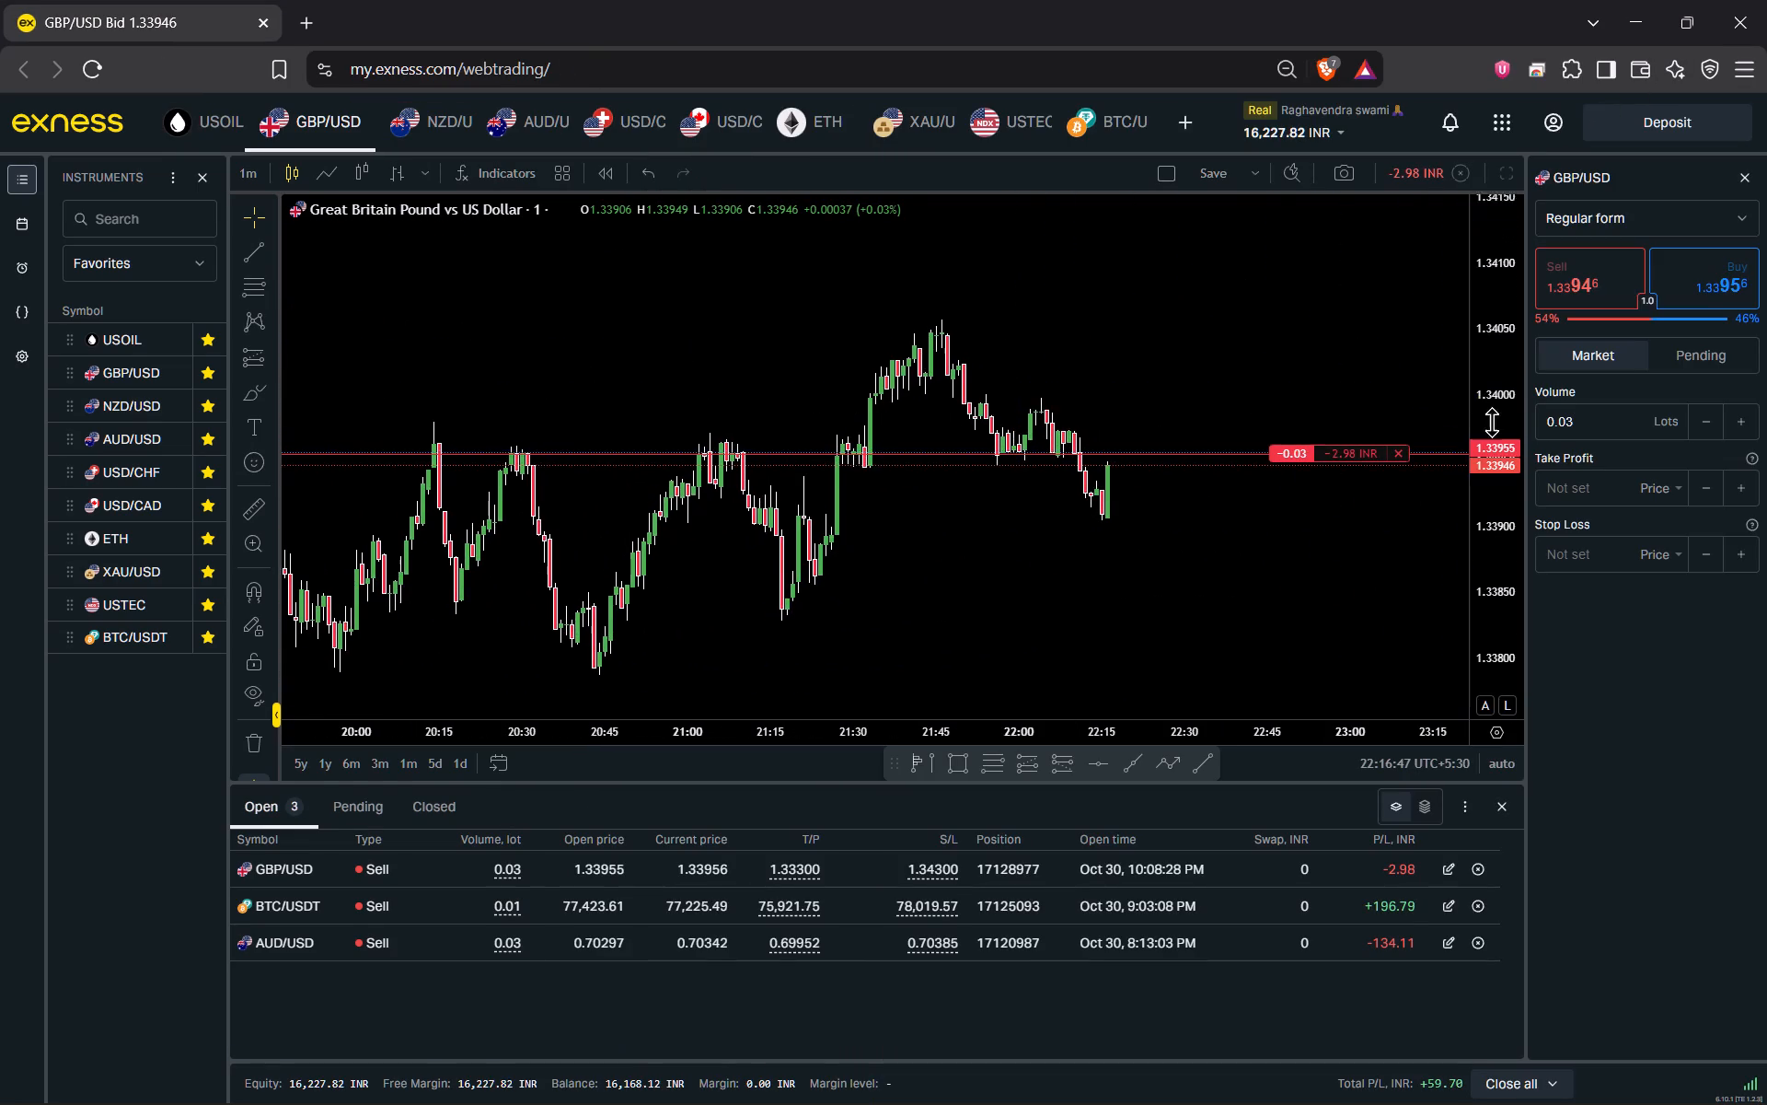
pyautogui.moveTo(1492, 422); pyautogui.dragTo(1490, 605)
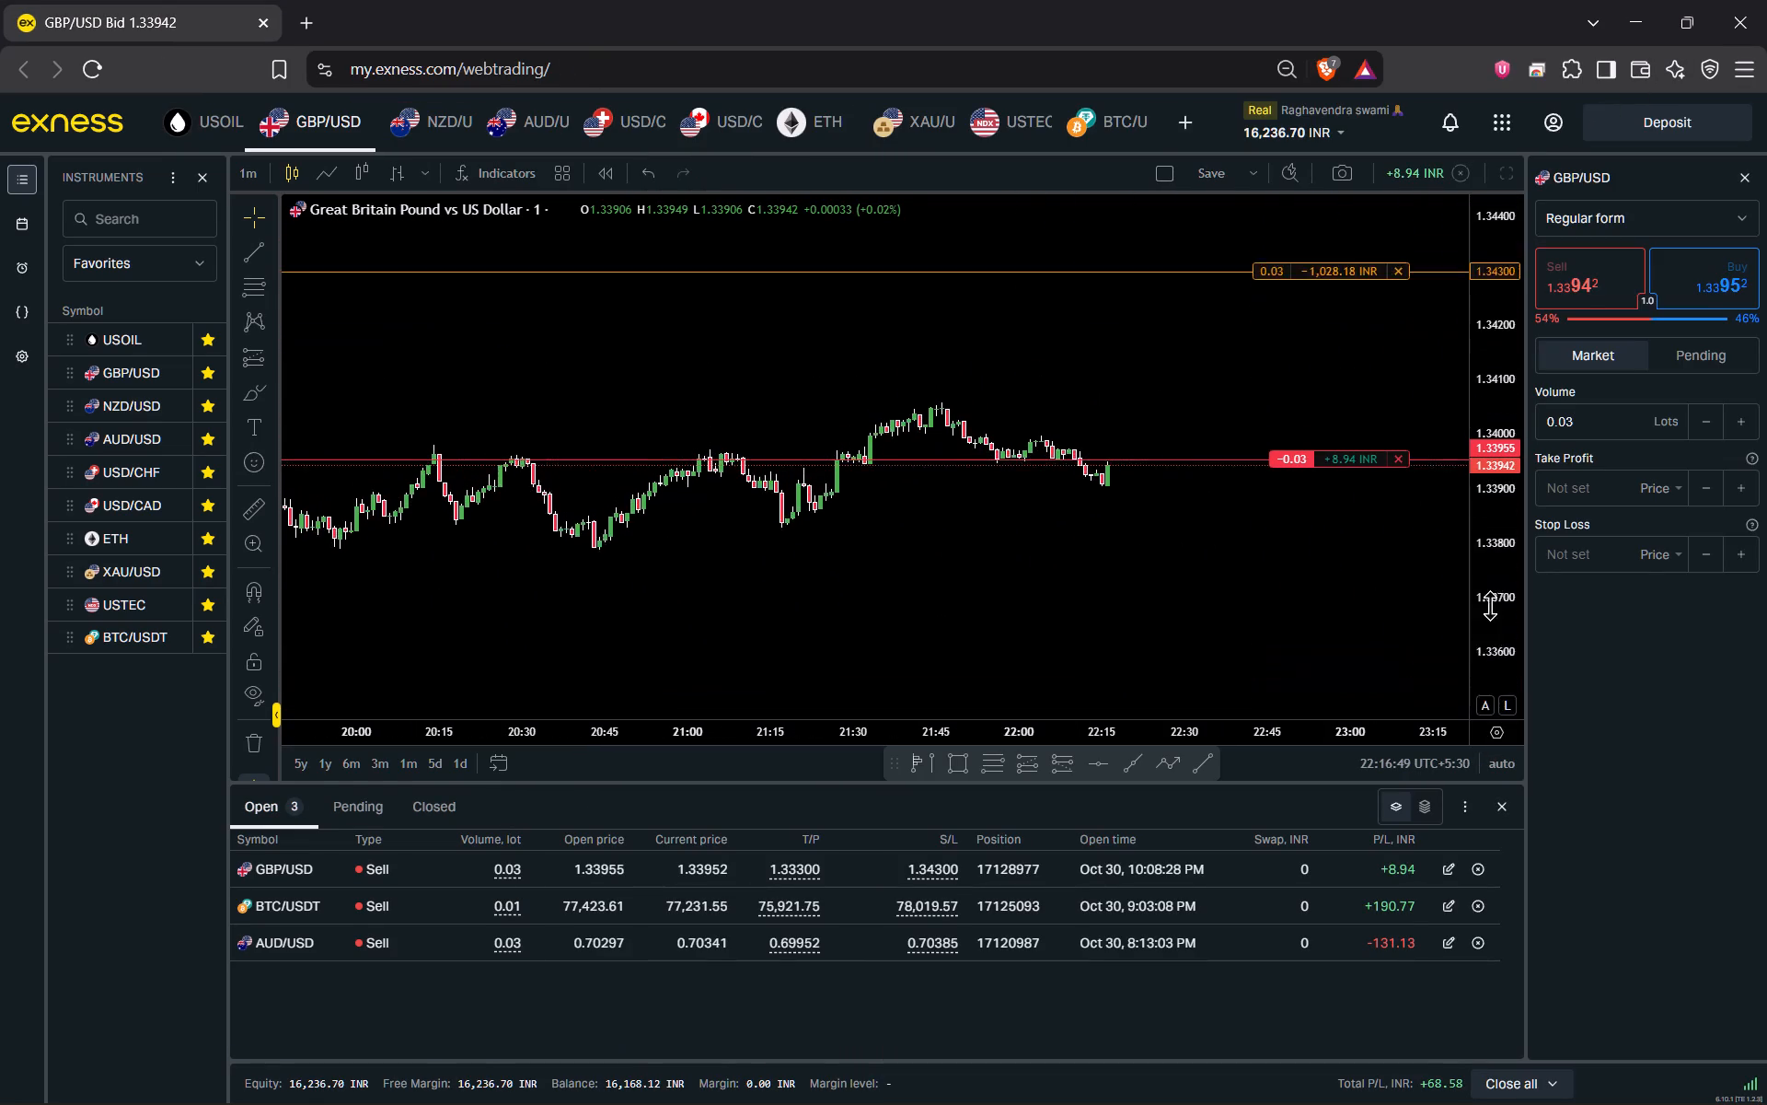
pyautogui.moveTo(1490, 605); pyautogui.dragTo(1461, 360)
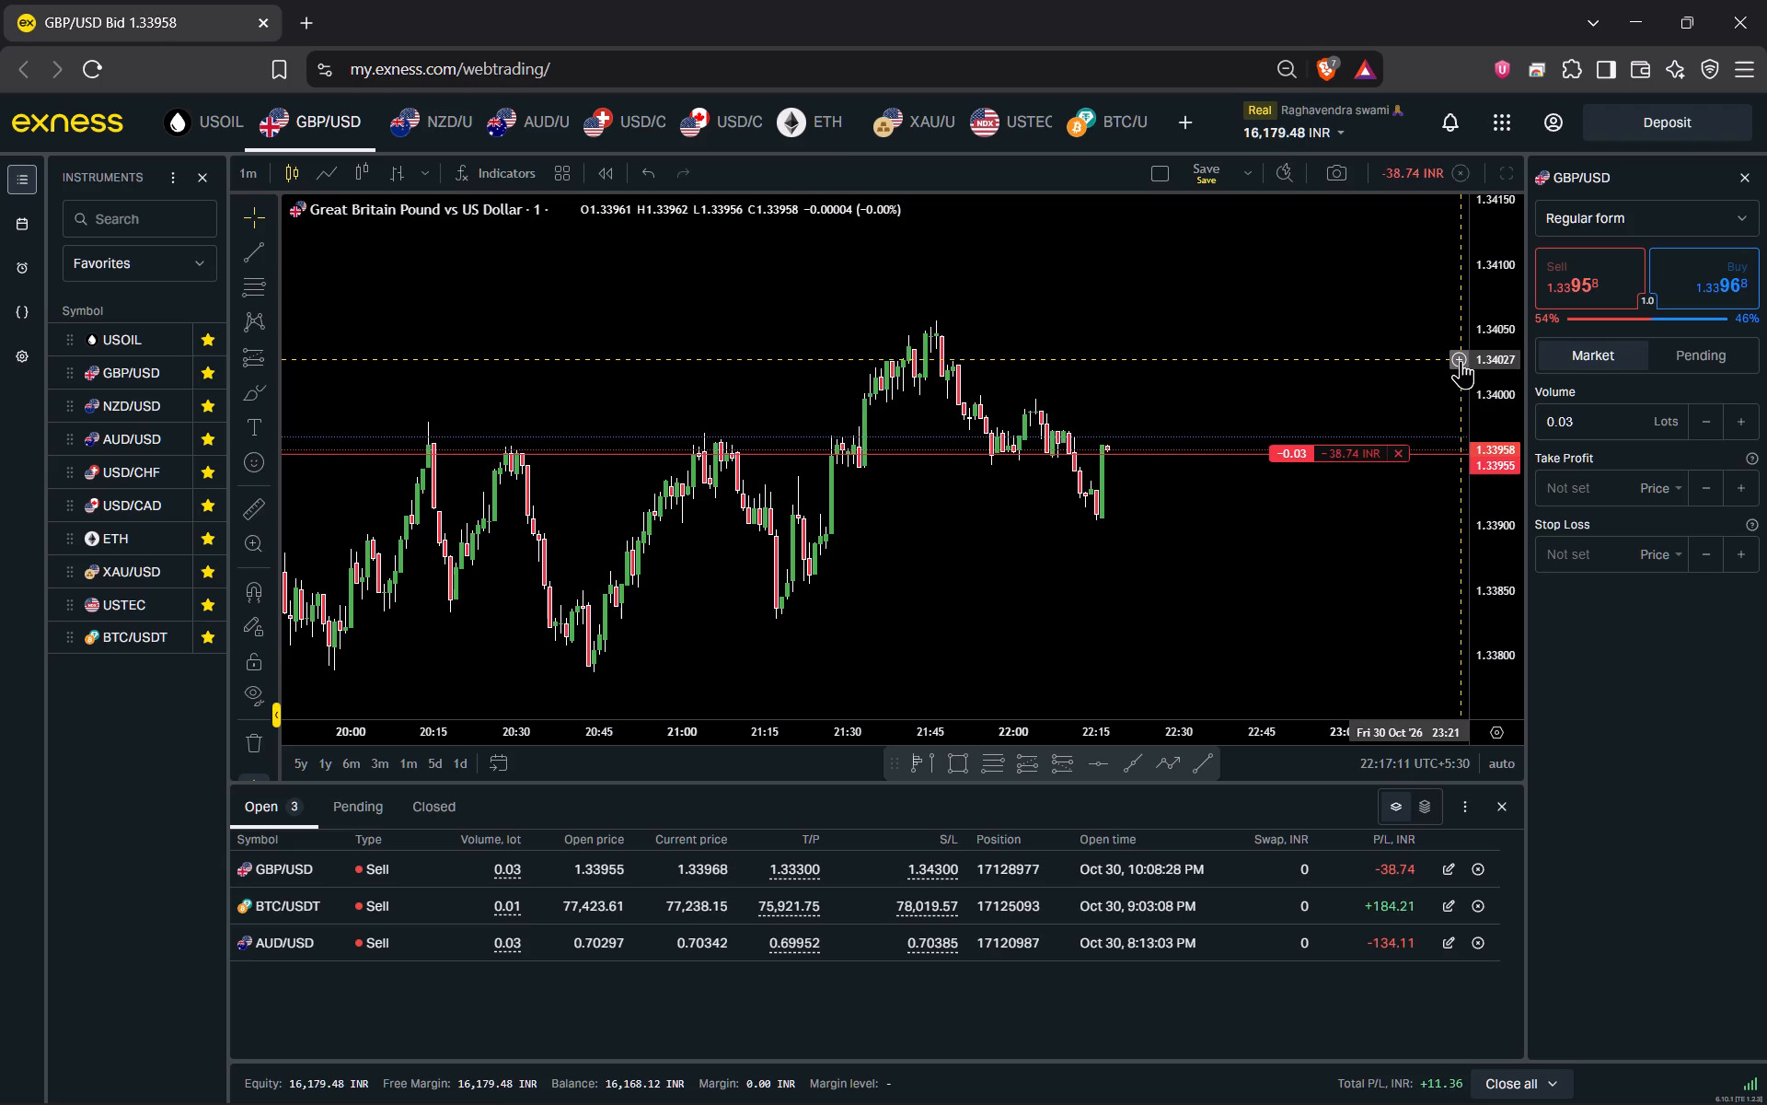
# Open the chart of the open BTC/USDT sell position and examine the price action around its entry, stop-loss and take-profit levels.
pyautogui.click(296, 911)
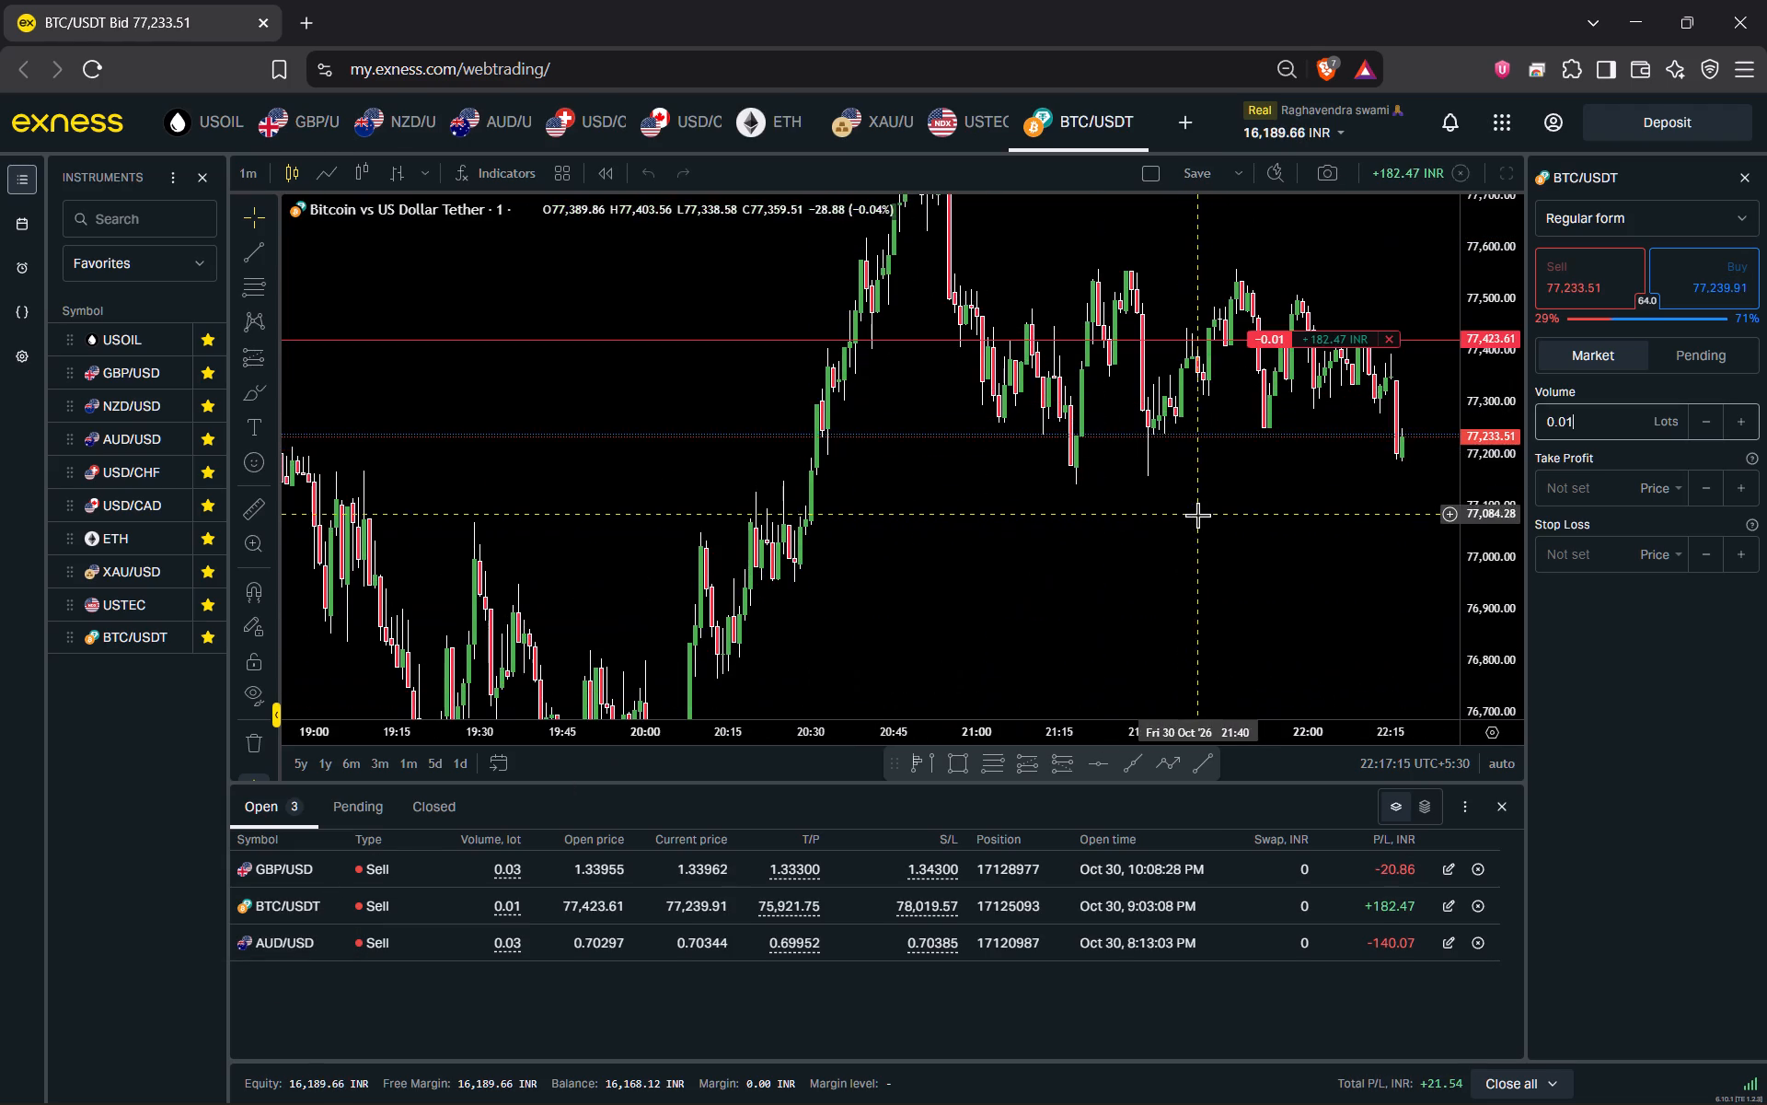
pyautogui.moveTo(1181, 541); pyautogui.dragTo(848, 541)
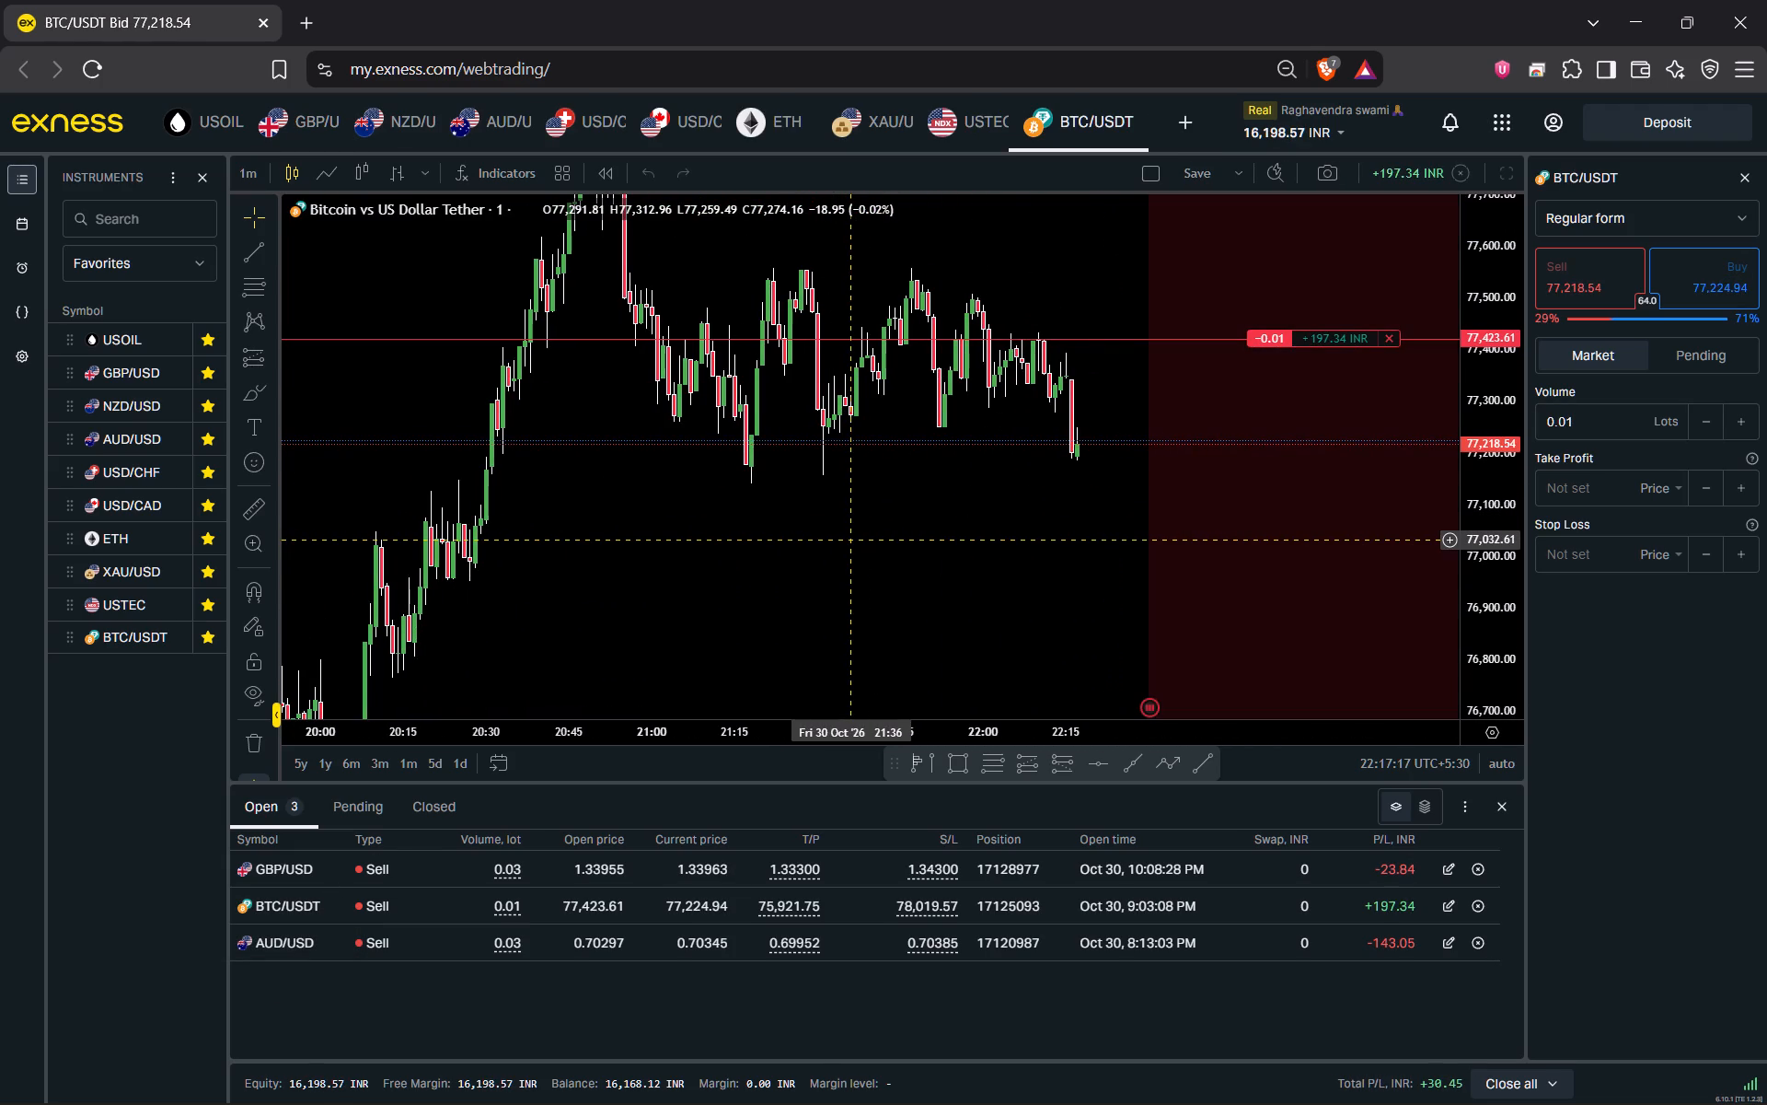
pyautogui.moveTo(848, 541); pyautogui.dragTo(883, 714)
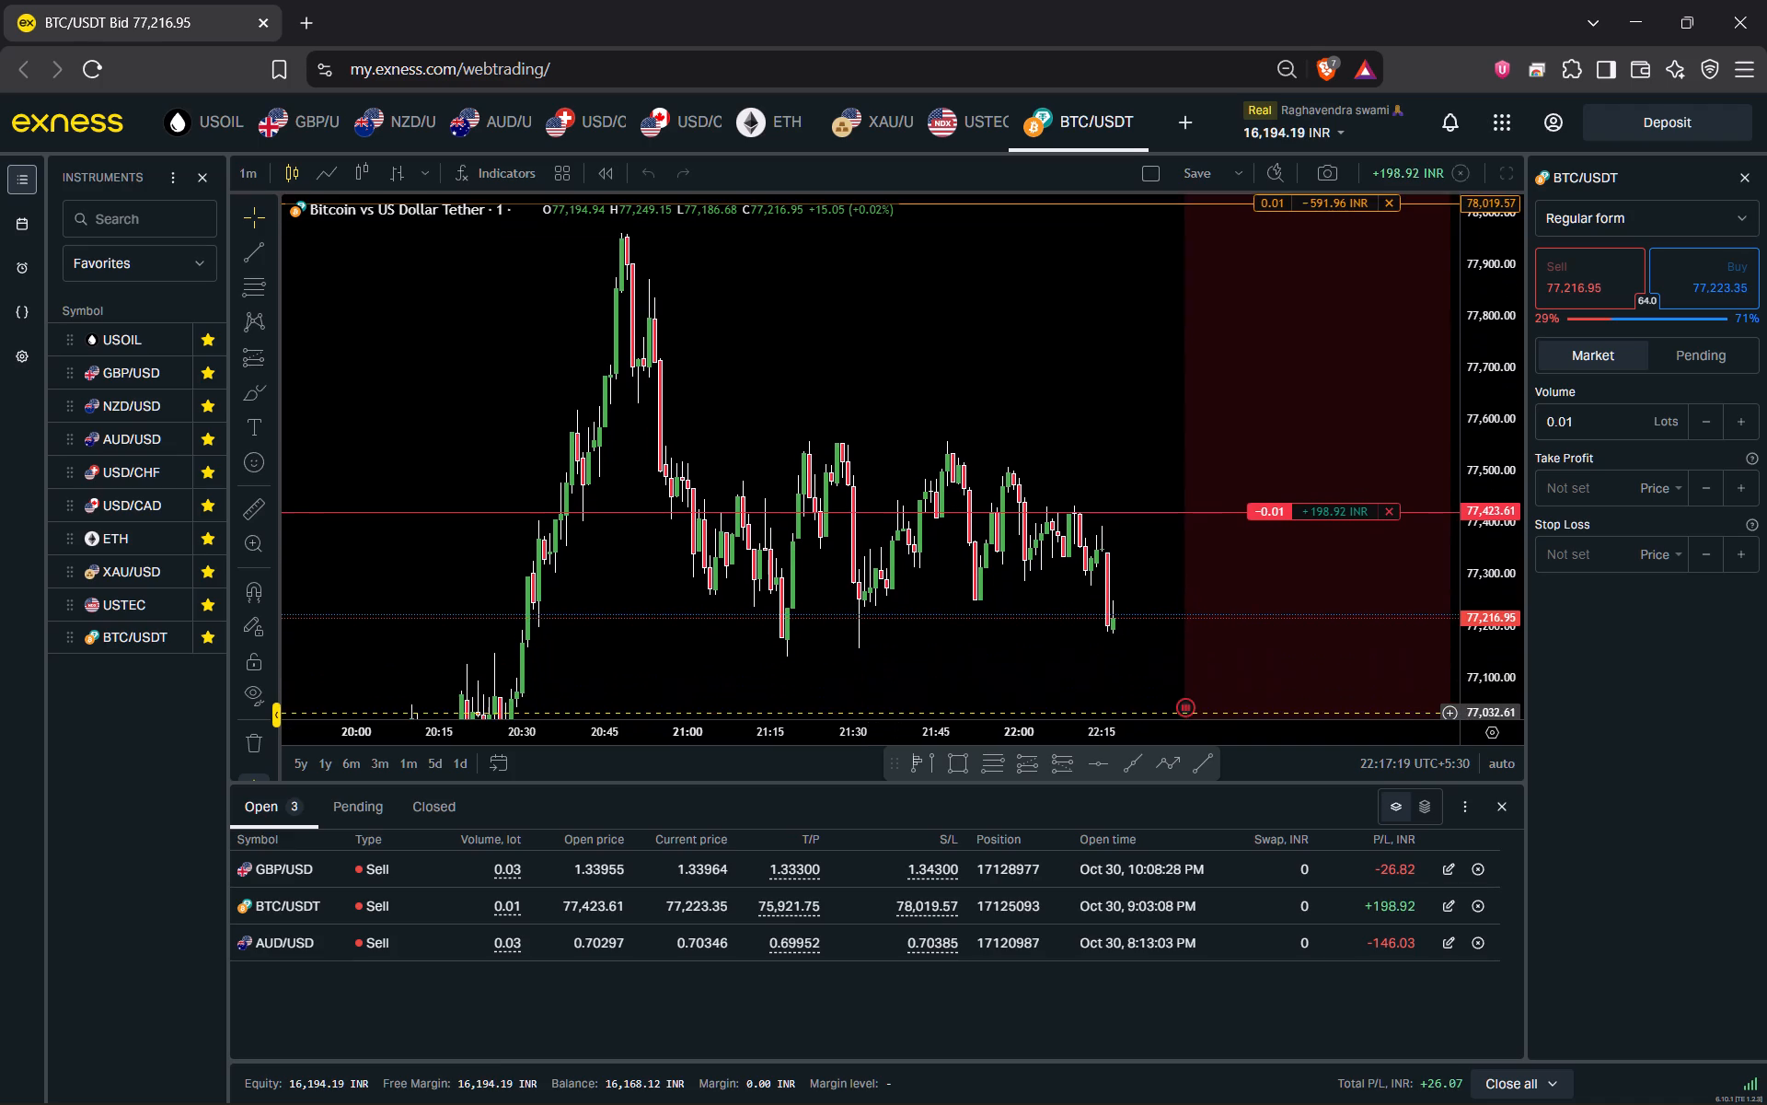
pyautogui.moveTo(883, 714); pyautogui.dragTo(909, 312)
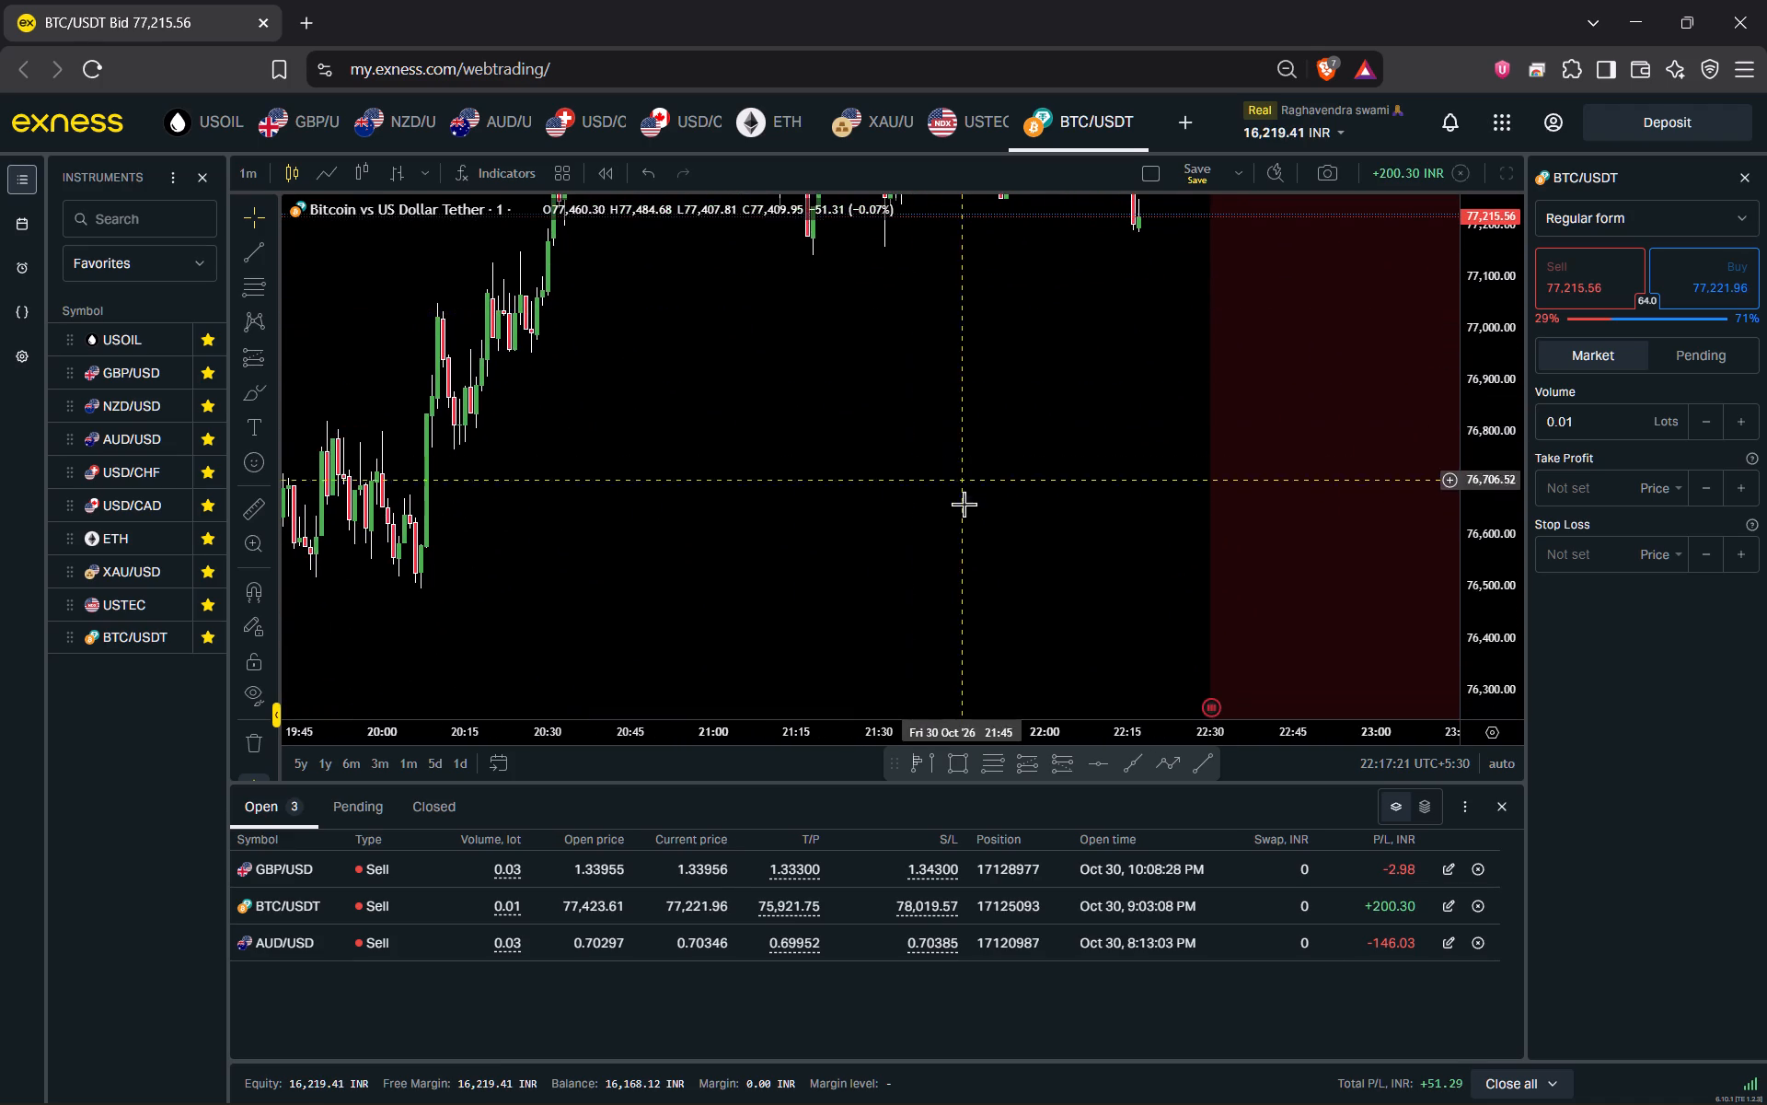
pyautogui.moveTo(961, 518); pyautogui.dragTo(924, 247)
pyautogui.moveTo(998, 536); pyautogui.dragTo(978, 599)
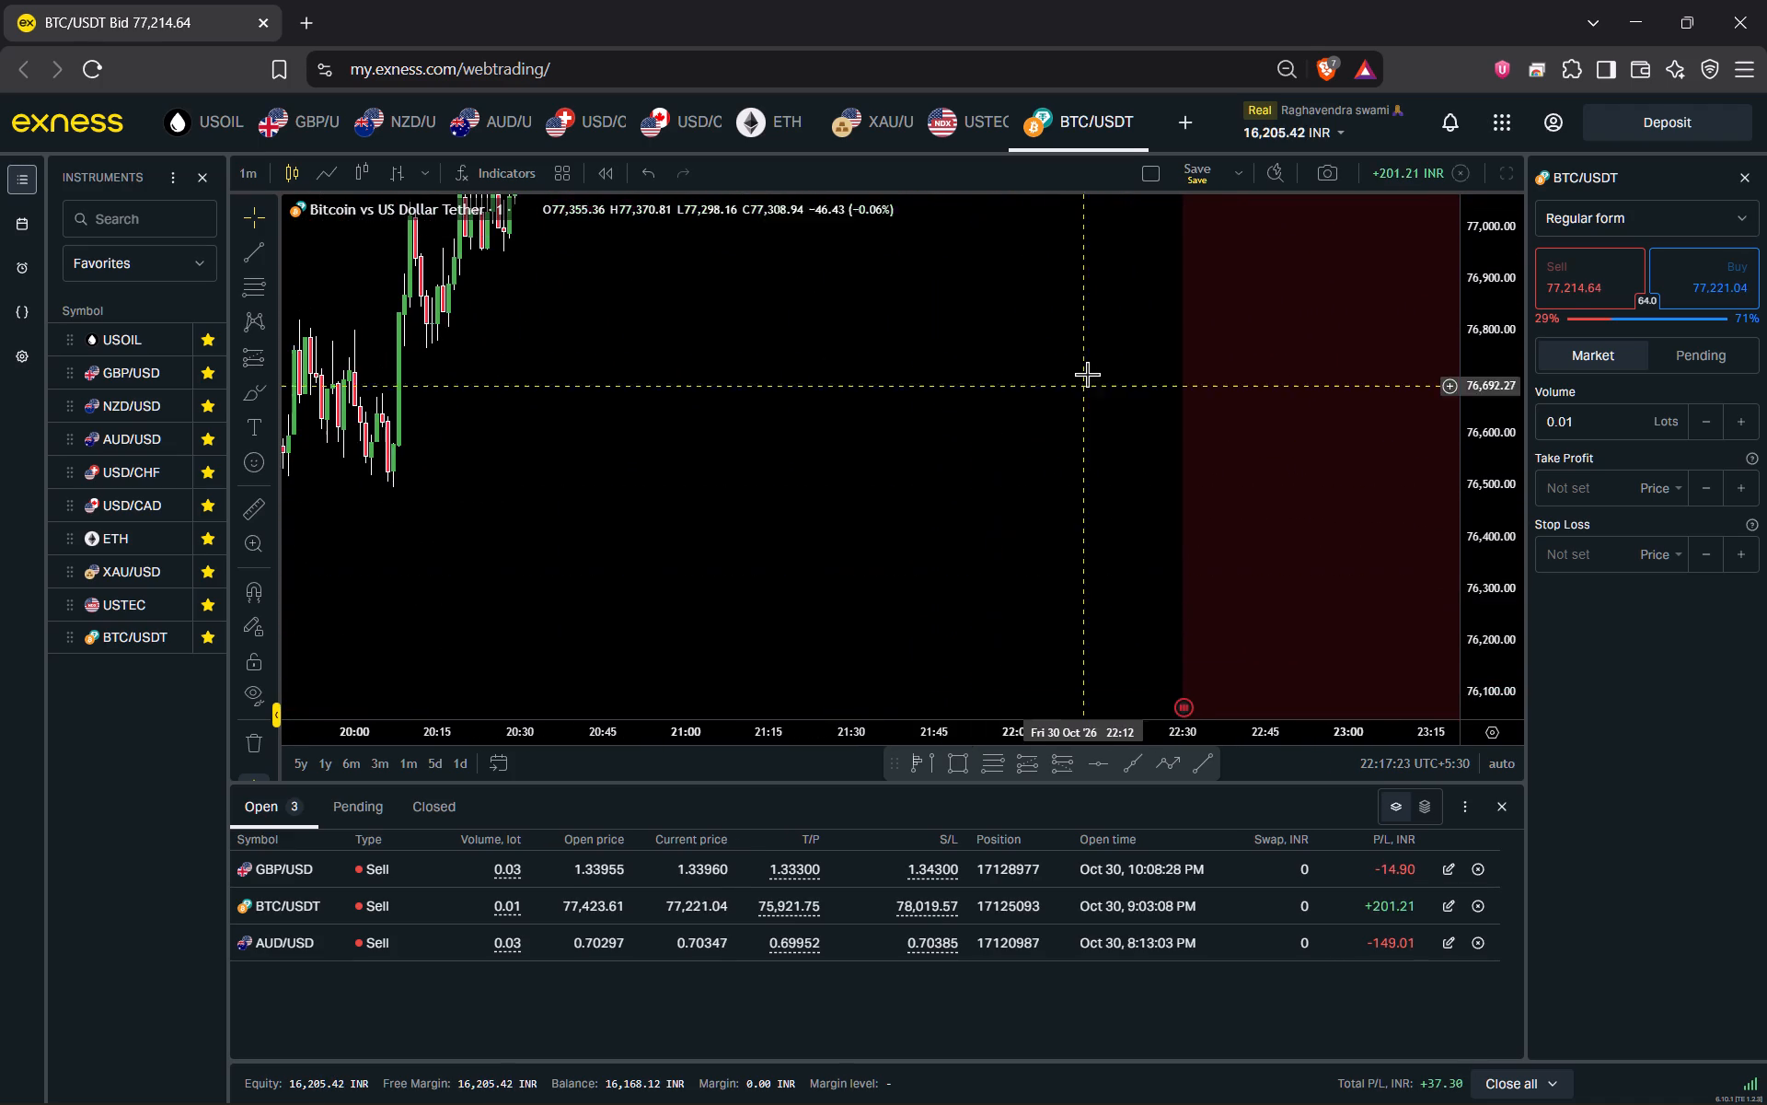
pyautogui.moveTo(1088, 366); pyautogui.dragTo(1049, 588)
pyautogui.moveTo(1069, 376); pyautogui.dragTo(1036, 549)
pyautogui.moveTo(1037, 440); pyautogui.dragTo(1037, 539)
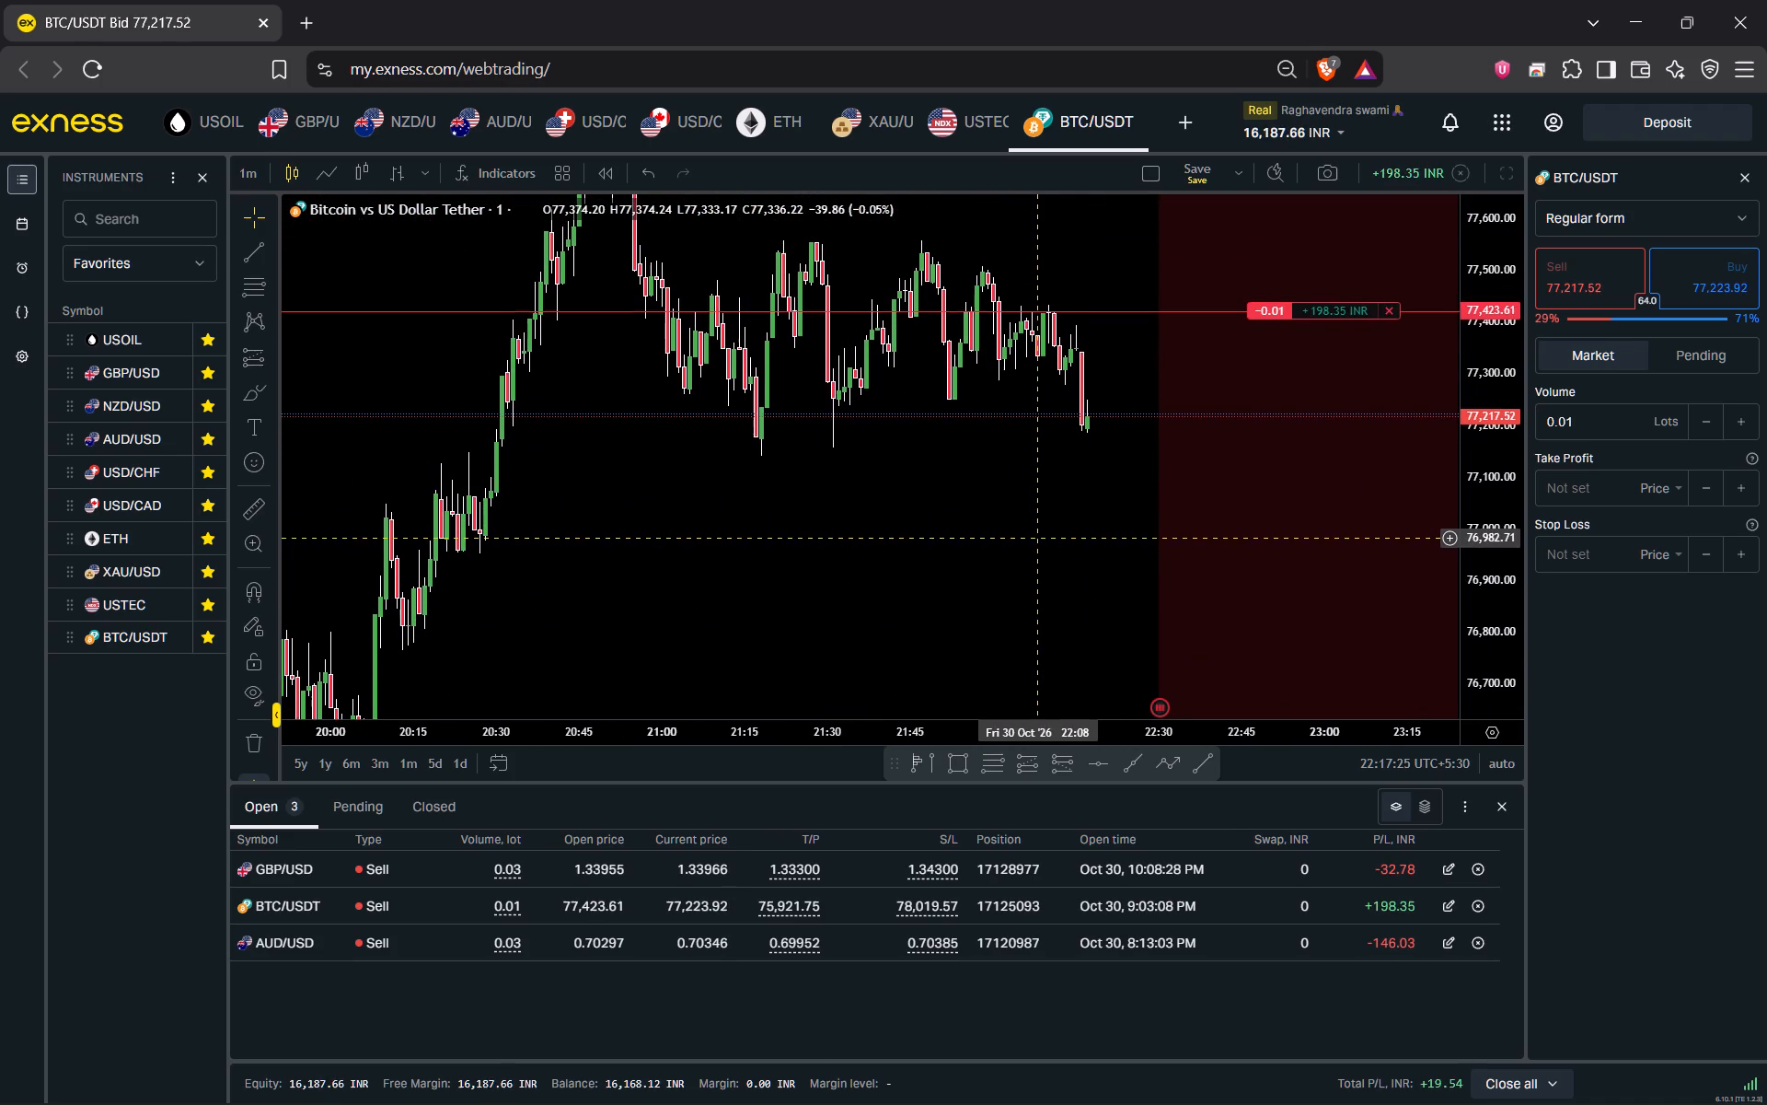
pyautogui.moveTo(1037, 539); pyautogui.dragTo(1053, 590)
pyautogui.scroll(-1, 1053, 590)
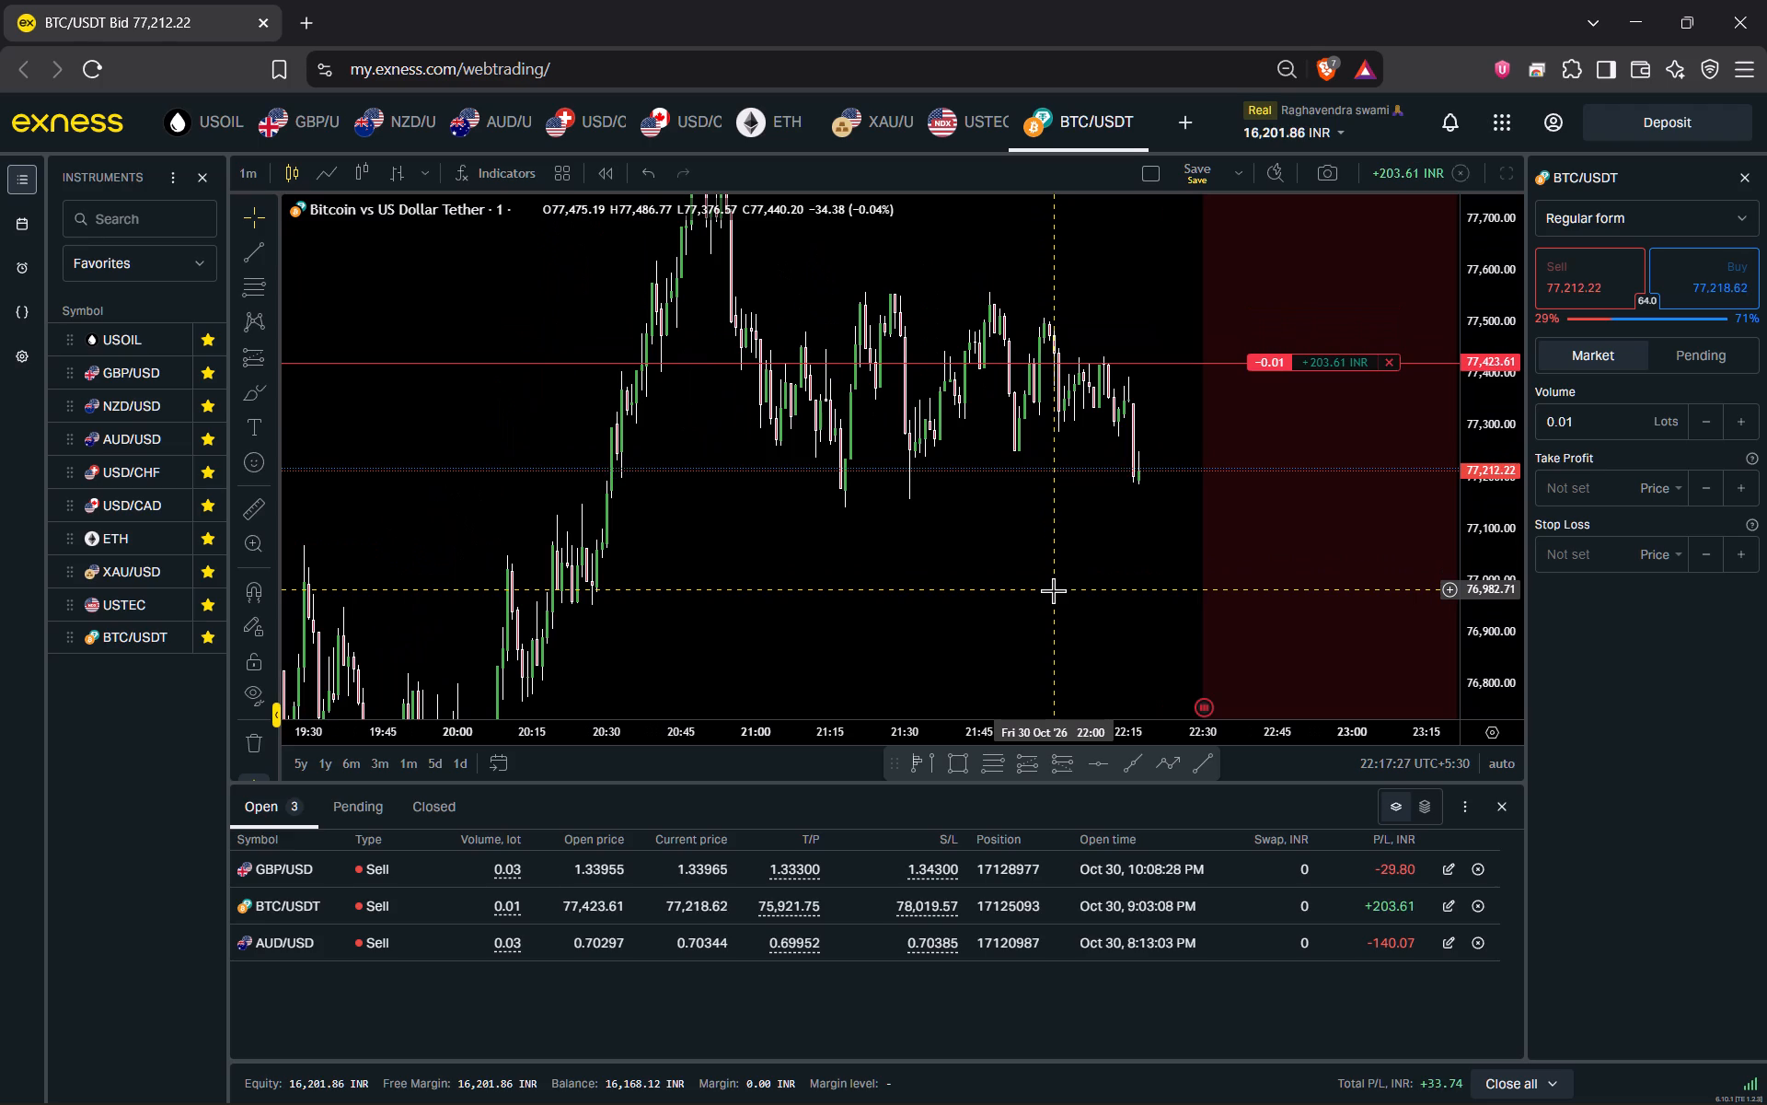
# Set the BTC/USDT chart interval to 15 minutes and check the position's stop-loss and take-profit levels on it.
pyautogui.write('15')
pyautogui.press('Return')
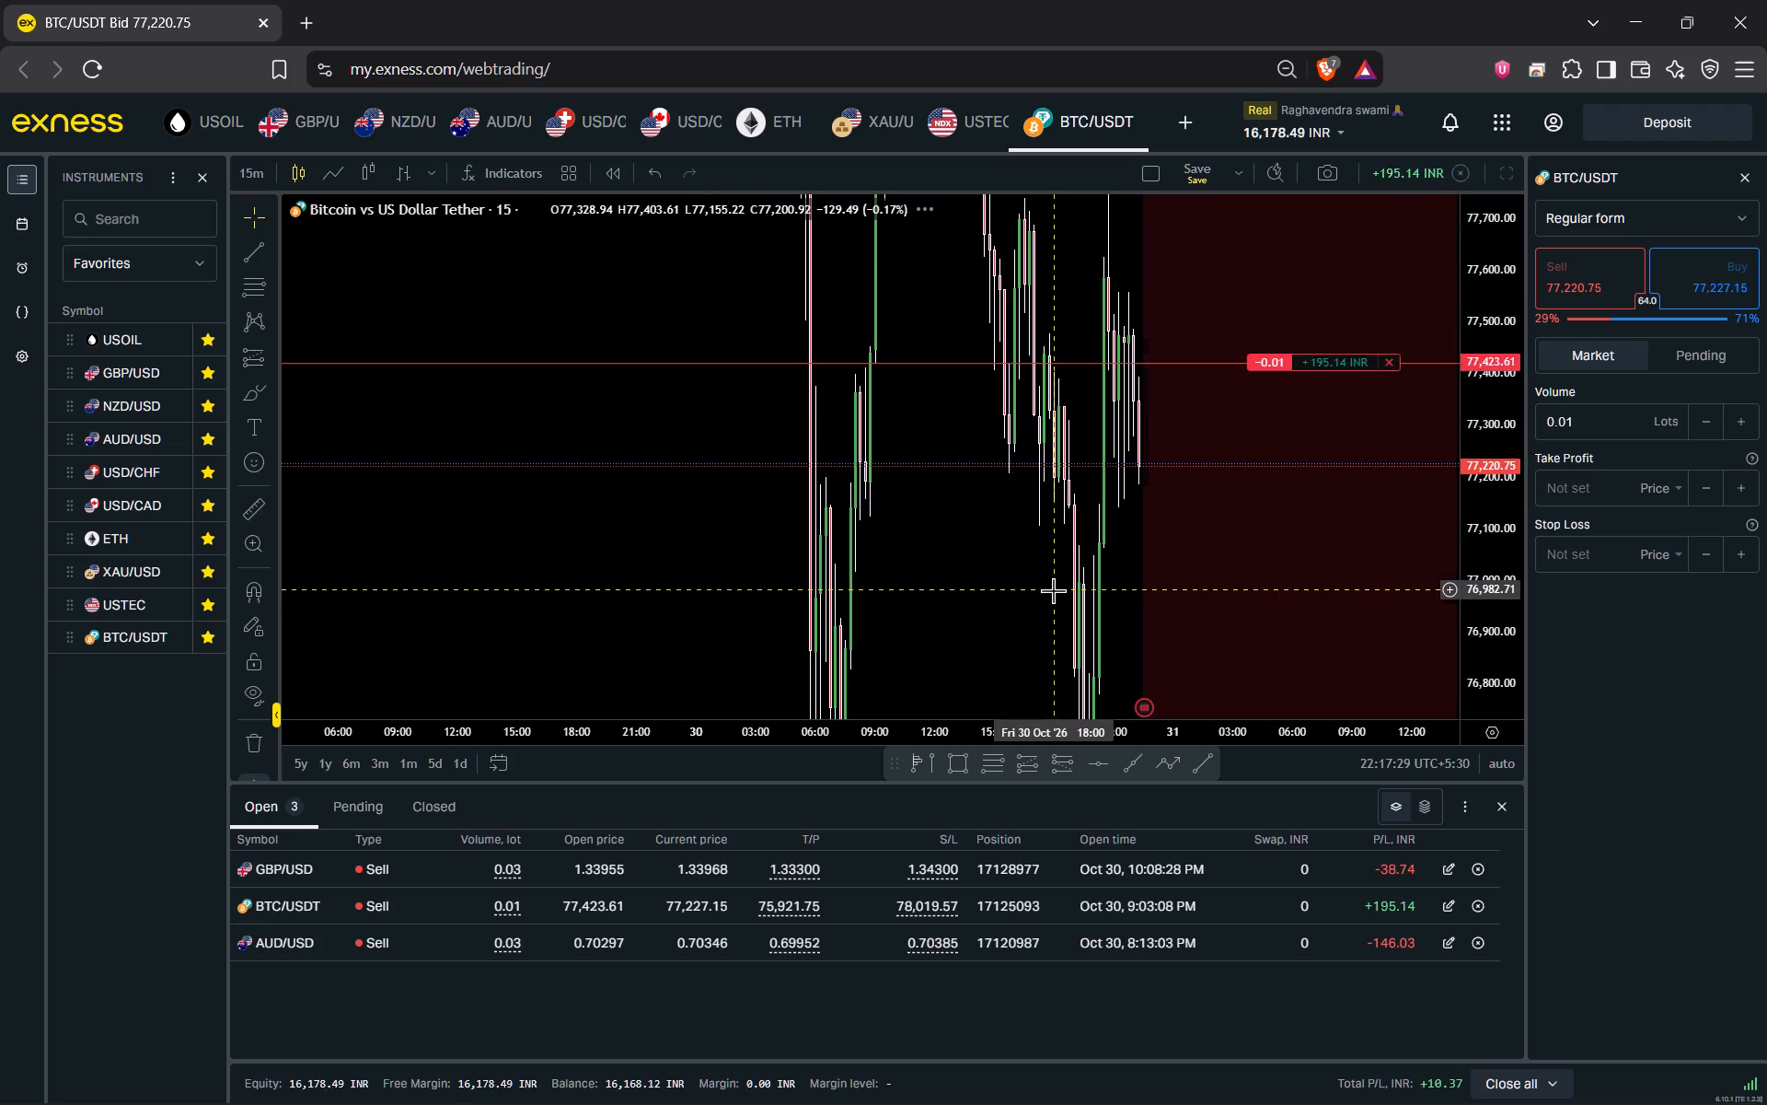
pyautogui.scroll(-5, 1507, 529)
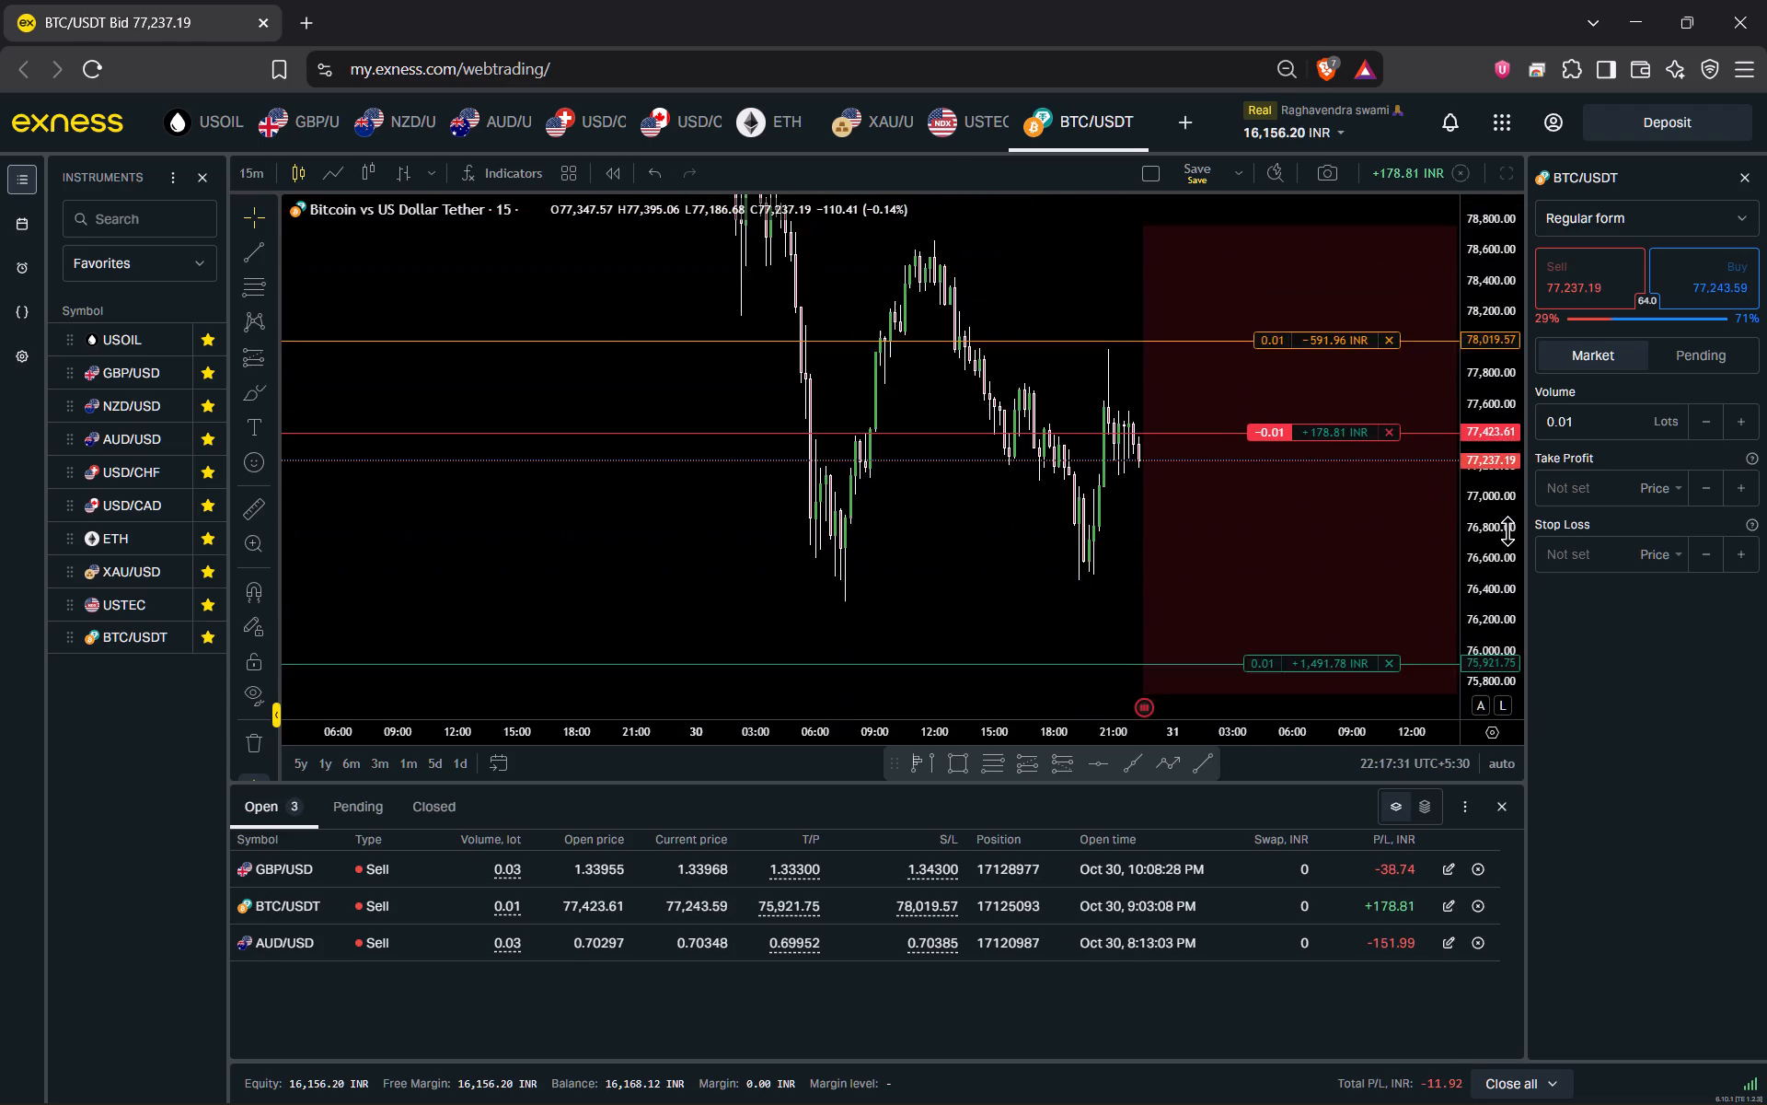
pyautogui.scroll(-4, 1507, 530)
# Switch to the USTEC chart and set its interval to 15 minutes.
pyautogui.click(953, 122)
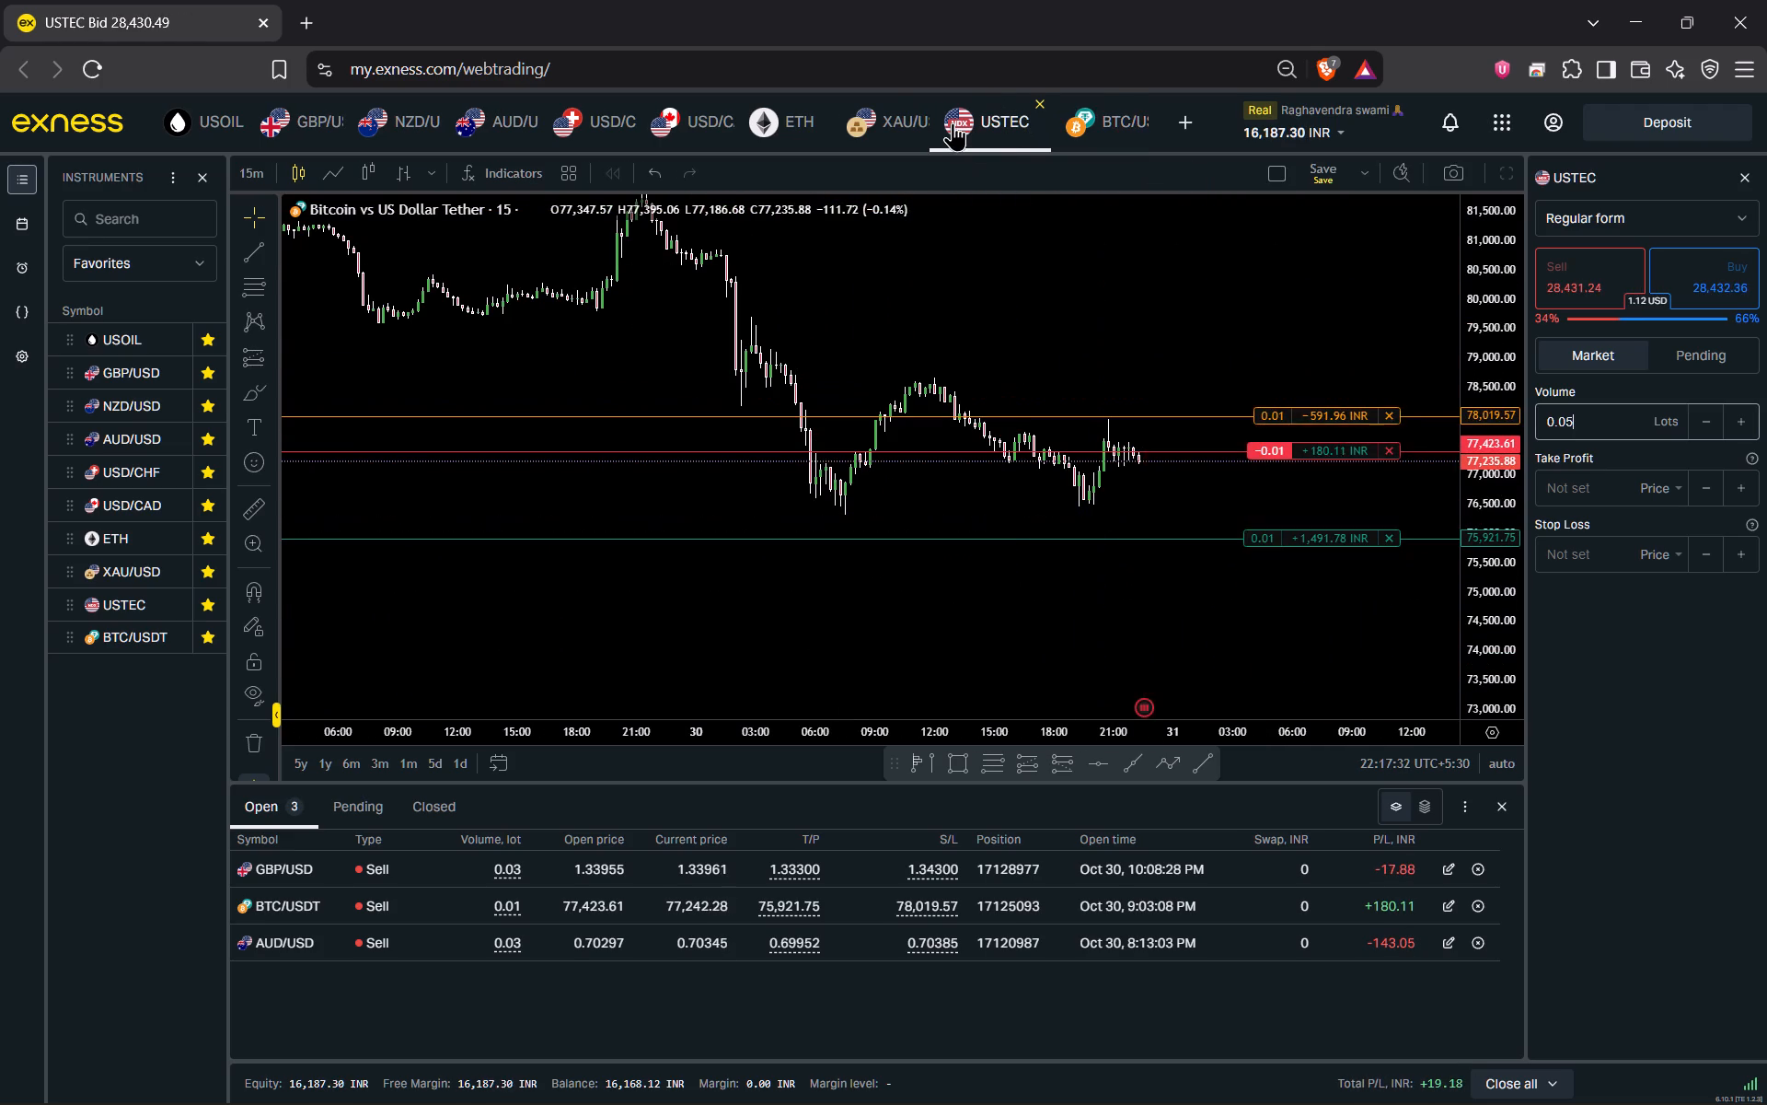
pyautogui.write('15')
pyautogui.press('Return')
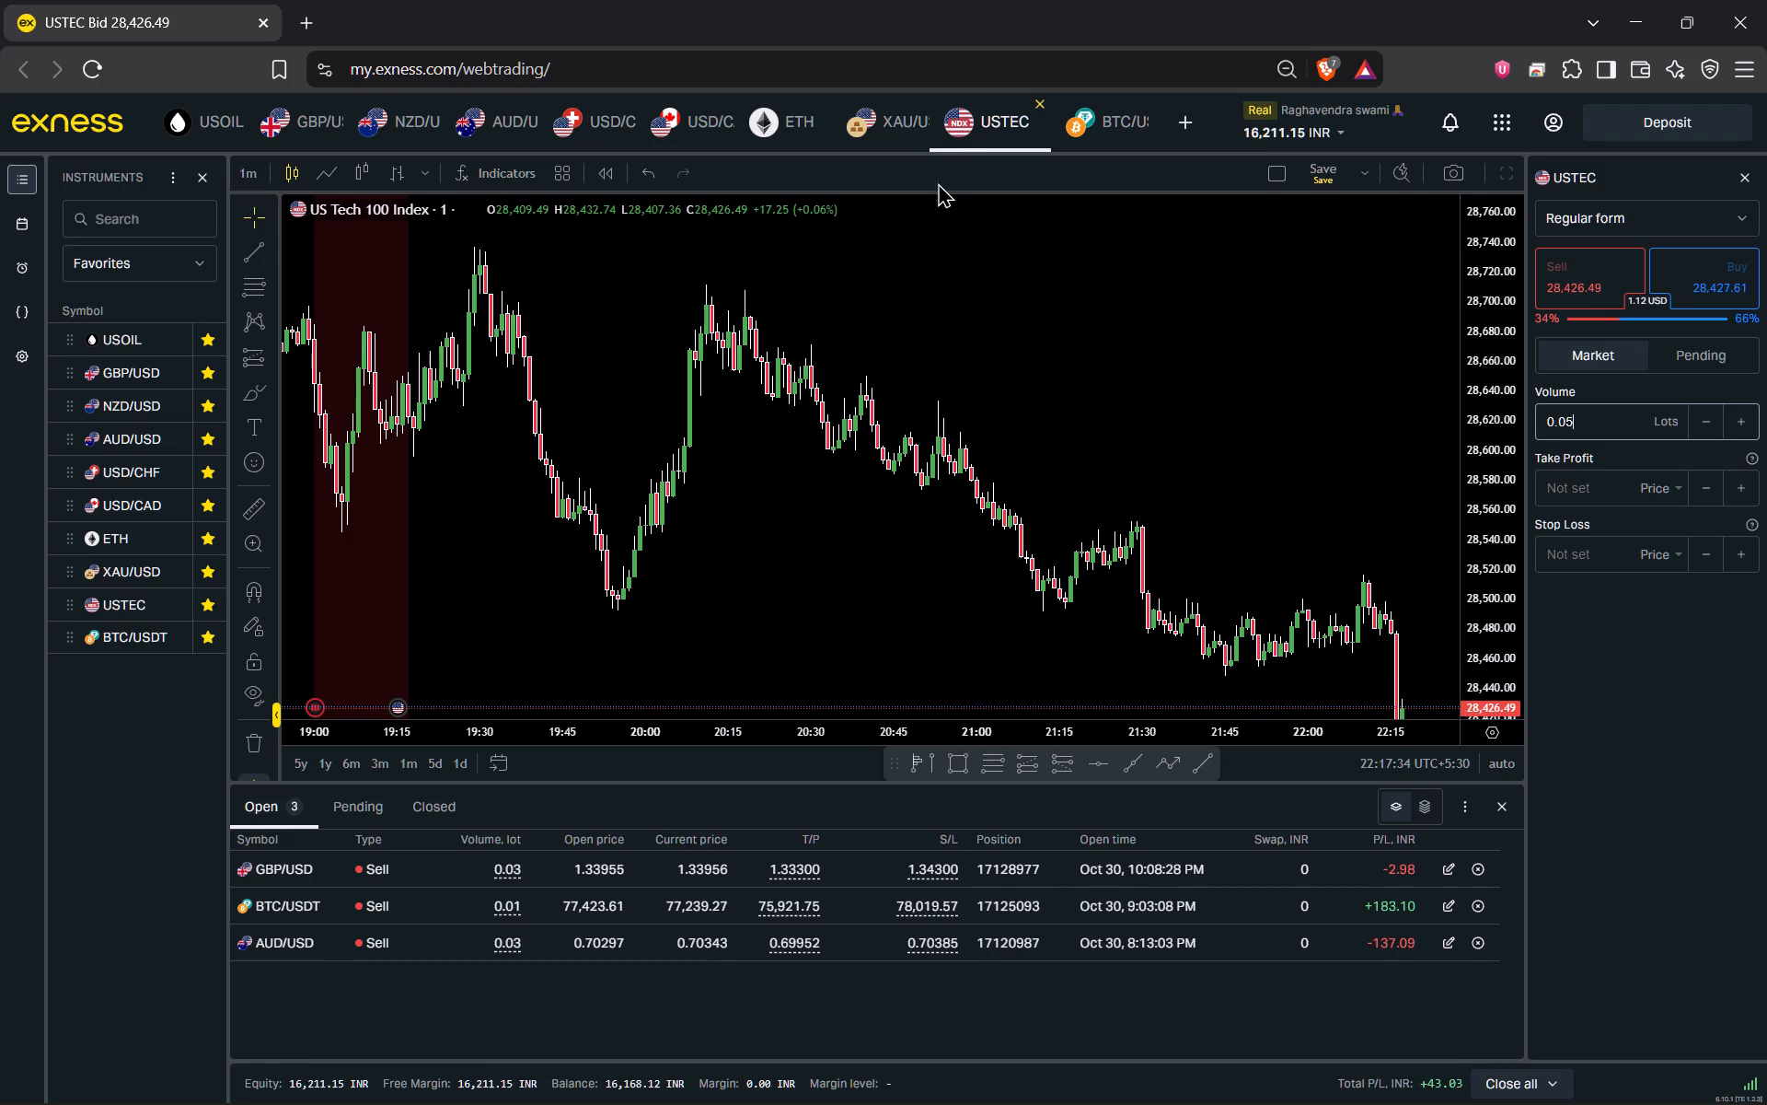
pyautogui.click(979, 273)
pyautogui.write('15')
pyautogui.press('Return')
# Switch to the XAU/USD chart and set its interval to 15 minutes.
pyautogui.click(849, 105)
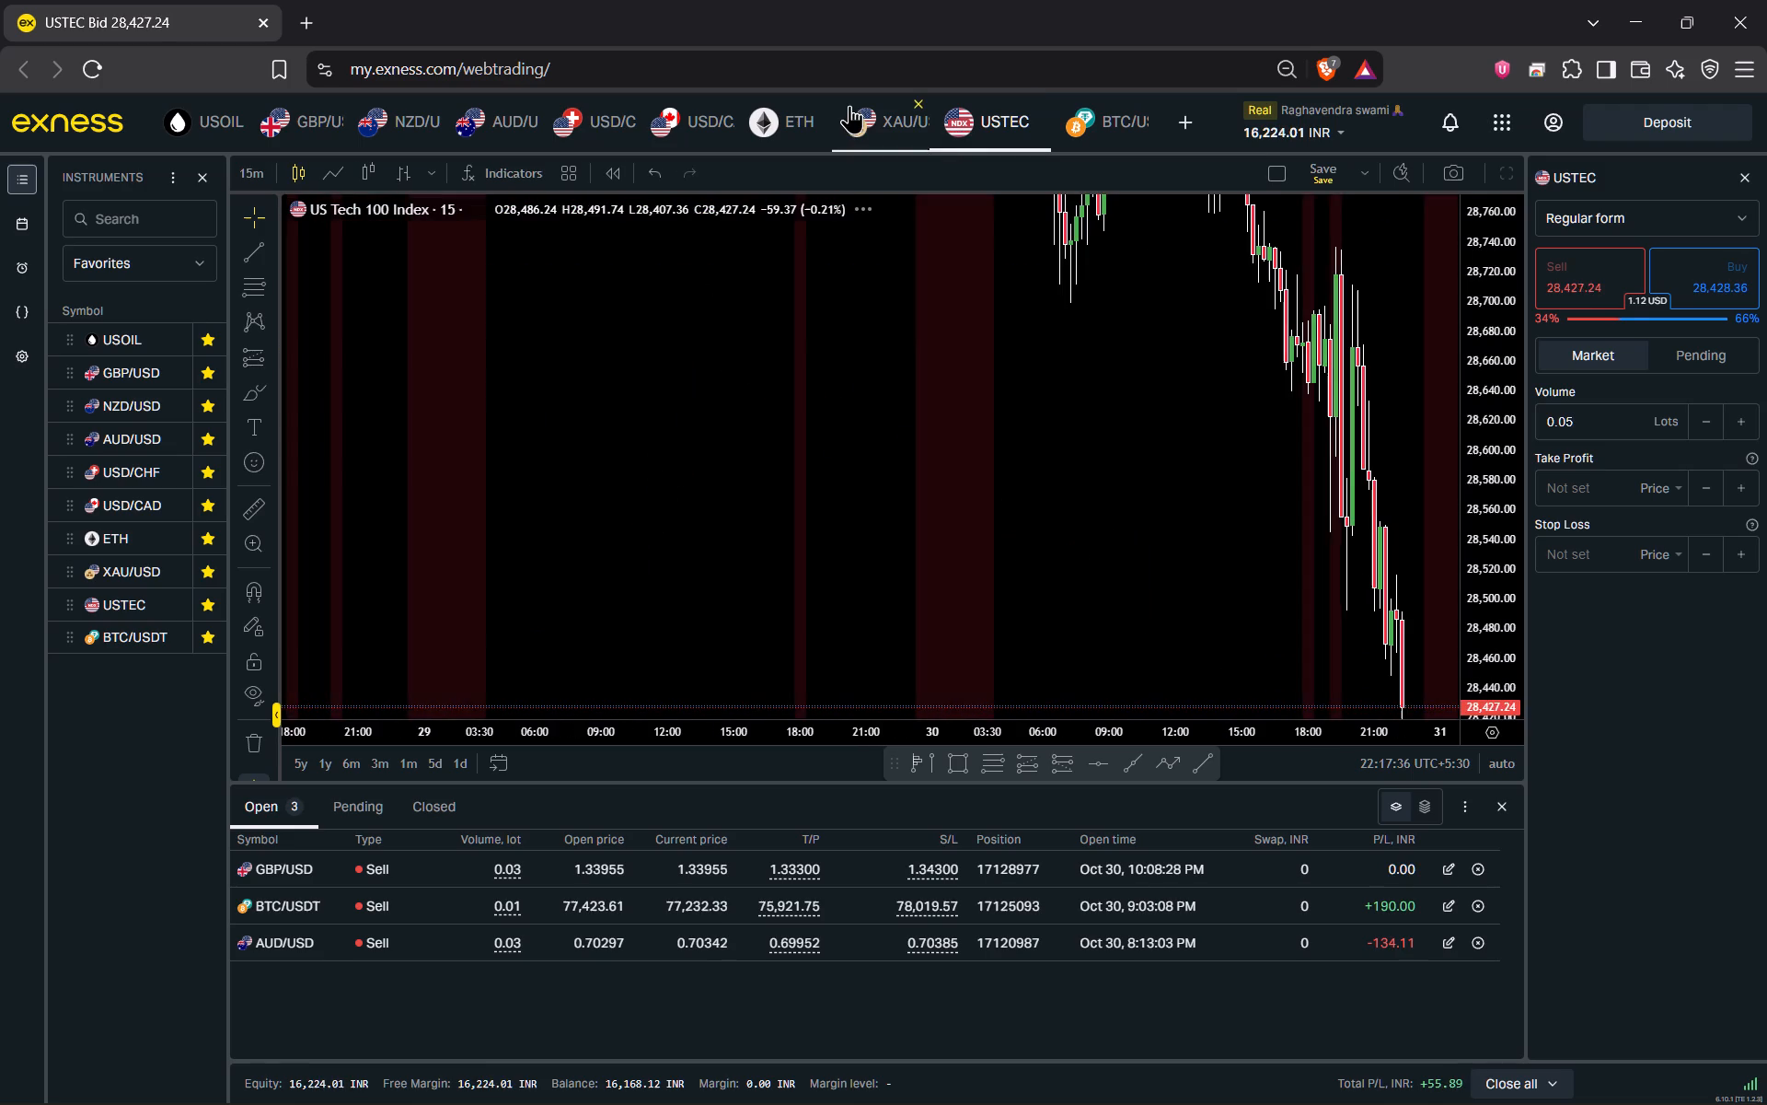
pyautogui.click(908, 298)
pyautogui.write('15')
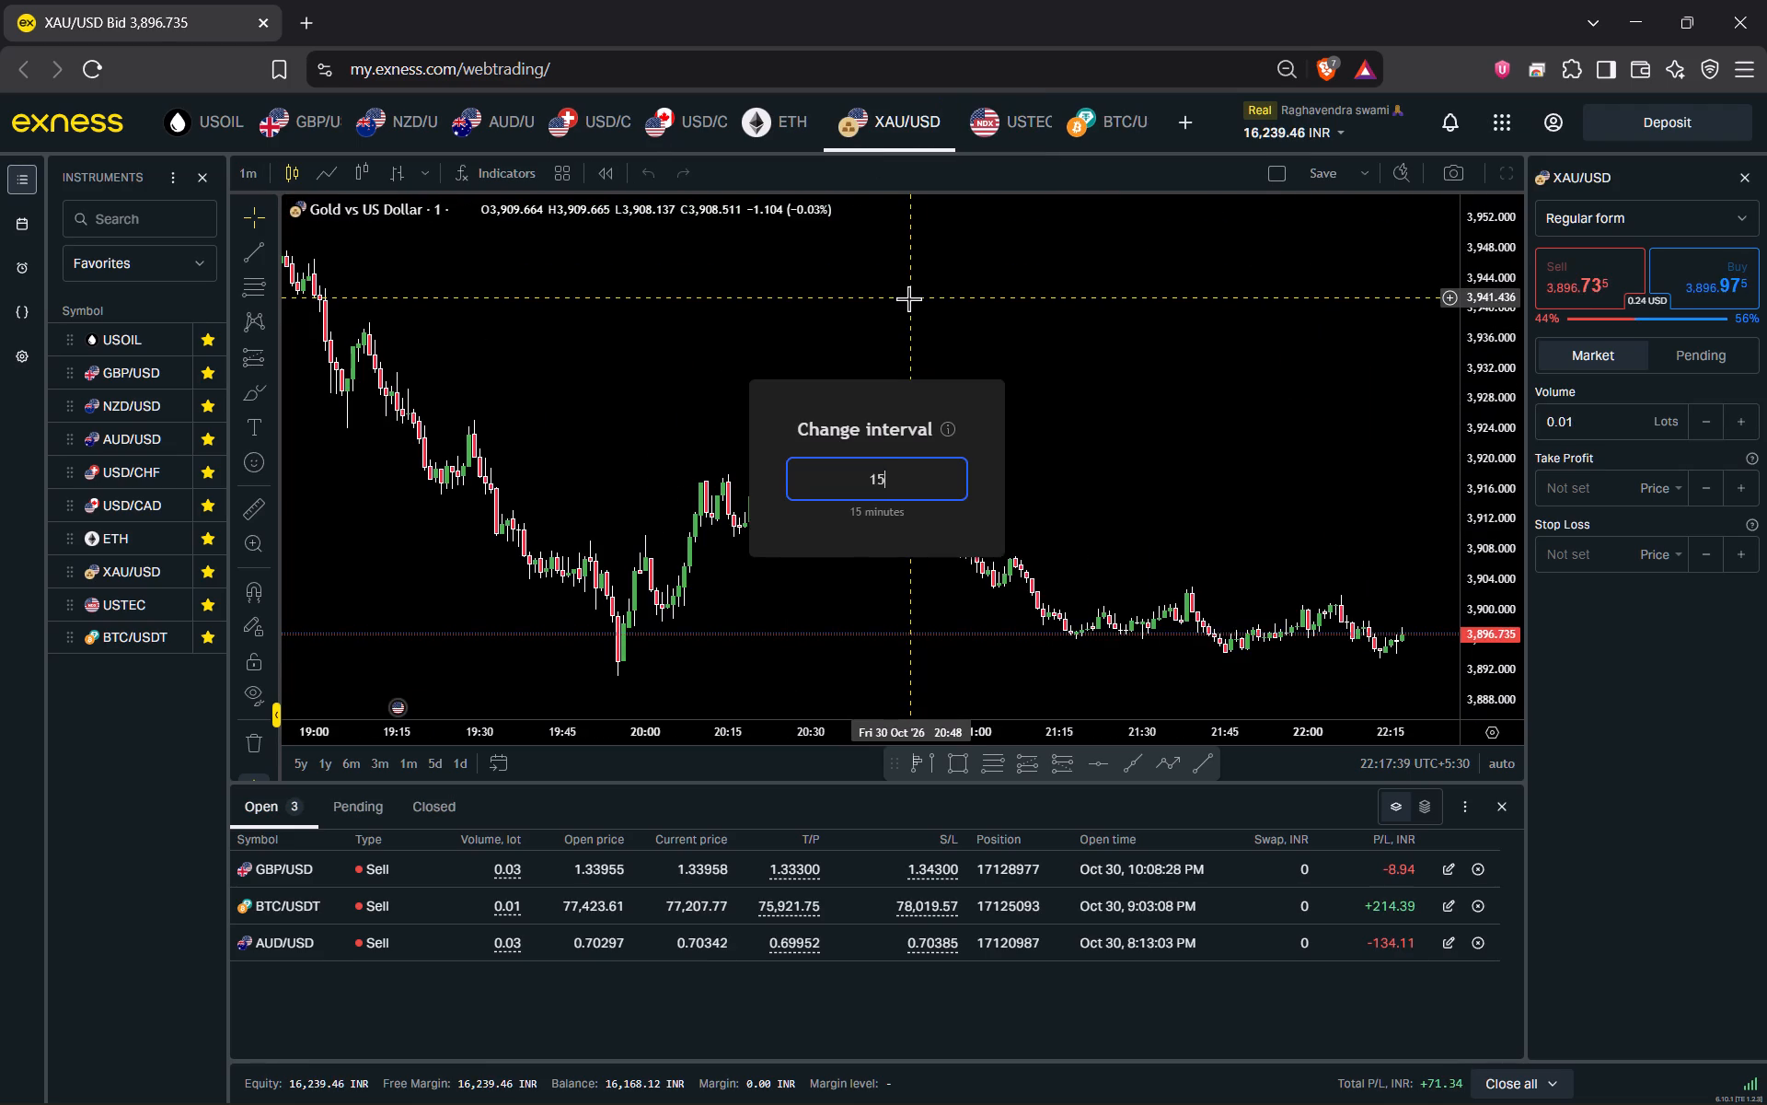
pyautogui.press('Return')
# Switch to the ETH chart and set its interval to 15 minutes.
pyautogui.click(784, 135)
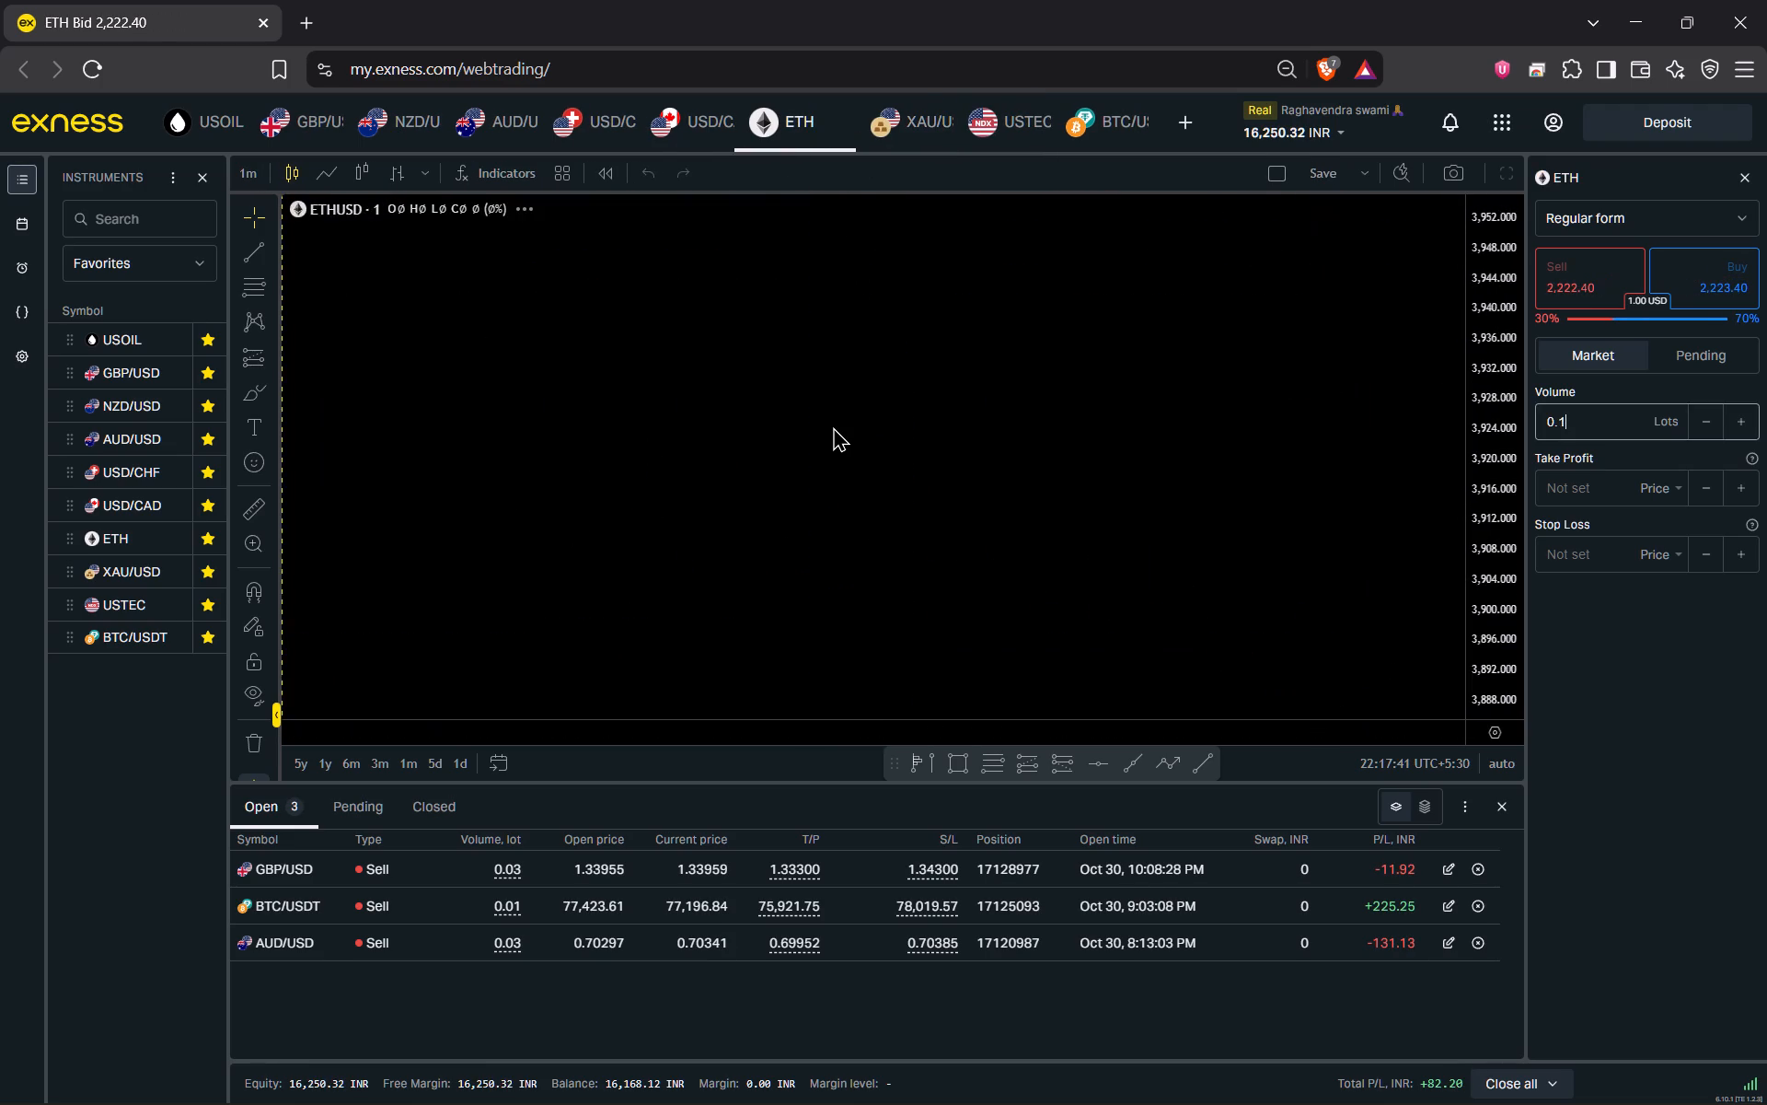
pyautogui.click(833, 426)
pyautogui.write('15')
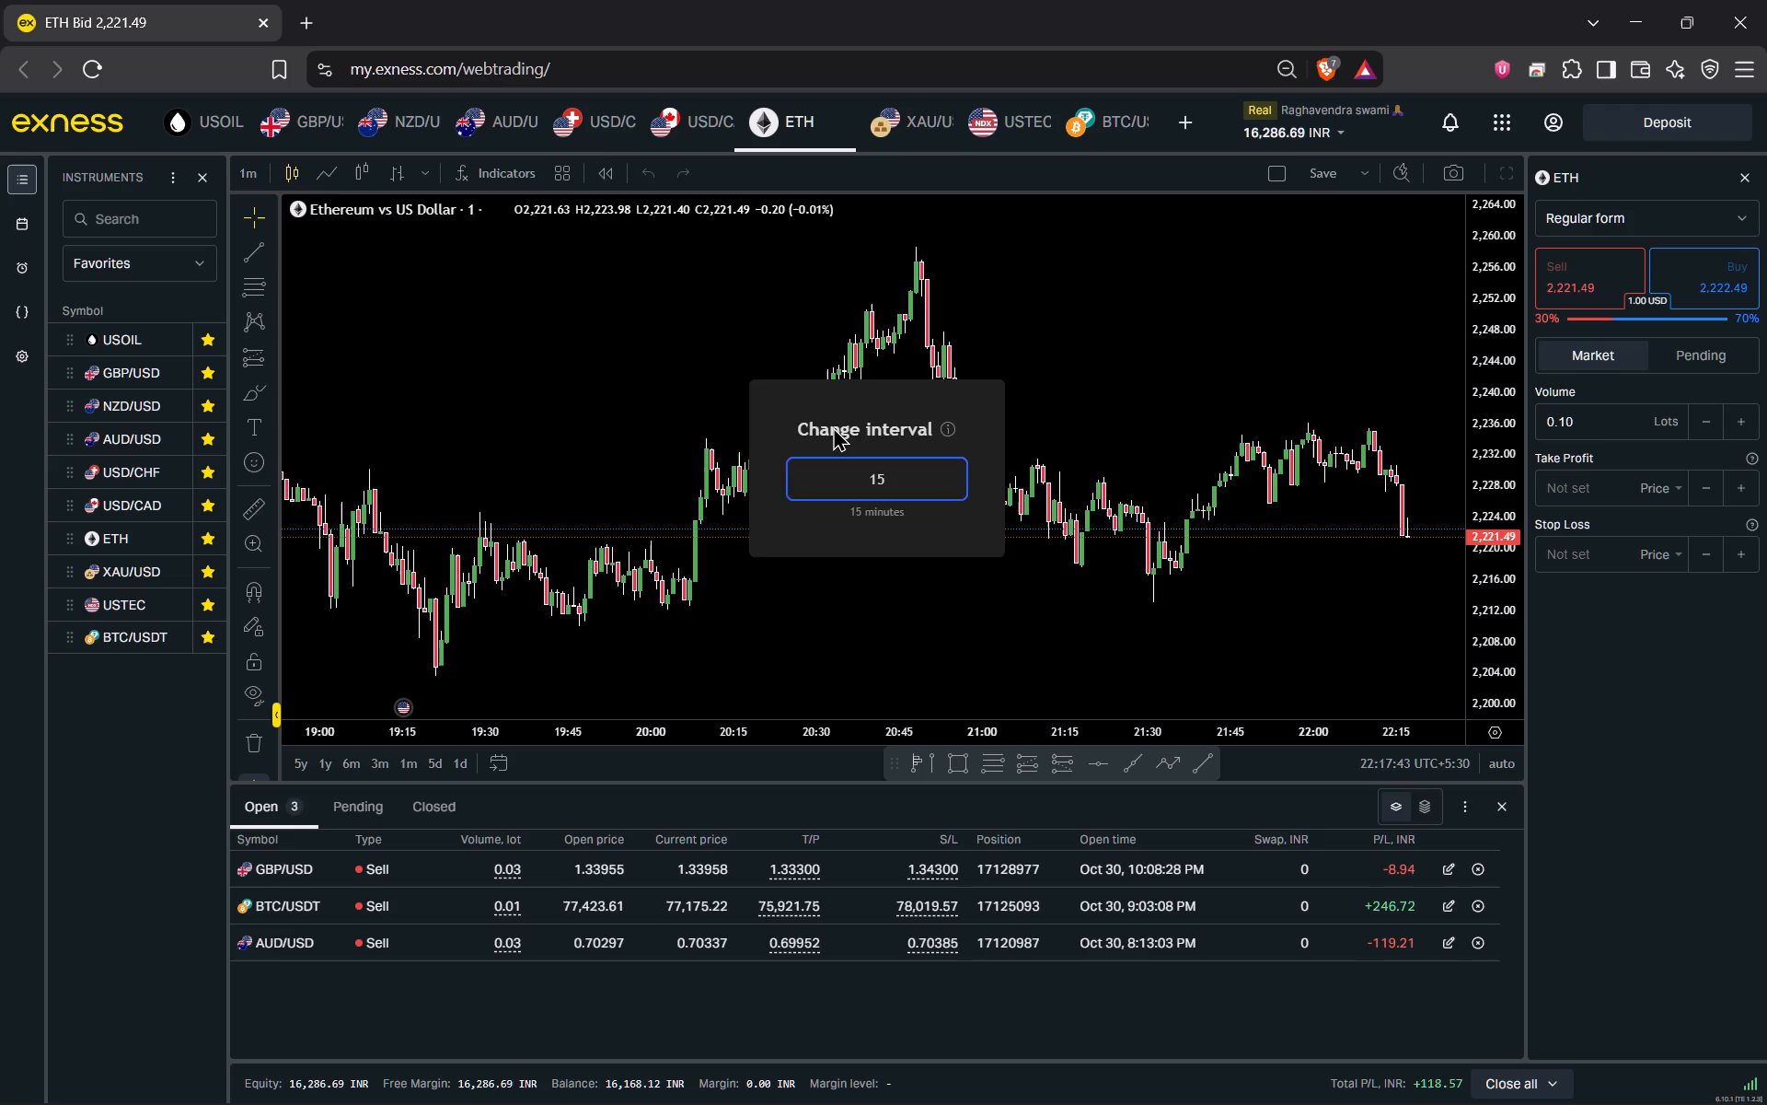
pyautogui.press('Return')
# Switch to the USD/CAD chart and set its interval to 15 minutes.
pyautogui.click(662, 125)
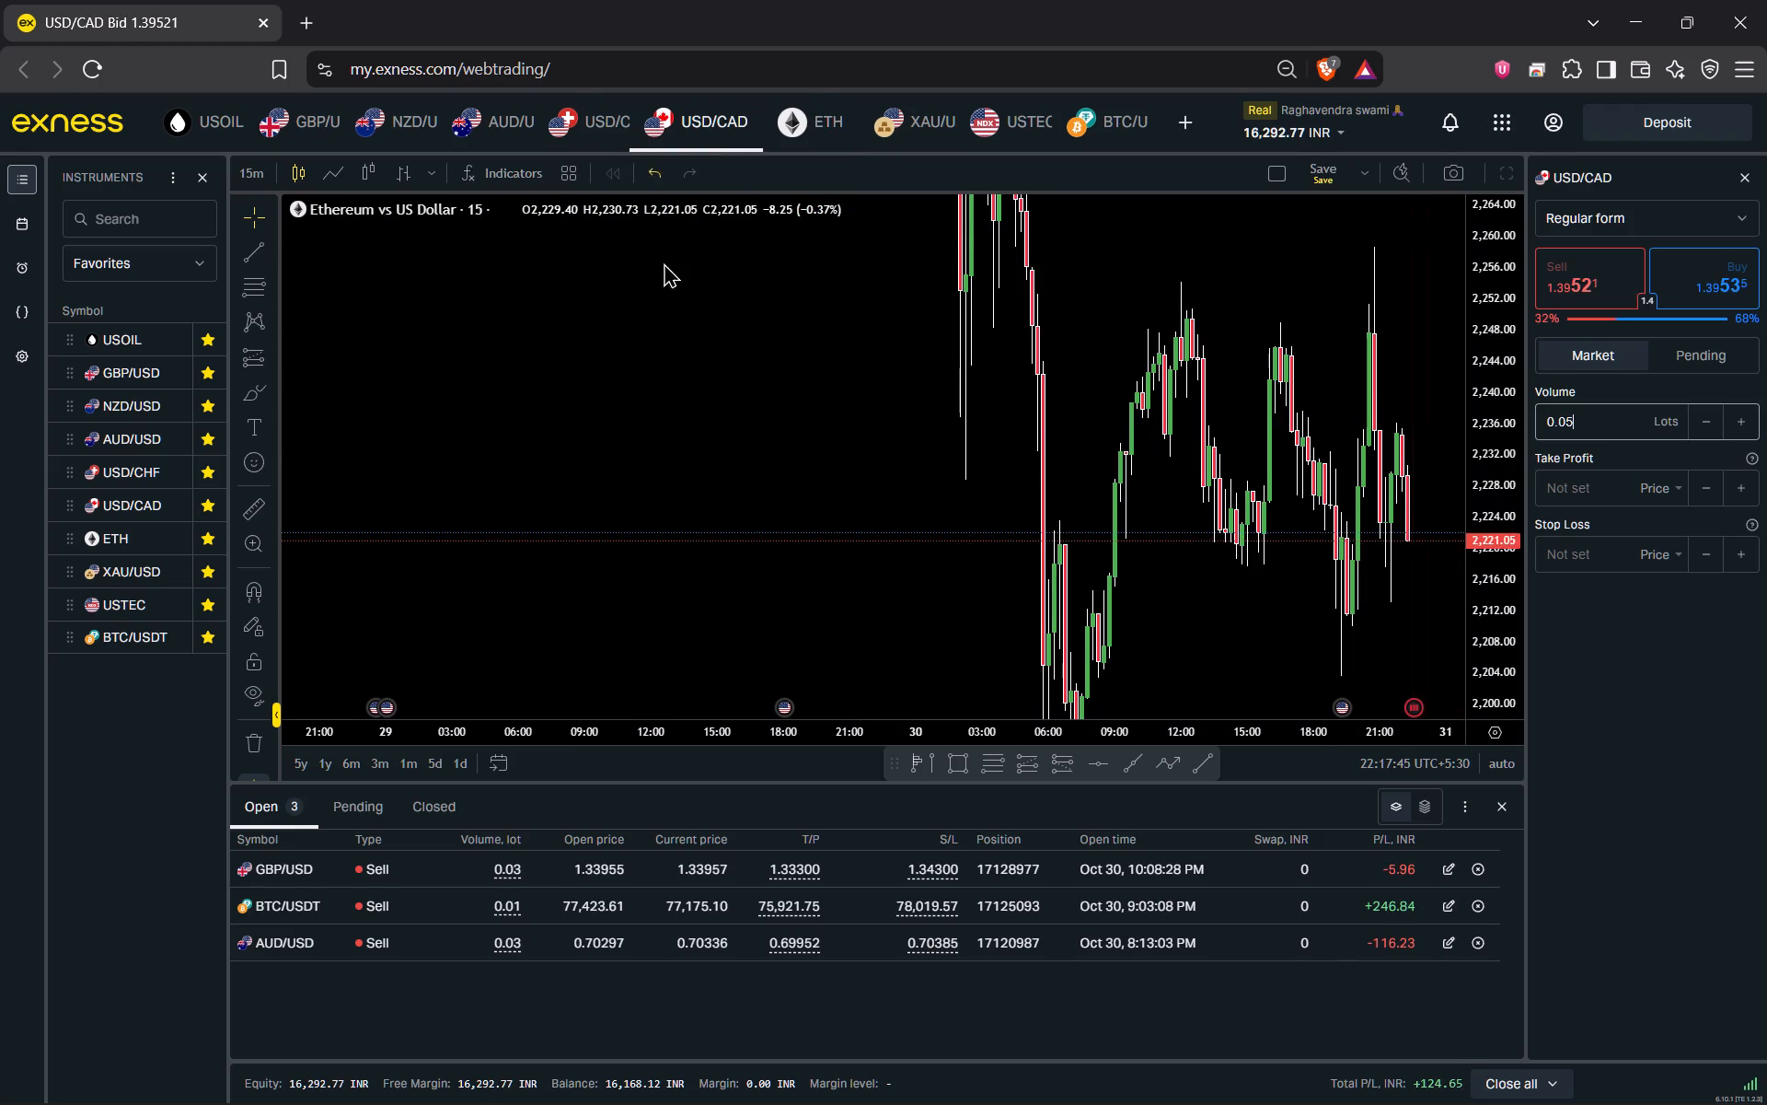
pyautogui.click(707, 371)
pyautogui.write('15')
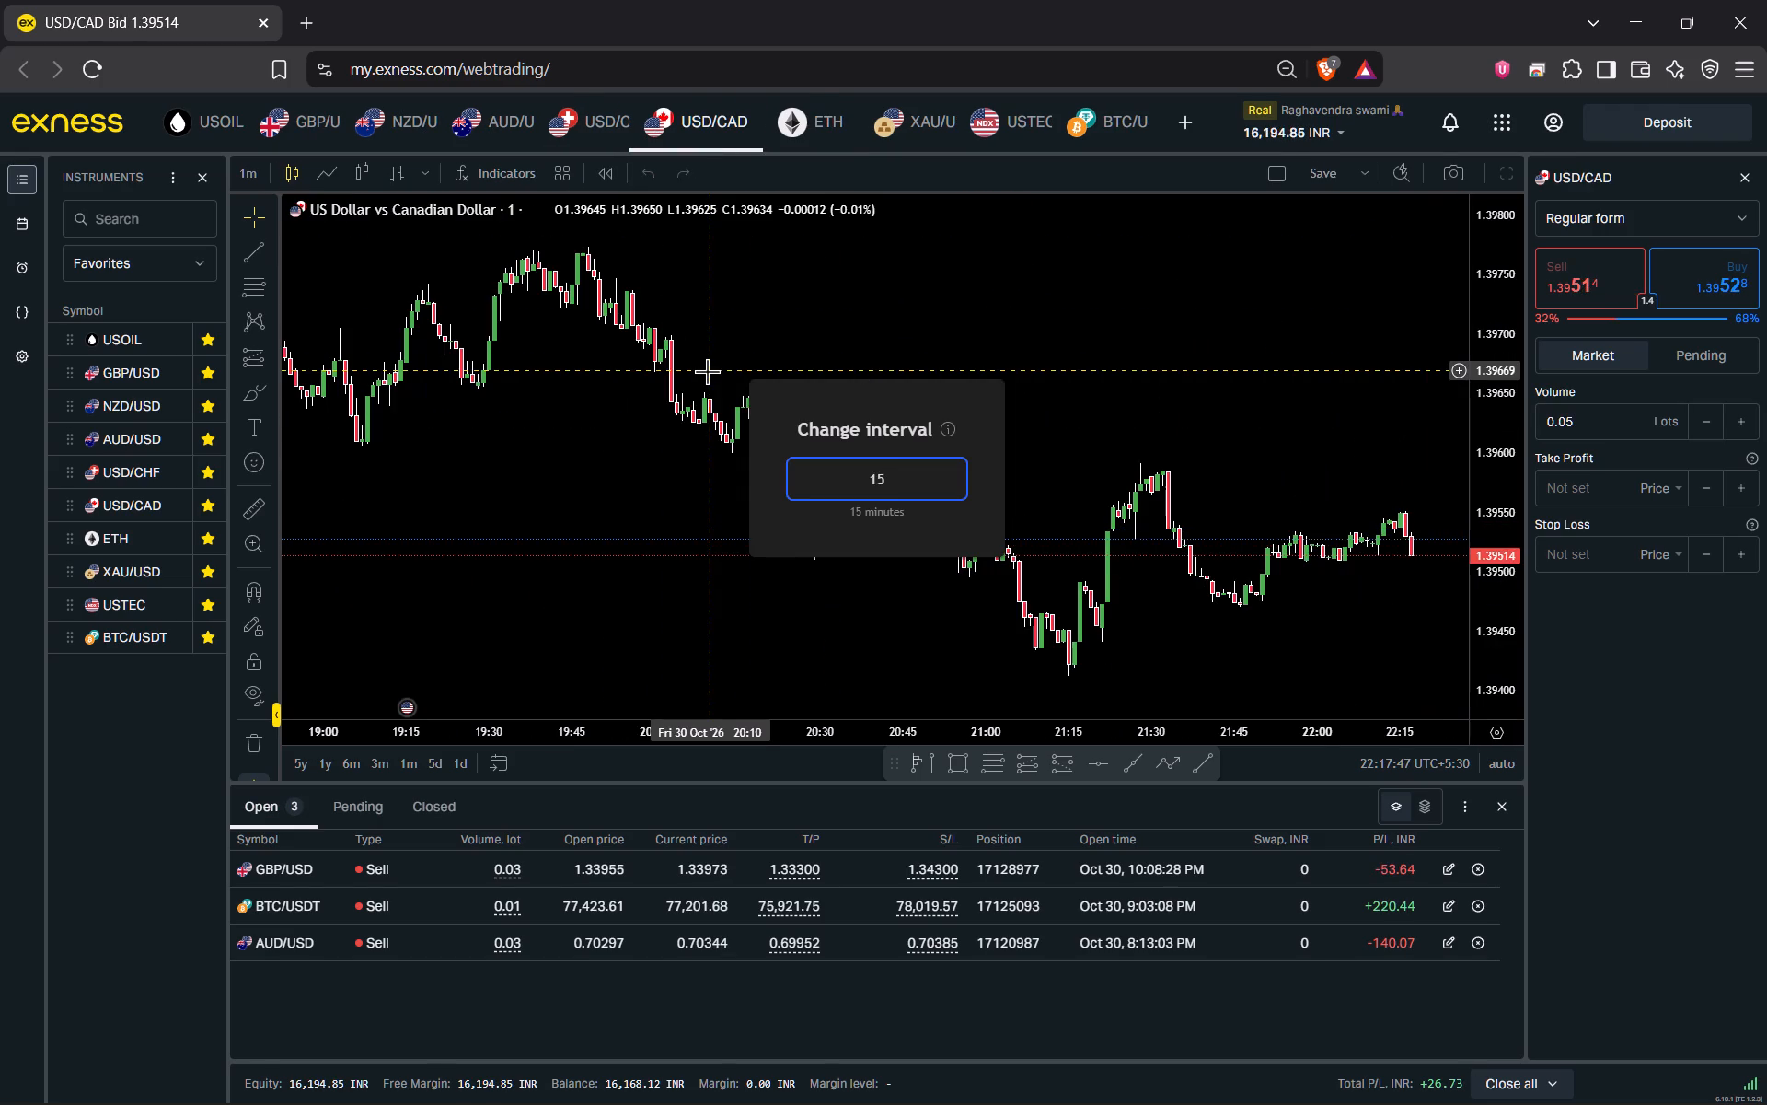
pyautogui.press('Return')
# Switch to the USD/CHF chart and set its interval to 15 minutes.
pyautogui.click(603, 136)
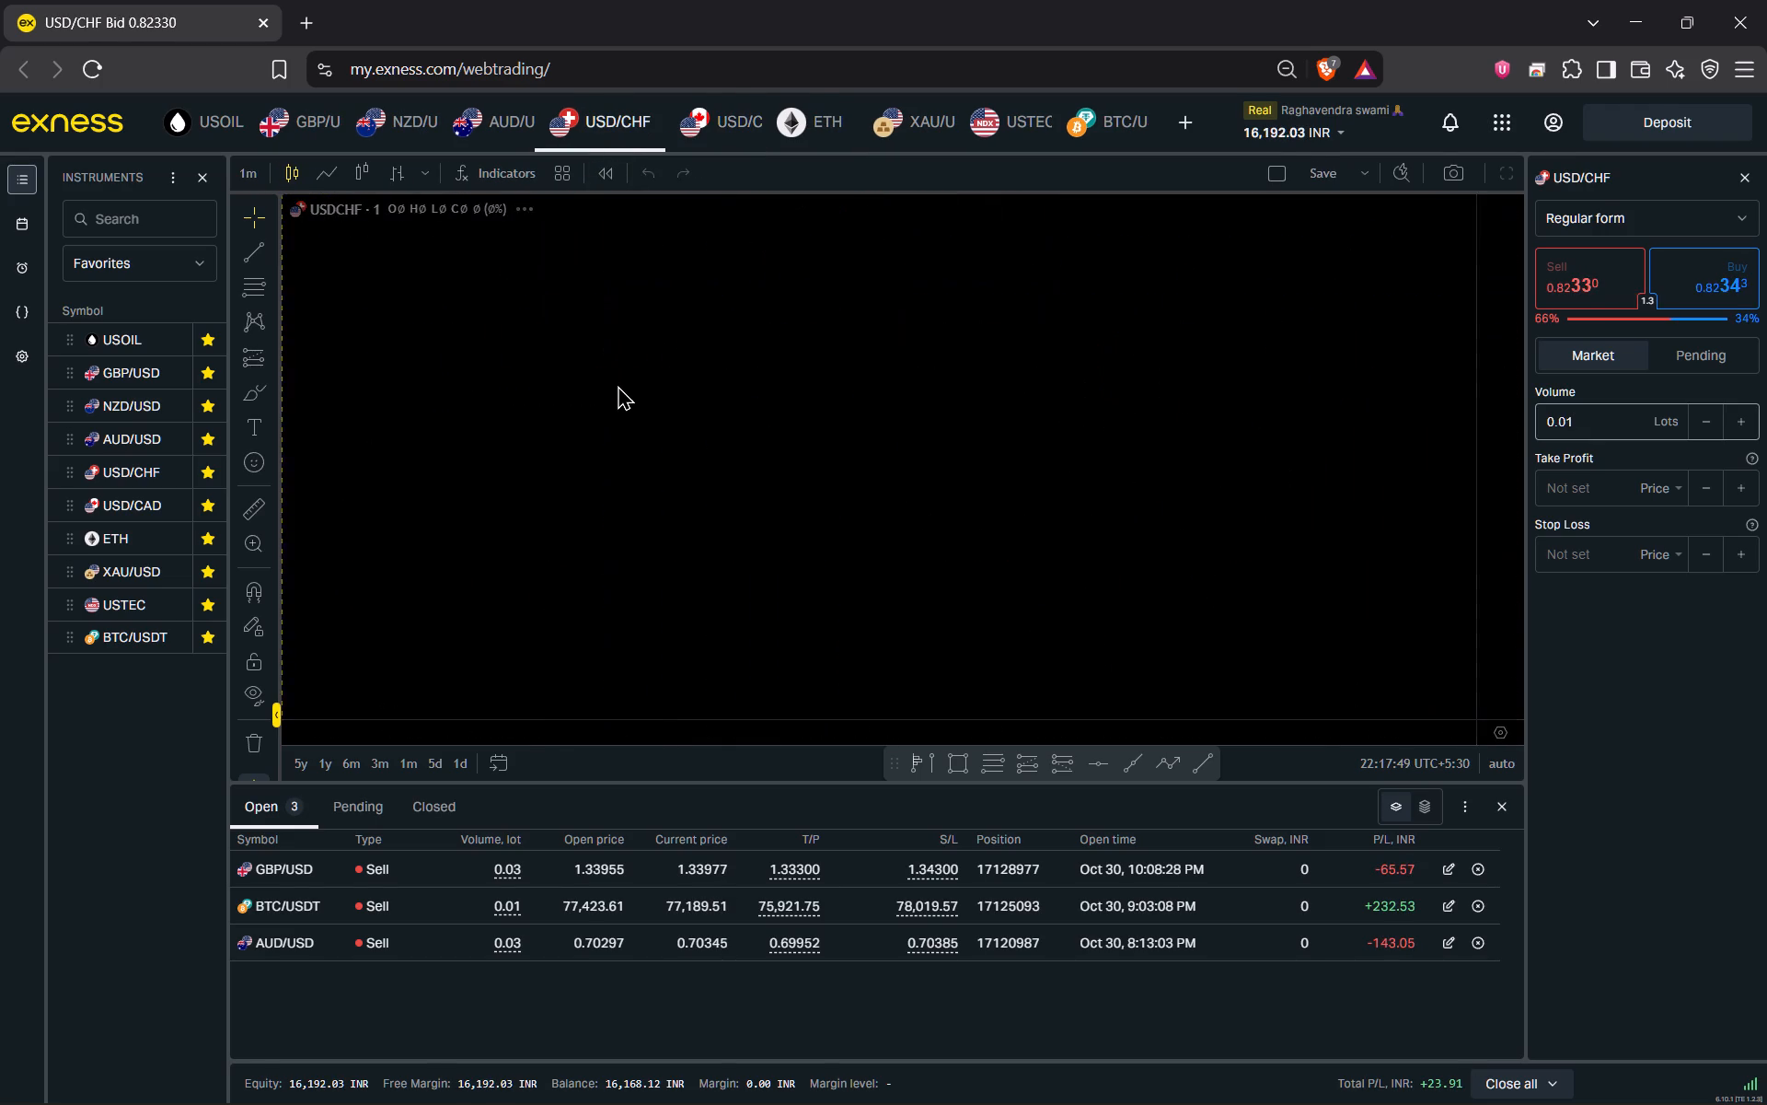
pyautogui.click(618, 385)
pyautogui.write('15')
pyautogui.press('Return')
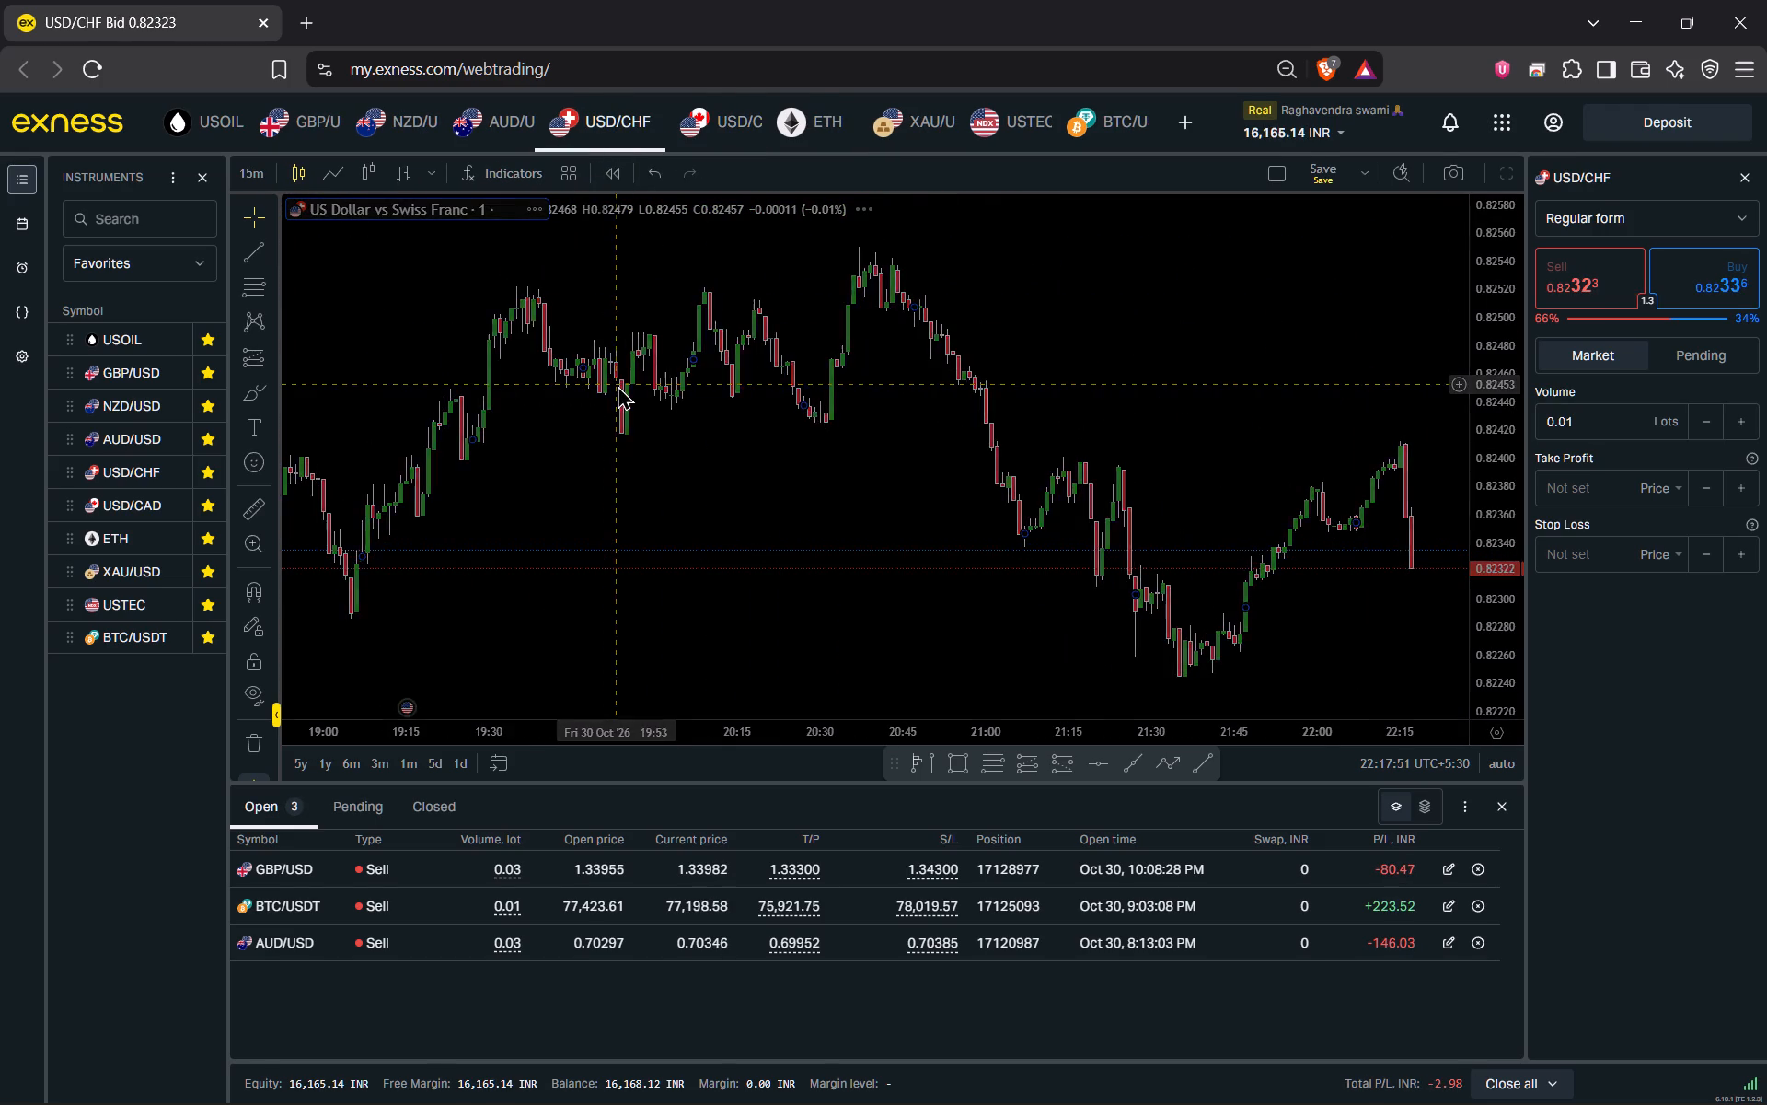
# Switch to the AUD/USD chart and set its interval to 15 minutes.
pyautogui.click(479, 132)
pyautogui.write('15')
pyautogui.click(536, 424)
pyautogui.write('15')
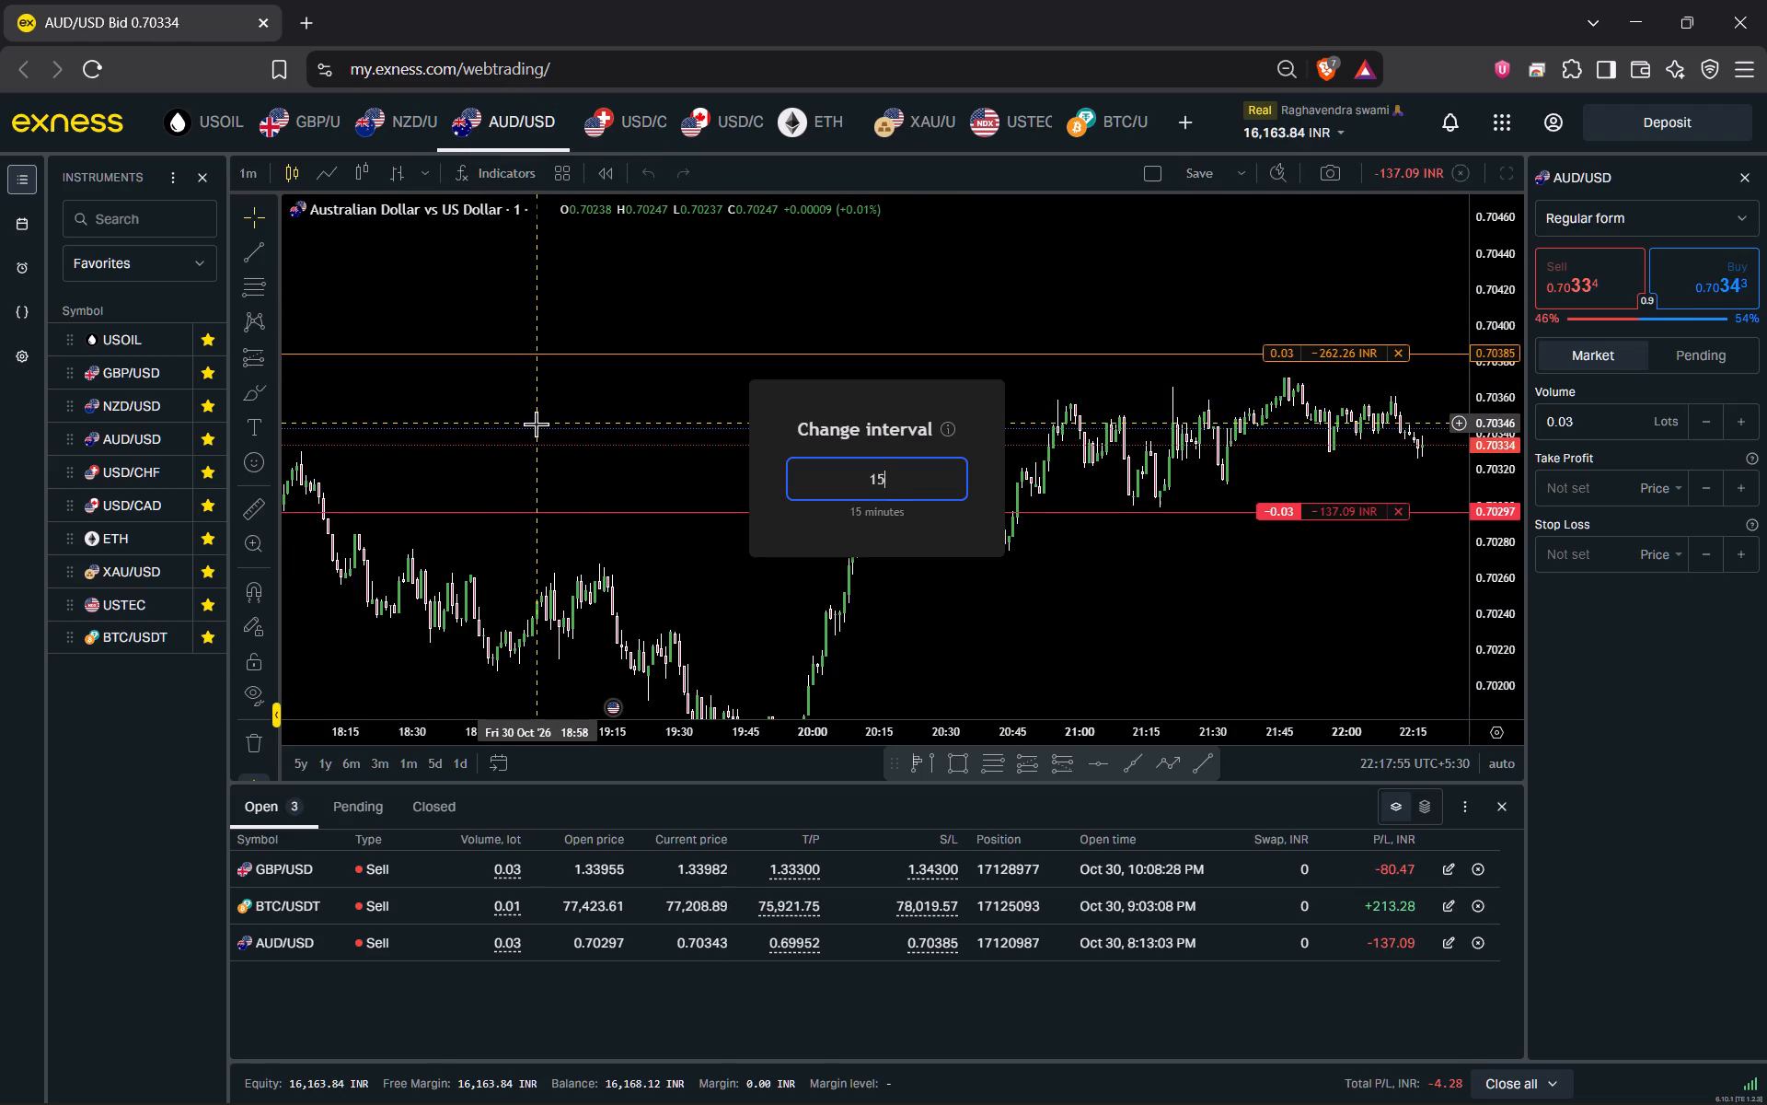
pyautogui.press('Return')
# Switch to the NZD/USD chart and set its interval to 15 minutes.
pyautogui.click(429, 145)
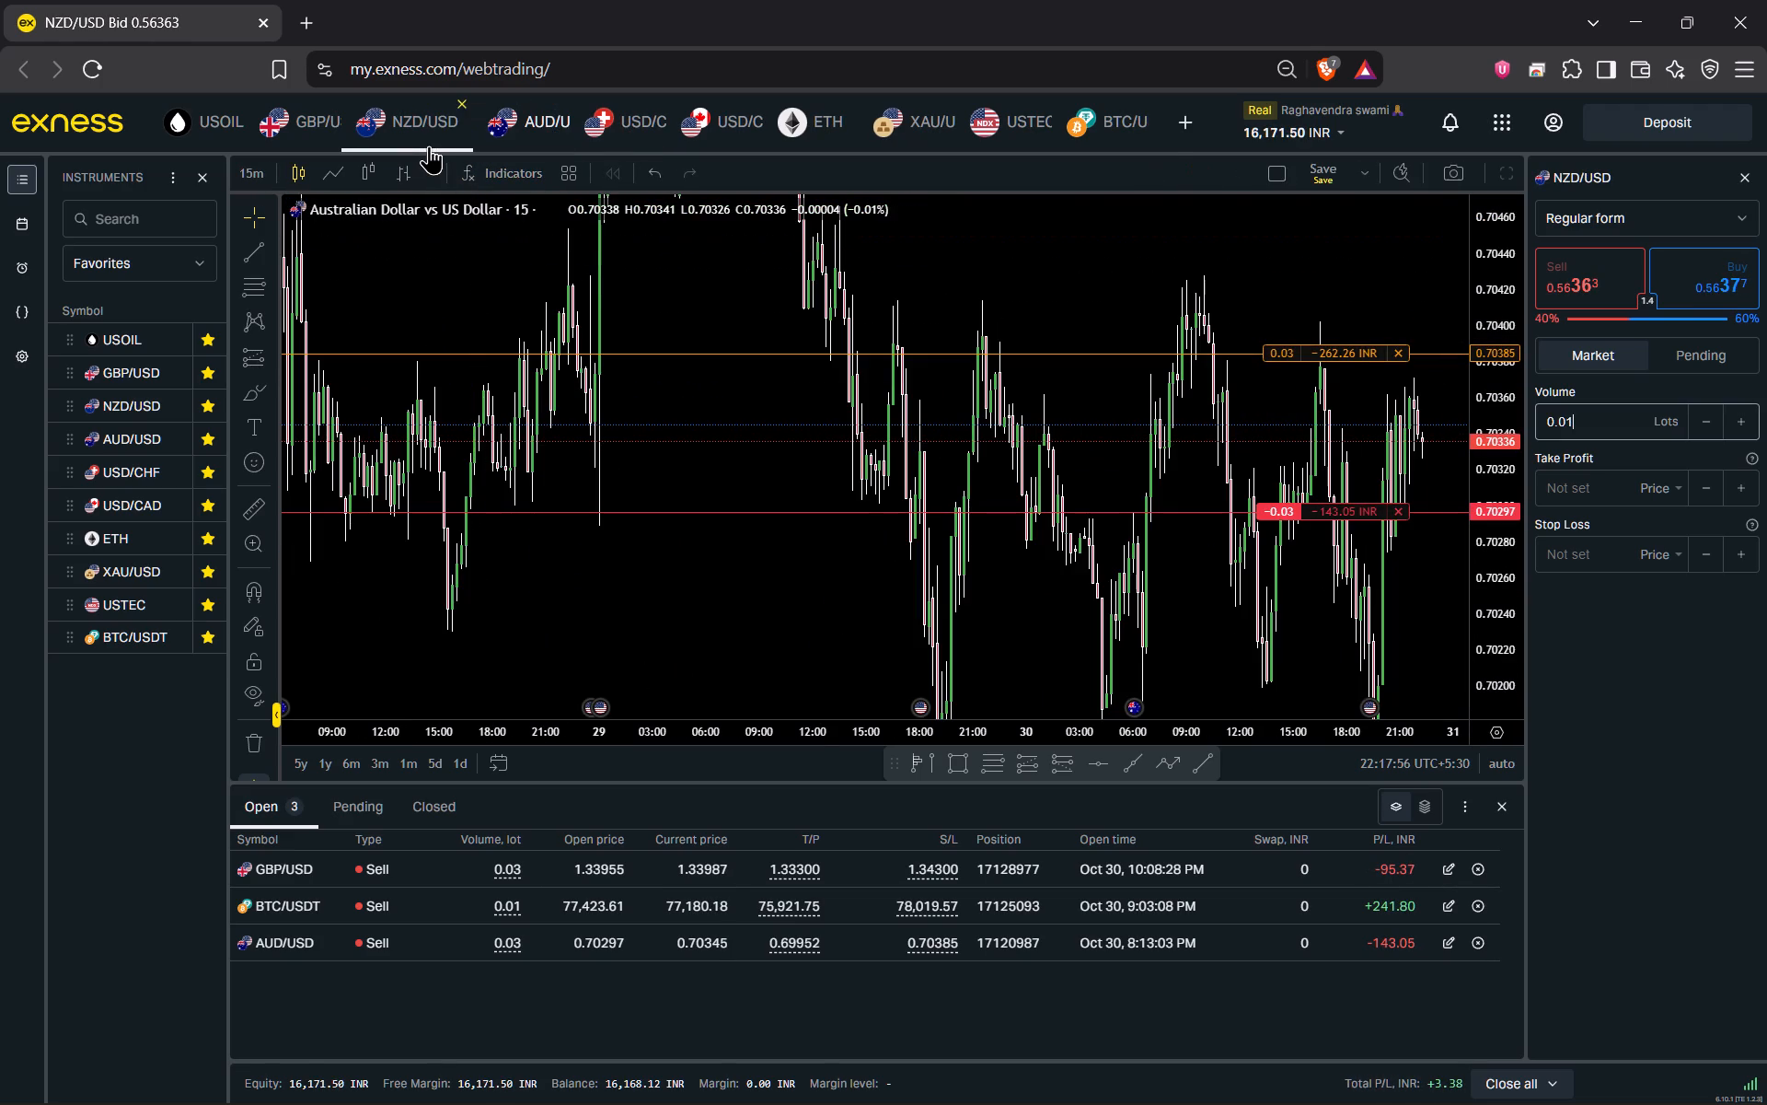
pyautogui.press('1')
pyautogui.press('5')
pyautogui.click(524, 315)
pyautogui.write('15')
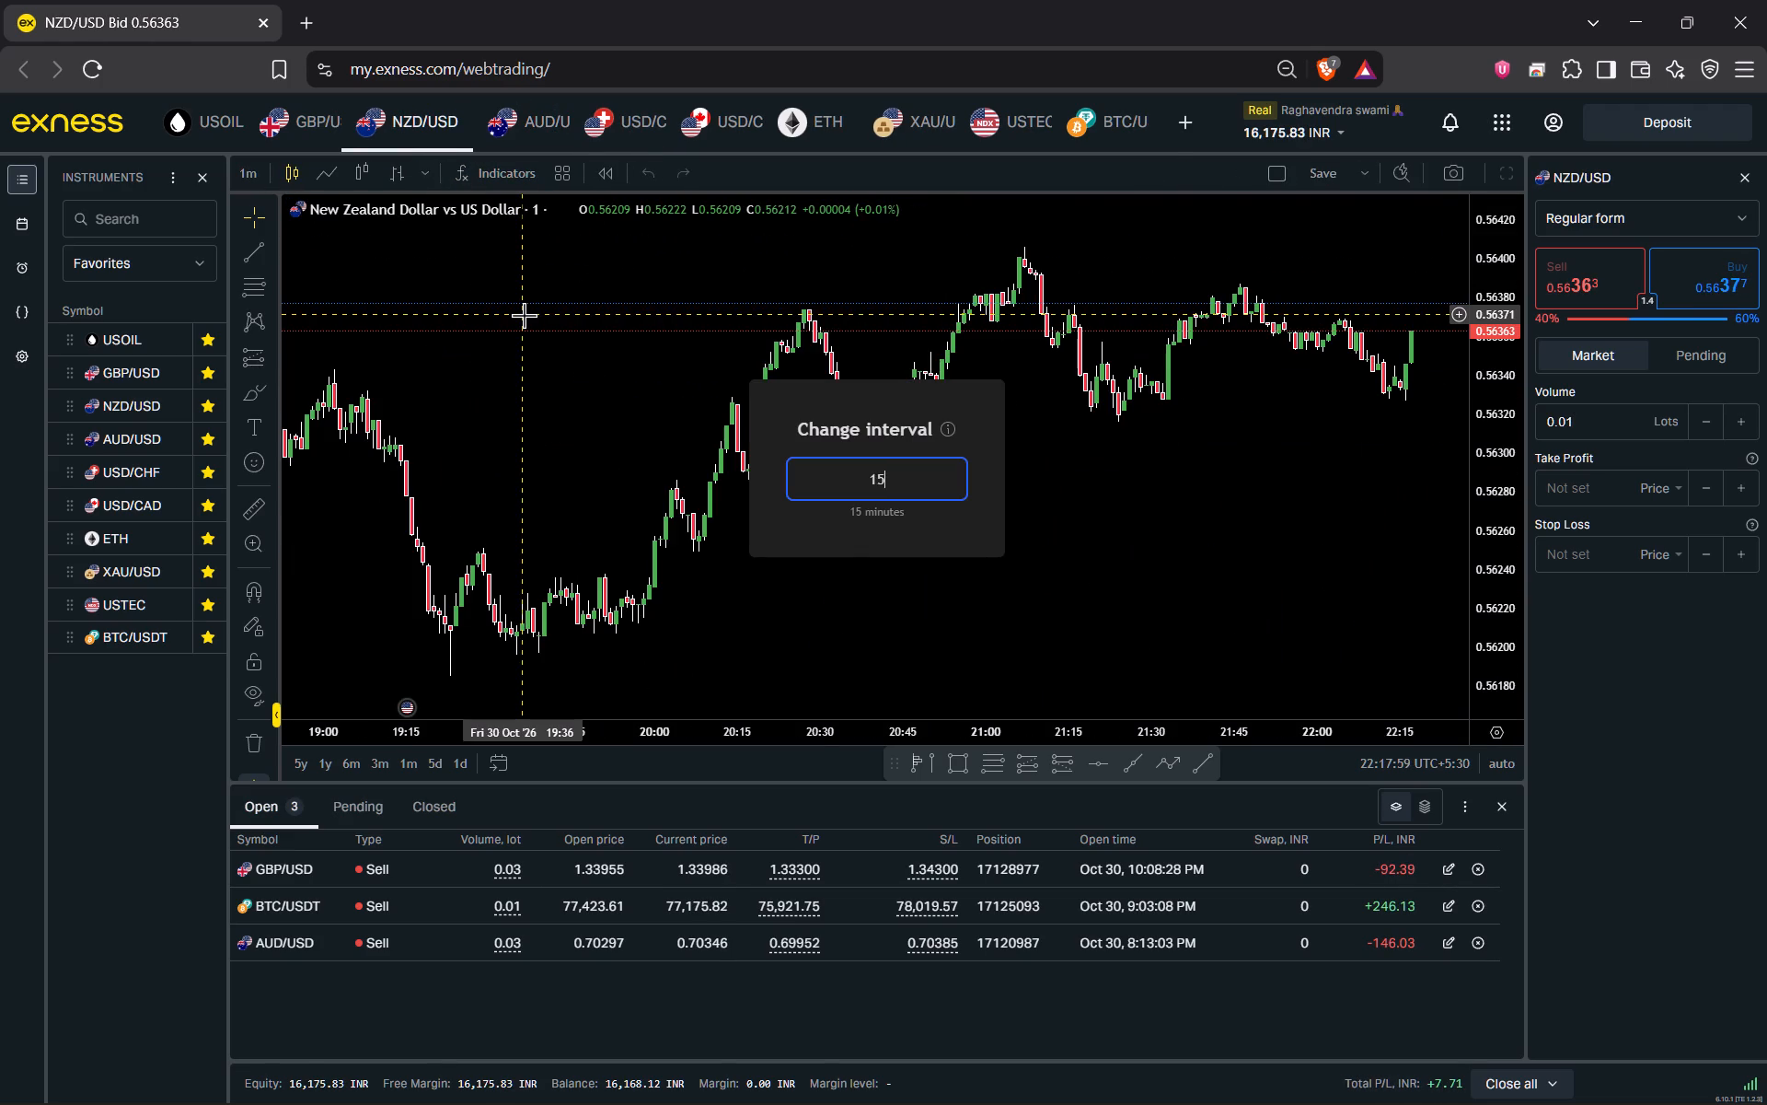
pyautogui.press('Return')
# Switch to the GBP/USD chart and set its interval to 15 minutes.
pyautogui.click(302, 136)
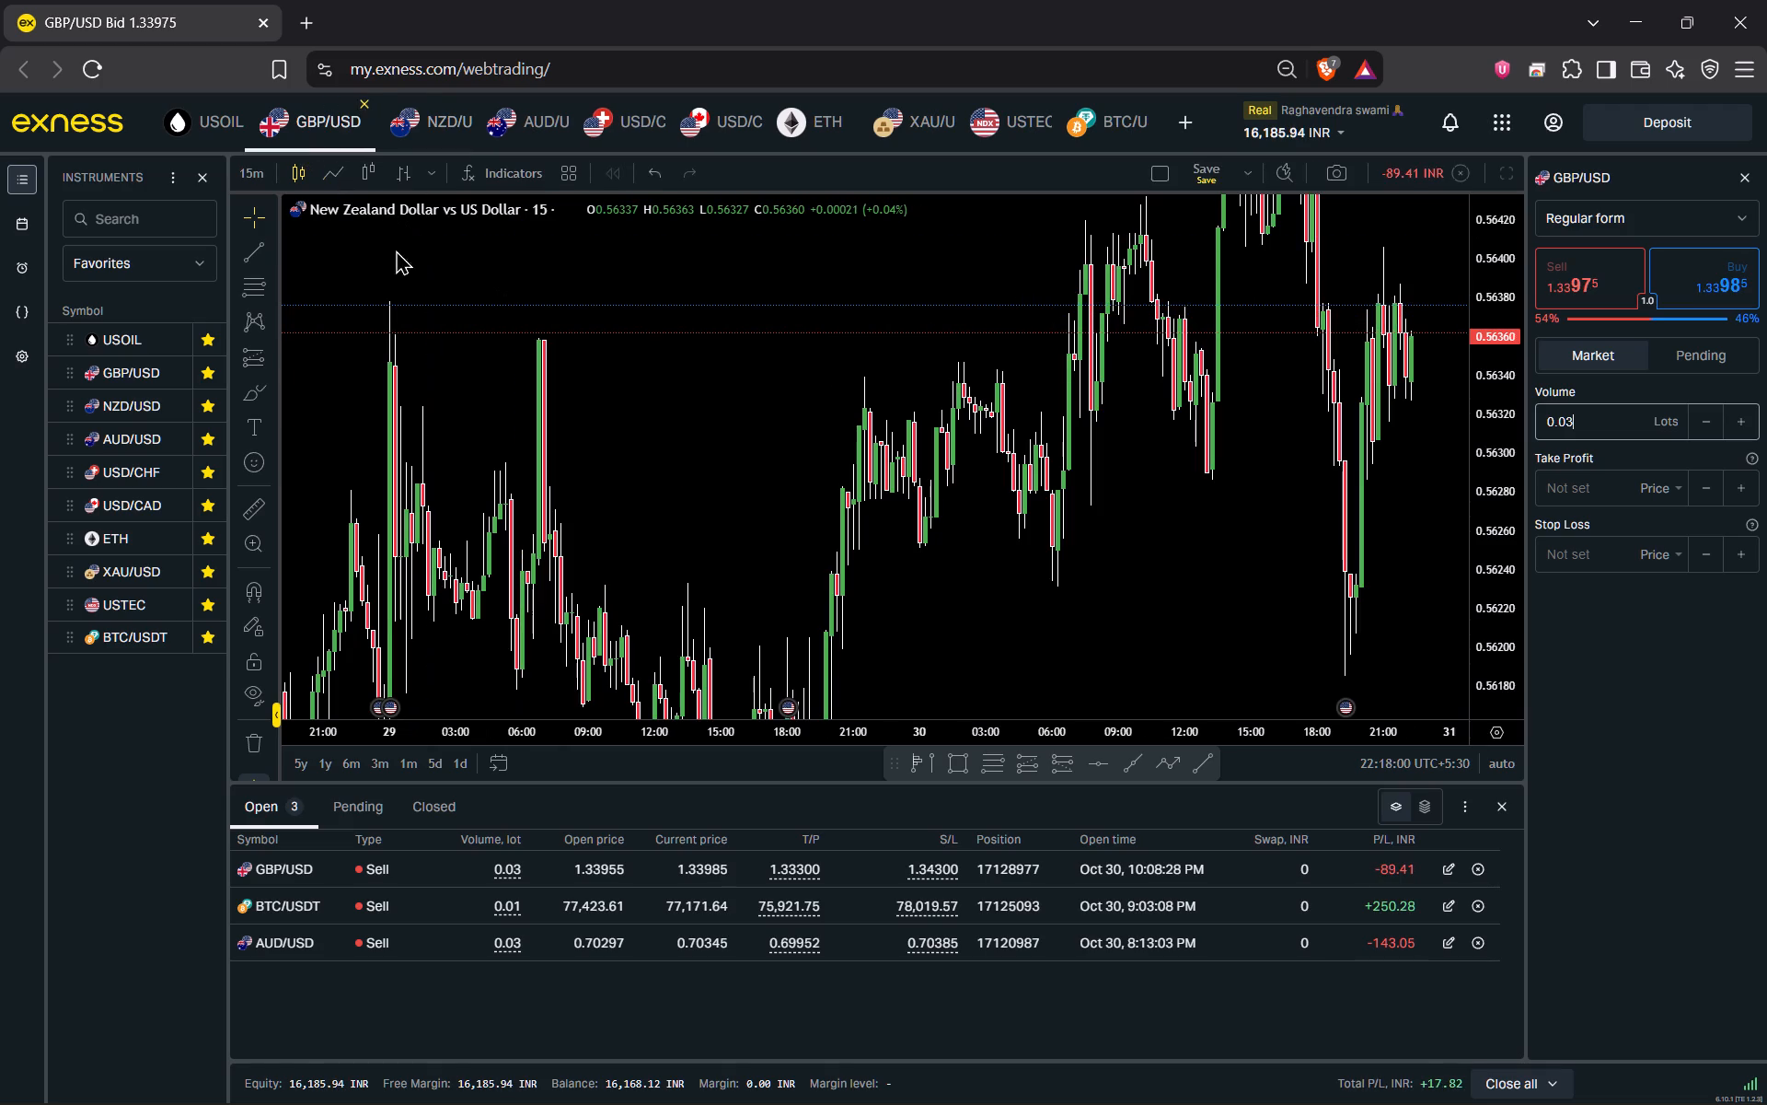
pyautogui.click(473, 304)
pyautogui.write('15')
pyautogui.press('Return')
# Switch to the USOIL chart and set its interval to 15 minutes.
pyautogui.click(216, 134)
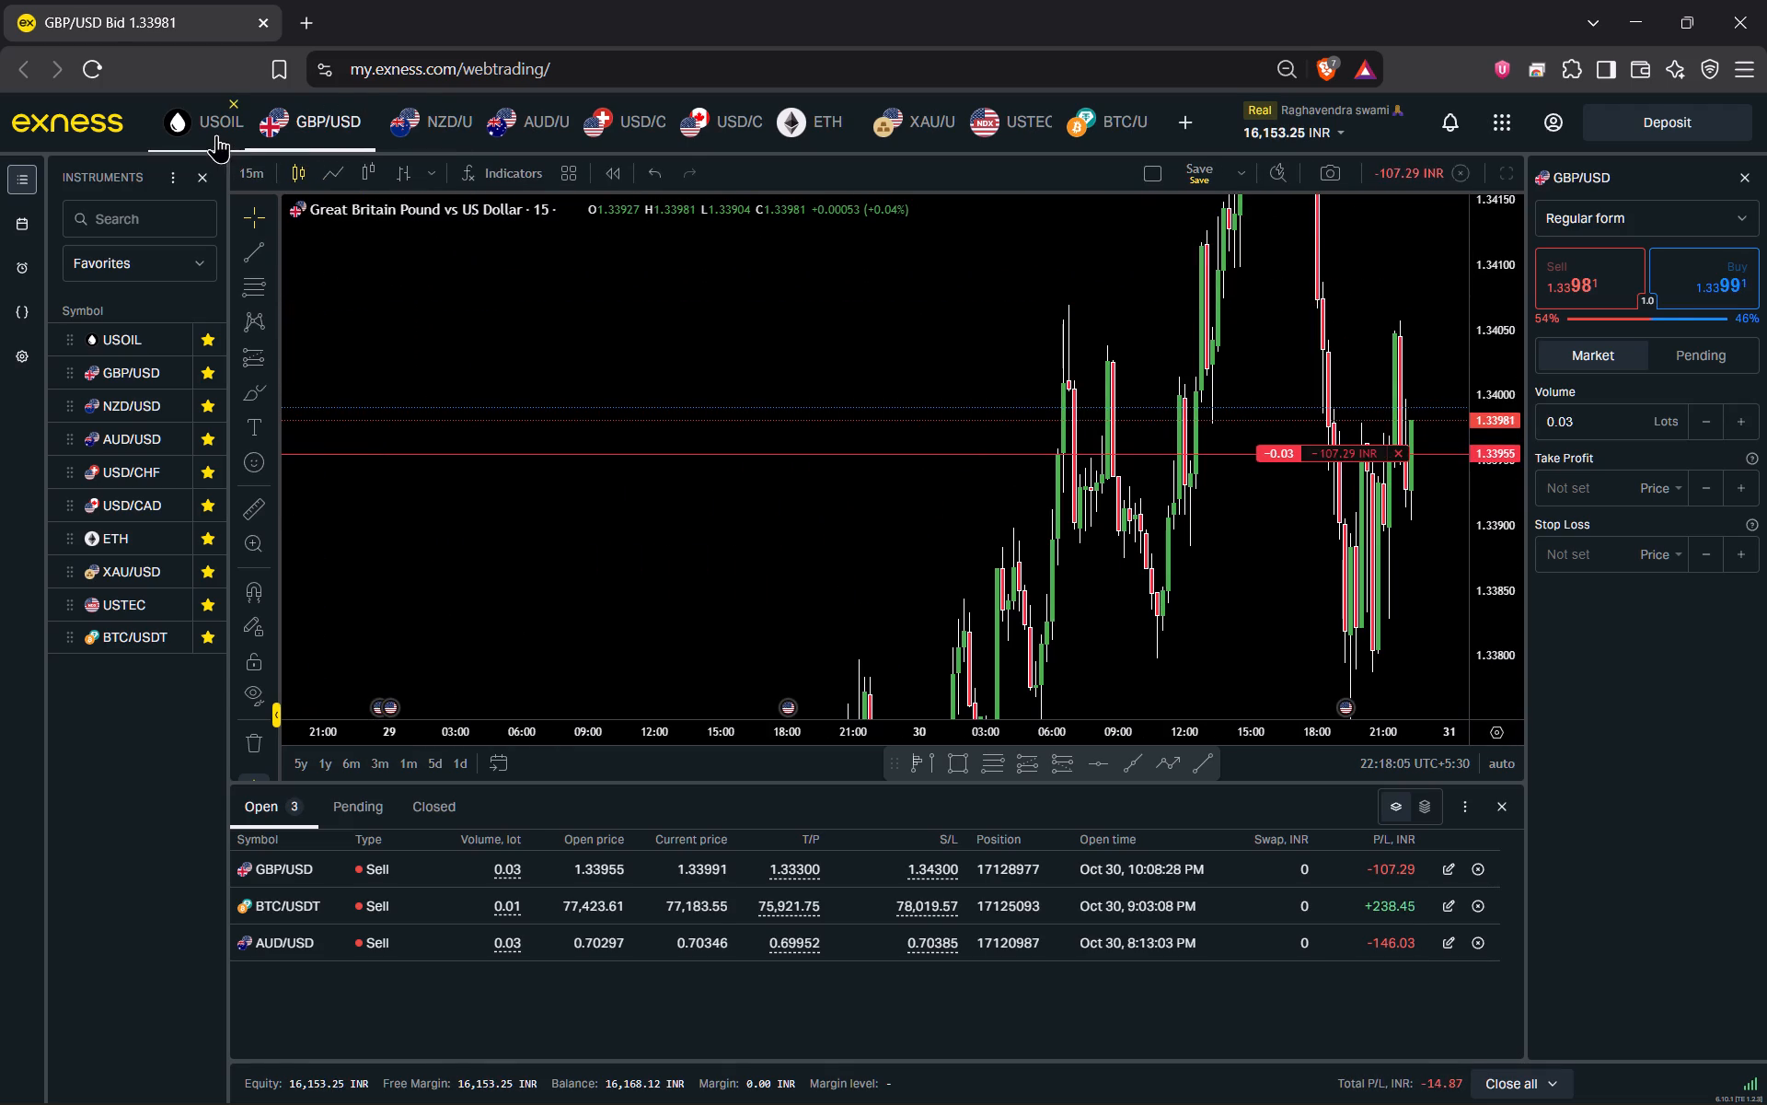
pyautogui.click(539, 267)
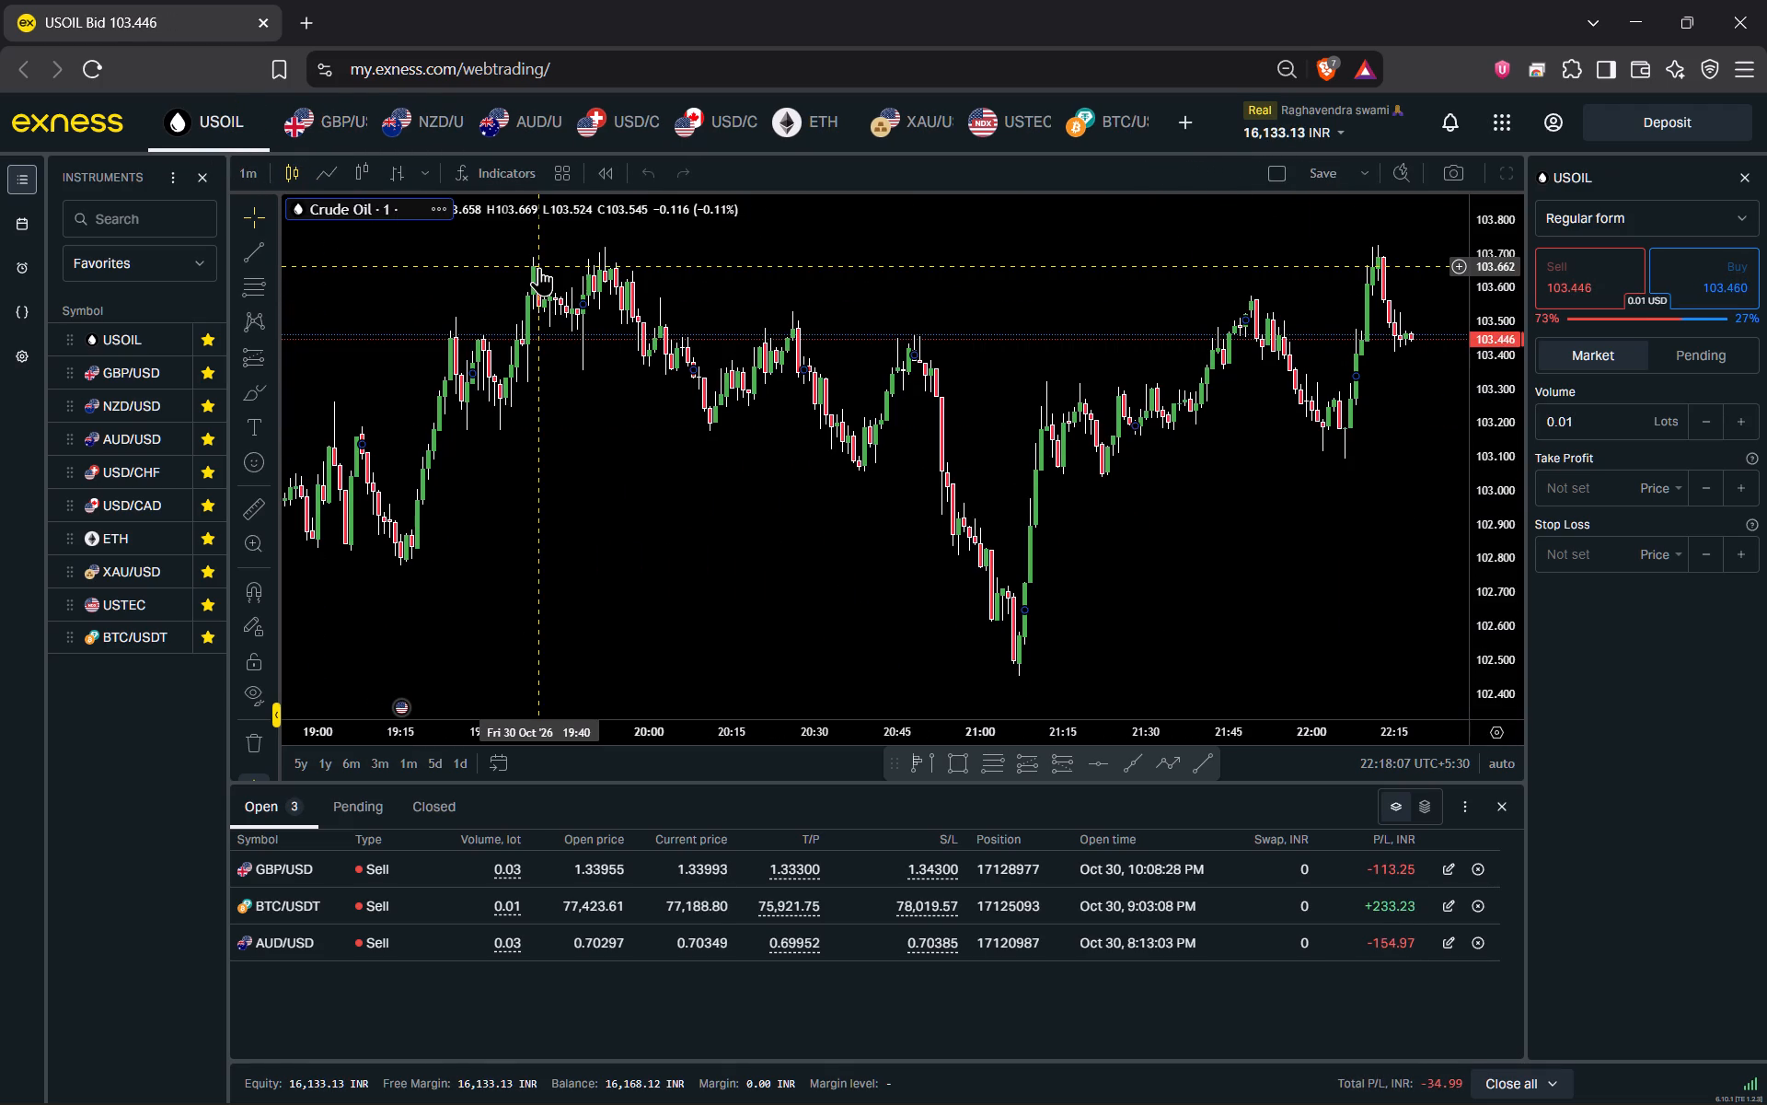
pyautogui.write('15')
pyautogui.press('Return')
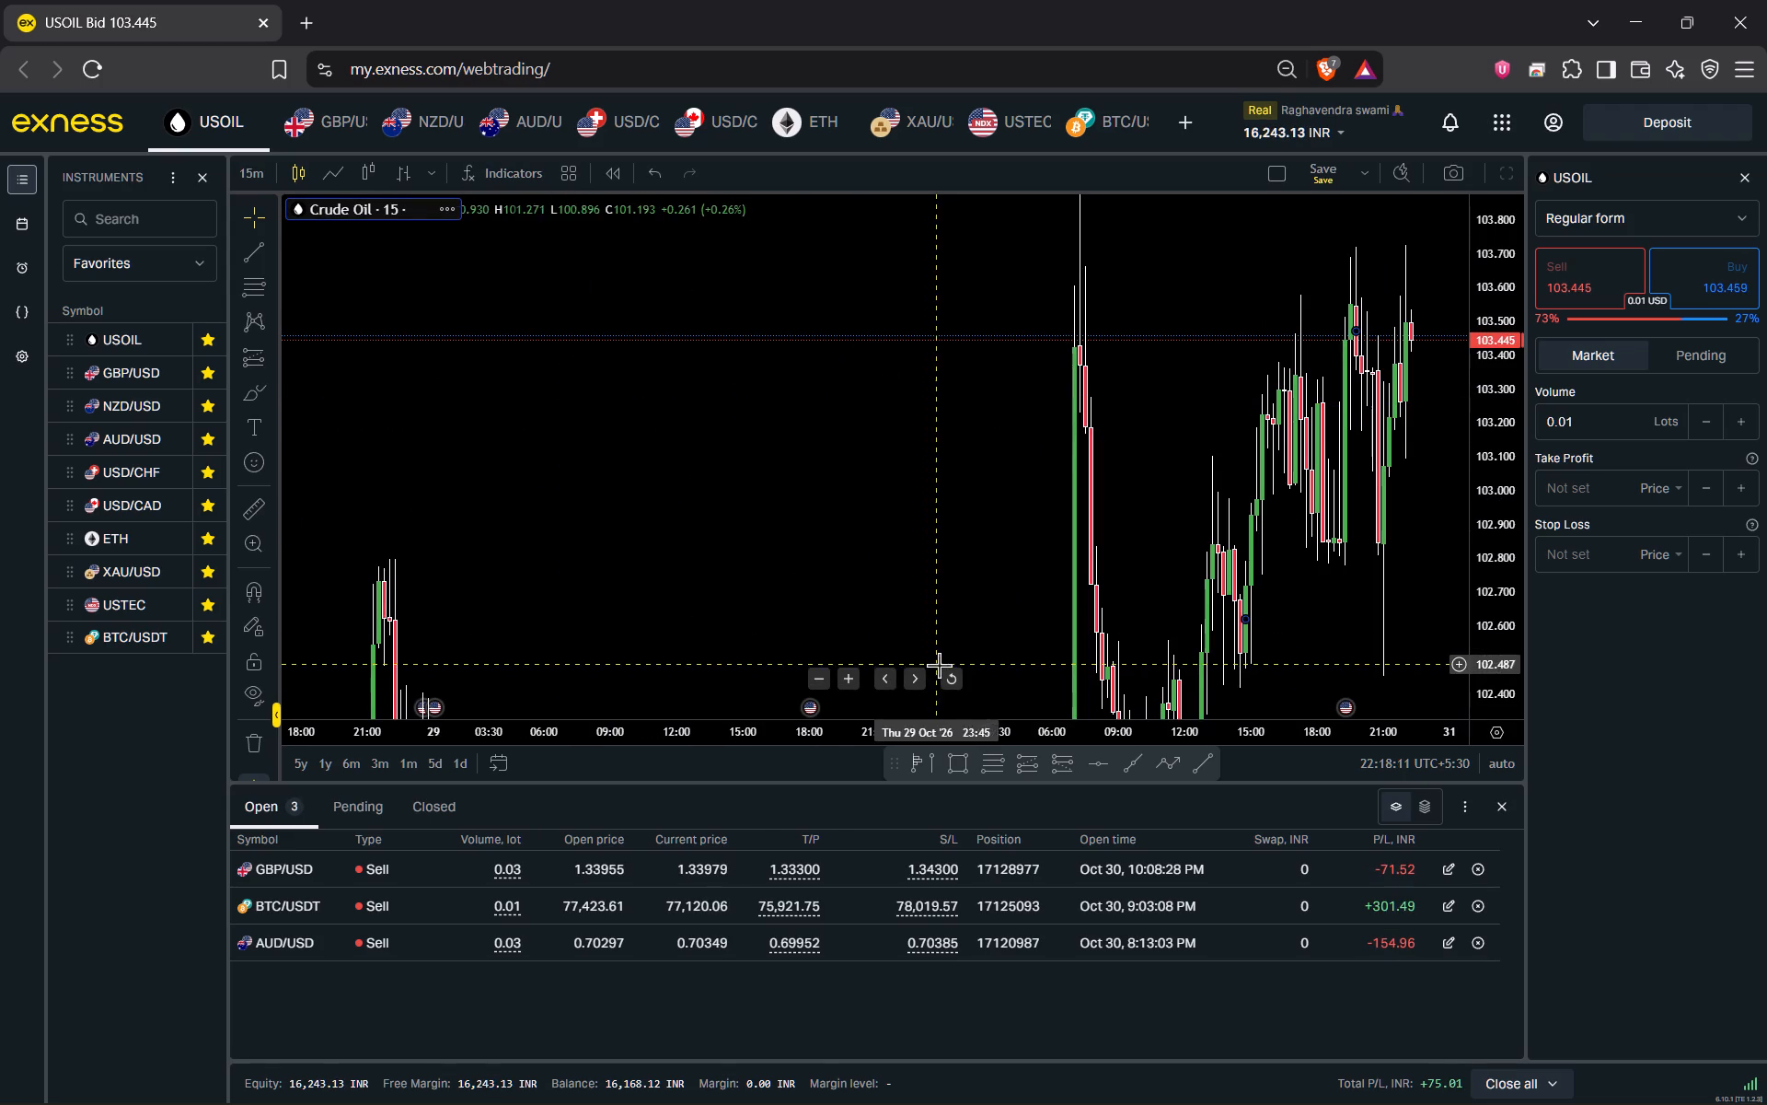
pyautogui.click(950, 681)
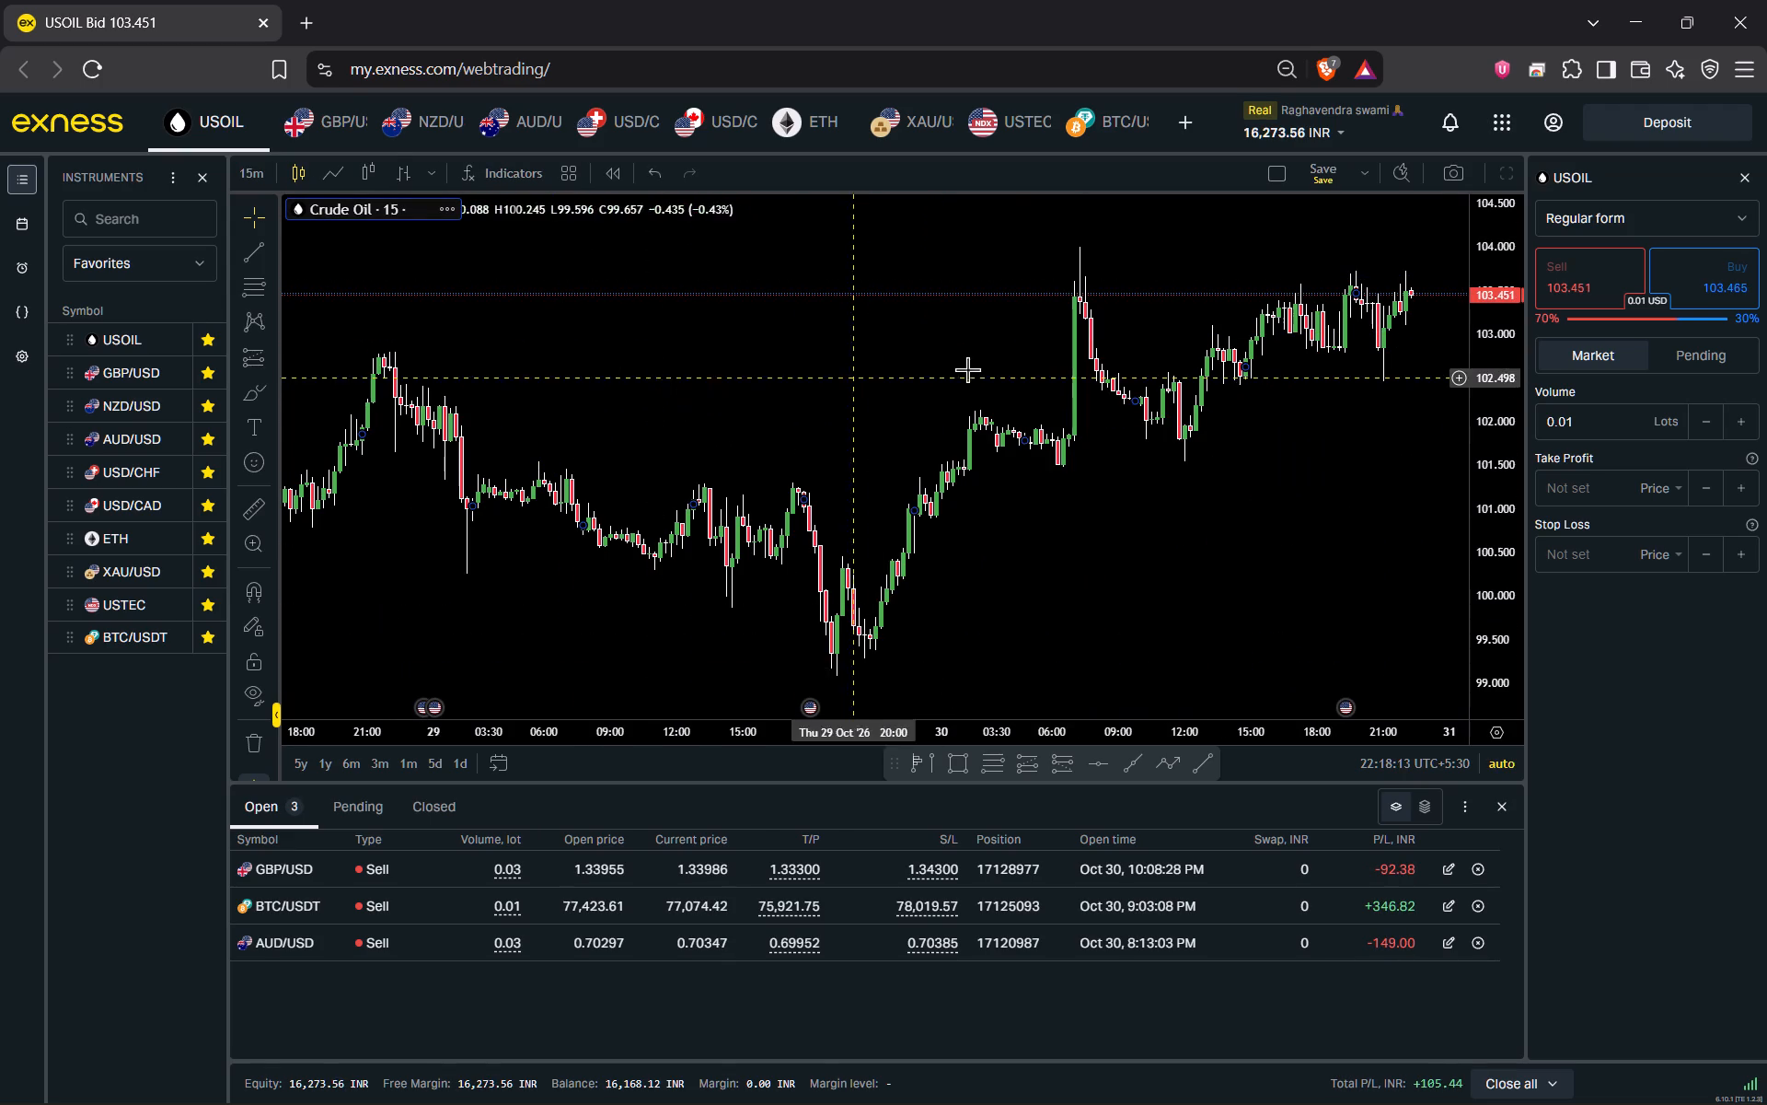
# Show the GBP/USD chart with automatic, non-logarithmic price scaling and examine the open short against its stop-loss and take-profit levels.
pyautogui.click(317, 134)
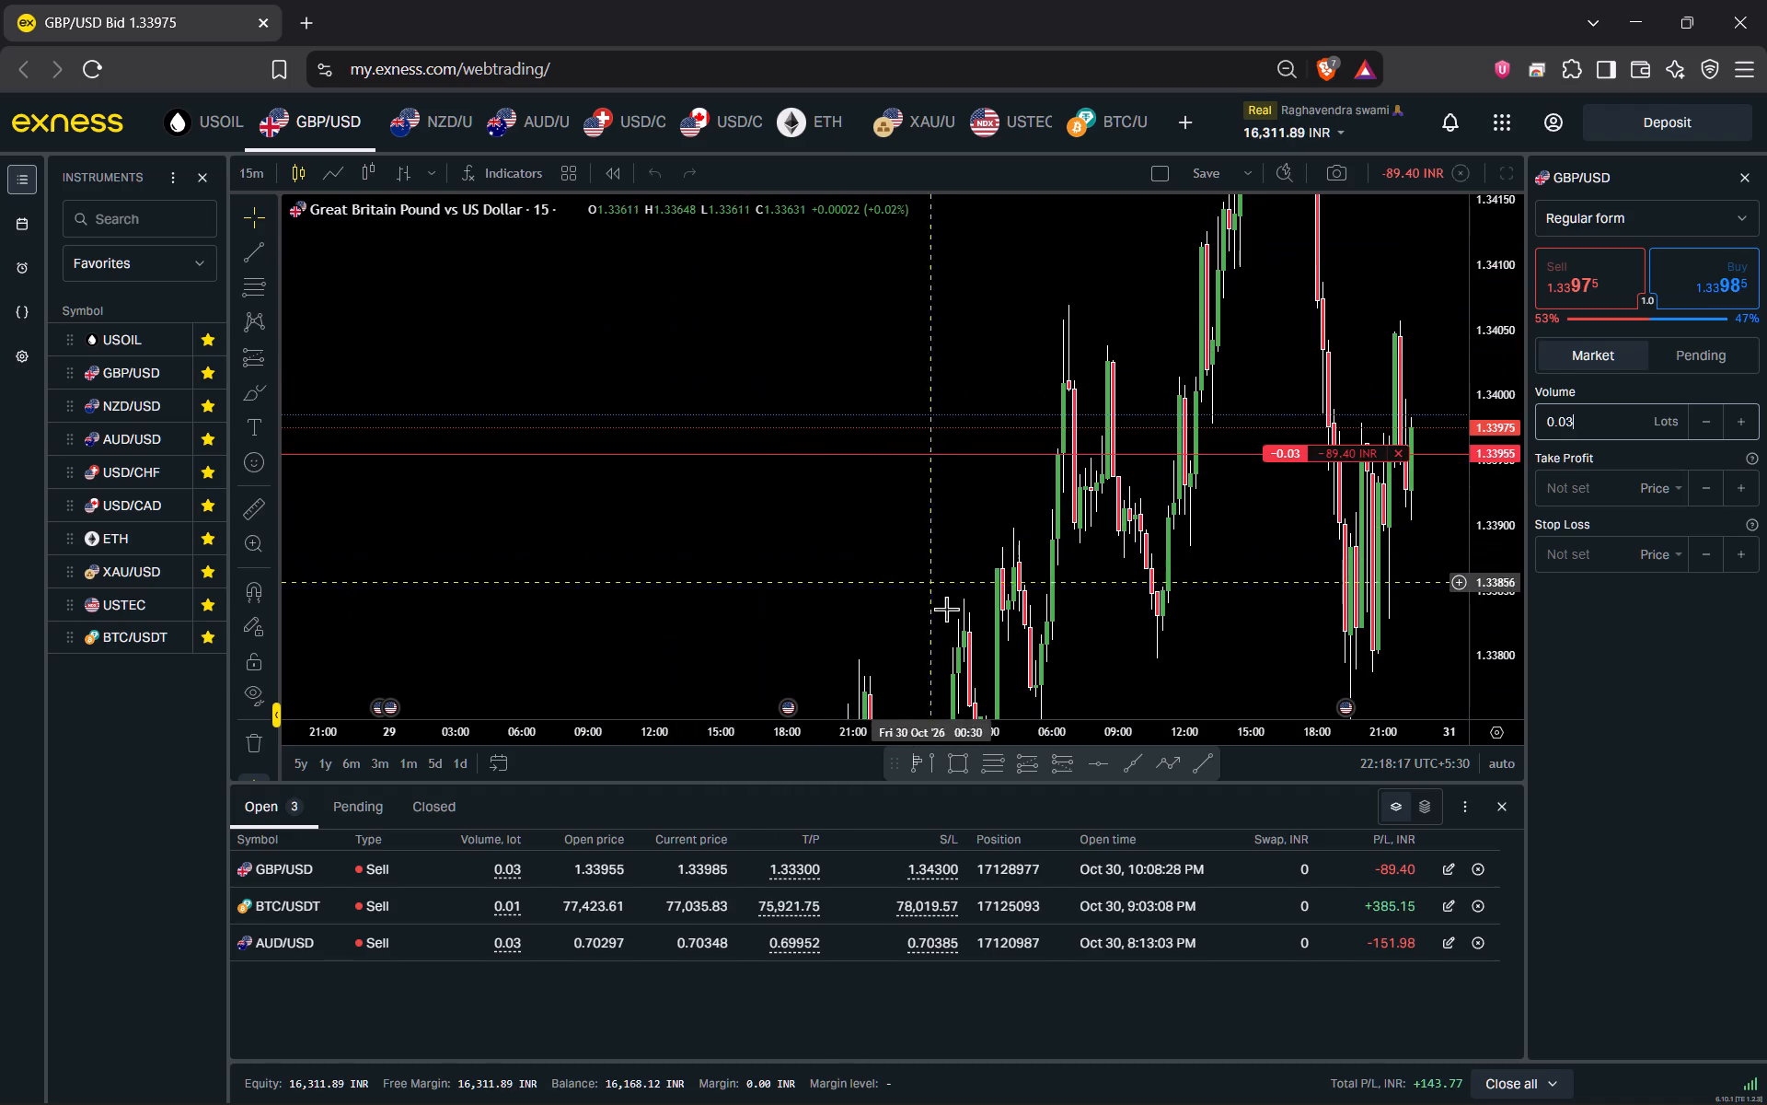
pyautogui.click(947, 679)
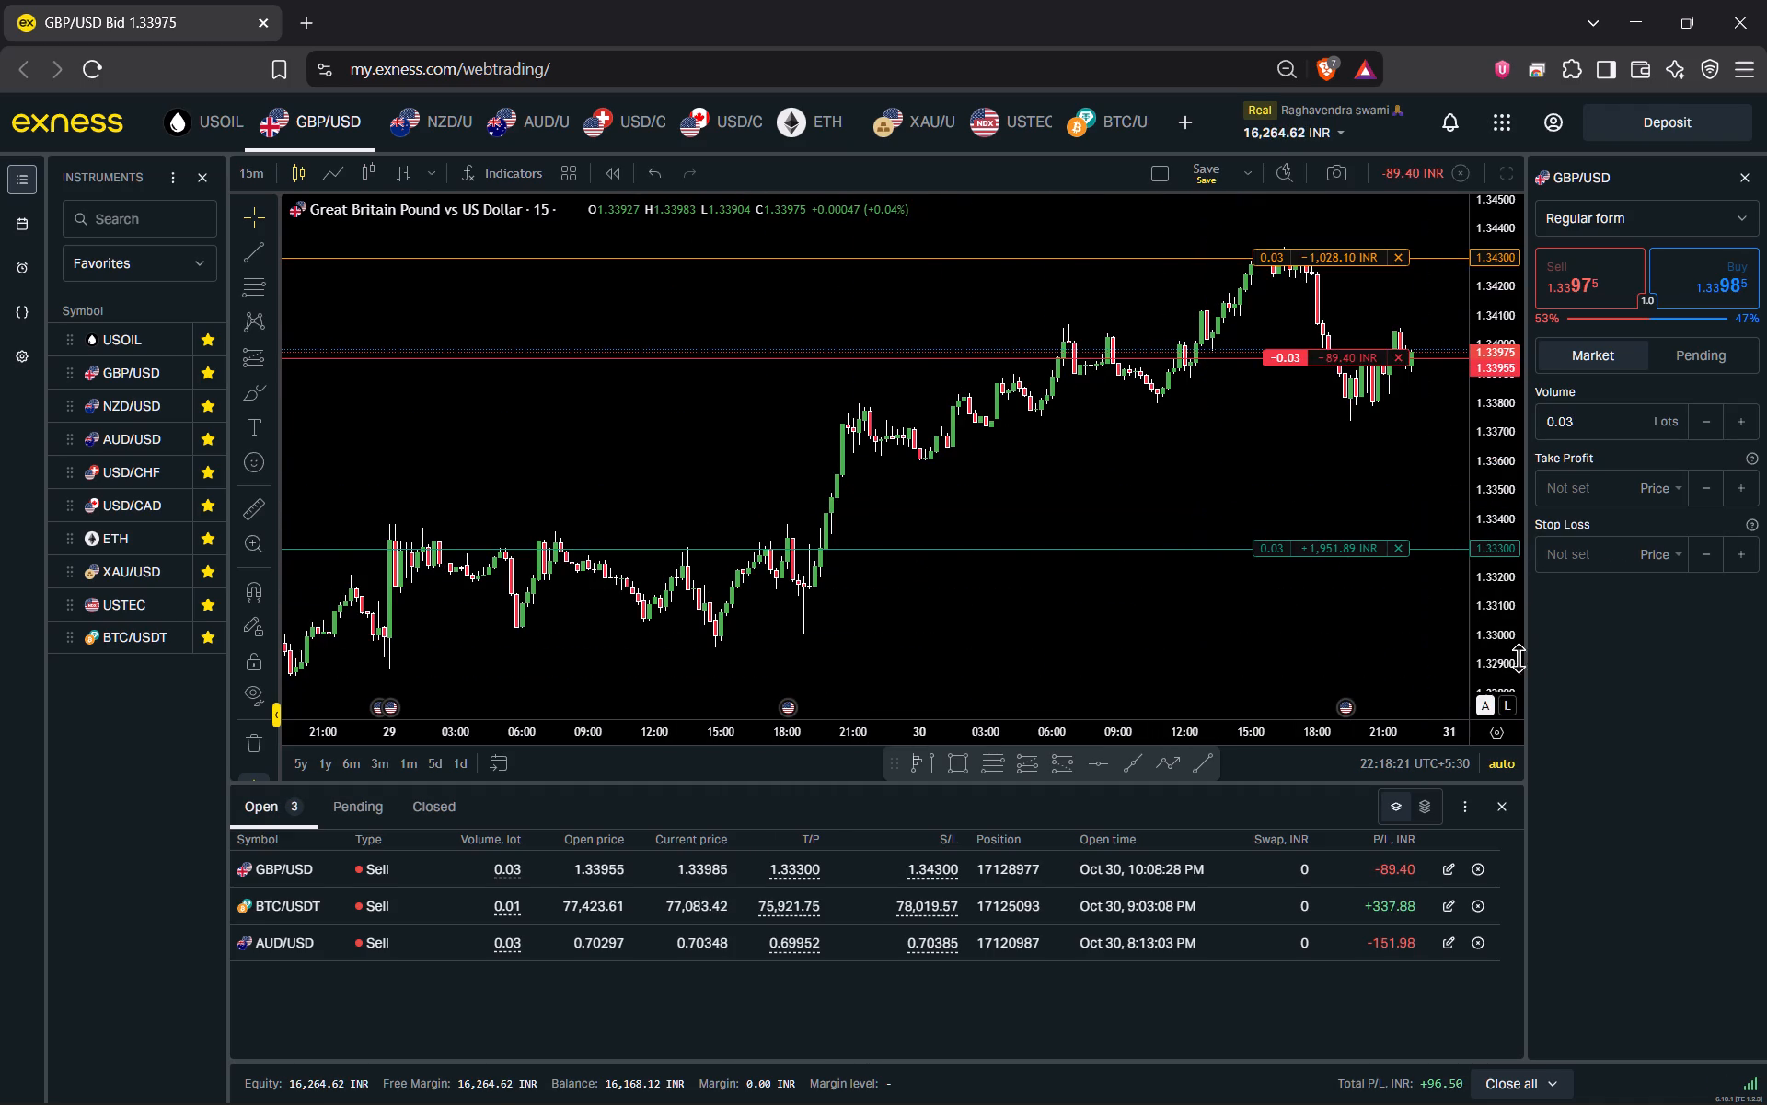
pyautogui.click(1509, 703)
pyautogui.click(1504, 704)
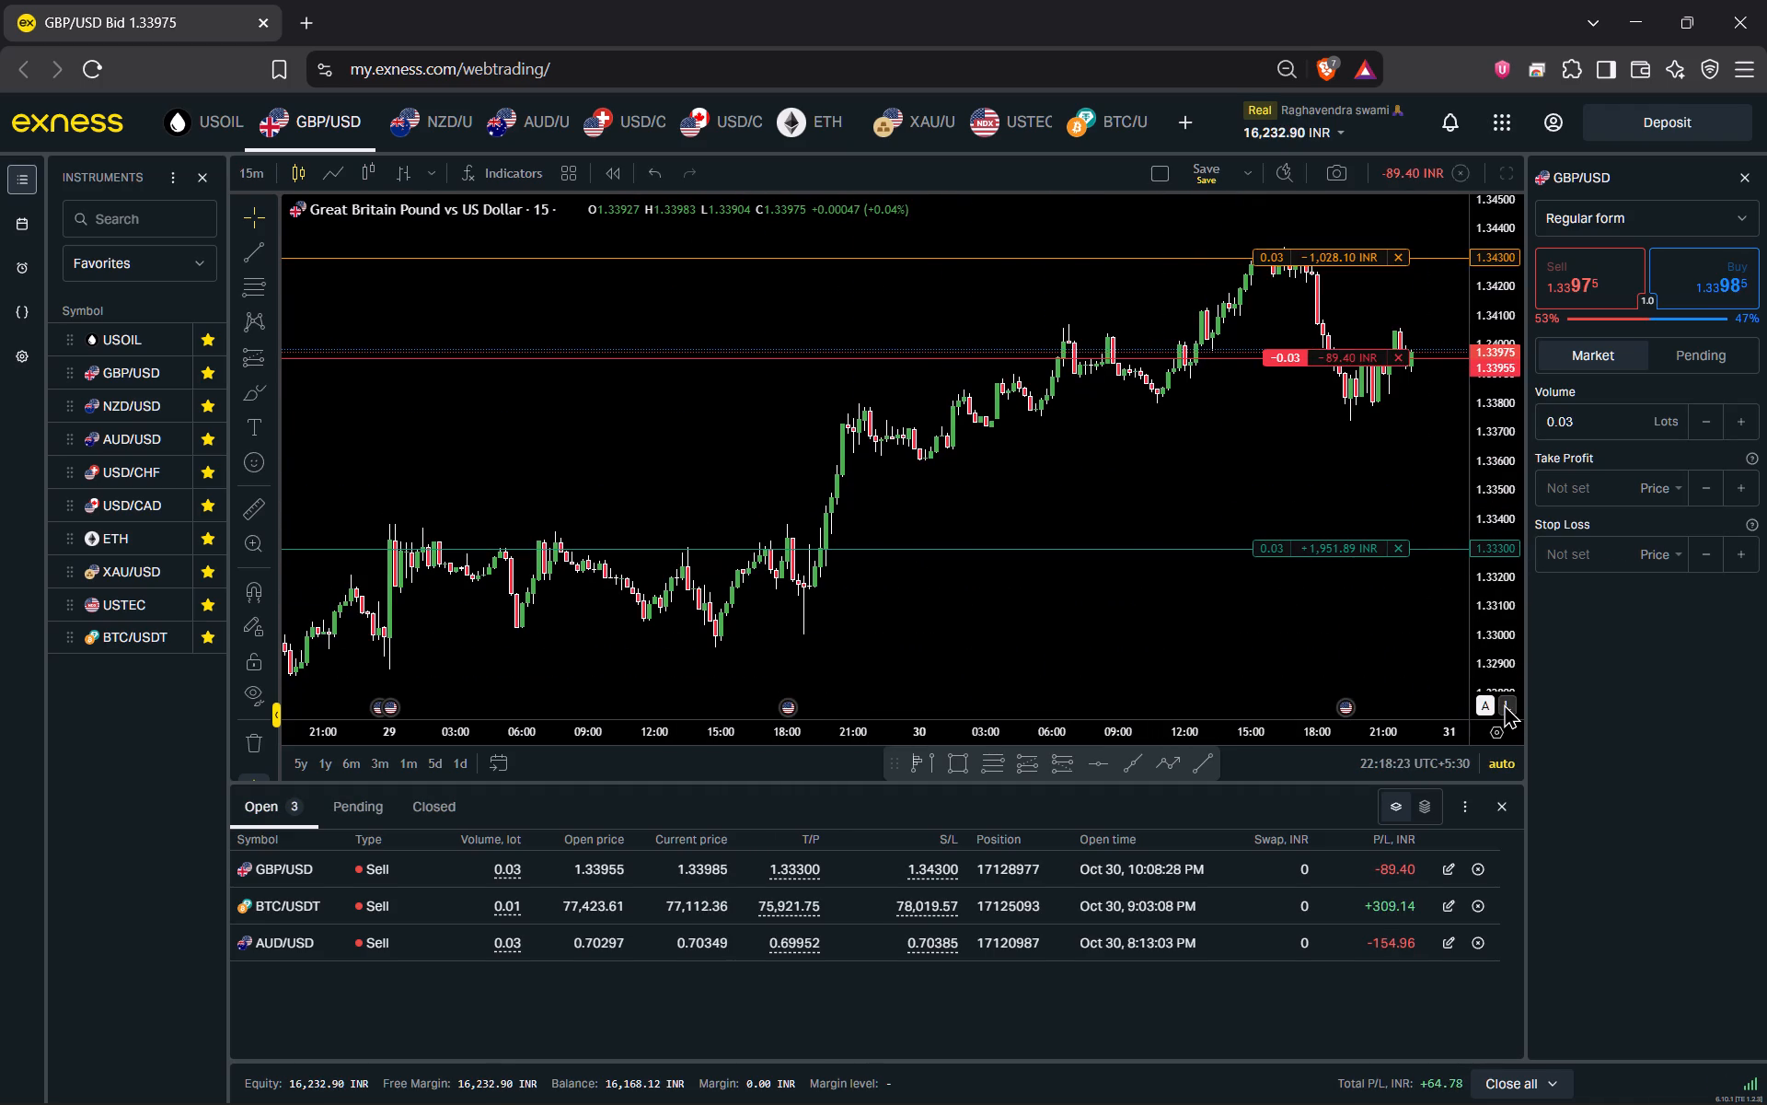
pyautogui.click(1480, 704)
pyautogui.click(1480, 704)
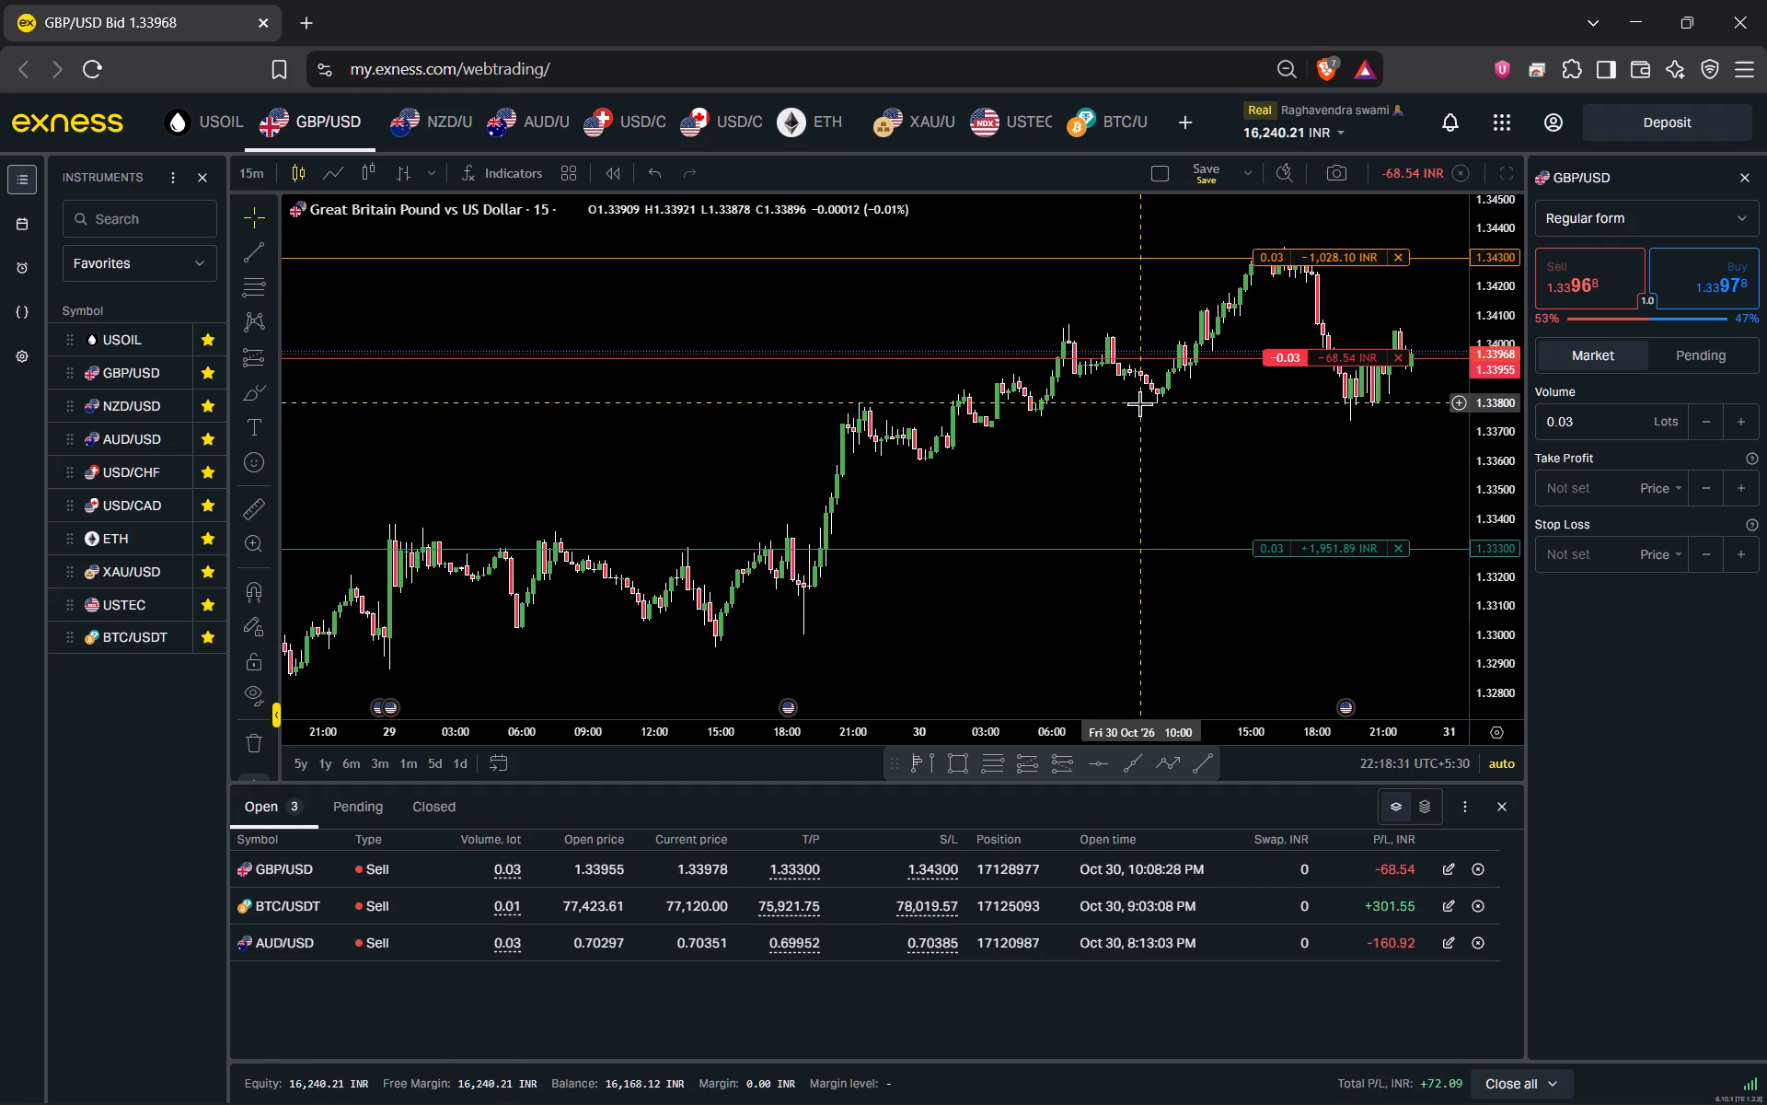
# On the BTC/USDT chart, move the open short's stop loss to 77317.28 and apply the position change.
pyautogui.click(1074, 122)
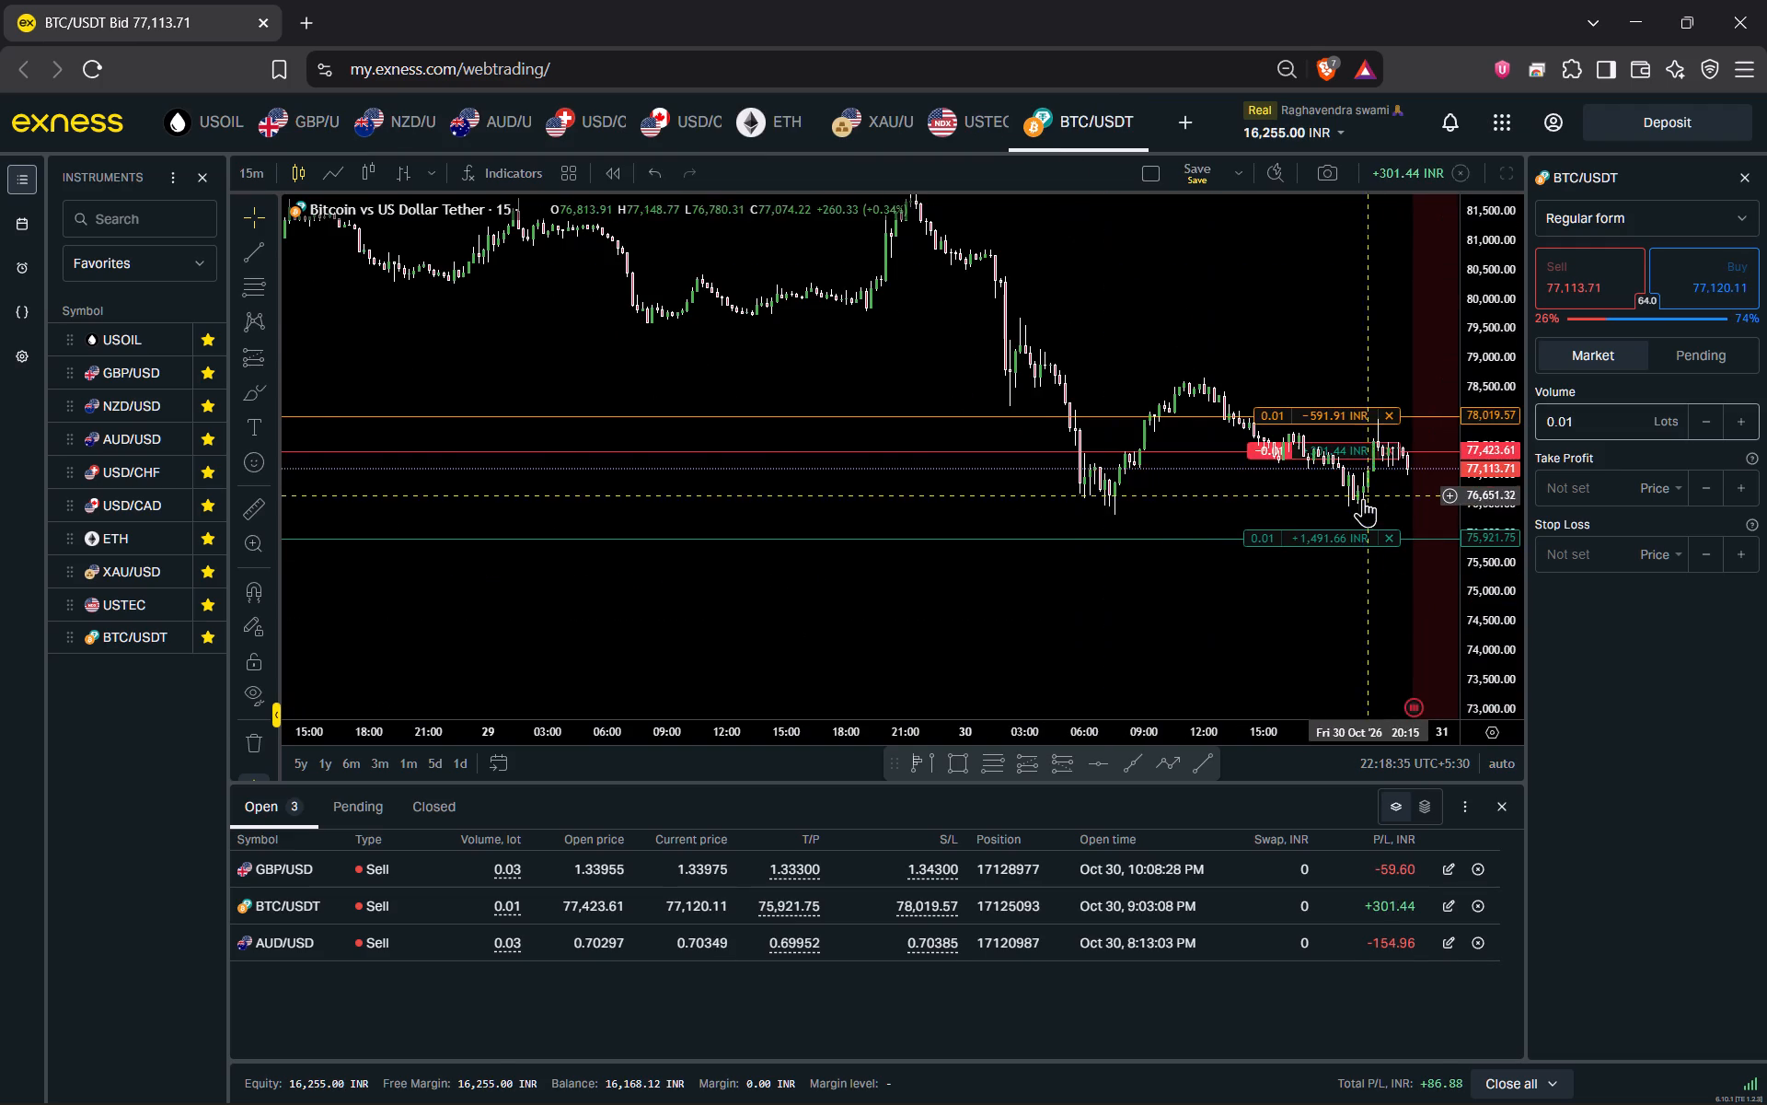
pyautogui.moveTo(1317, 497); pyautogui.dragTo(1048, 489)
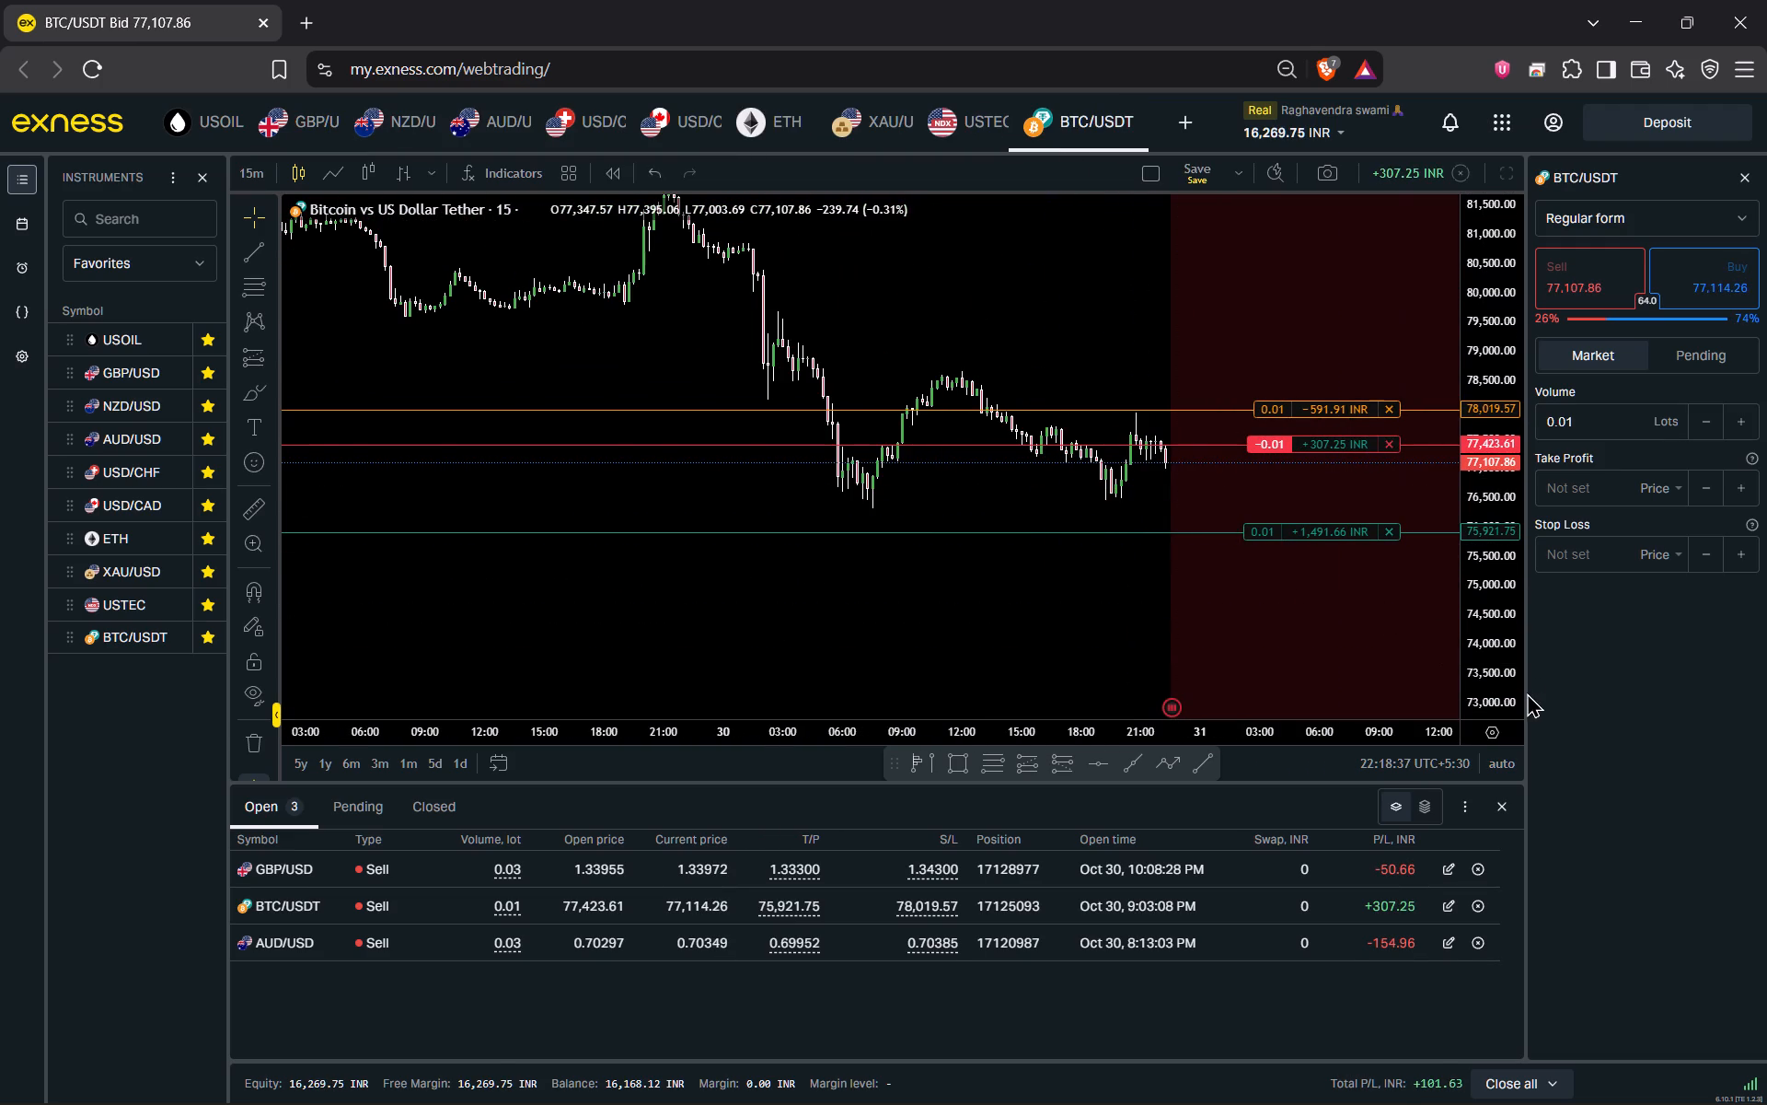
pyautogui.moveTo(1489, 623); pyautogui.dragTo(1481, 316)
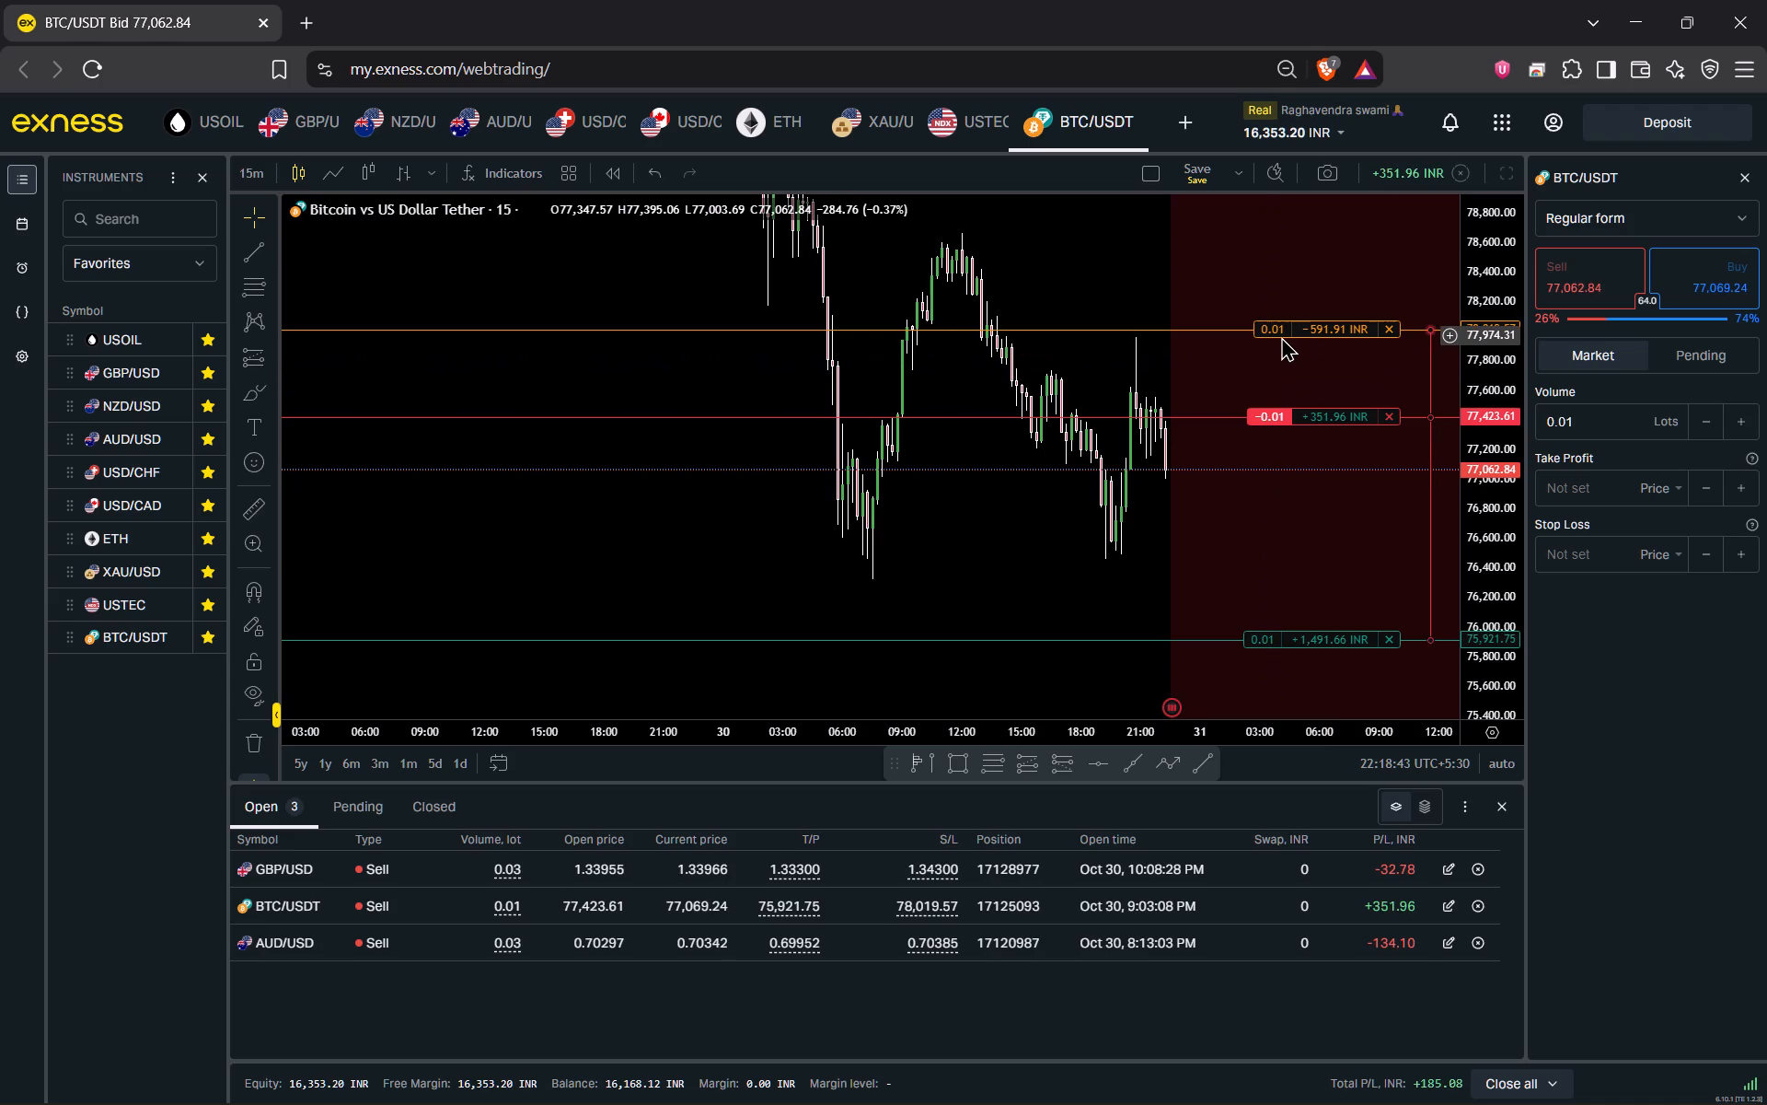
pyautogui.scroll(-3, 1484, 500)
pyautogui.scroll(2, 1484, 500)
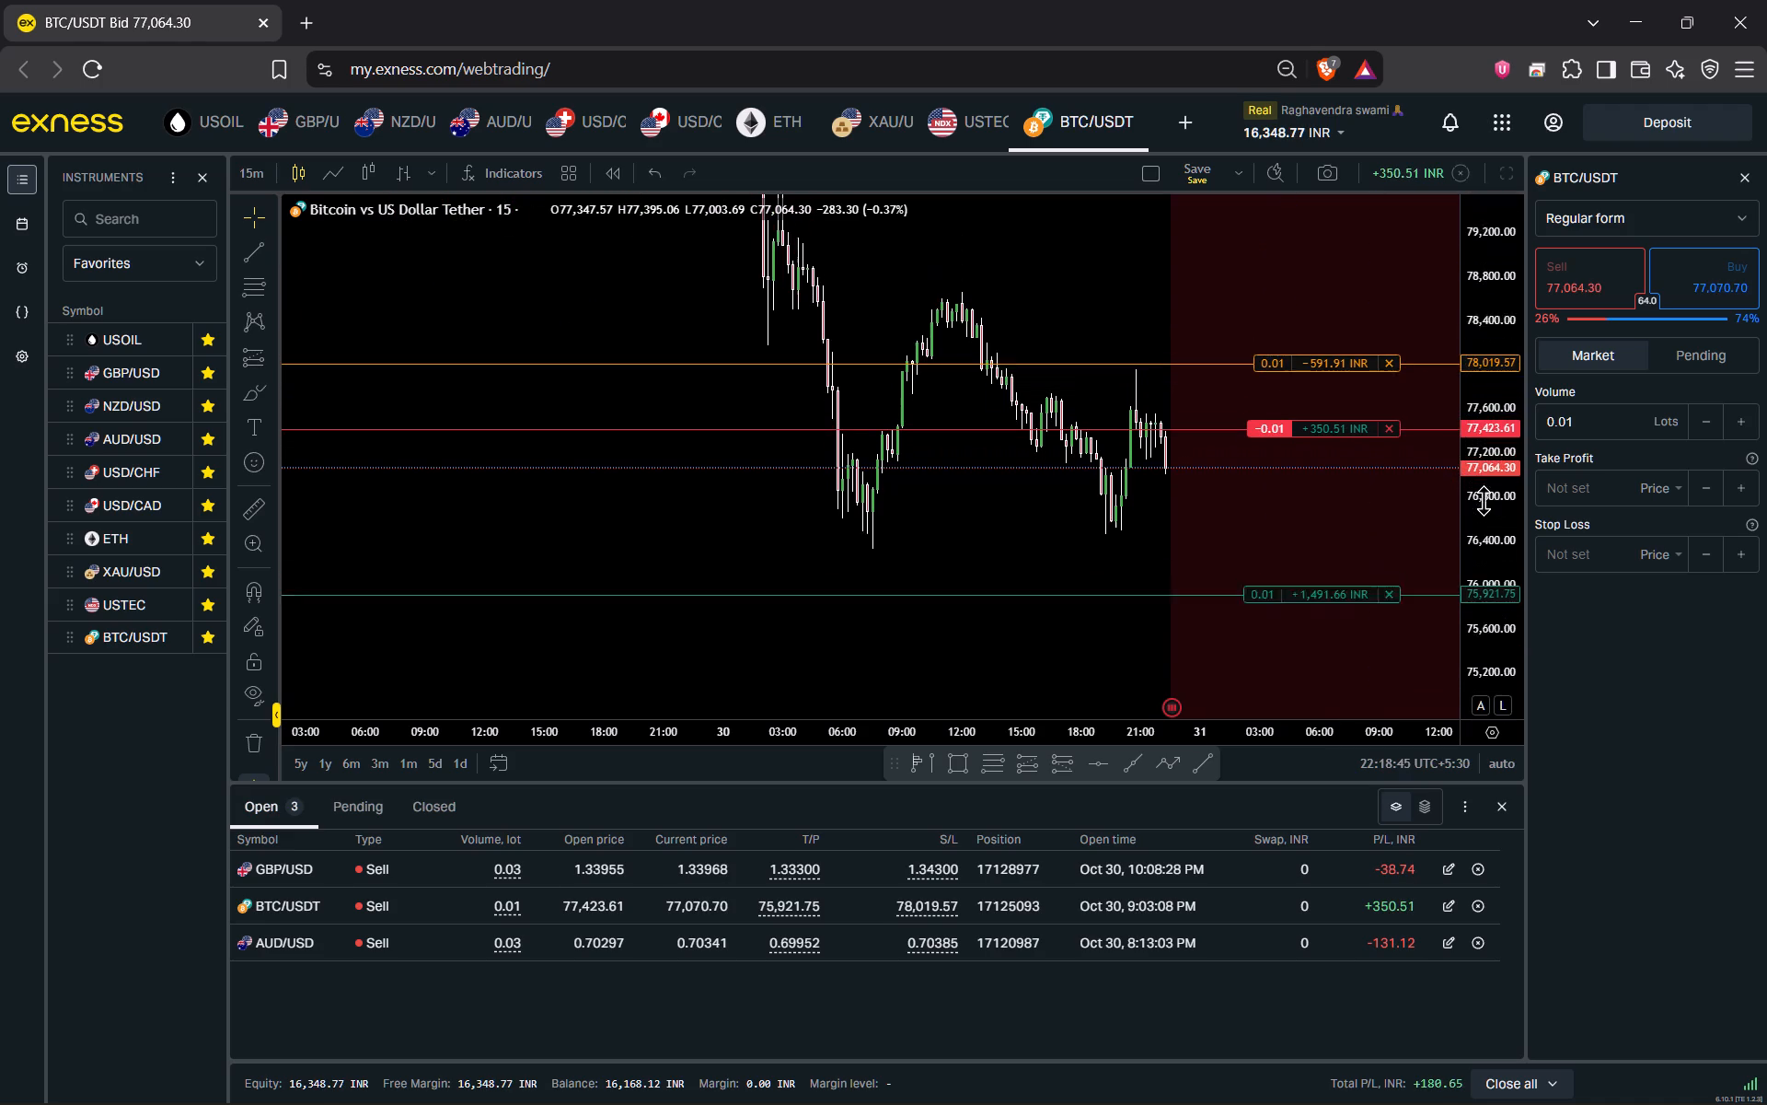
pyautogui.scroll(1, 1484, 500)
pyautogui.moveTo(1302, 343); pyautogui.dragTo(1304, 434)
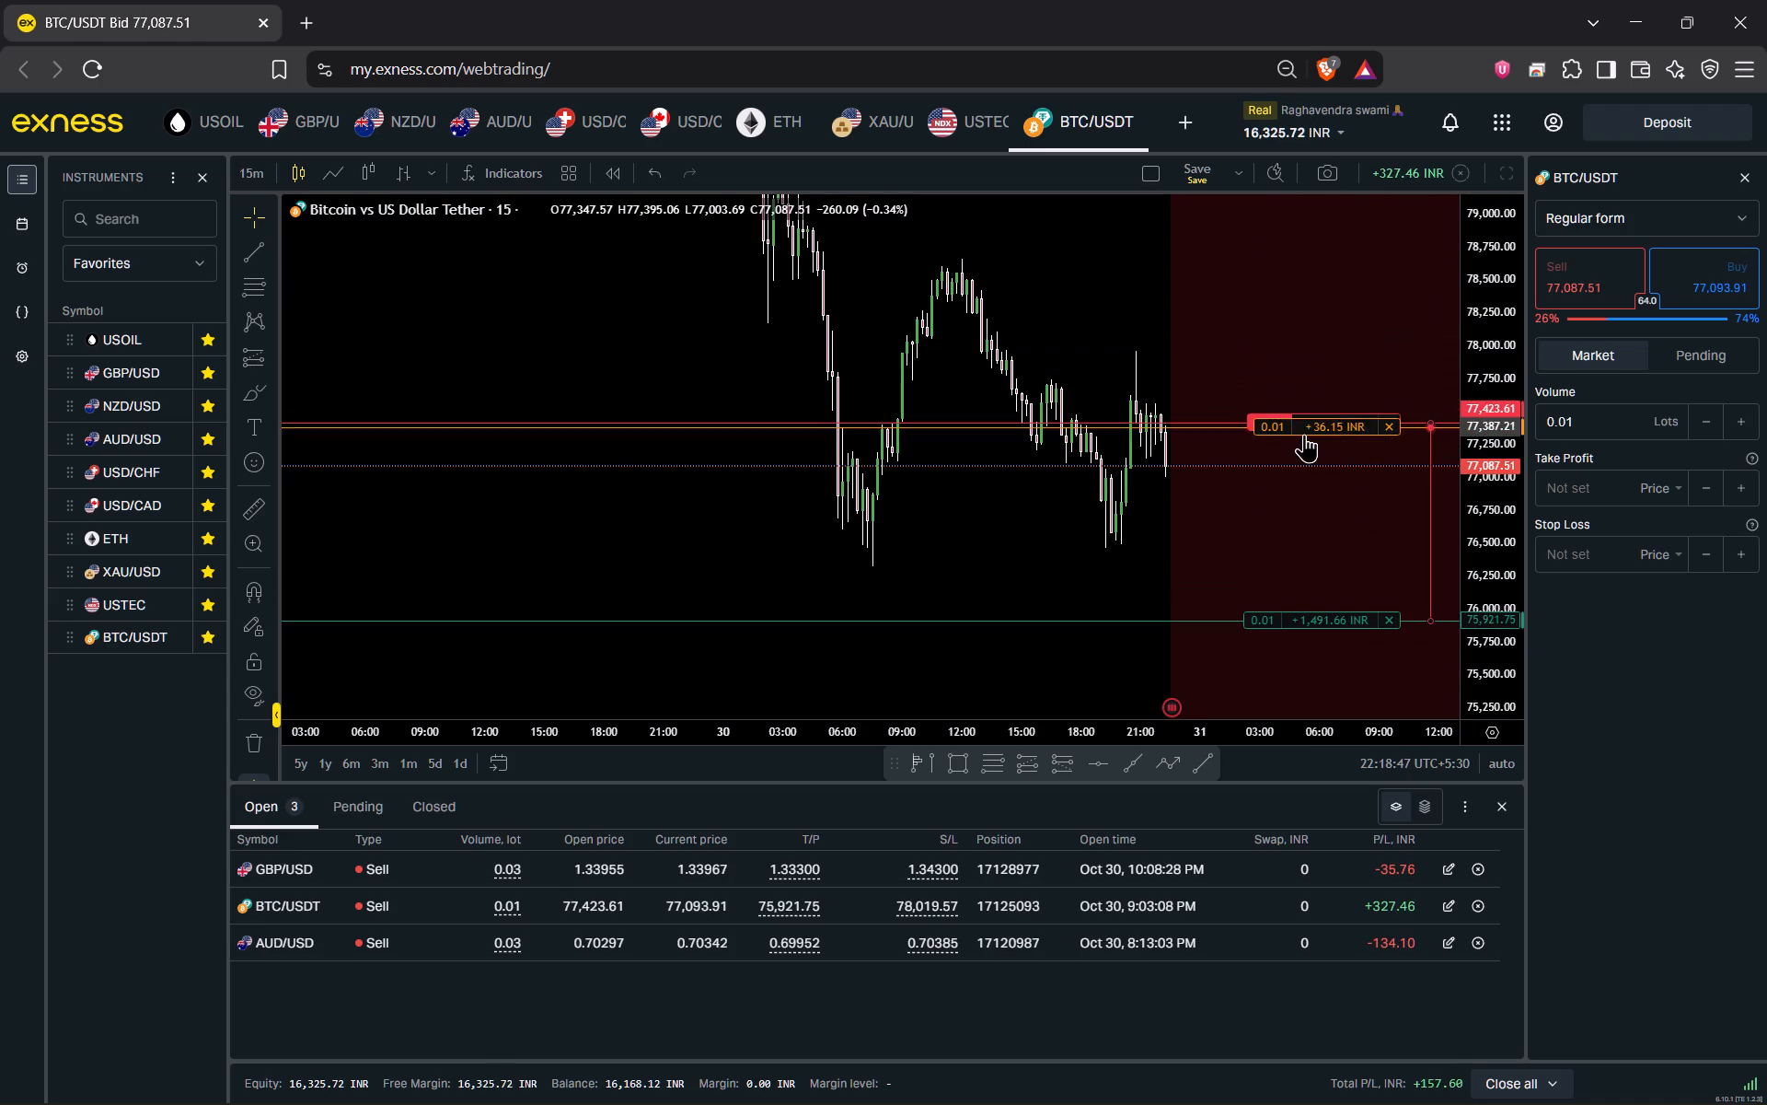
pyautogui.moveTo(1304, 434); pyautogui.dragTo(1305, 436)
pyautogui.click(989, 777)
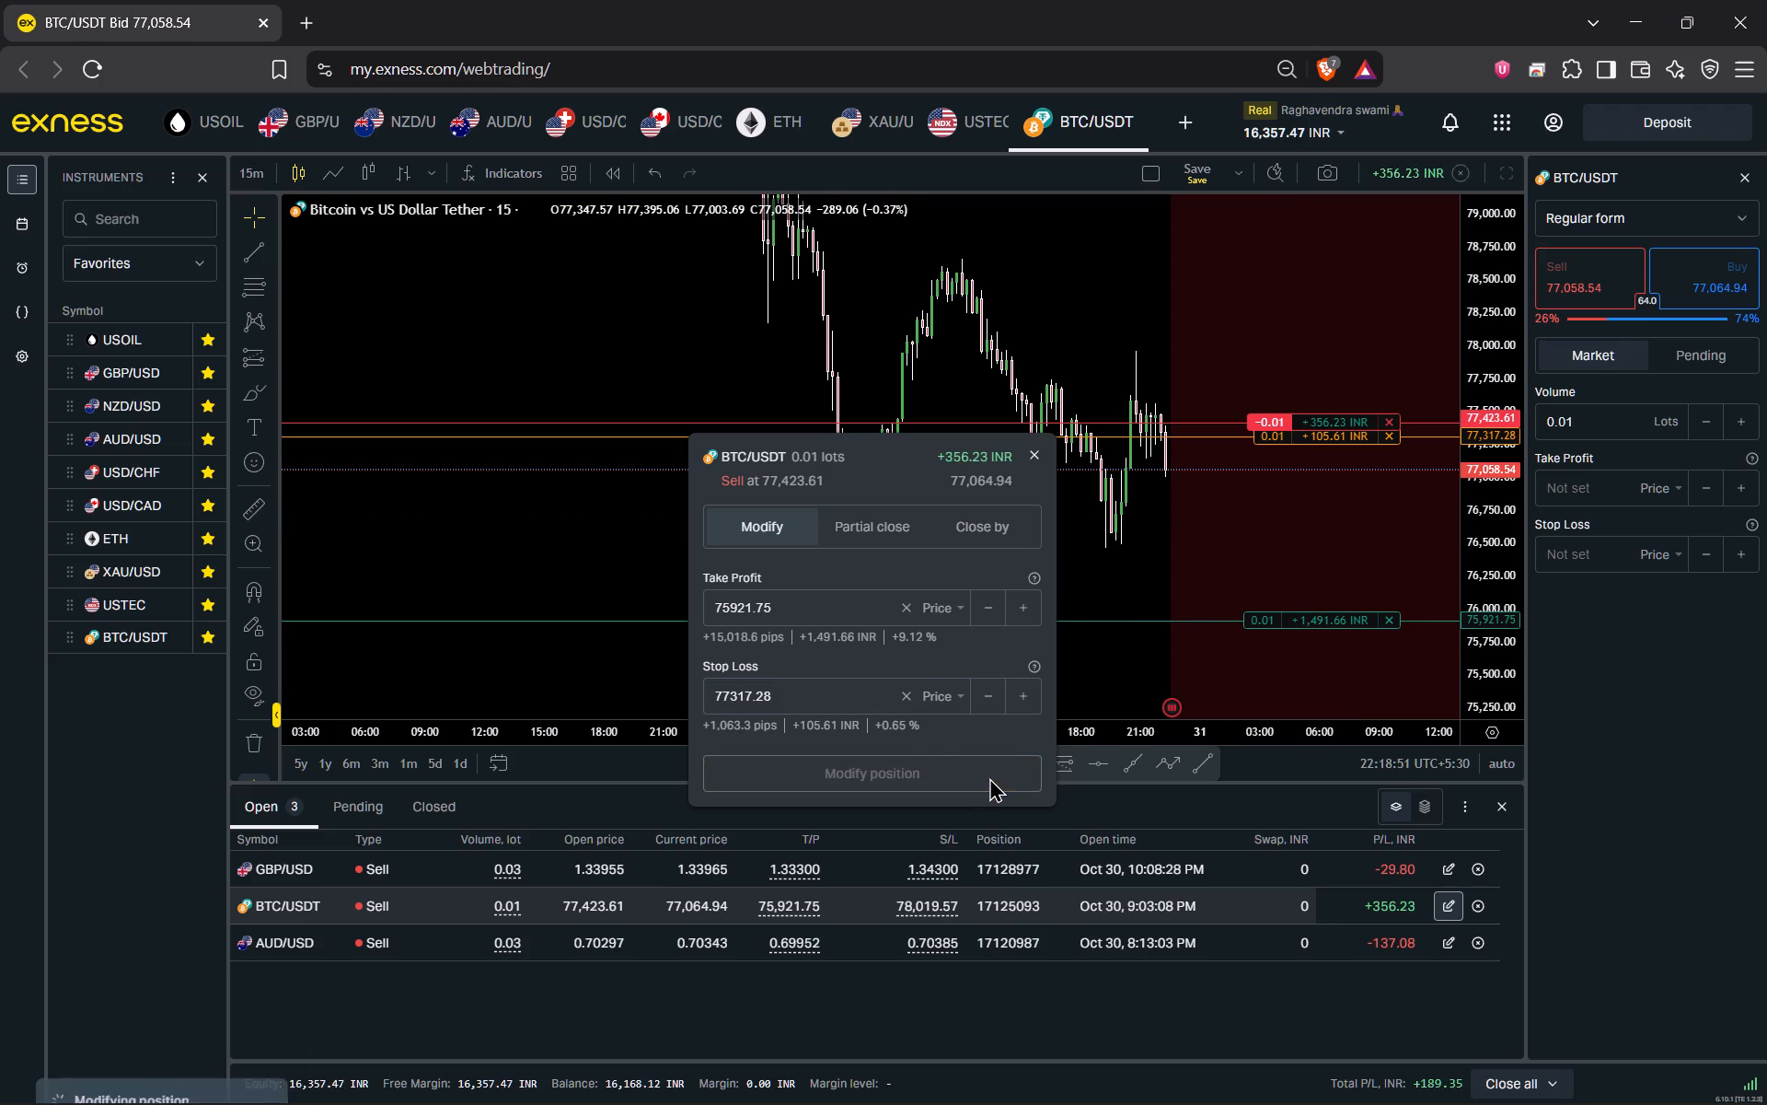
pyautogui.moveTo(1126, 542); pyautogui.dragTo(1088, 507)
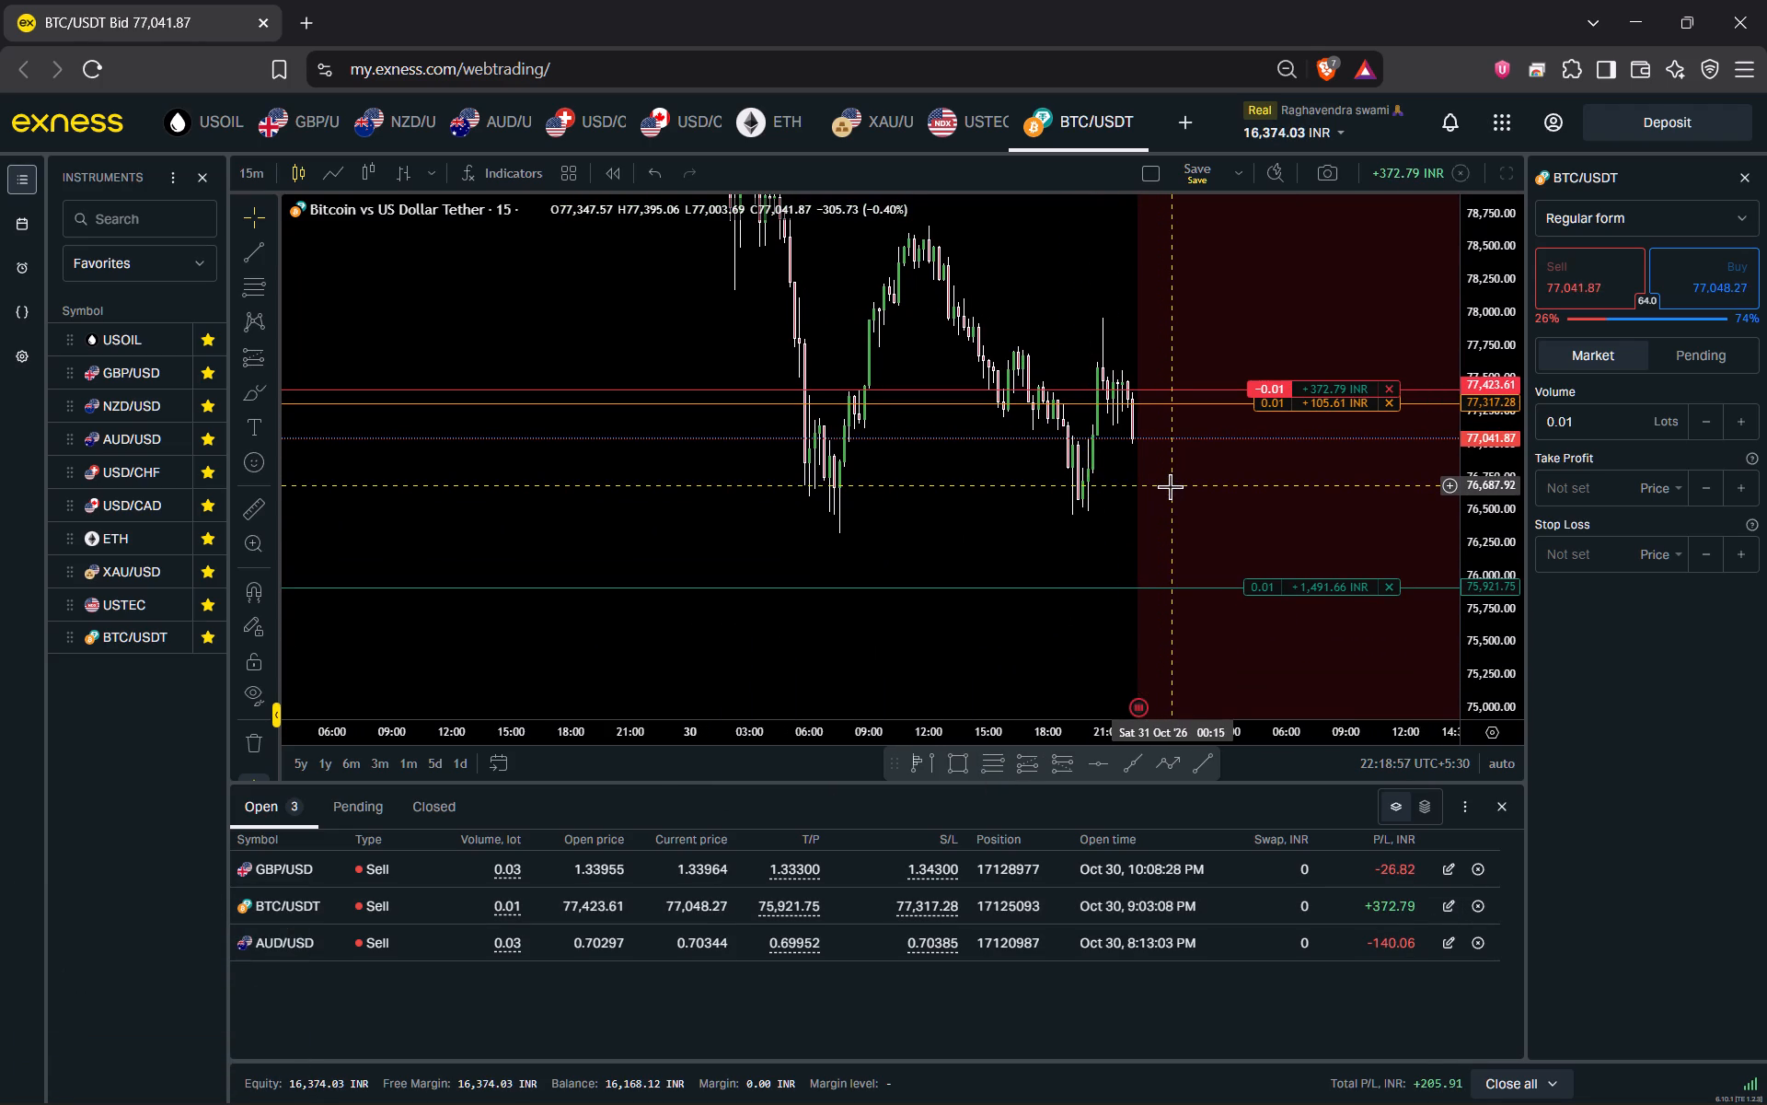
# Examine recent price action on the USTEC, XAU/USD and ETH 15-minute charts.
pyautogui.click(946, 129)
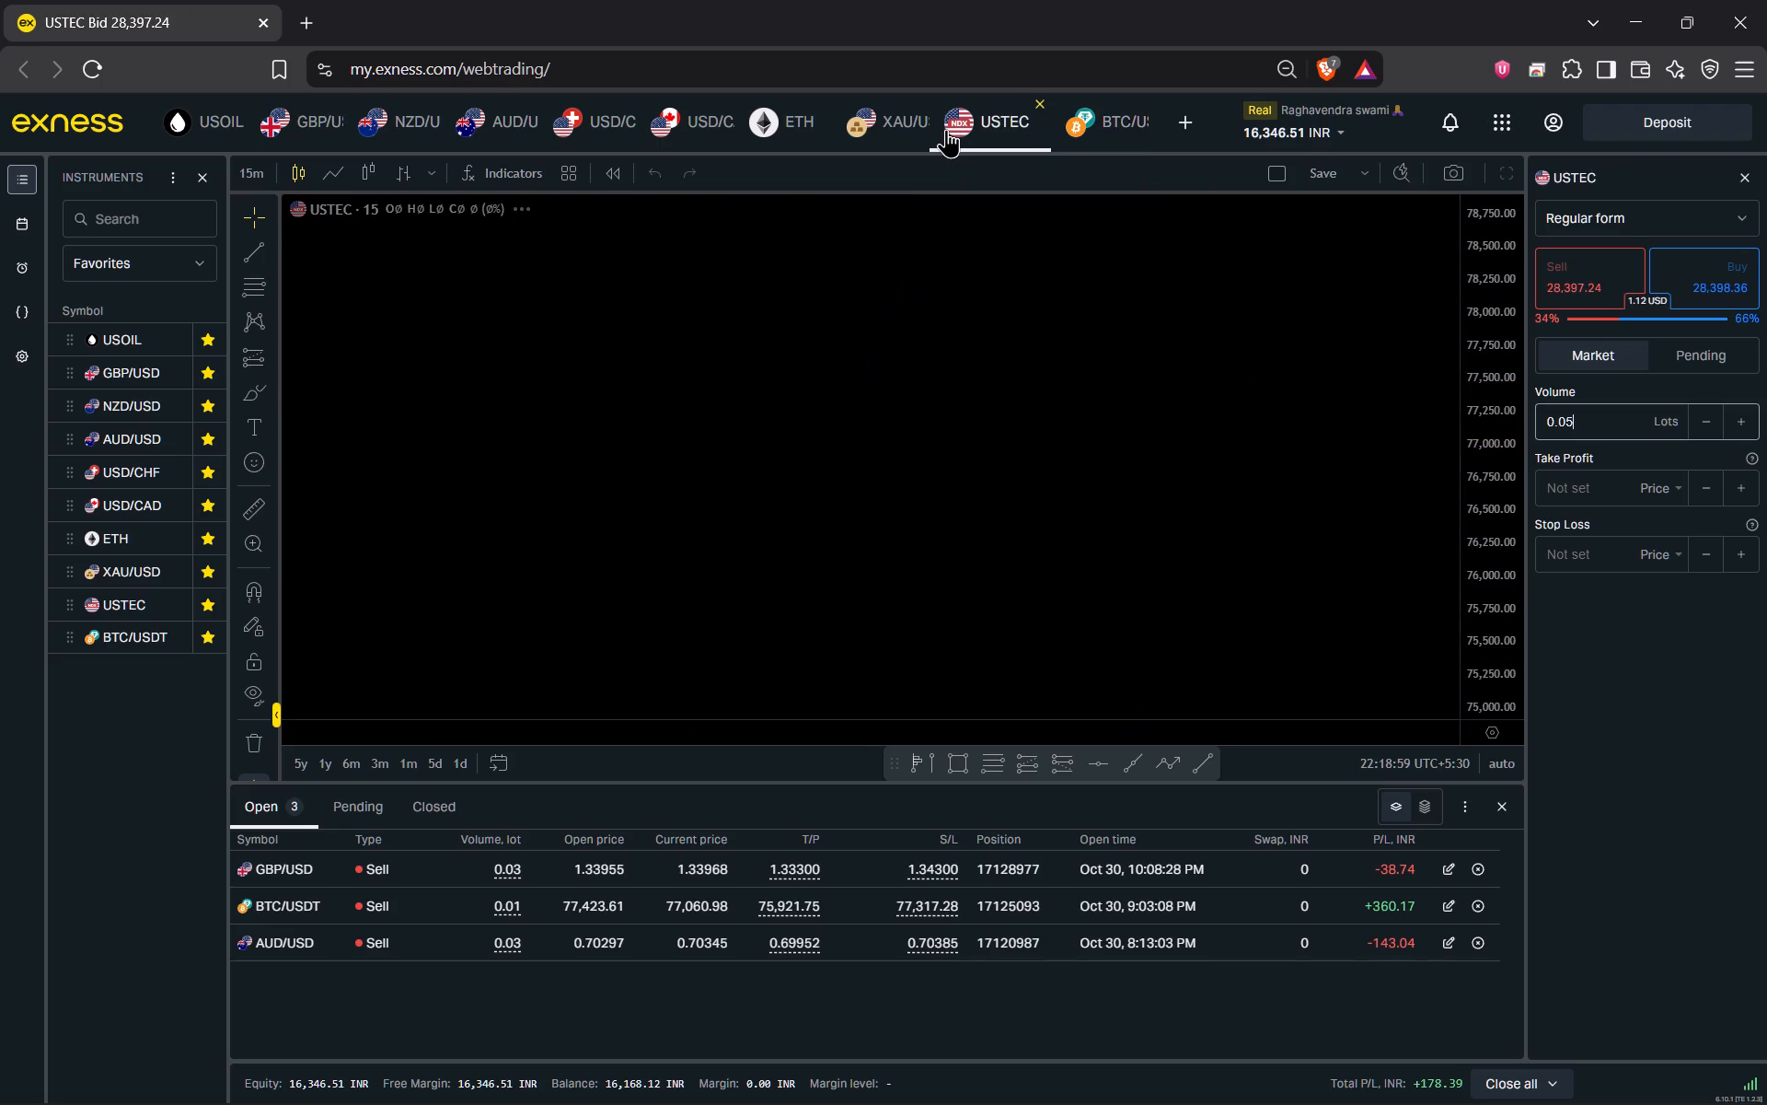
pyautogui.moveTo(1157, 494); pyautogui.dragTo(965, 262)
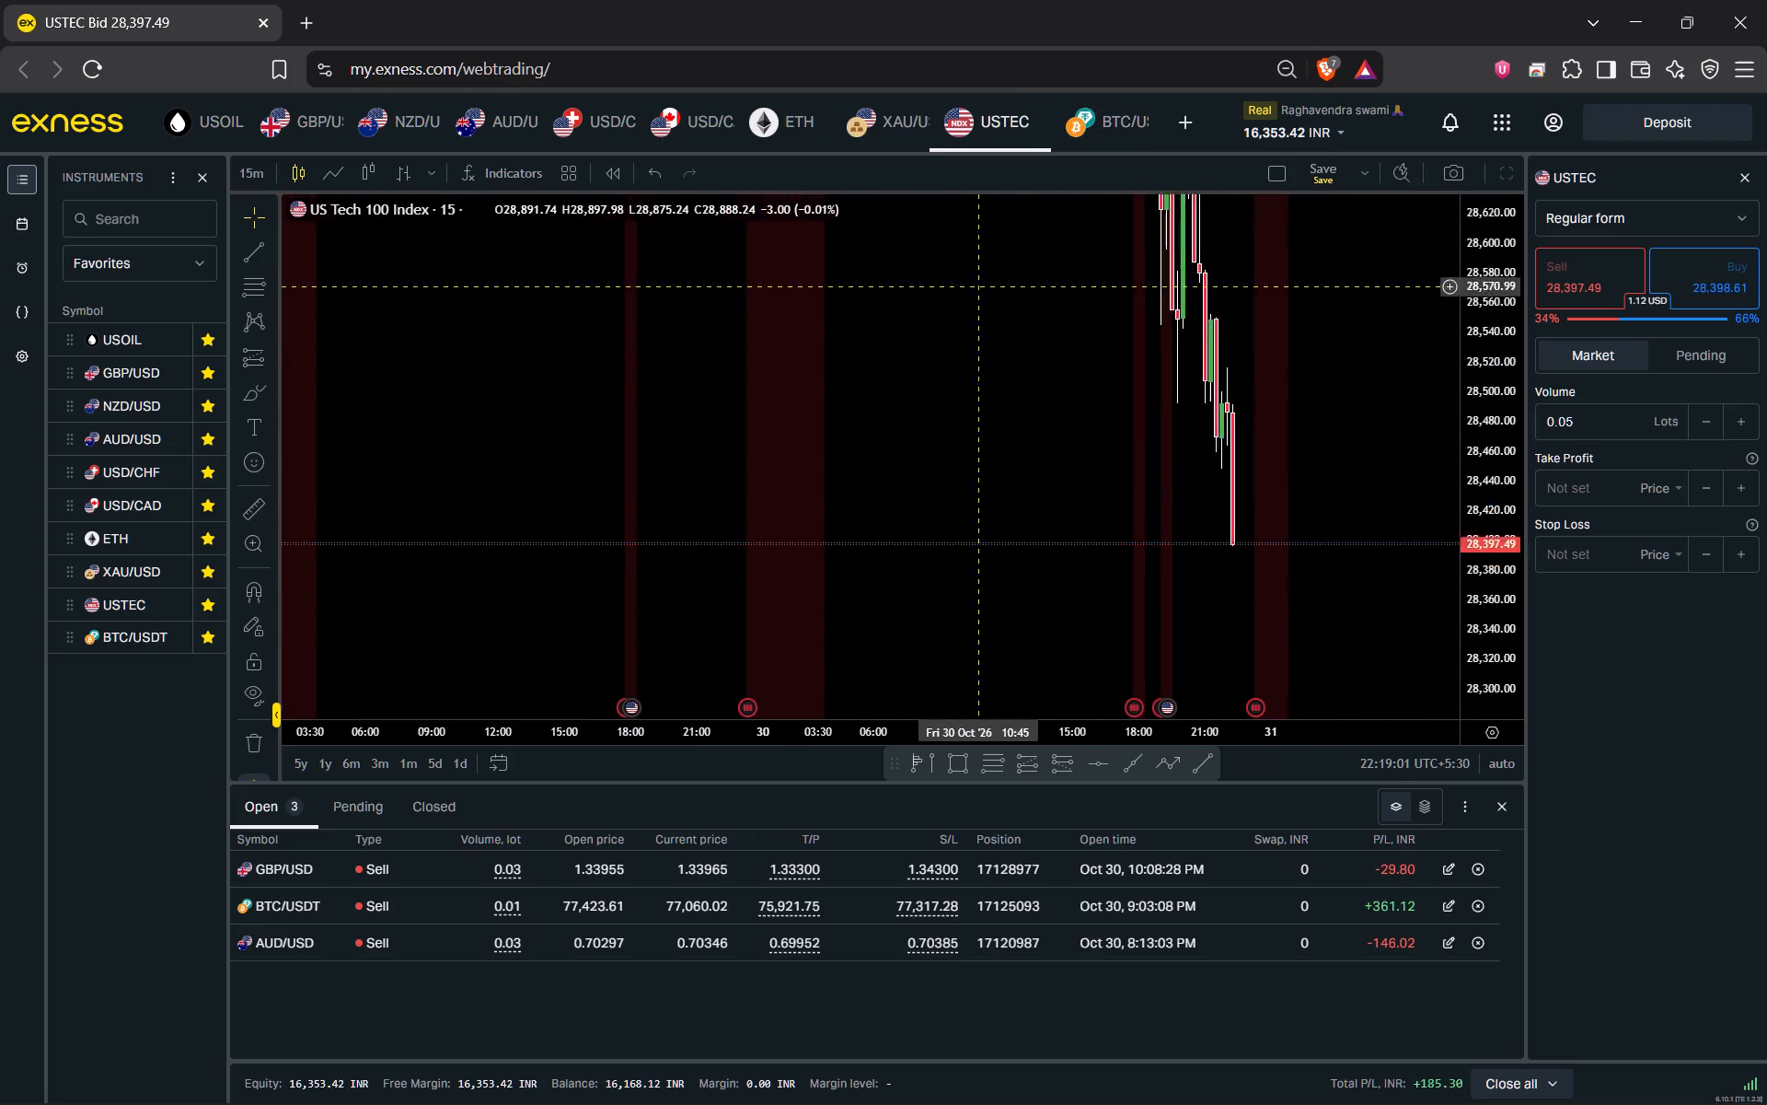
pyautogui.moveTo(965, 262); pyautogui.dragTo(943, 211)
pyautogui.moveTo(1505, 387); pyautogui.dragTo(1487, 678)
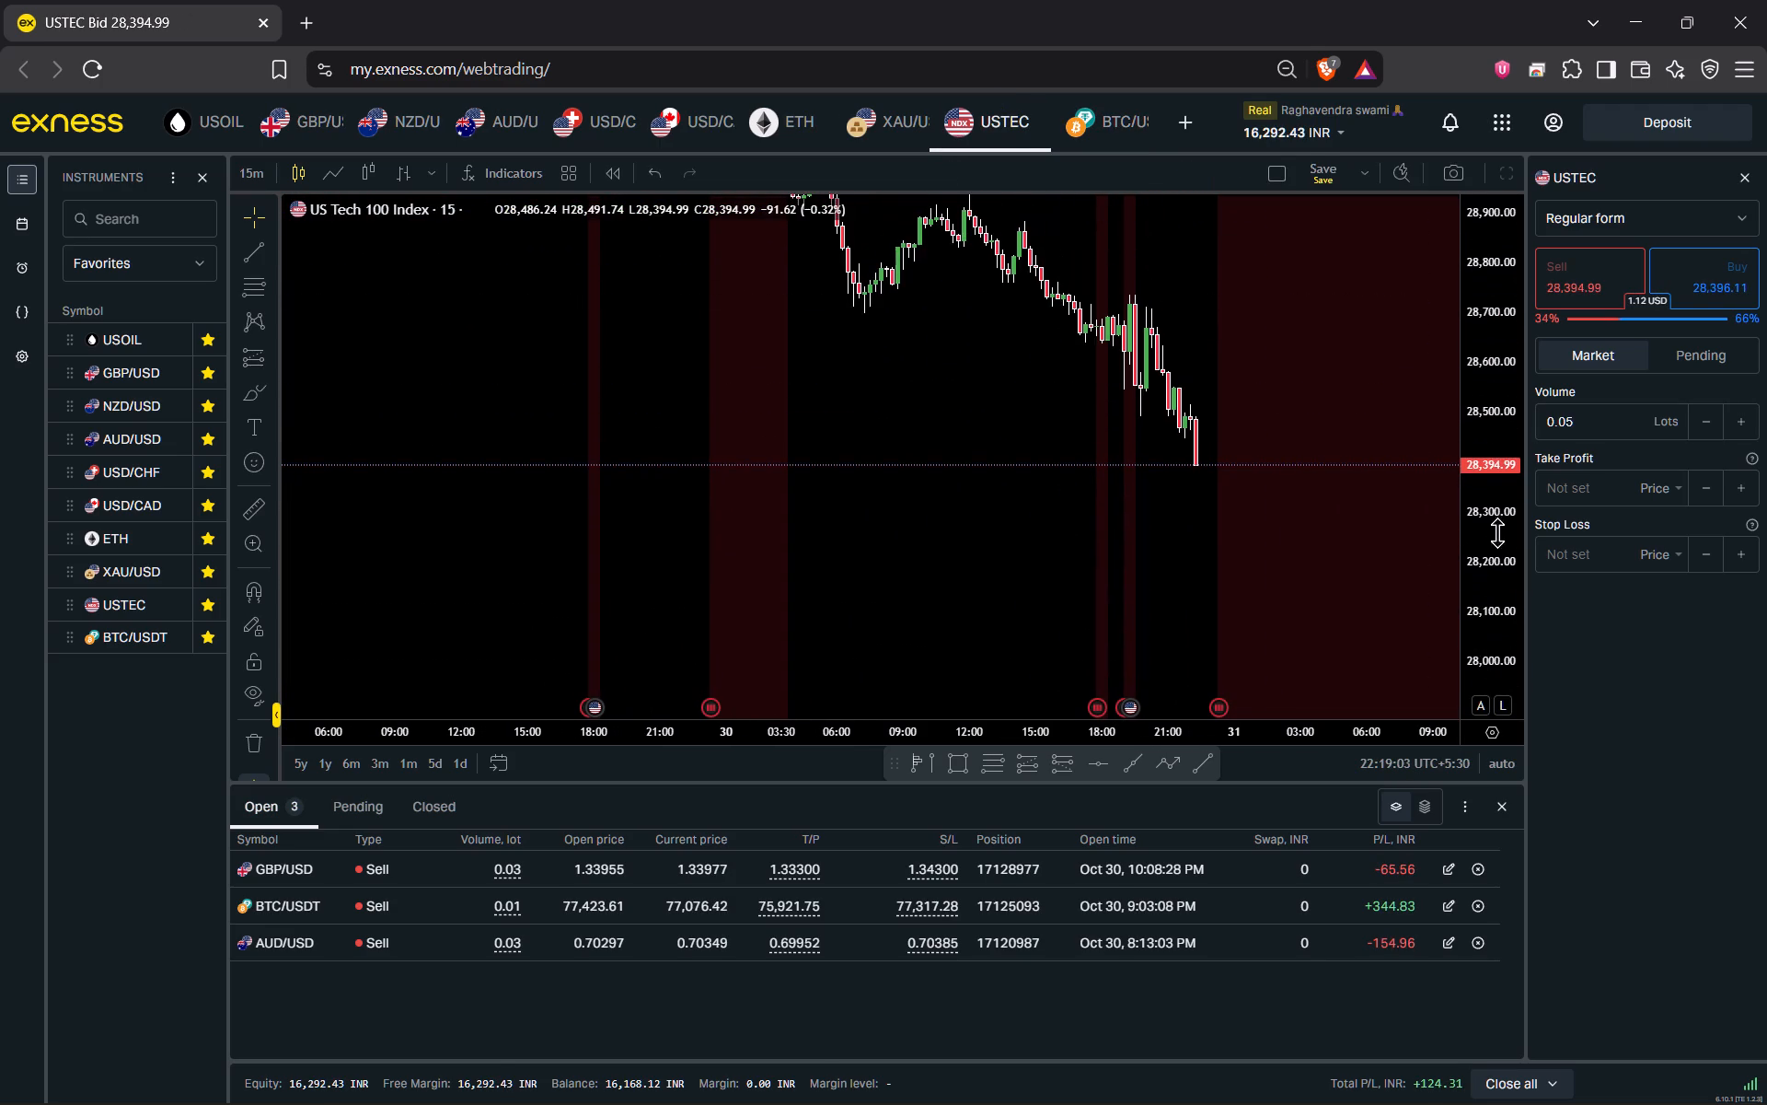
pyautogui.moveTo(1497, 506); pyautogui.dragTo(1486, 633)
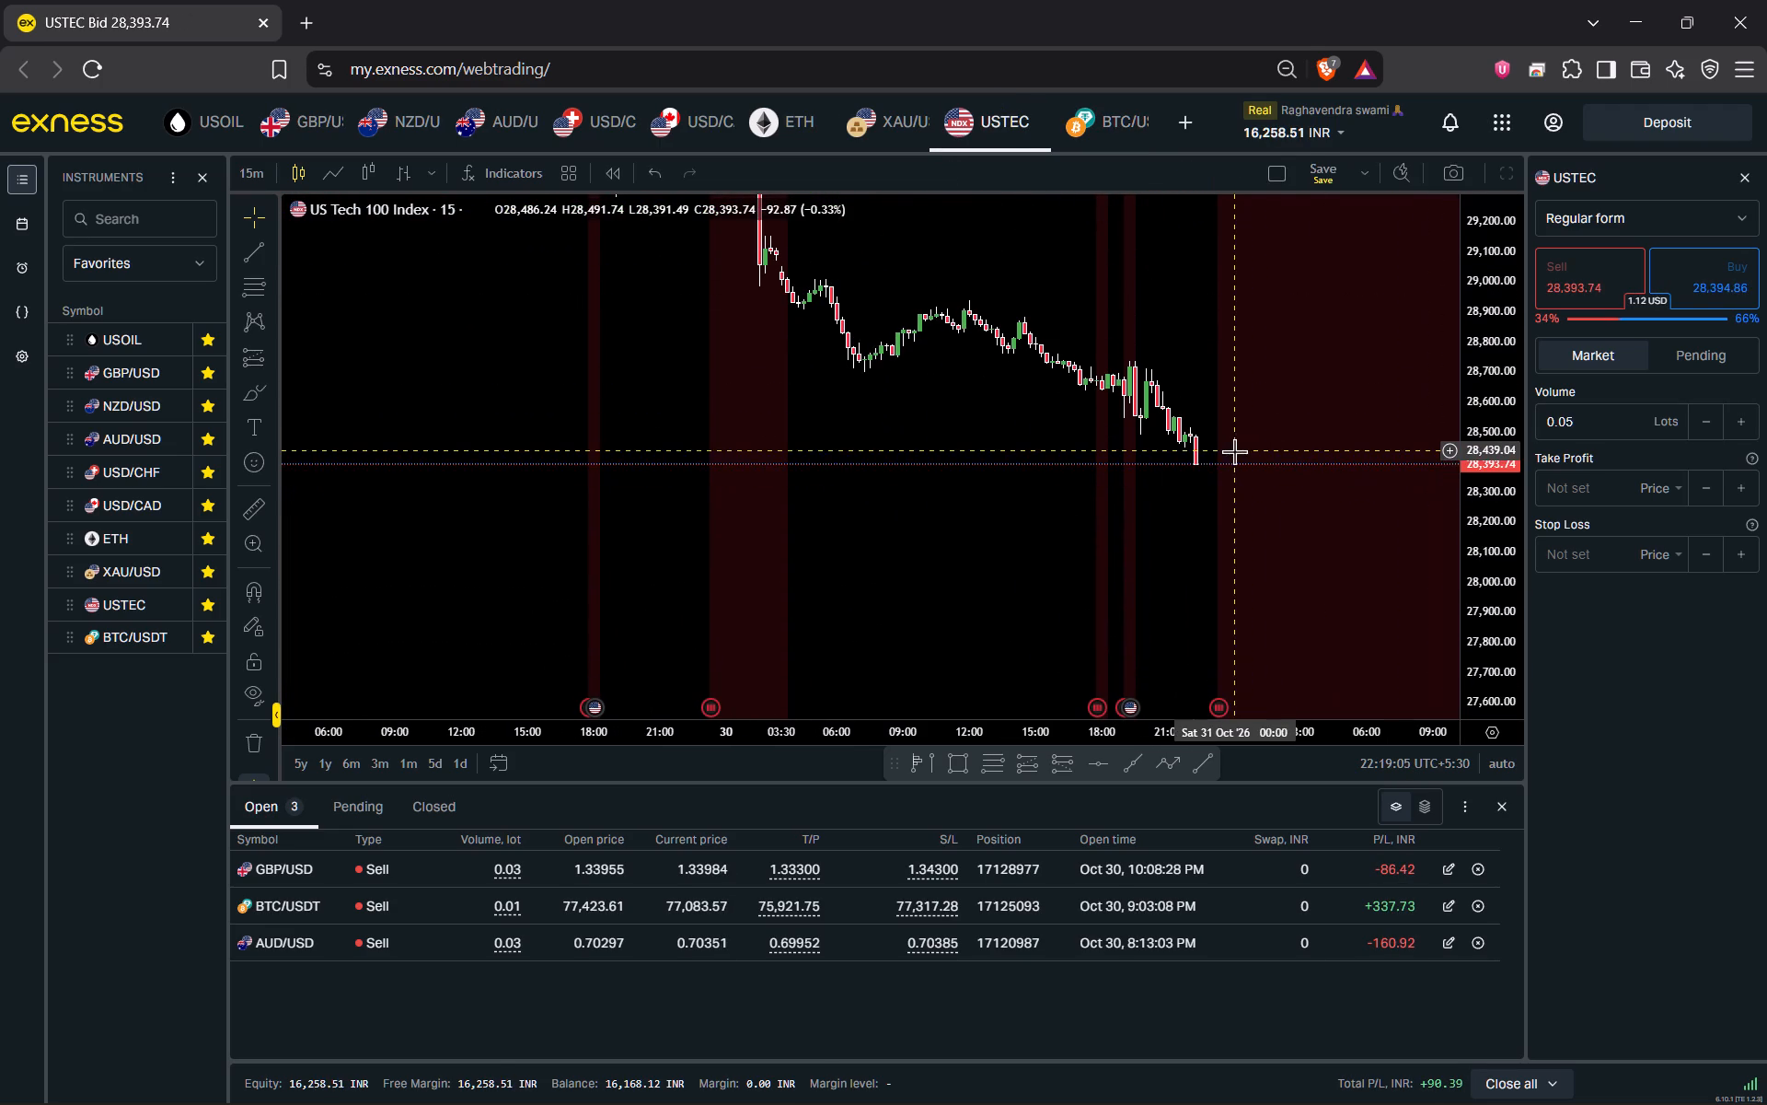
pyautogui.scroll(-4, 1231, 451)
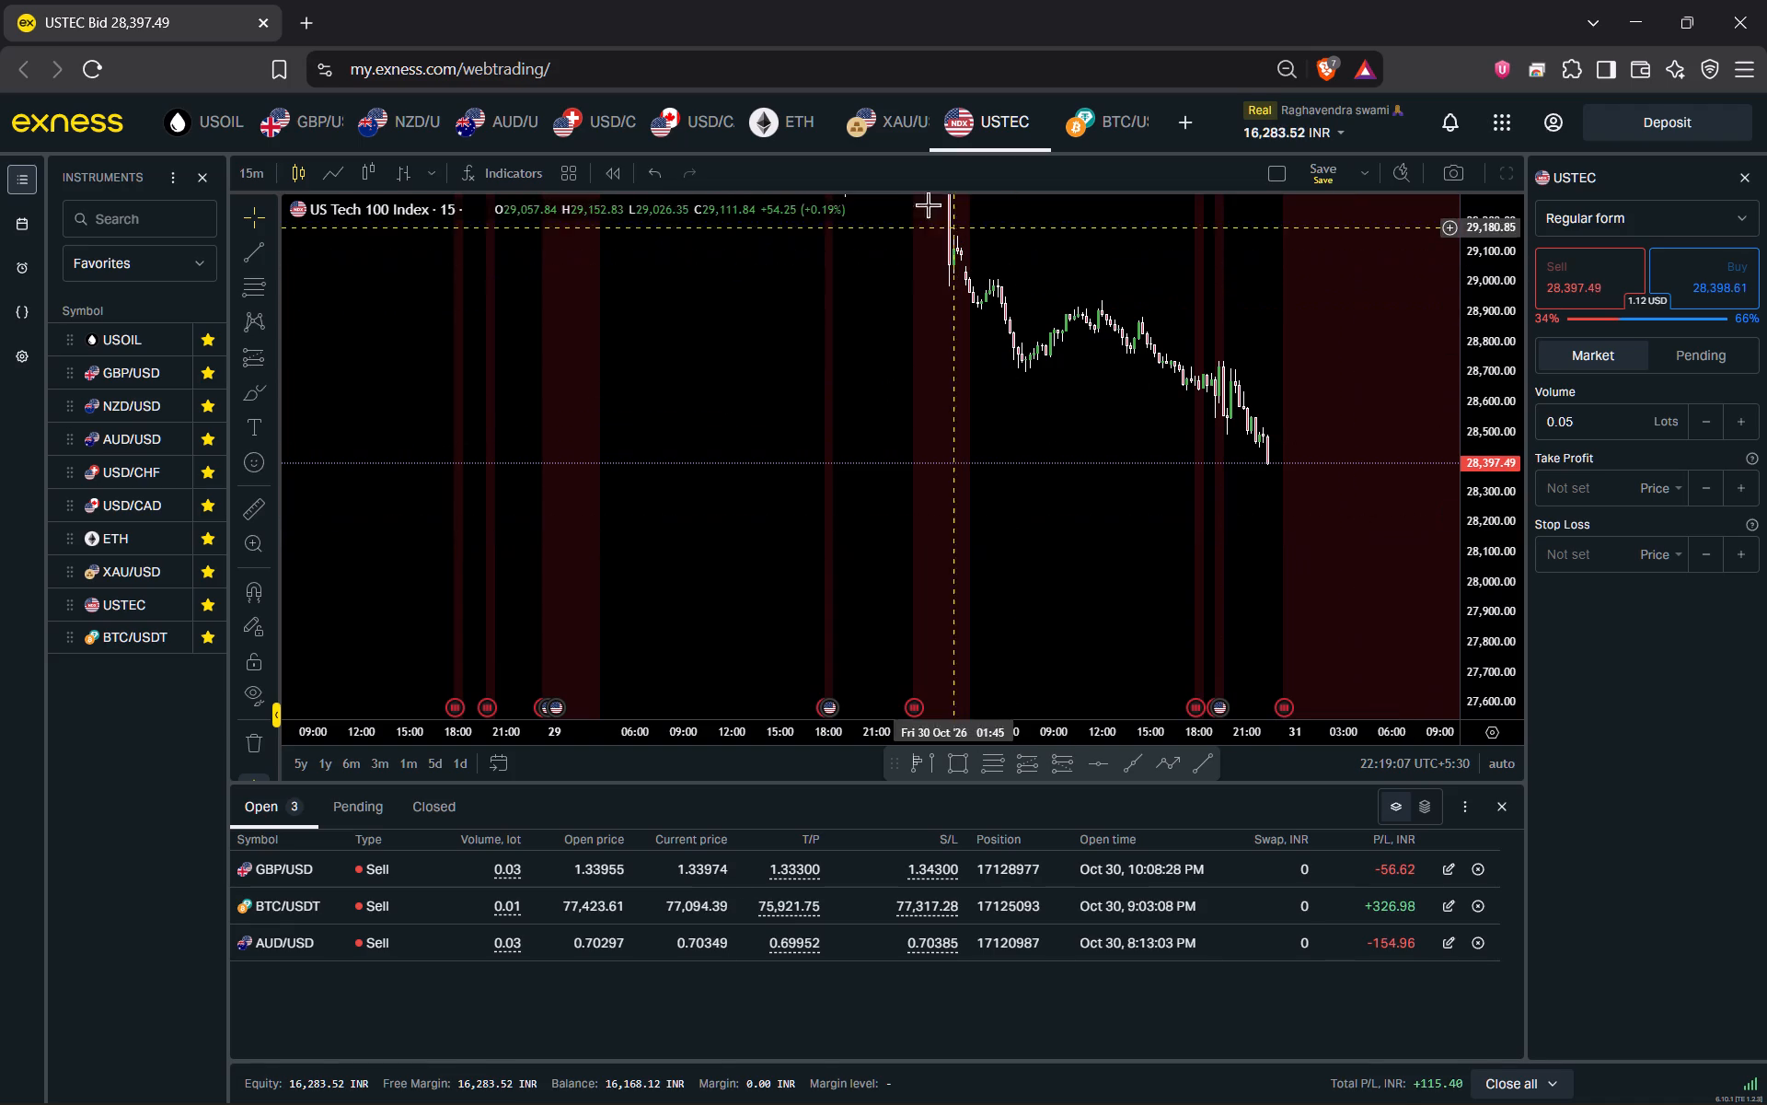
pyautogui.click(879, 132)
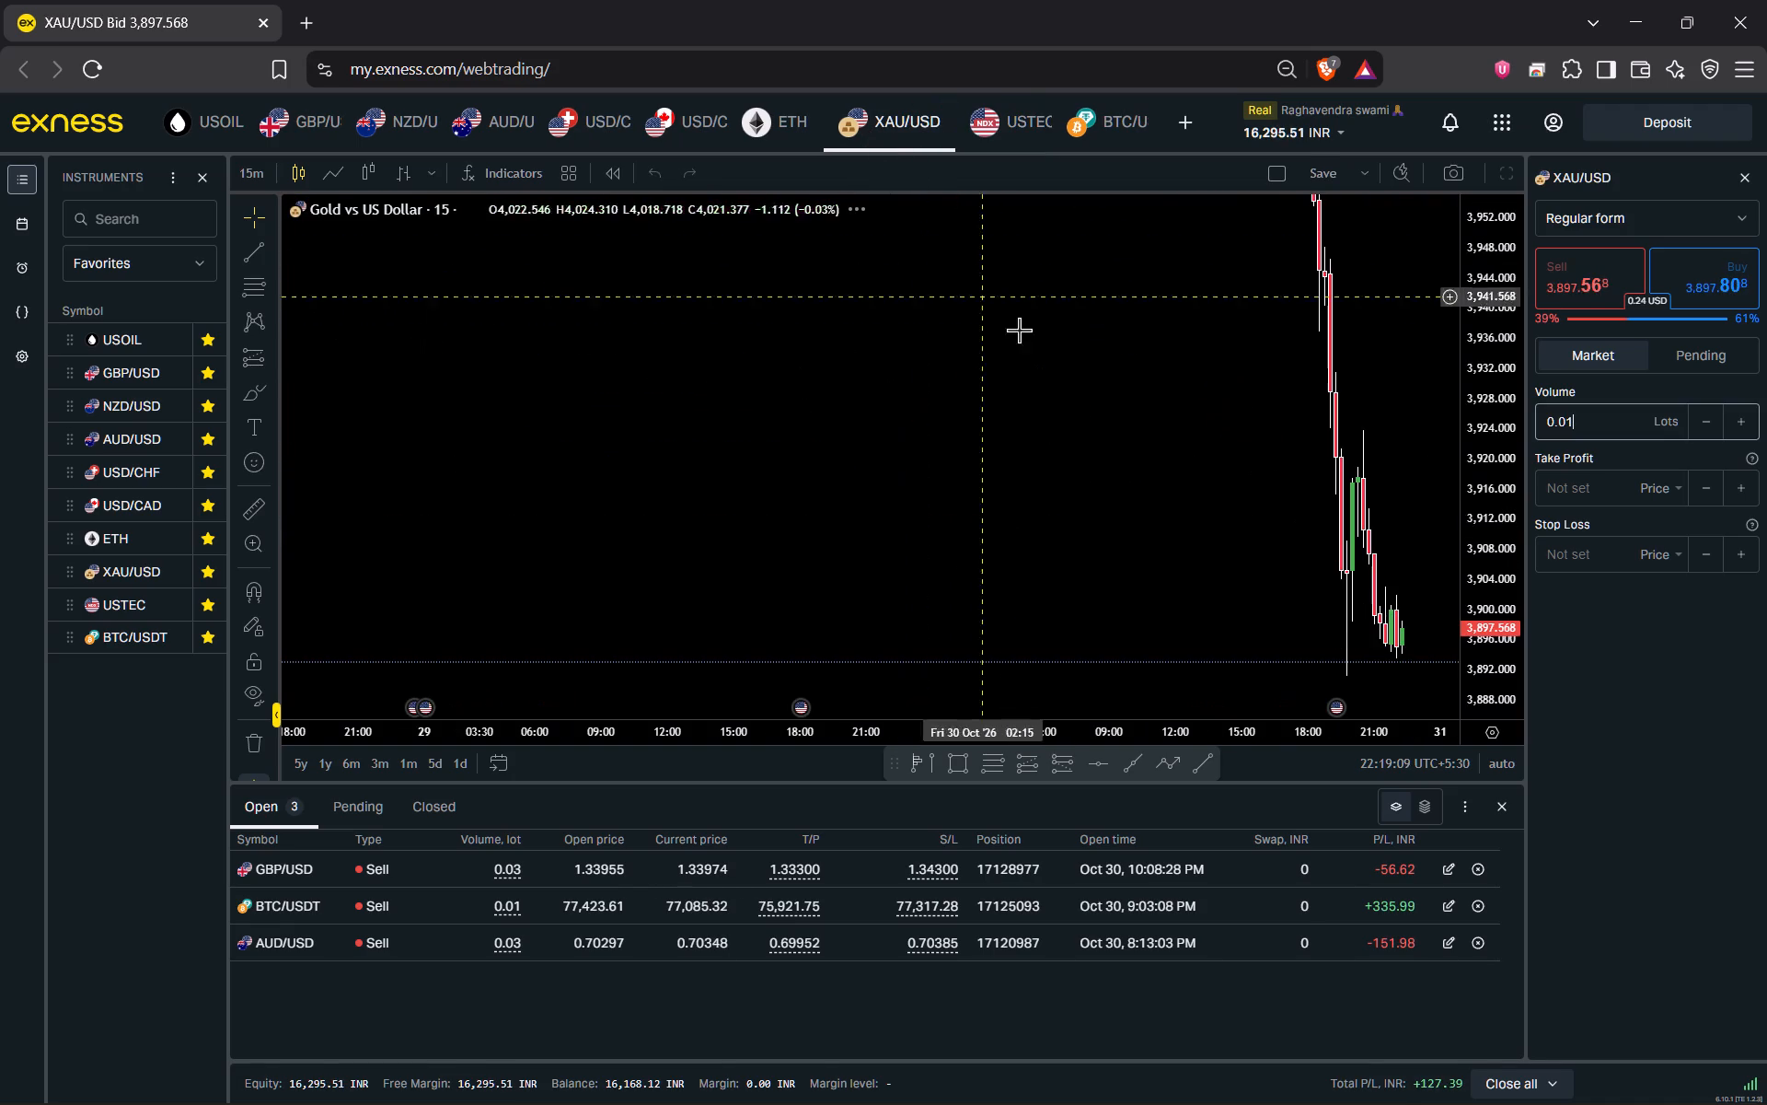
pyautogui.moveTo(1113, 416); pyautogui.dragTo(978, 337)
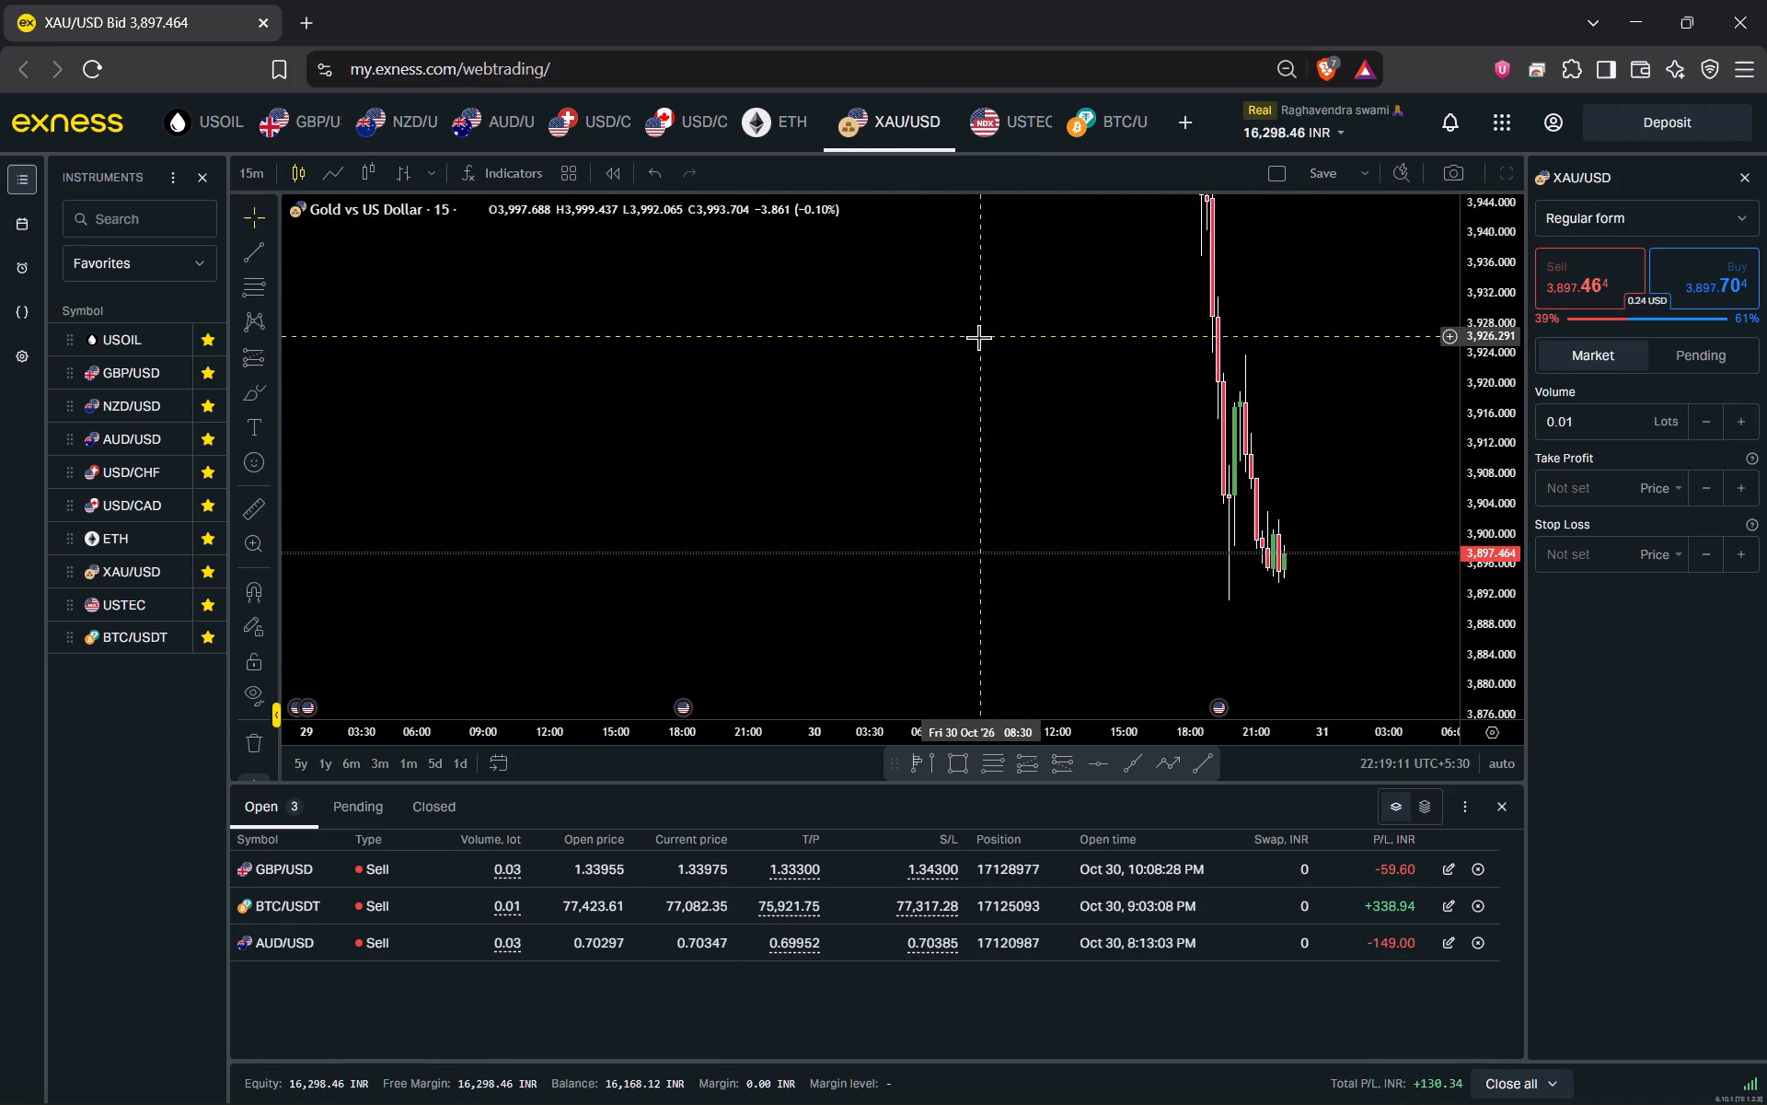
pyautogui.click(738, 121)
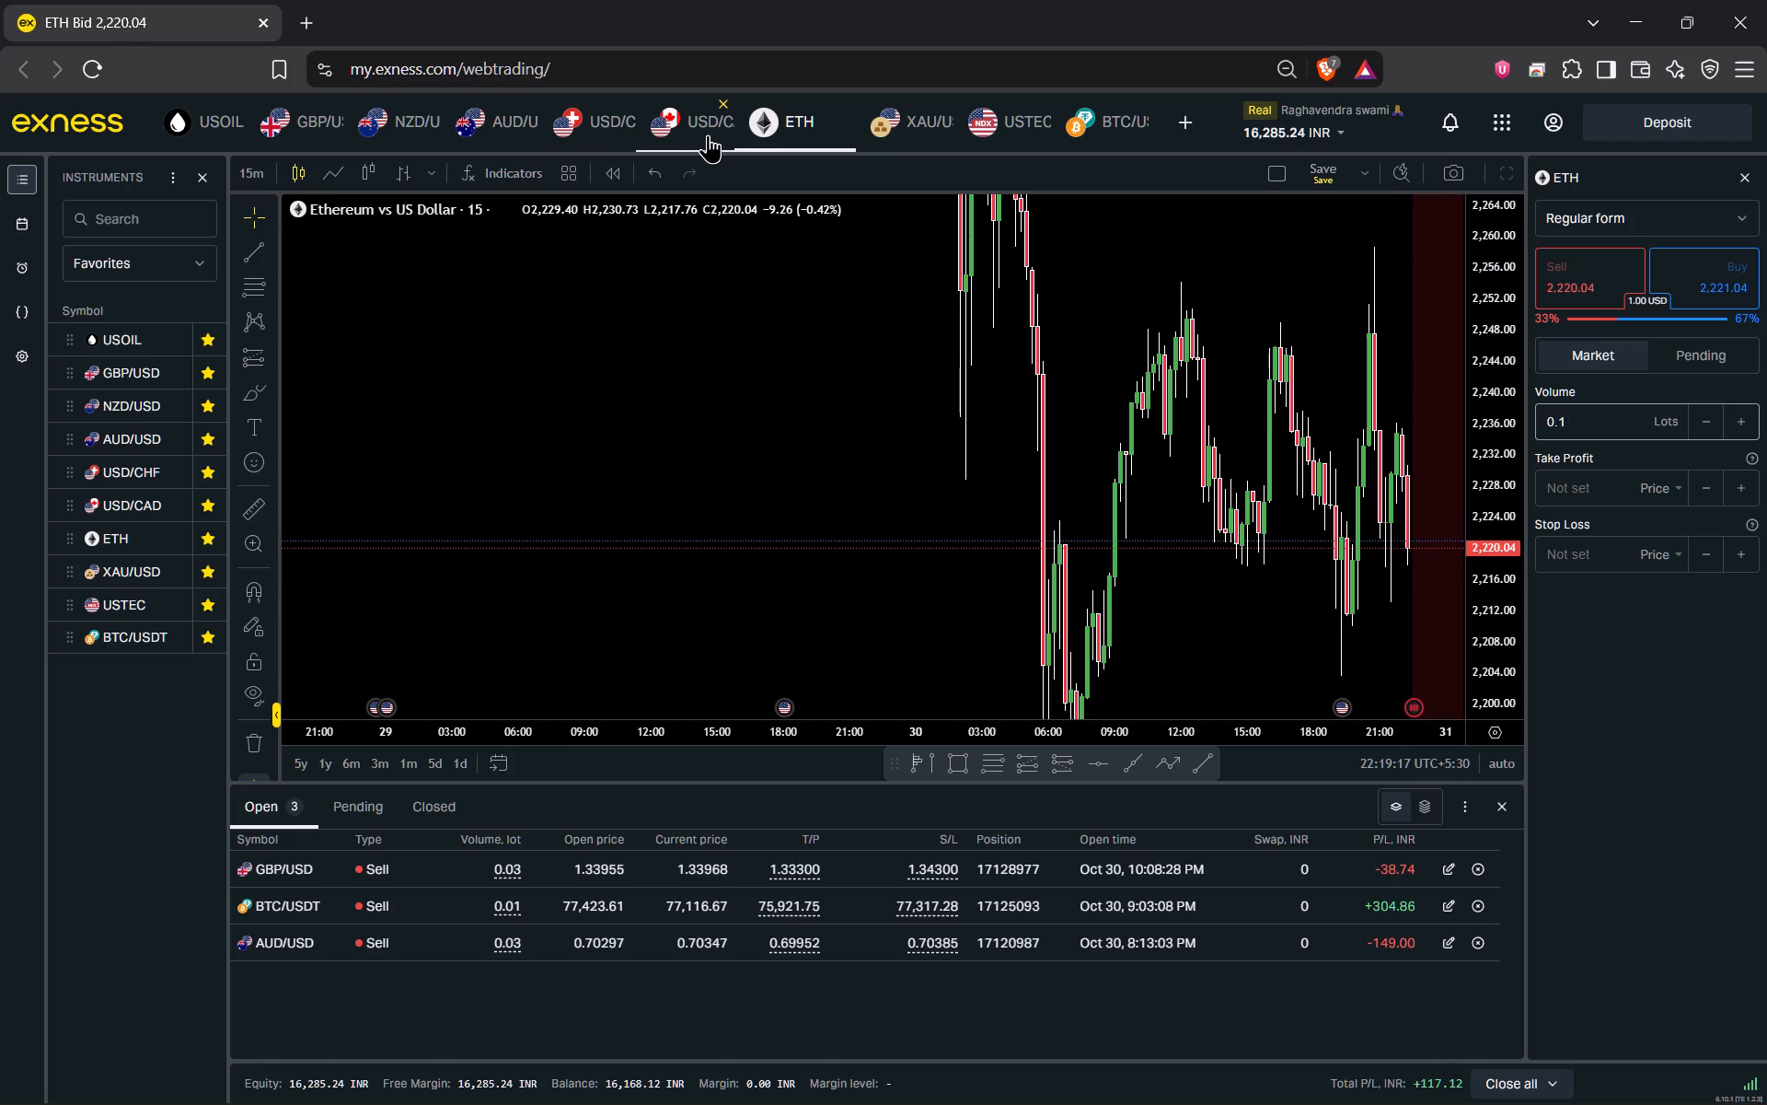
# Examine the recent price trend on the USD/CAD and USD/CHF 15-minute charts over a wider price range.
pyautogui.click(708, 134)
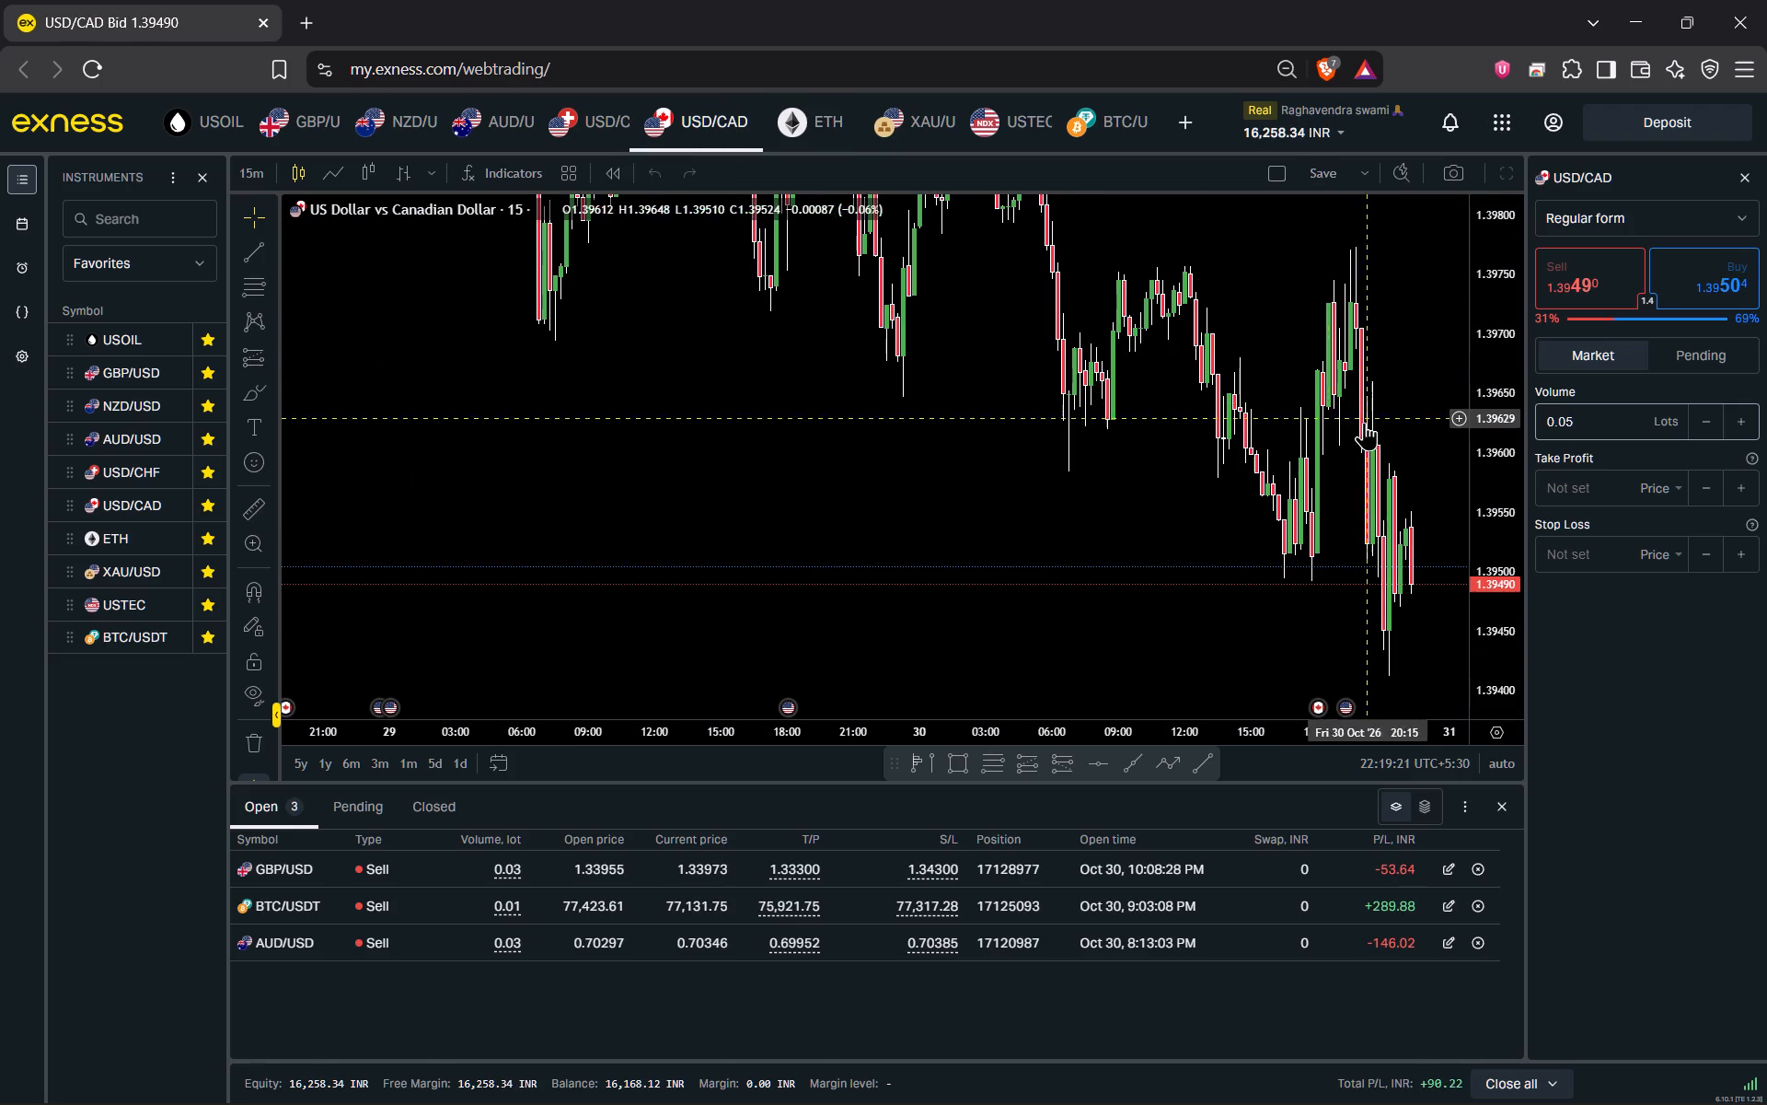
pyautogui.scroll(-2, 1364, 422)
pyautogui.scroll(-9, 1472, 470)
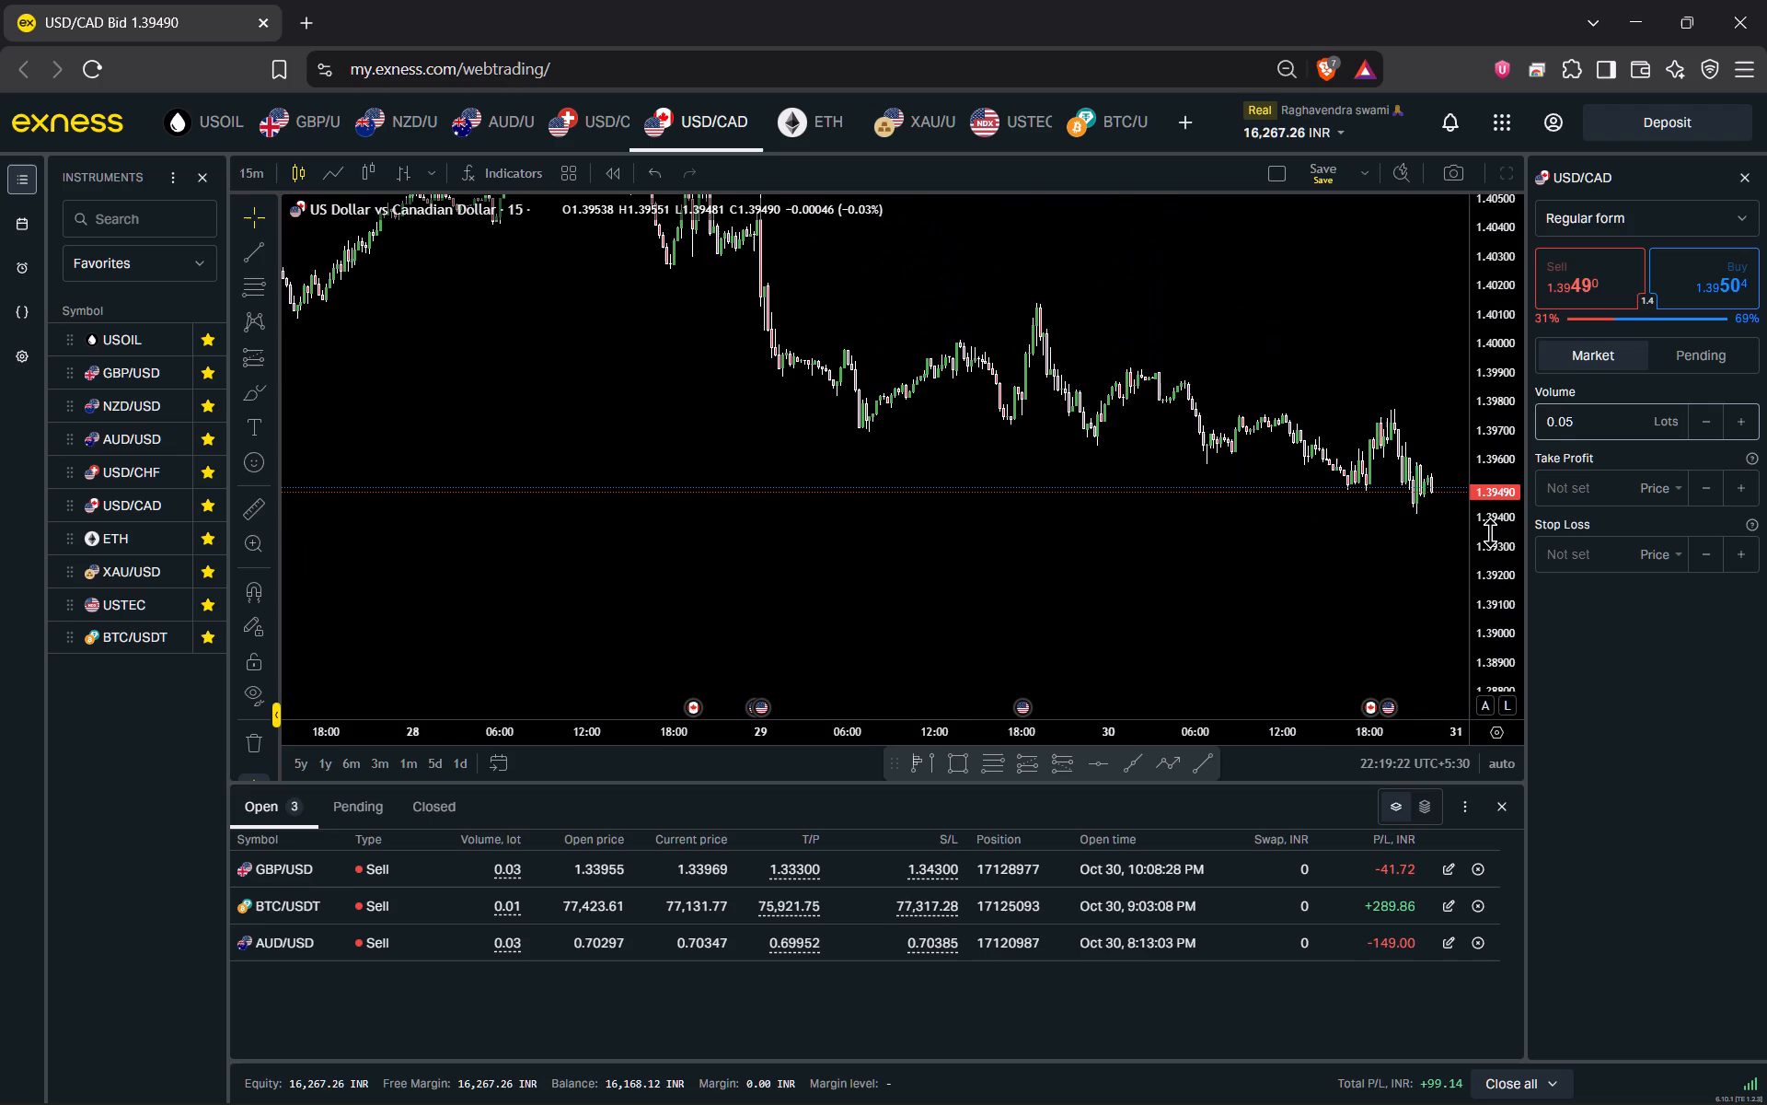
pyautogui.click(592, 129)
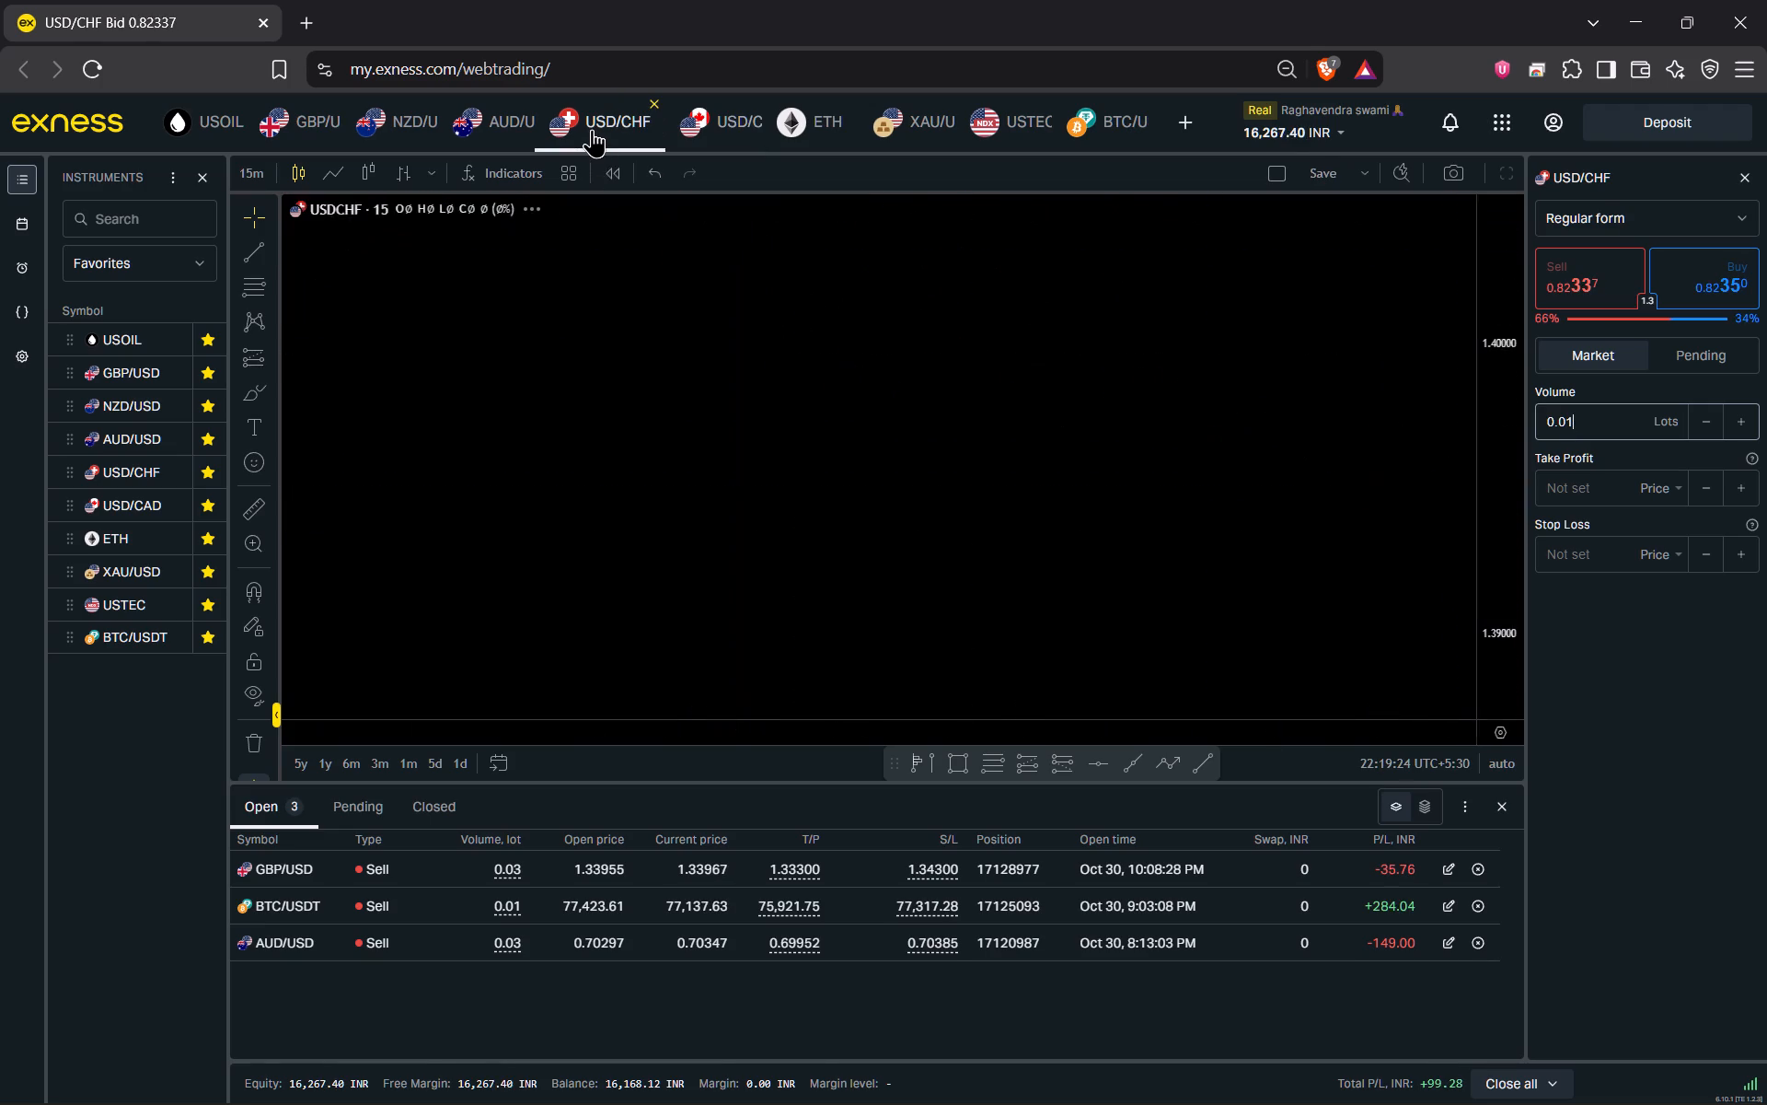
pyautogui.moveTo(1159, 383); pyautogui.dragTo(925, 308)
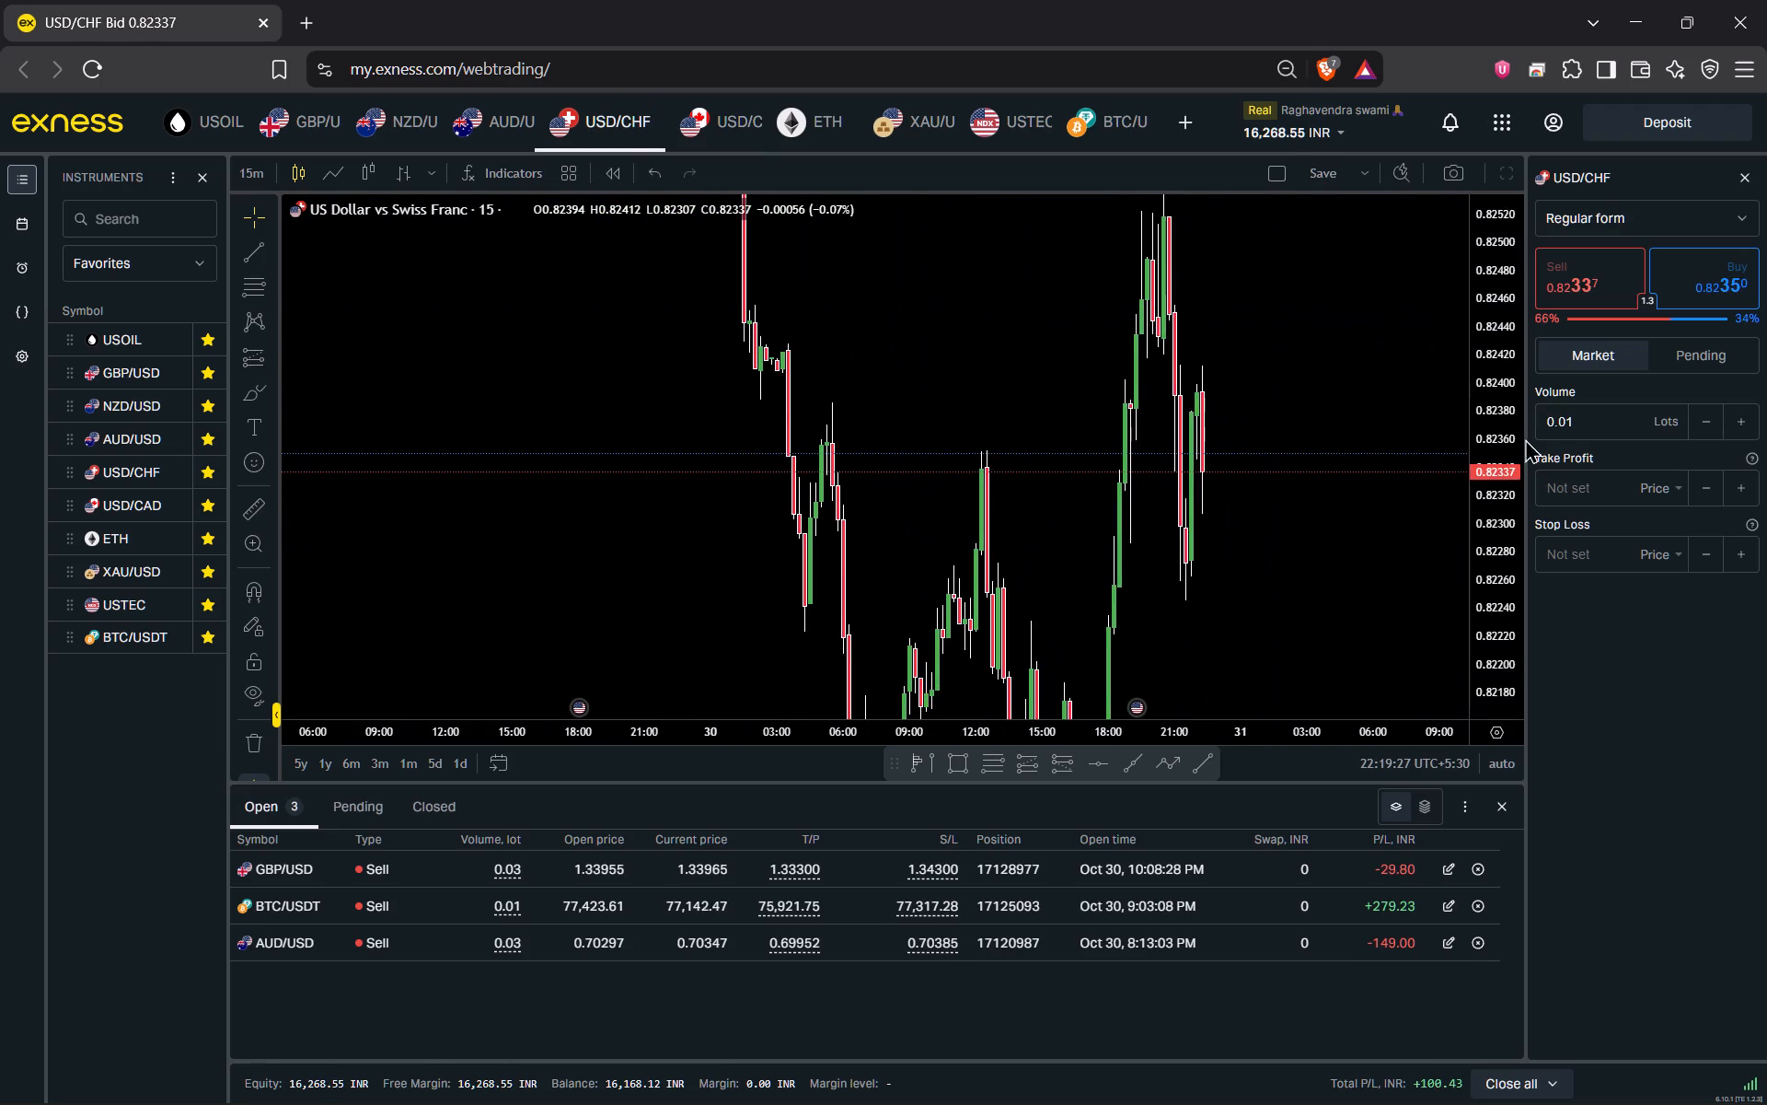
pyautogui.scroll(-8, 1496, 422)
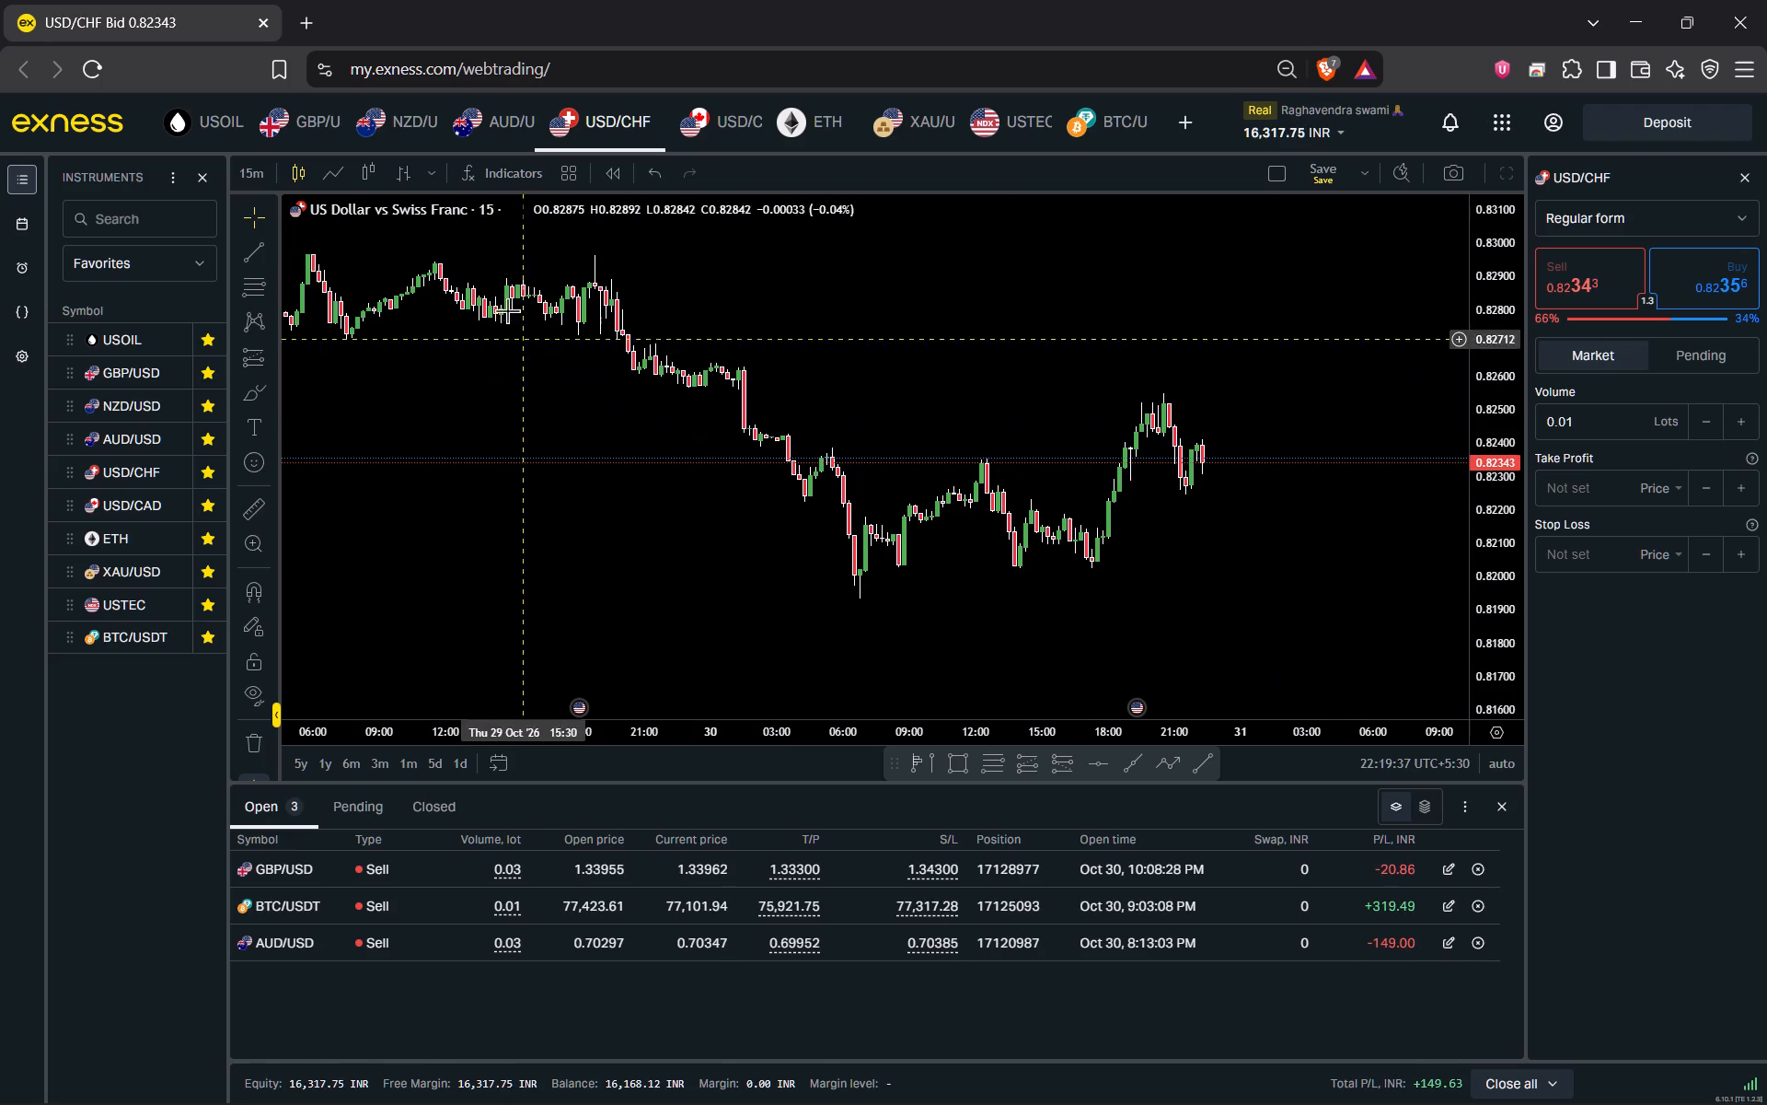
# Examine the AUD/USD short against its stop-loss and take-profit levels, and recent price action on the NZD/USD chart.
pyautogui.click(477, 129)
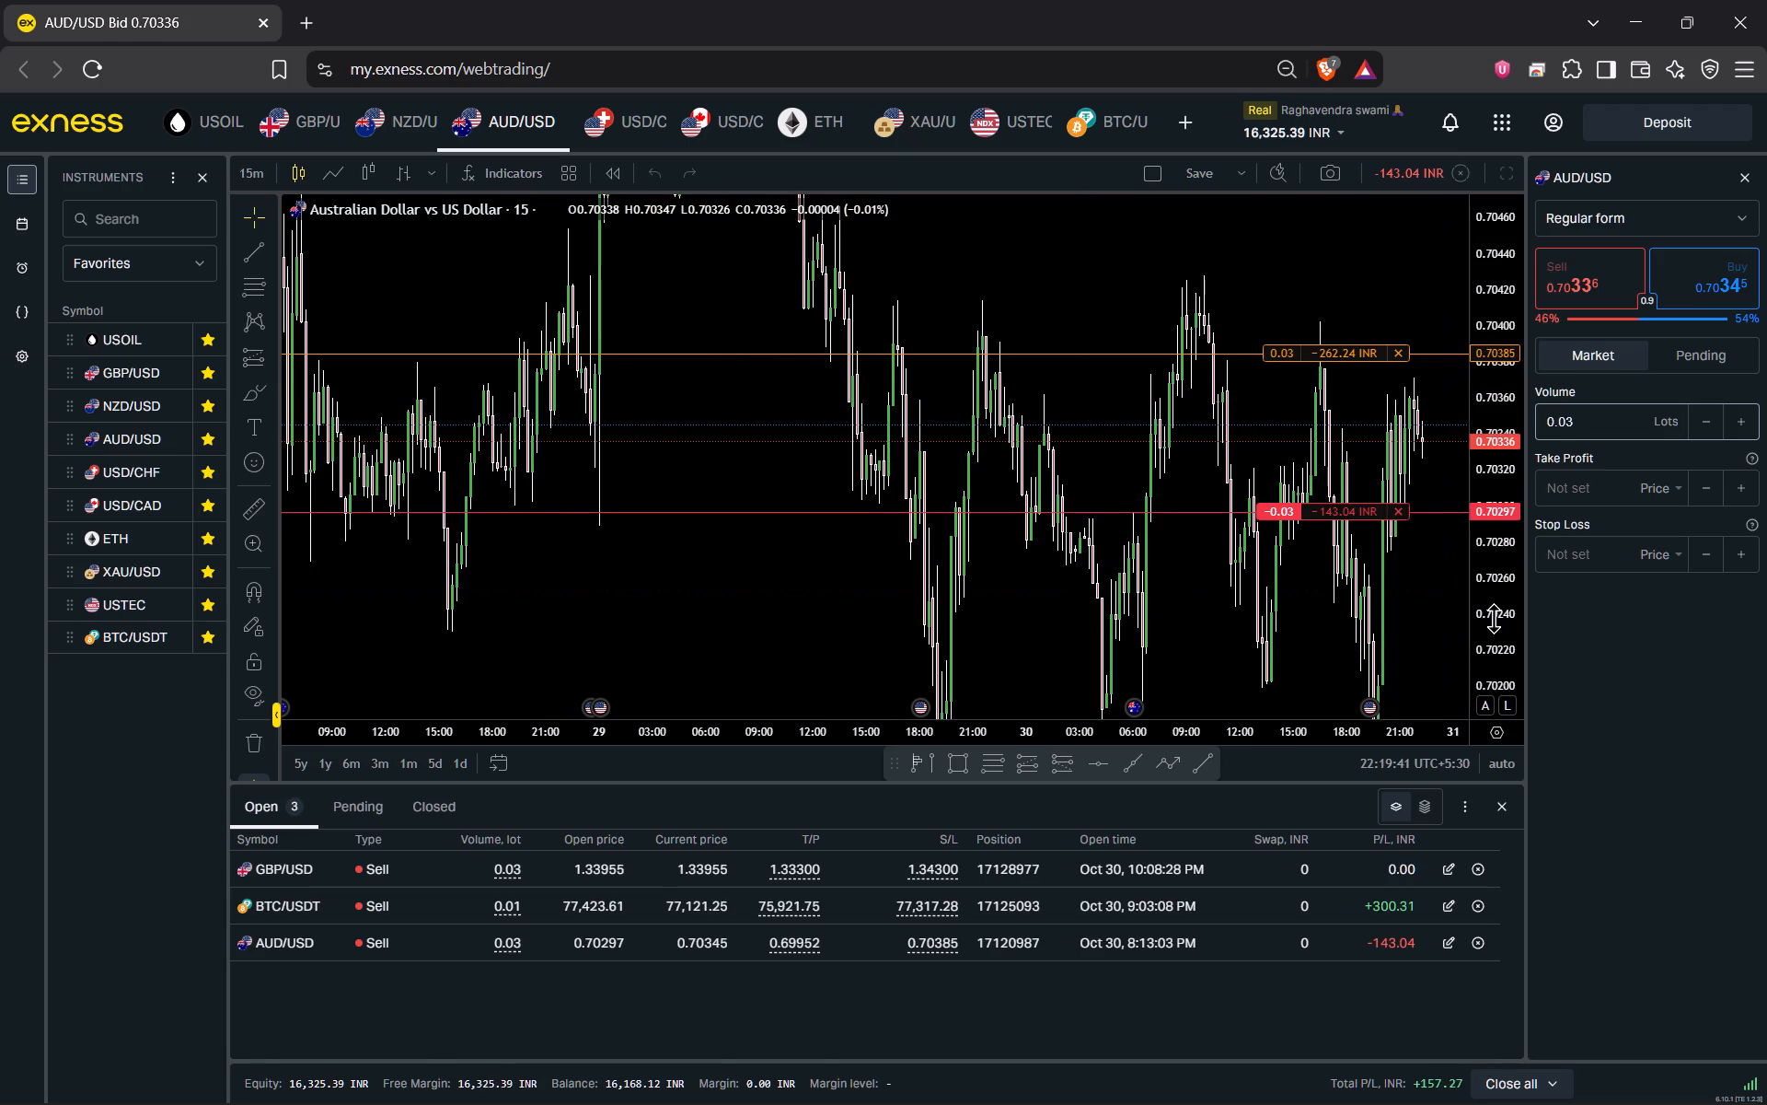
pyautogui.scroll(-3, 1494, 618)
pyautogui.moveTo(1365, 594); pyautogui.dragTo(1137, 573)
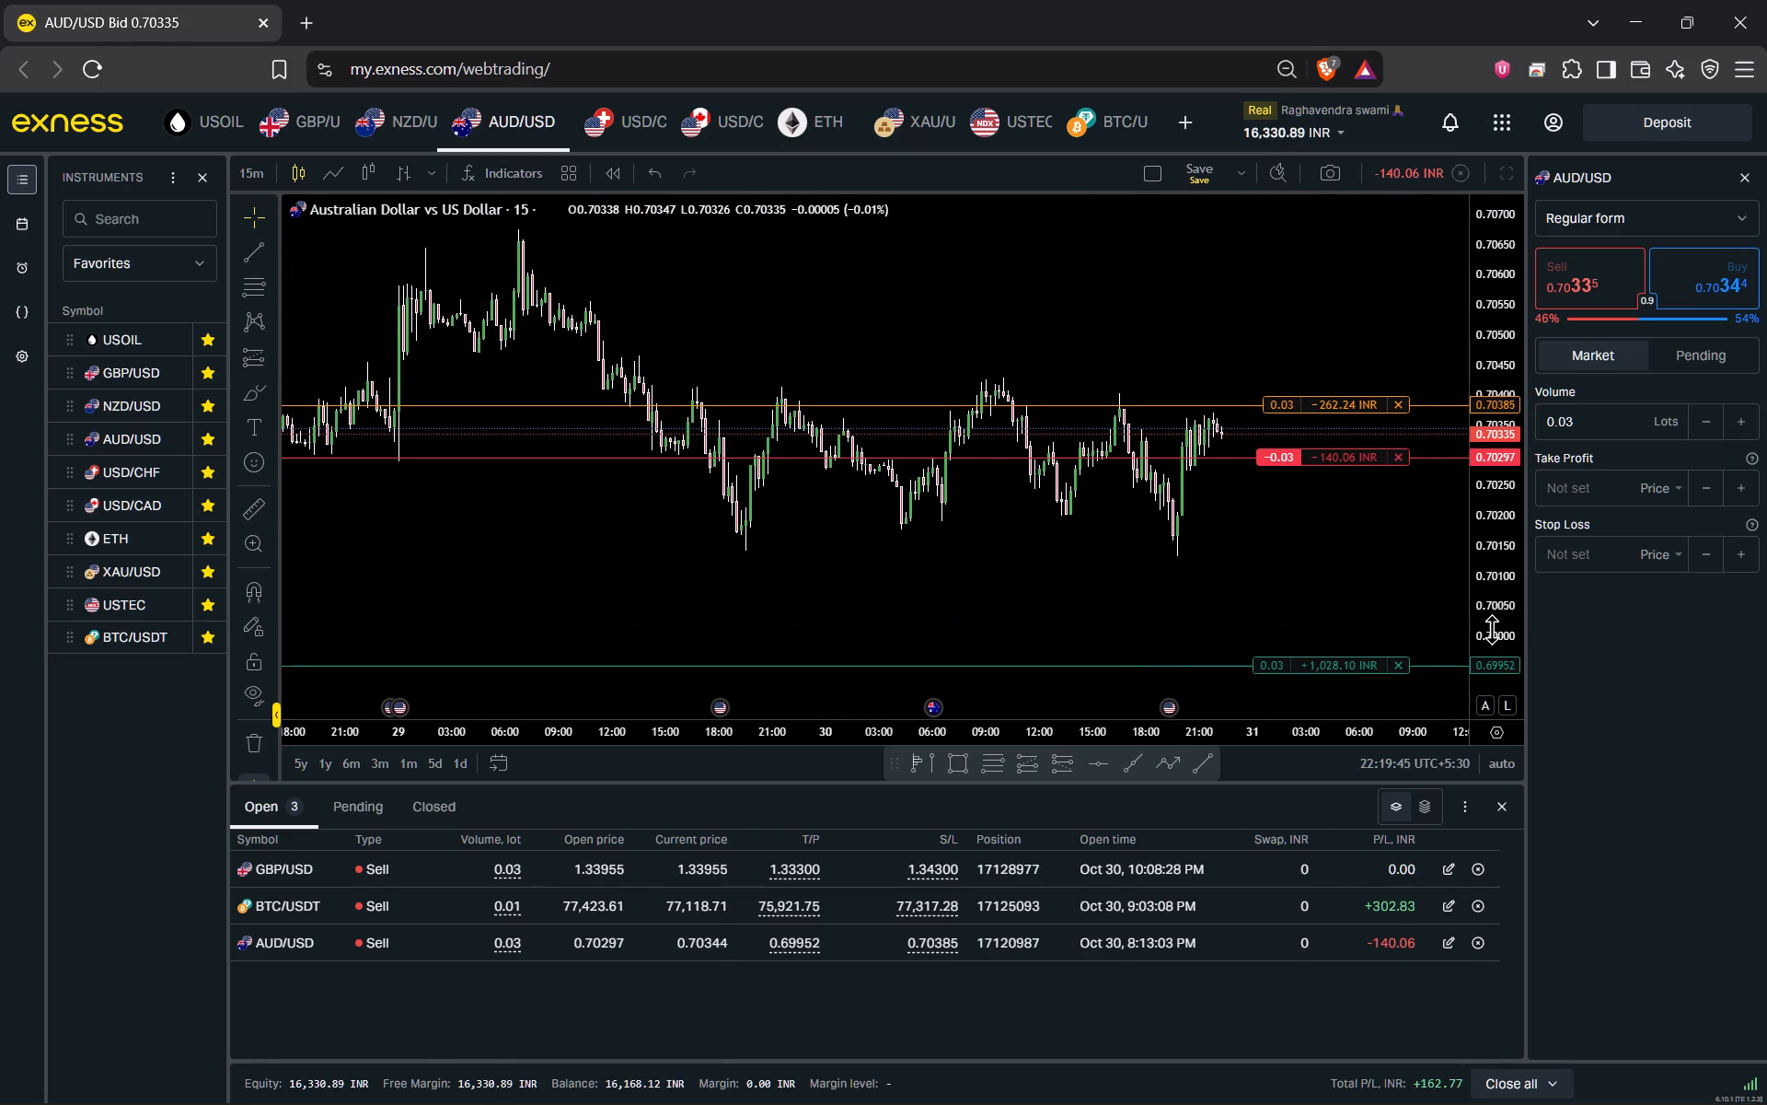
pyautogui.moveTo(1485, 623); pyautogui.dragTo(1486, 510)
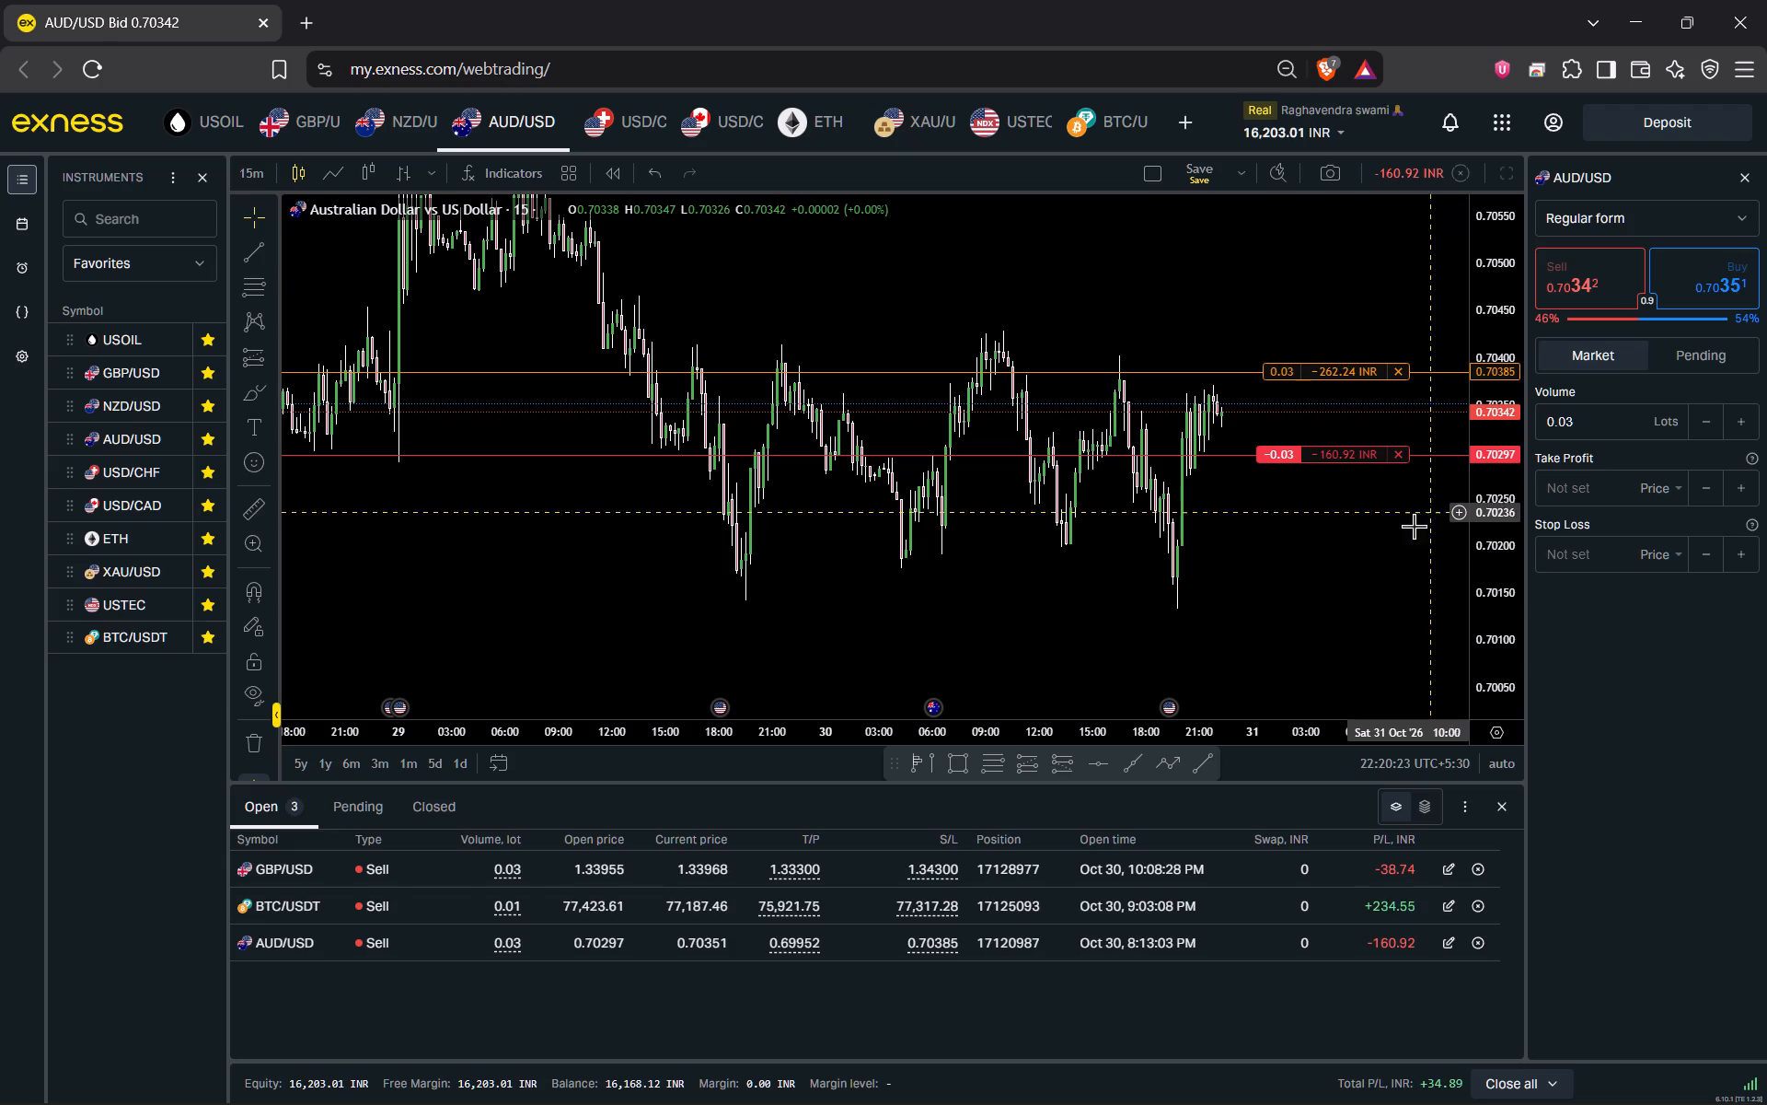
pyautogui.moveTo(1299, 611); pyautogui.dragTo(1232, 496)
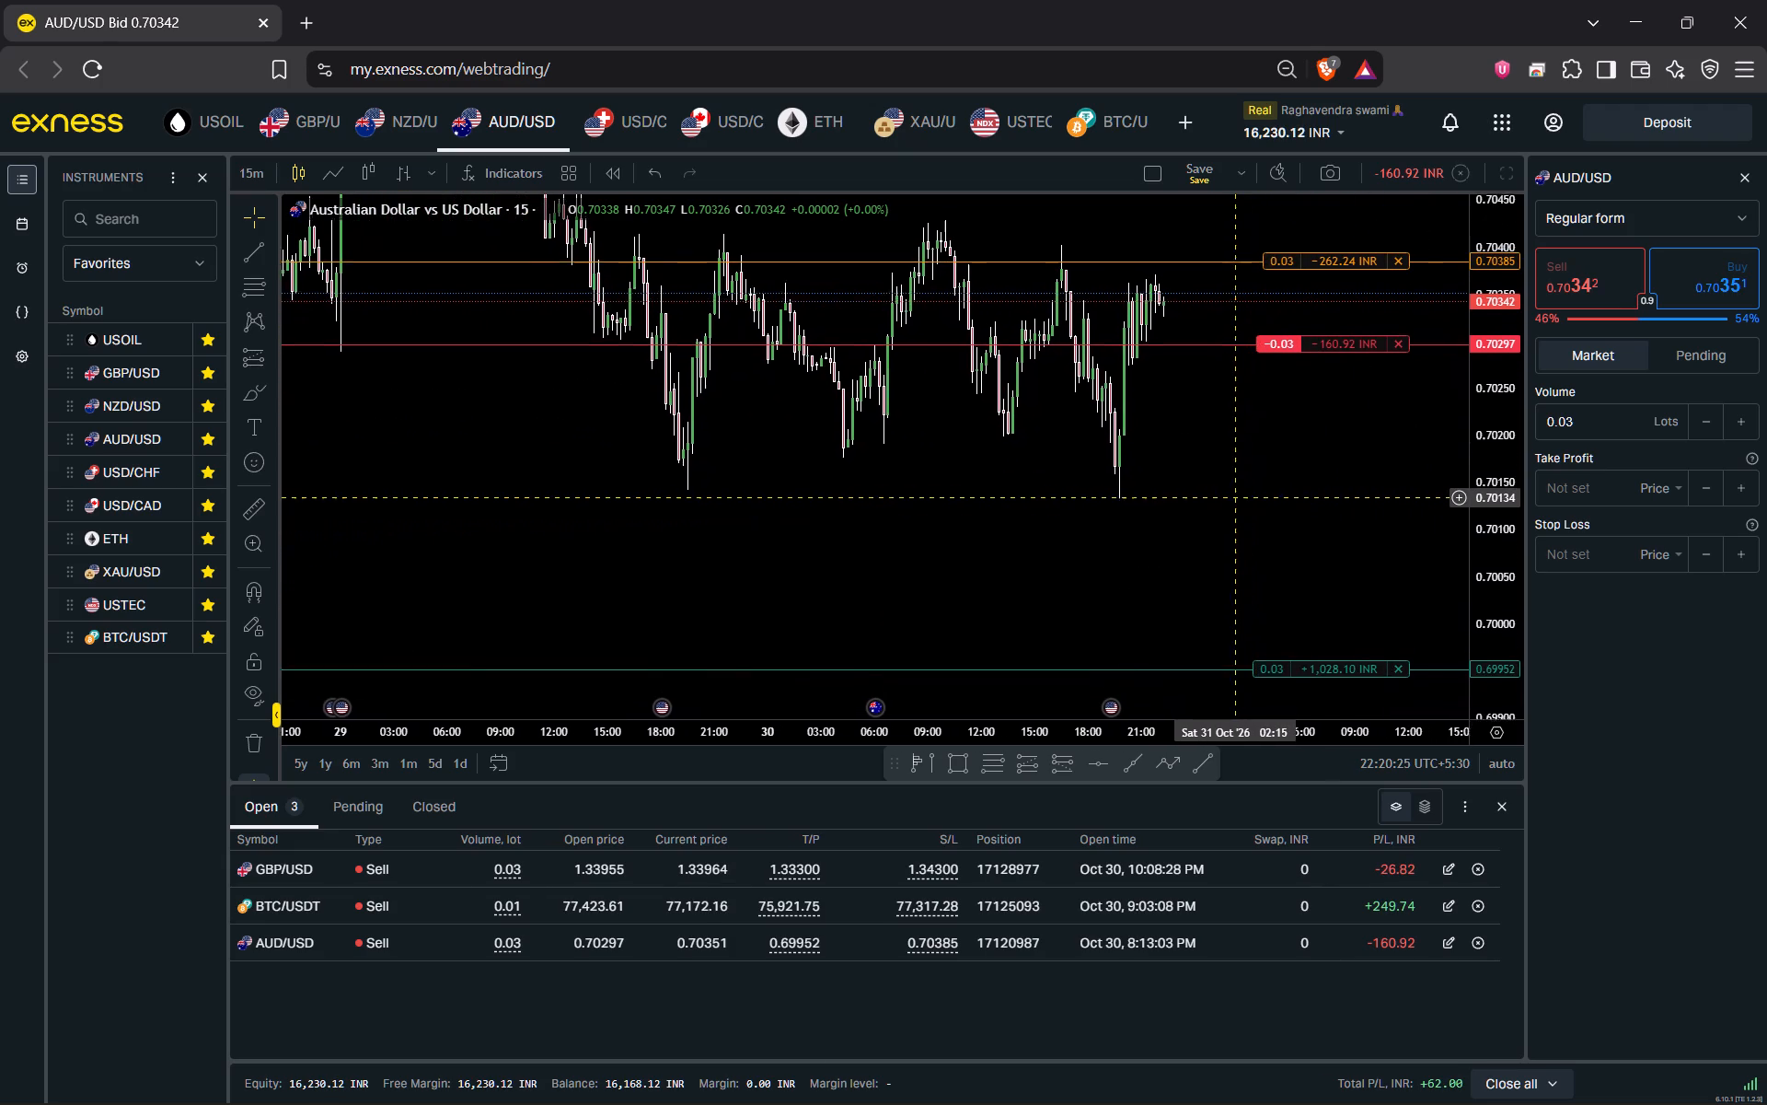
pyautogui.moveTo(1232, 496); pyautogui.dragTo(1242, 510)
pyautogui.click(373, 128)
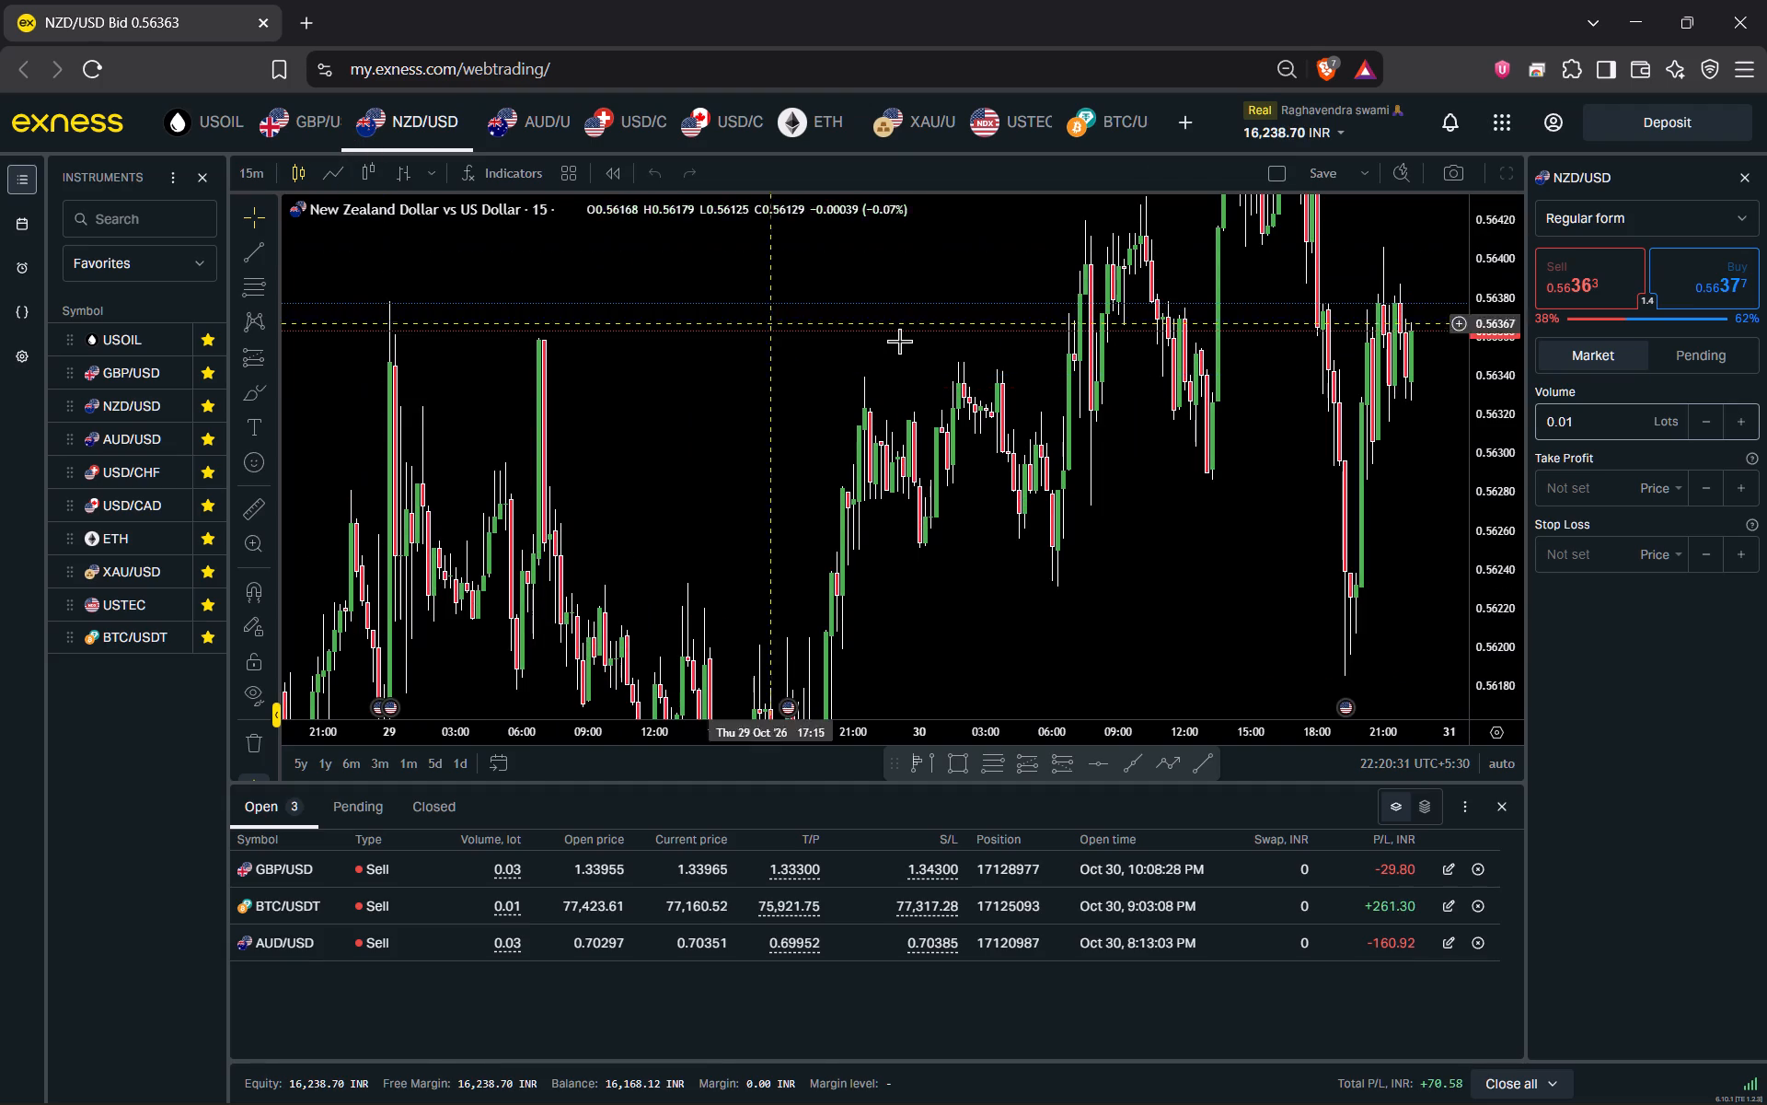
pyautogui.scroll(-4, 1488, 521)
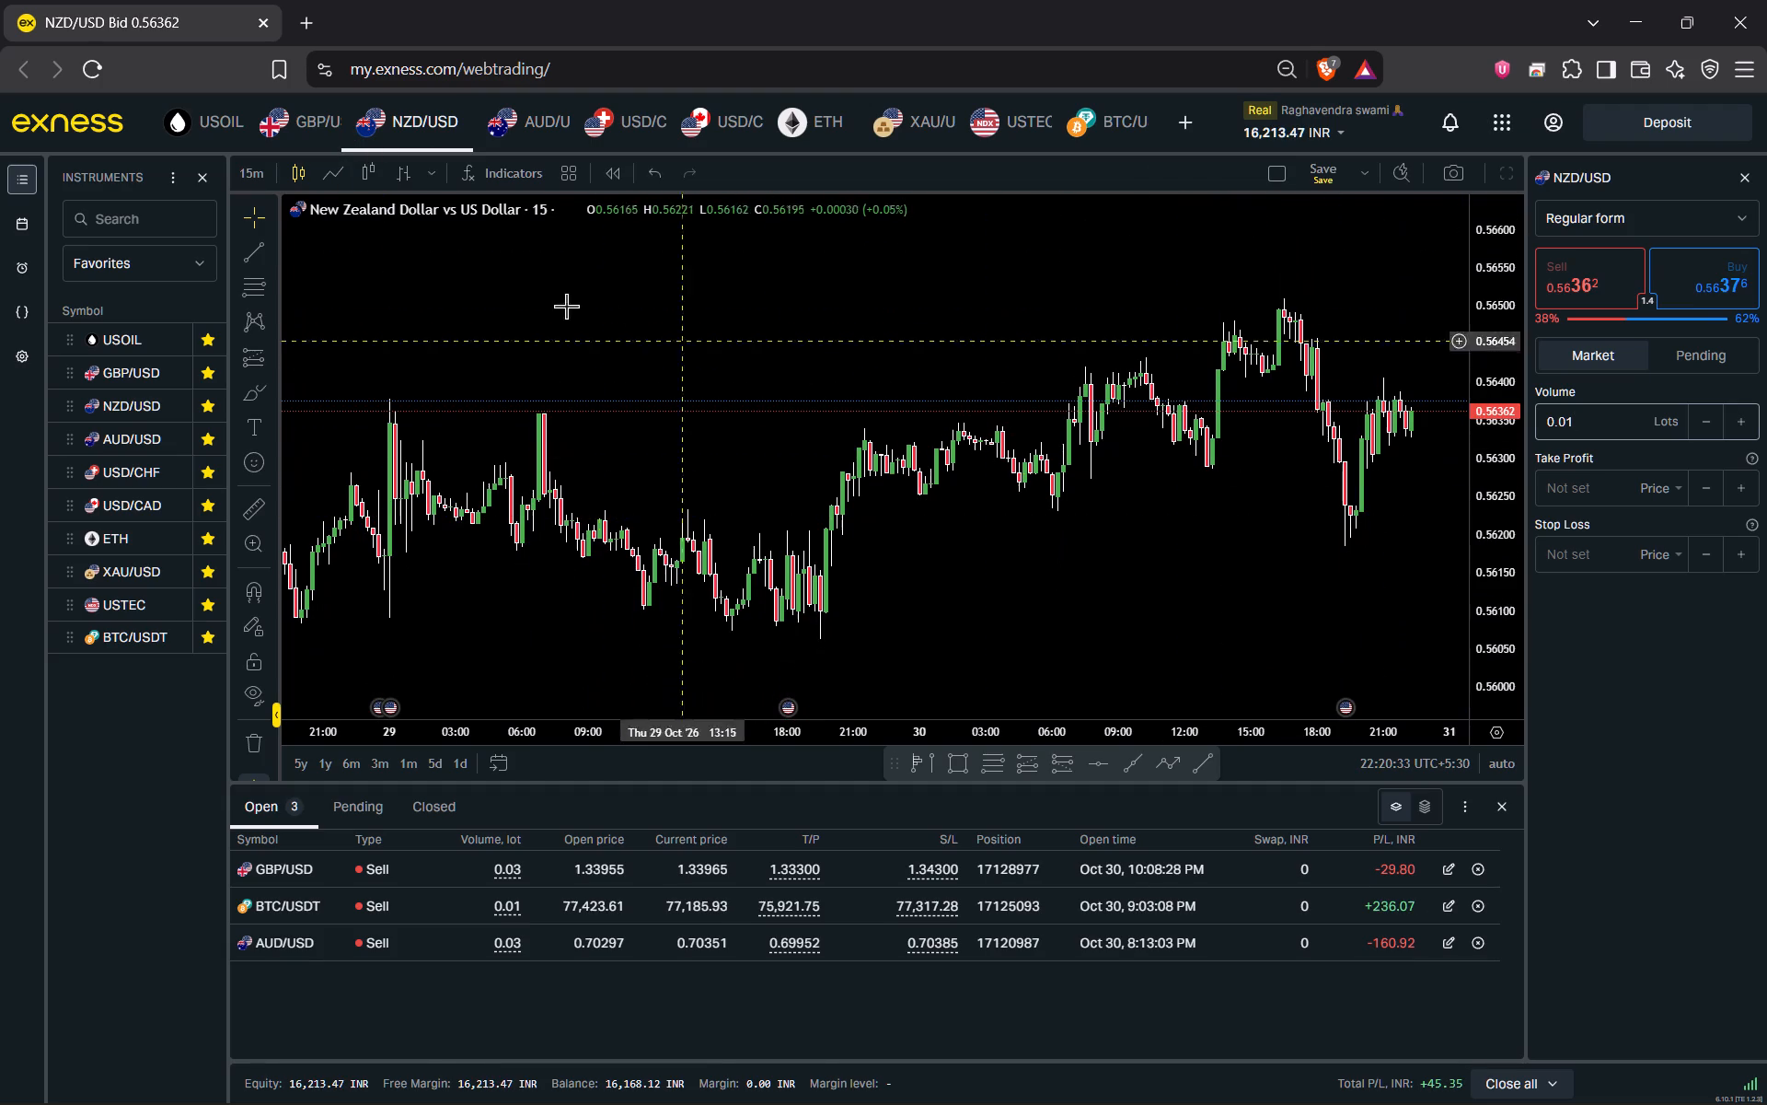
# Examine the GBP/USD chart's recent price action around the open short's entry, stop-loss and take-profit levels.
pyautogui.click(289, 139)
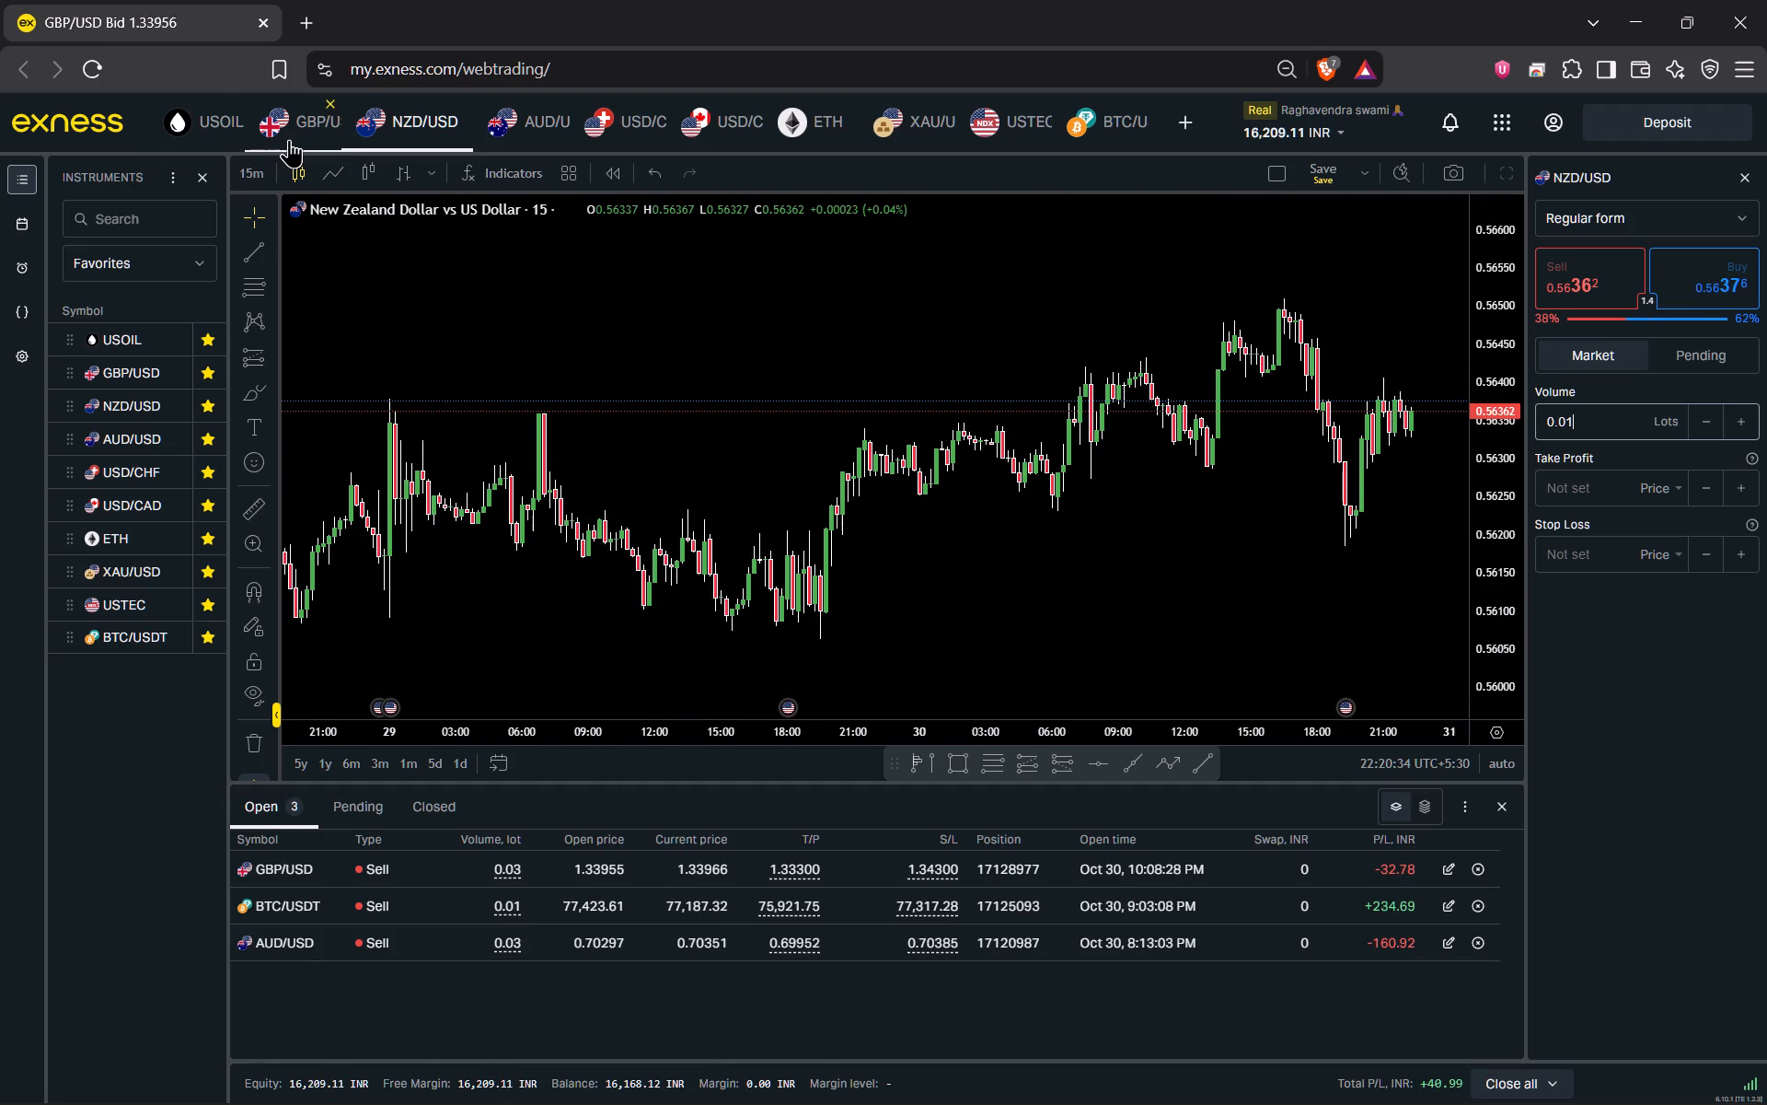
pyautogui.moveTo(1346, 458); pyautogui.dragTo(1237, 471)
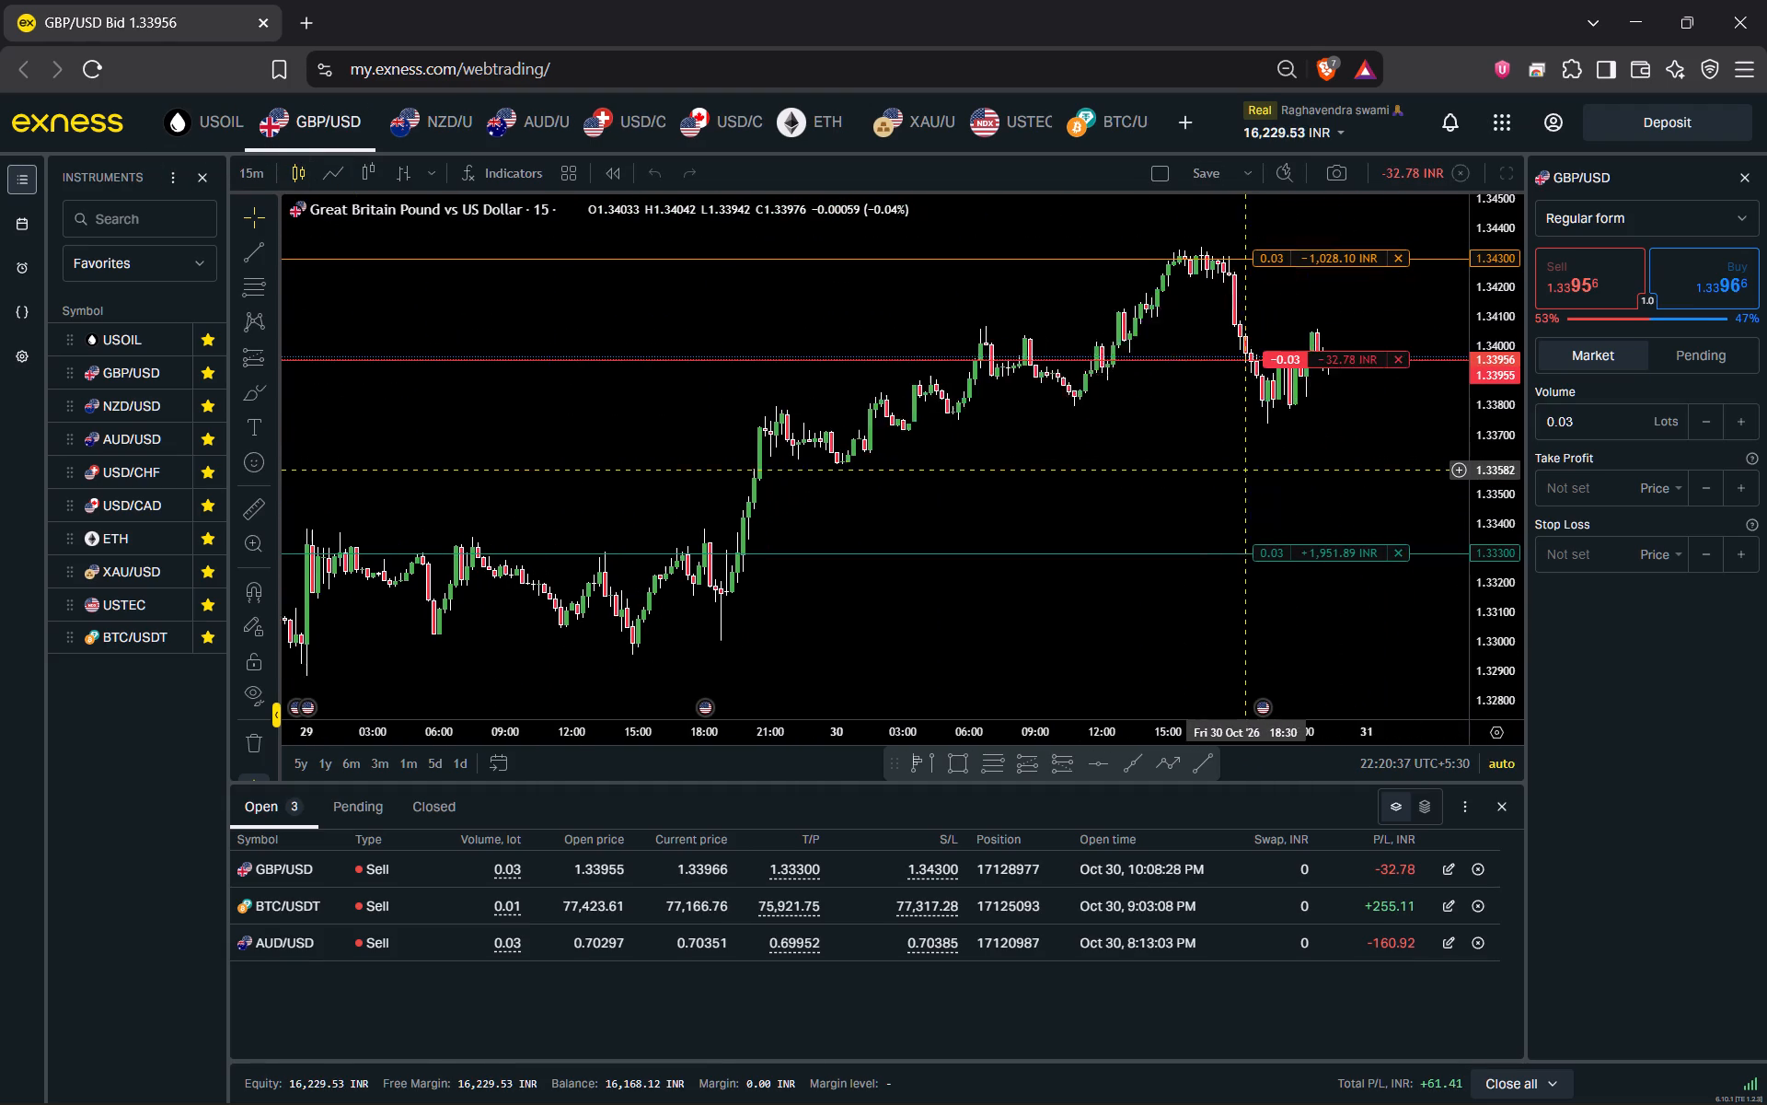
pyautogui.moveTo(1237, 471); pyautogui.dragTo(1114, 476)
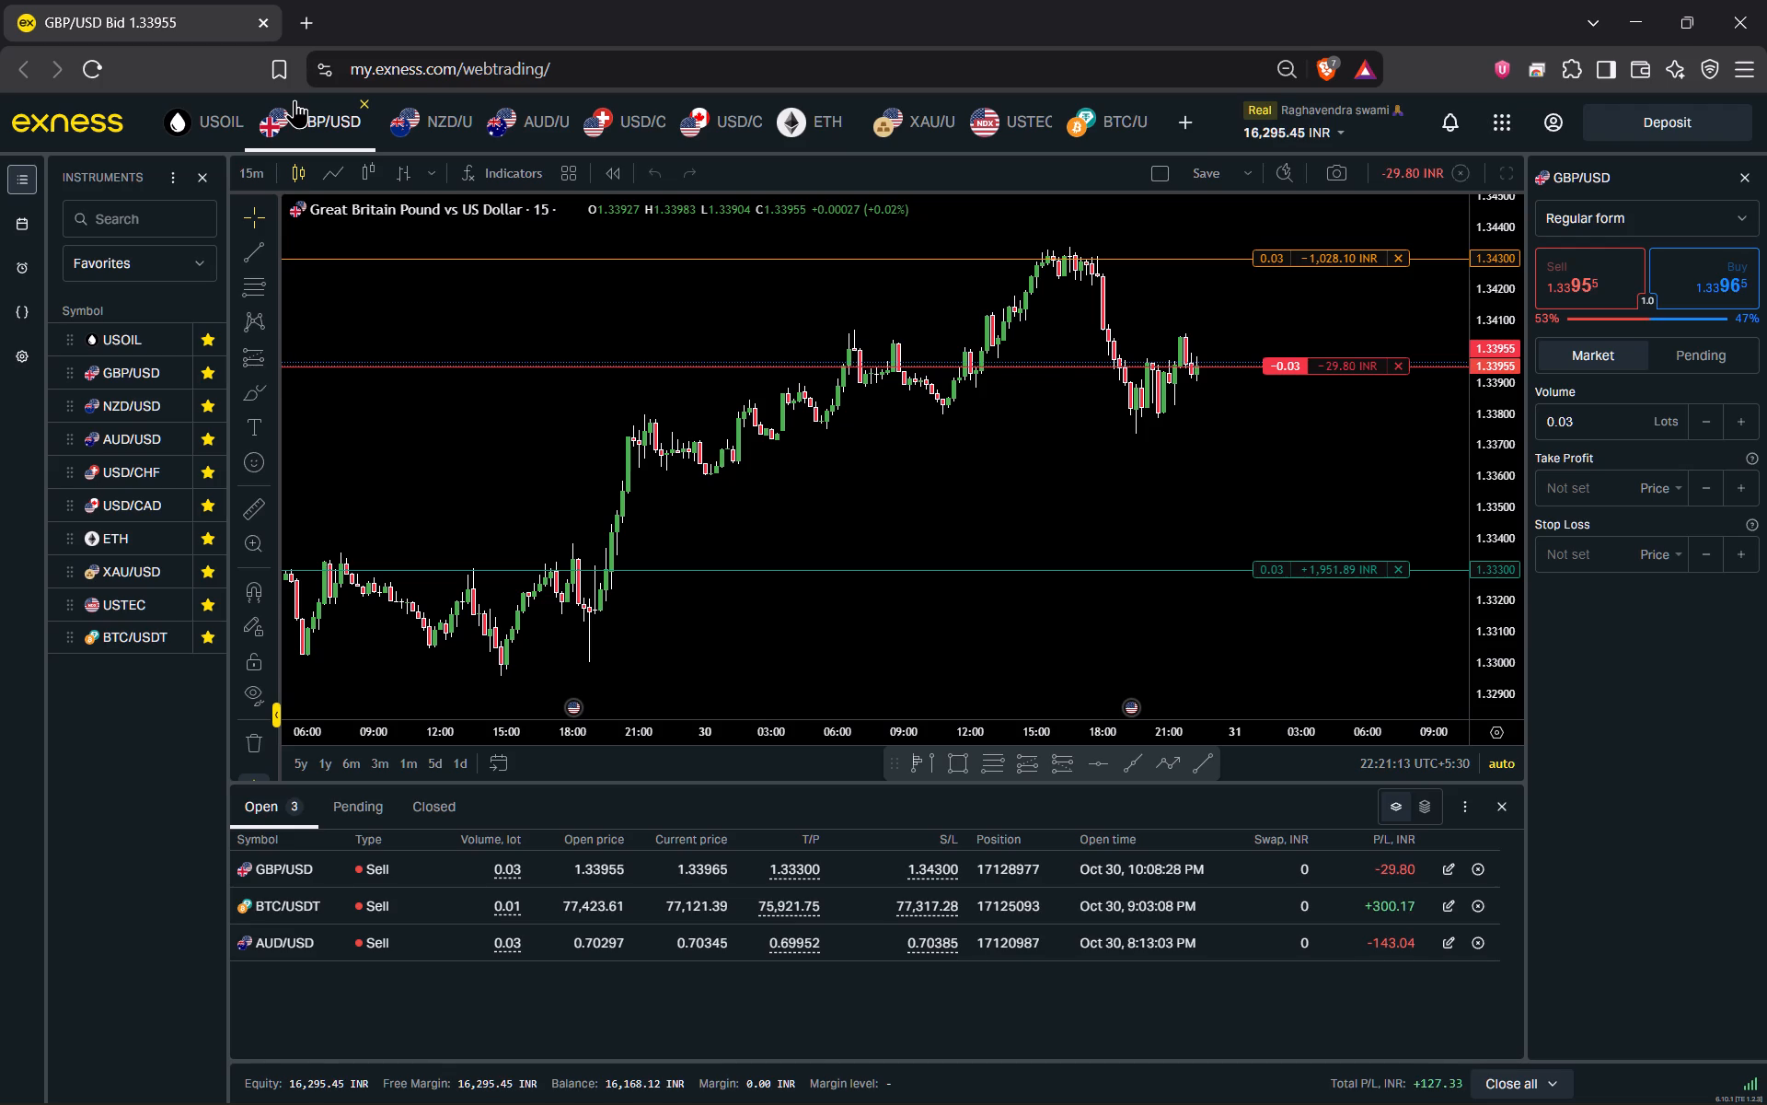
pyautogui.moveTo(1180, 461); pyautogui.dragTo(765, 435)
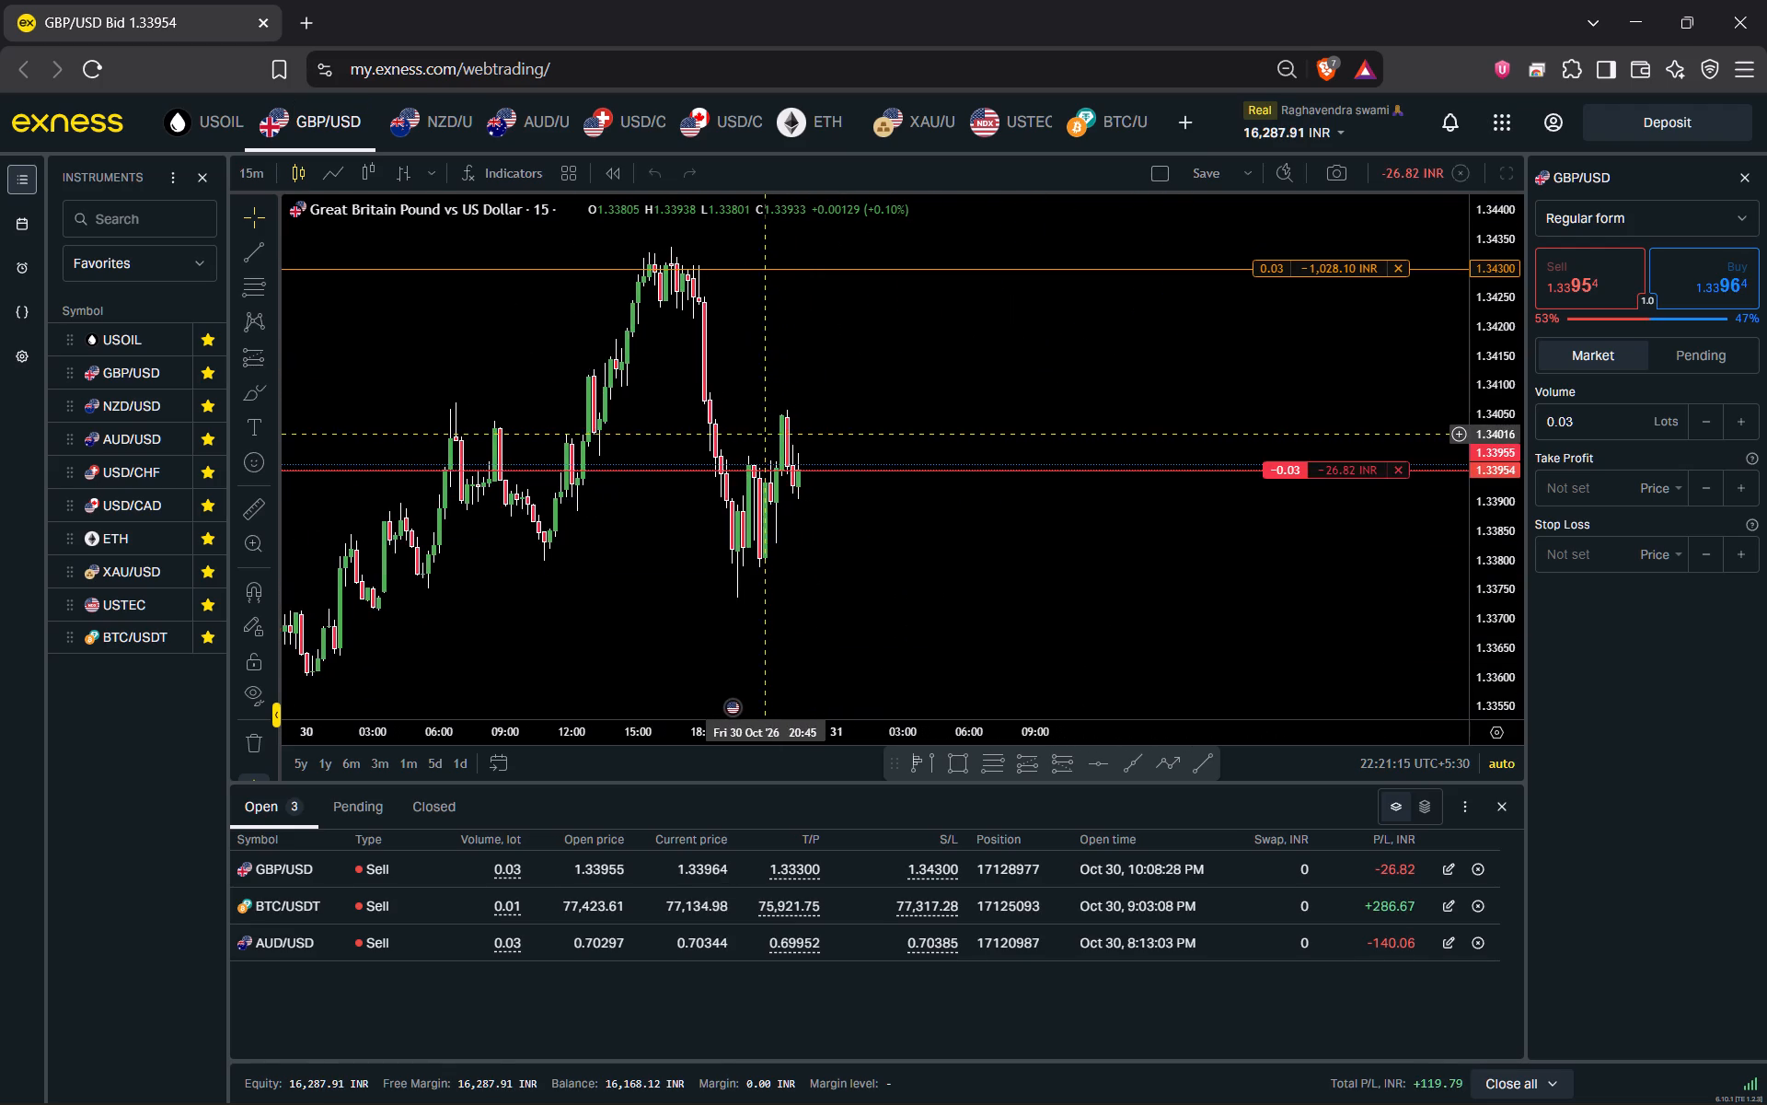
pyautogui.moveTo(765, 435); pyautogui.dragTo(915, 541)
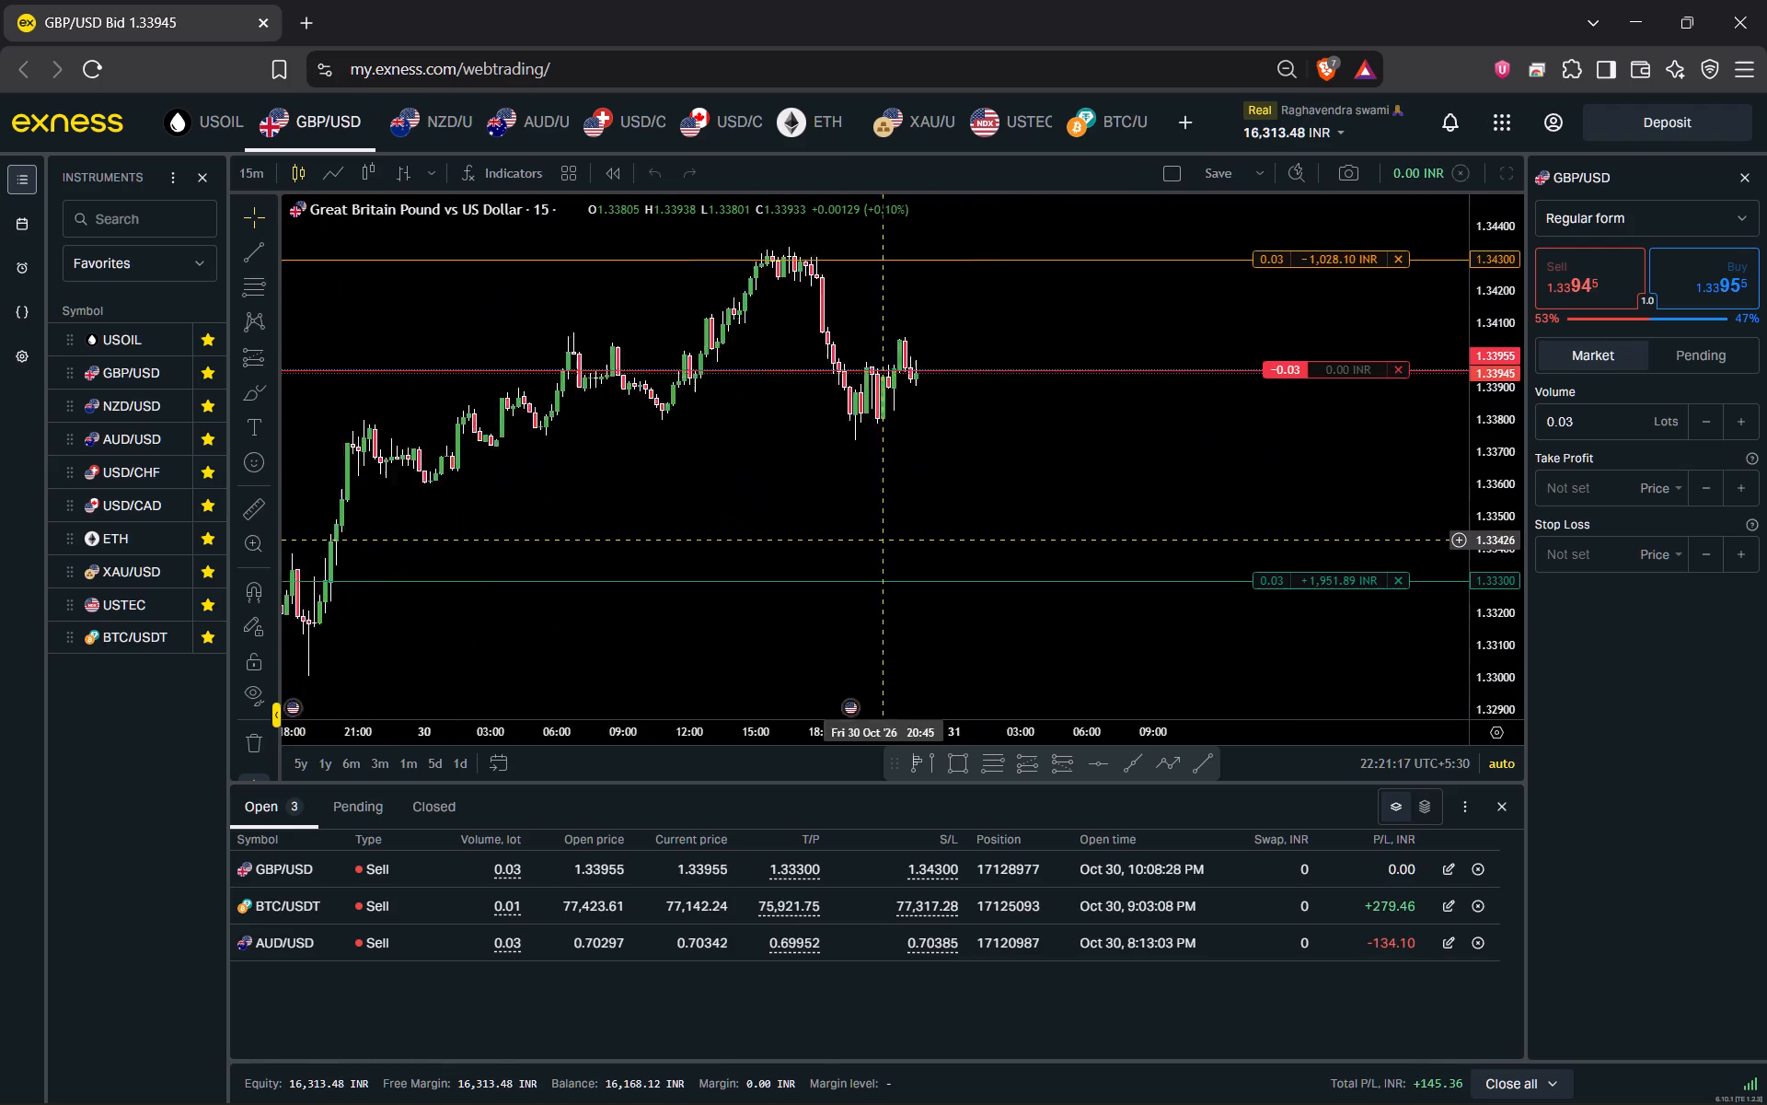
# Examine the multi-day GBP/USD price trend on the 15-minute chart against the open short's stop-loss and take-profit levels.
pyautogui.moveTo(915, 541); pyautogui.dragTo(1030, 541)
pyautogui.scroll(-11, 1037, 573)
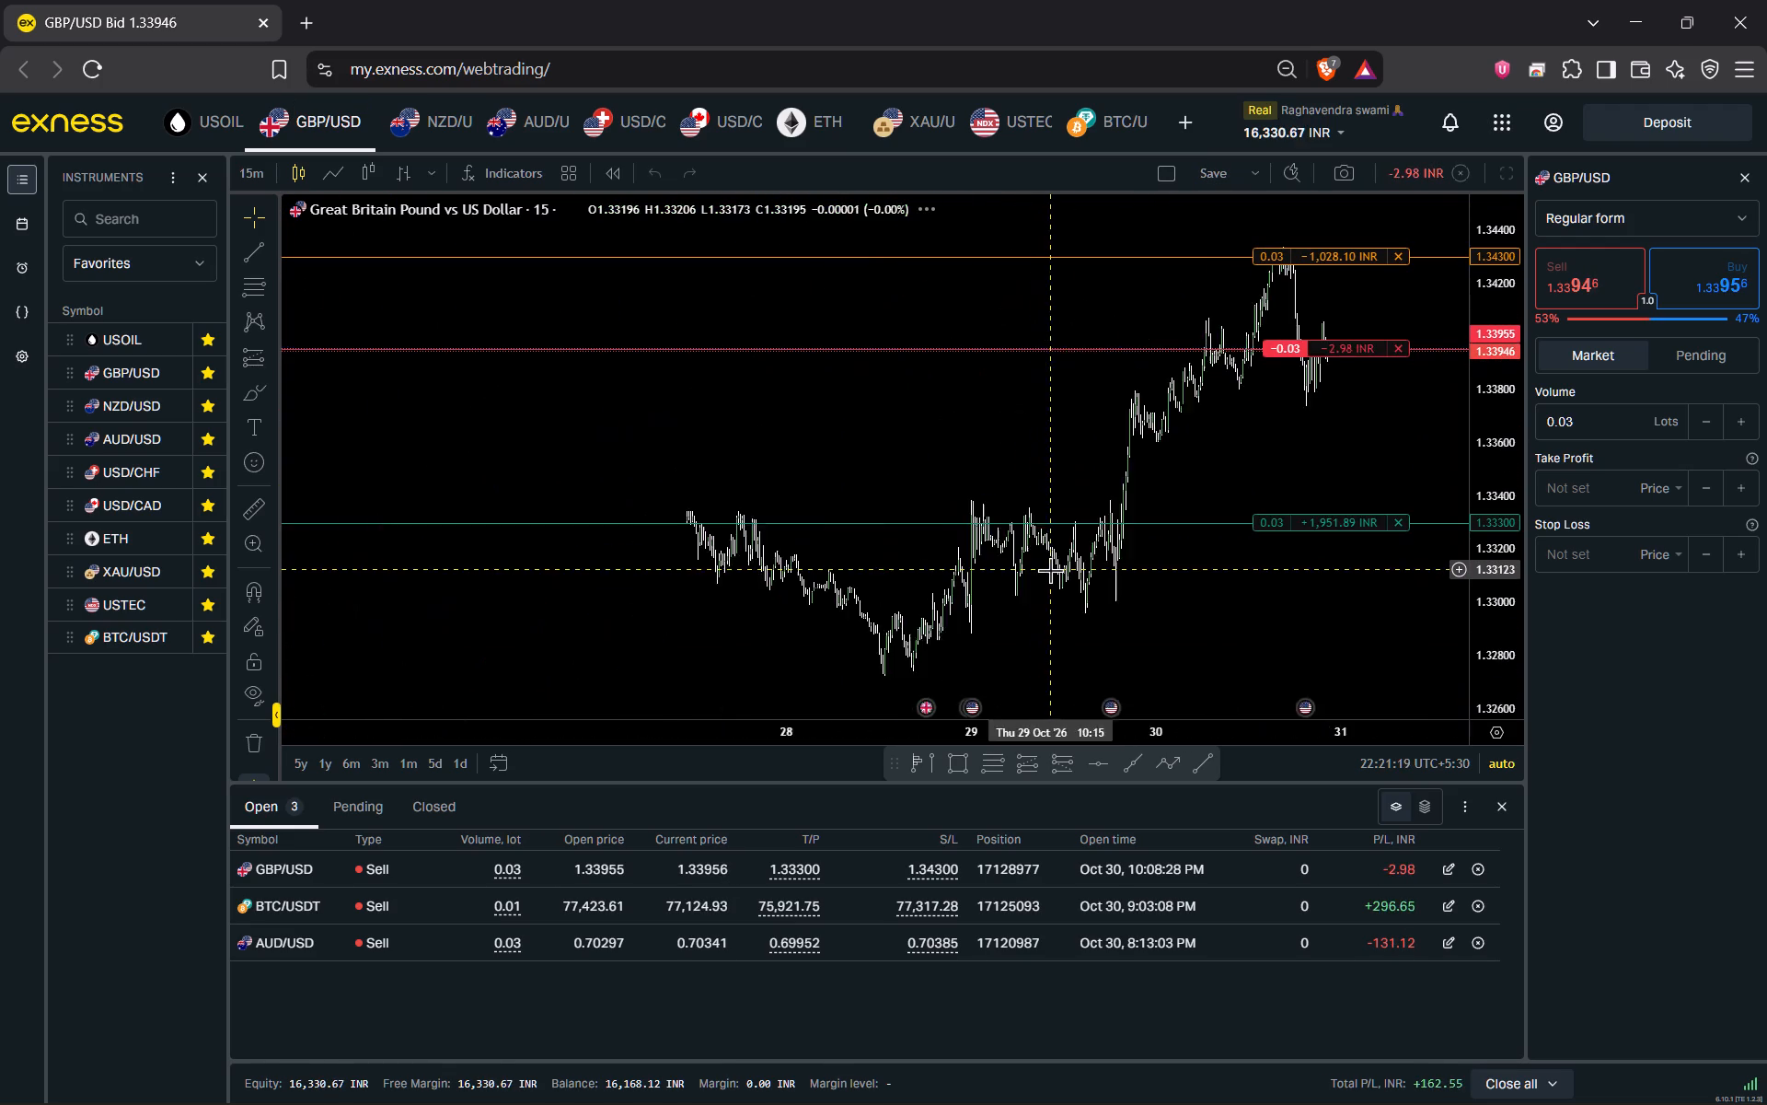
pyautogui.scroll(-2, 1082, 564)
pyautogui.moveTo(1322, 609); pyautogui.dragTo(813, 623)
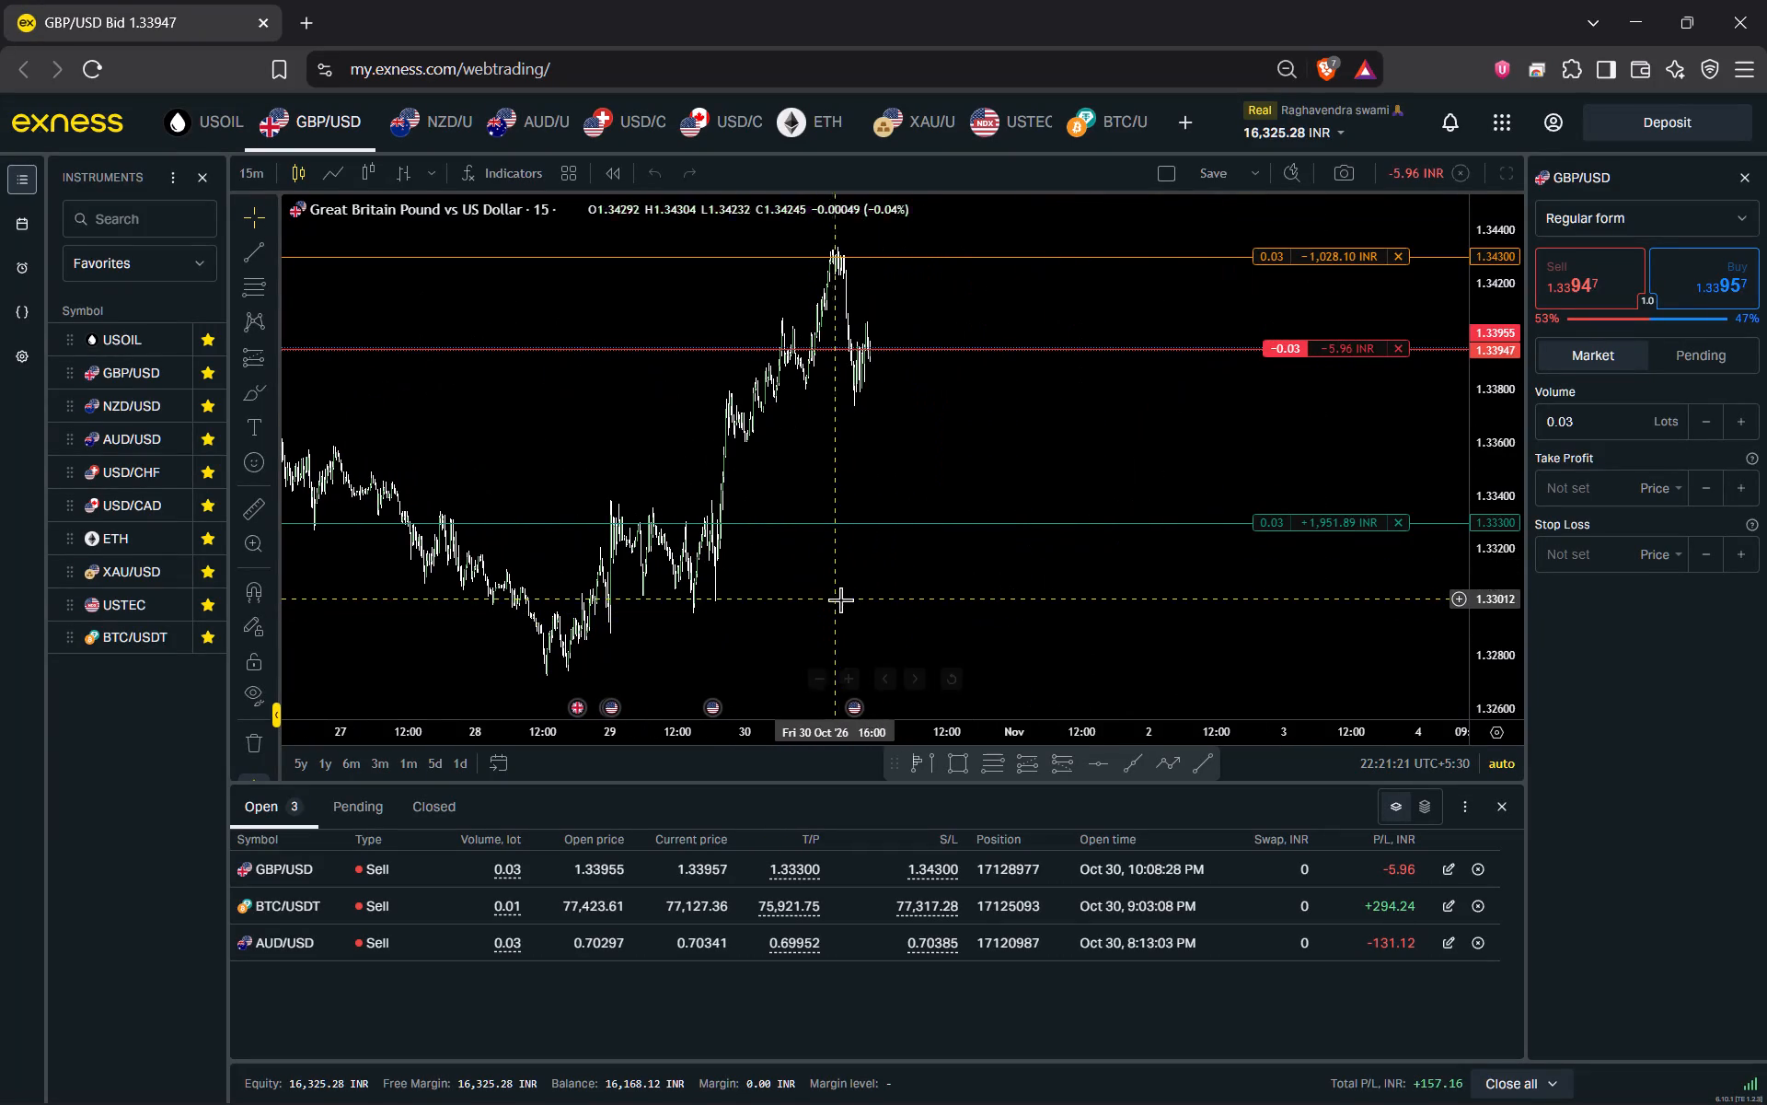
pyautogui.moveTo(991, 622); pyautogui.dragTo(1140, 630)
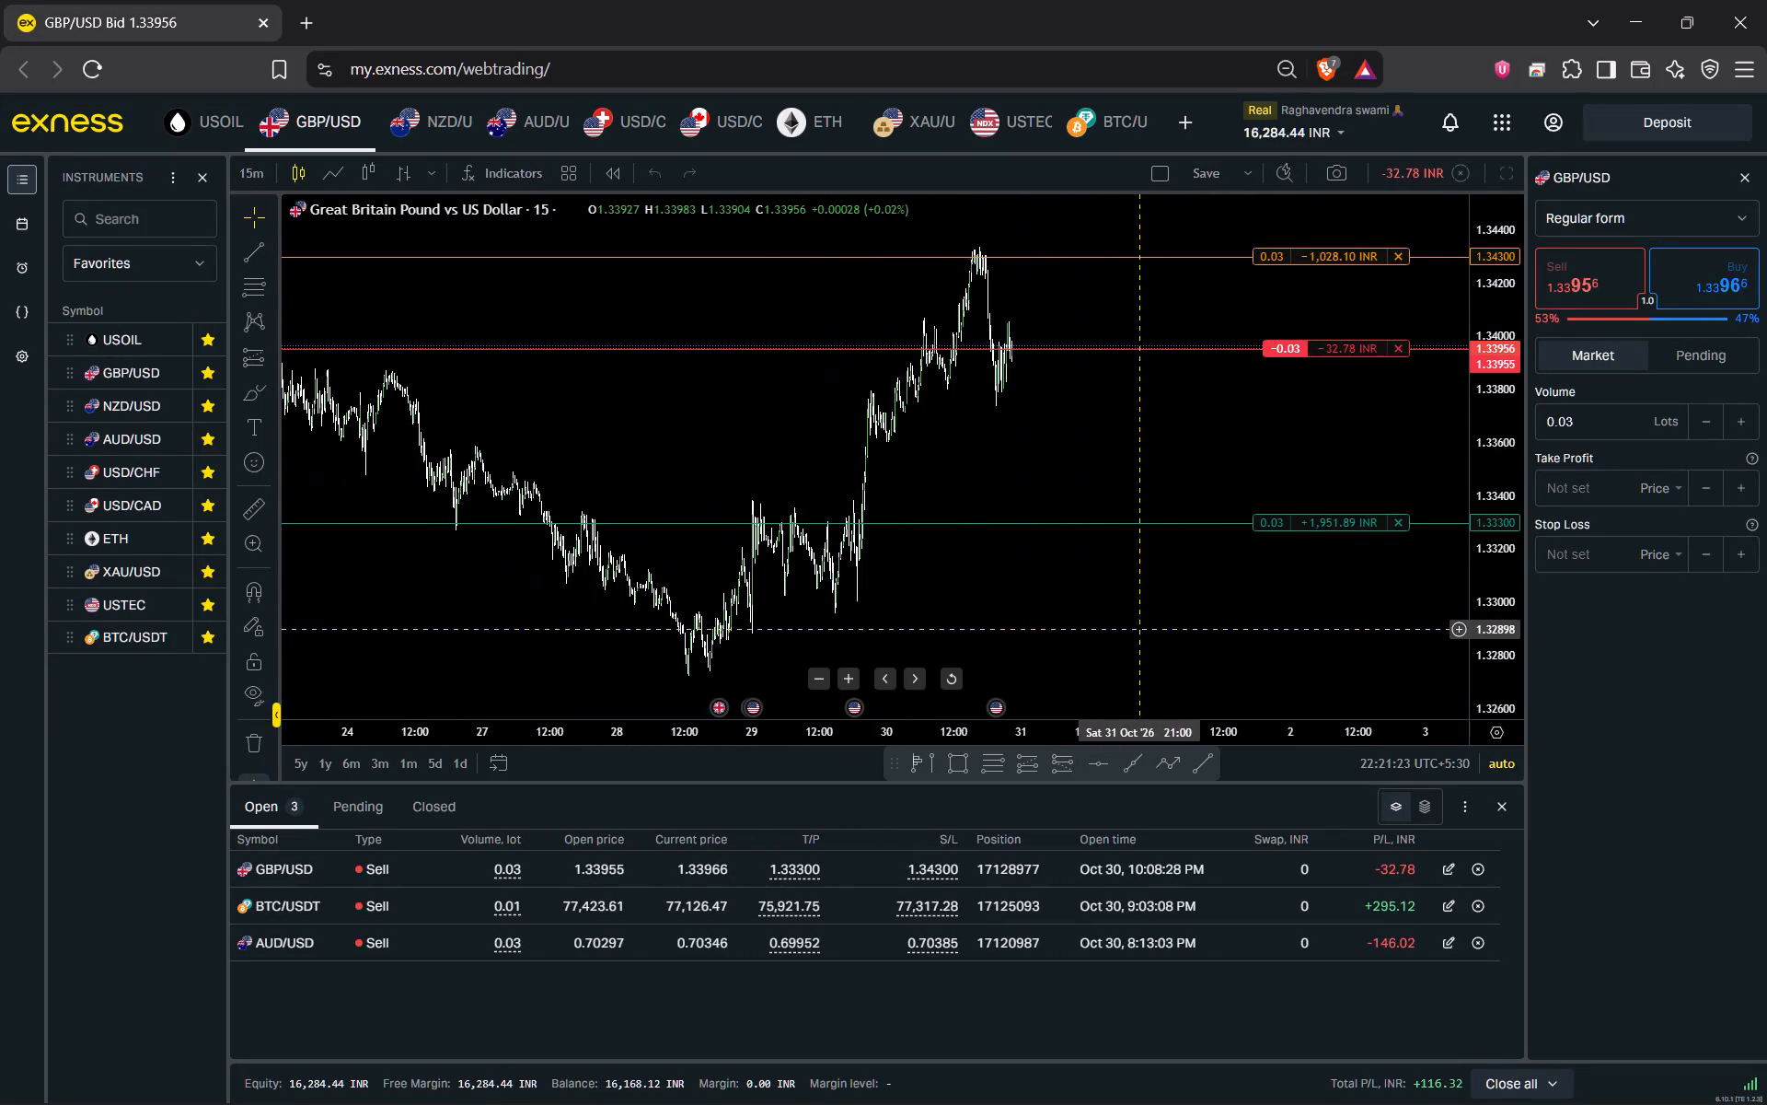
pyautogui.moveTo(1140, 630); pyautogui.dragTo(1141, 630)
# Examine the latest GBP/USD price swings around the short's entry and stop-loss levels at closer range.
pyautogui.scroll(9, 1106, 516)
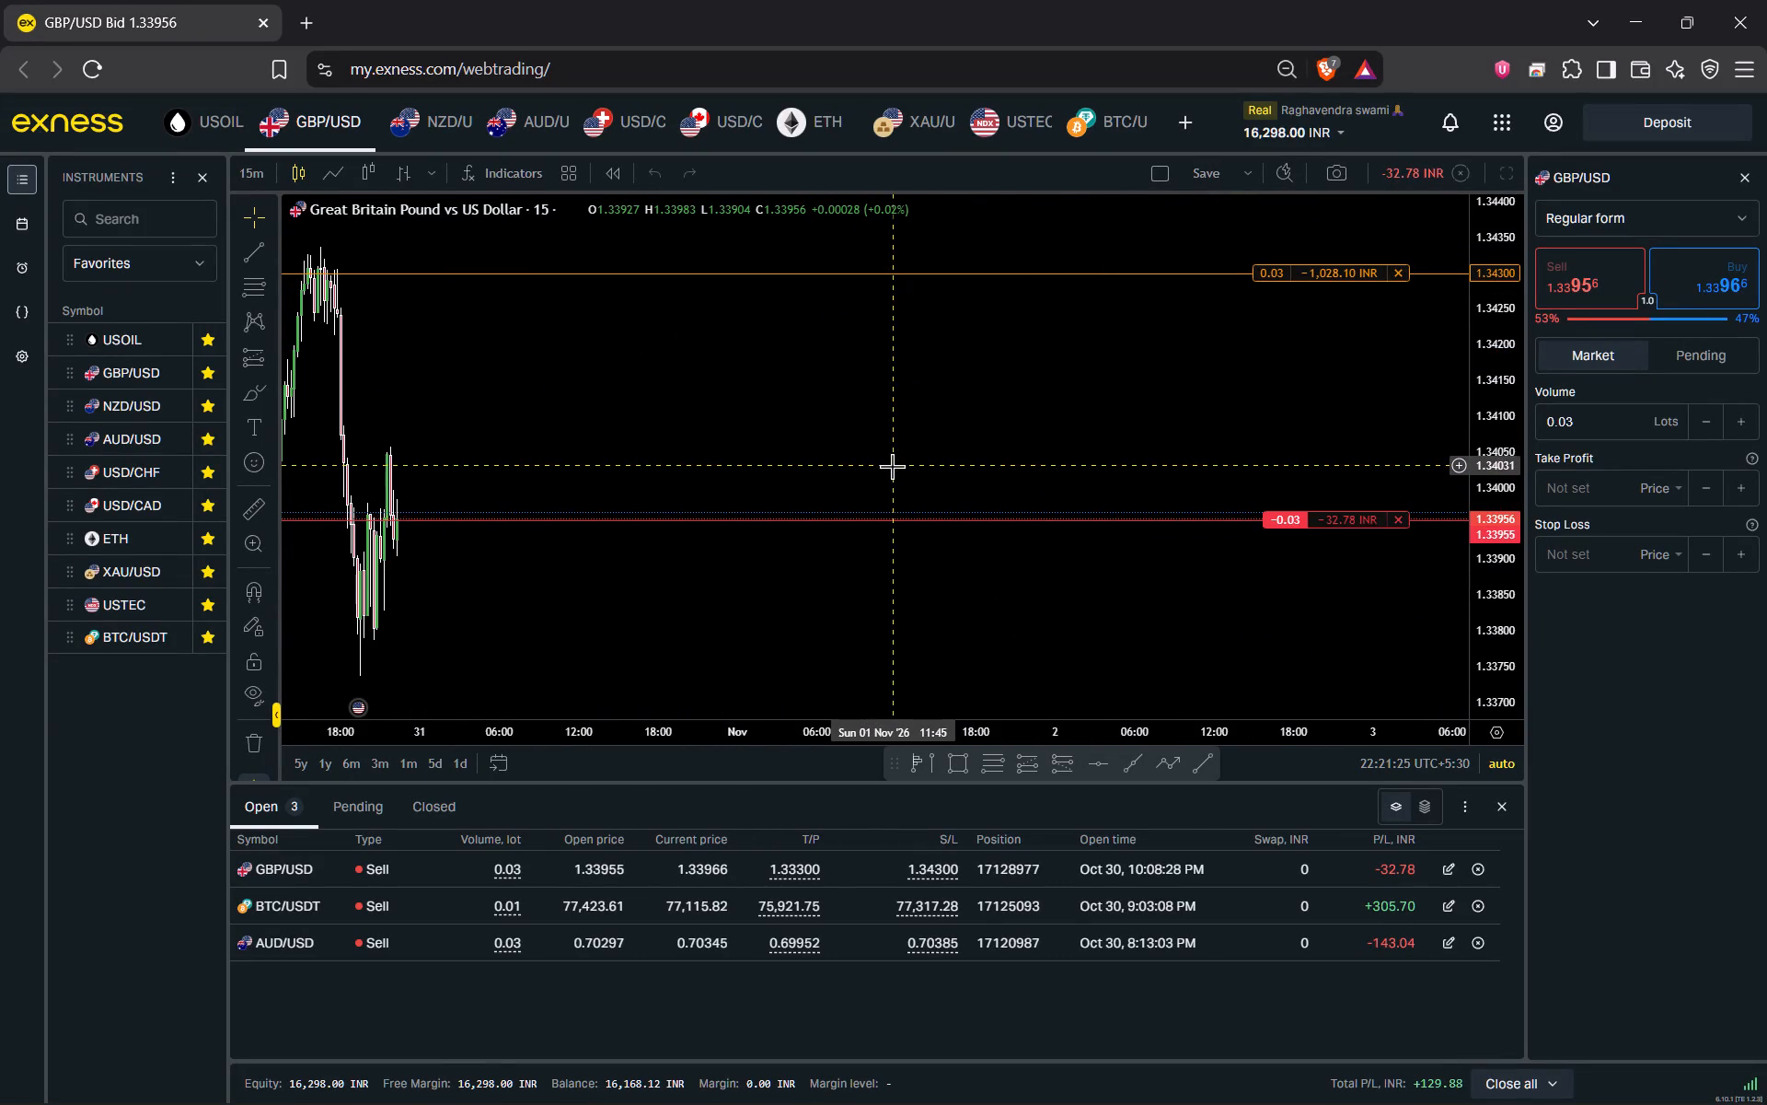
pyautogui.scroll(-3, 909, 467)
pyautogui.moveTo(887, 442); pyautogui.dragTo(1027, 453)
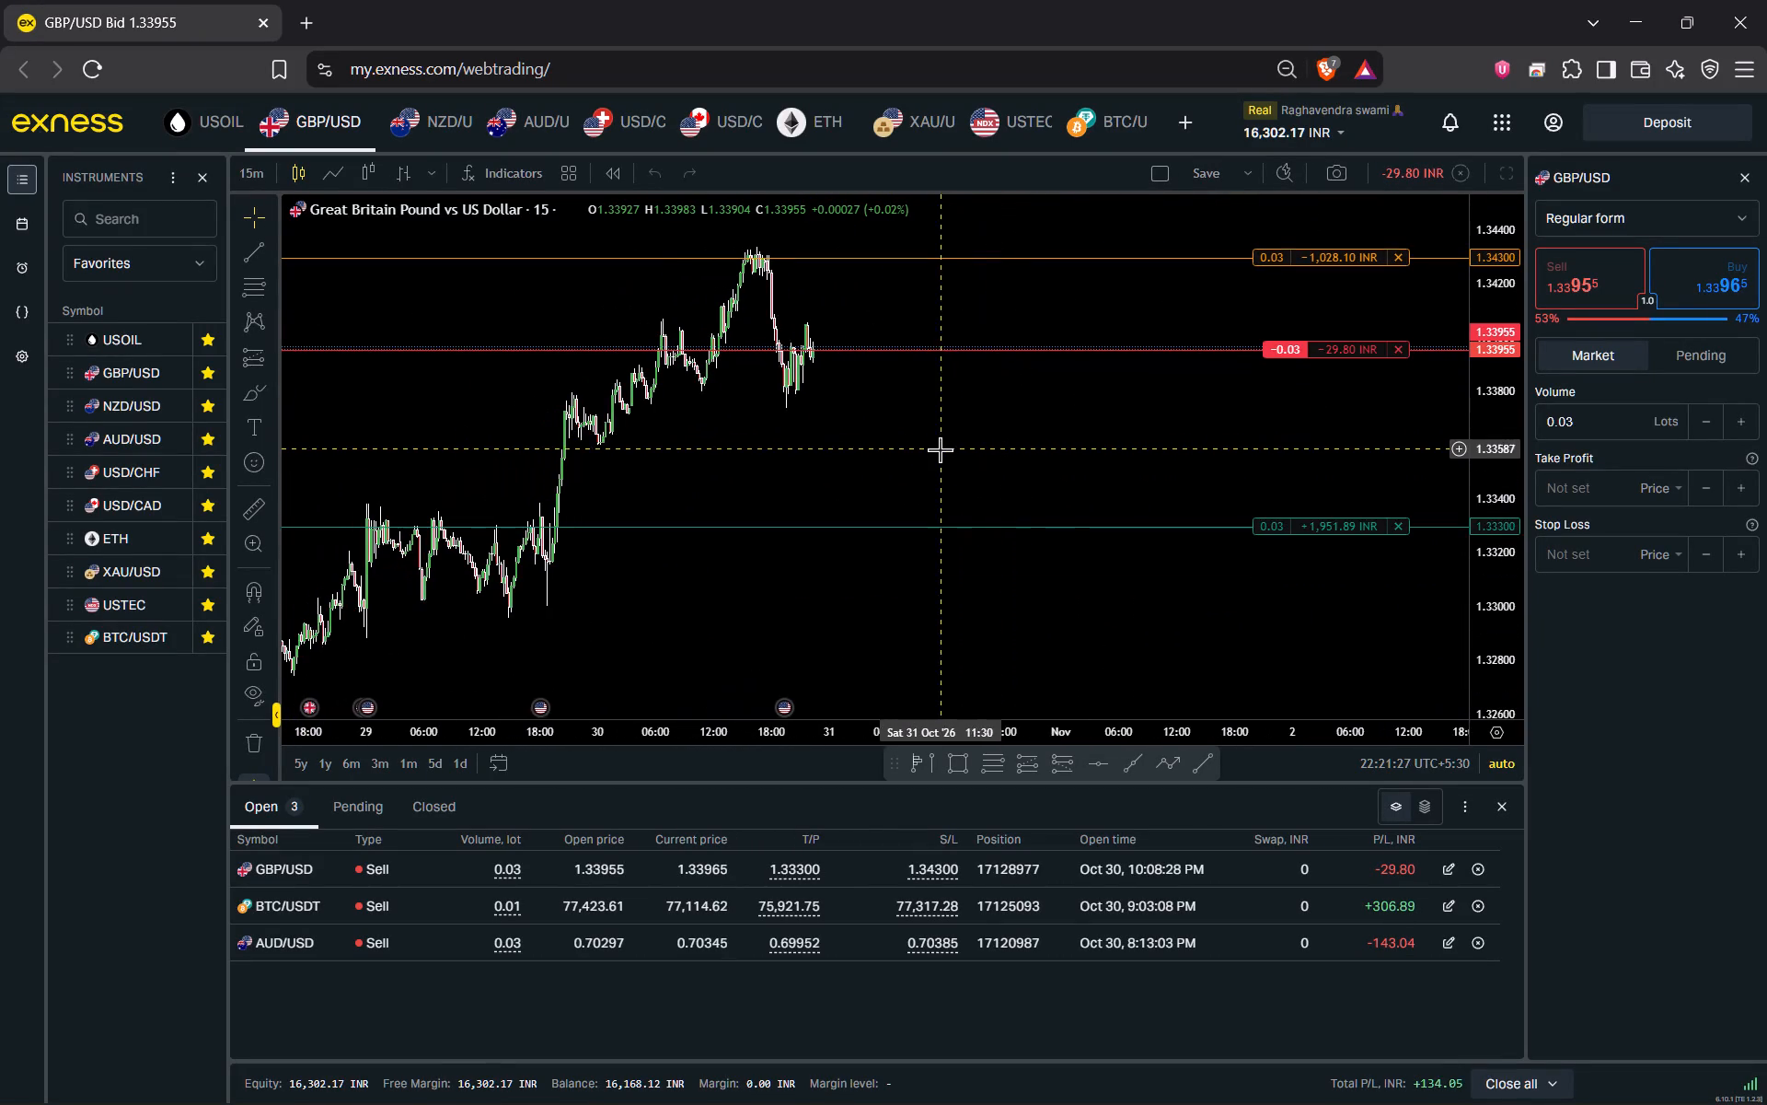
pyautogui.scroll(2, 940, 449)
pyautogui.moveTo(759, 457); pyautogui.dragTo(967, 471)
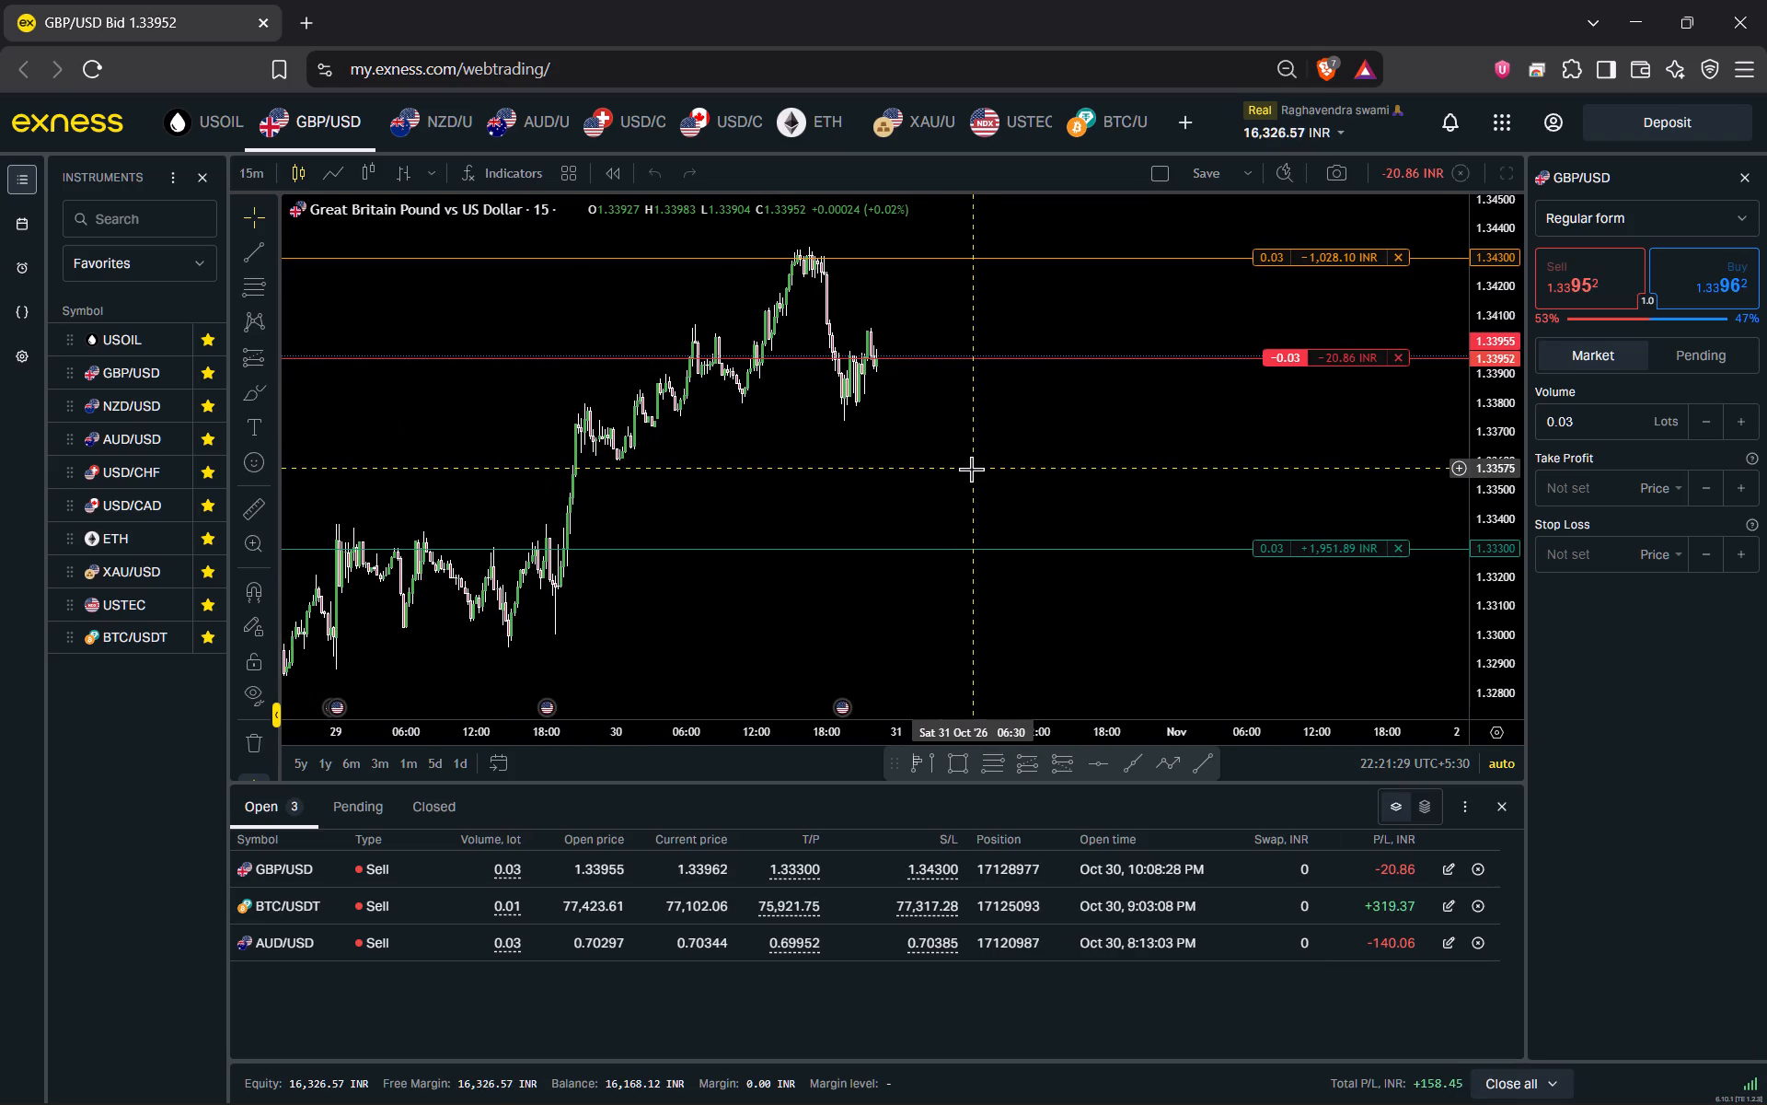
pyautogui.scroll(3, 951, 469)
pyautogui.moveTo(840, 561); pyautogui.dragTo(846, 567)
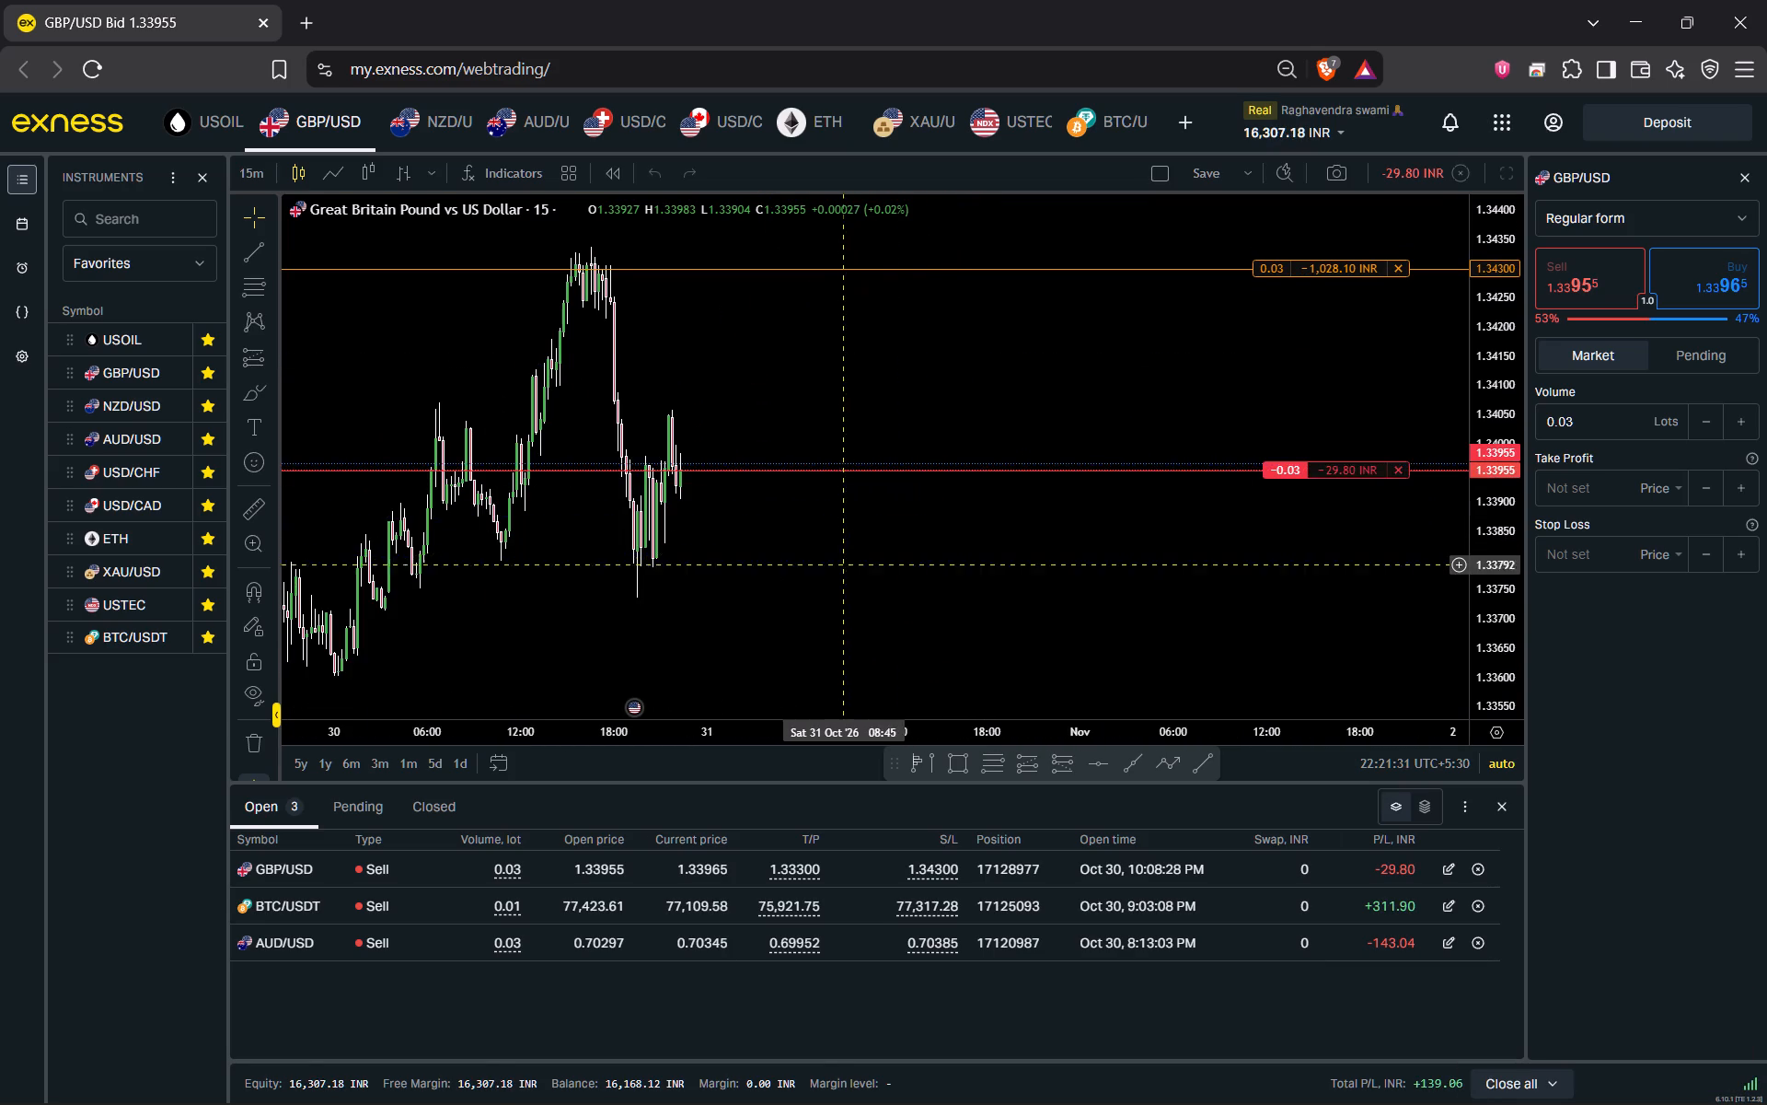
pyautogui.moveTo(846, 567); pyautogui.dragTo(1039, 588)
pyautogui.scroll(1, 955, 513)
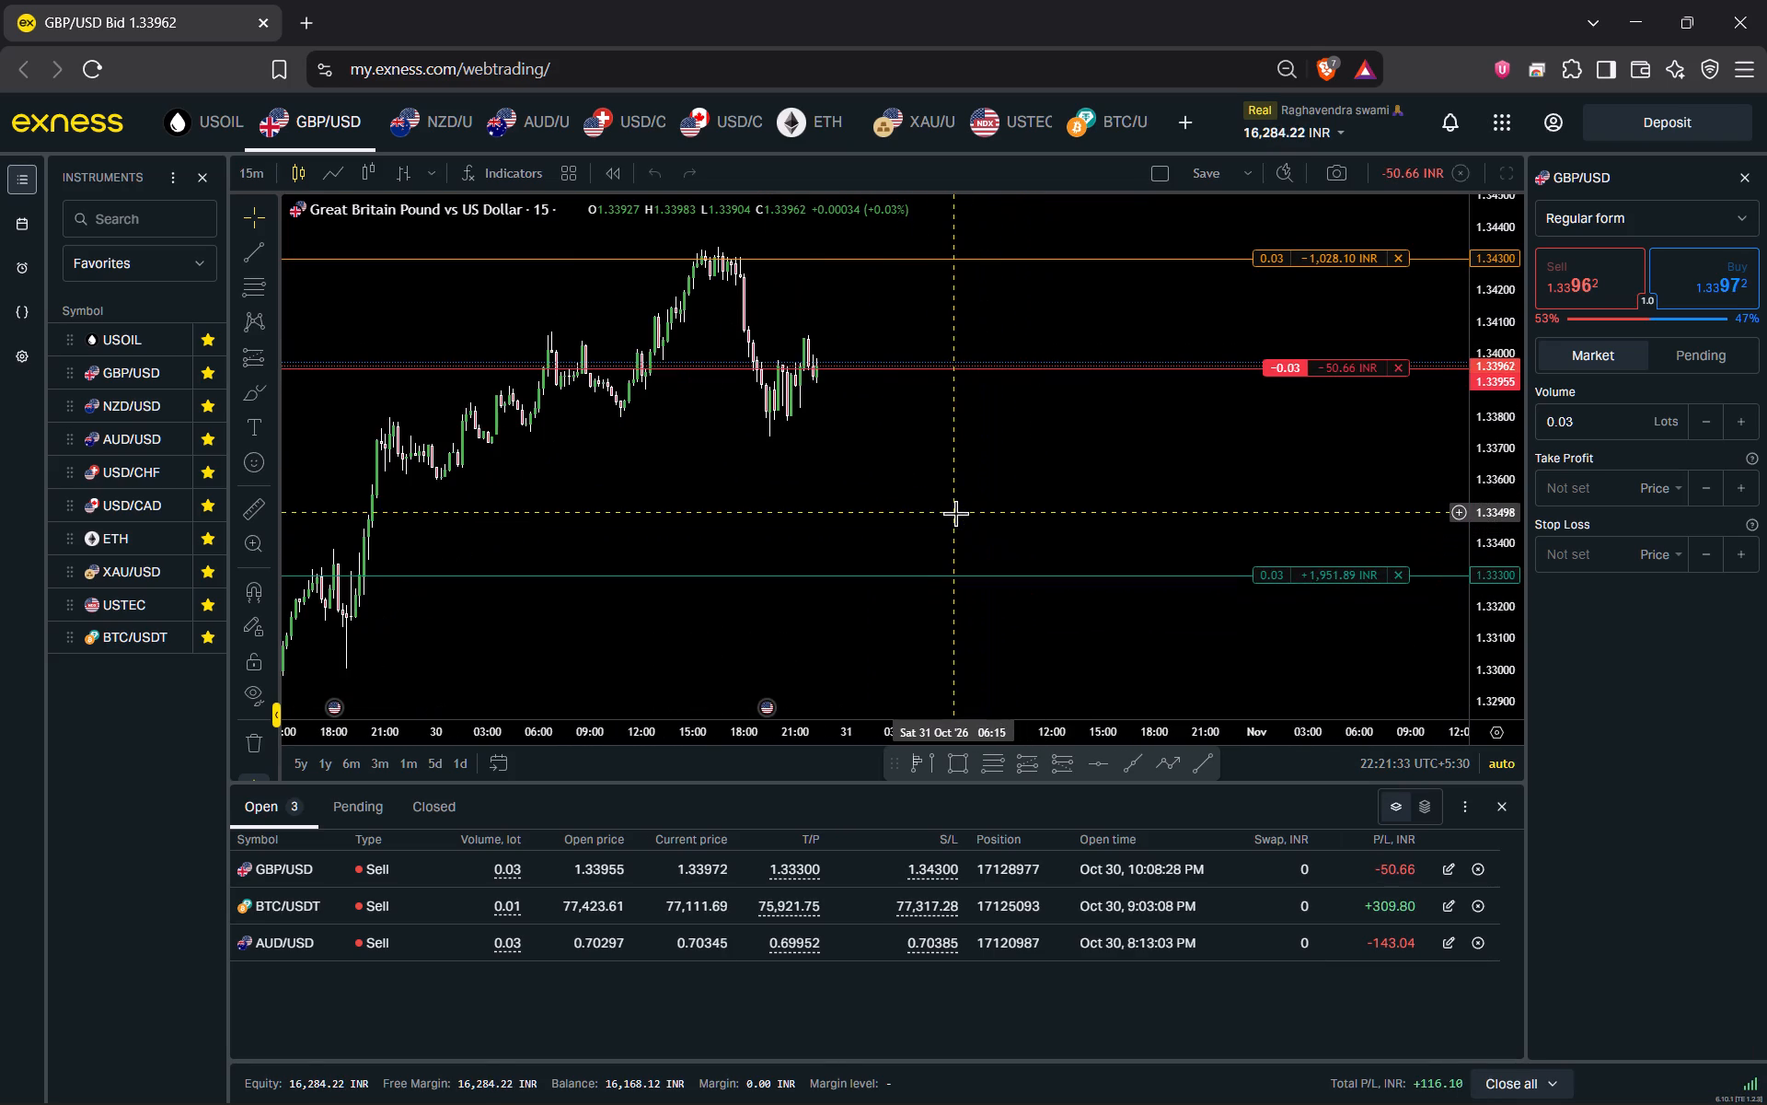
pyautogui.scroll(1, 955, 513)
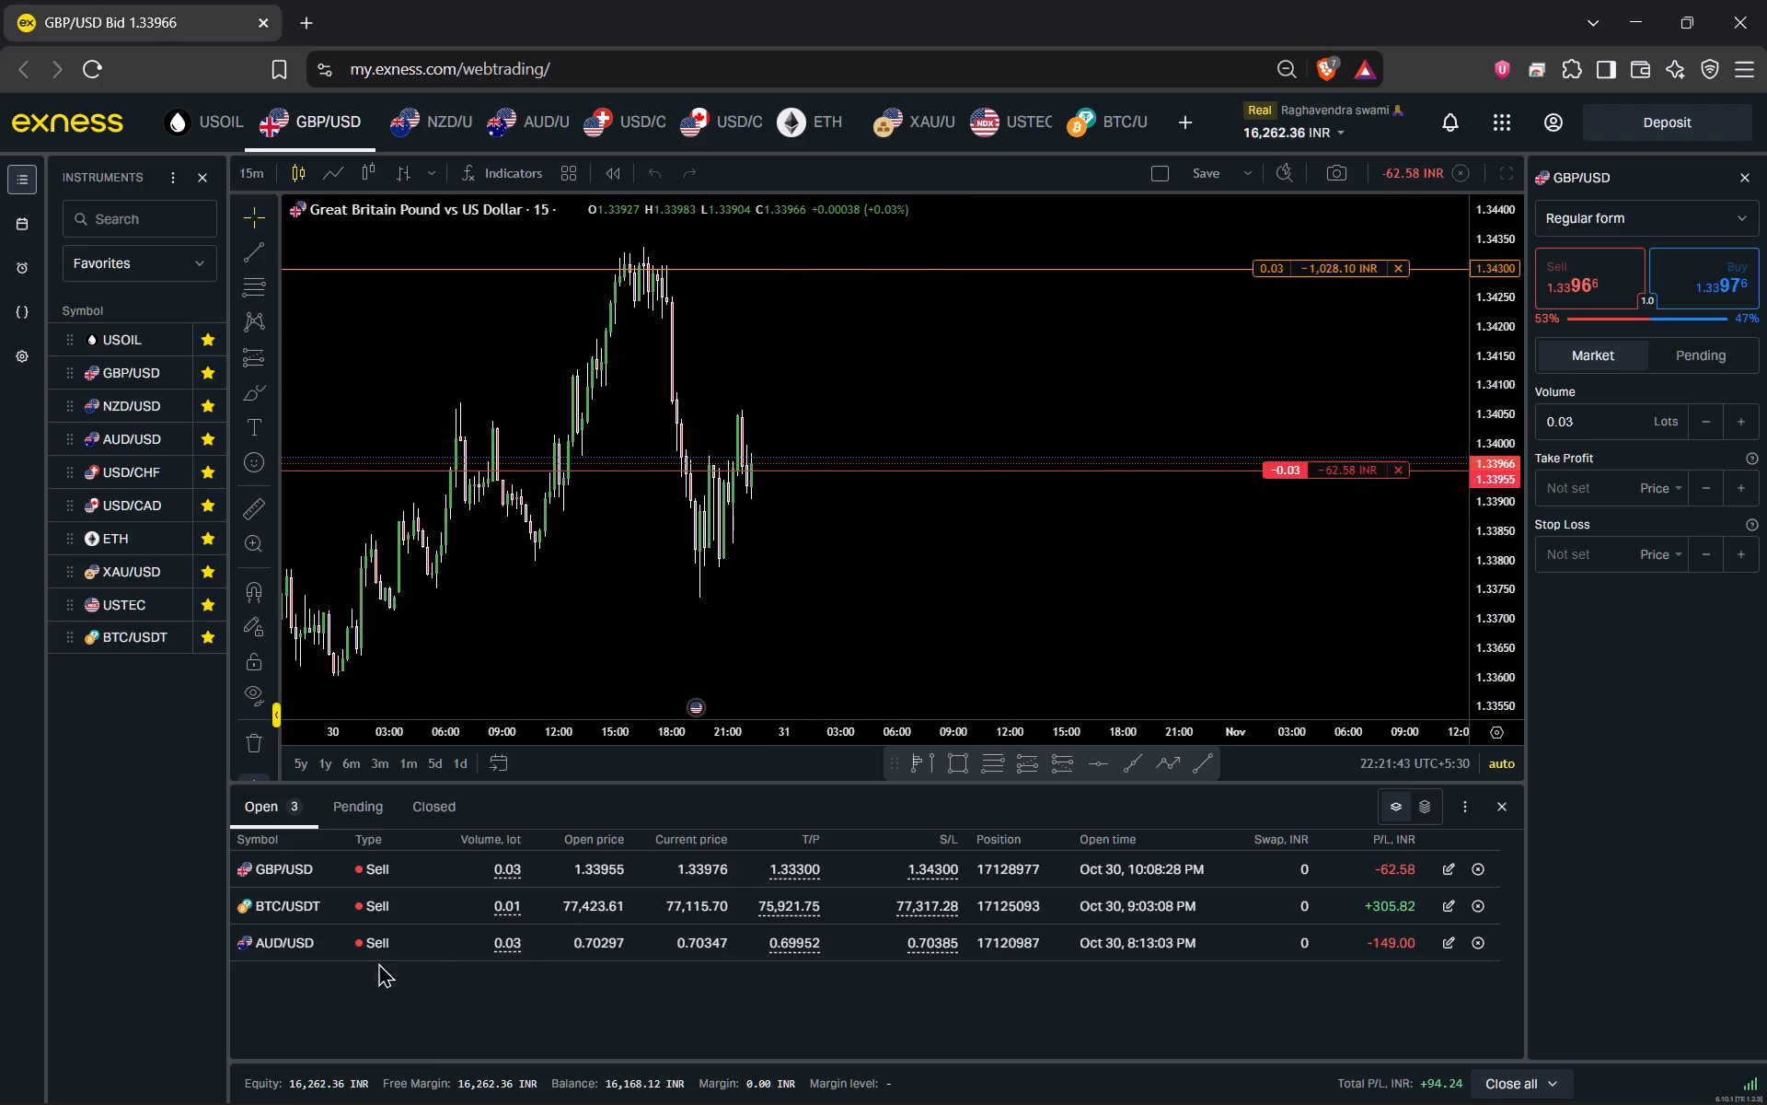
# Open the AUD/USD position's chart and check recent price action against the short's entry, stop-loss and take-profit levels.
pyautogui.click(303, 945)
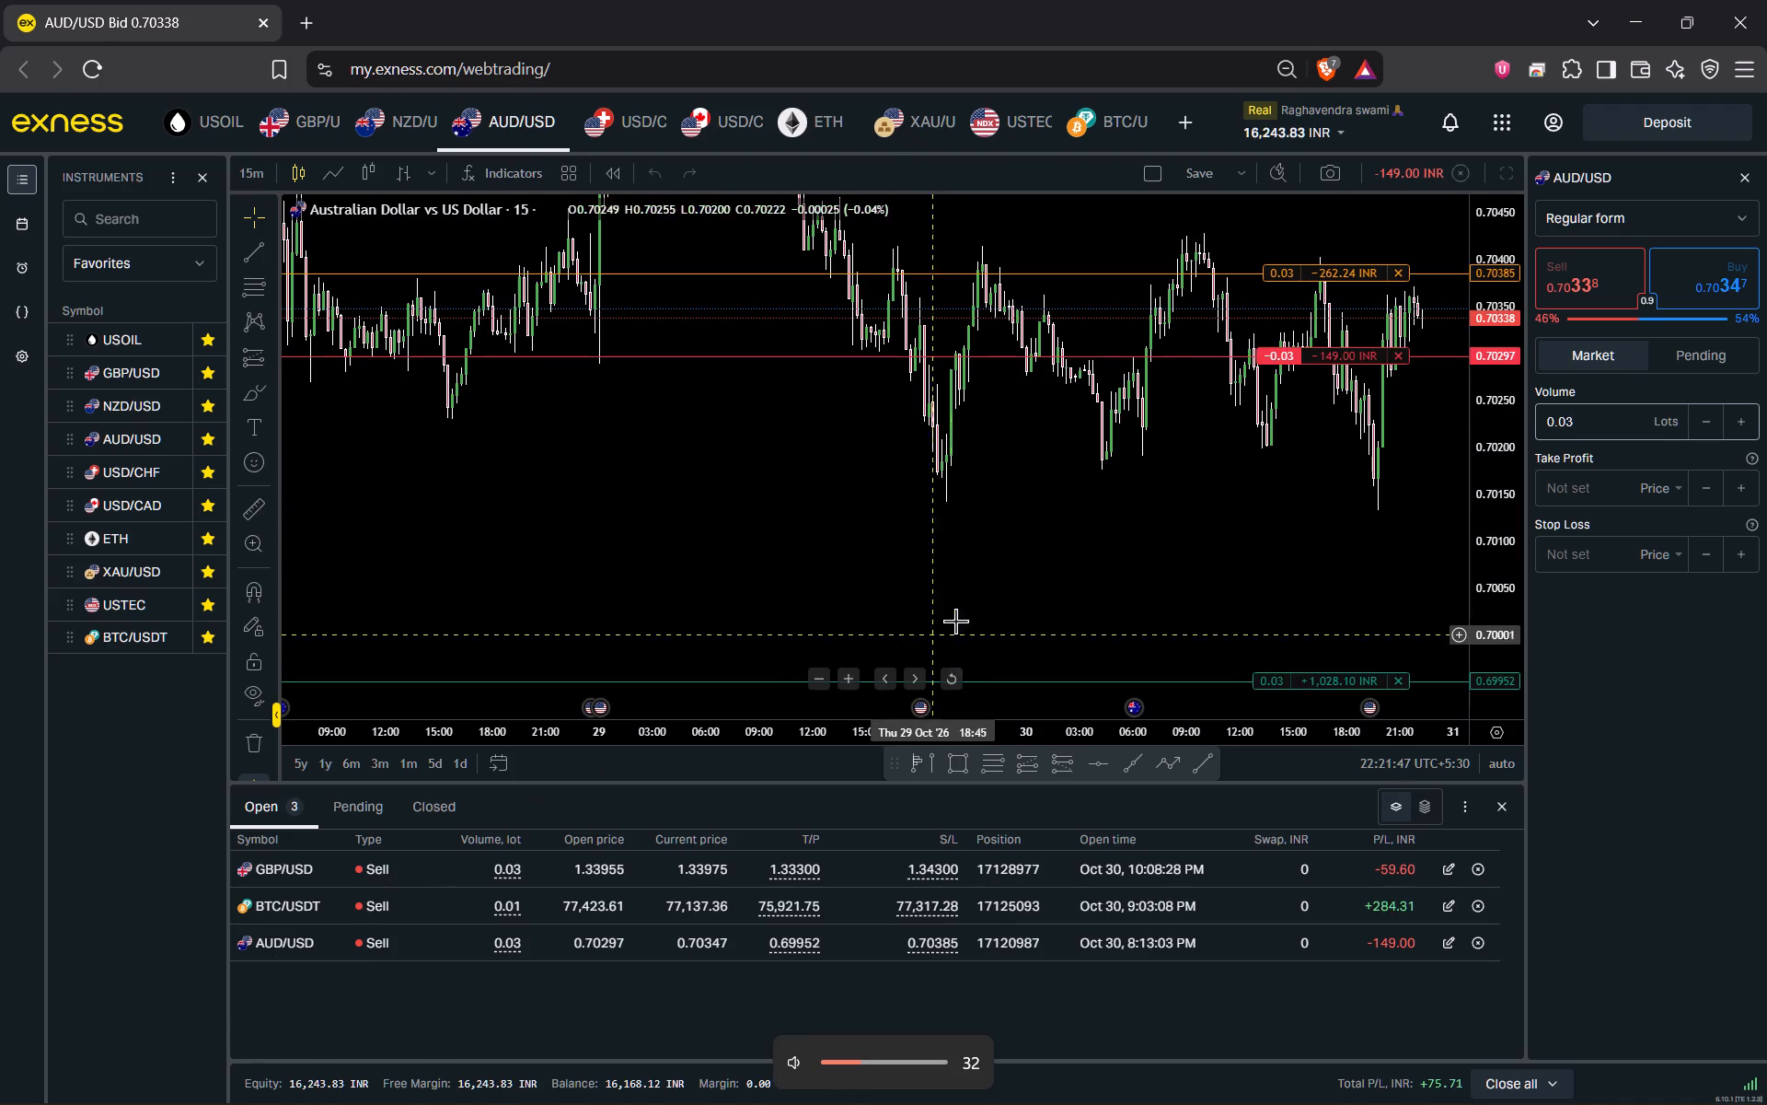
pyautogui.moveTo(959, 611); pyautogui.dragTo(545, 629)
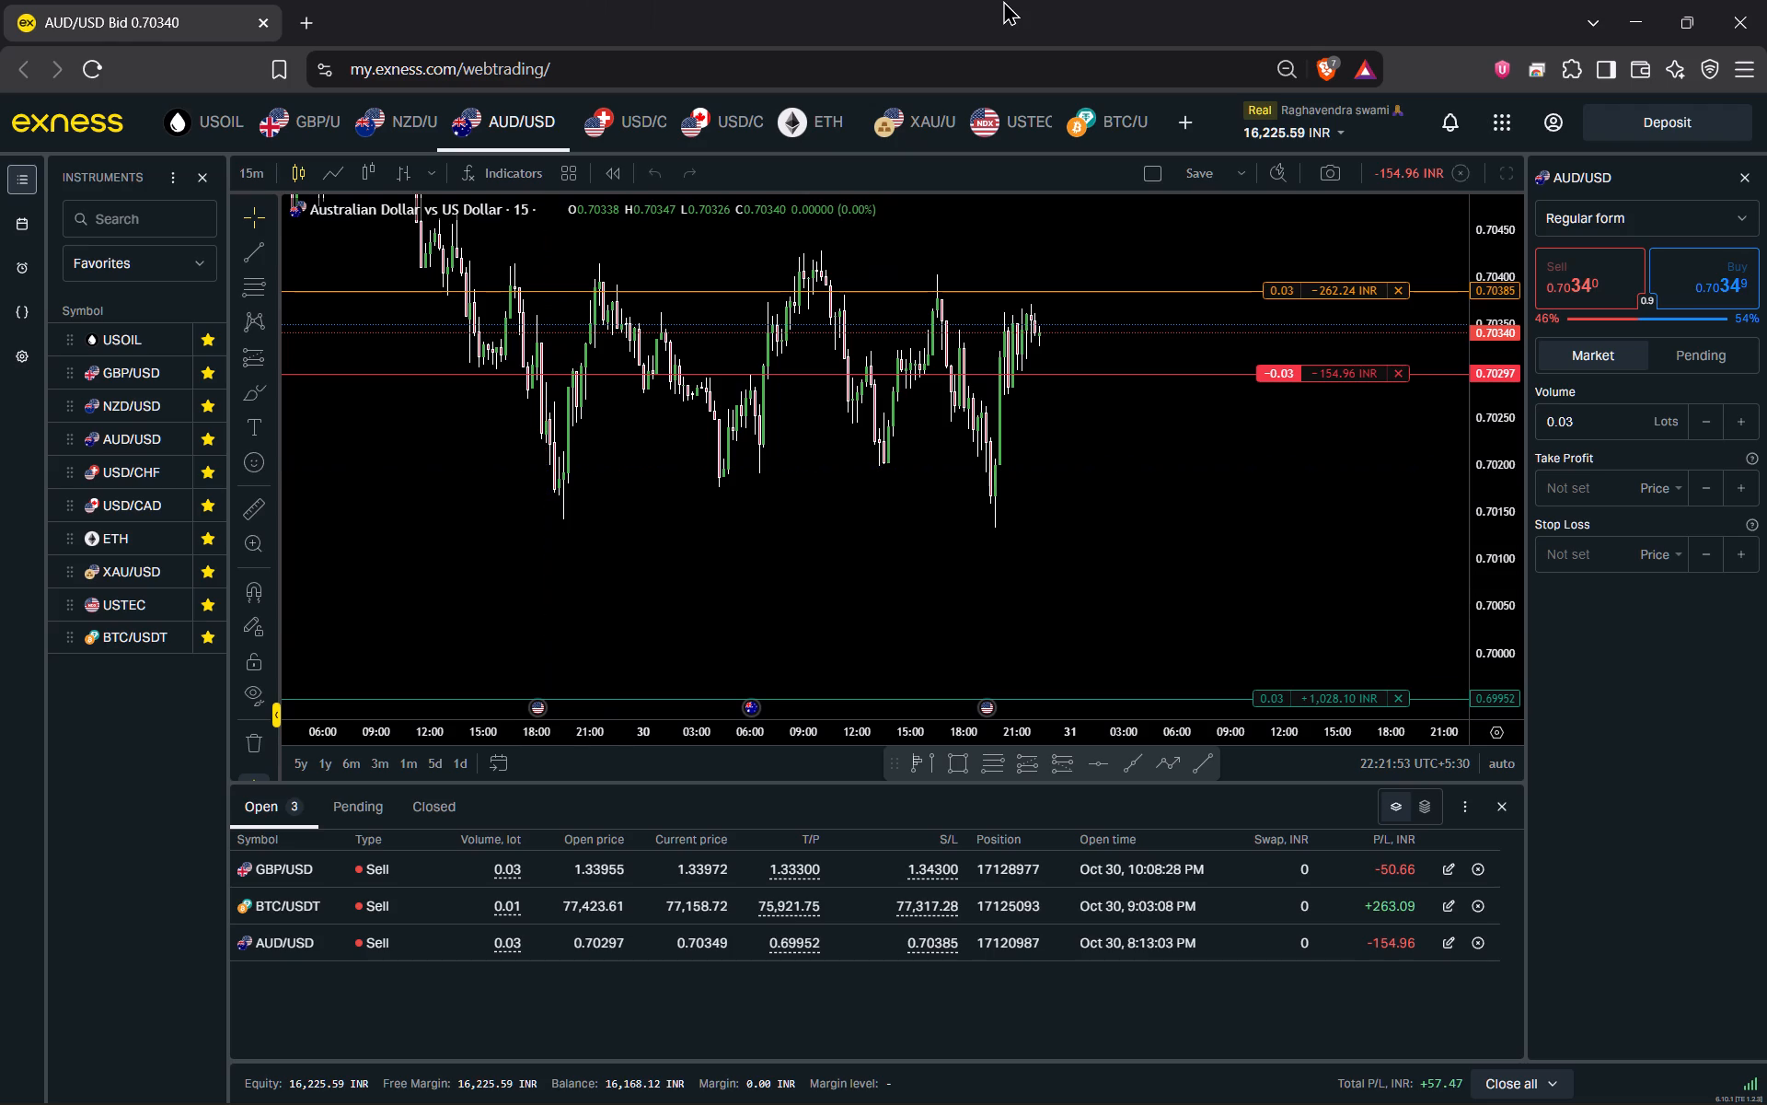
# Open the BTC/USDT position's chart and examine recent price action against the short's entry, stop-loss and take-profit levels.
pyautogui.click(299, 910)
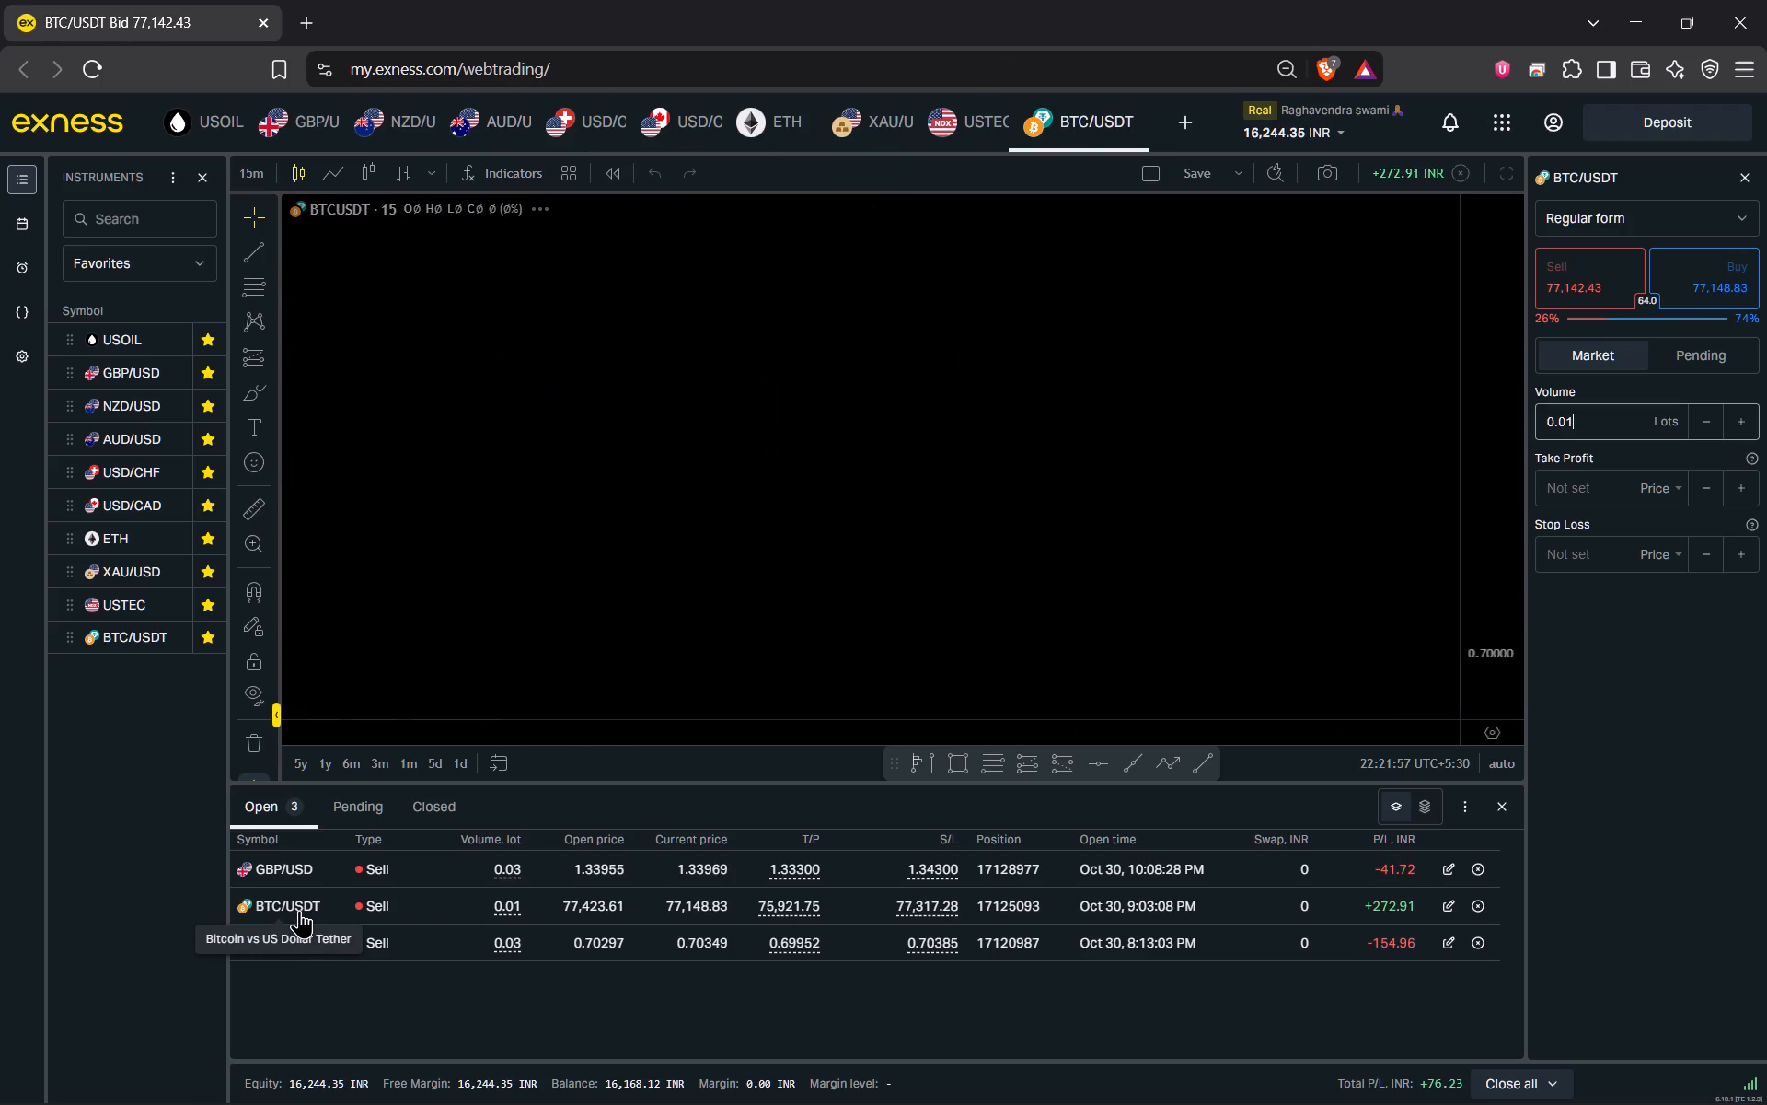
pyautogui.moveTo(1252, 506); pyautogui.dragTo(1128, 529)
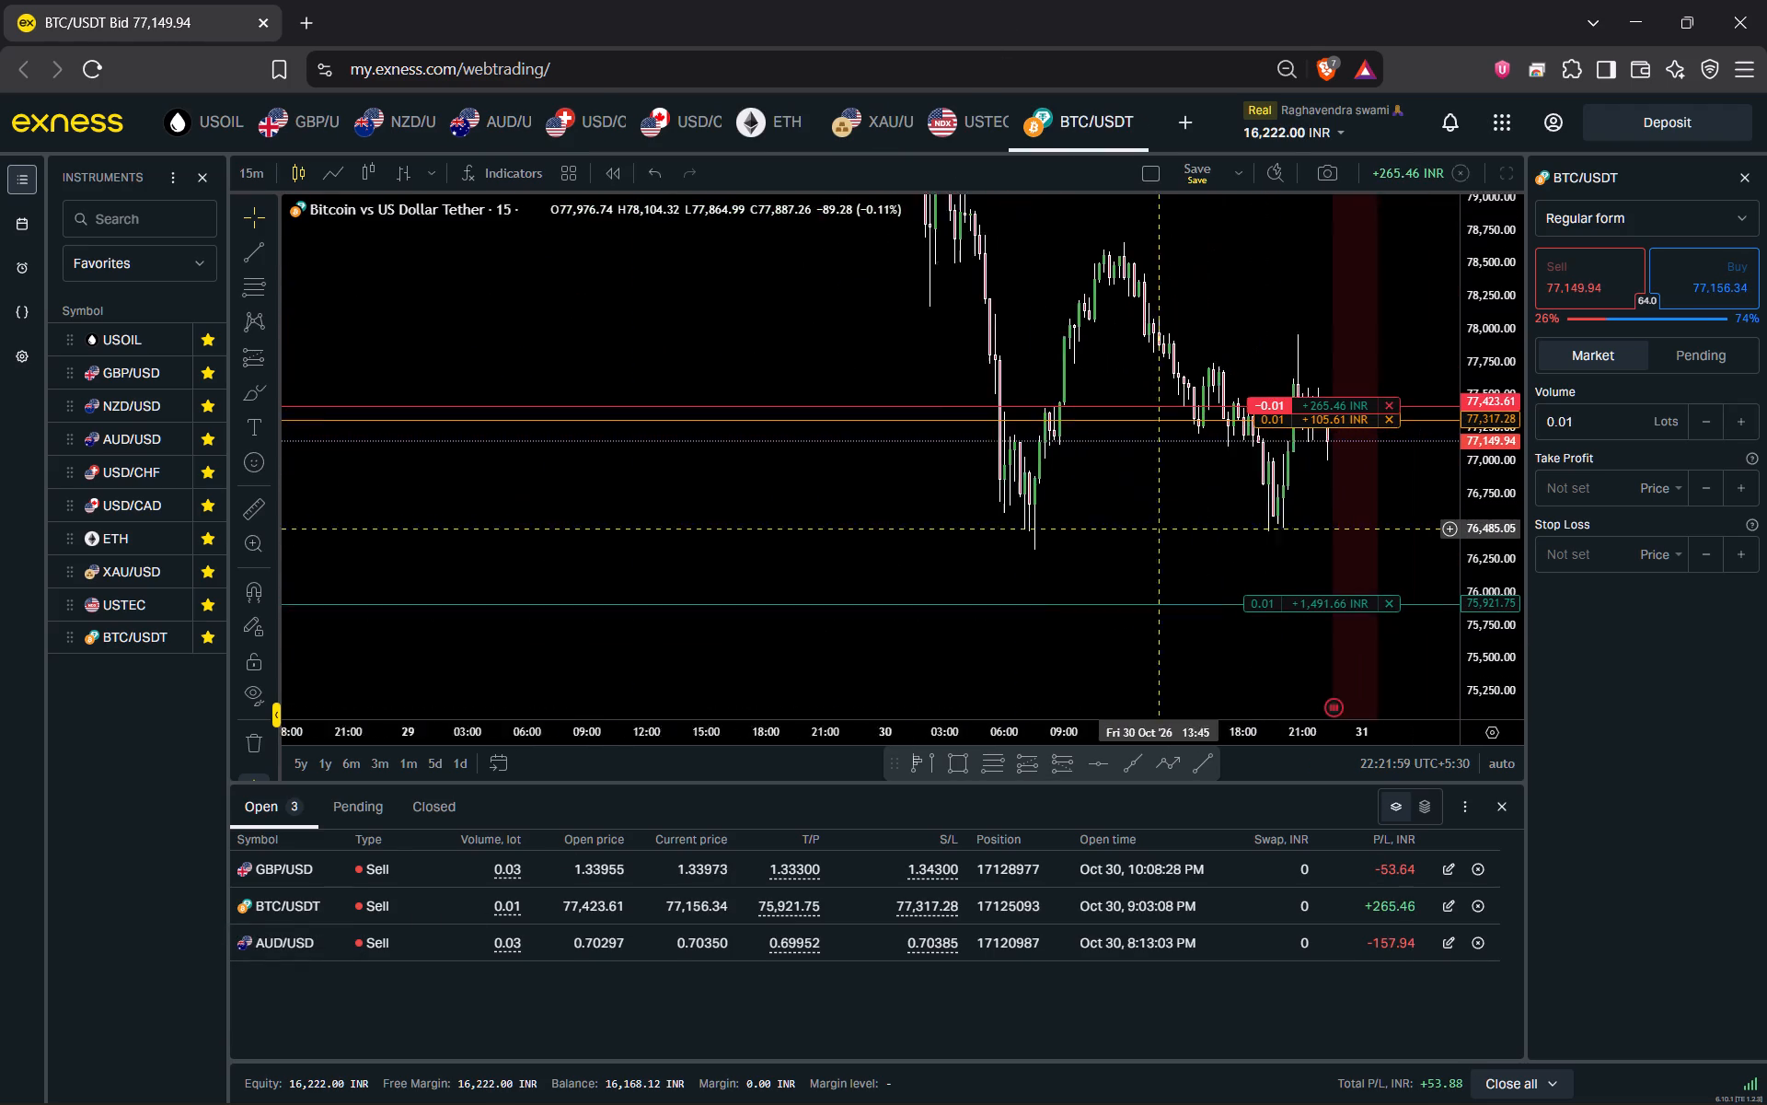
pyautogui.moveTo(1128, 529); pyautogui.dragTo(968, 501)
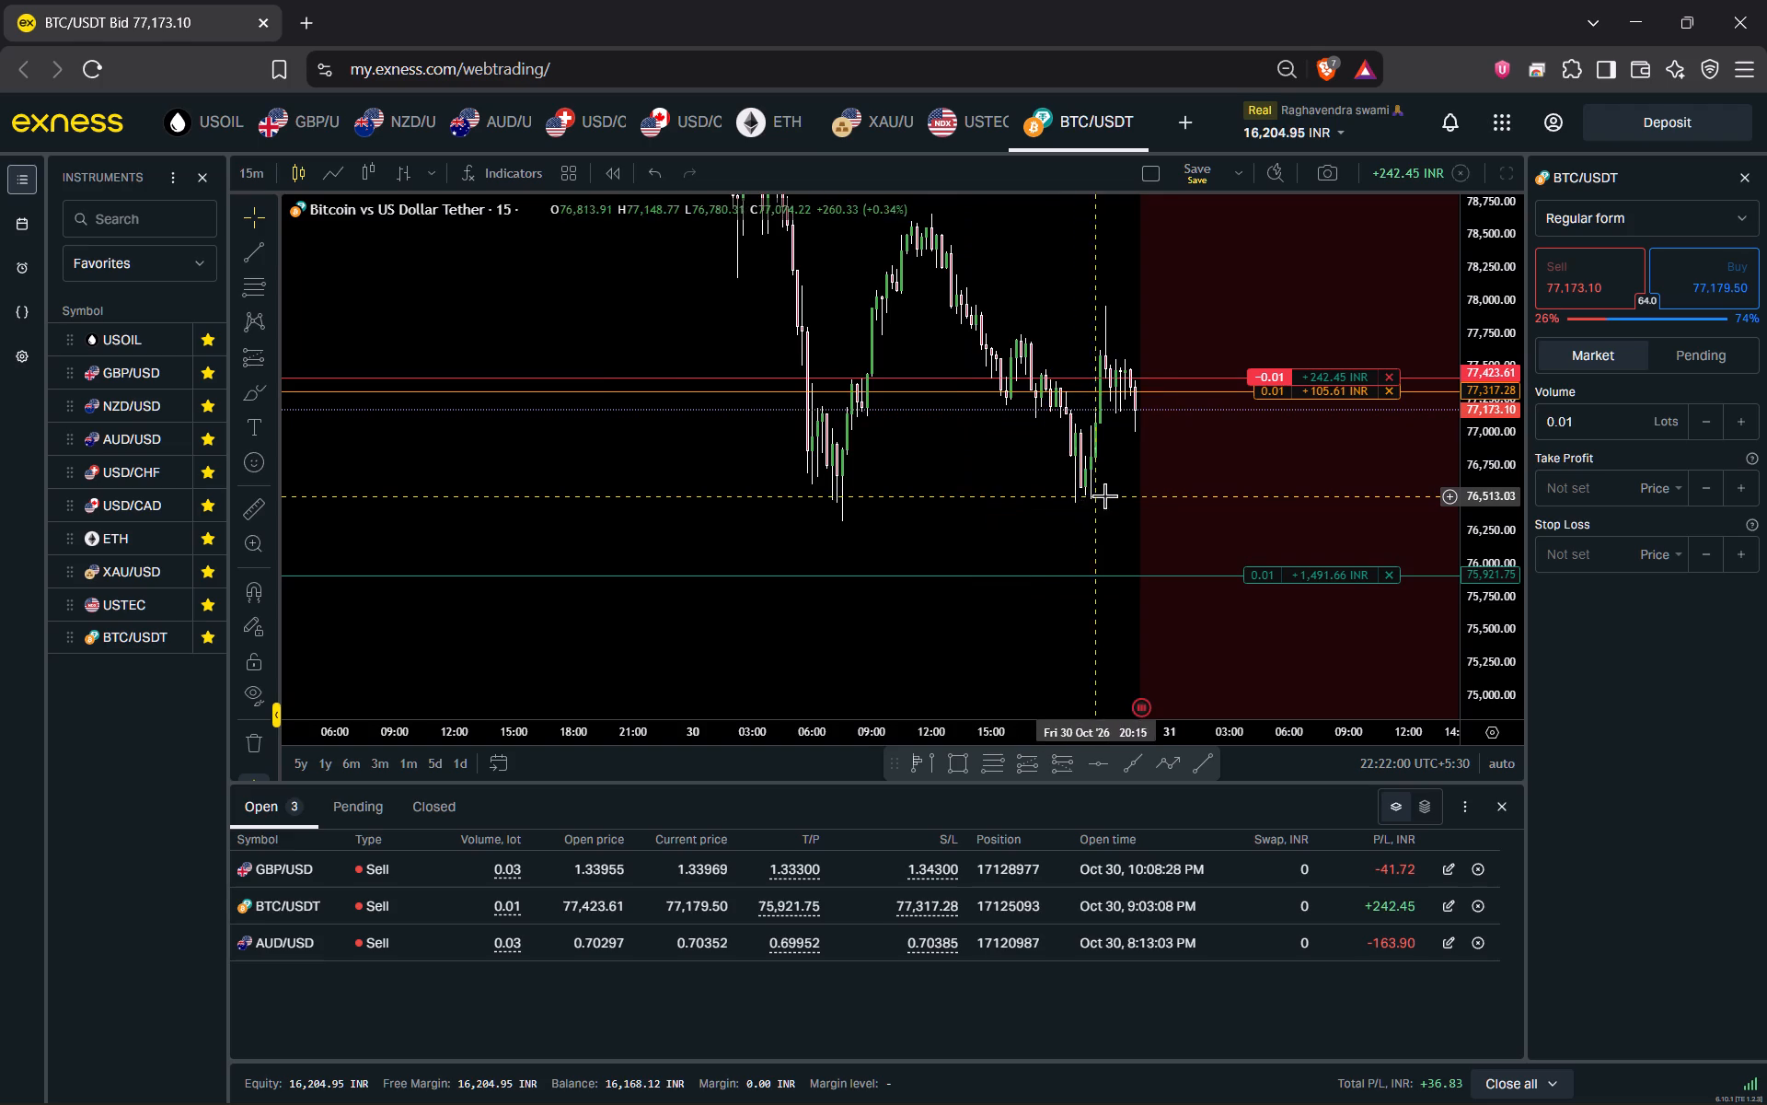
pyautogui.scroll(4, 1105, 494)
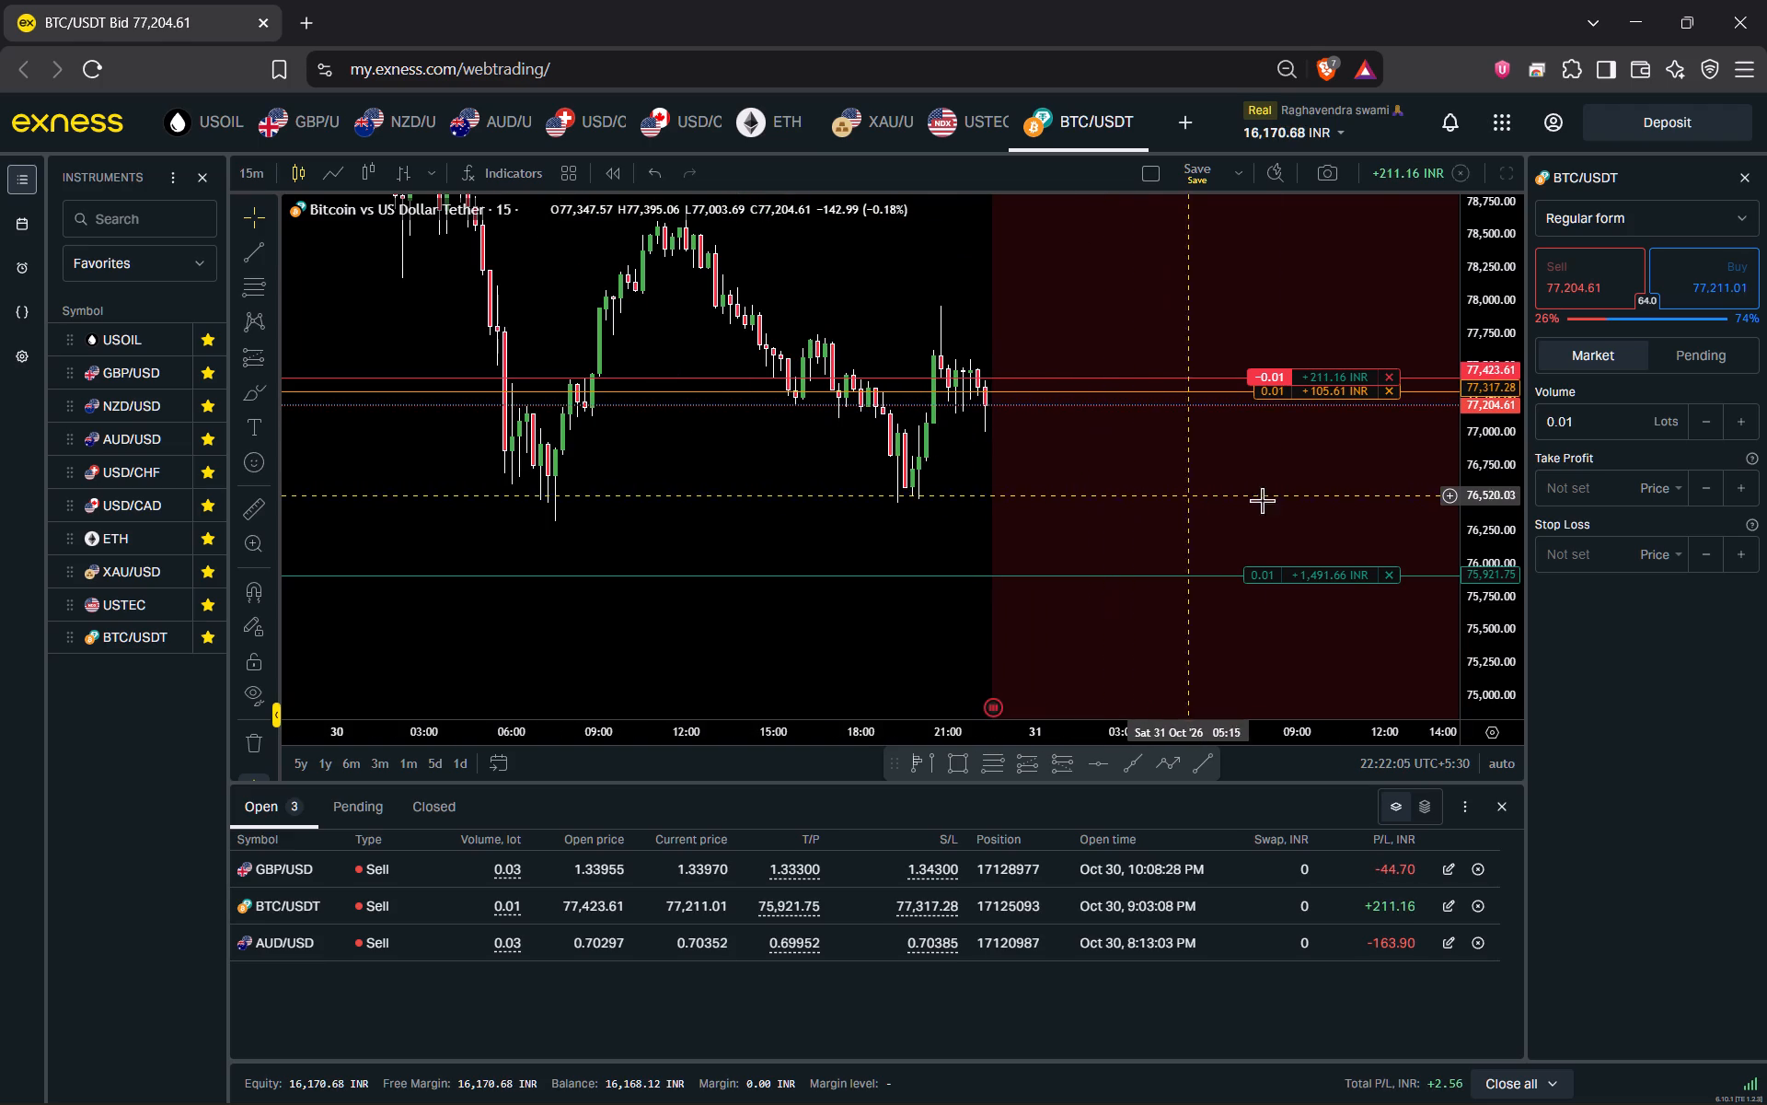
pyautogui.scroll(3, 1487, 536)
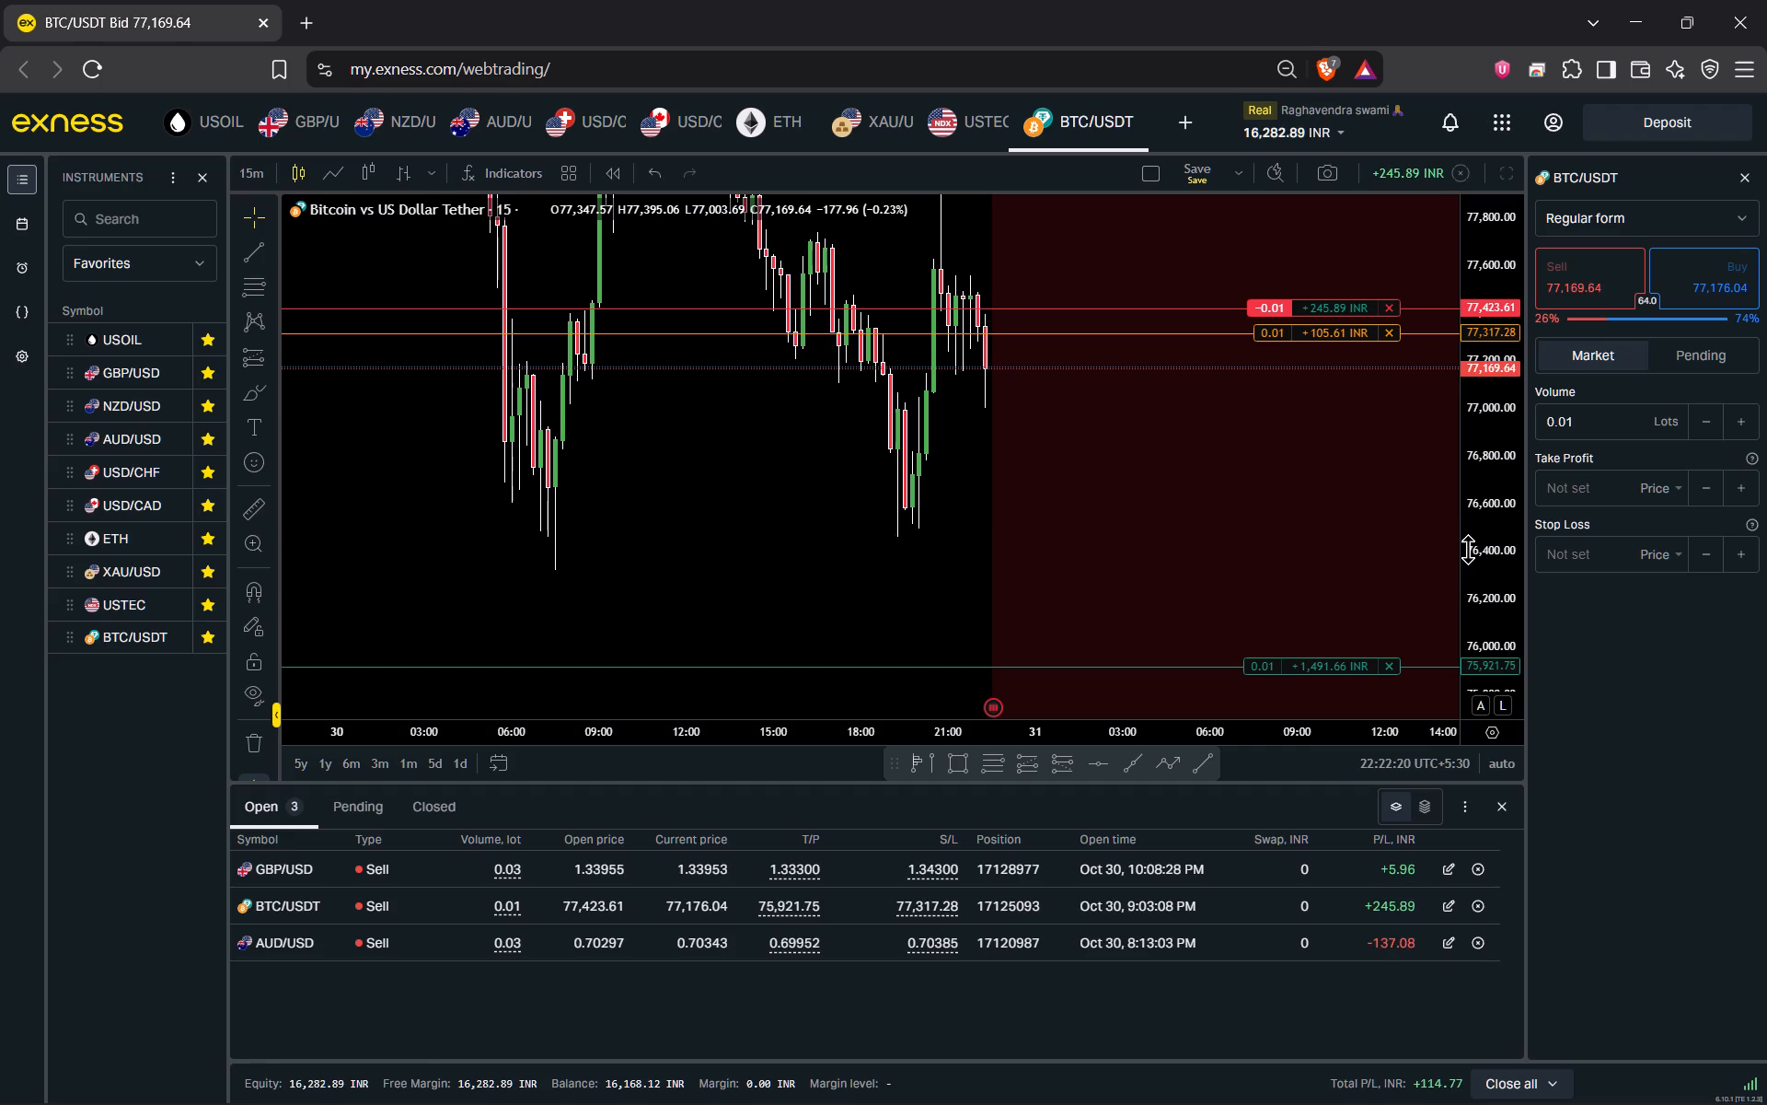
pyautogui.scroll(-4, 1468, 551)
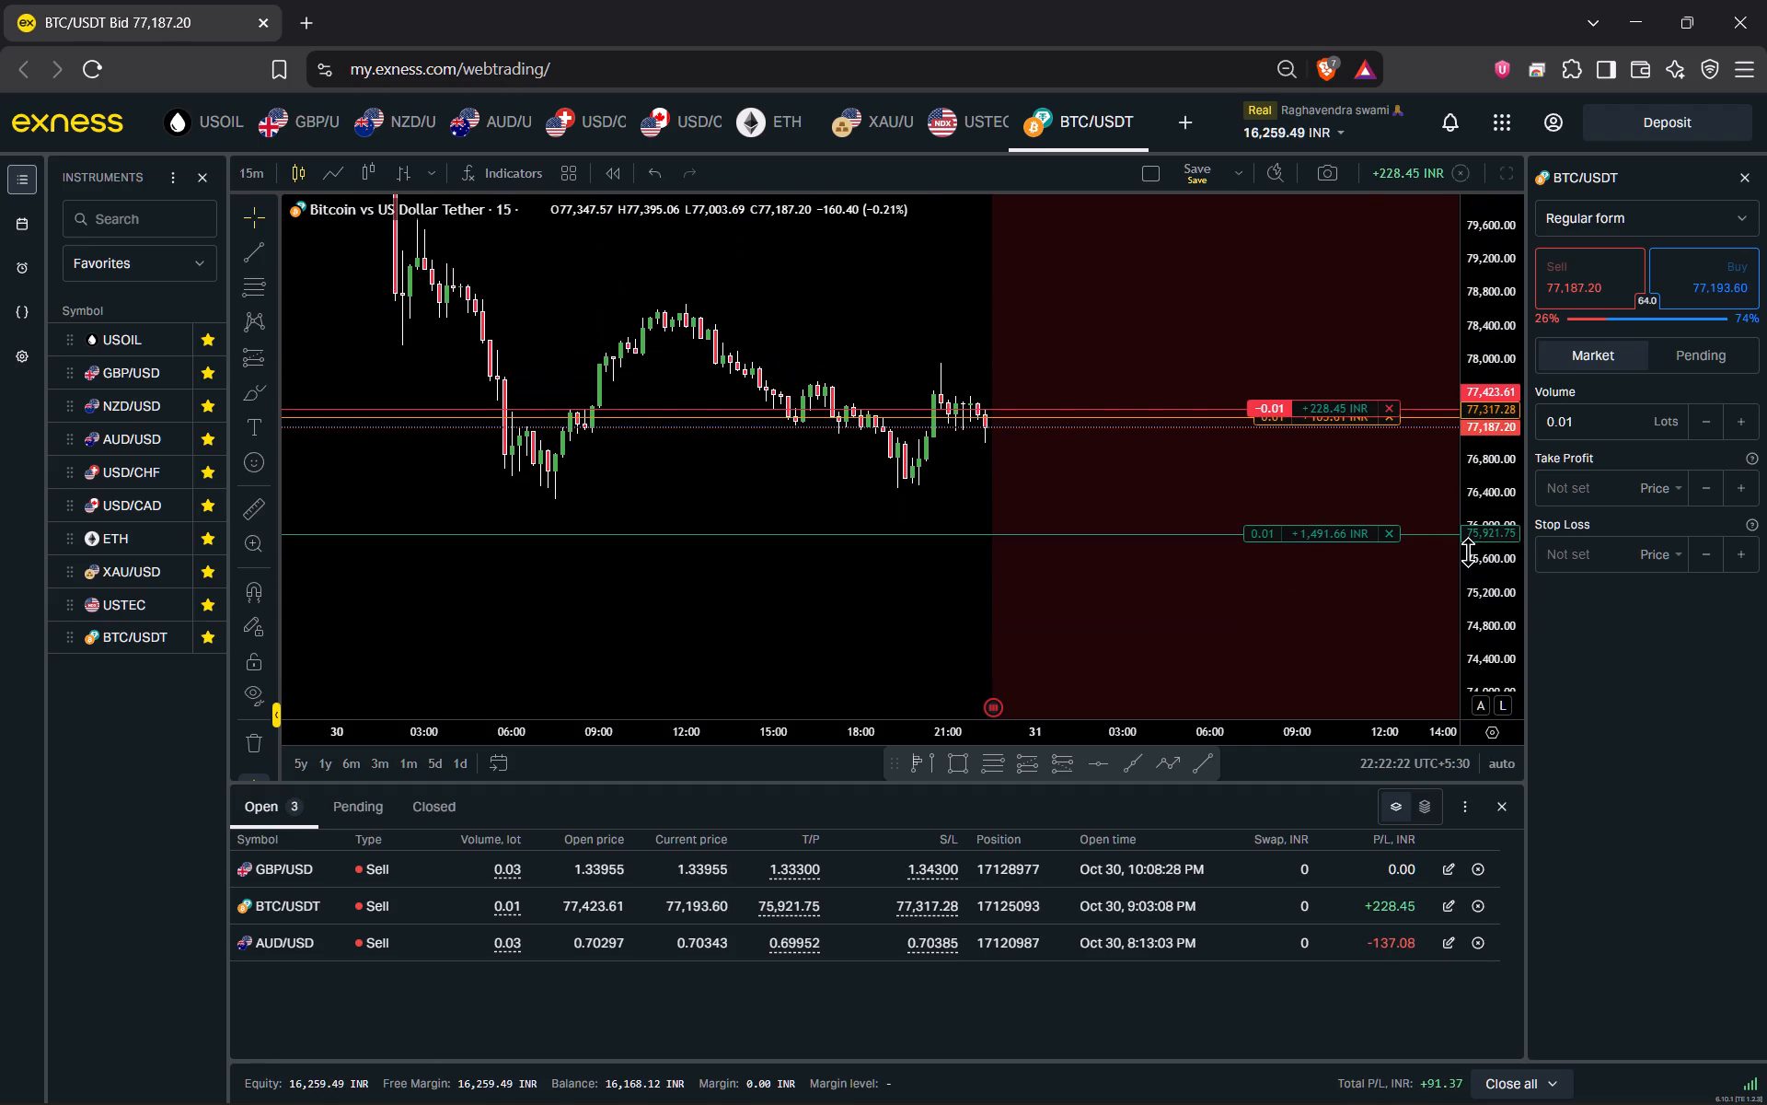
pyautogui.scroll(-7, 1411, 558)
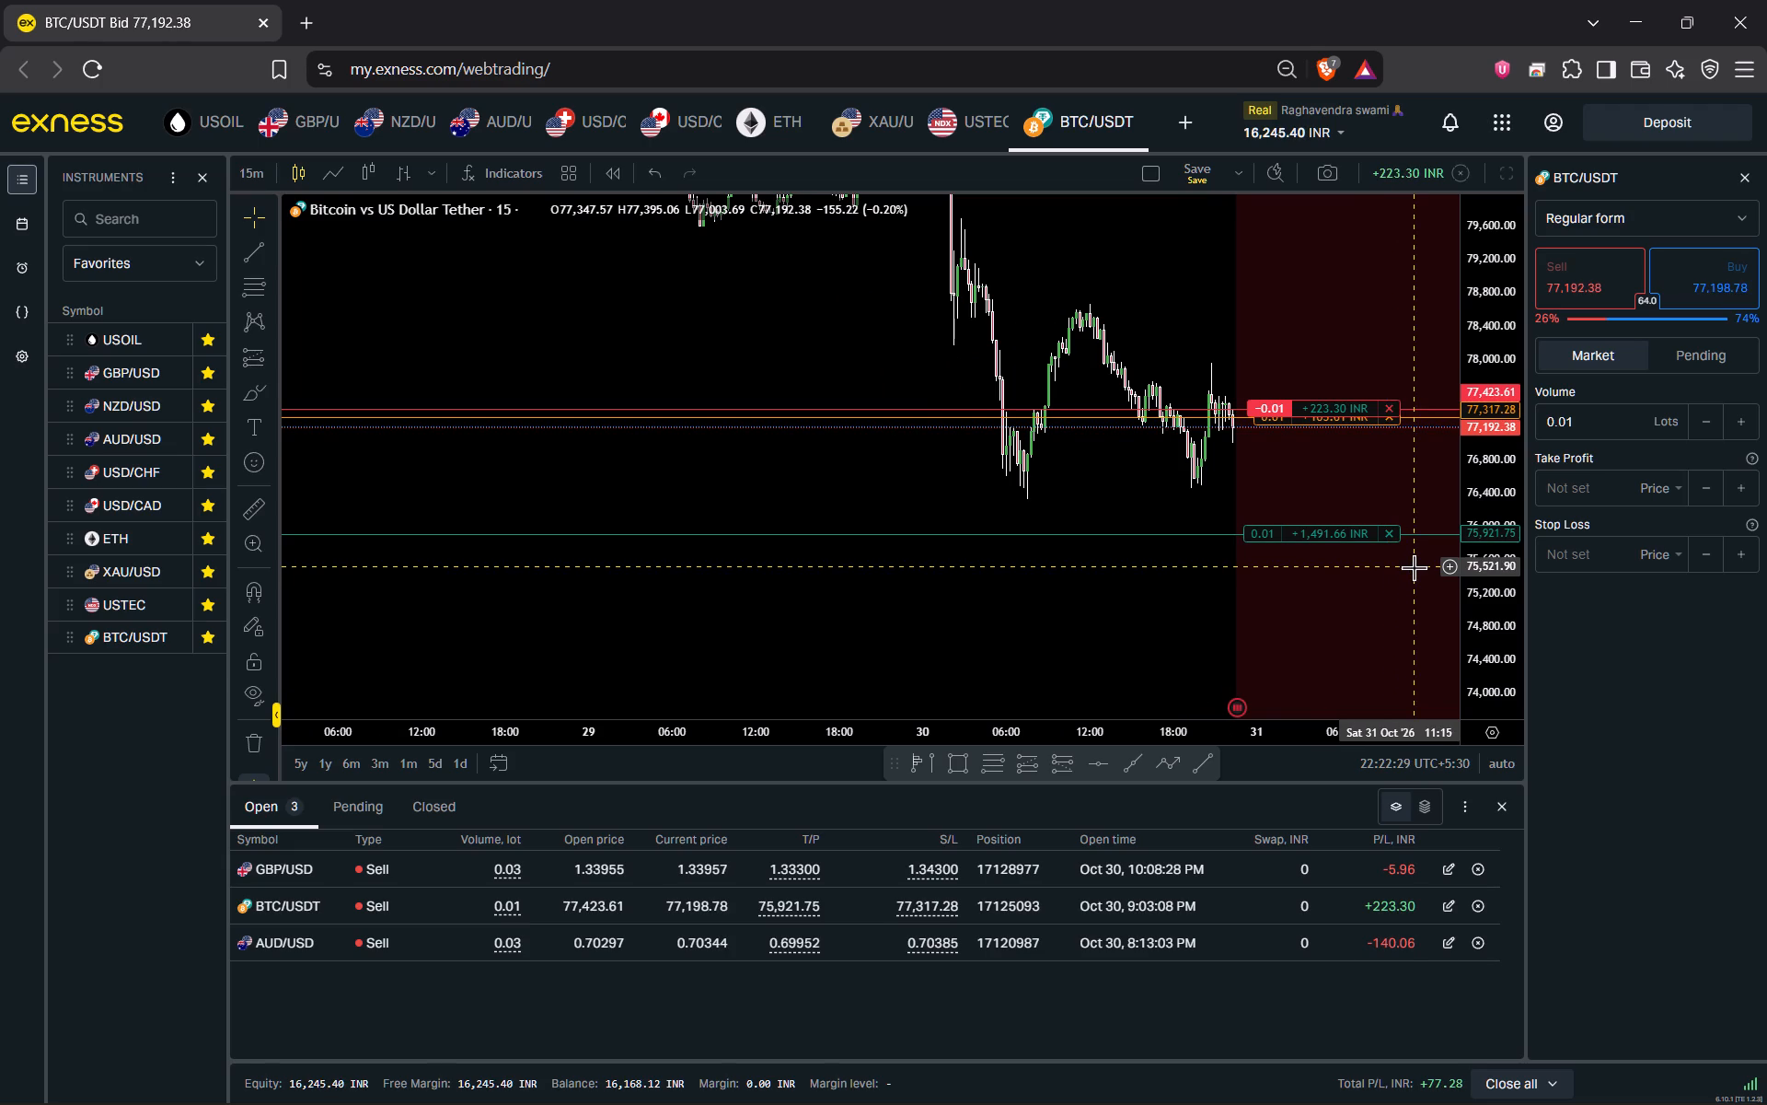
pyautogui.moveTo(1208, 488); pyautogui.dragTo(1040, 459)
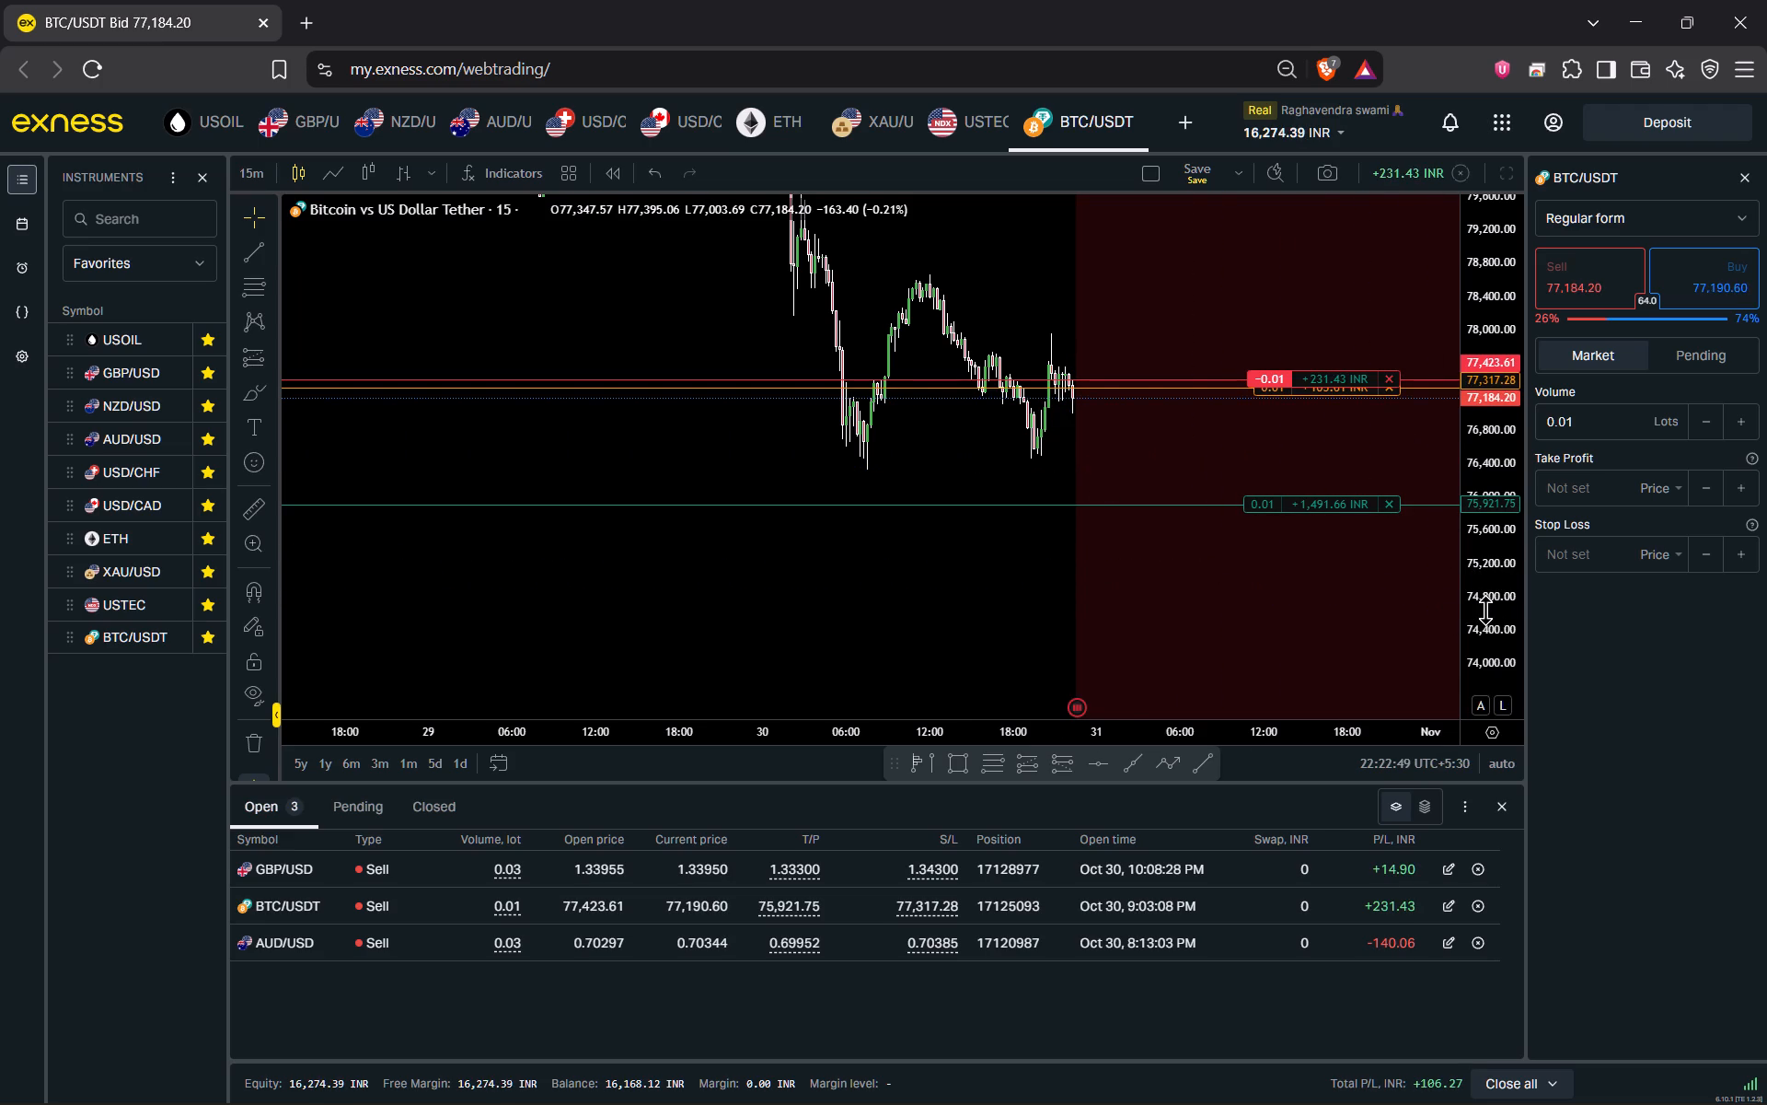
pyautogui.moveTo(1485, 608); pyautogui.dragTo(1488, 524)
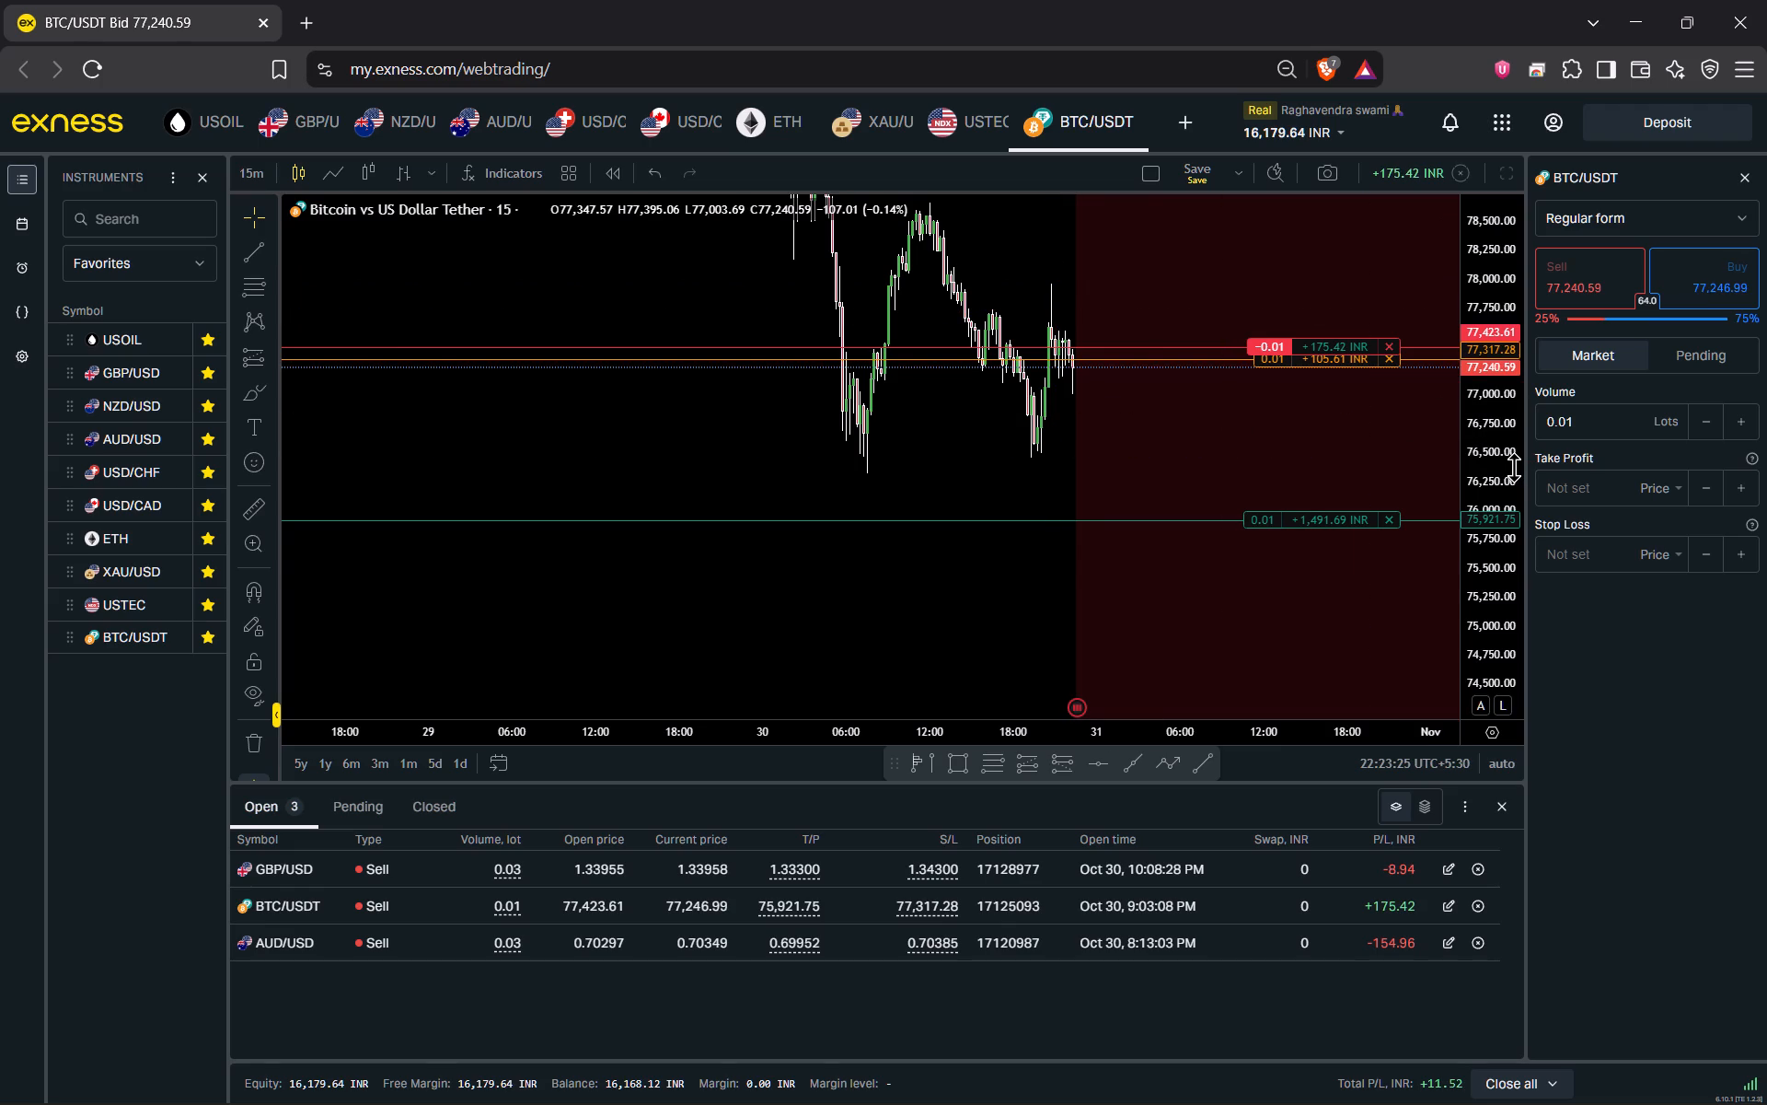
pyautogui.scroll(5, 1514, 467)
pyautogui.moveTo(1164, 378); pyautogui.dragTo(1158, 484)
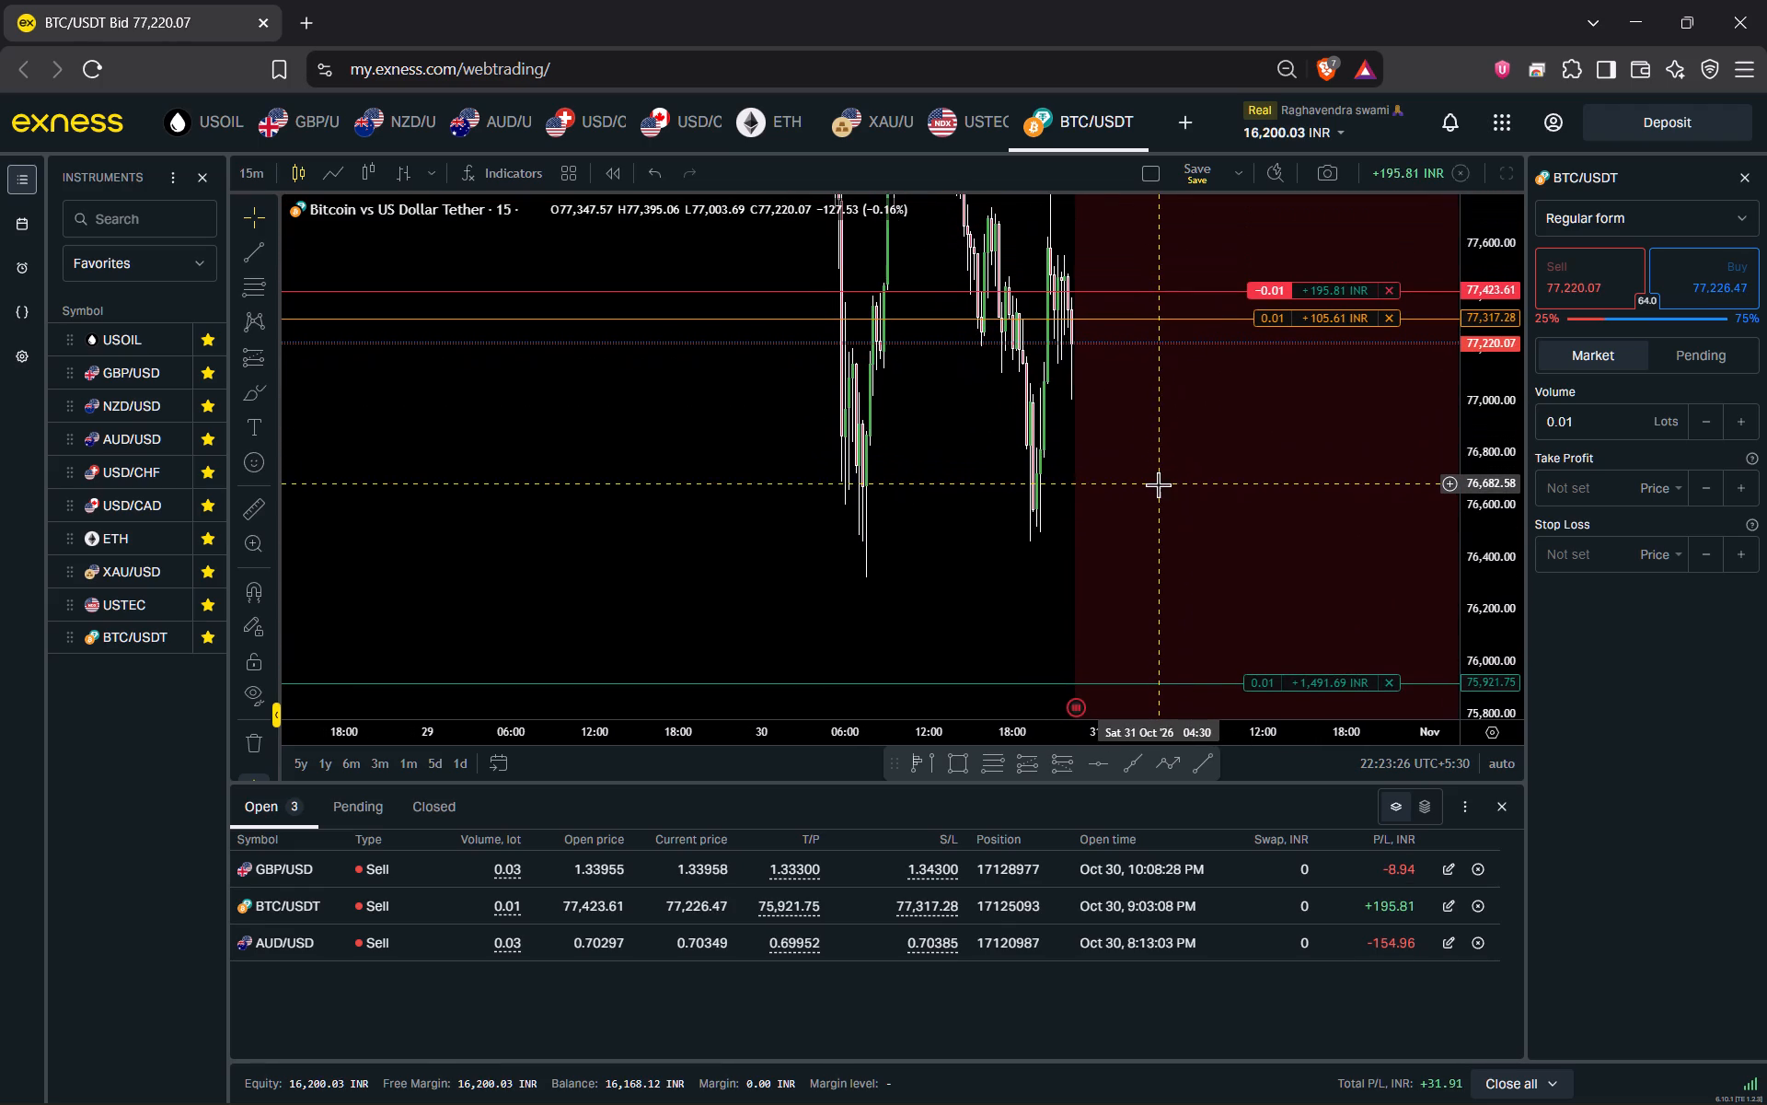
pyautogui.scroll(3, 1158, 471)
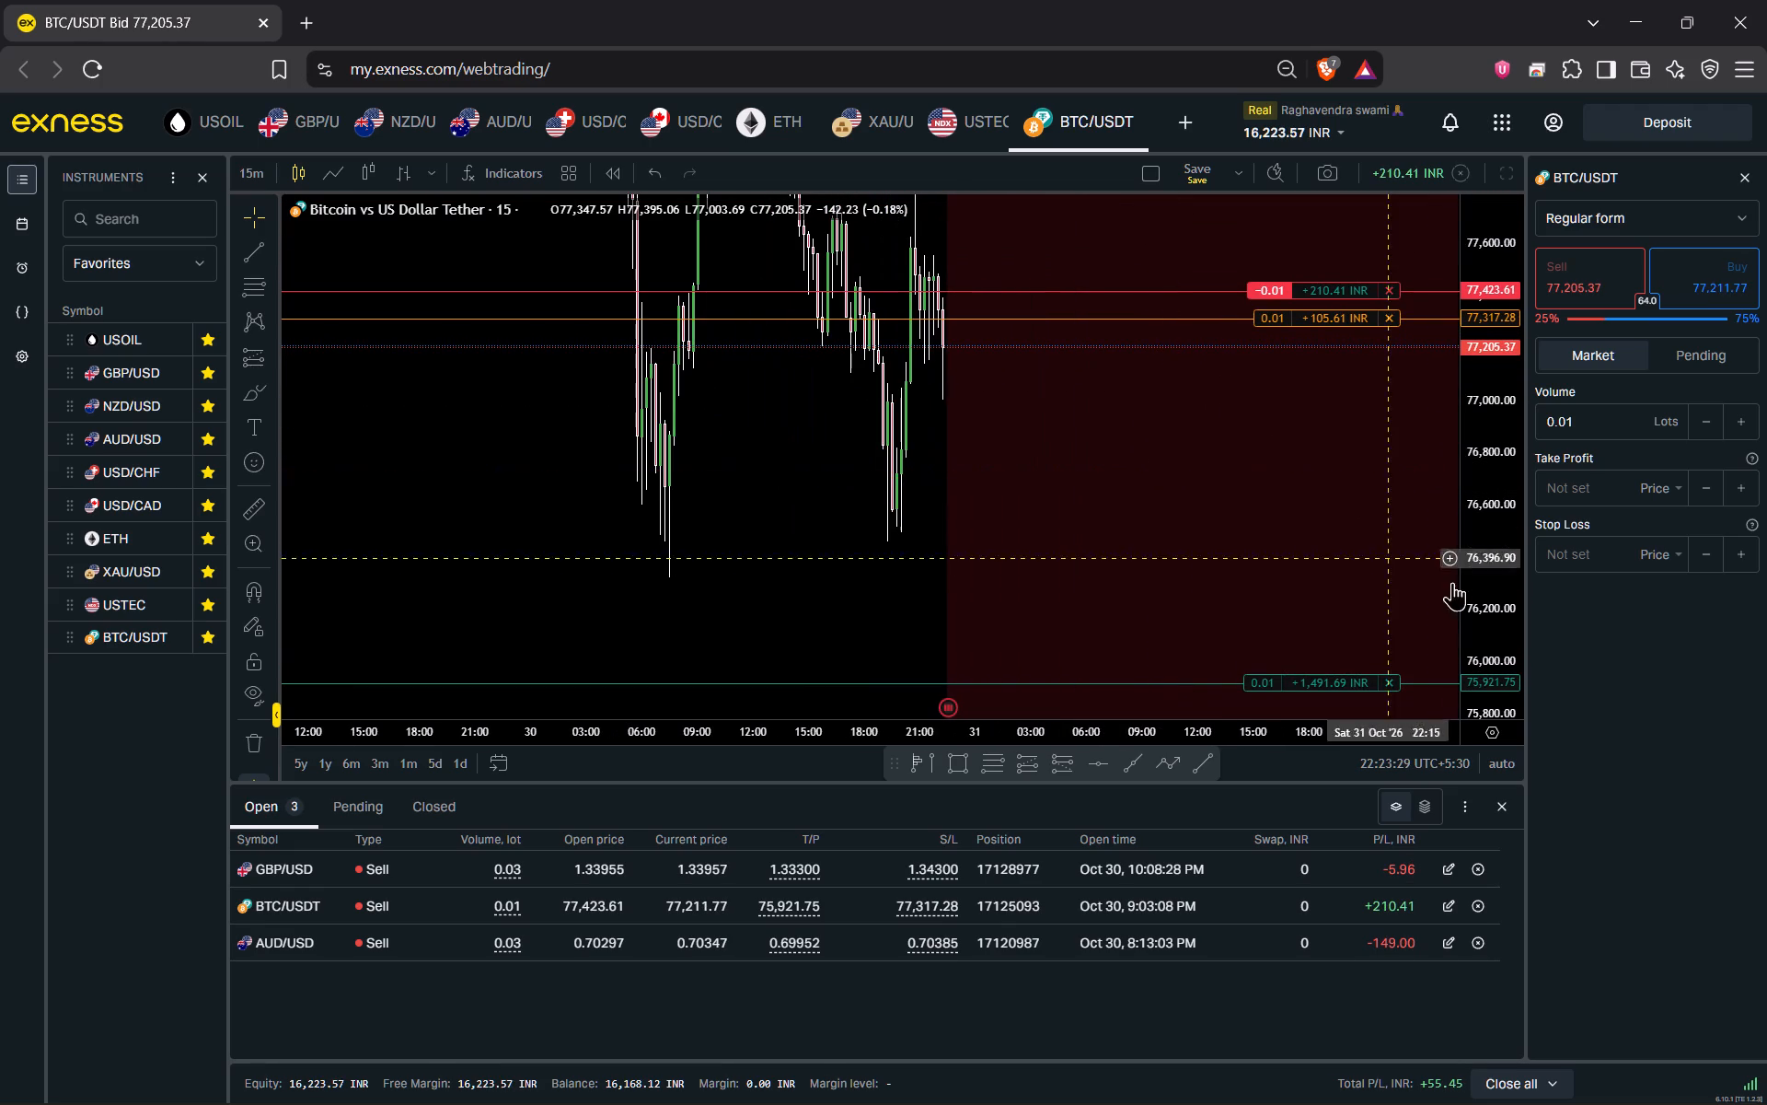
pyautogui.scroll(-2, 1502, 582)
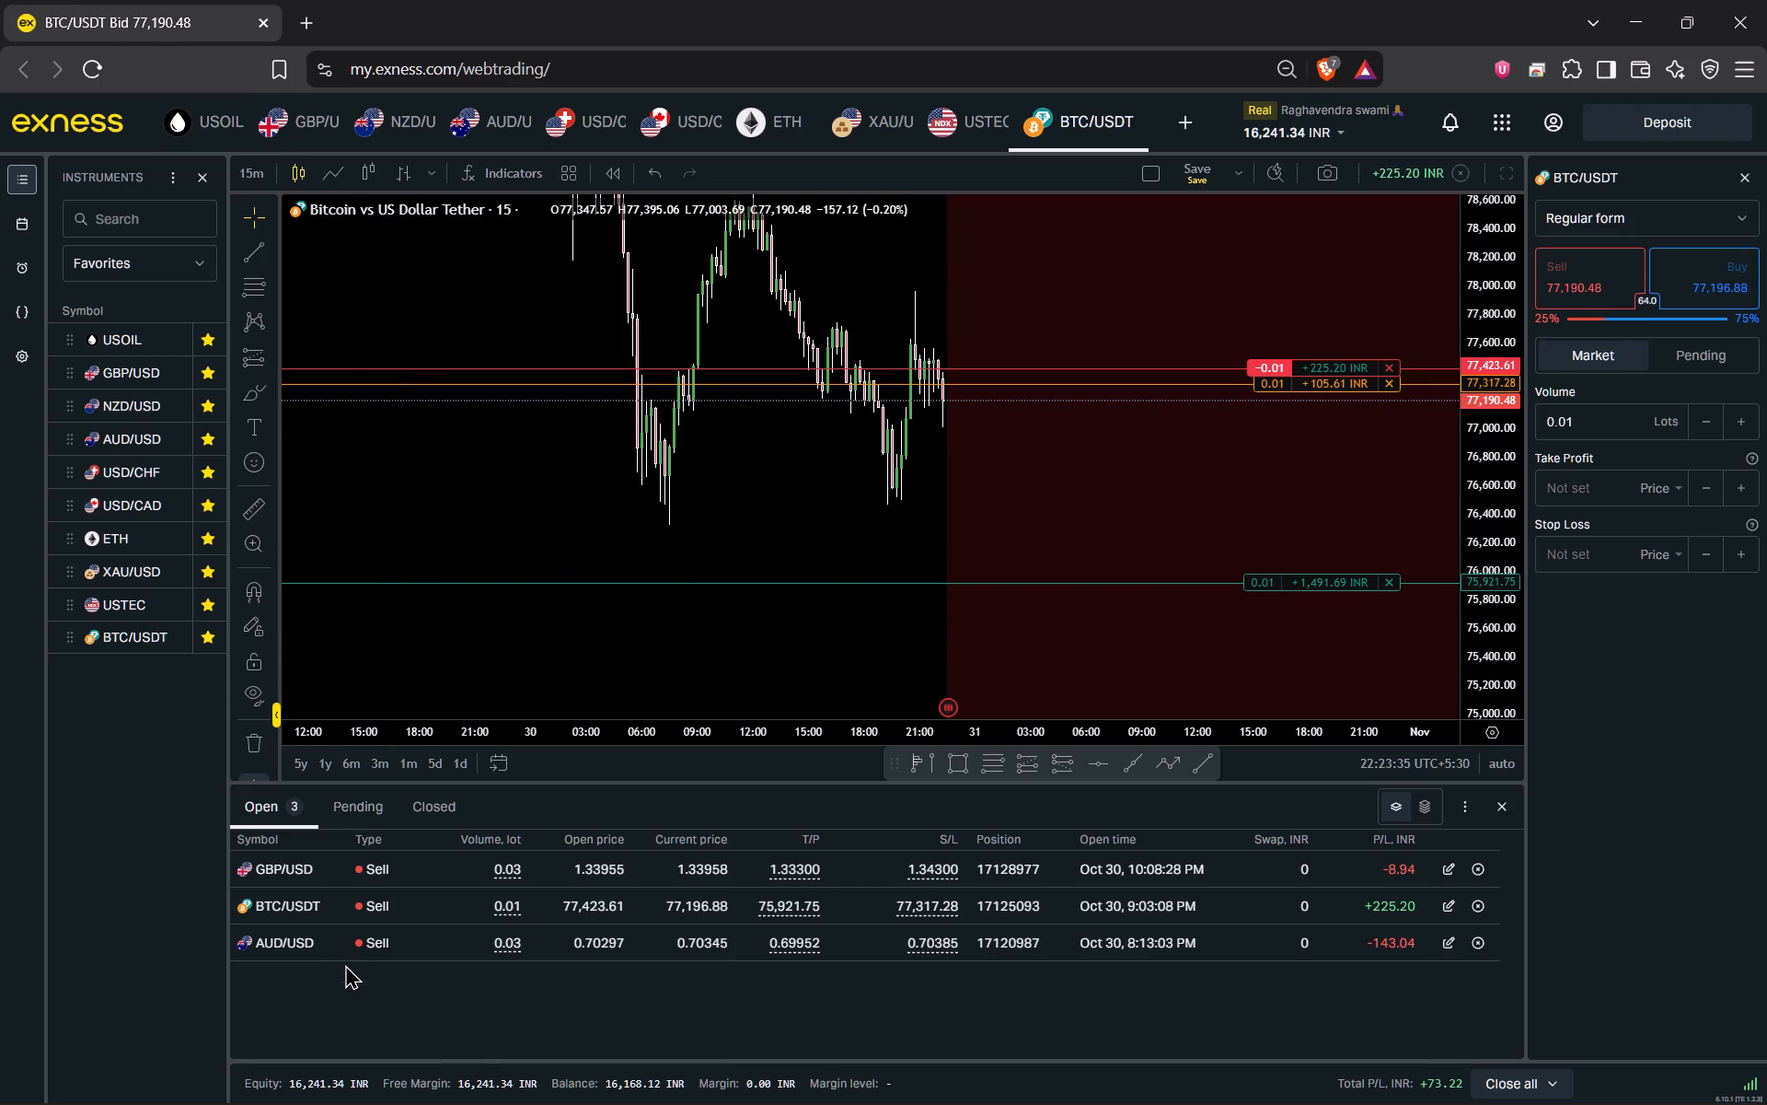
# Return to the AUD/USD position's chart and check the latest candles against the short's entry and stop loss.
pyautogui.click(311, 946)
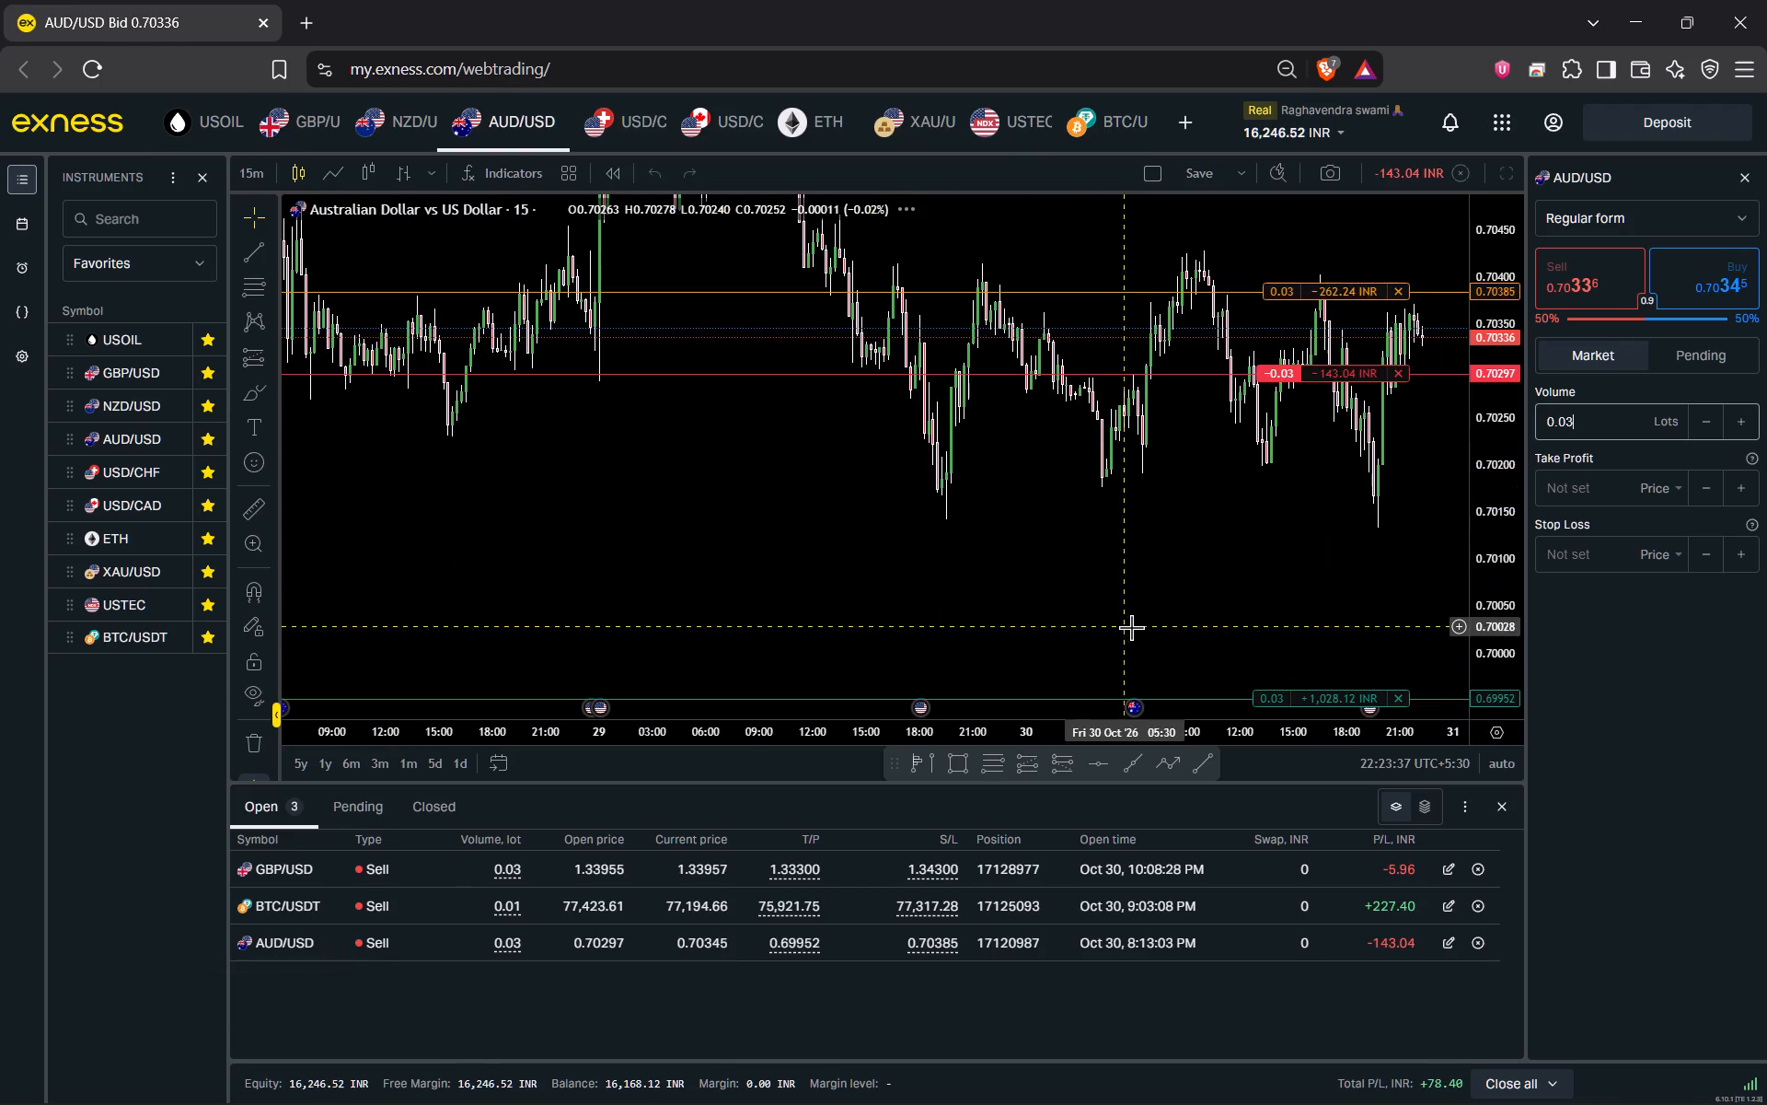
pyautogui.moveTo(1229, 578); pyautogui.dragTo(807, 579)
# Restore the maximized Exness window and dock it in half the screen, beside the TradingView window.
pyautogui.moveTo(1163, 5); pyautogui.dragTo(1766, 450)
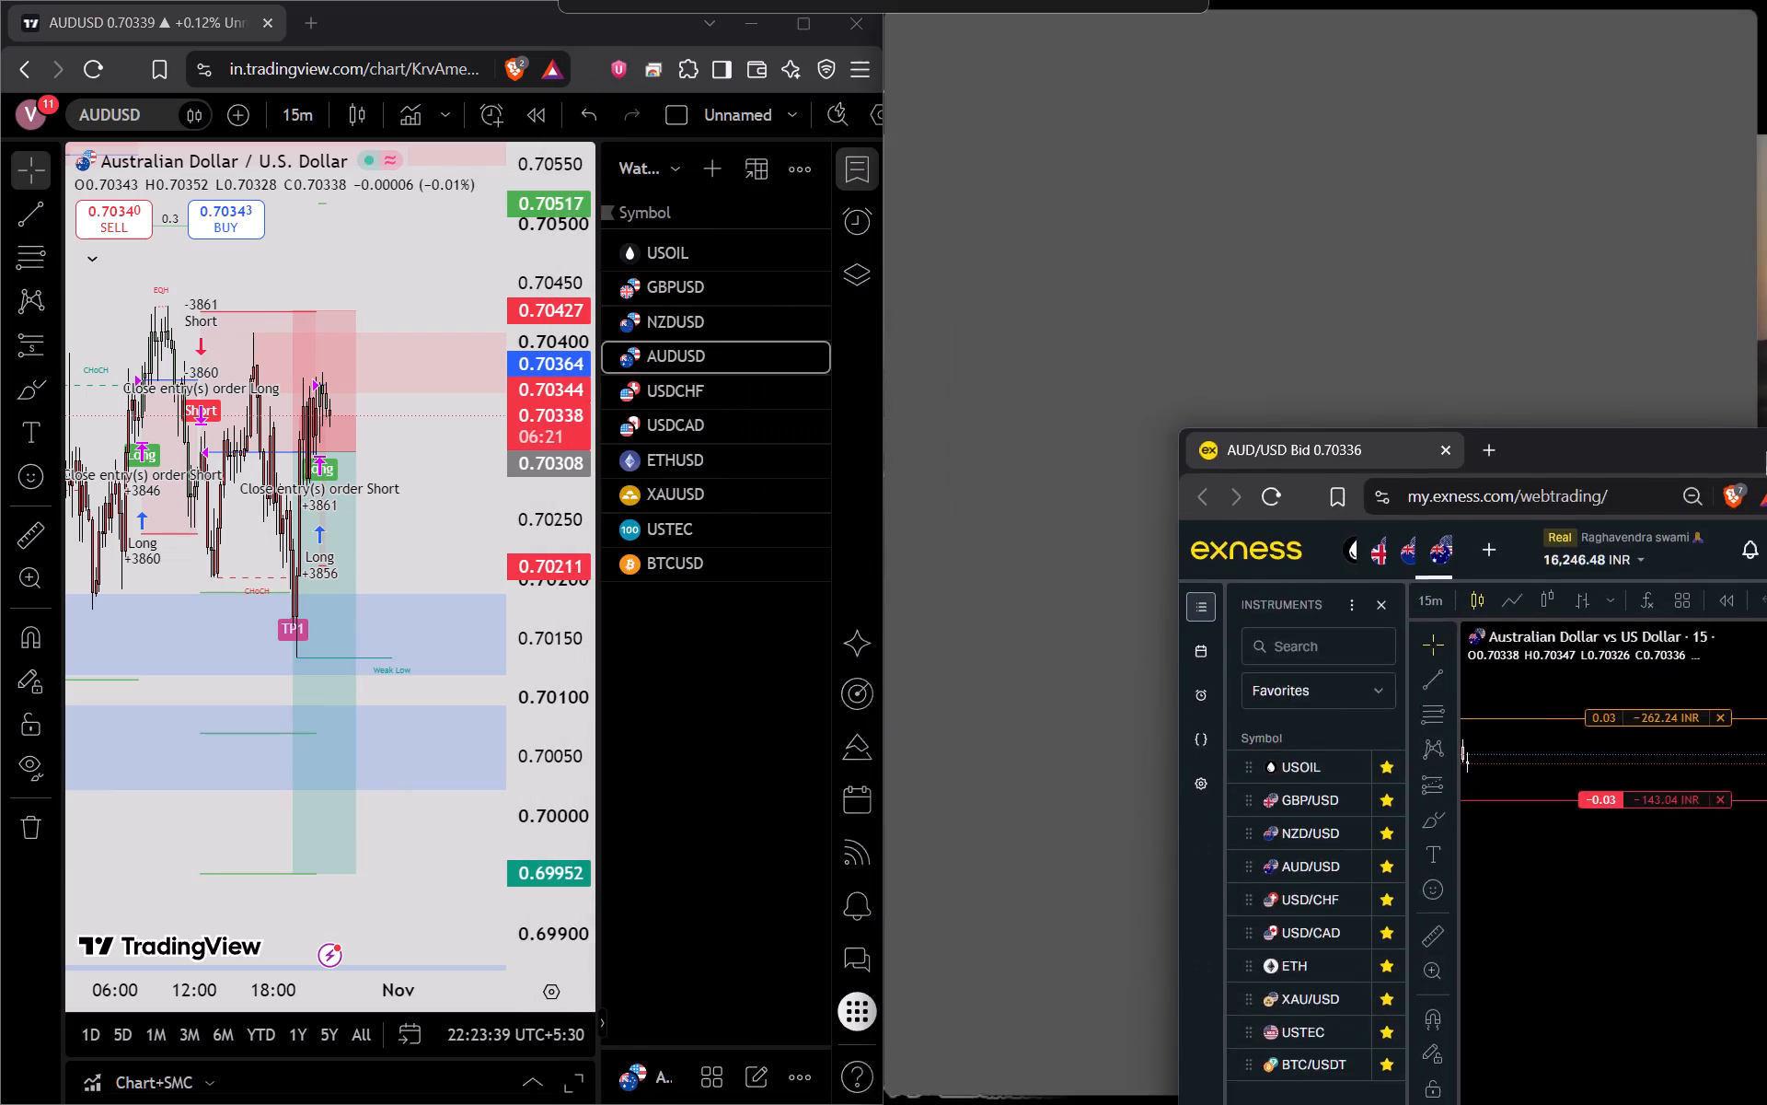
pyautogui.moveTo(1766, 450); pyautogui.dragTo(1766, 452)
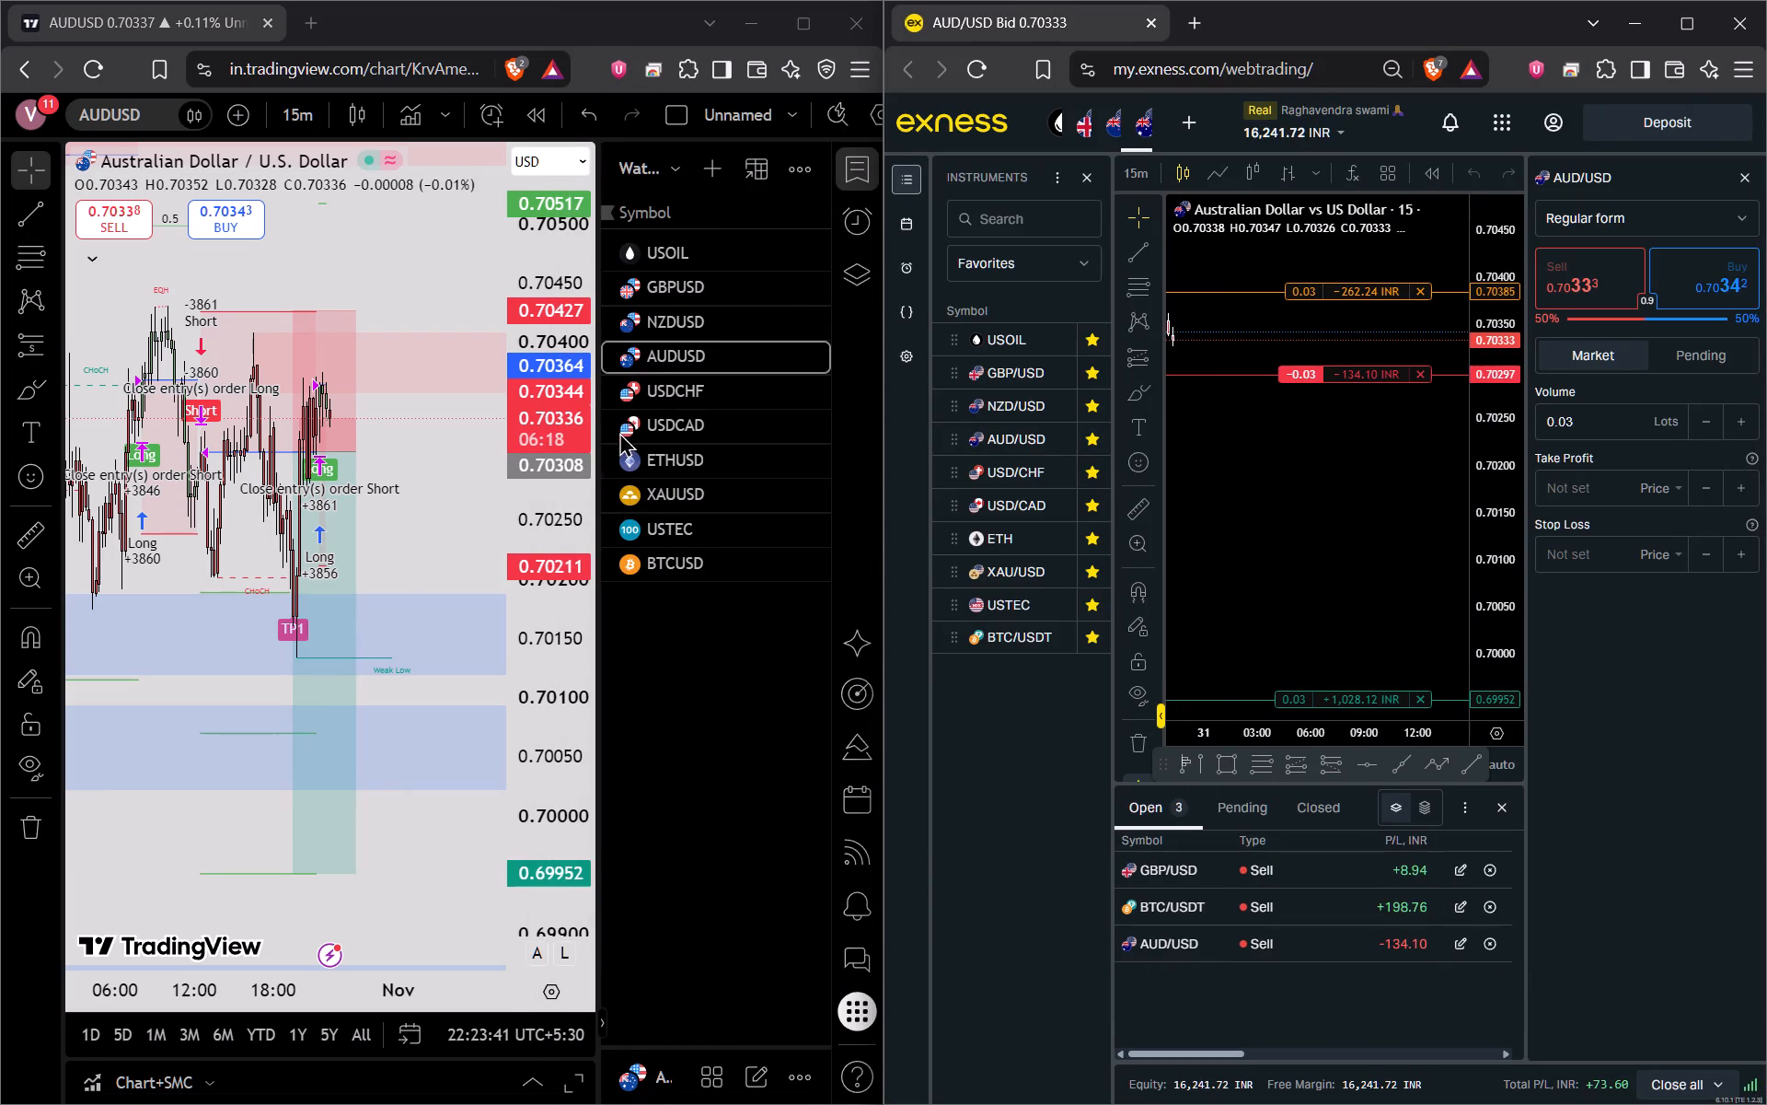
# Switch to TradingView and examine the USOIL and GBPUSD 15-minute charts over a wider price range for signals and zones.
pyautogui.click(671, 253)
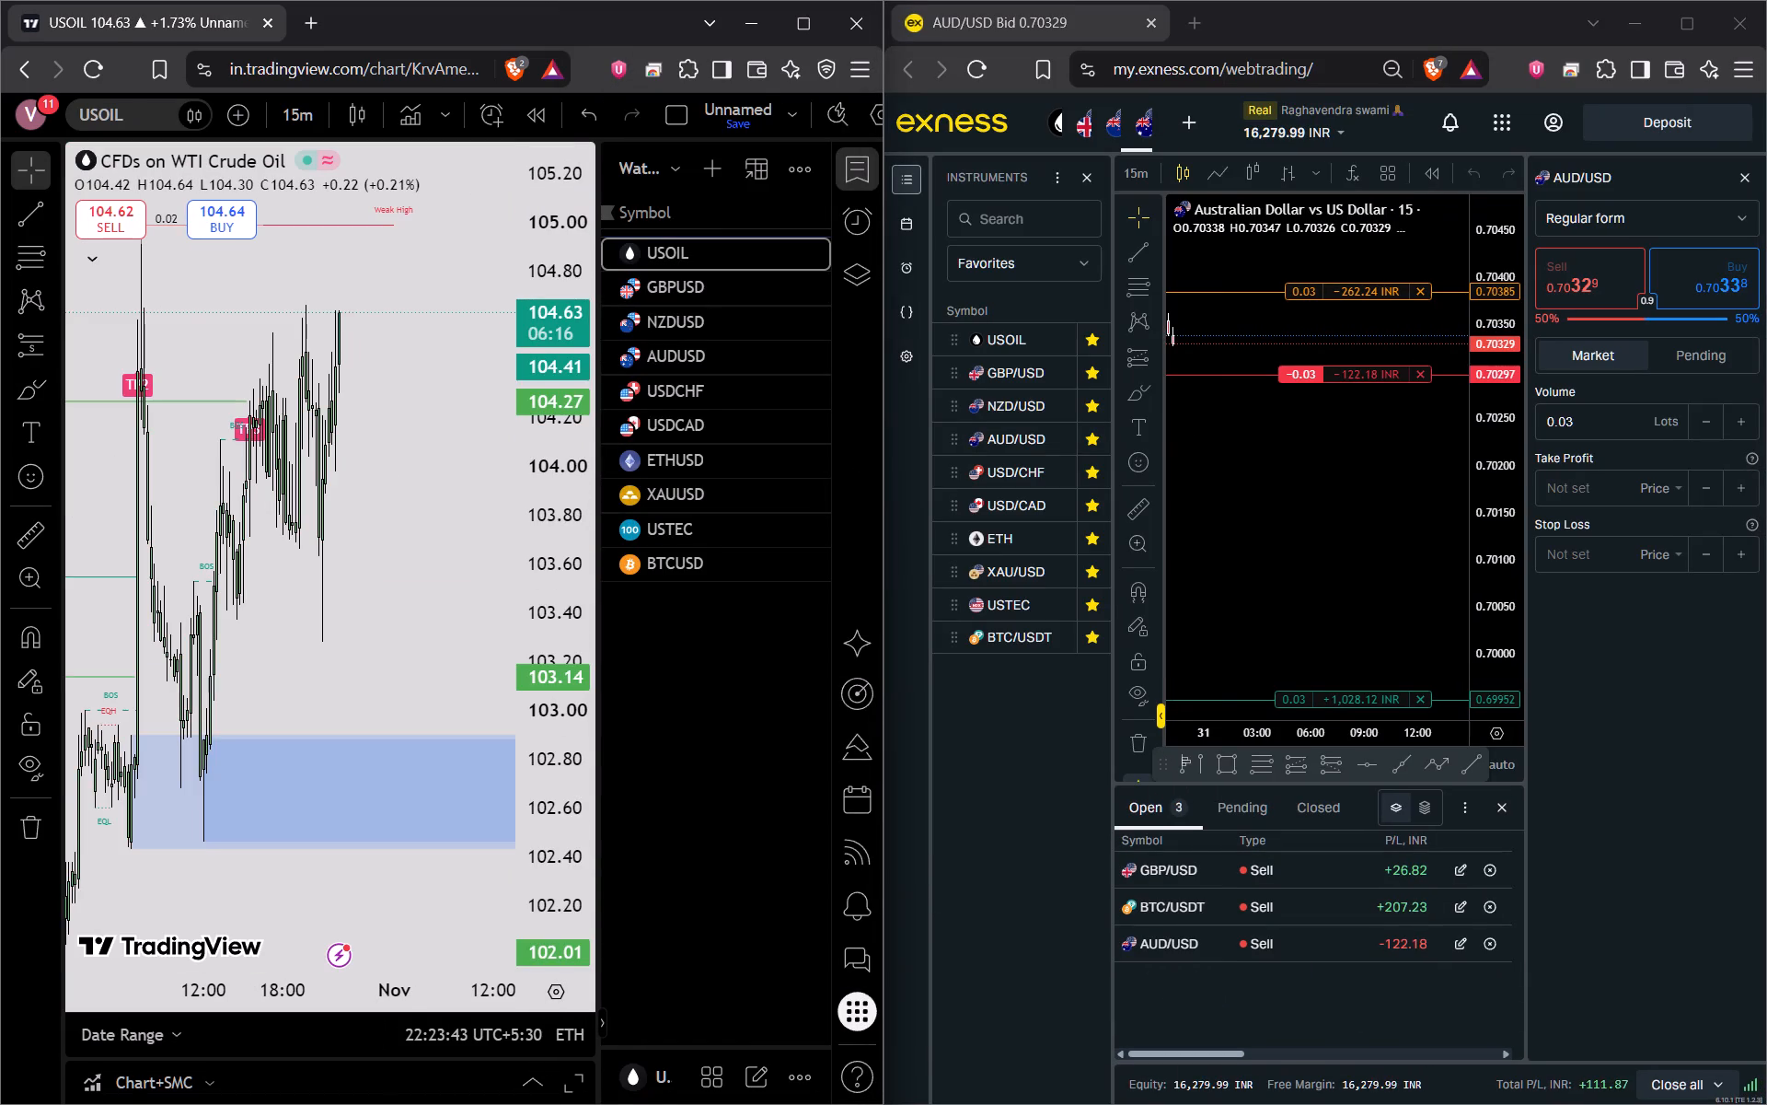
pyautogui.scroll(-3, 563, 479)
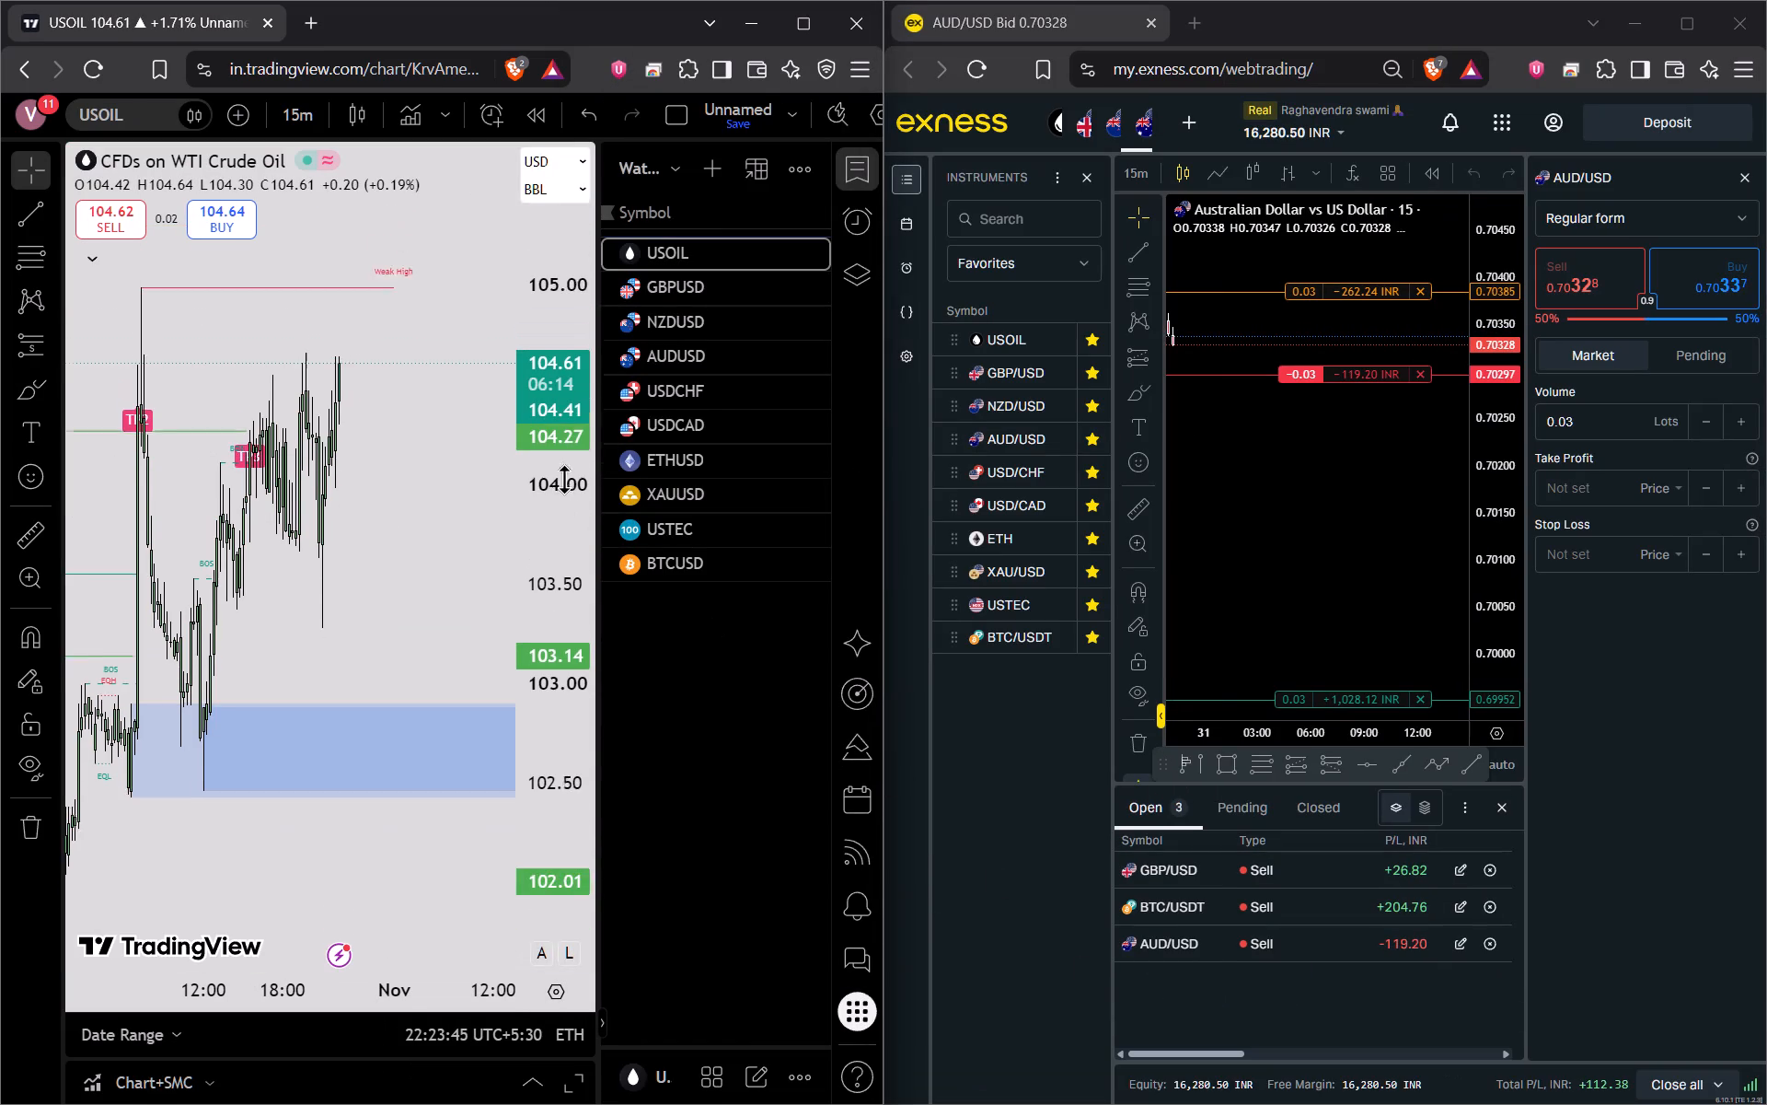
pyautogui.scroll(-2, 564, 479)
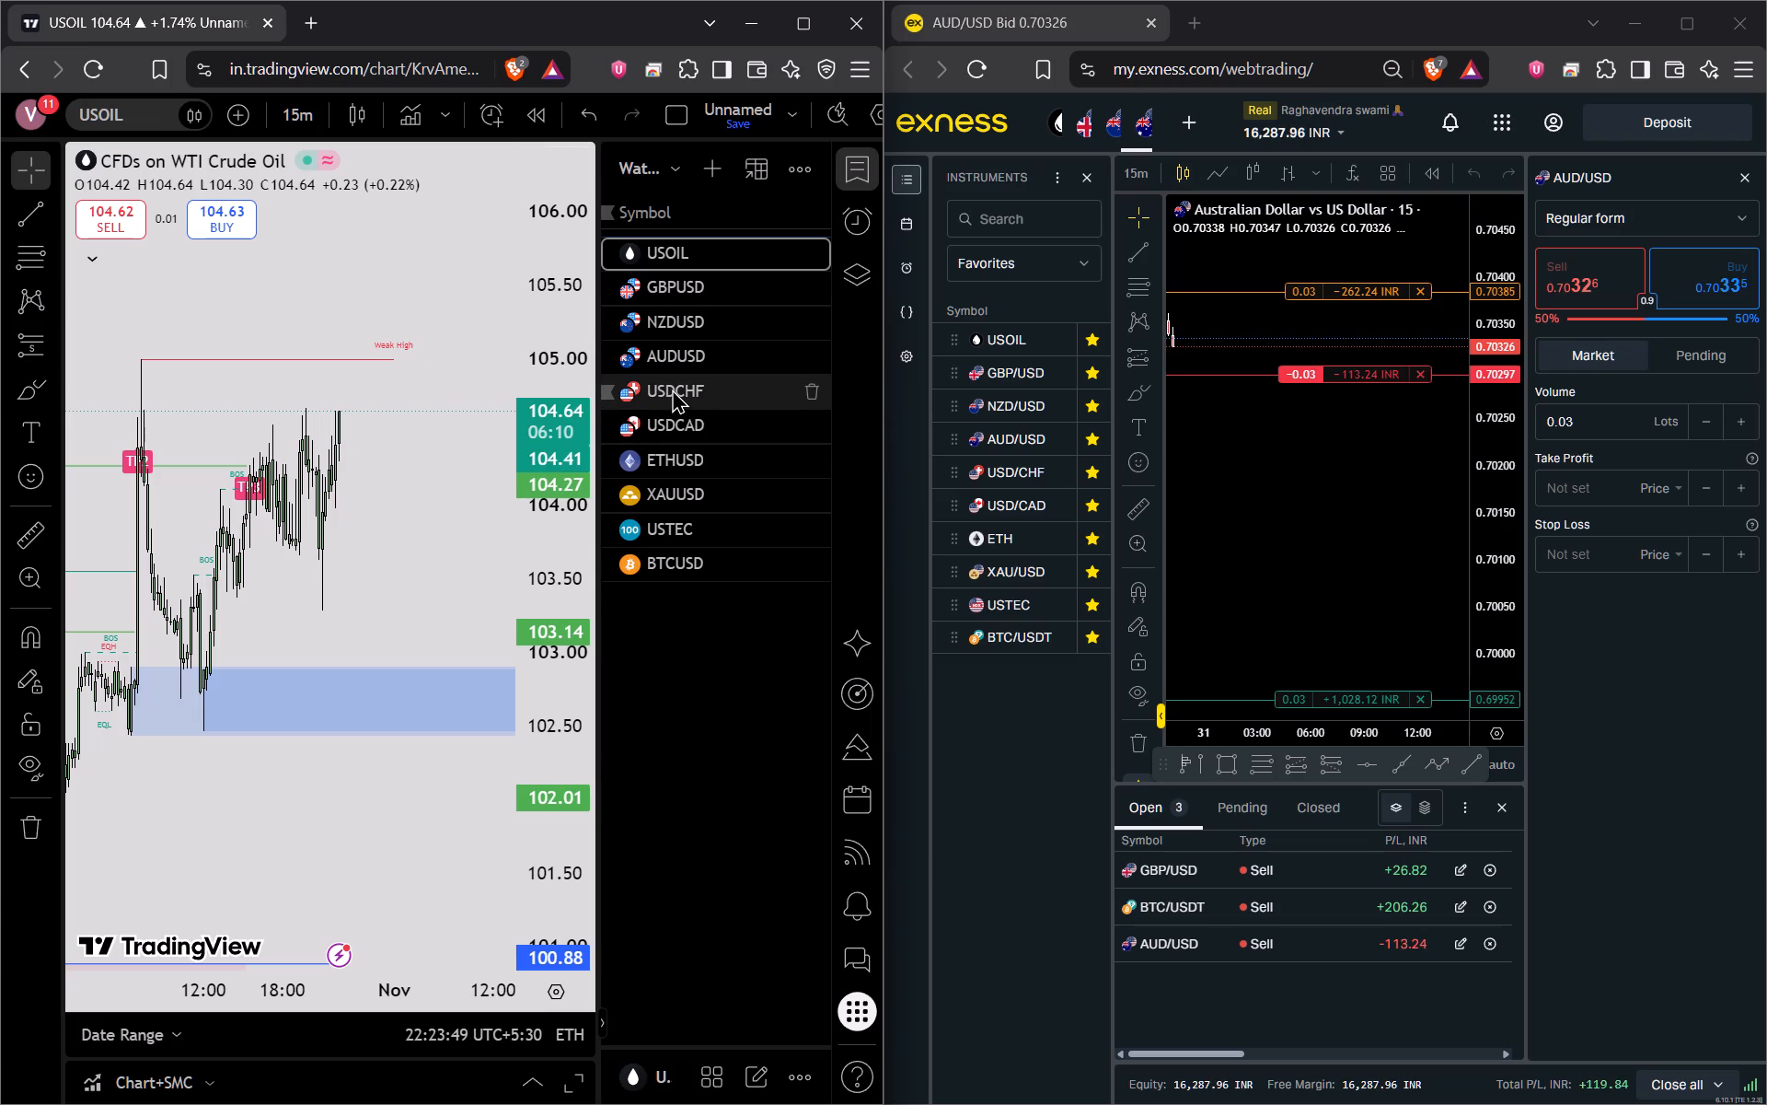
pyautogui.click(683, 291)
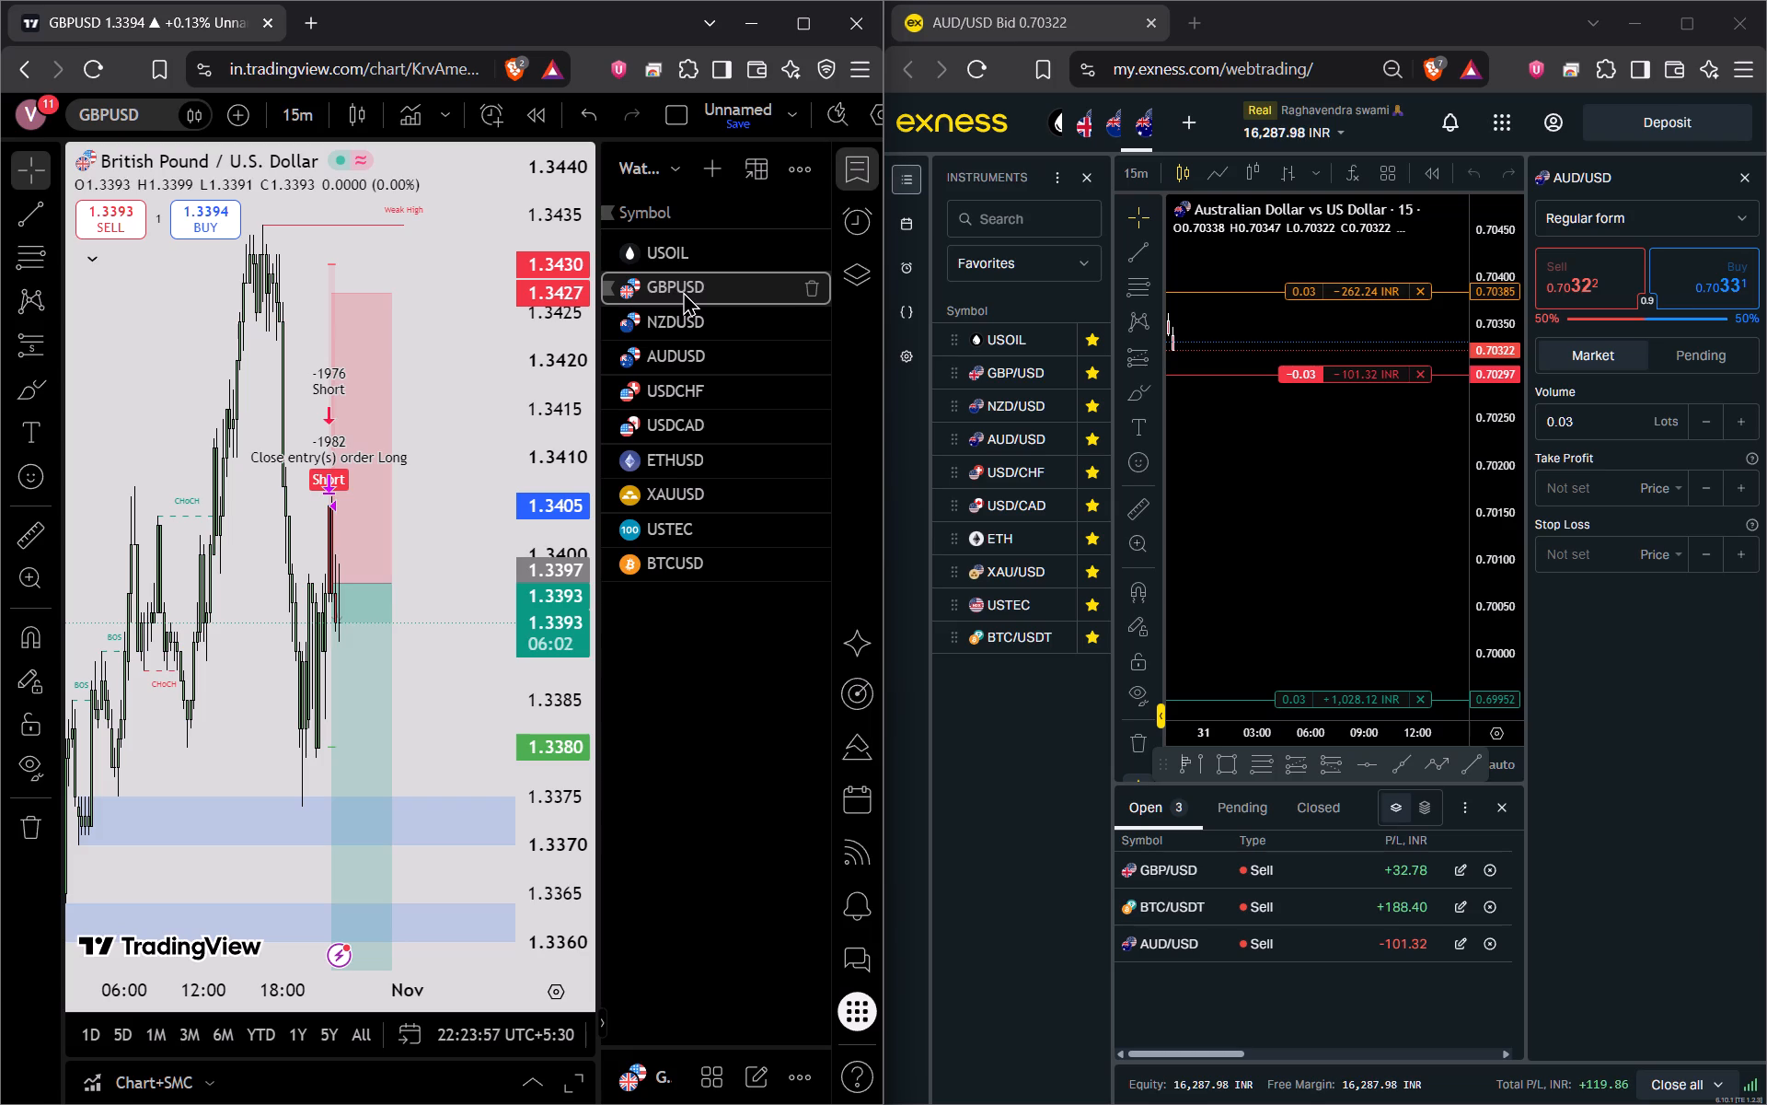
pyautogui.scroll(-7, 580, 390)
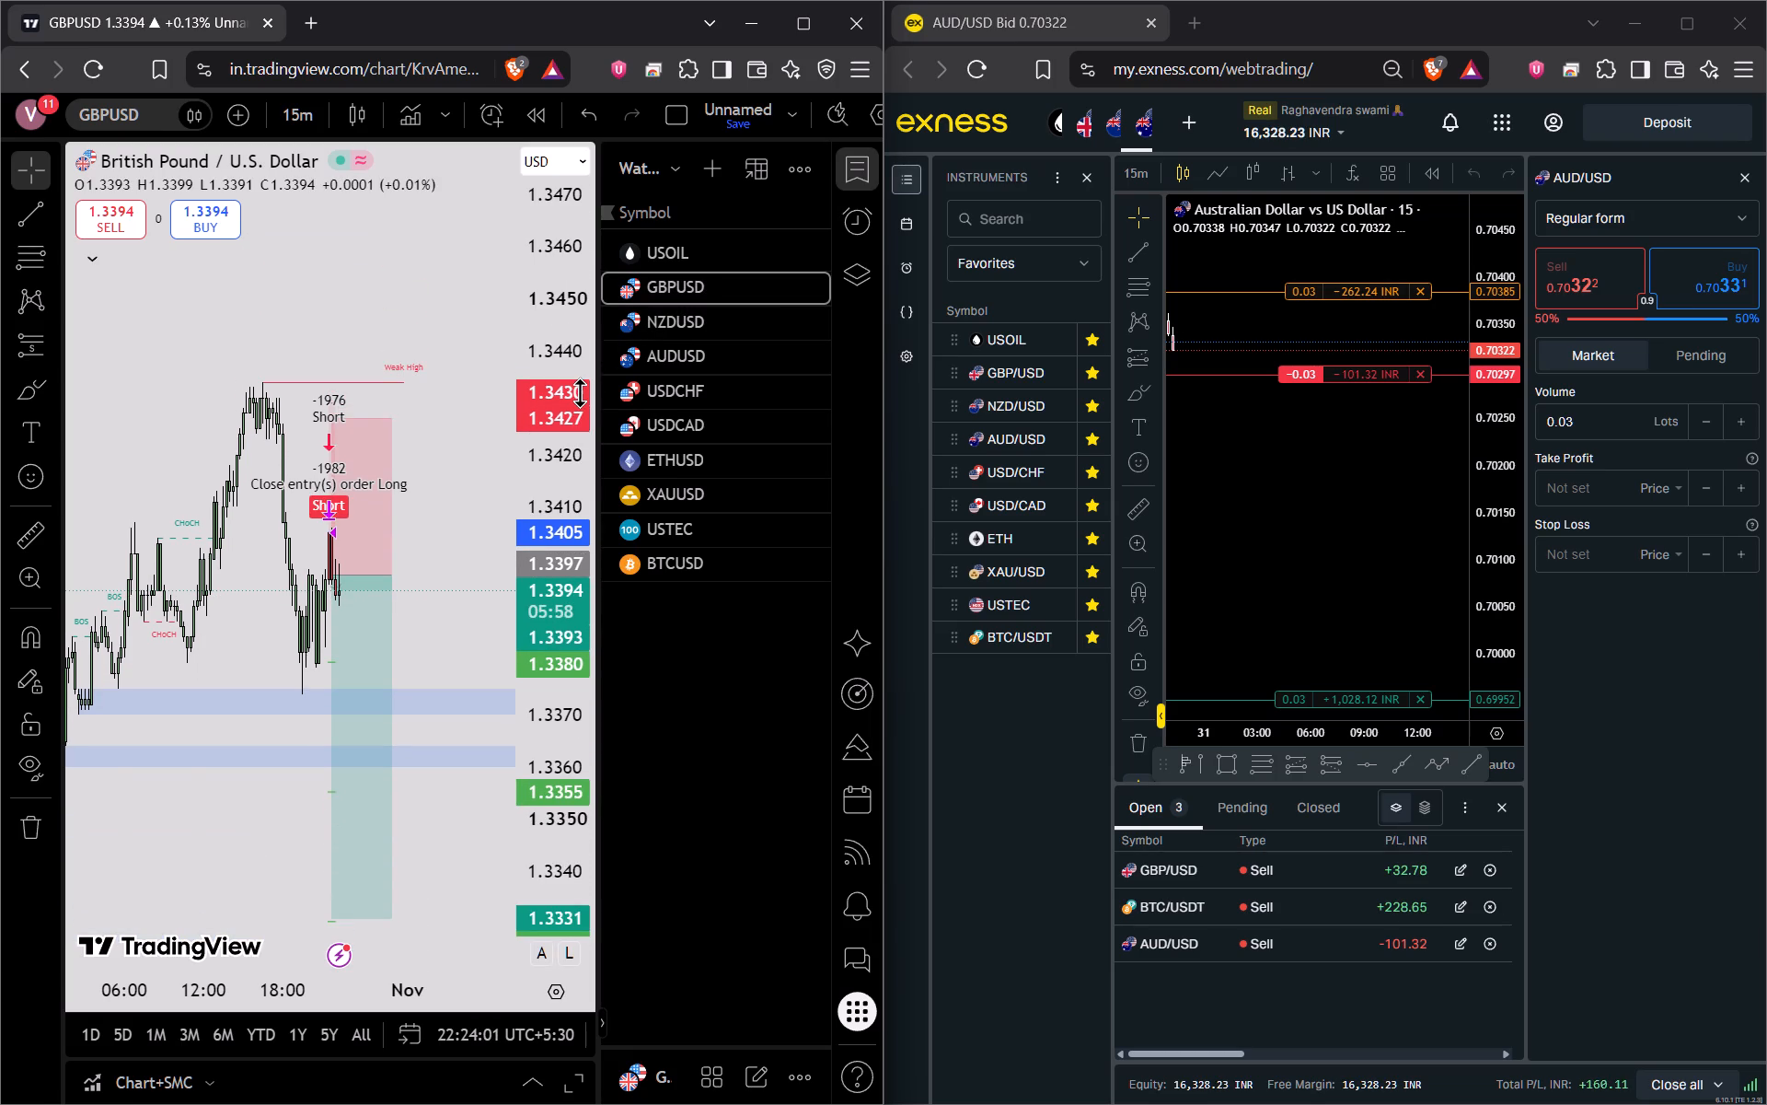
# Examine the NZDUSD 15-minute chart in TradingView, including its short signal, supply and demand zones and latest candles.
pyautogui.click(693, 336)
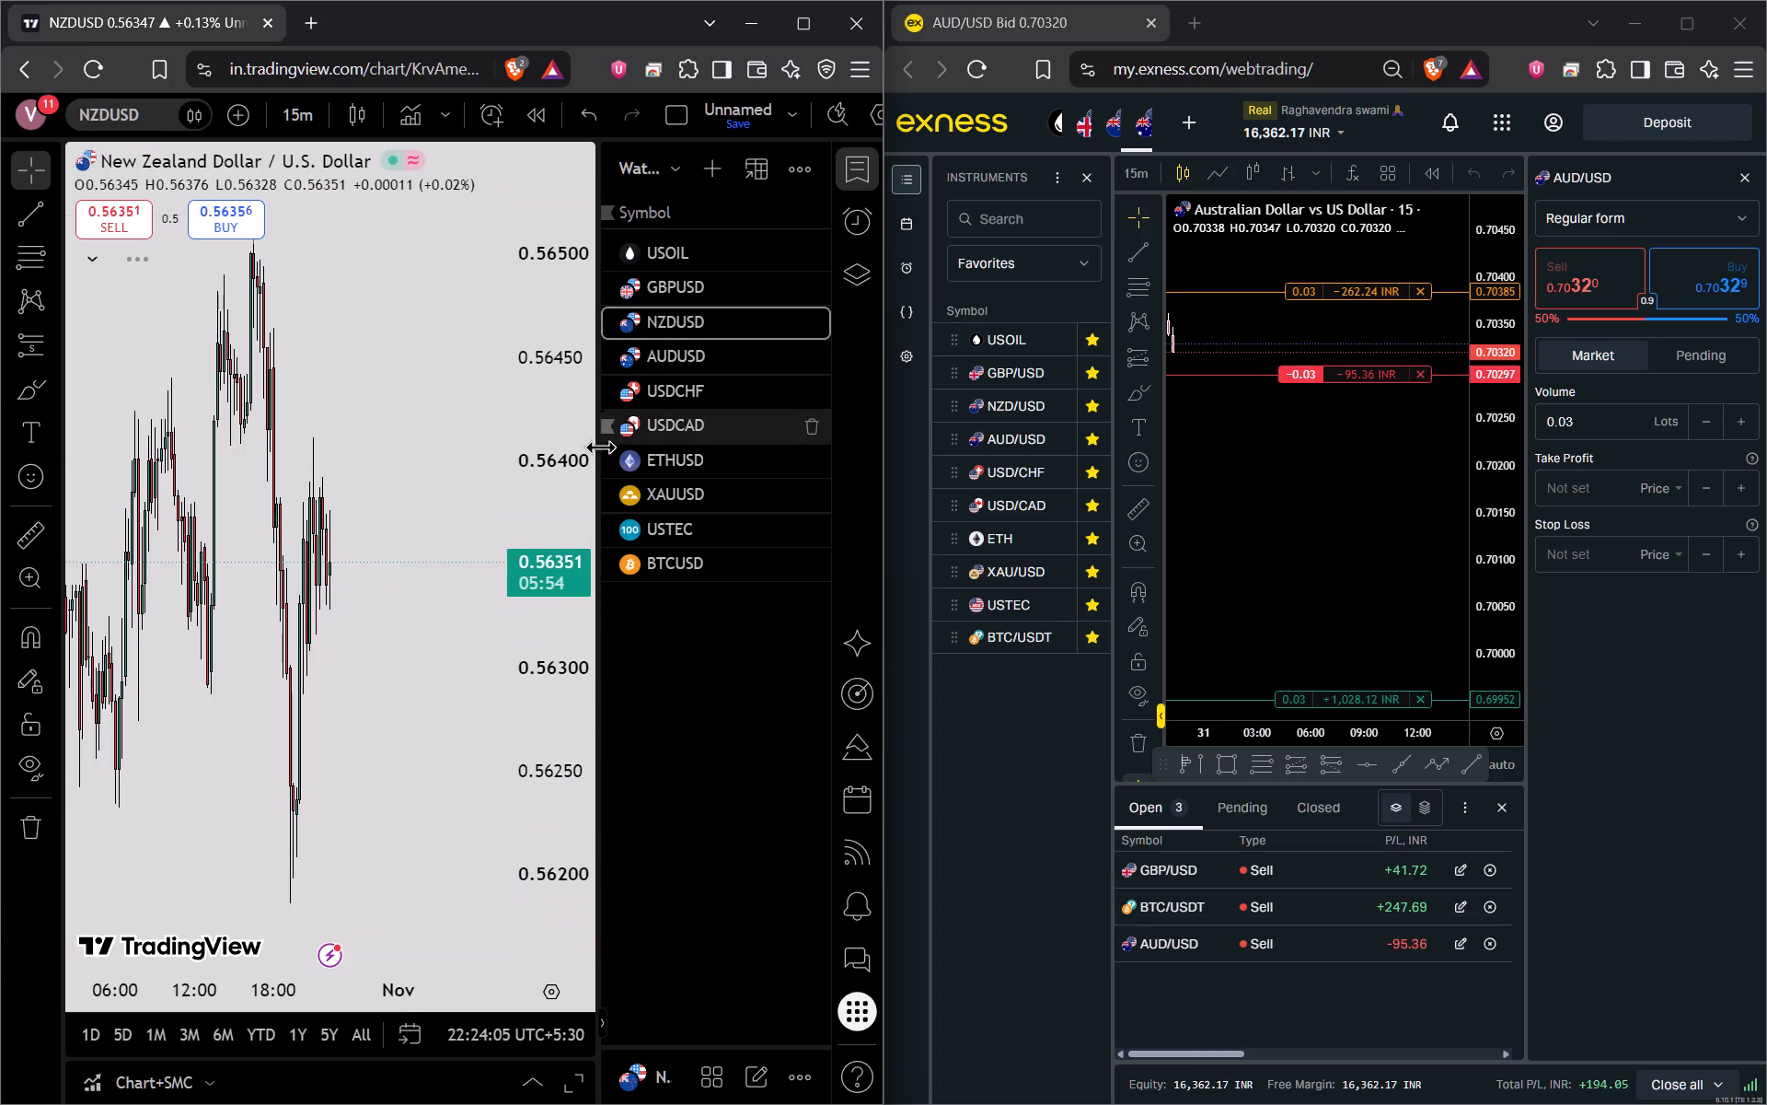
pyautogui.scroll(-7, 568, 505)
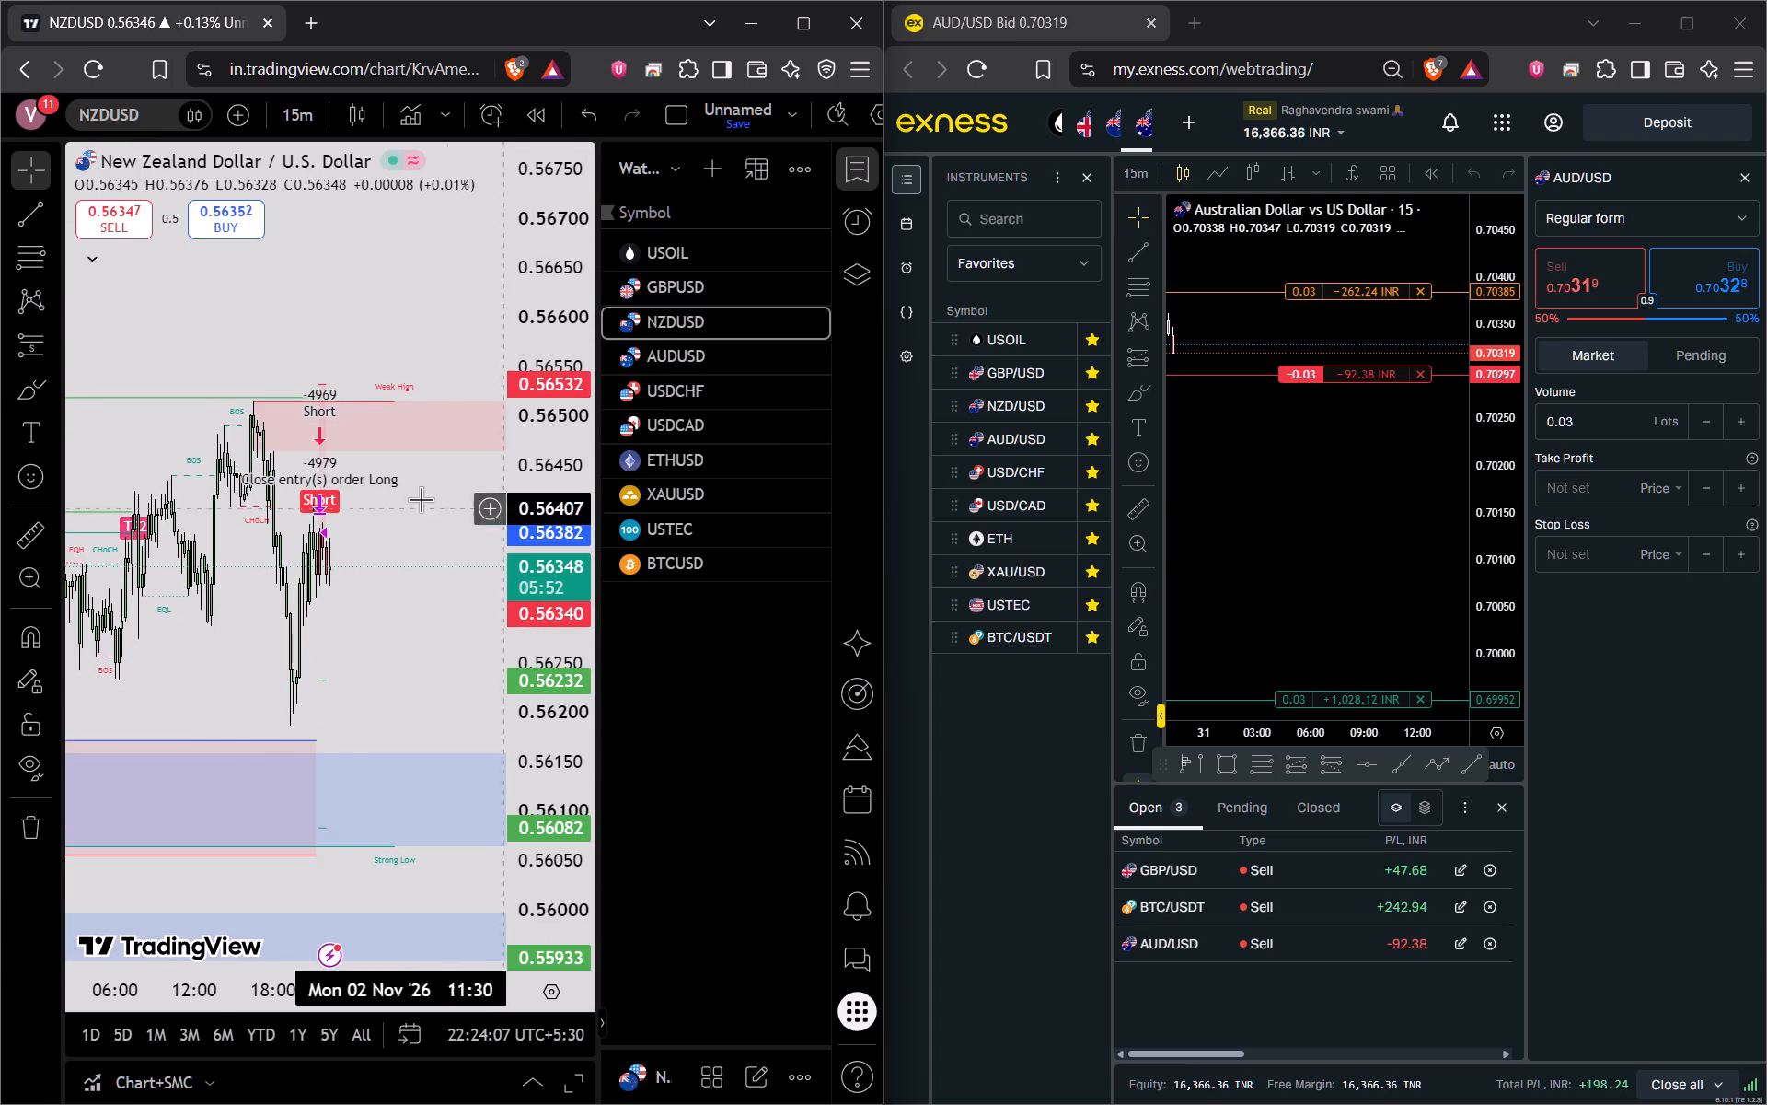
pyautogui.scroll(5, 329, 491)
pyautogui.moveTo(296, 537); pyautogui.dragTo(308, 538)
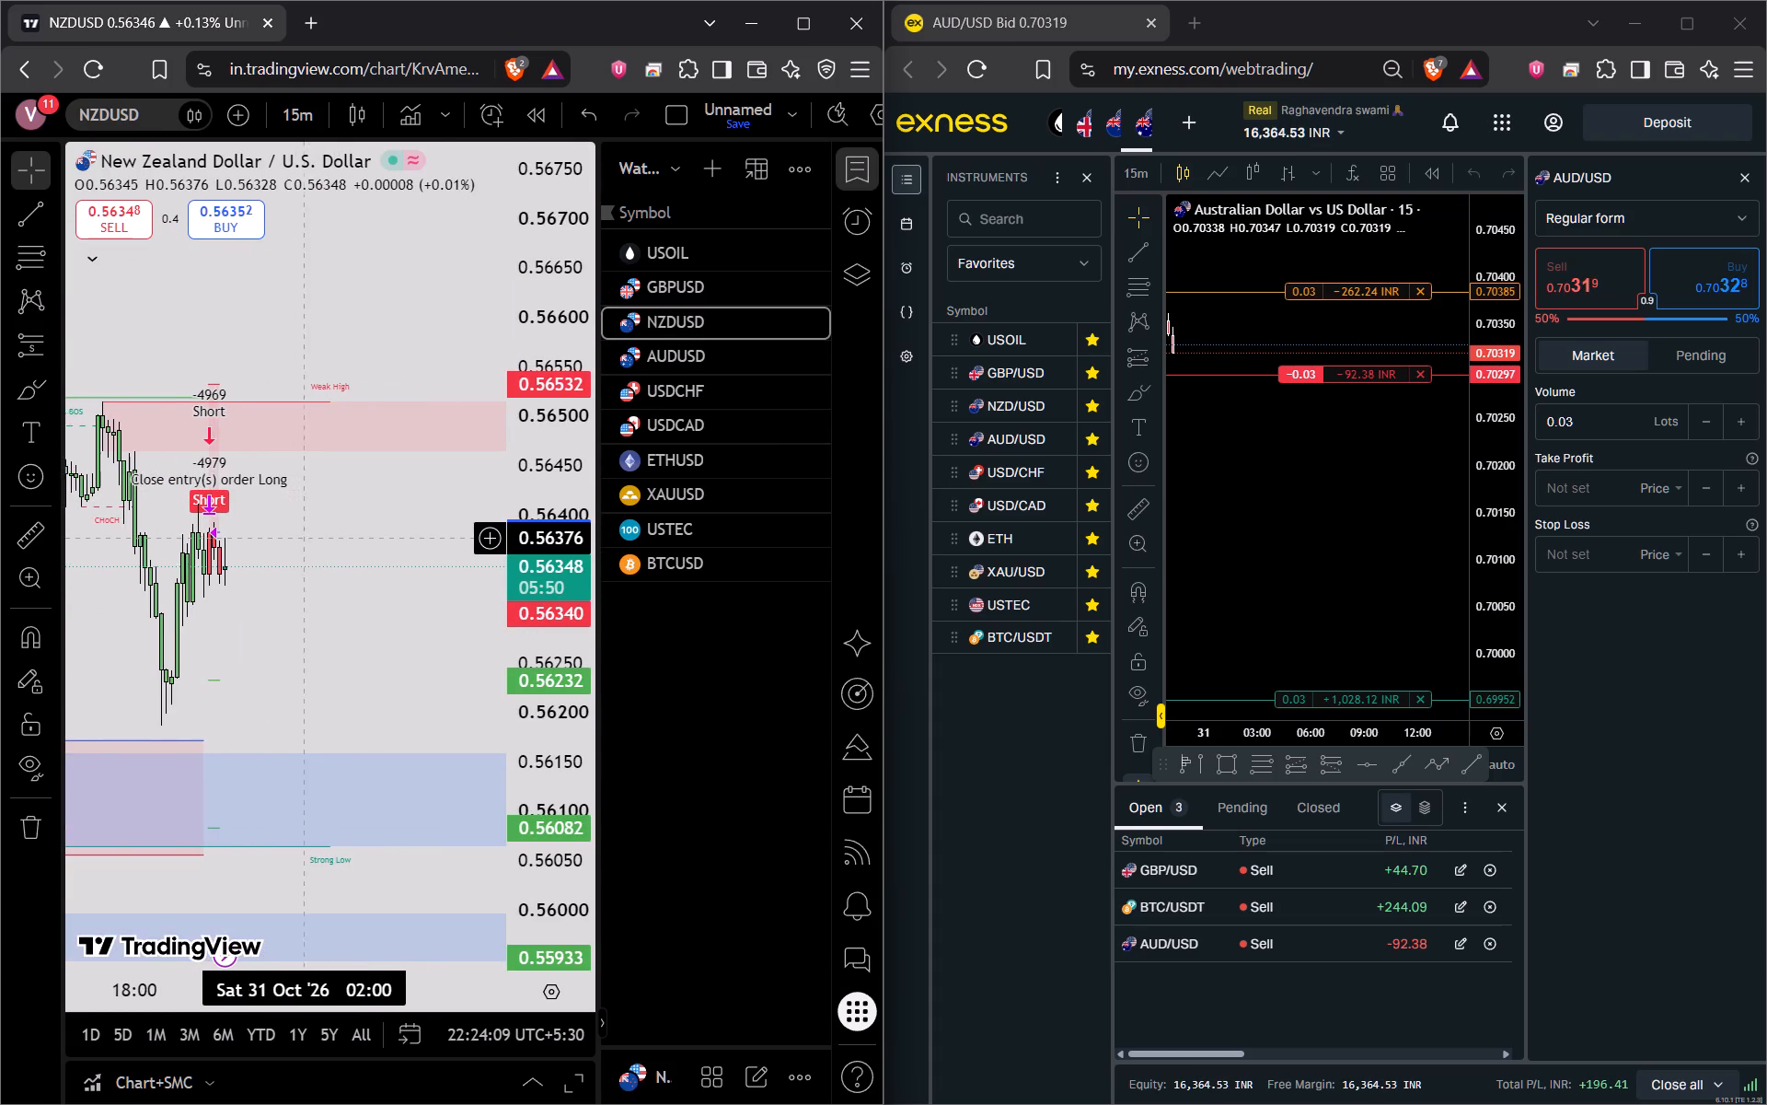
pyautogui.moveTo(308, 538); pyautogui.dragTo(350, 510)
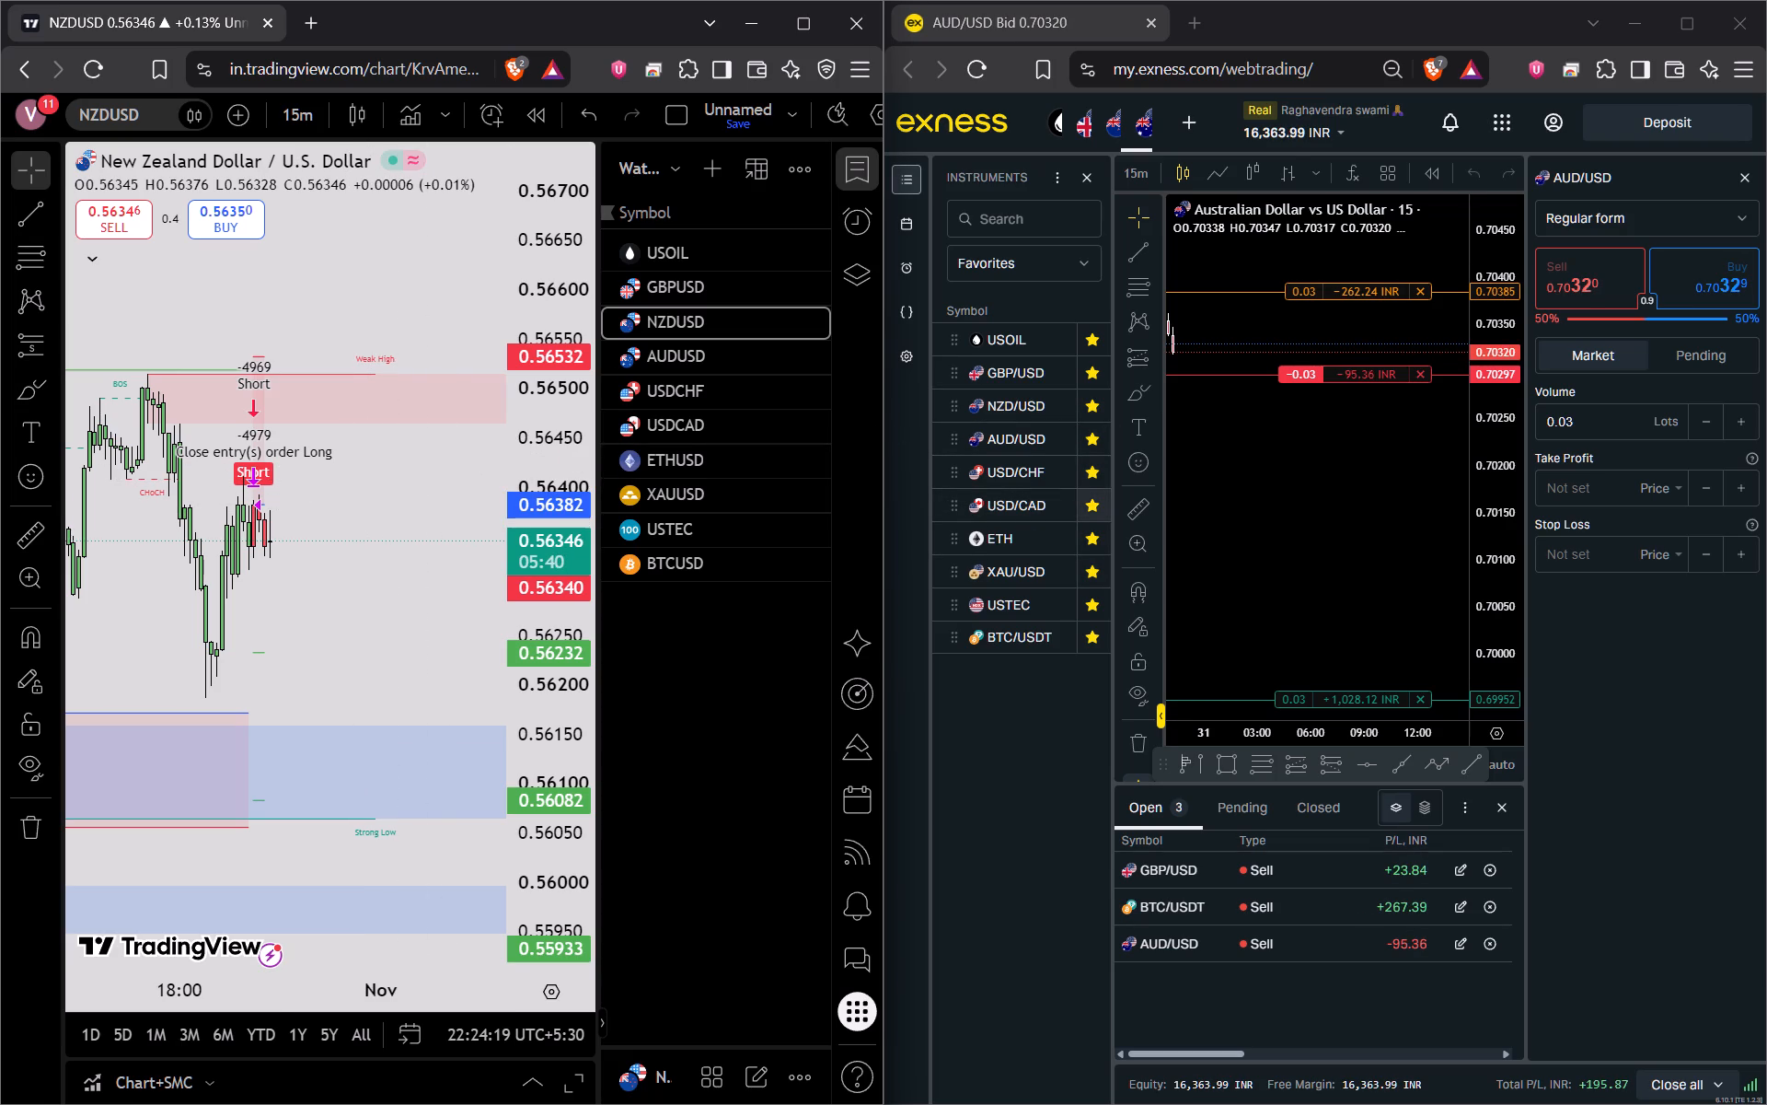
# Start an NZD/USD market sell order in Exness with take profit 0.56048, copied from just below TradingView's Strong Low level.
pyautogui.click(1005, 415)
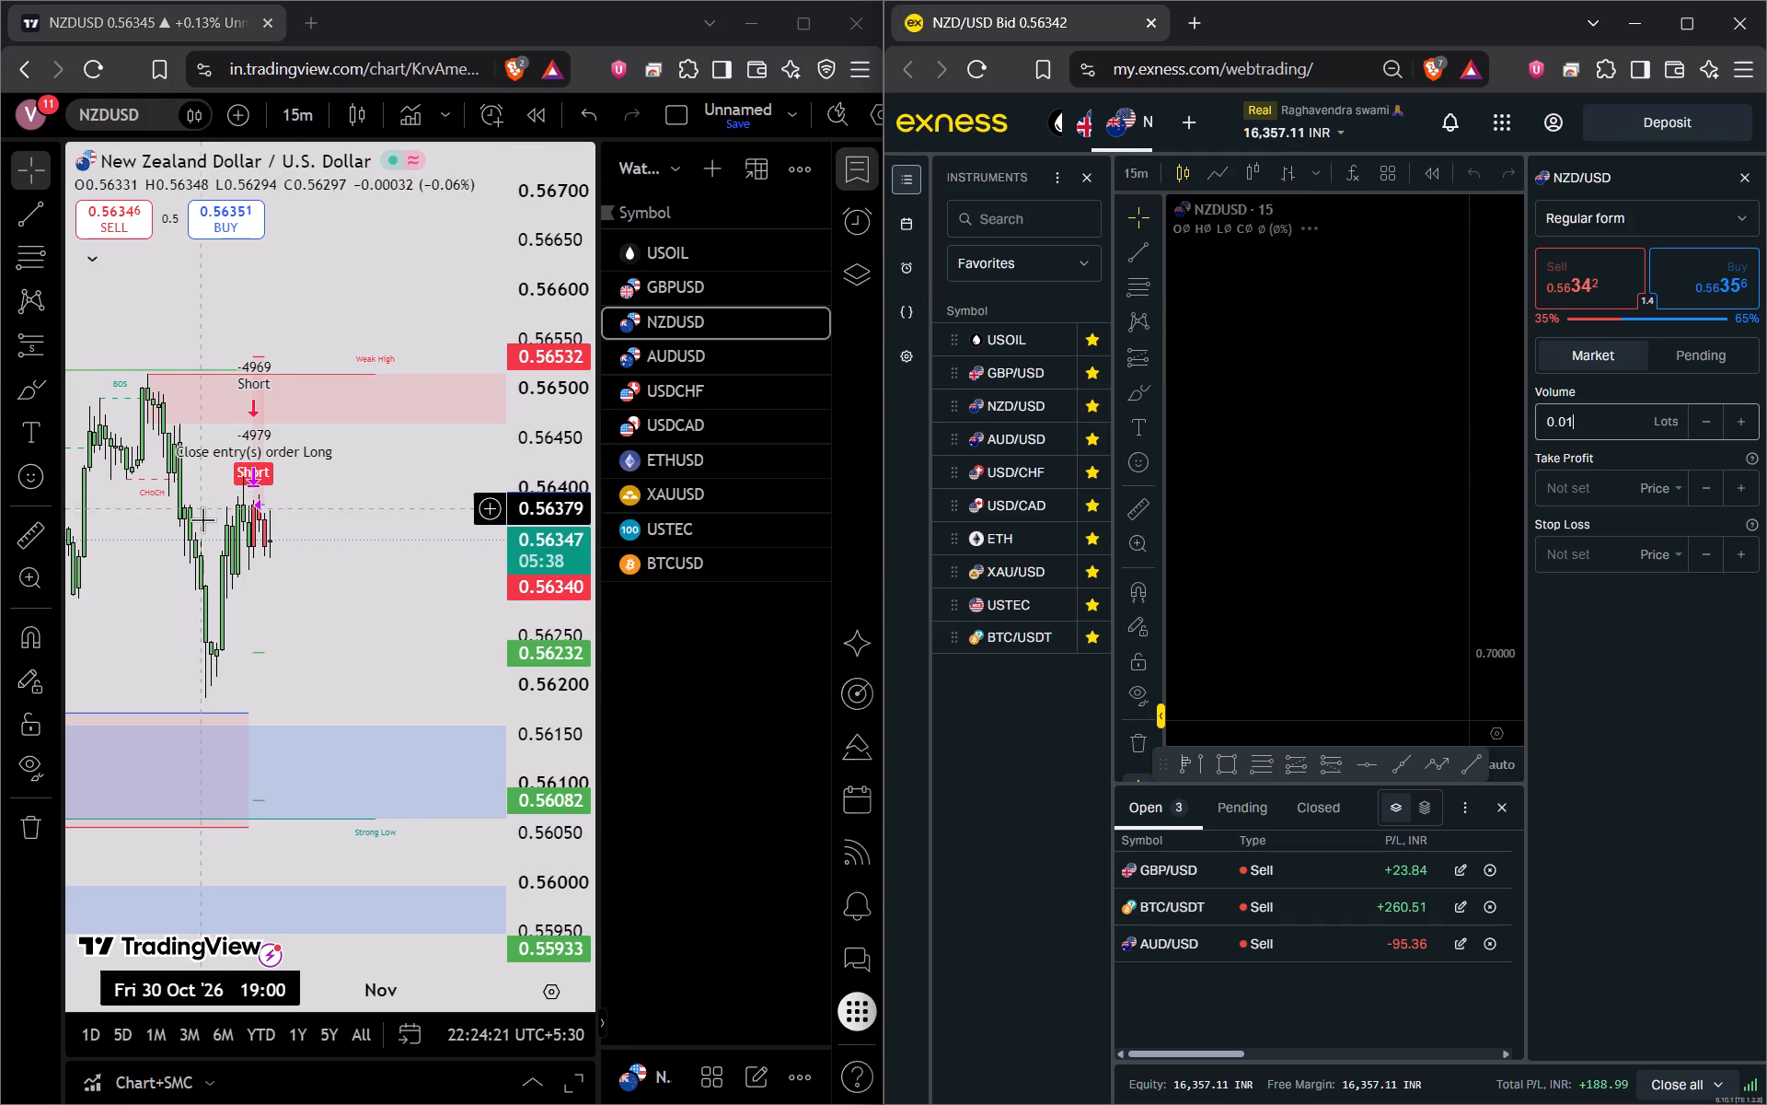
pyautogui.scroll(-12, 202, 526)
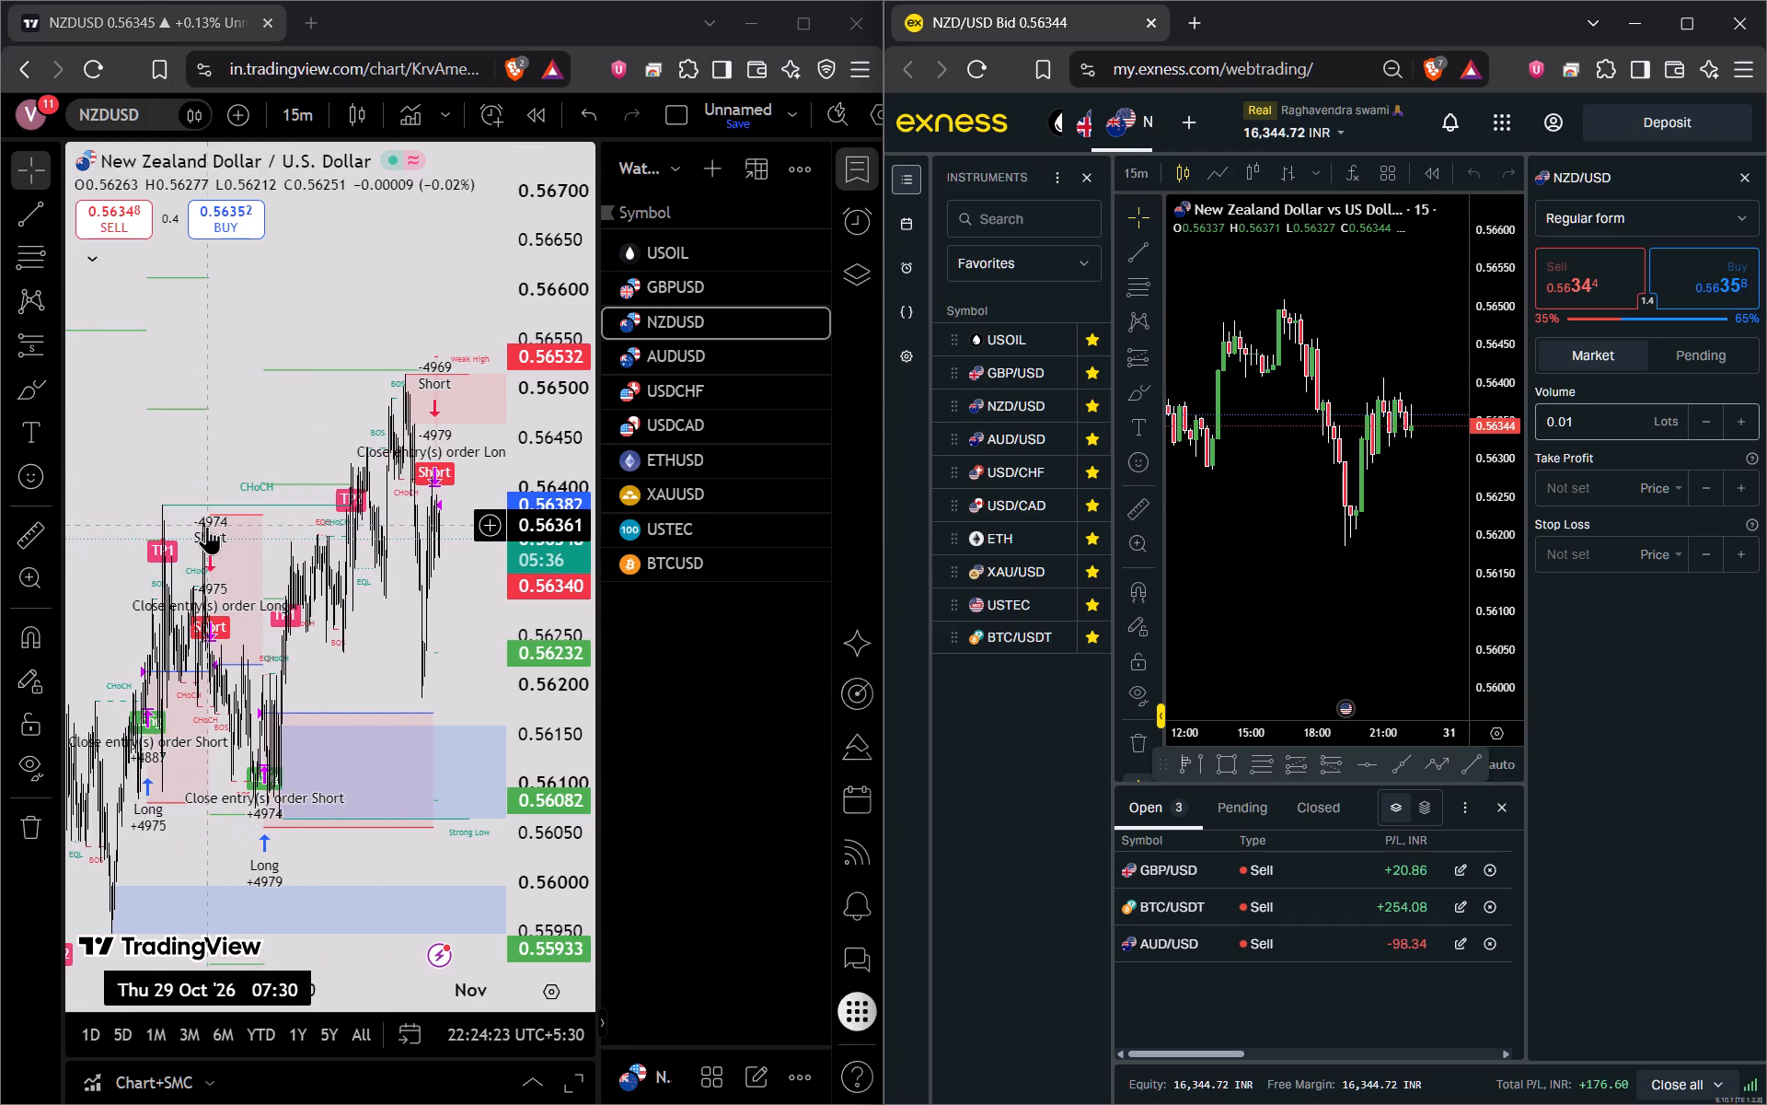
pyautogui.scroll(14, 228, 533)
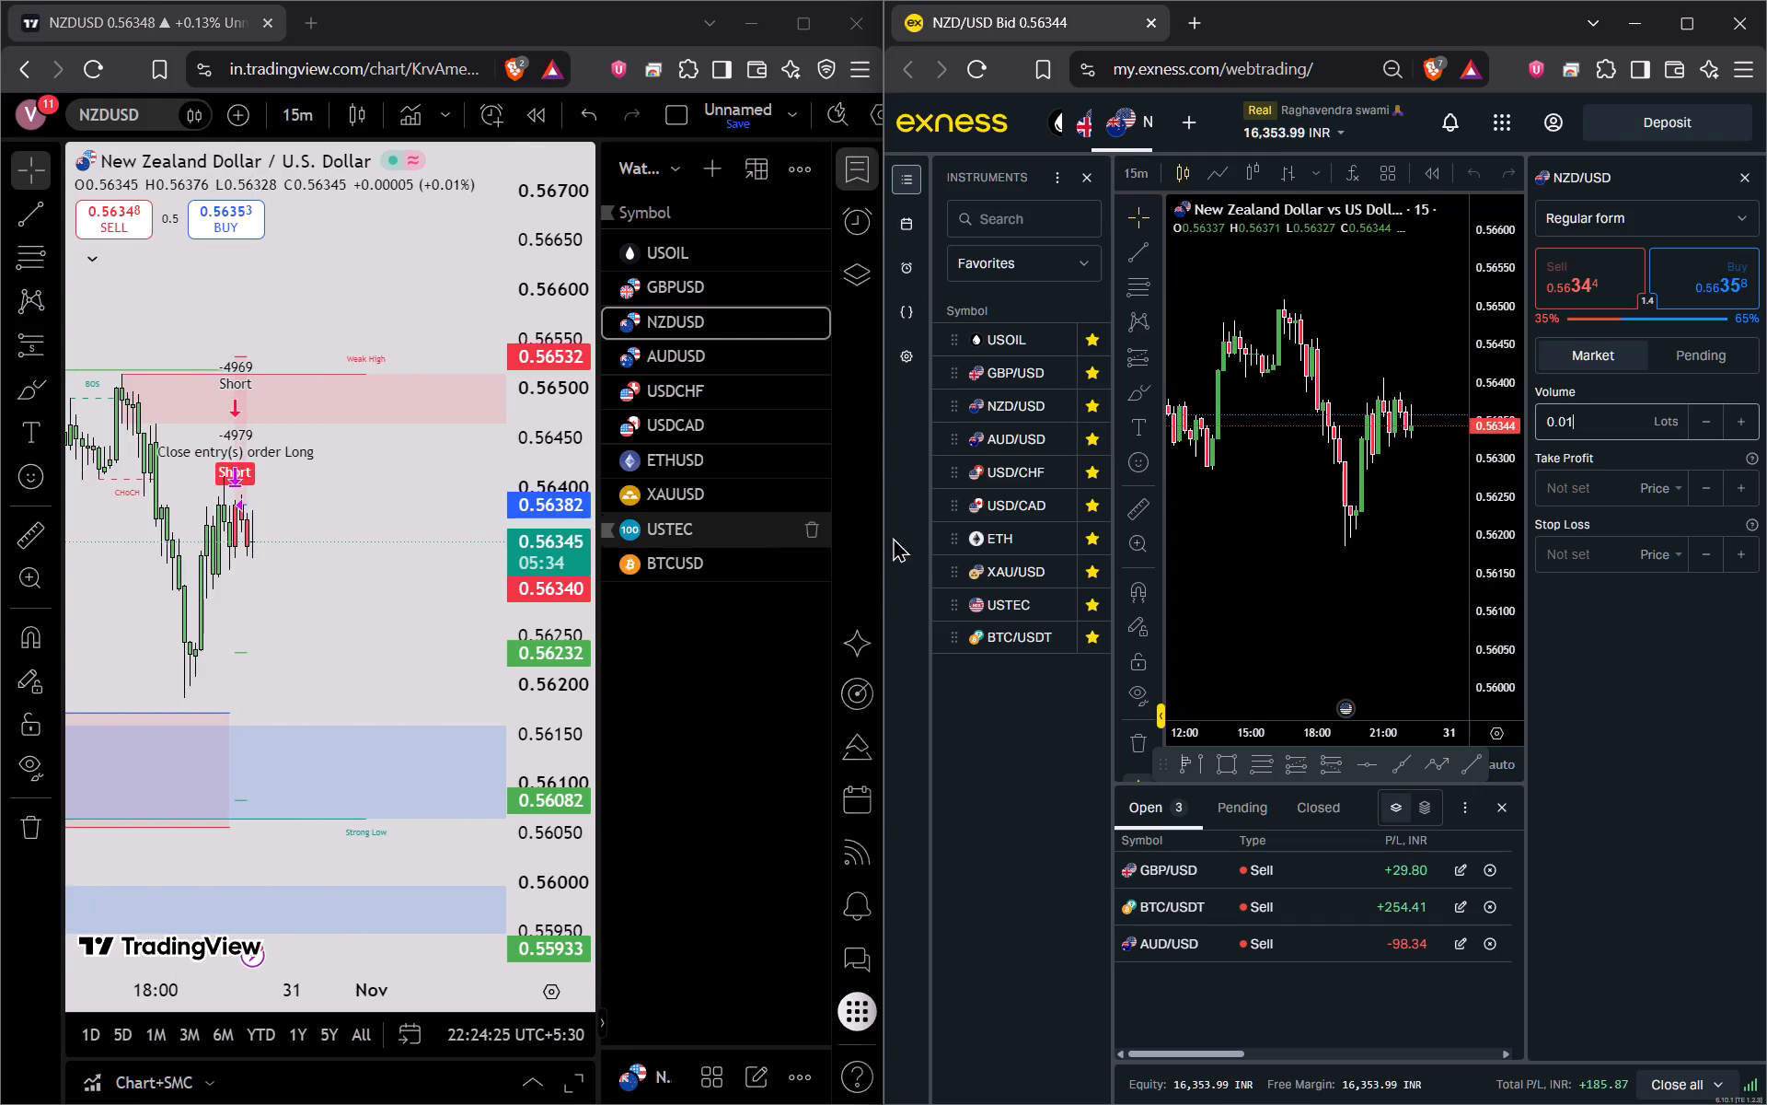
pyautogui.click(1601, 303)
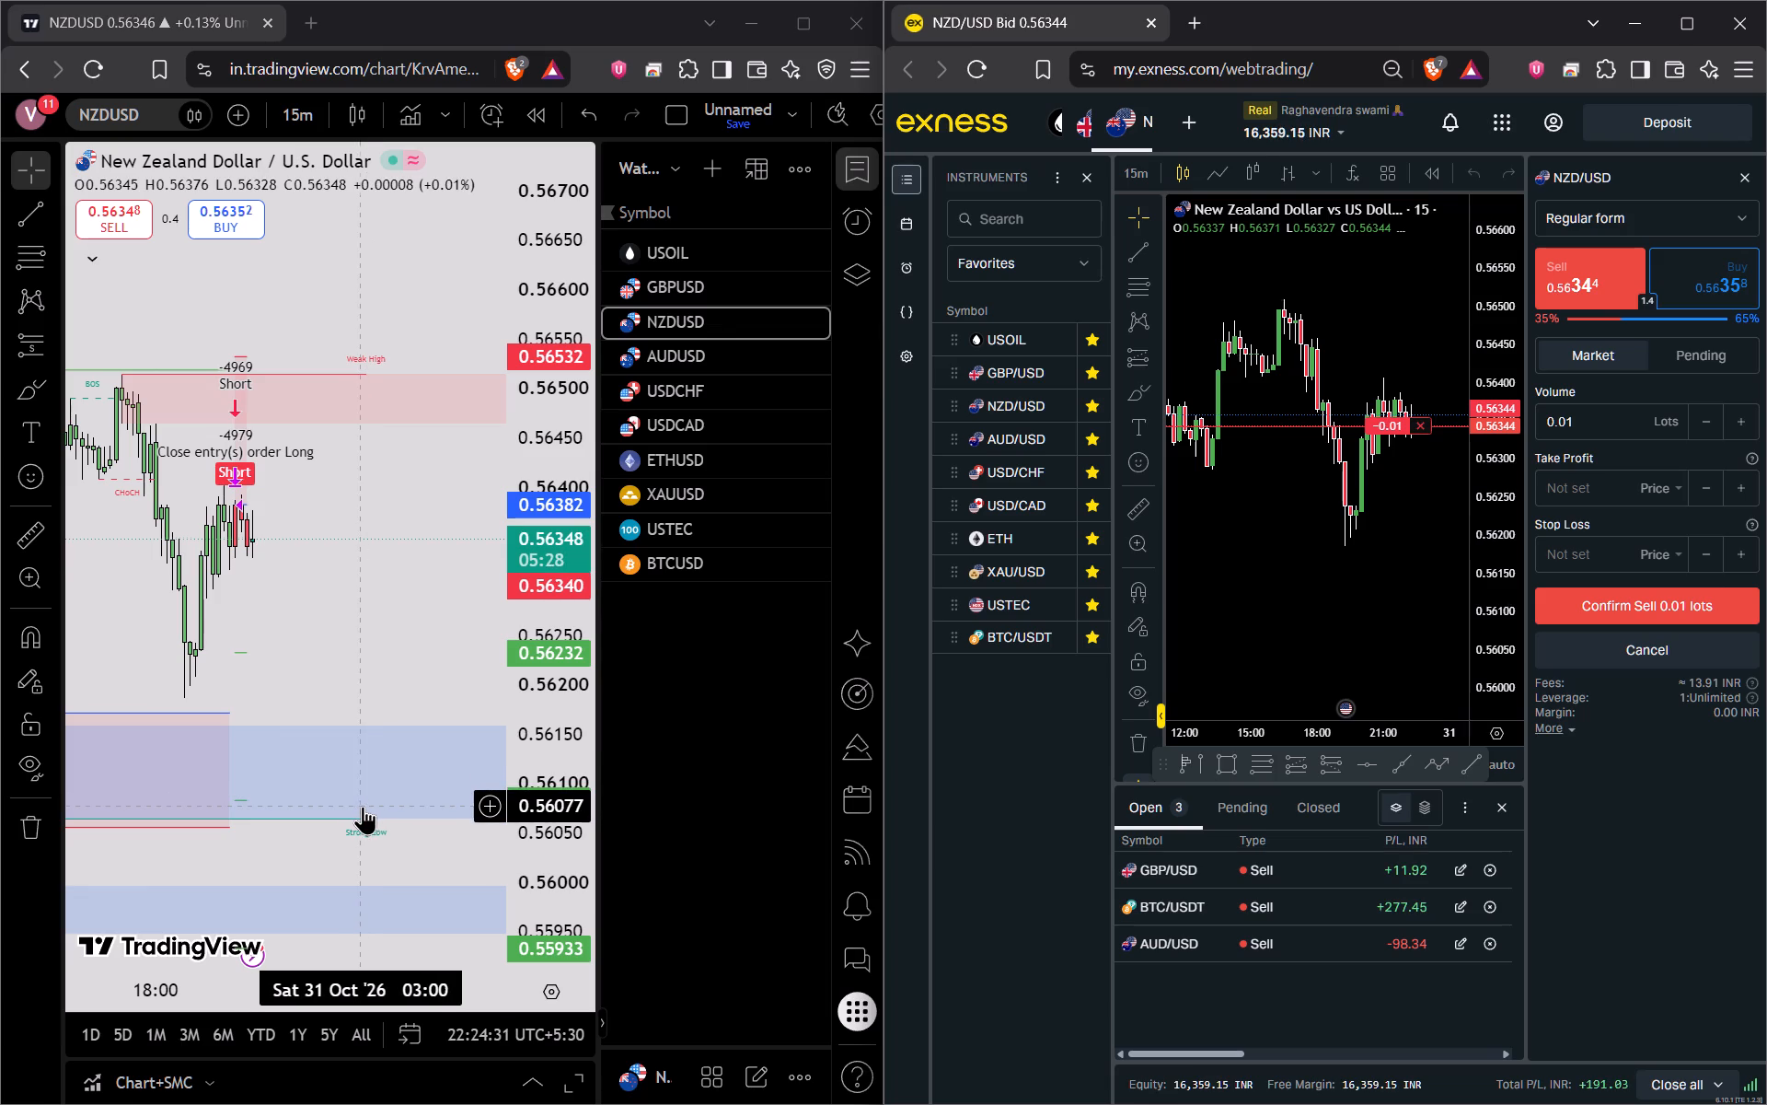
pyautogui.rightClick(351, 798)
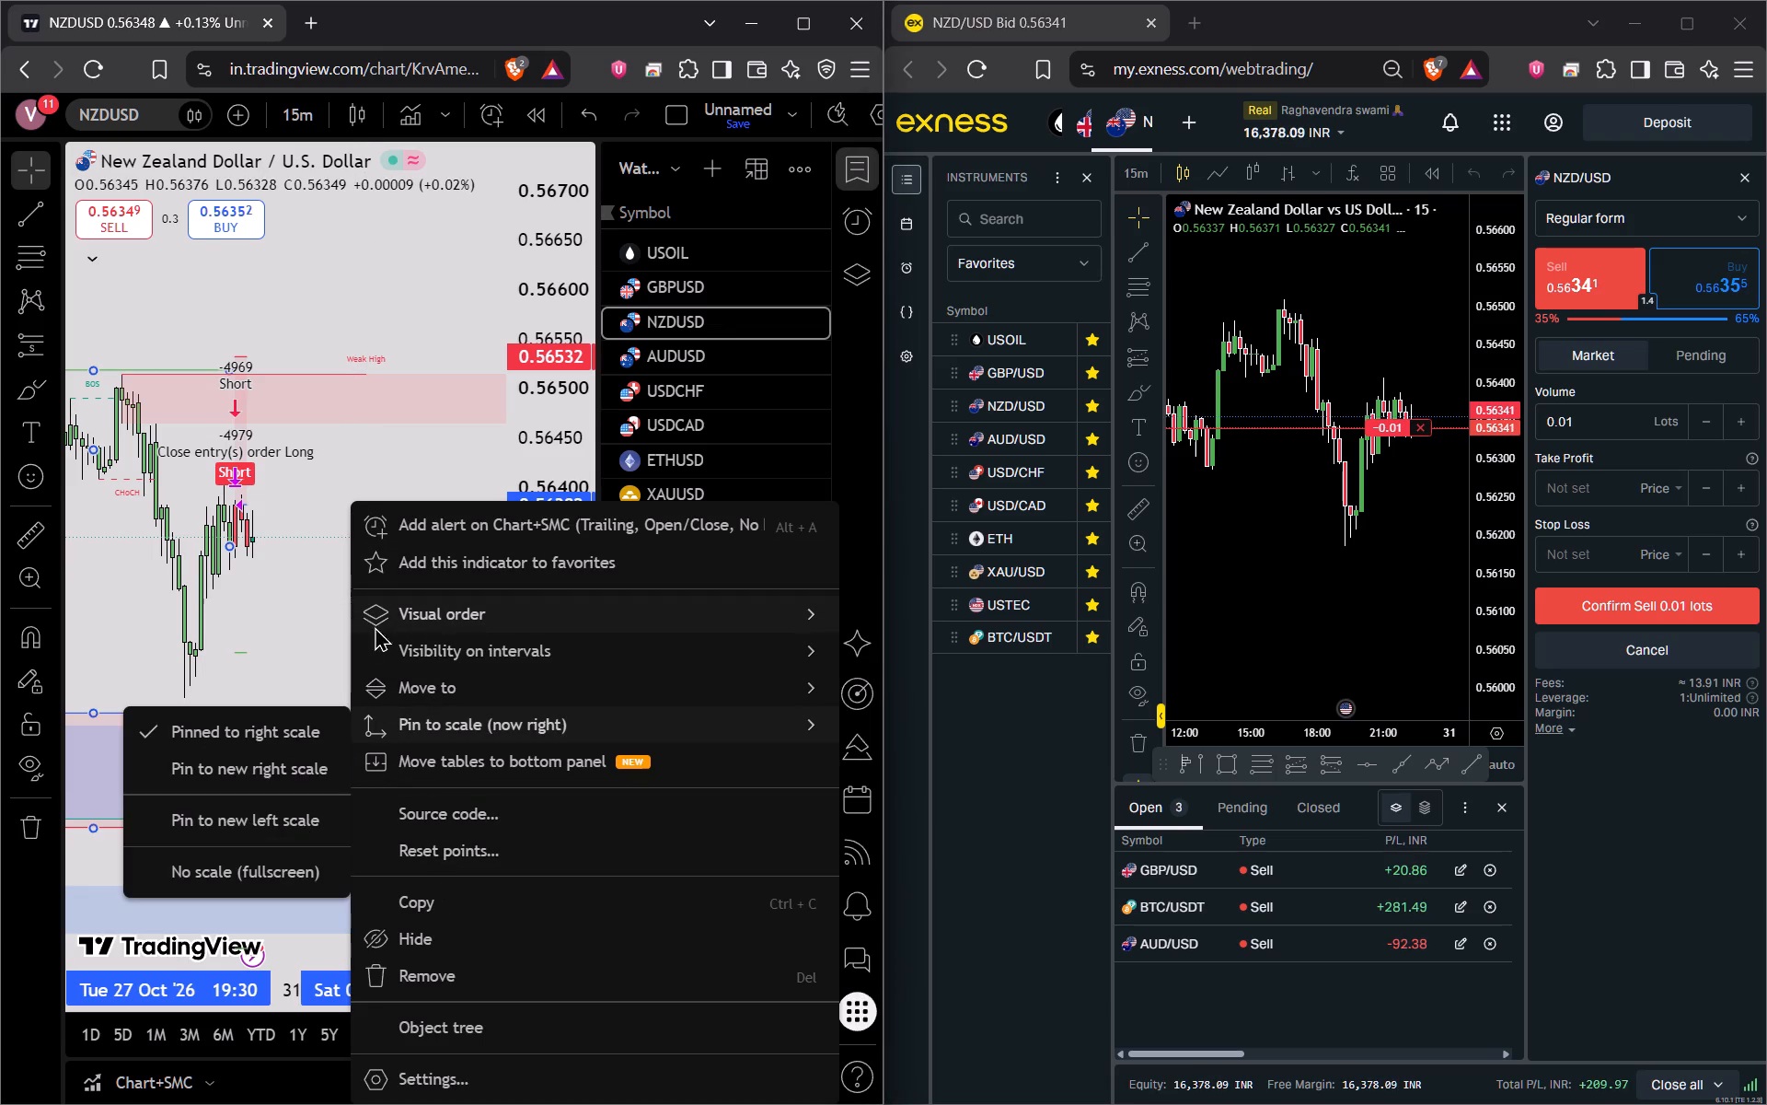
pyautogui.click(274, 604)
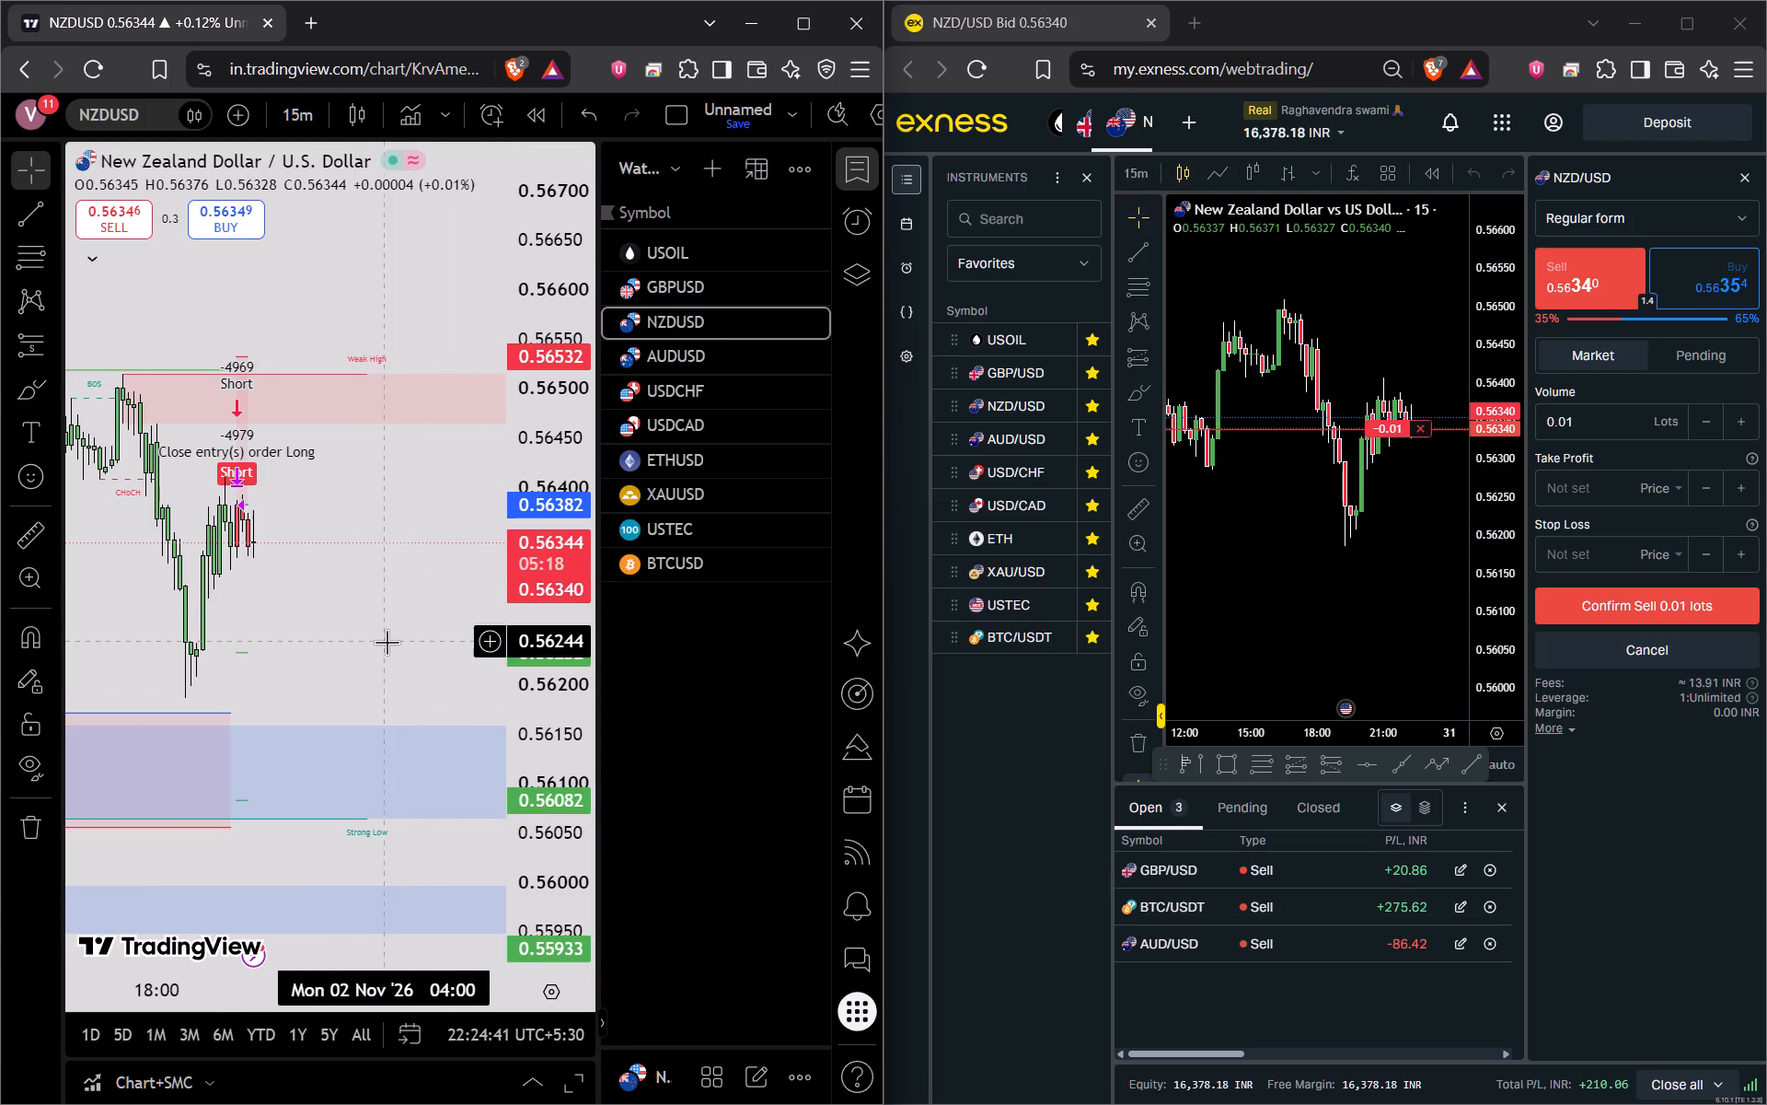
pyautogui.rightClick(410, 834)
pyautogui.click(503, 604)
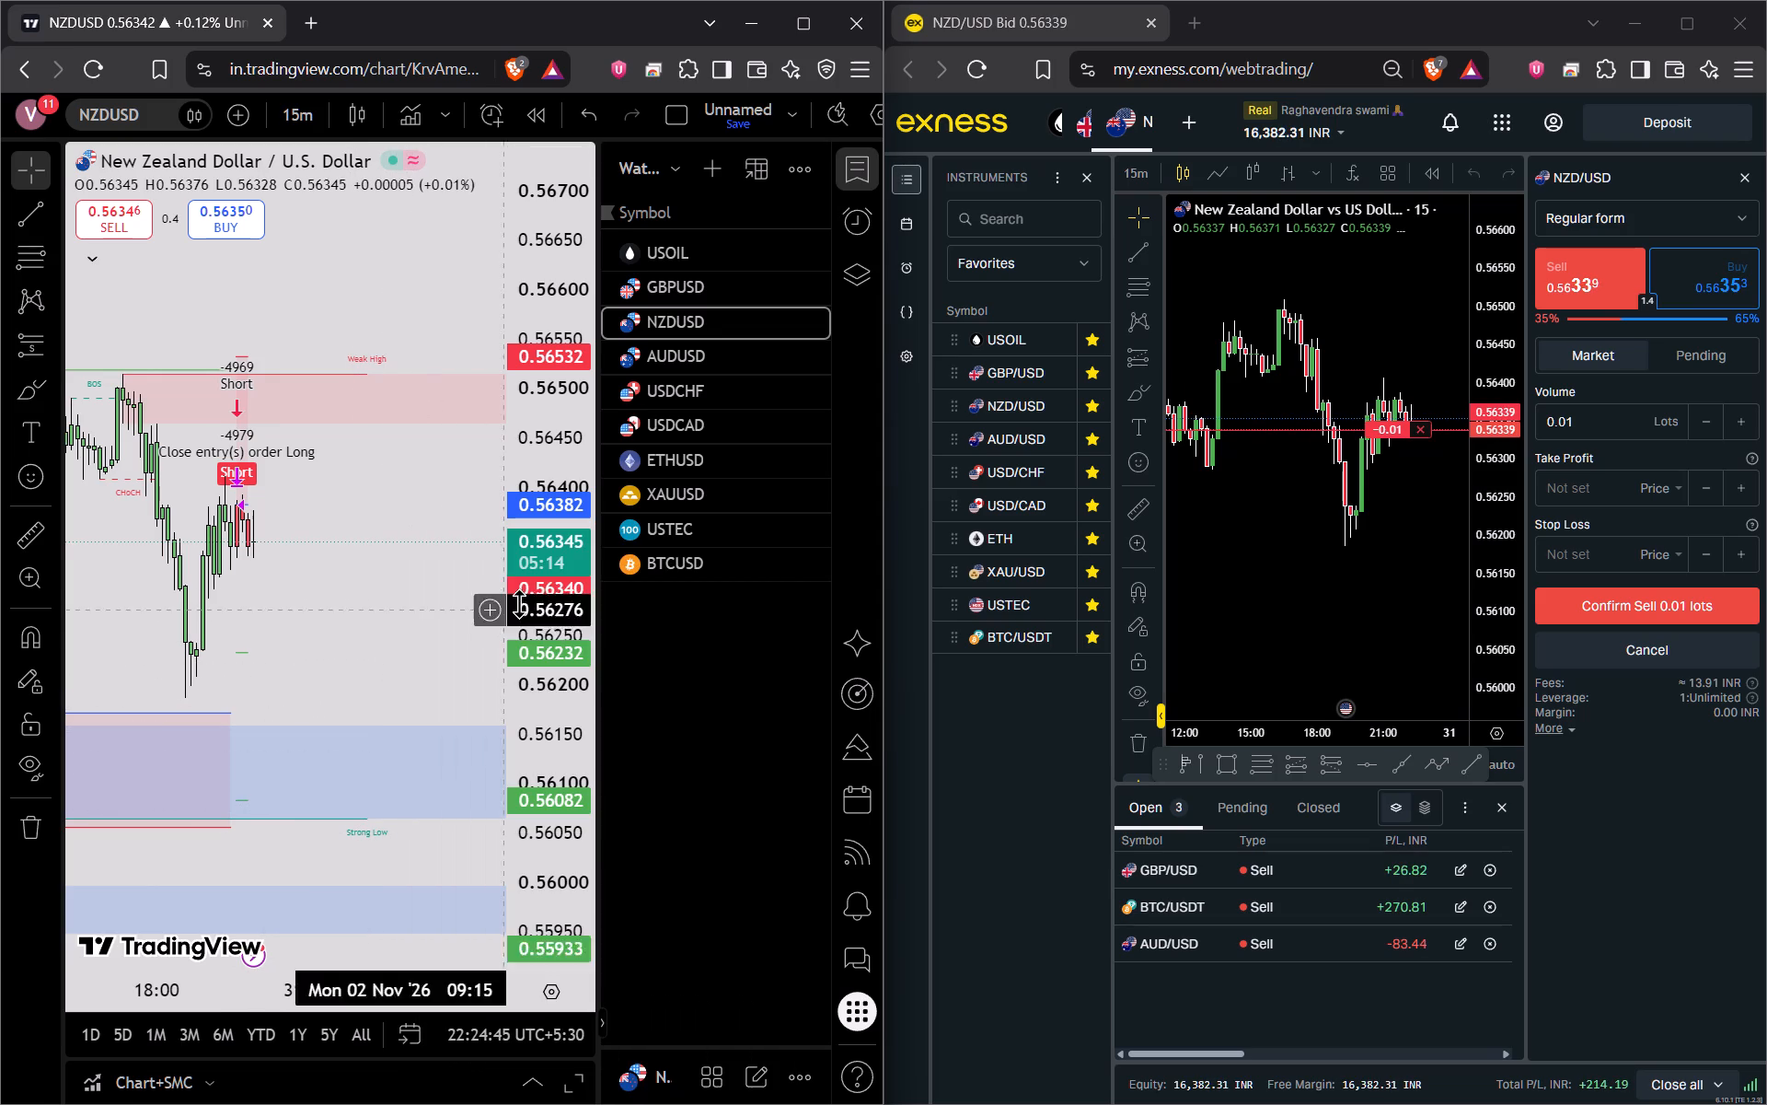
pyautogui.click(1596, 494)
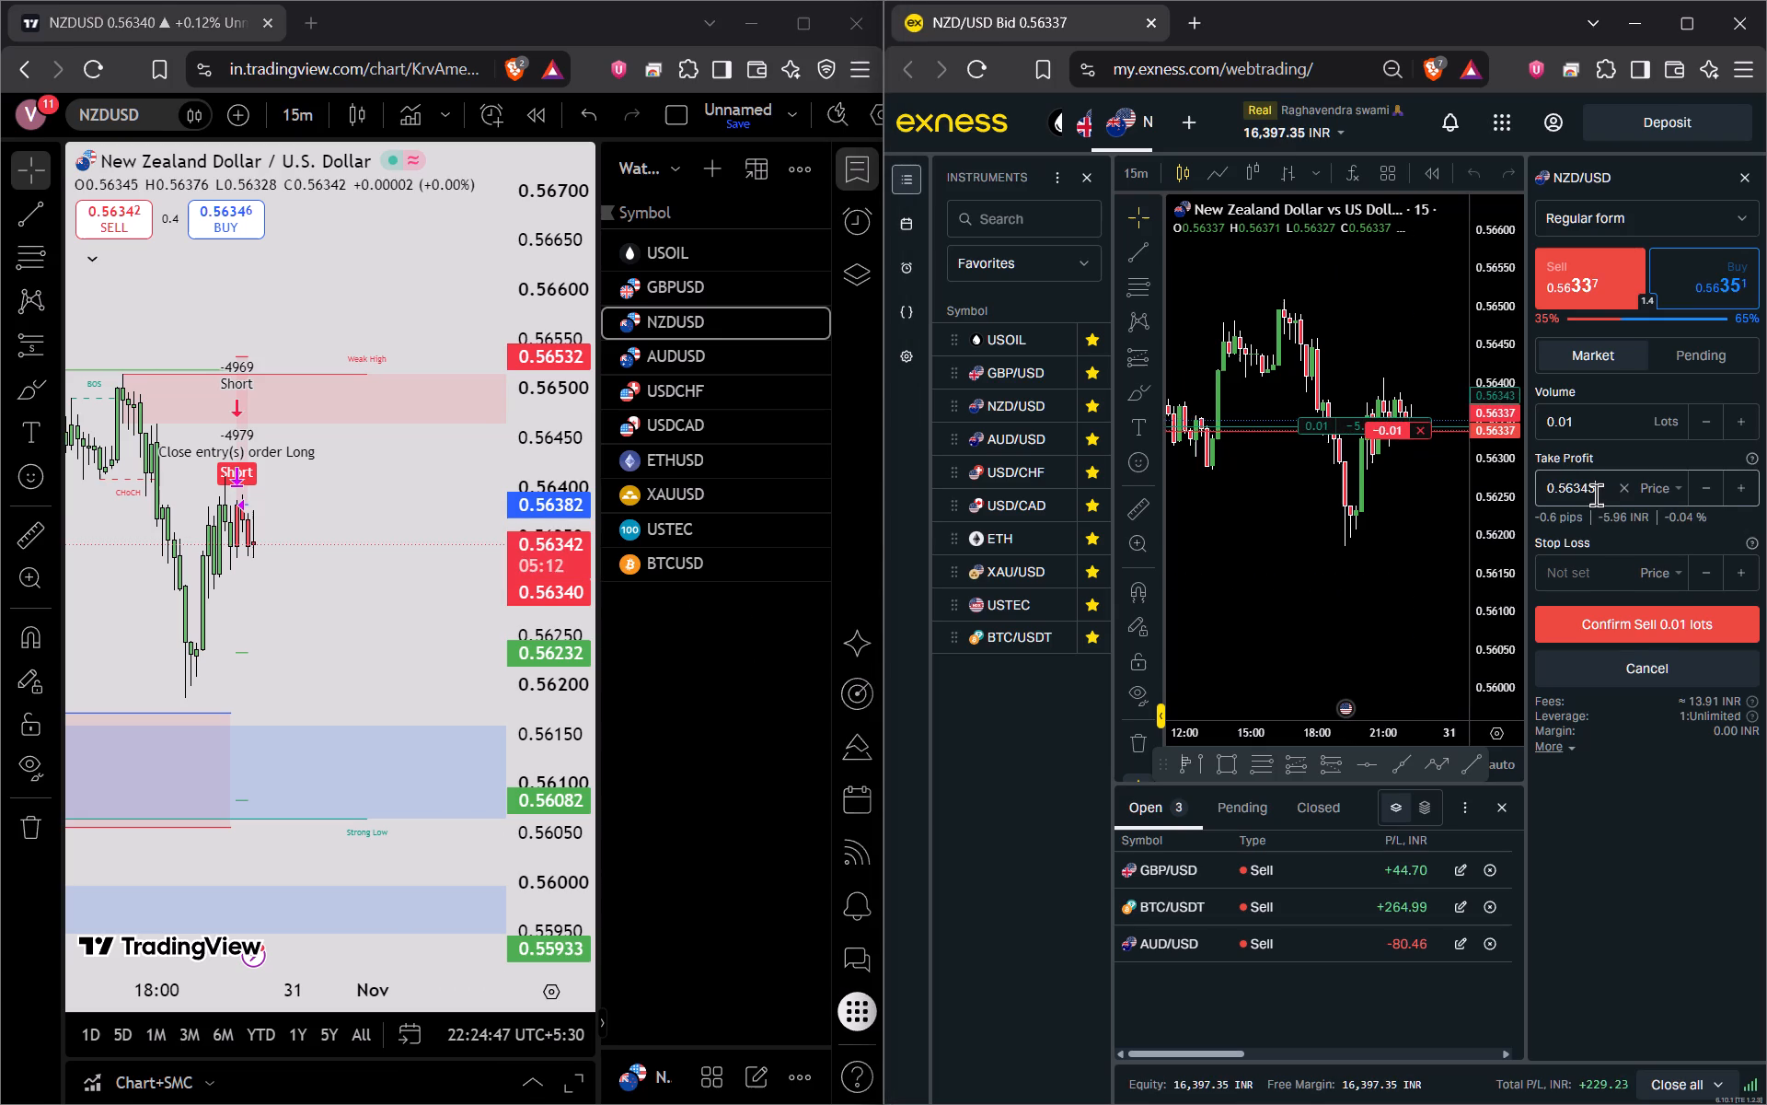
pyautogui.doubleClick(1596, 494)
pyautogui.hotkey('ctrl', 'v')
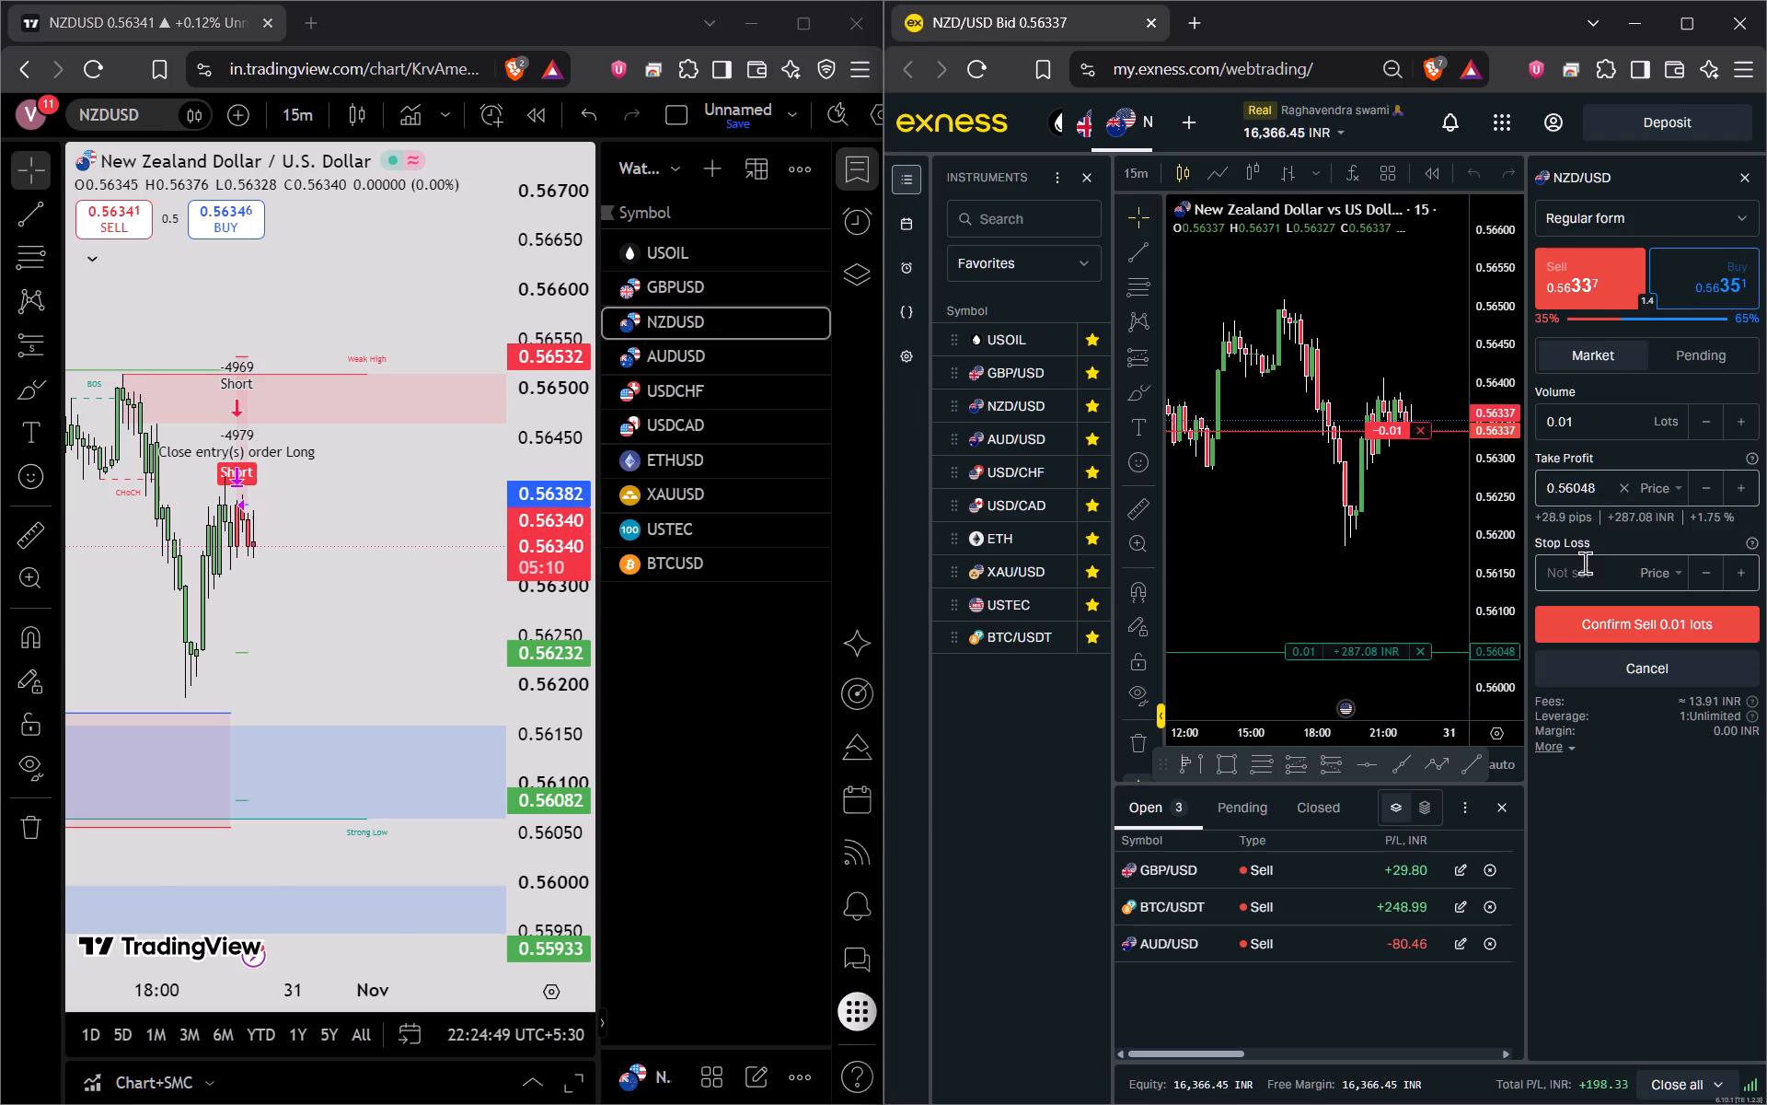
# Set the NZD/USD sell order's stop loss to 0.56530, copied from the Weak High area of the TradingView chart.
pyautogui.rightClick(324, 358)
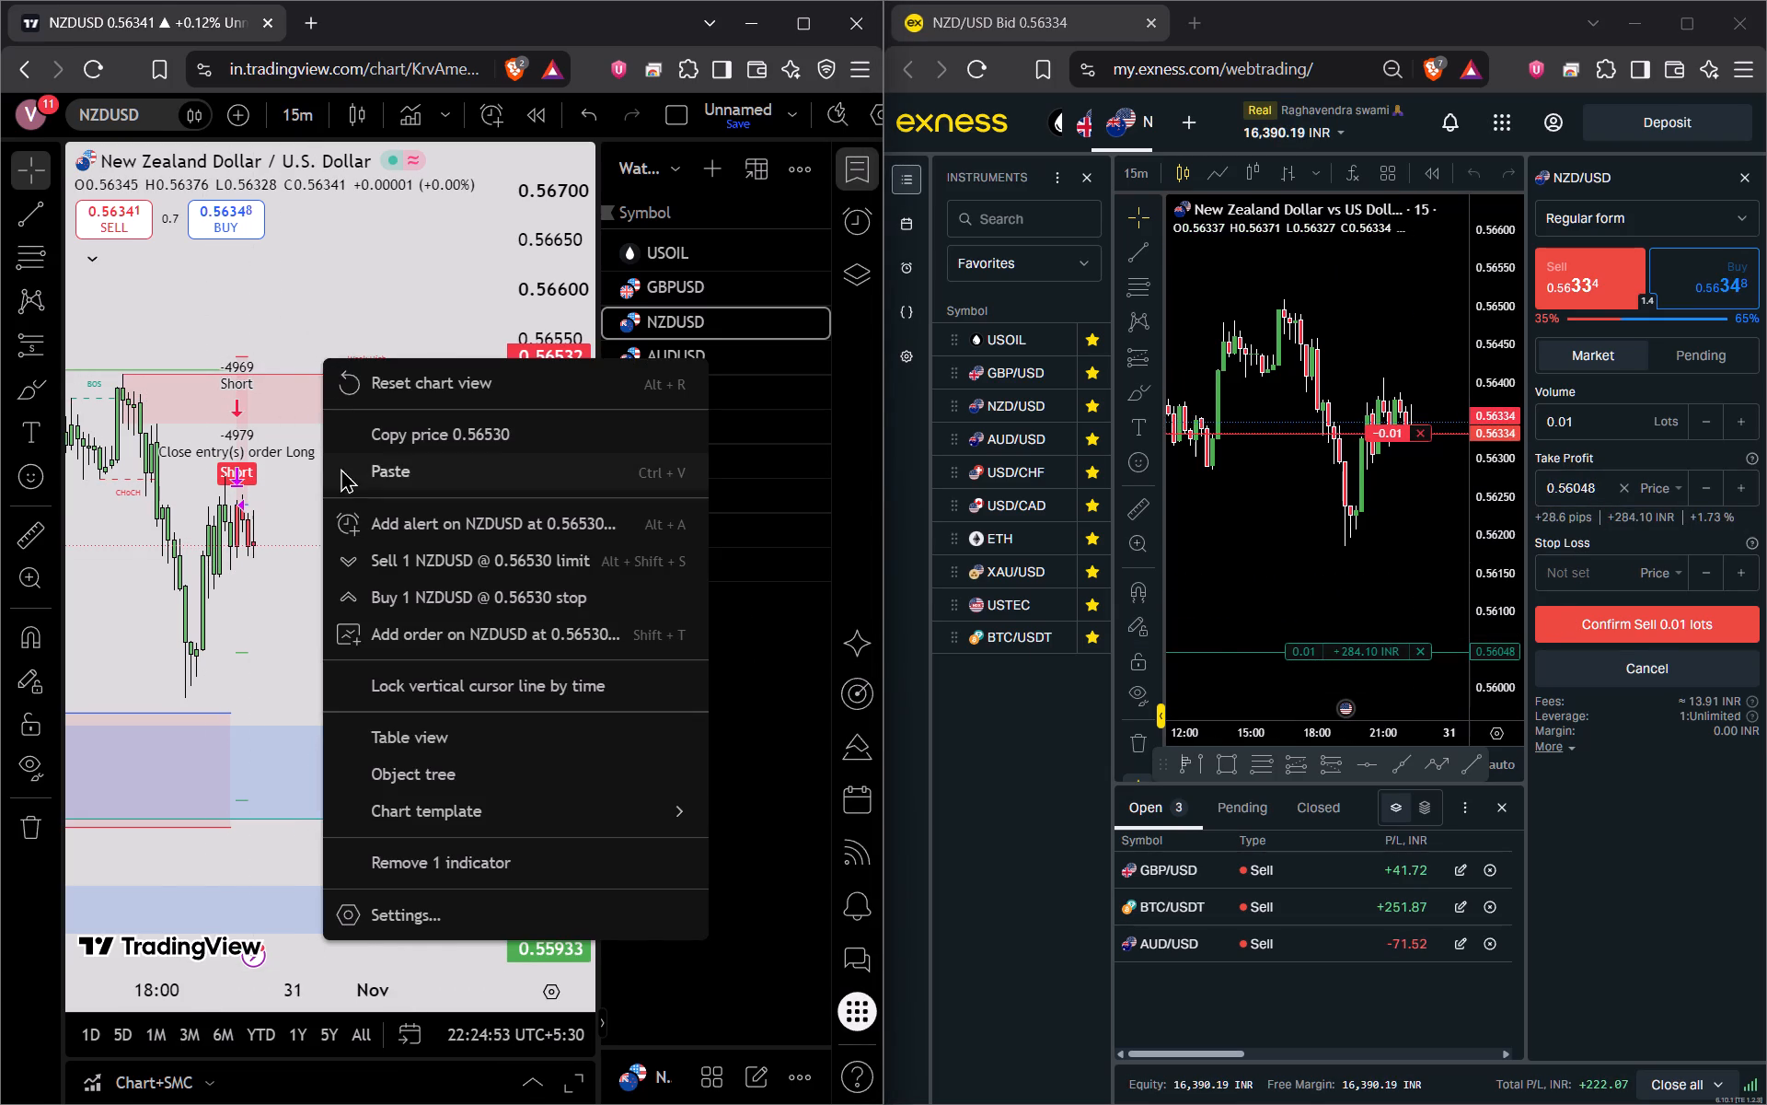
pyautogui.click(364, 437)
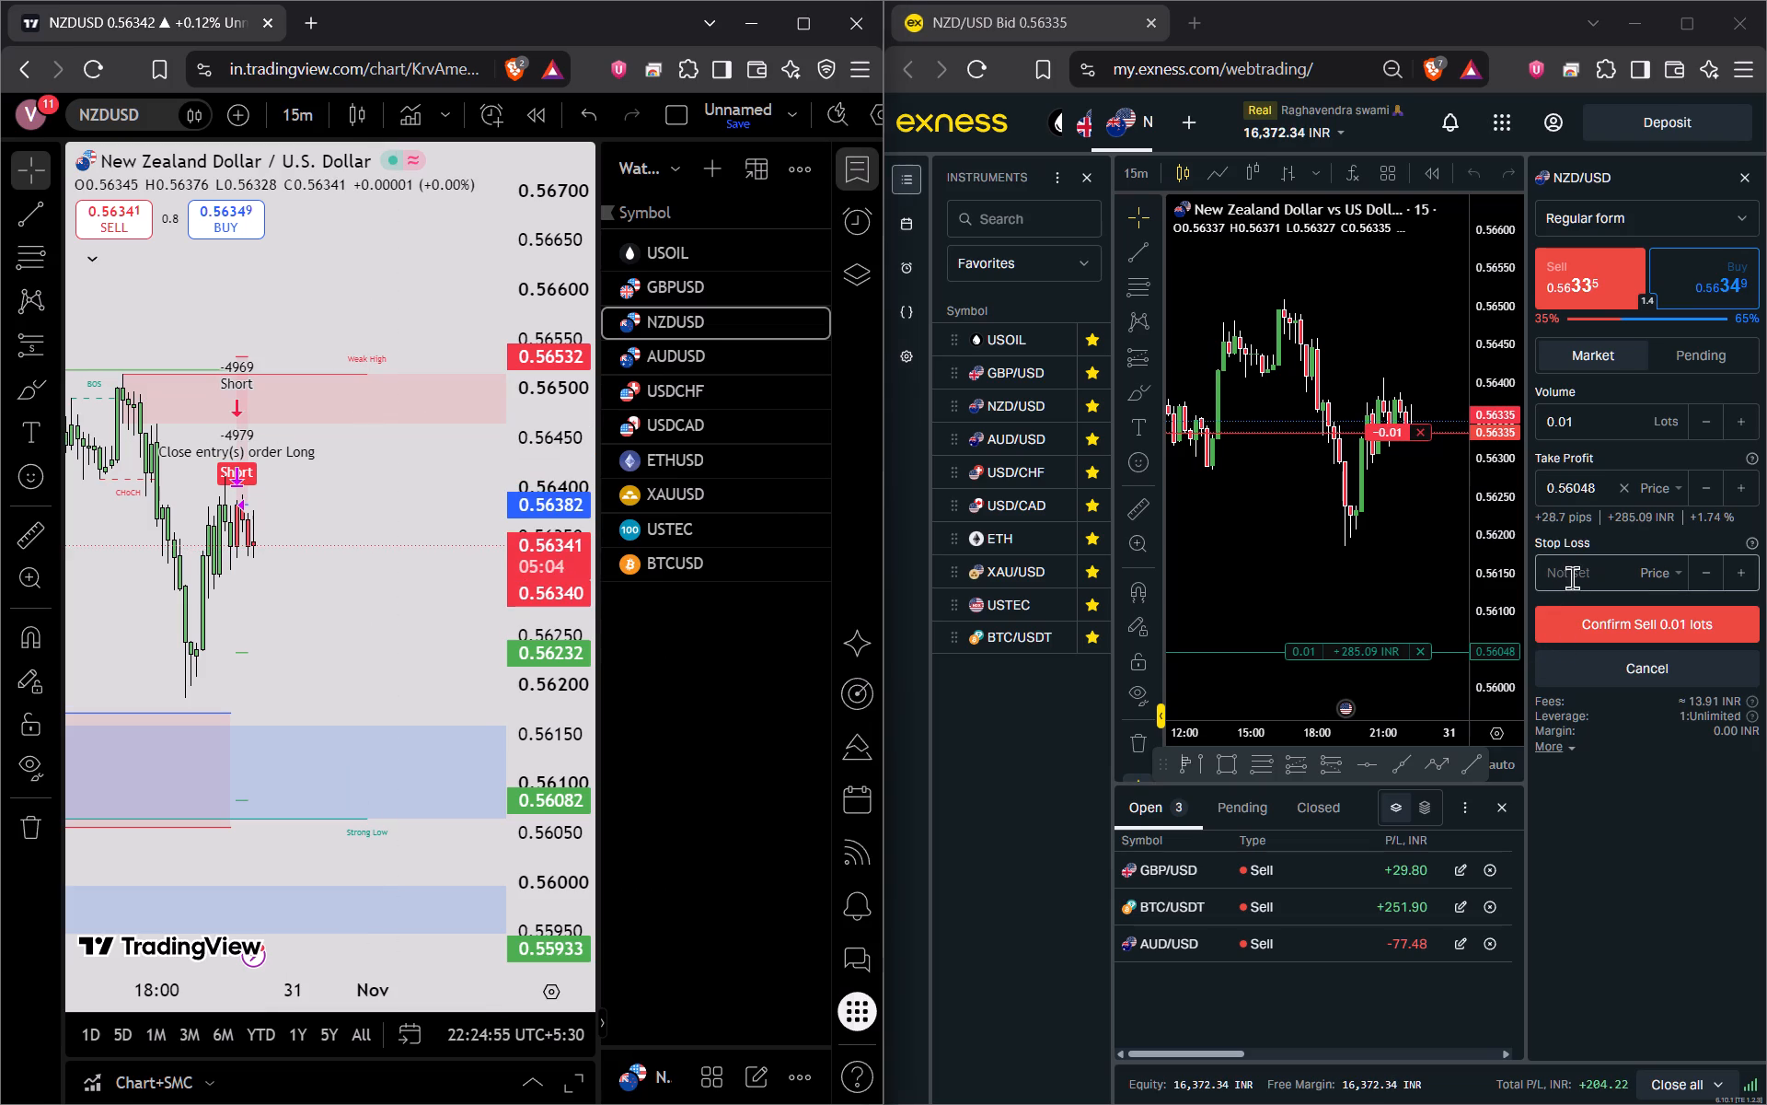
pyautogui.click(1572, 577)
pyautogui.doubleClick(1572, 577)
pyautogui.hotkey('ctrl', 'v')
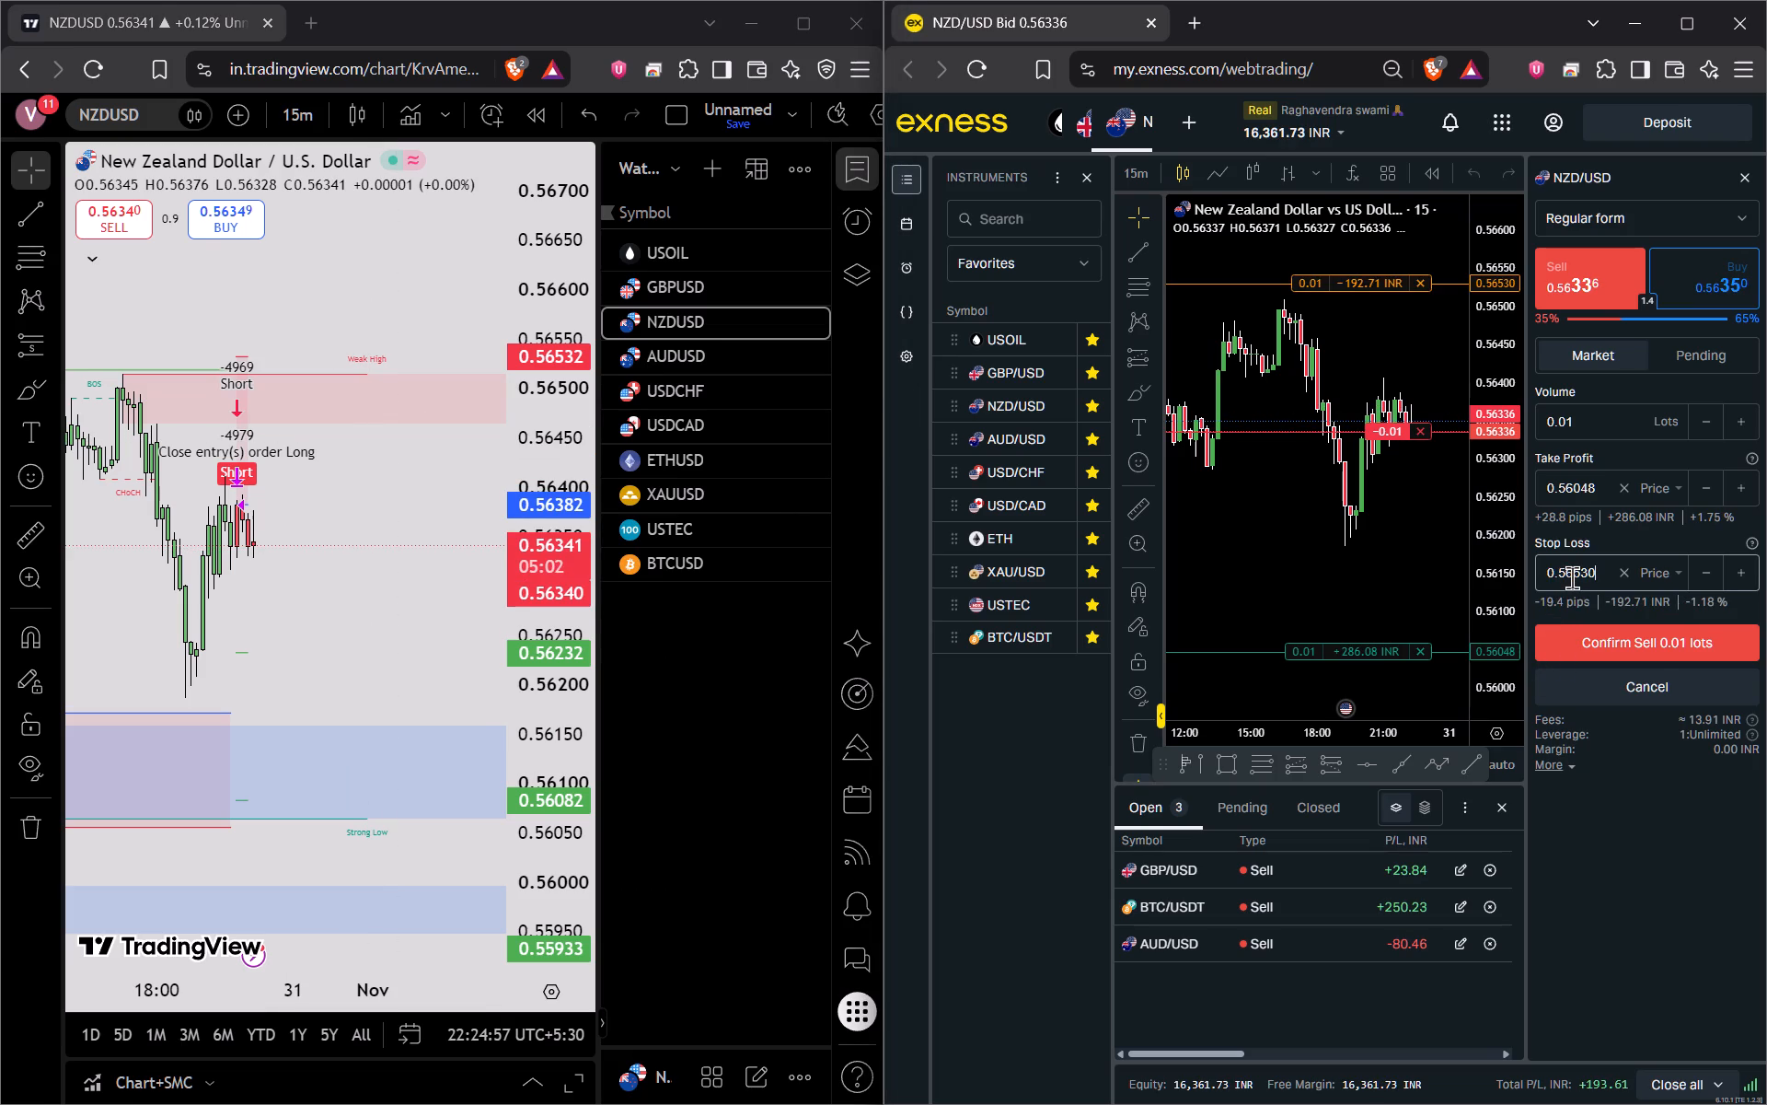
# Raise the NZD/USD sell order's volume to 0.04 lots and place the order.
pyautogui.click(1740, 434)
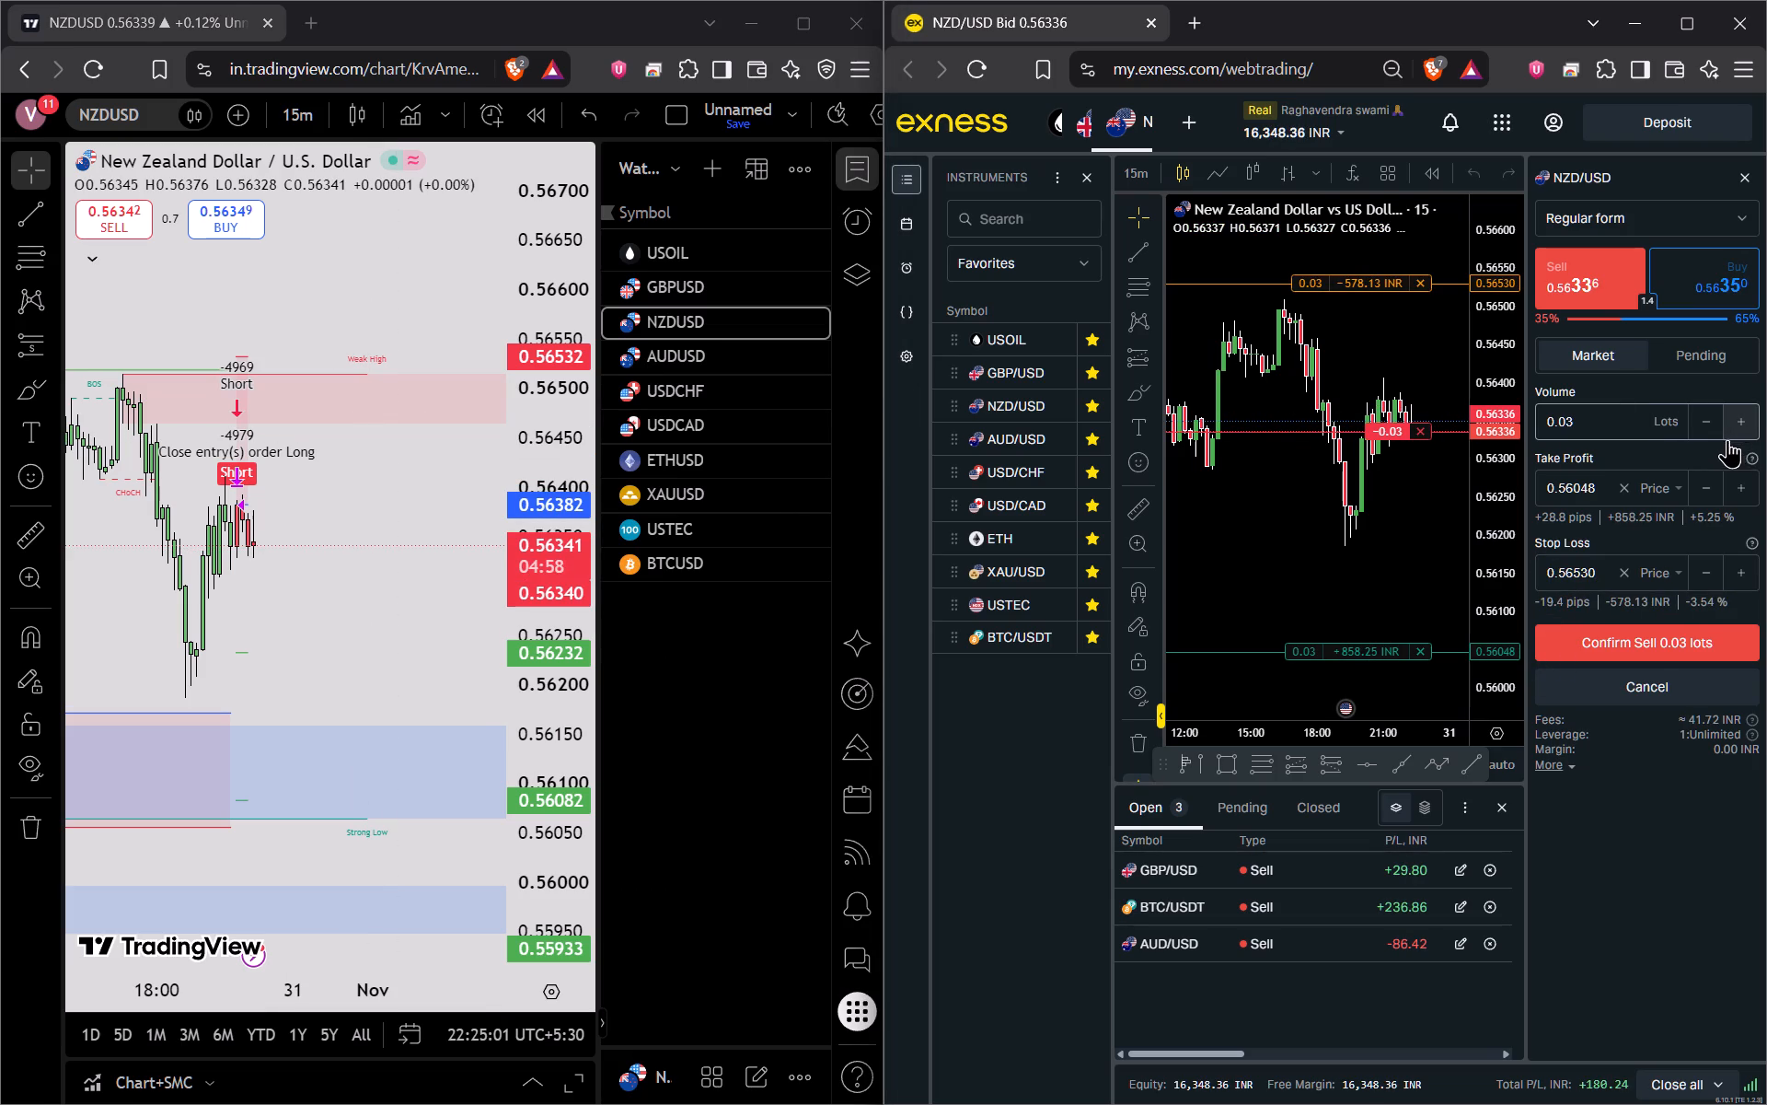
pyautogui.moveTo(1313, 505); pyautogui.dragTo(1253, 503)
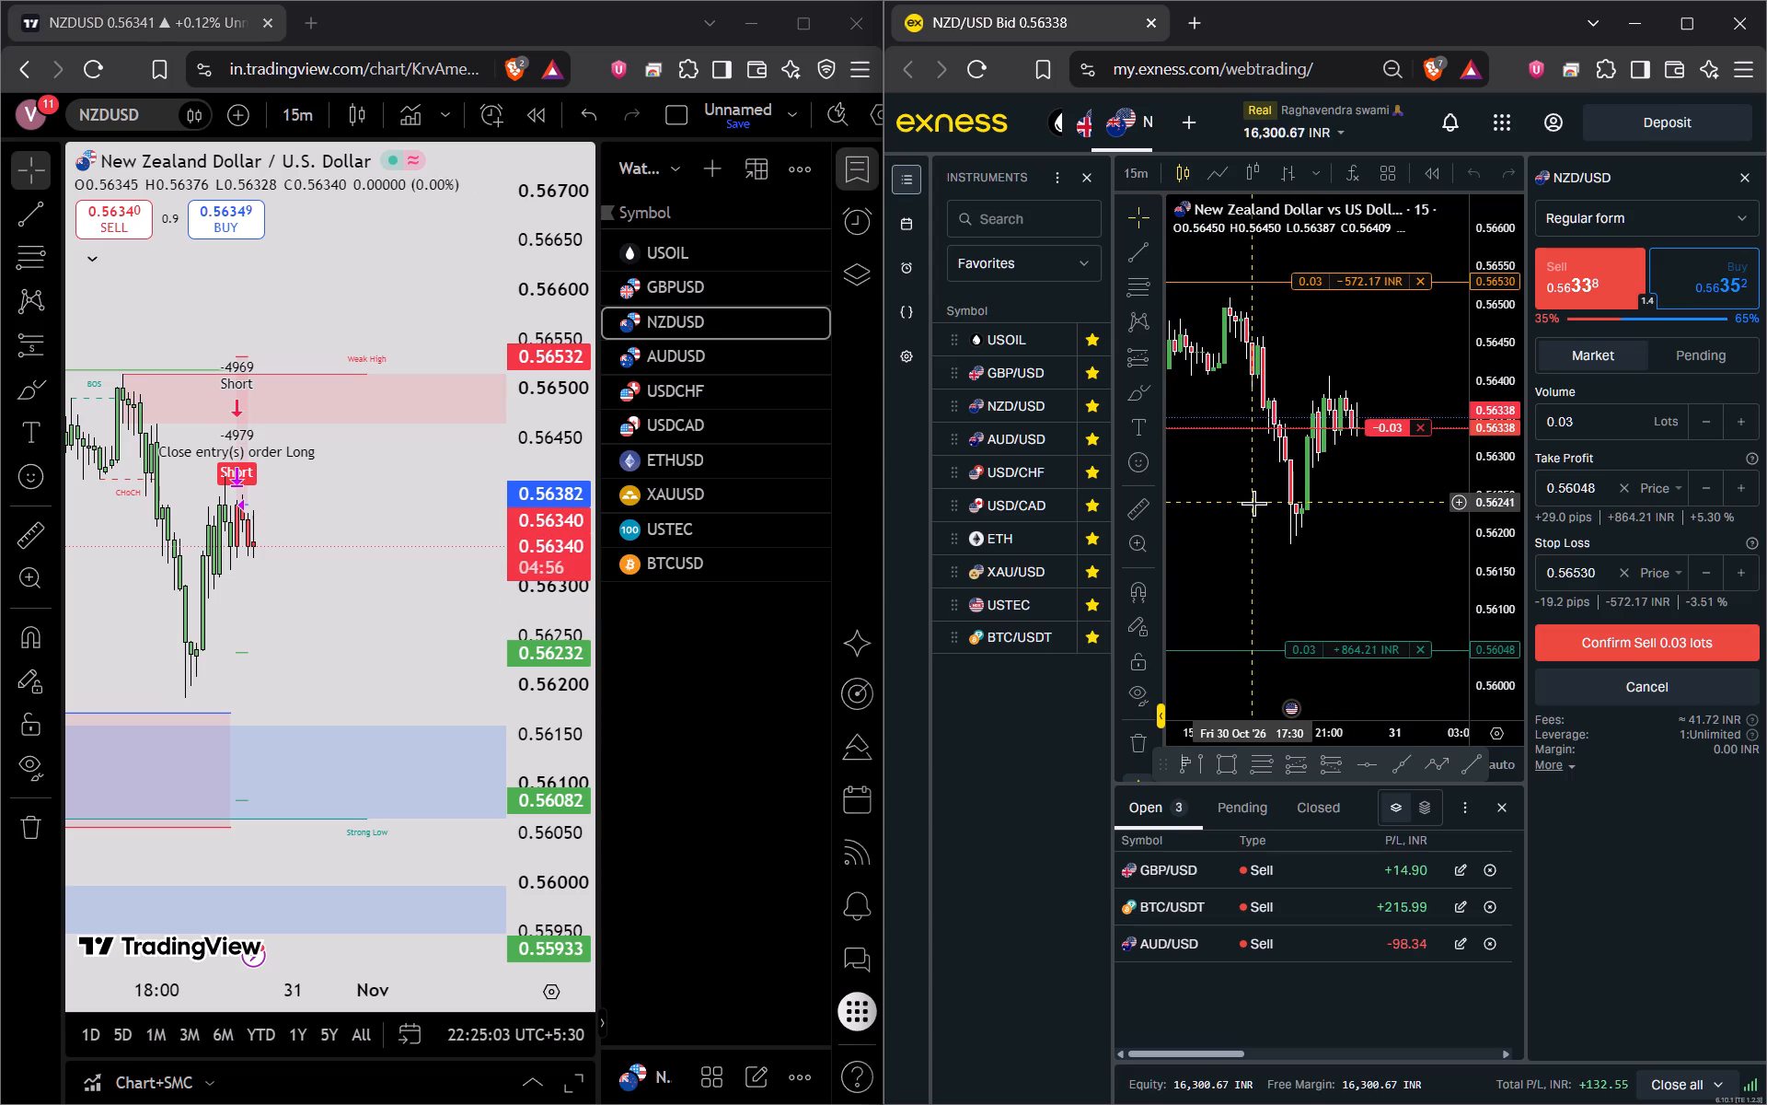
pyautogui.moveTo(1354, 543); pyautogui.dragTo(1298, 541)
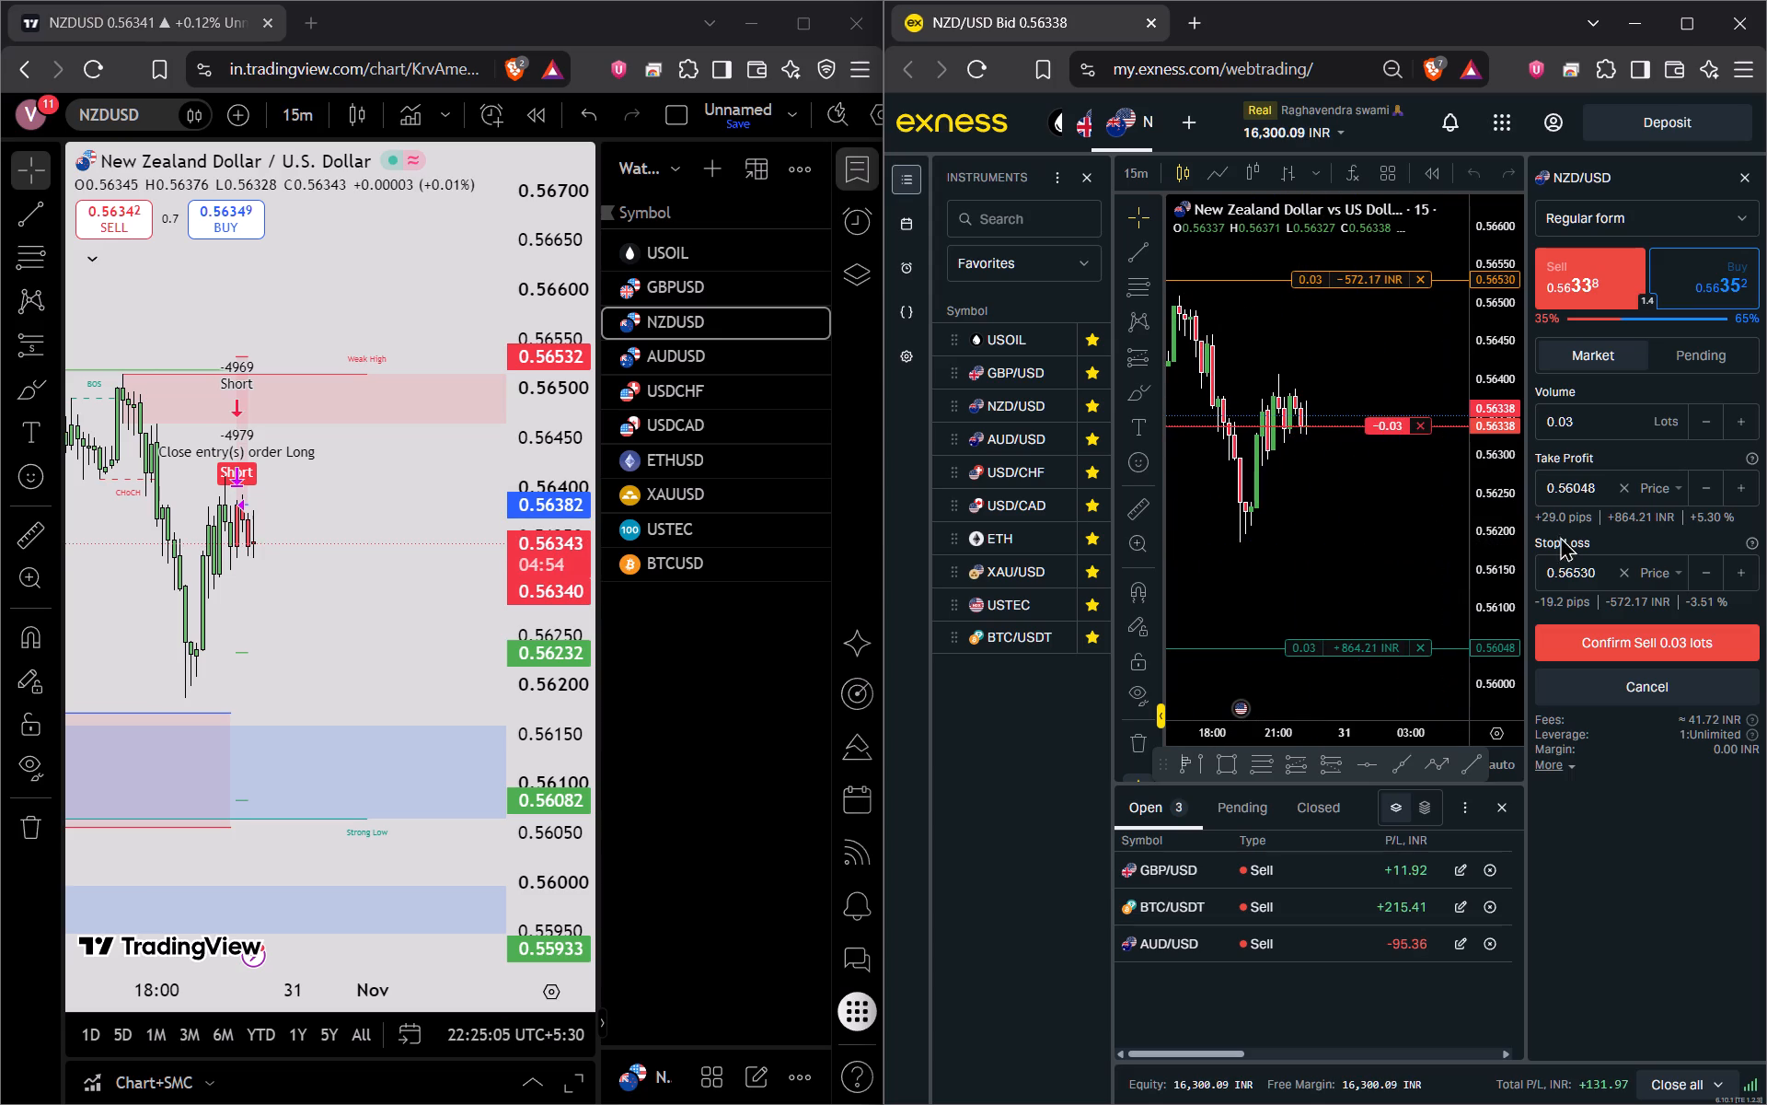
pyautogui.click(1746, 436)
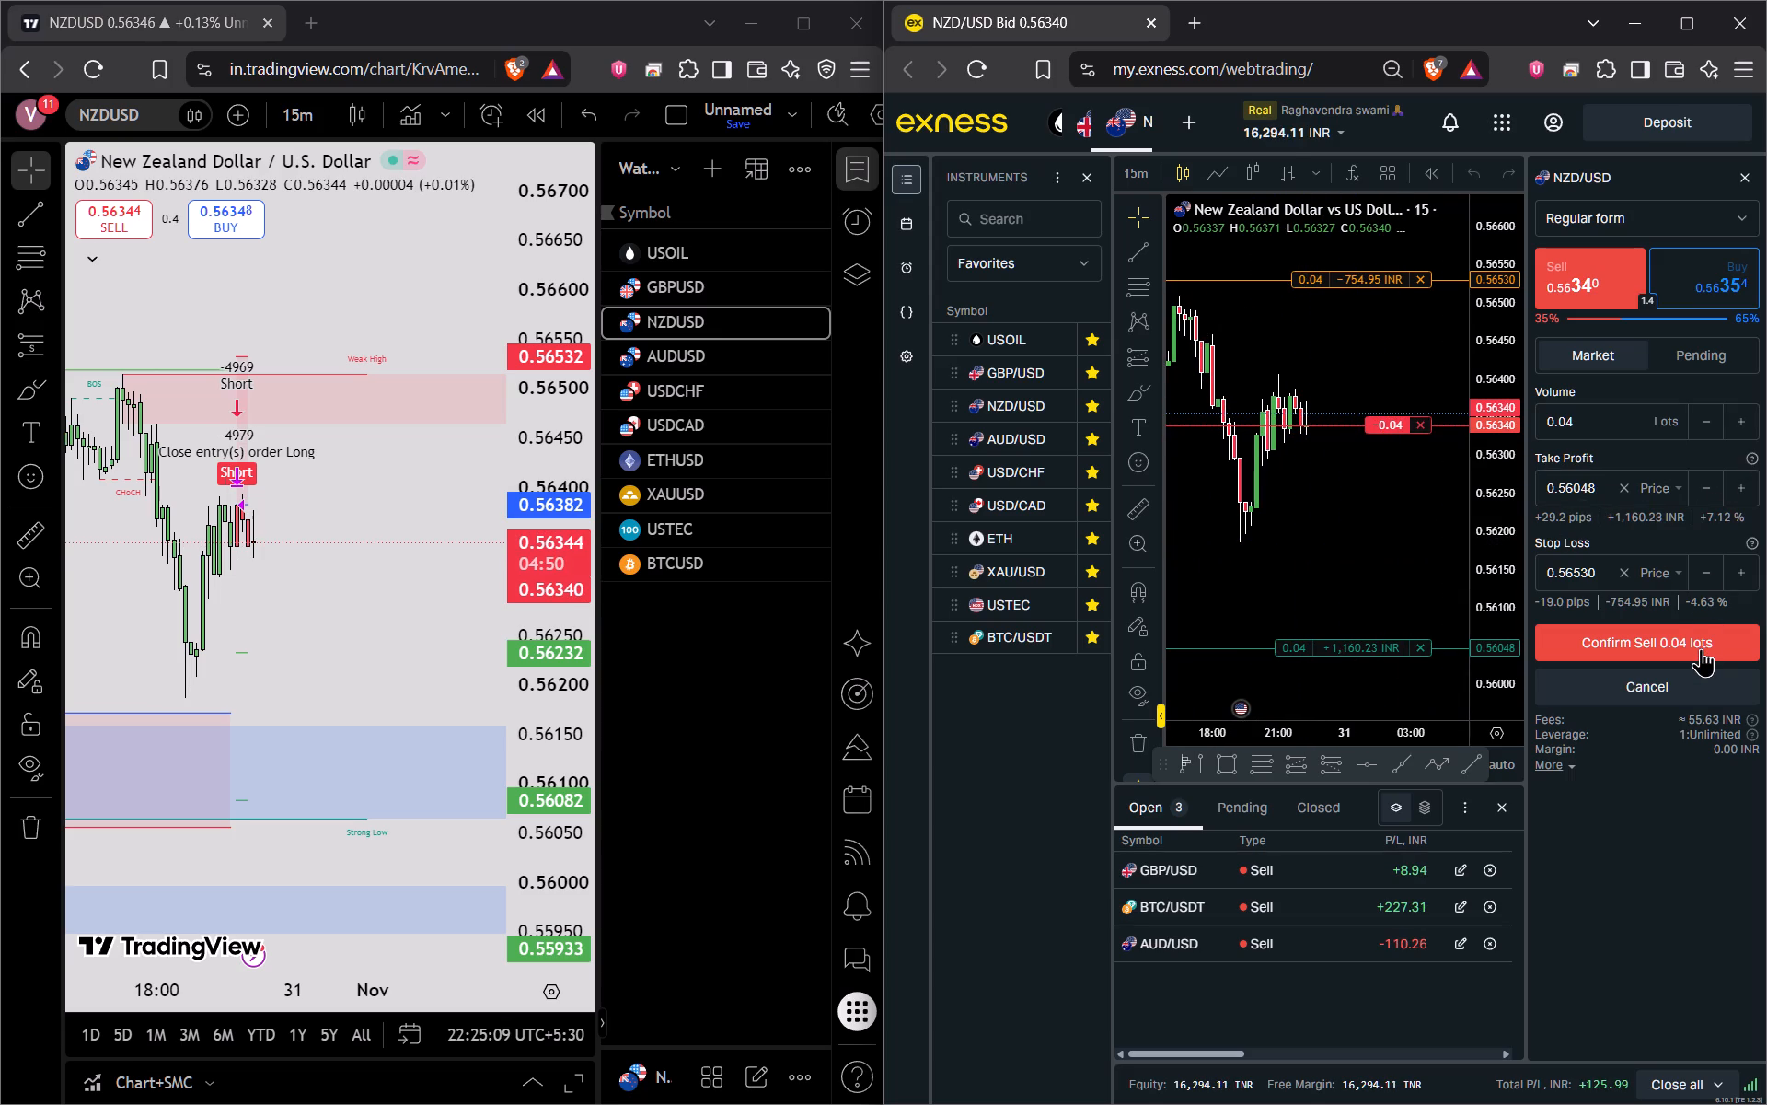
pyautogui.click(1701, 648)
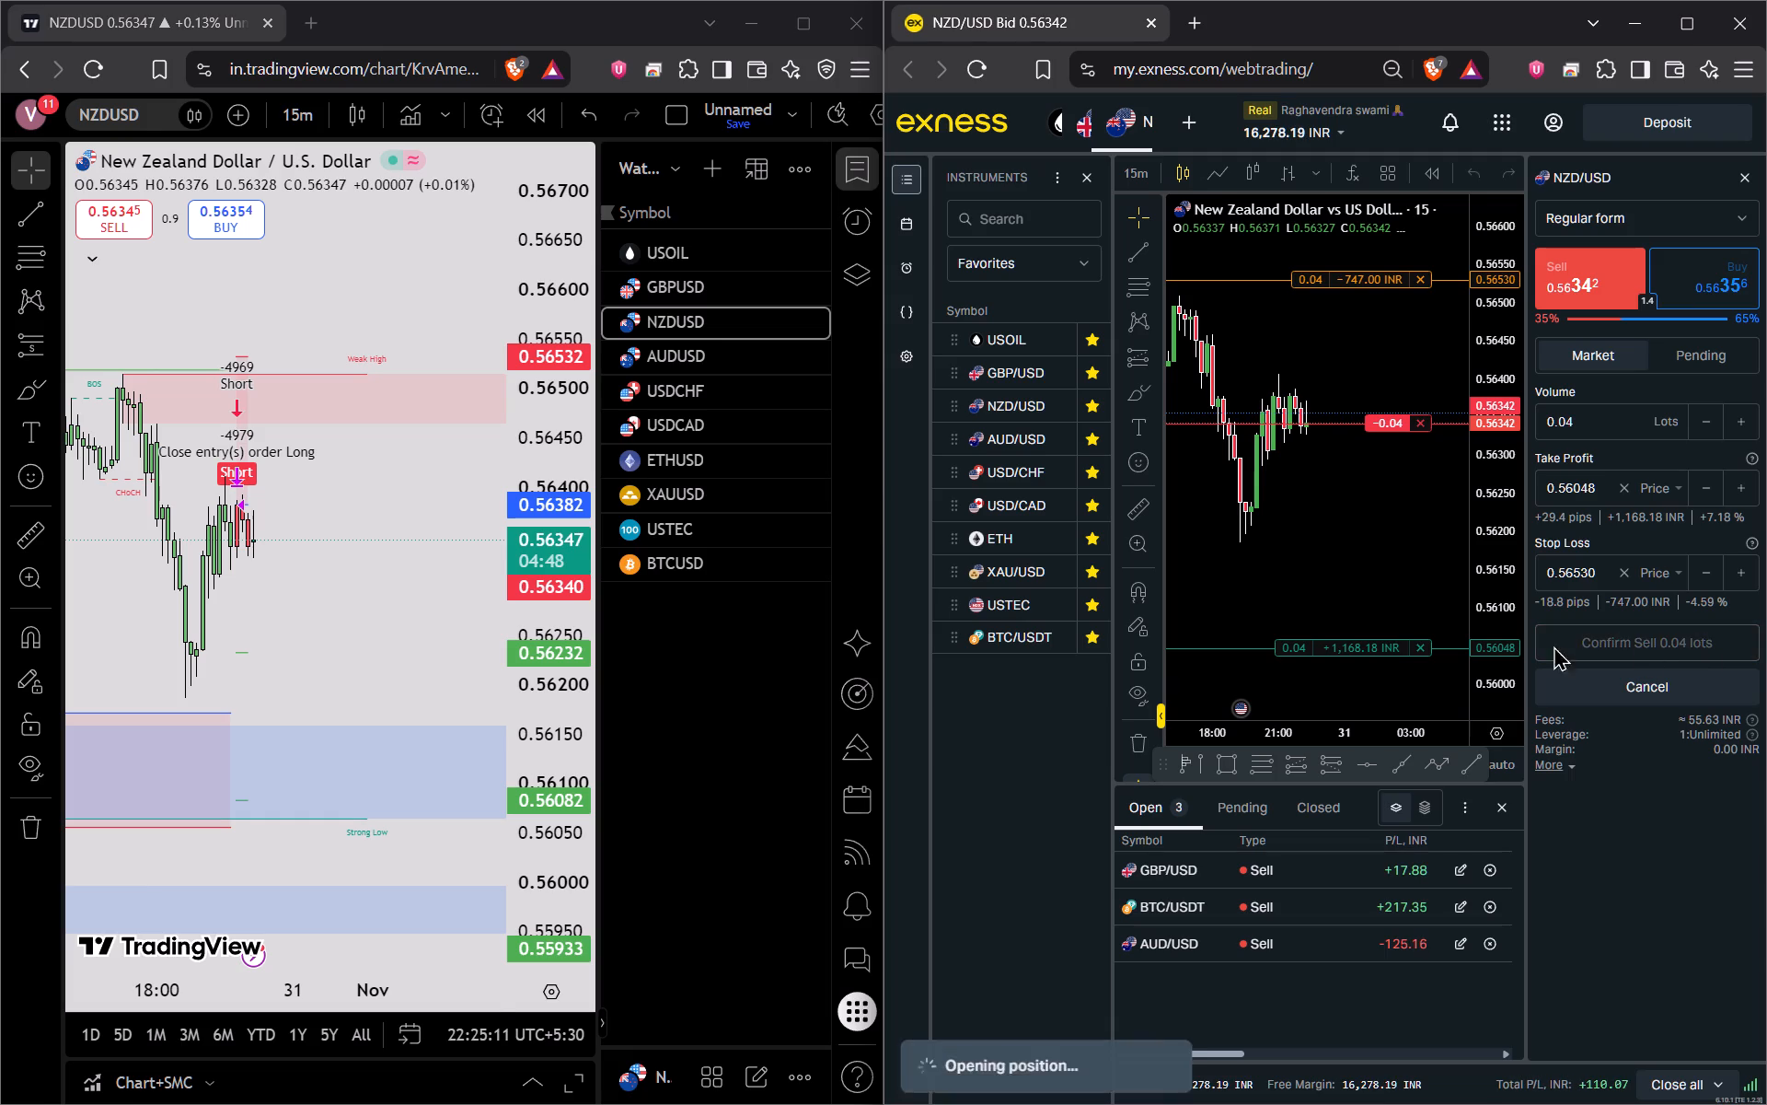
# Compare the AUD/USD 15-minute charts in TradingView and Exness, and close the open 0.03-lot AUD/USD short.
pyautogui.click(689, 359)
pyautogui.moveTo(578, 530); pyautogui.dragTo(578, 771)
pyautogui.moveTo(417, 568); pyautogui.dragTo(443, 607)
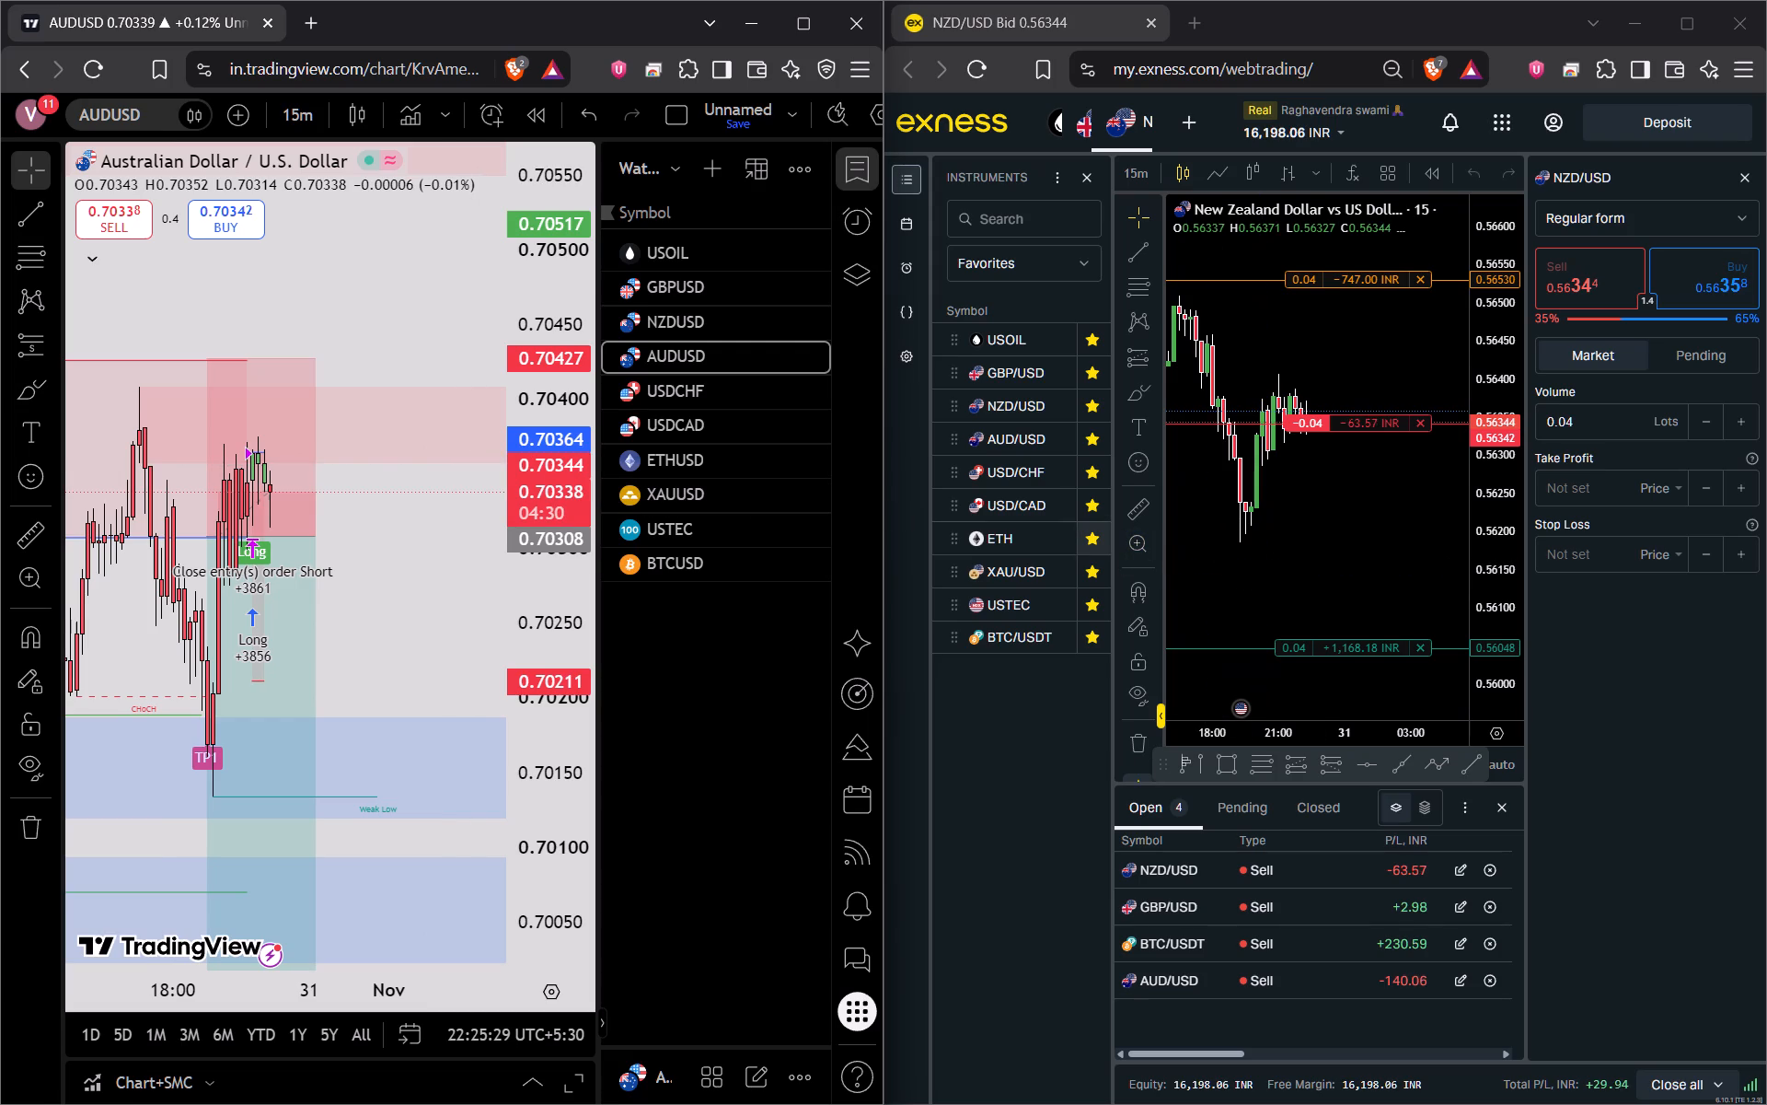
pyautogui.click(1005, 441)
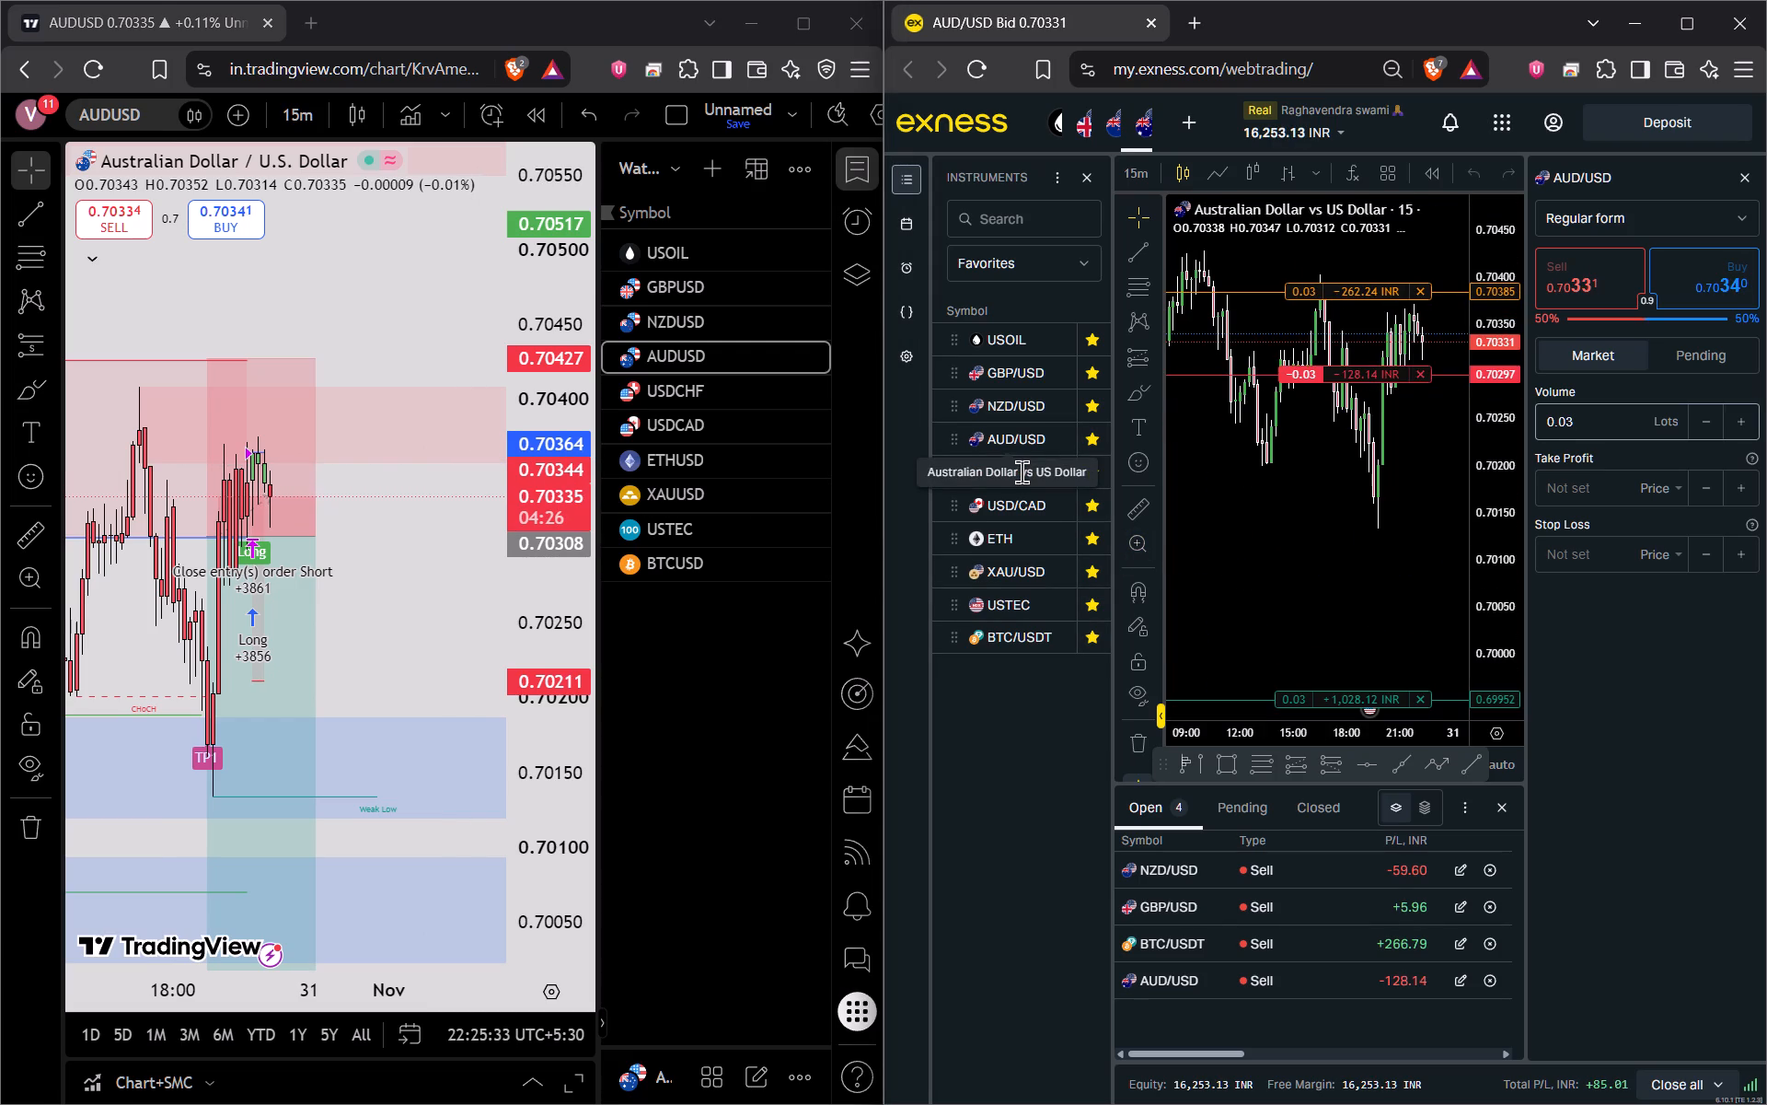
pyautogui.moveTo(1387, 554); pyautogui.dragTo(1323, 648)
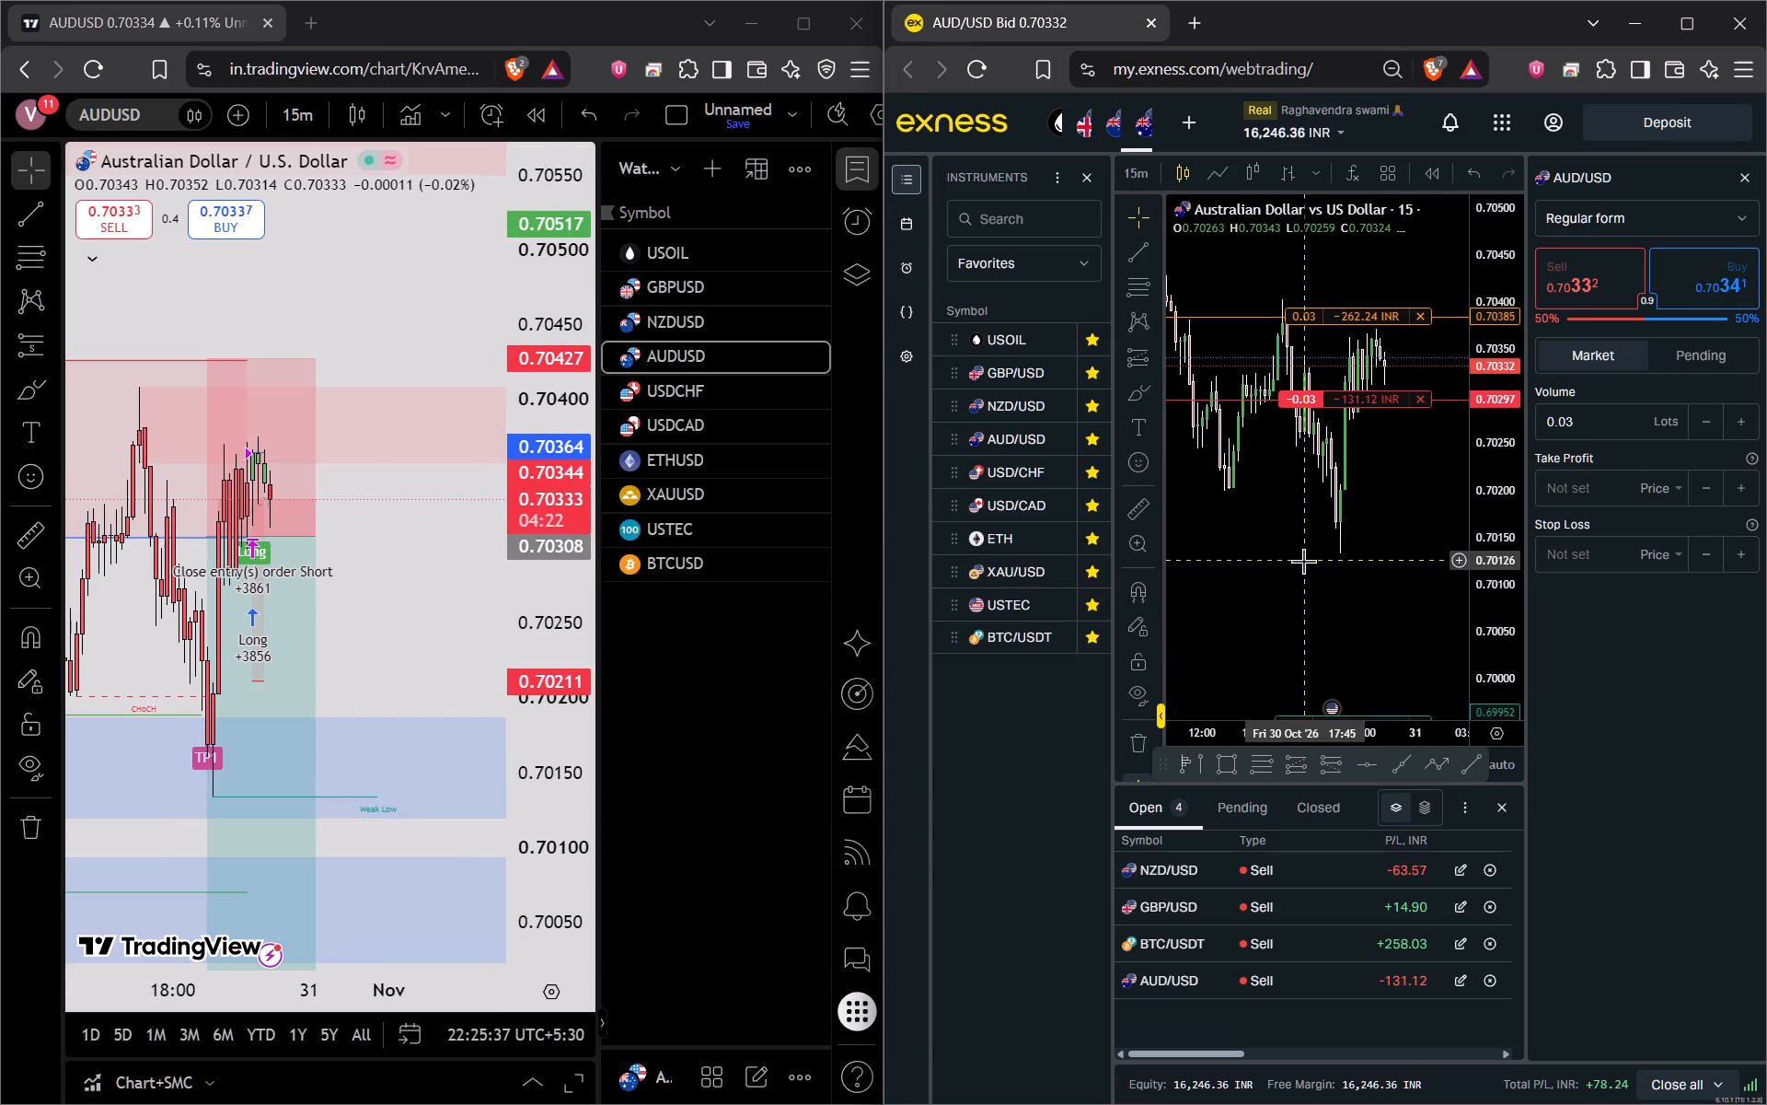
pyautogui.moveTo(1303, 564); pyautogui.dragTo(1246, 575)
pyautogui.moveTo(1337, 562); pyautogui.dragTo(1296, 555)
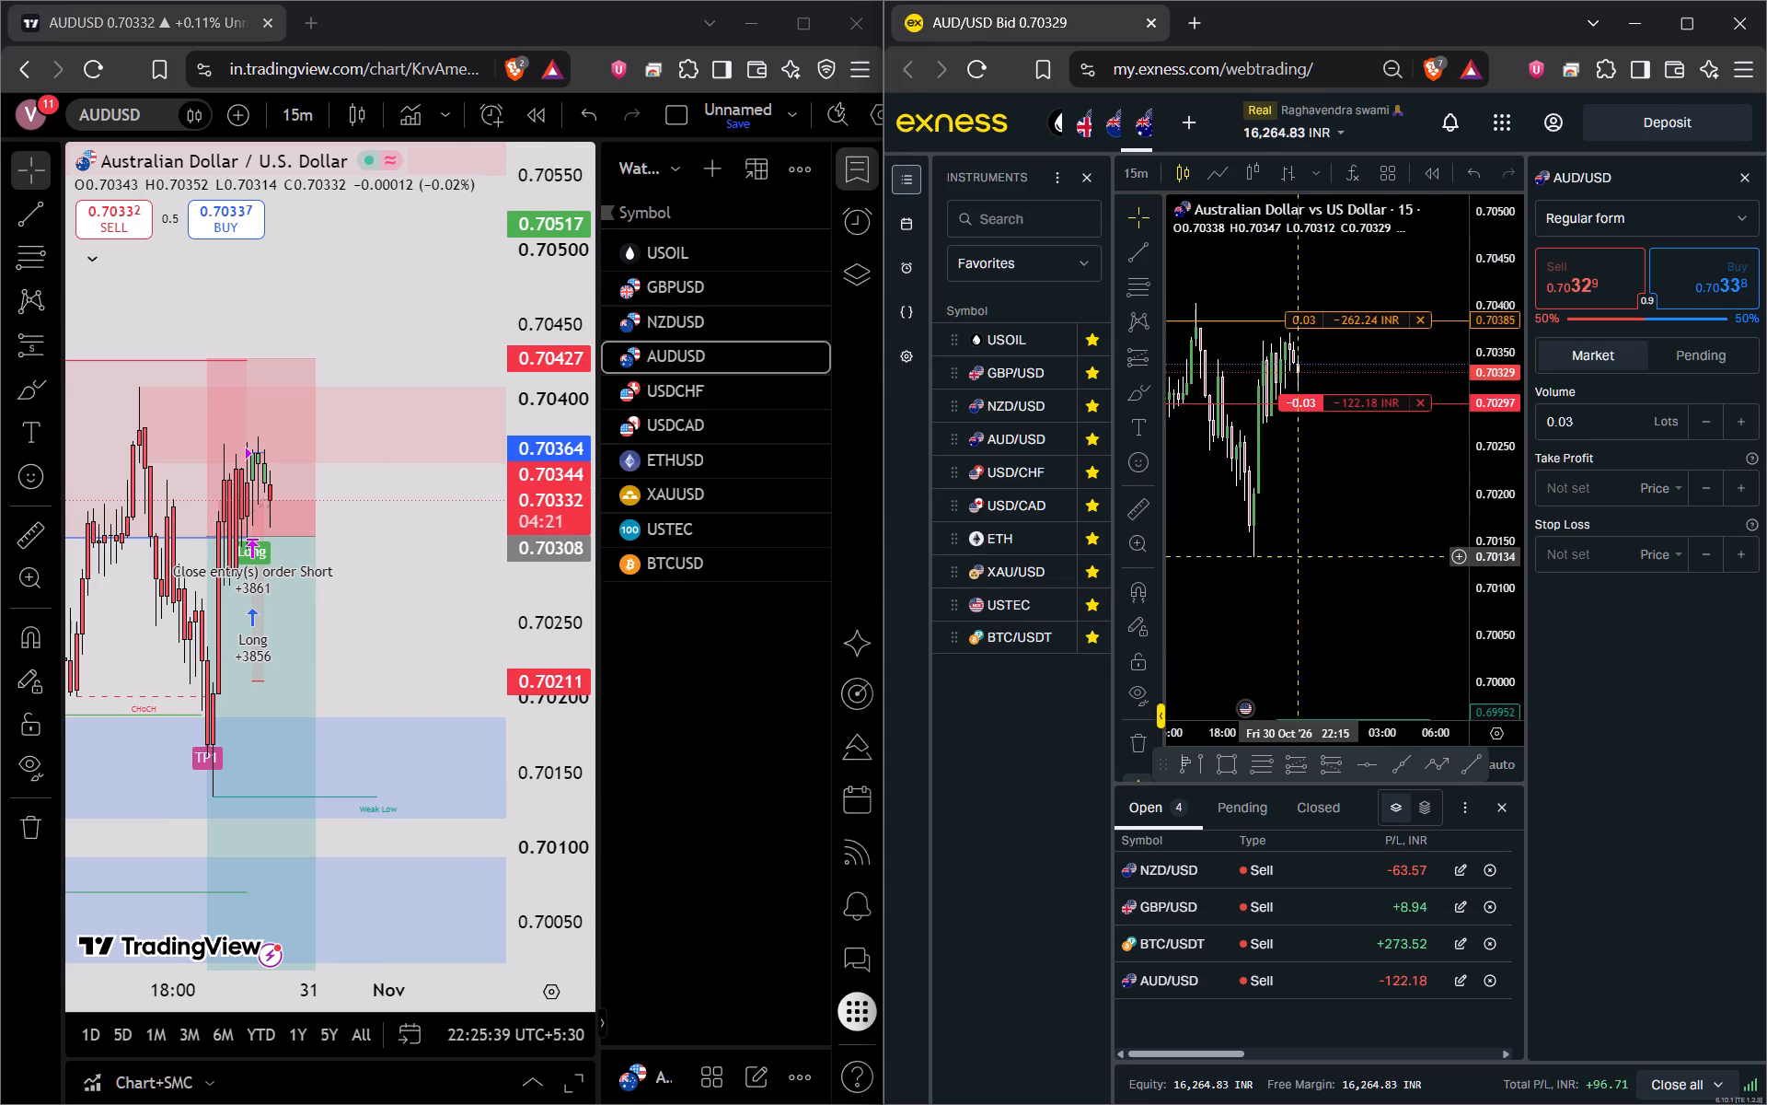
pyautogui.moveTo(1296, 555); pyautogui.dragTo(1259, 544)
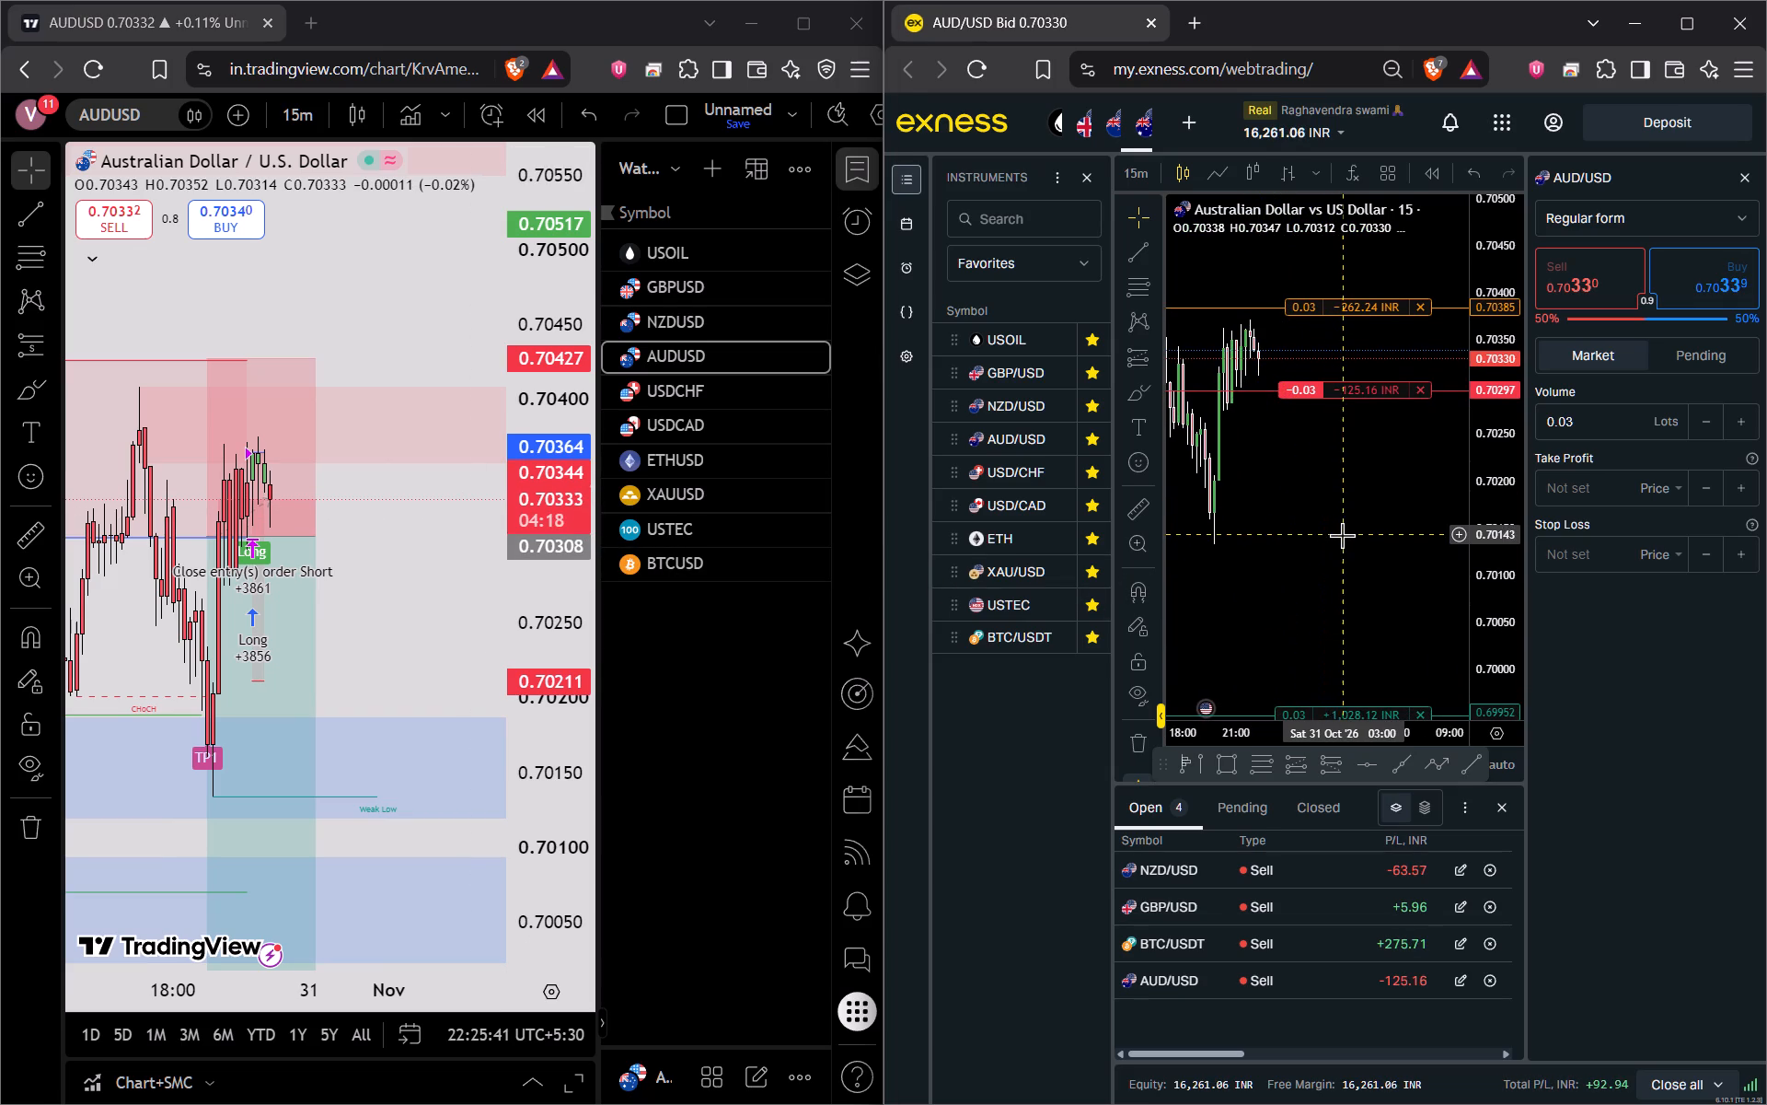
pyautogui.click(1424, 391)
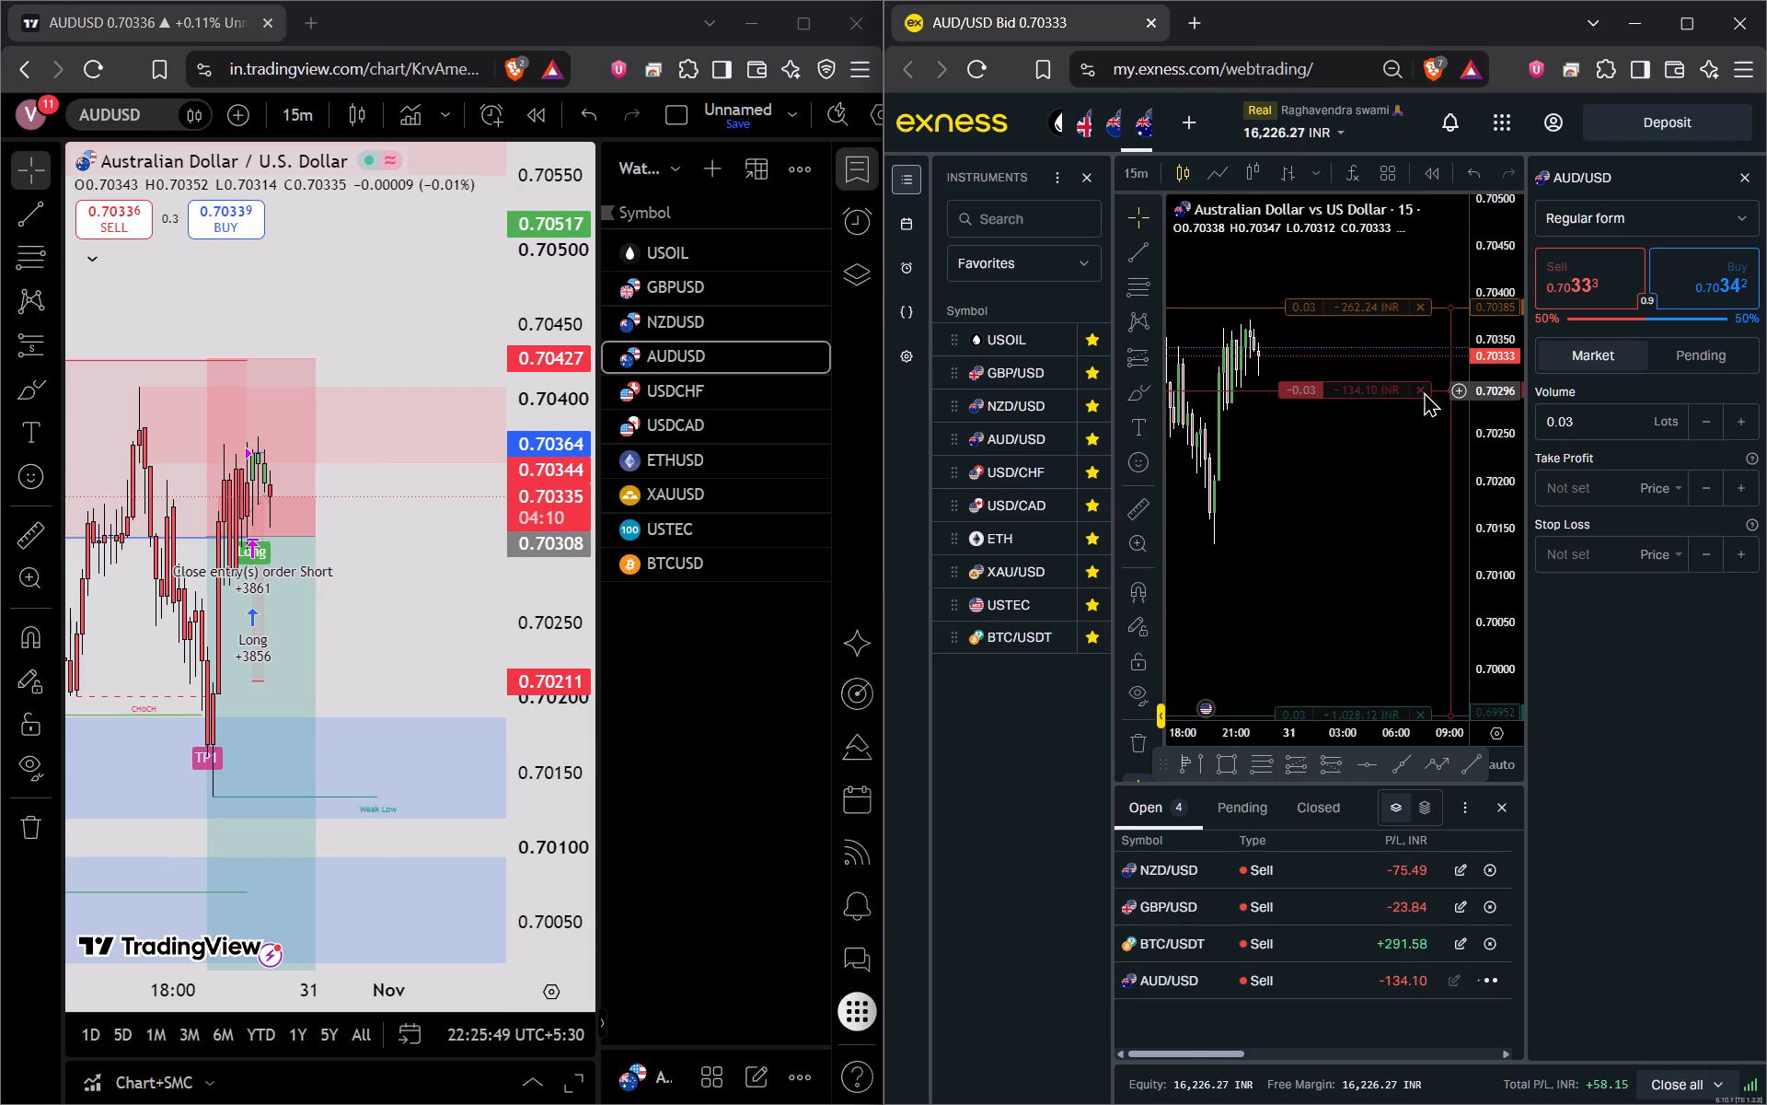
# Start a 0.03-lot AUD/USD market buy order in Exness with the suggested take profit and stop loss levels.
pyautogui.moveTo(1360, 494); pyautogui.dragTo(1364, 471)
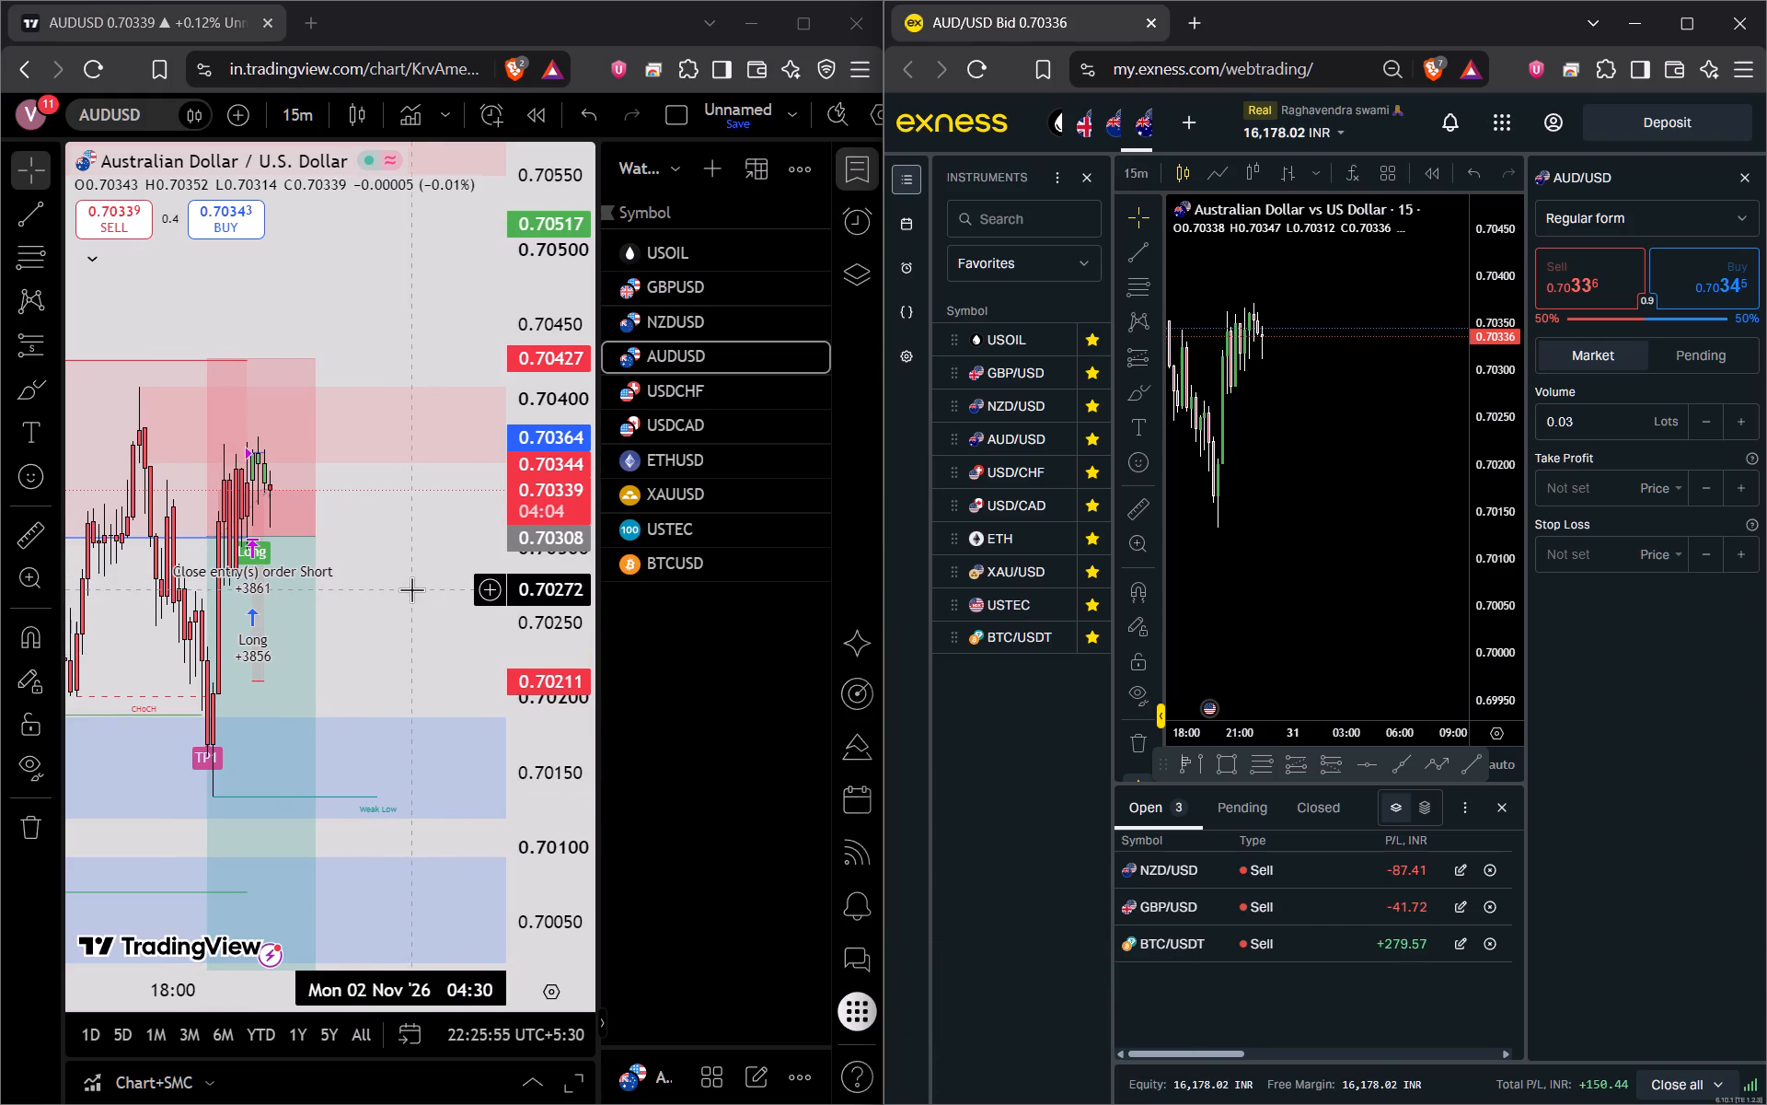
pyautogui.moveTo(1338, 502); pyautogui.dragTo(1324, 600)
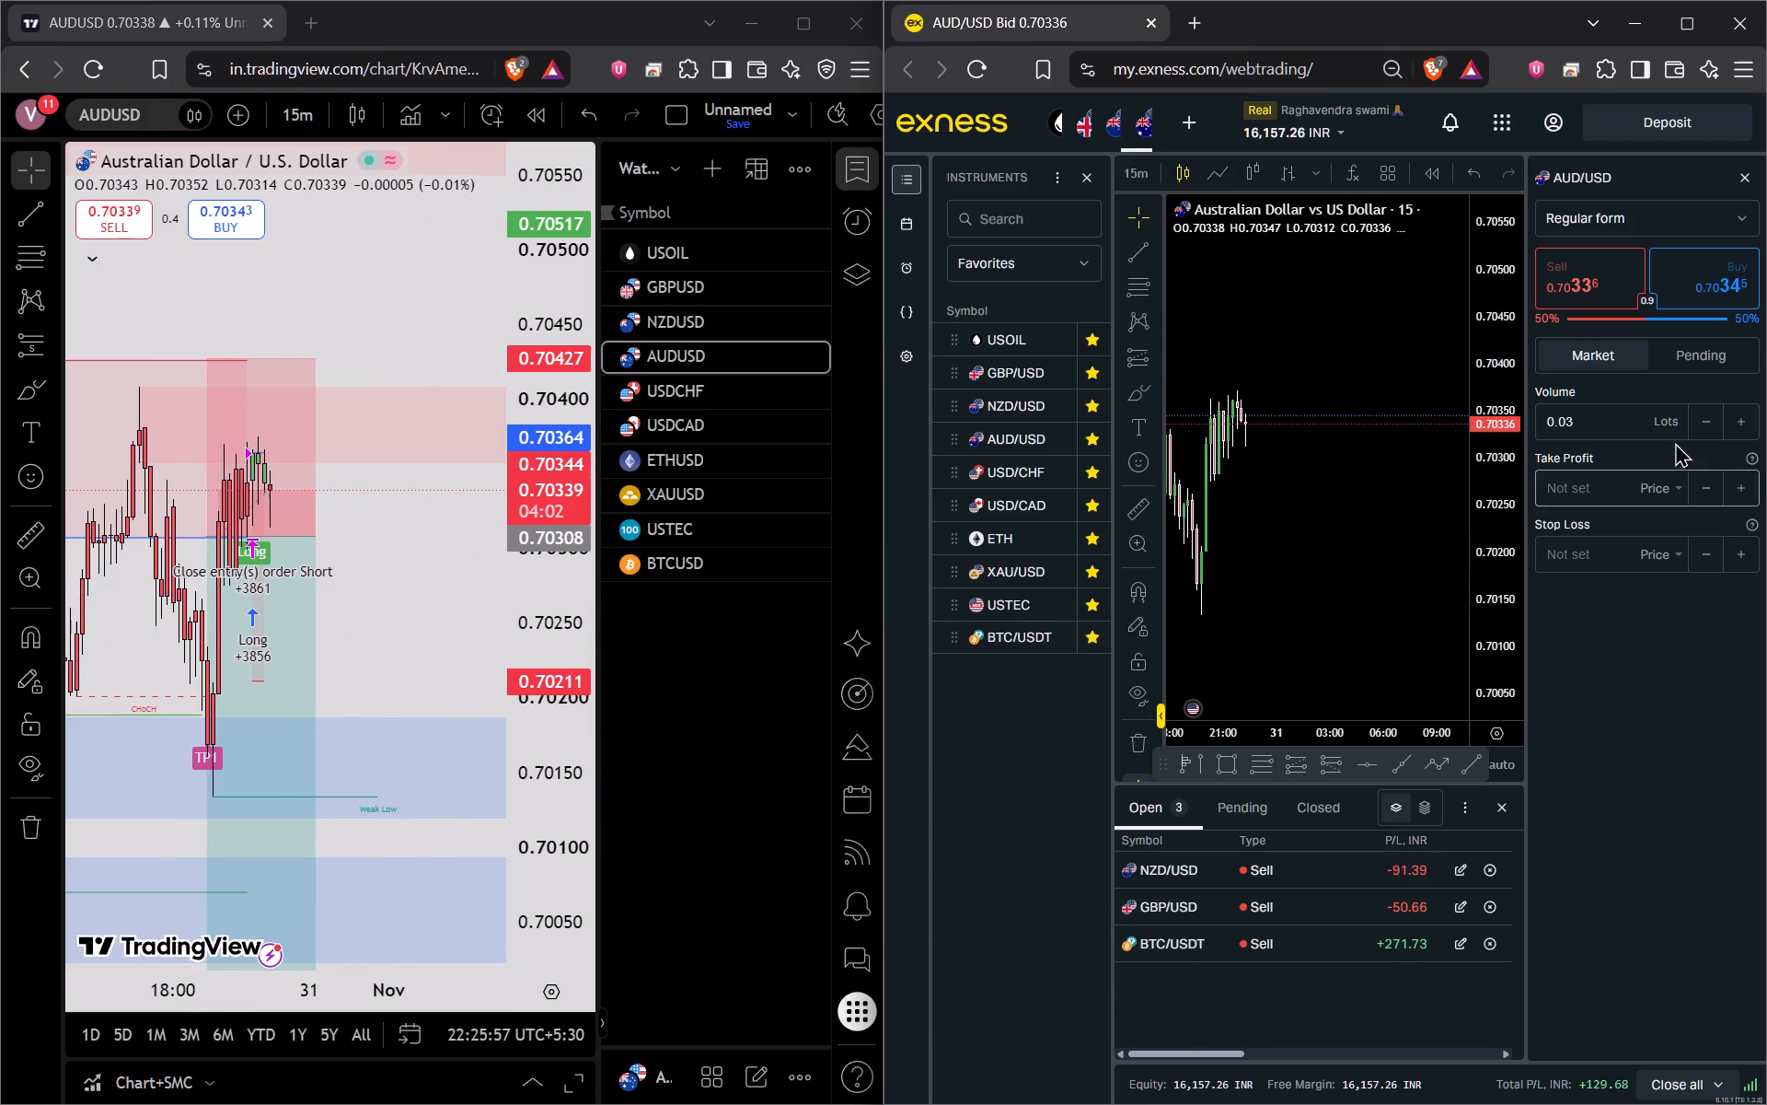
pyautogui.click(1709, 305)
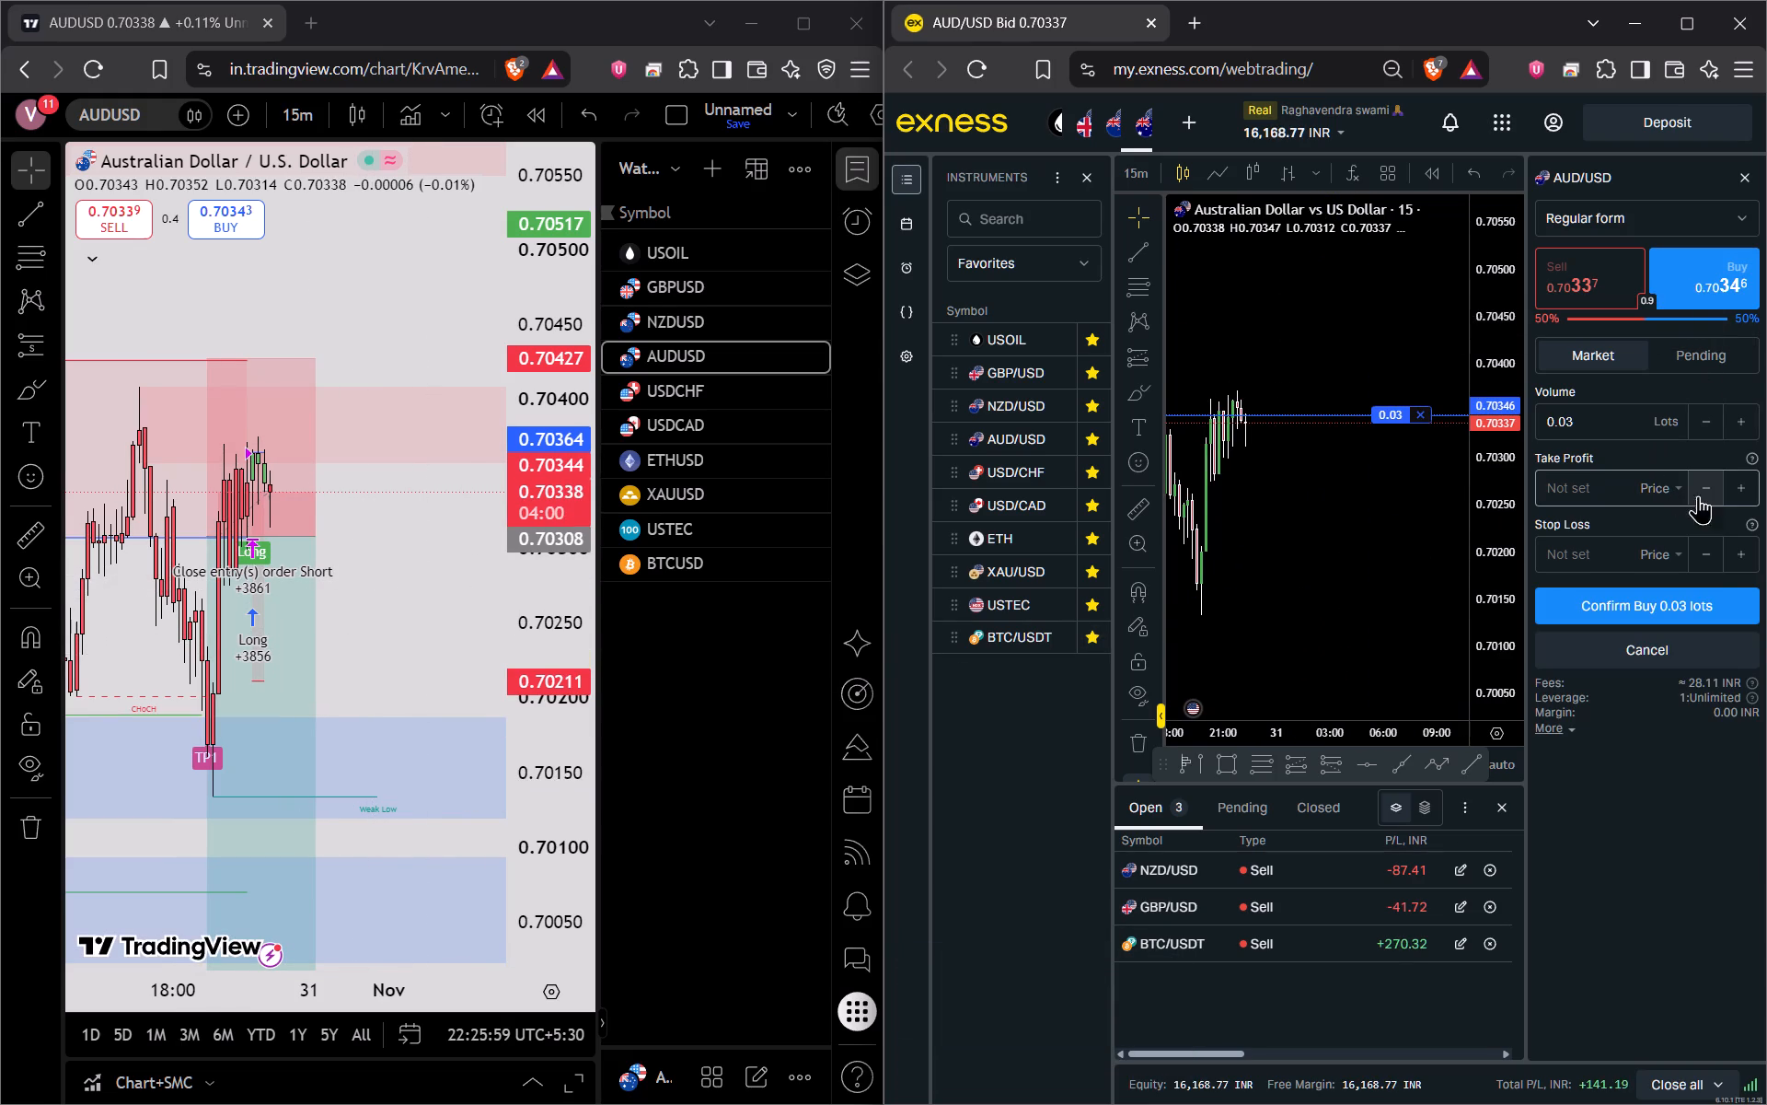
pyautogui.click(1735, 484)
pyautogui.click(1745, 578)
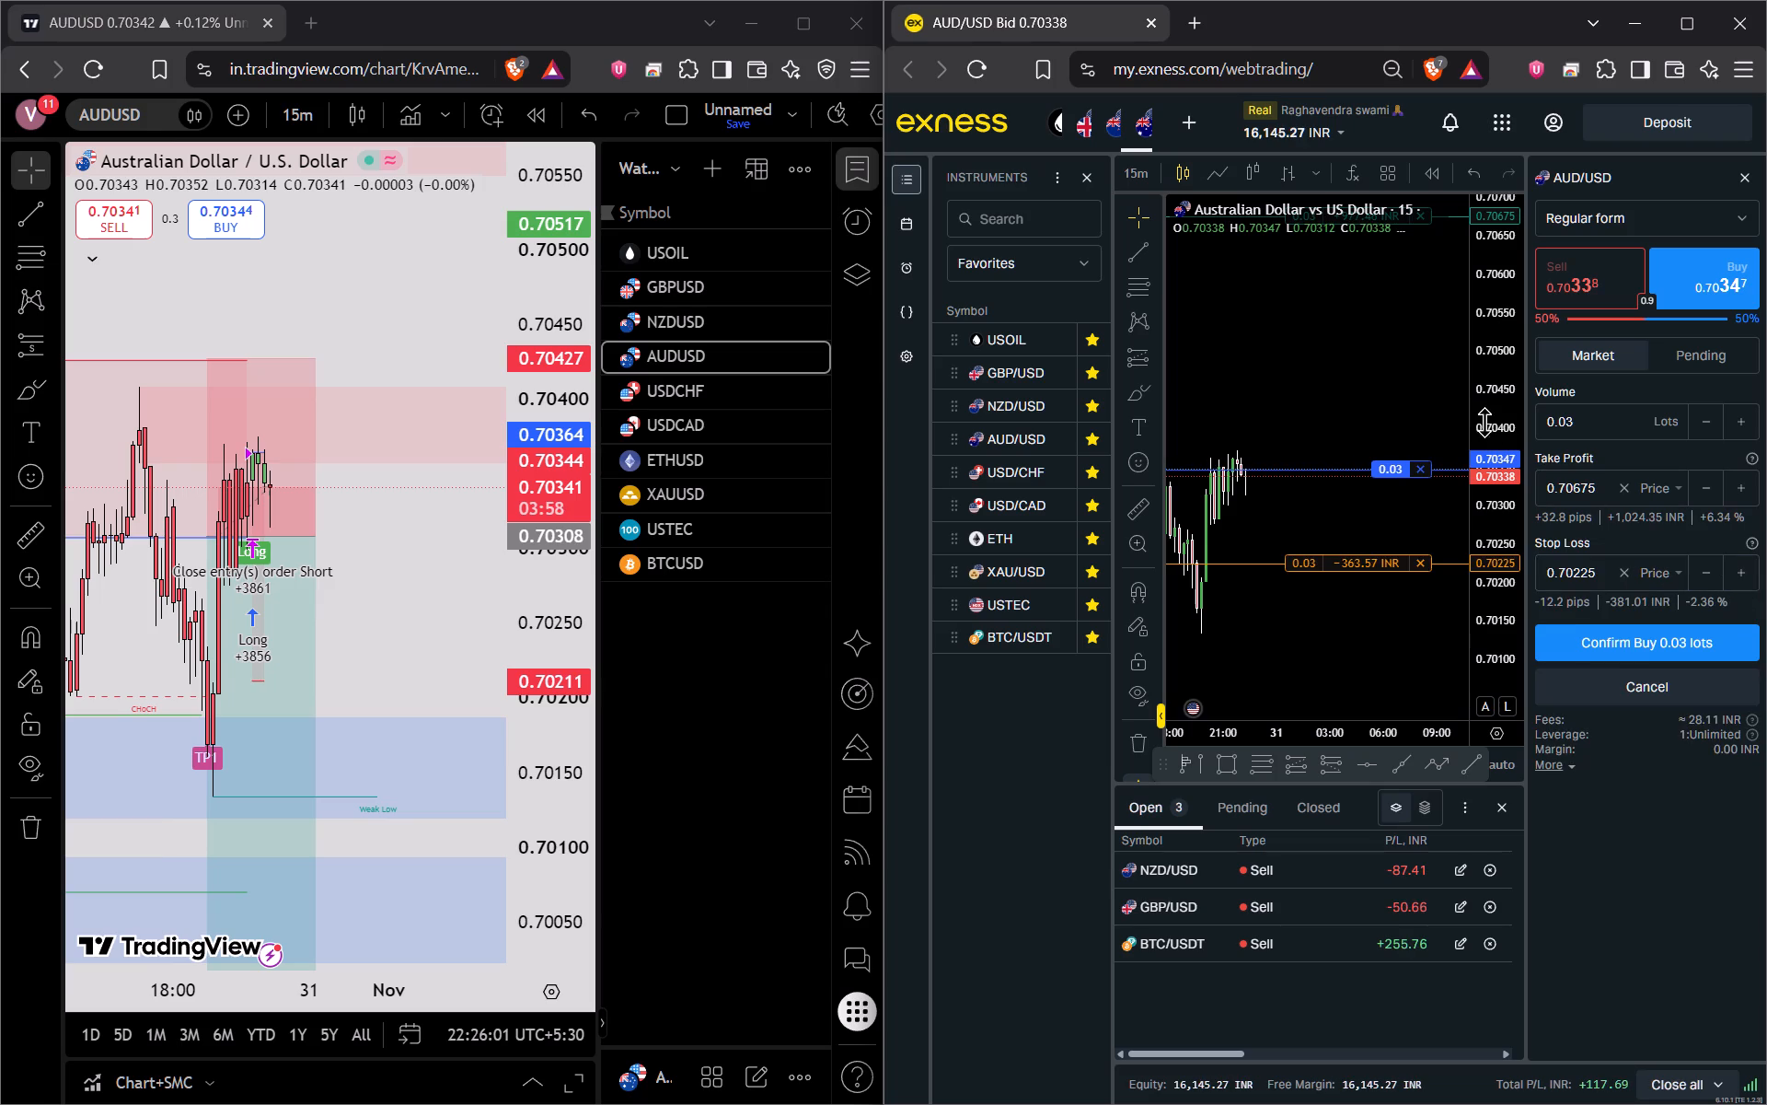
# Set the AUD/USD buy order's take profit to 0.70825, copied from above the Strong High on the TradingView chart.
pyautogui.moveTo(1484, 418); pyautogui.dragTo(1499, 560)
pyautogui.moveTo(533, 319); pyautogui.dragTo(548, 727)
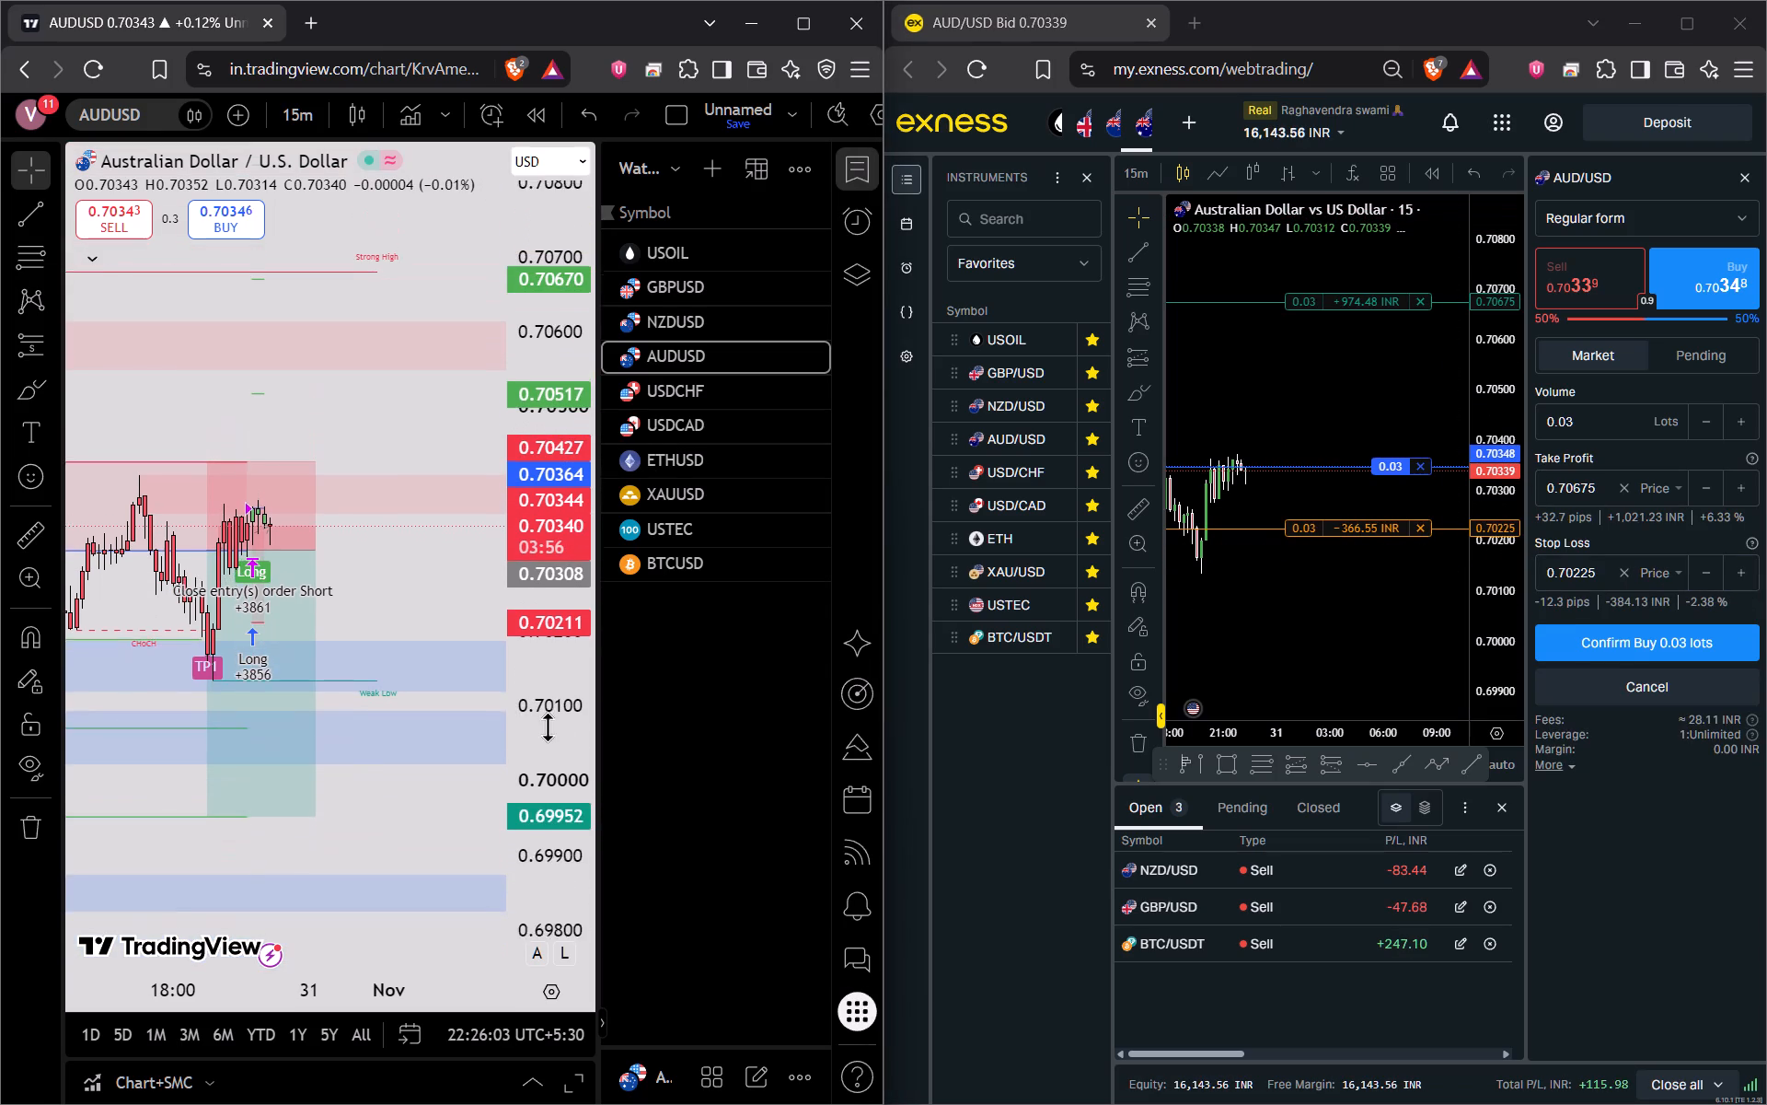
pyautogui.moveTo(548, 727); pyautogui.dragTo(548, 718)
pyautogui.moveTo(561, 338); pyautogui.dragTo(563, 585)
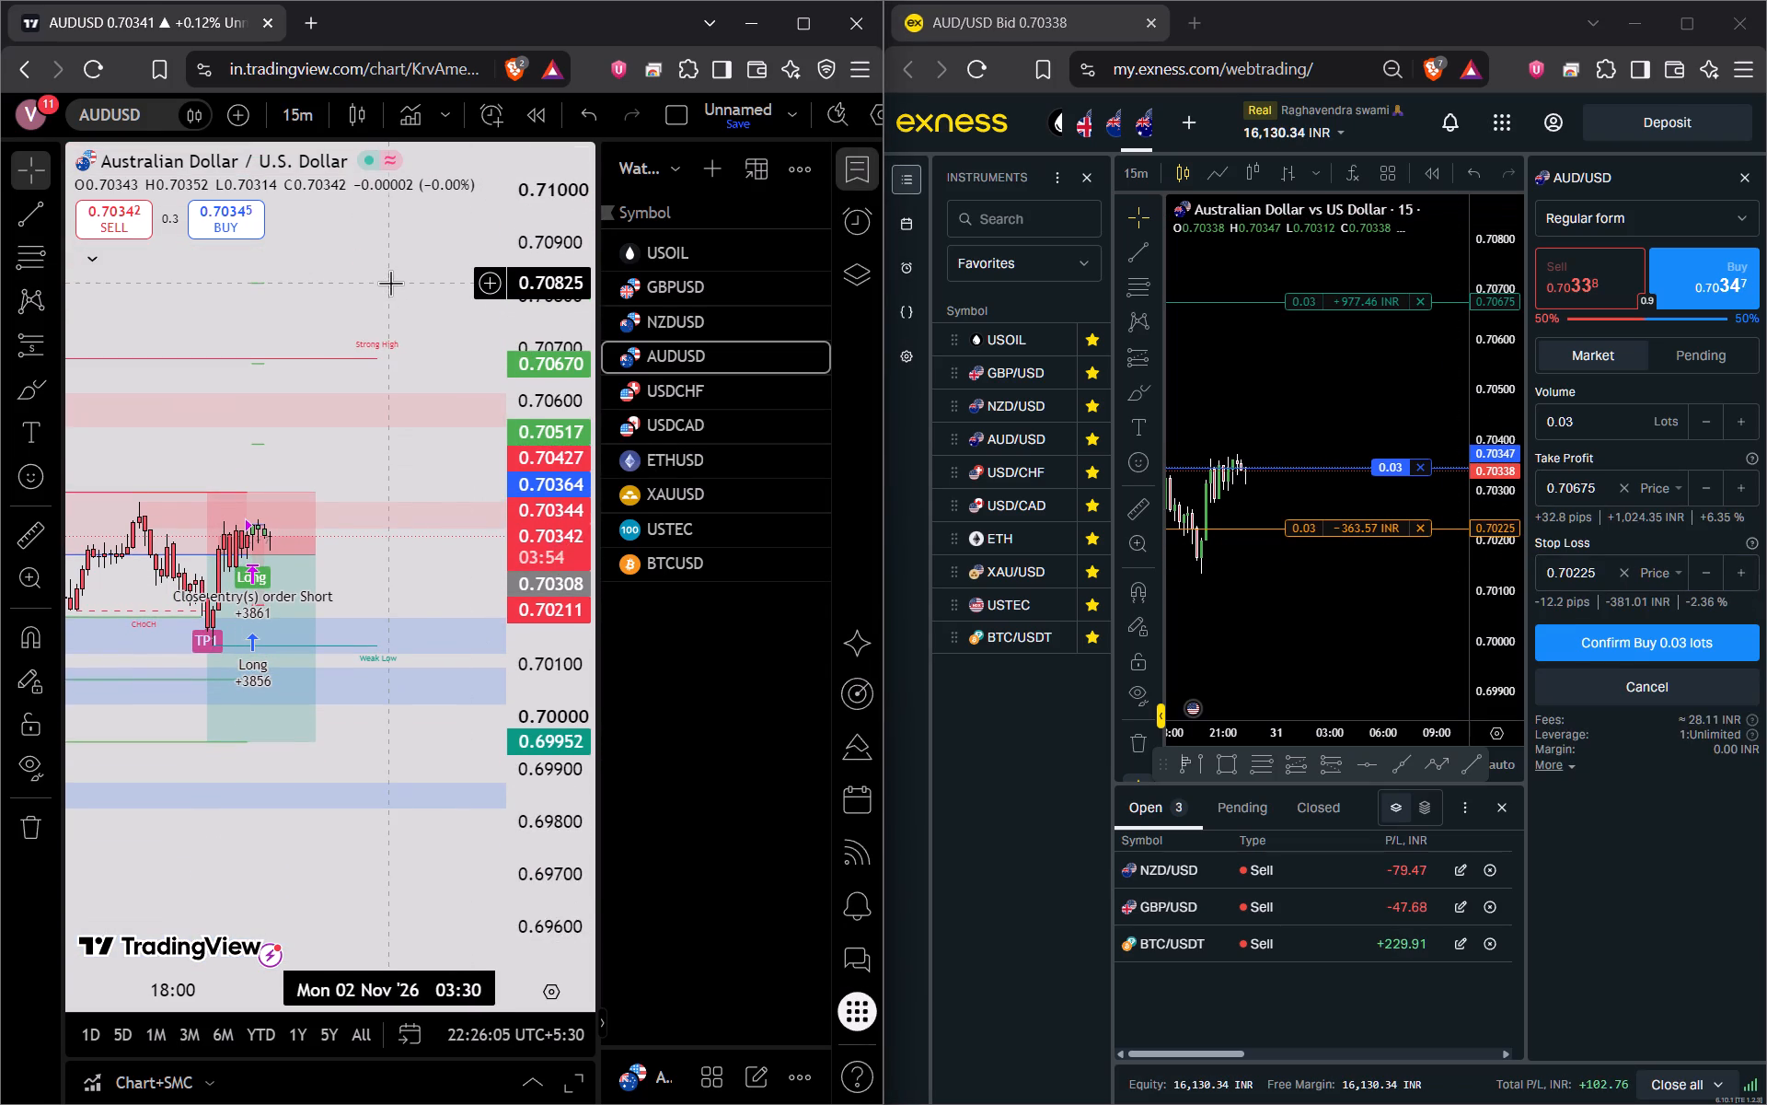
pyautogui.rightClick(390, 283)
pyautogui.click(443, 364)
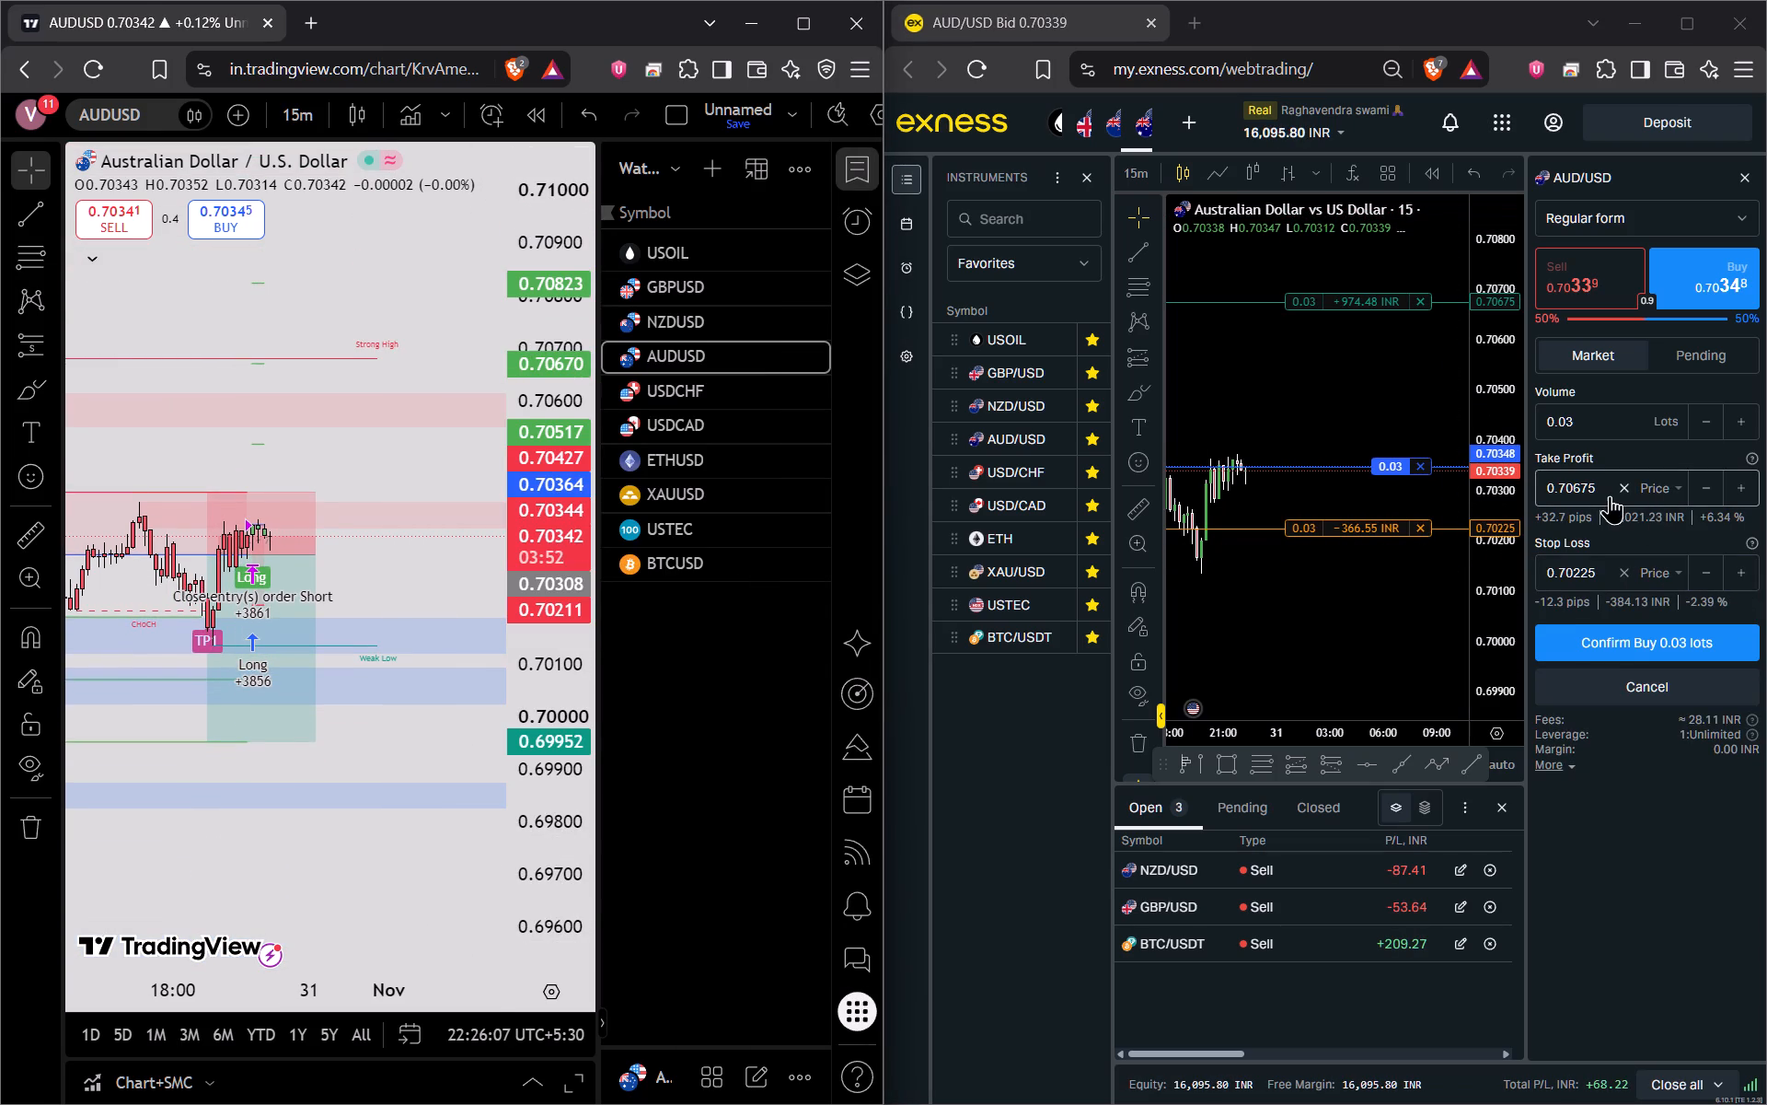
pyautogui.click(1618, 489)
pyautogui.click(1593, 490)
pyautogui.rightClick(1590, 492)
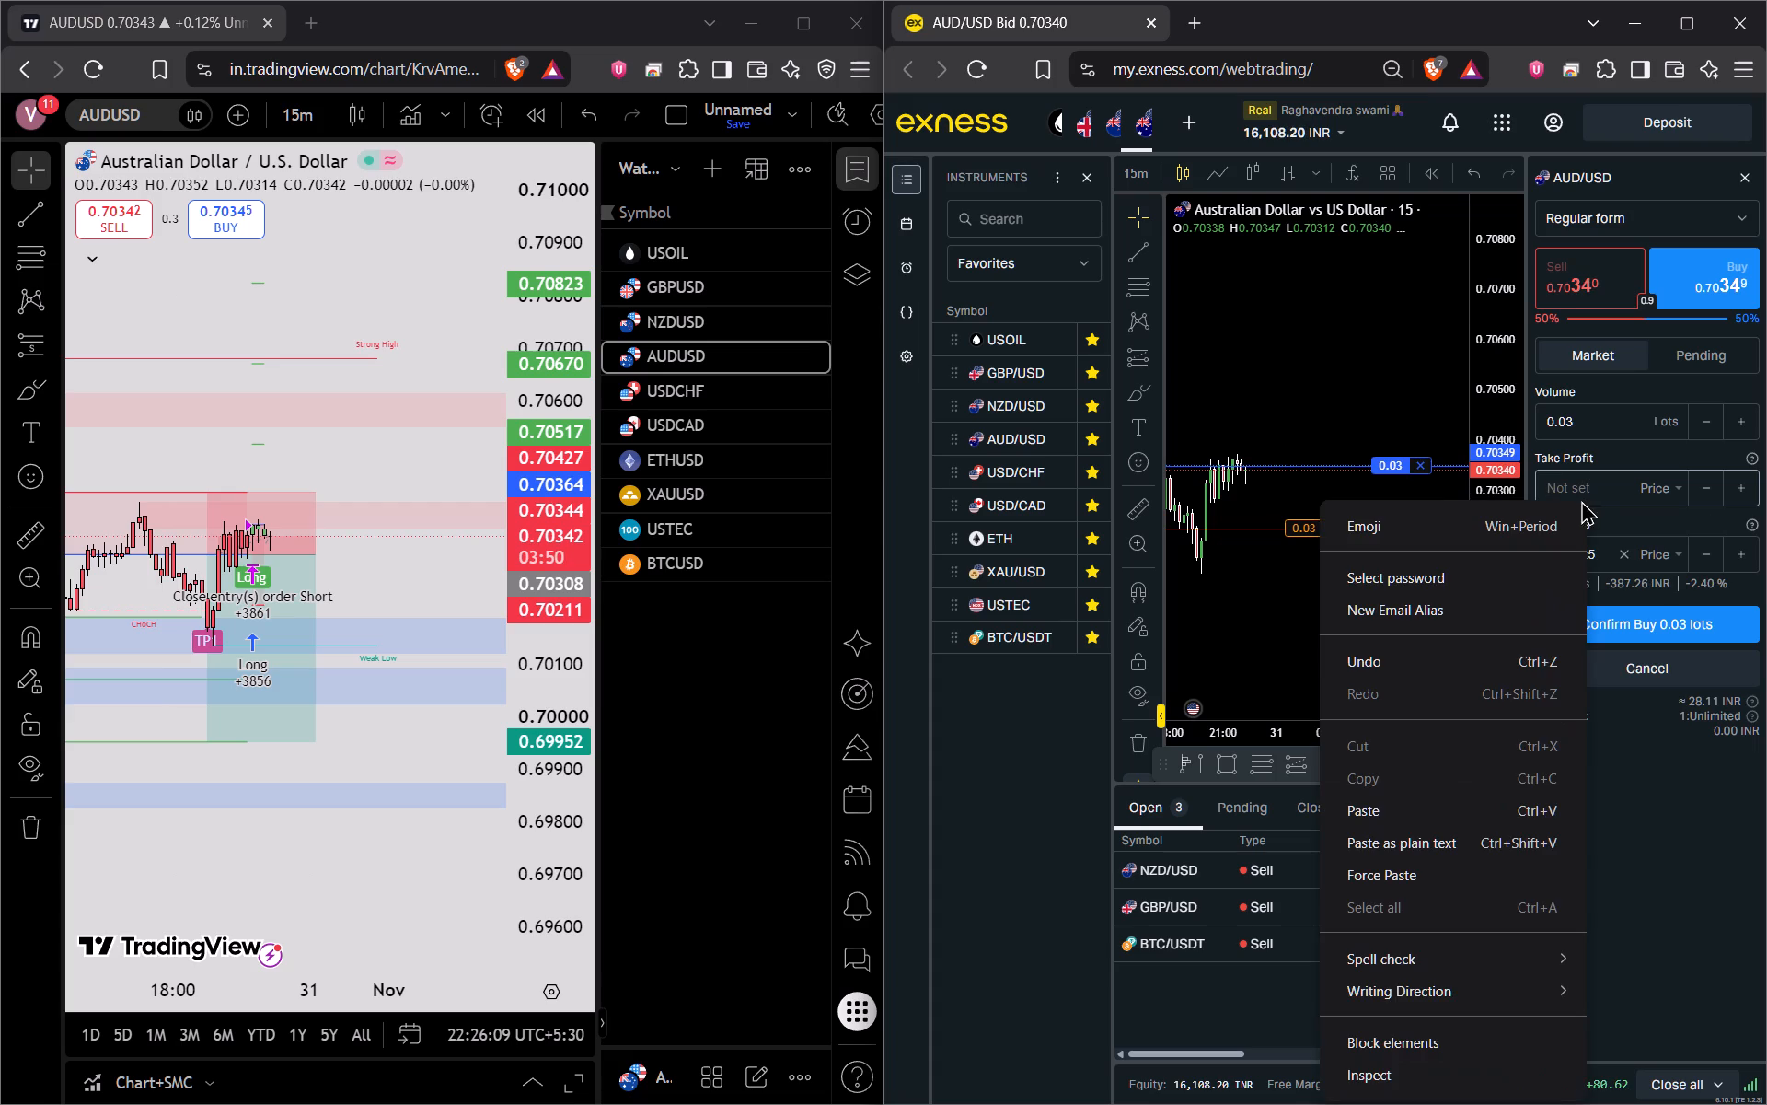
pyautogui.click(1367, 809)
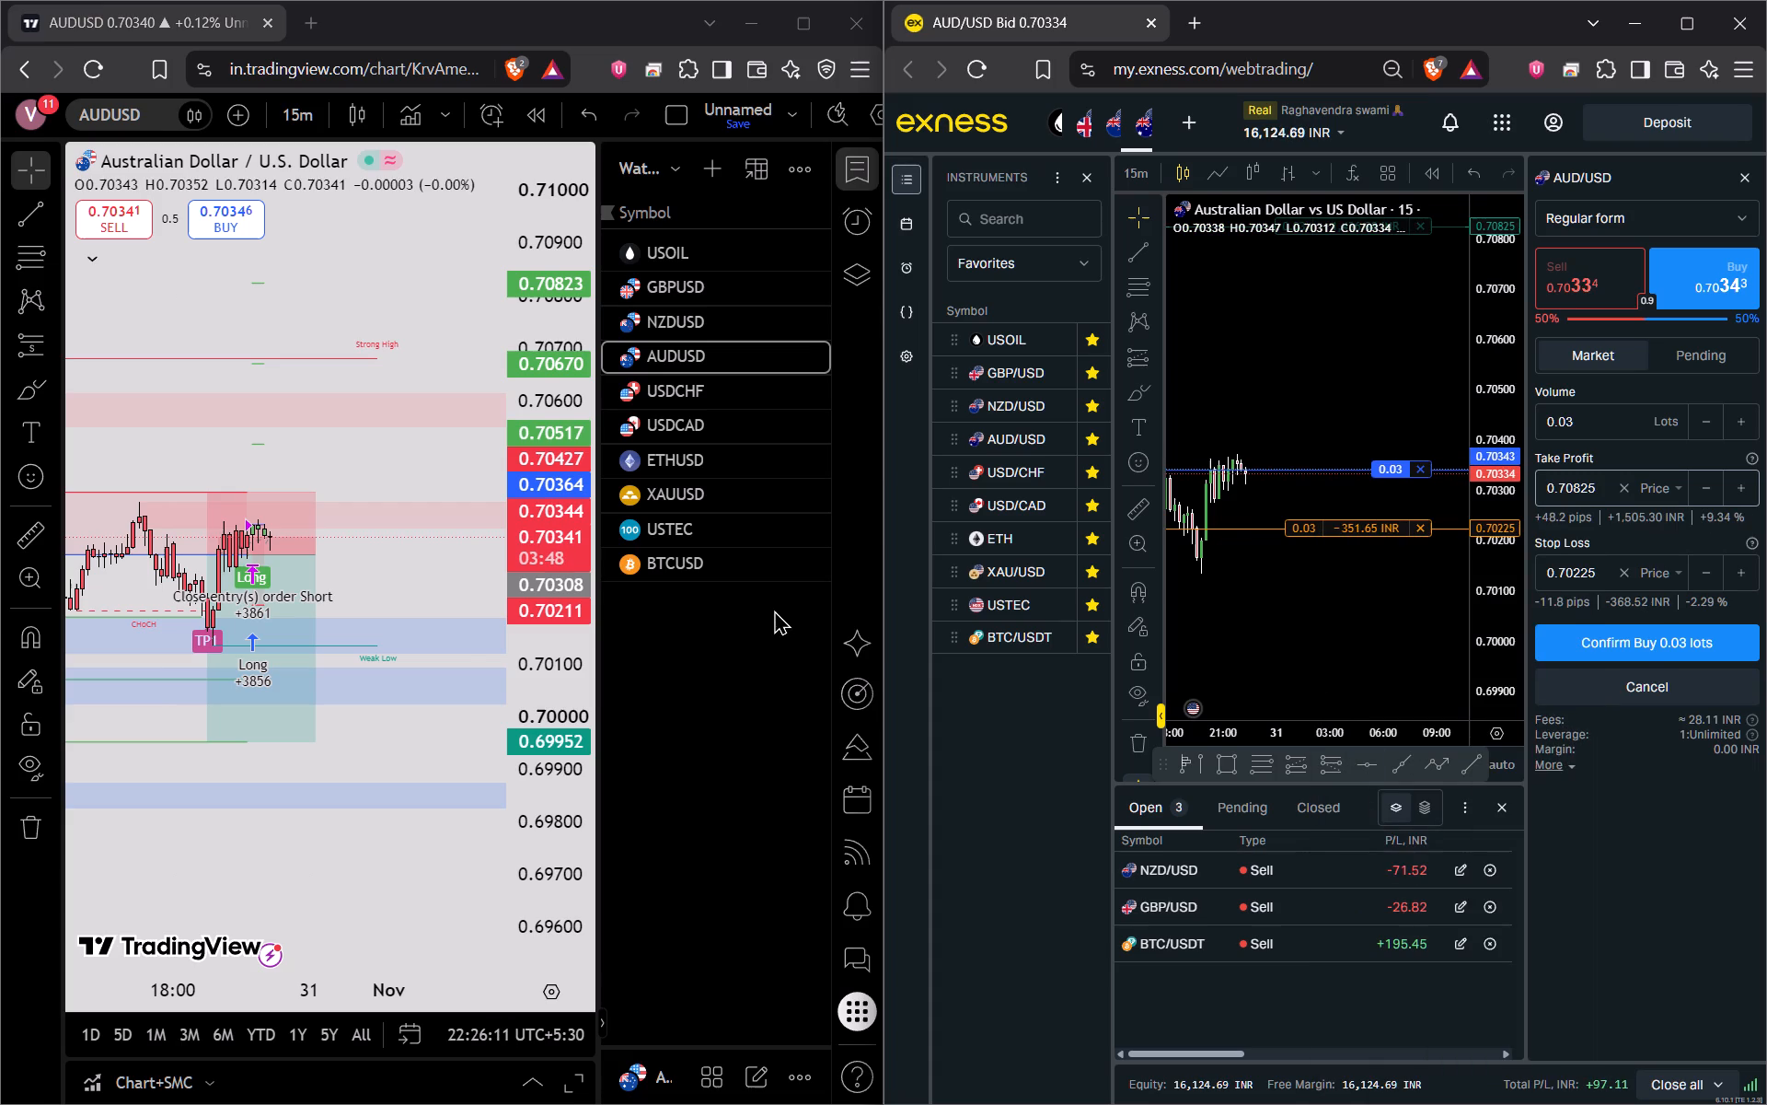
# Set the AUD/USD buy order's stop loss to 0.70212, copied from the TradingView chart.
pyautogui.rightClick(413, 605)
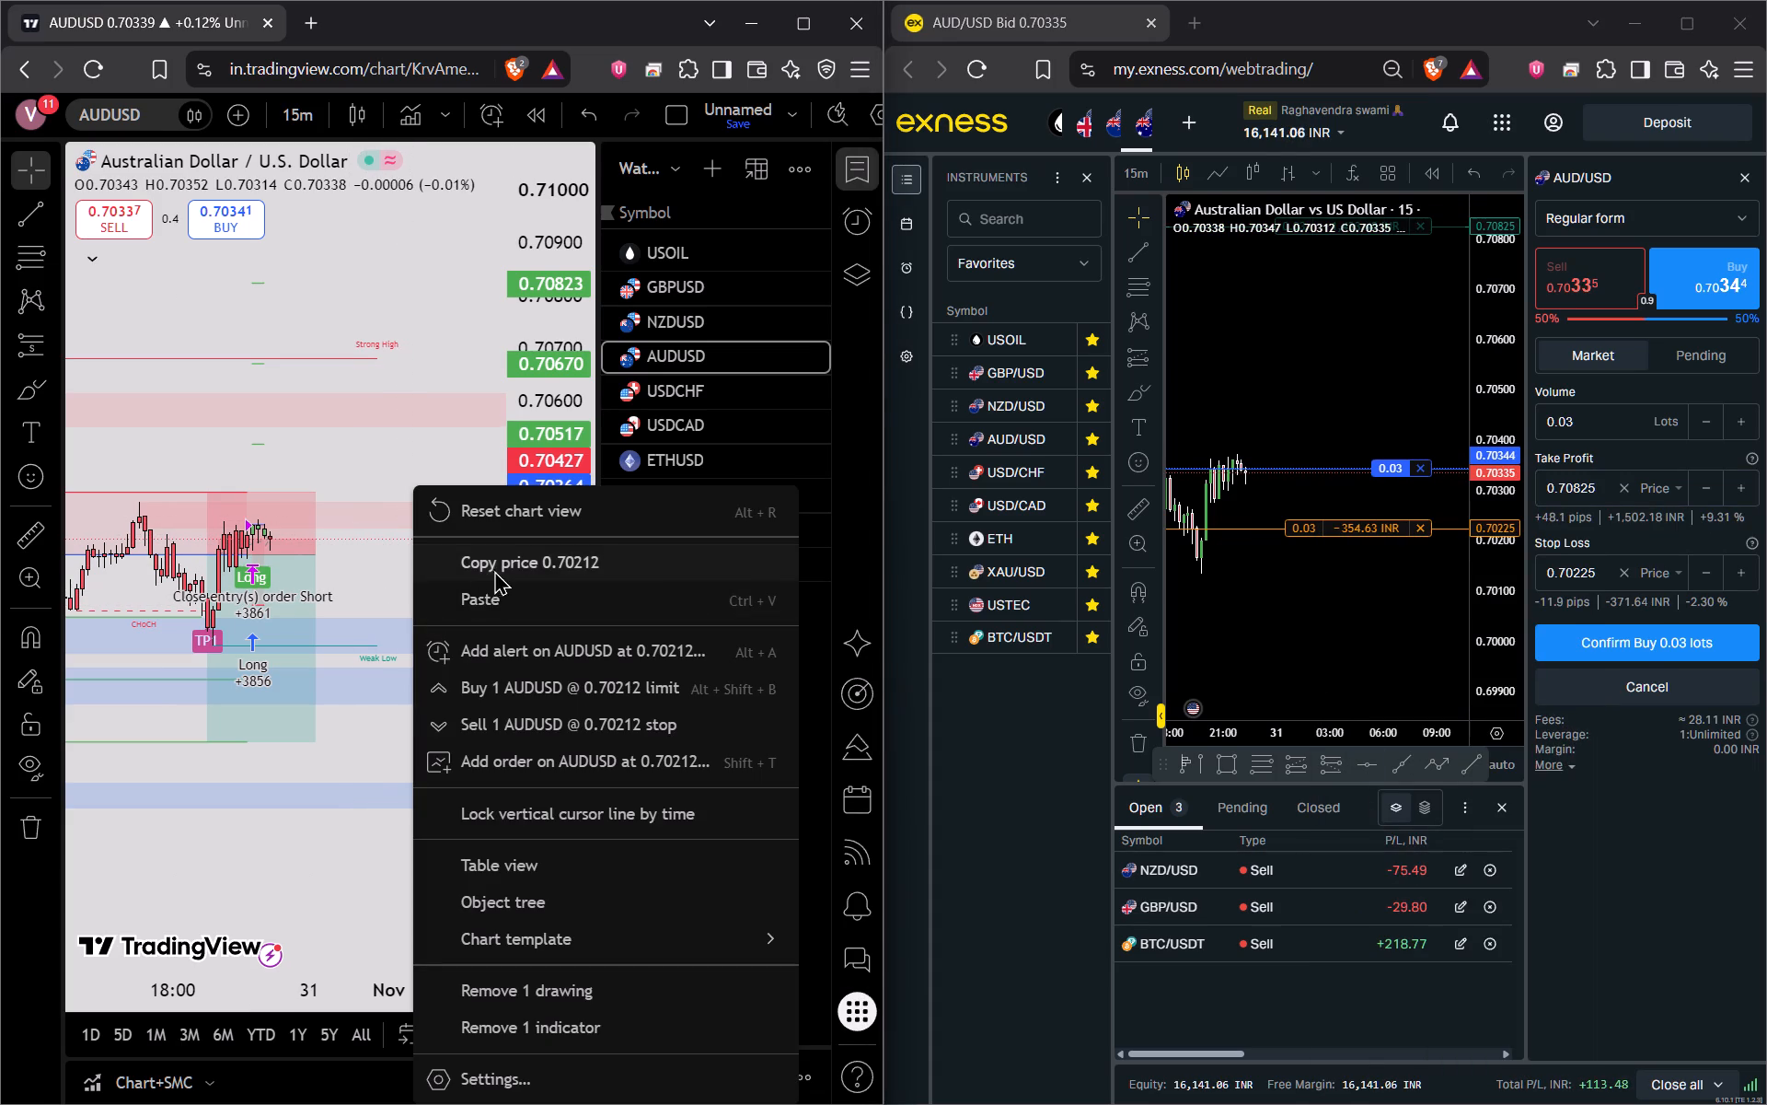
pyautogui.click(491, 570)
pyautogui.click(1623, 582)
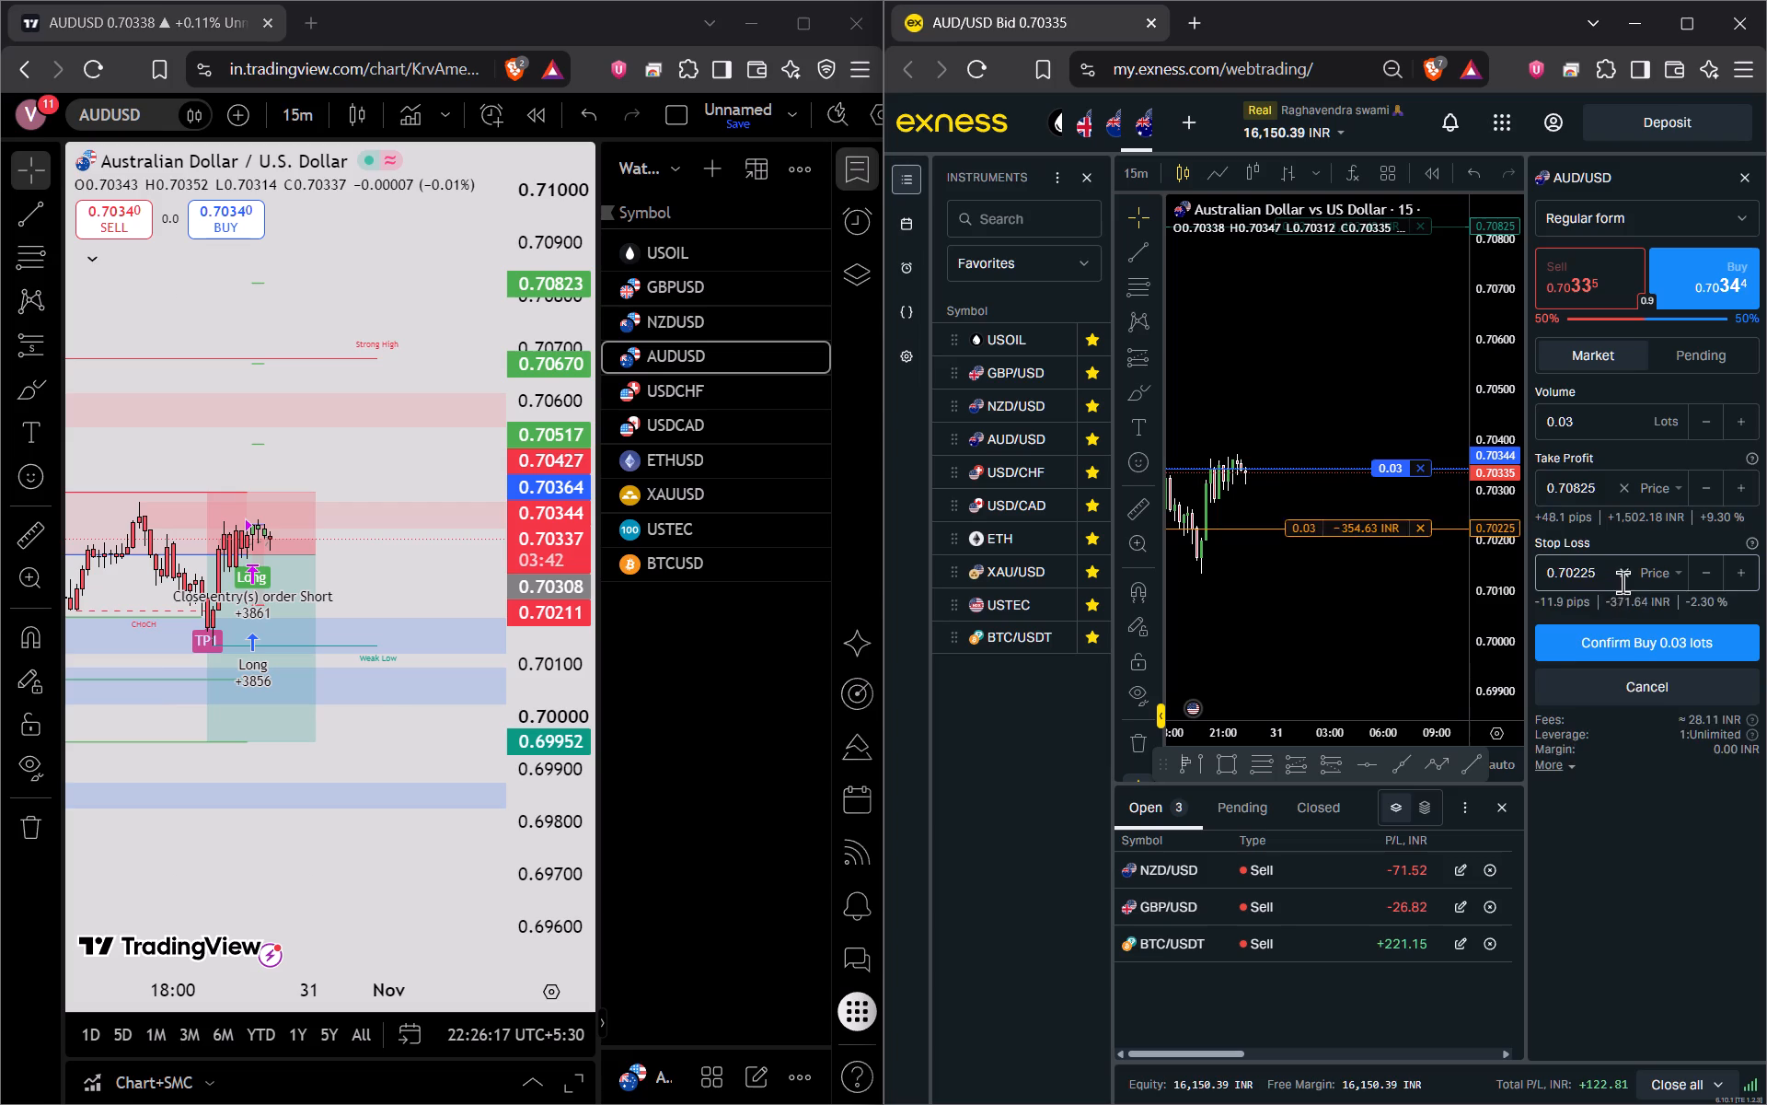
pyautogui.click(1593, 582)
pyautogui.rightClick(1586, 587)
pyautogui.click(1394, 808)
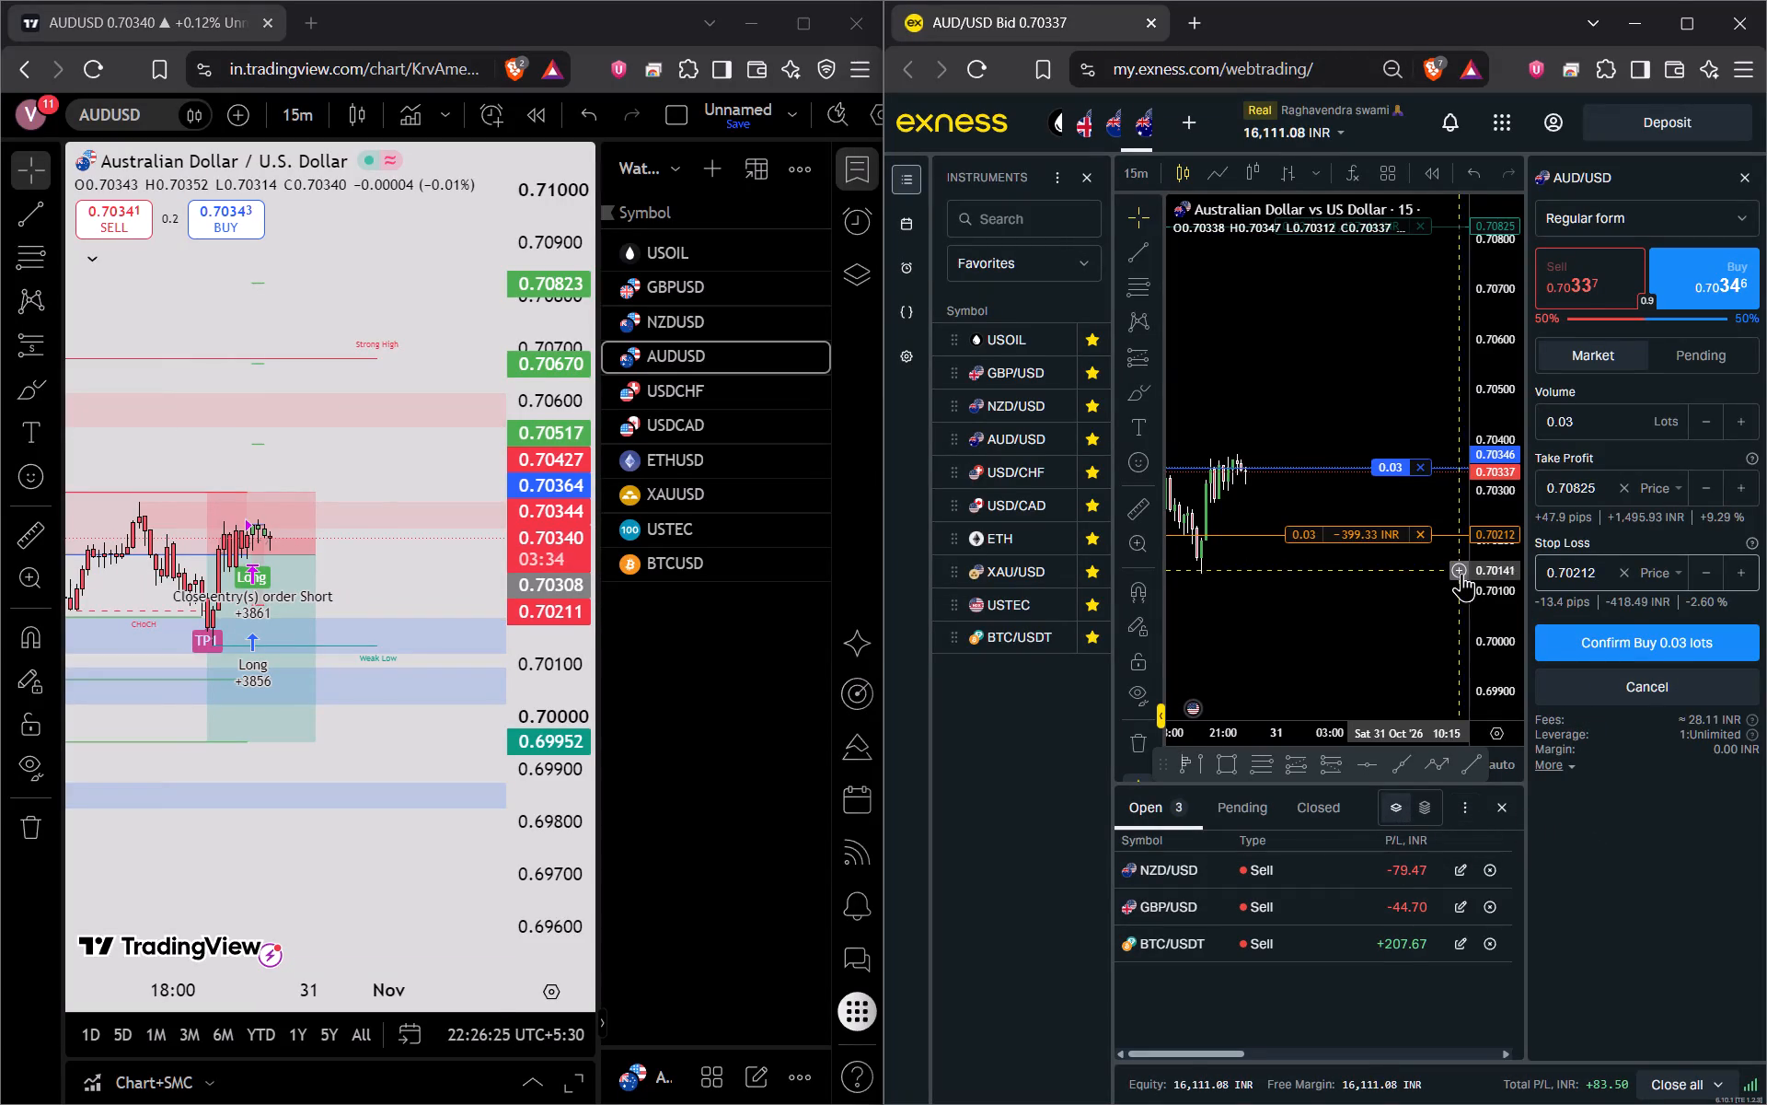
# Place the 0.03-lot AUD/USD market buy order with its take profit and stop loss.
pyautogui.click(1617, 639)
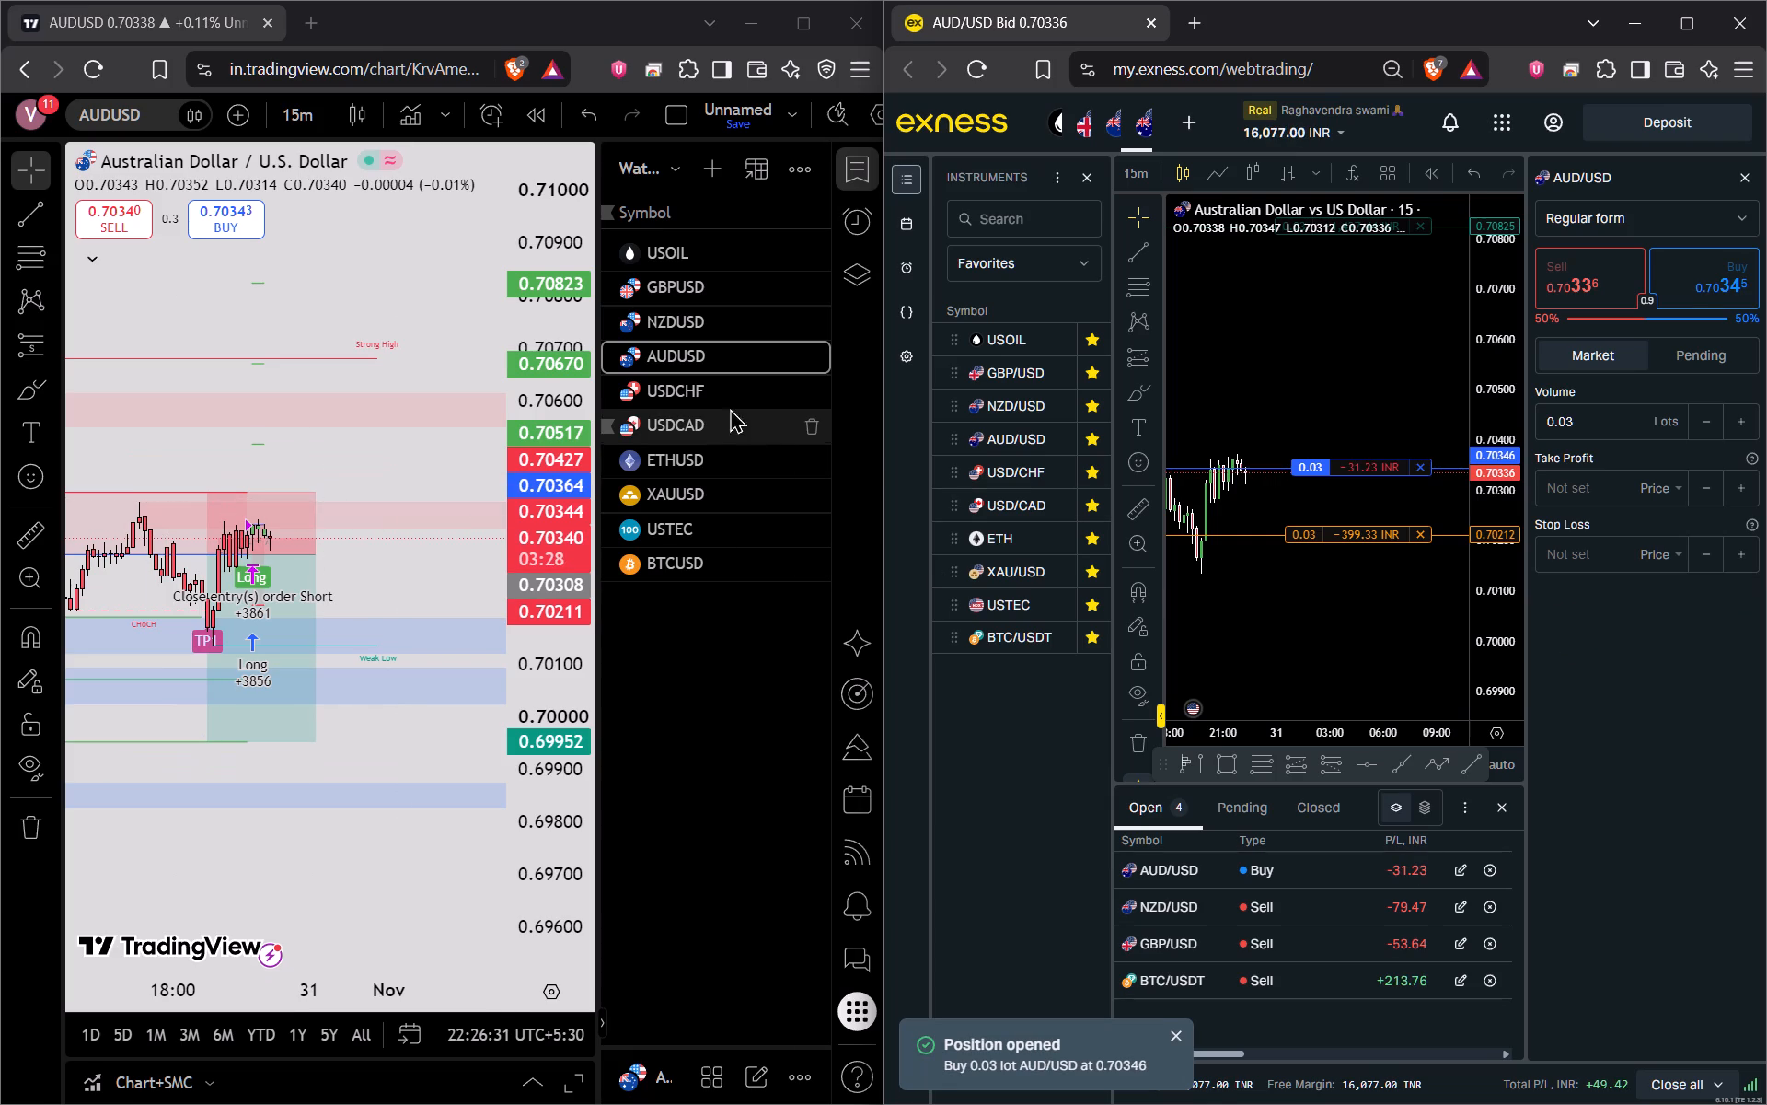
# Check the USDCHF 15-minute signal in TradingView and start a 0.01-lot USD/CHF market buy in Exness with take profit at 0.82721.
pyautogui.click(690, 388)
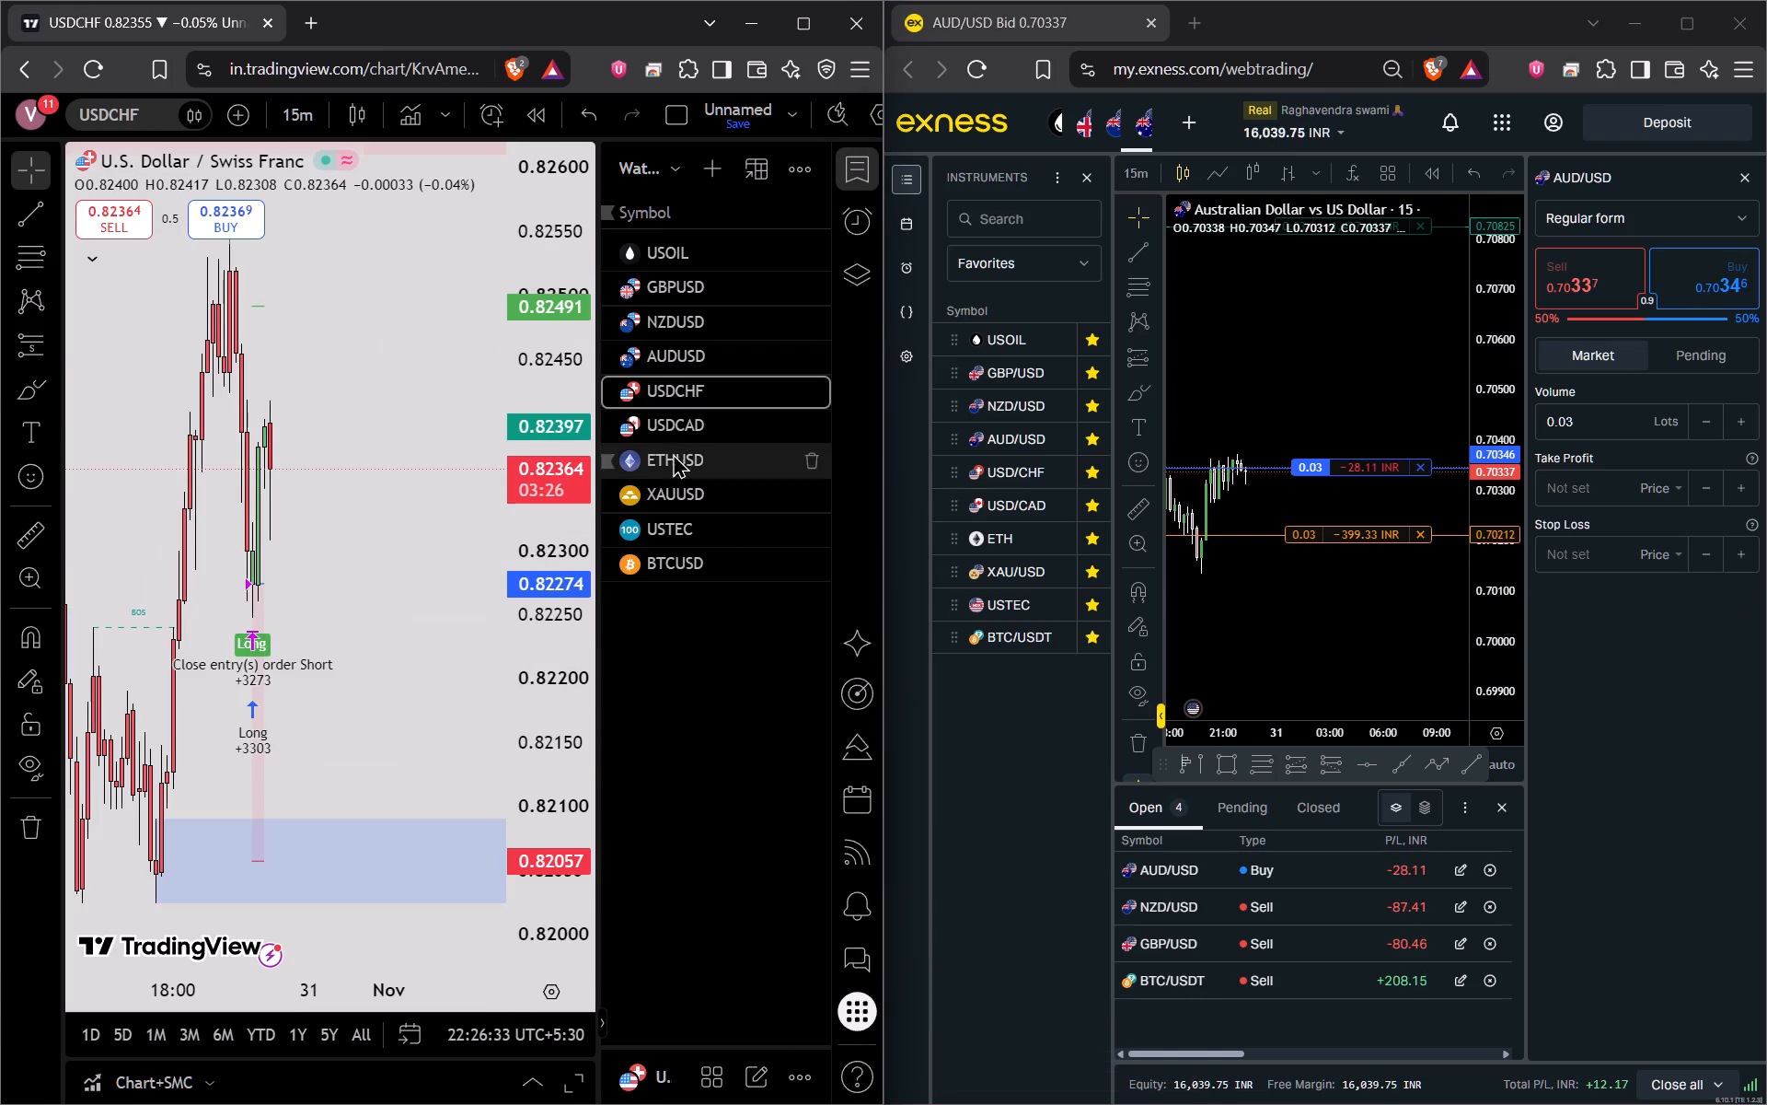
pyautogui.scroll(-5, 528, 567)
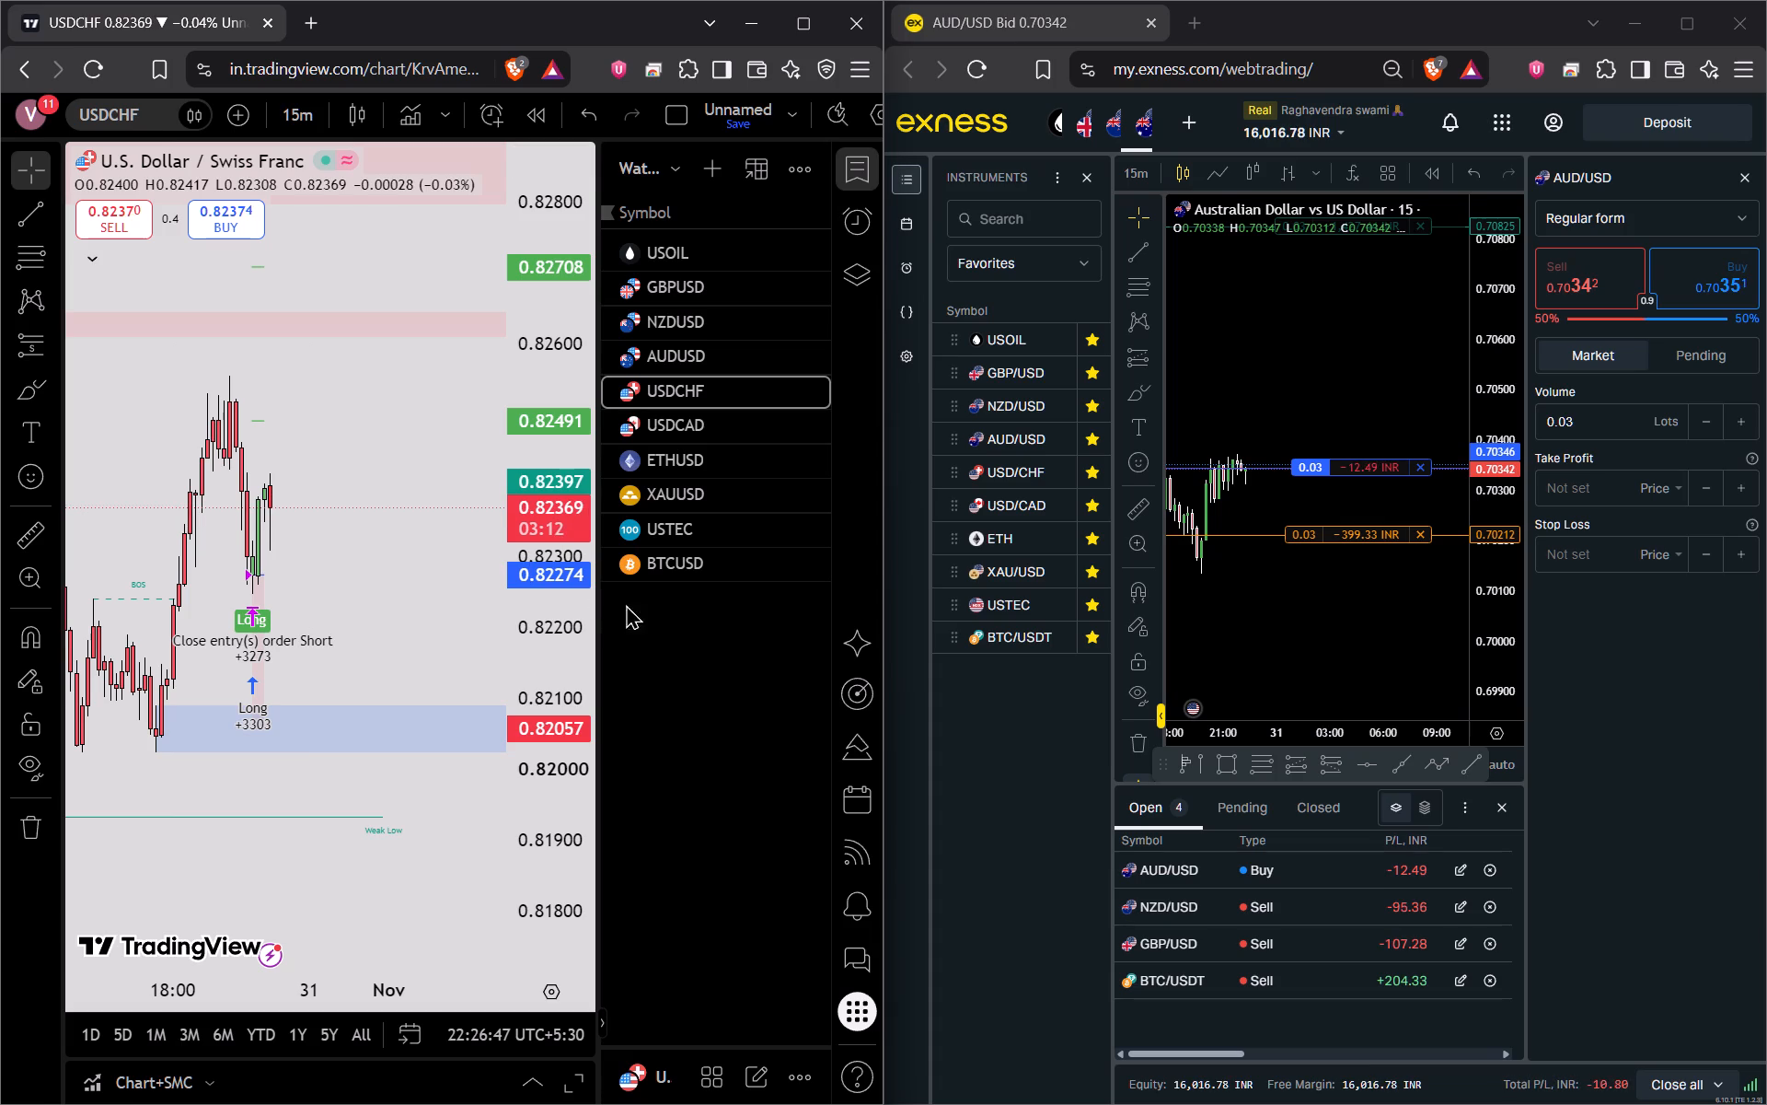
pyautogui.click(1045, 517)
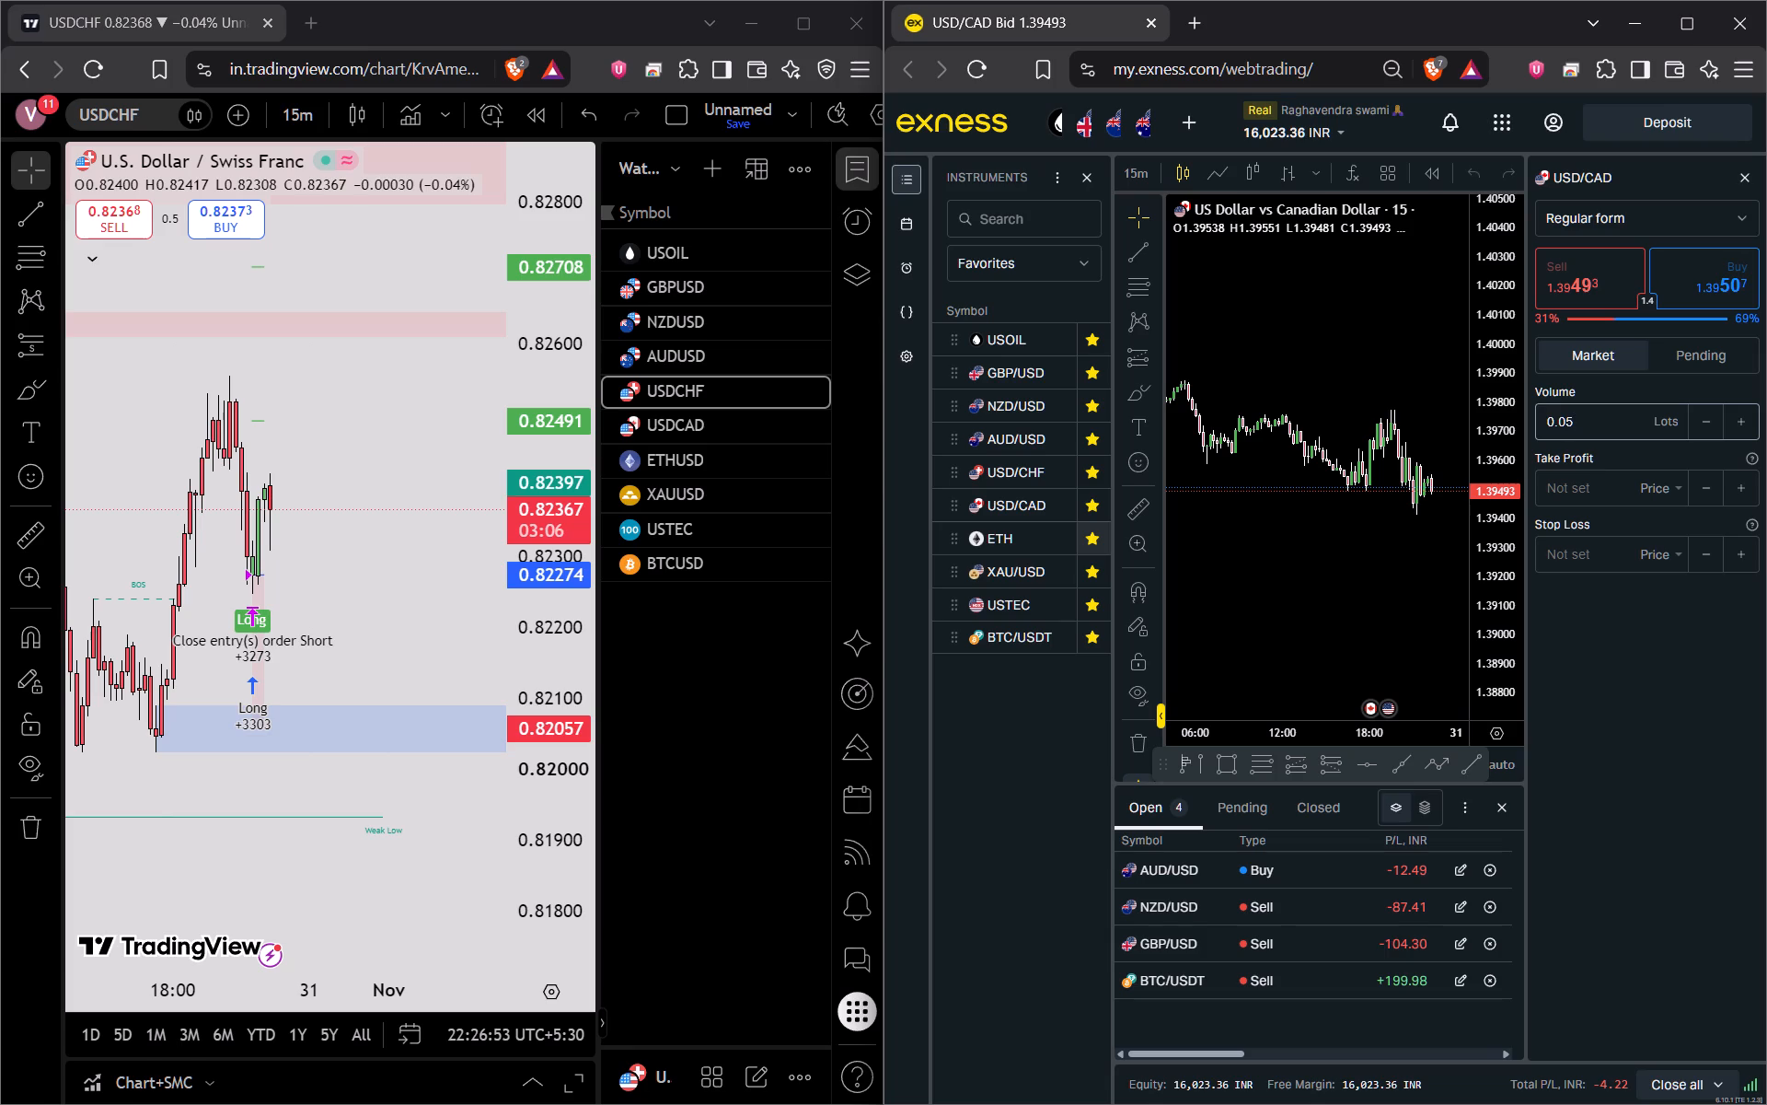
pyautogui.click(1022, 482)
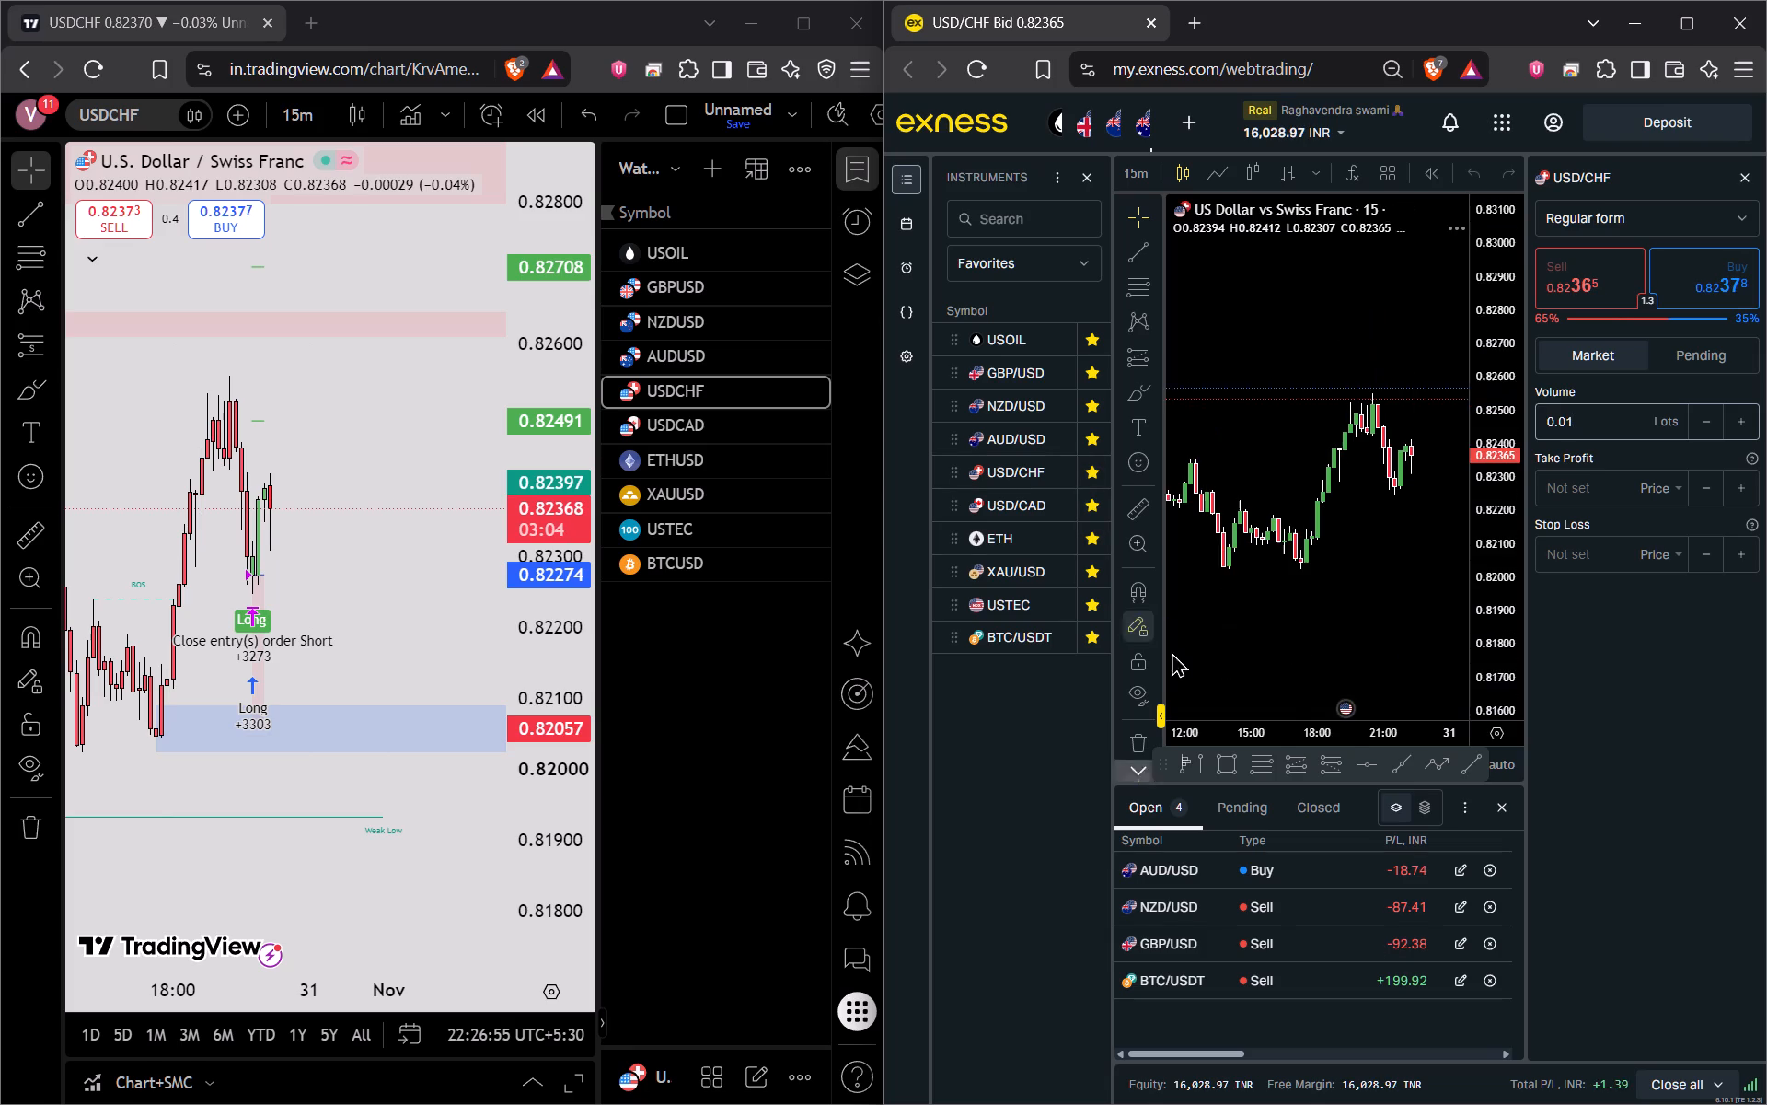
pyautogui.moveTo(1405, 599); pyautogui.dragTo(1368, 613)
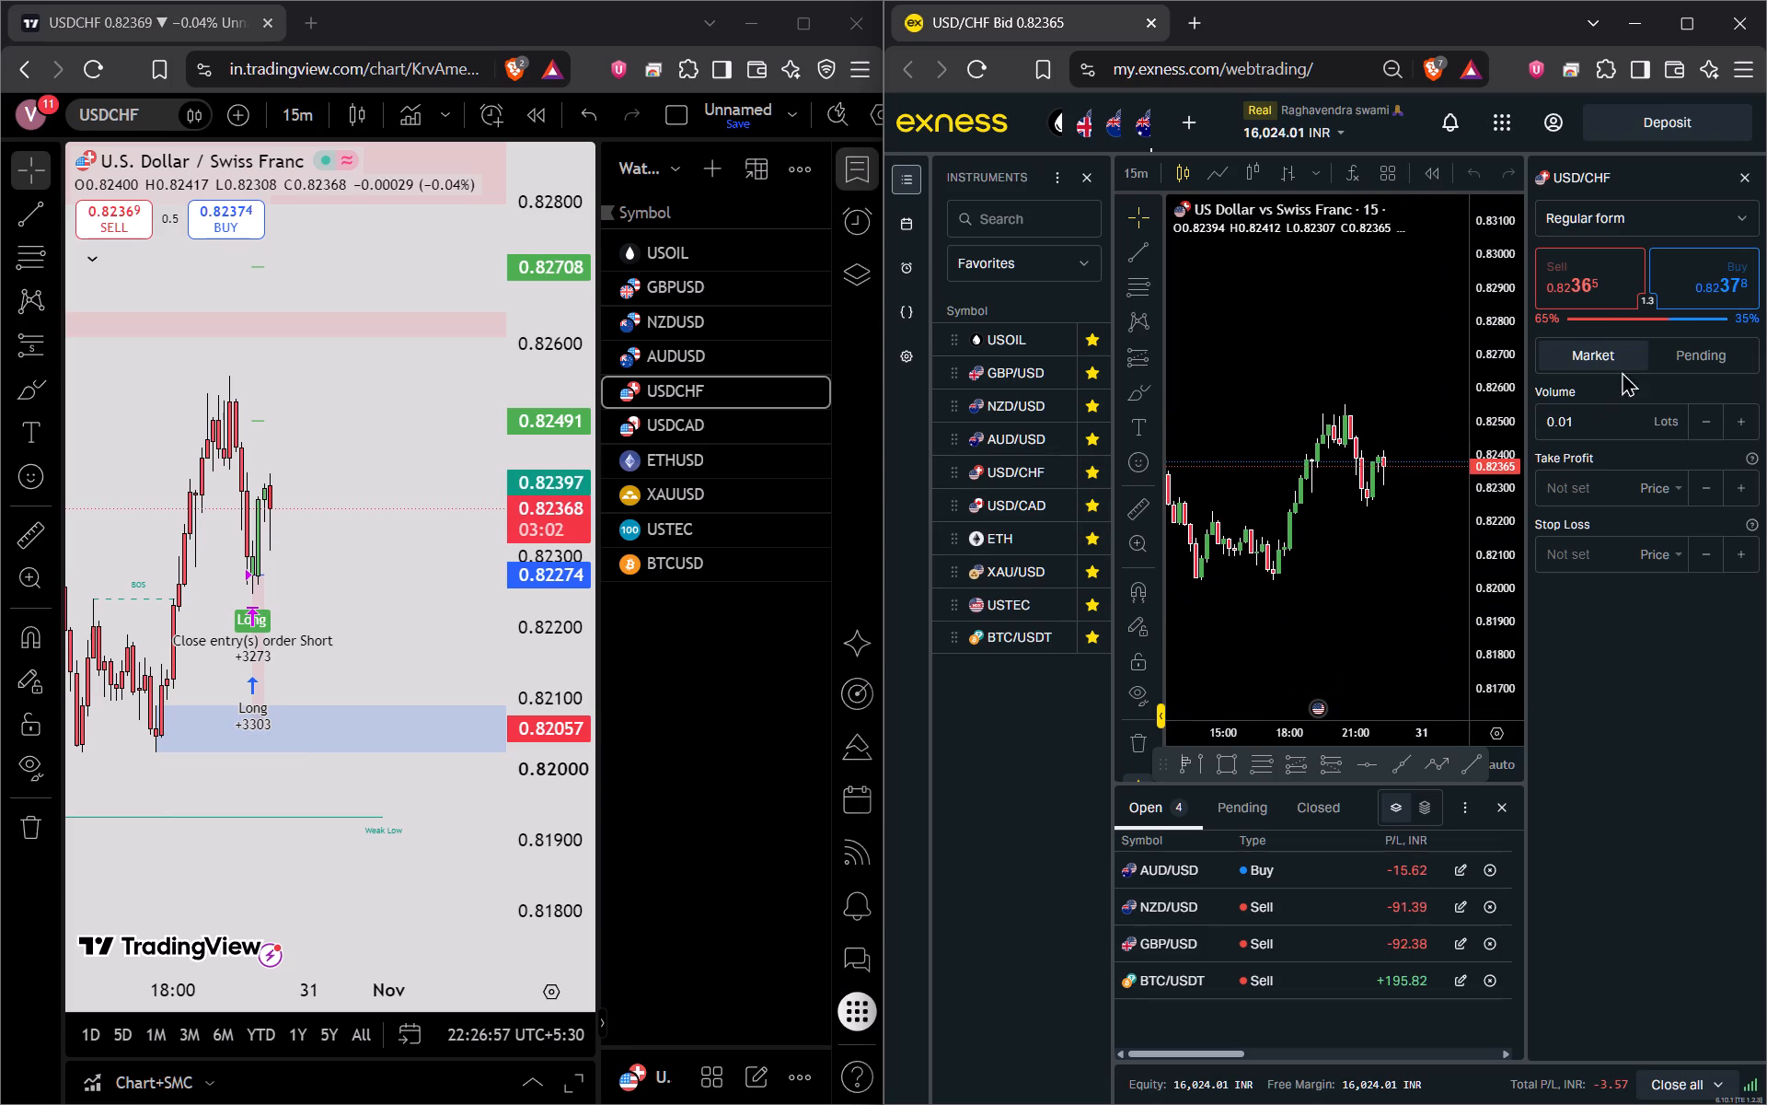
pyautogui.click(1726, 292)
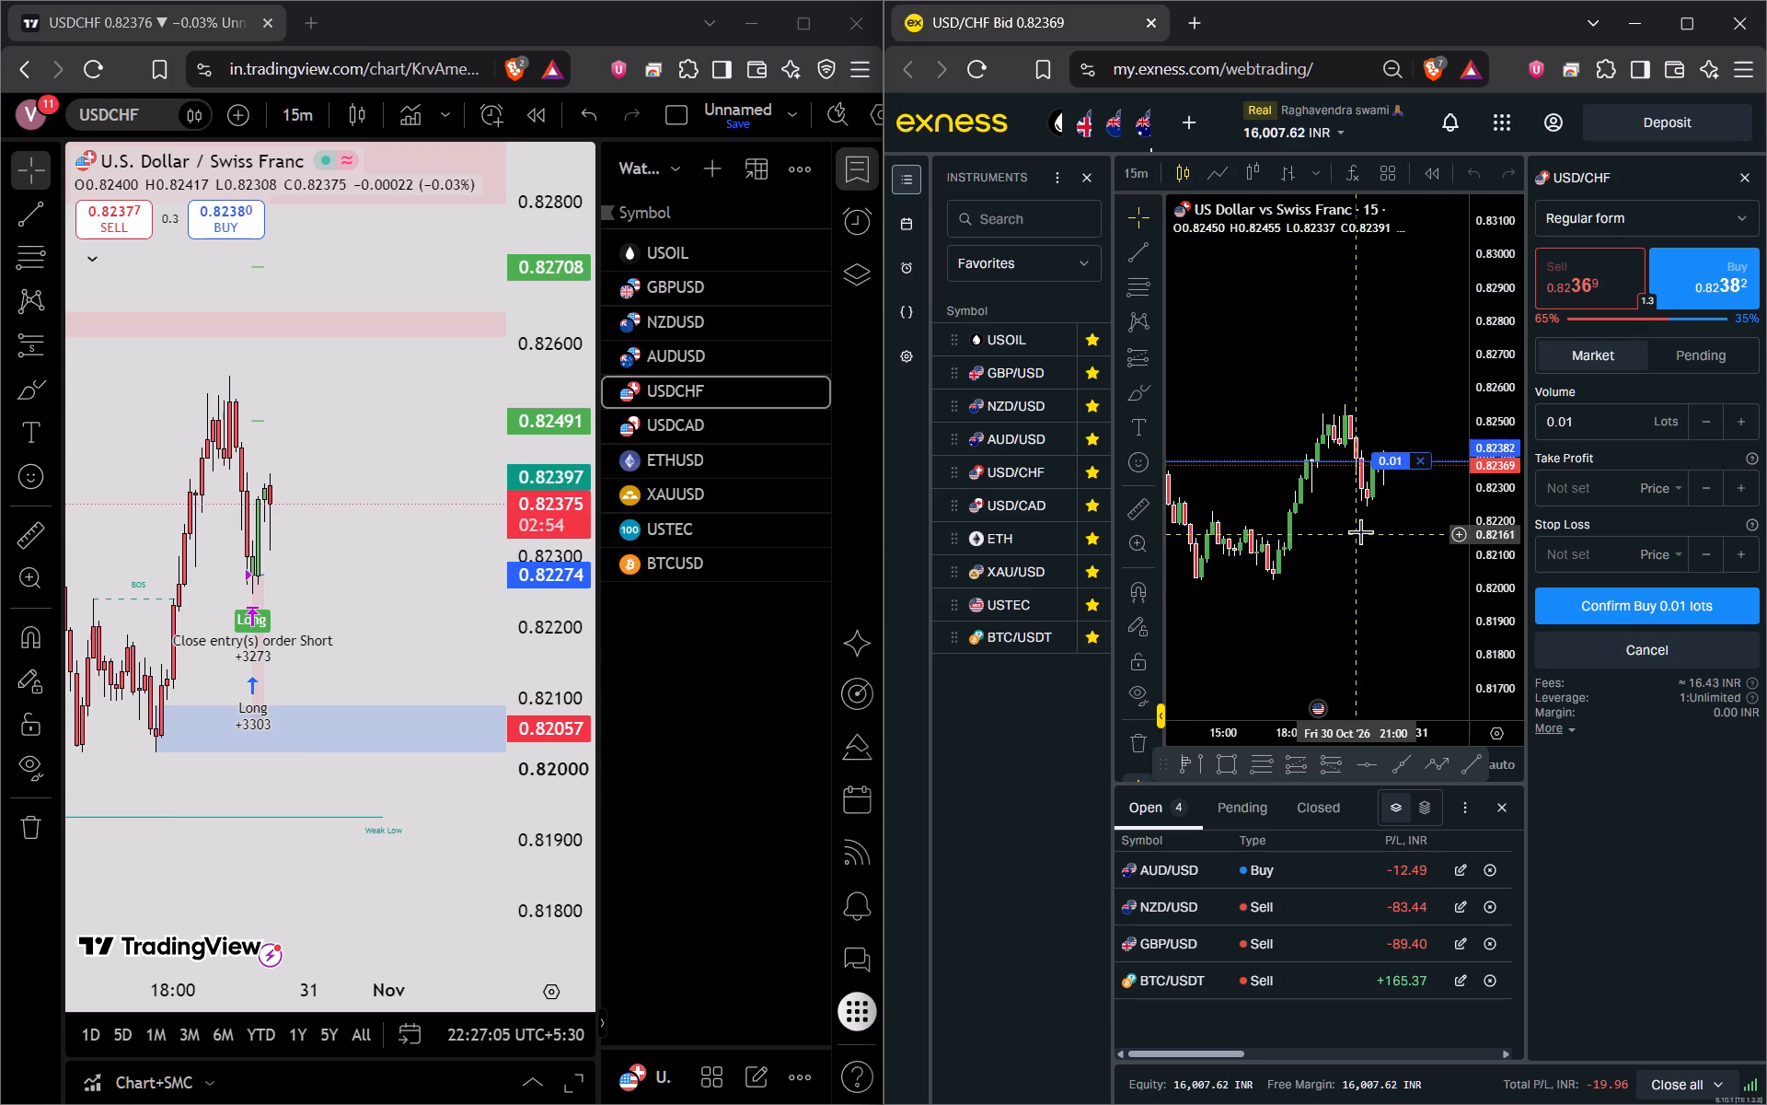
pyautogui.moveTo(1341, 539); pyautogui.dragTo(1232, 577)
pyautogui.moveTo(1326, 483); pyautogui.dragTo(1348, 368)
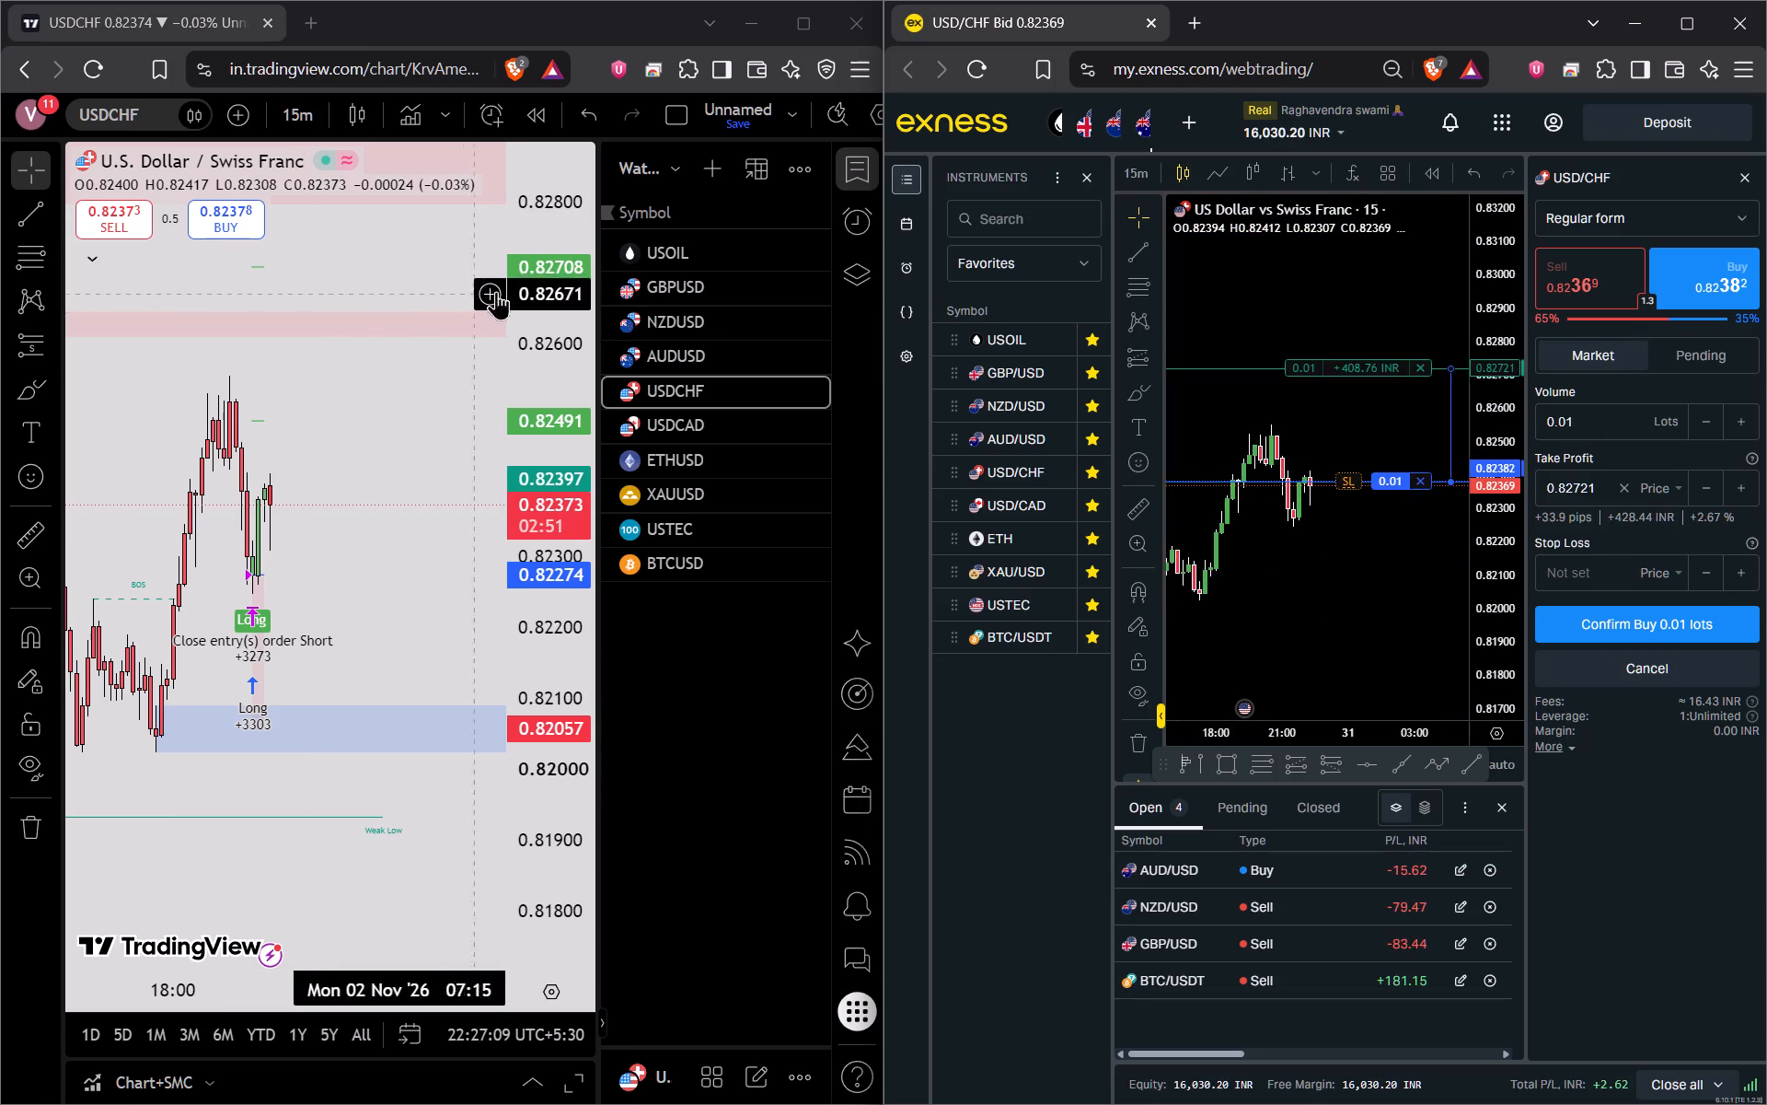
# Set the USD/CHF buy order's take profit to 0.82907, copied from just below the Strong High on the TradingView chart.
pyautogui.moveTo(559, 339); pyautogui.dragTo(521, 549)
pyautogui.moveTo(523, 377); pyautogui.dragTo(532, 568)
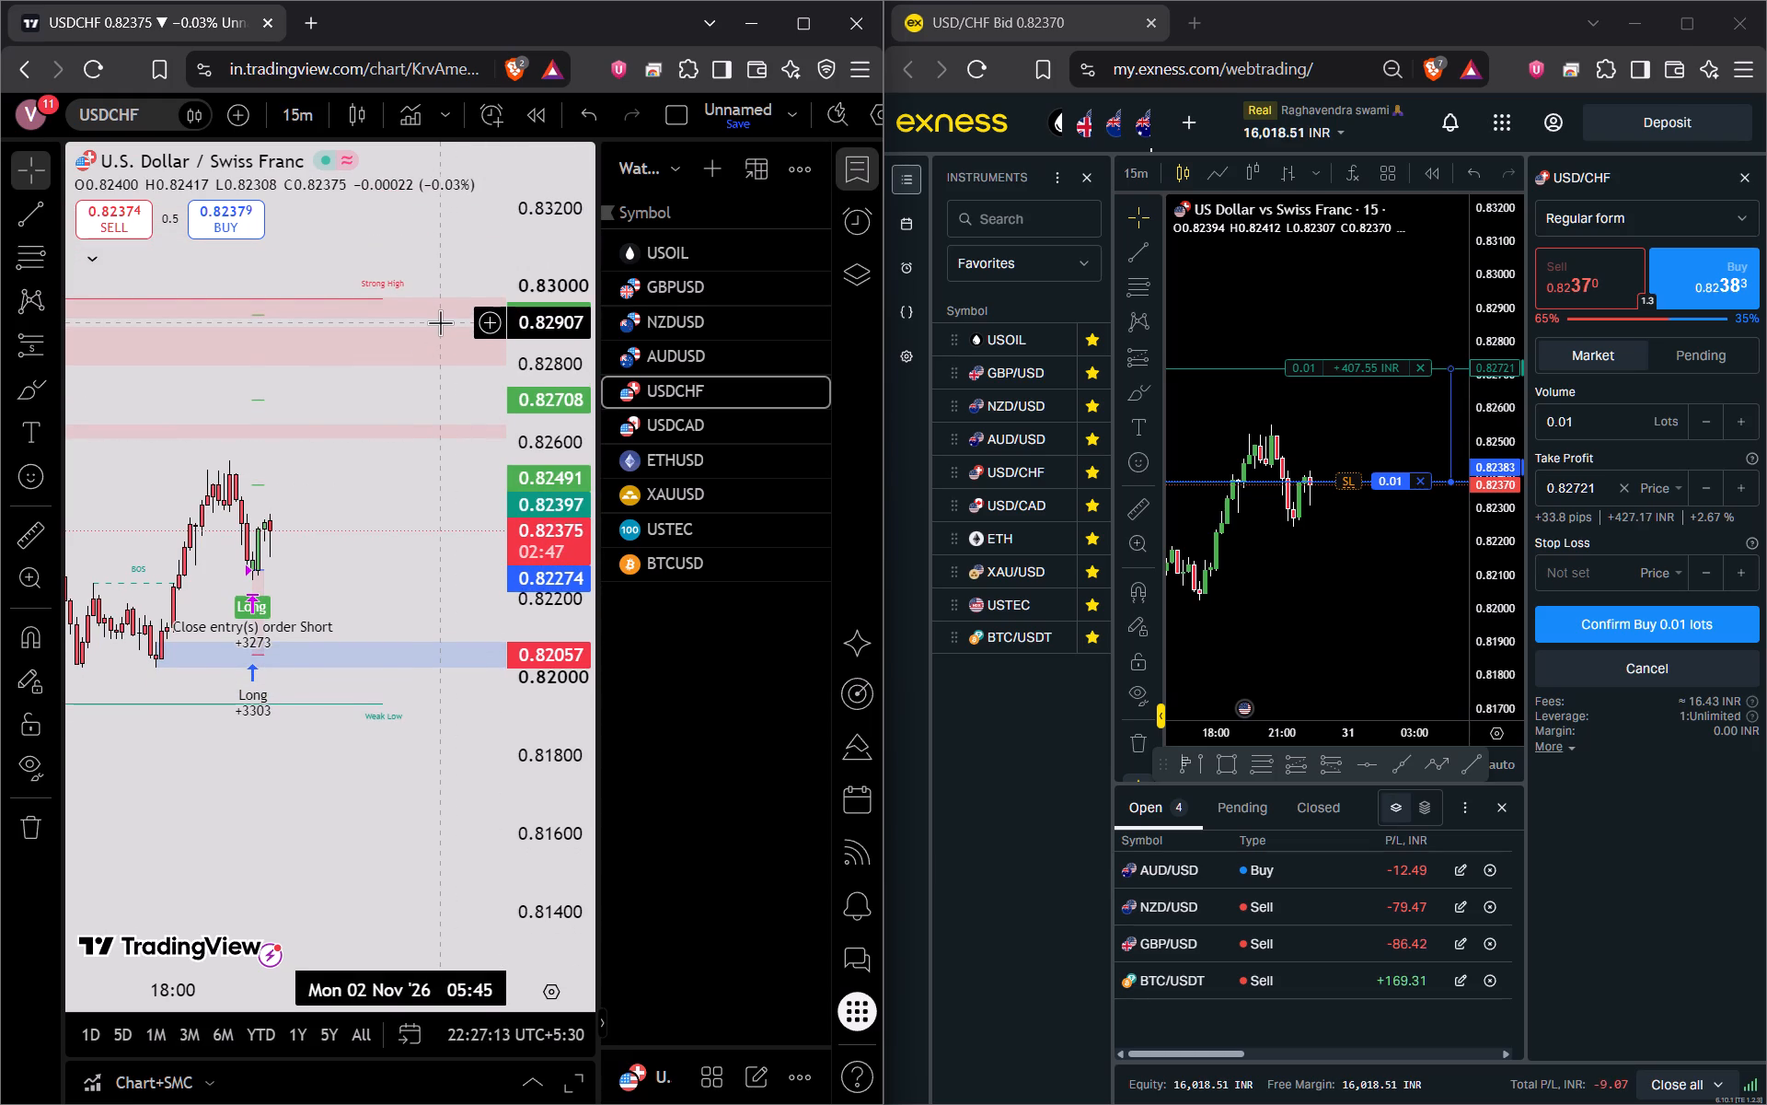
pyautogui.rightClick(440, 322)
pyautogui.click(489, 396)
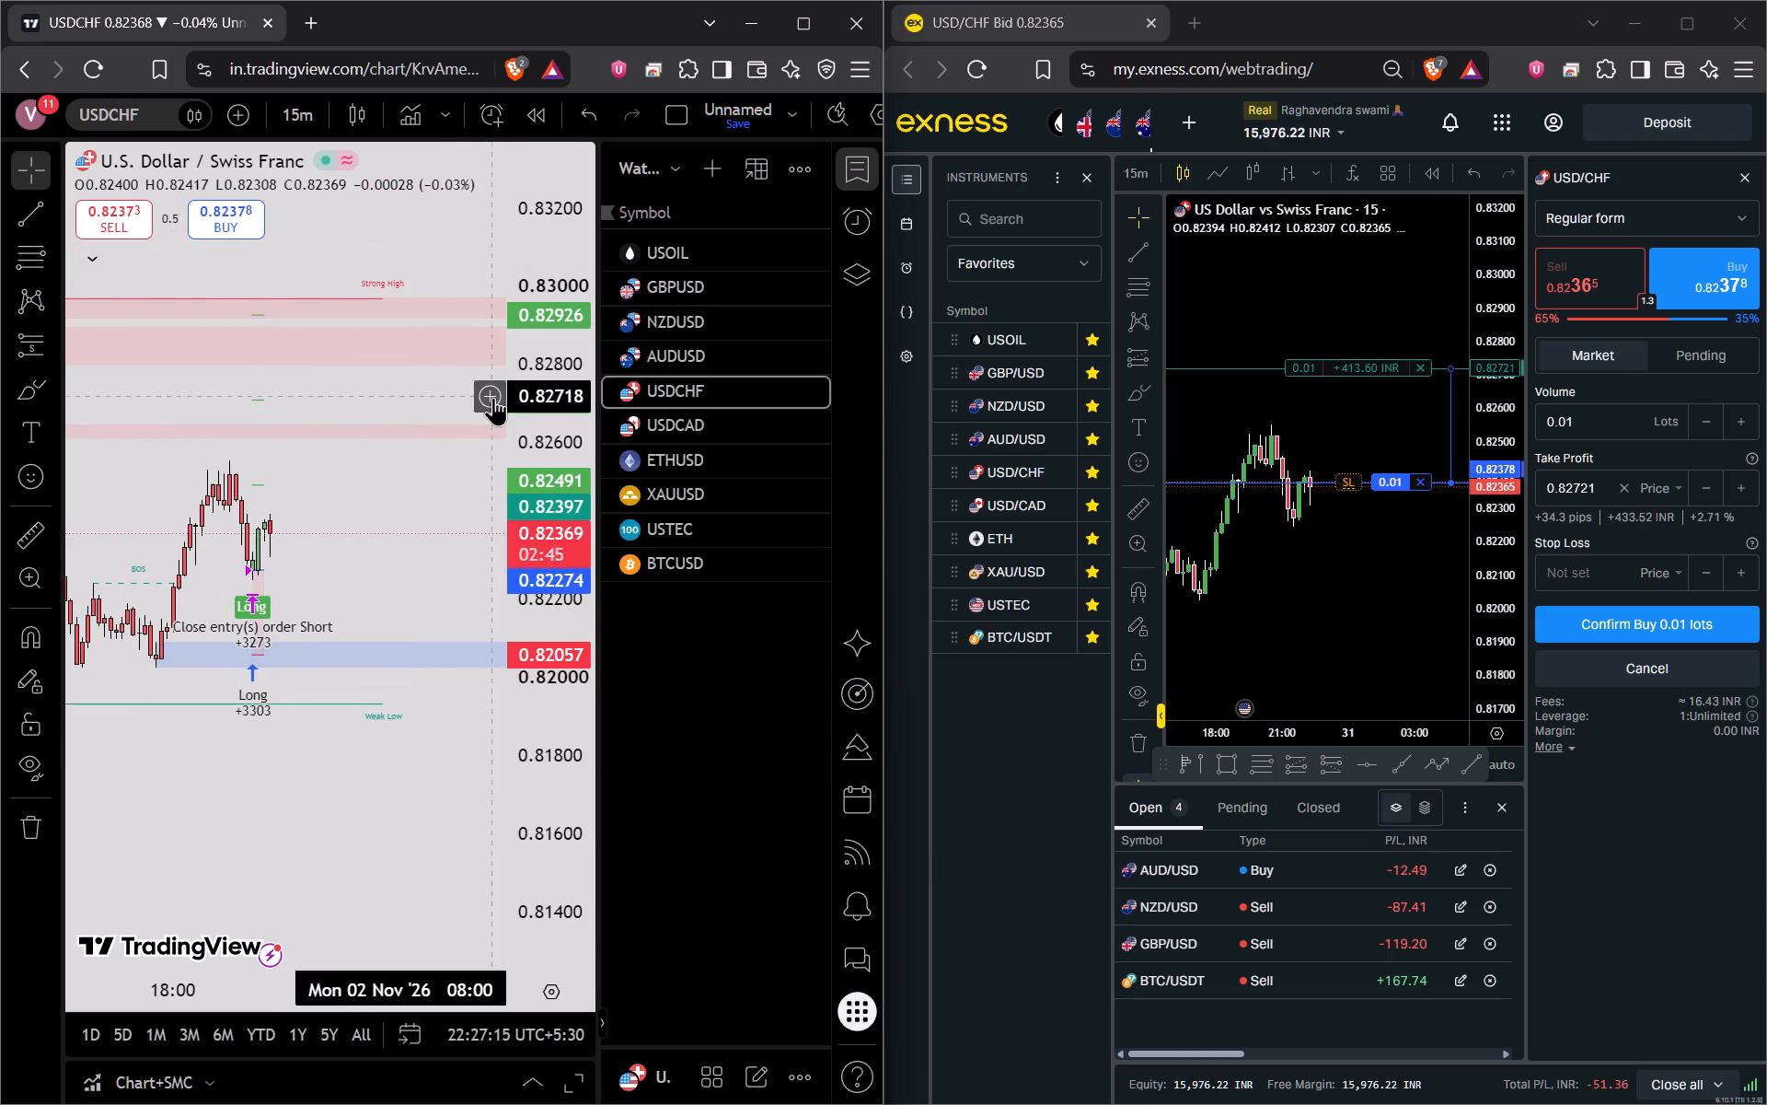
pyautogui.click(1635, 485)
pyautogui.moveTo(1588, 483); pyautogui.dragTo(1586, 483)
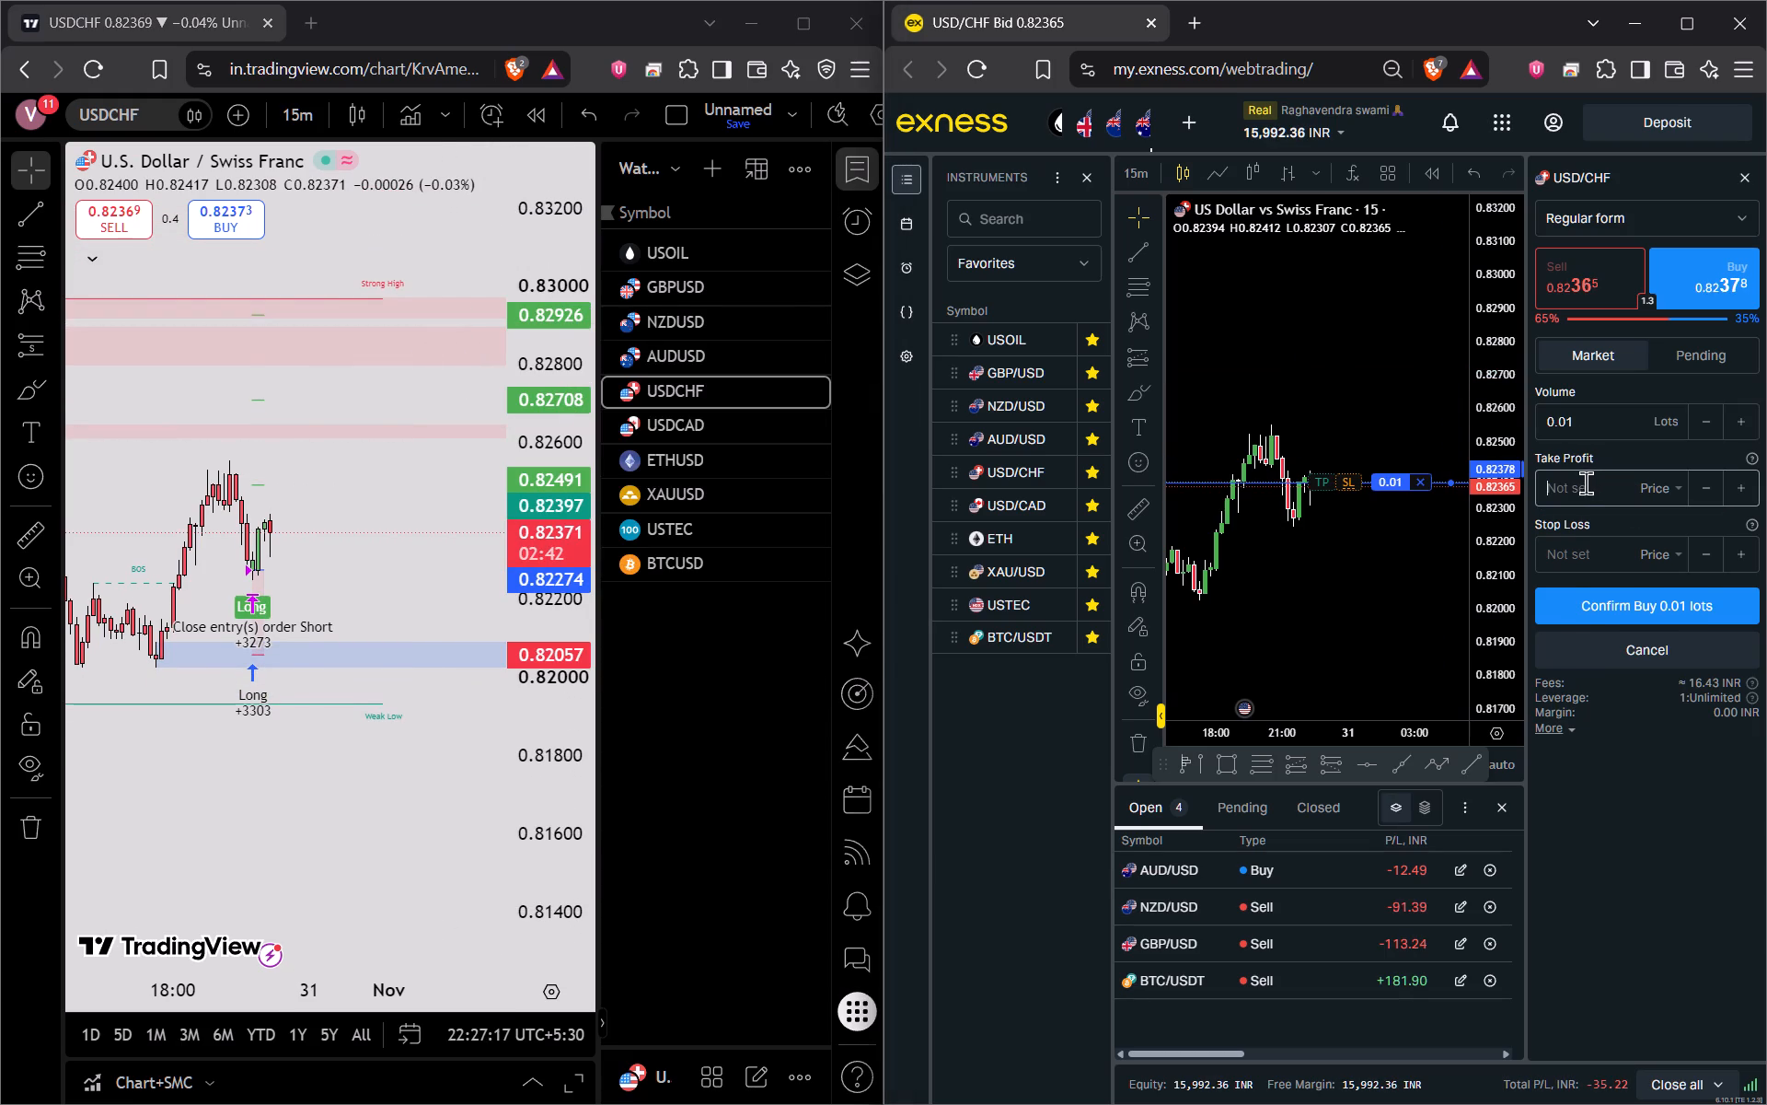
pyautogui.moveTo(1586, 483); pyautogui.dragTo(1579, 484)
pyautogui.moveTo(1585, 484); pyautogui.dragTo(1574, 488, button='right')
pyautogui.click(1402, 798)
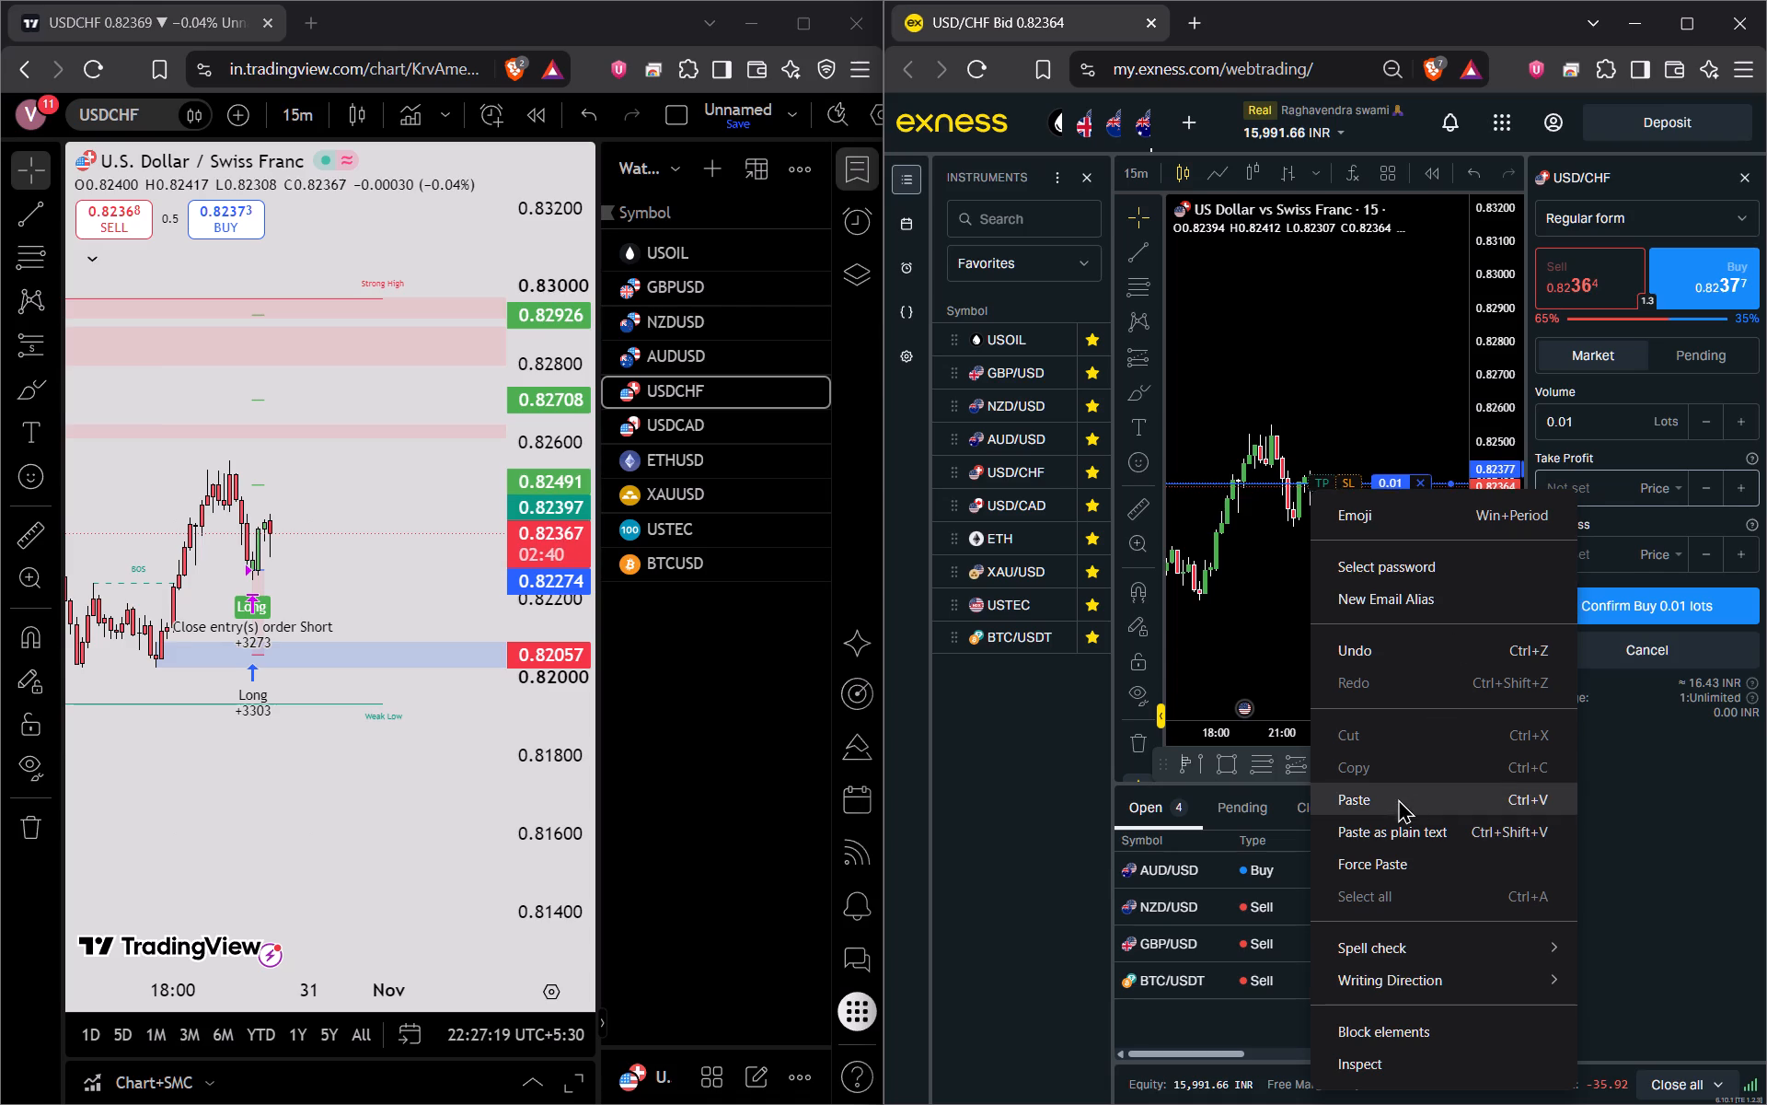
# Set the USD/CHF buy order's stop loss to 0.82012, copied from the lower edge of the blue zone on the TradingView chart.
pyautogui.rightClick(412, 637)
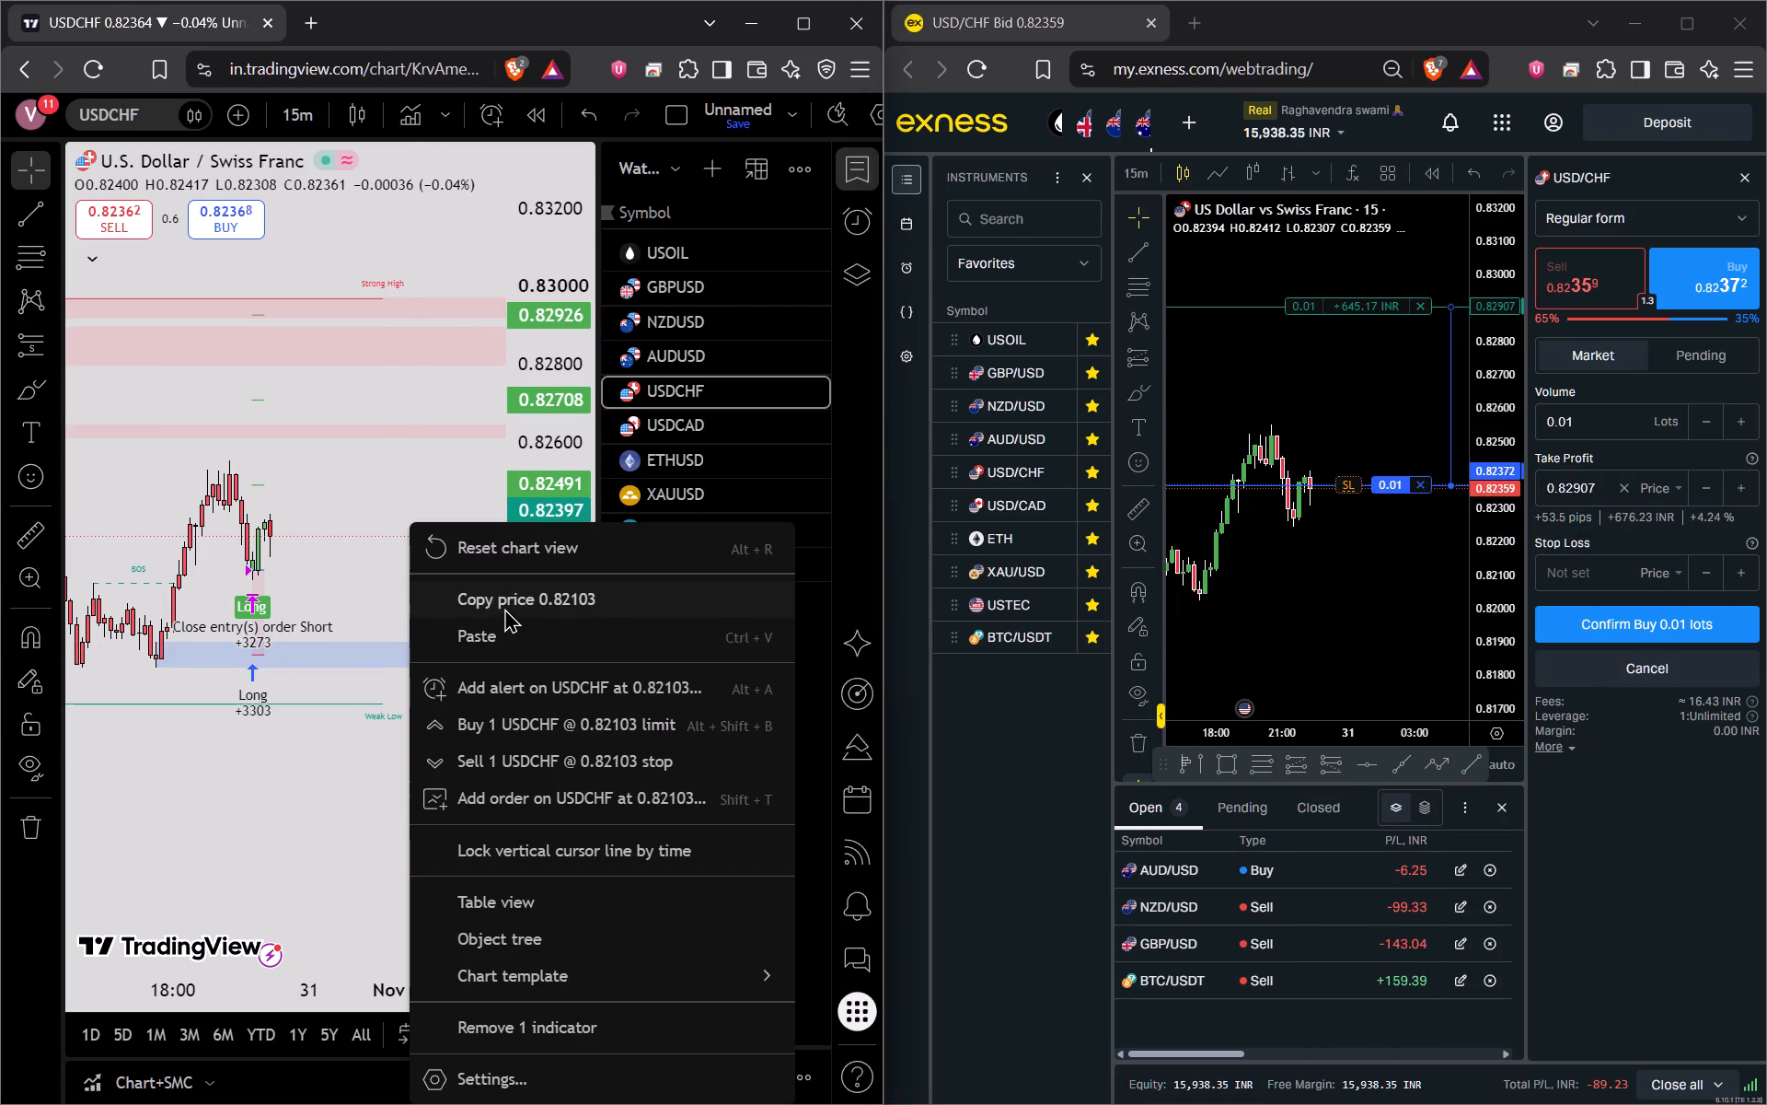
pyautogui.click(382, 682)
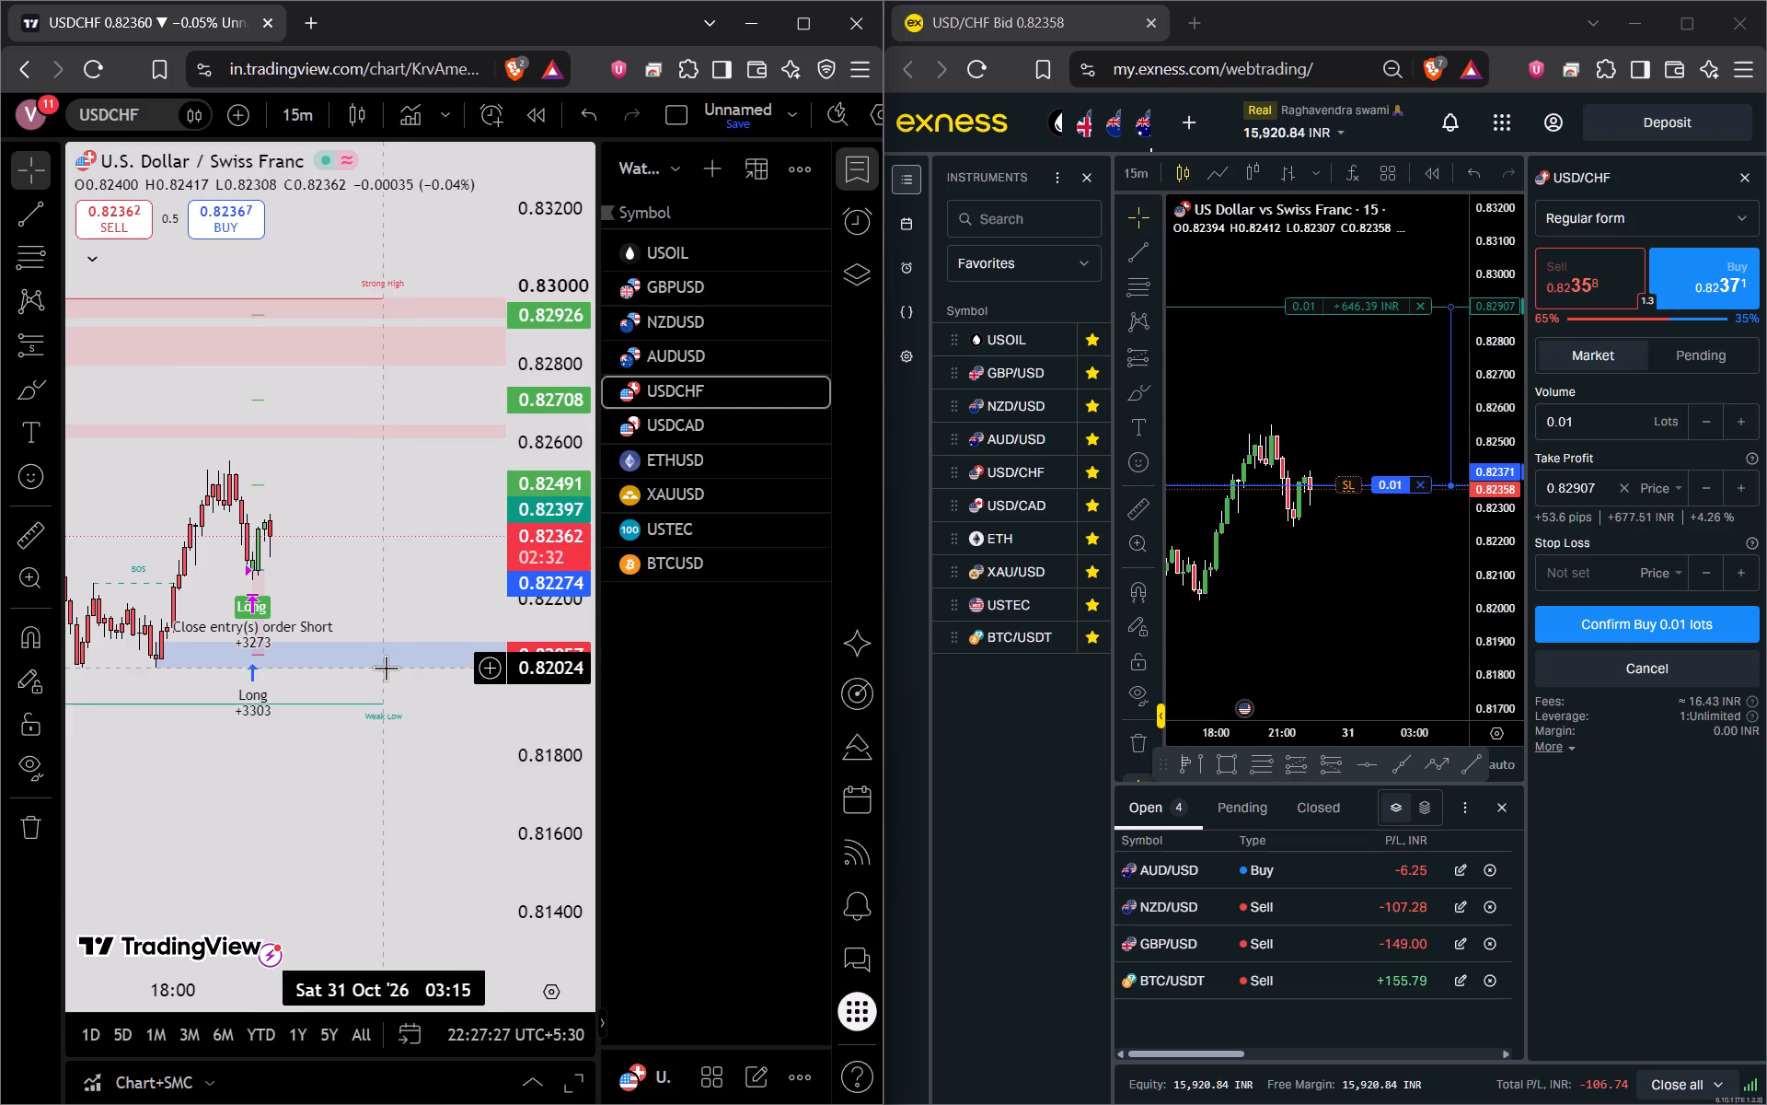
pyautogui.rightClick(390, 672)
pyautogui.click(457, 612)
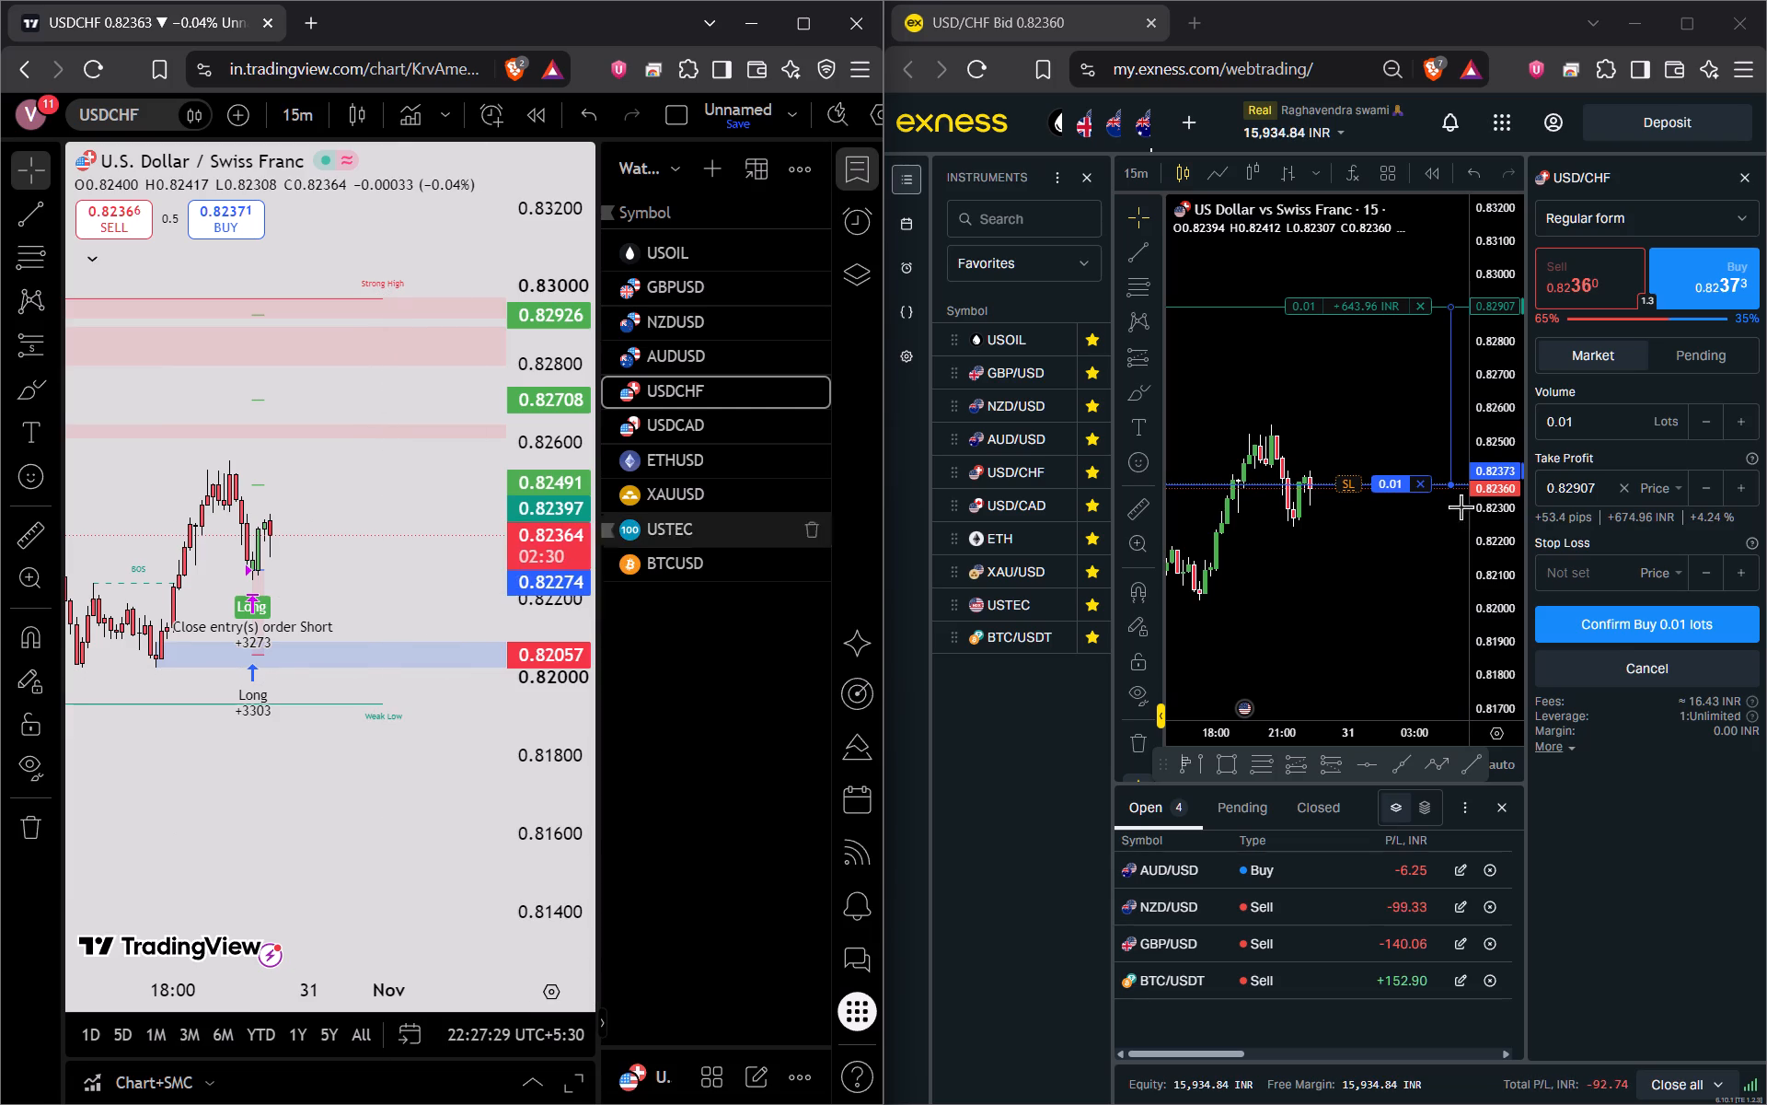
pyautogui.click(1613, 569)
pyautogui.moveTo(1611, 572); pyautogui.dragTo(1620, 579)
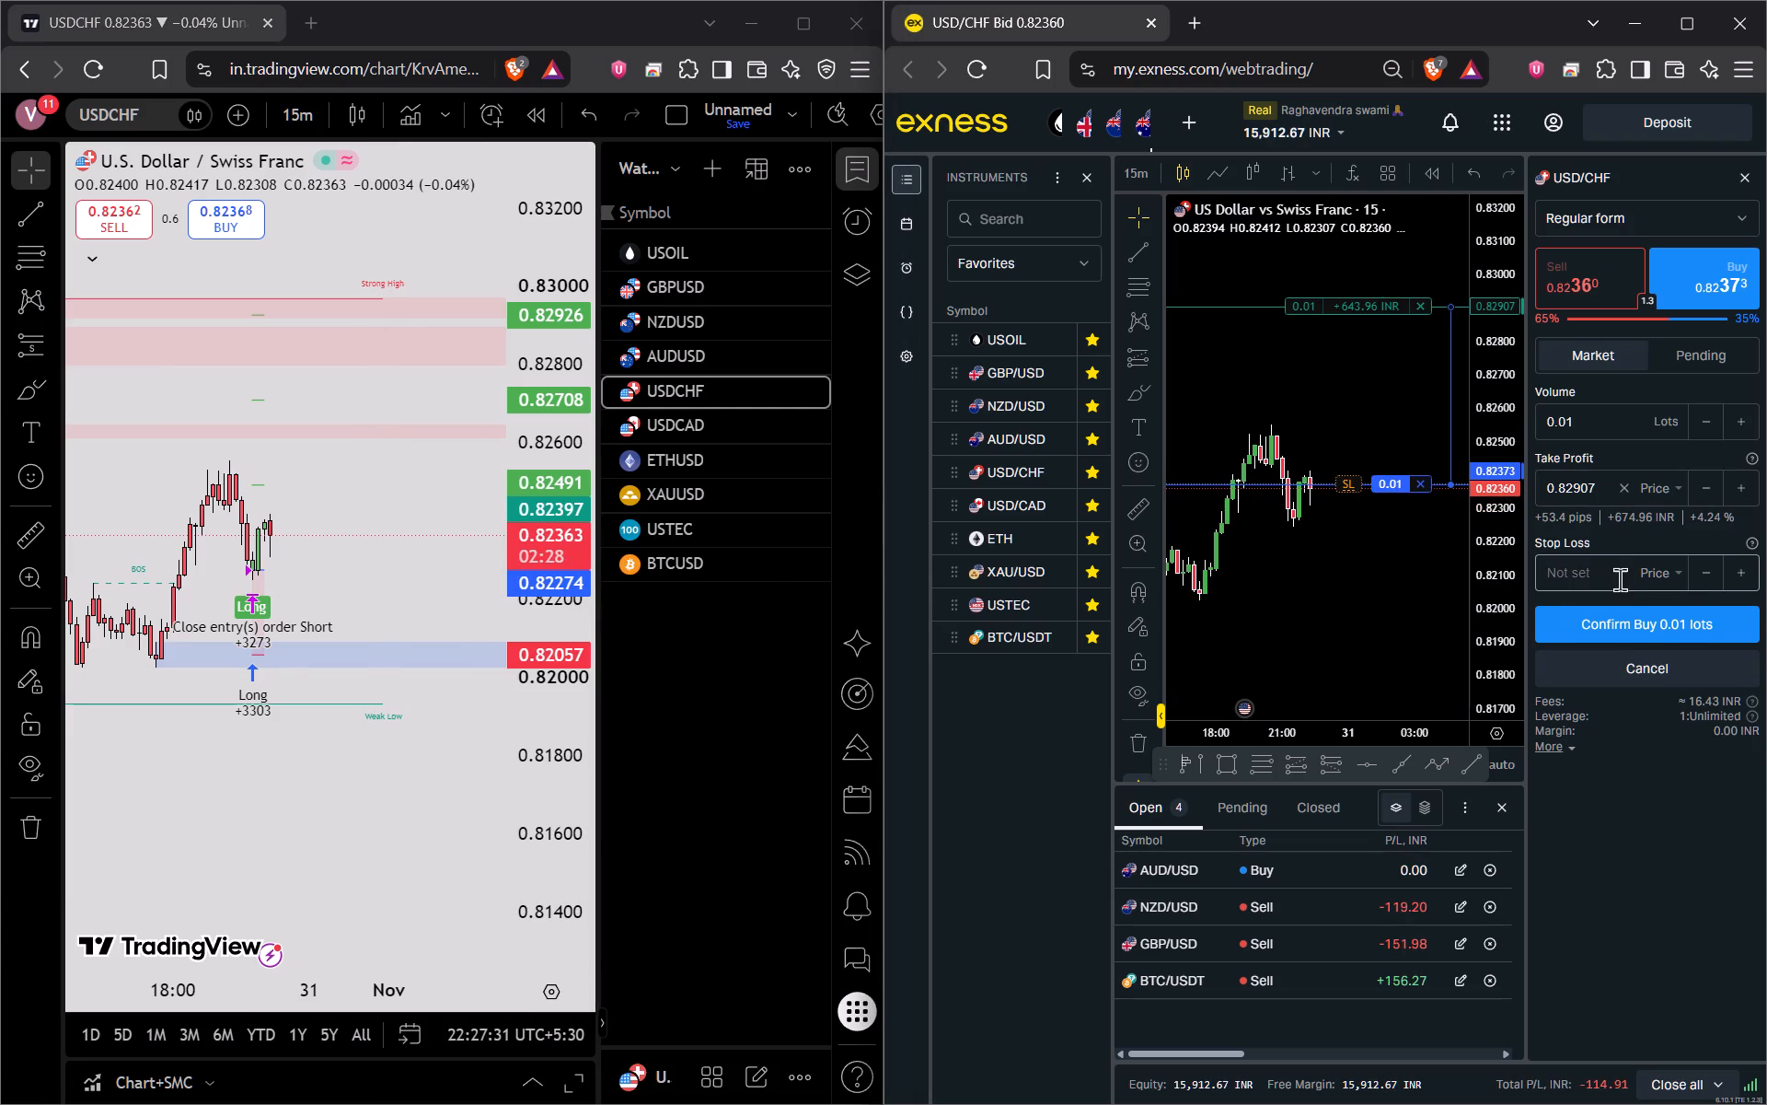
pyautogui.rightClick(1583, 579)
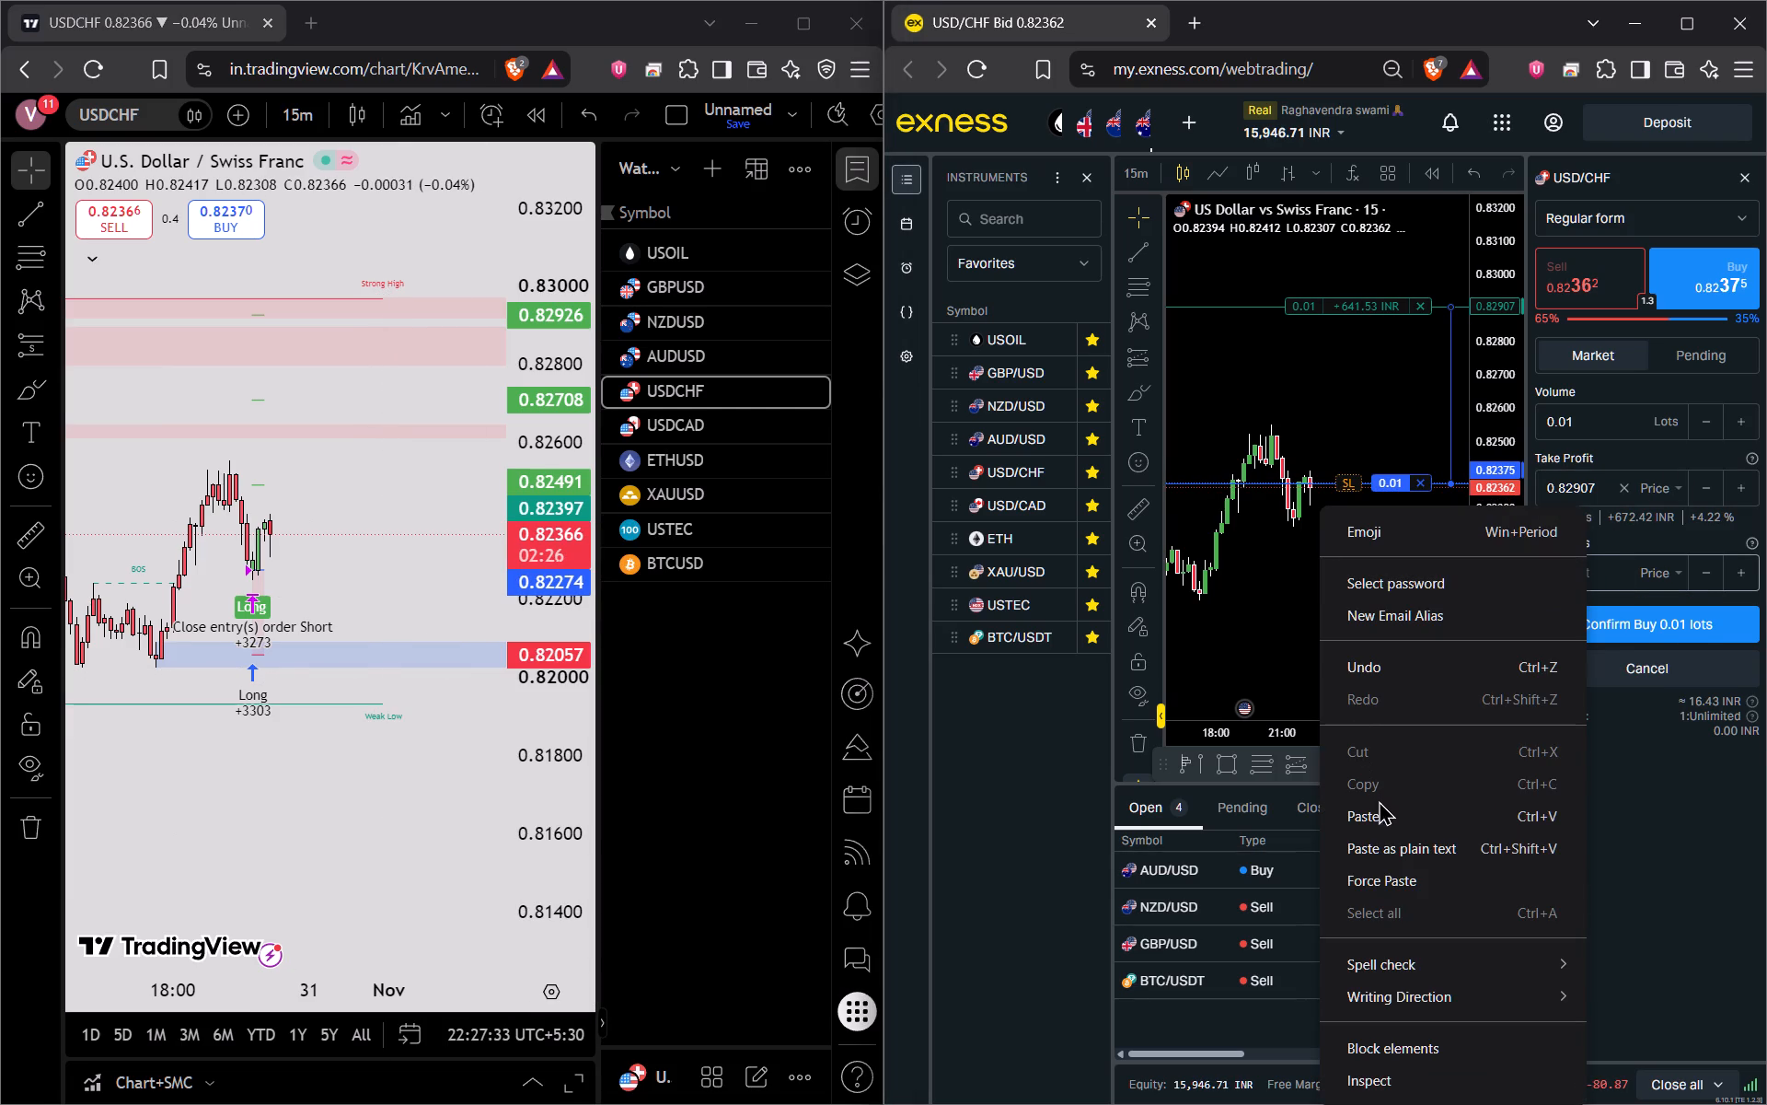
pyautogui.click(1377, 810)
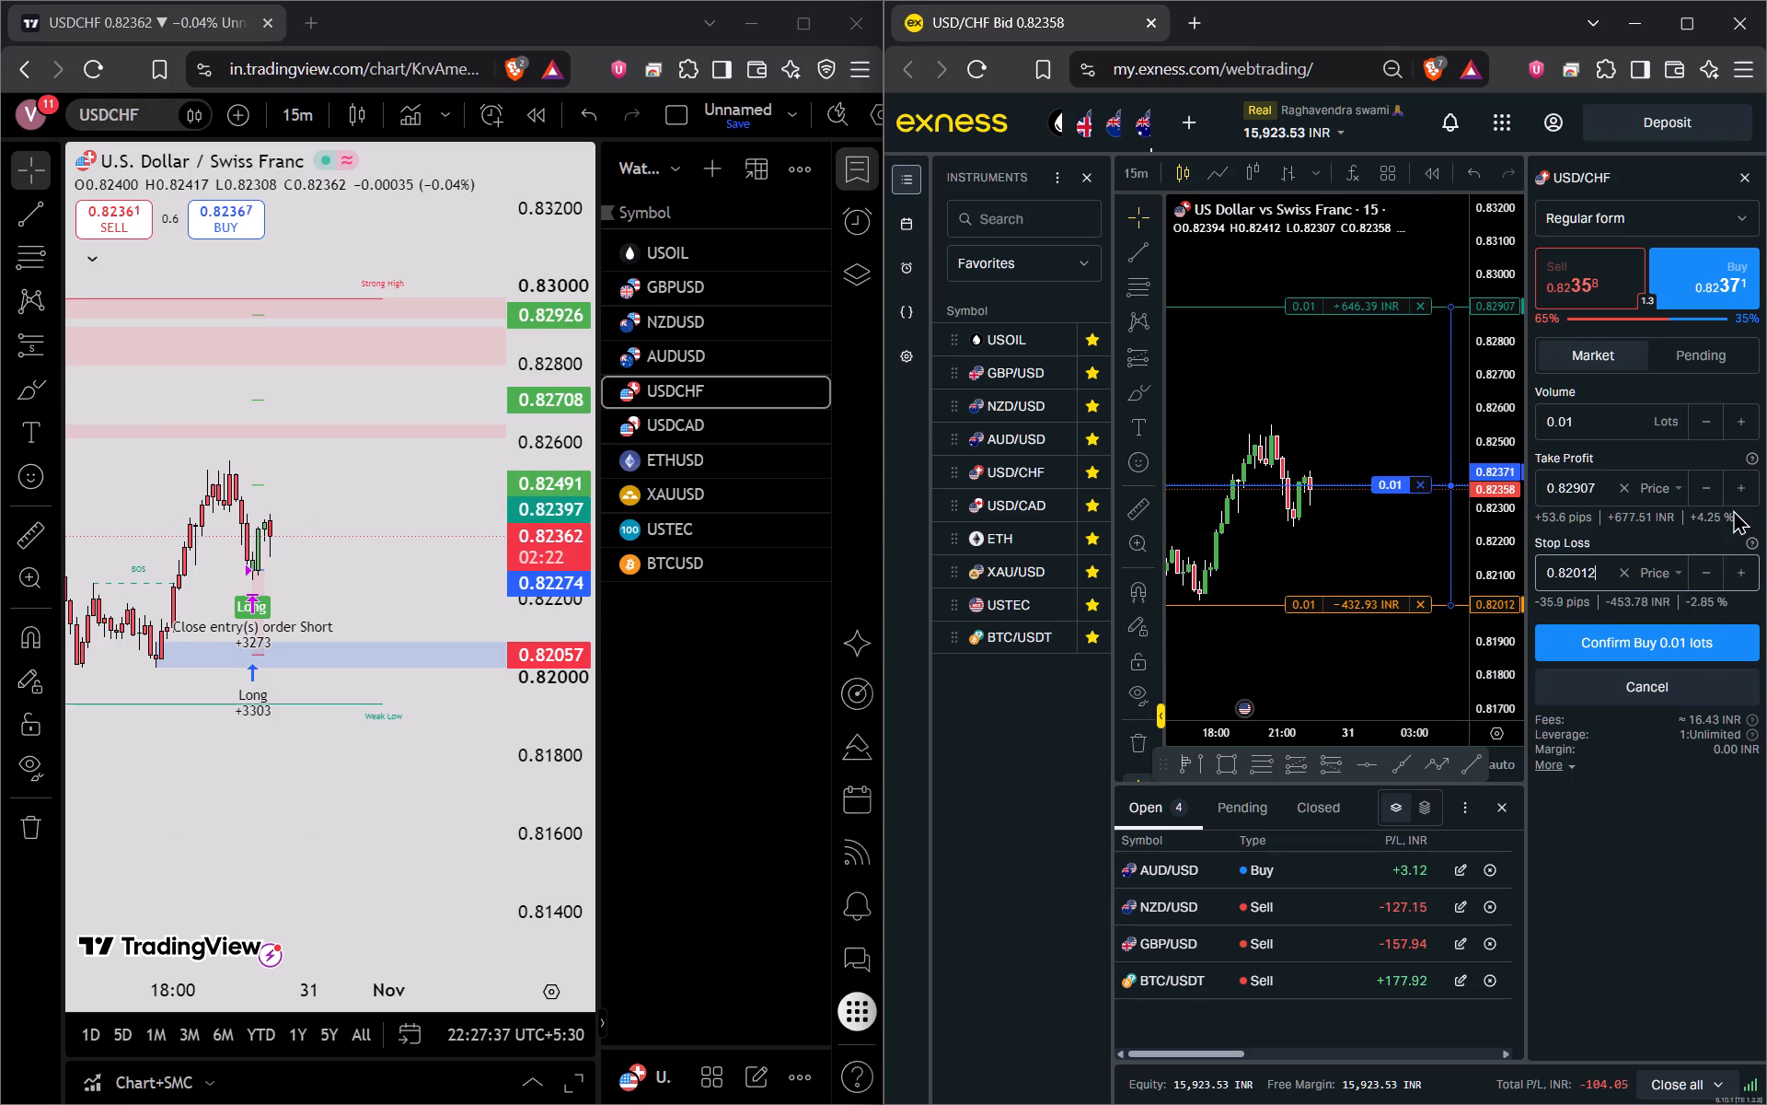
# Try a 0.02-lot volume, set it back to 0.01 lots and place the USD/CHF market buy order.
pyautogui.click(1753, 434)
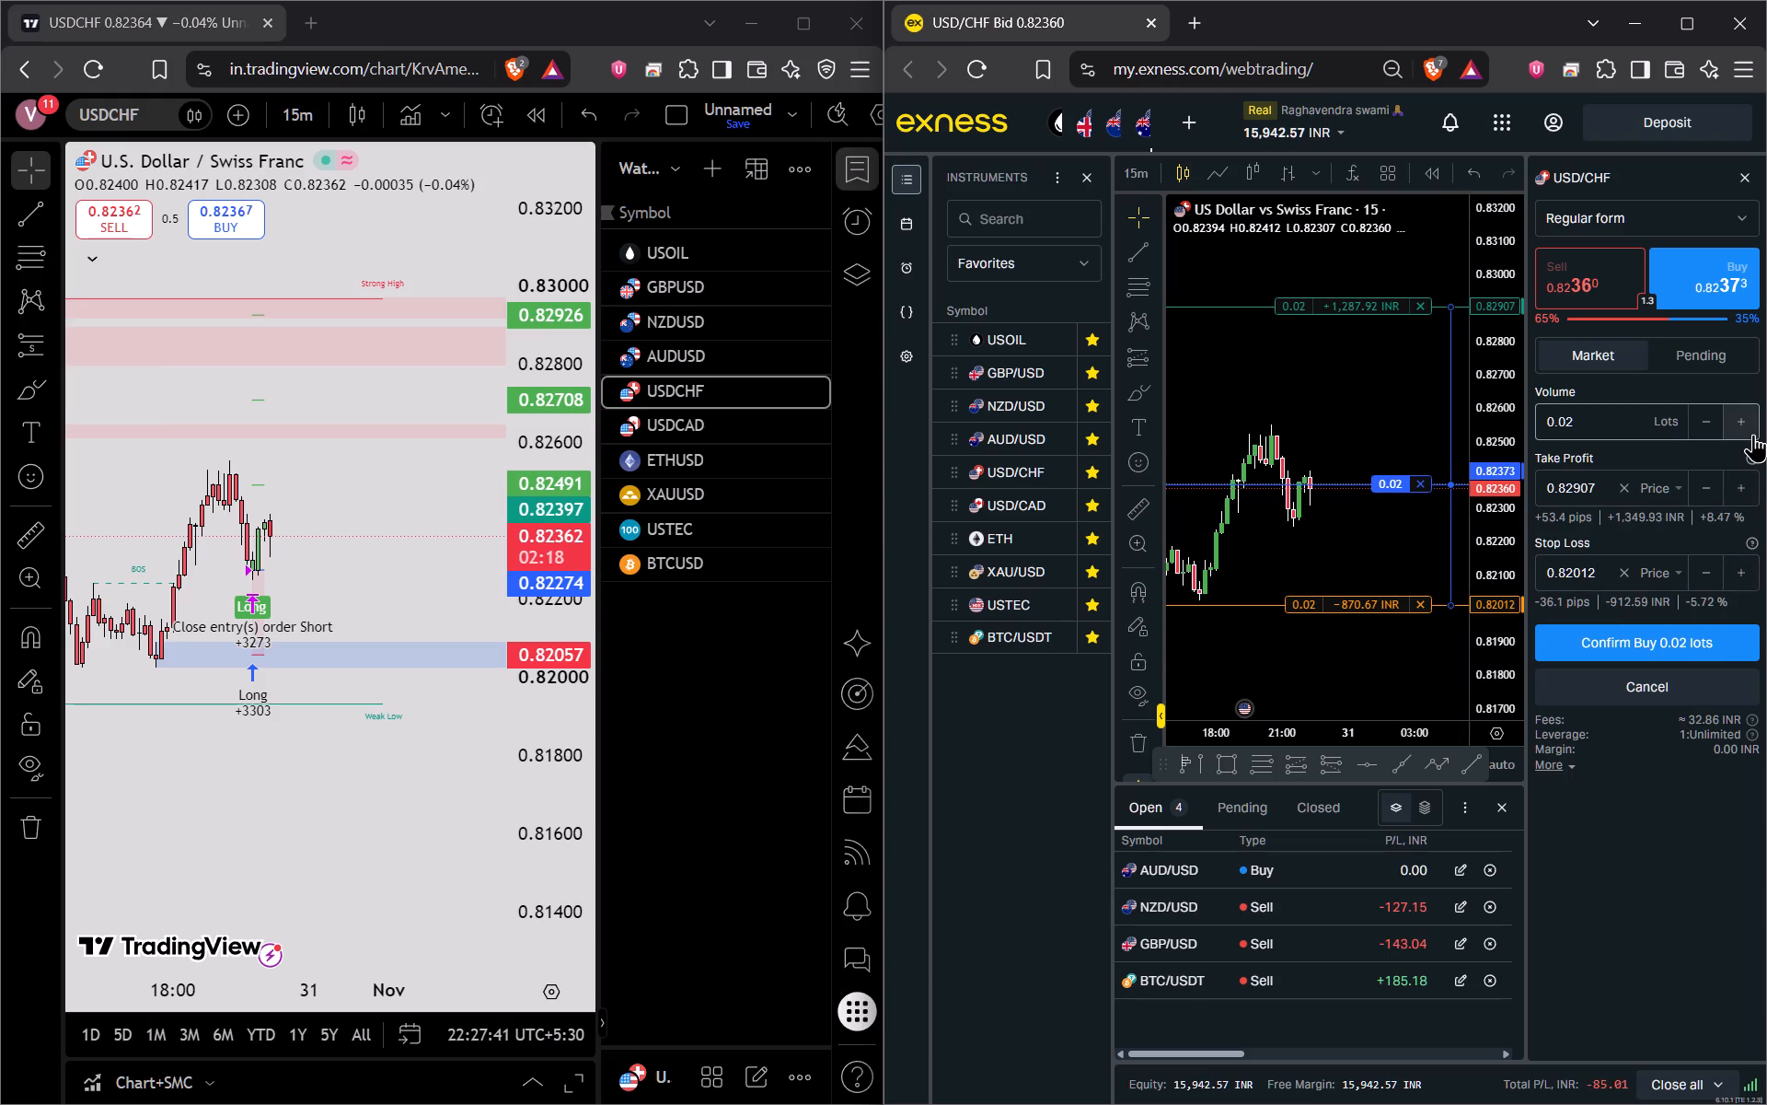
pyautogui.click(1711, 434)
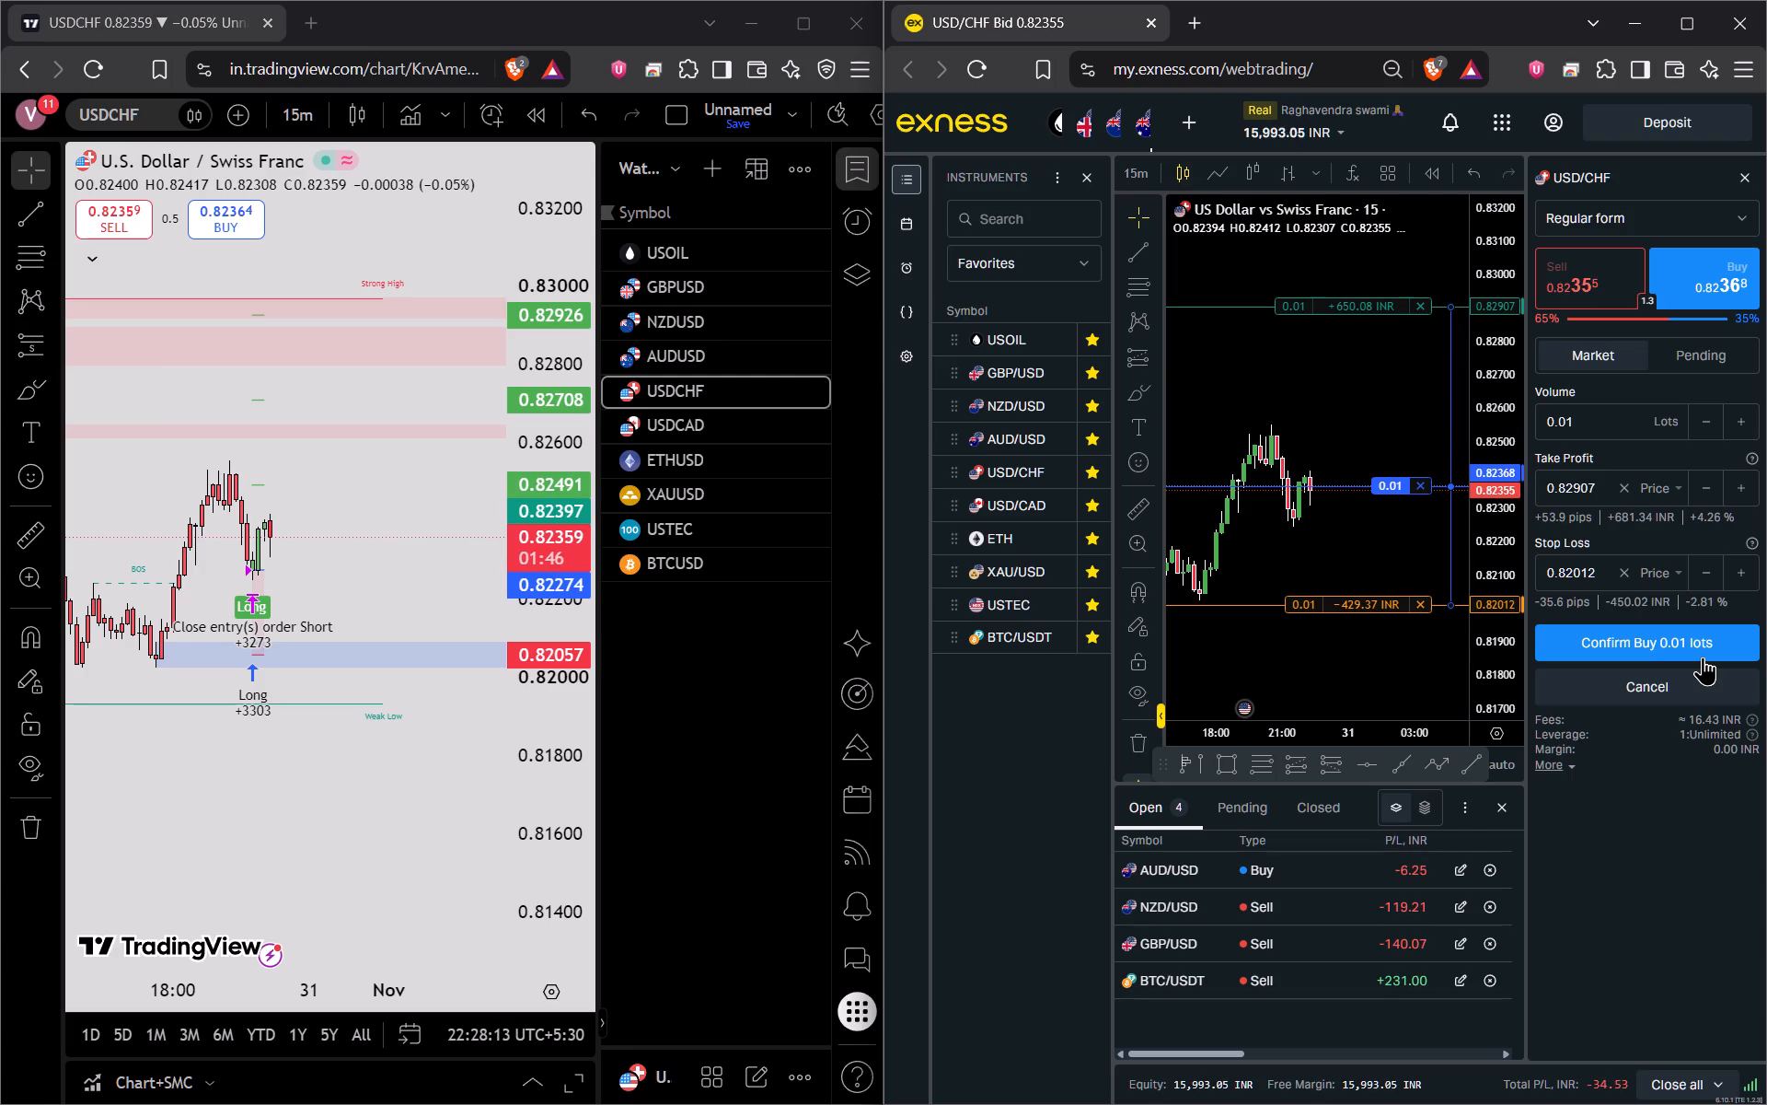
pyautogui.click(1703, 657)
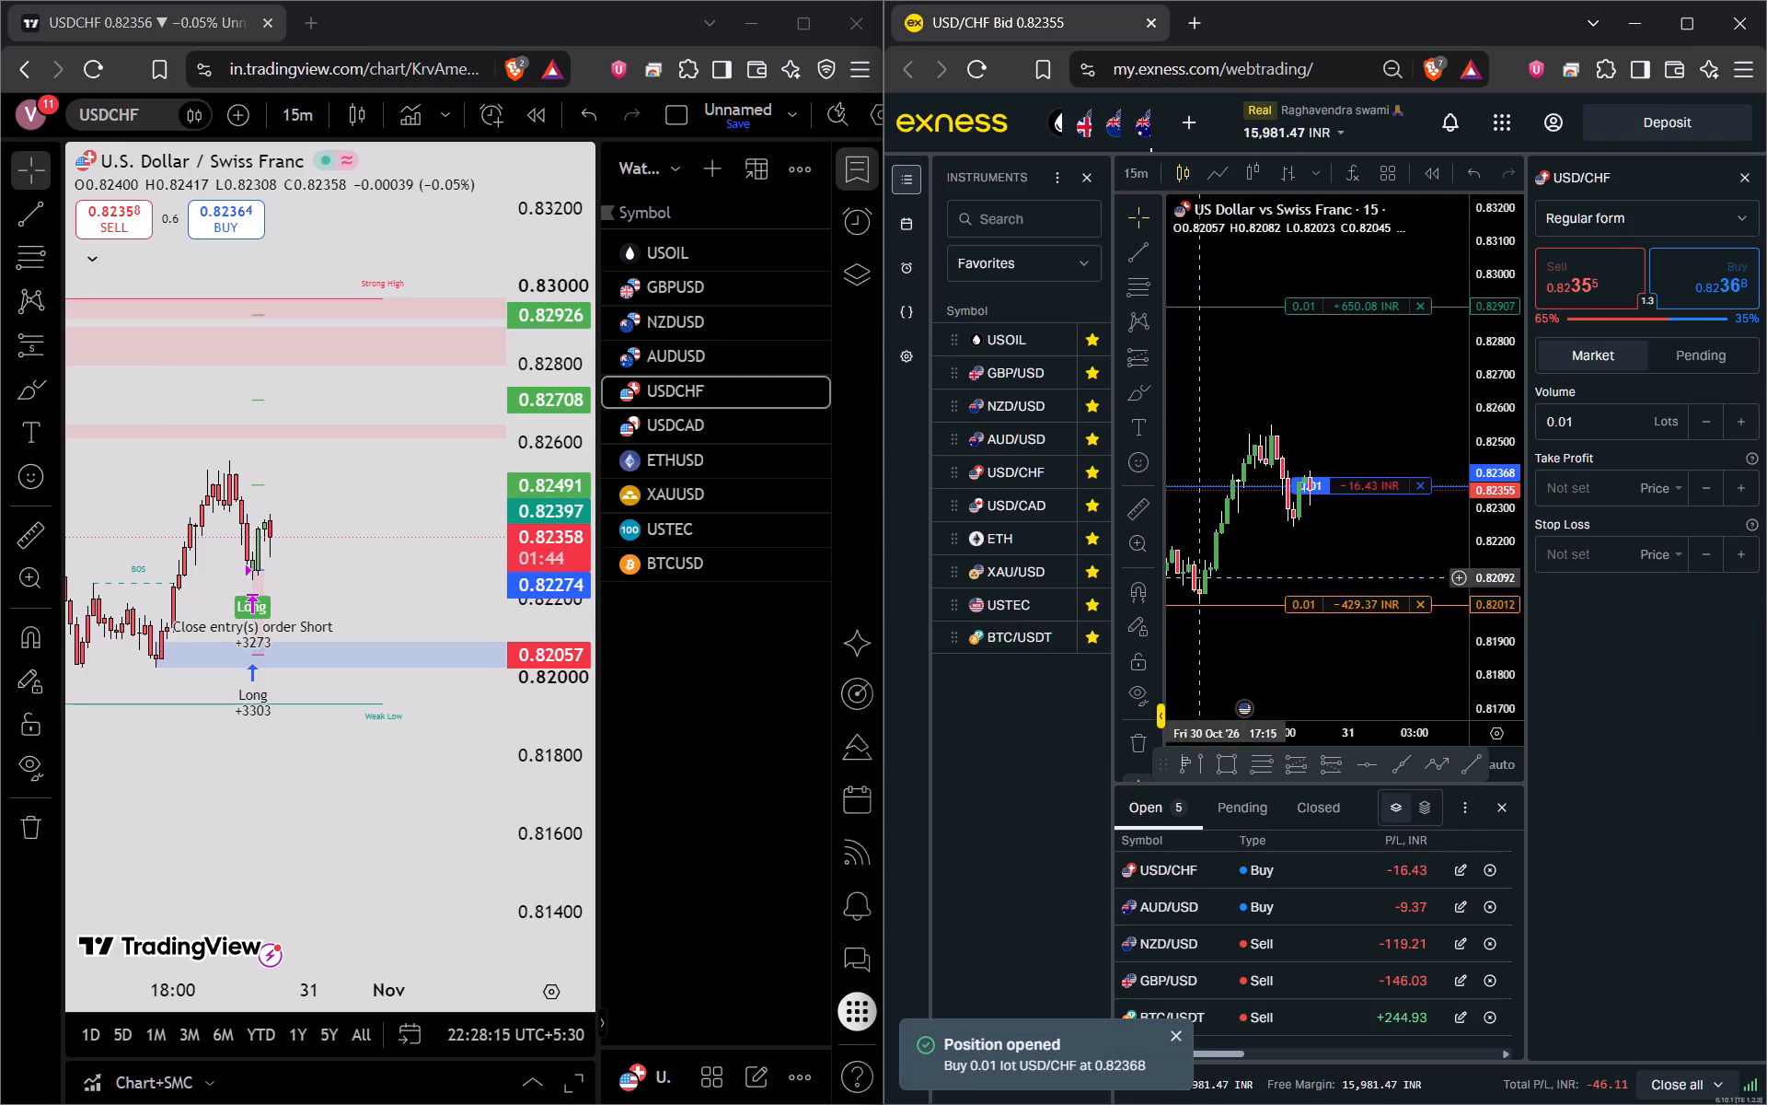
# Examine the USDCAD, ETHUSD and XAUUSD 15-minute charts in TradingView for trade signals, including gold's earlier entry and target levels.
pyautogui.click(677, 417)
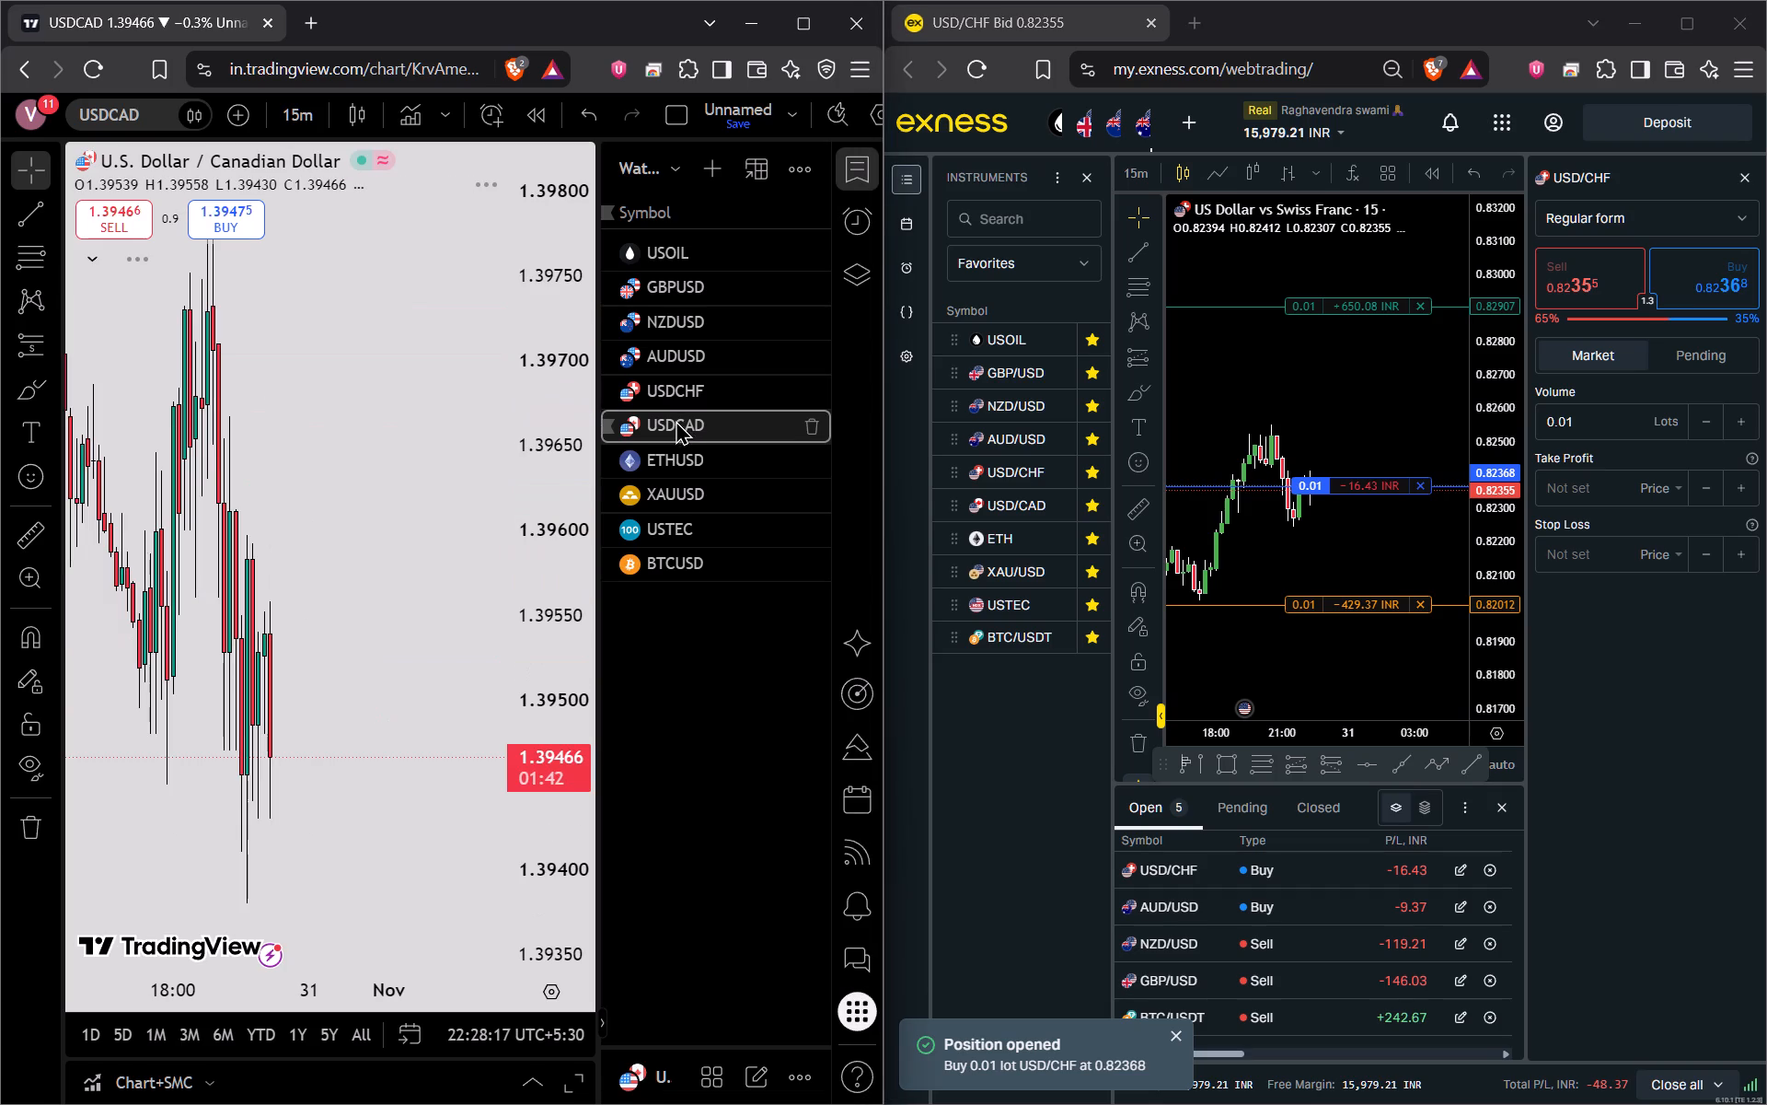
pyautogui.click(690, 466)
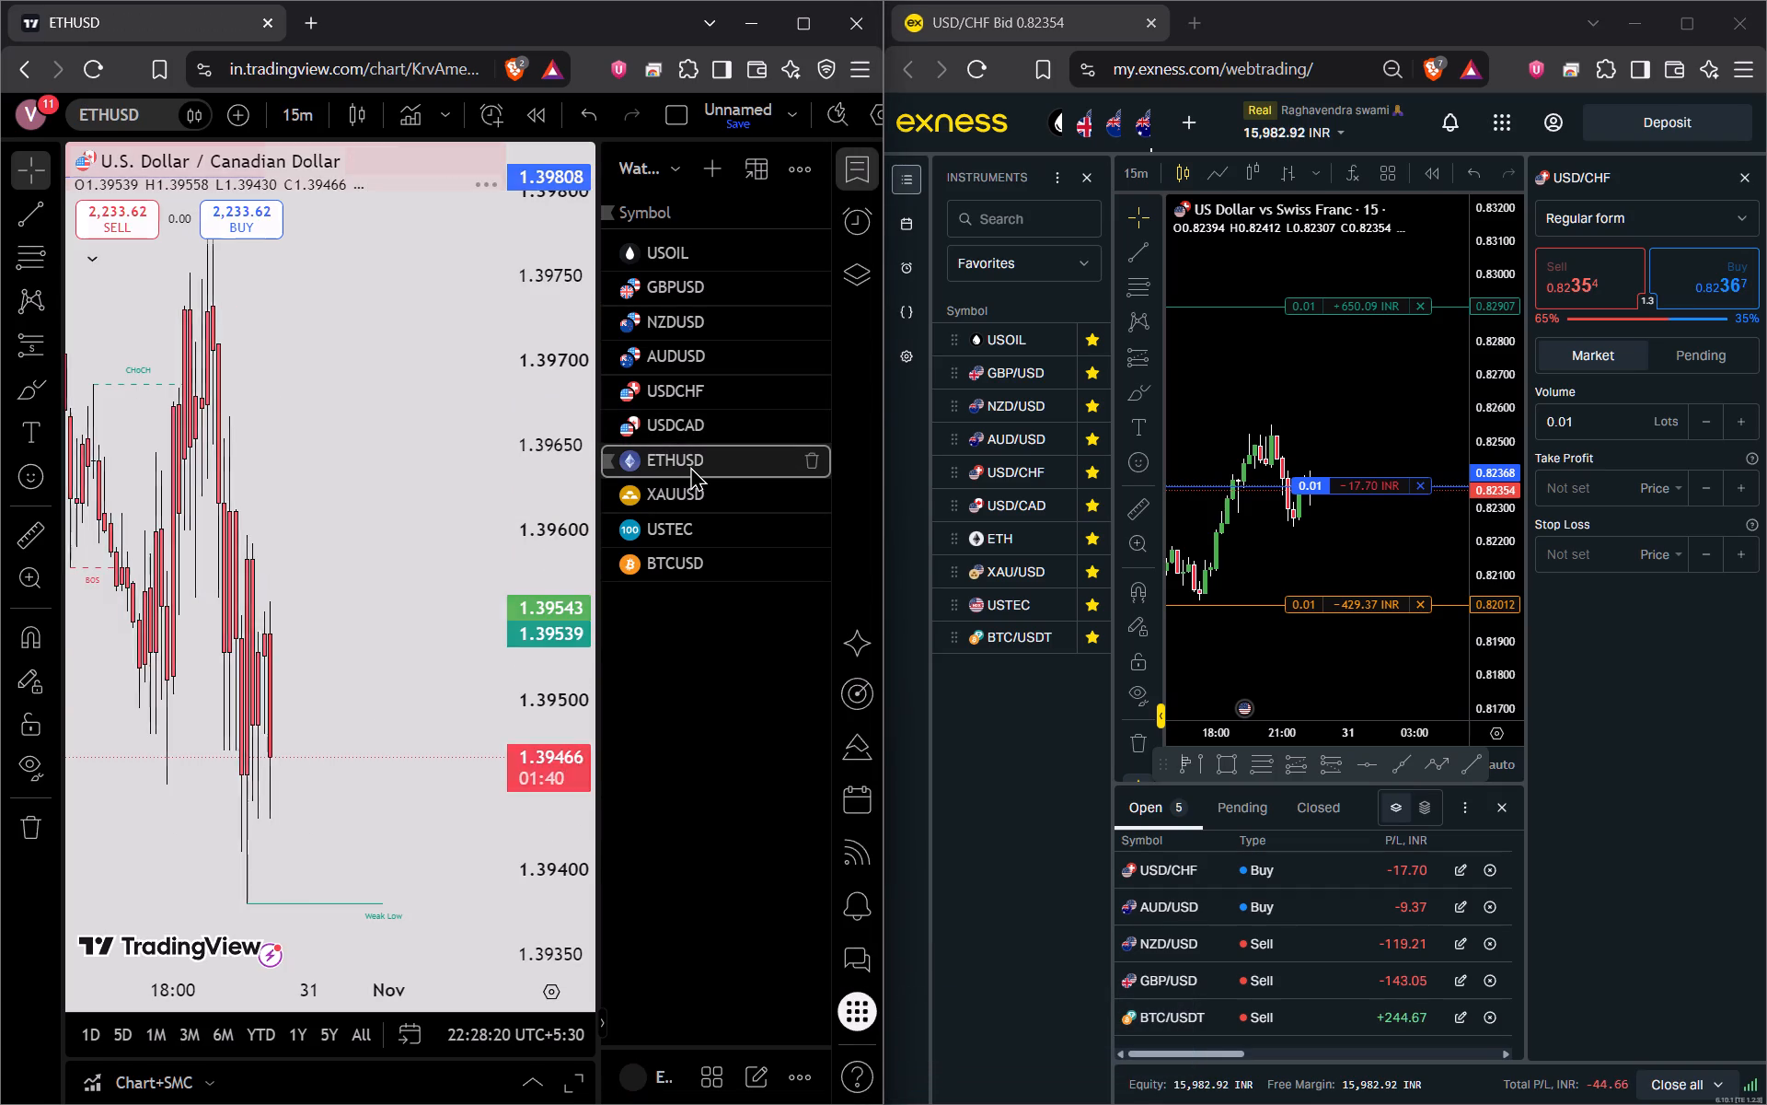
pyautogui.scroll(-5, 606, 618)
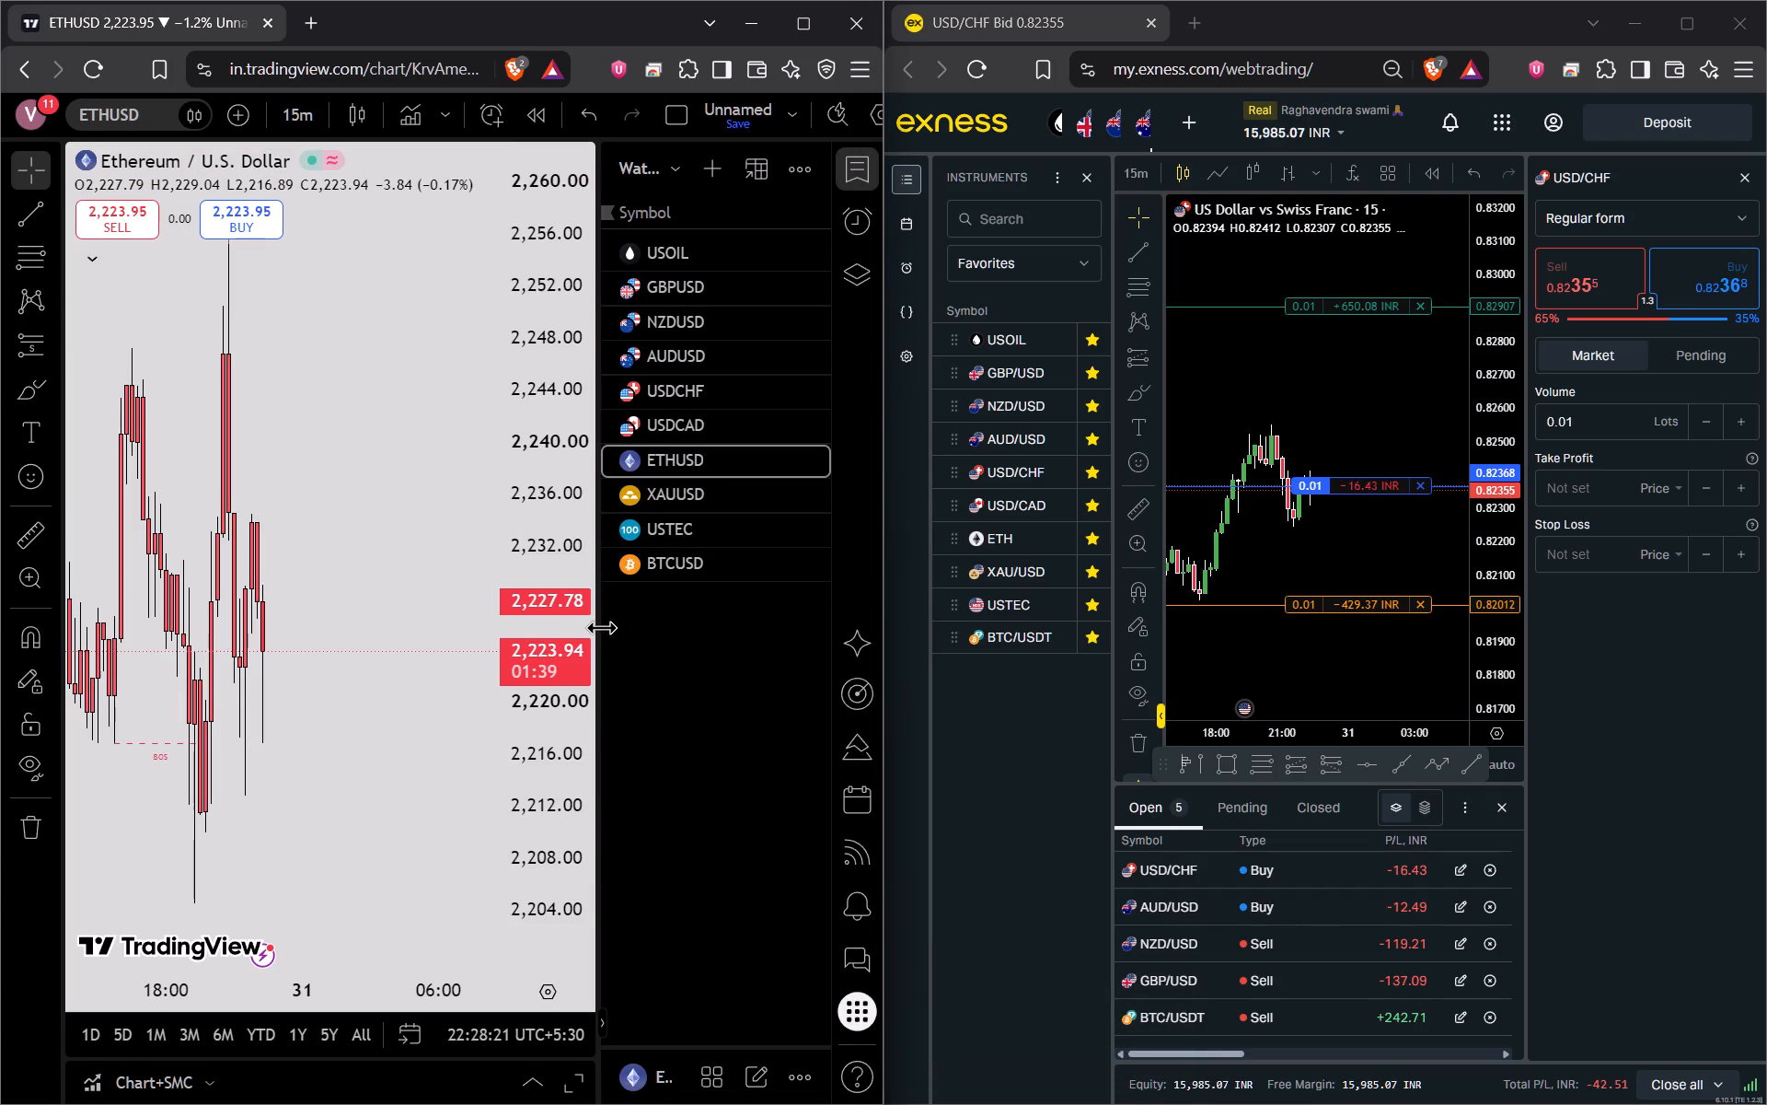
pyautogui.click(701, 500)
pyautogui.scroll(-4, 510, 580)
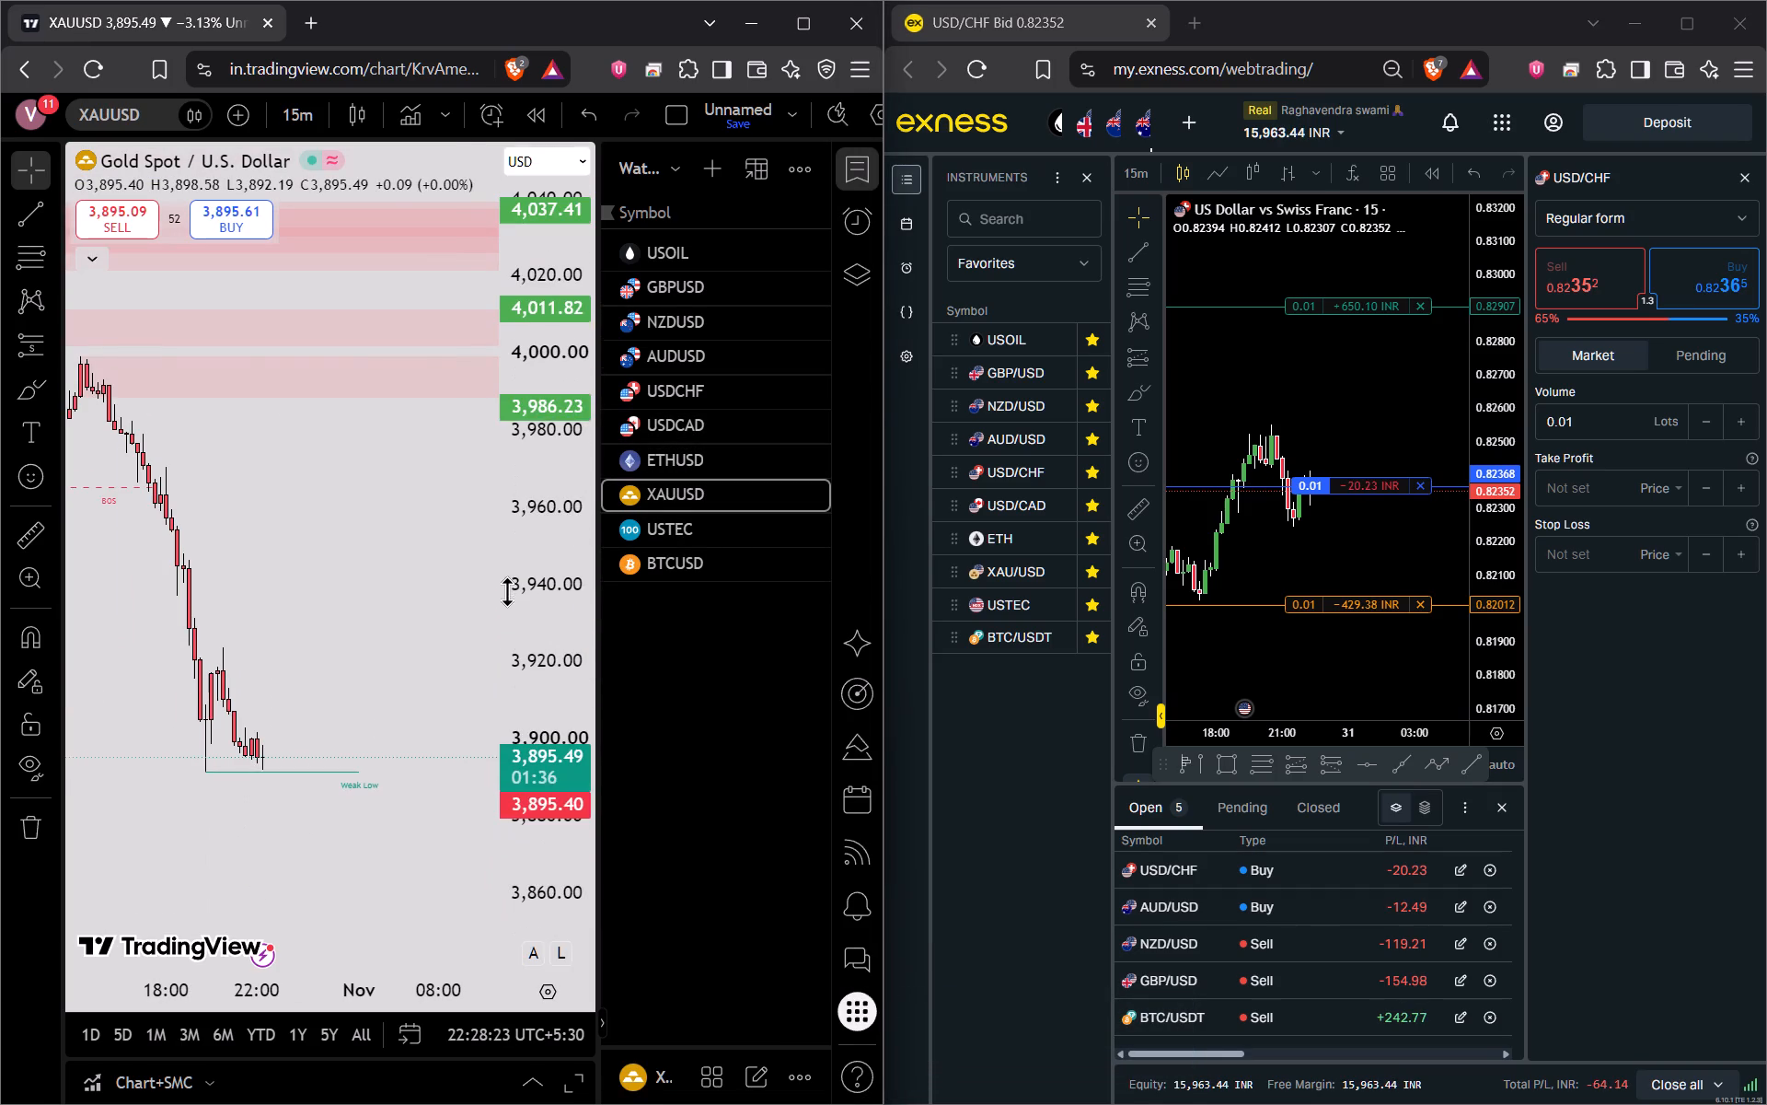
pyautogui.scroll(-4, 454, 631)
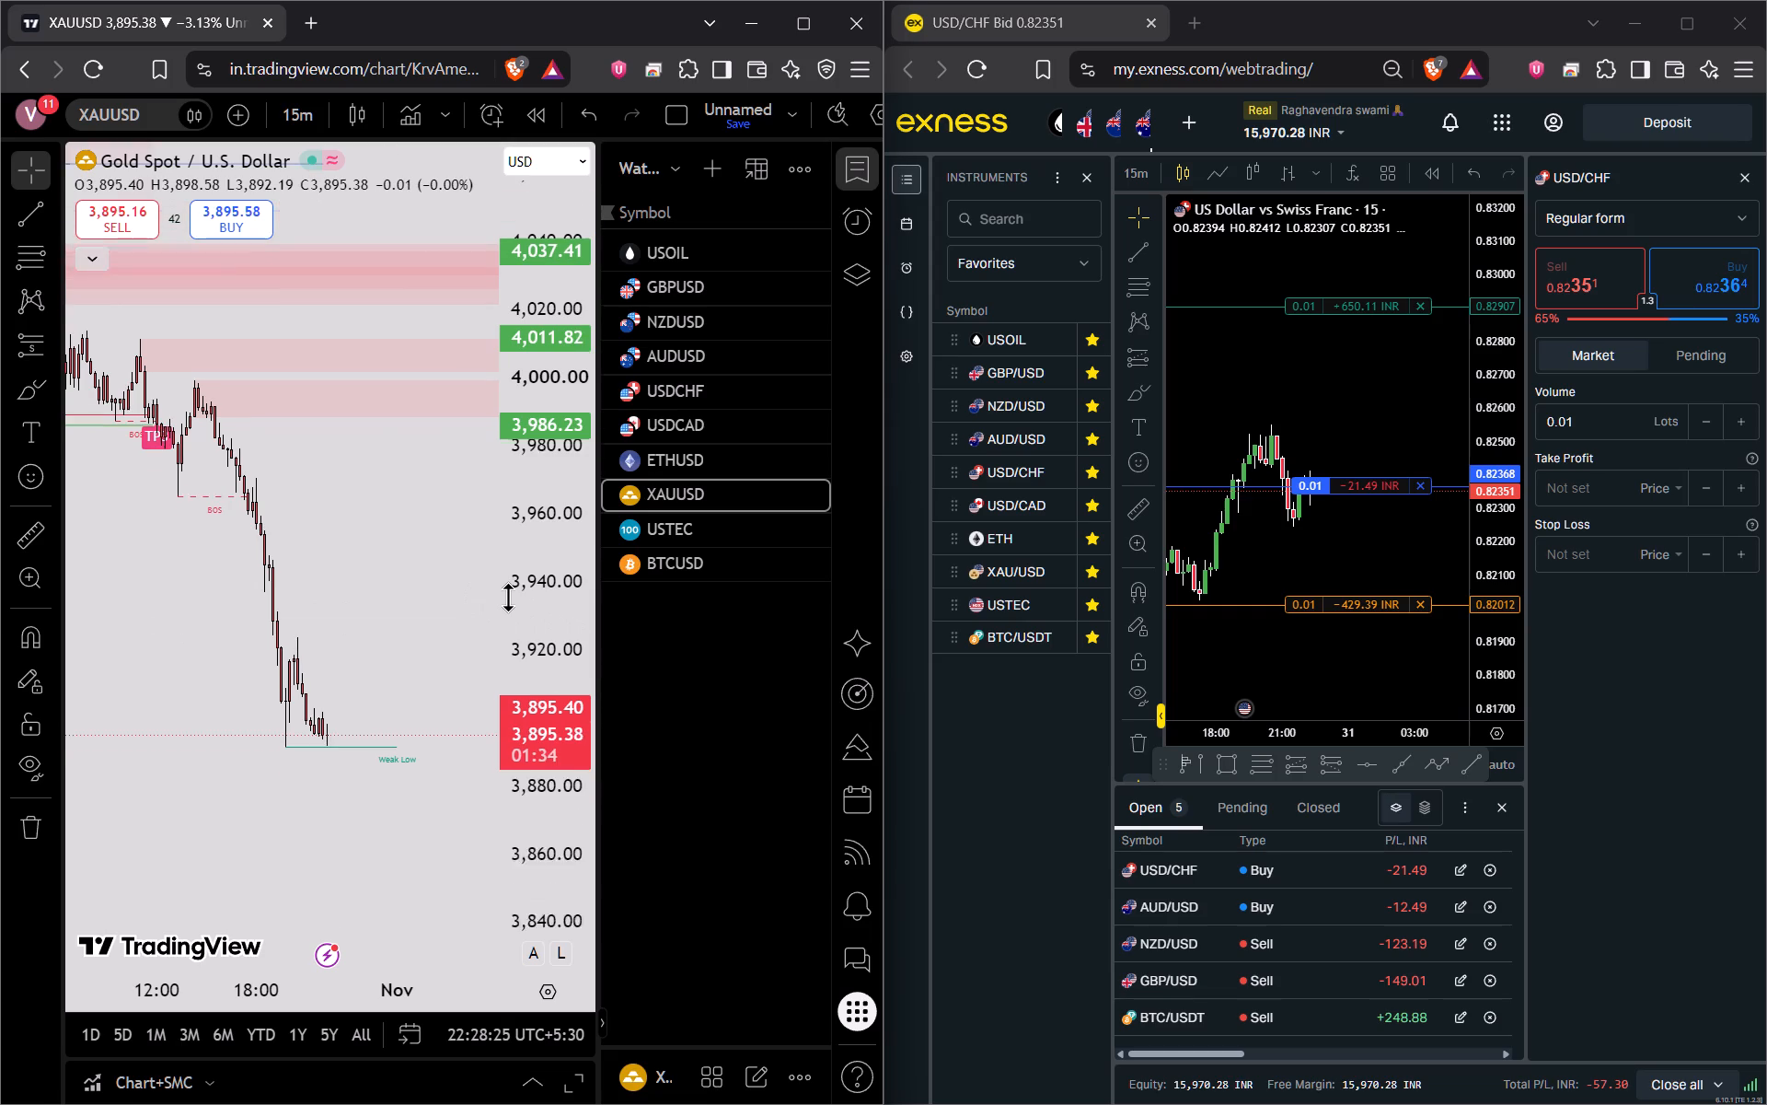
pyautogui.scroll(-9, 508, 597)
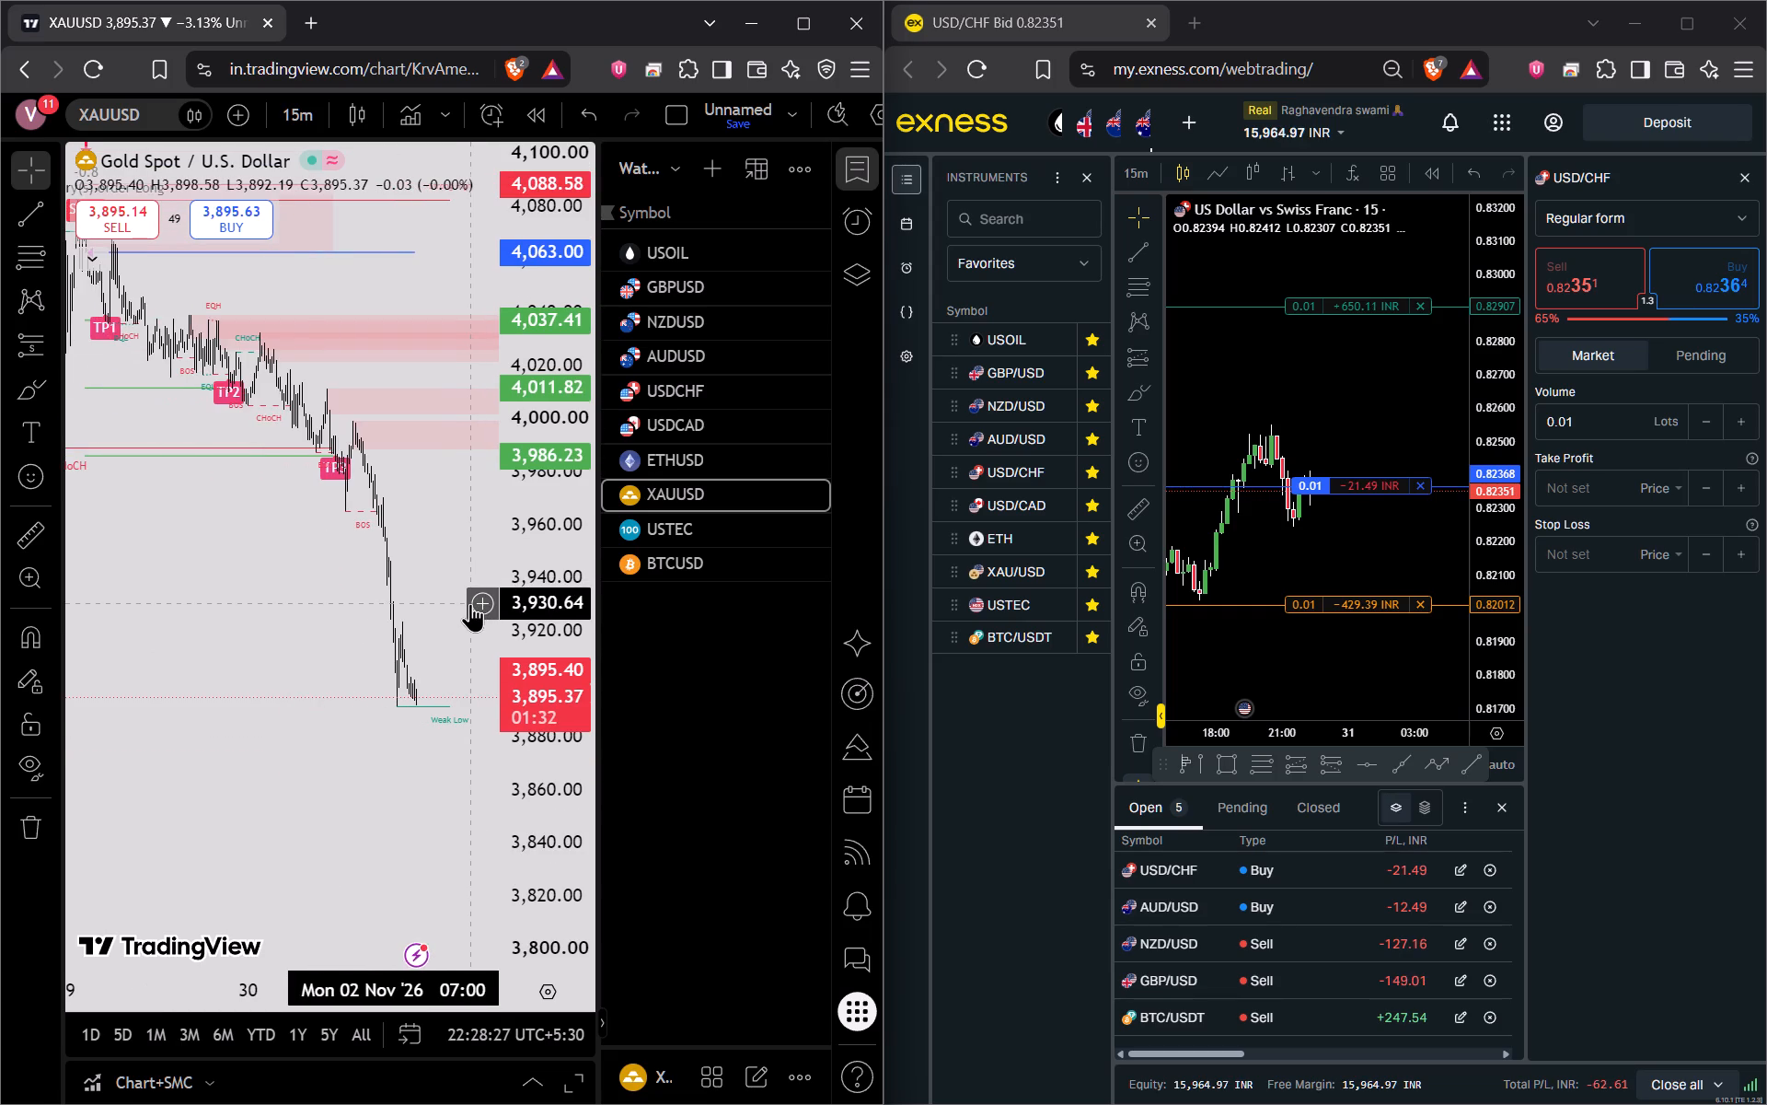
pyautogui.scroll(-3, 453, 549)
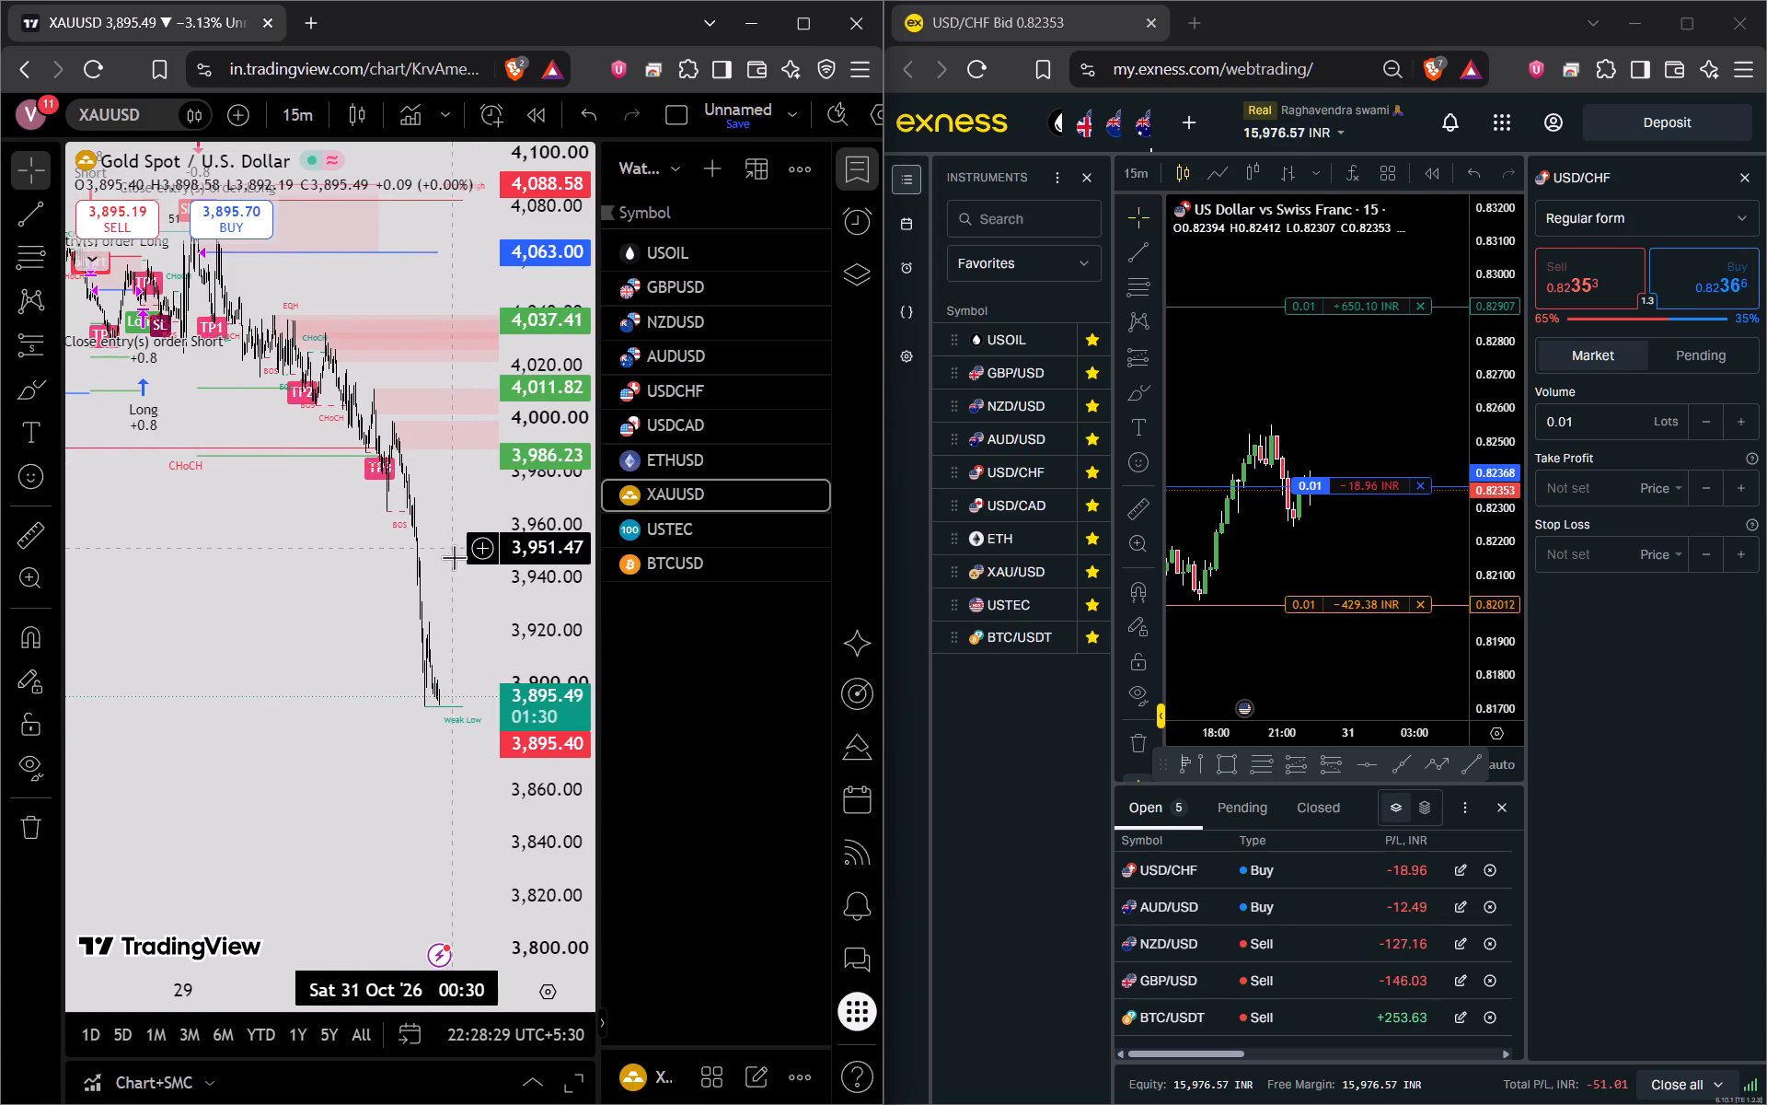
pyautogui.scroll(-2, 537, 633)
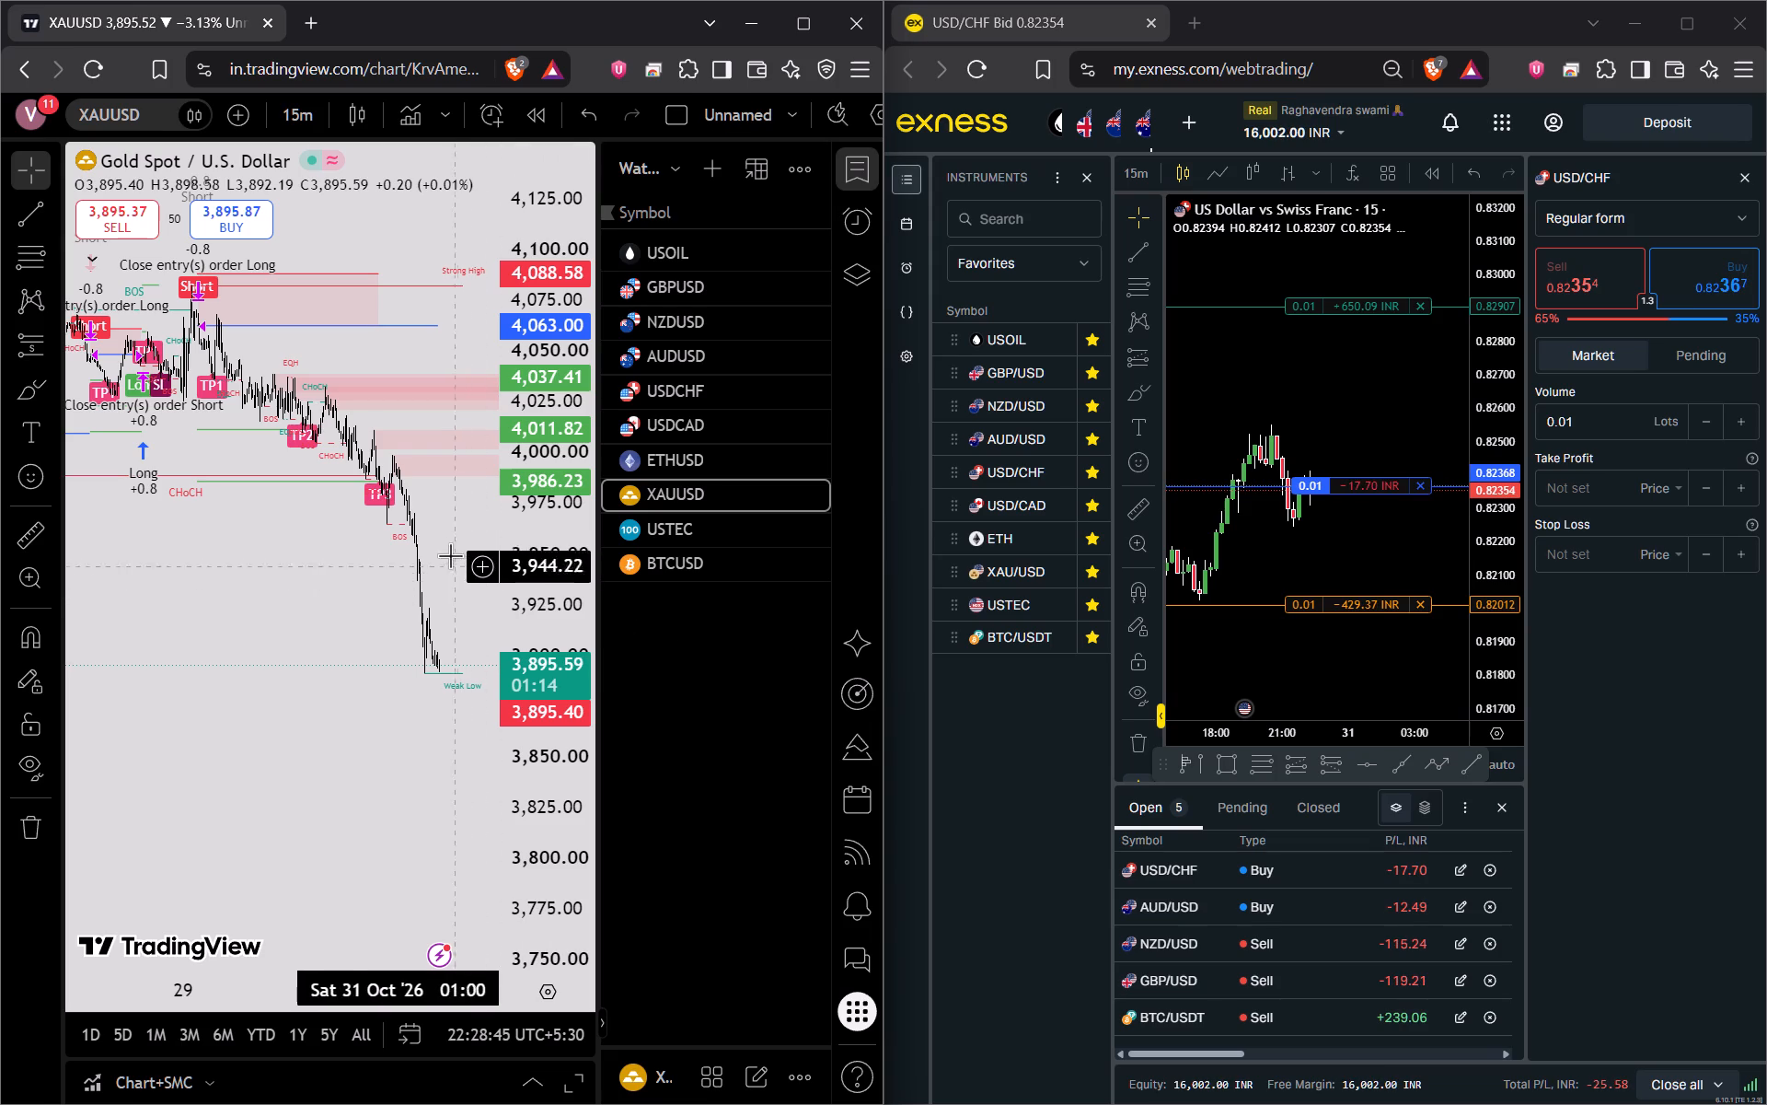
pyautogui.moveTo(444, 545); pyautogui.dragTo(370, 474)
pyautogui.moveTo(542, 493); pyautogui.dragTo(562, 638)
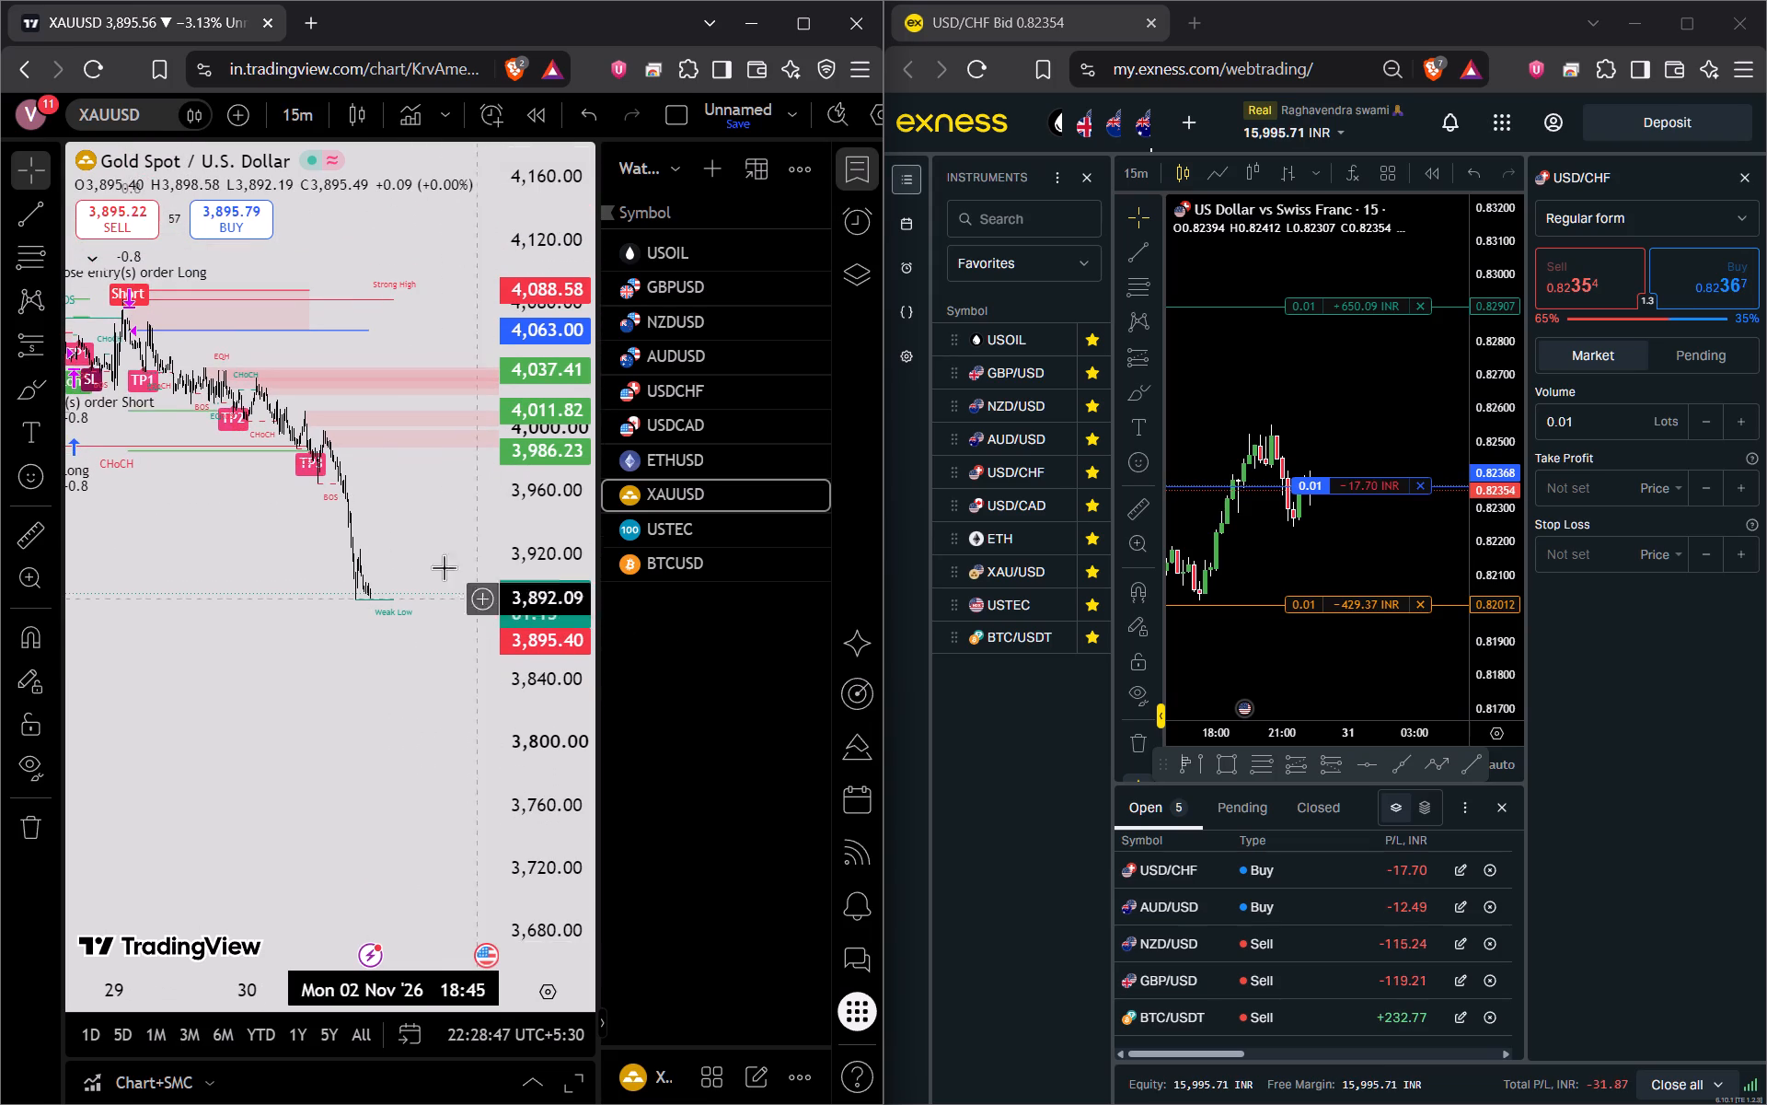
pyautogui.moveTo(417, 519); pyautogui.dragTo(402, 564)
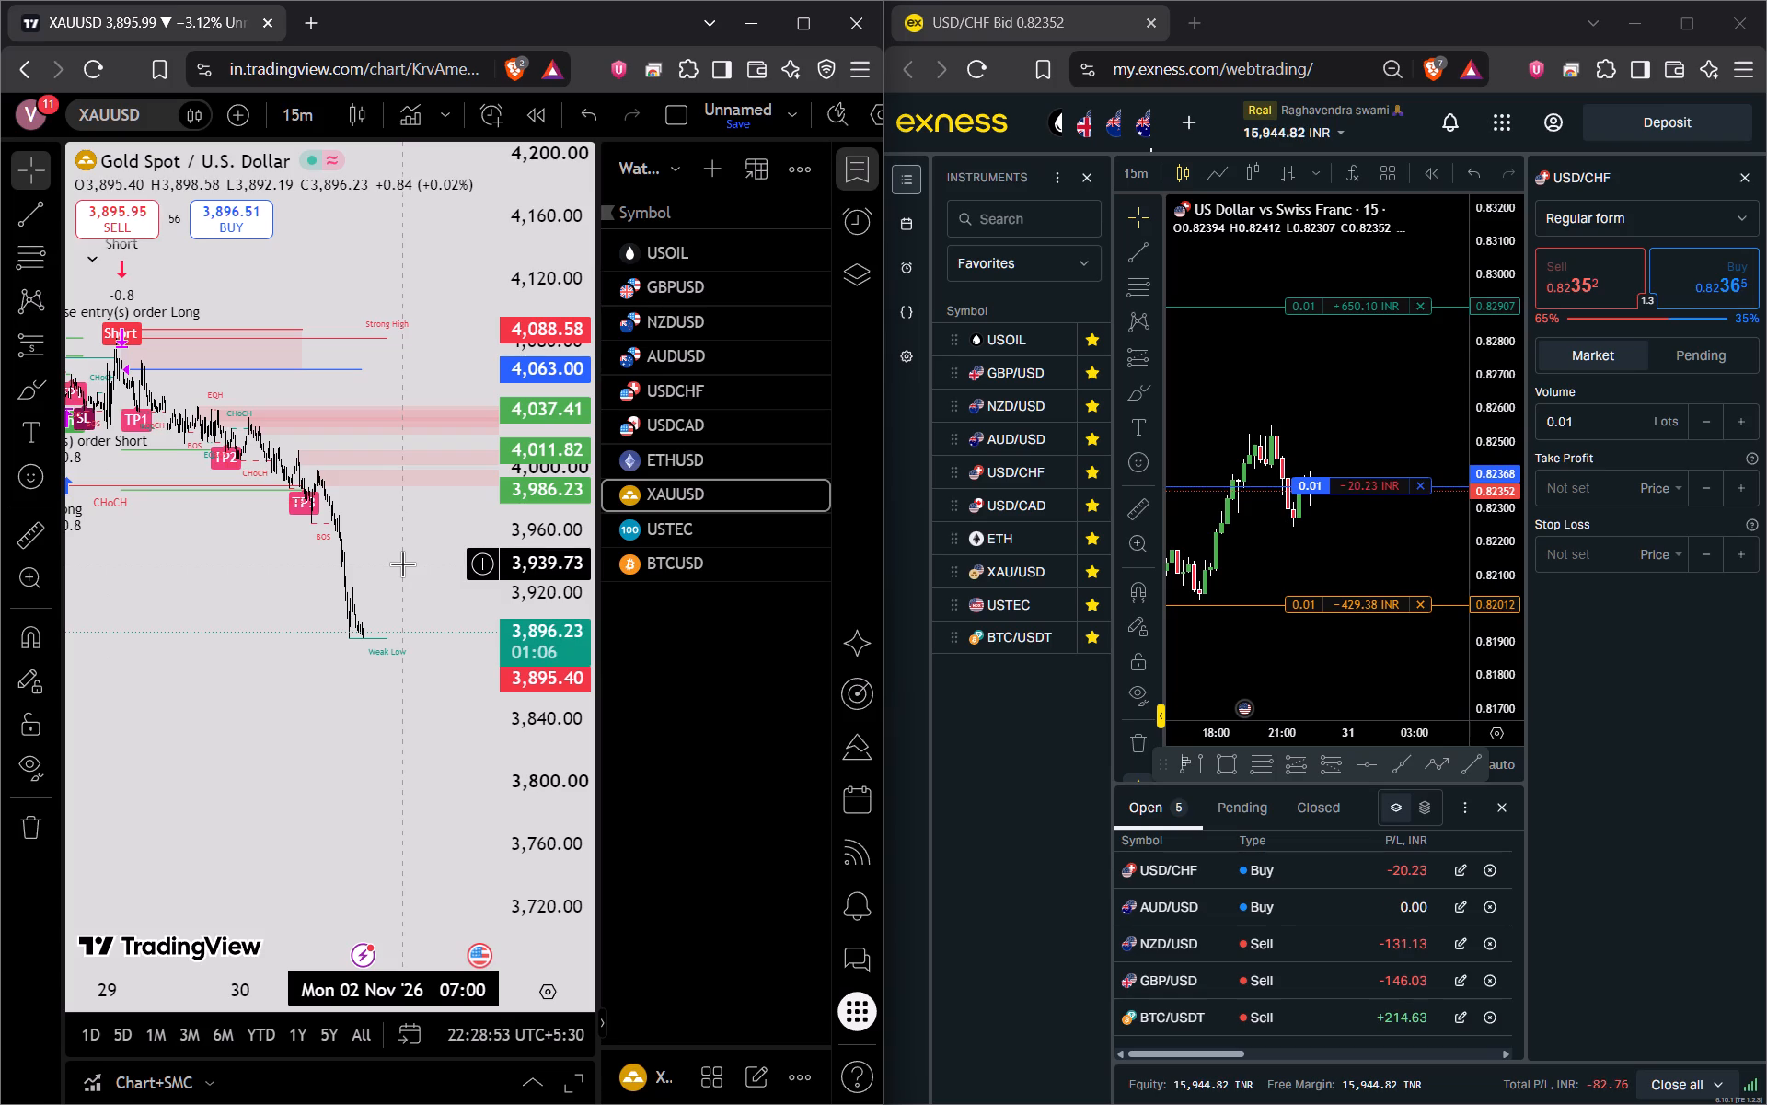
# Examine the USTEC 15-minute chart in TradingView for signals and price levels around the latest candles.
pyautogui.click(675, 524)
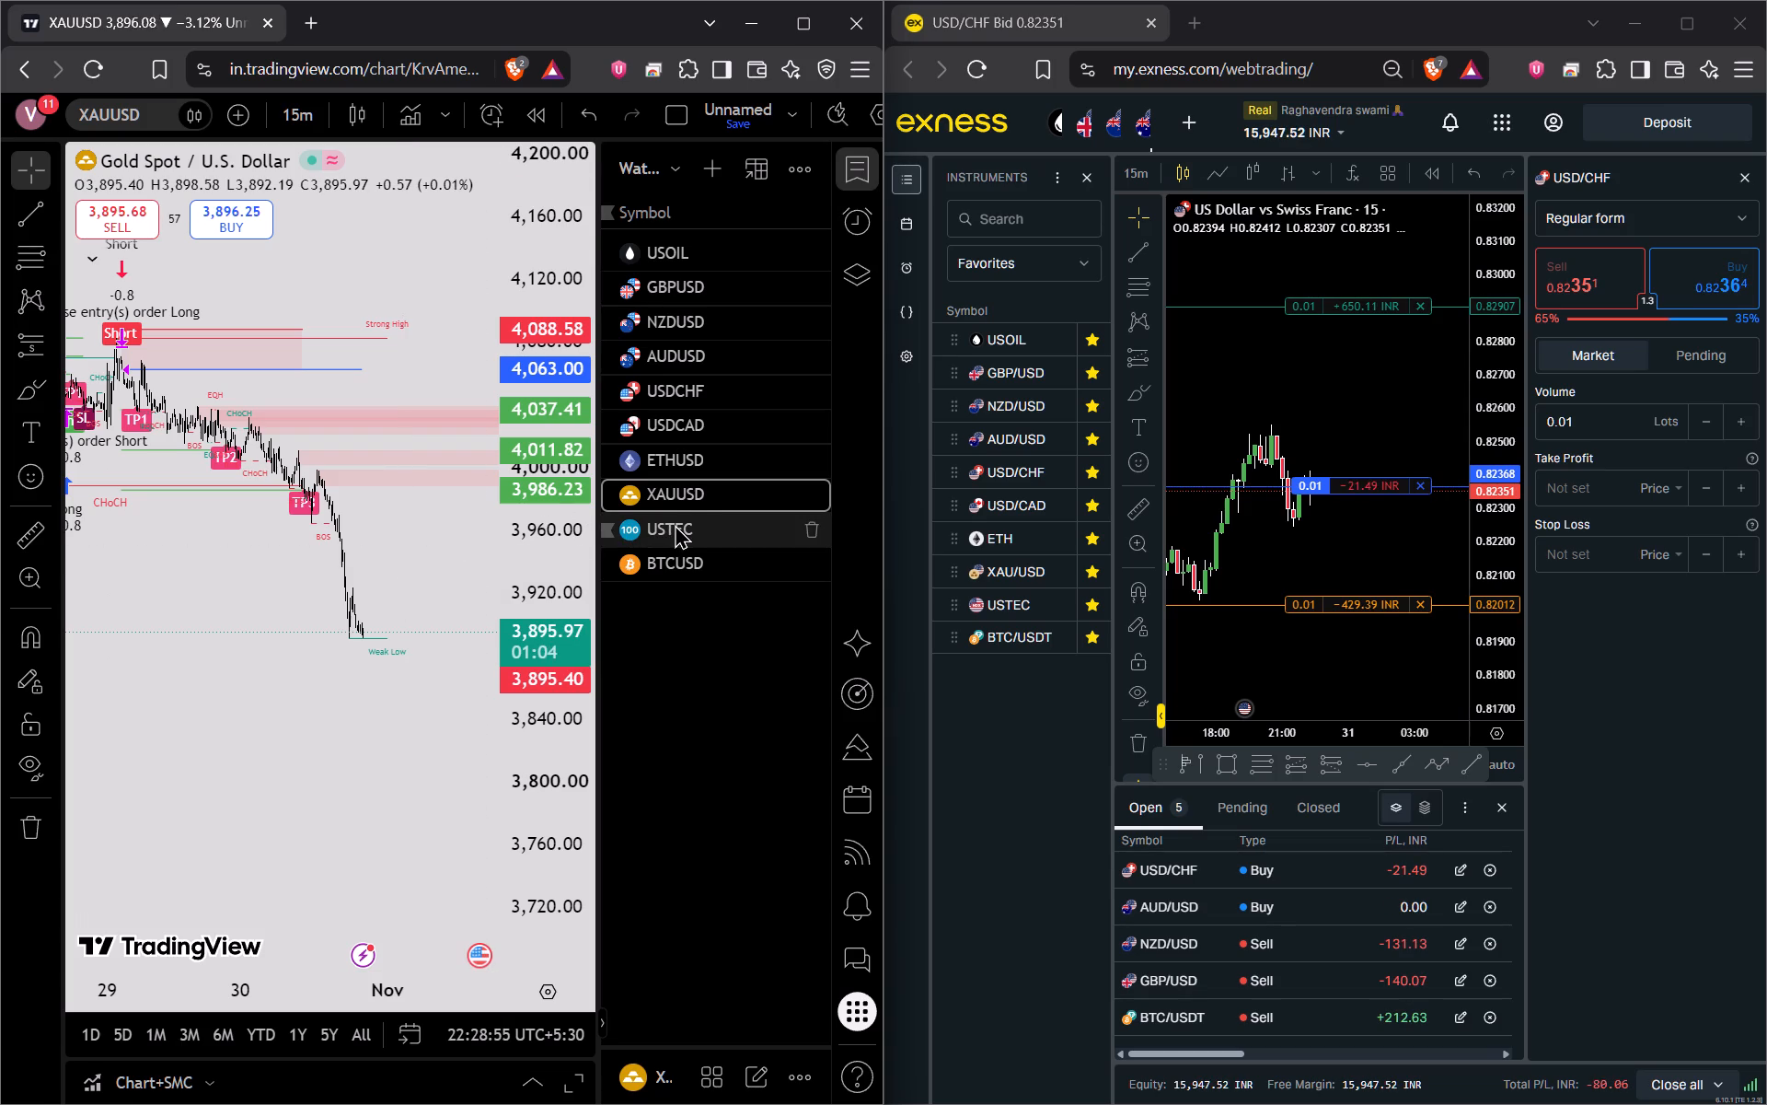
pyautogui.scroll(10, 426, 787)
pyautogui.moveTo(343, 791); pyautogui.dragTo(473, 684)
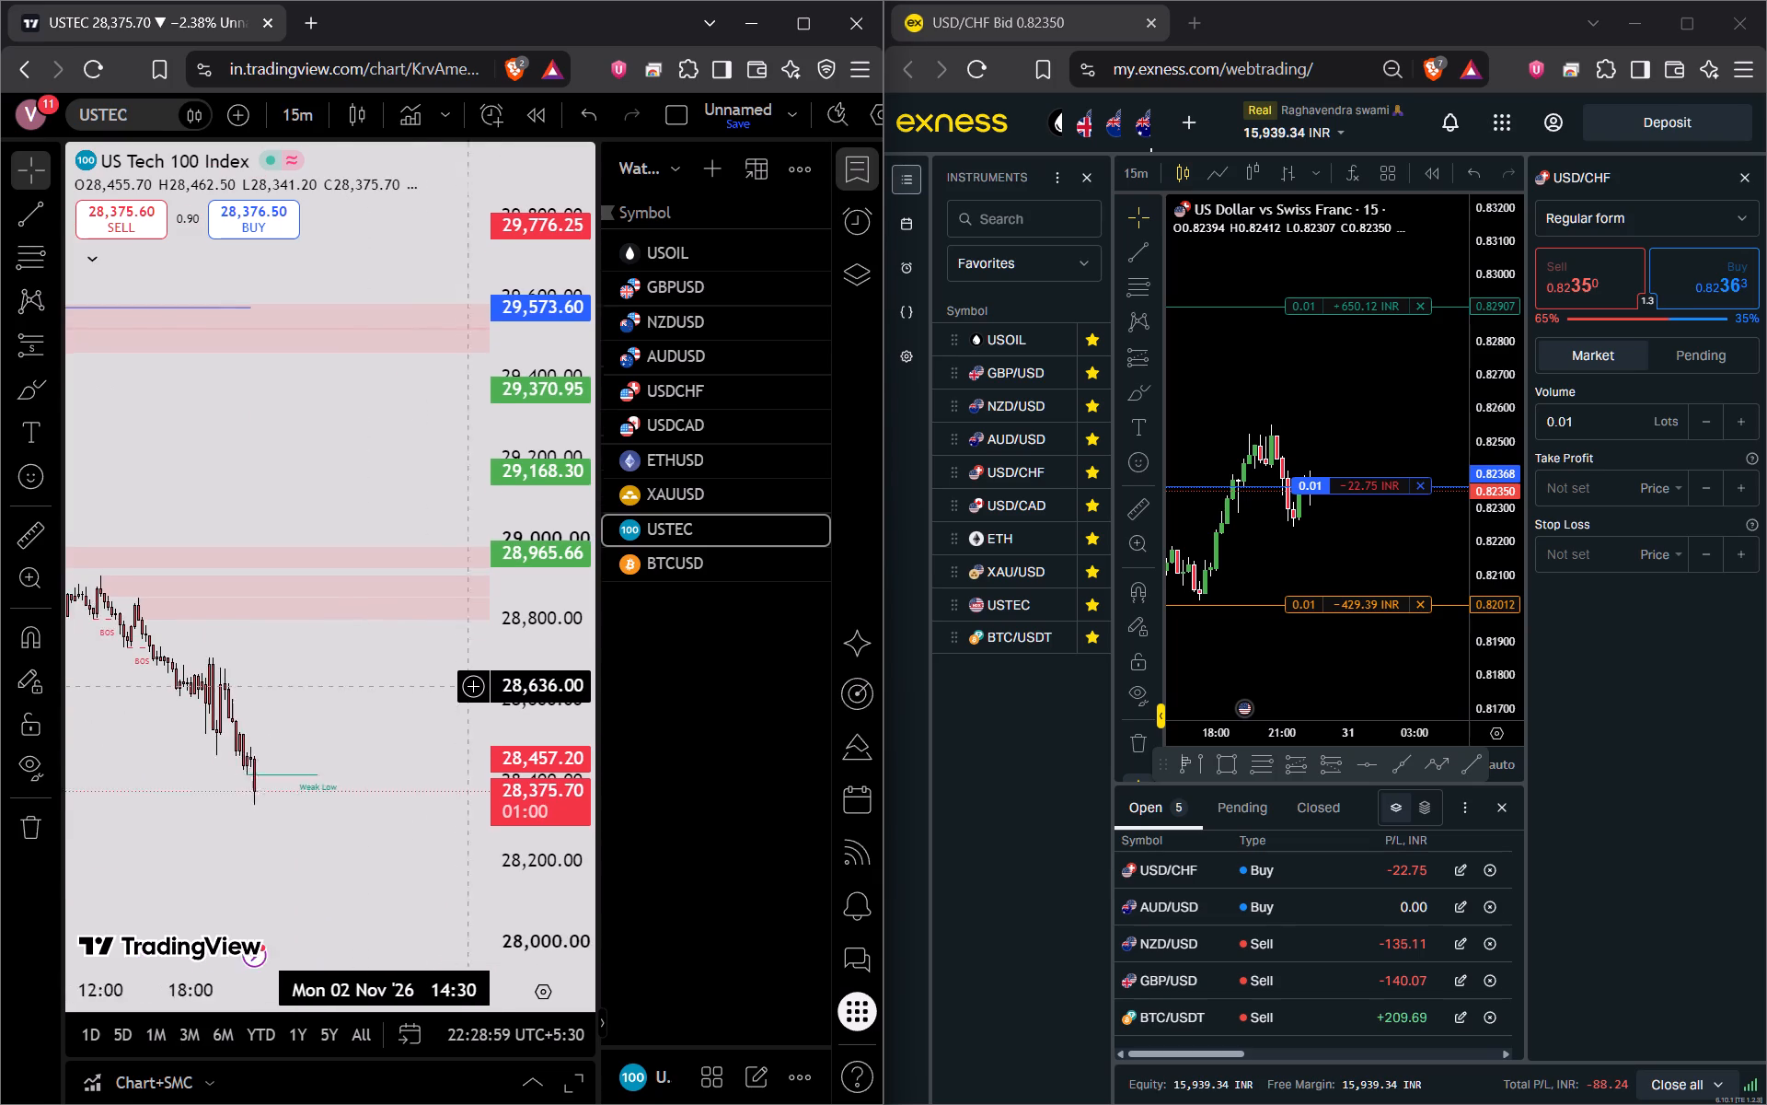
pyautogui.moveTo(473, 684); pyautogui.dragTo(499, 668)
pyautogui.moveTo(318, 645); pyautogui.dragTo(368, 646)
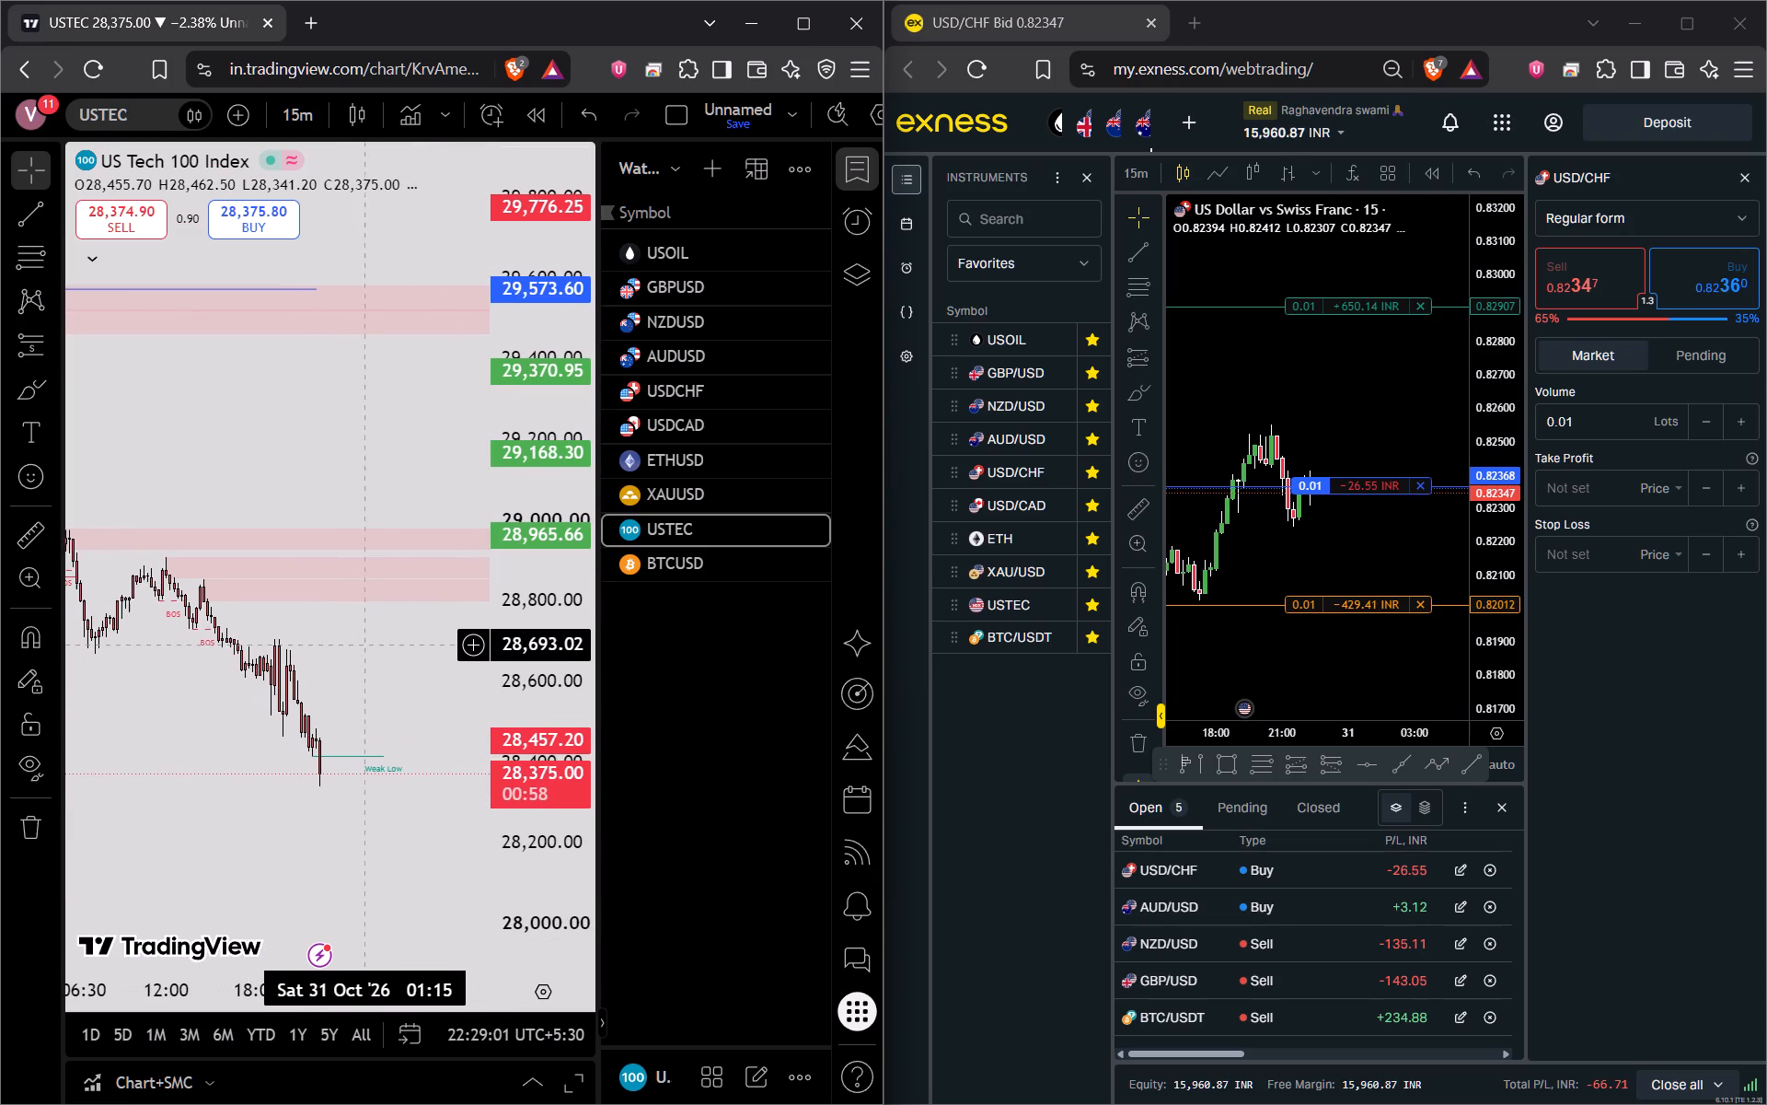
pyautogui.moveTo(368, 646); pyautogui.dragTo(369, 646)
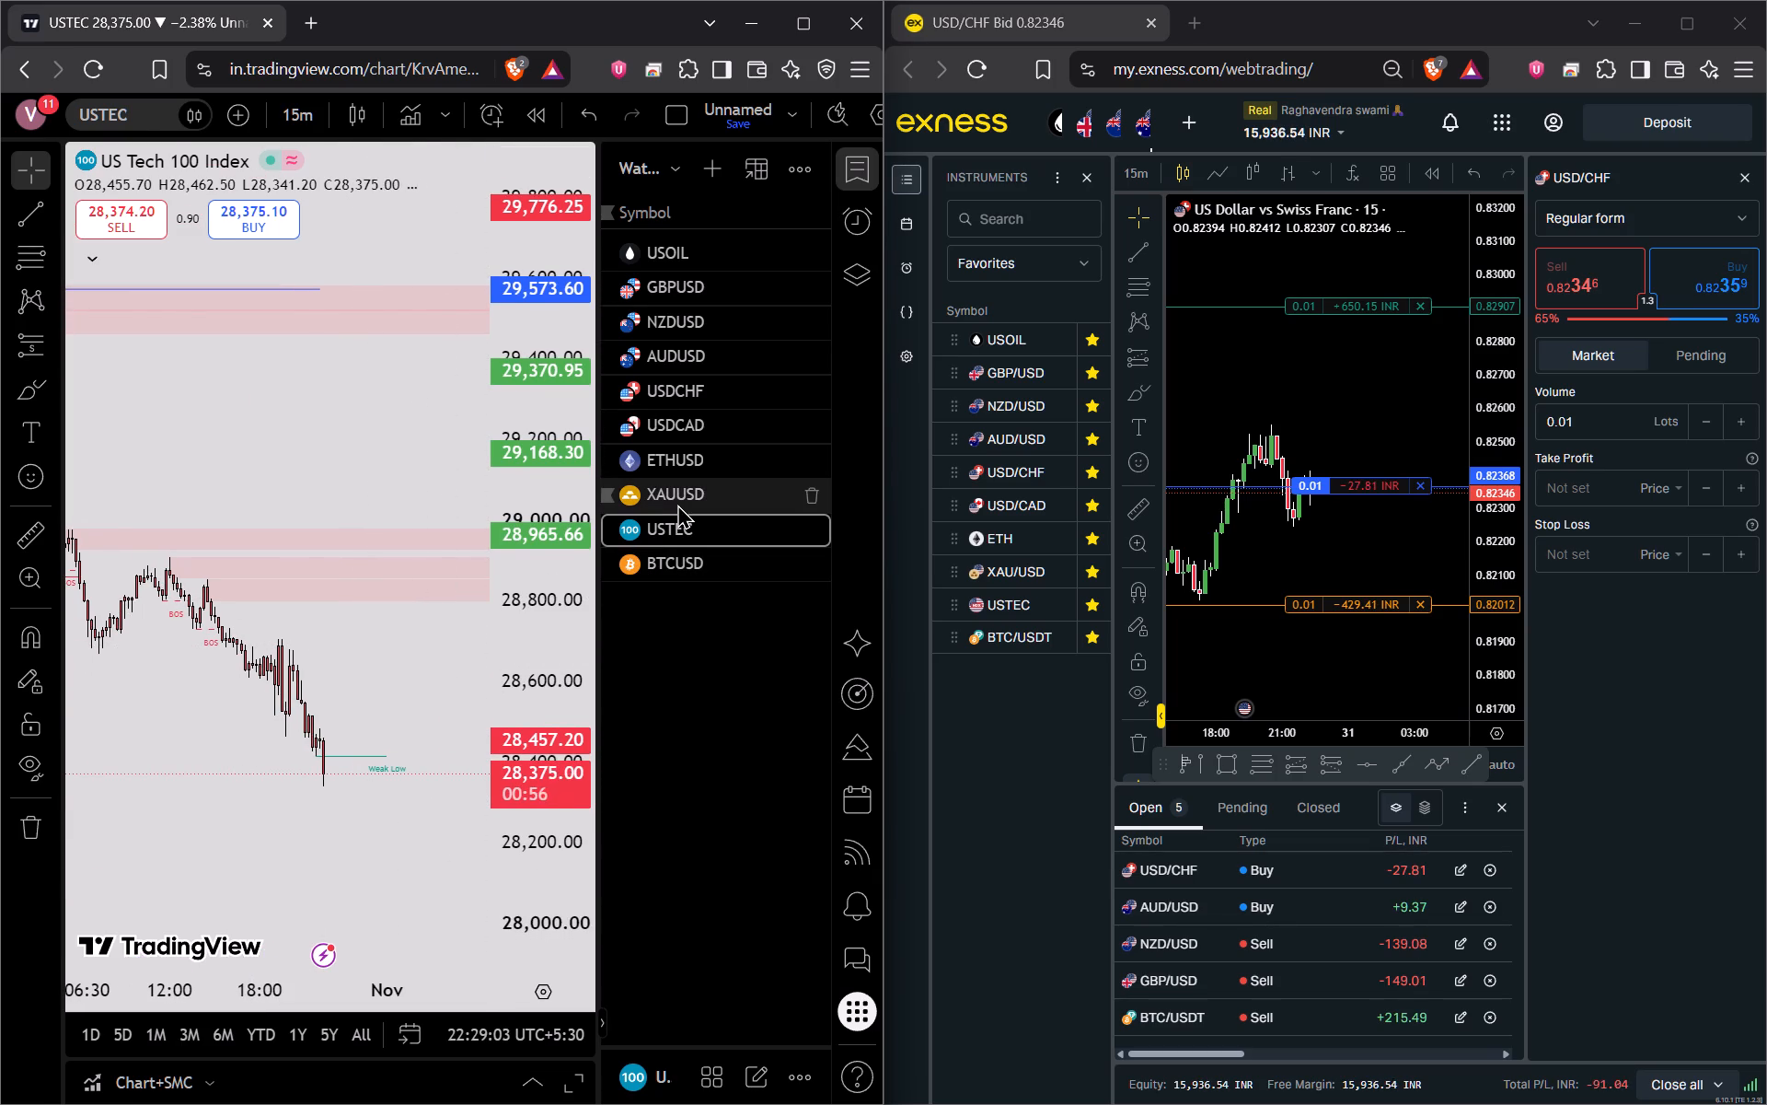
# Examine the XAUUSD and BTCUSD 15-minute charts in TradingView for trade signals and price levels.
pyautogui.click(677, 504)
pyautogui.moveTo(438, 642); pyautogui.dragTo(415, 582)
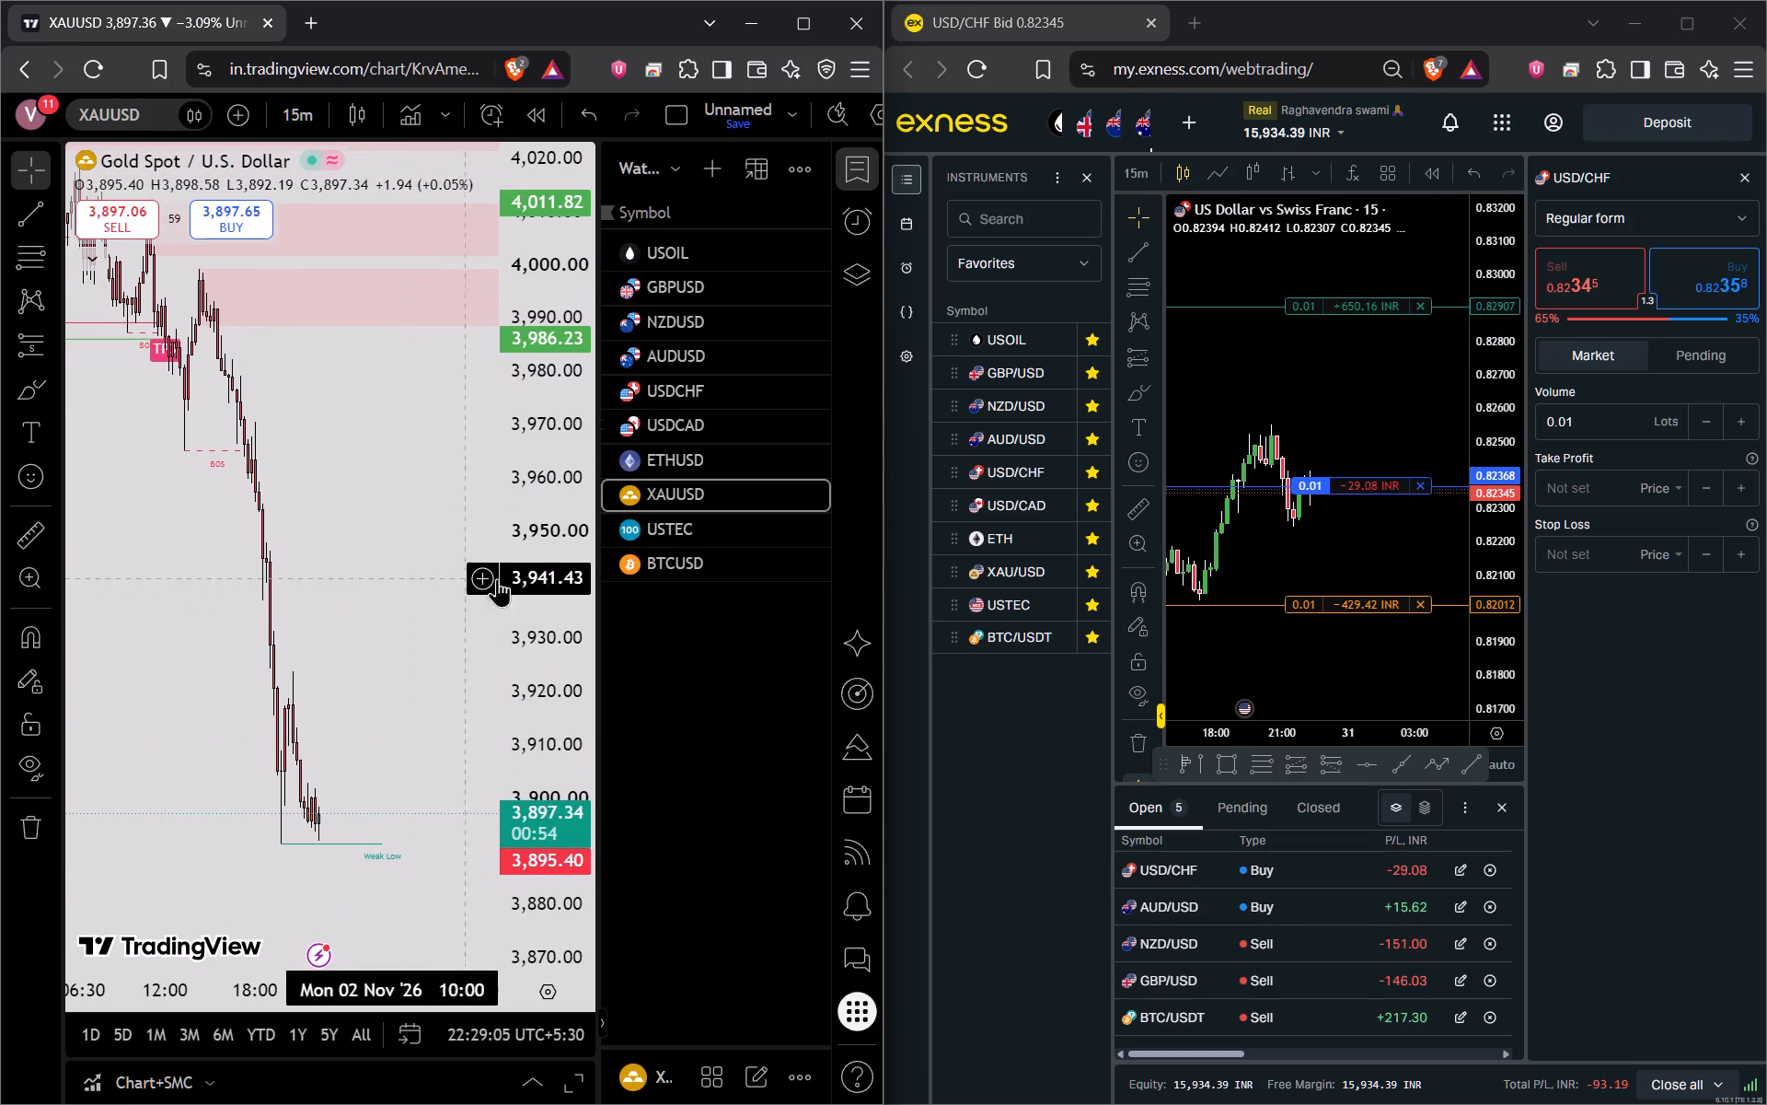
pyautogui.moveTo(692, 563); pyautogui.dragTo(684, 563)
pyautogui.click(684, 563)
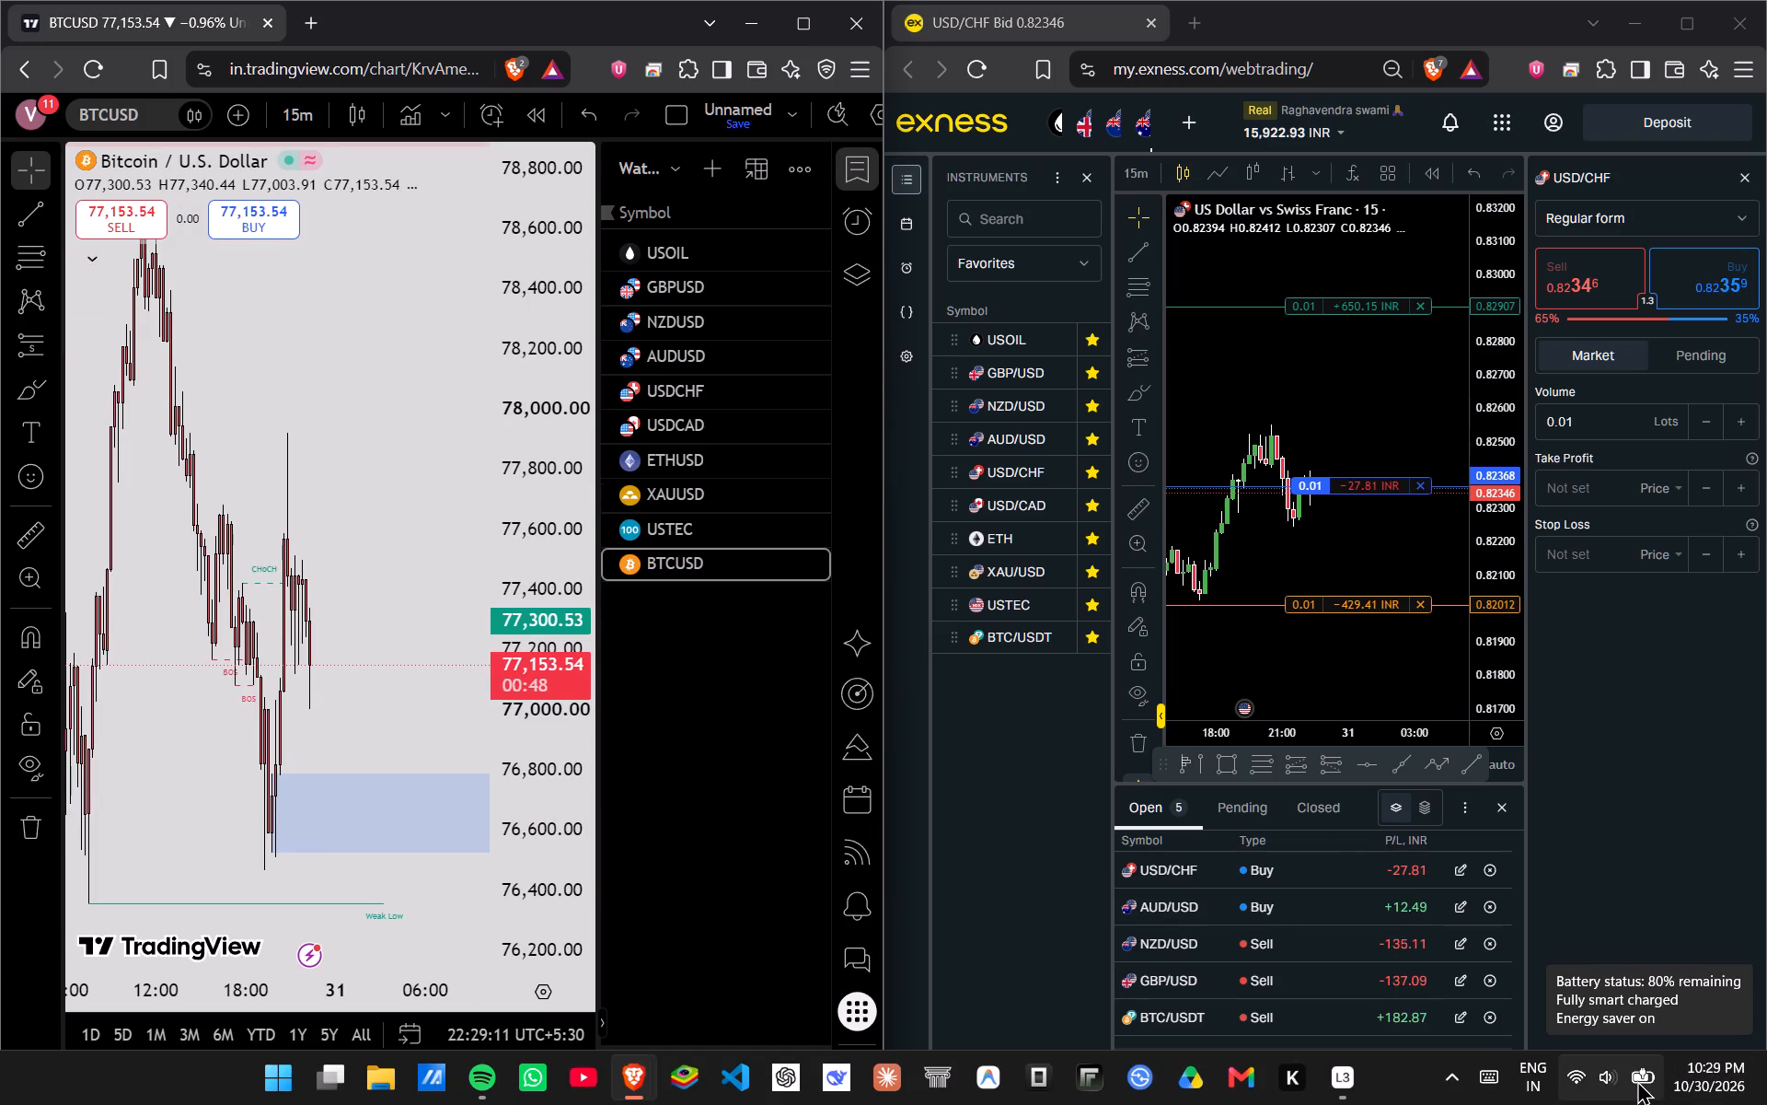
# Set the computer's sound volume to 28.
pyautogui.click(1637, 1080)
pyautogui.click(1488, 960)
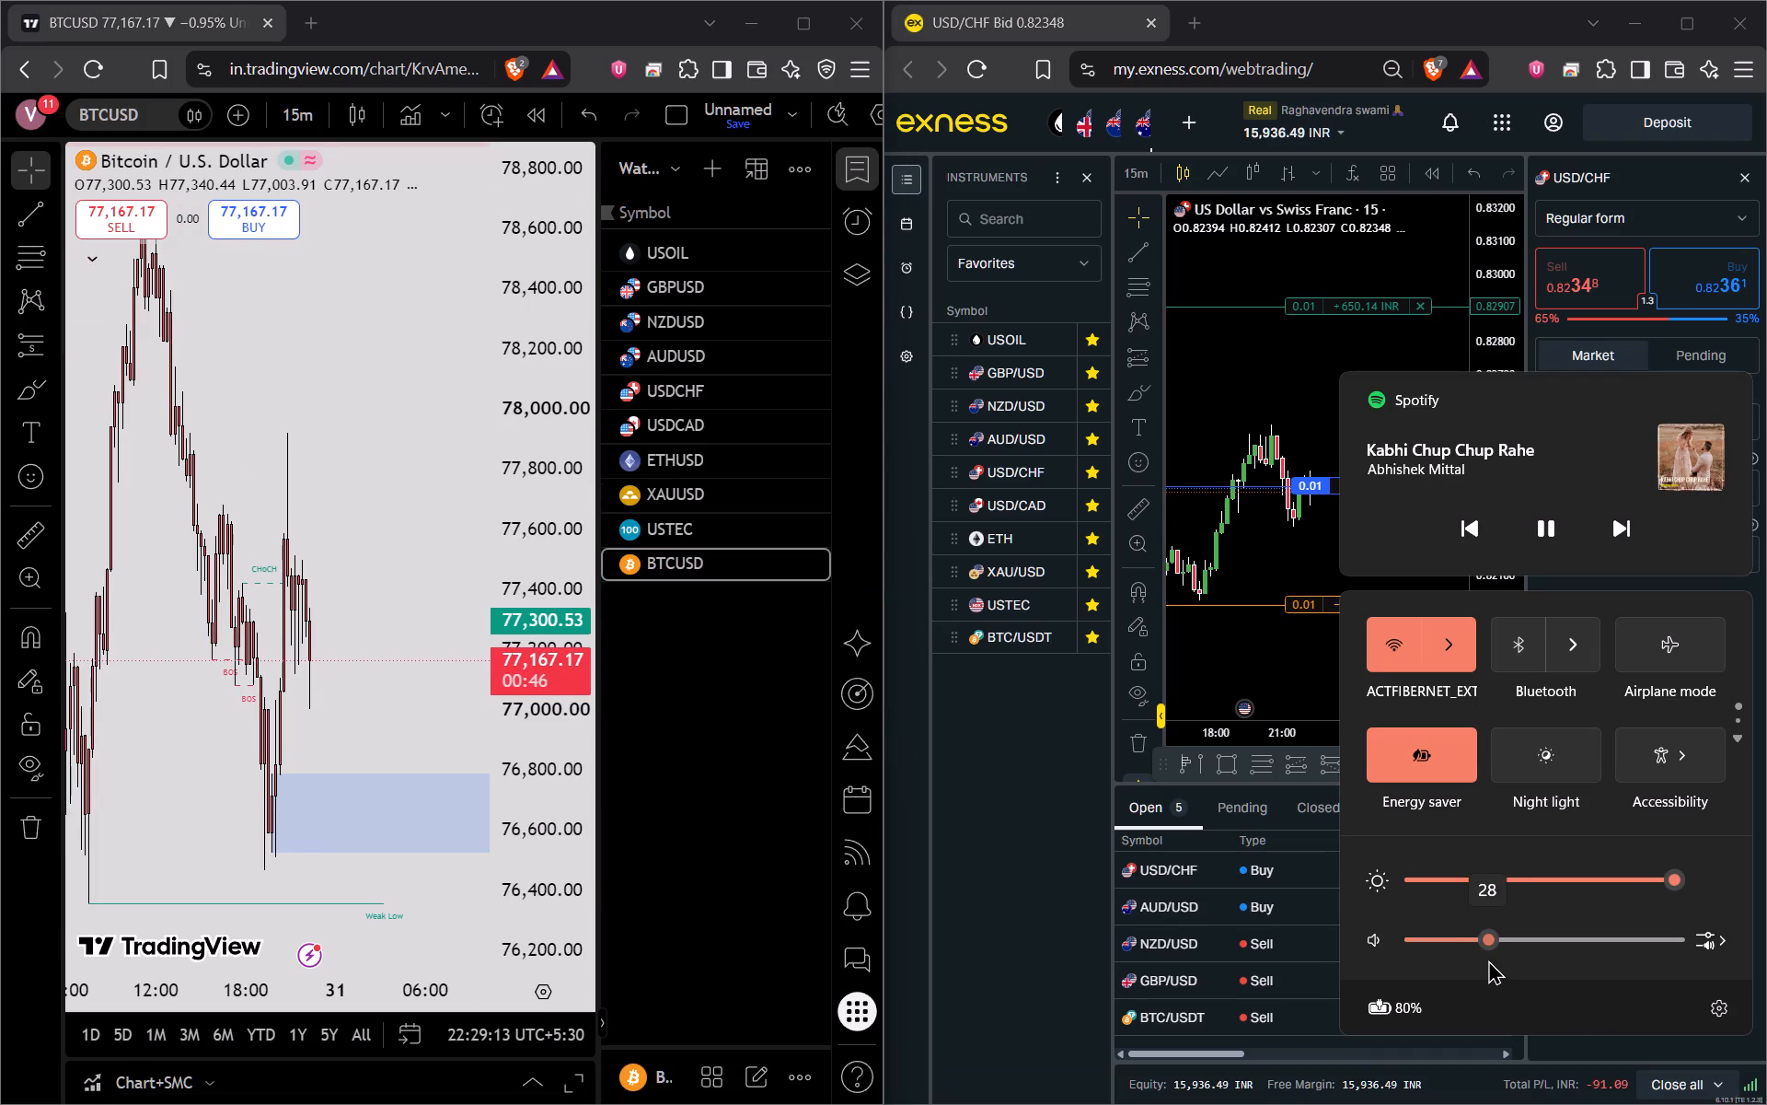
pyautogui.click(382, 713)
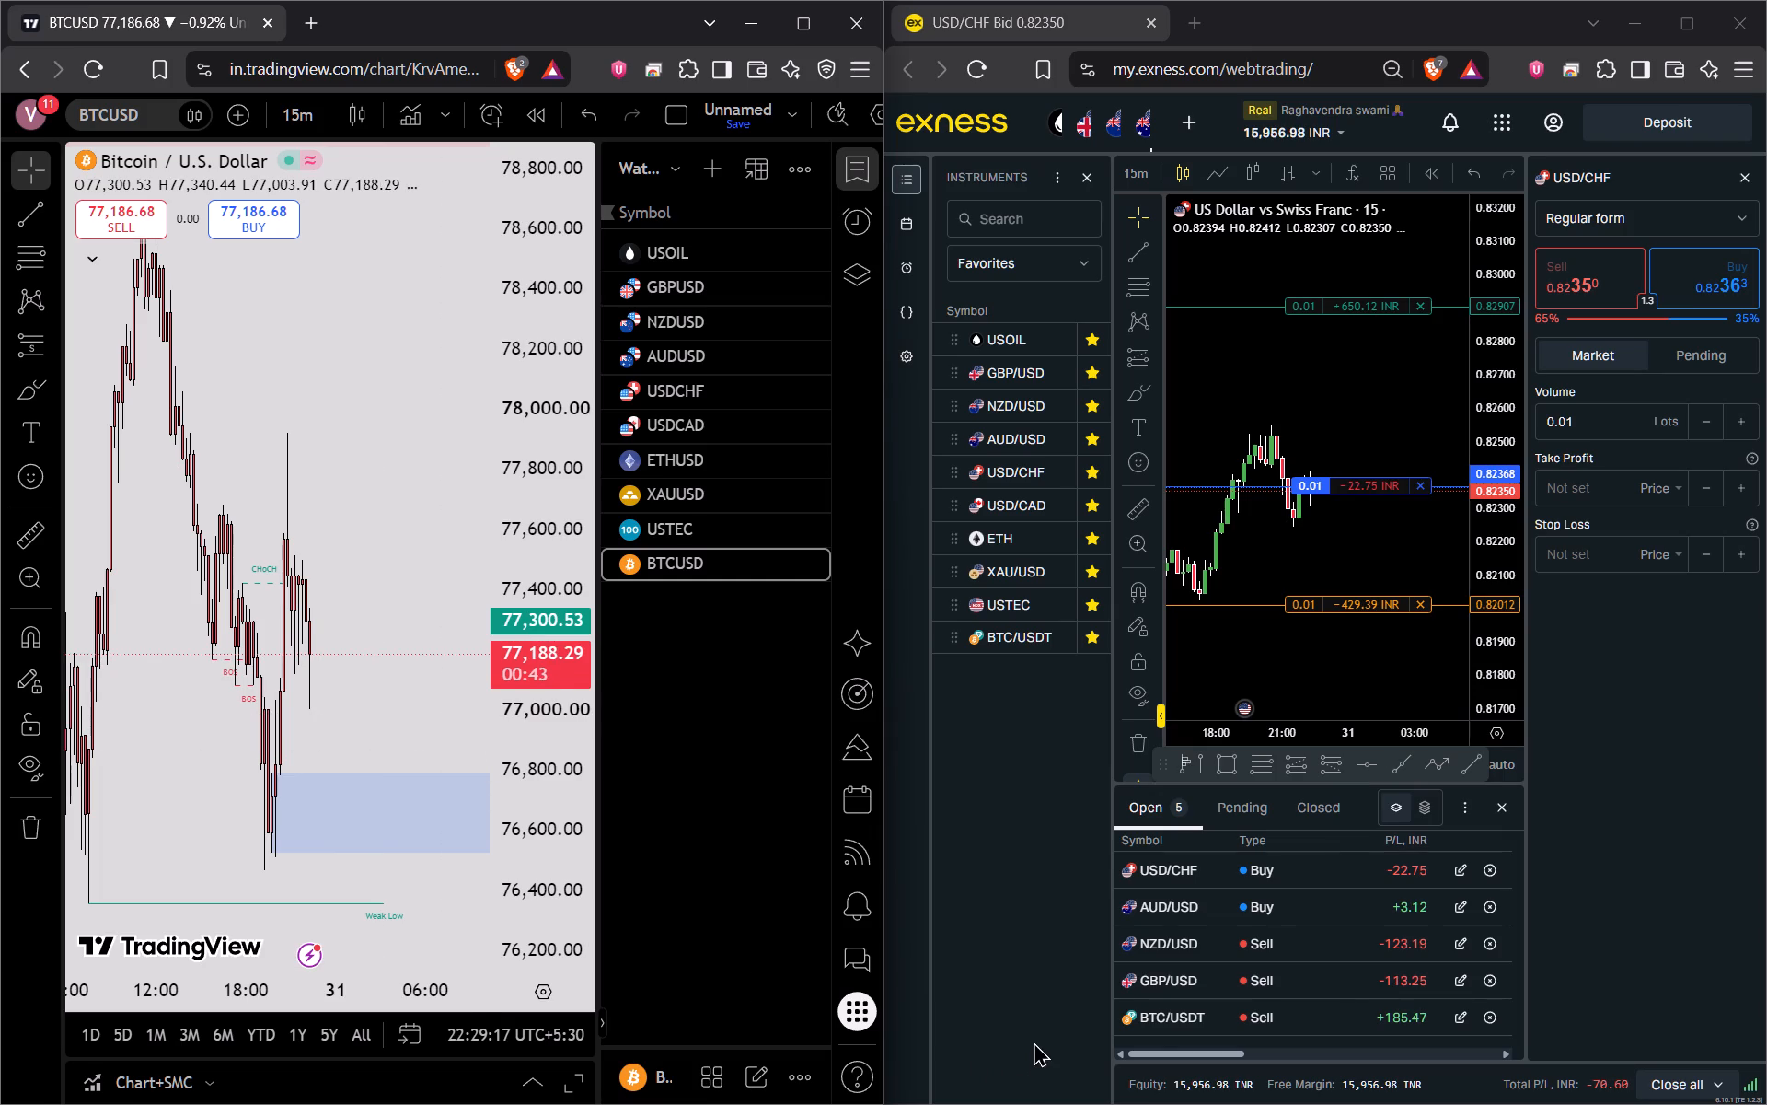
# Switch to Exness, maximize its window and examine the open BTC/USDT and GBP/USD sell positions against their chart entry, target and stop levels.
pyautogui.click(1159, 1028)
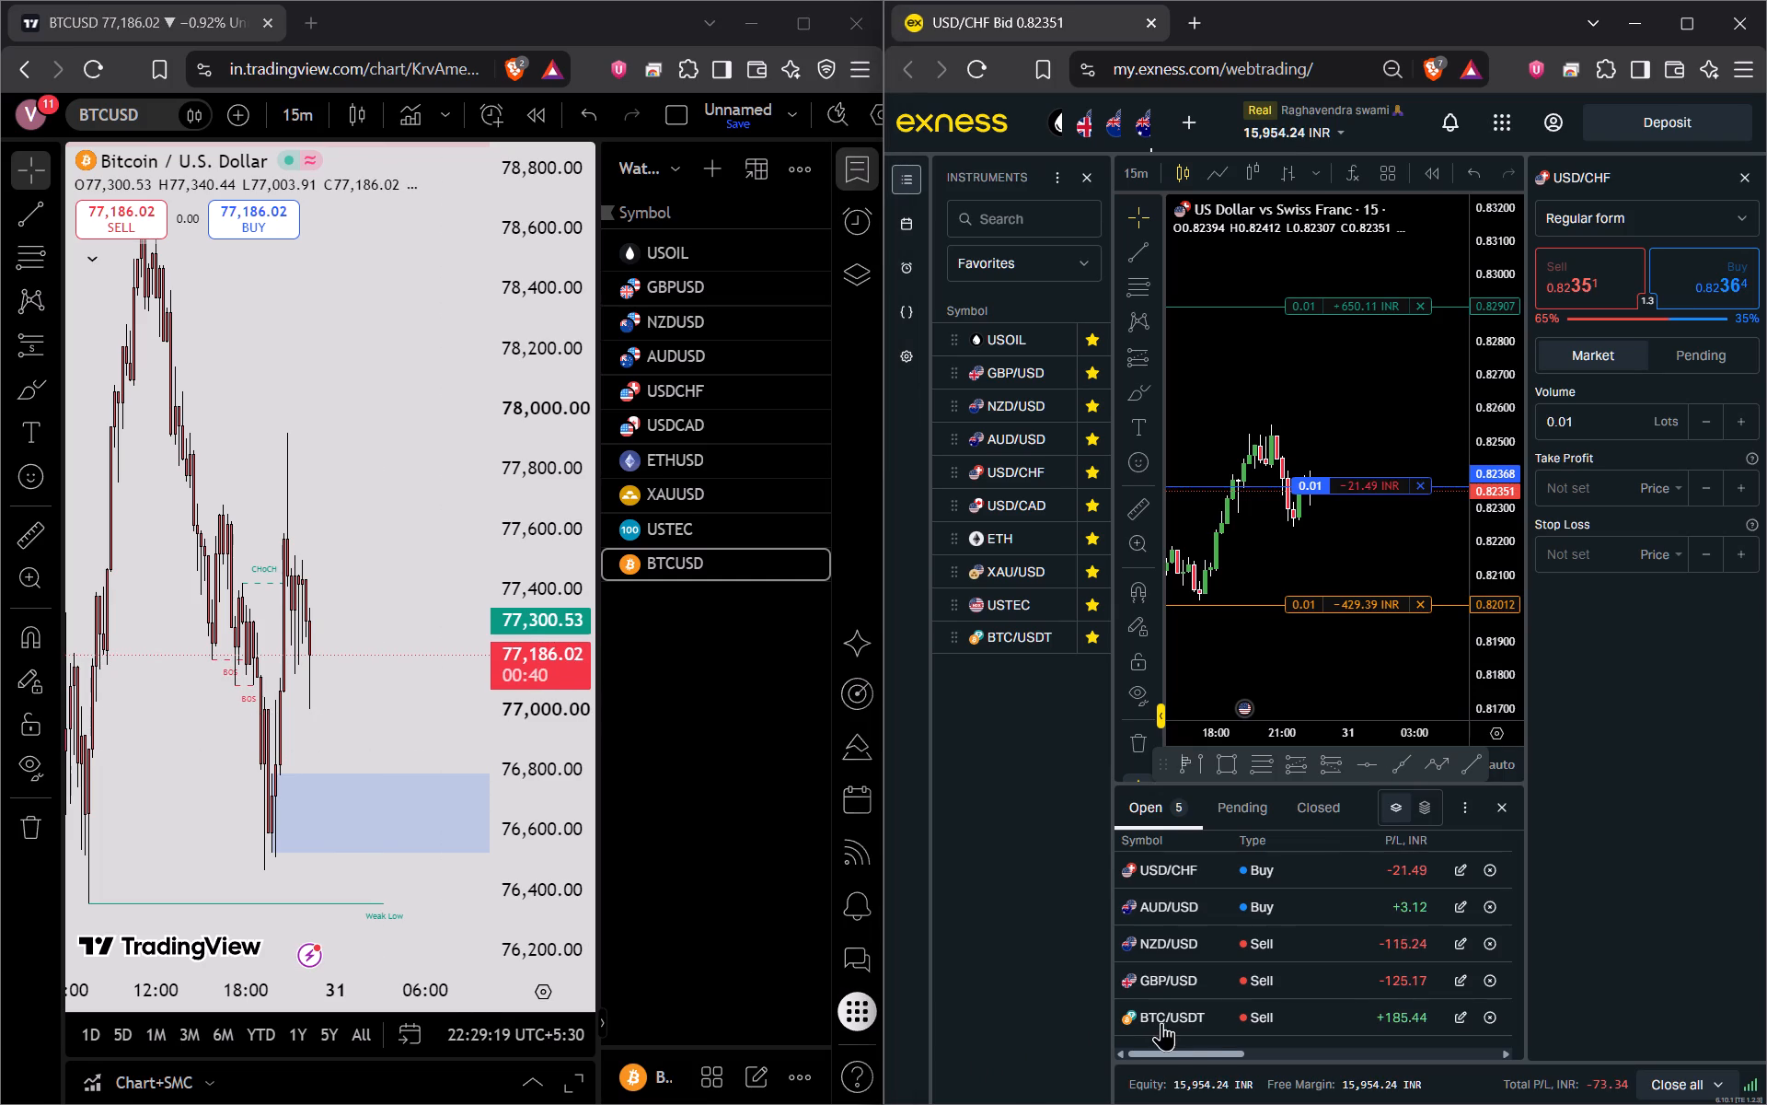
pyautogui.click(1161, 1018)
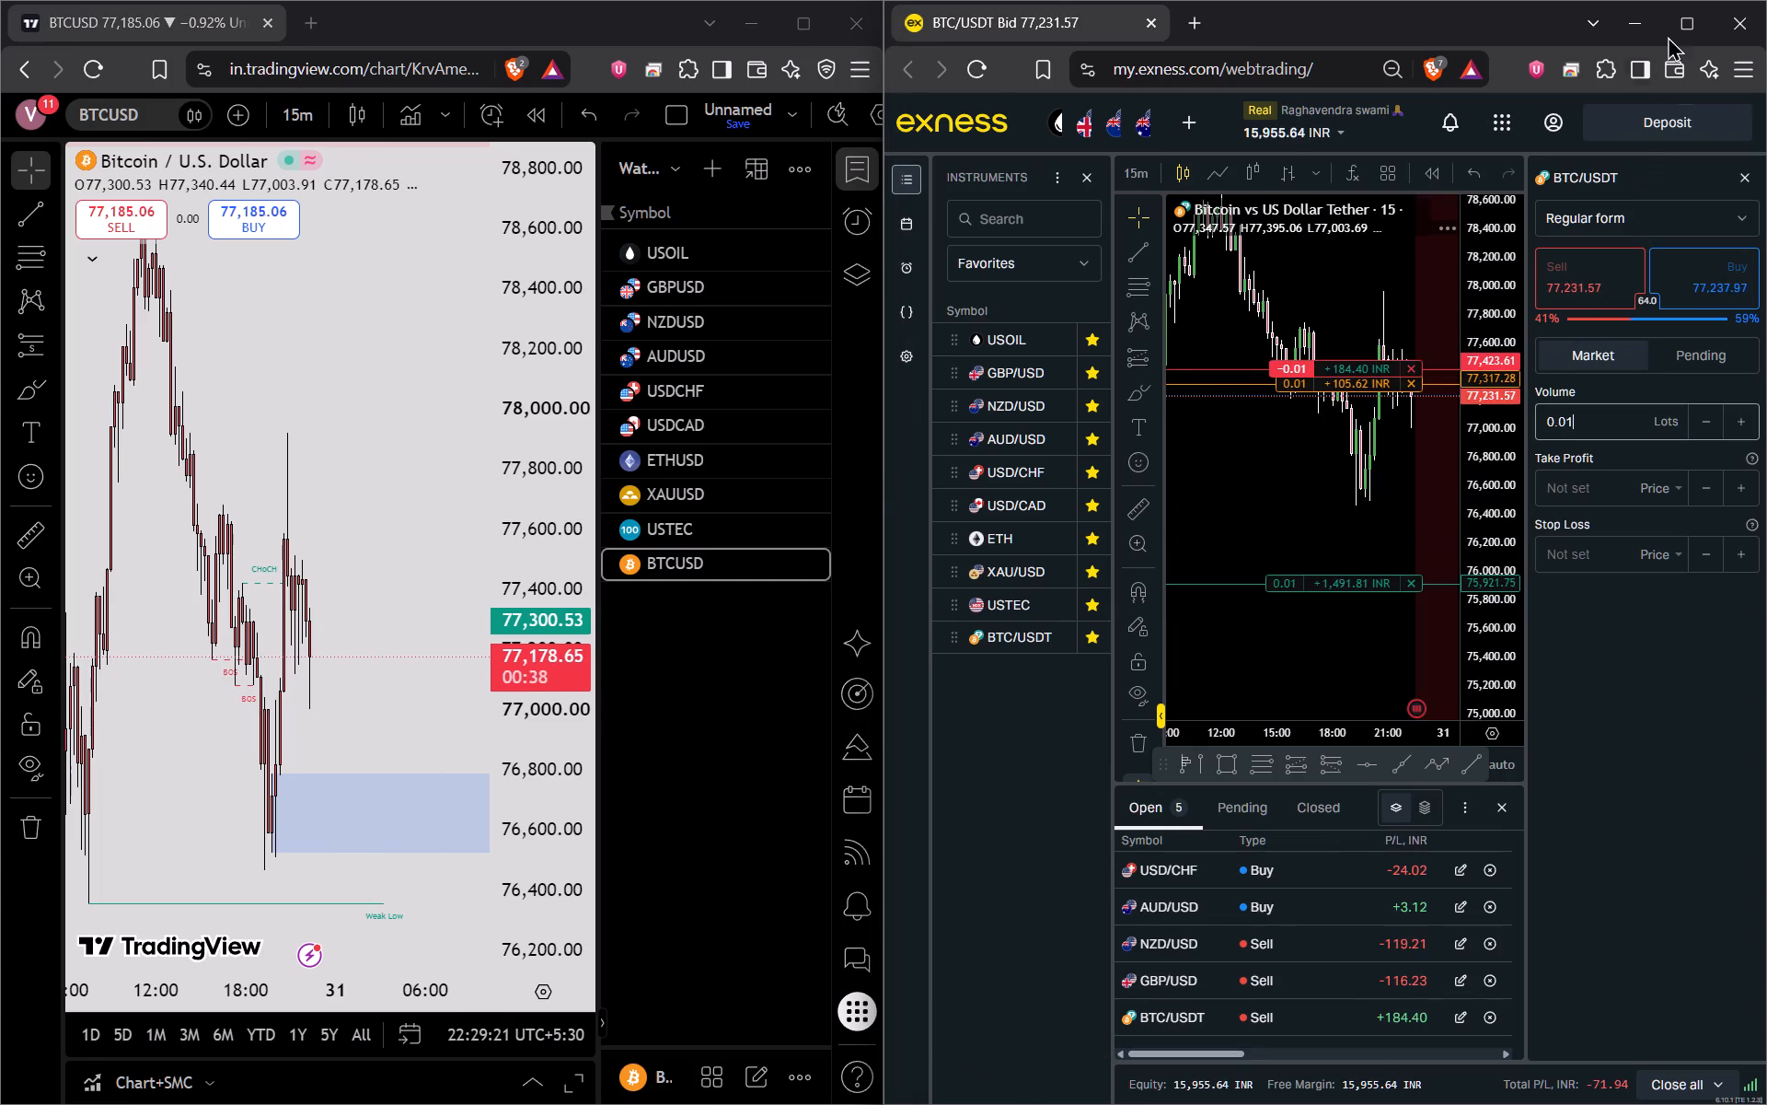
pyautogui.click(1687, 14)
pyautogui.scroll(2, 1163, 929)
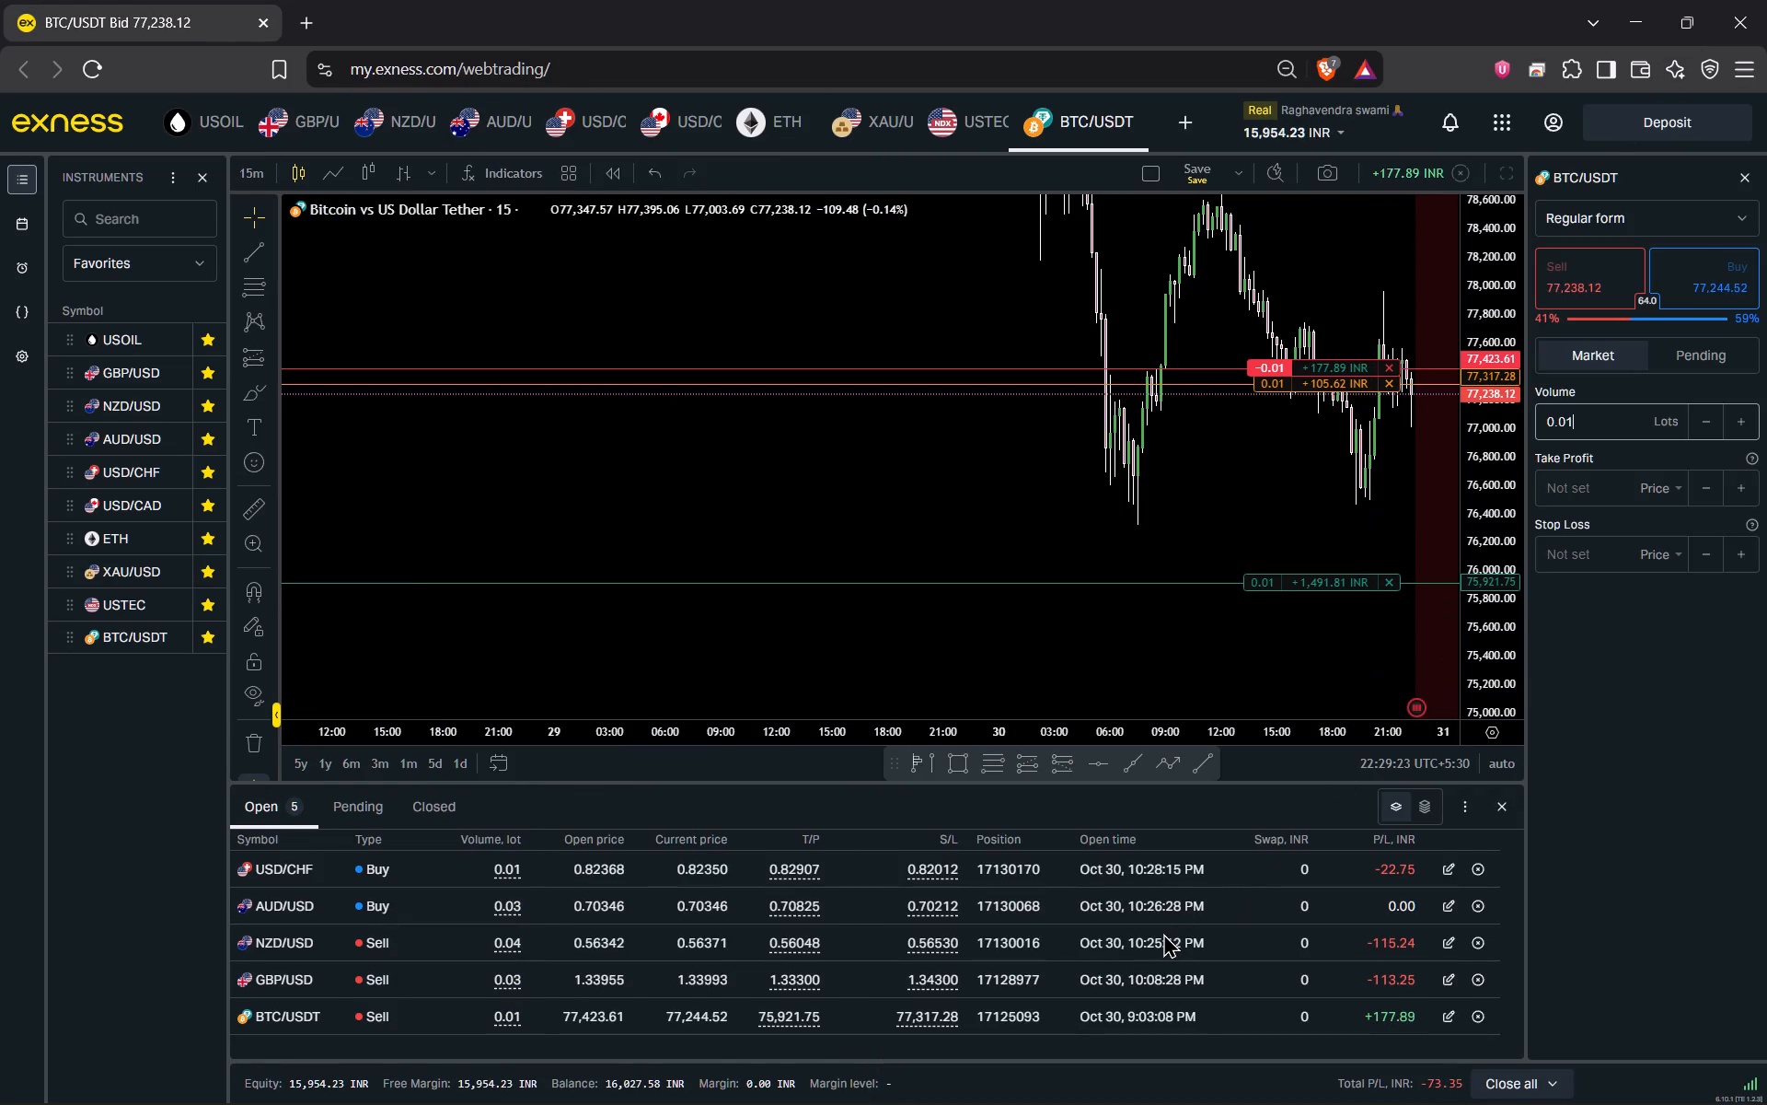
pyautogui.scroll(2, 1163, 933)
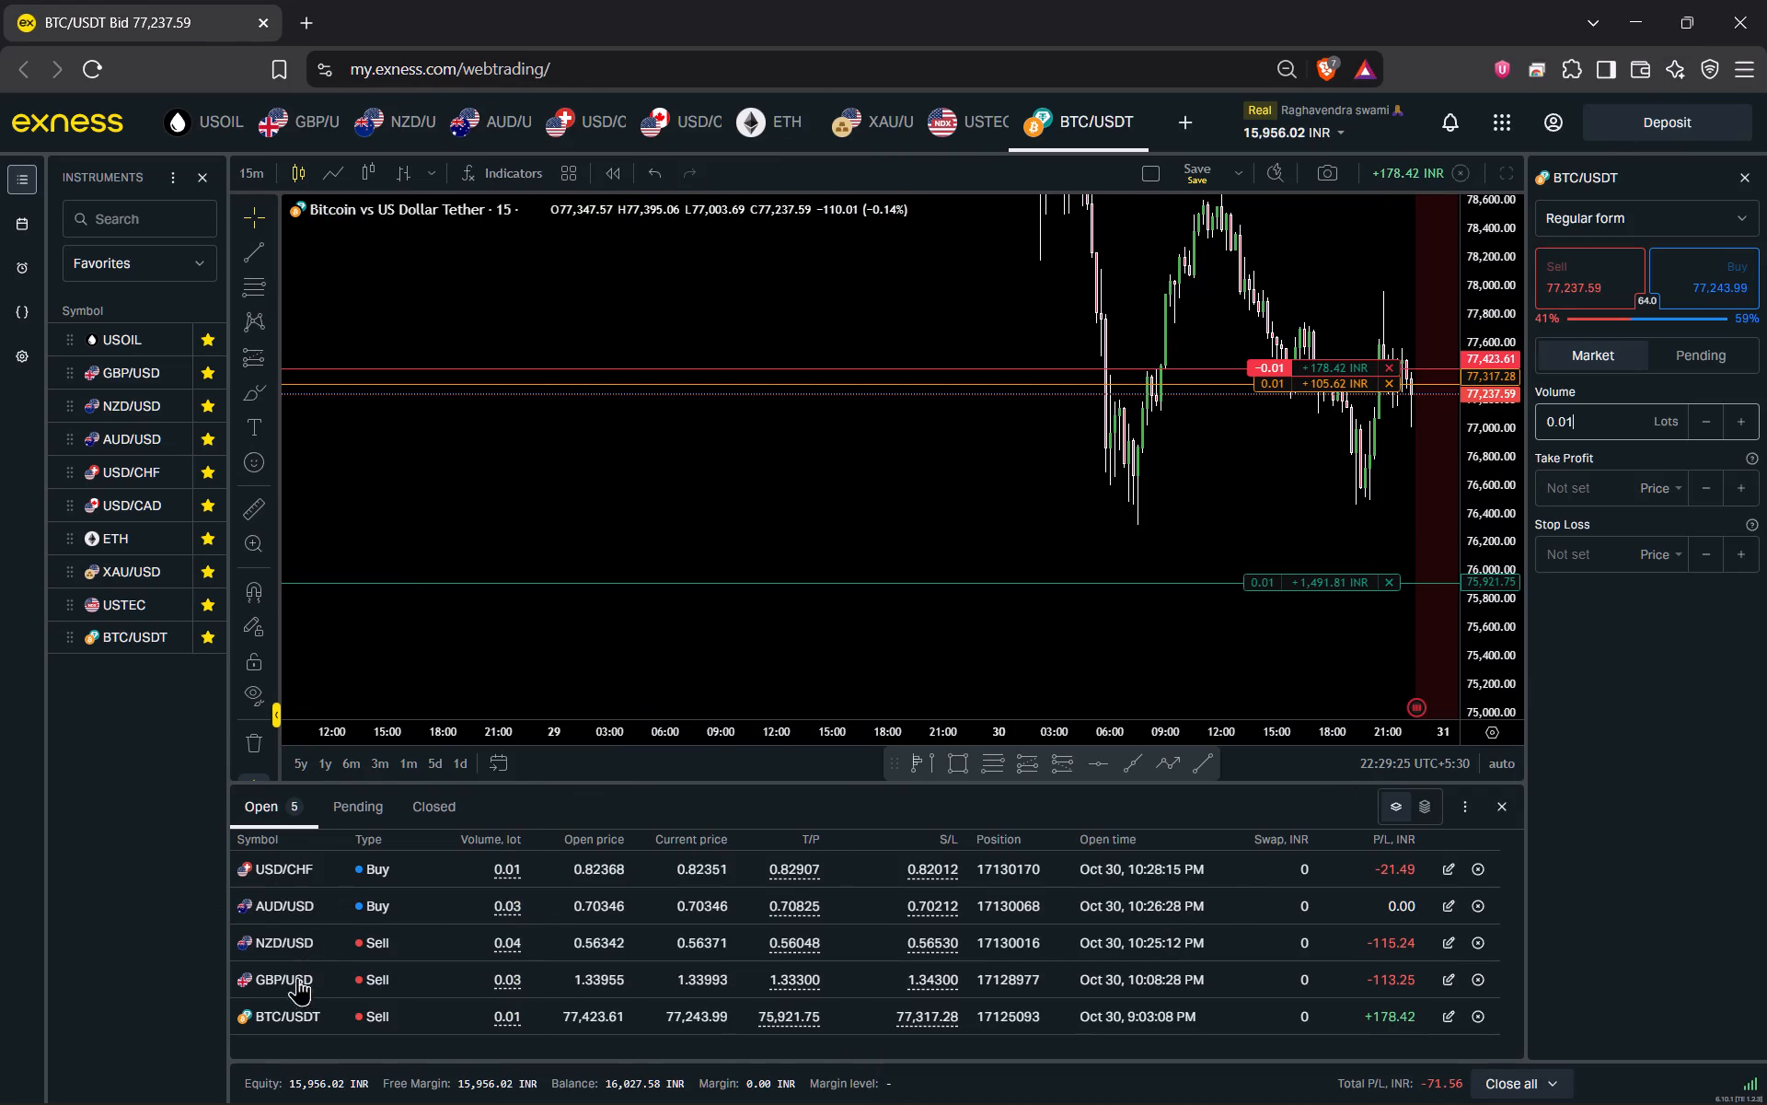
pyautogui.click(285, 983)
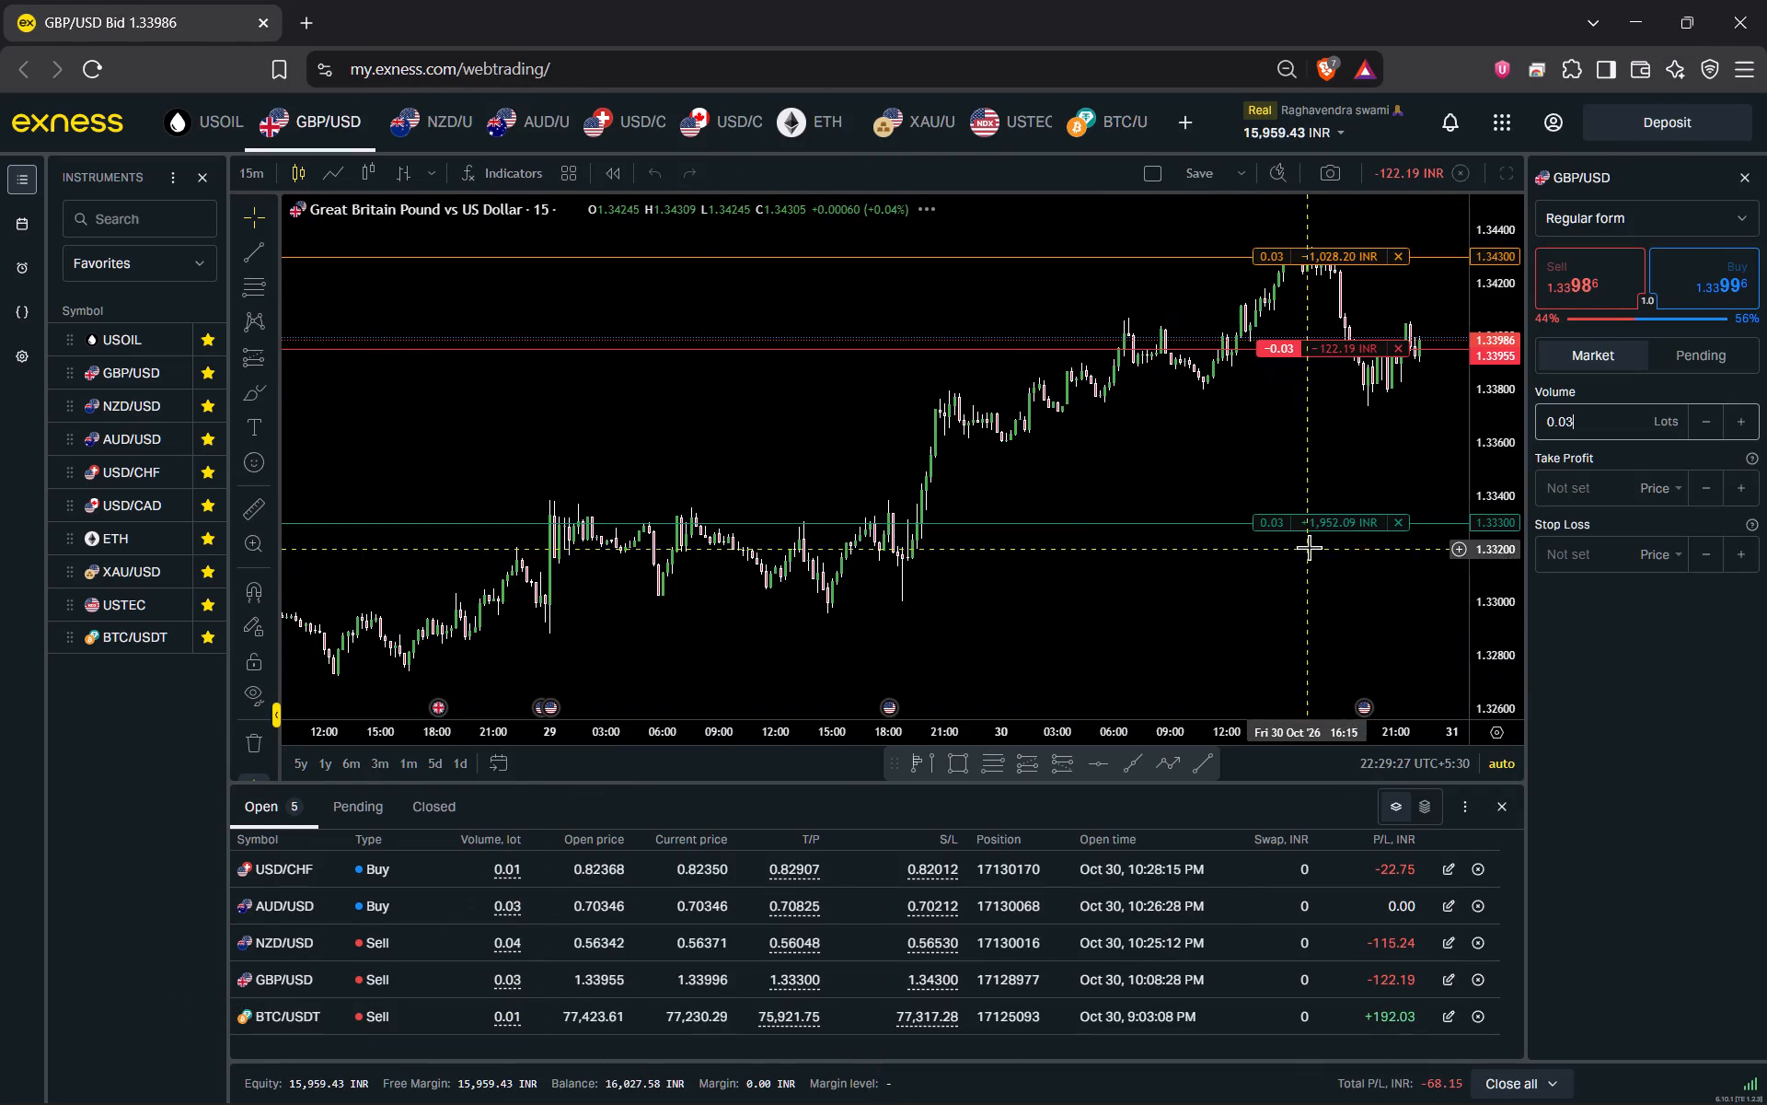
pyautogui.moveTo(1315, 435); pyautogui.dragTo(991, 449)
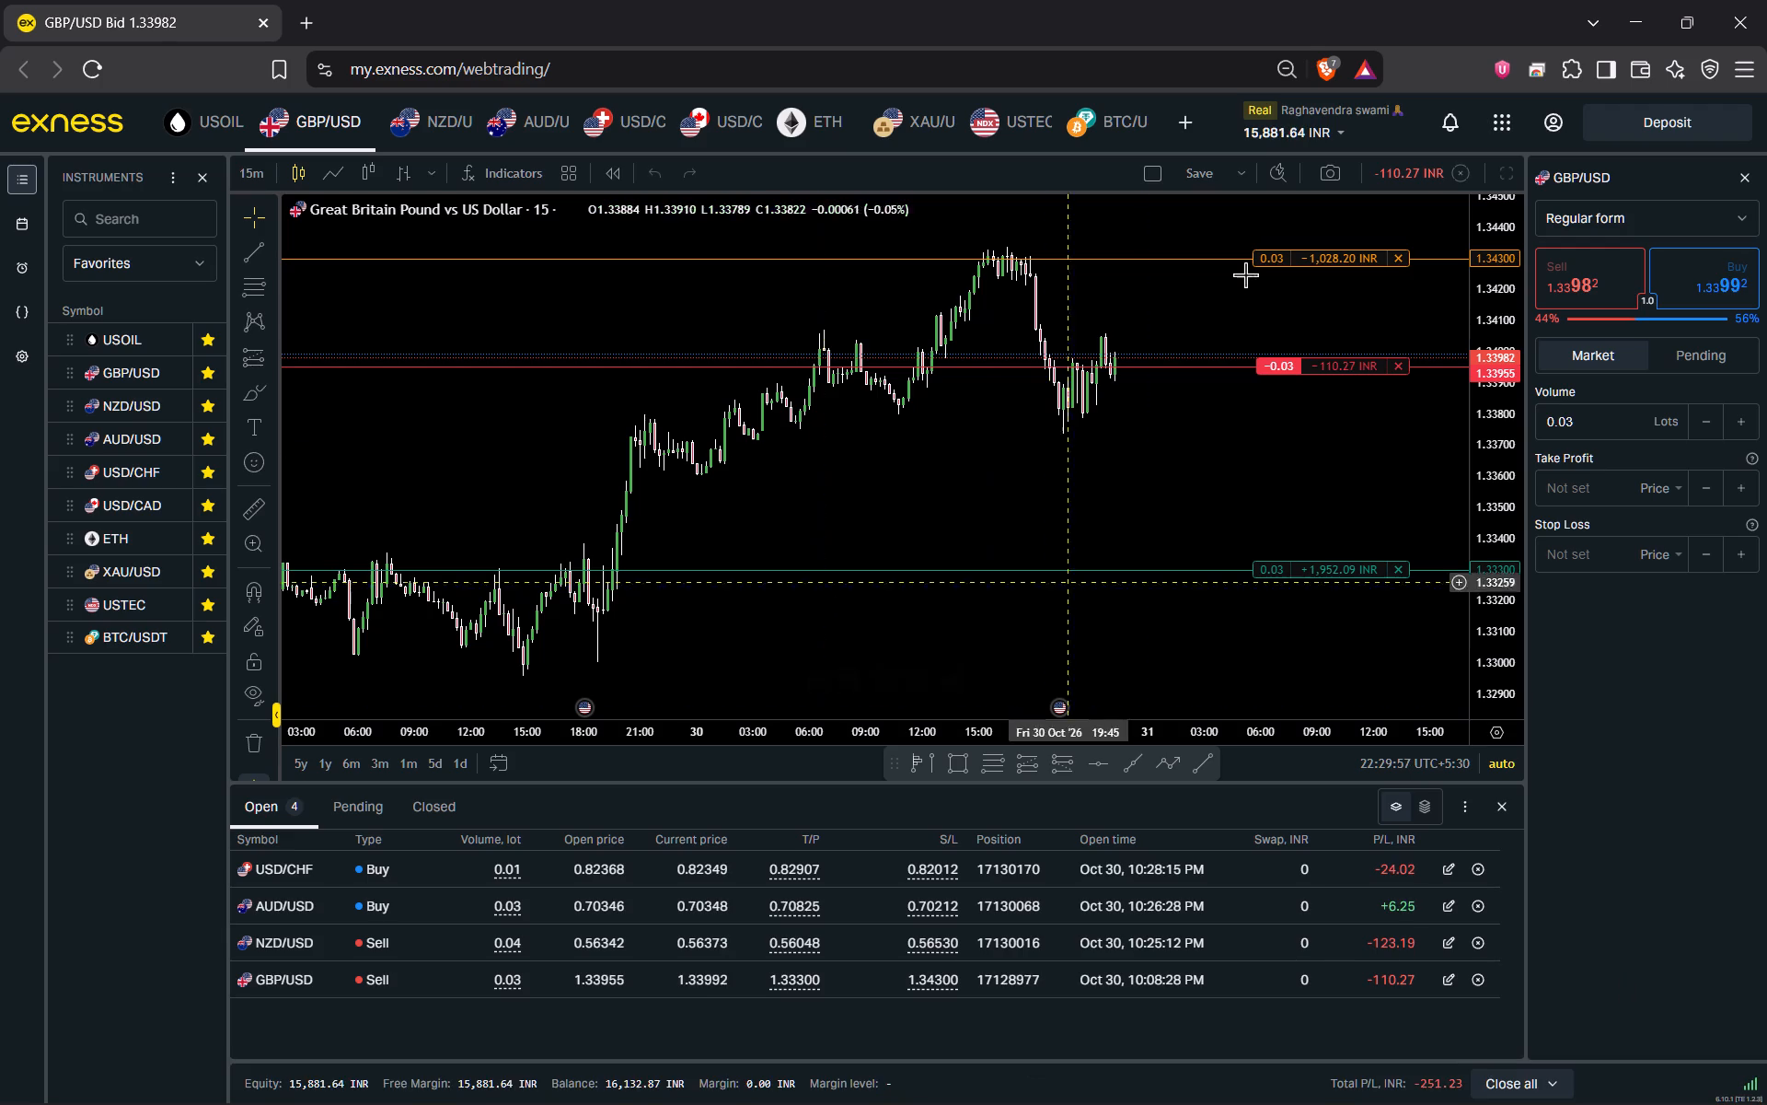
pyautogui.moveTo(1294, 470); pyautogui.dragTo(1224, 470)
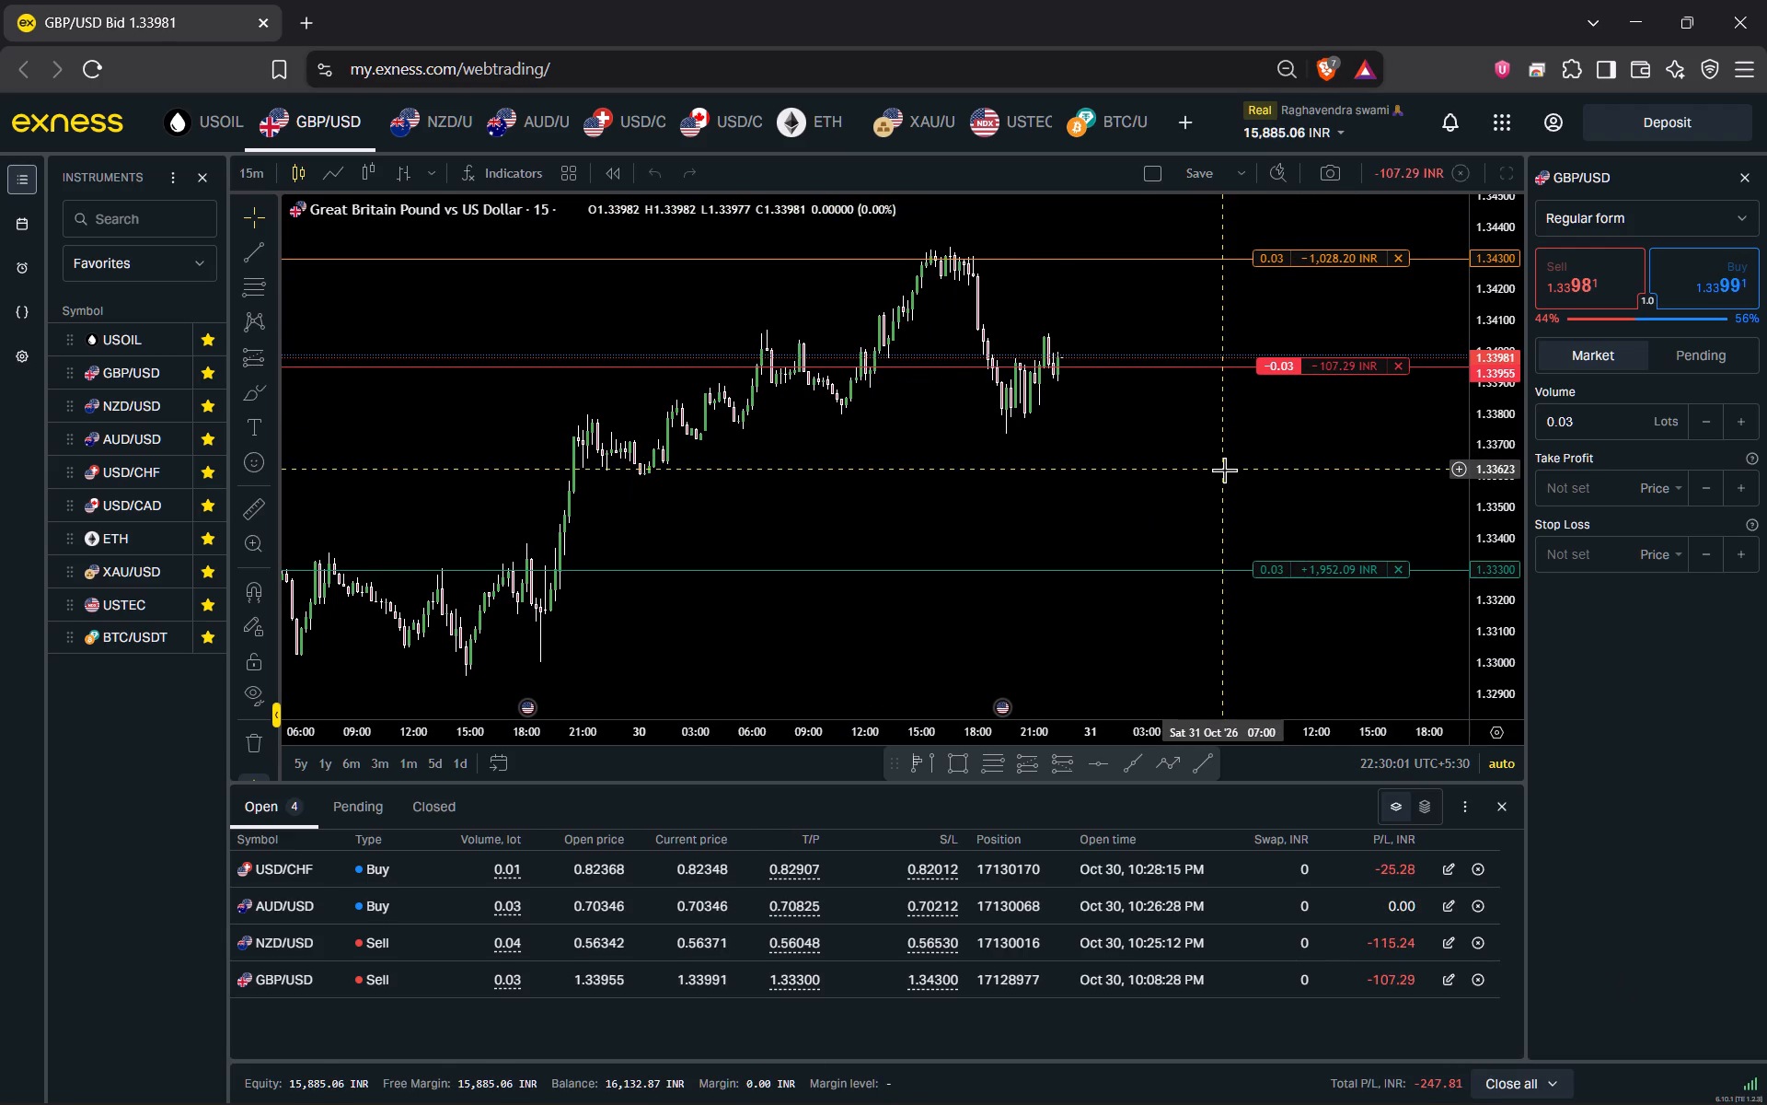
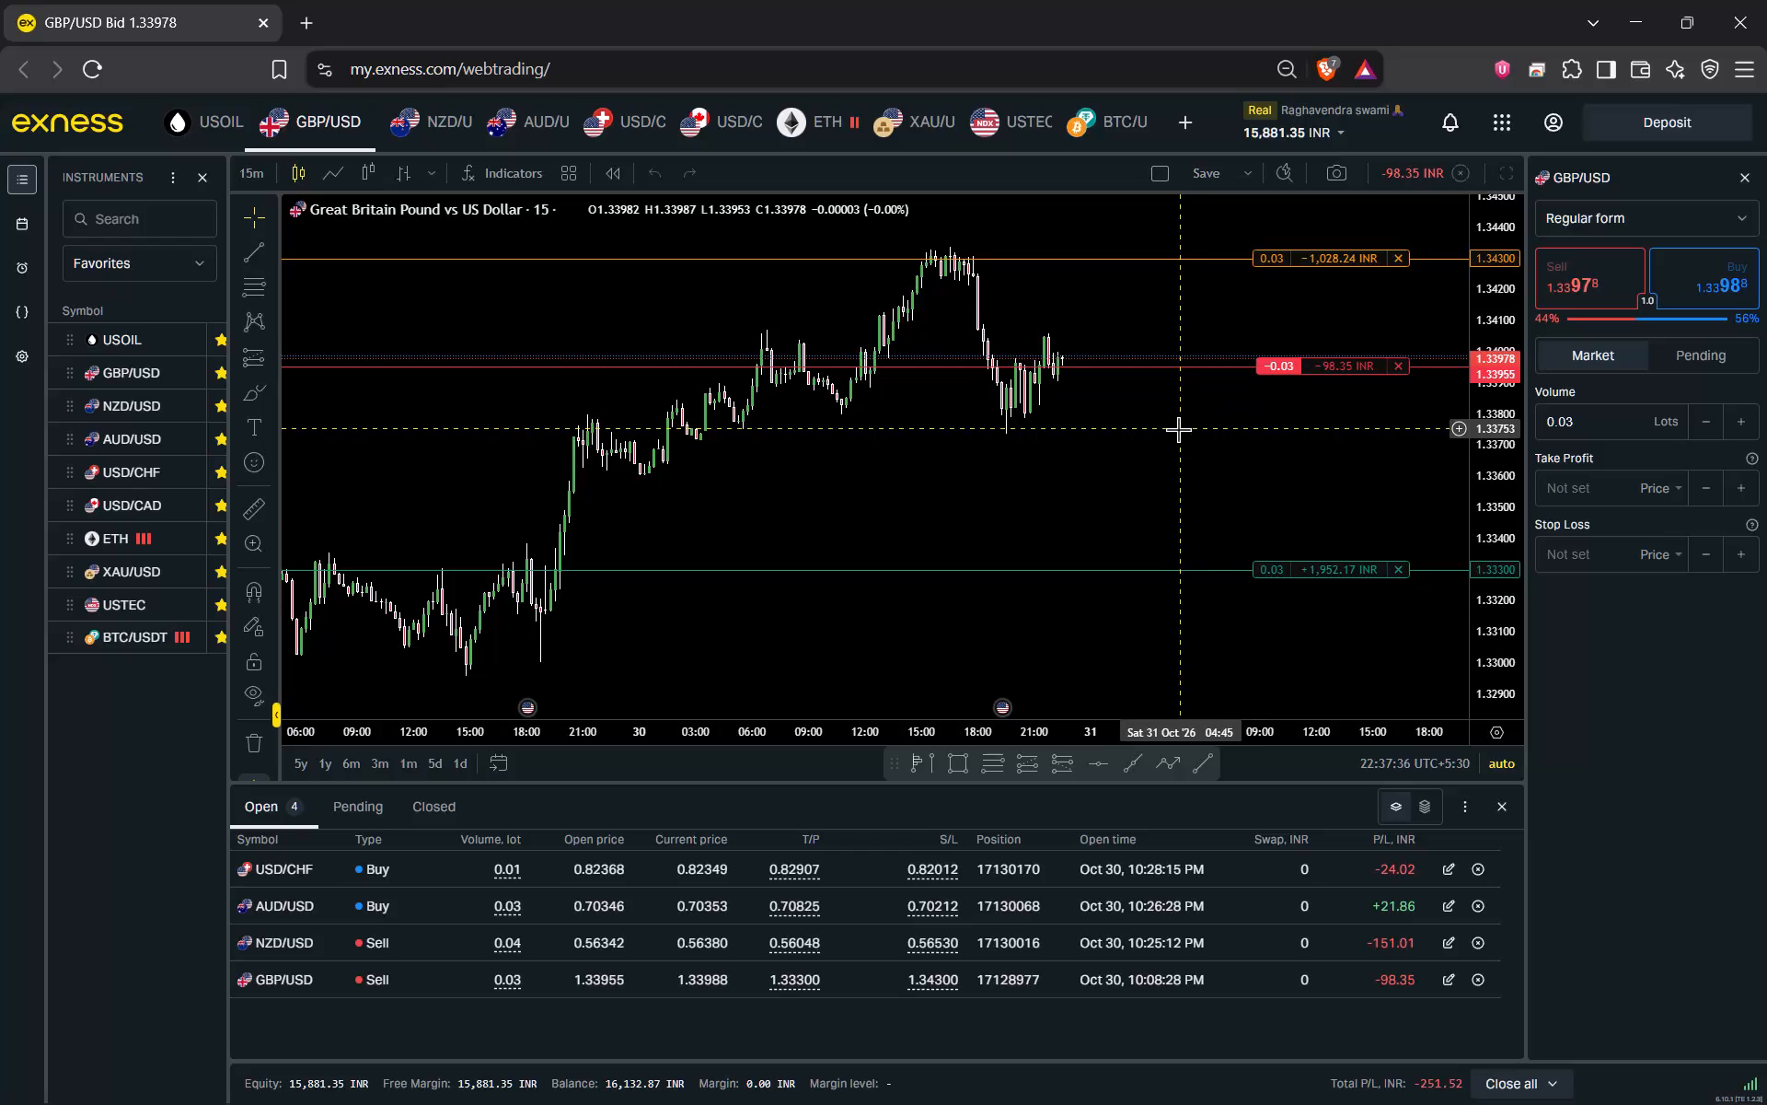
# Examine the latest GBP/USD 15-minute candles against the open sell position's entry, take-profit and stop-loss levels.
pyautogui.moveTo(1237, 441); pyautogui.dragTo(1153, 444)
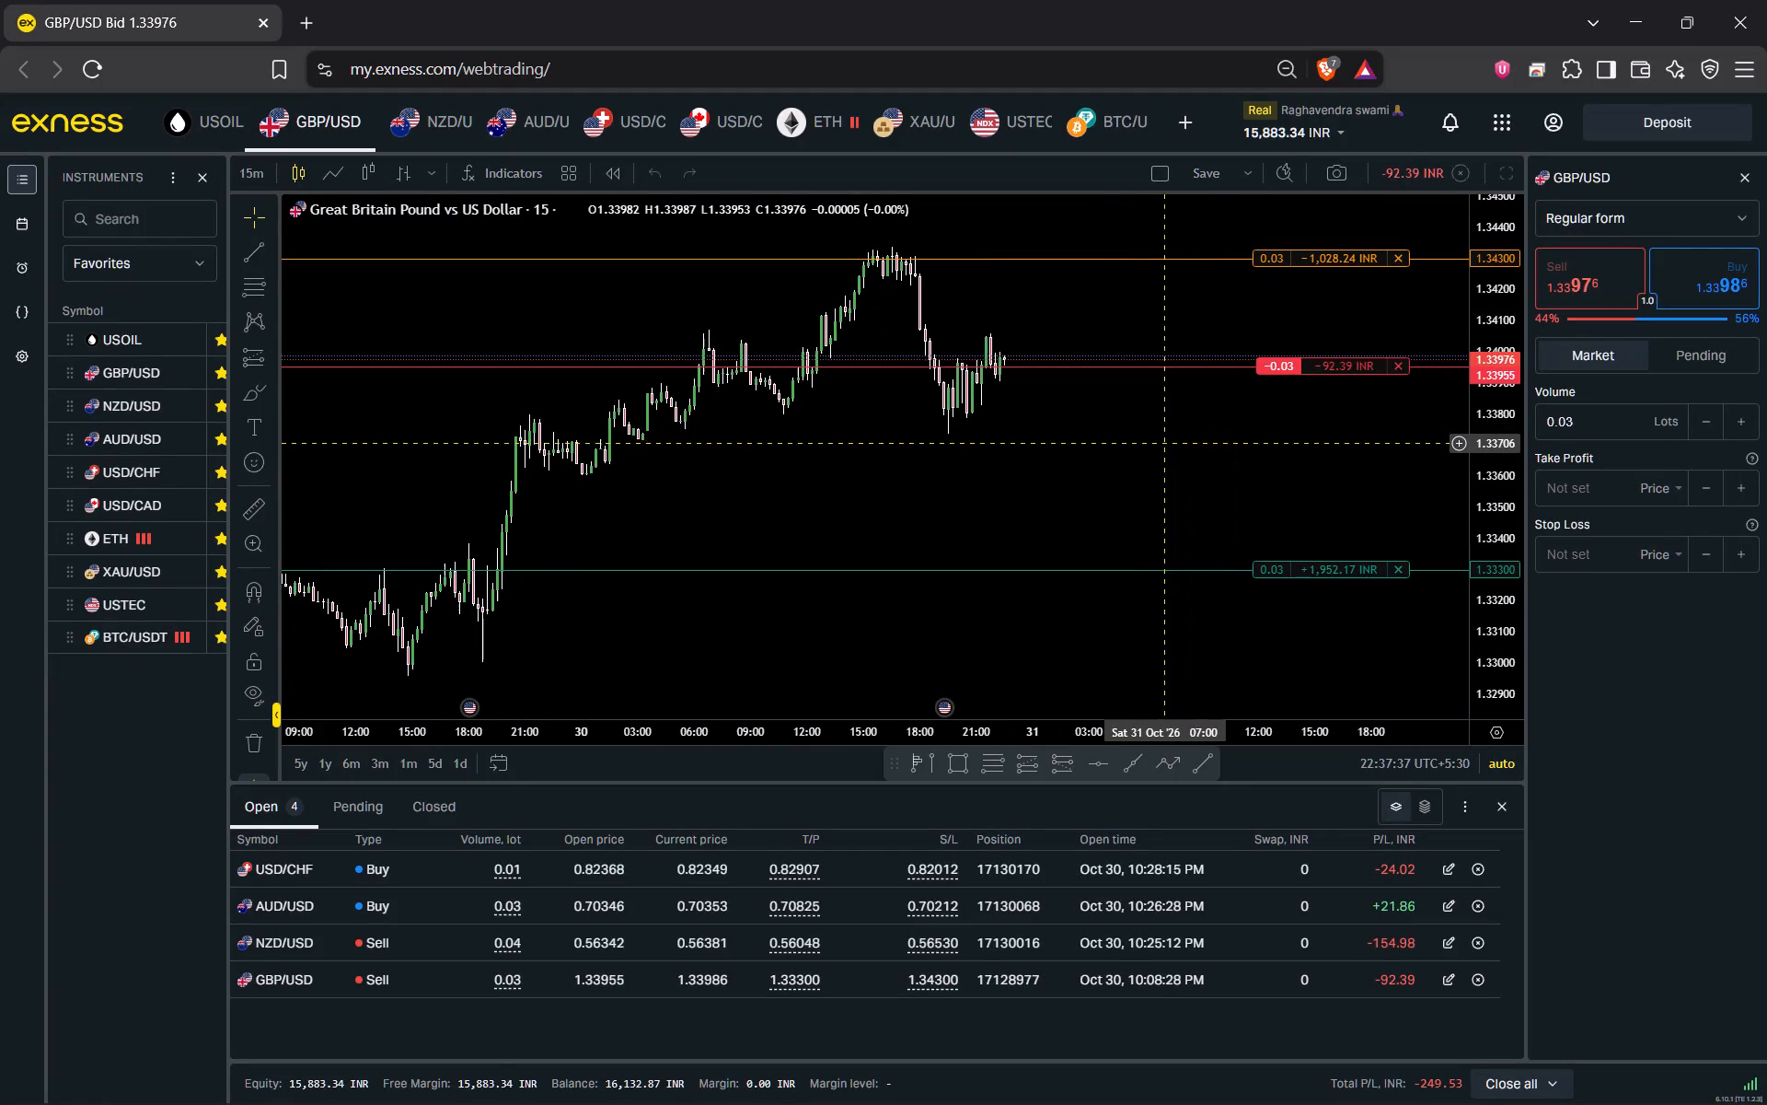
pyautogui.moveTo(1153, 444); pyautogui.dragTo(1114, 444)
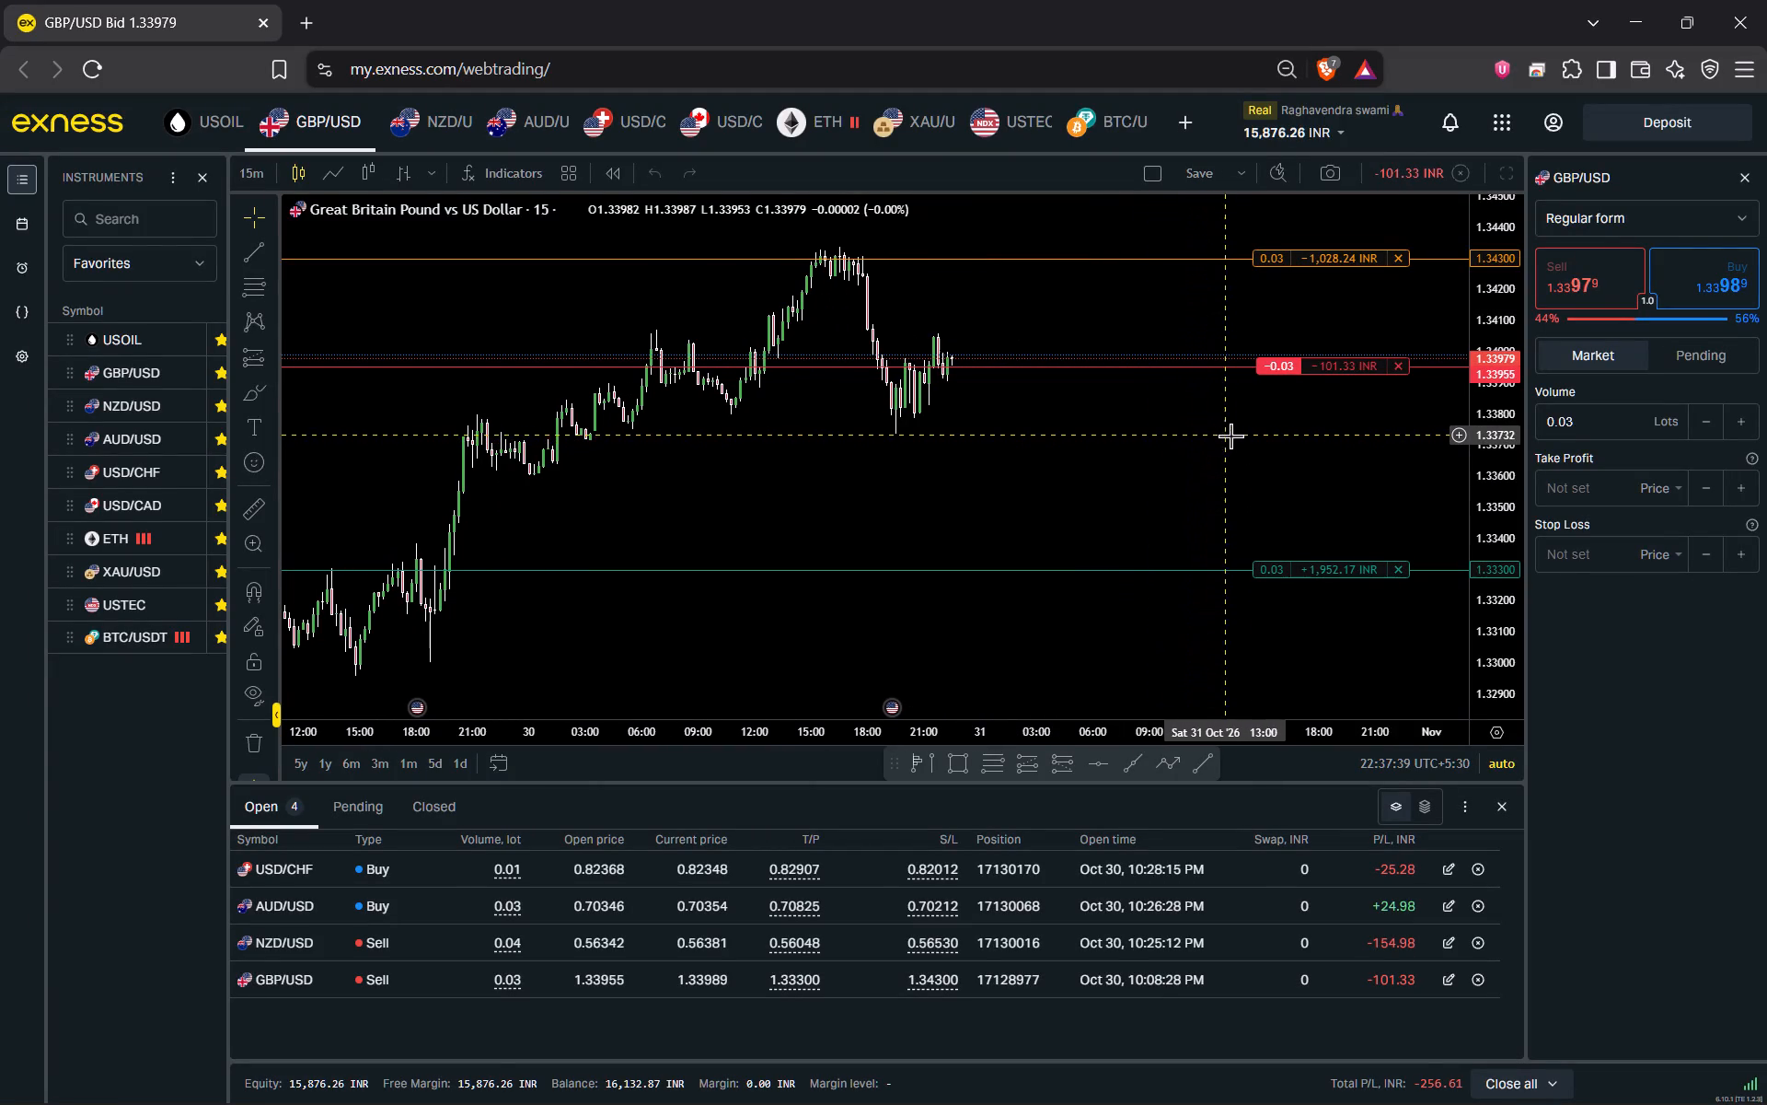
pyautogui.moveTo(1230, 435); pyautogui.dragTo(1065, 433)
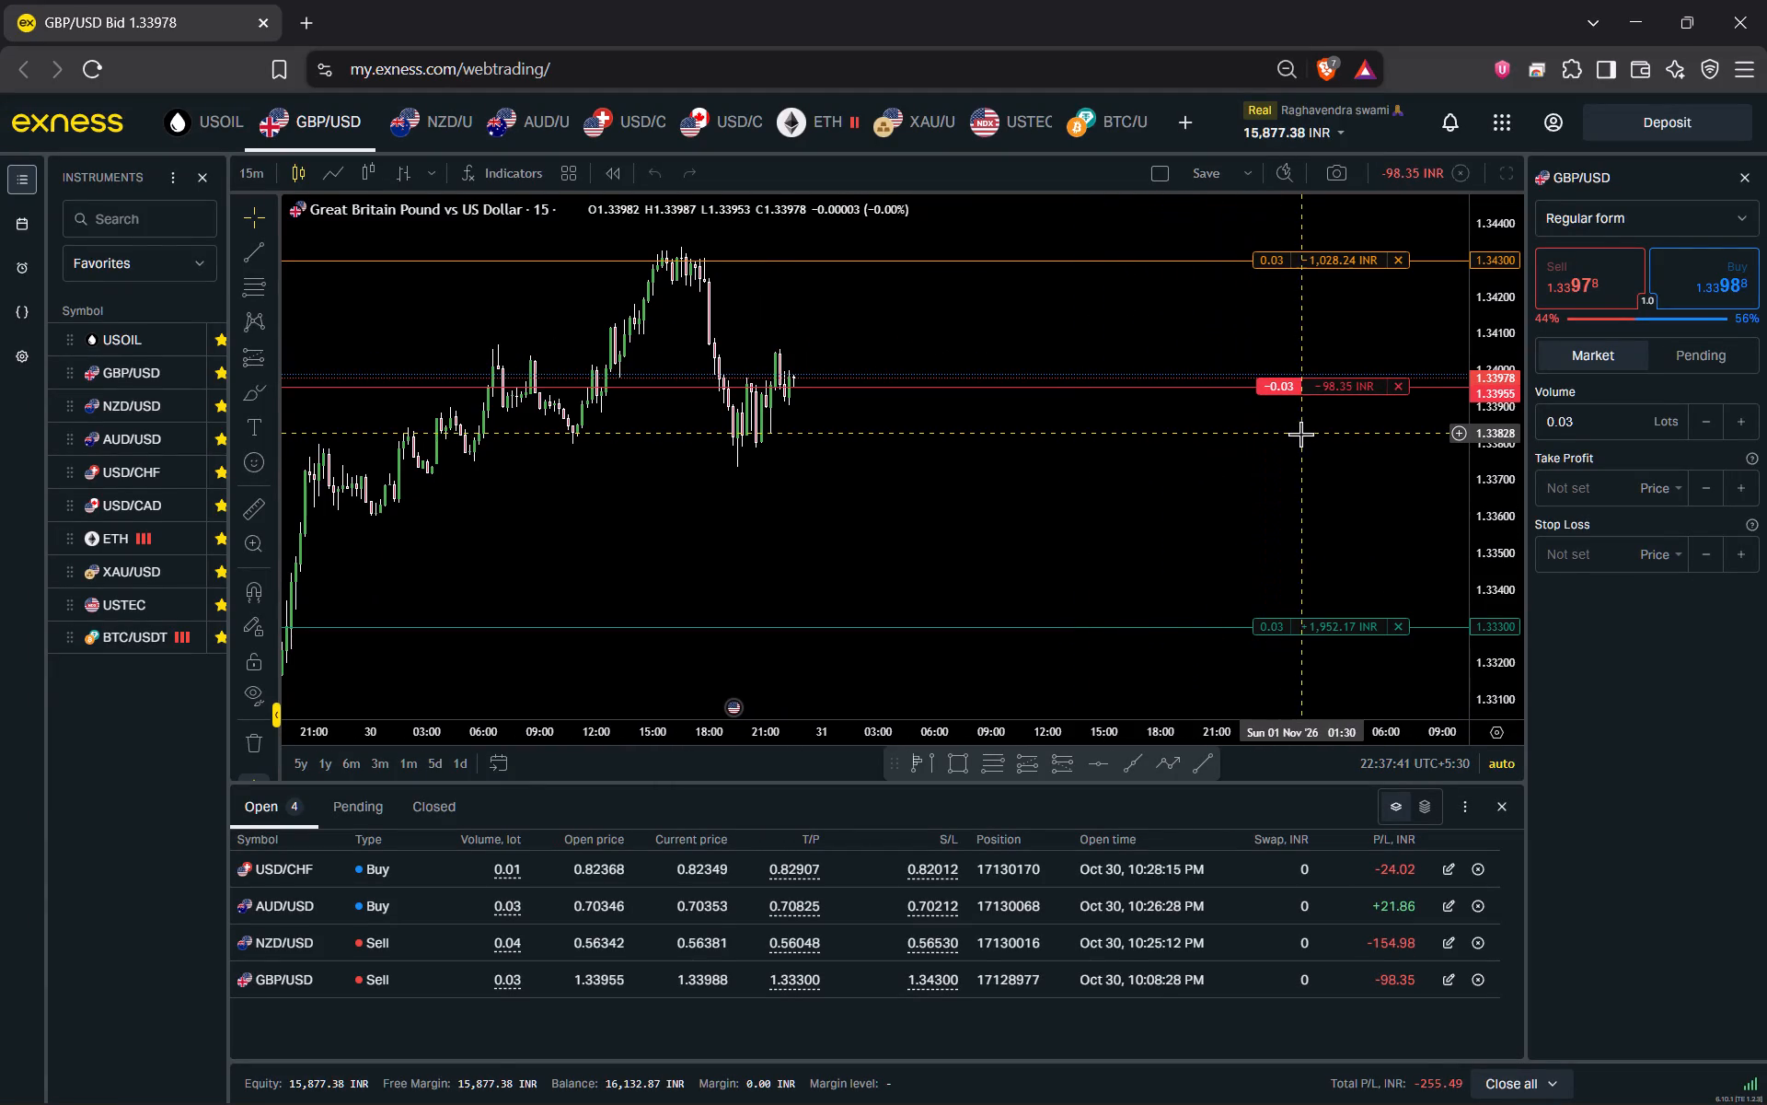
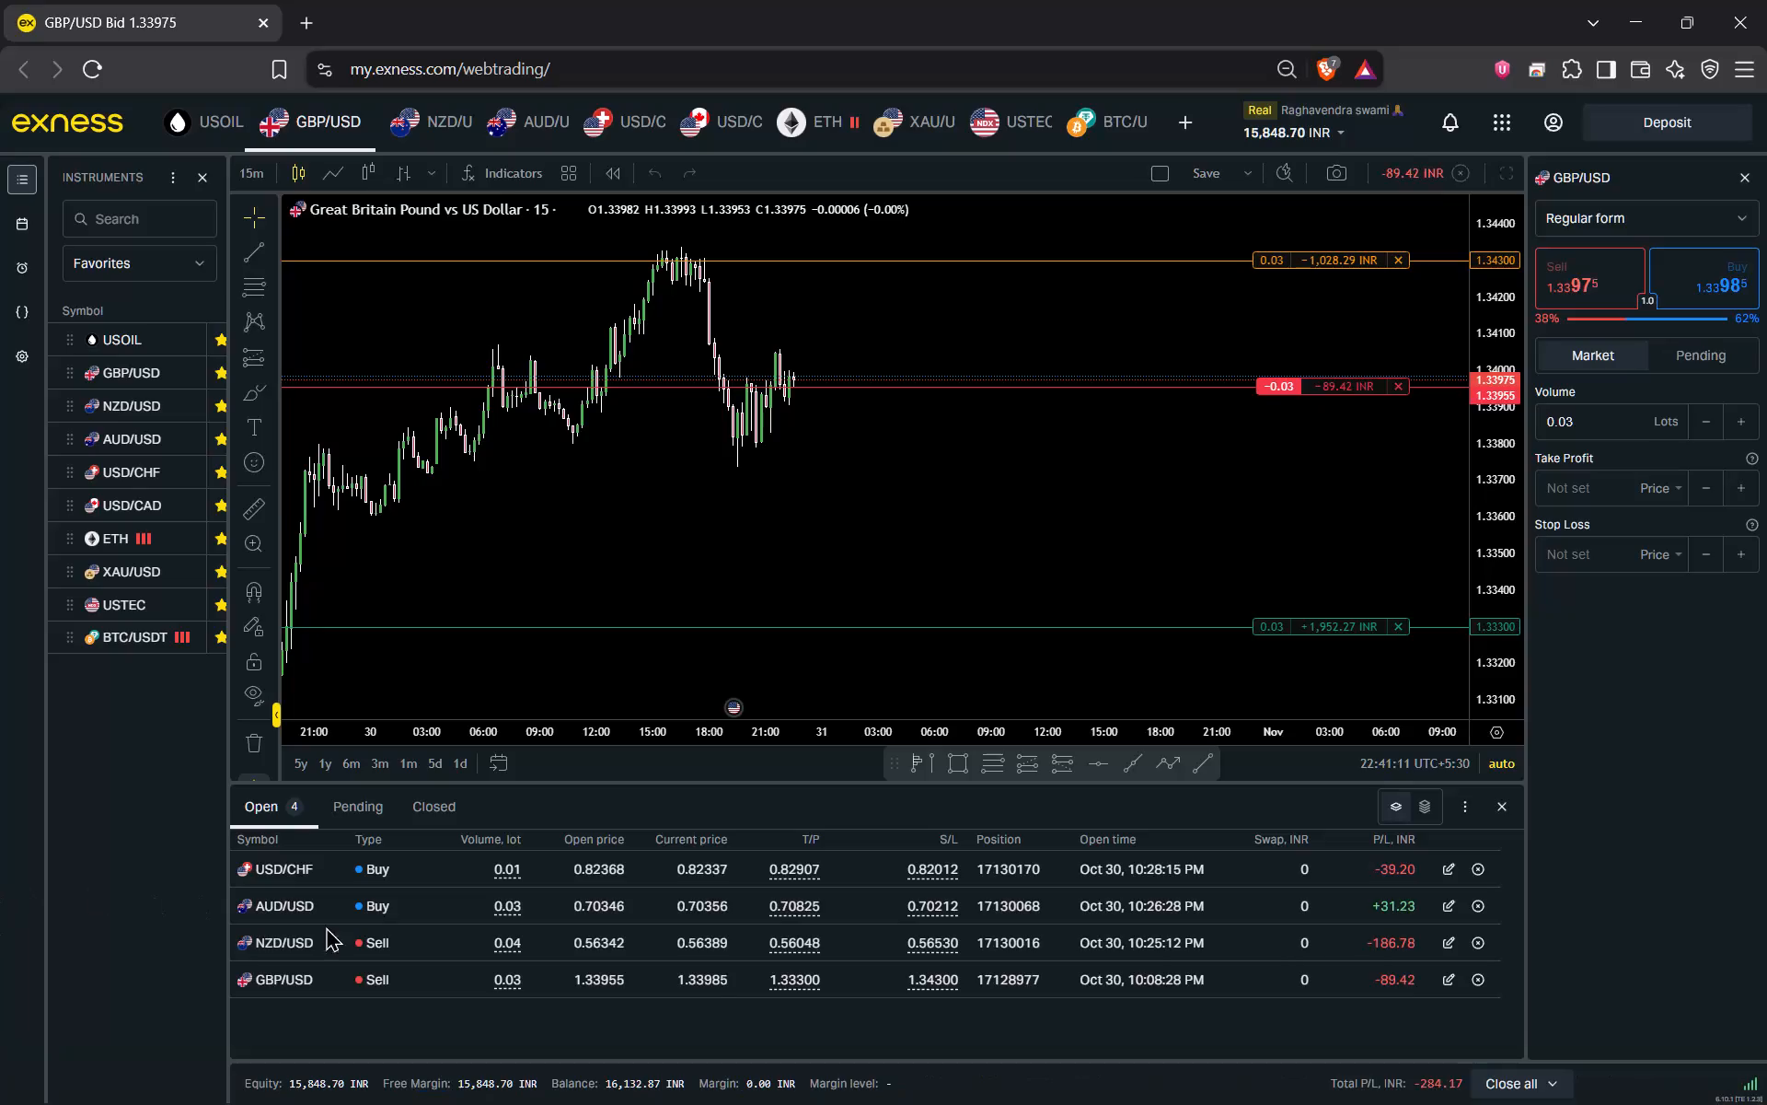
# Examine the NZD/USD 15-minute chart against the open sell position's entry, take-profit and stop-loss levels.
pyautogui.click(273, 977)
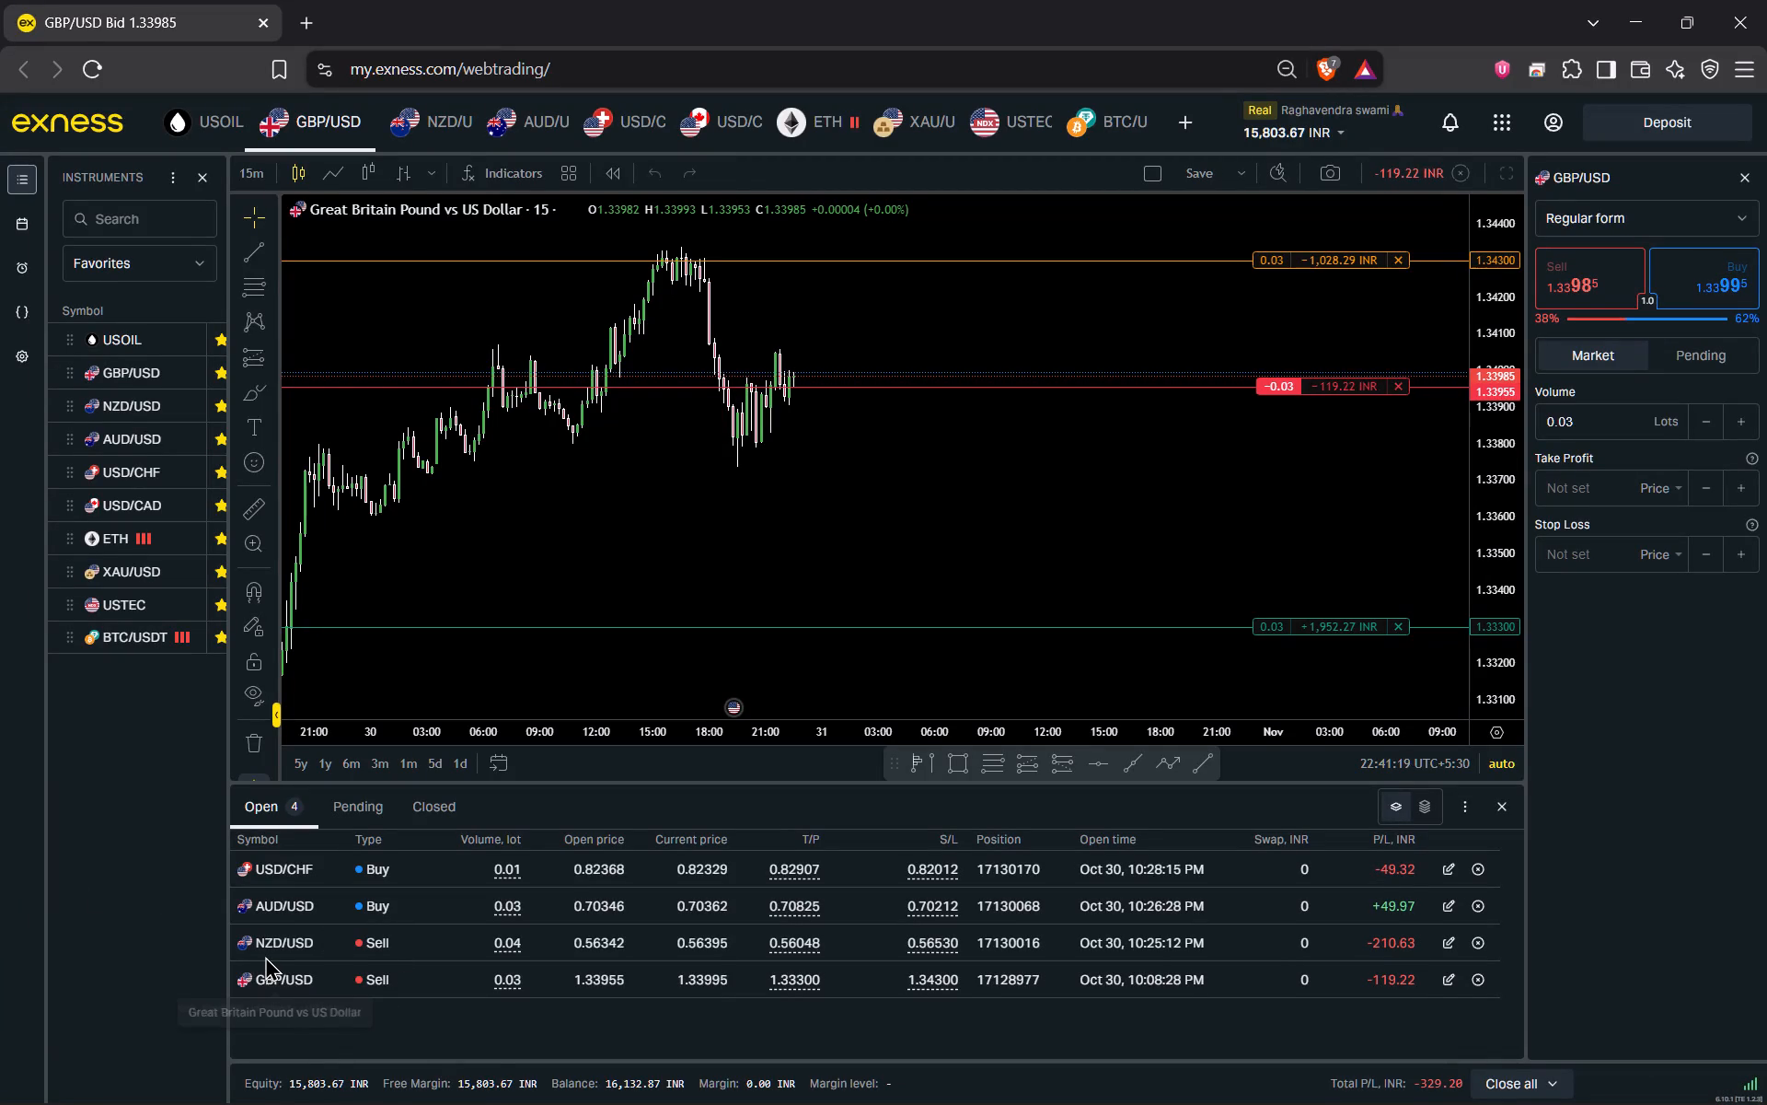
pyautogui.click(269, 940)
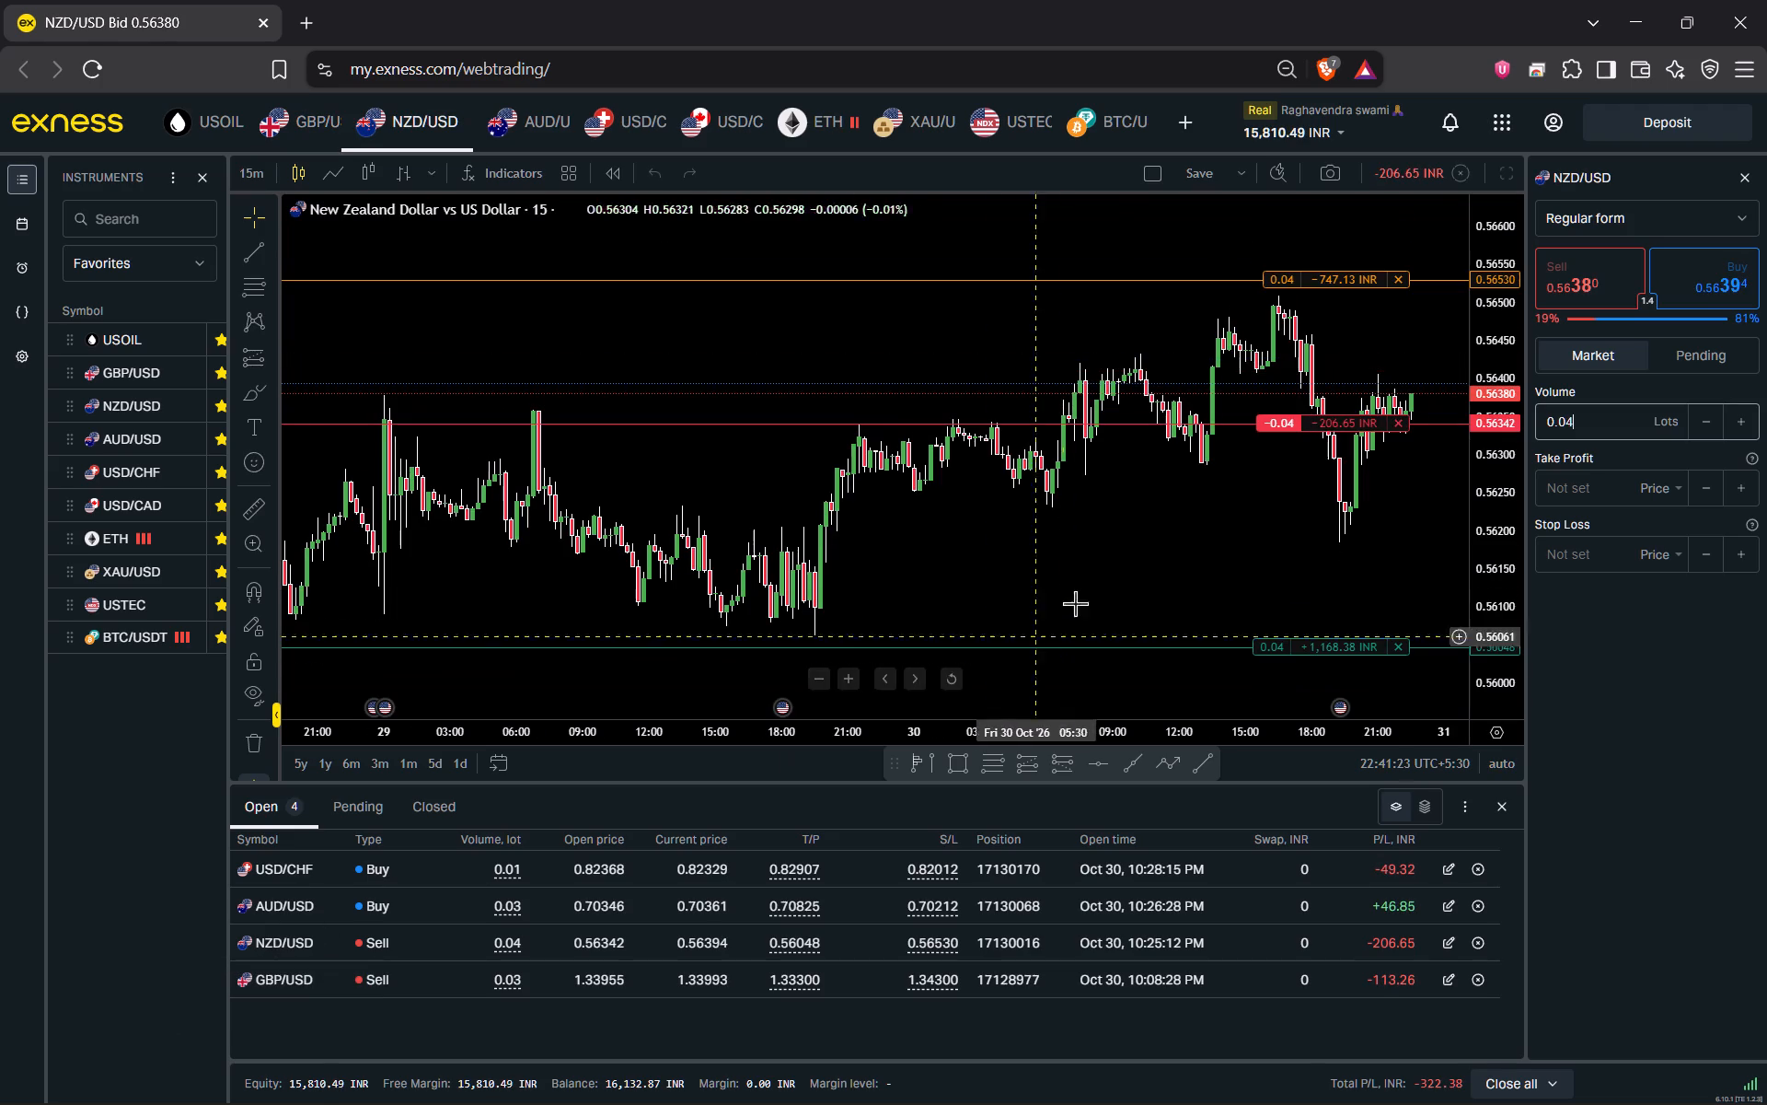
pyautogui.moveTo(1112, 566); pyautogui.dragTo(708, 539)
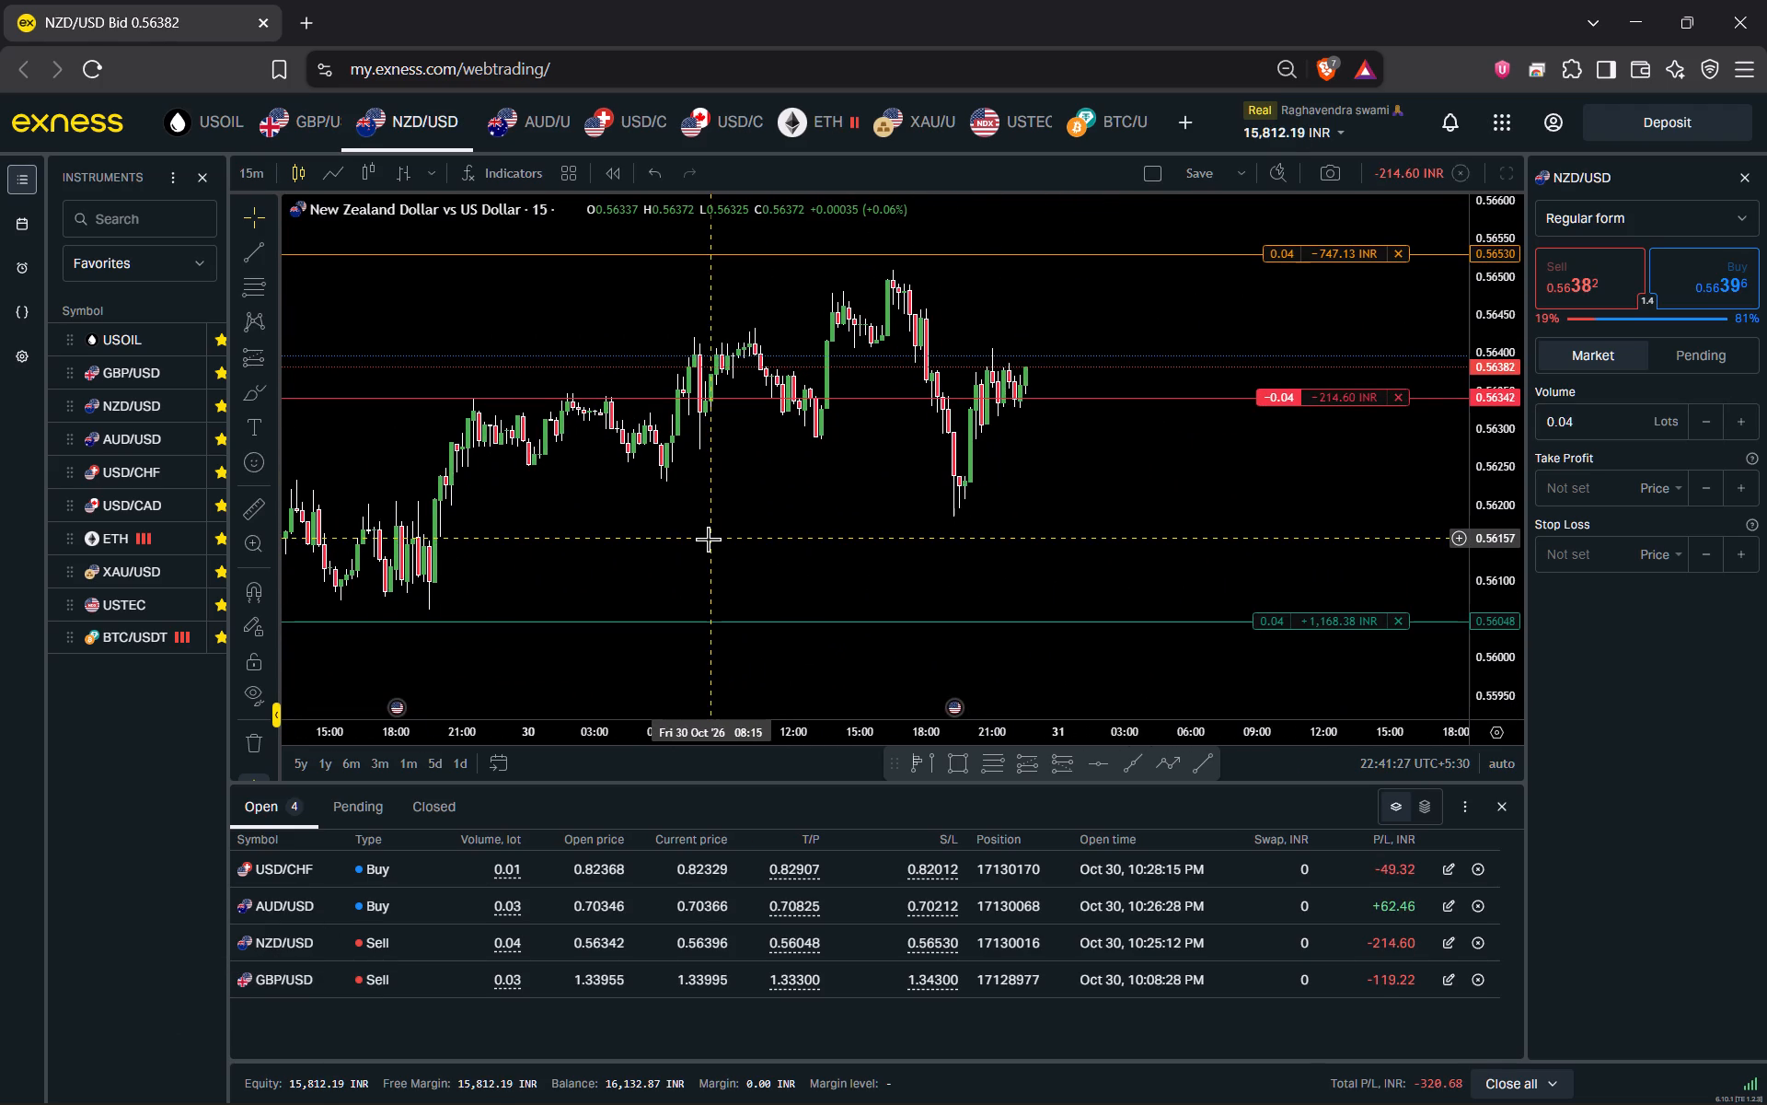
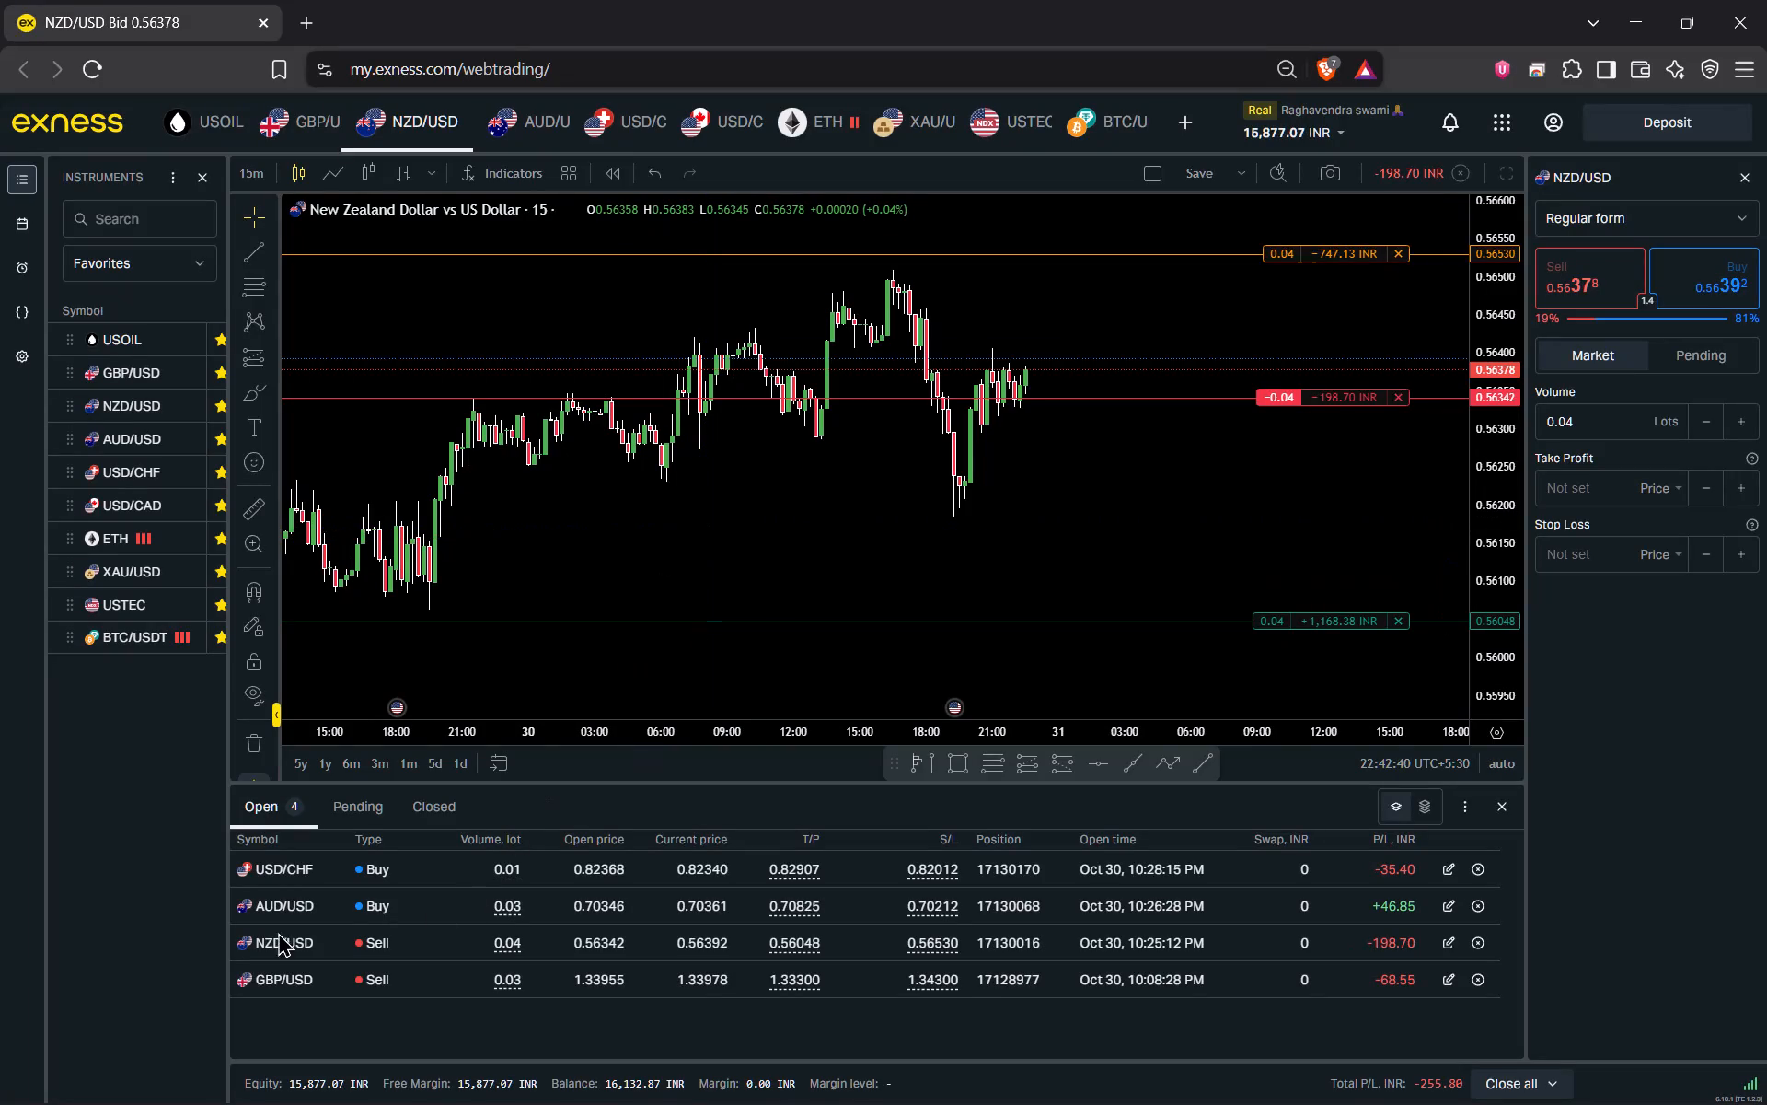
# Examine the GBP/USD 15-minute chart against the open sell position's entry, take-profit and stop-loss levels.
pyautogui.click(276, 979)
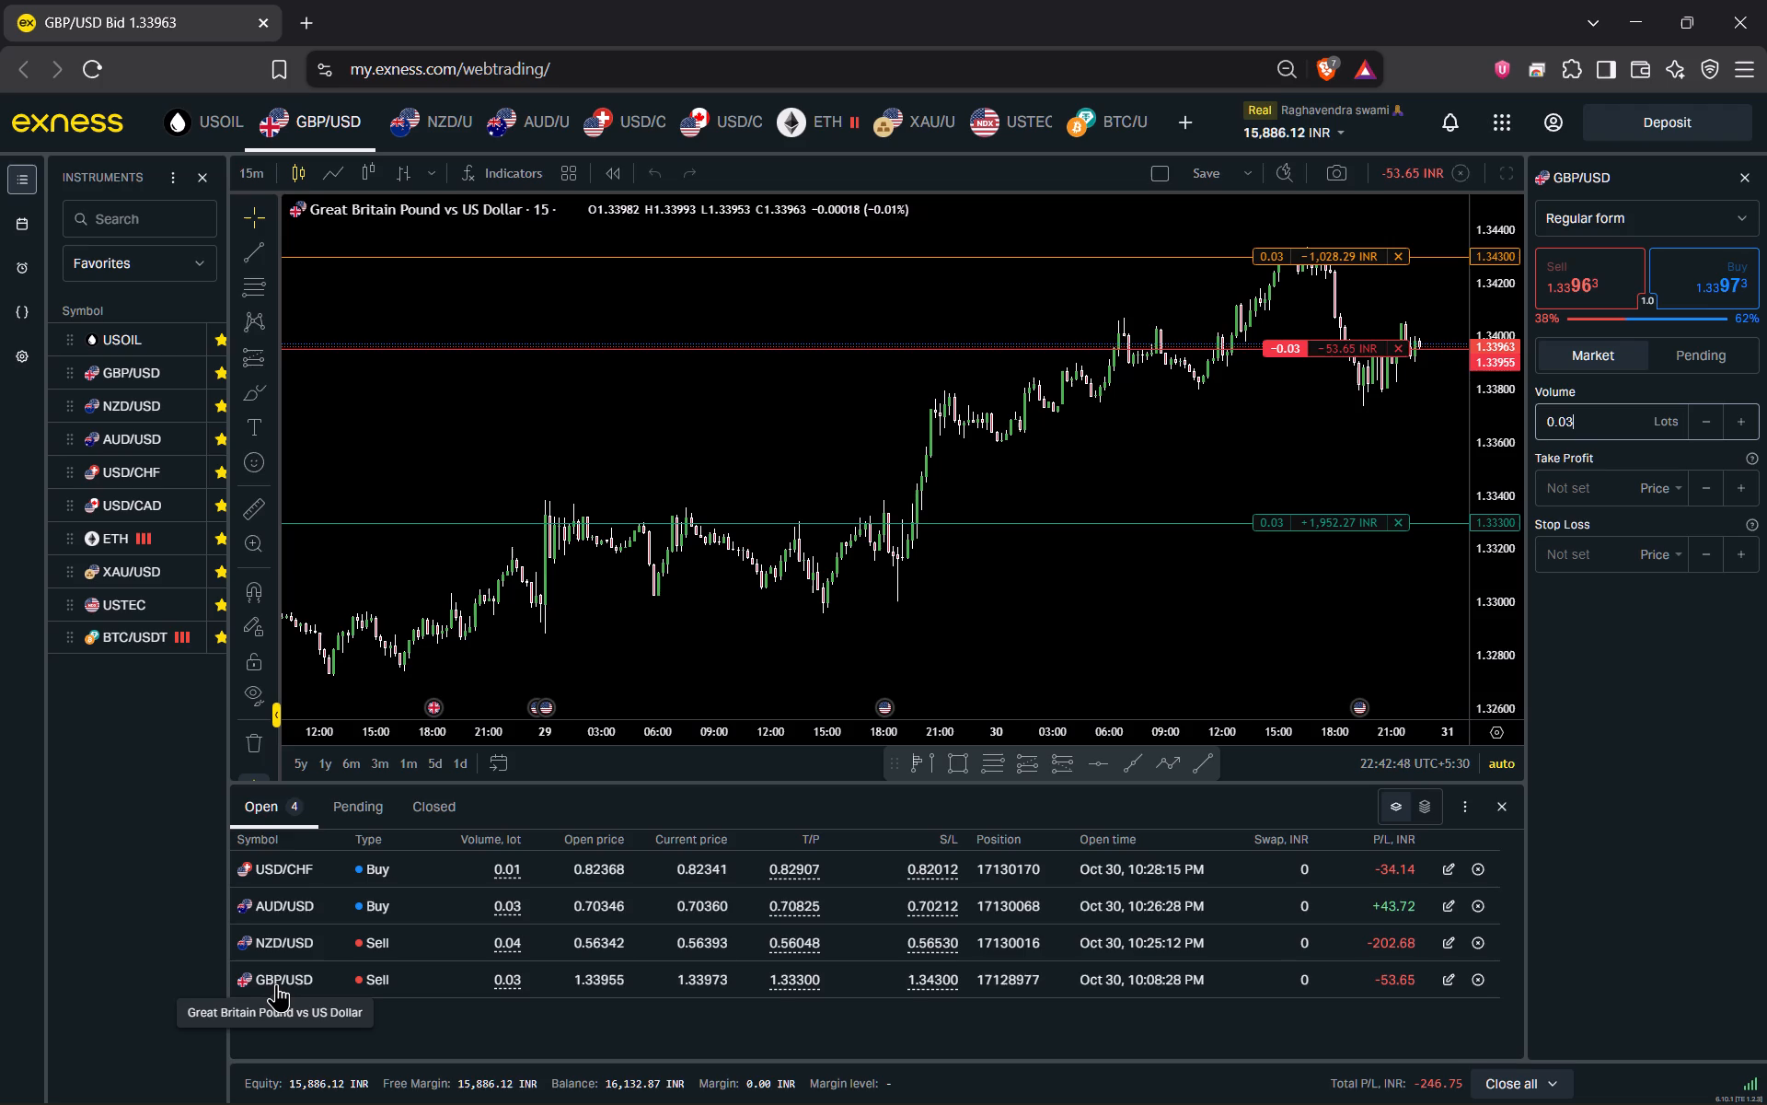
pyautogui.moveTo(1115, 471); pyautogui.dragTo(935, 480)
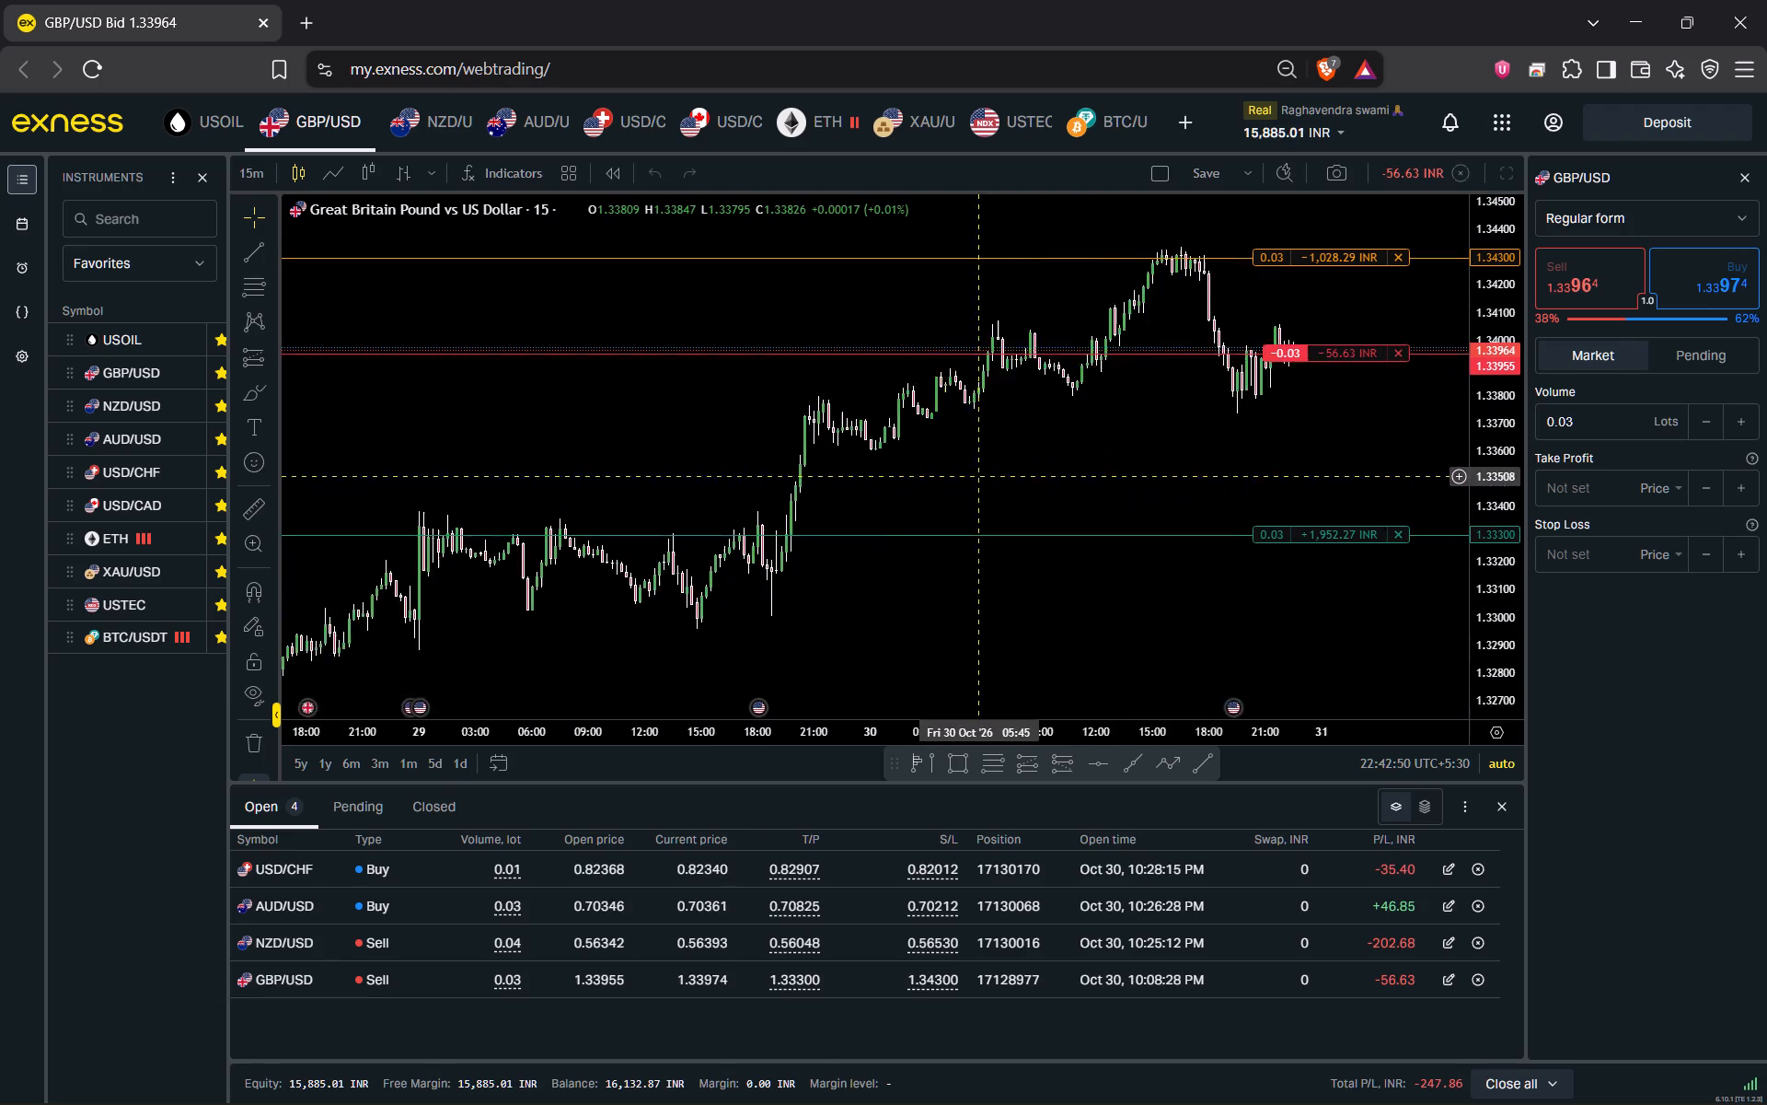
pyautogui.moveTo(935, 480); pyautogui.dragTo(775, 494)
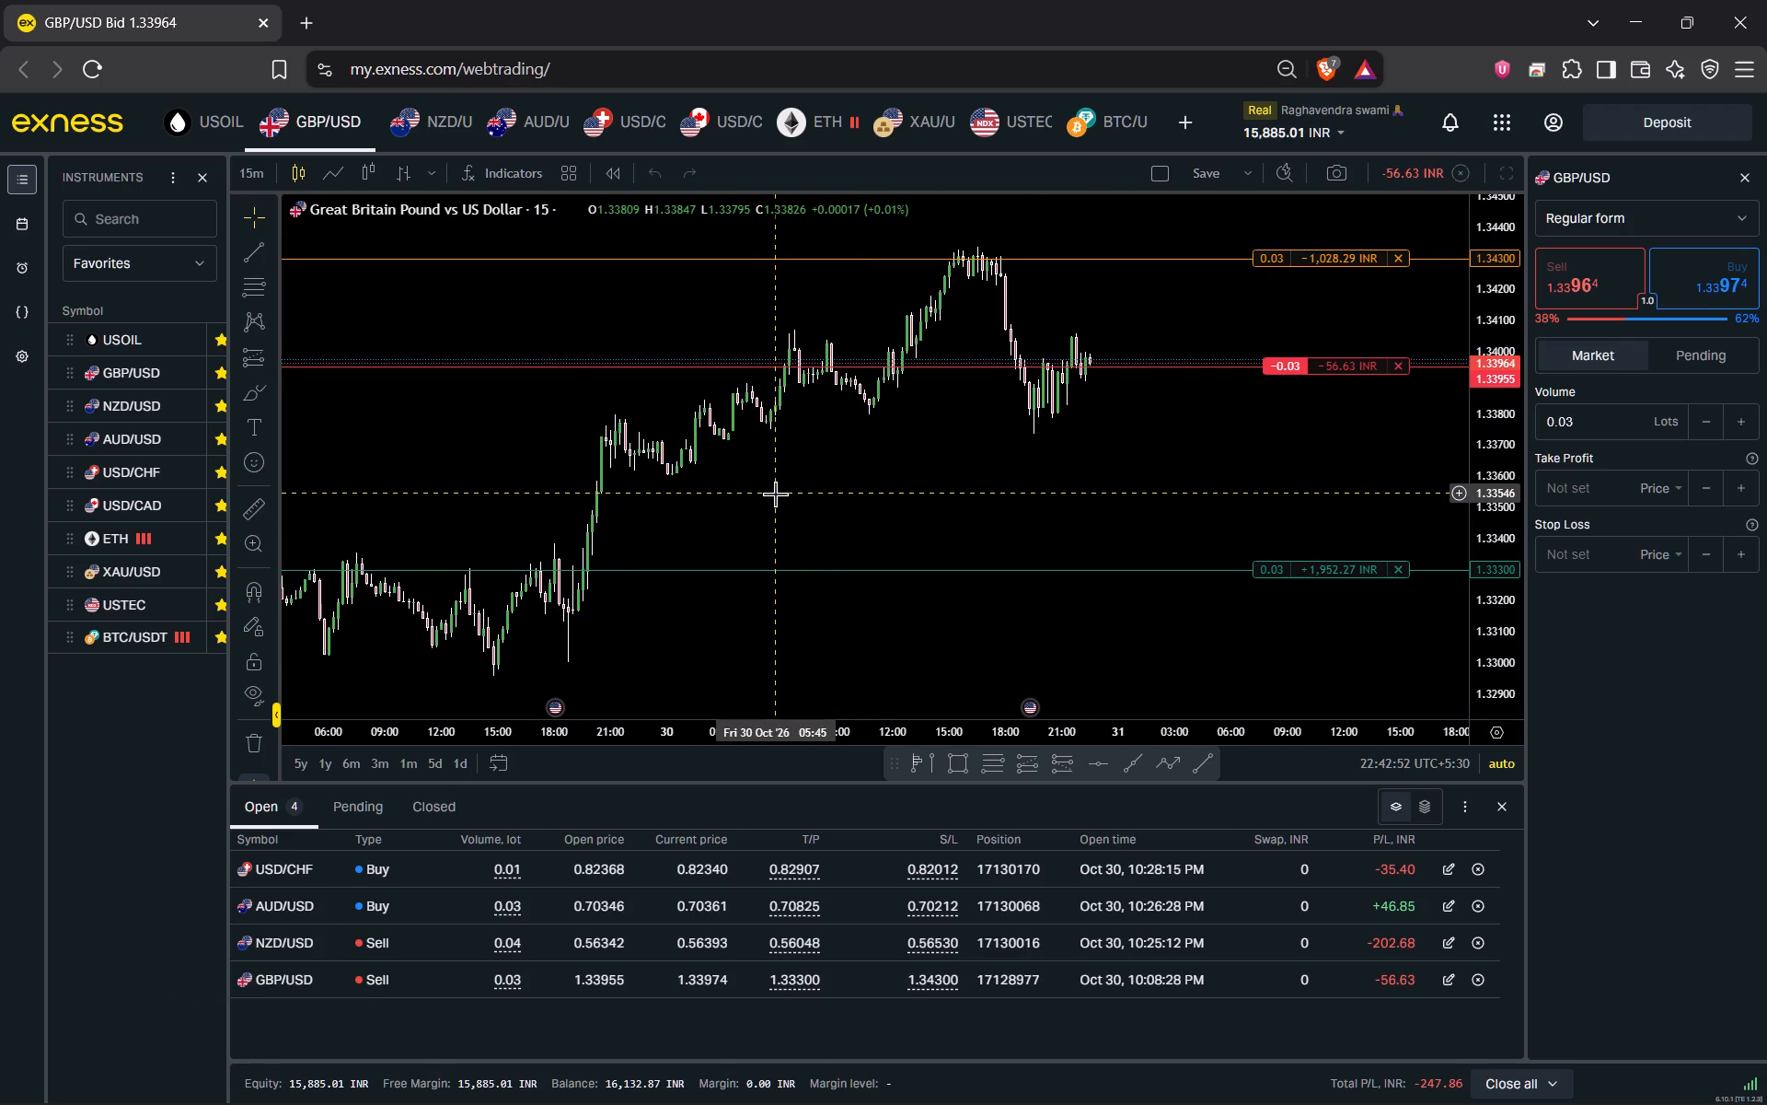
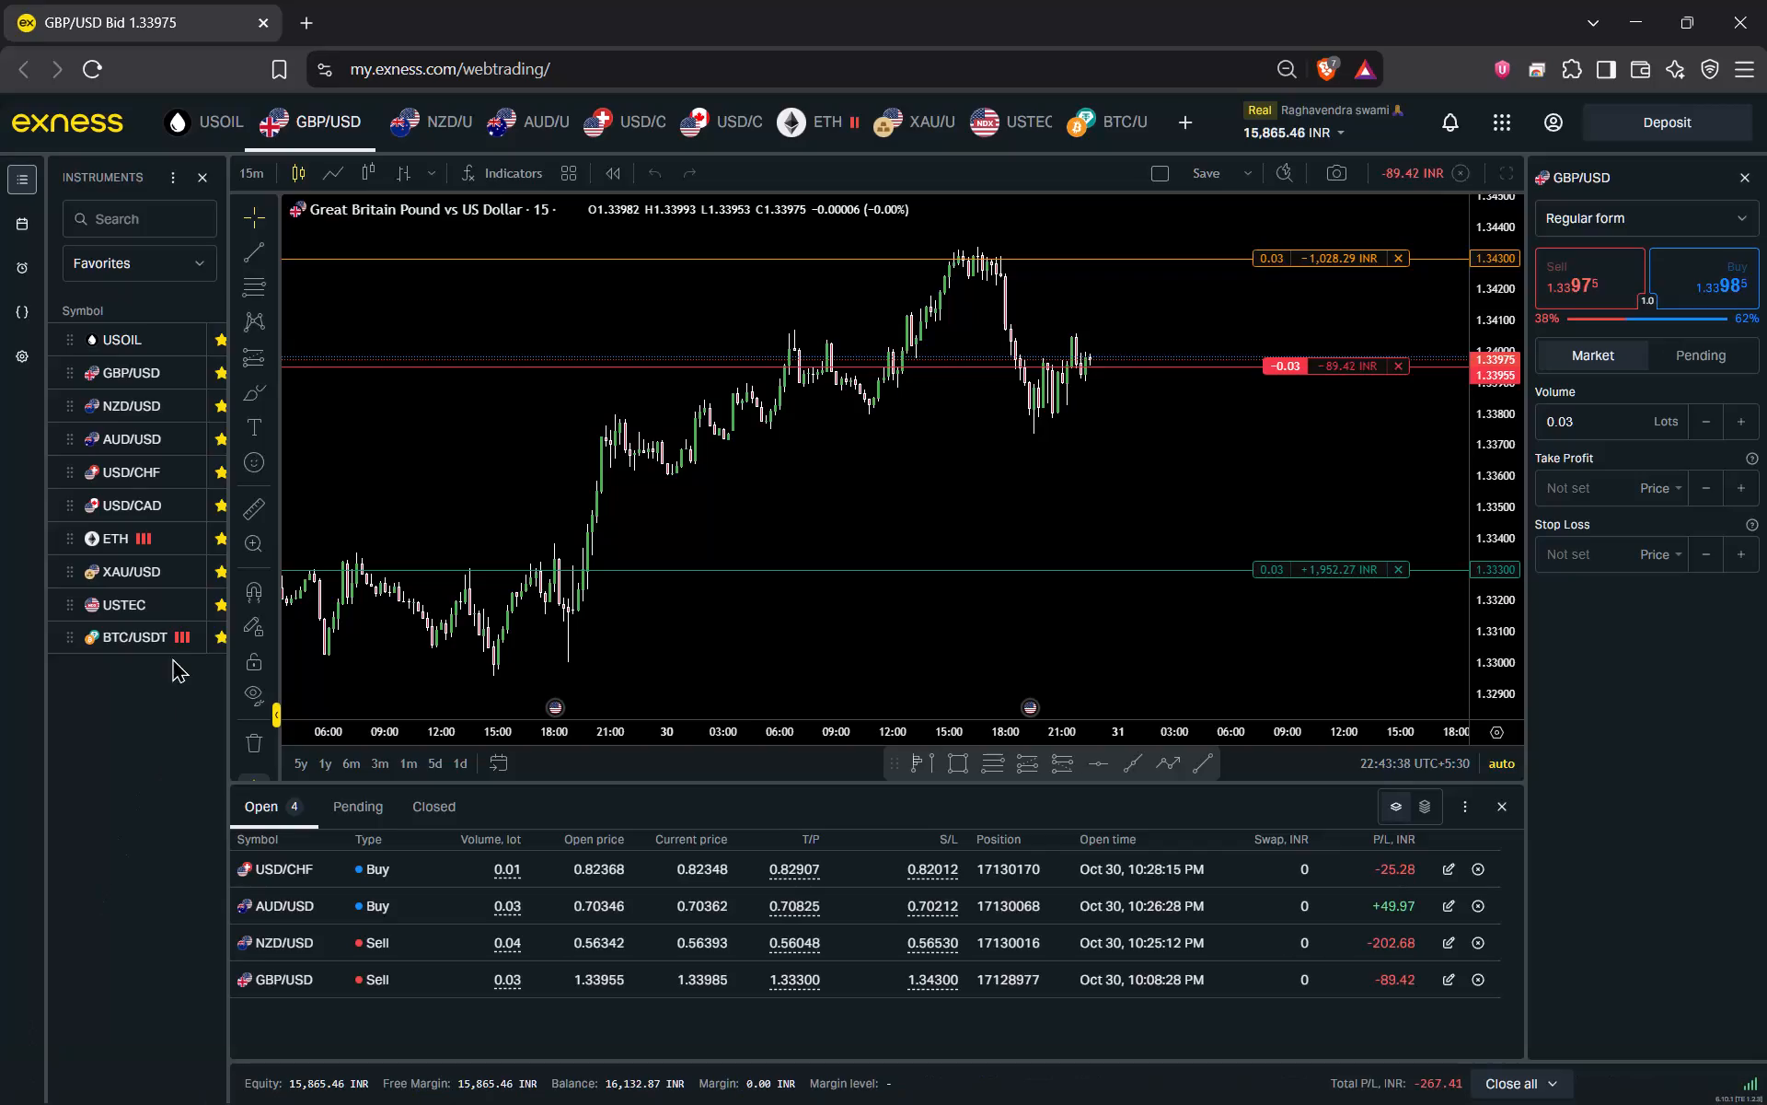
# Examine the latest price action on the BTC/USDT 15-minute chart.
pyautogui.click(135, 635)
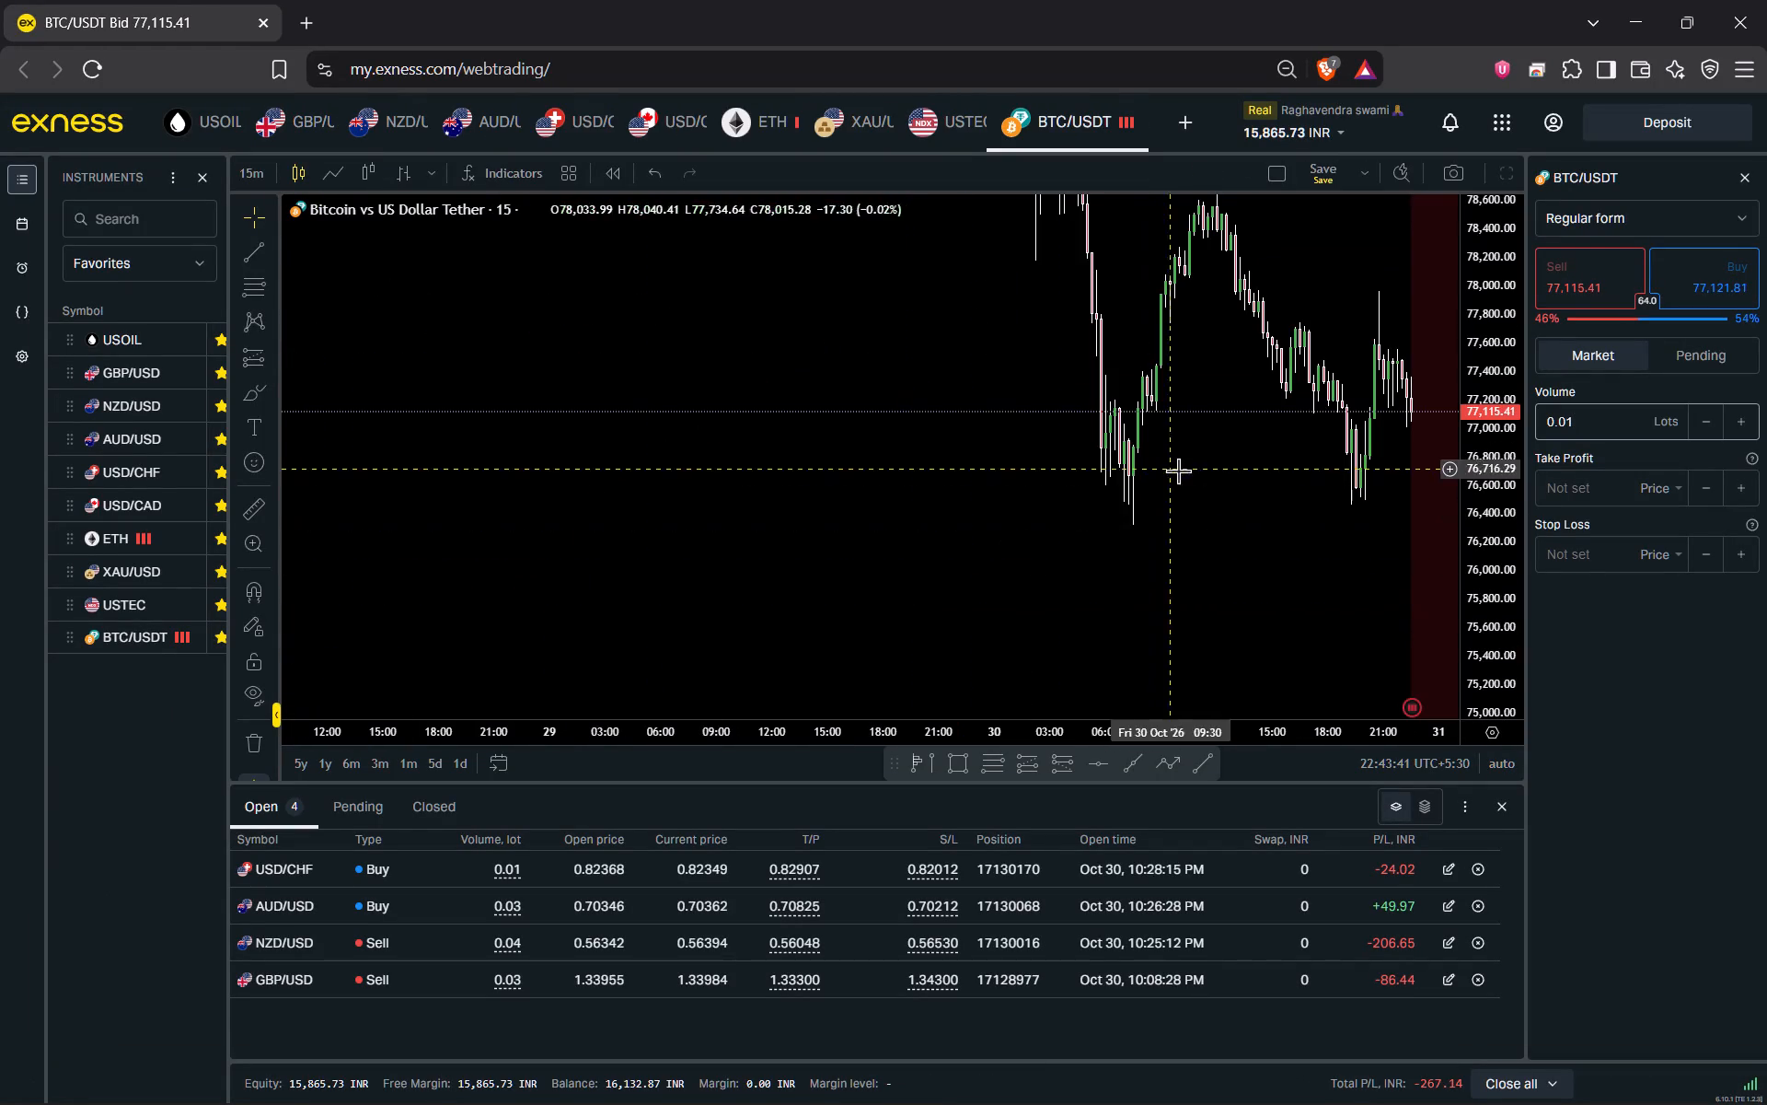
pyautogui.moveTo(1224, 547); pyautogui.dragTo(971, 536)
pyautogui.scroll(4, 971, 536)
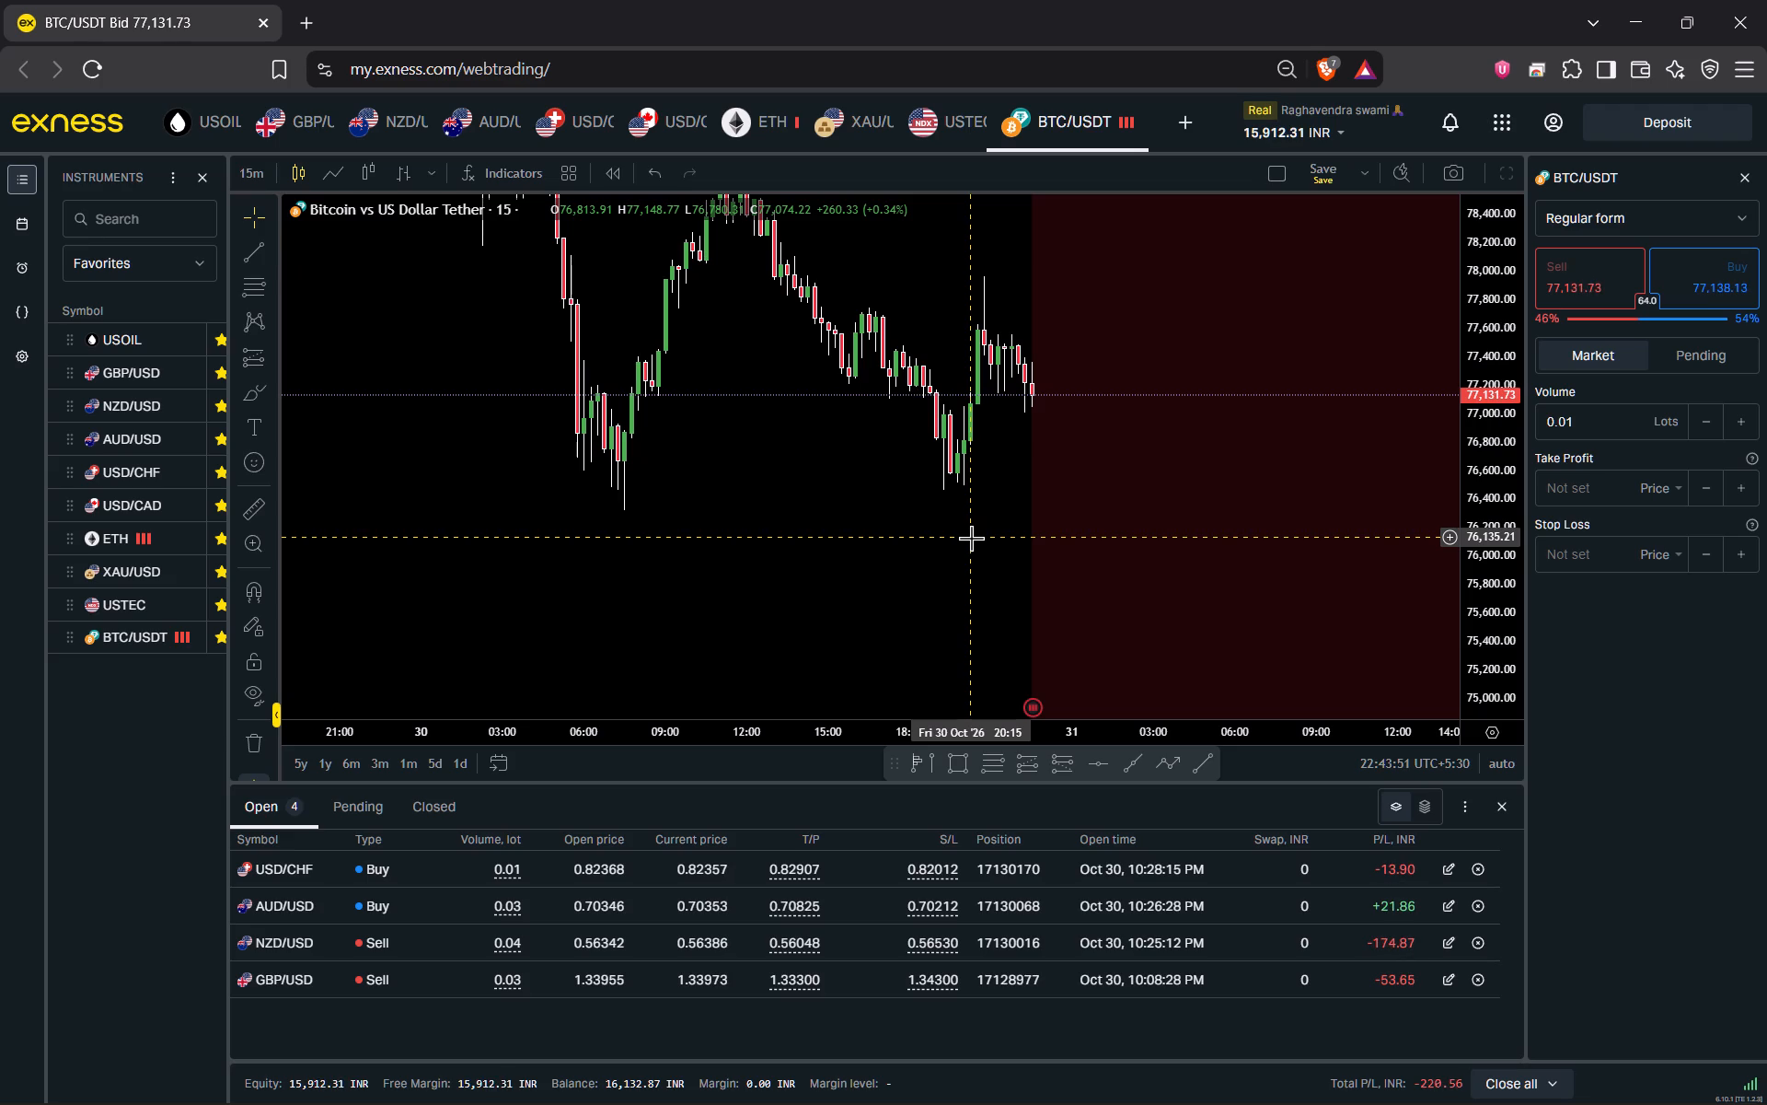
# Review the closed trades, including the BTC/USDT sell, and return to the list of open positions.
pyautogui.click(447, 792)
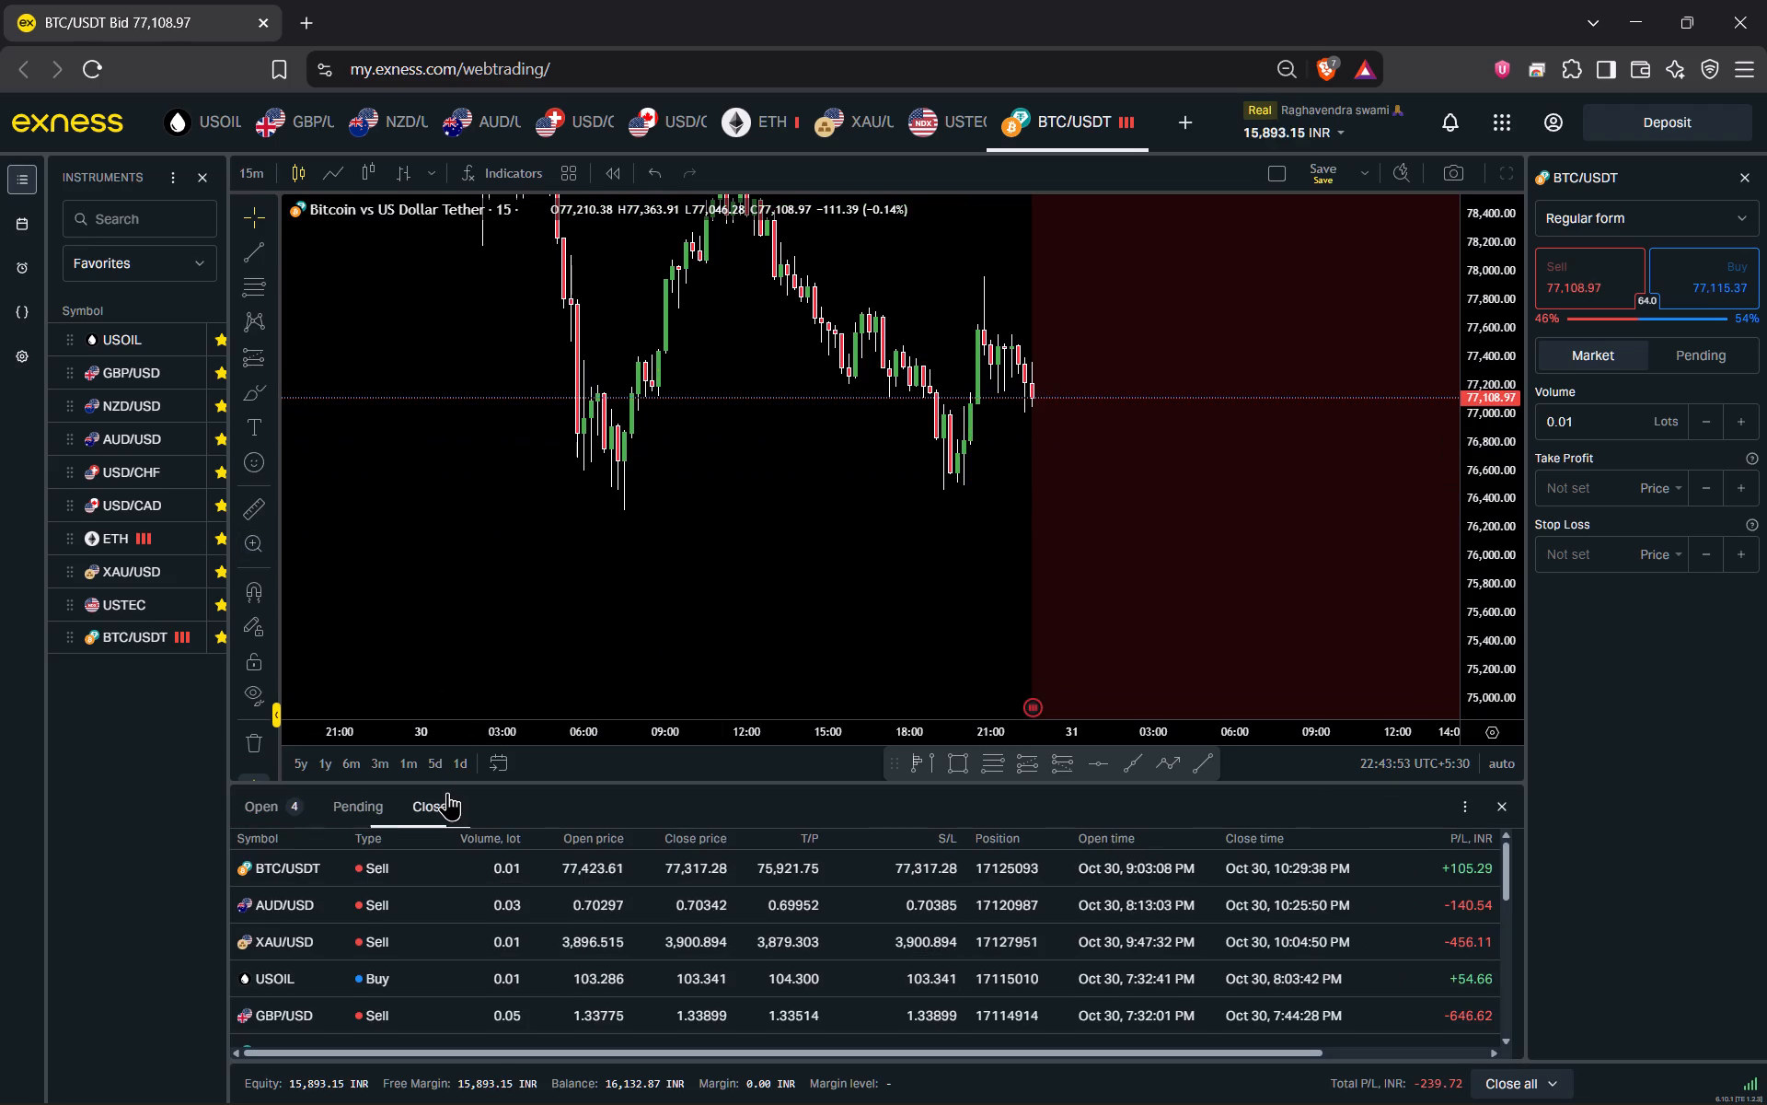
pyautogui.click(272, 790)
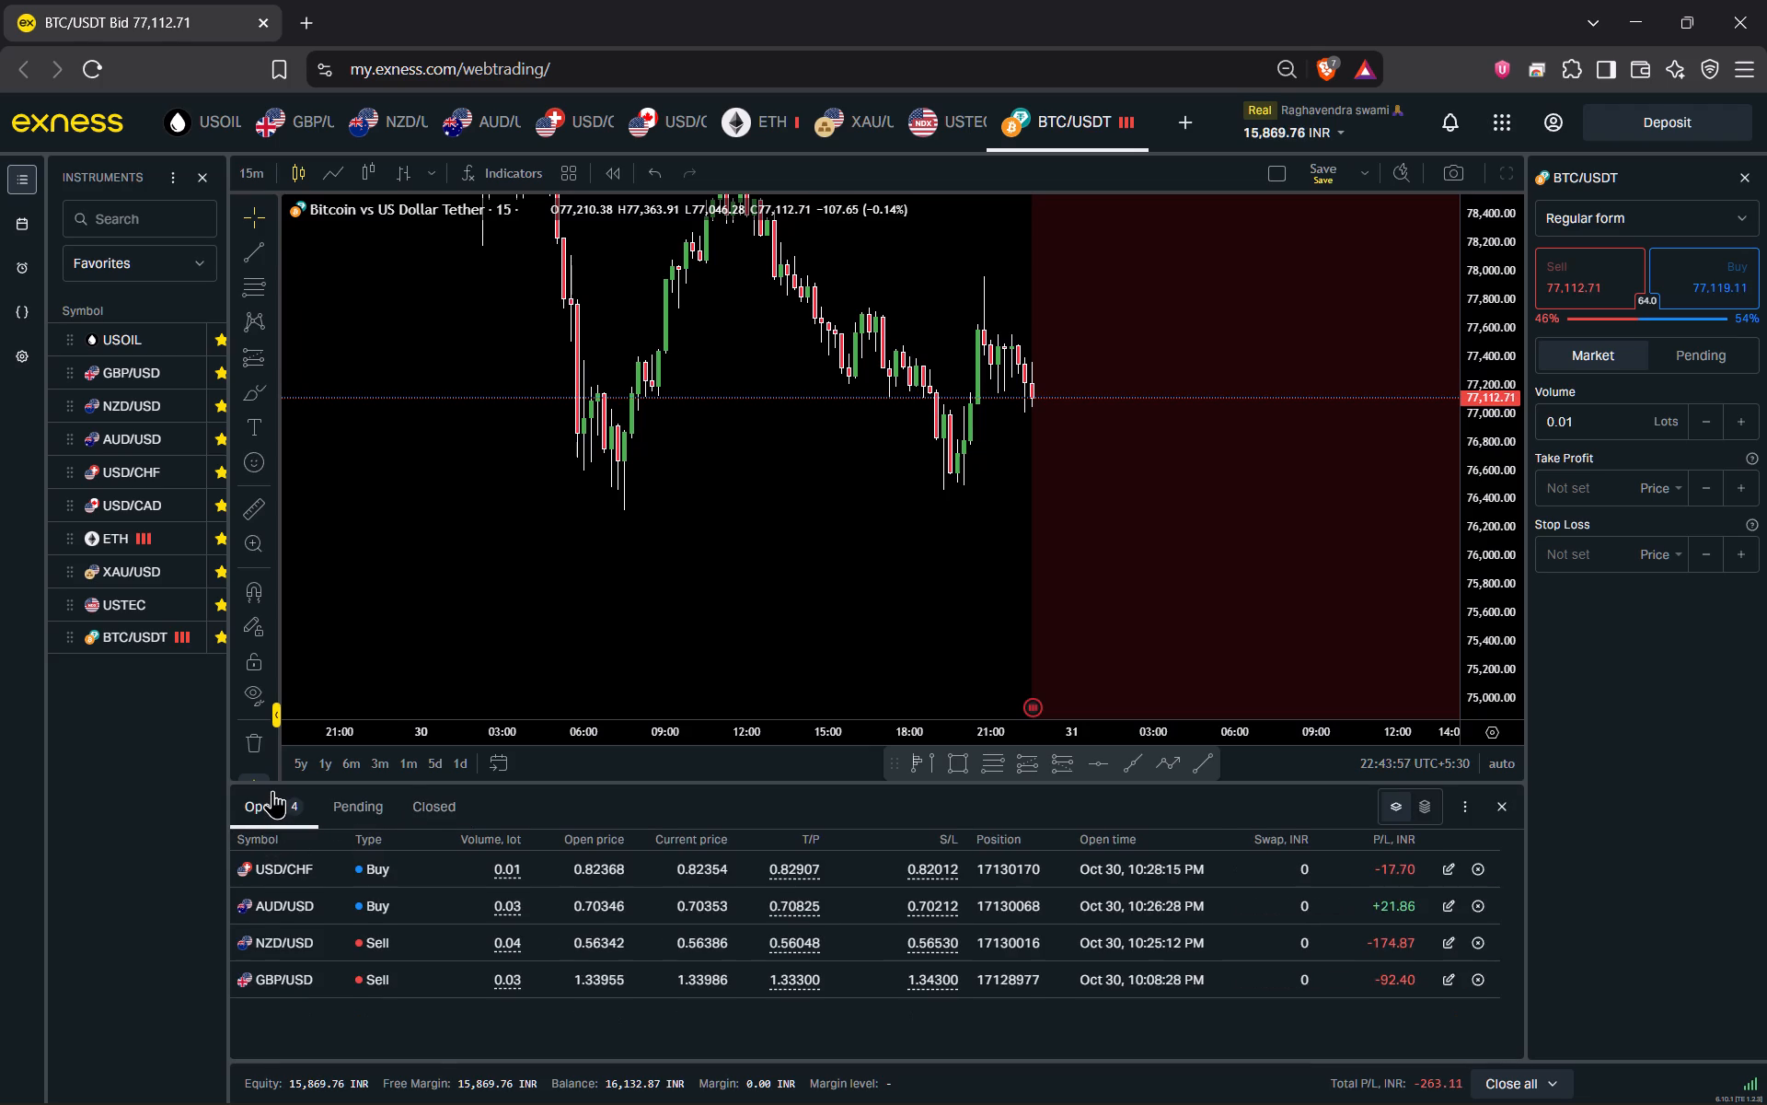
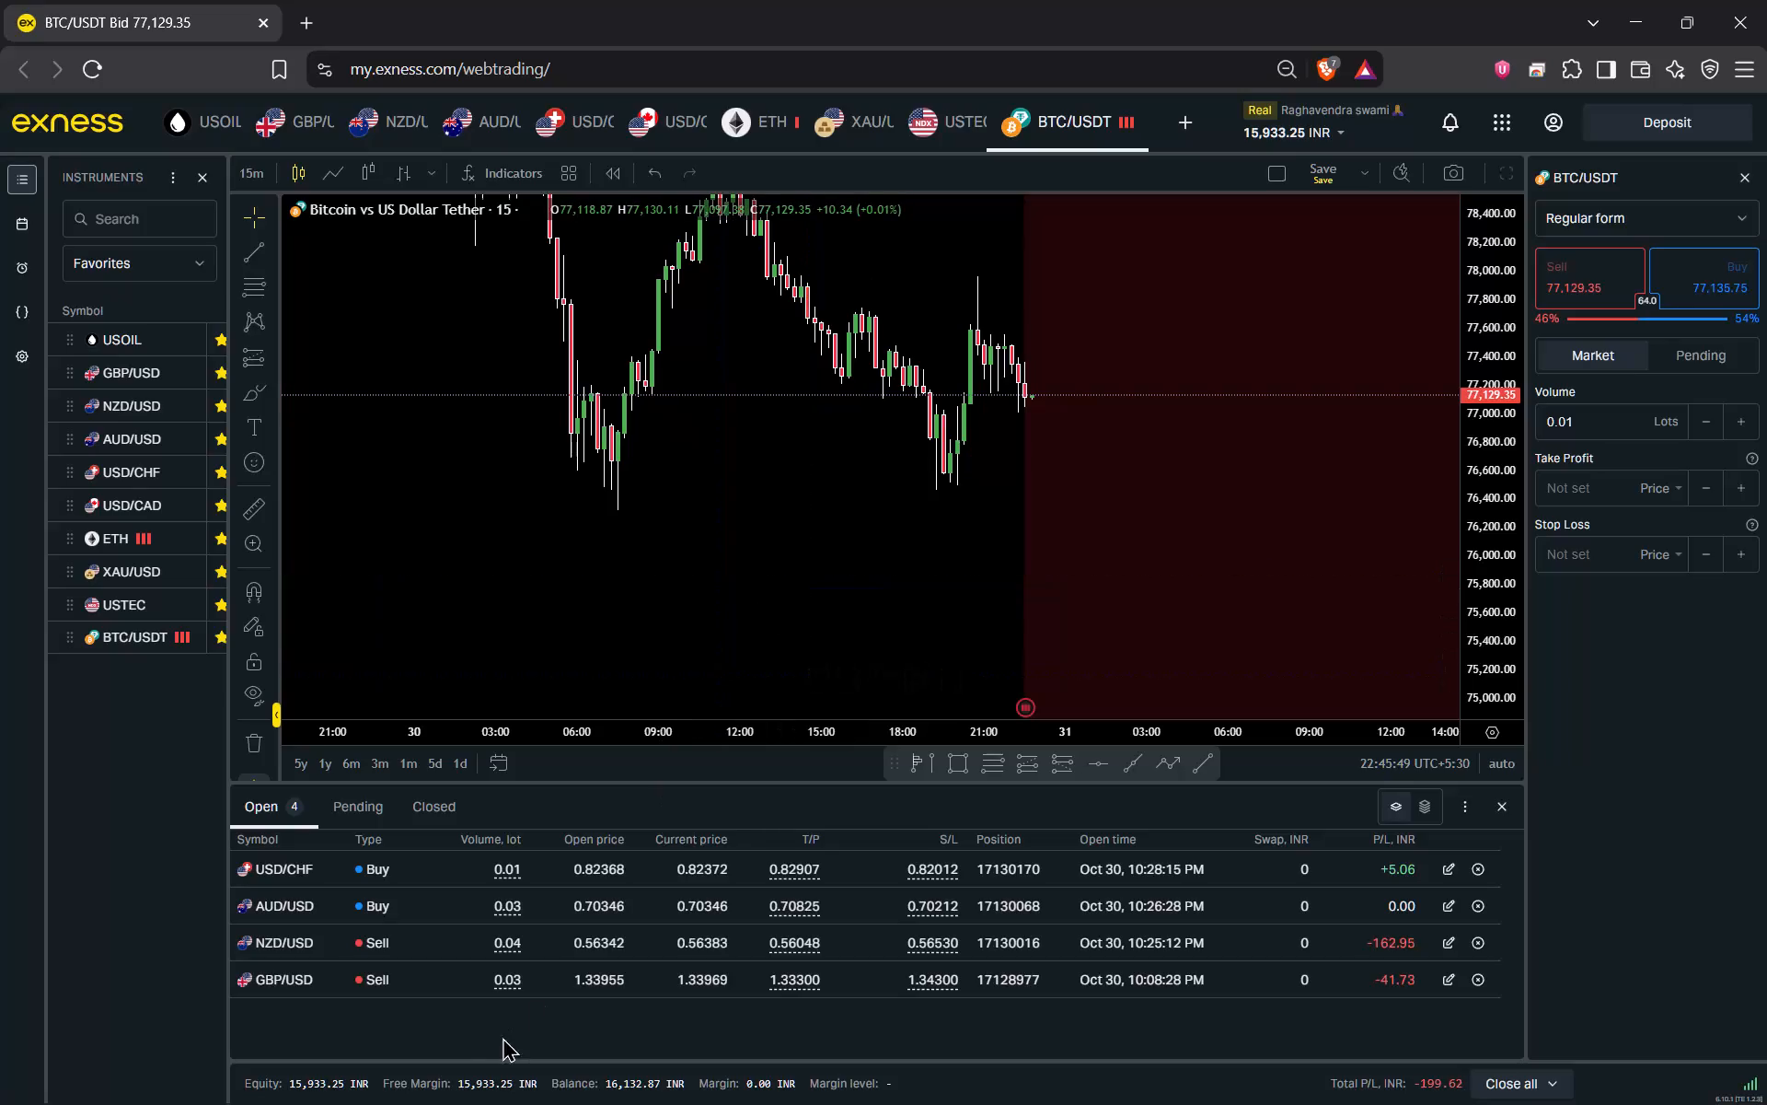
# Open the GBP/USD chart from the open sell position and examine price against its entry, target and stop levels.
pyautogui.click(277, 970)
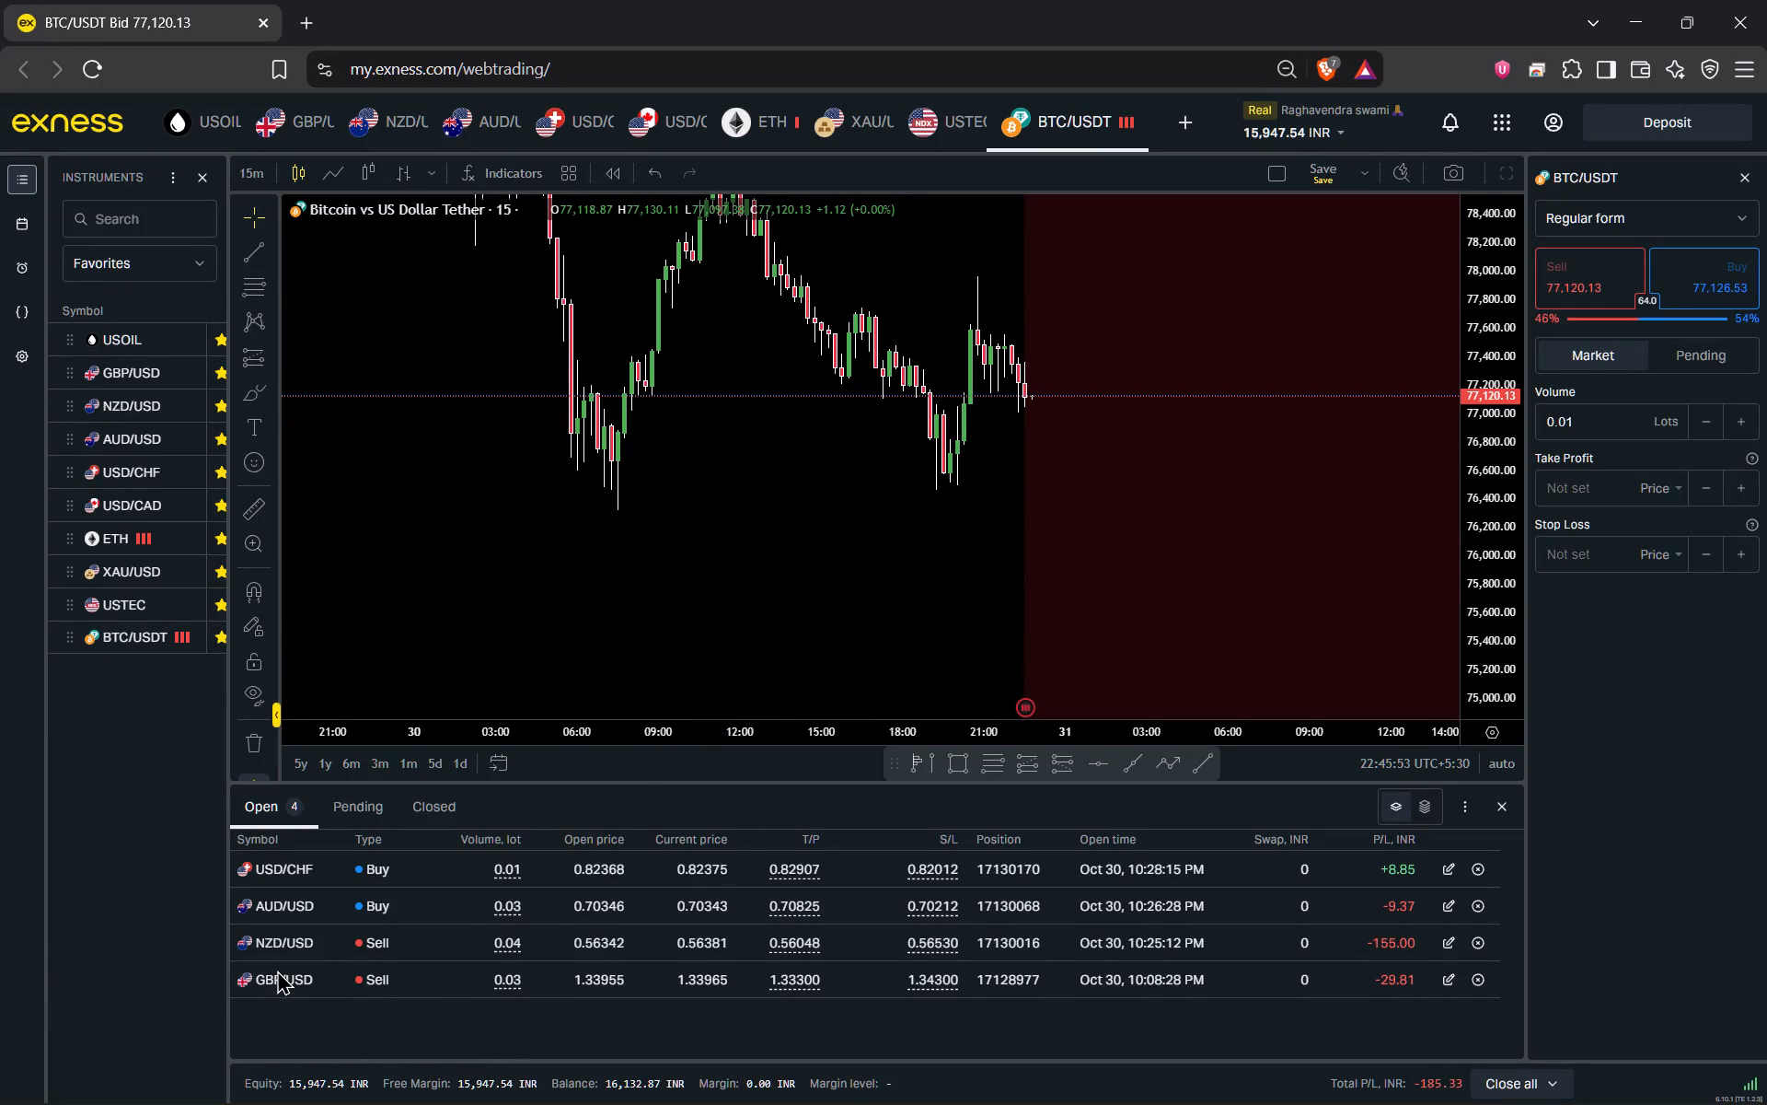
pyautogui.click(283, 985)
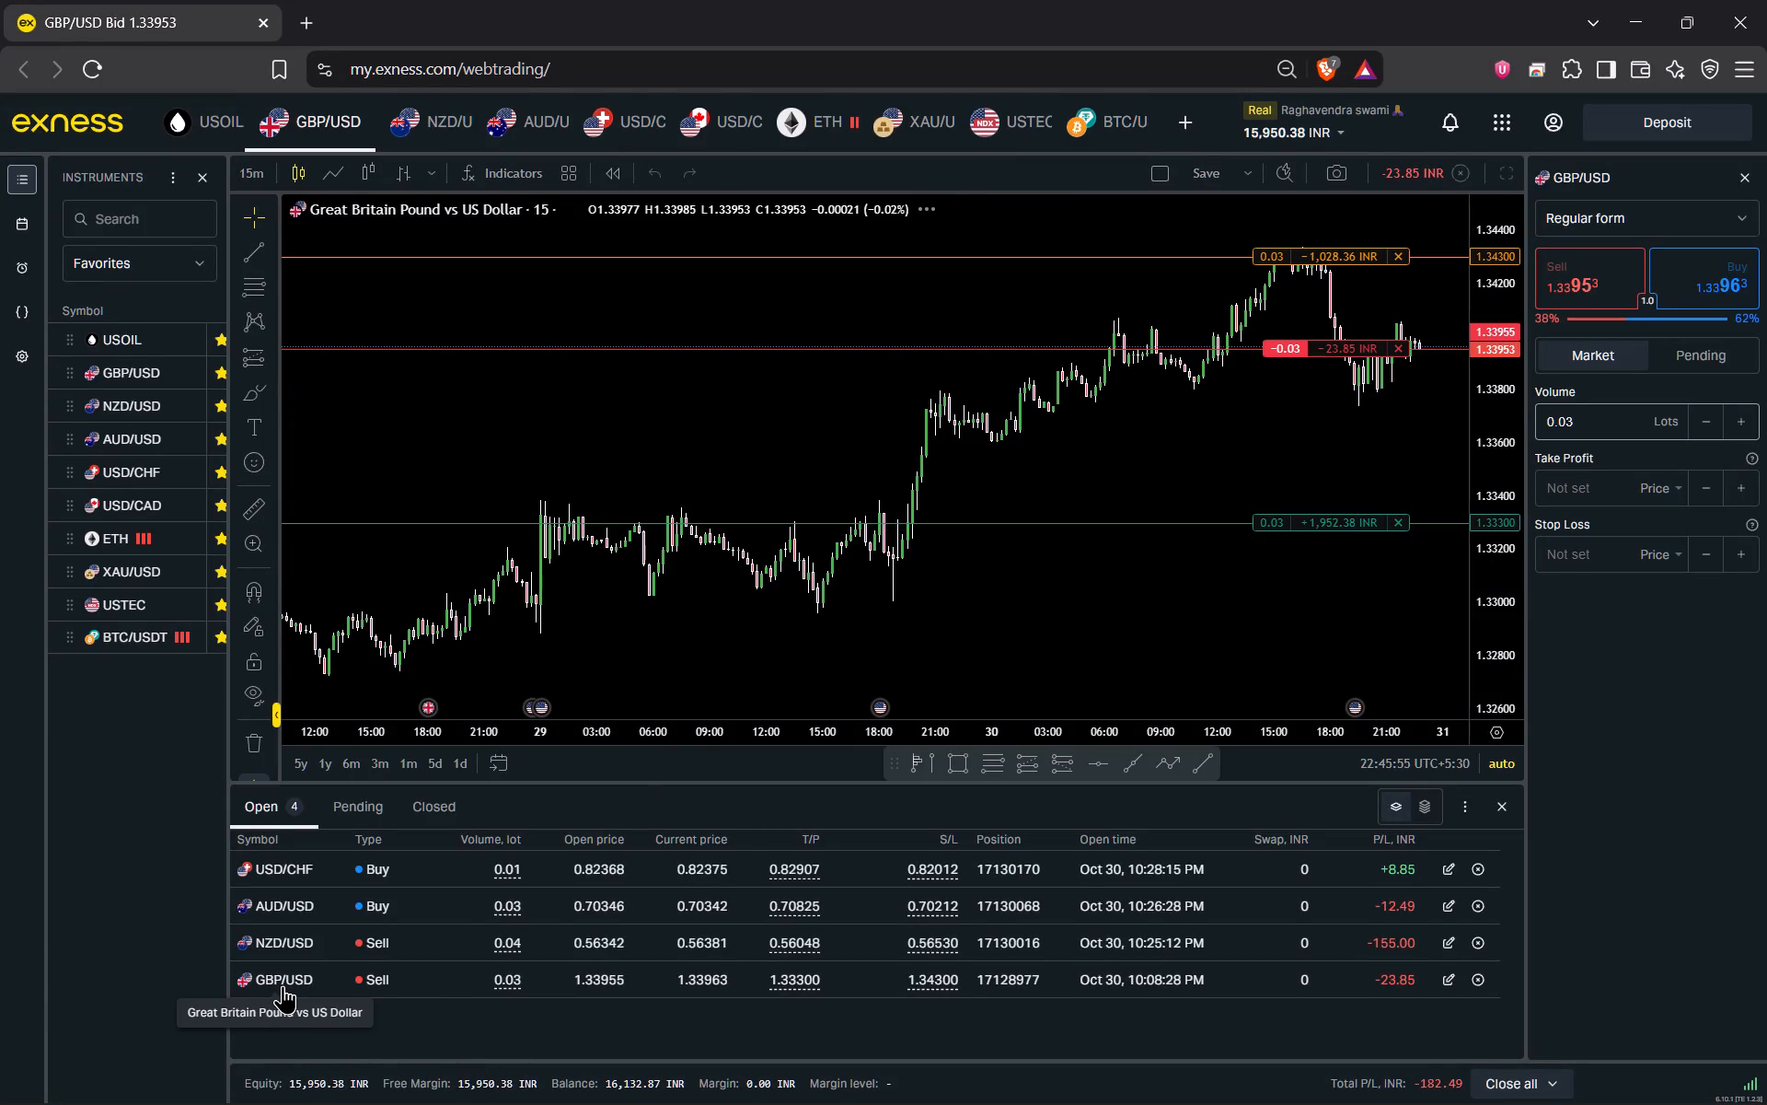
pyautogui.moveTo(1294, 430); pyautogui.dragTo(1208, 461)
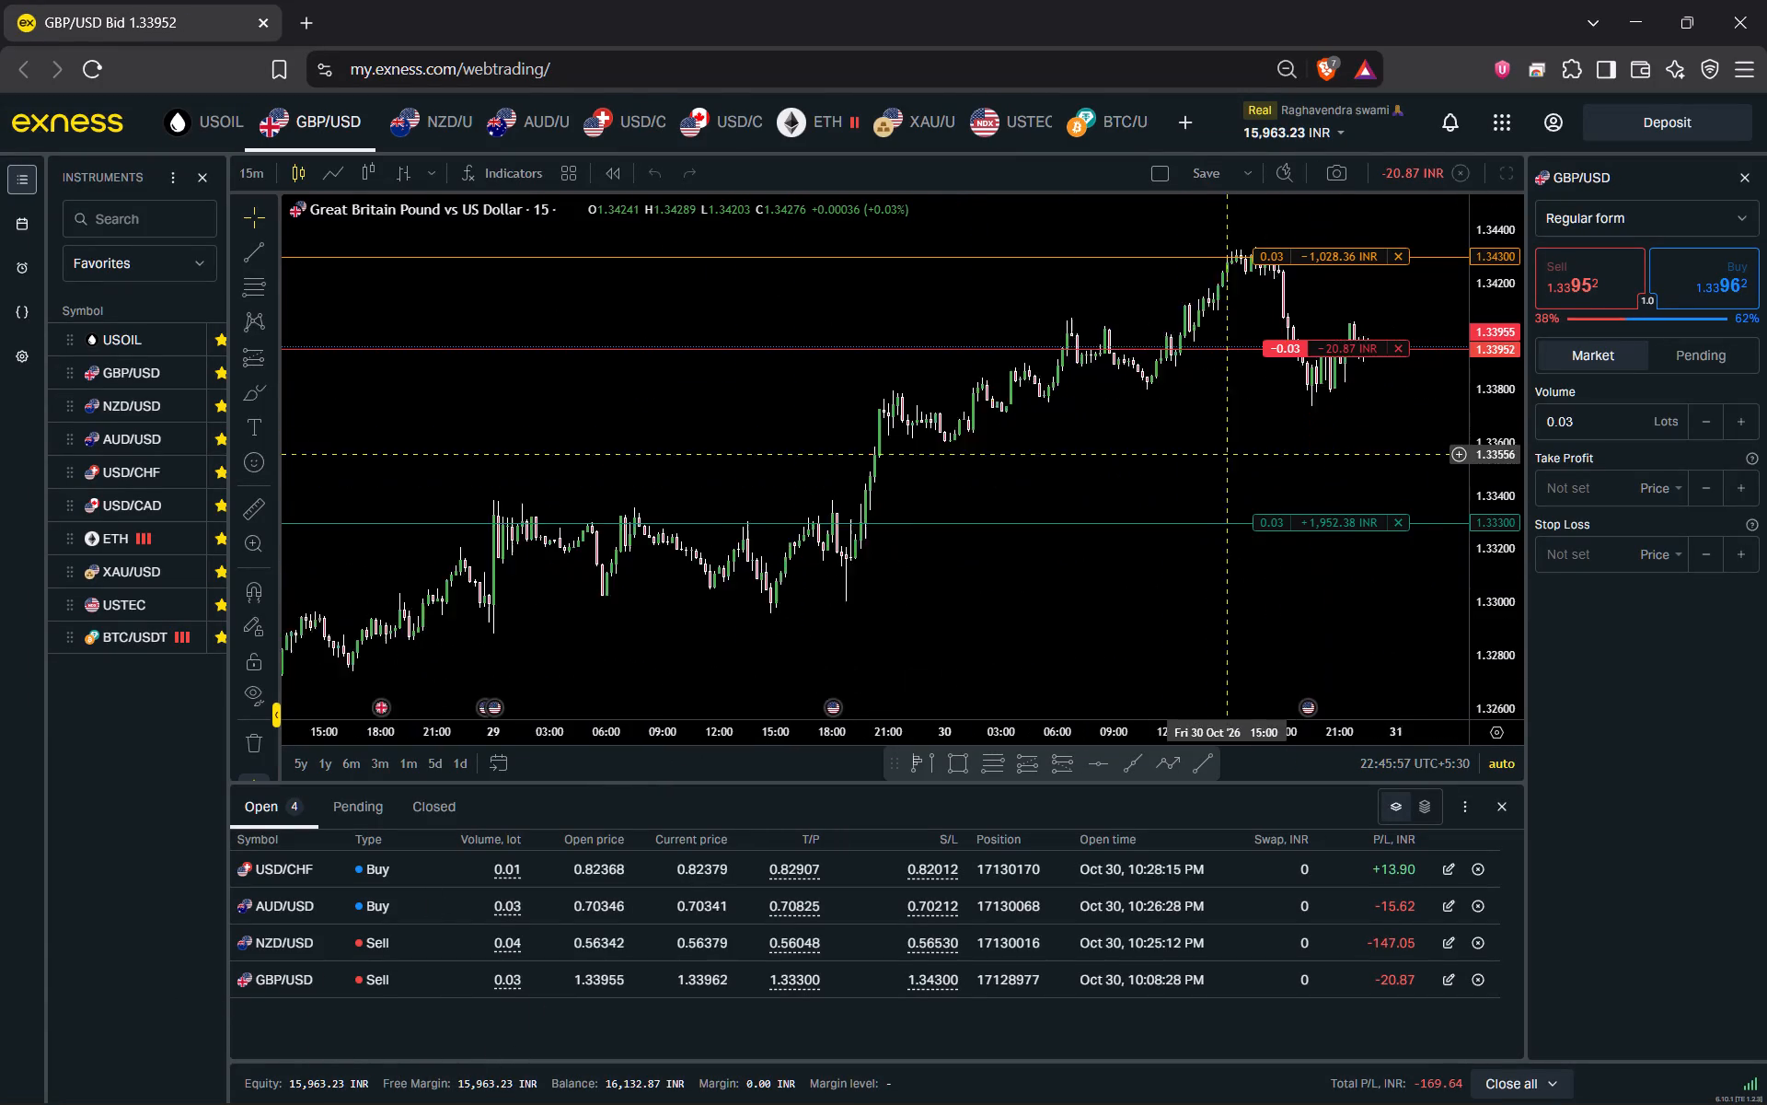
pyautogui.moveTo(1208, 461); pyautogui.dragTo(906, 505)
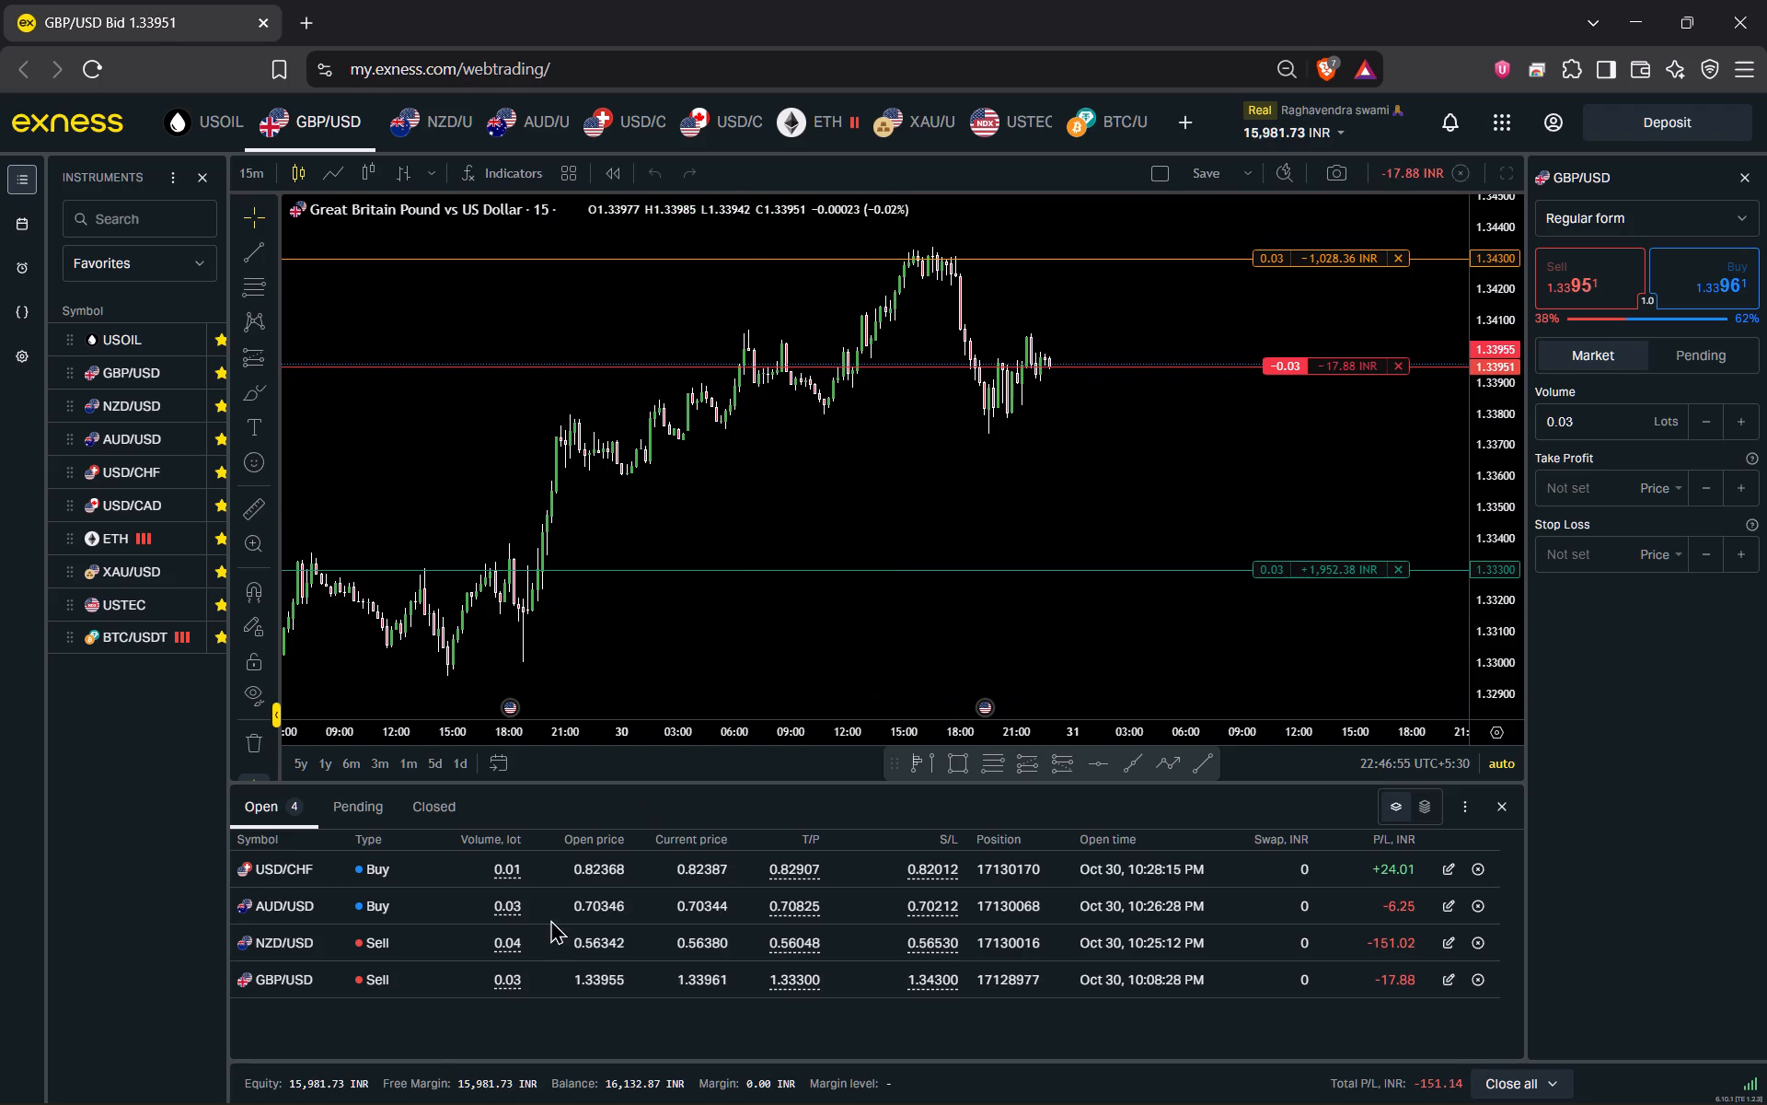
# Open the AUD/USD chart from the open buy position and examine price against its entry, target and stop levels.
pyautogui.click(294, 907)
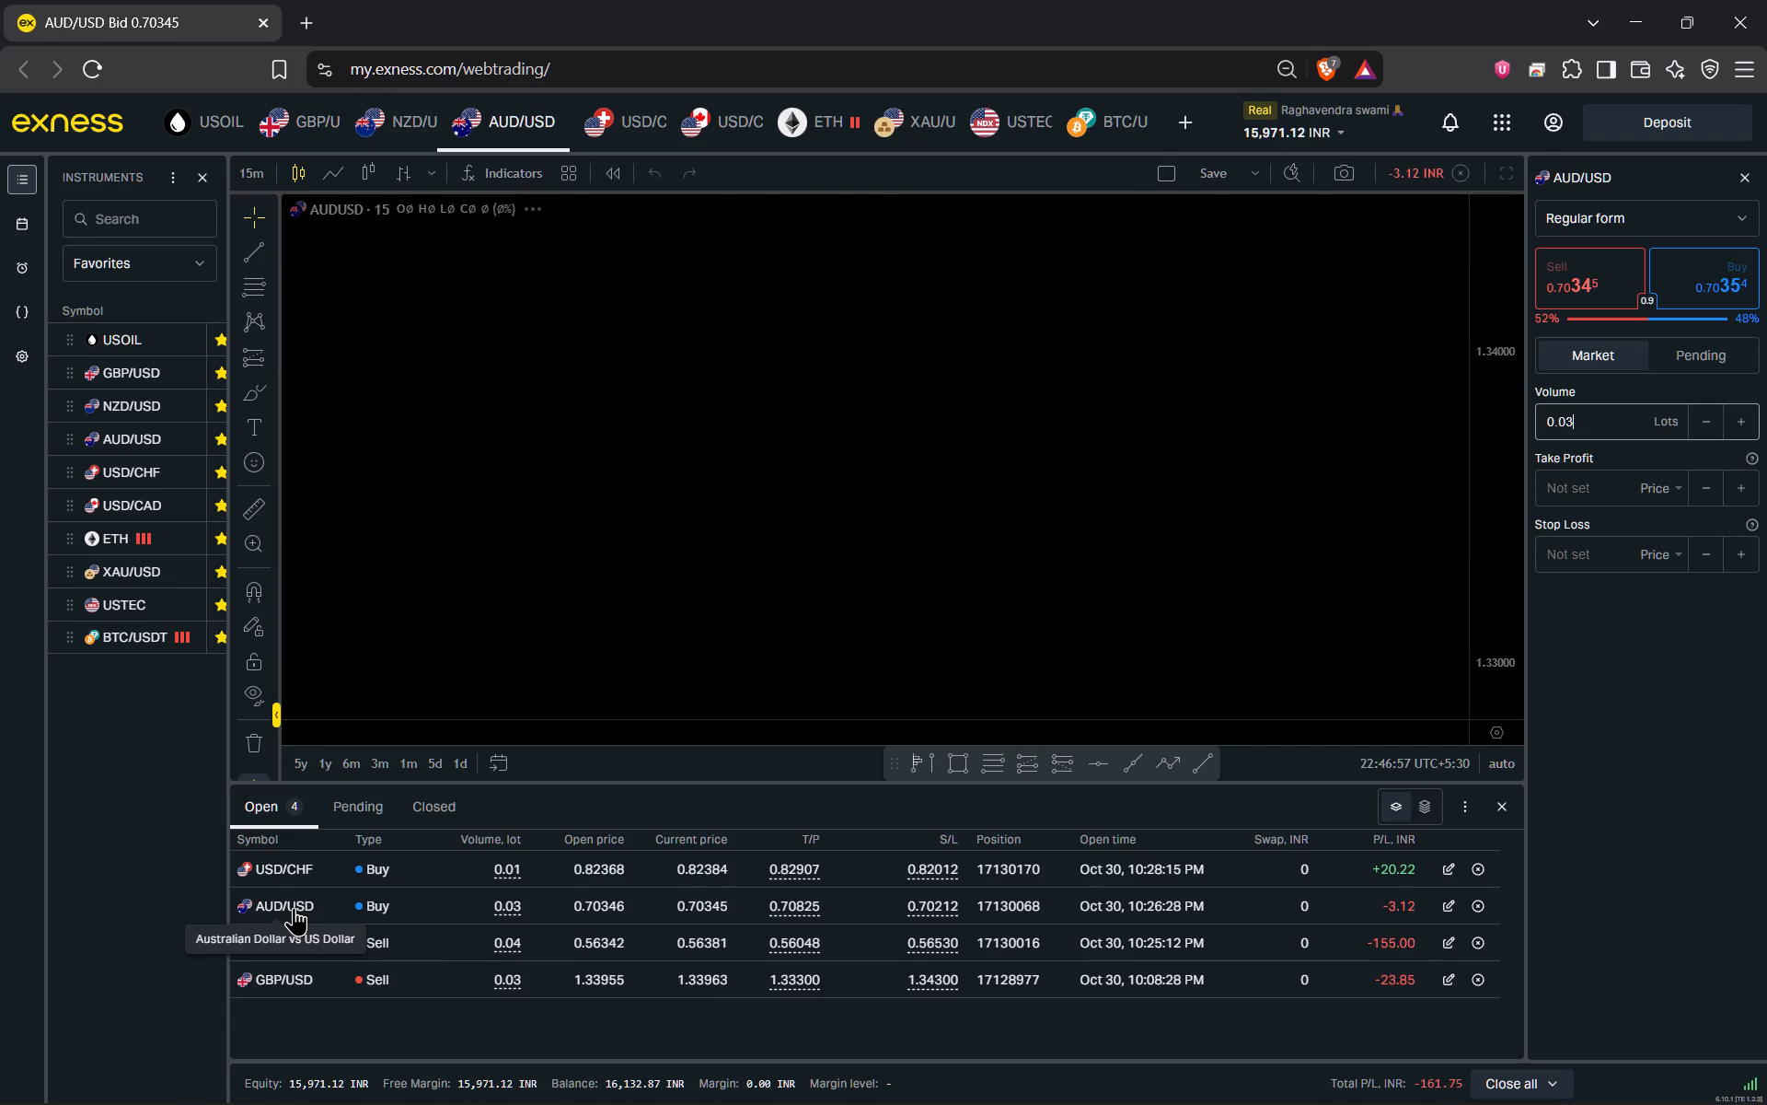
pyautogui.moveTo(1118, 598); pyautogui.dragTo(731, 645)
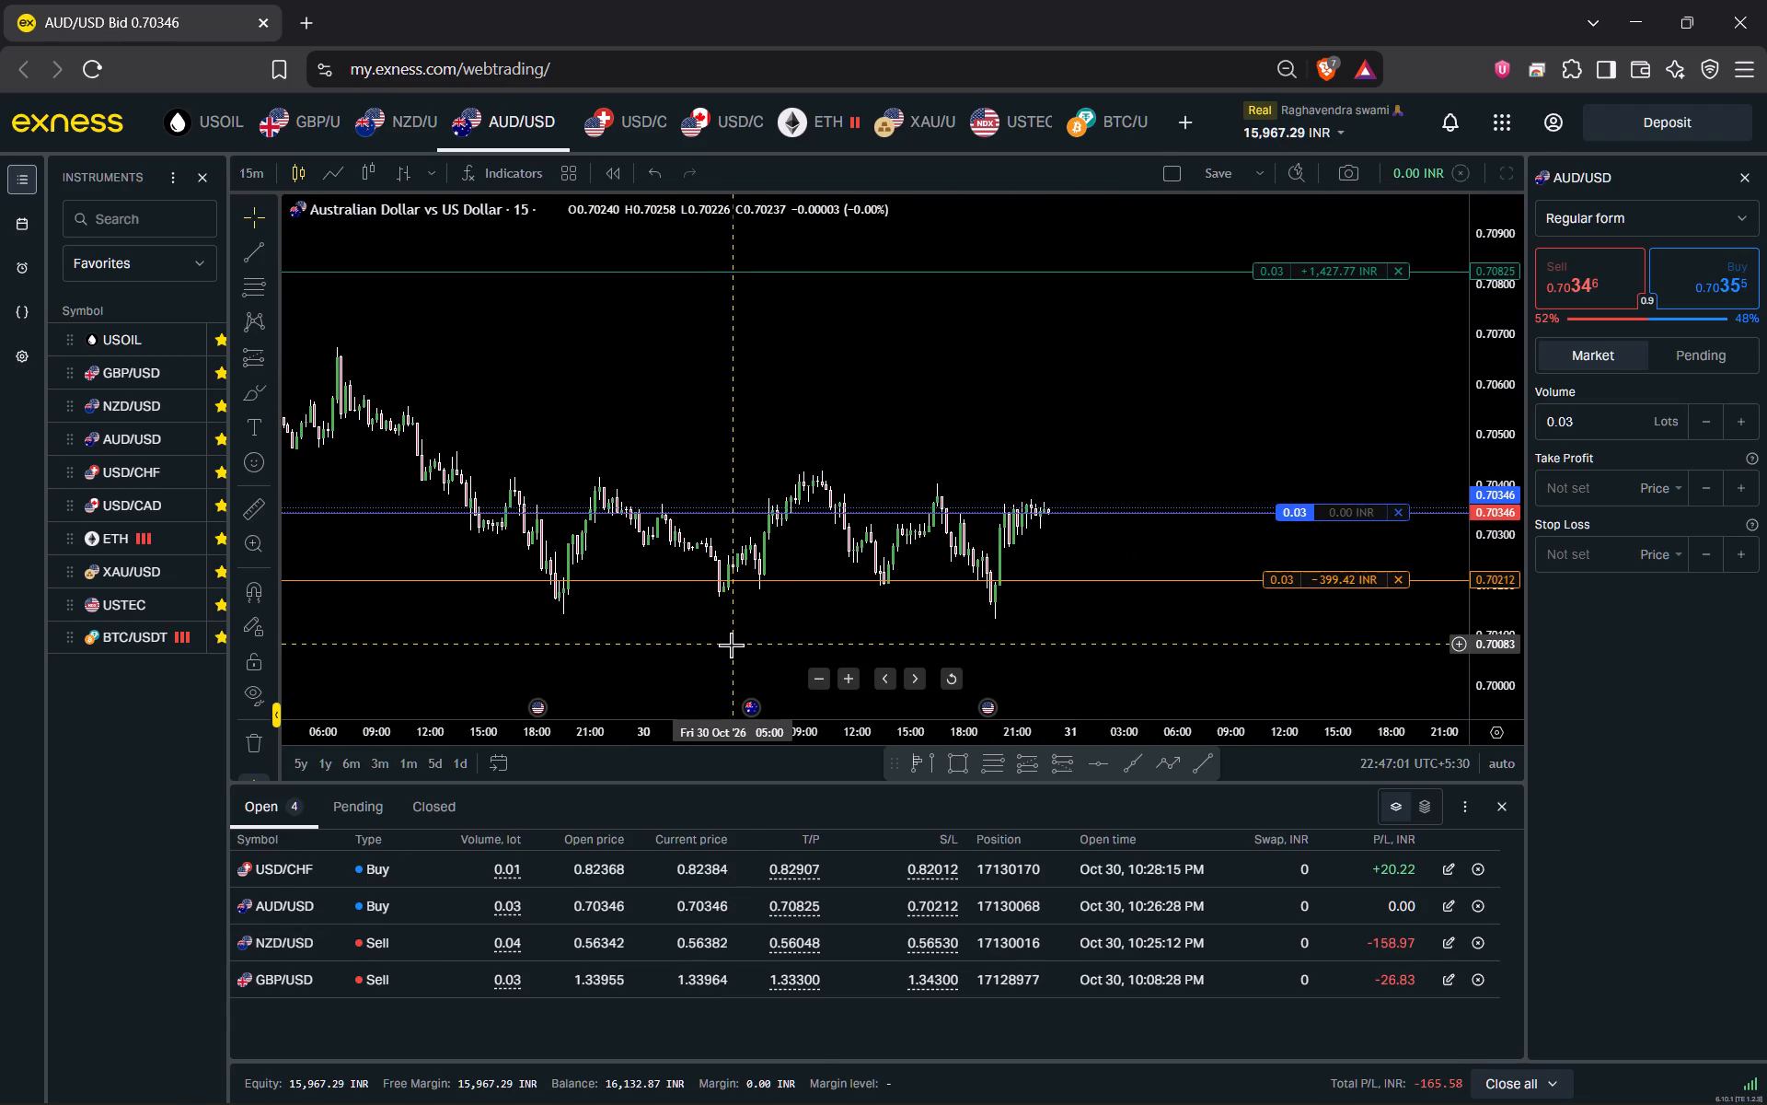
pyautogui.moveTo(937, 444); pyautogui.dragTo(944, 415)
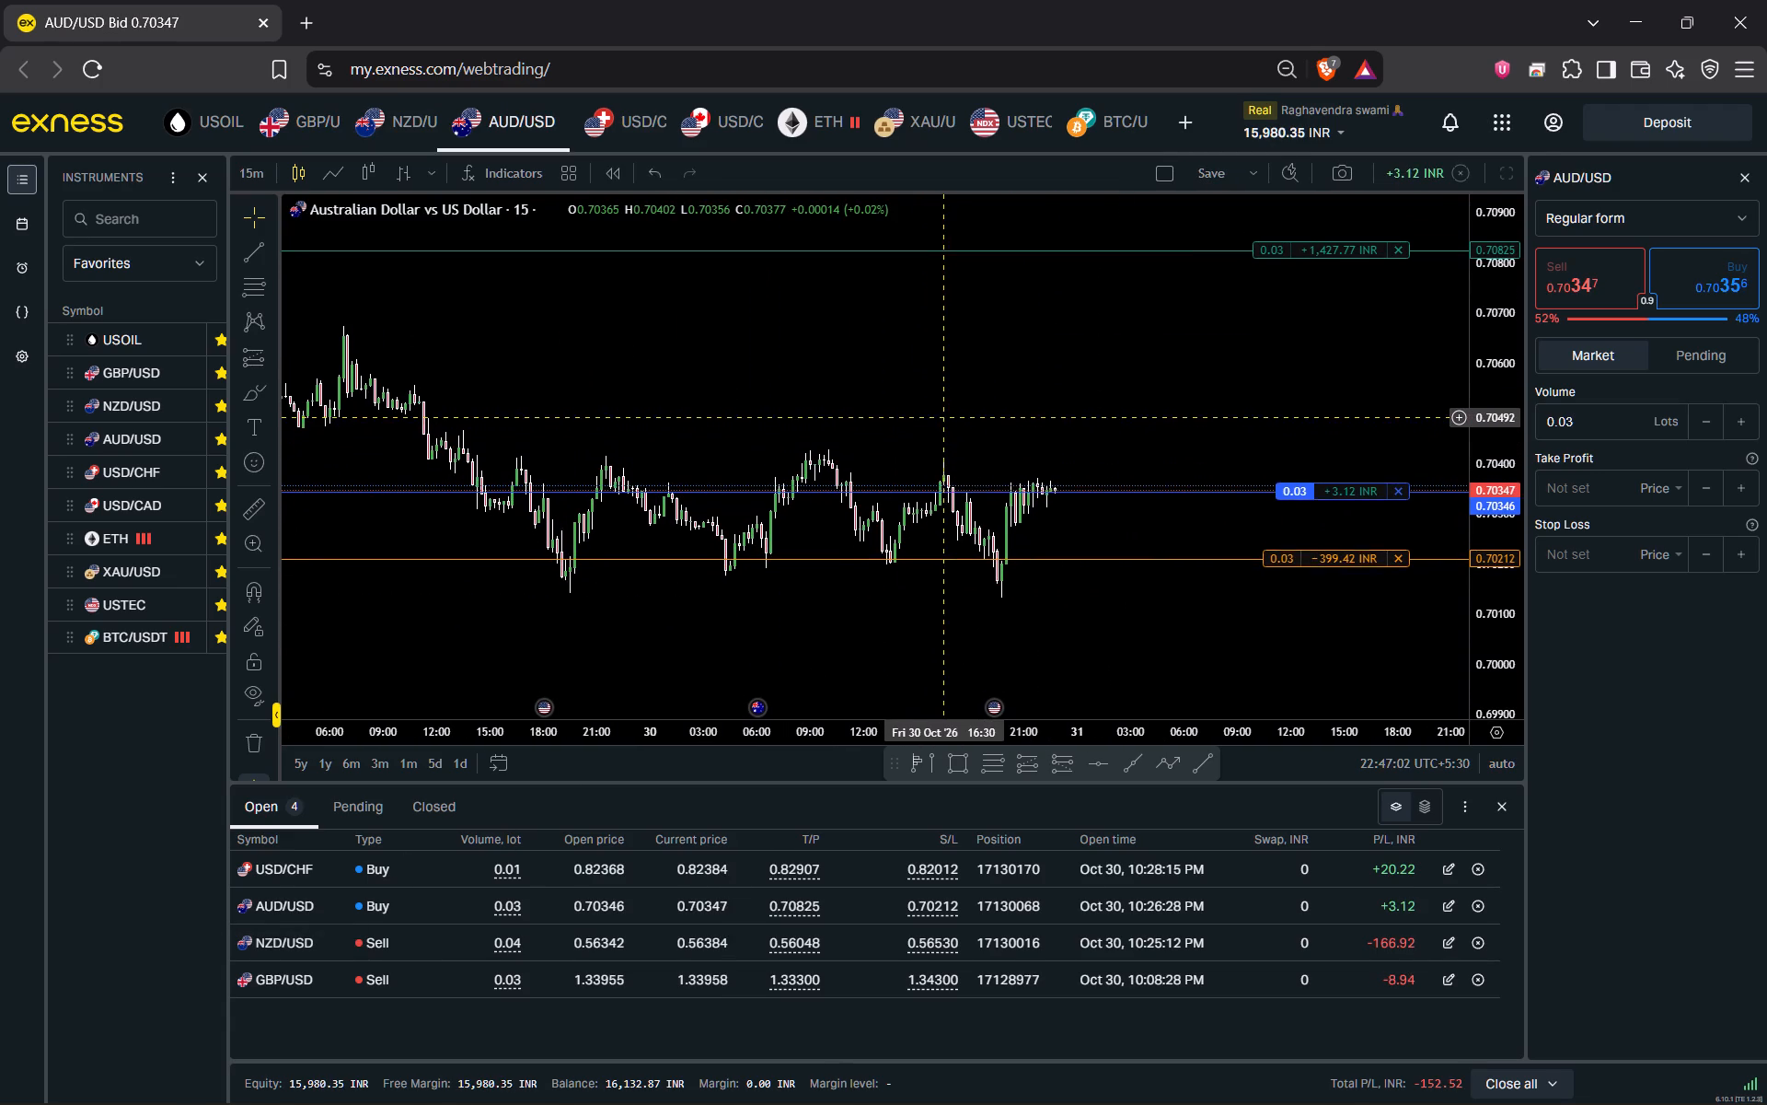
pyautogui.moveTo(944, 415); pyautogui.dragTo(942, 409)
# Place Exness beside TradingView and examine the GBPUSD and NZDUSD short signals on TradingView's 15-minute charts.
pyautogui.moveTo(1135, 0); pyautogui.dragTo(1154, 25)
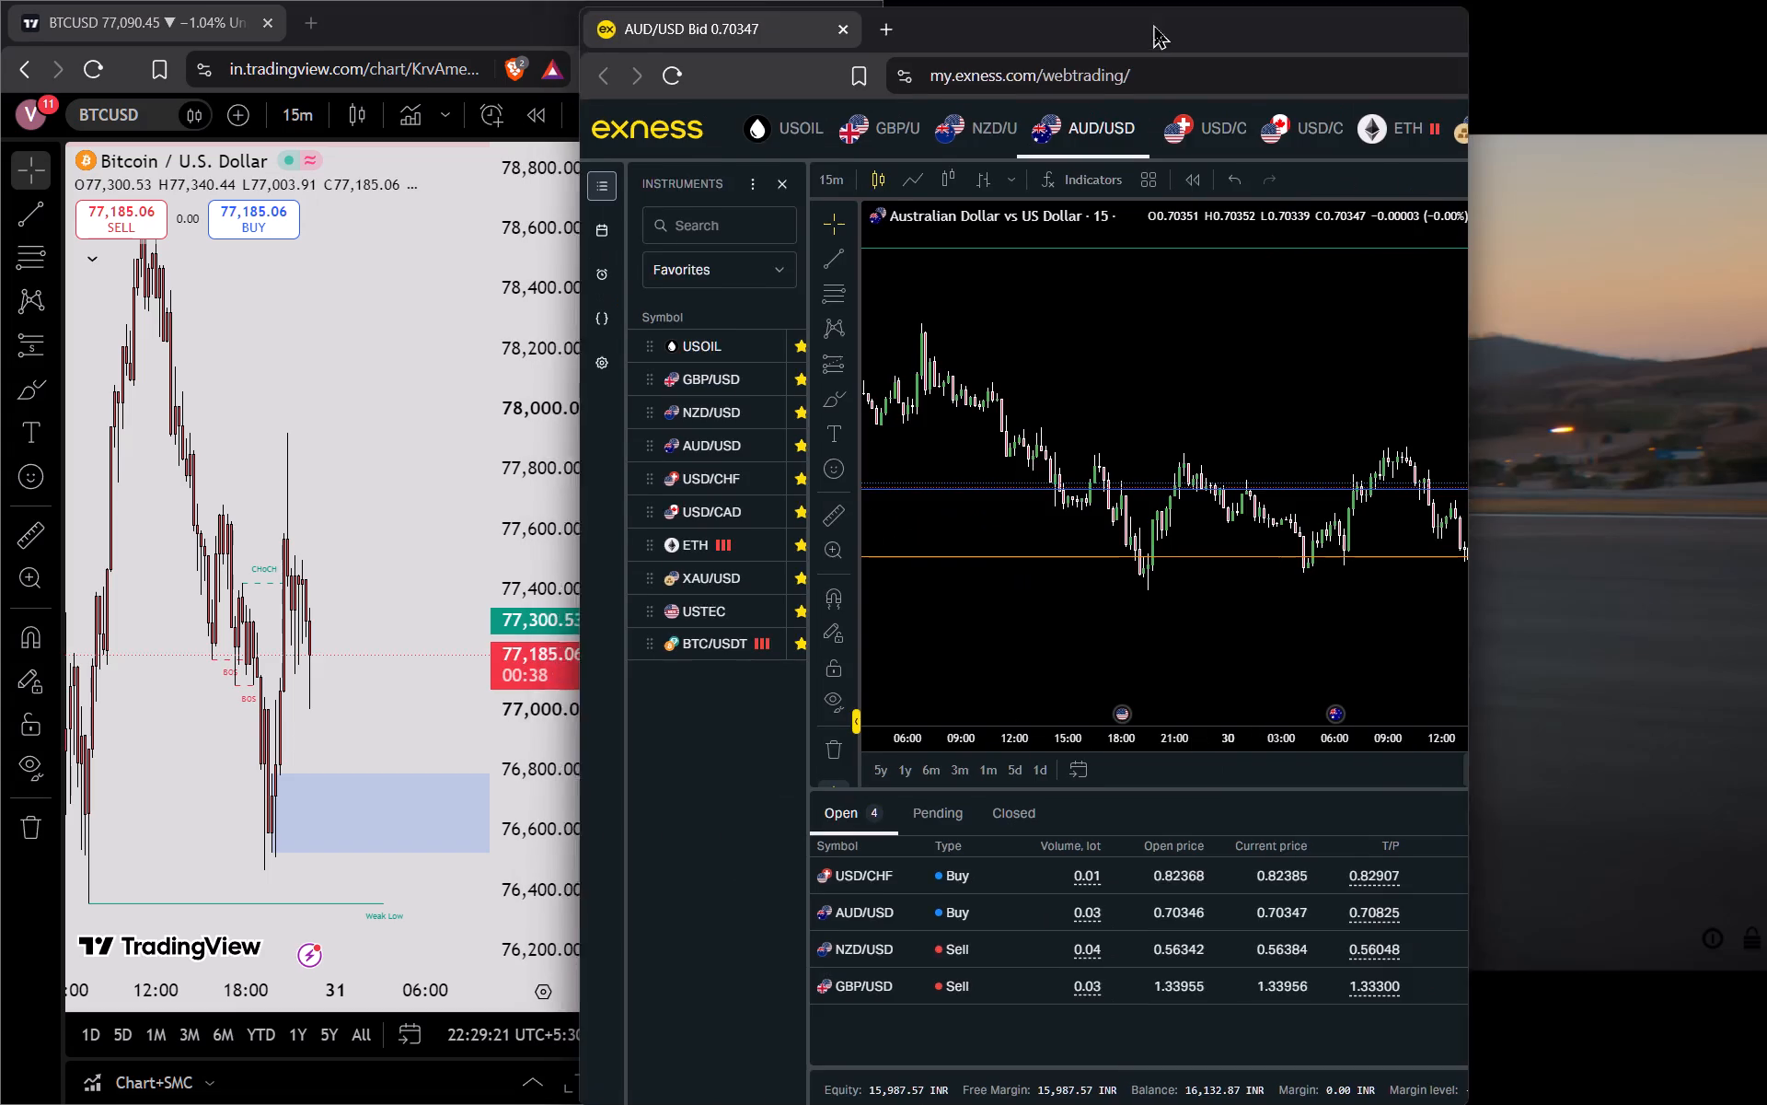
pyautogui.moveTo(1154, 25); pyautogui.dragTo(1766, 234)
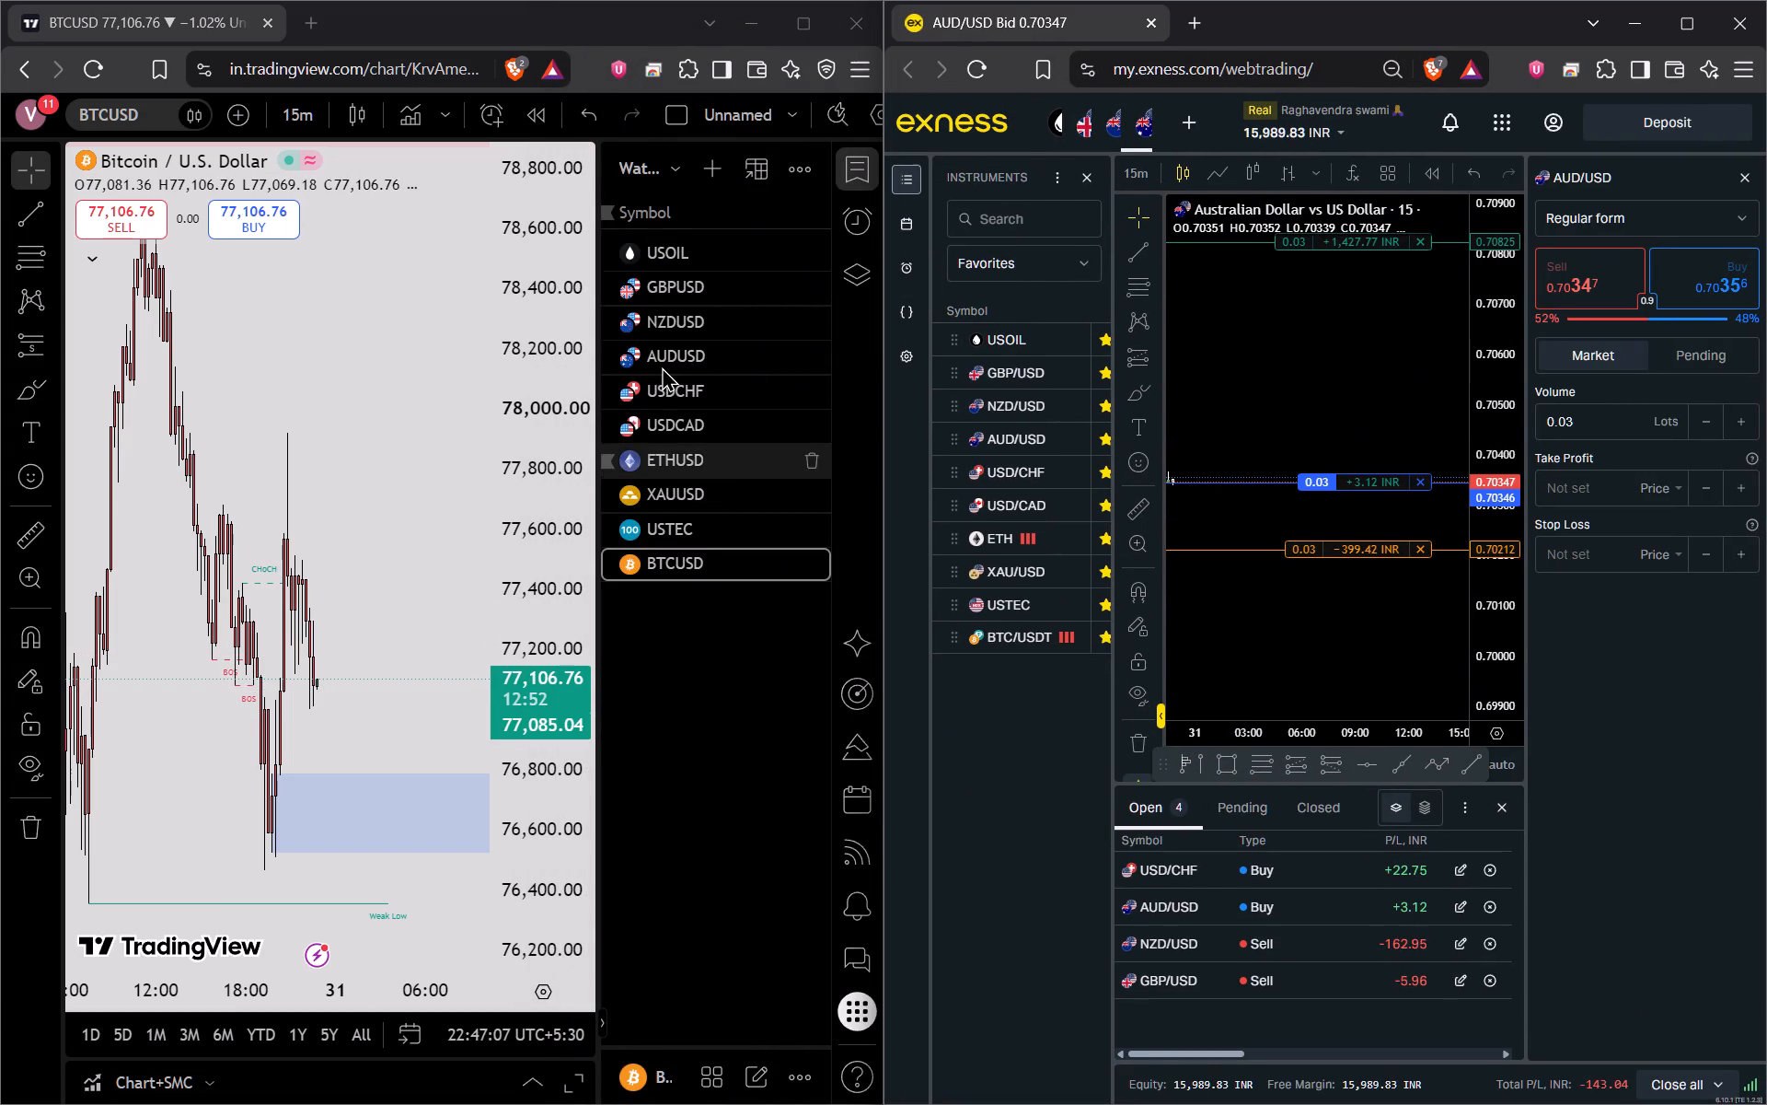
pyautogui.click(676, 250)
pyautogui.click(688, 279)
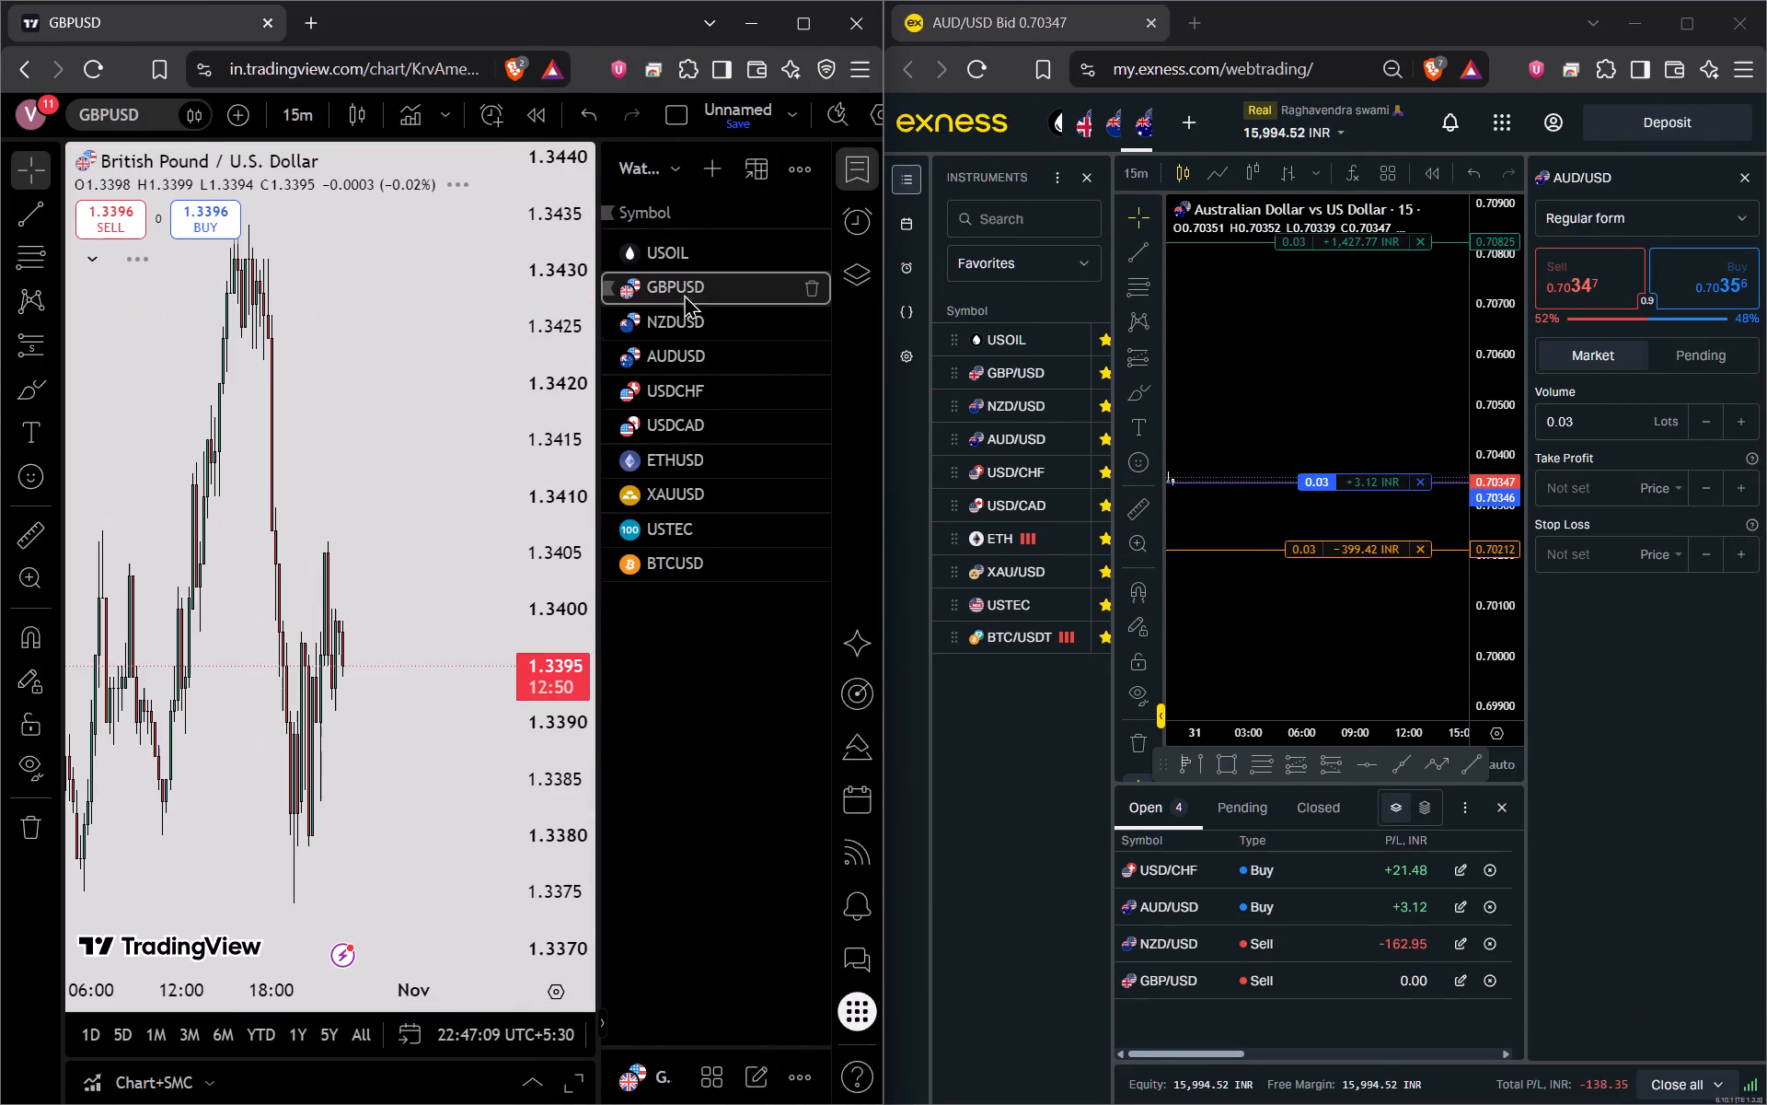
pyautogui.scroll(-6, 583, 544)
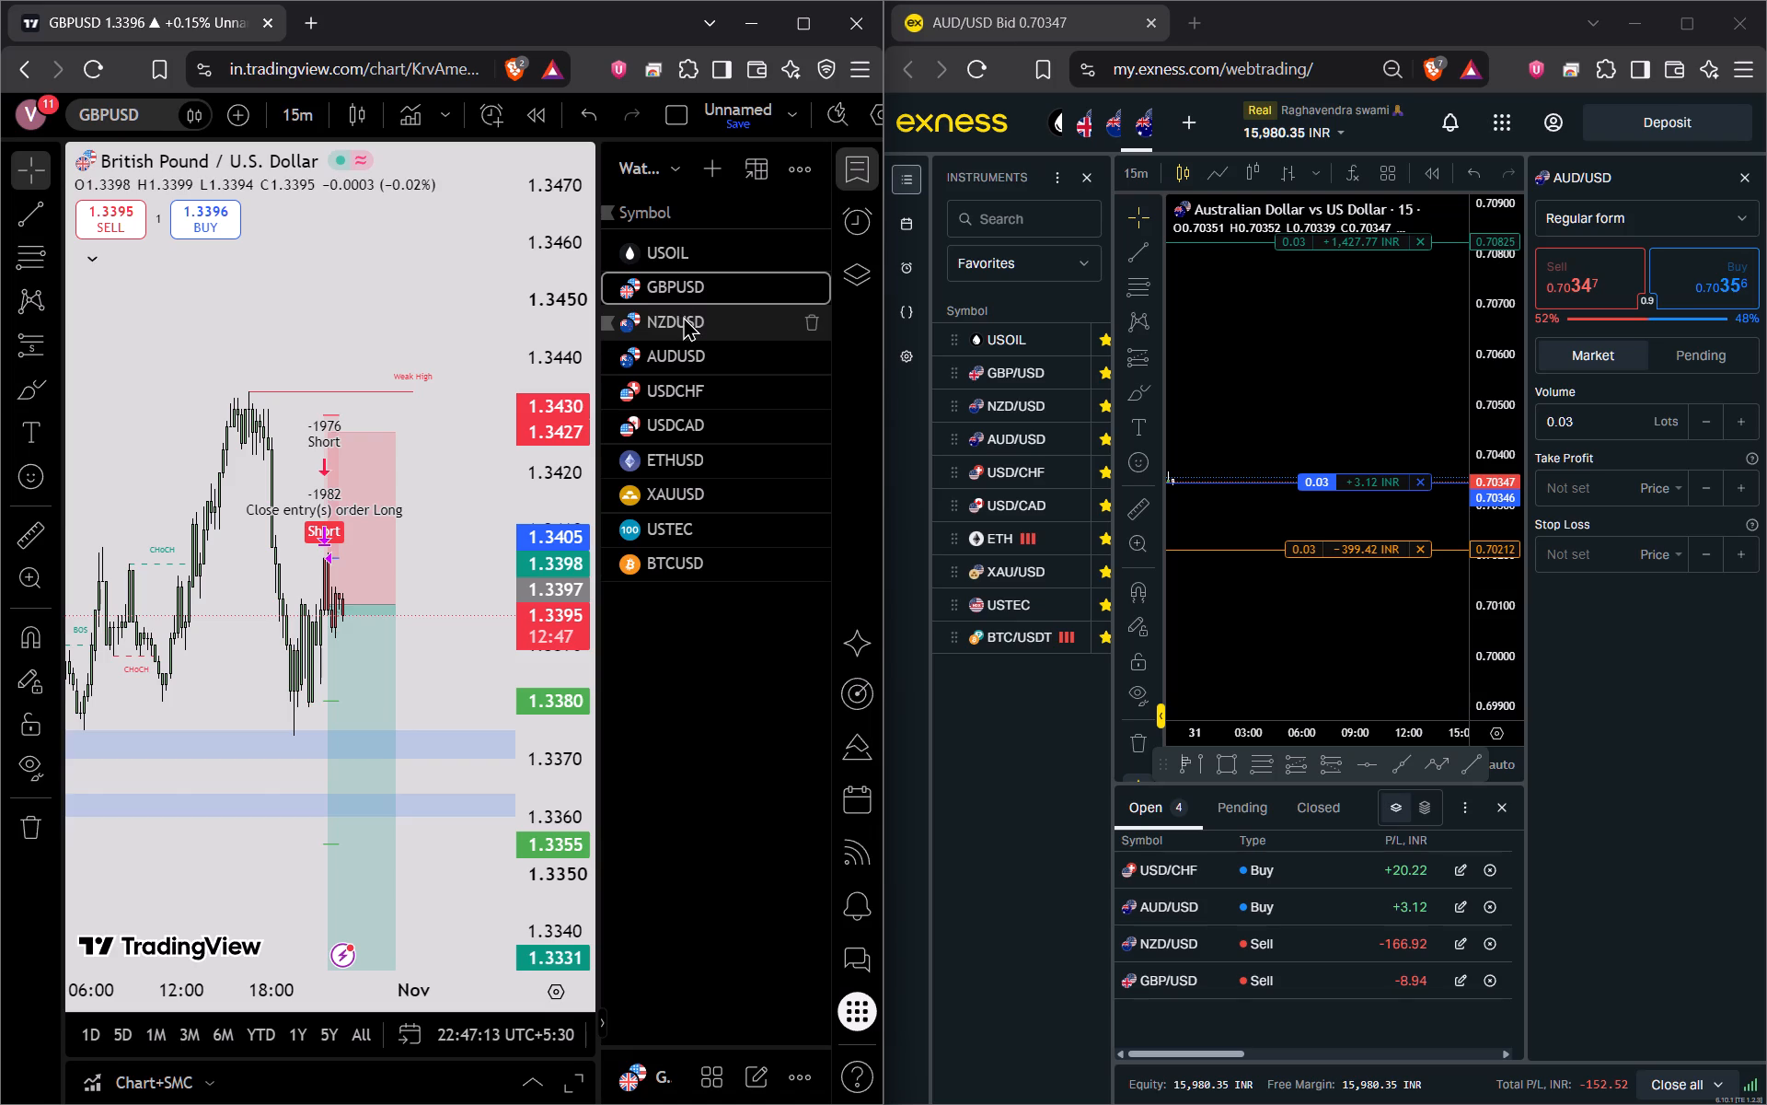
pyautogui.click(683, 316)
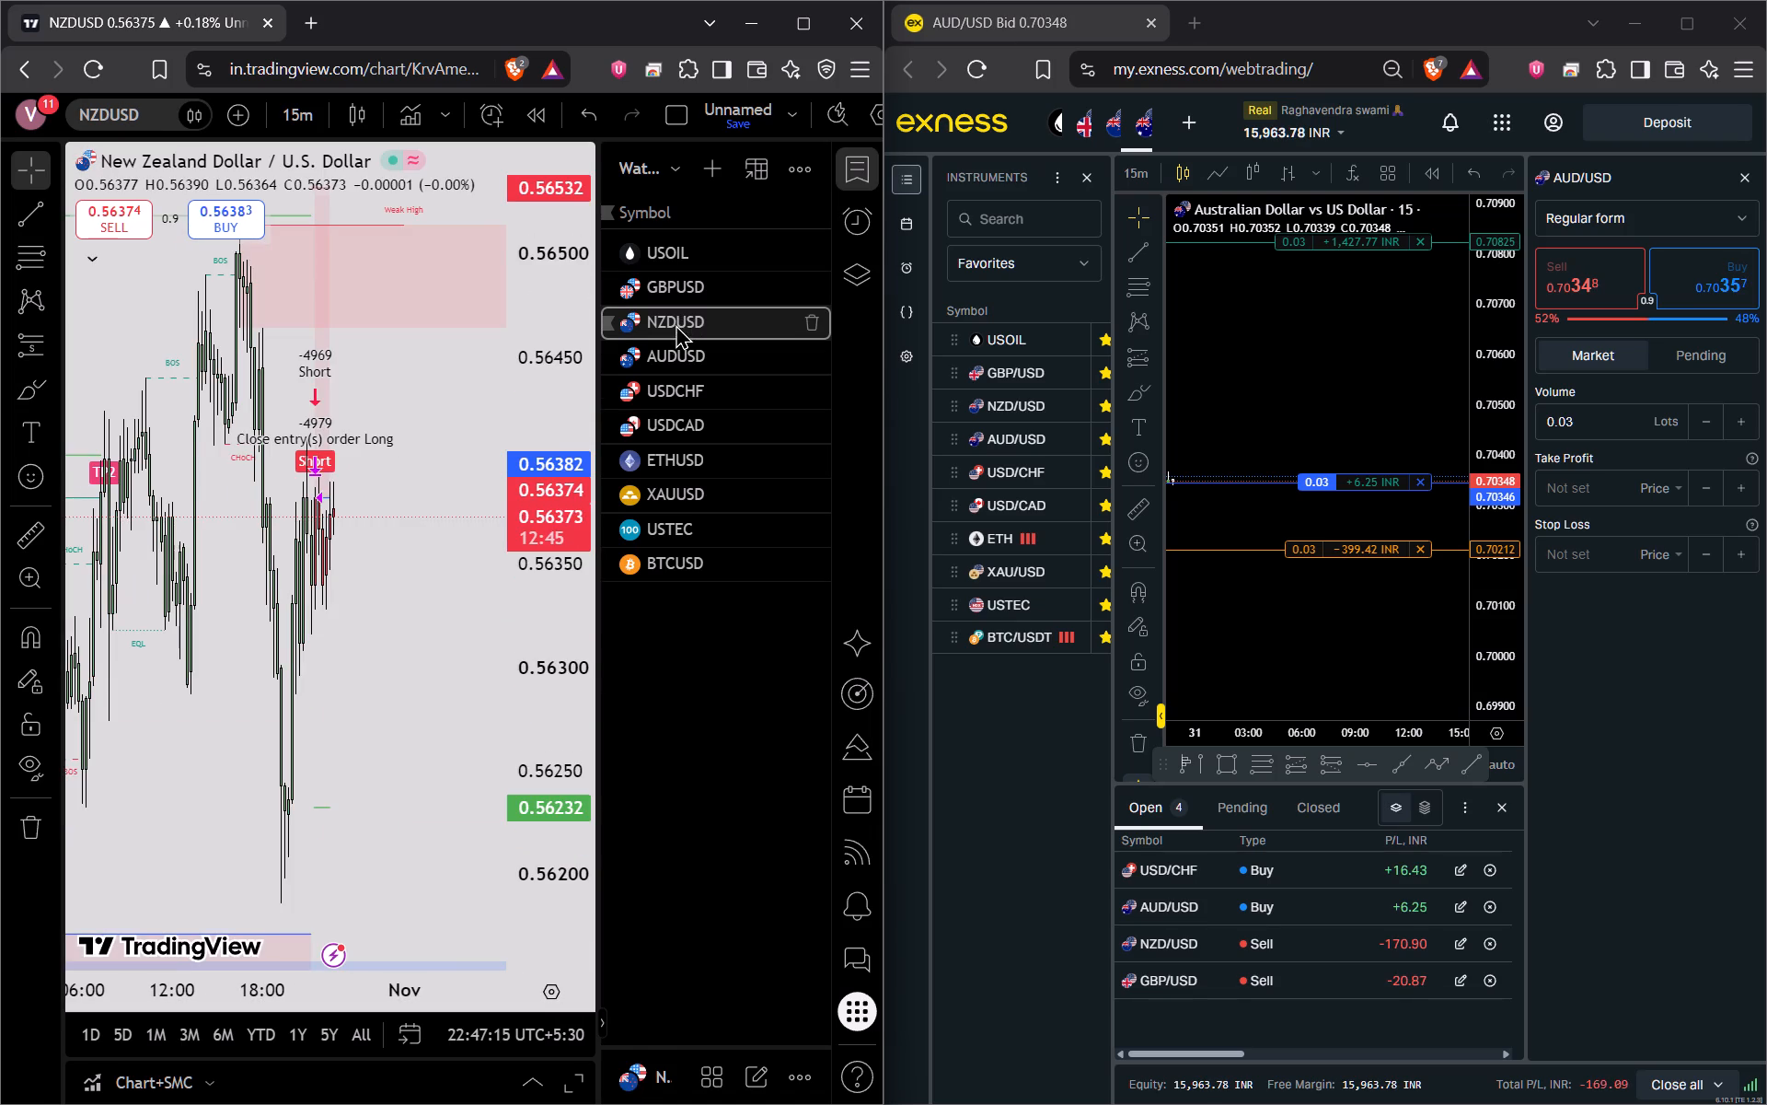
pyautogui.scroll(4, 491, 497)
pyautogui.scroll(-5, 537, 476)
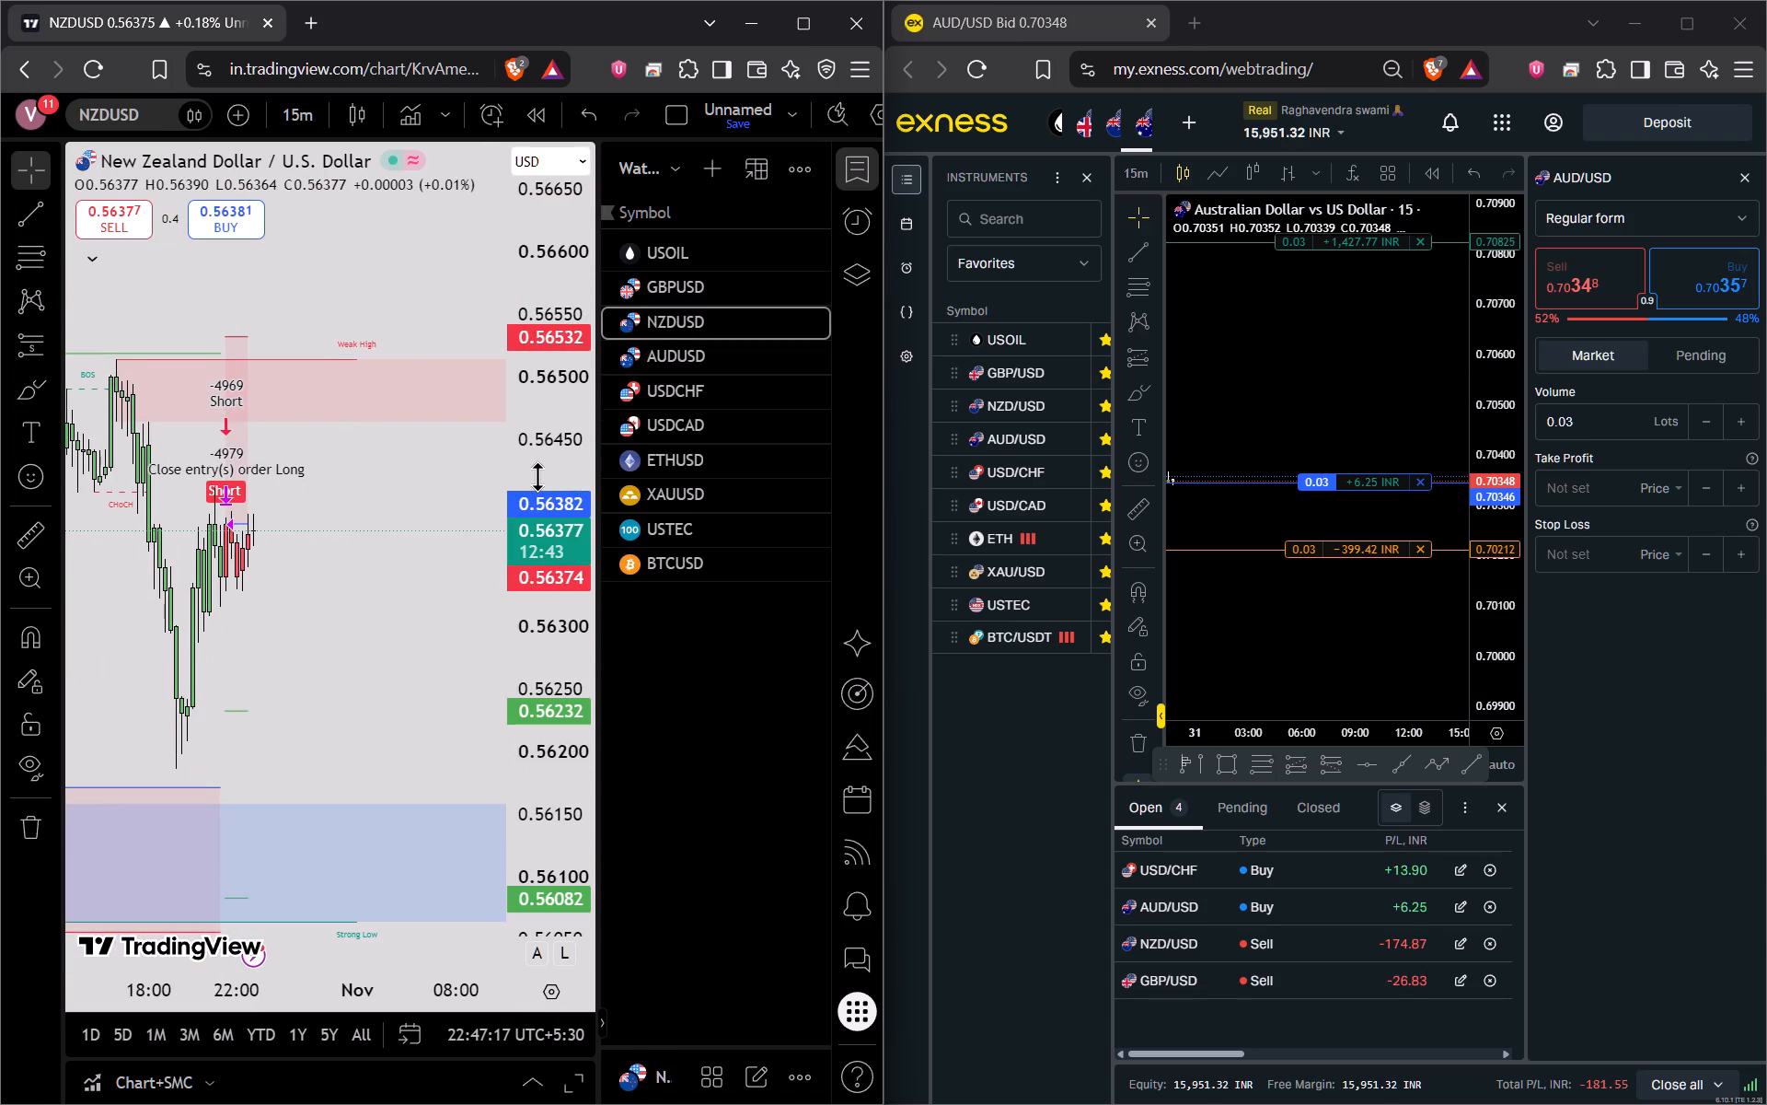
# Examine the AUDUSD long signal and its stop and target levels in TradingView, rechecking NZDUSD for comparison.
pyautogui.click(690, 370)
pyautogui.scroll(-5, 604, 445)
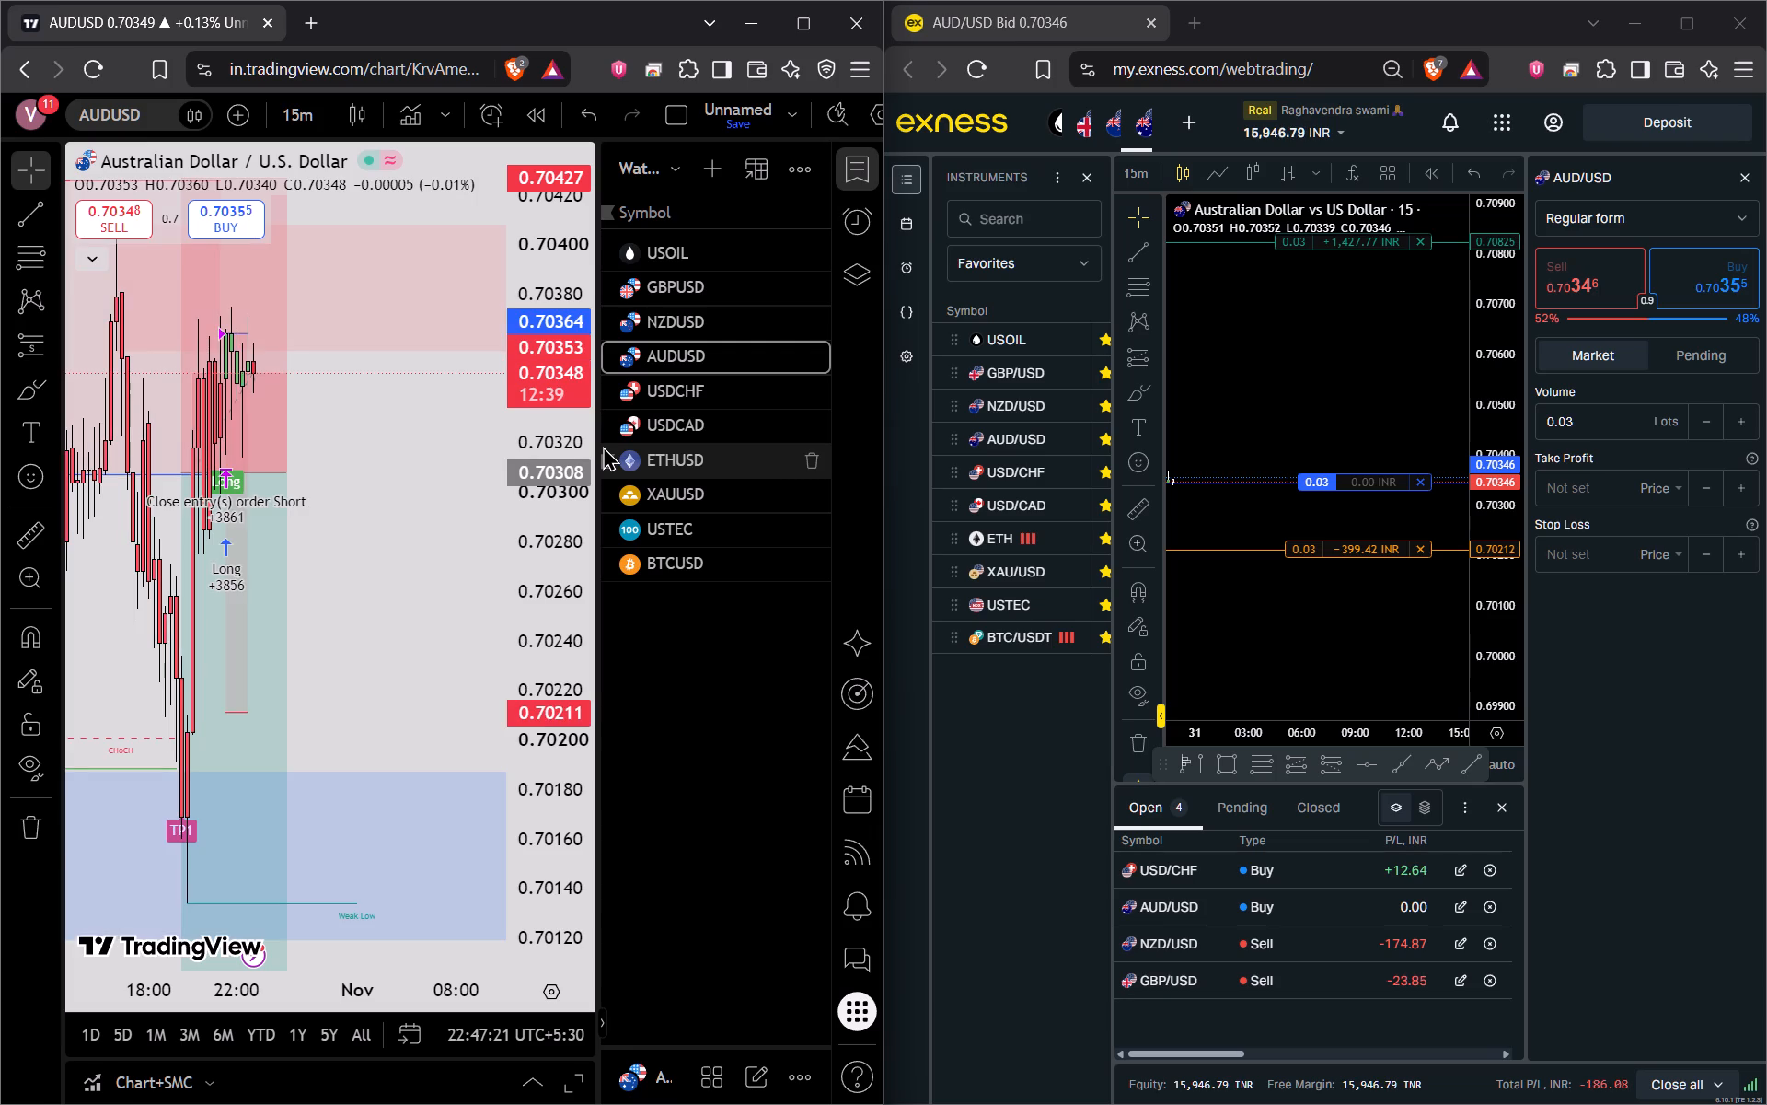
pyautogui.scroll(-4, 555, 479)
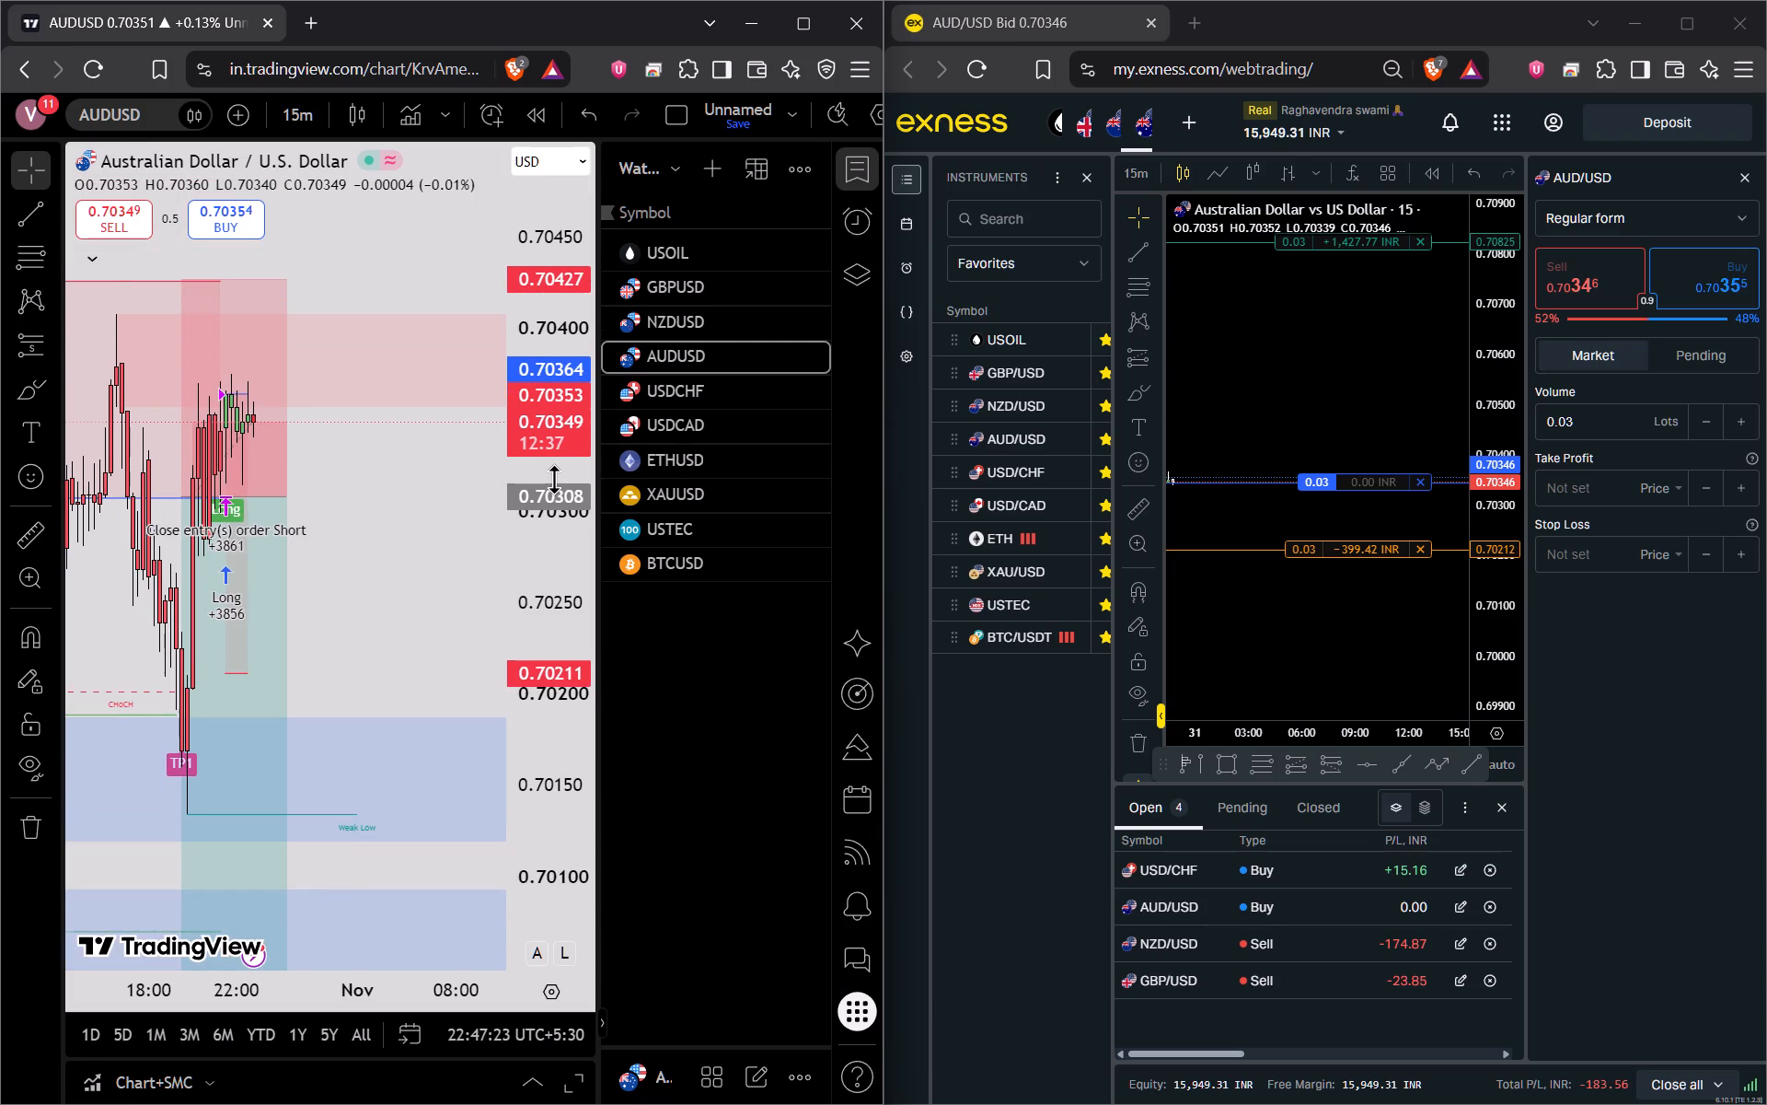
pyautogui.click(666, 323)
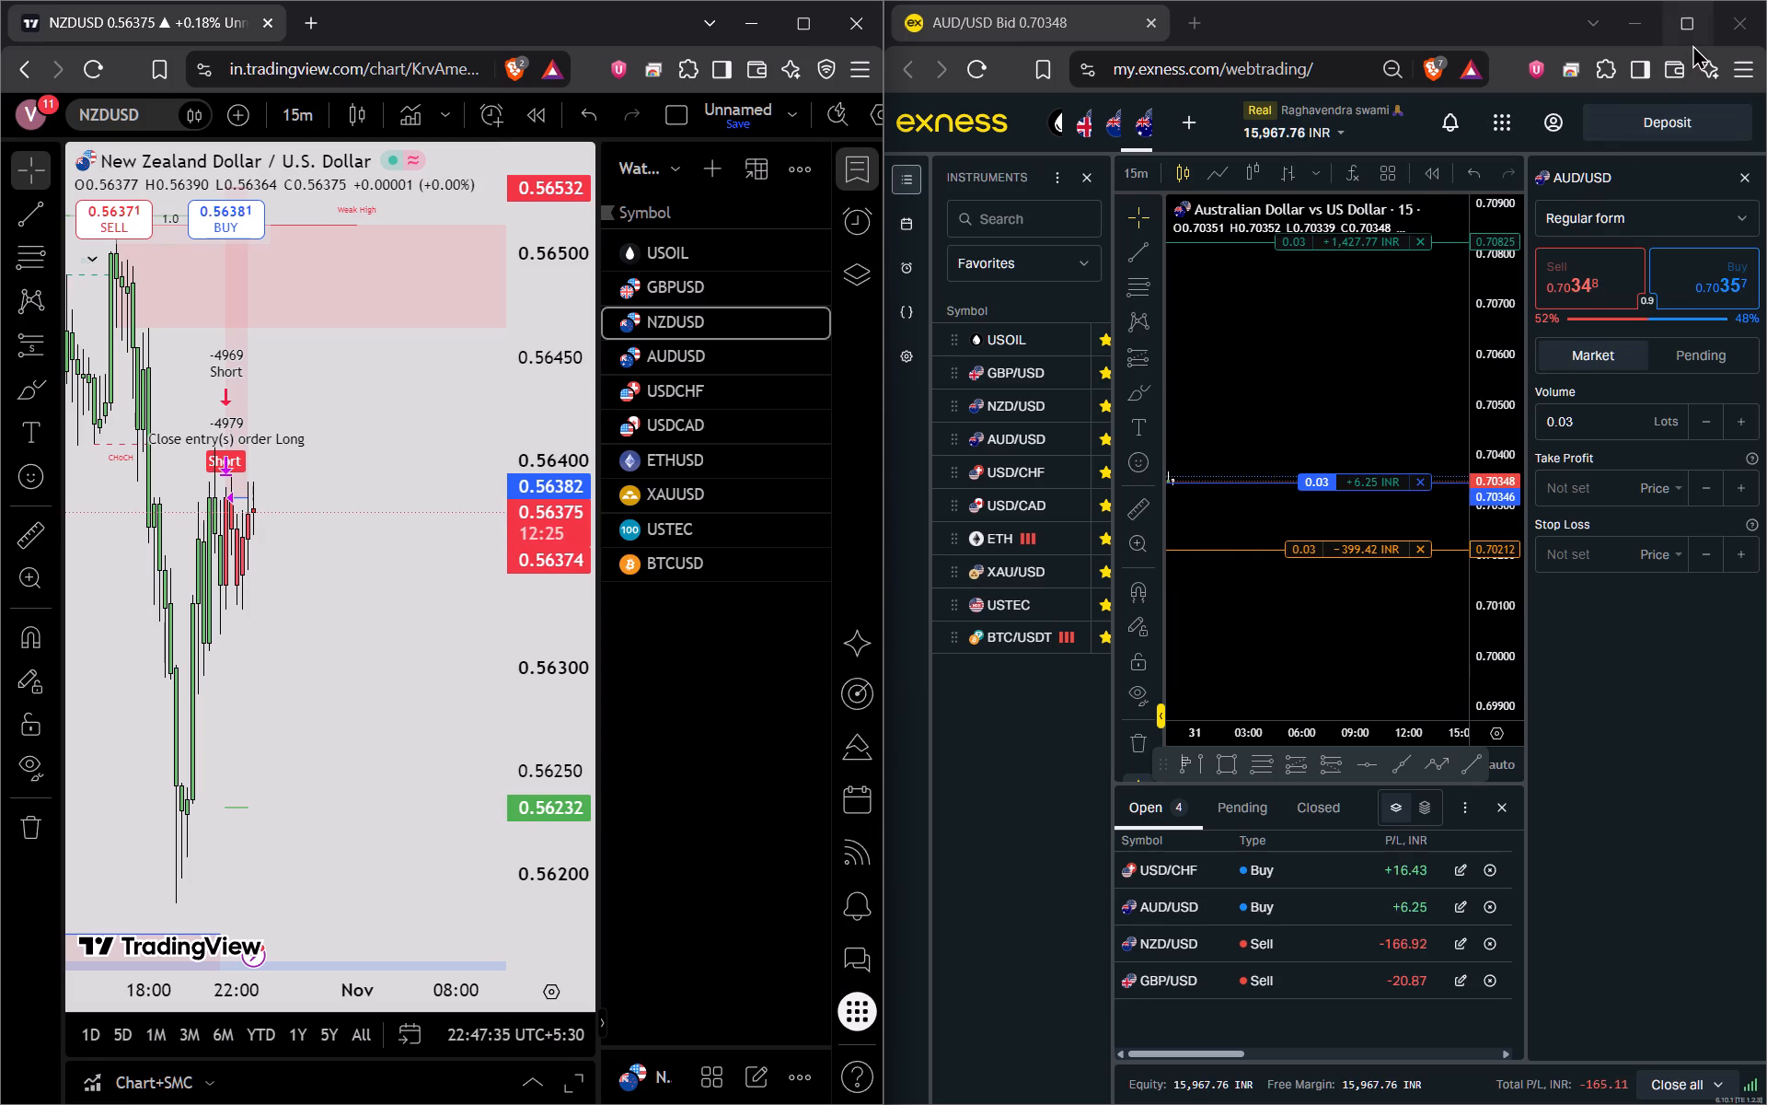
pyautogui.click(693, 356)
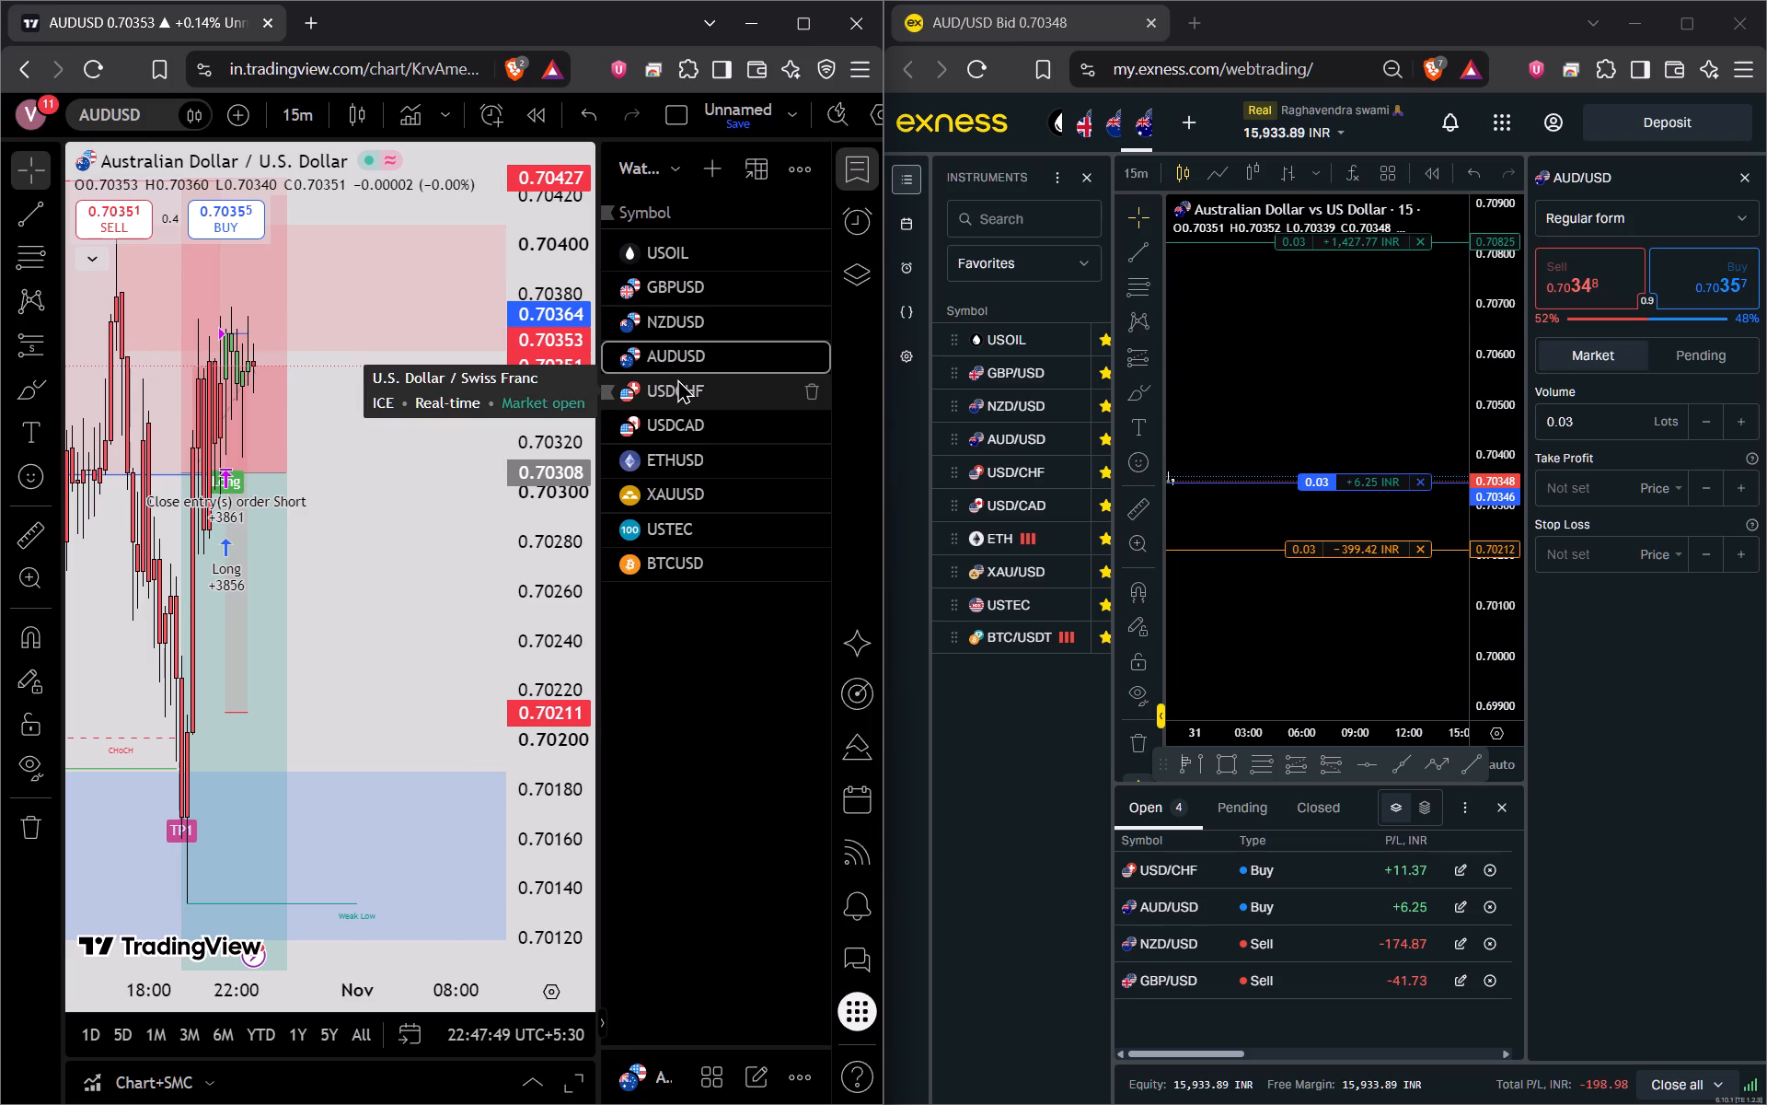
pyautogui.scroll(-1, 577, 478)
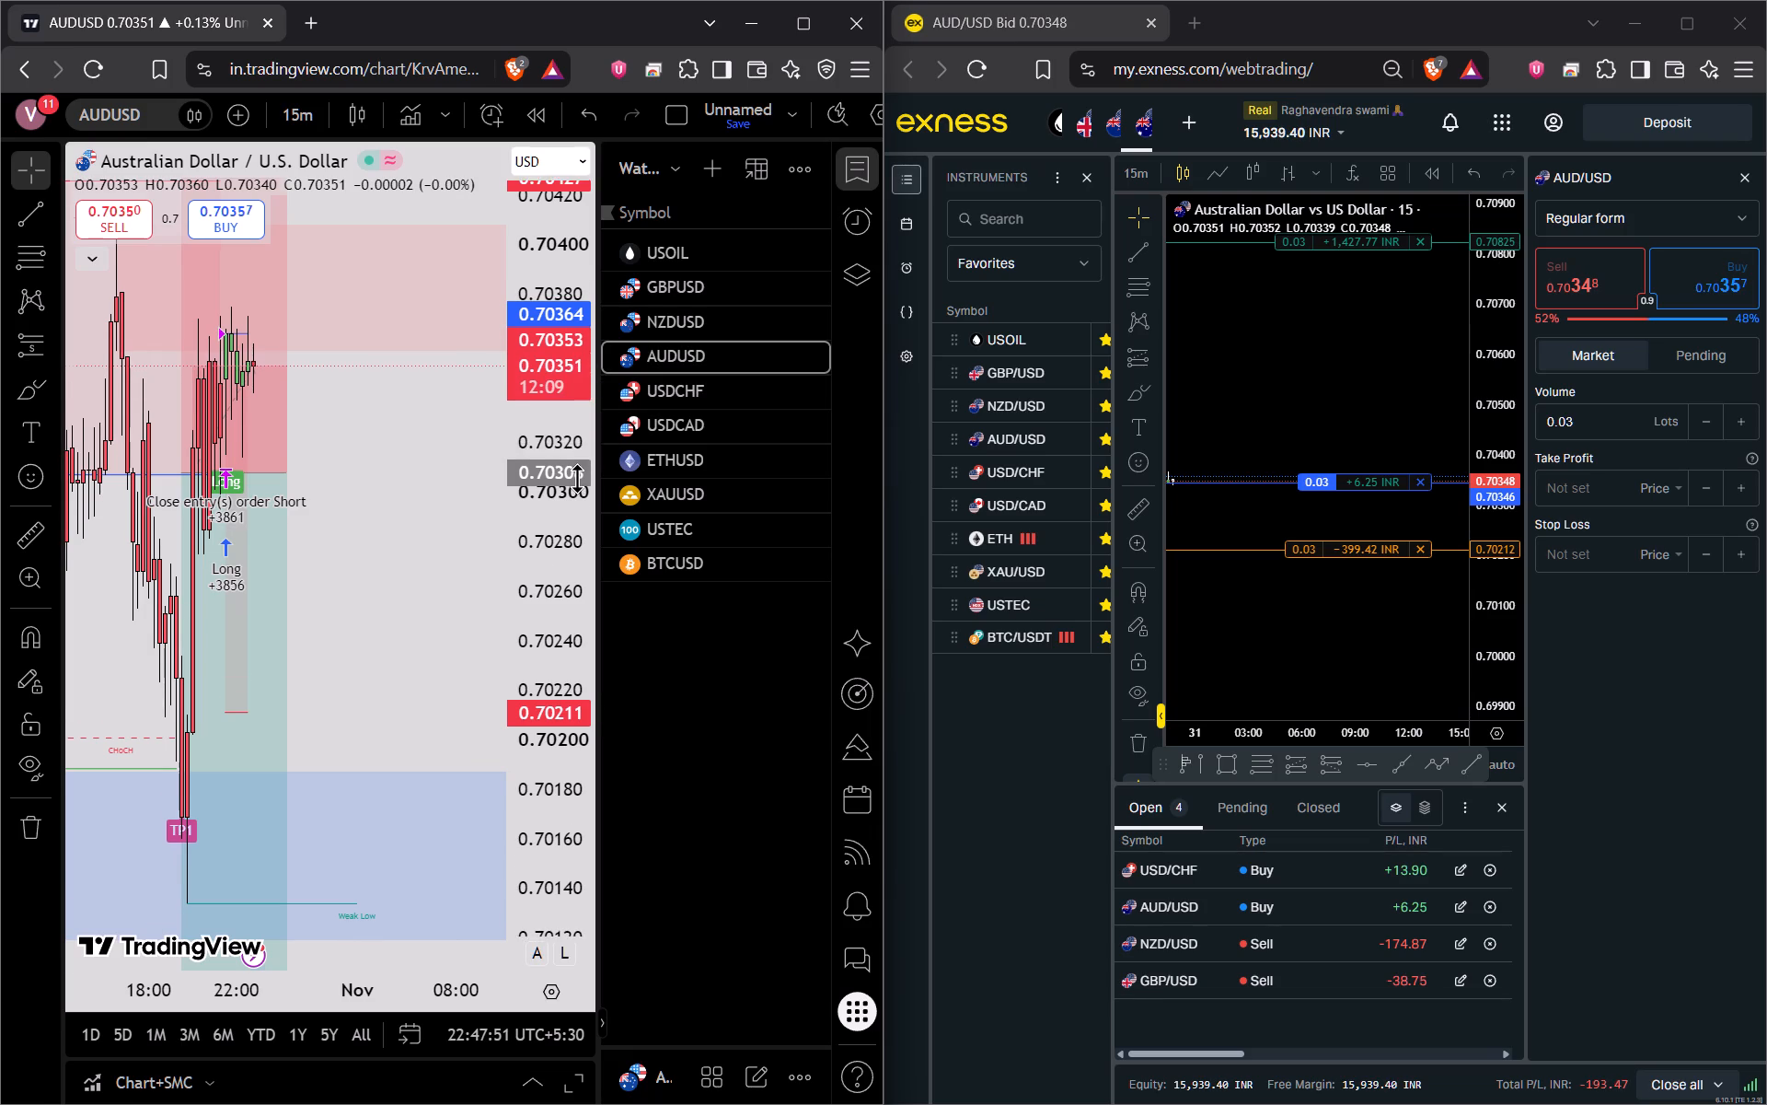
pyautogui.scroll(-5, 577, 478)
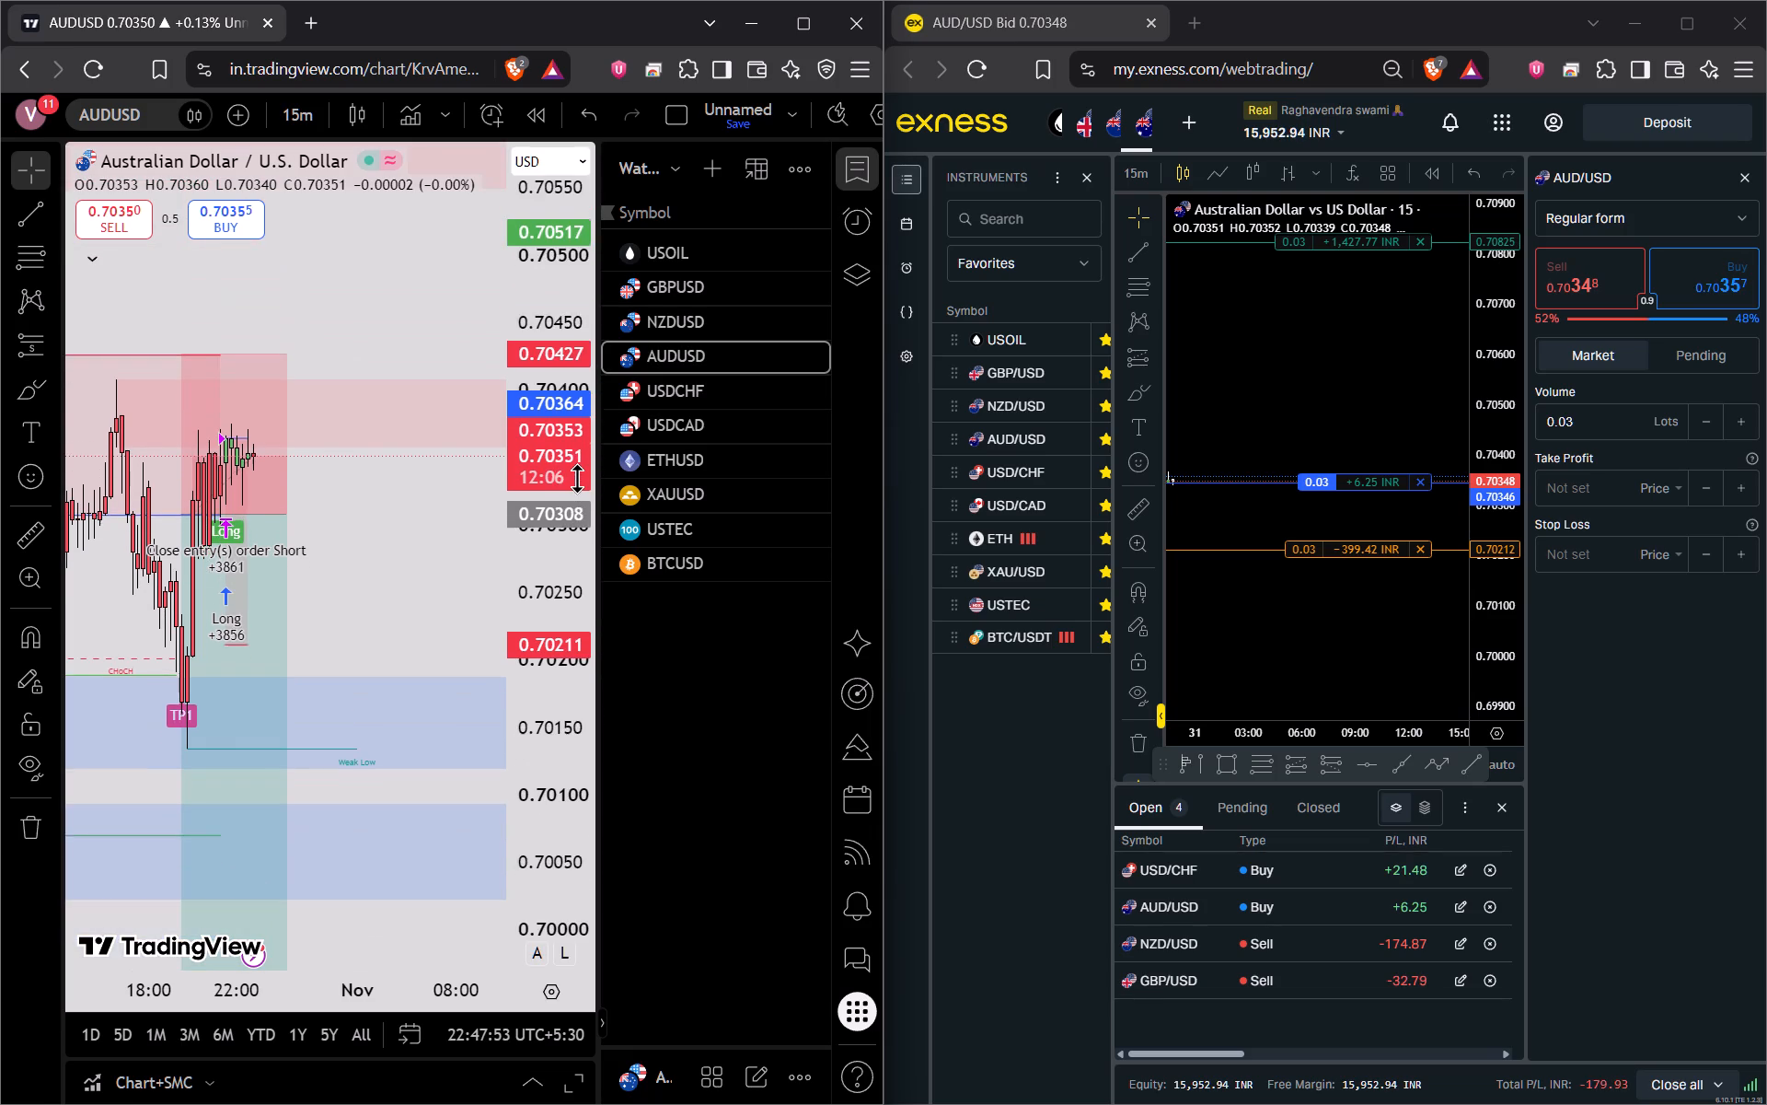
pyautogui.scroll(-8, 577, 478)
pyautogui.scroll(3, 577, 478)
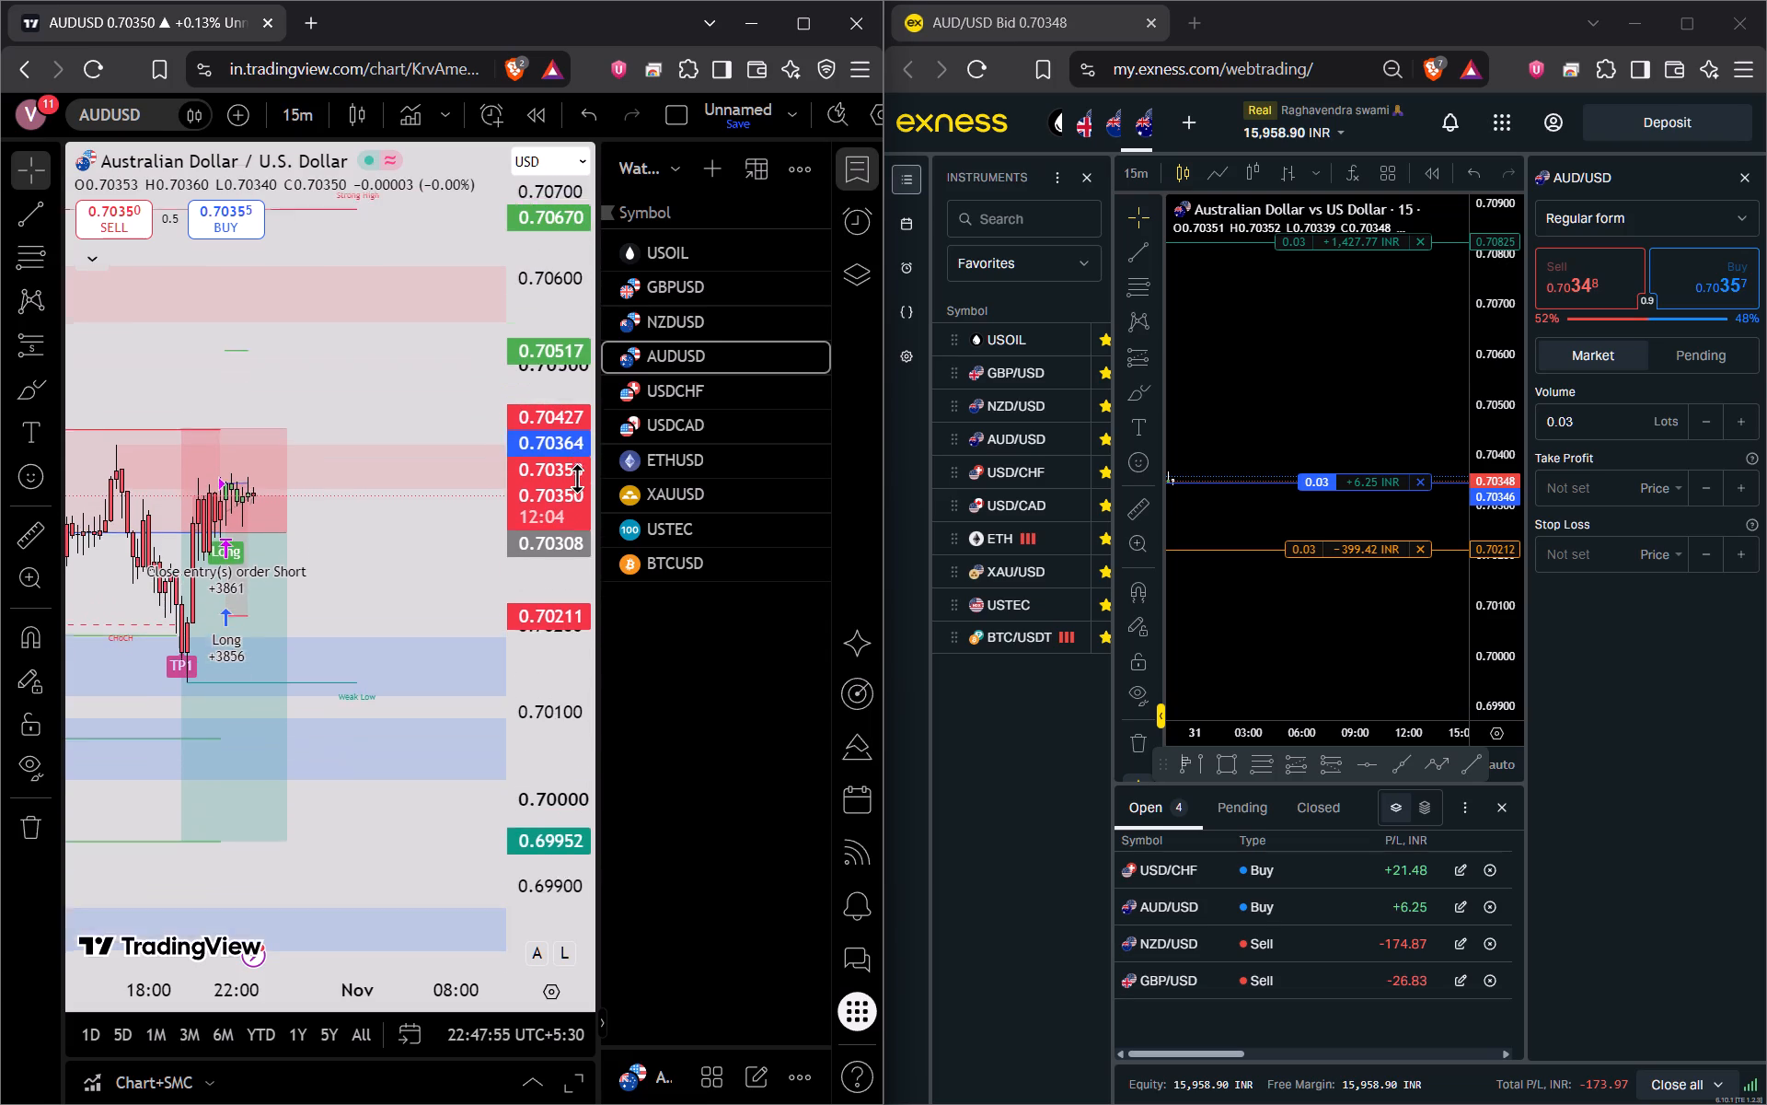
pyautogui.scroll(4, 577, 478)
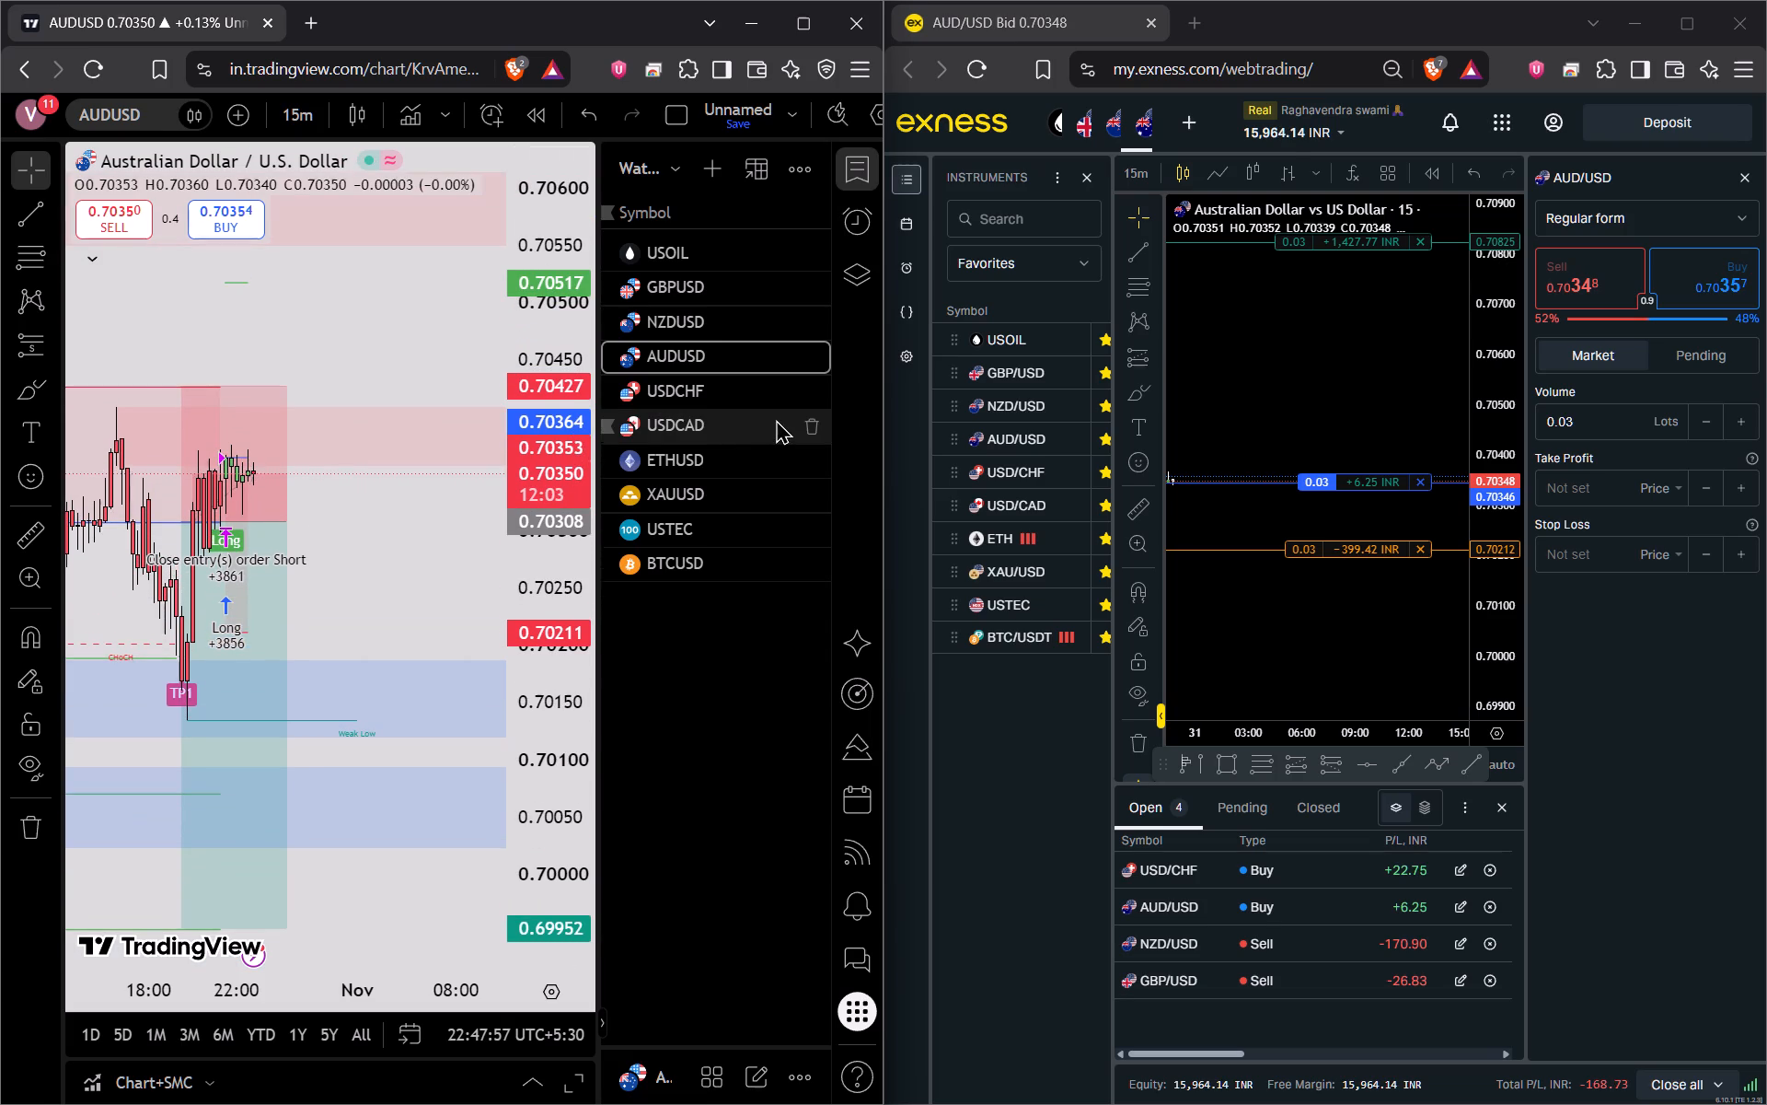
# Examine the USDCHF long signal and its stop and target levels on TradingView's 15-minute chart.
pyautogui.click(704, 397)
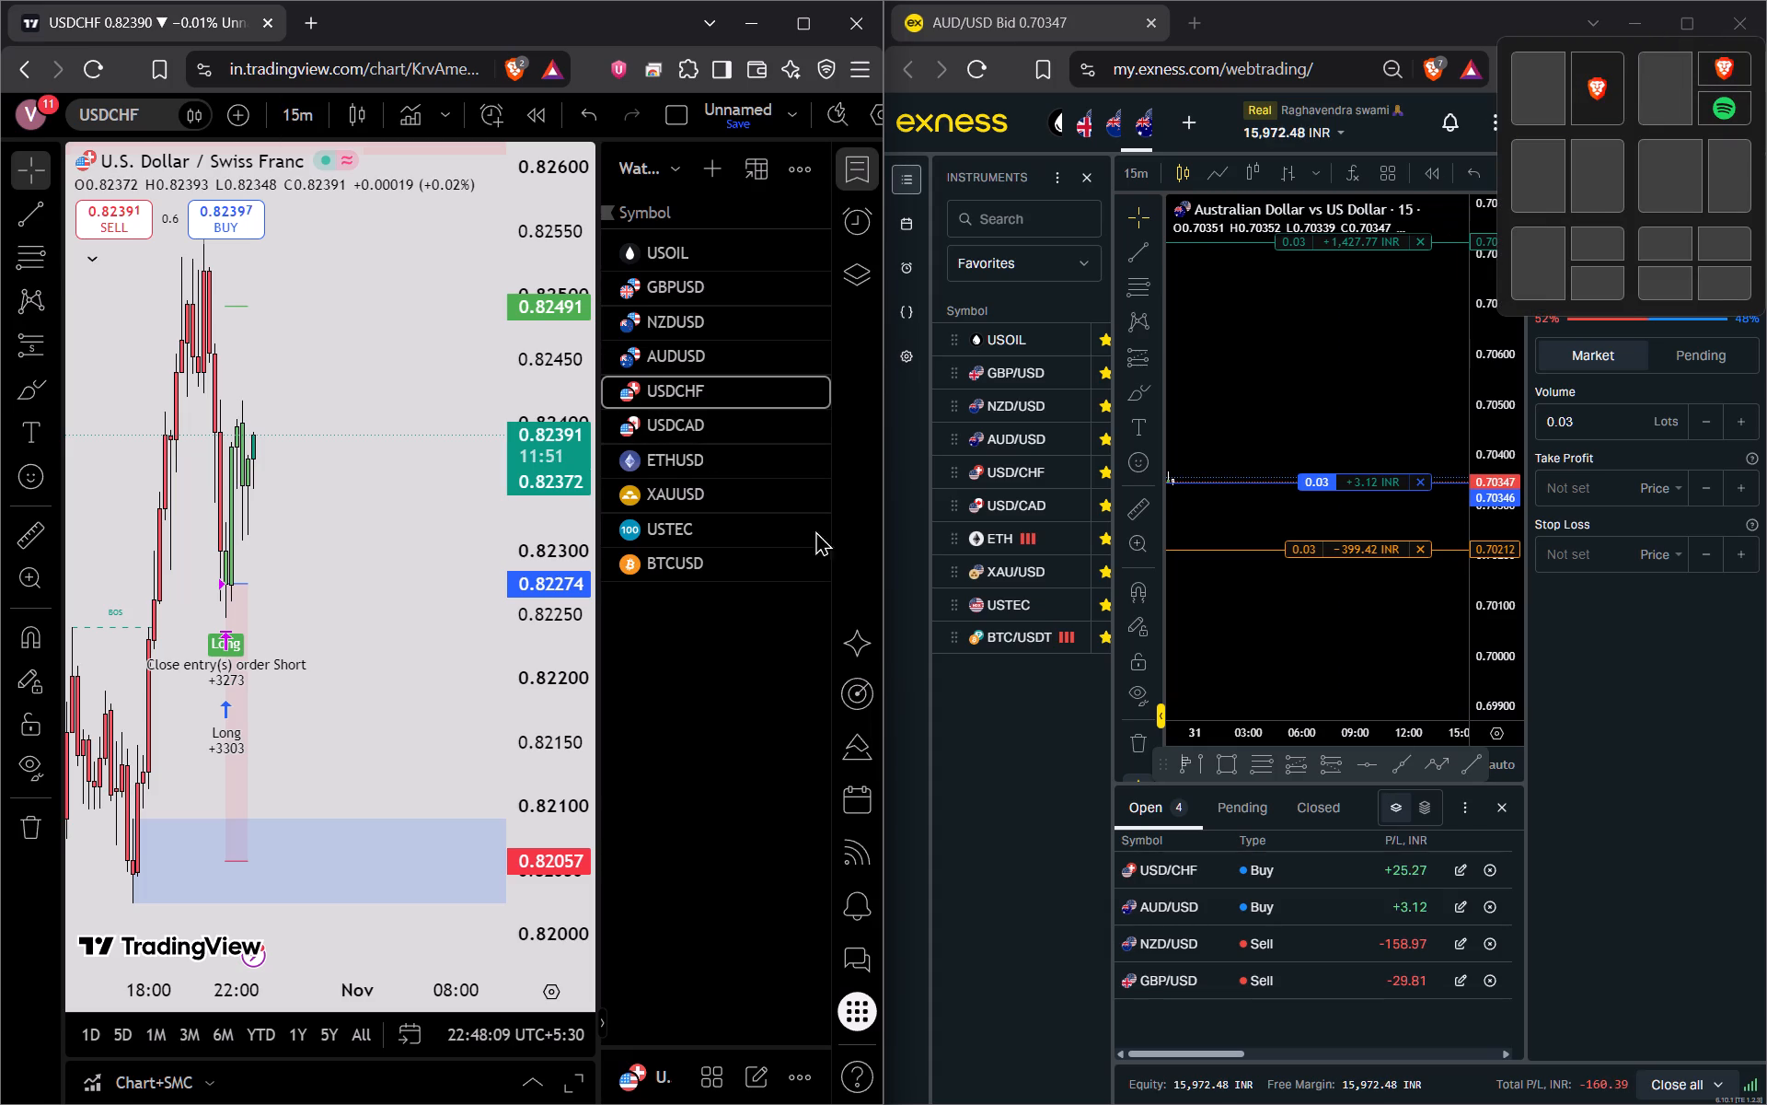
pyautogui.scroll(-5, 600, 606)
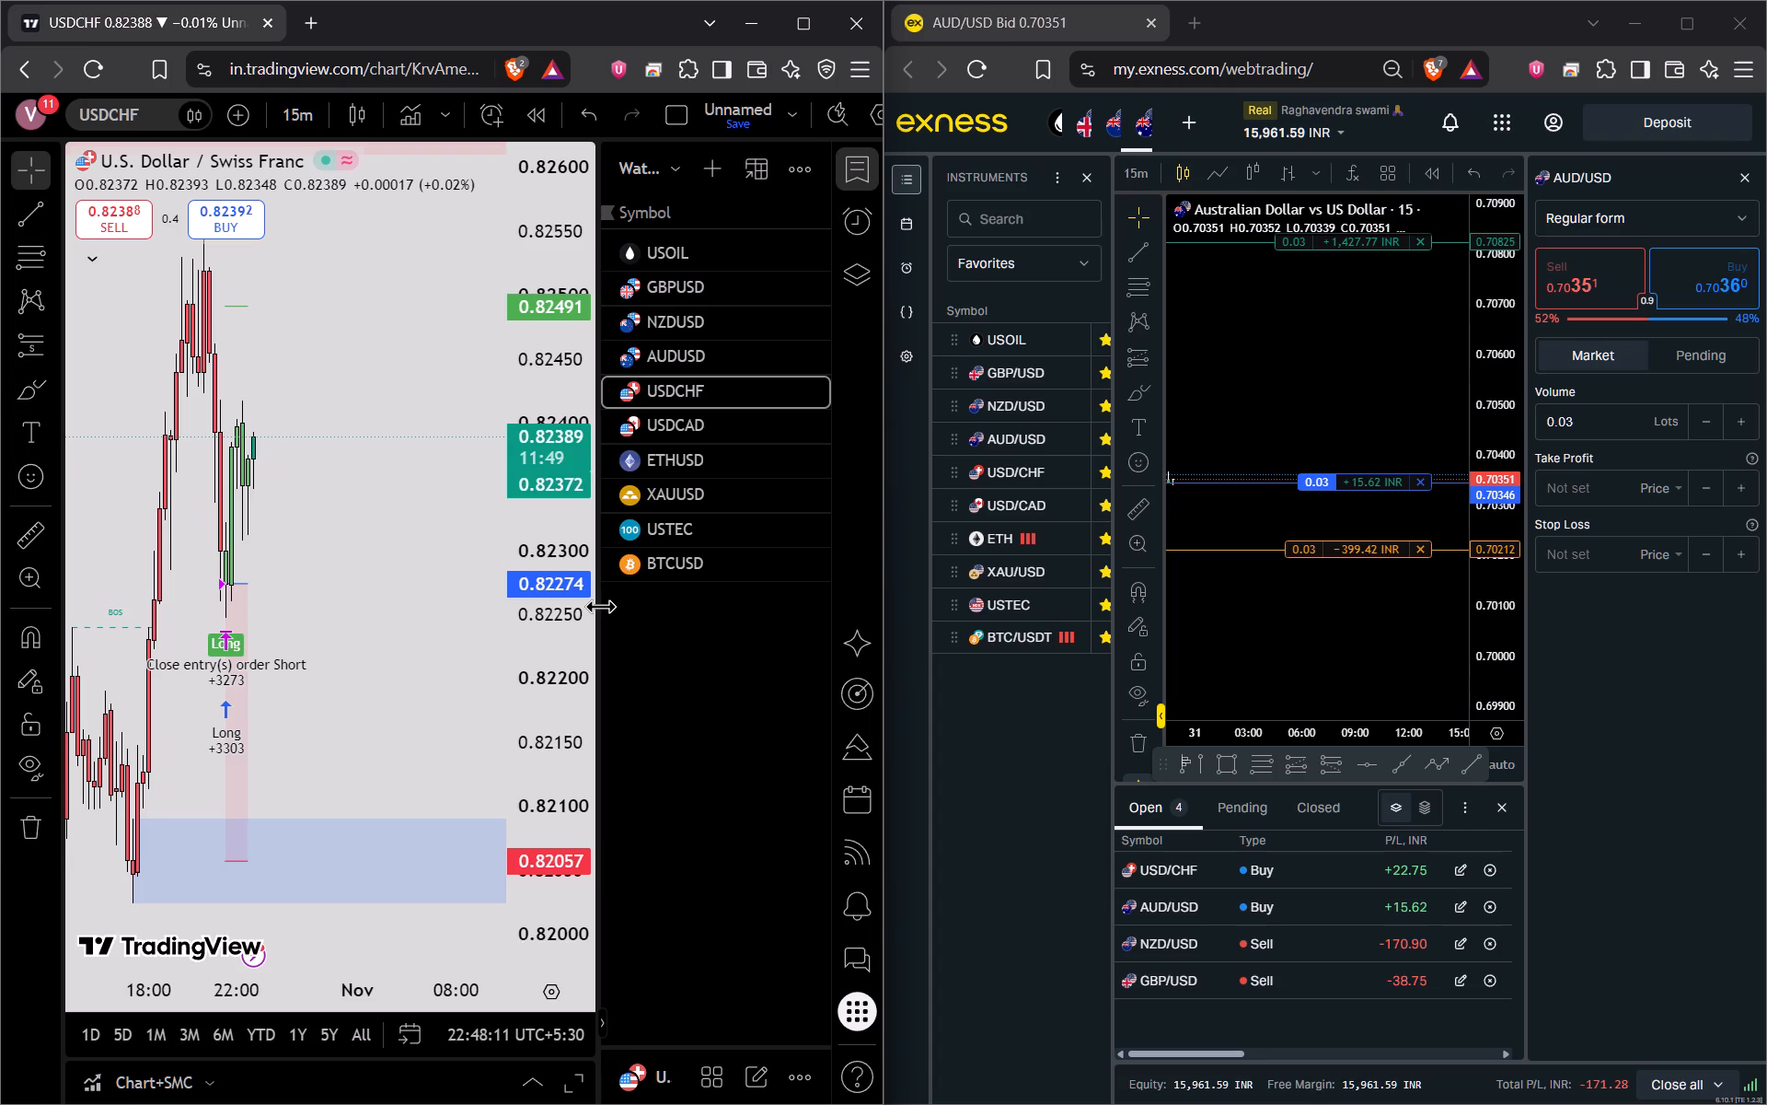
pyautogui.scroll(-8, 513, 599)
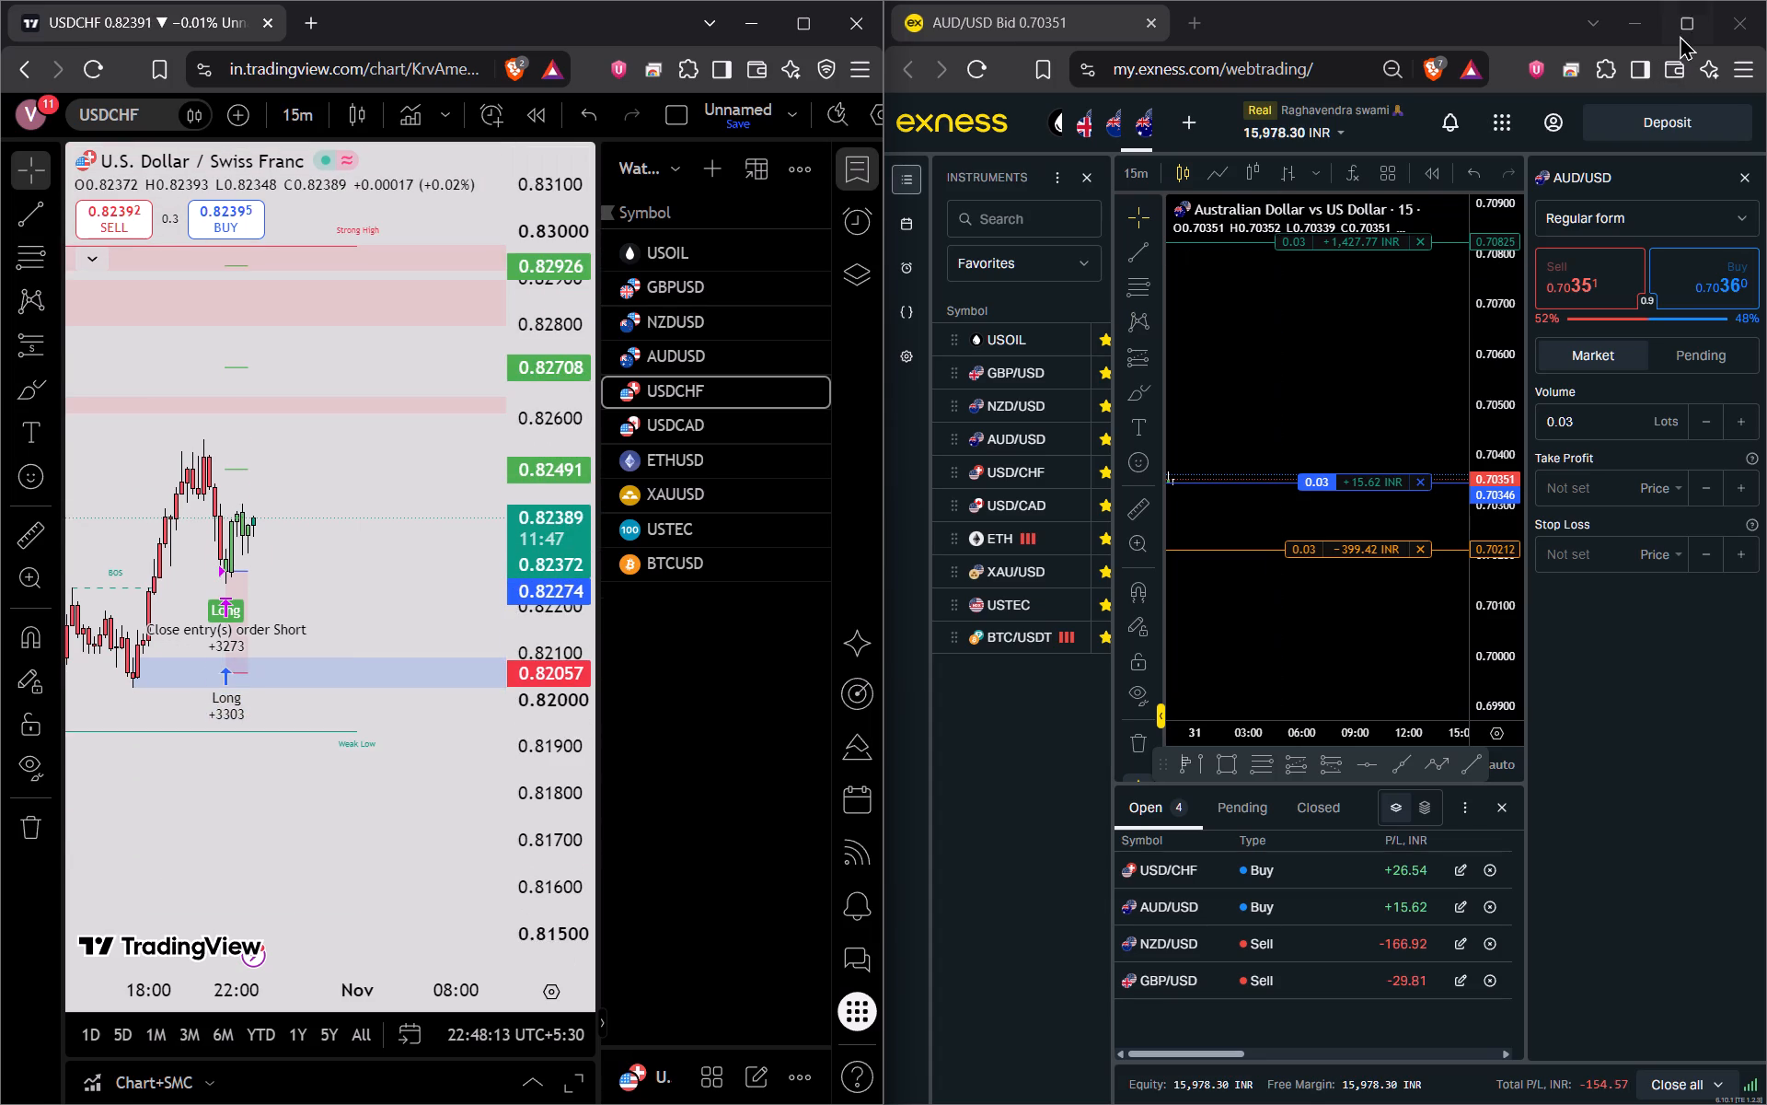
# Return to the maximized Exness window and examine recent AUD/USD price action on the 15-minute chart.
pyautogui.click(1675, 29)
pyautogui.moveTo(1113, 377); pyautogui.dragTo(939, 378)
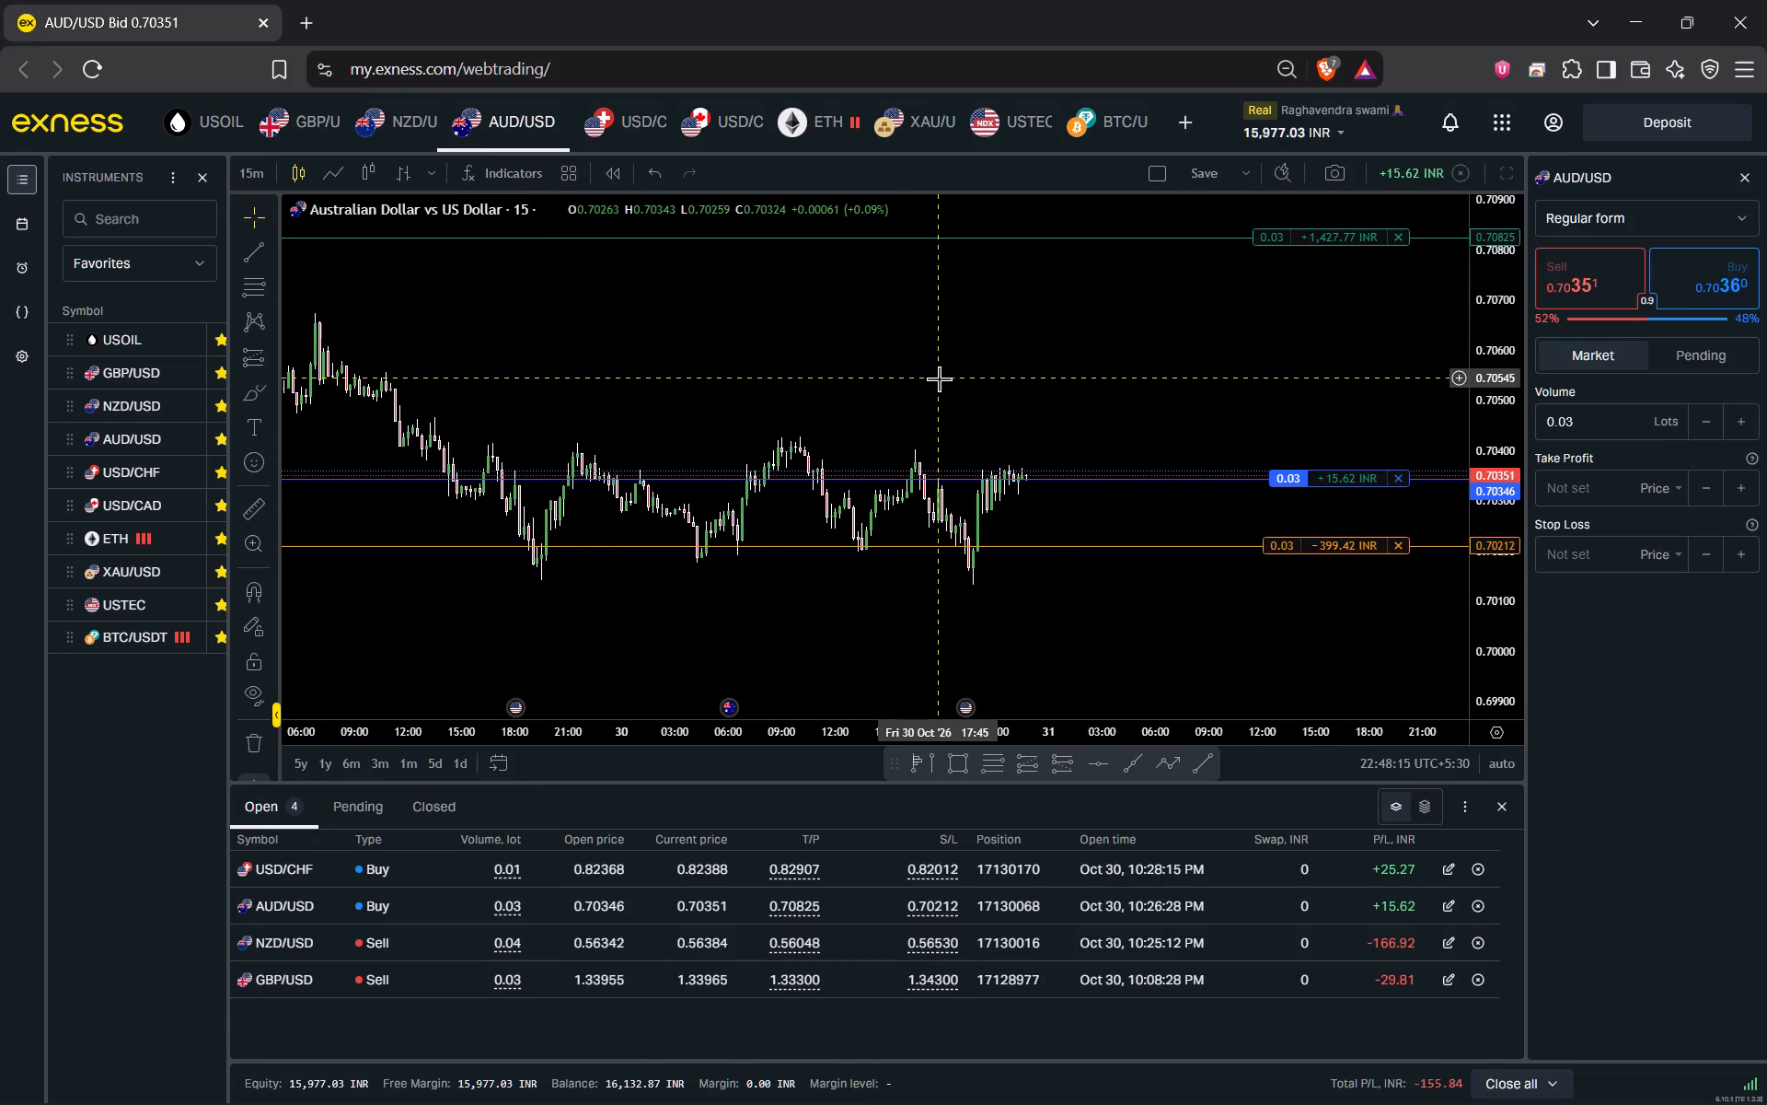
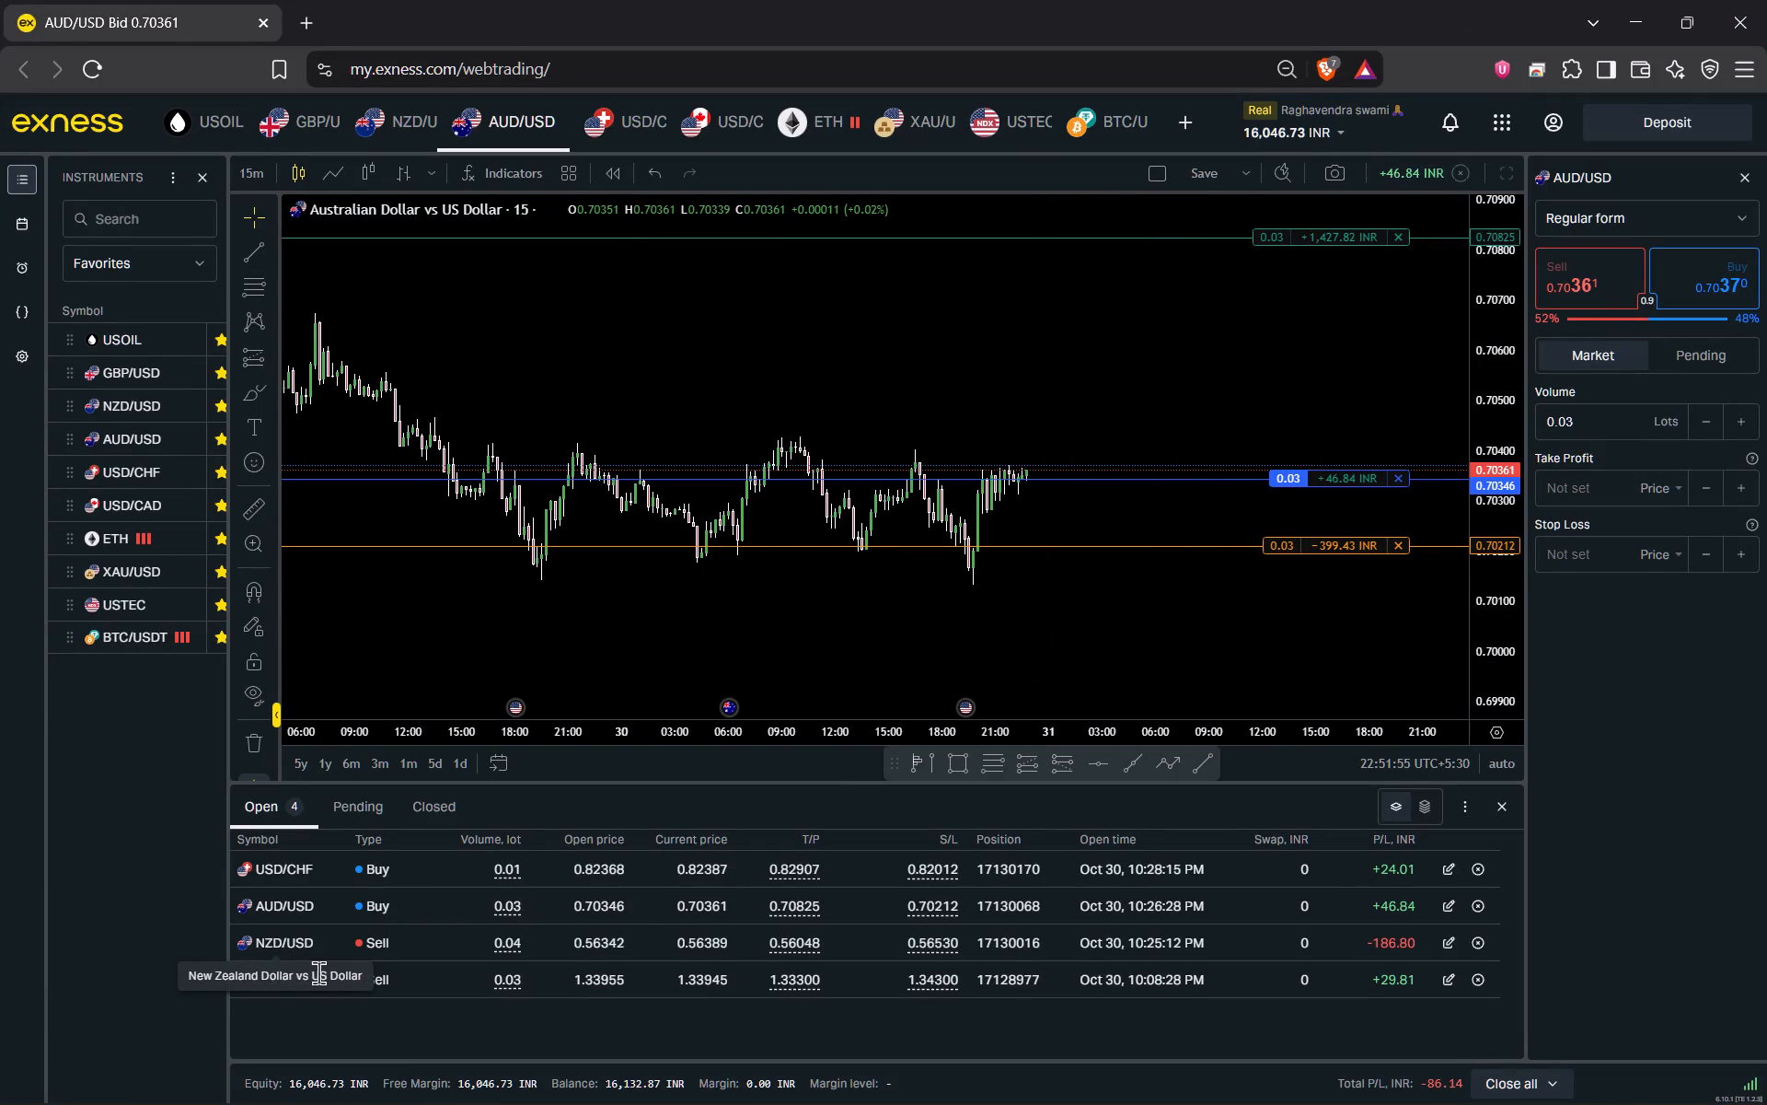
# Bring up the GBP/USD chart from the open positions and examine recent price action against the position's entry, take-profit and stop-loss levels.
pyautogui.click(269, 973)
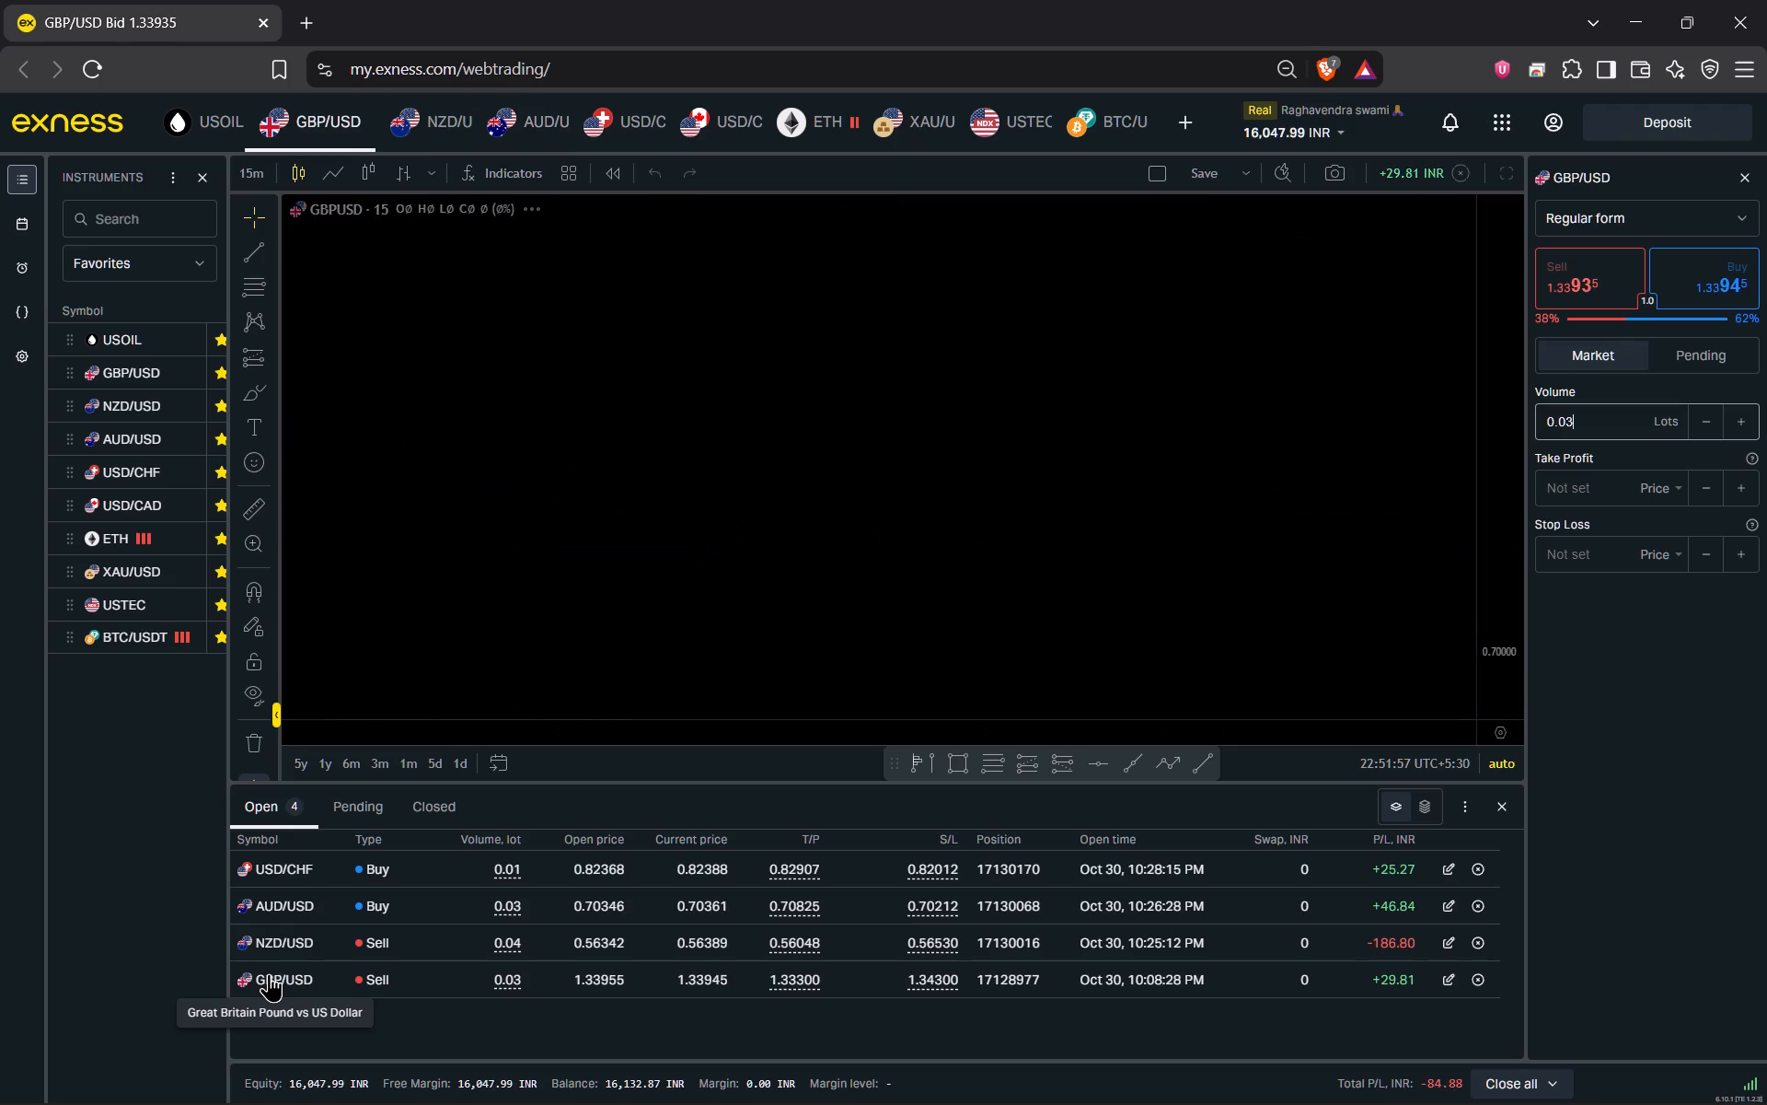
pyautogui.moveTo(1194, 431); pyautogui.dragTo(1000, 489)
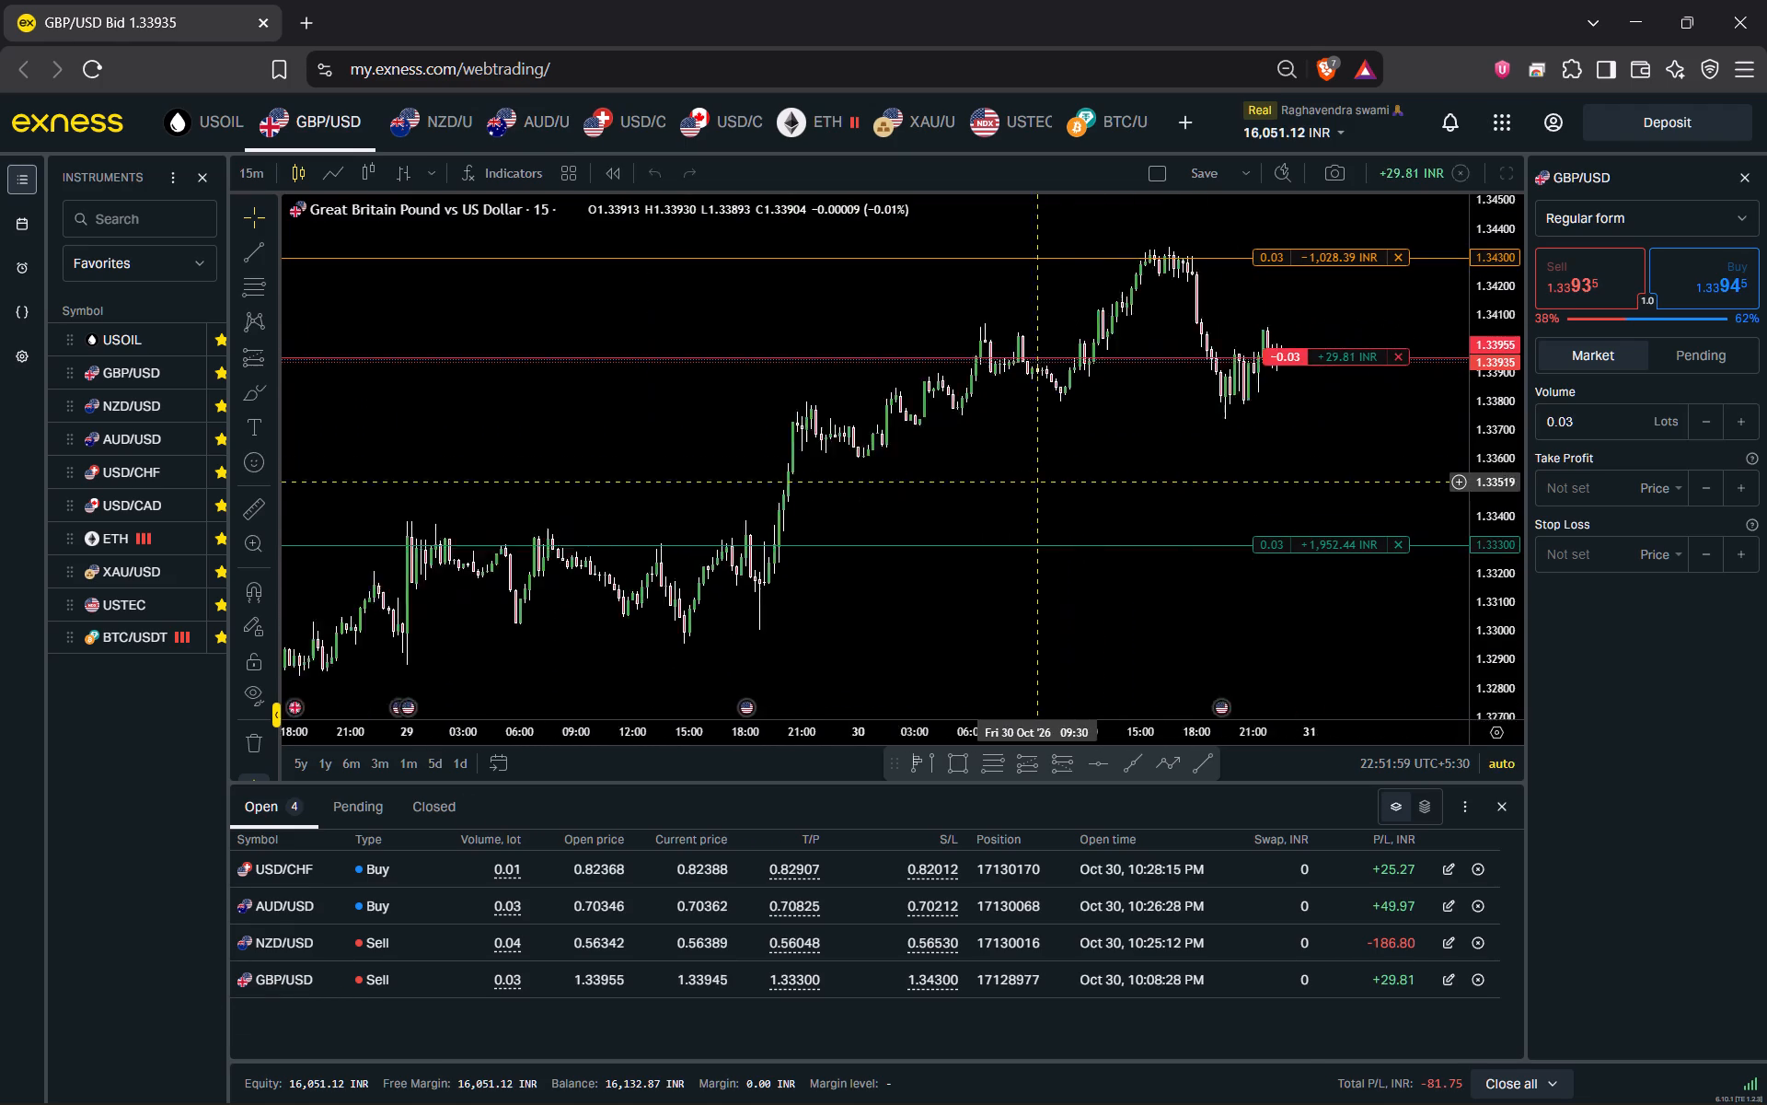
pyautogui.moveTo(1000, 489); pyautogui.dragTo(783, 522)
pyautogui.moveTo(1502, 494); pyautogui.dragTo(1524, 565)
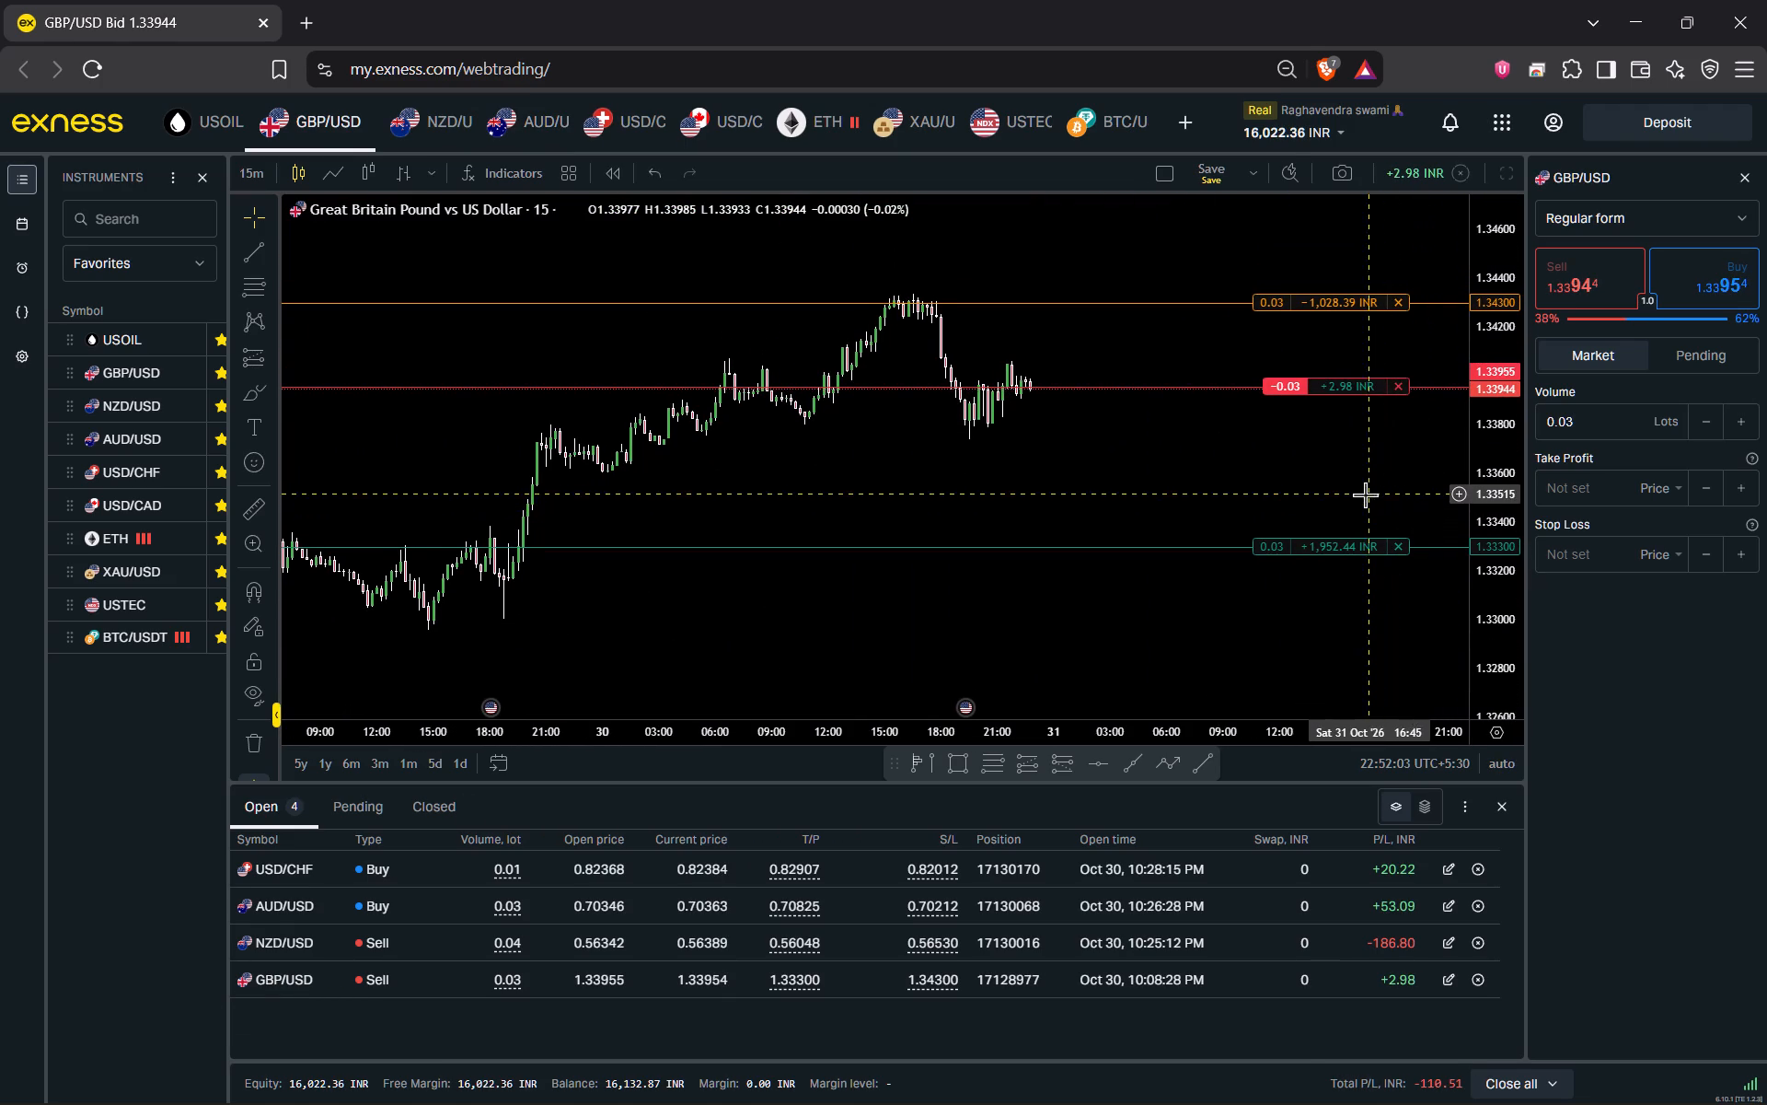
pyautogui.moveTo(1365, 494); pyautogui.dragTo(1352, 529)
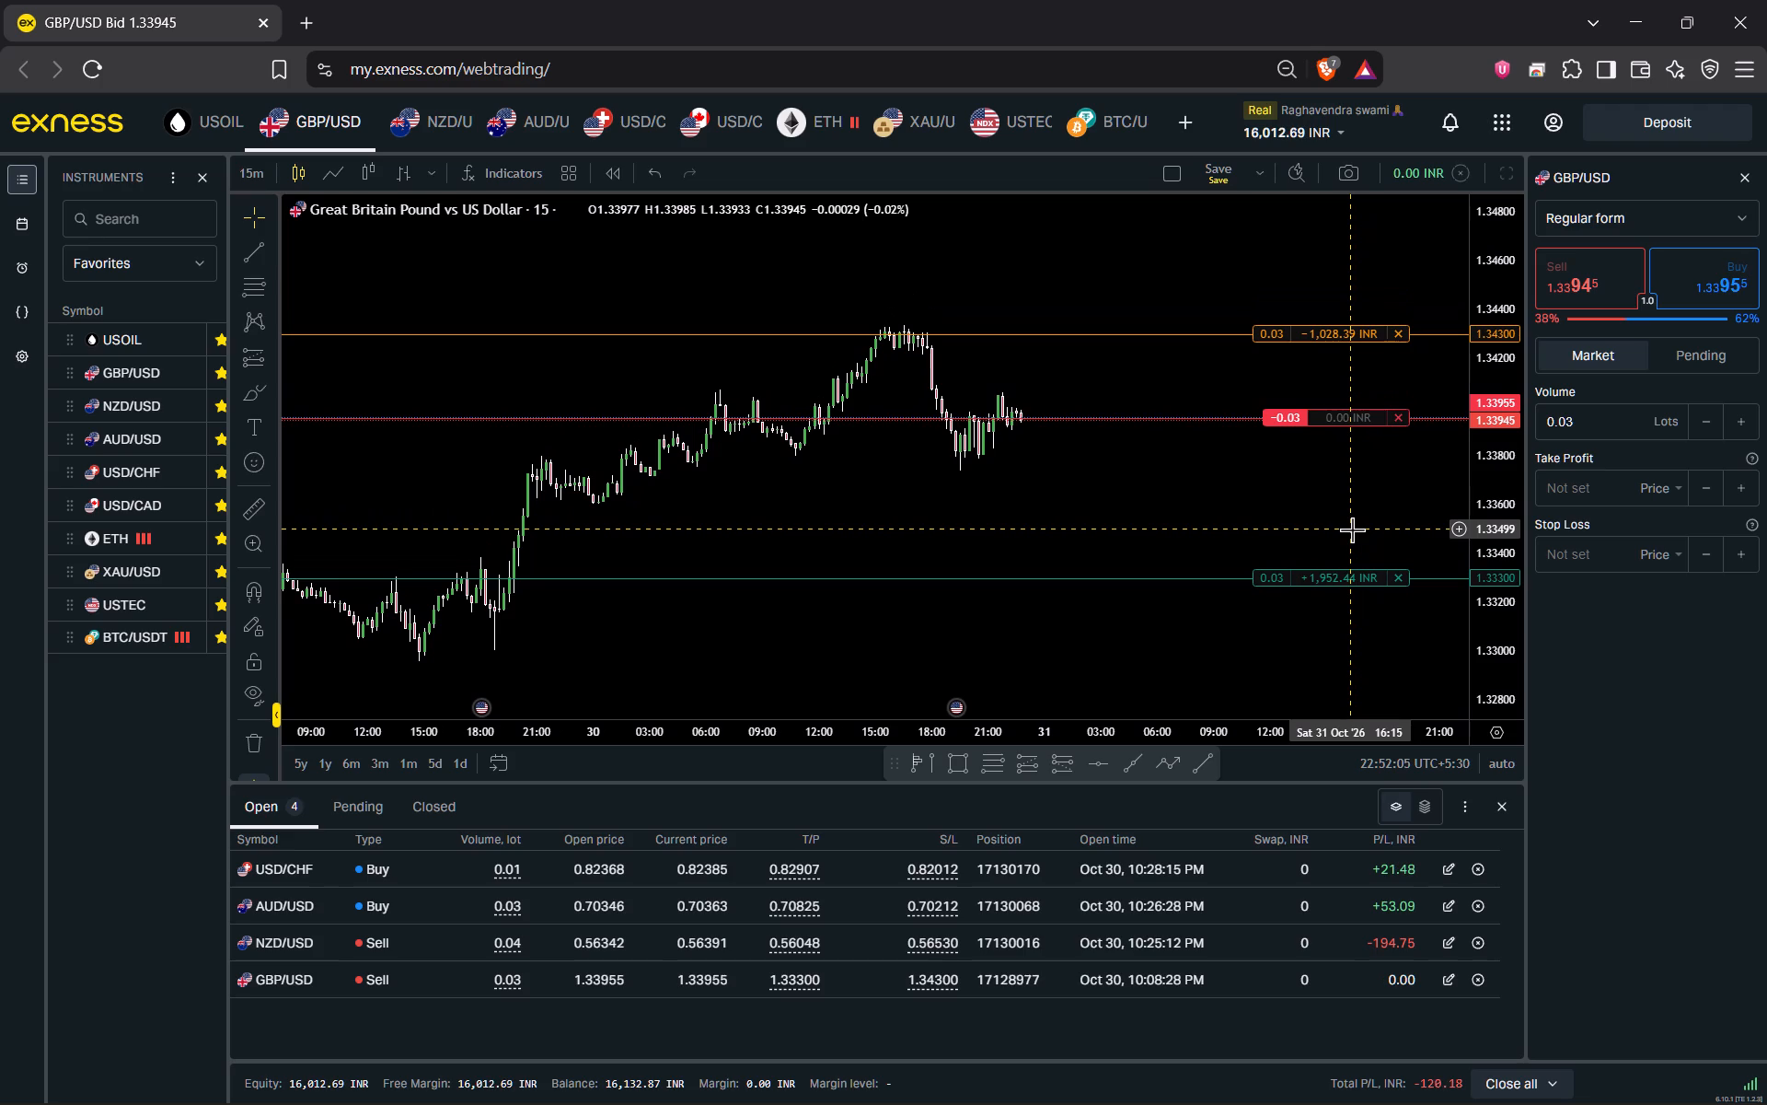
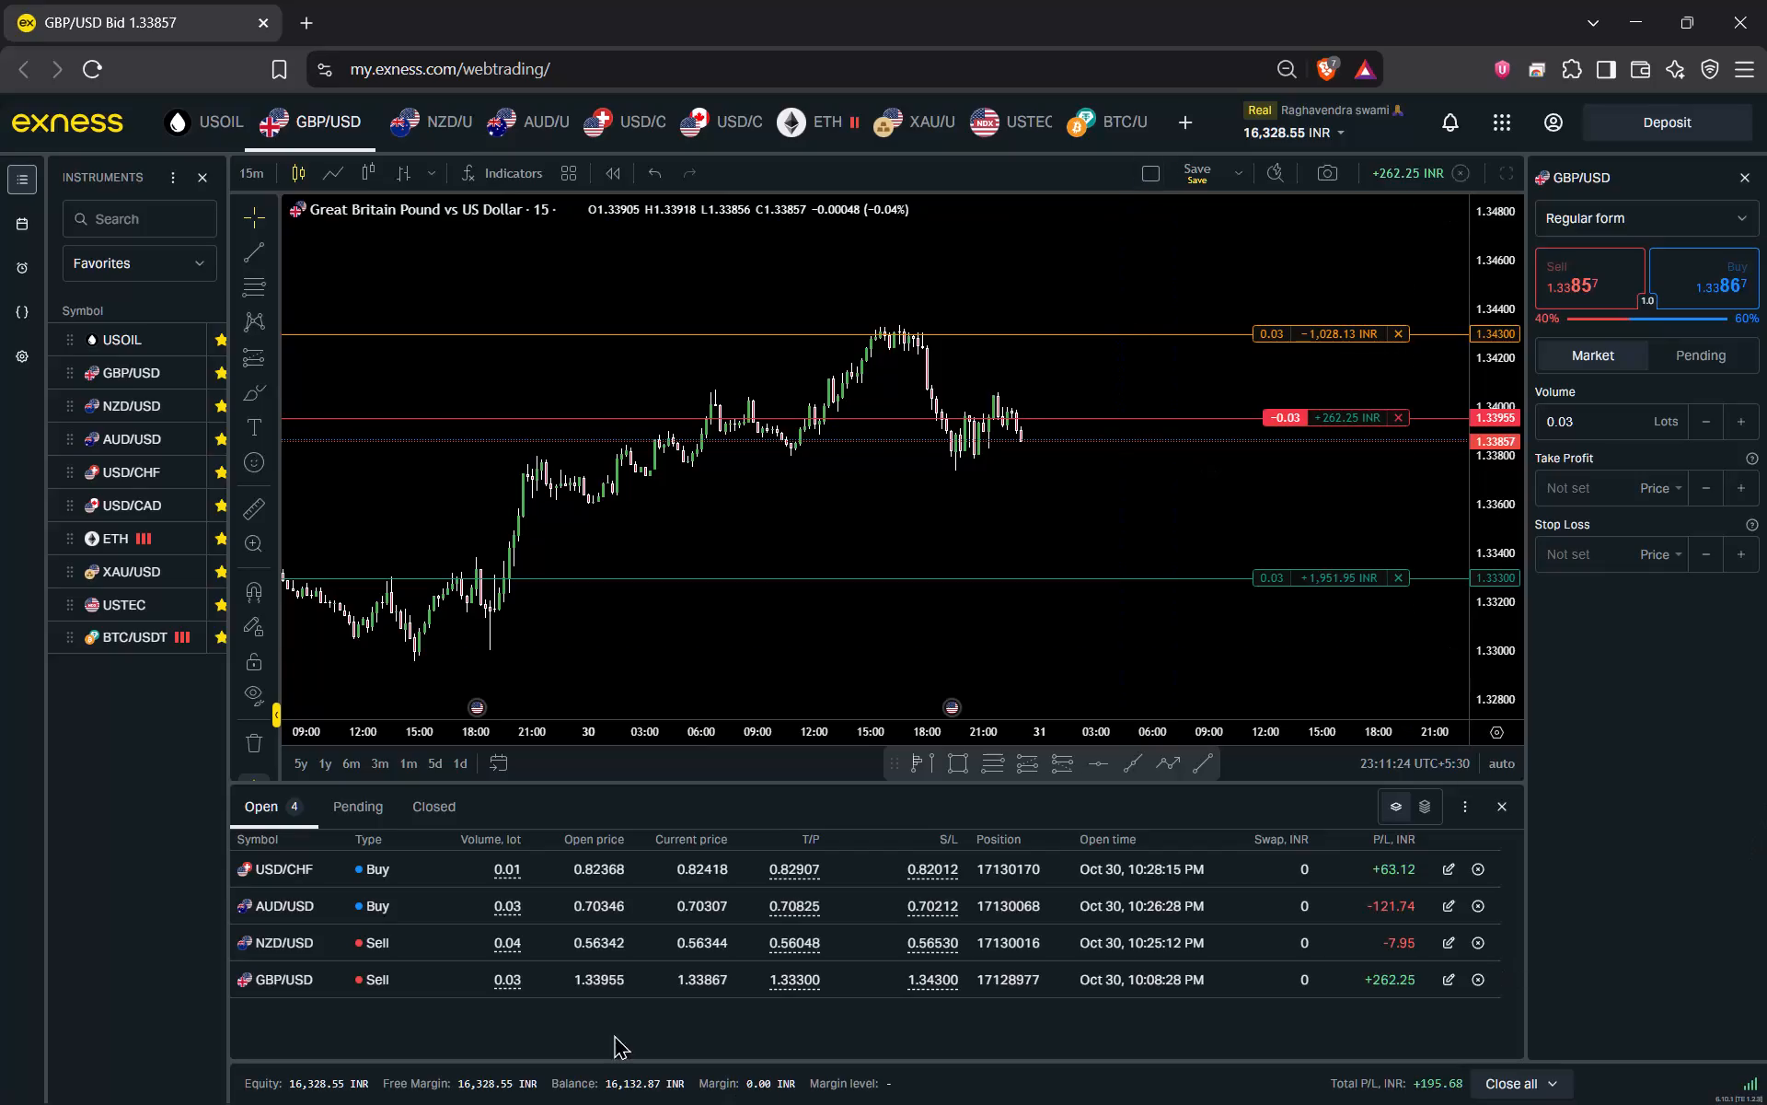
# Bring up the AUD/USD chart from the open positions and examine recent price action against its entry, take-profit and stop-loss levels.
pyautogui.click(284, 909)
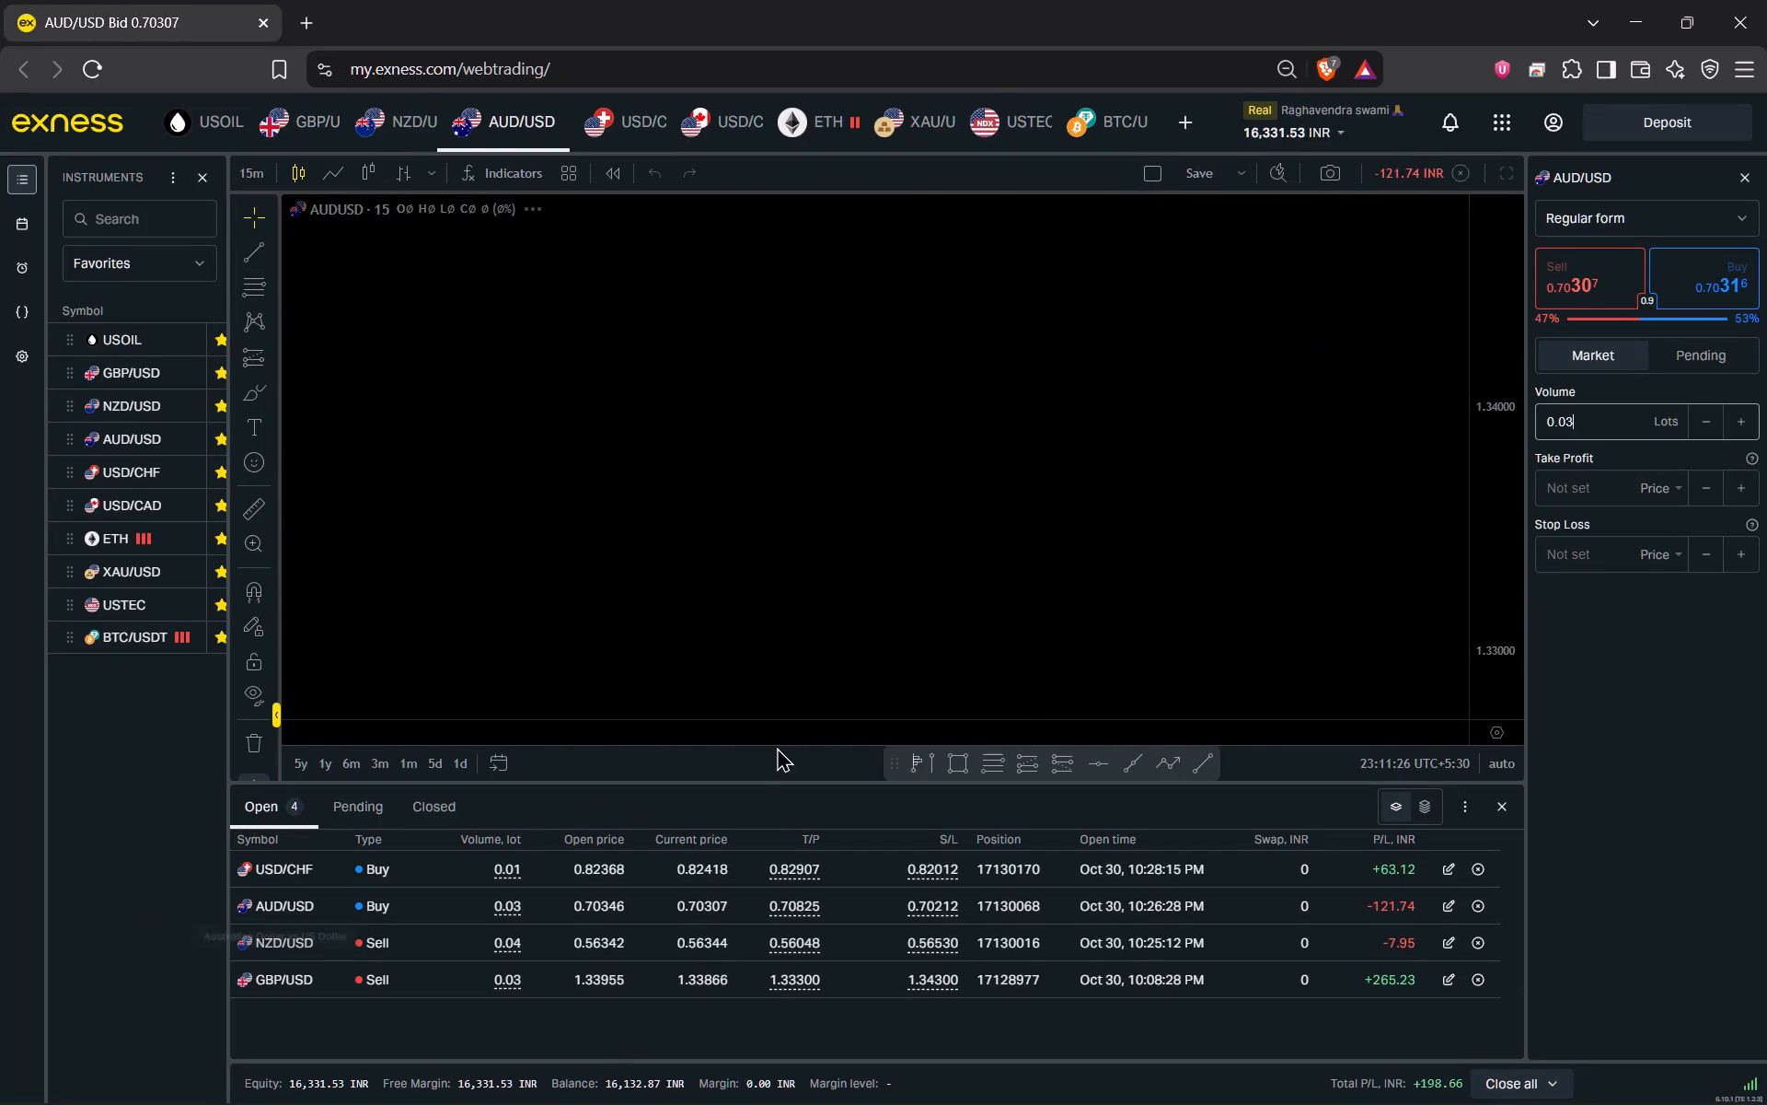
pyautogui.moveTo(1194, 665); pyautogui.dragTo(884, 670)
pyautogui.scroll(-5, 884, 670)
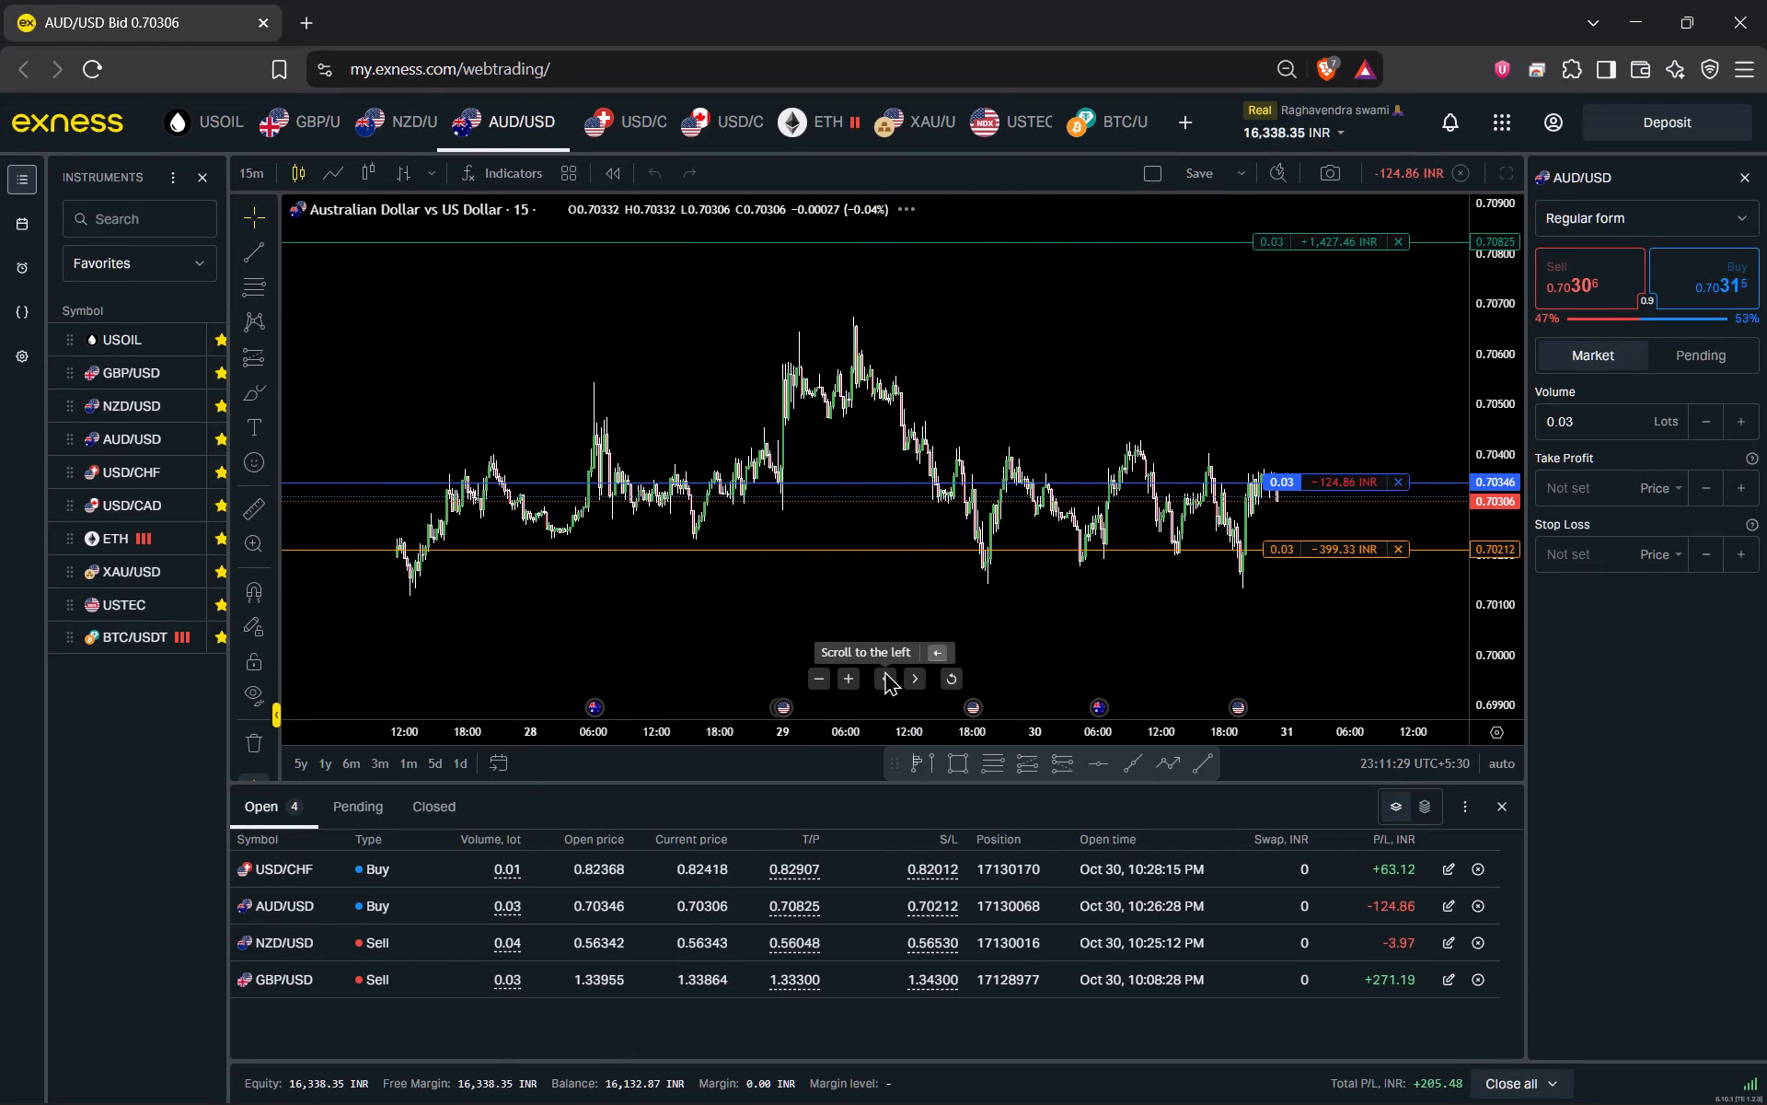
pyautogui.moveTo(976, 613); pyautogui.dragTo(888, 624)
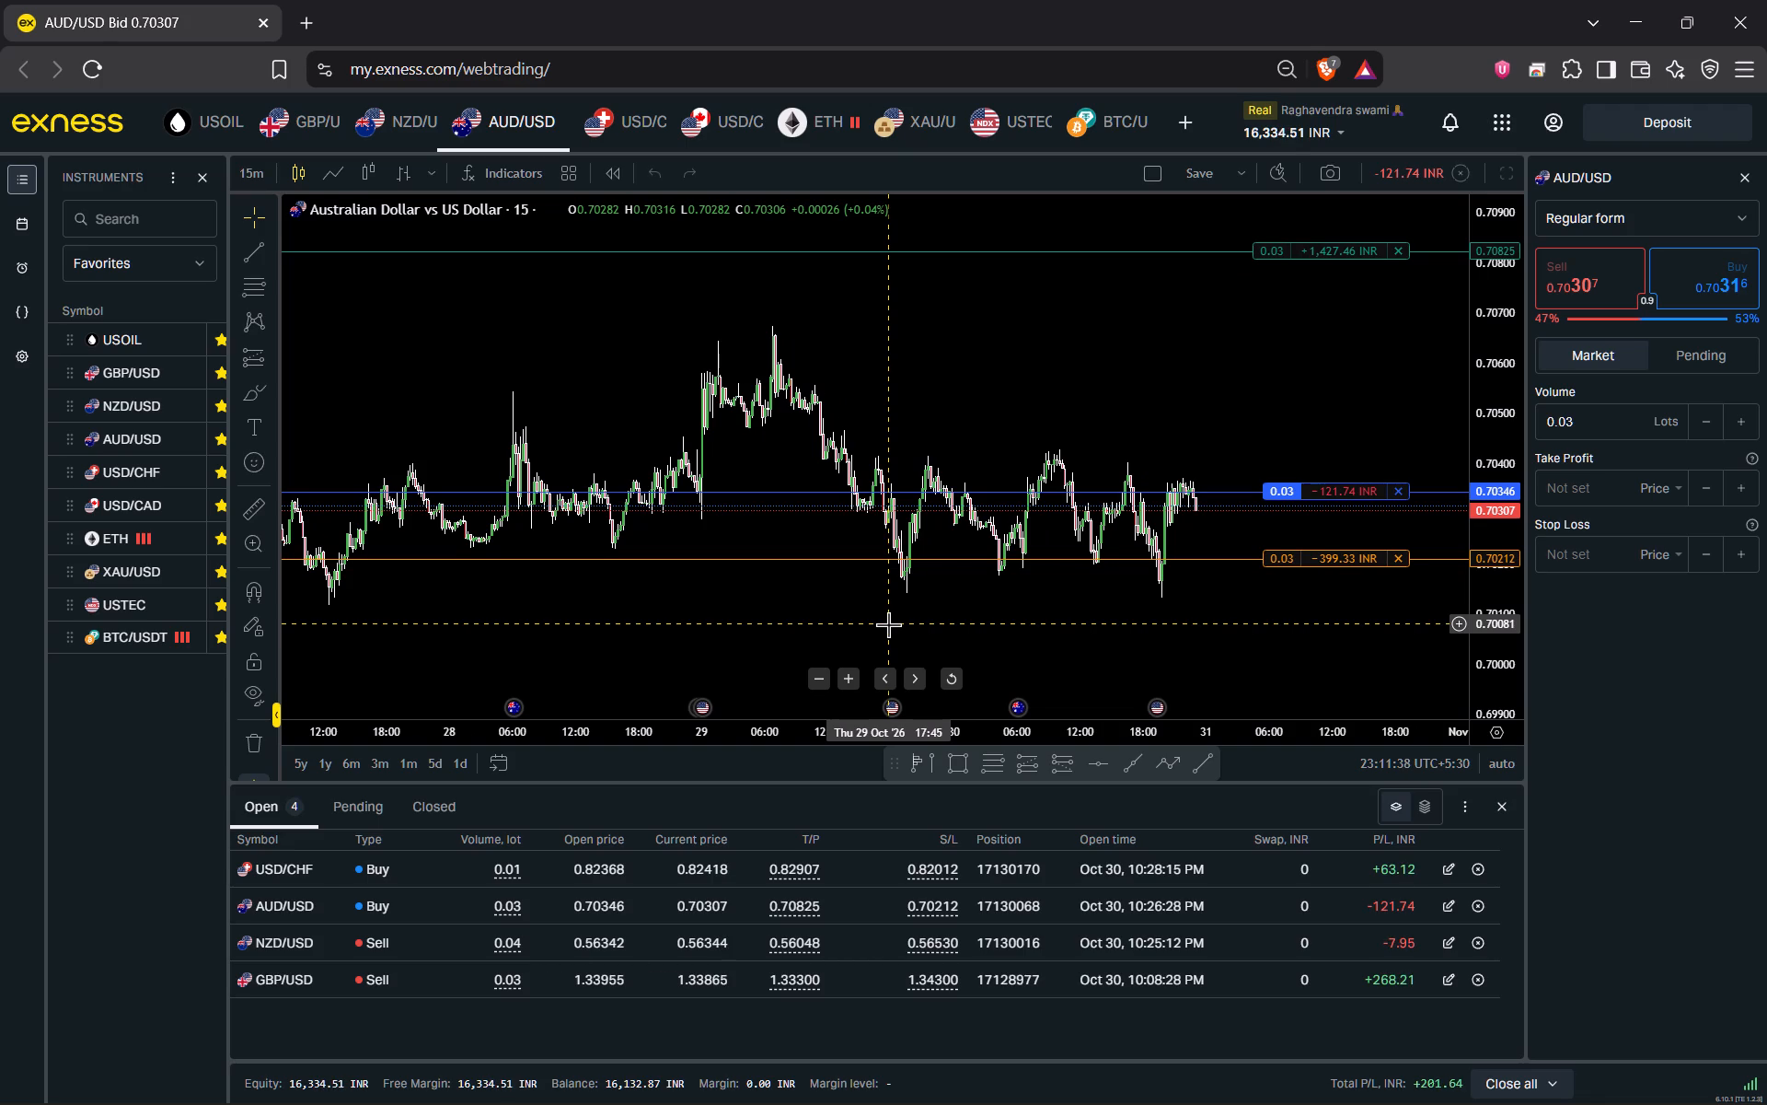
# Place the Exness window side by side with TradingView and examine the AUDUSD 15-minute chart there, including its signals and zones.
pyautogui.moveTo(1183, 0); pyautogui.dragTo(1193, 17)
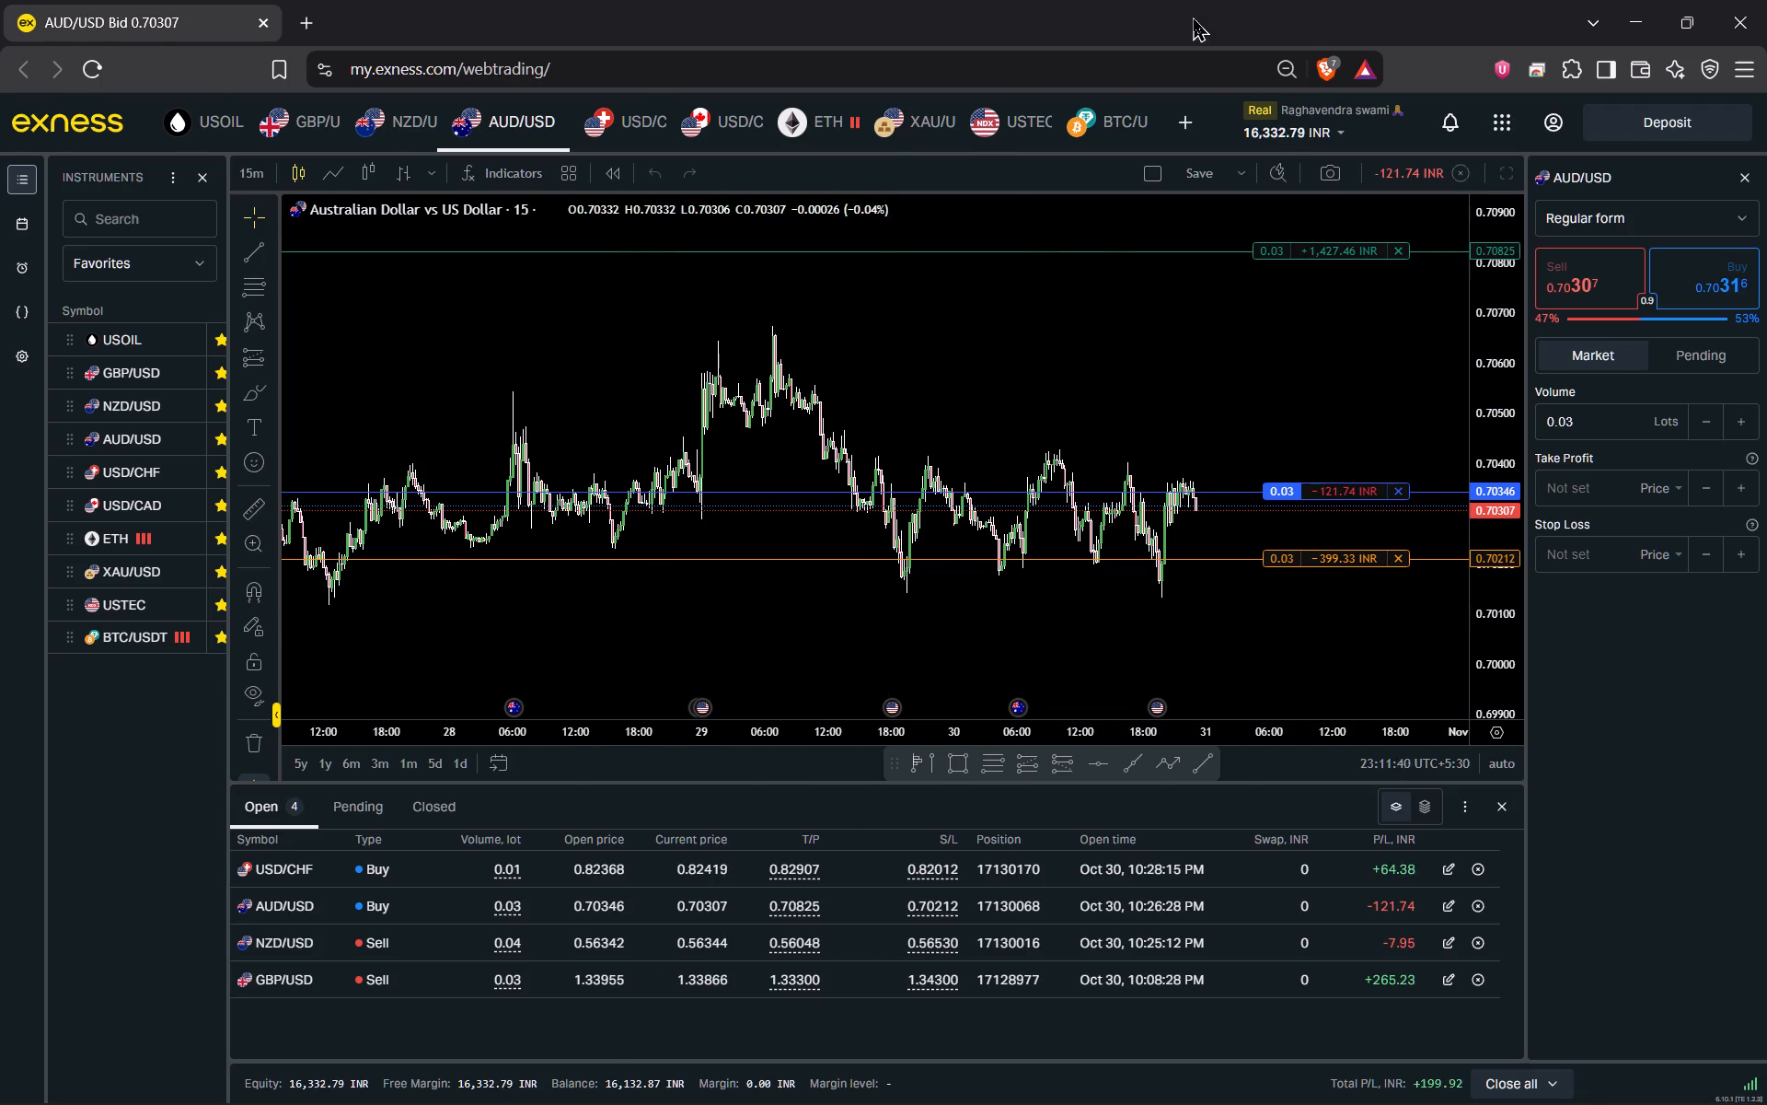
pyautogui.moveTo(1193, 17); pyautogui.dragTo(1766, 326)
pyautogui.click(703, 359)
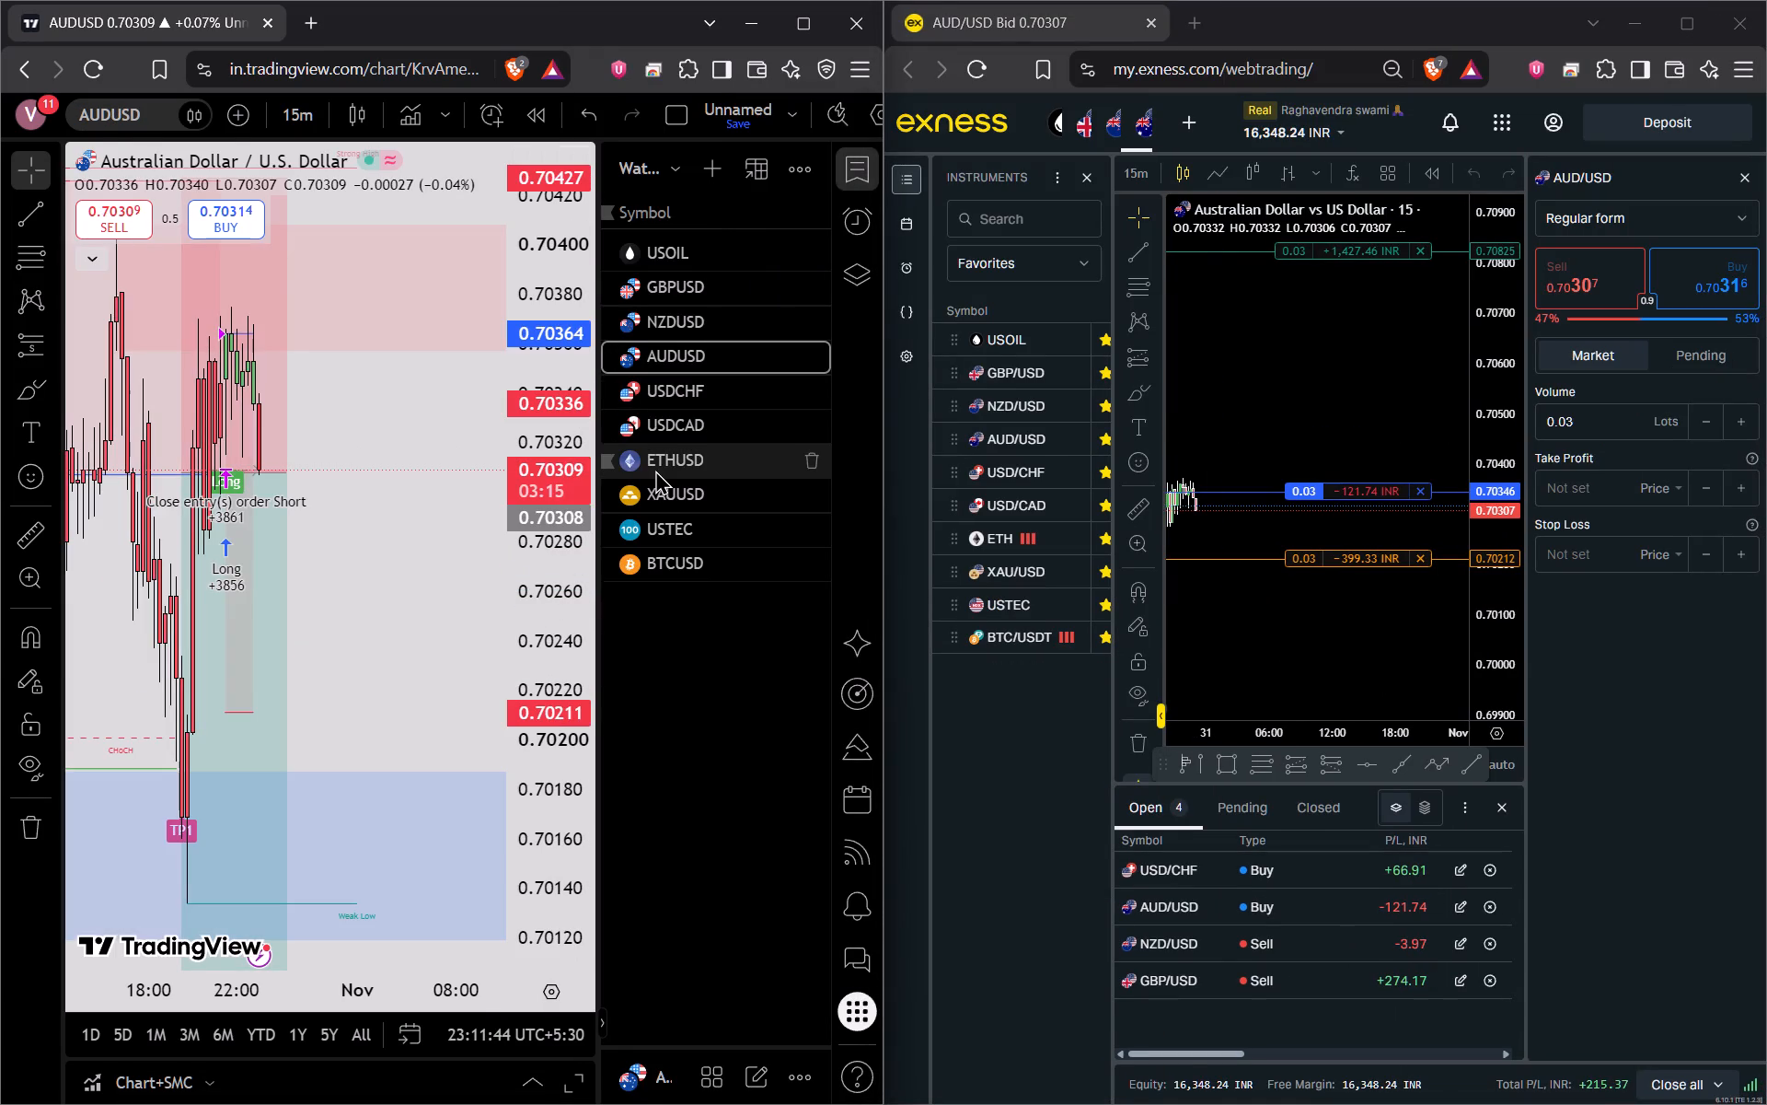
pyautogui.scroll(-3, 655, 470)
pyautogui.moveTo(572, 530); pyautogui.dragTo(533, 664)
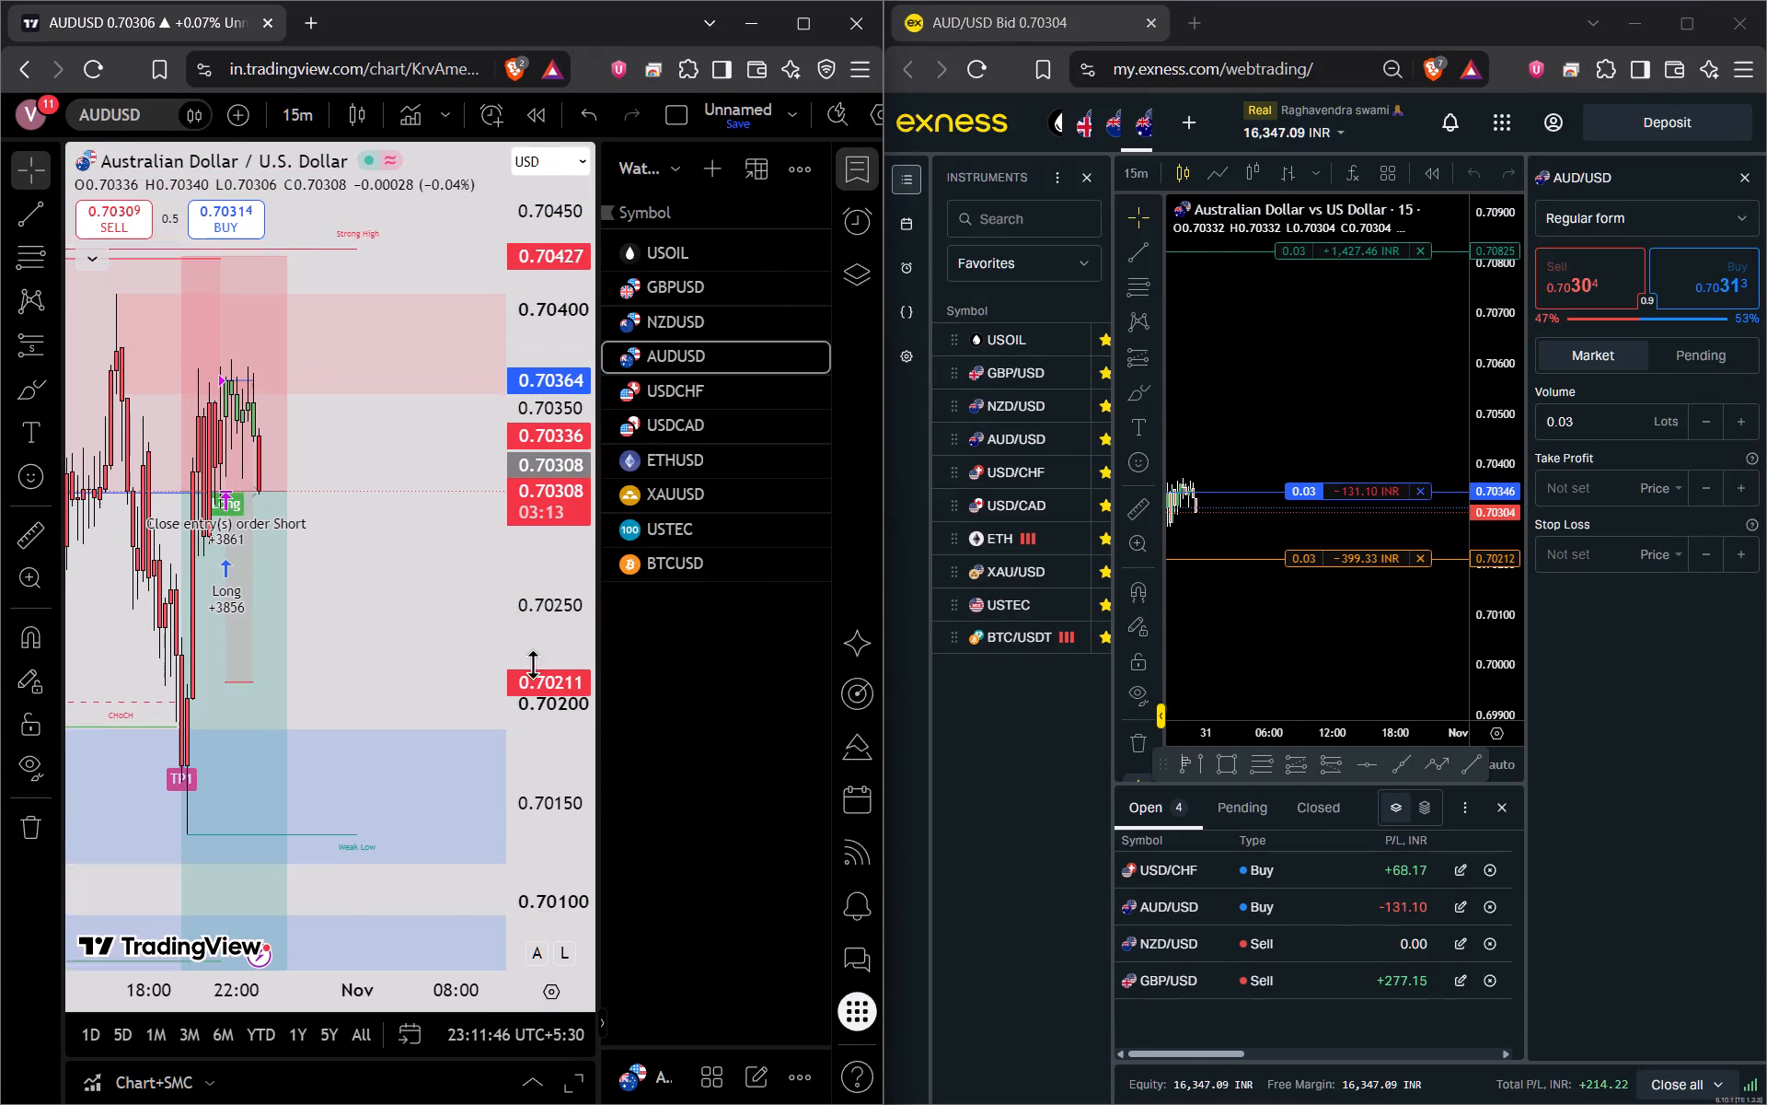
pyautogui.moveTo(533, 664); pyautogui.dragTo(537, 692)
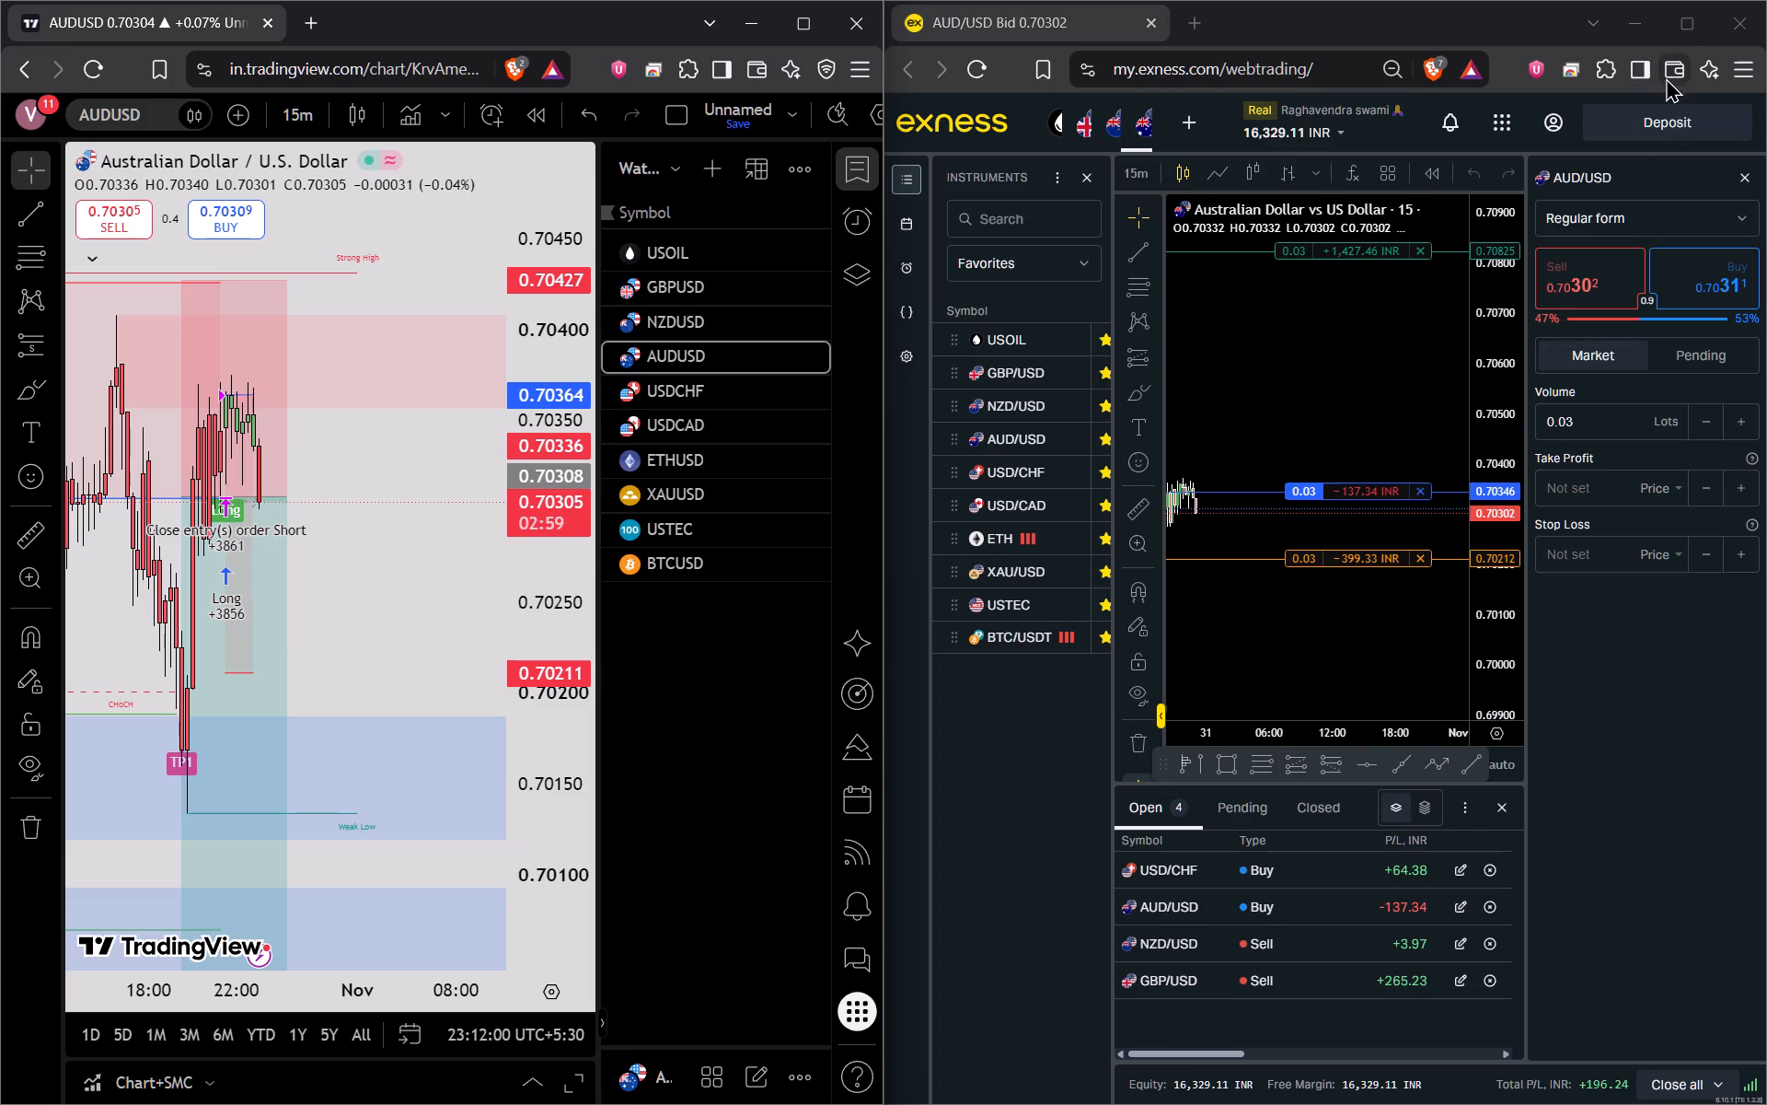
# Return the Exness window to full size and re-examine the AUD/USD chart around the position's entry, take-profit and stop-loss levels.
pyautogui.click(1690, 41)
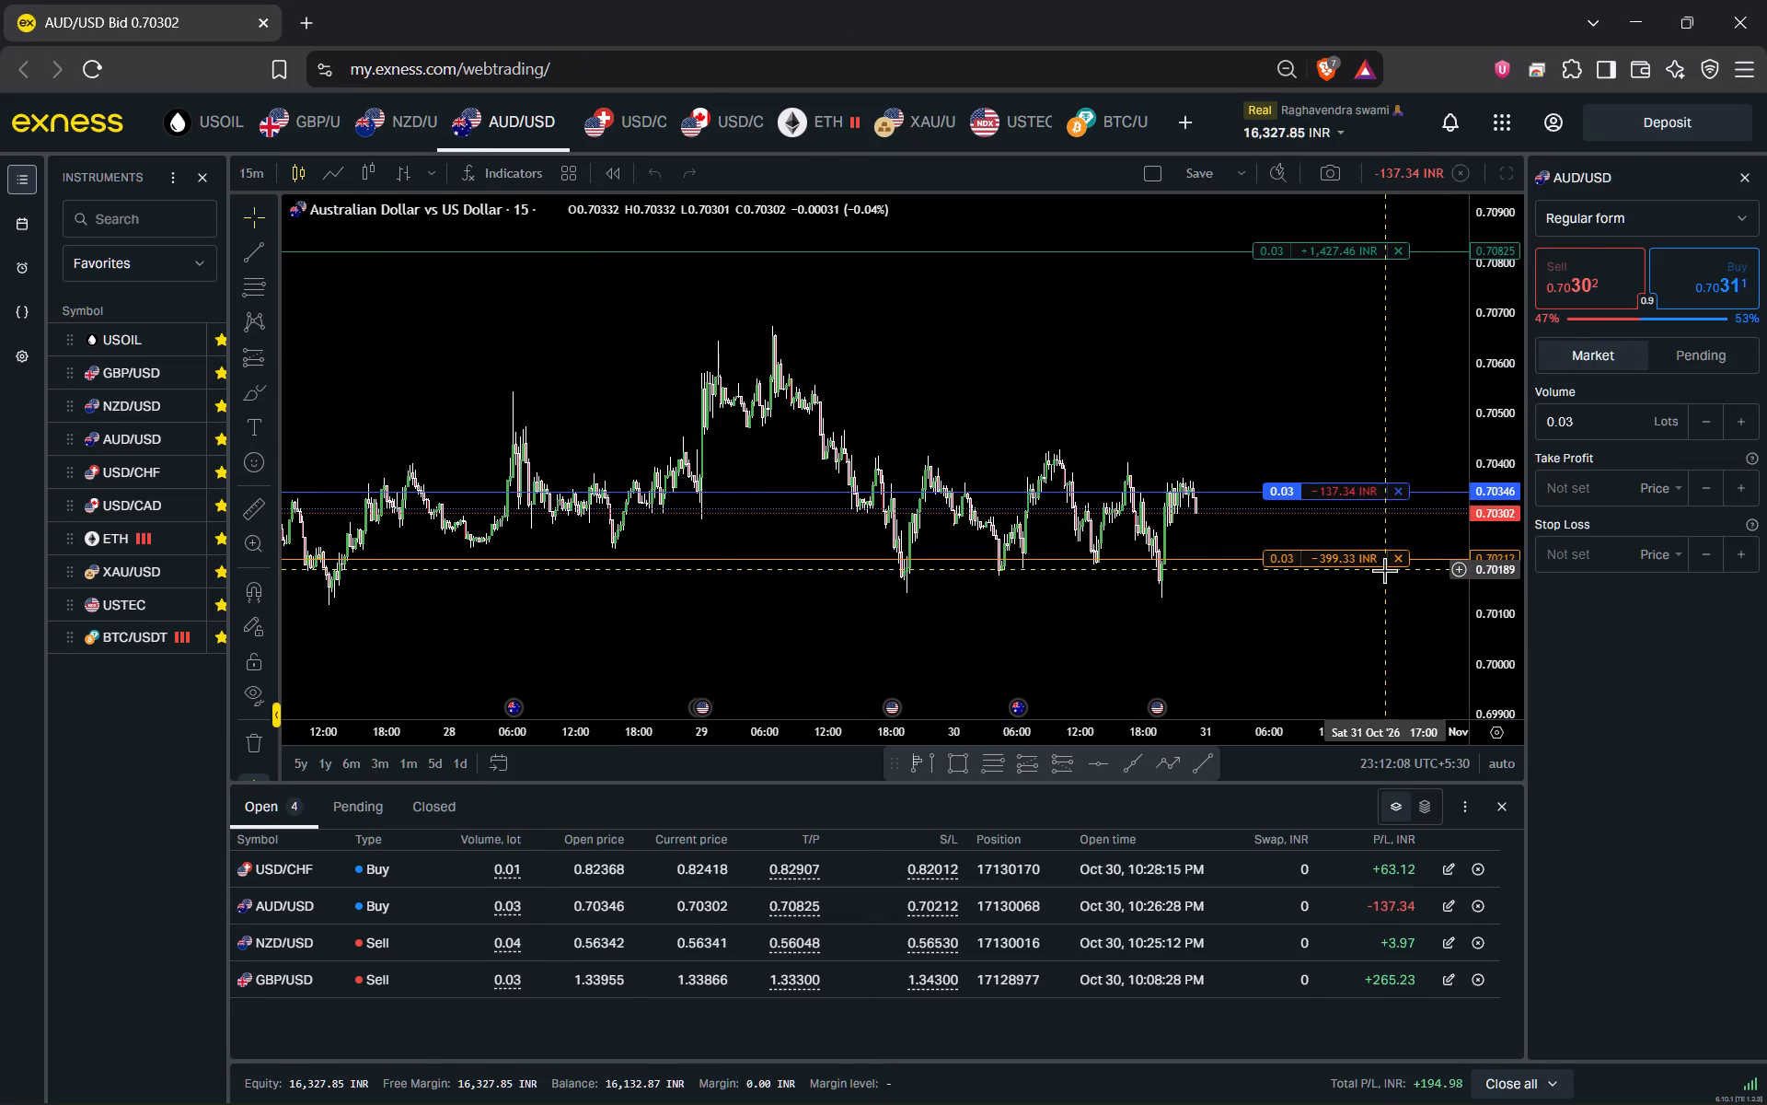
pyautogui.moveTo(1297, 453); pyautogui.dragTo(1149, 460)
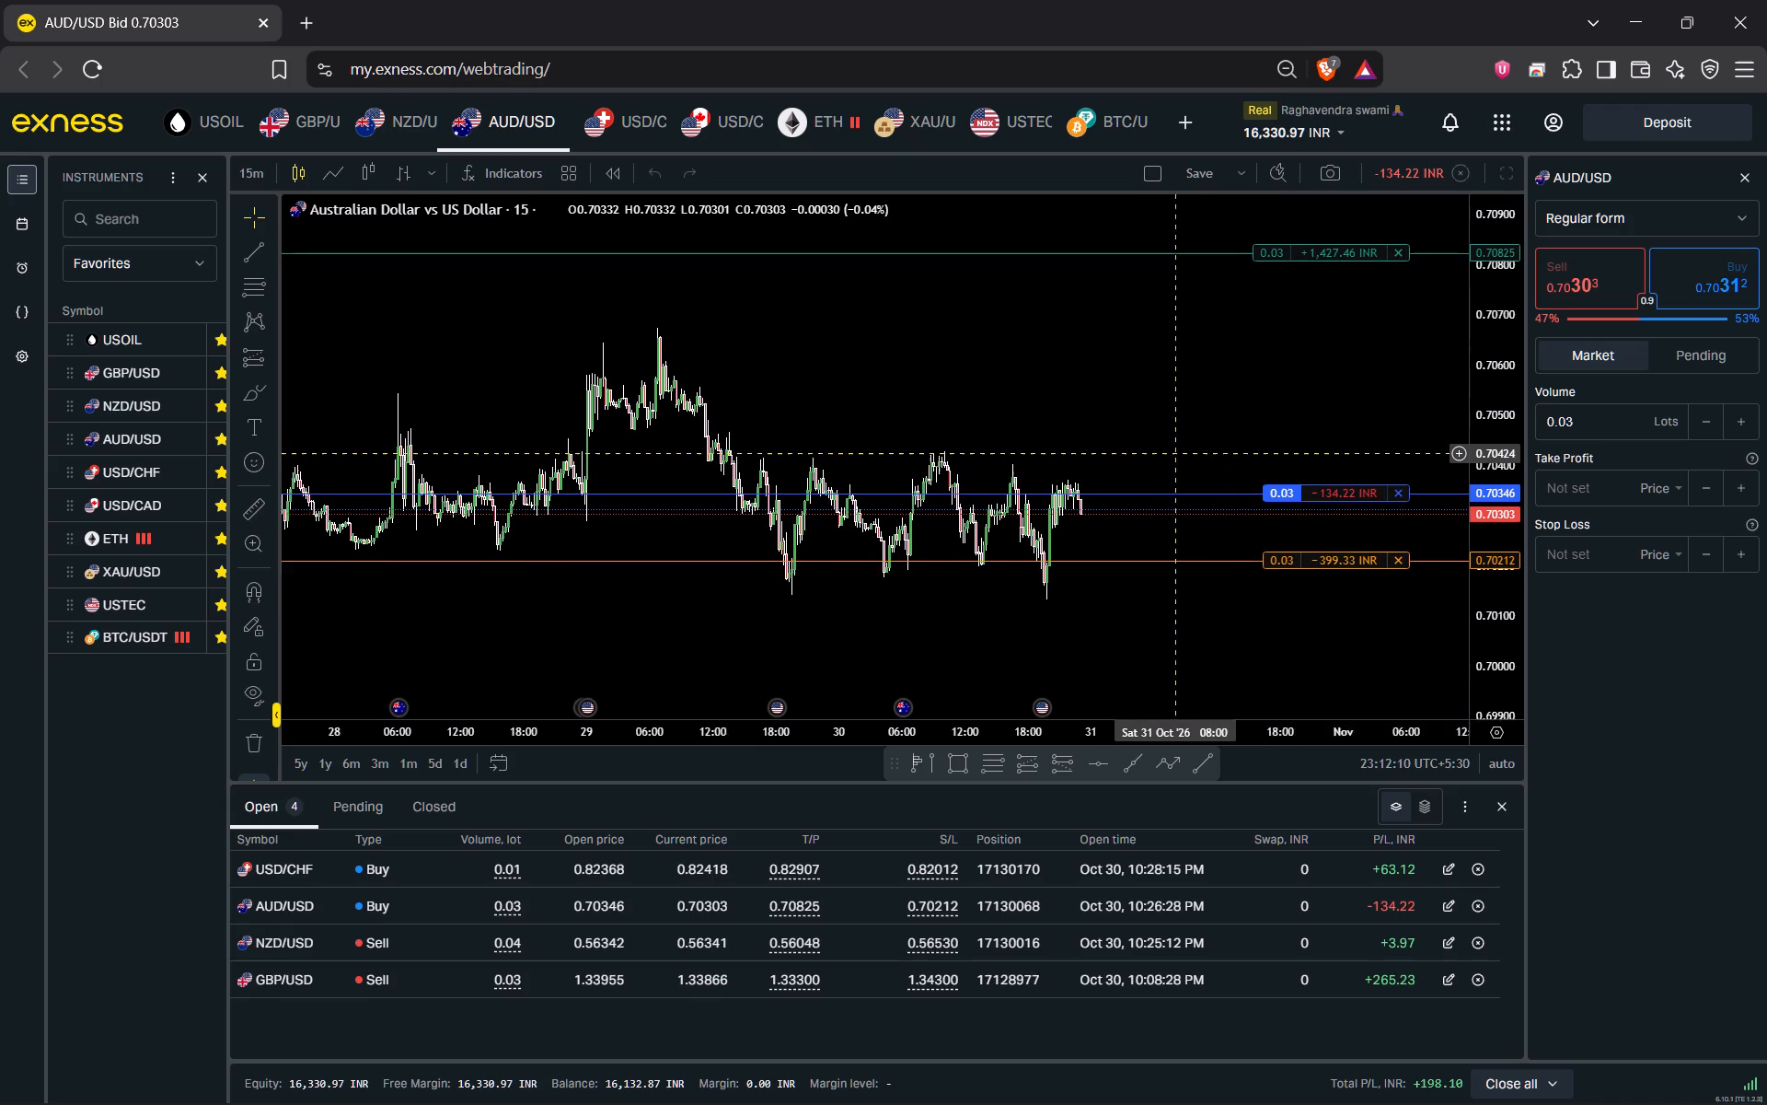
pyautogui.moveTo(1149, 460); pyautogui.dragTo(996, 493)
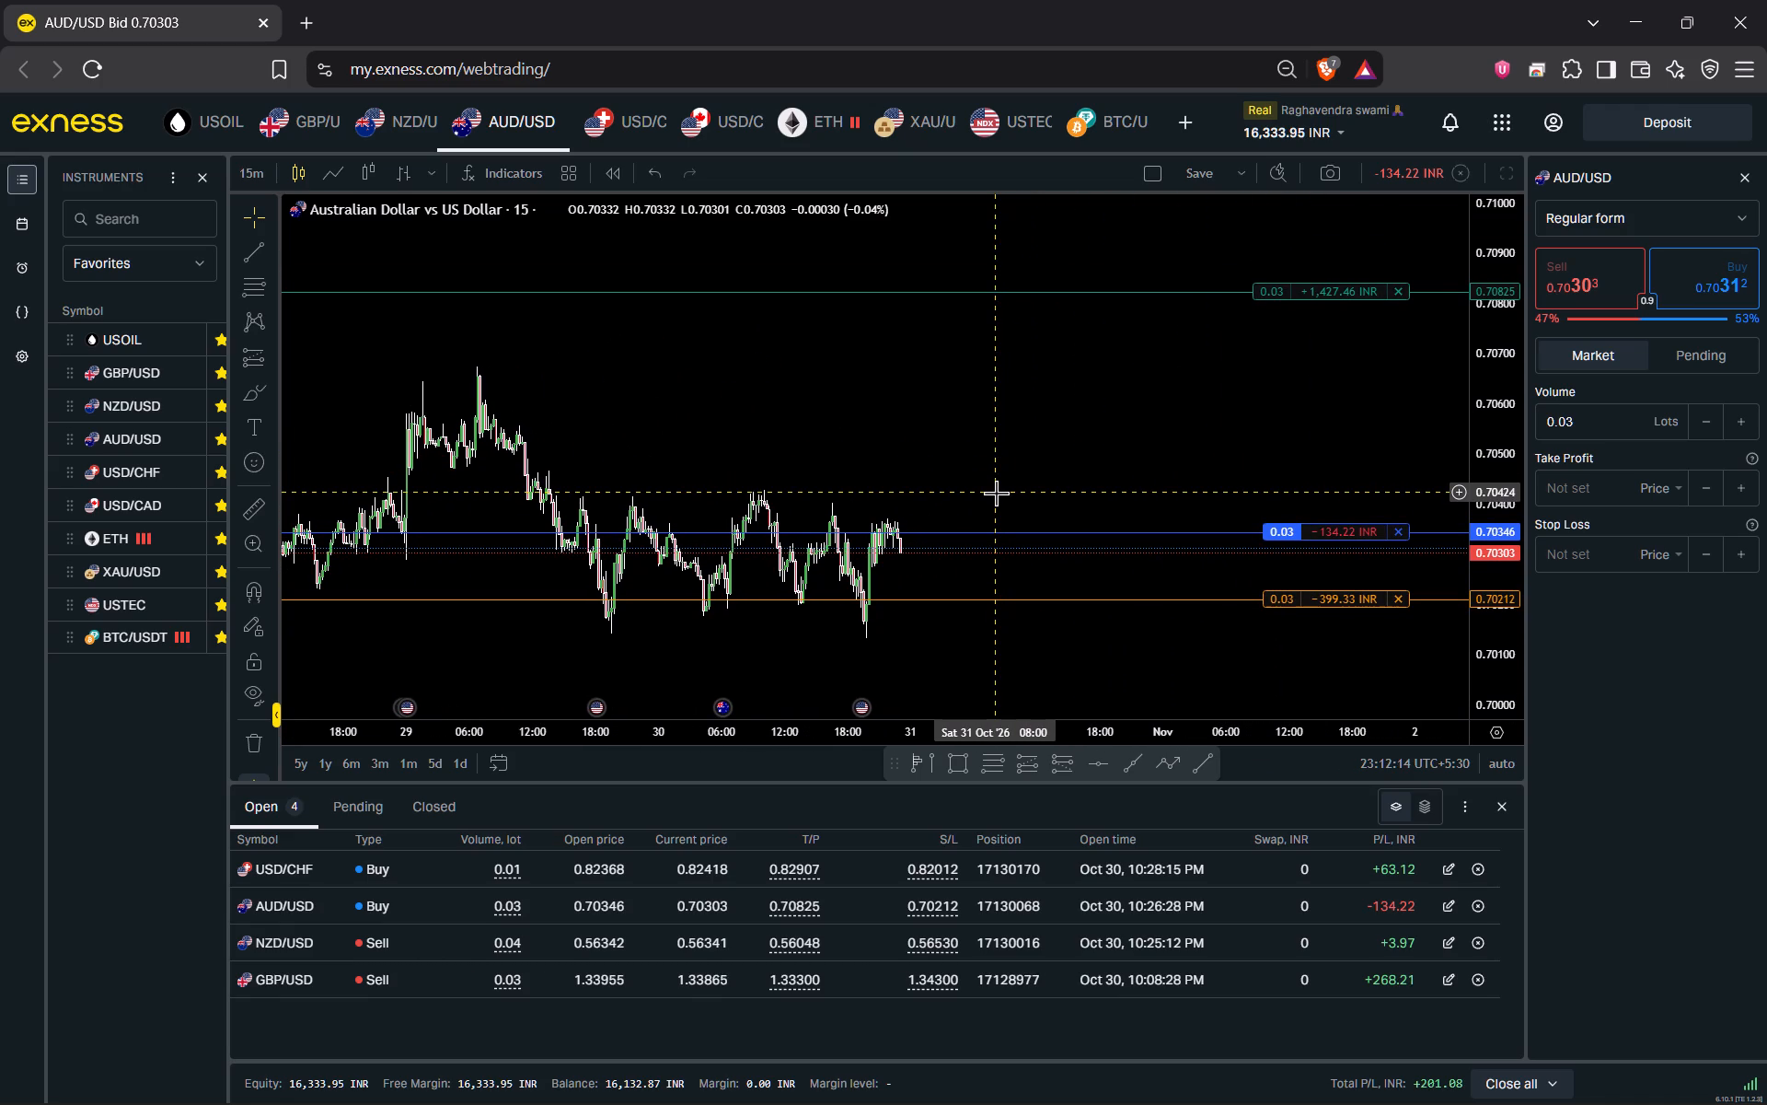
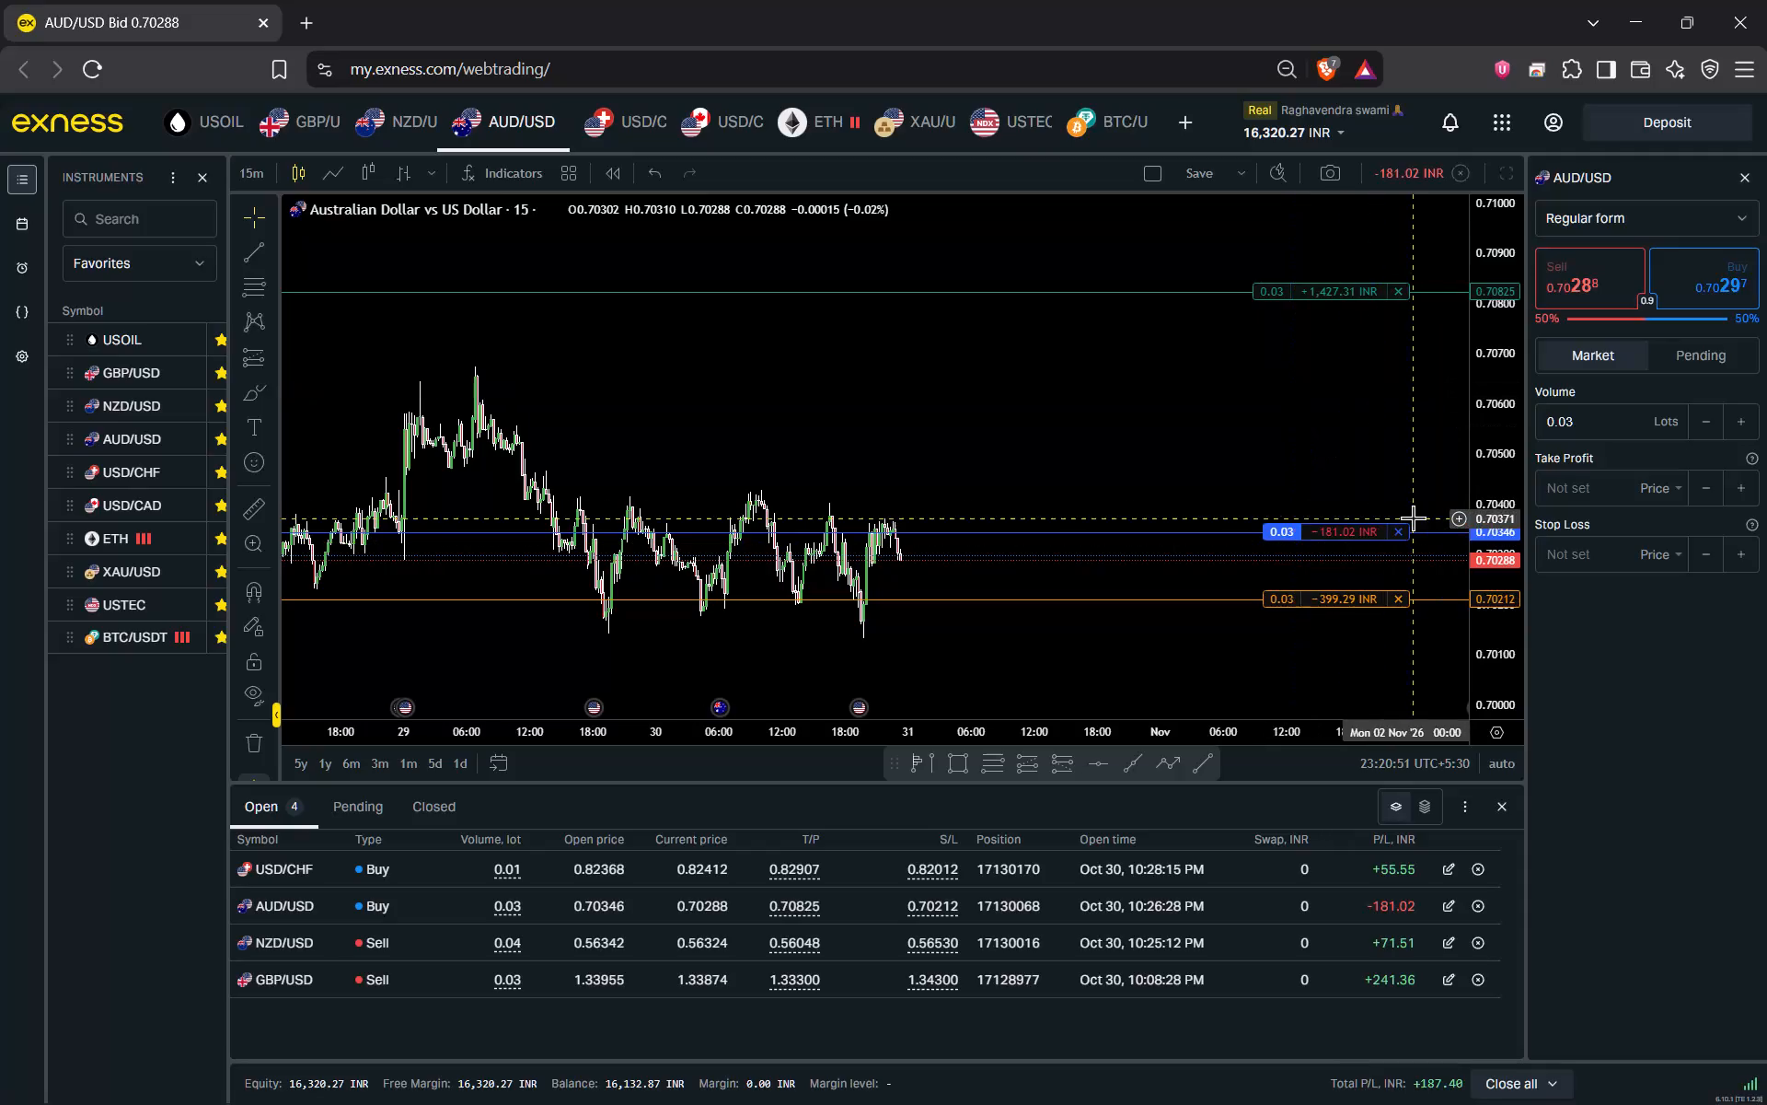
# Raise the stop loss of the 0.03-lot AUD/USD buy position to 0.70253 and apply the modification.
pyautogui.moveTo(1330, 598); pyautogui.dragTo(1321, 578)
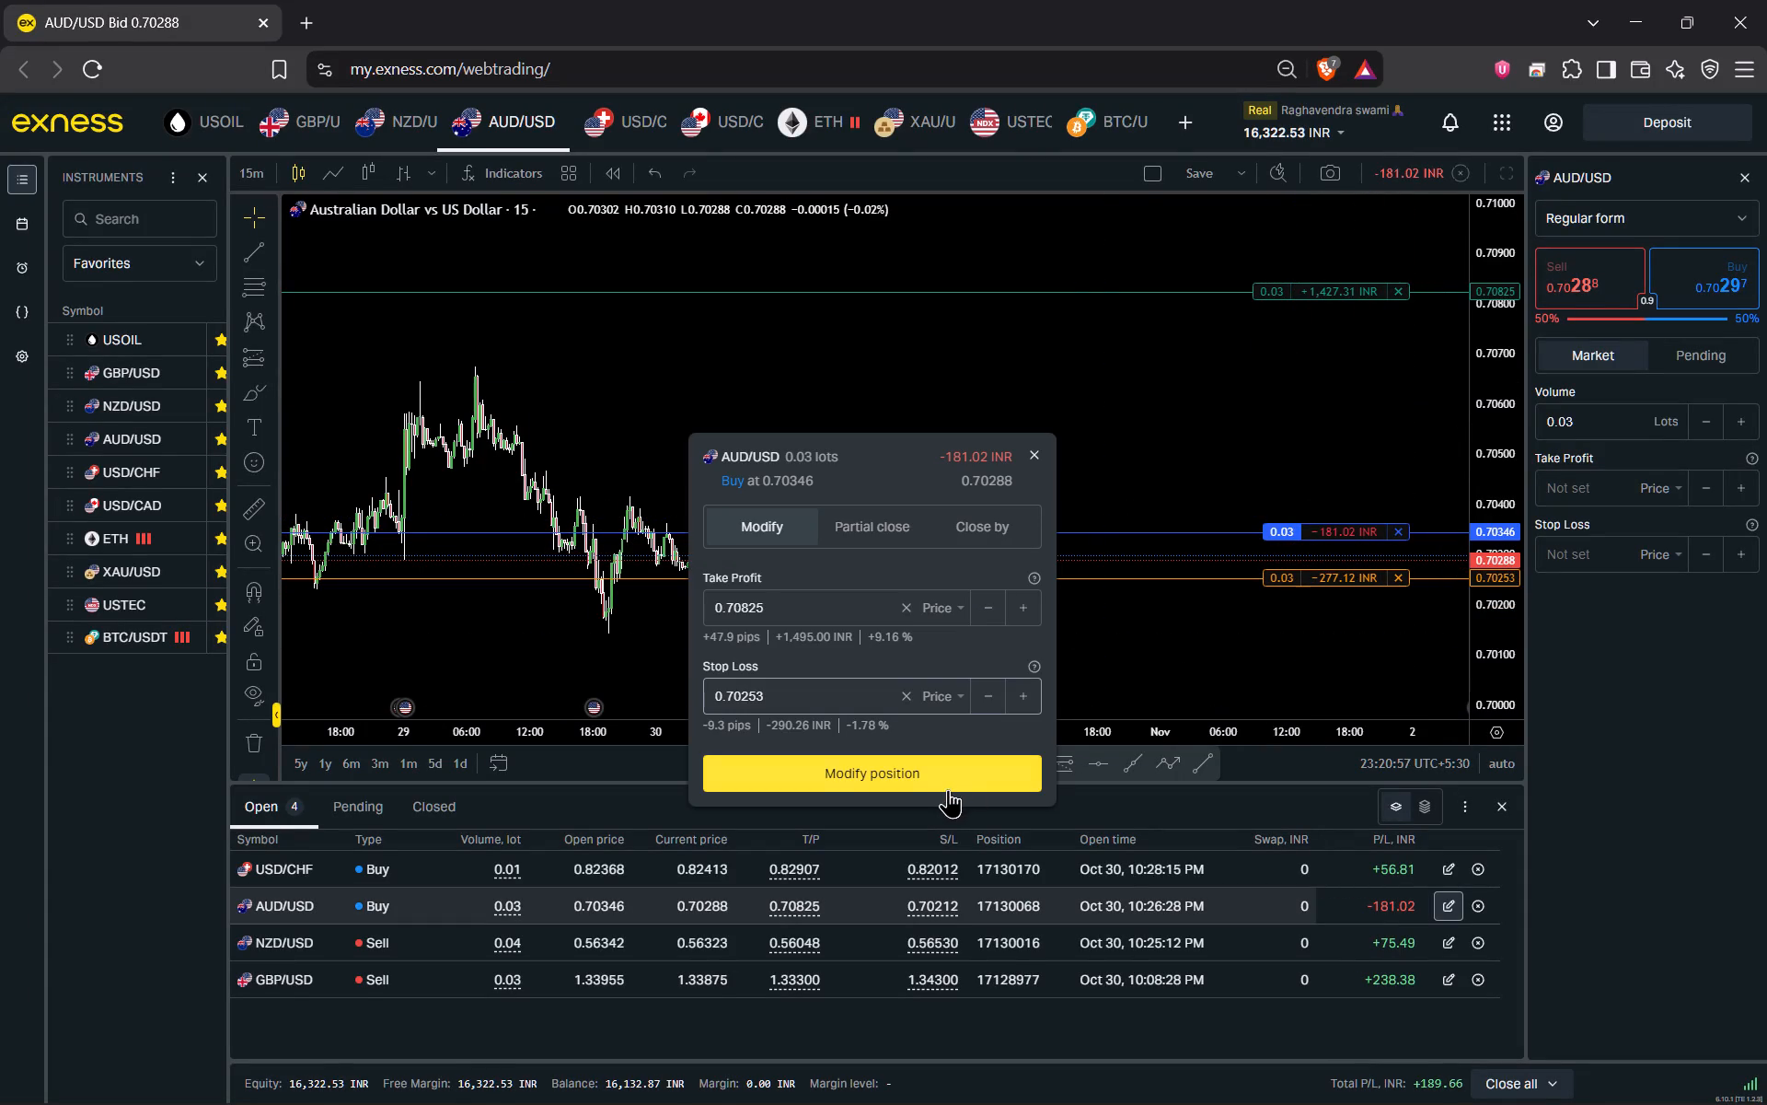
pyautogui.click(944, 768)
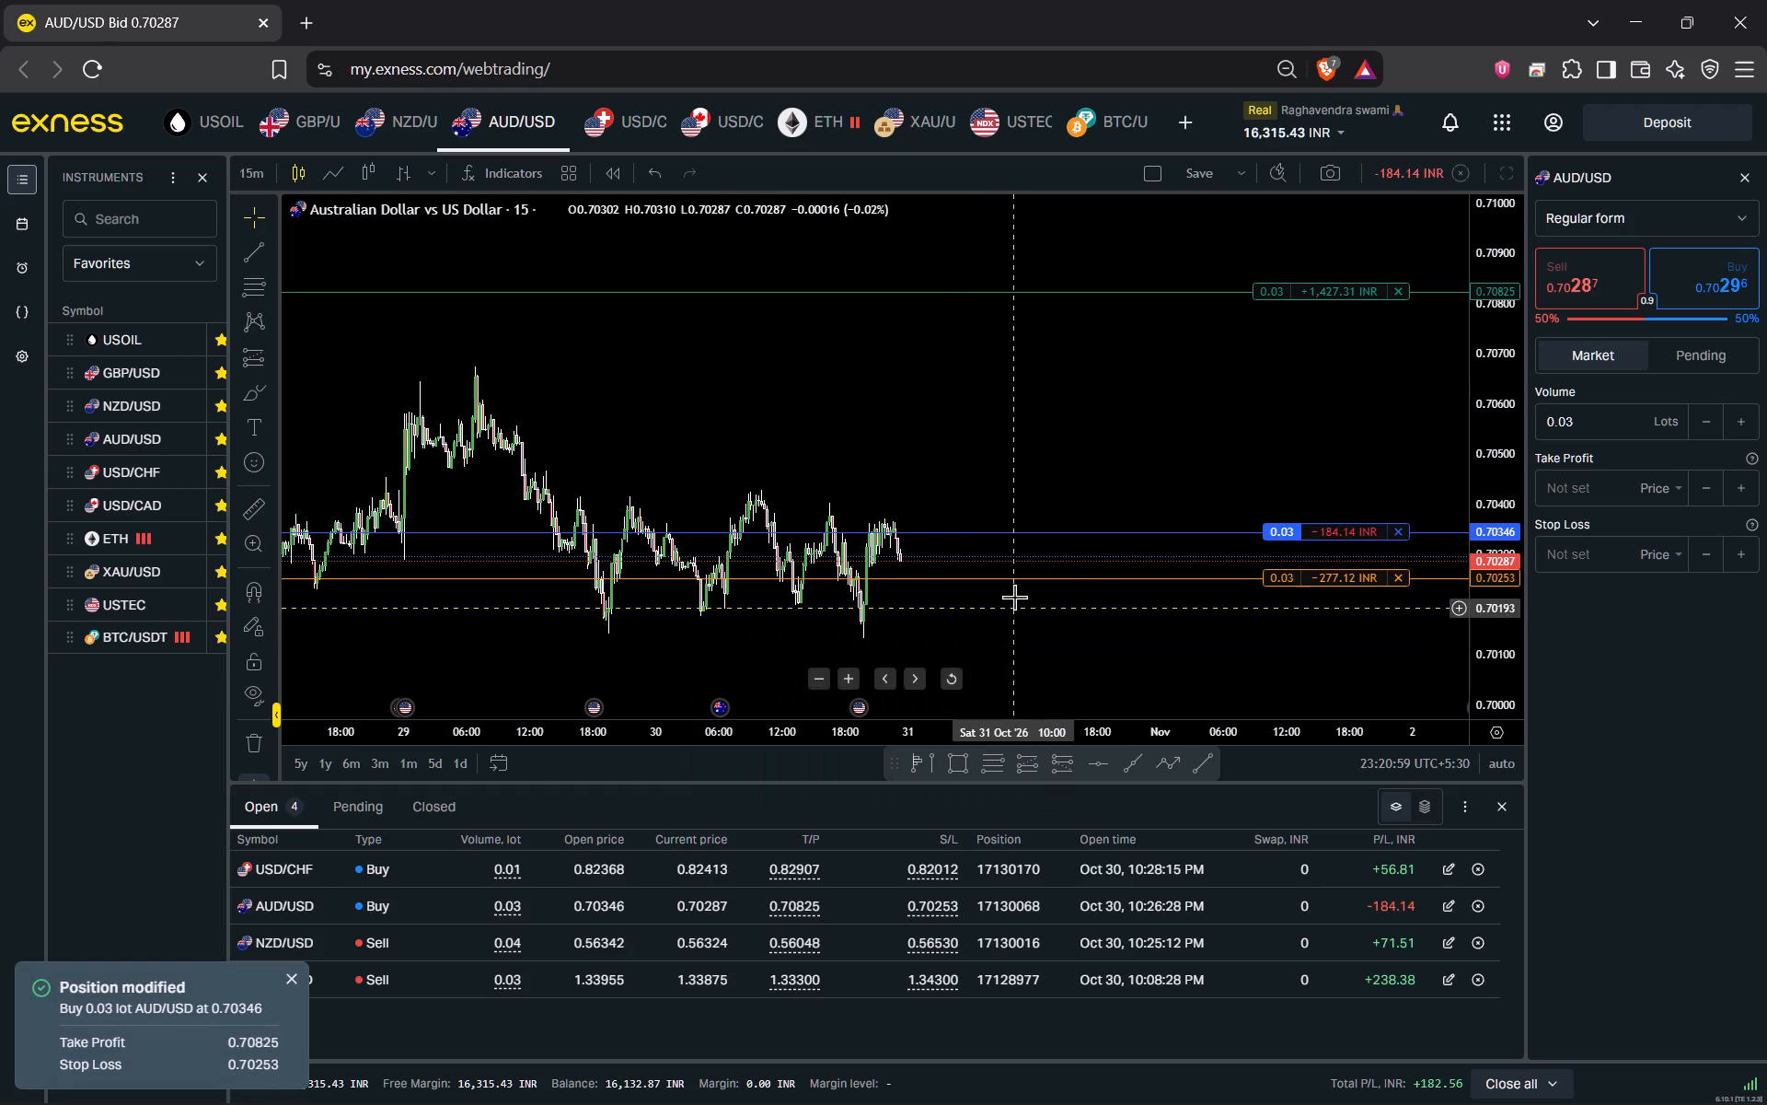
# Examine the latest AUD/USD 15-minute candles up close against the position's entry and stop-loss levels.
pyautogui.scroll(4, 1484, 610)
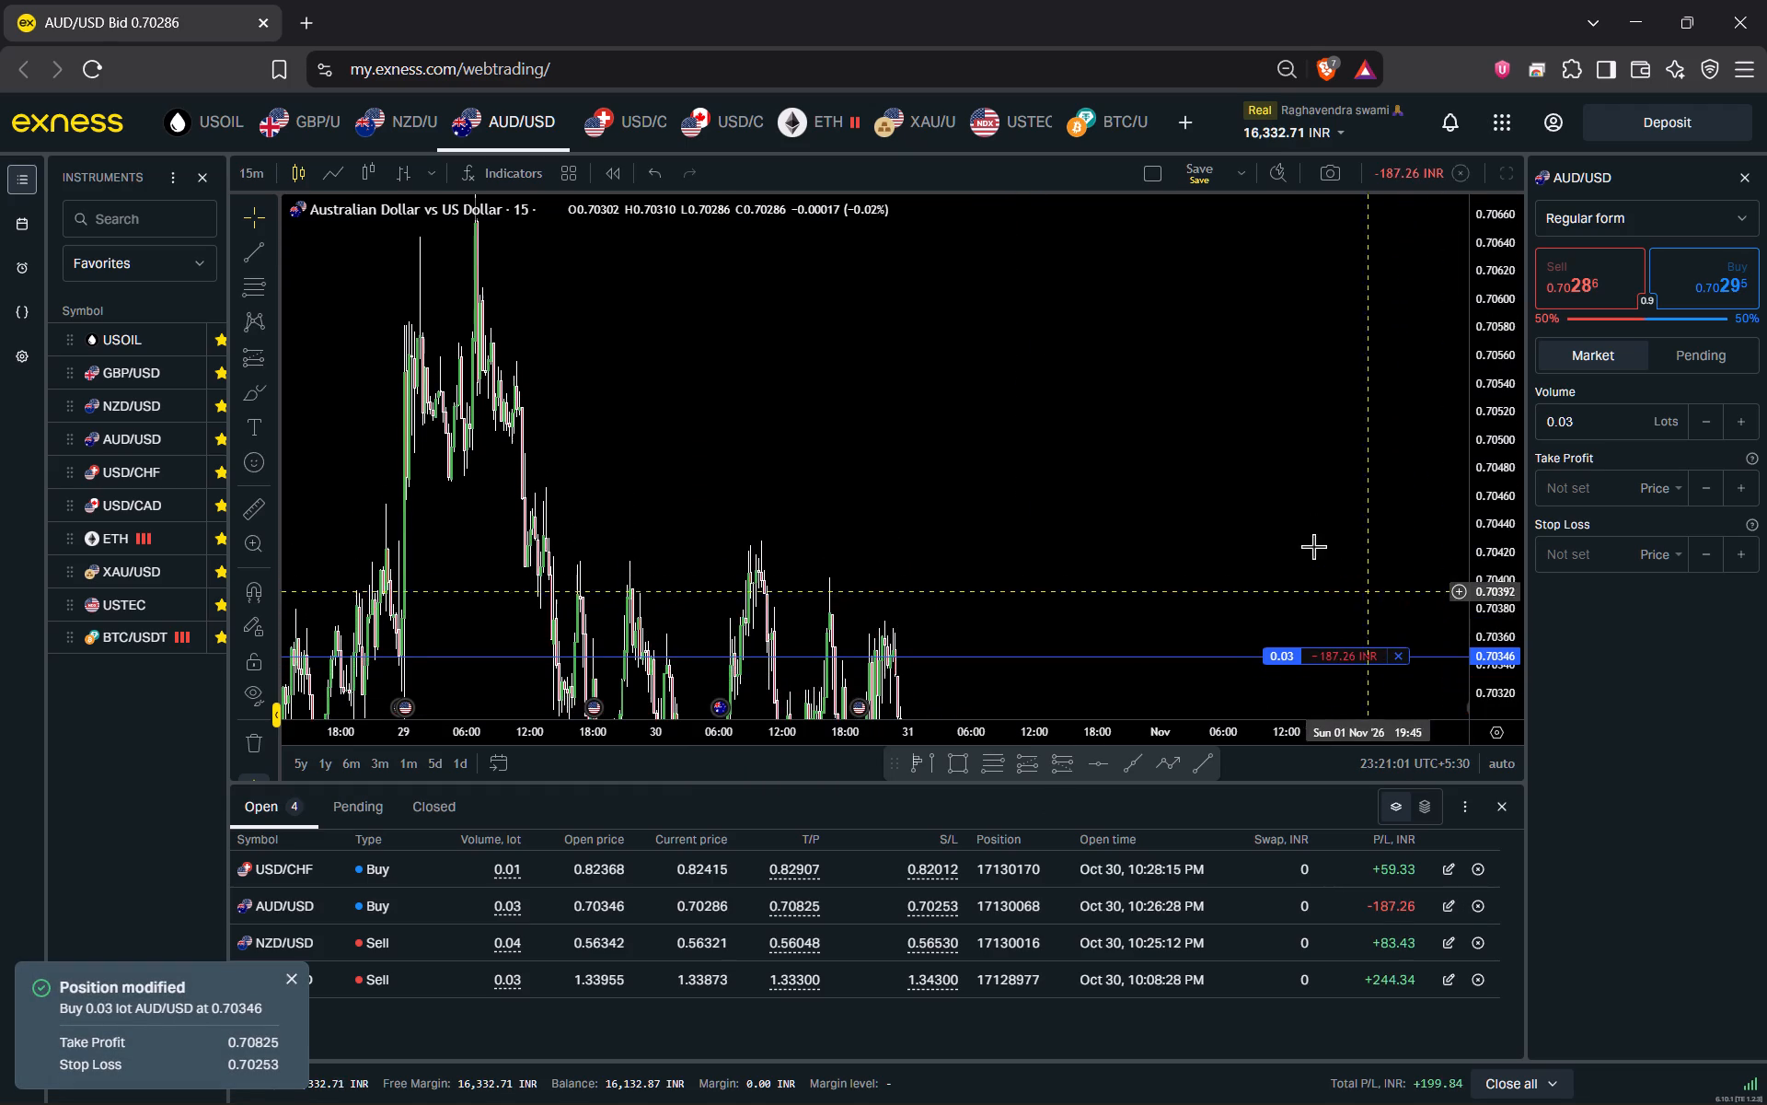
pyautogui.moveTo(1313, 546); pyautogui.dragTo(1276, 308)
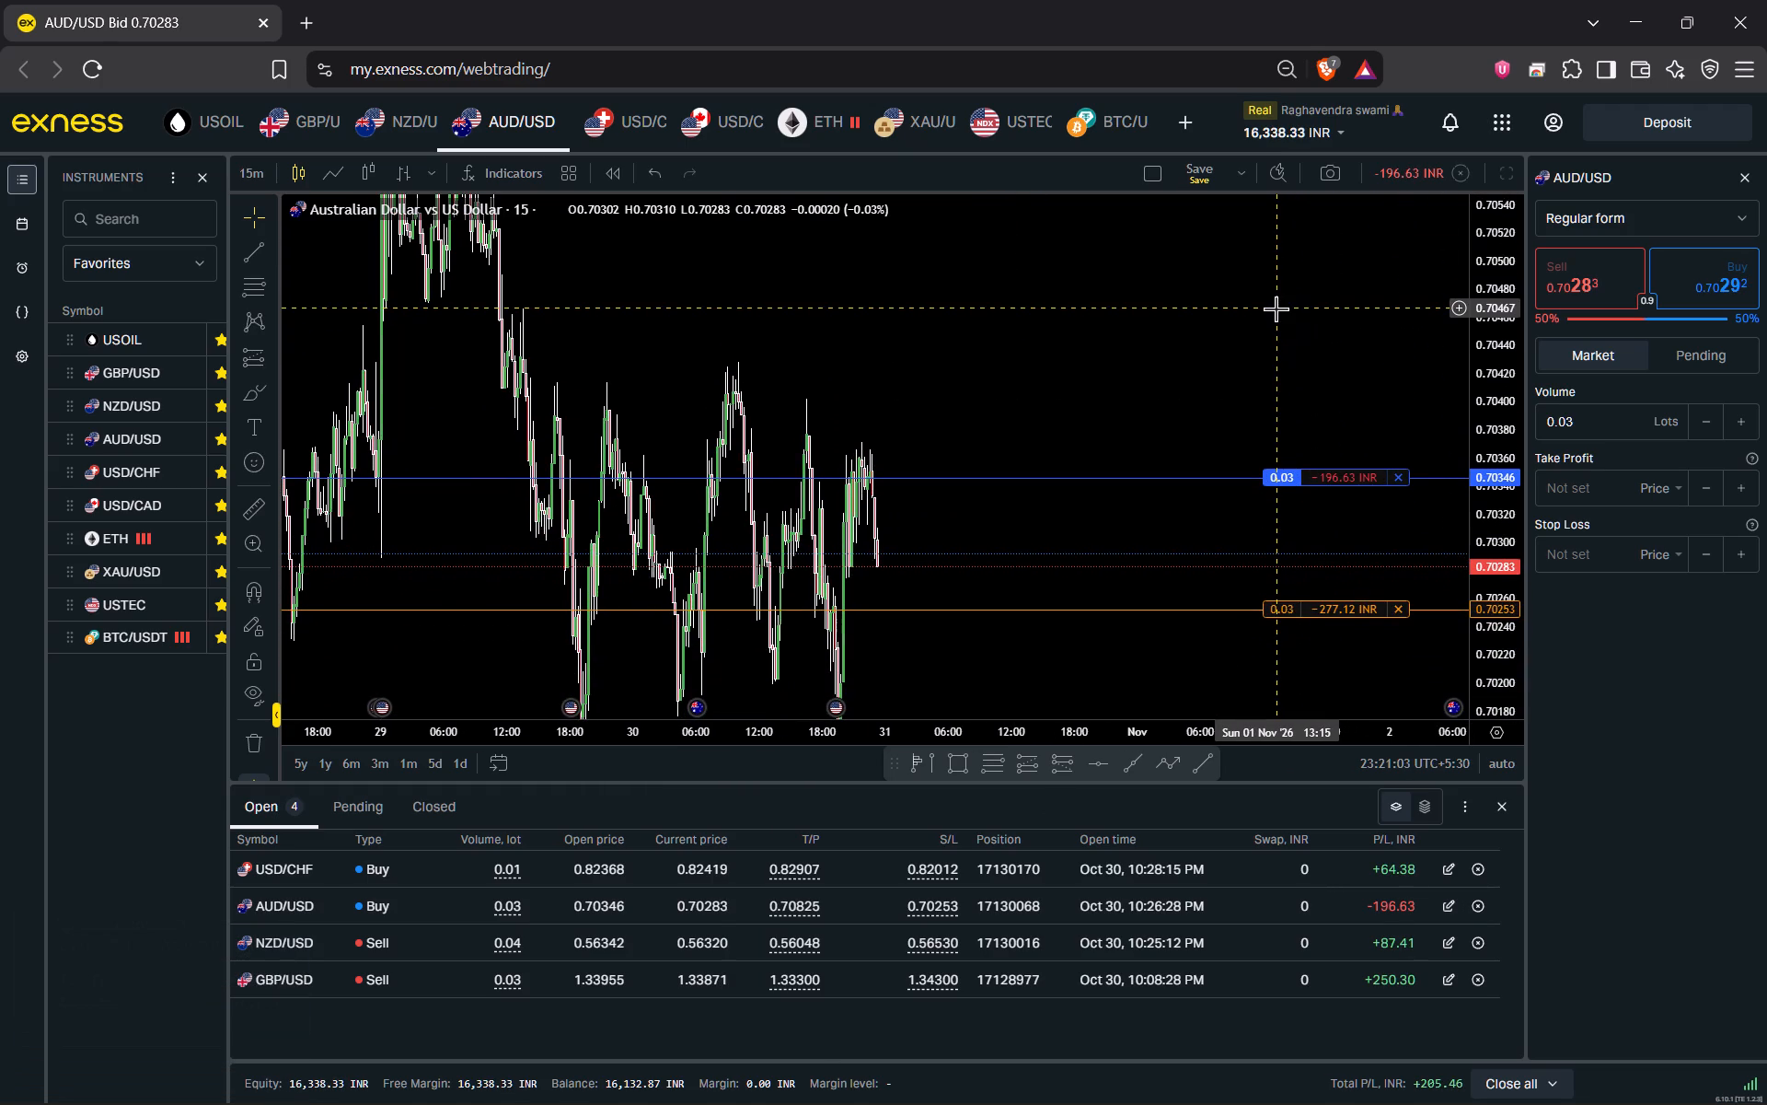
pyautogui.scroll(5, 1273, 308)
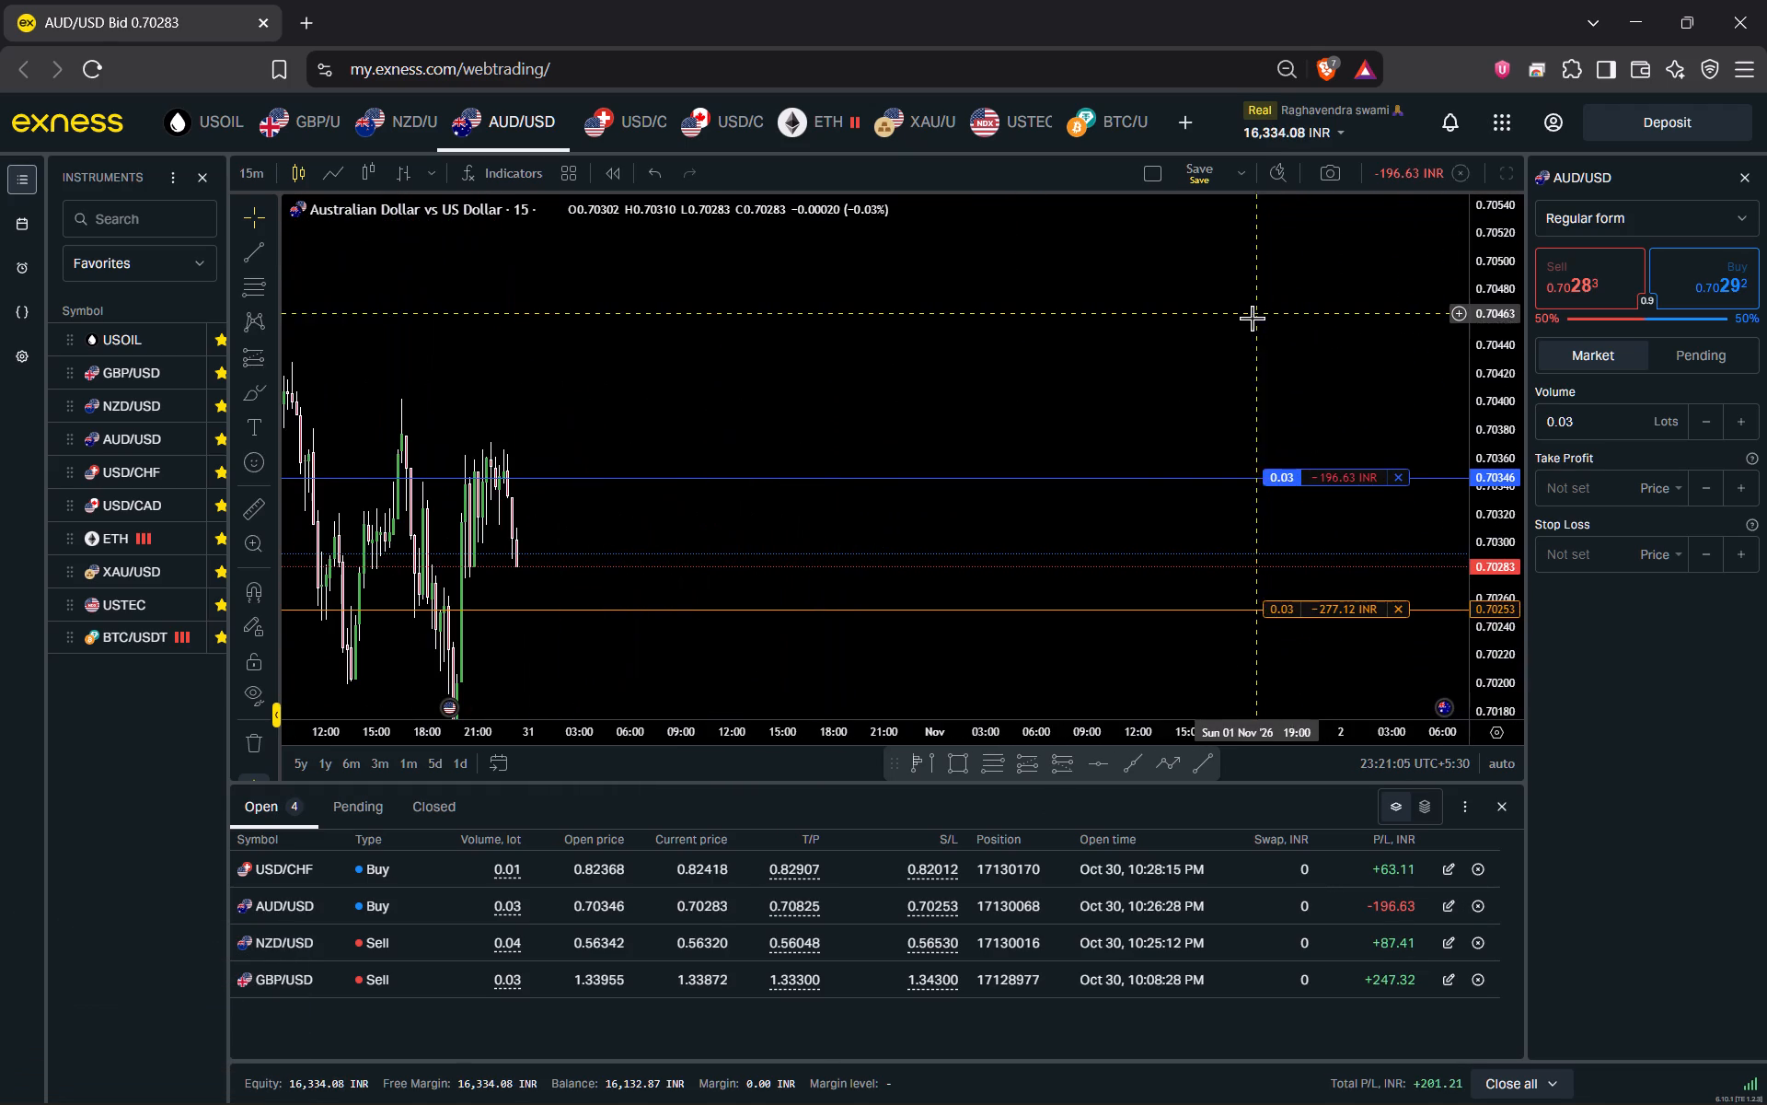